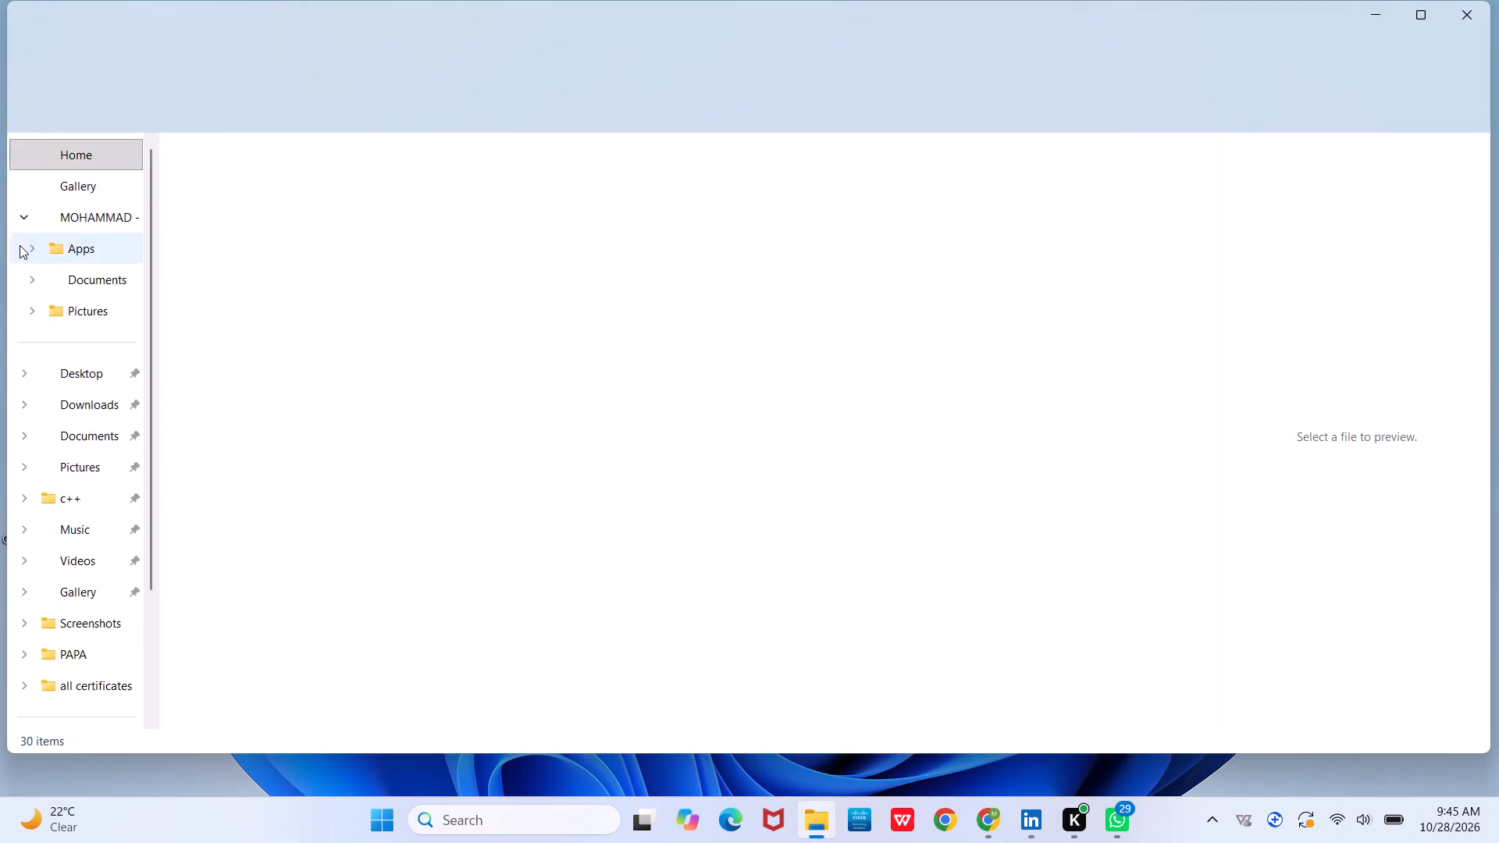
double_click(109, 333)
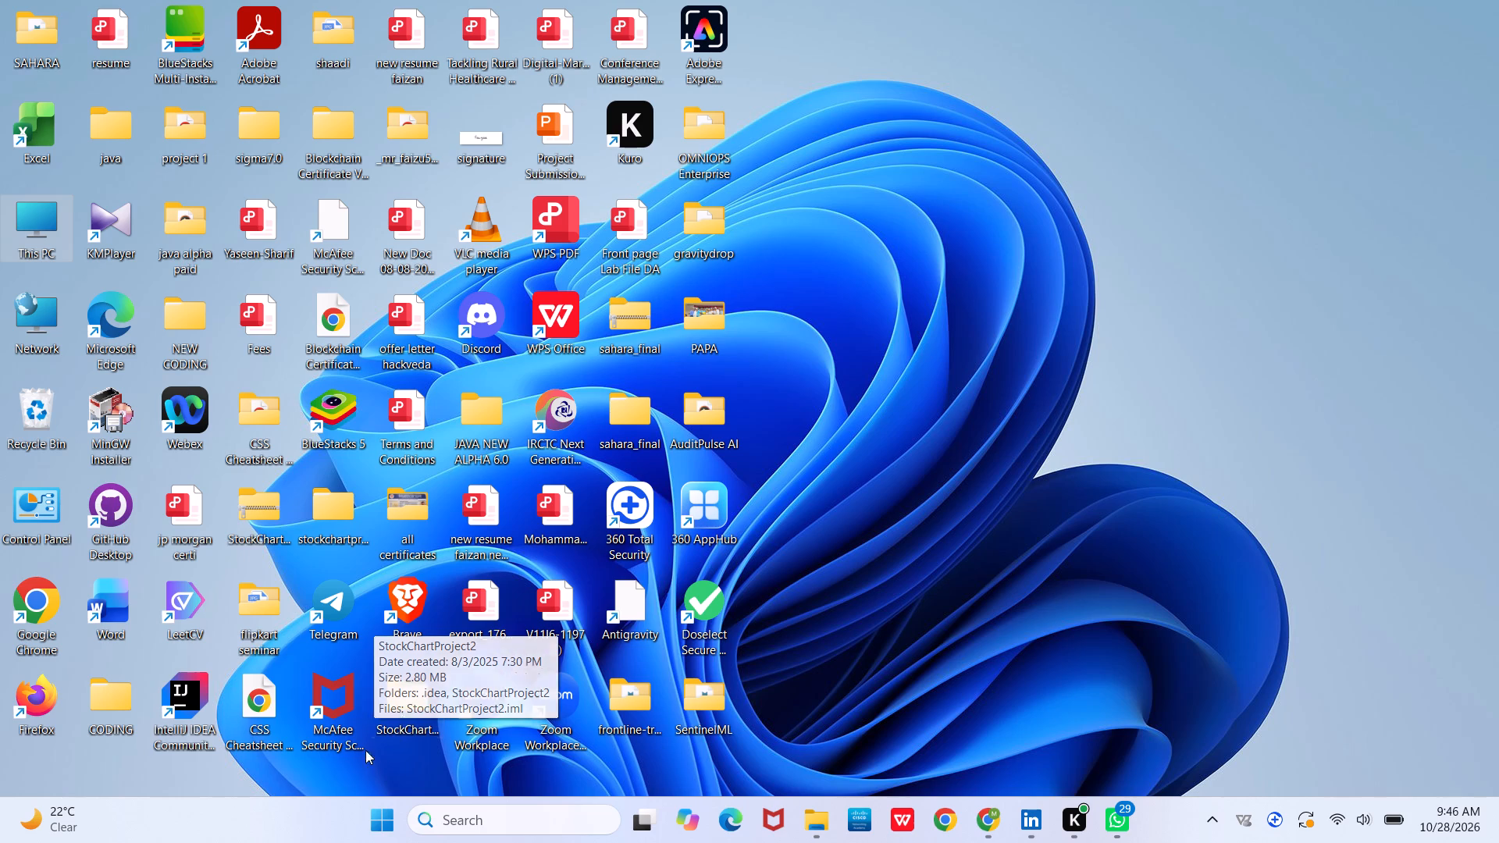
Create a new PPT Presentation file in the Downloads folder.
double_click(24, 210)
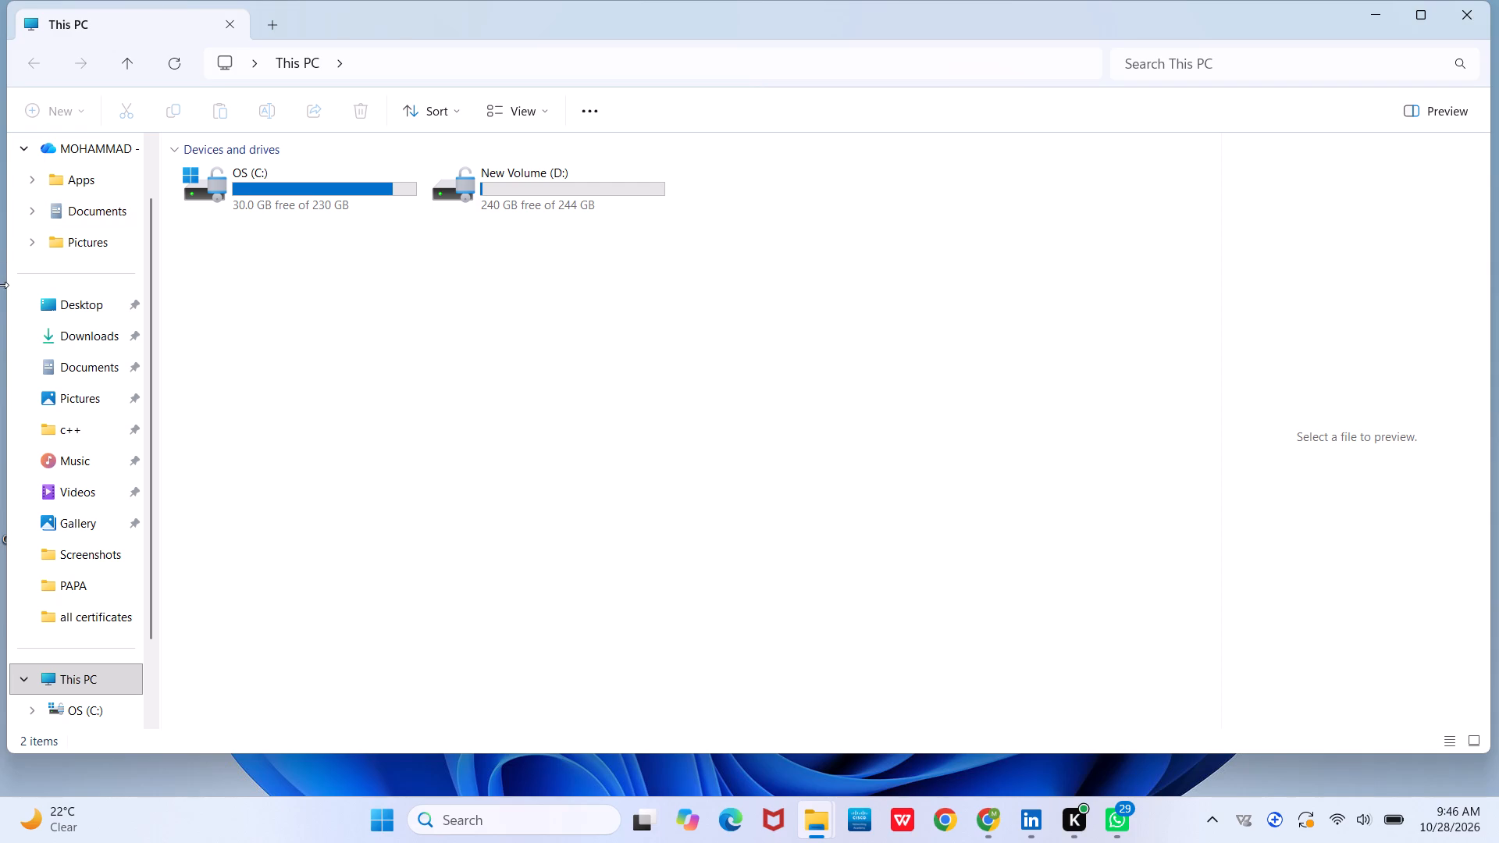
double_click(79, 333)
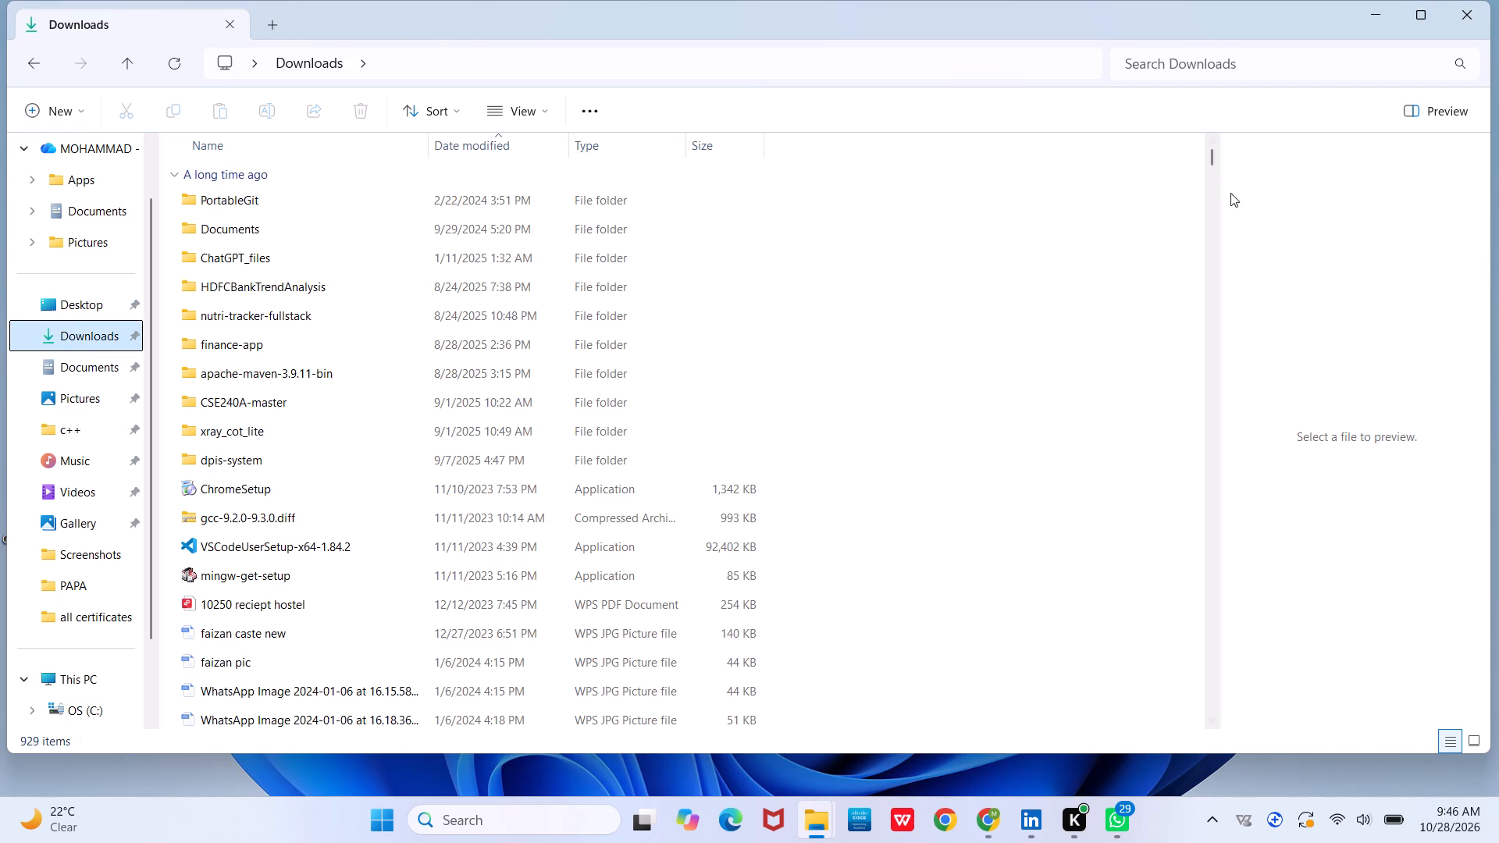
left_click_drag(1212, 163, 1203, 531)
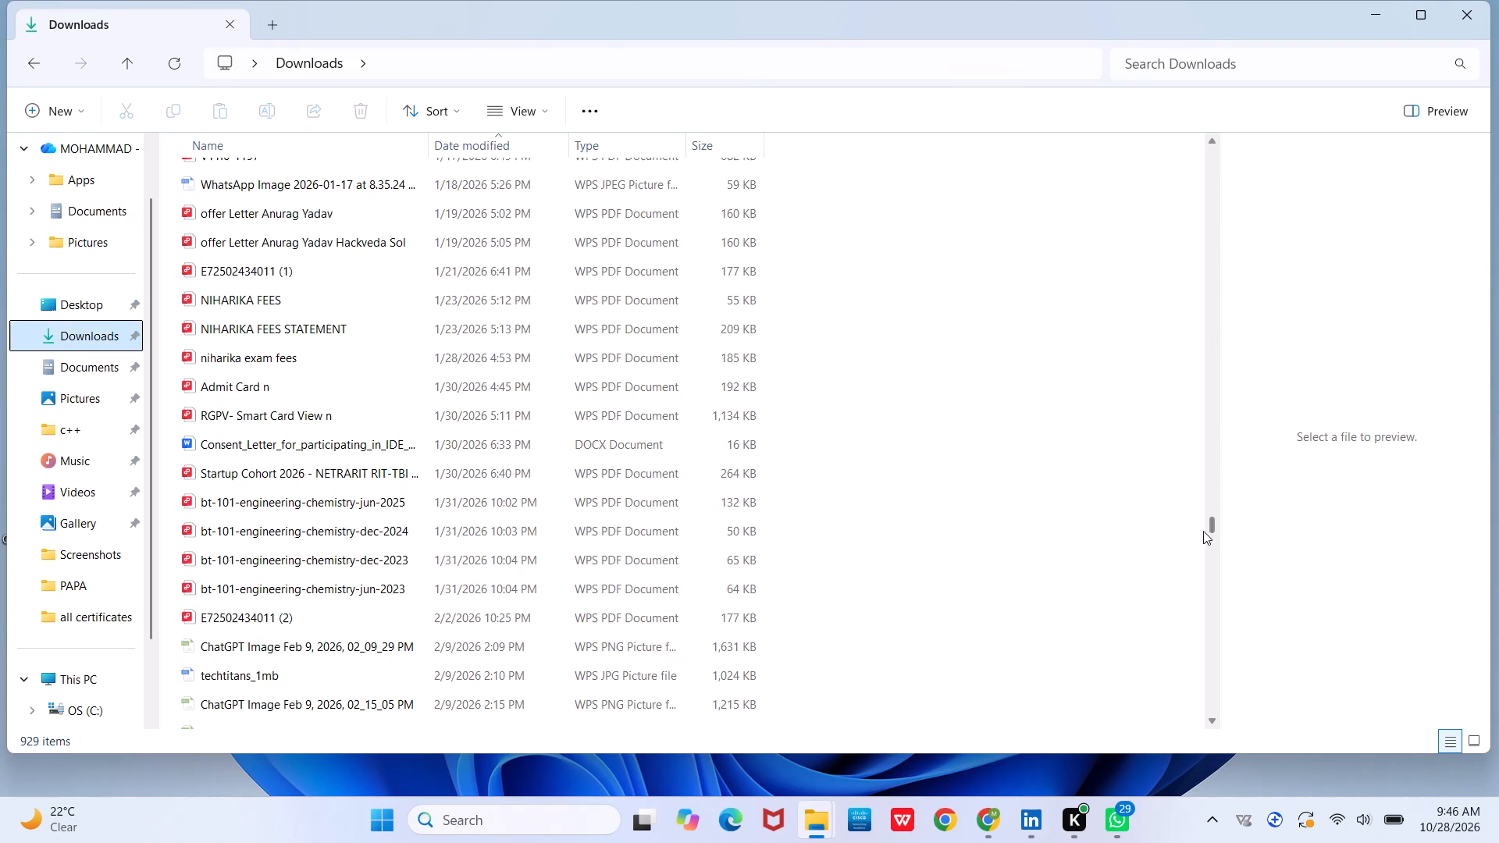
left_click_drag(1212, 528, 1215, 761)
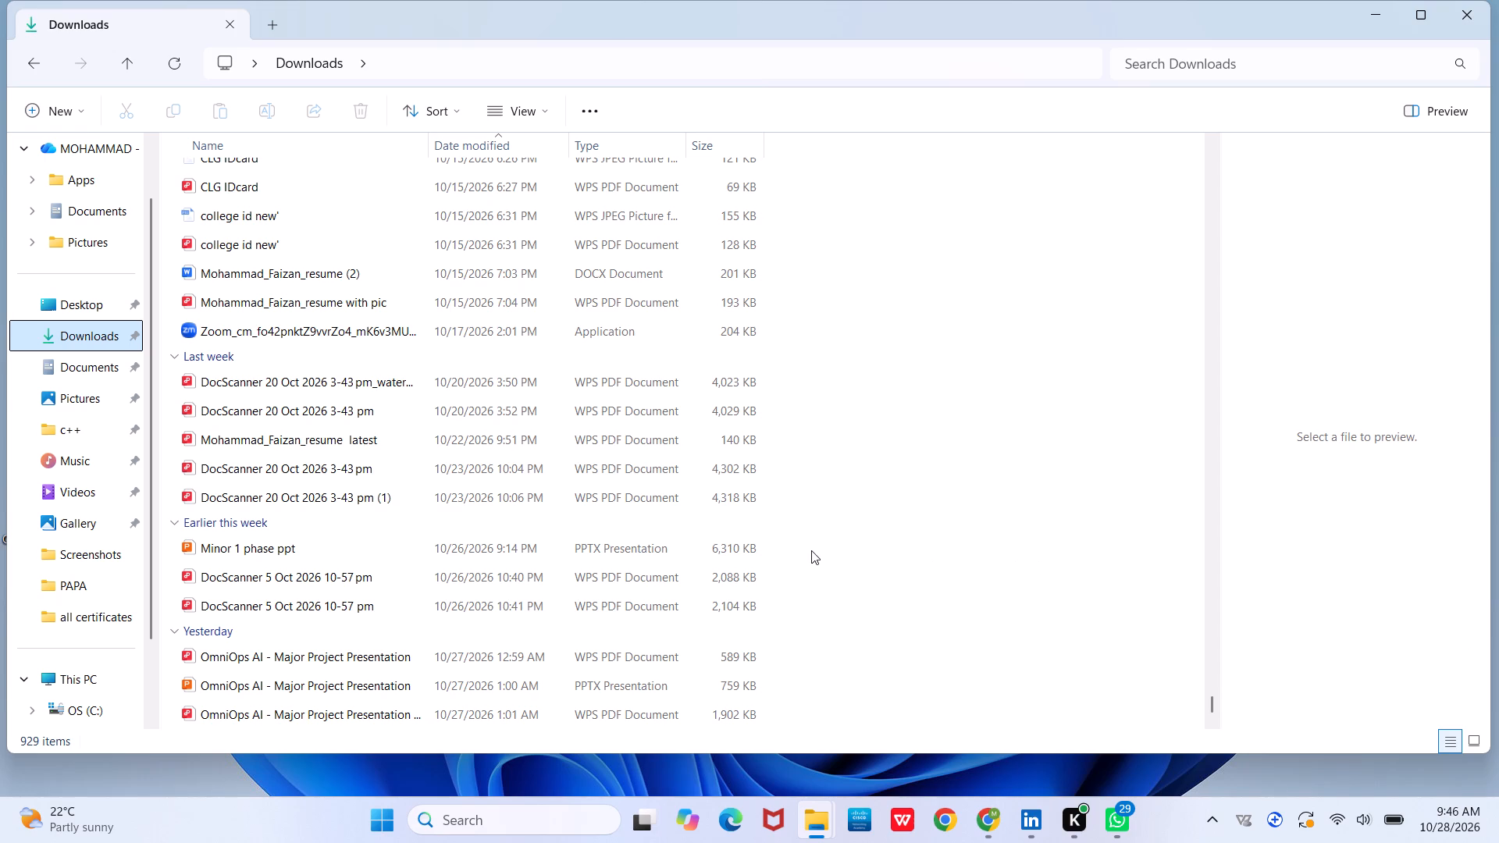
scroll(811, 550, "down", 1)
right_click(417, 702)
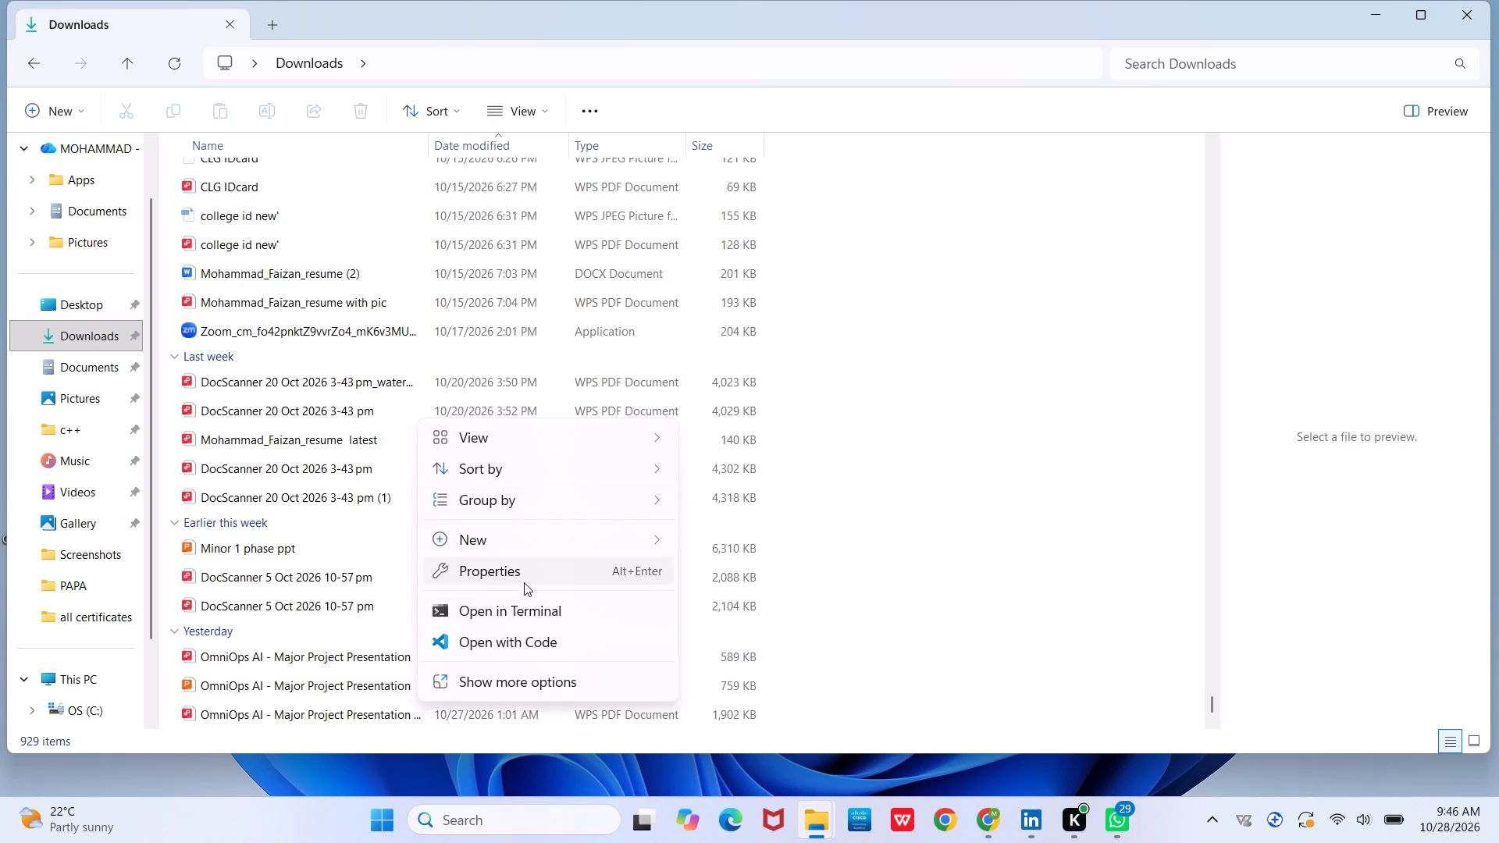
left_click(540, 678)
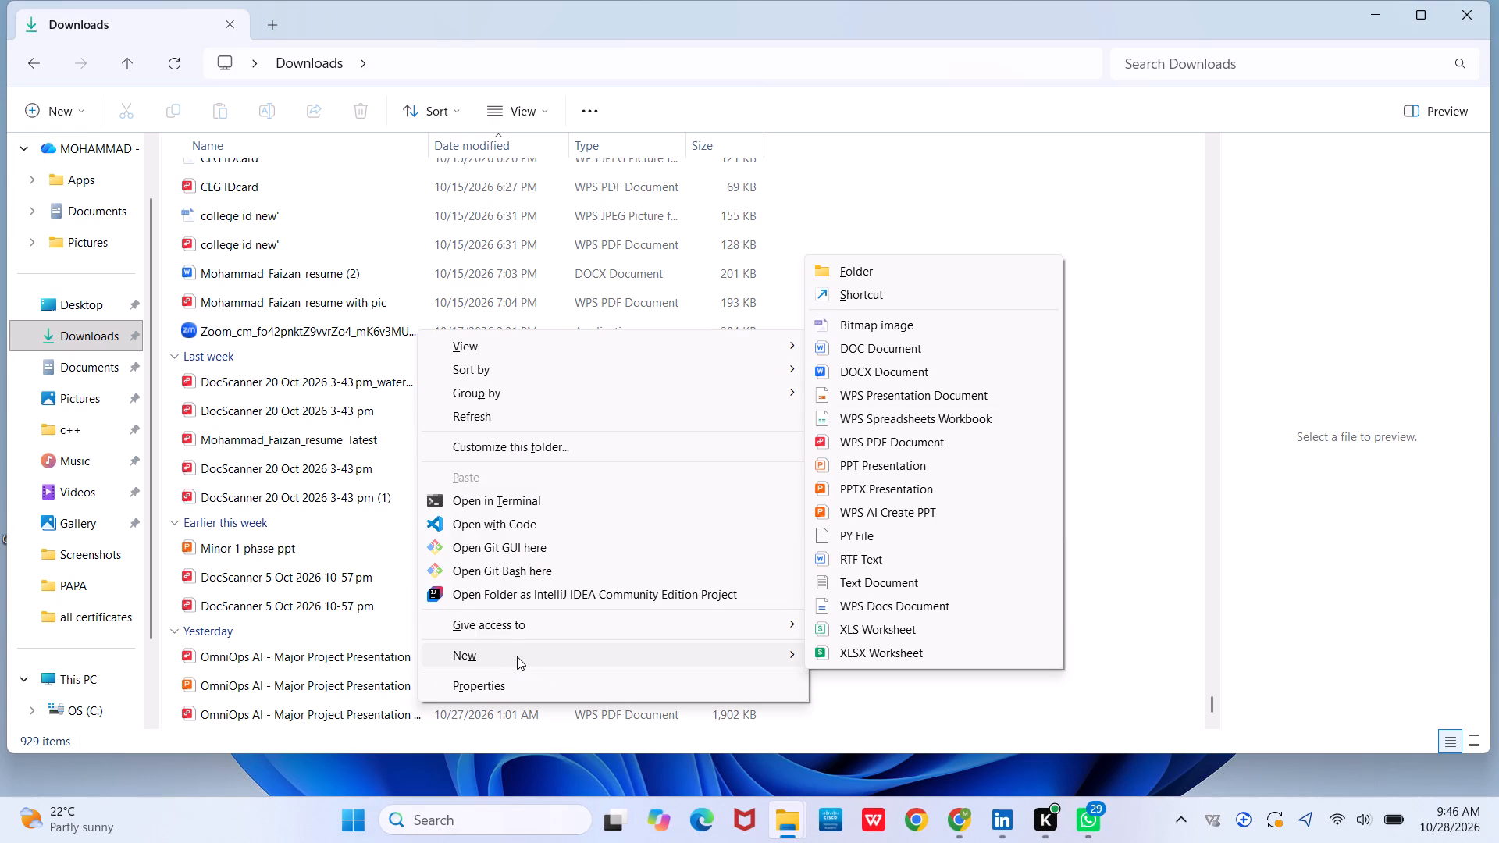
left_click(517, 656)
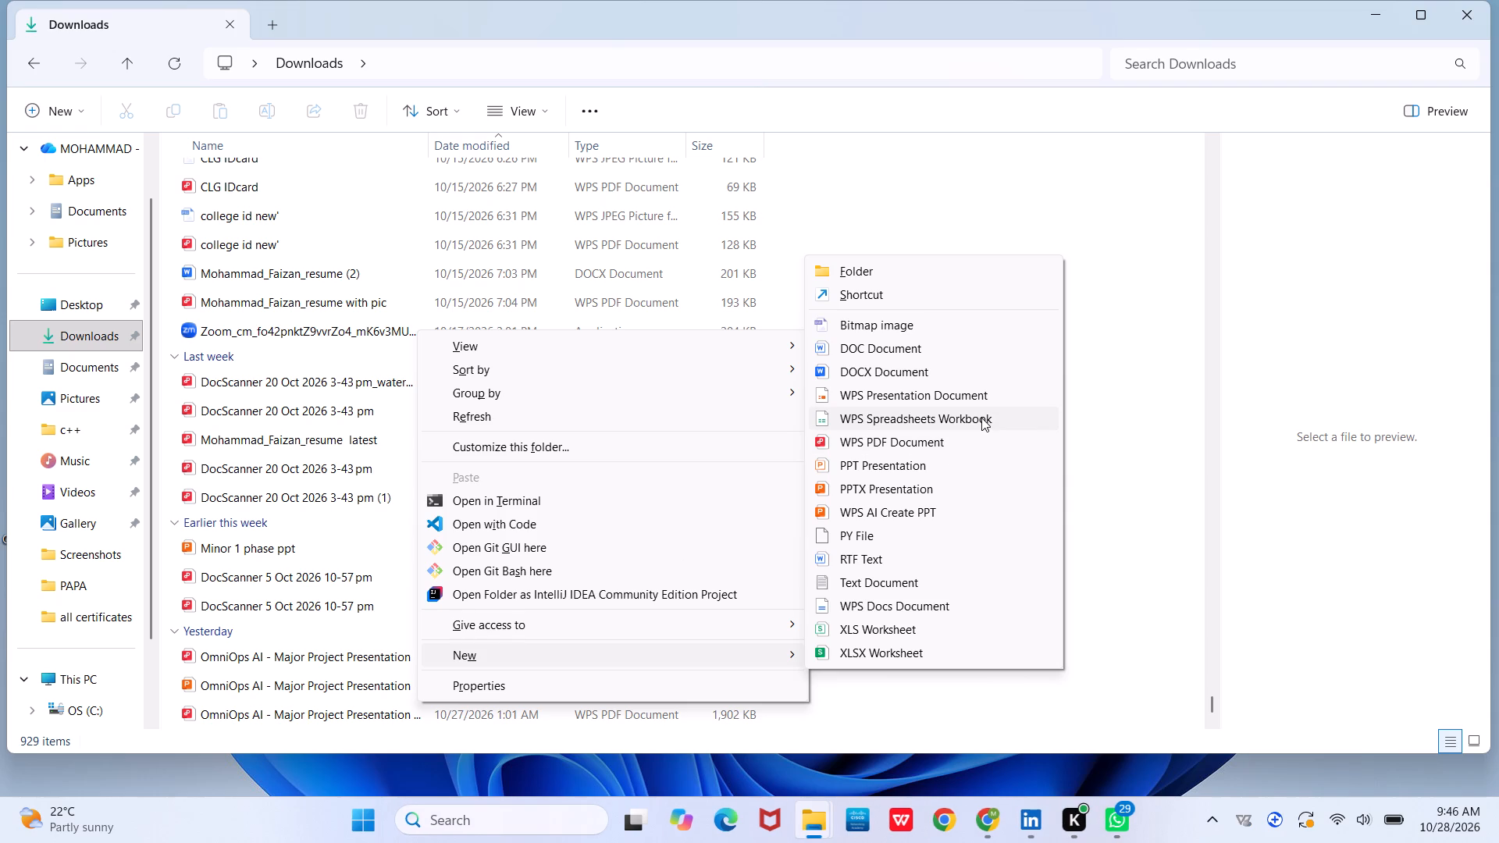
left_click(926, 474)
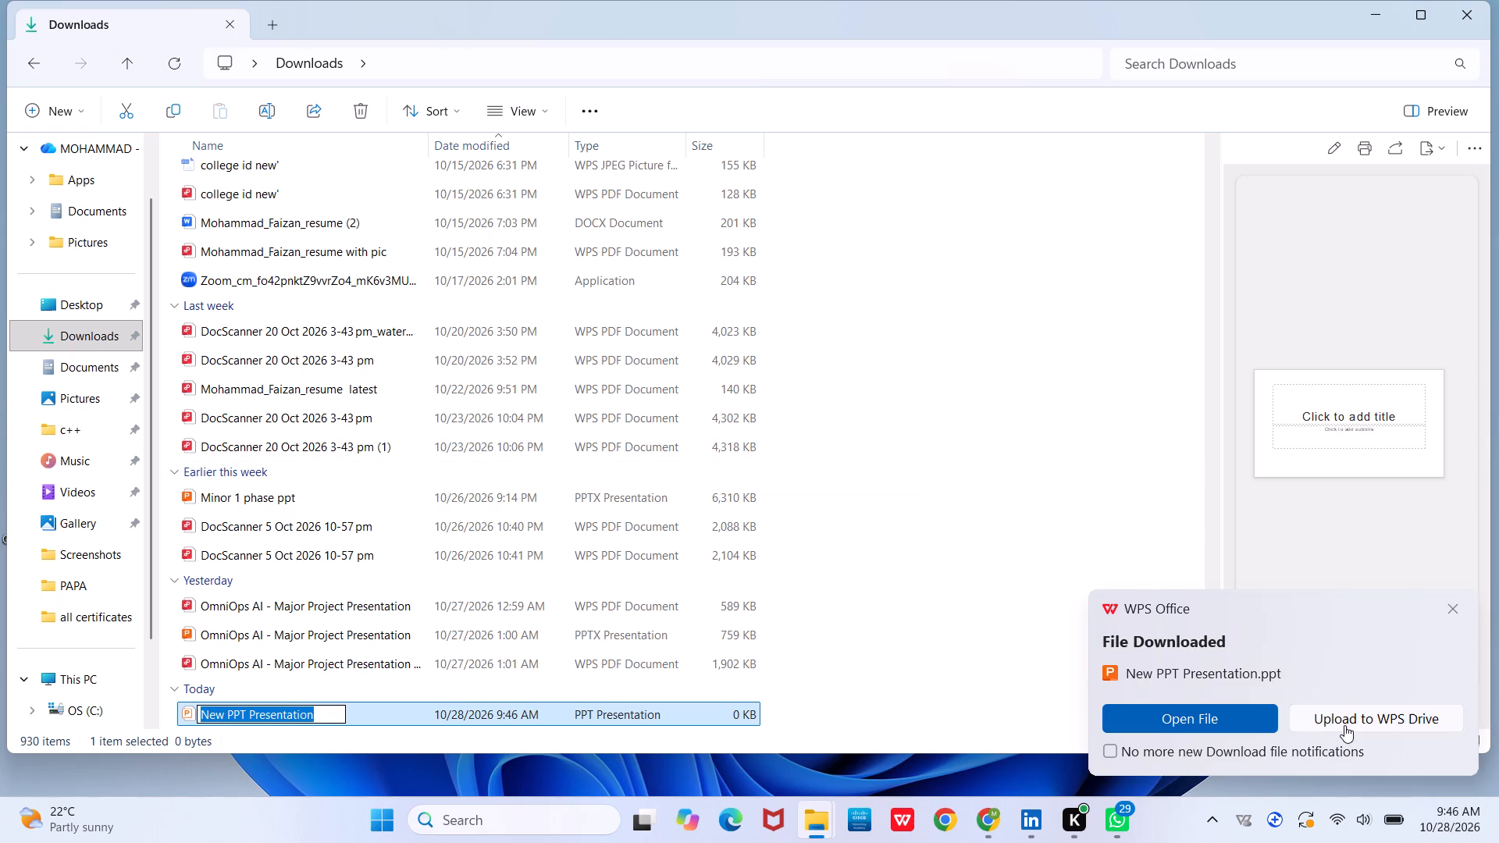
Dismiss the WPS Office notification about the new presentation file.
left_click(1452, 610)
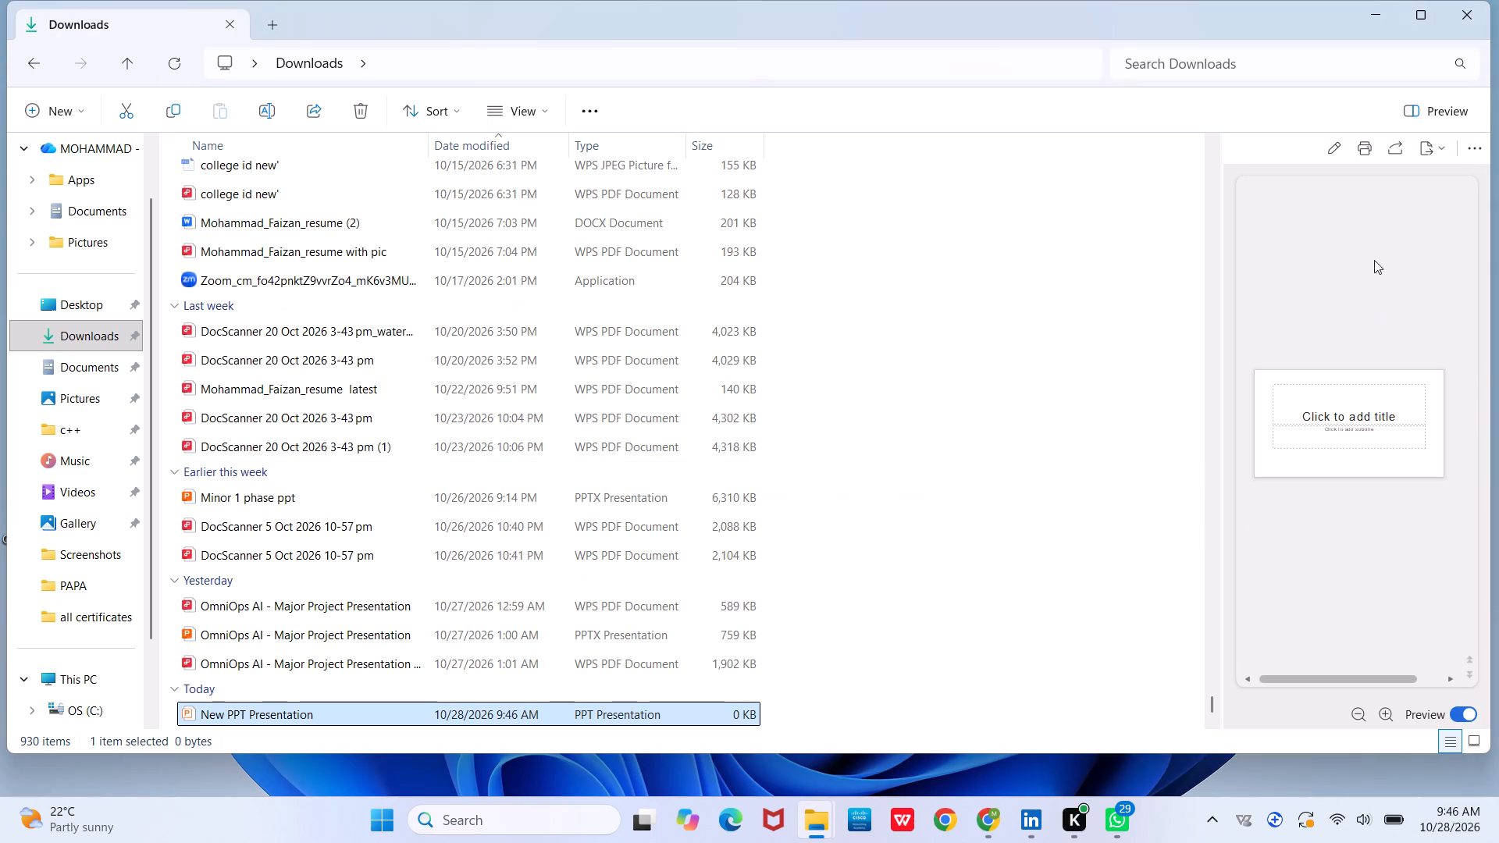
Switch to Chrome and search Google for "canva" in a new tab.
left_click(346, 839)
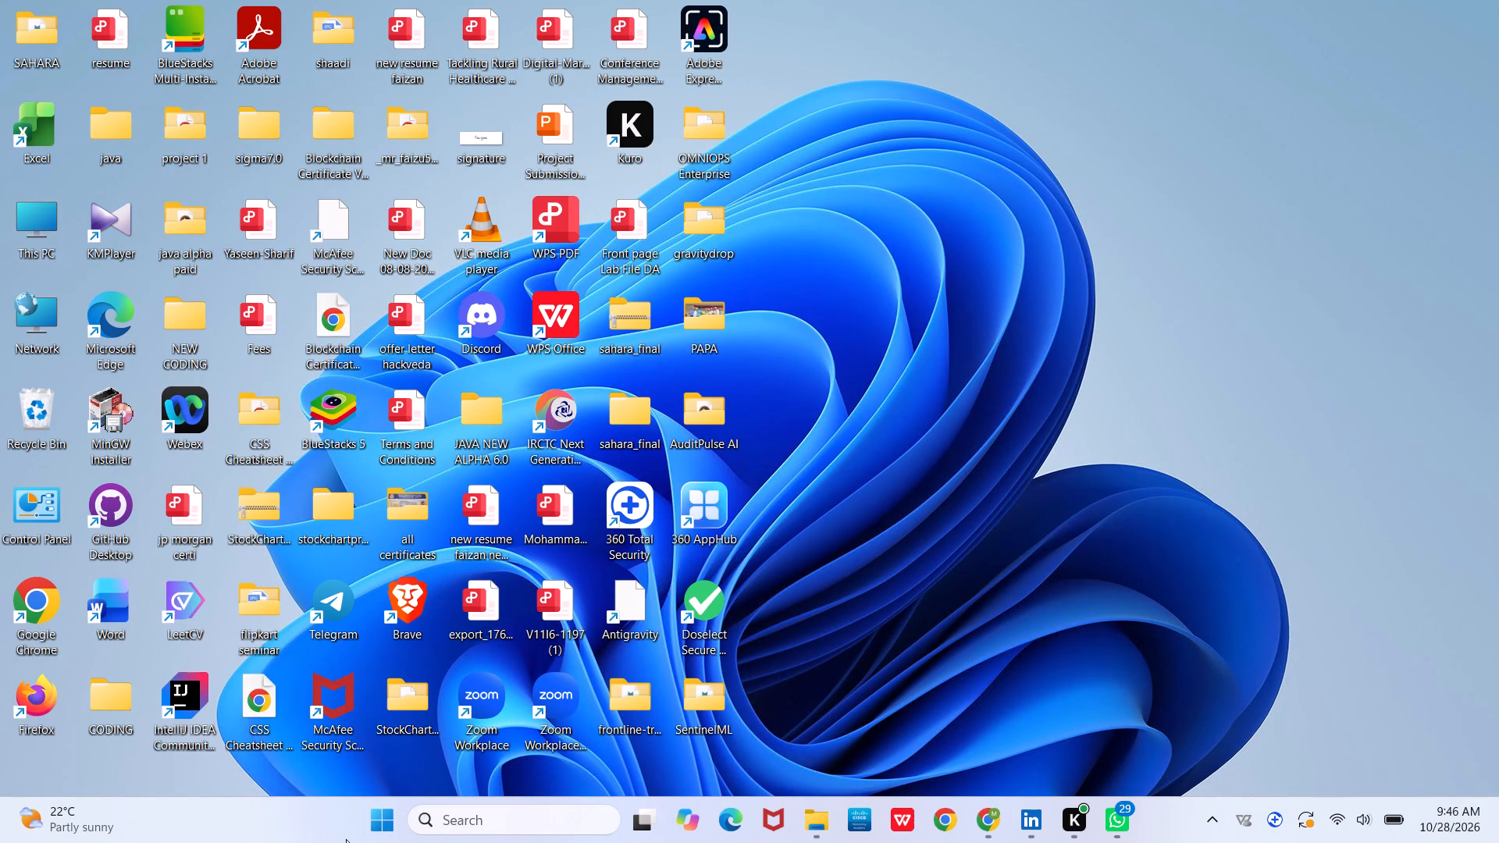
left_click(390, 827)
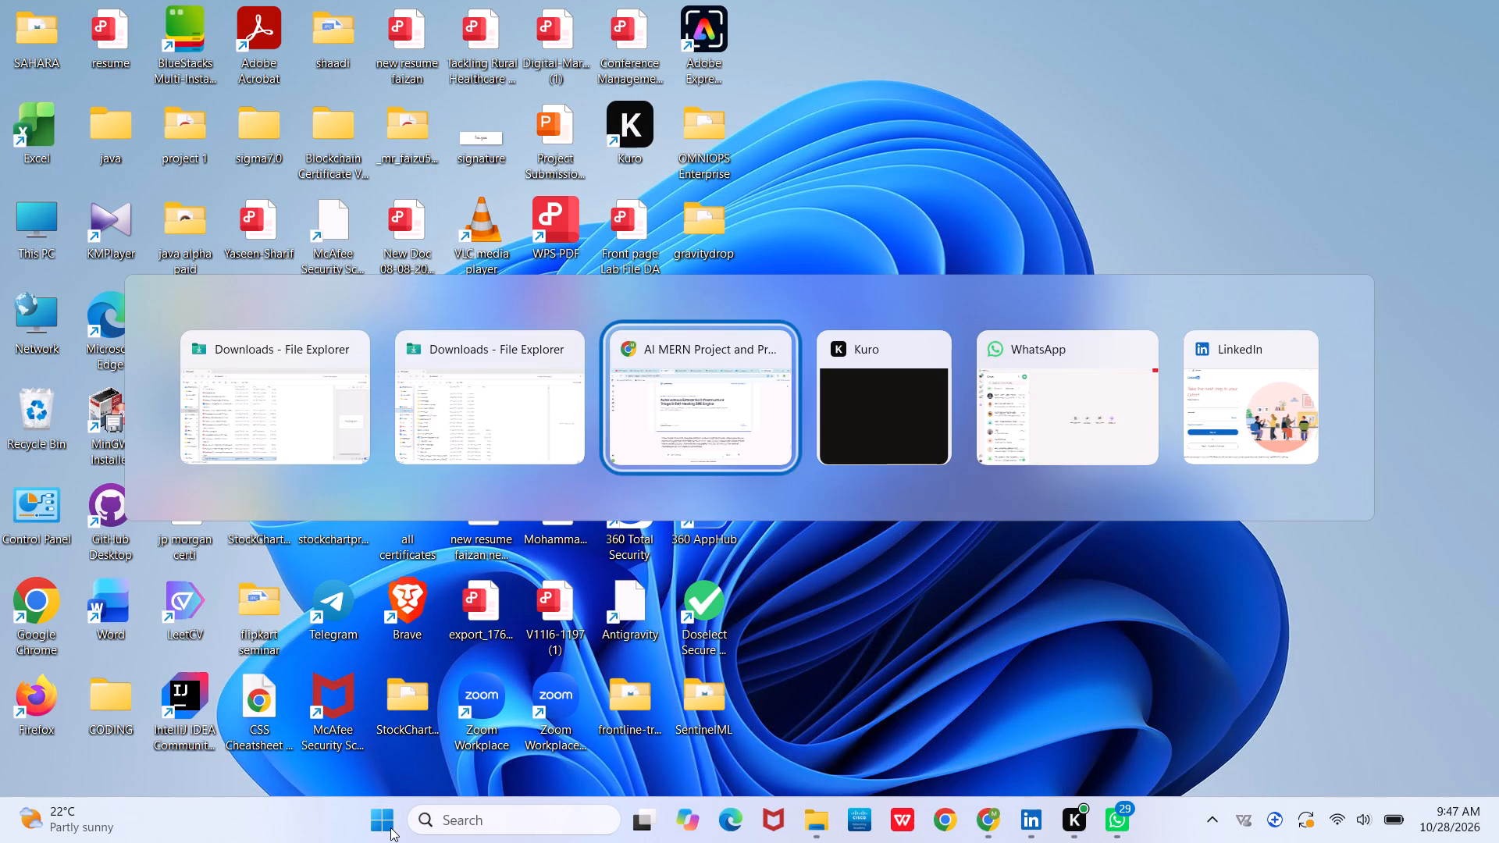
left_click(1168, 27)
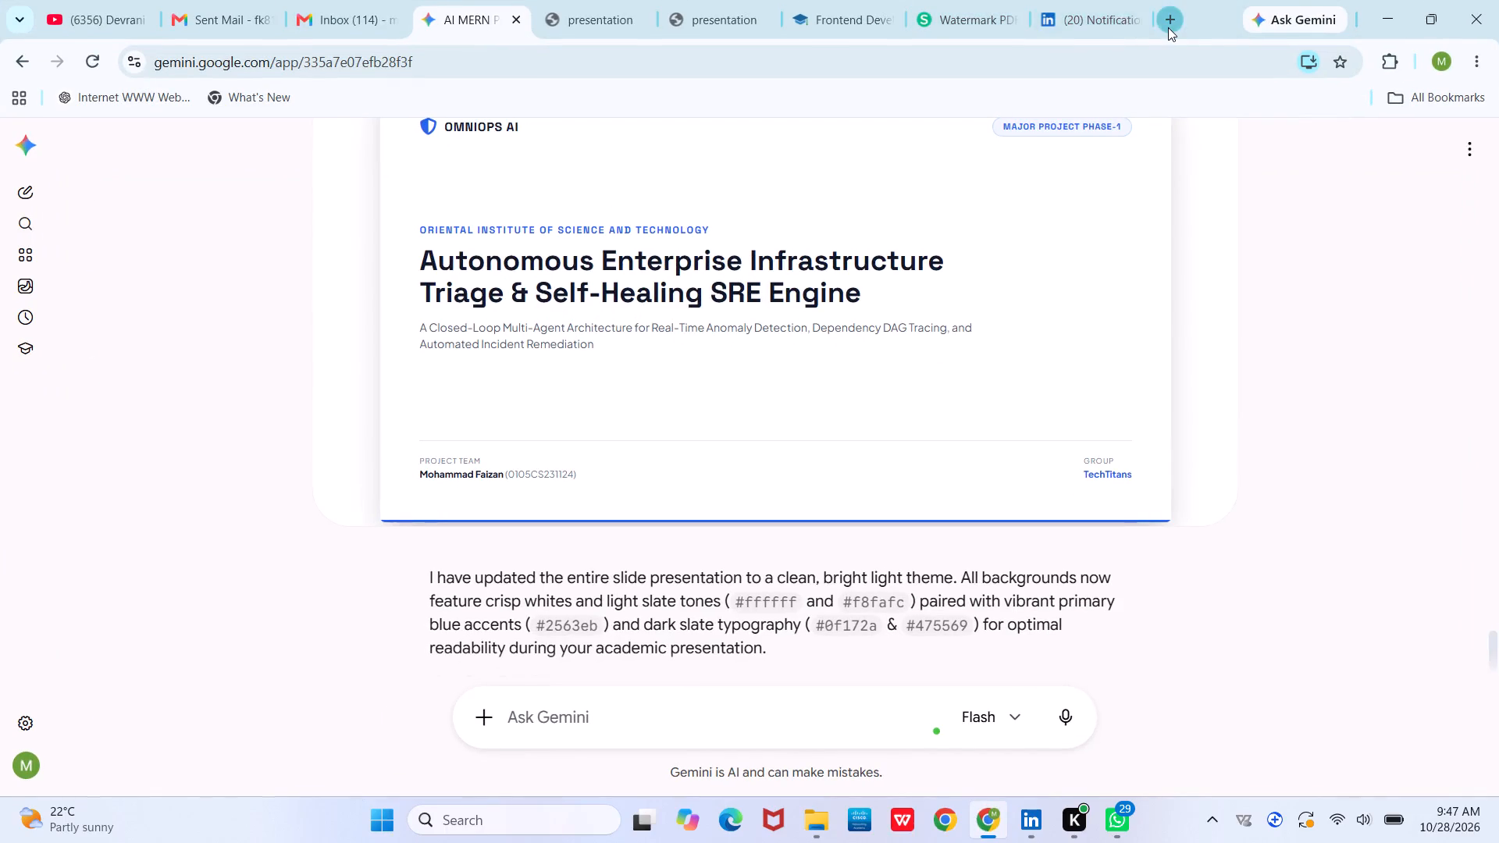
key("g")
key("Return")
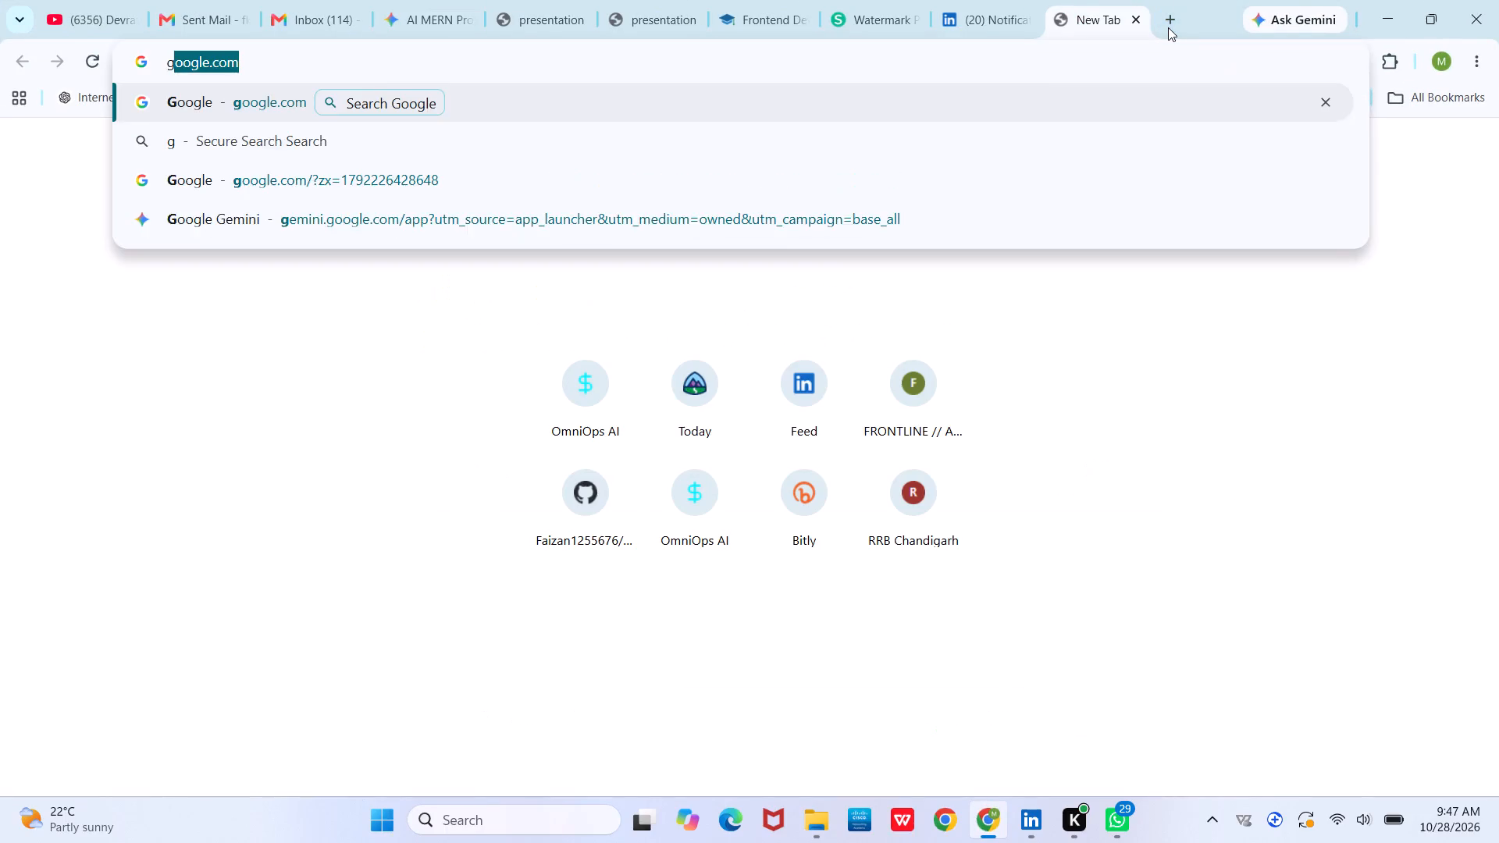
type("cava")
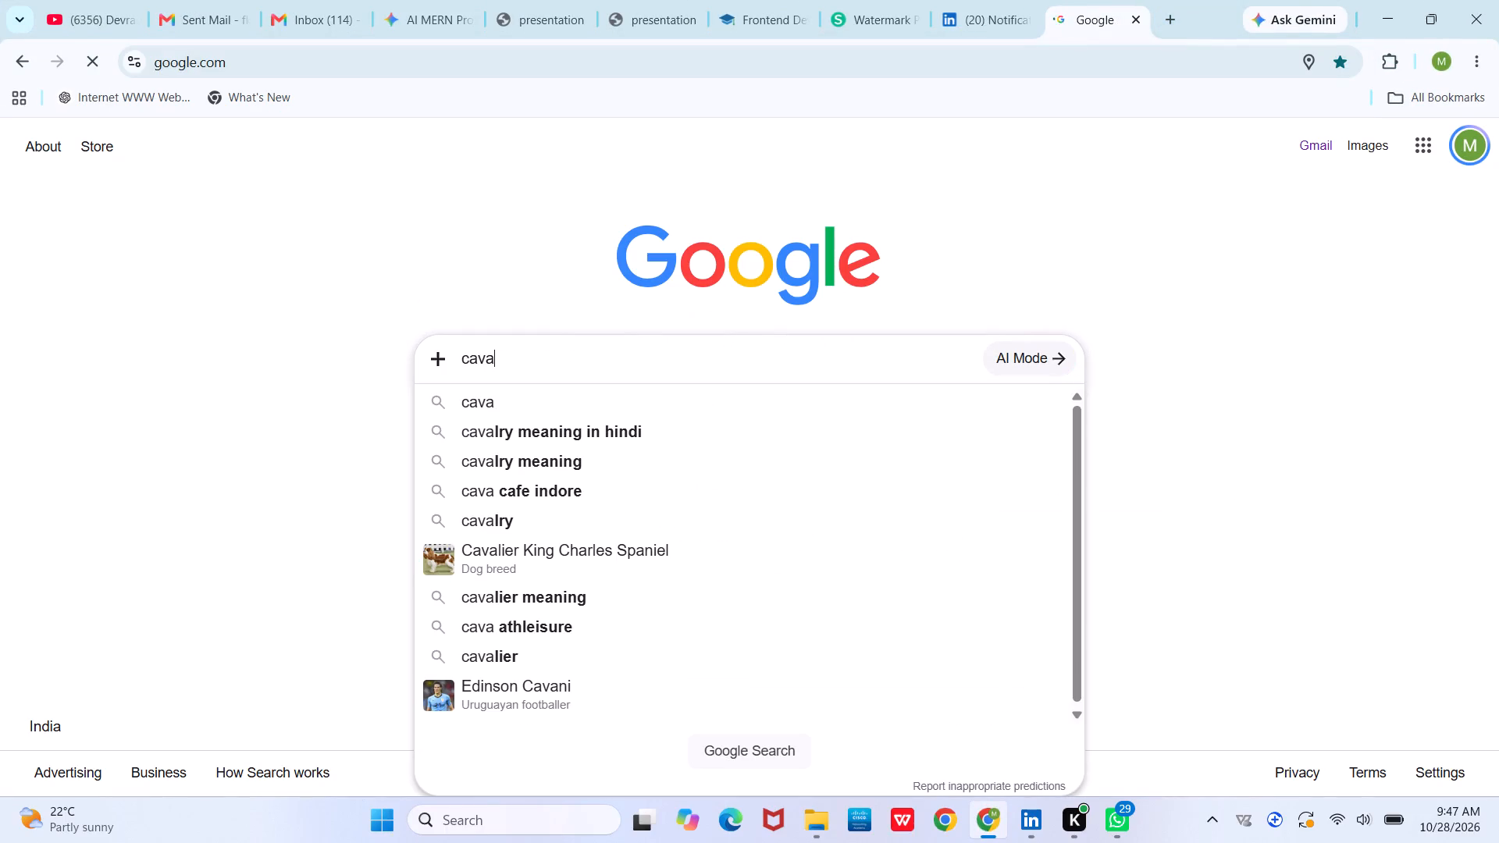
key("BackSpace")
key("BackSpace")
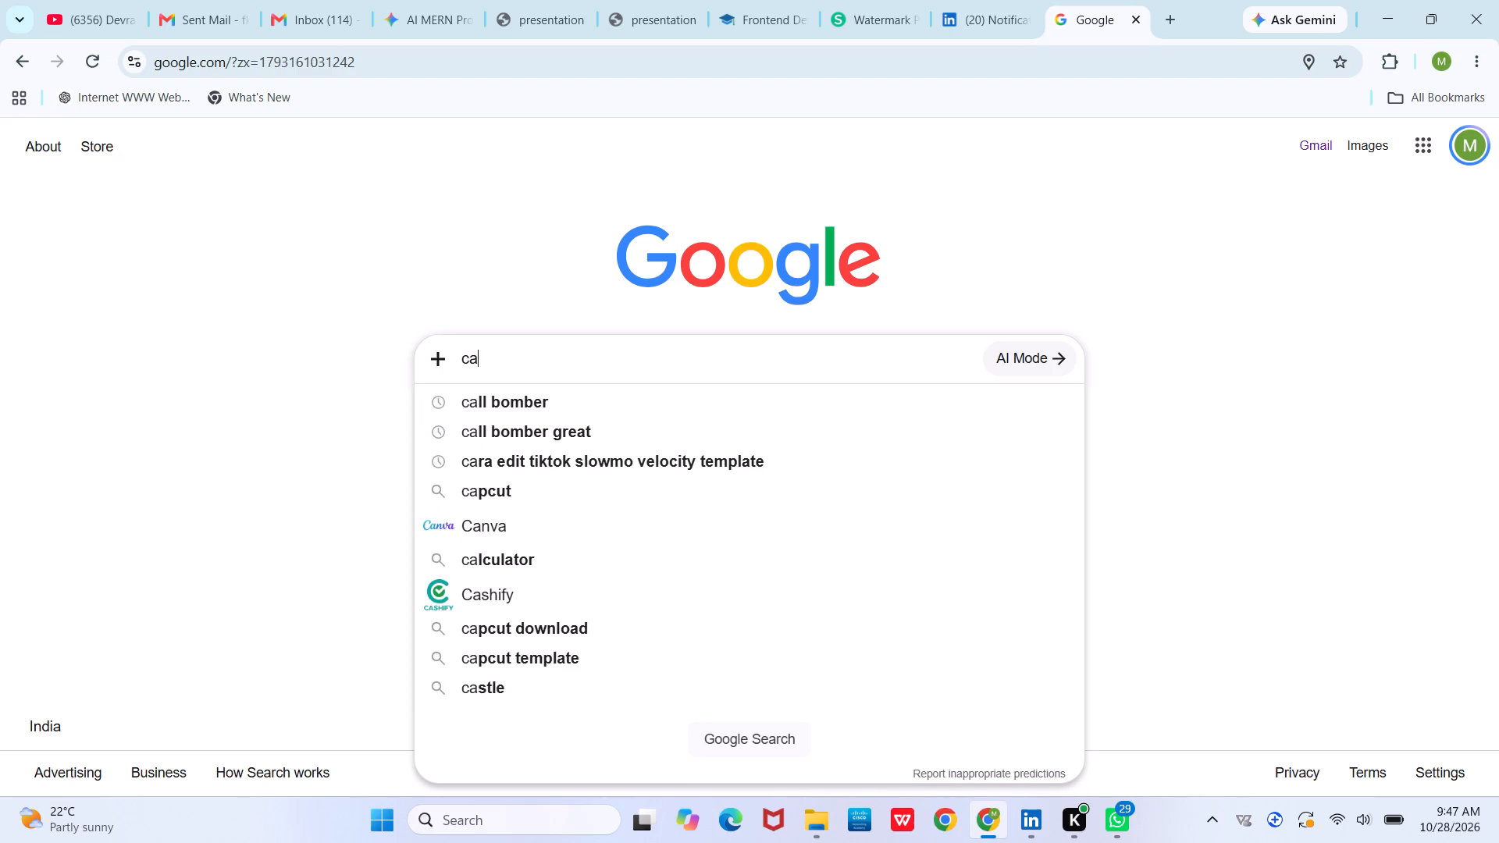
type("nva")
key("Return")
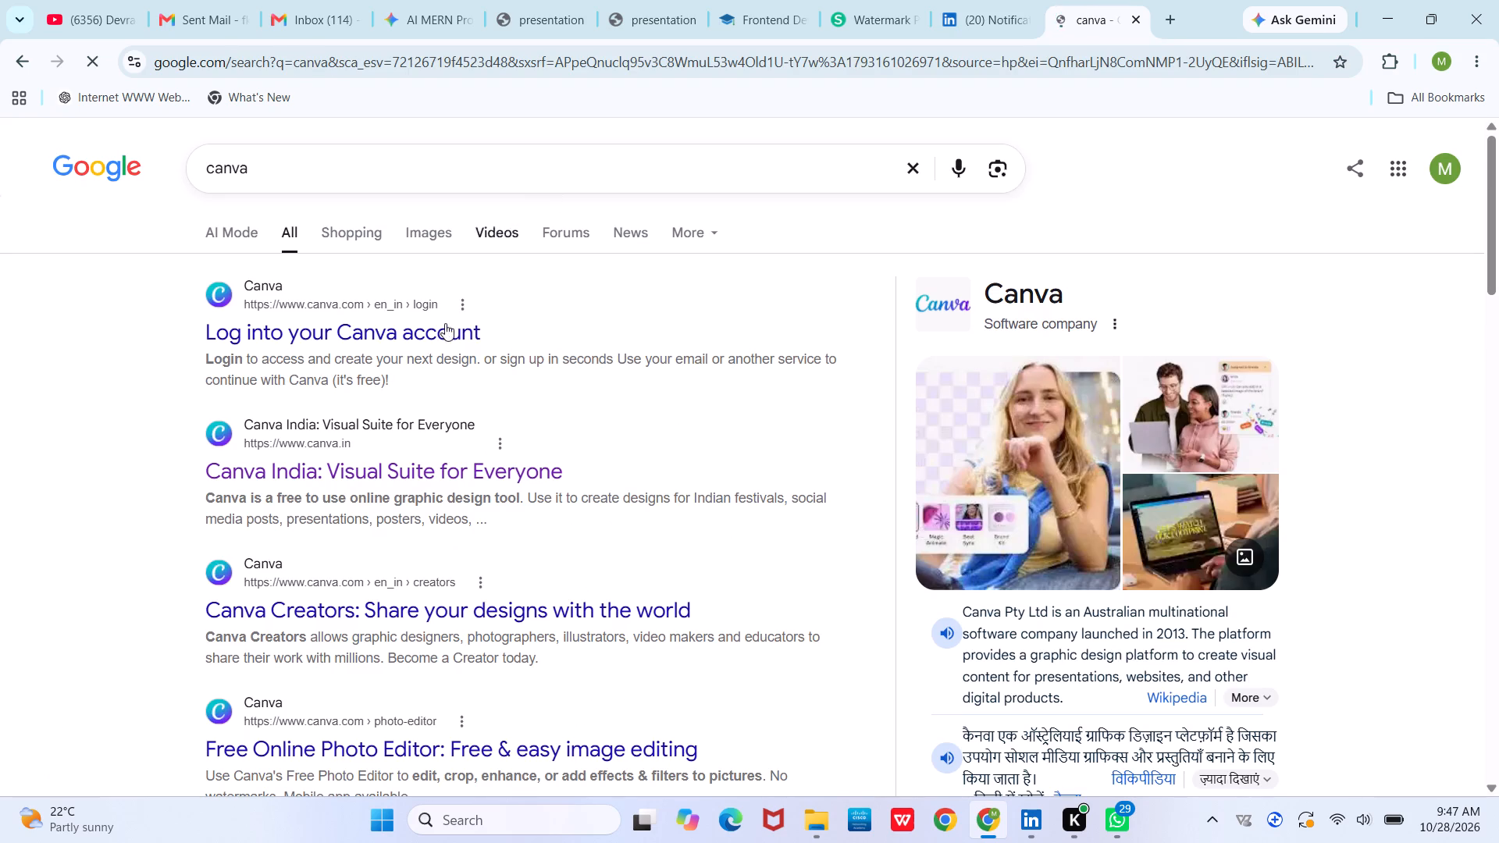
Open the Canva account home page from the search results and dismiss the Canva Business trial offer.
left_click(416, 333)
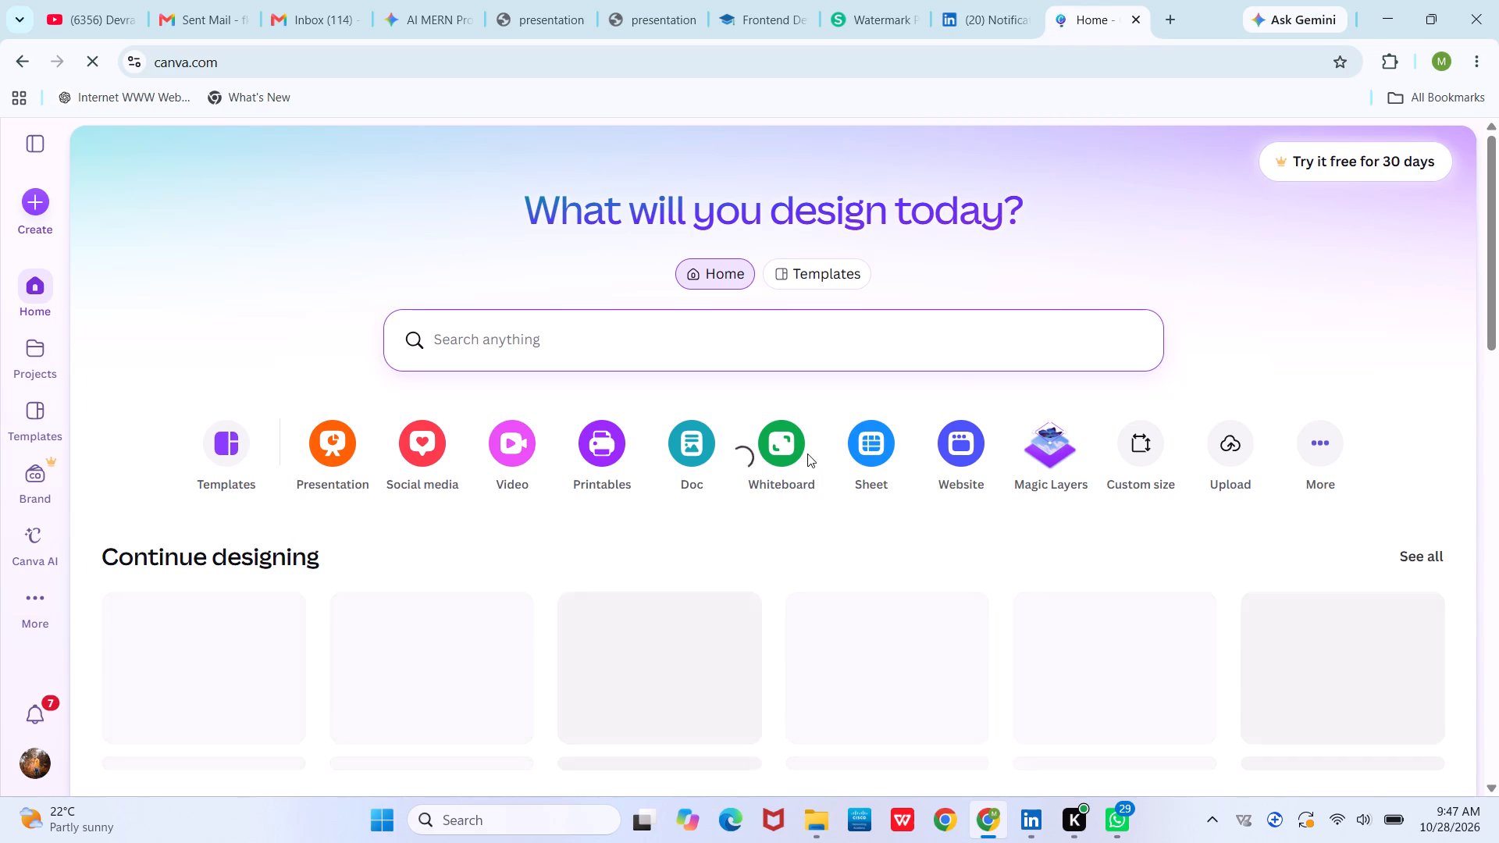
left_click(23, 214)
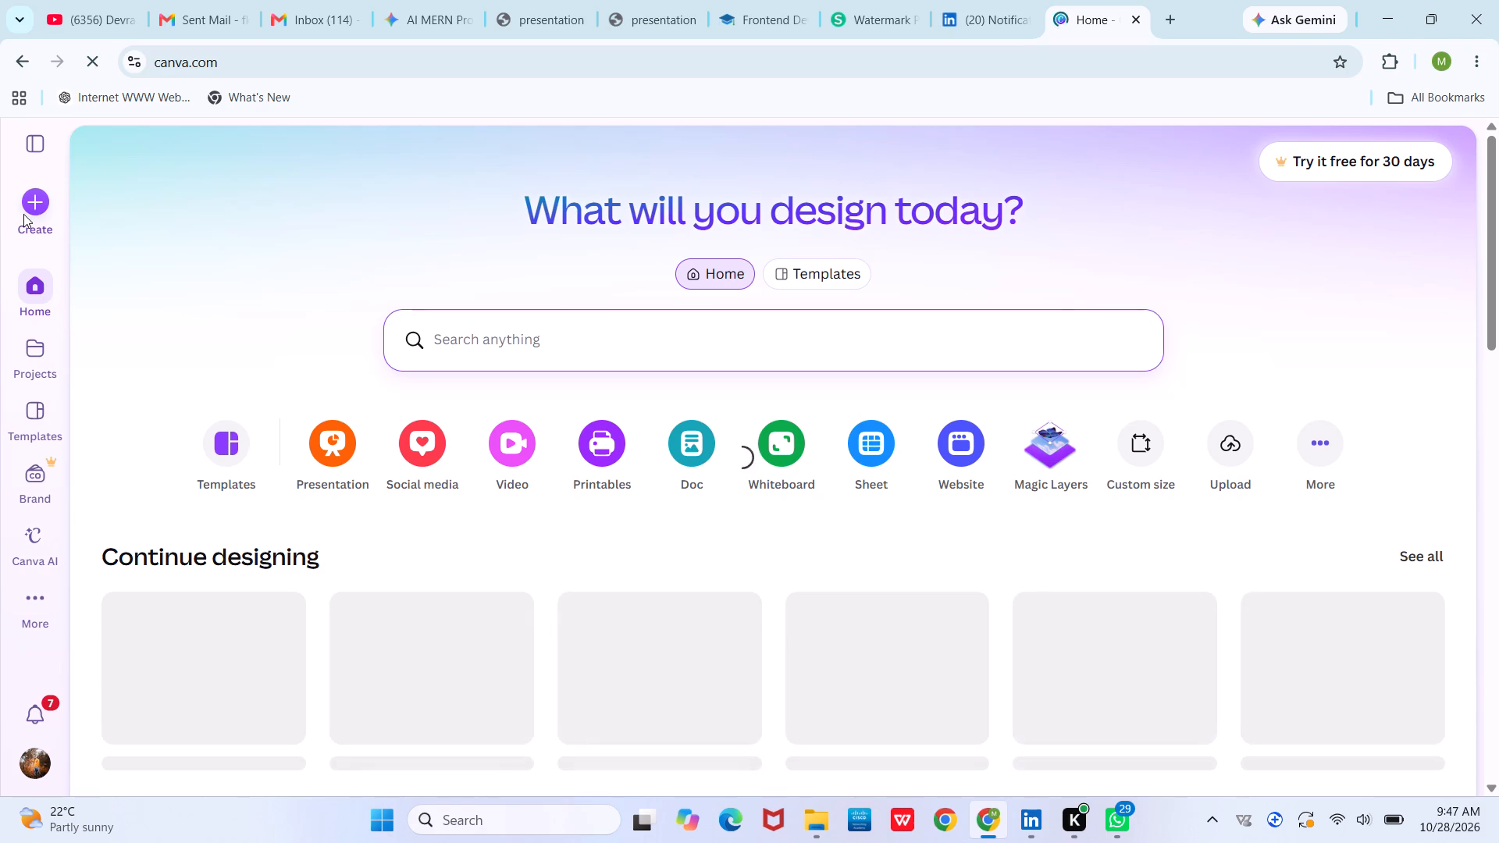
left_click(29, 208)
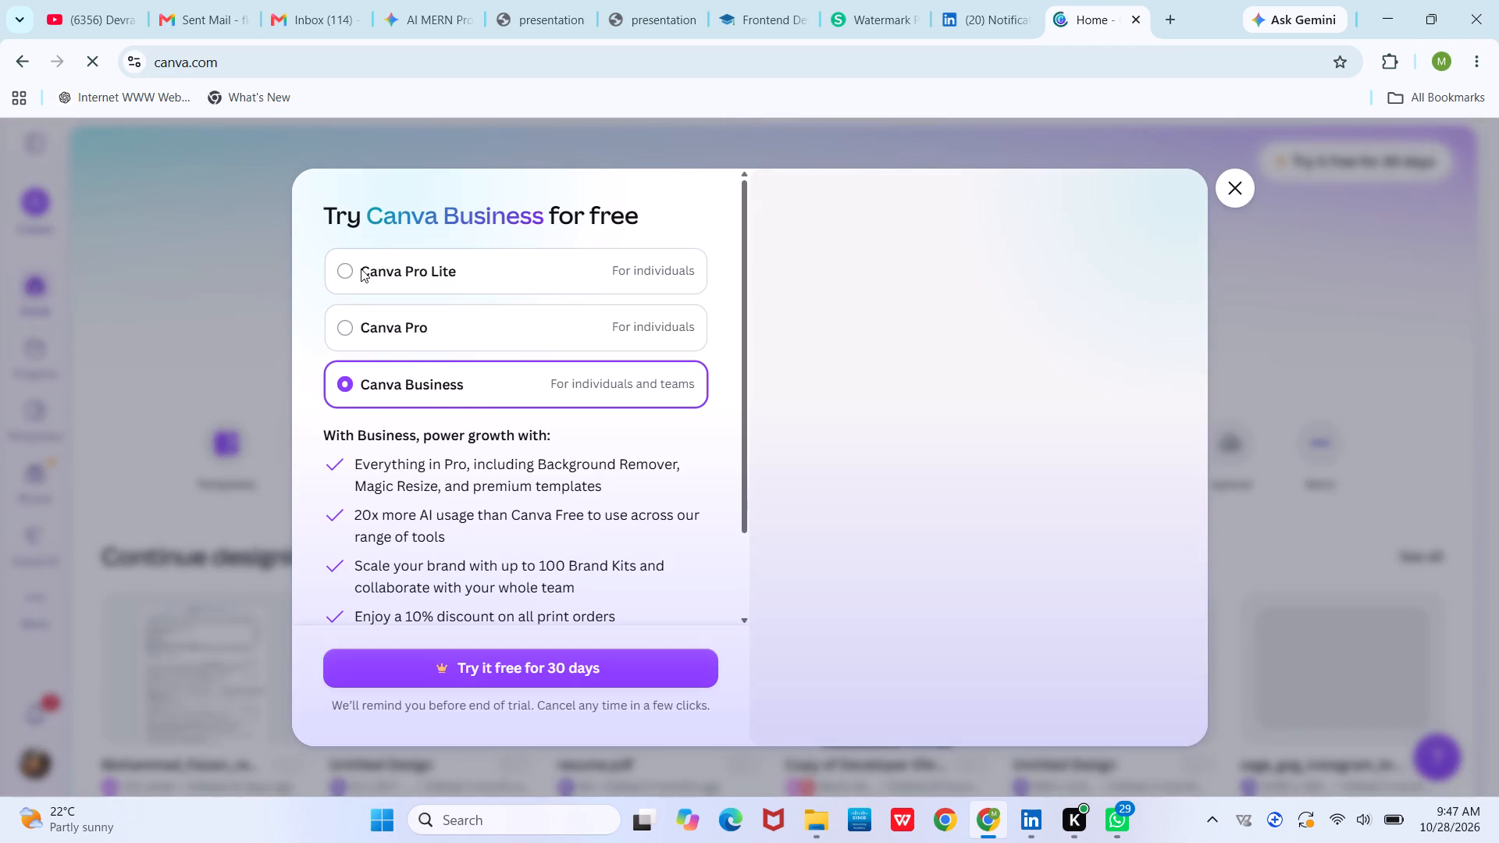
left_click(1245, 187)
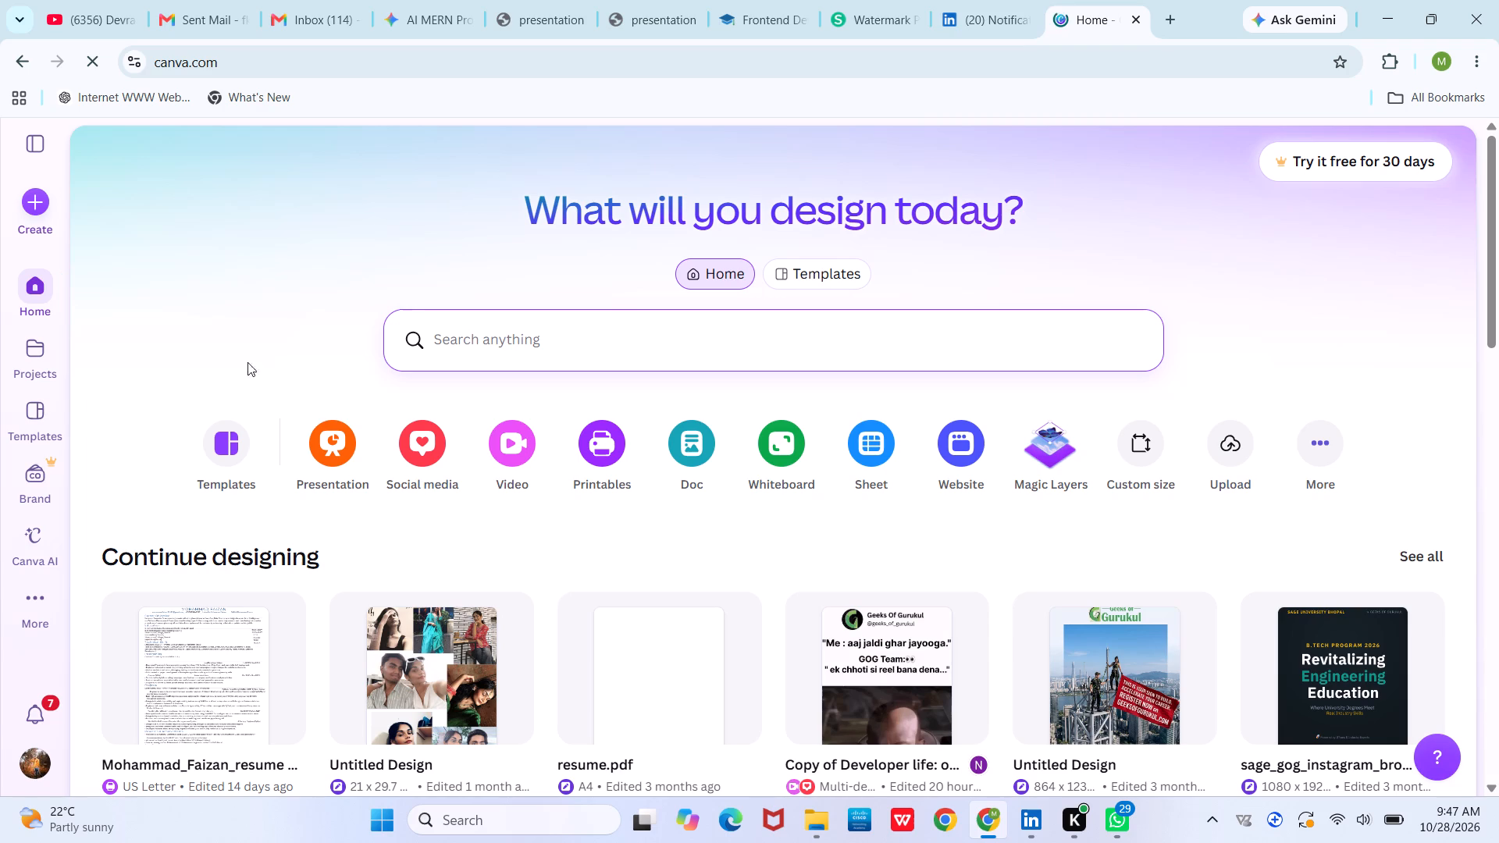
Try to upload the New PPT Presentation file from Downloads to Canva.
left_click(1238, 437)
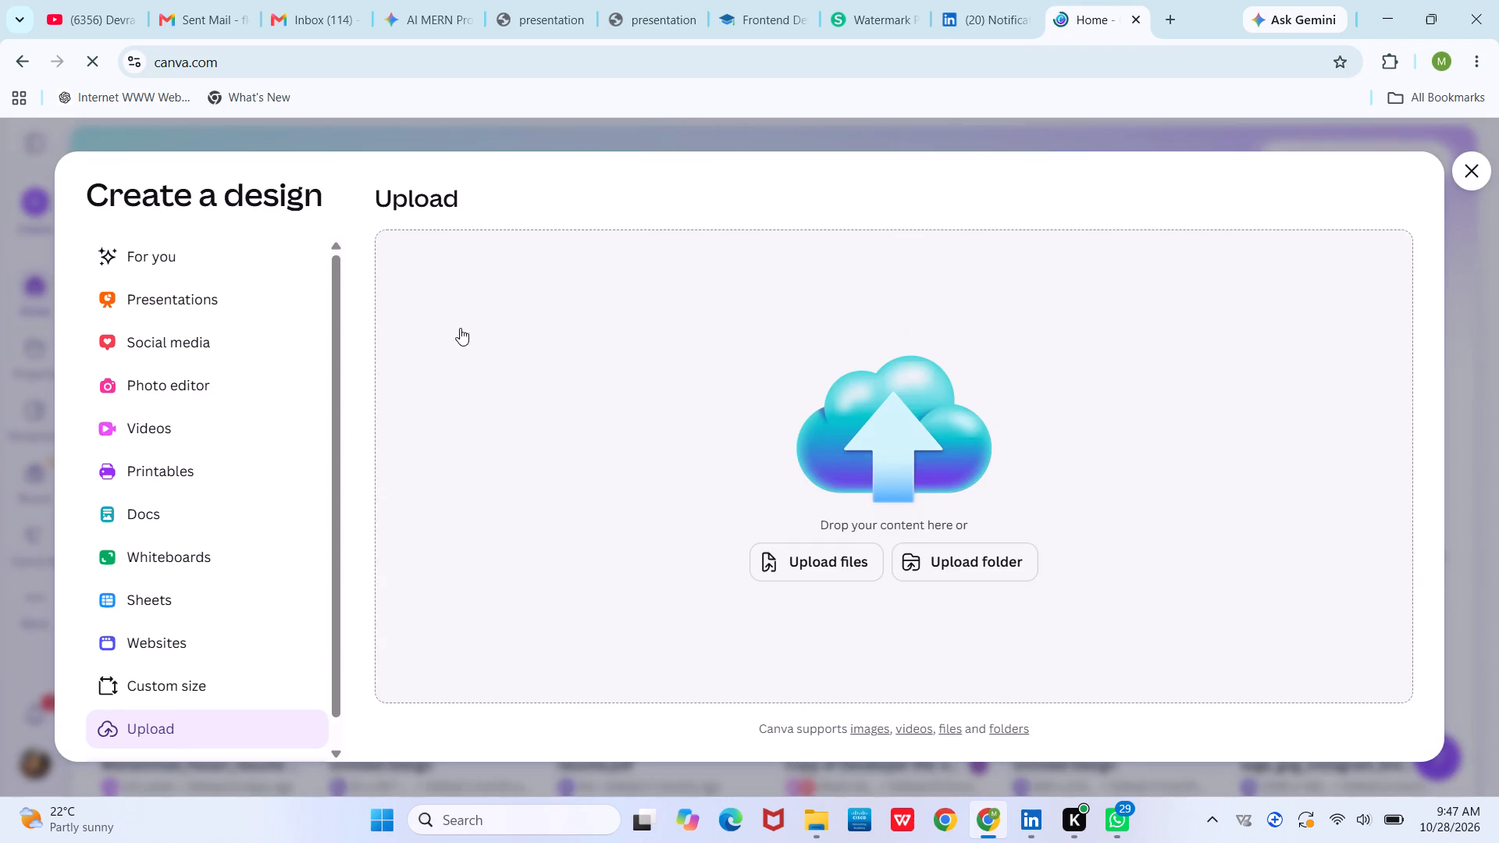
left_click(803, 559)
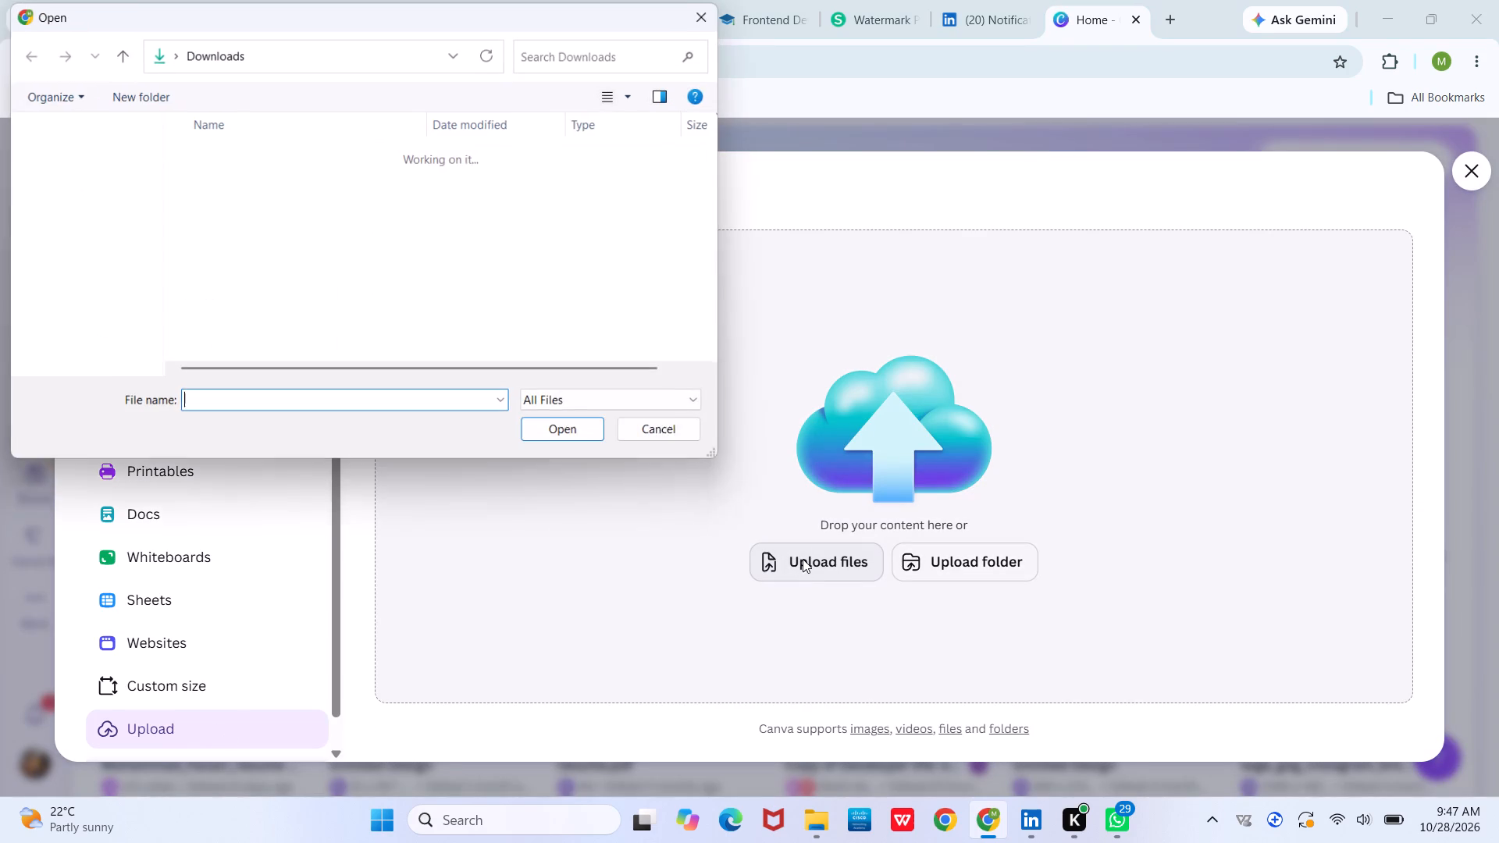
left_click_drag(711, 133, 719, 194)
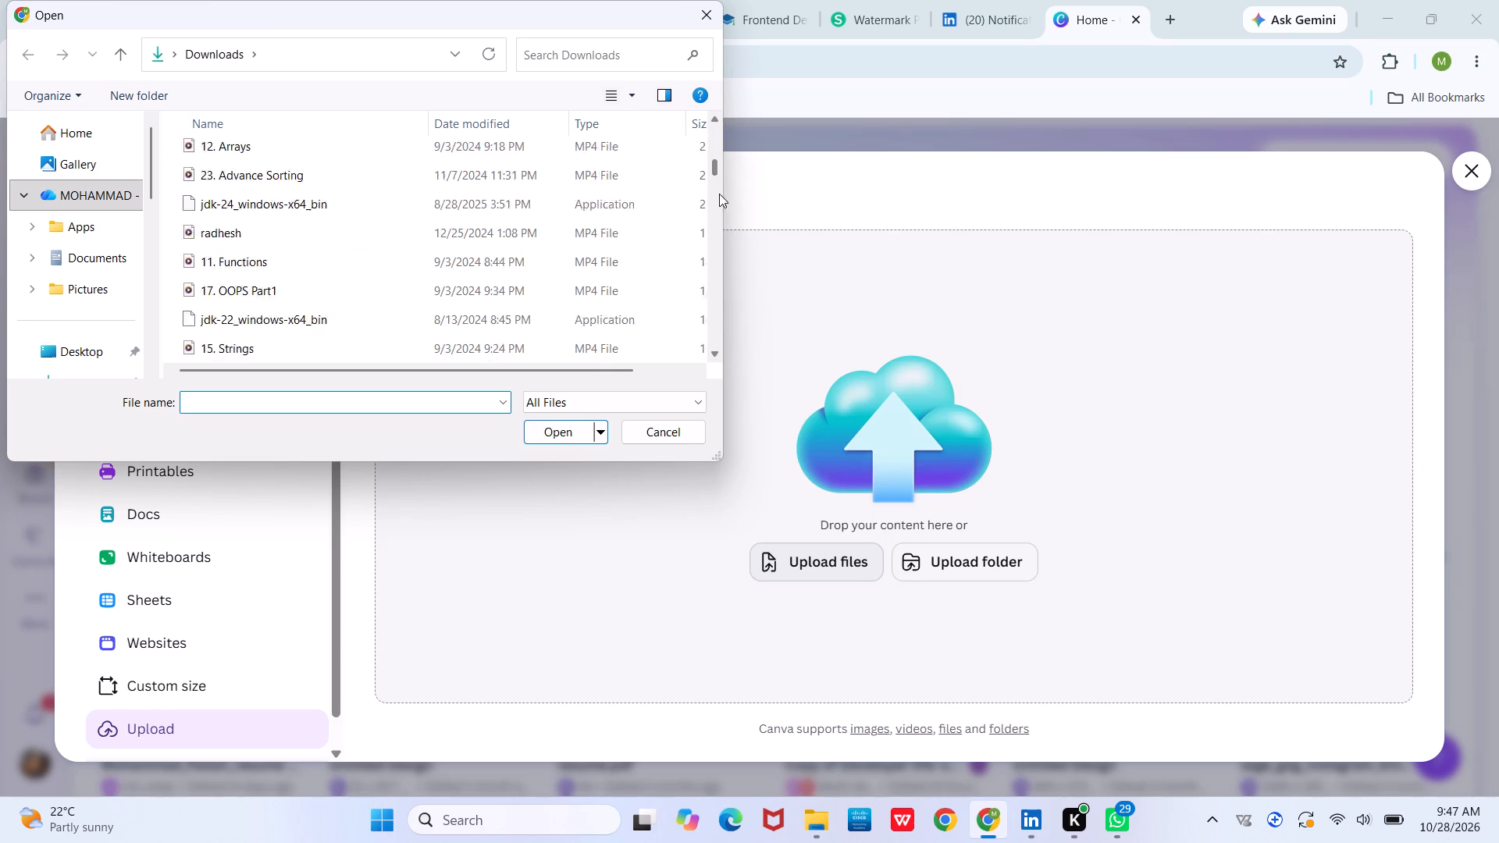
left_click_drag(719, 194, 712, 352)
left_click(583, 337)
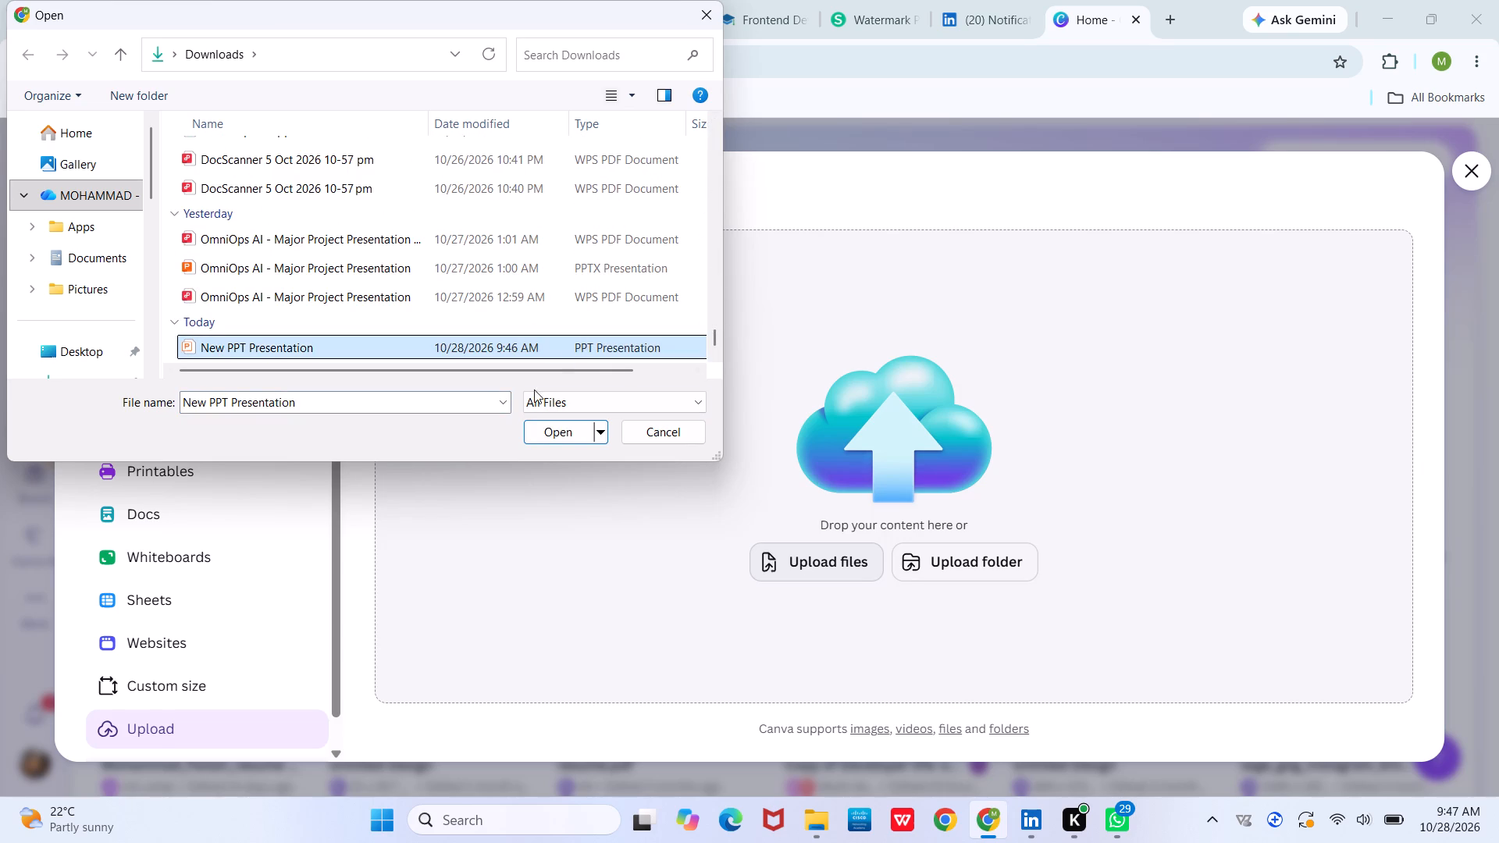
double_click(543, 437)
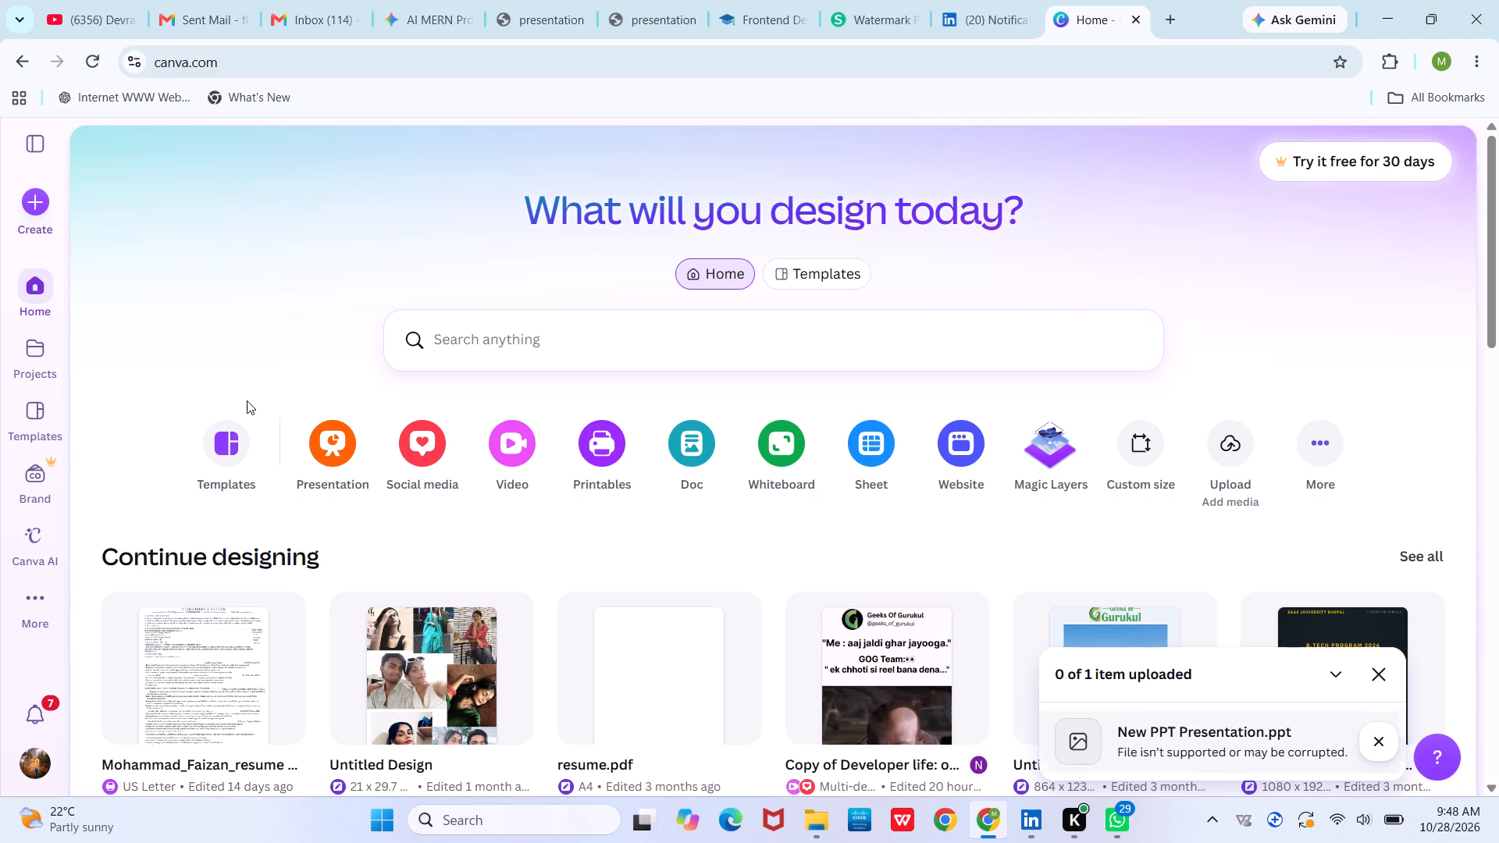
Upload the OmniOps AI - Major Project Presentation (1) PDF from Downloads to Canva.
left_click(1227, 434)
left_click(771, 571)
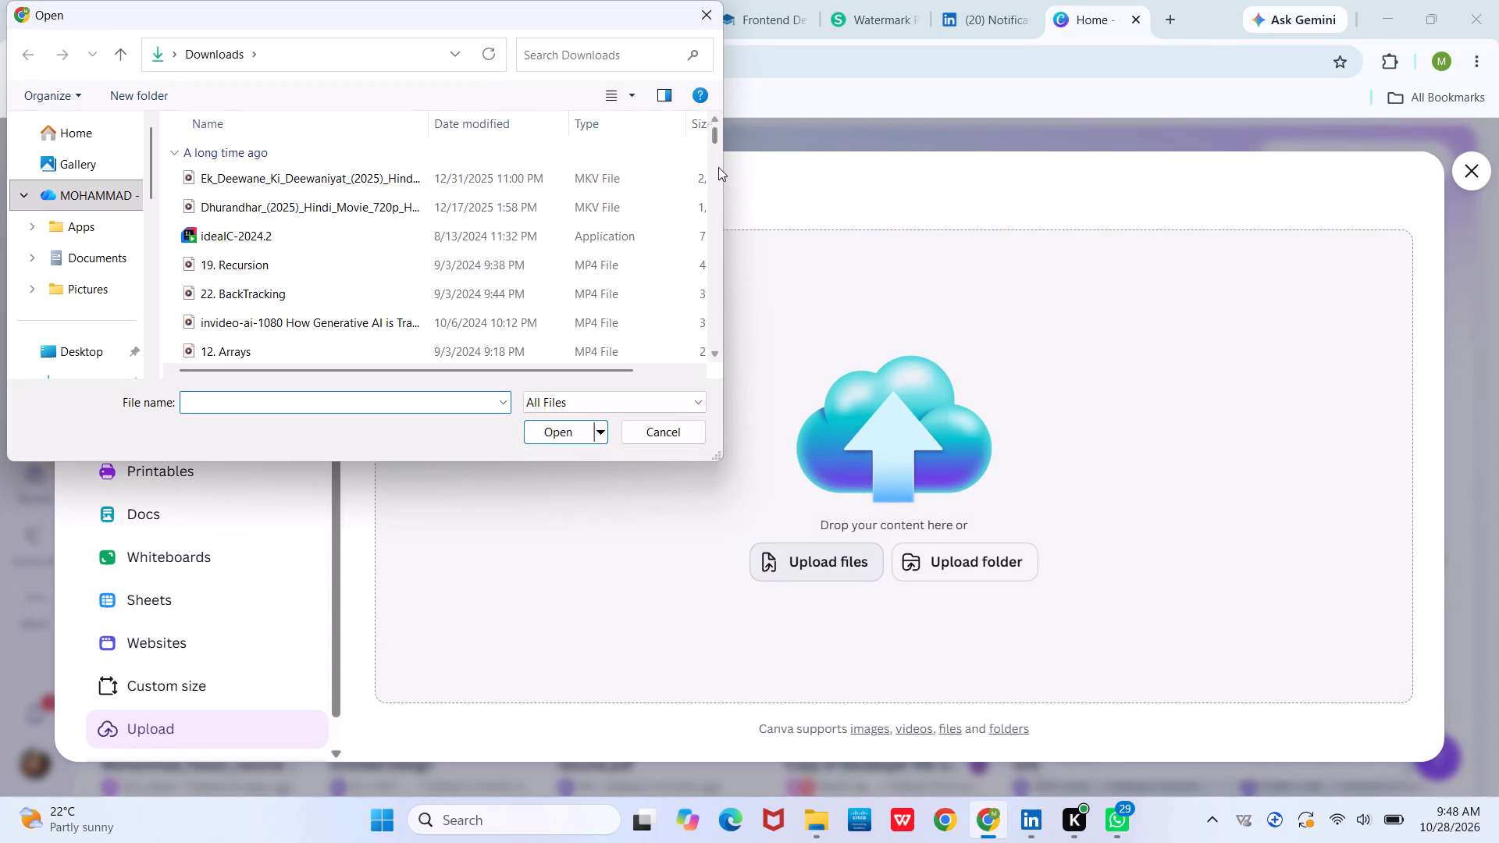
left_click_drag(716, 130, 708, 367)
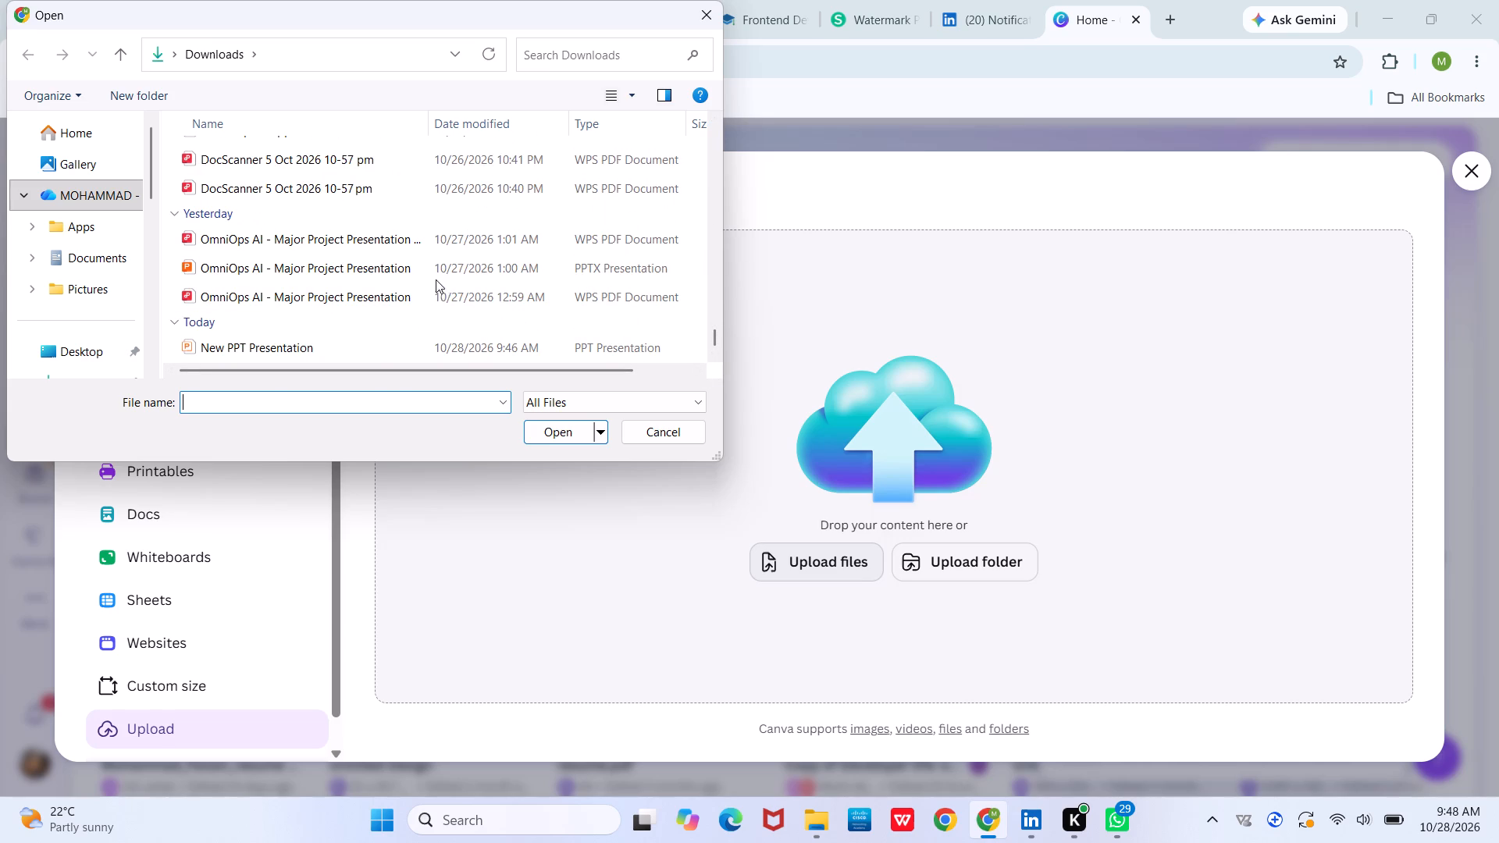
left_click(447, 240)
left_click(539, 439)
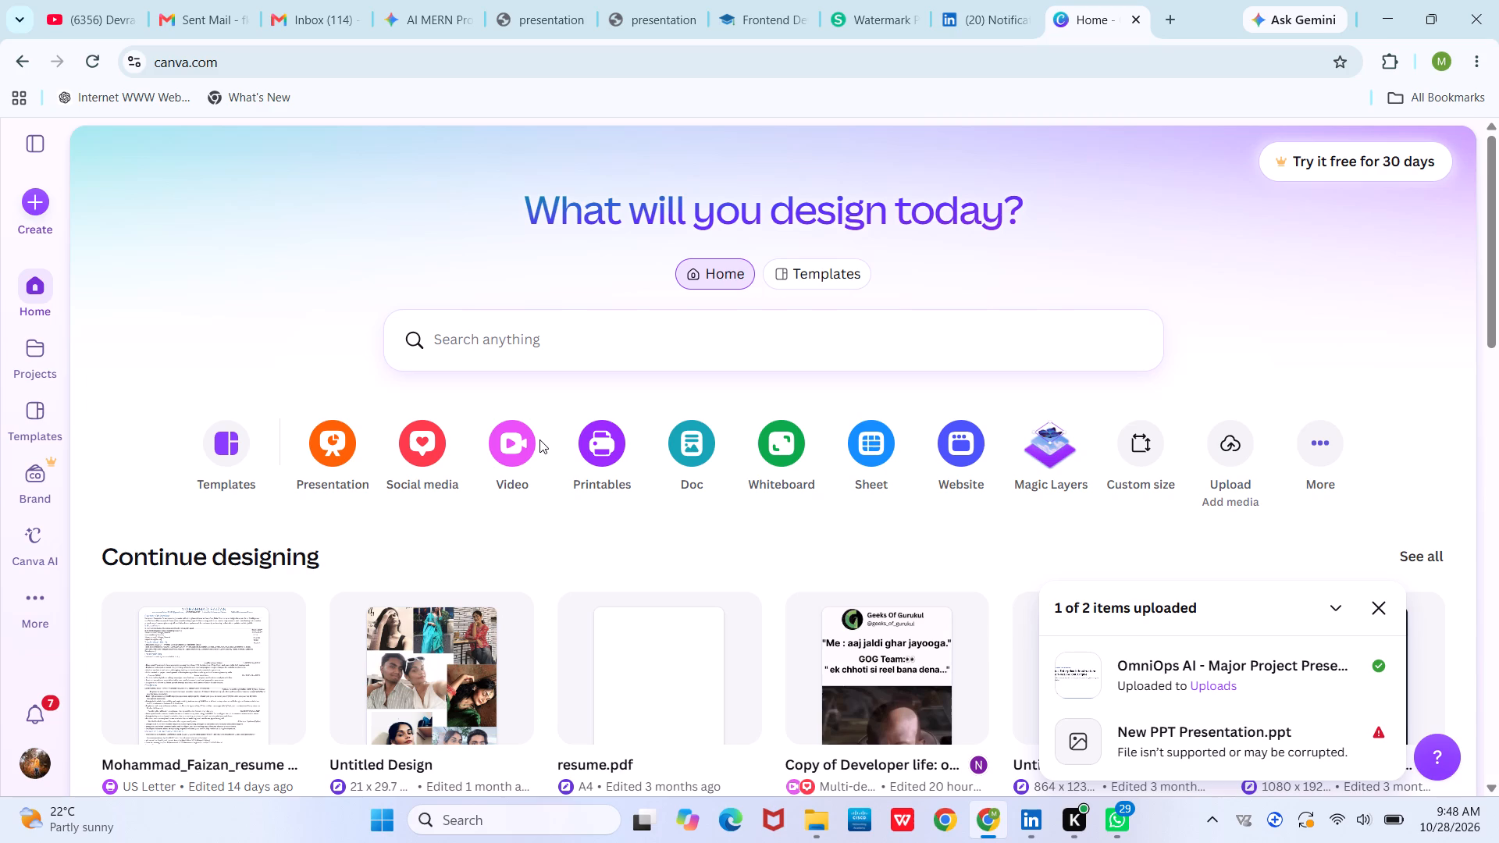
Open the uploaded OmniOps AI presentation from the Uploads folder in the design editor.
left_click(1204, 692)
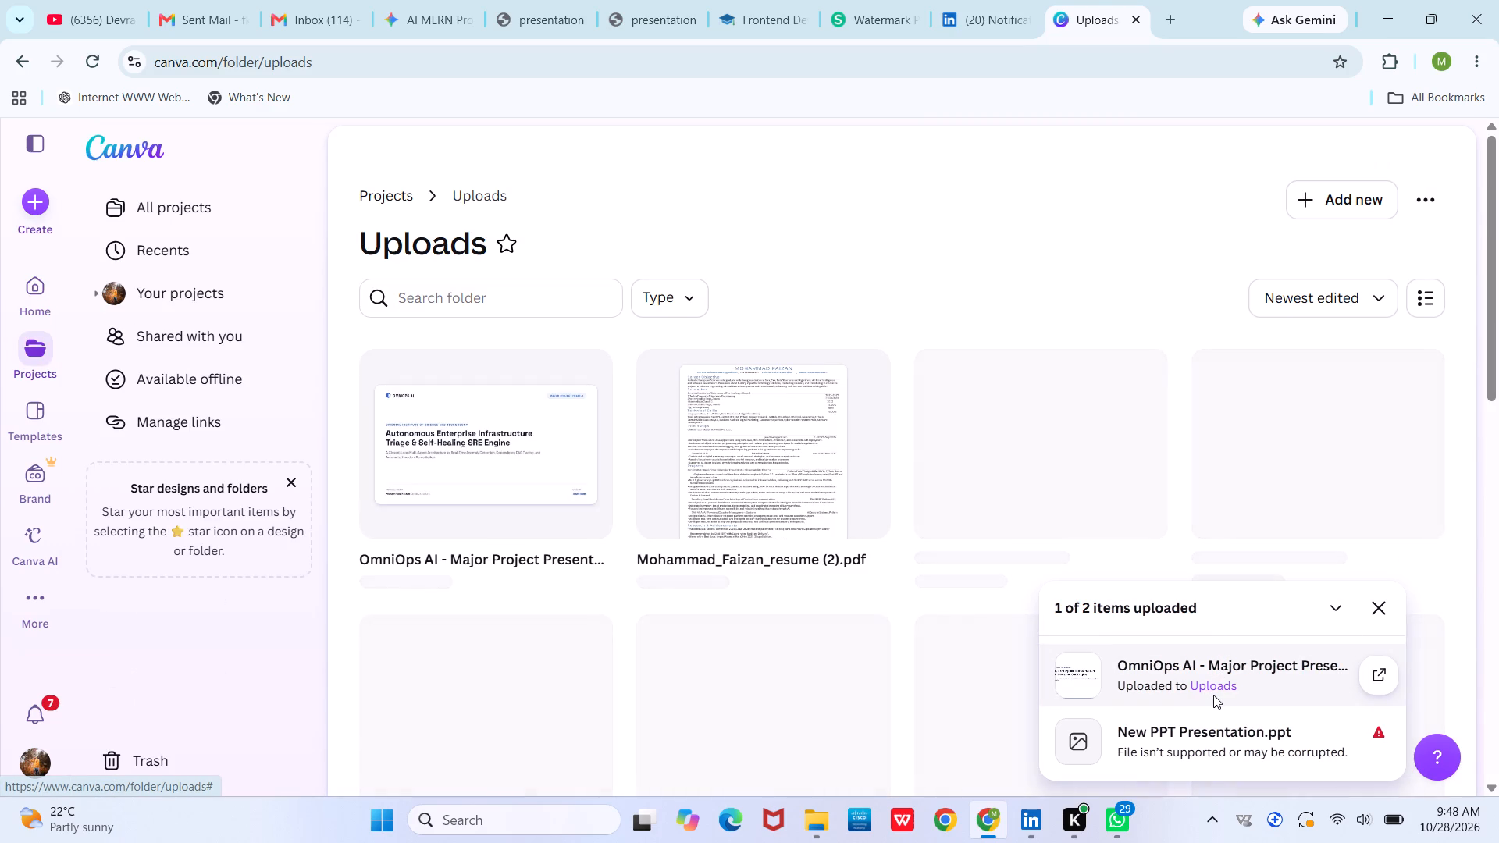
left_click(511, 494)
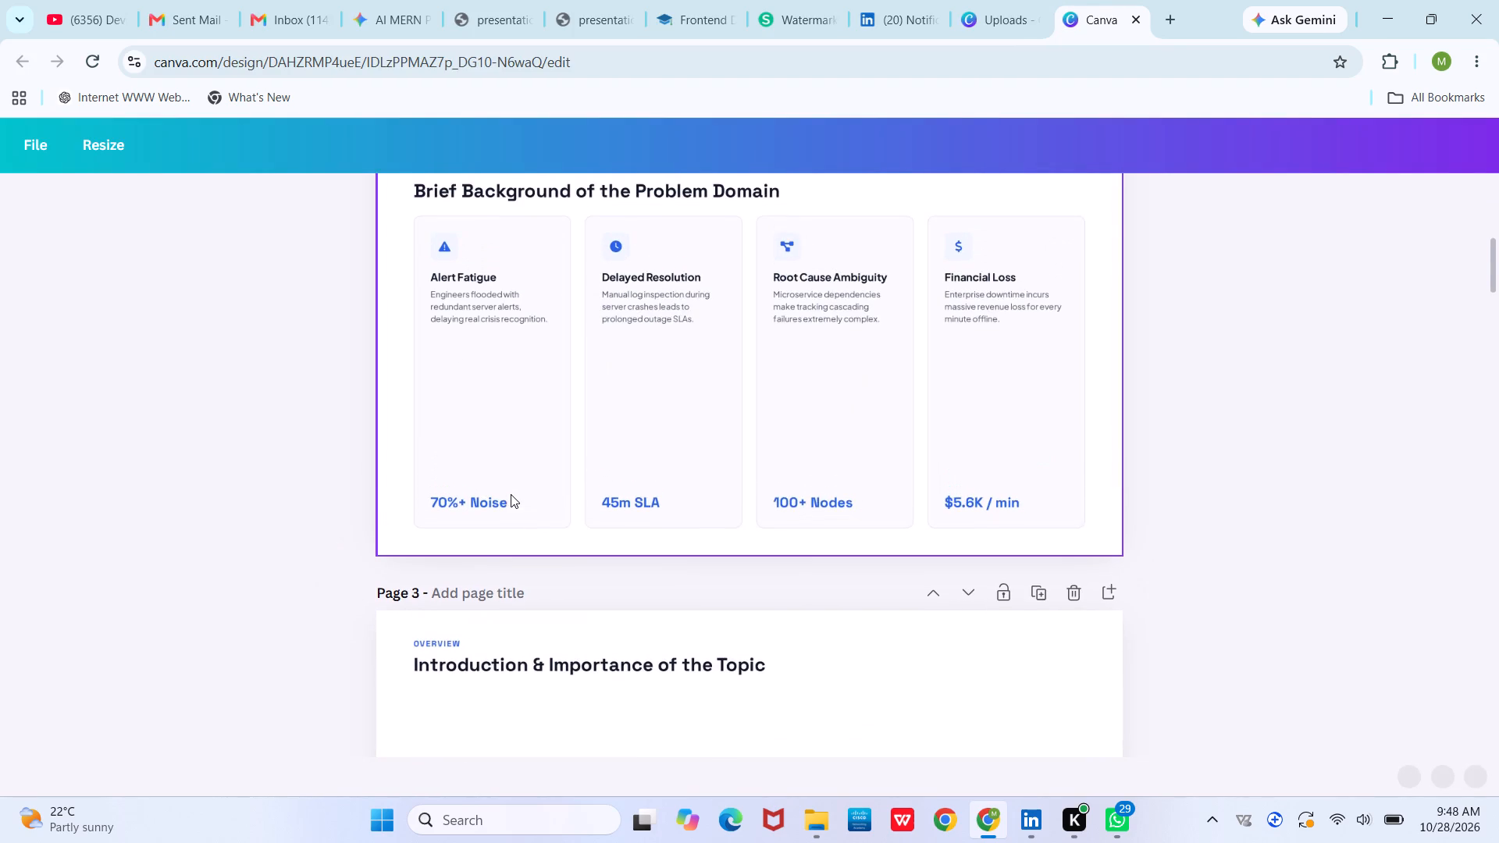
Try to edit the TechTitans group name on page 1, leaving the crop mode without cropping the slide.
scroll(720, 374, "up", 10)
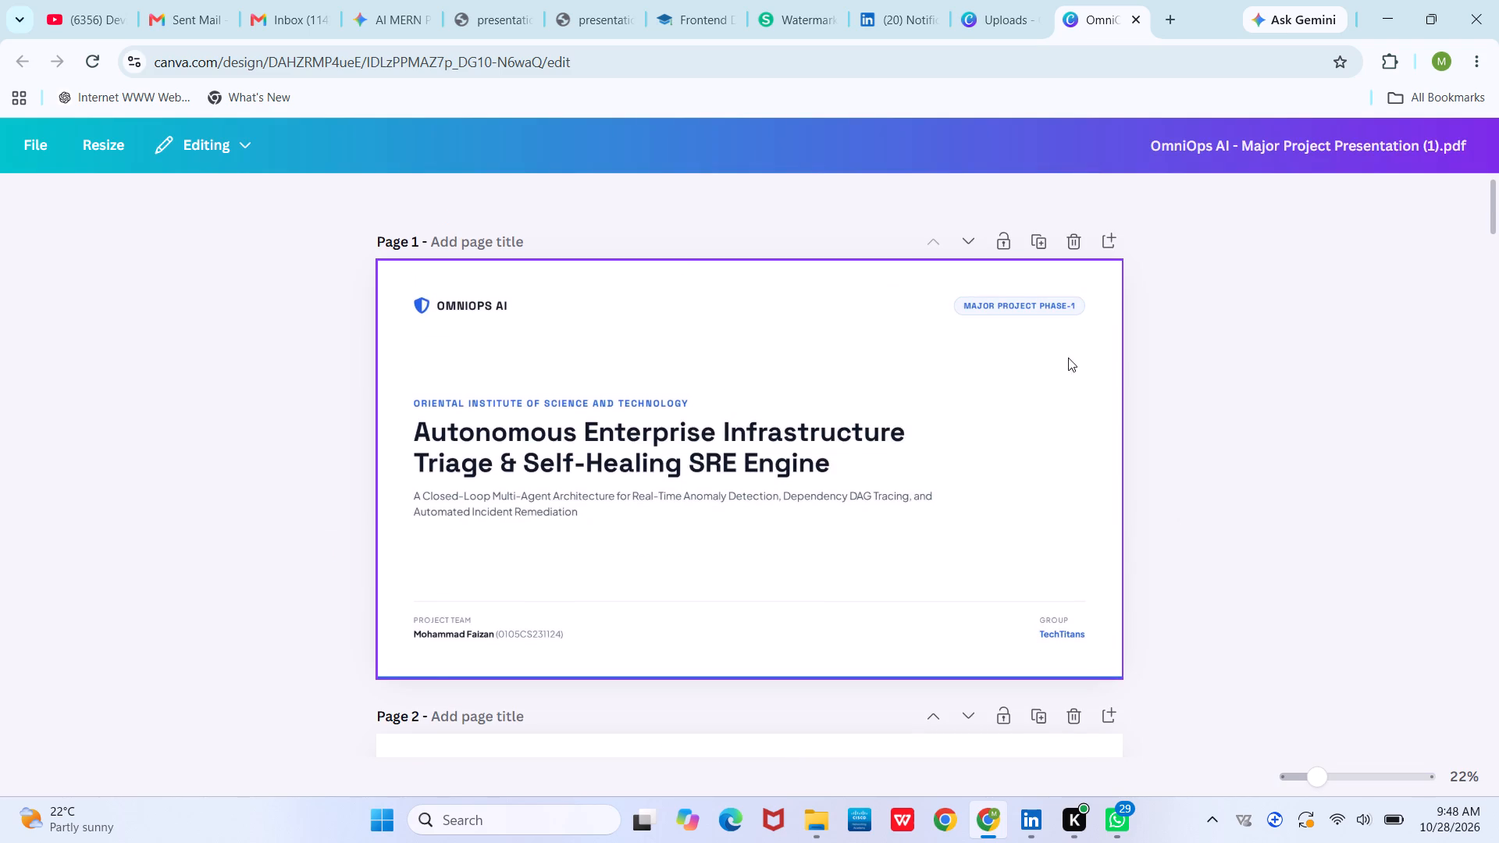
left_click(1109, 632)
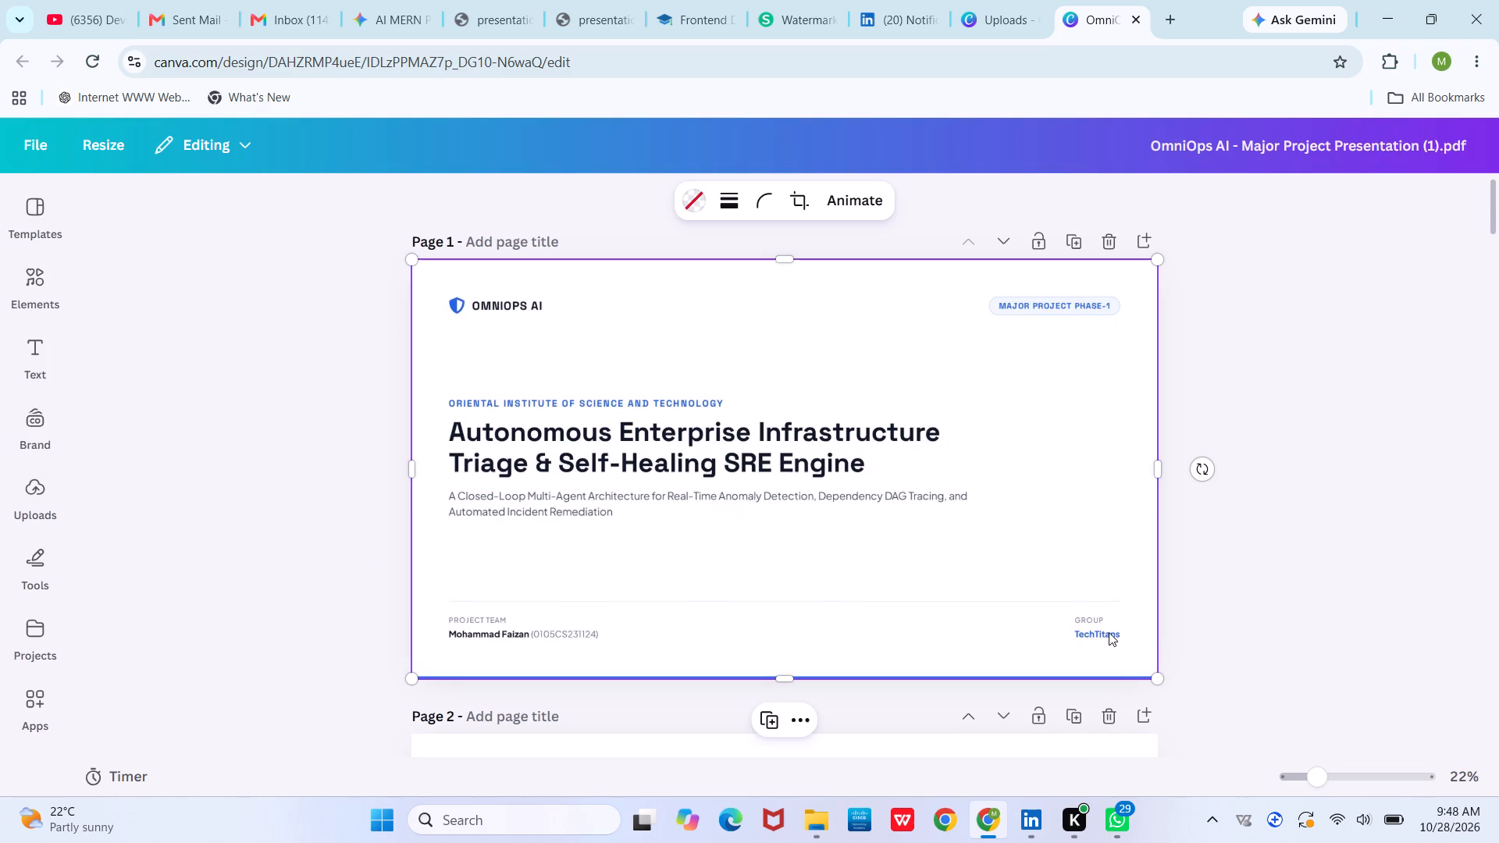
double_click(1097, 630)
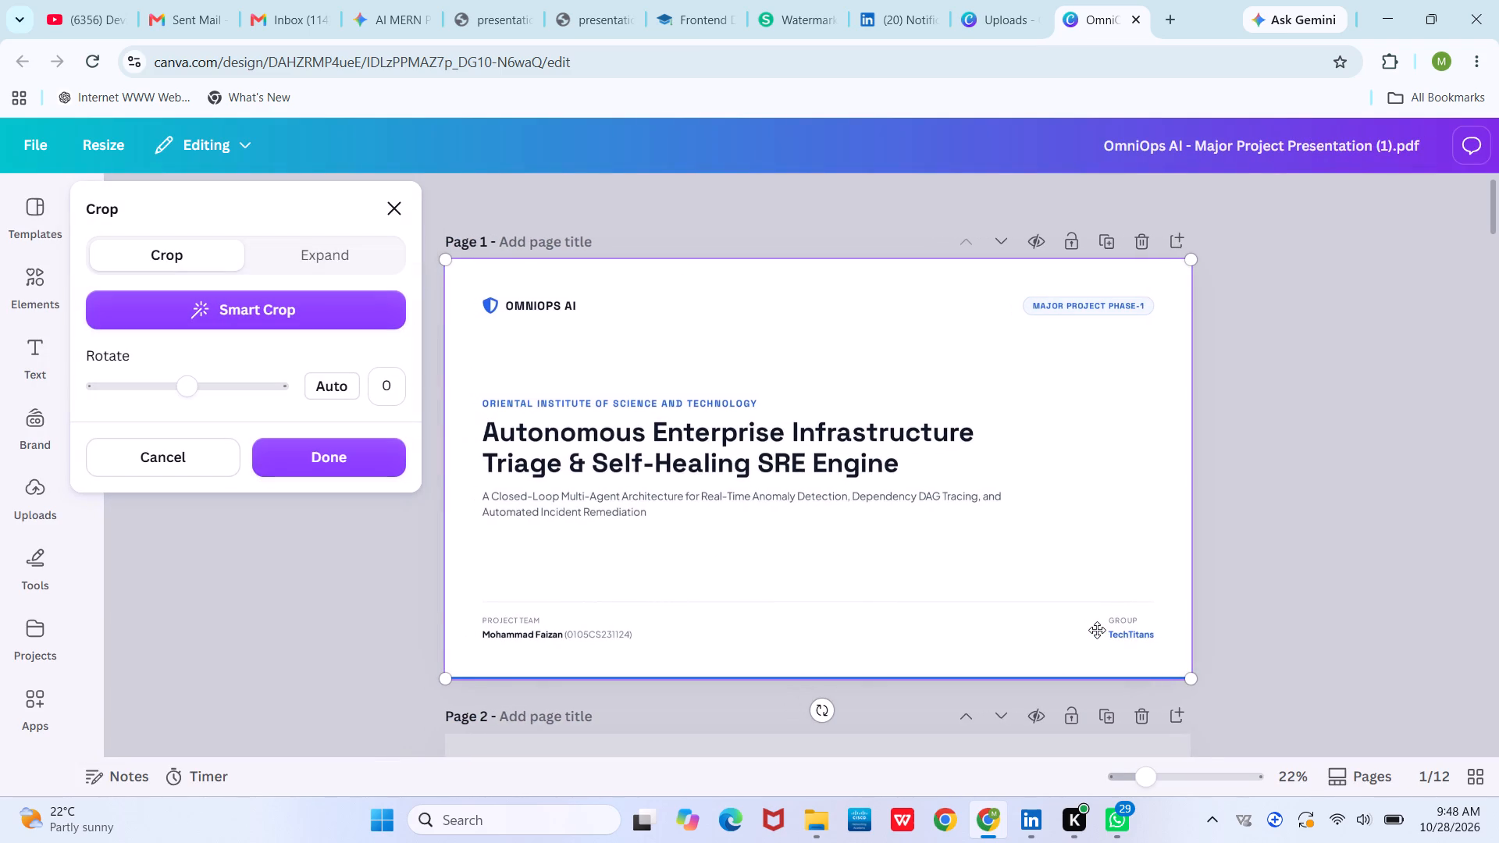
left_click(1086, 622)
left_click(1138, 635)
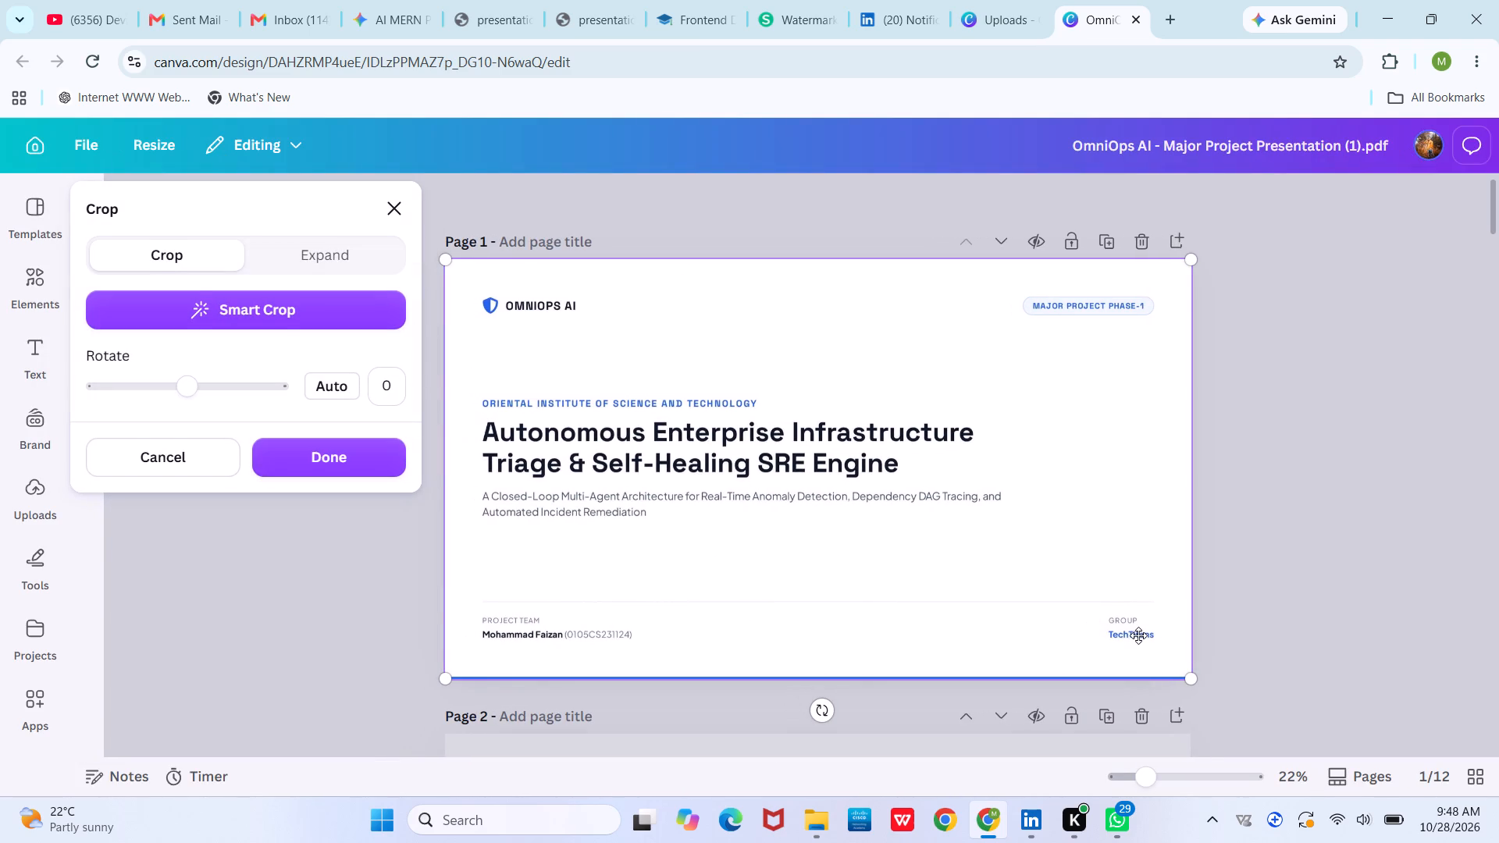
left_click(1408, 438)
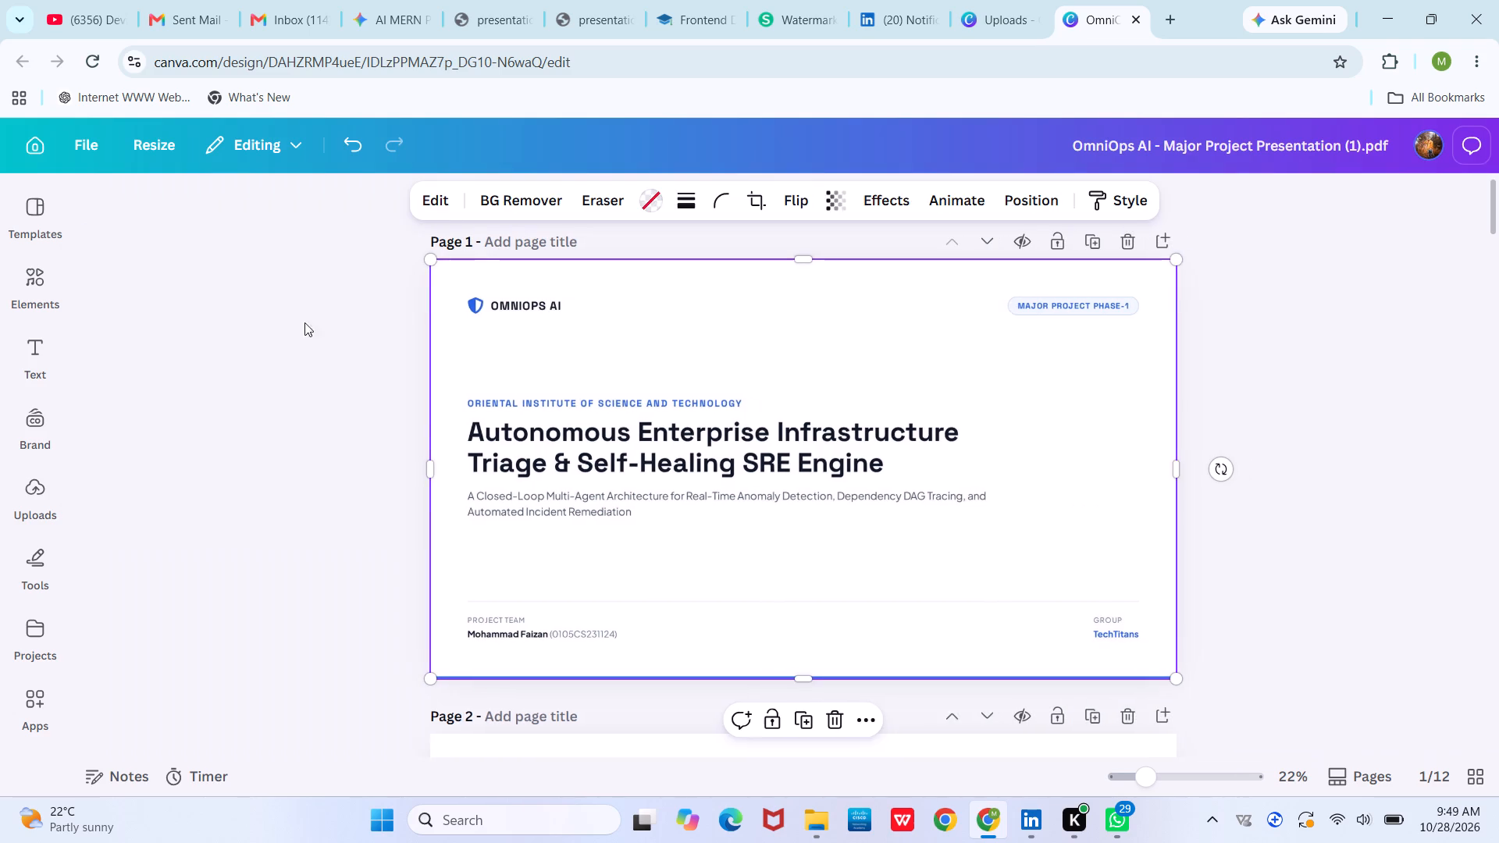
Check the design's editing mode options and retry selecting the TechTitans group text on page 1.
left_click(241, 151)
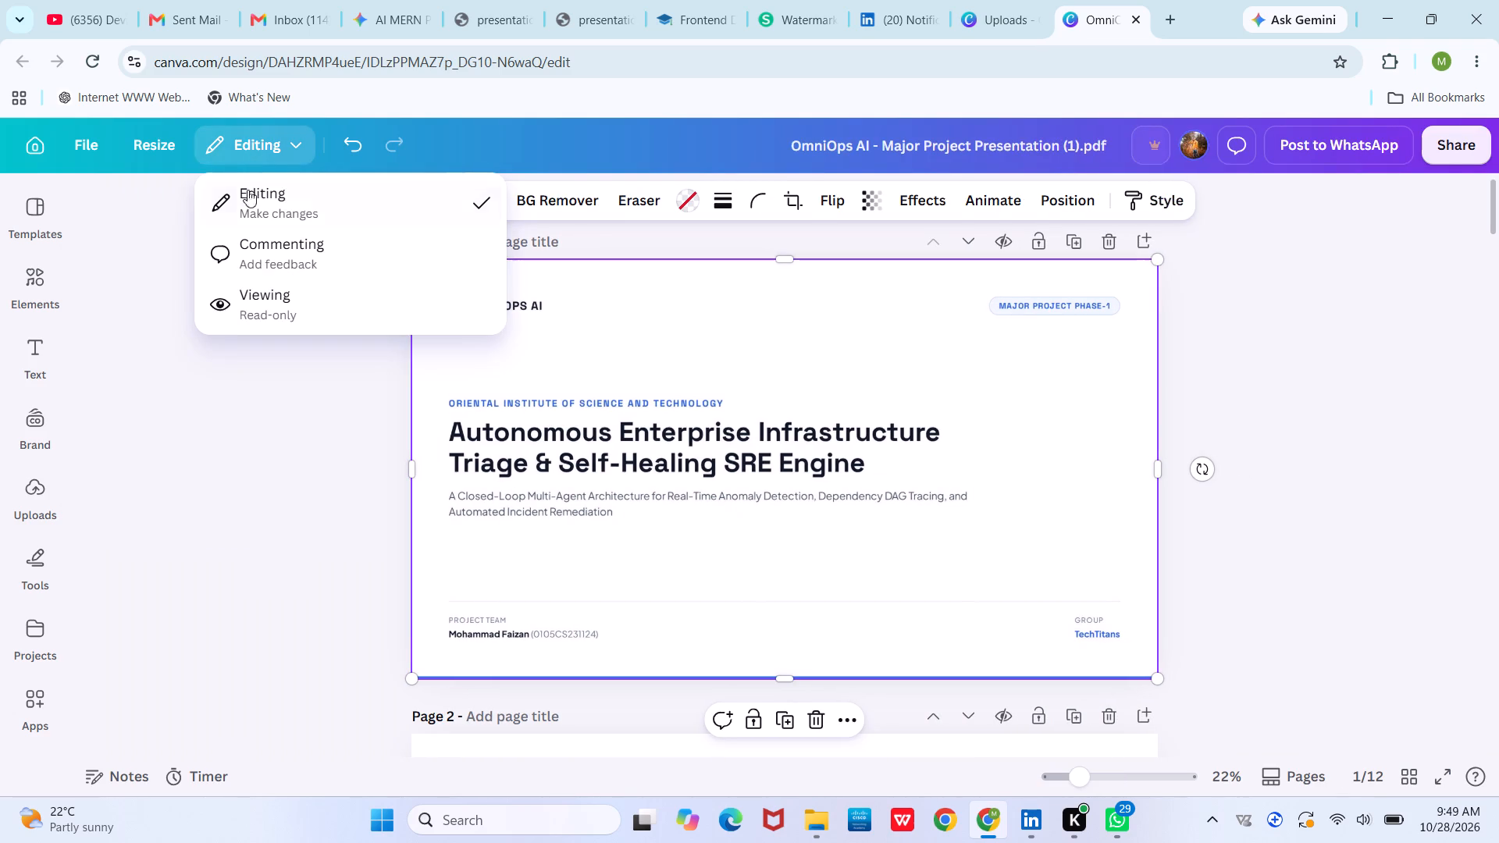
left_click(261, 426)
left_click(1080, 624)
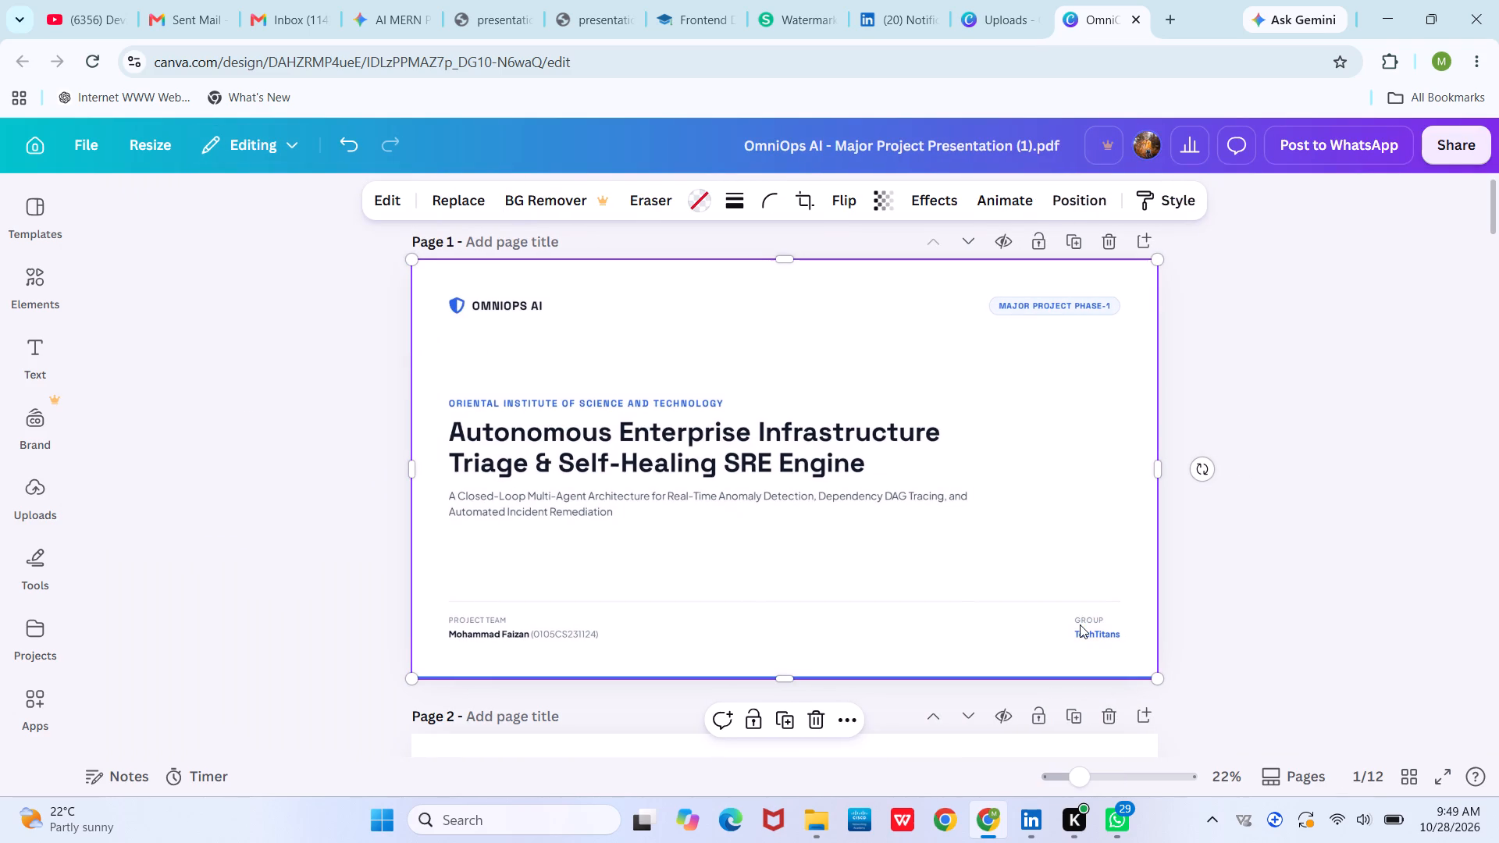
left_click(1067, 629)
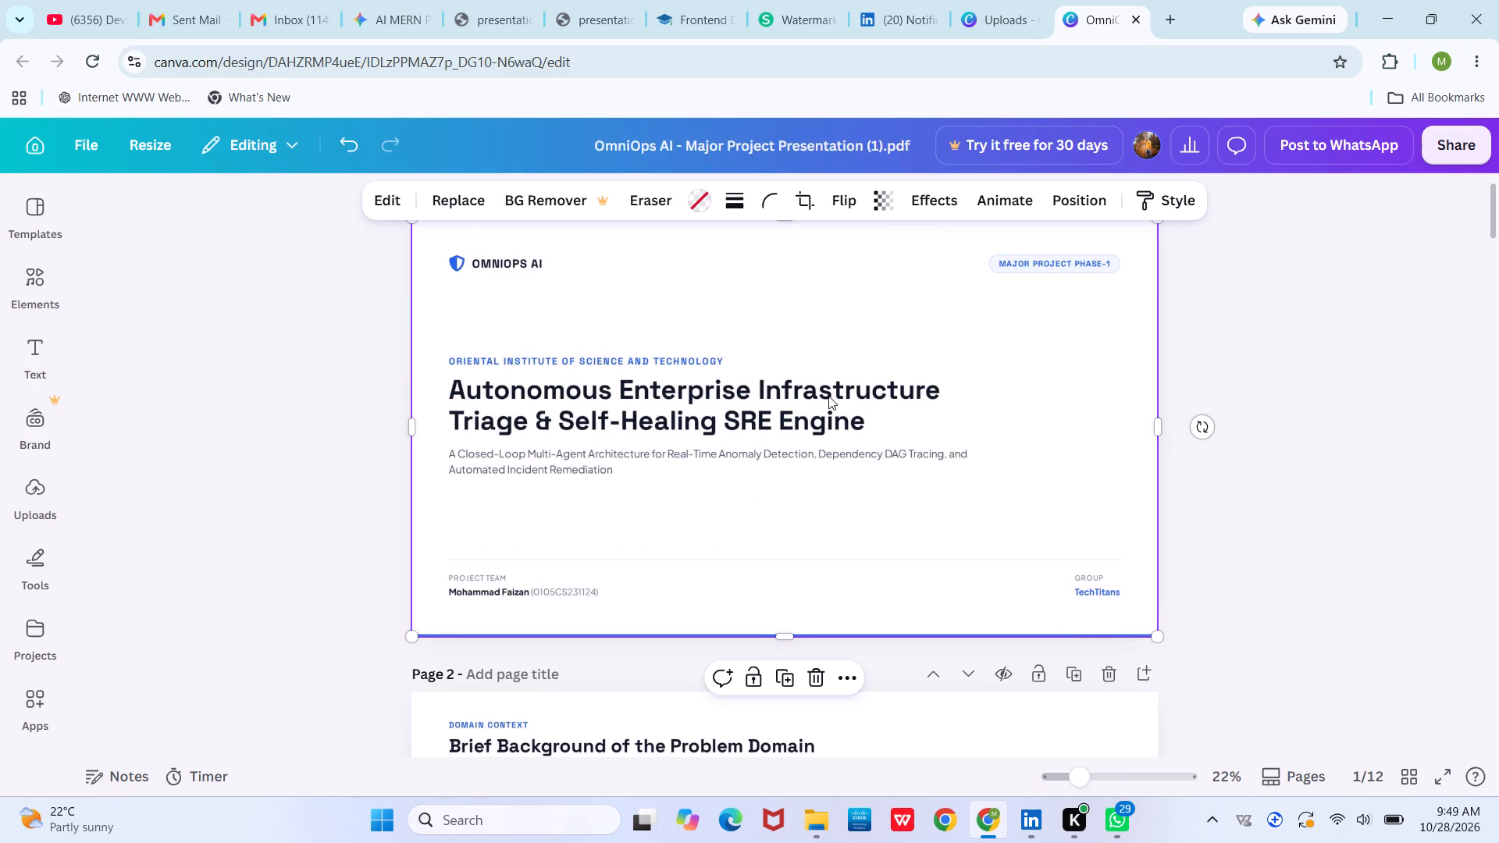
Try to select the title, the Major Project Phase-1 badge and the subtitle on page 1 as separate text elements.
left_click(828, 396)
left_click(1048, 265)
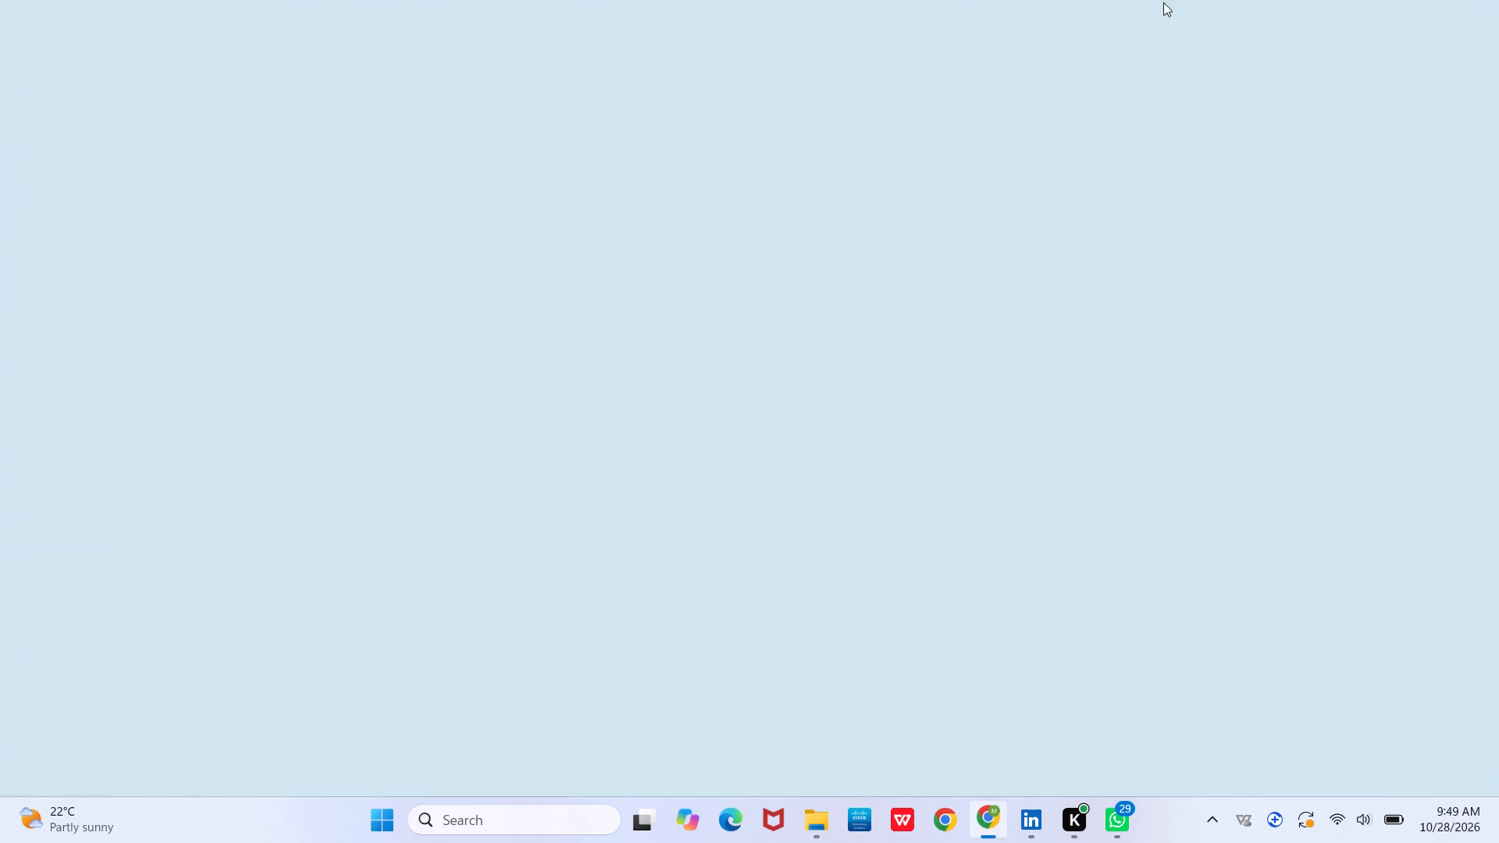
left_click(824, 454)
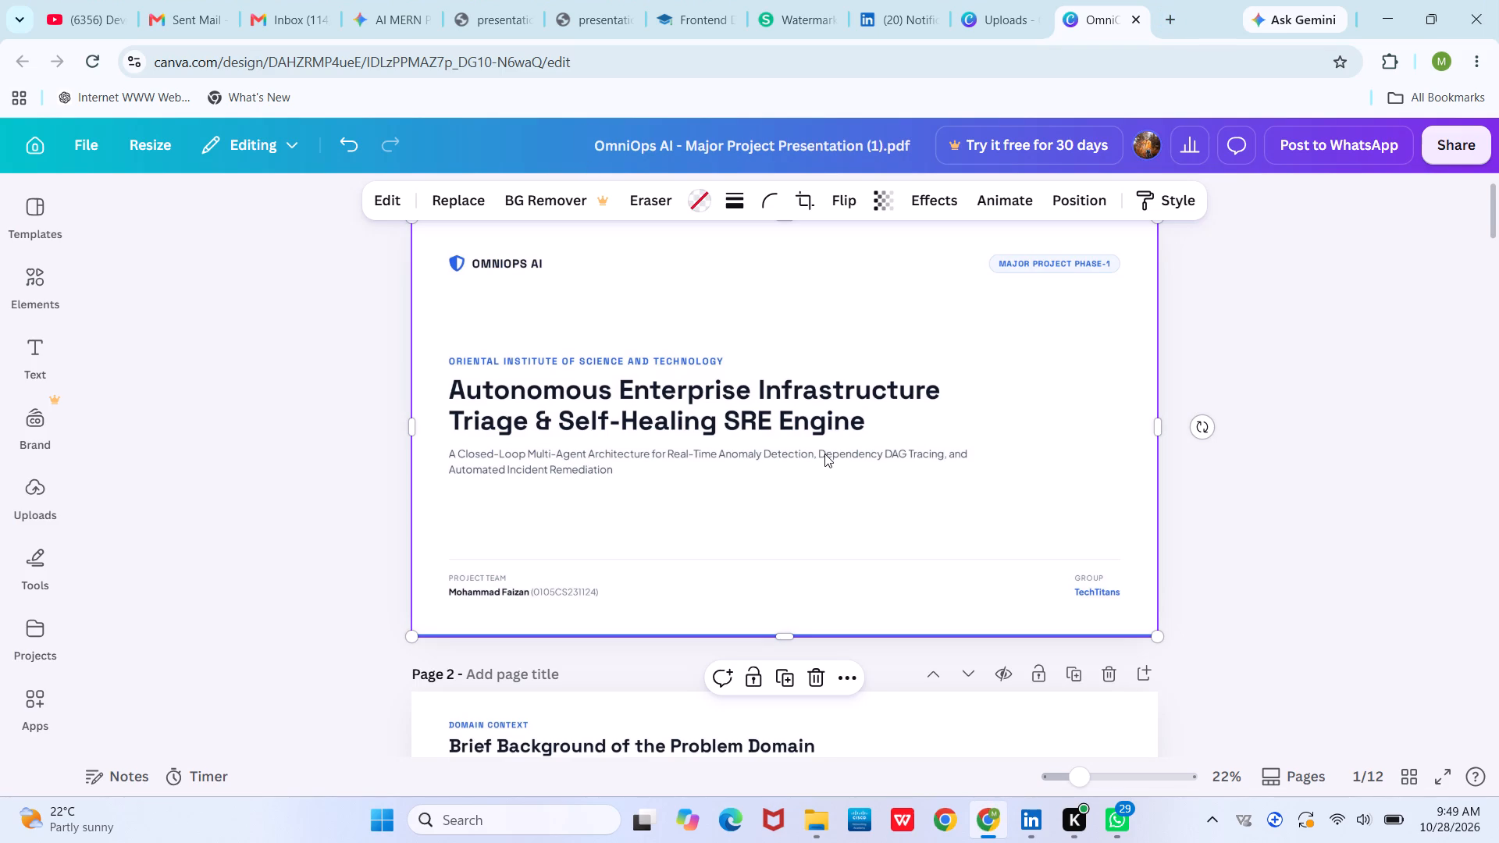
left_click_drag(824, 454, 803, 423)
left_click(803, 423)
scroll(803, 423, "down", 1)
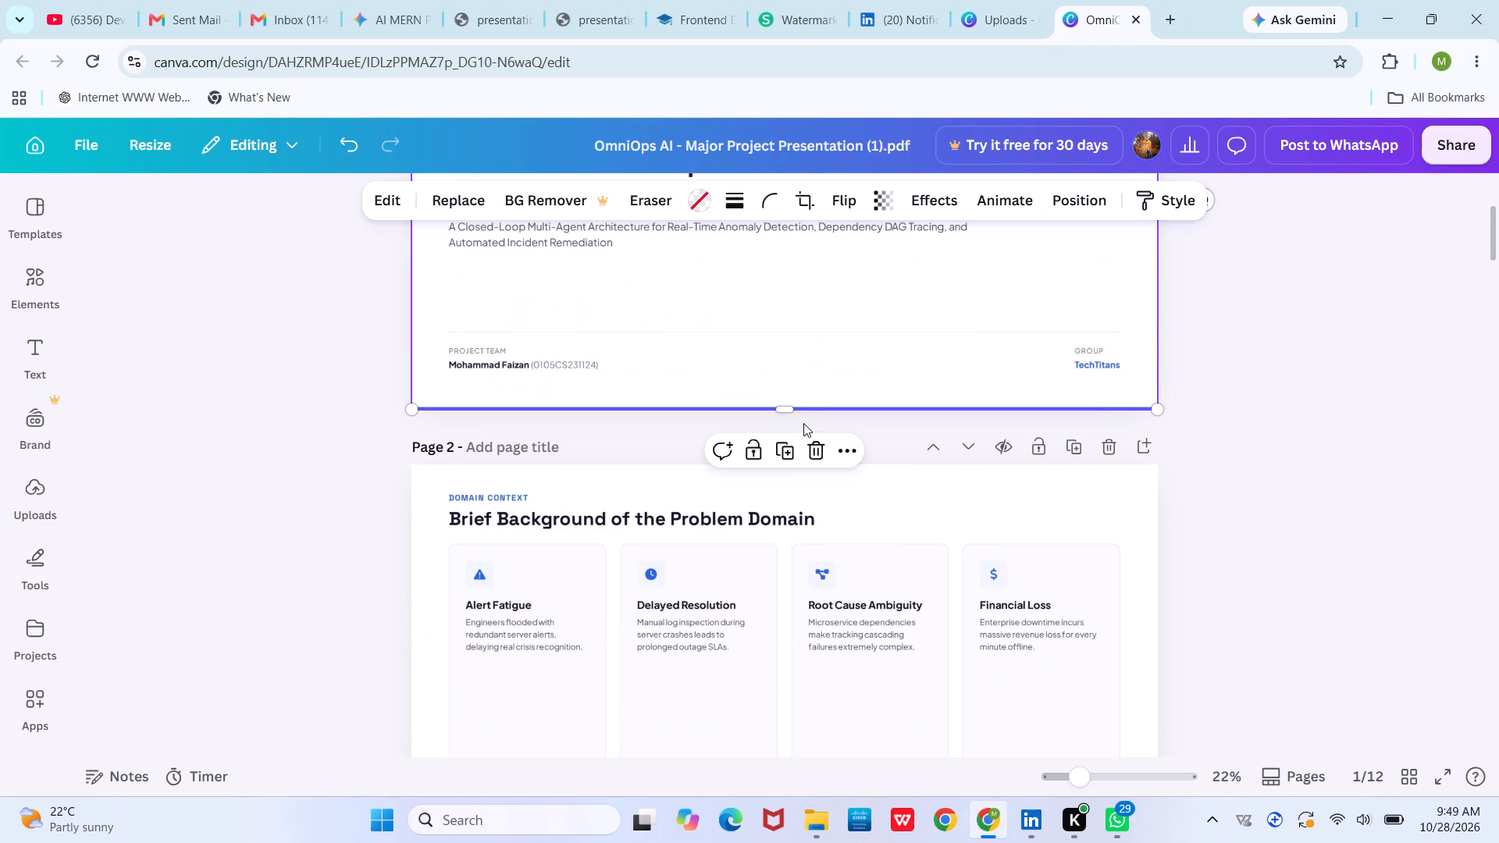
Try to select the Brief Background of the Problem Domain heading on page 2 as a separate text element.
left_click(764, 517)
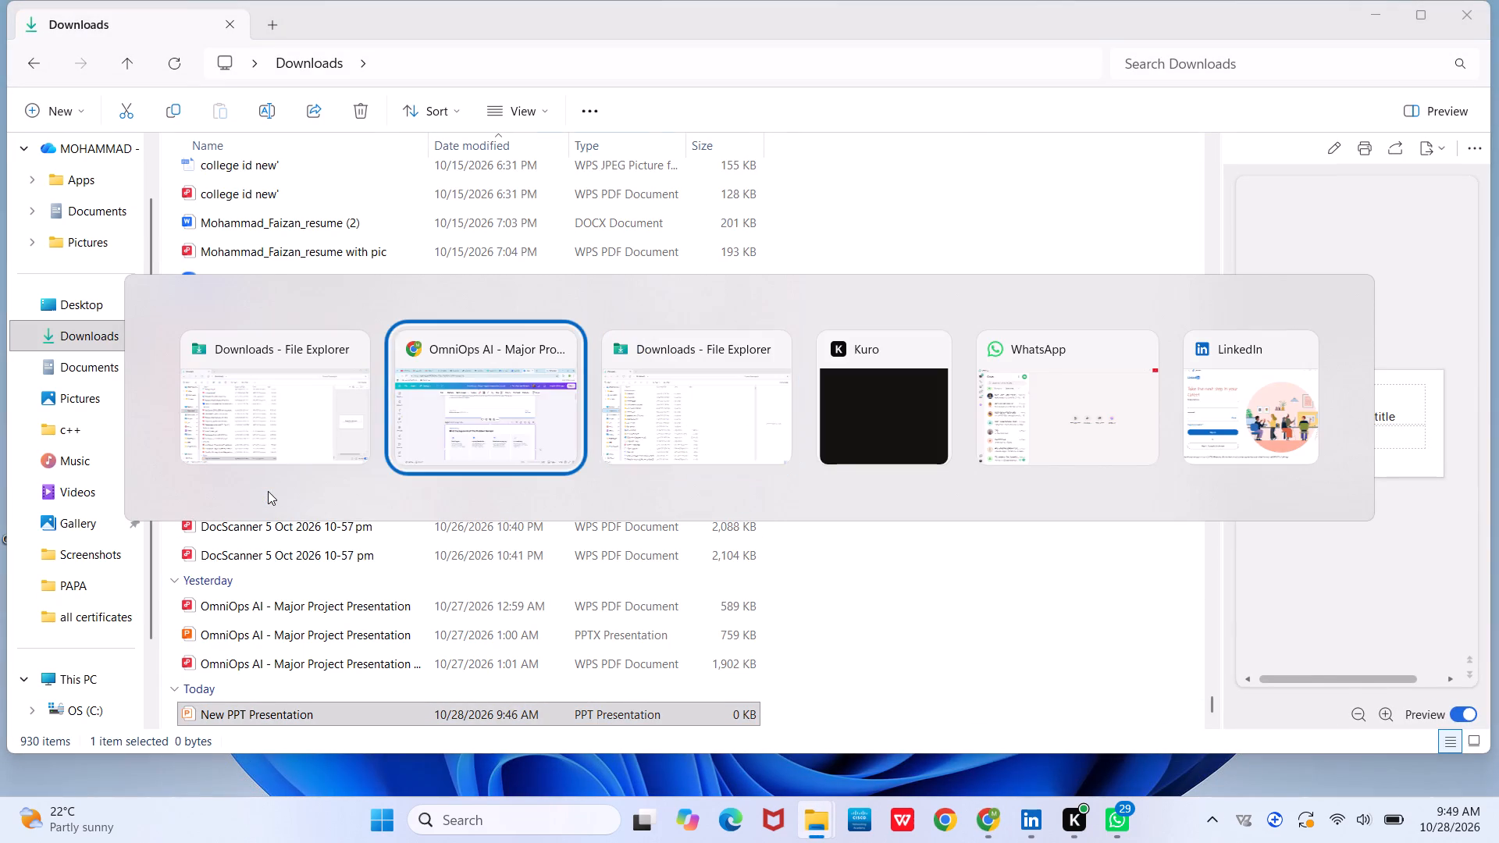
Search Google for canva in a new browser tab and open the Canva home page from the results.
left_click(1168, 20)
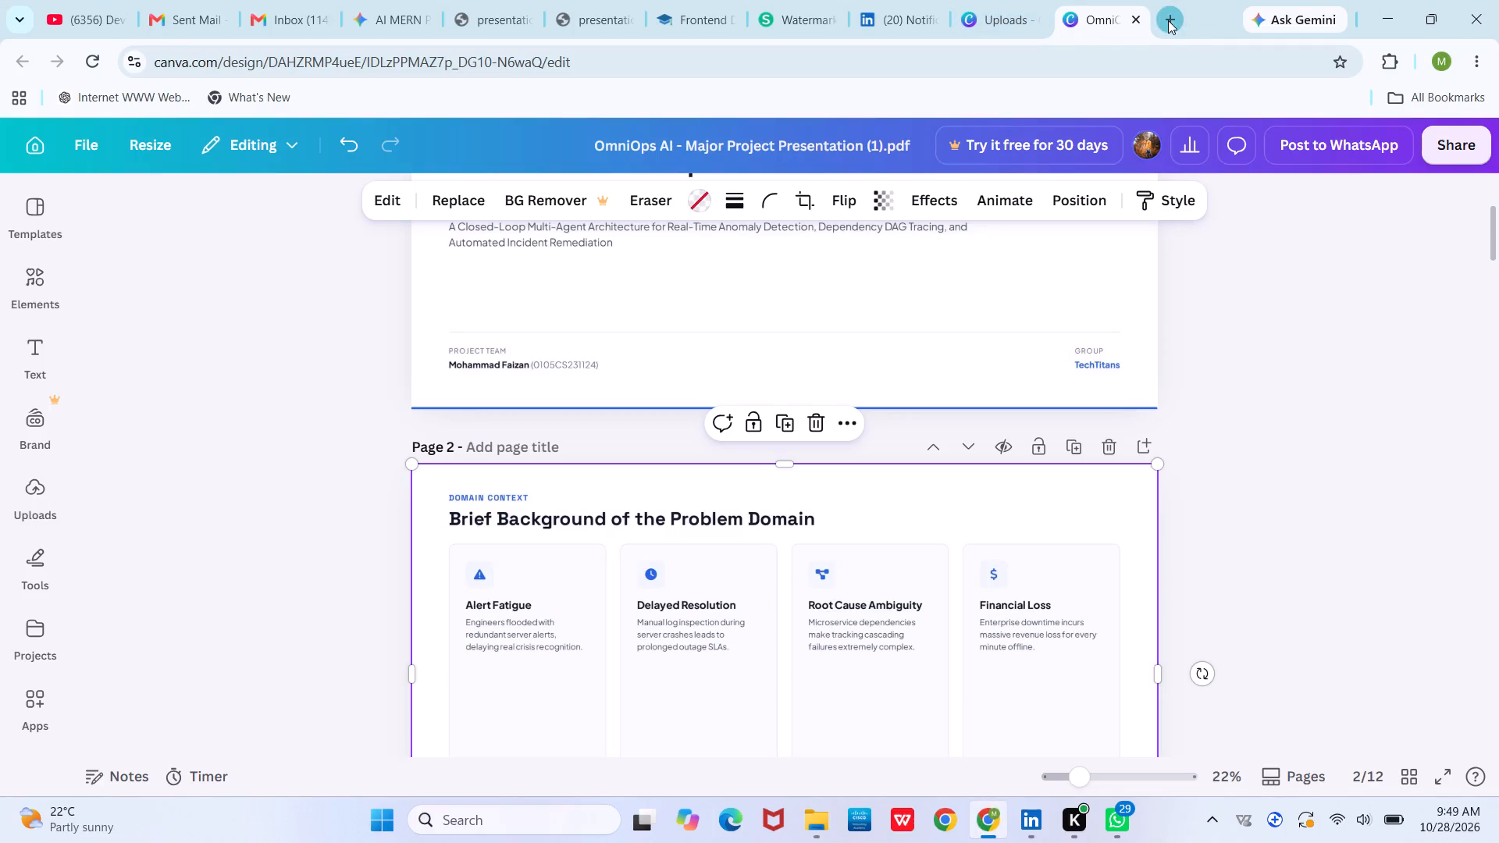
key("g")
key("Return")
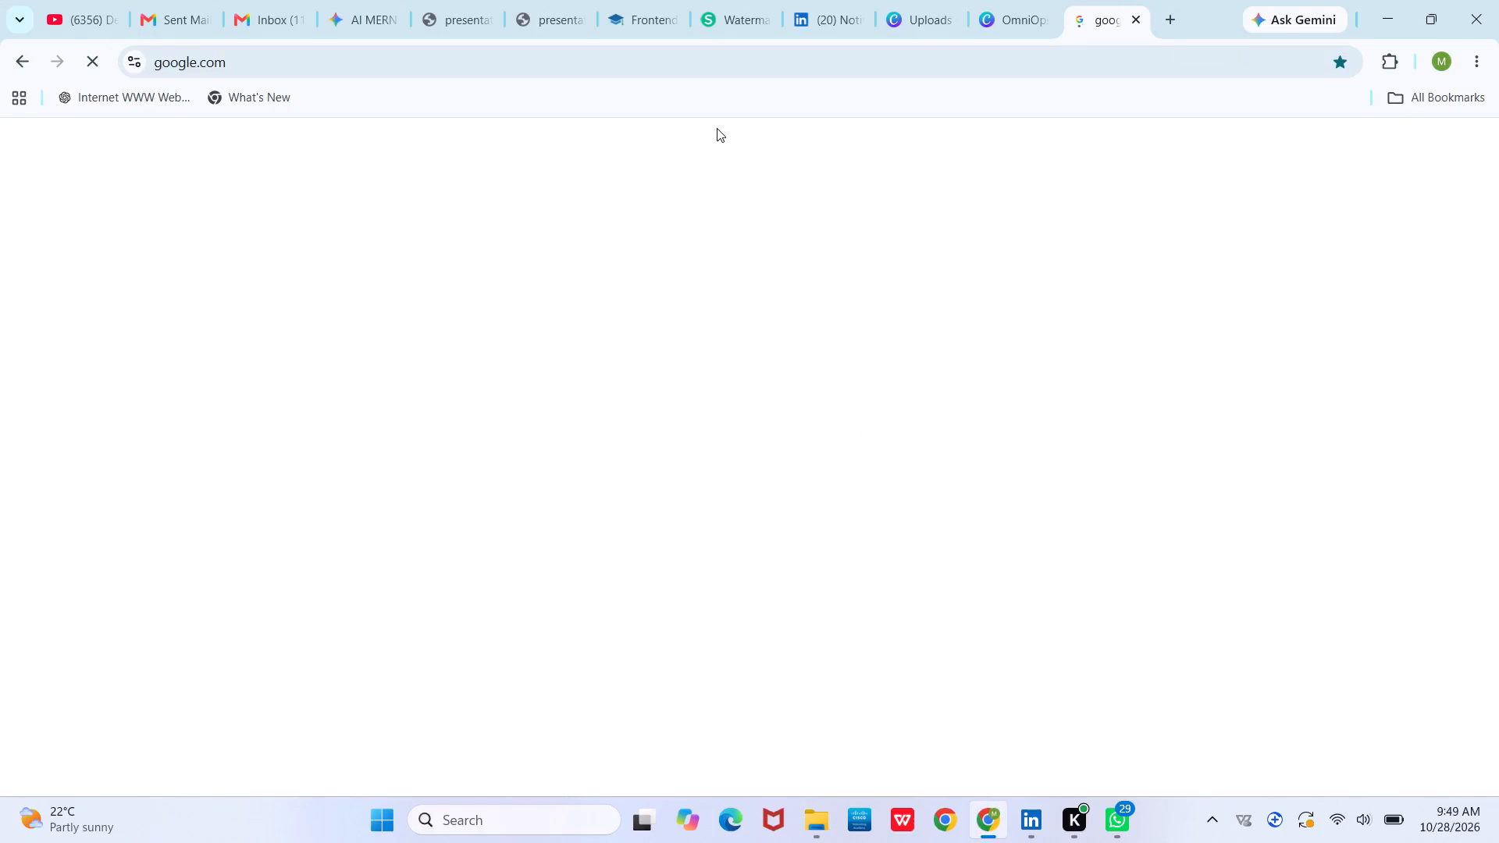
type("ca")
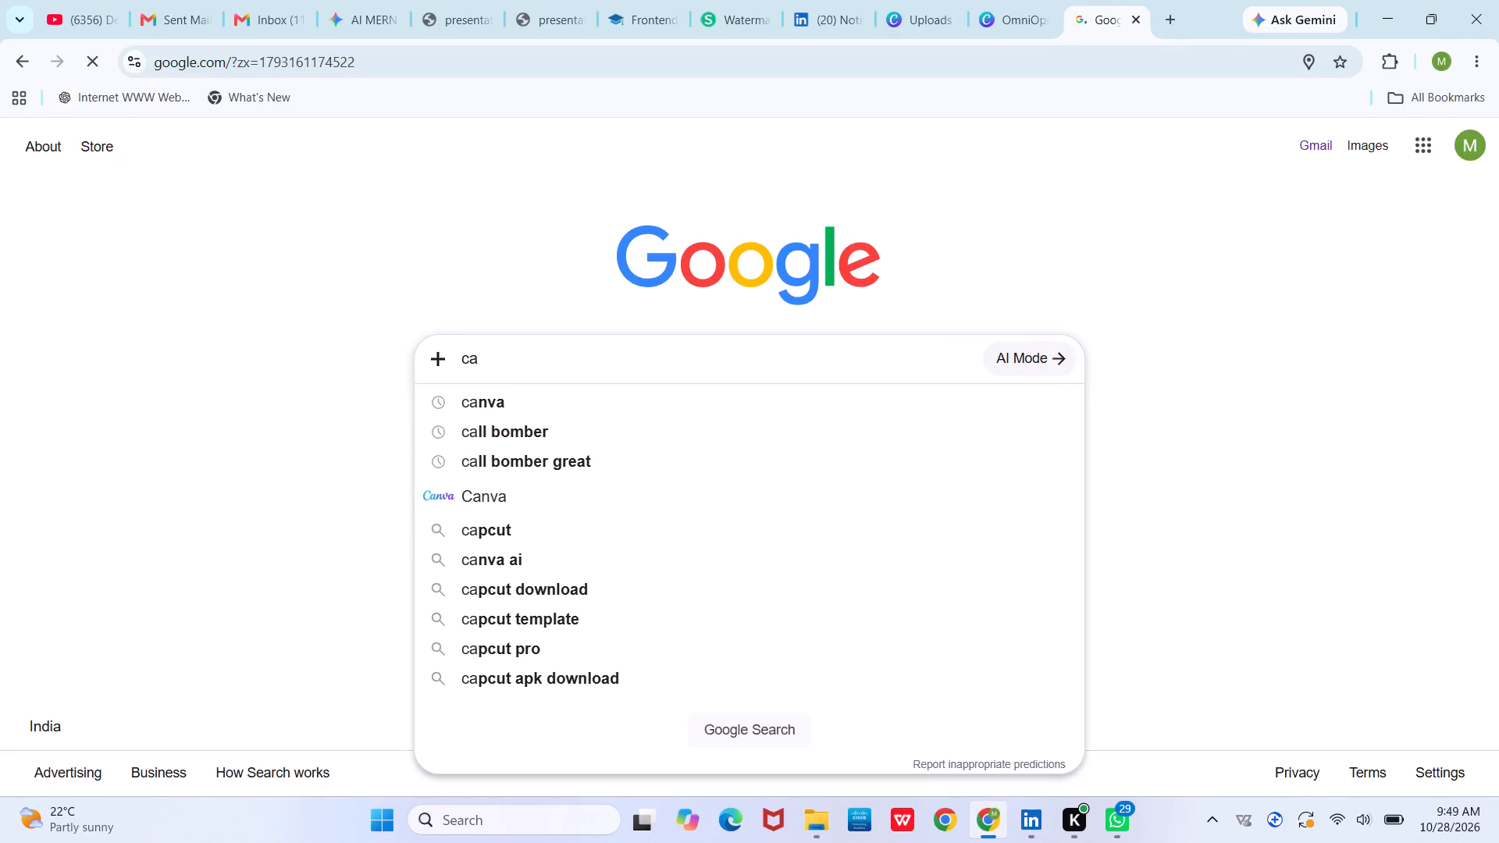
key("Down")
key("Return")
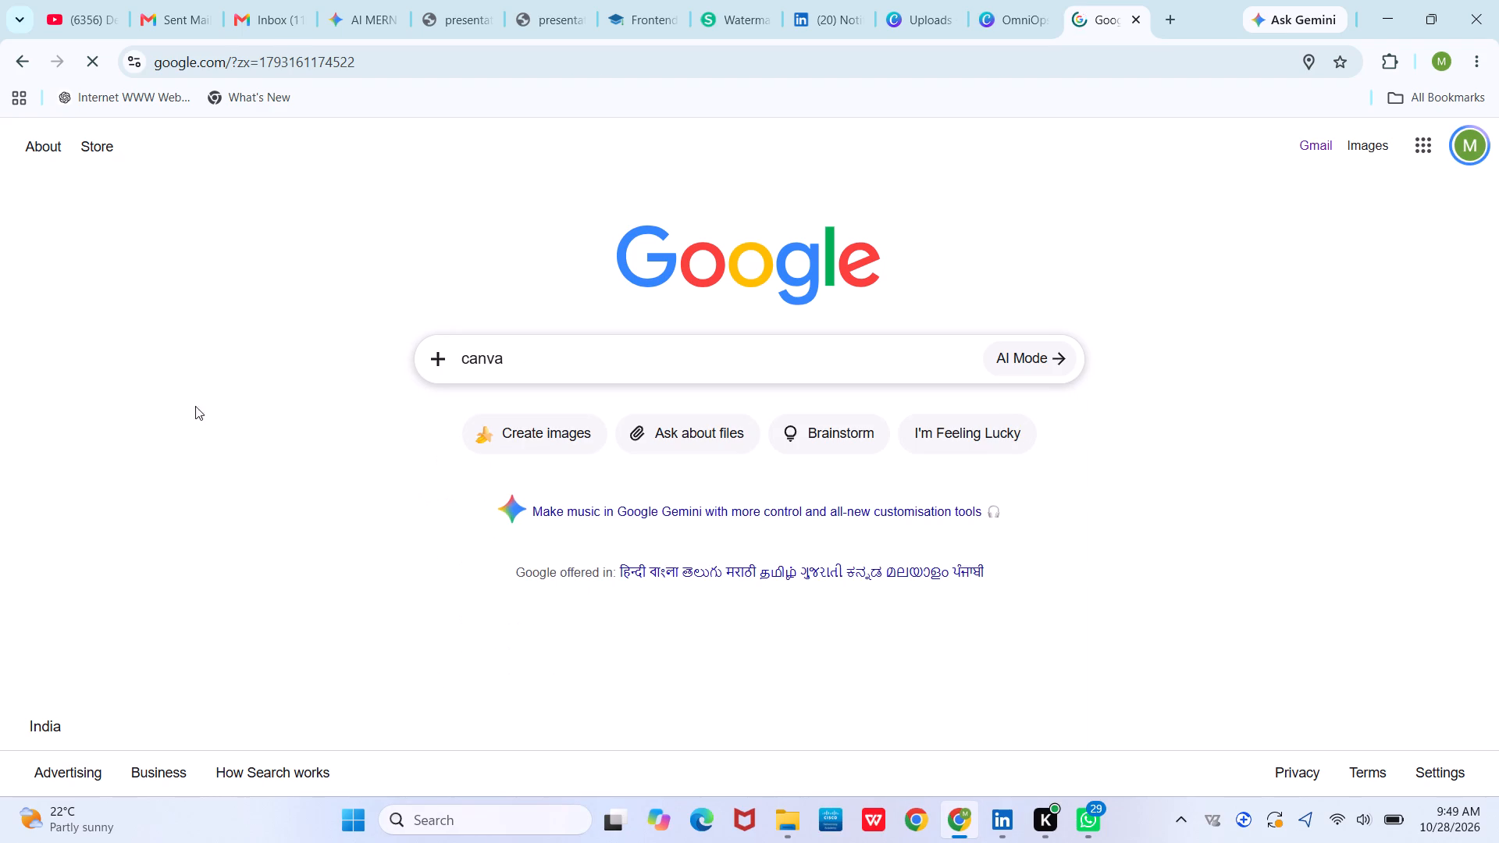
left_click(279, 362)
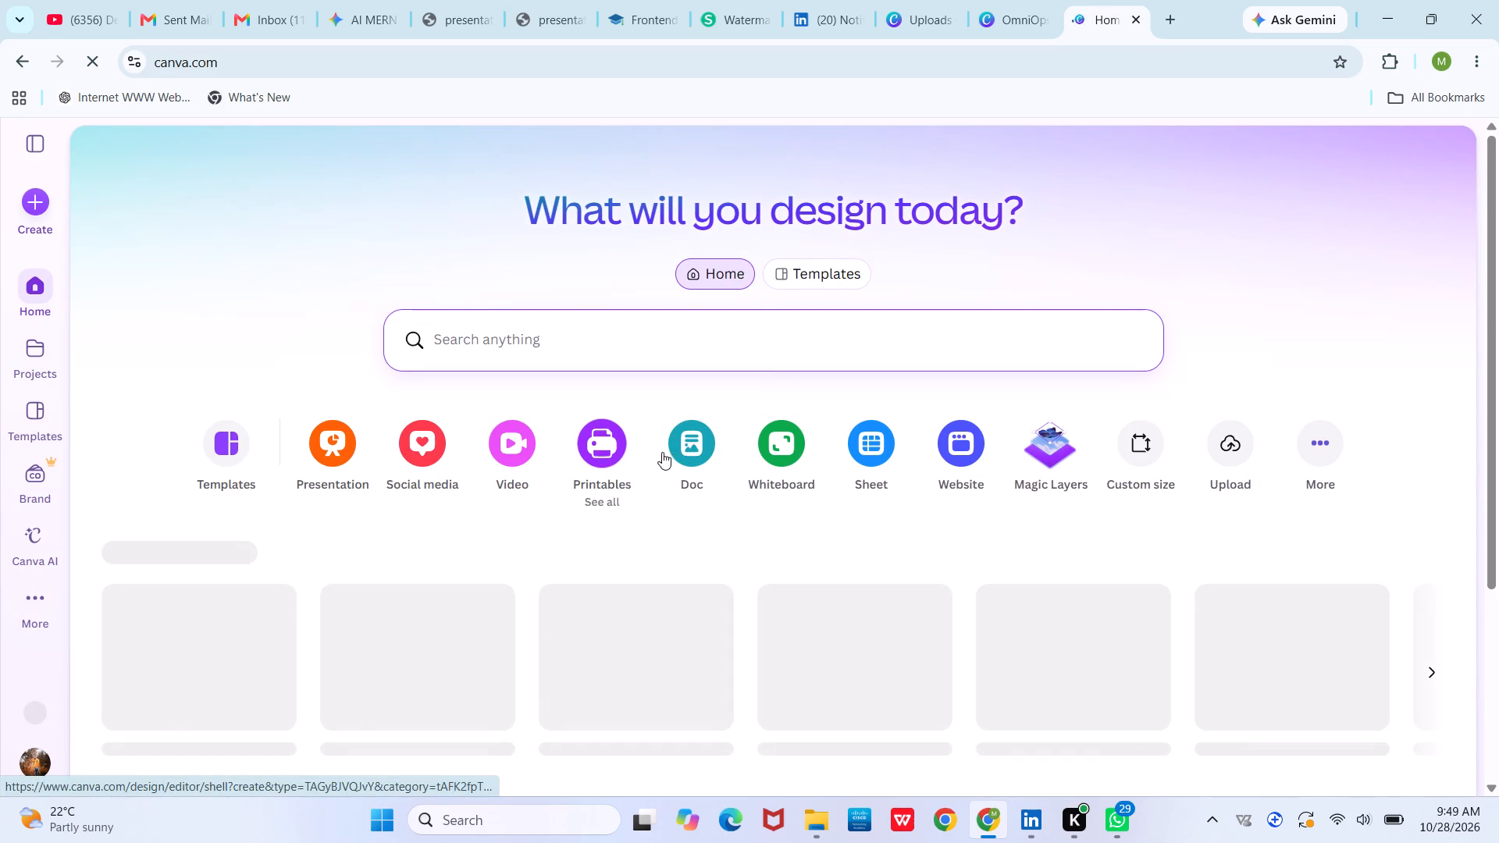
Upload the Minor 1 phase ppt presentation from the Downloads folder to Canva.
left_click(1239, 466)
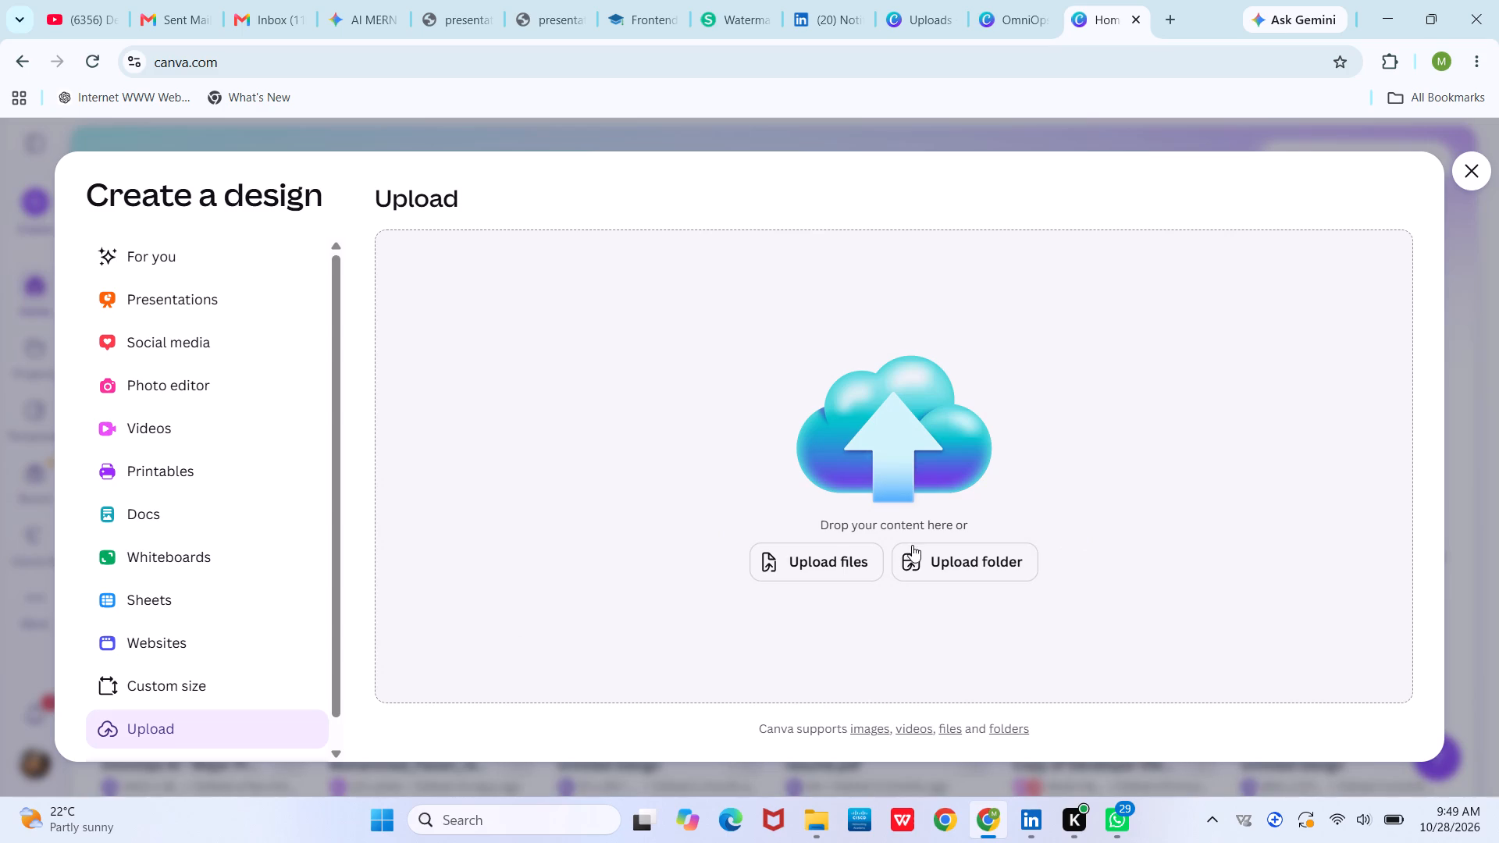
left_click(843, 555)
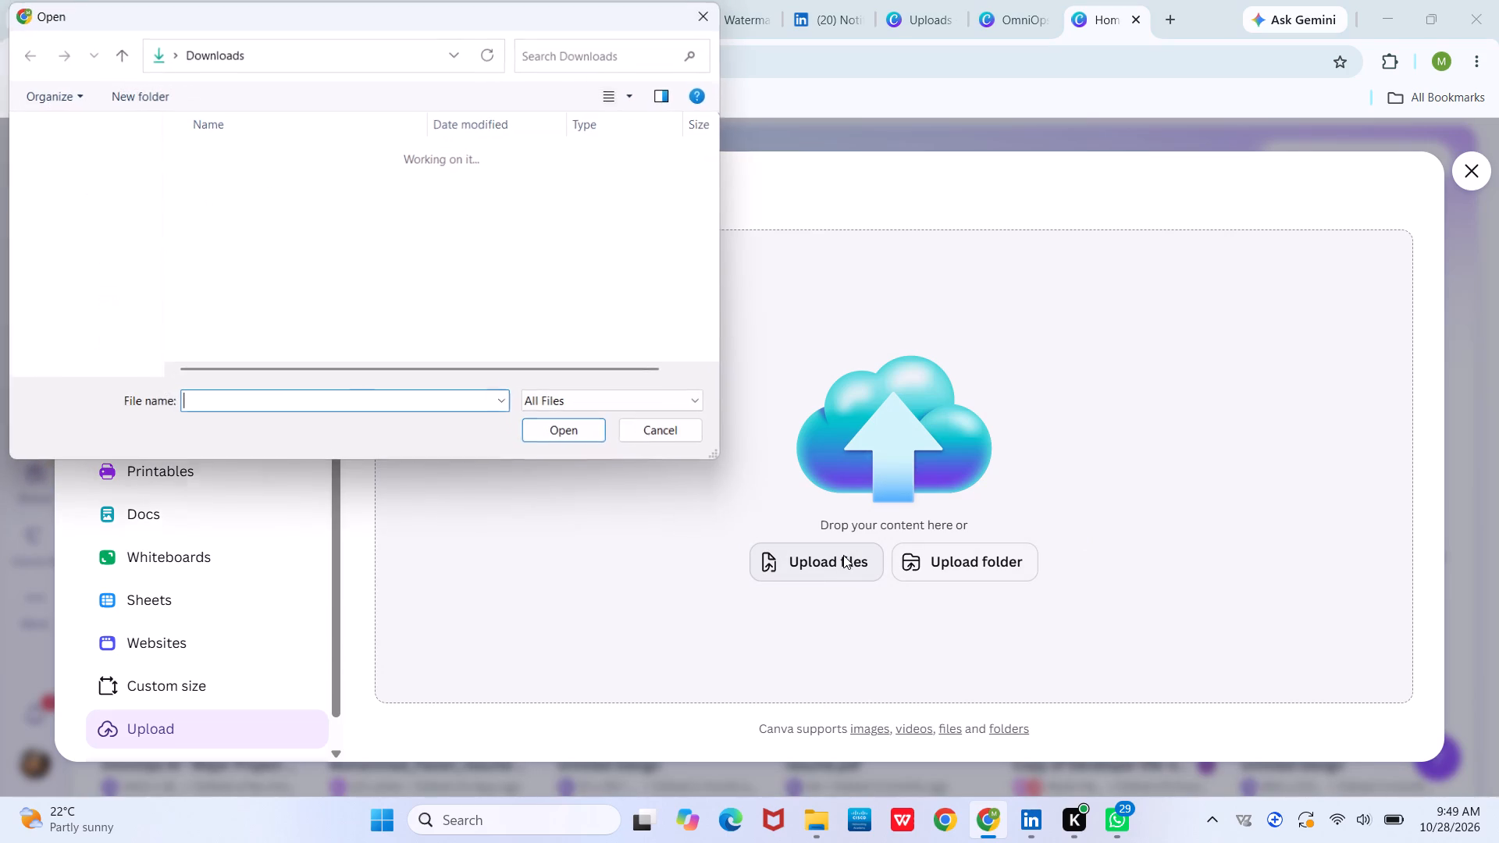
left_click_drag(716, 135, 721, 256)
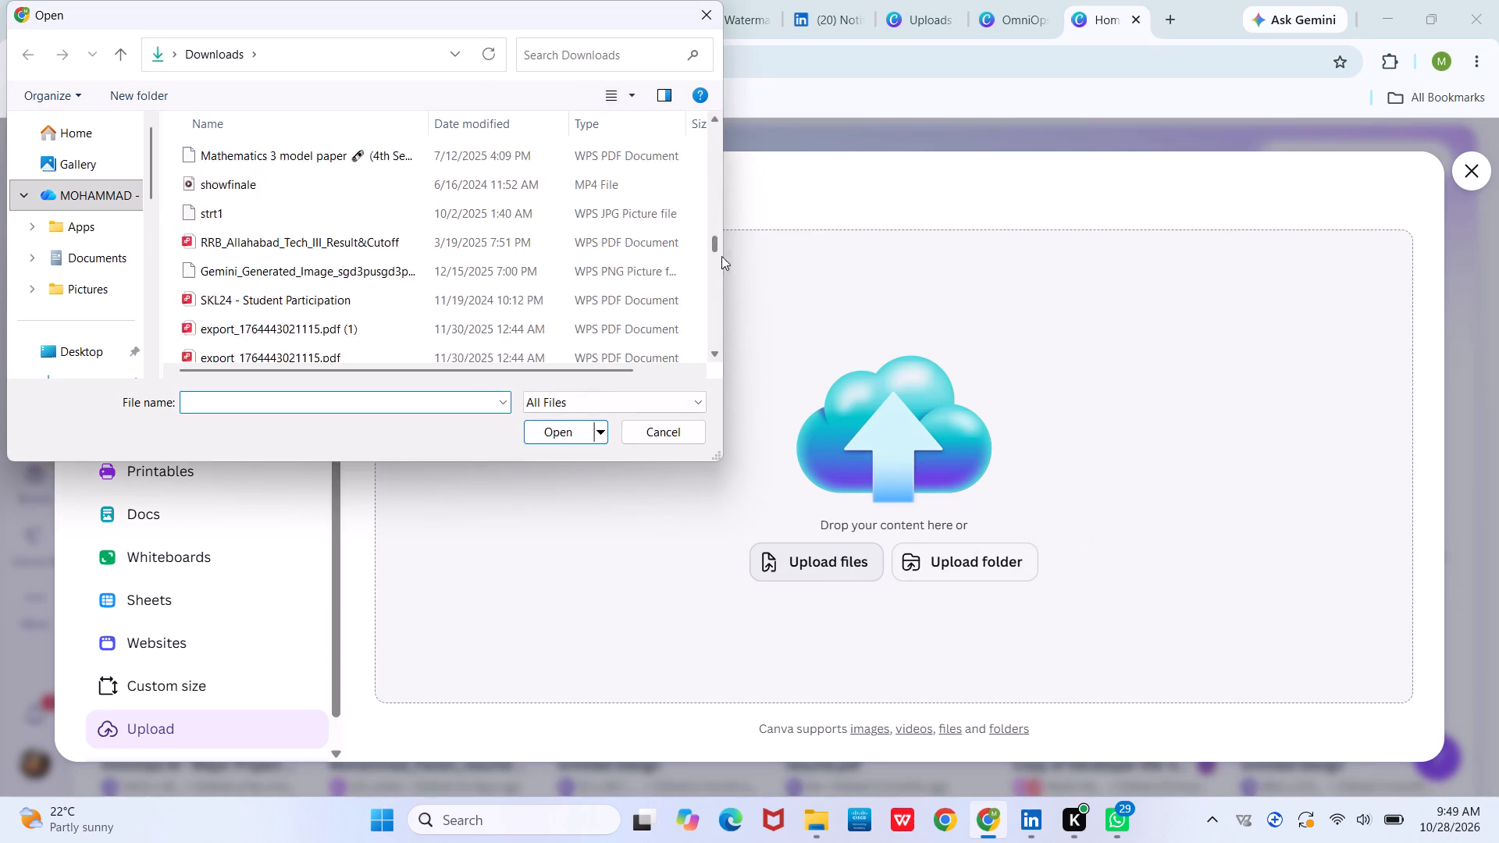
left_click_drag(721, 256, 699, 384)
scroll(419, 206, "up", 1)
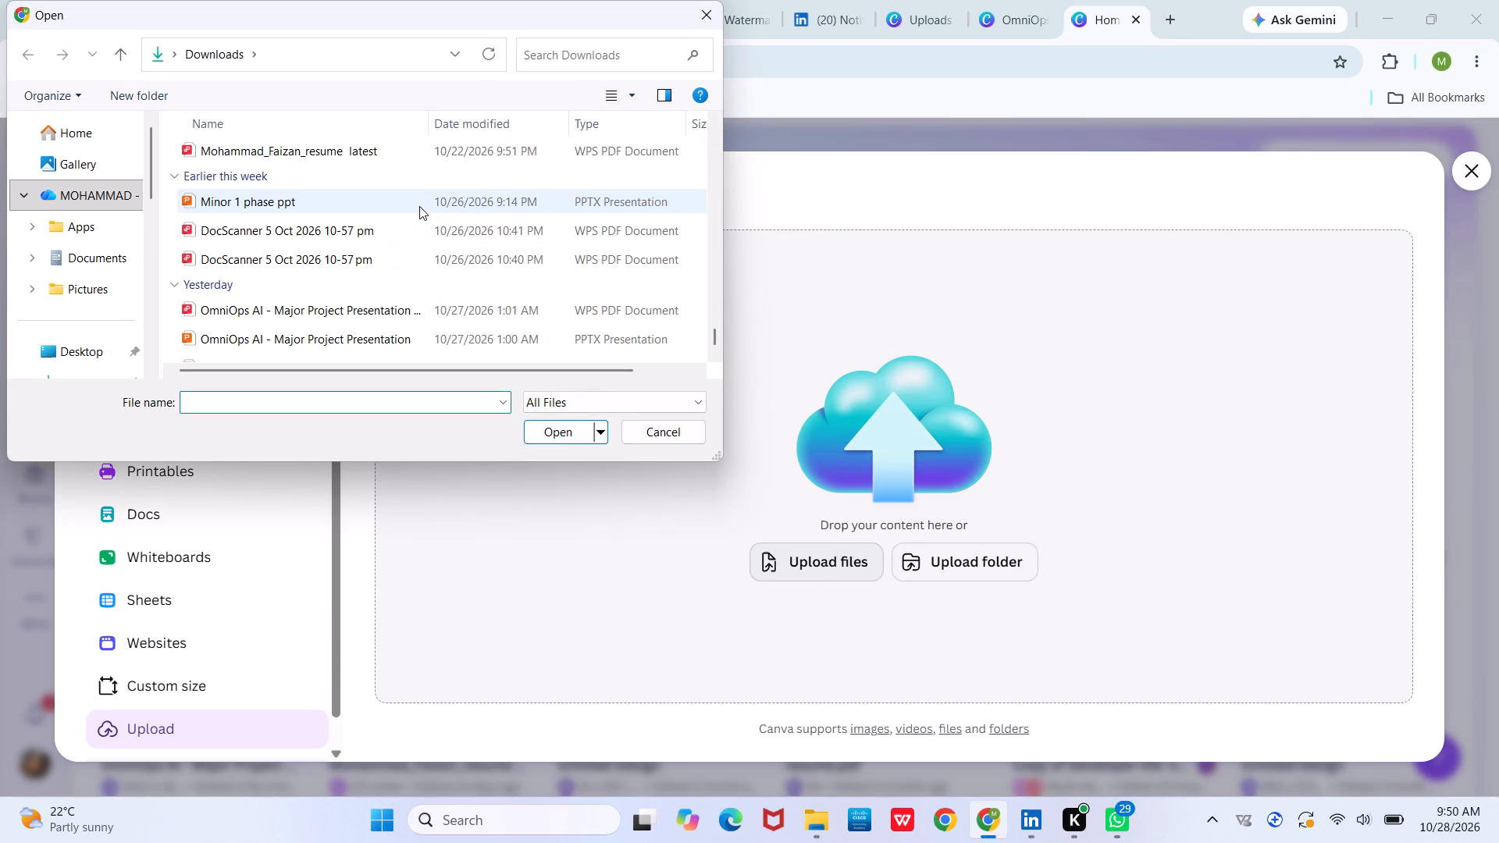
left_click(417, 204)
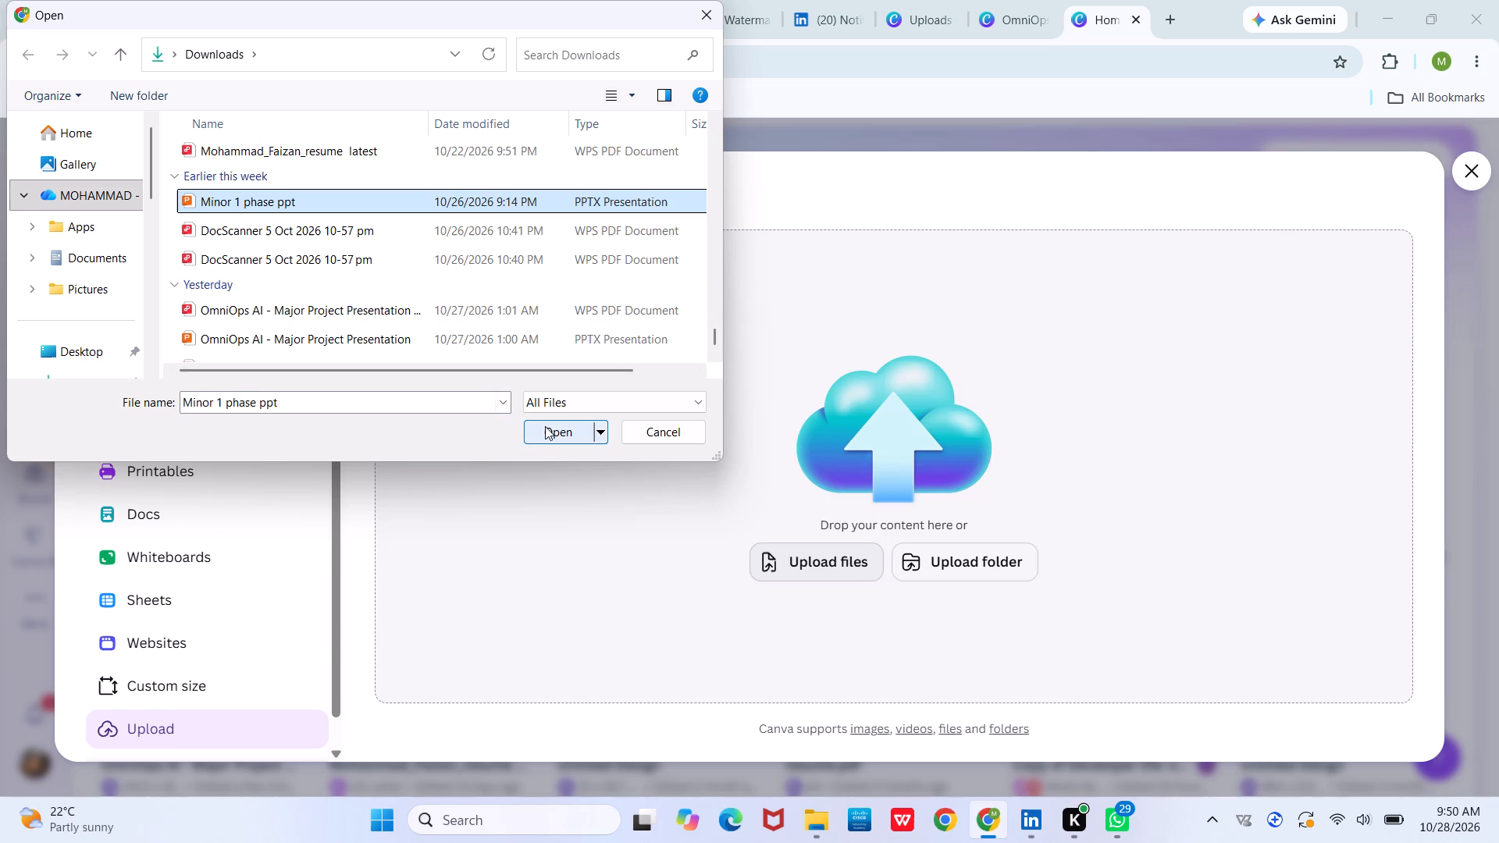
left_click(546, 435)
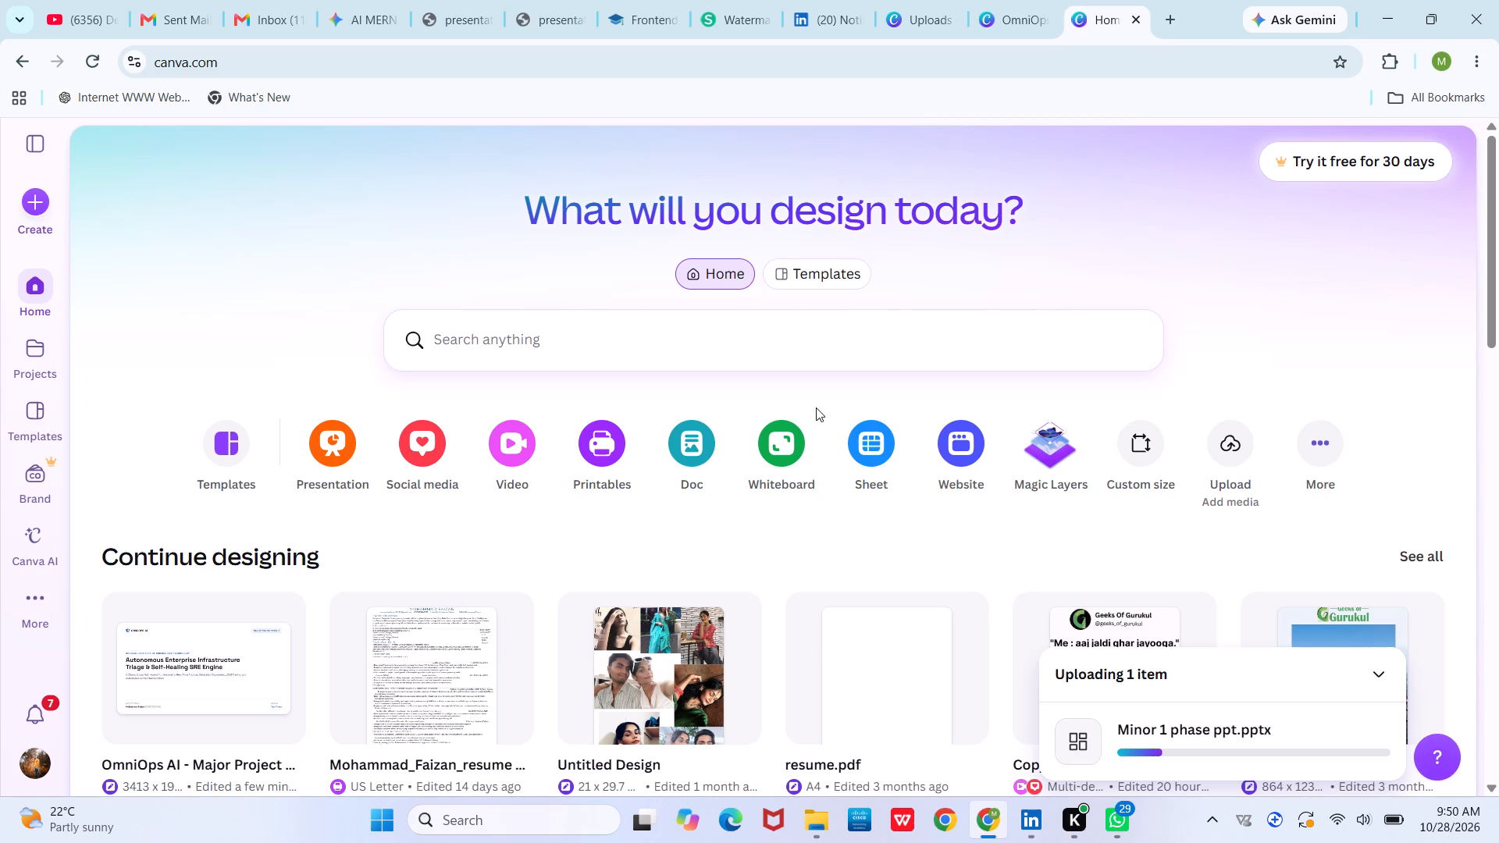
Search the computer for prese, launch PowerPoint and maximize its window.
left_click(383, 838)
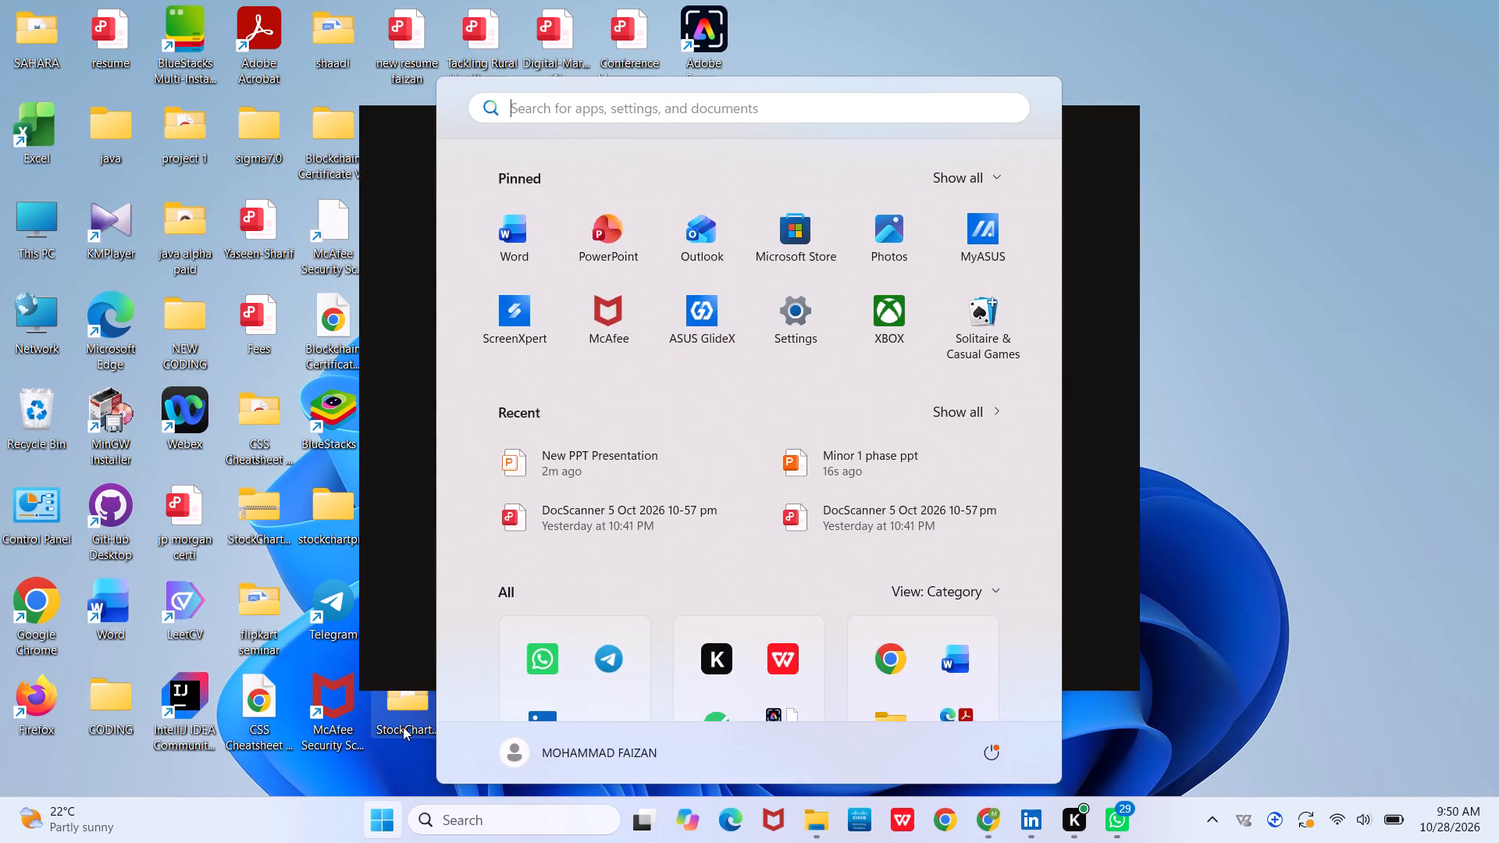
double_click(17, 218)
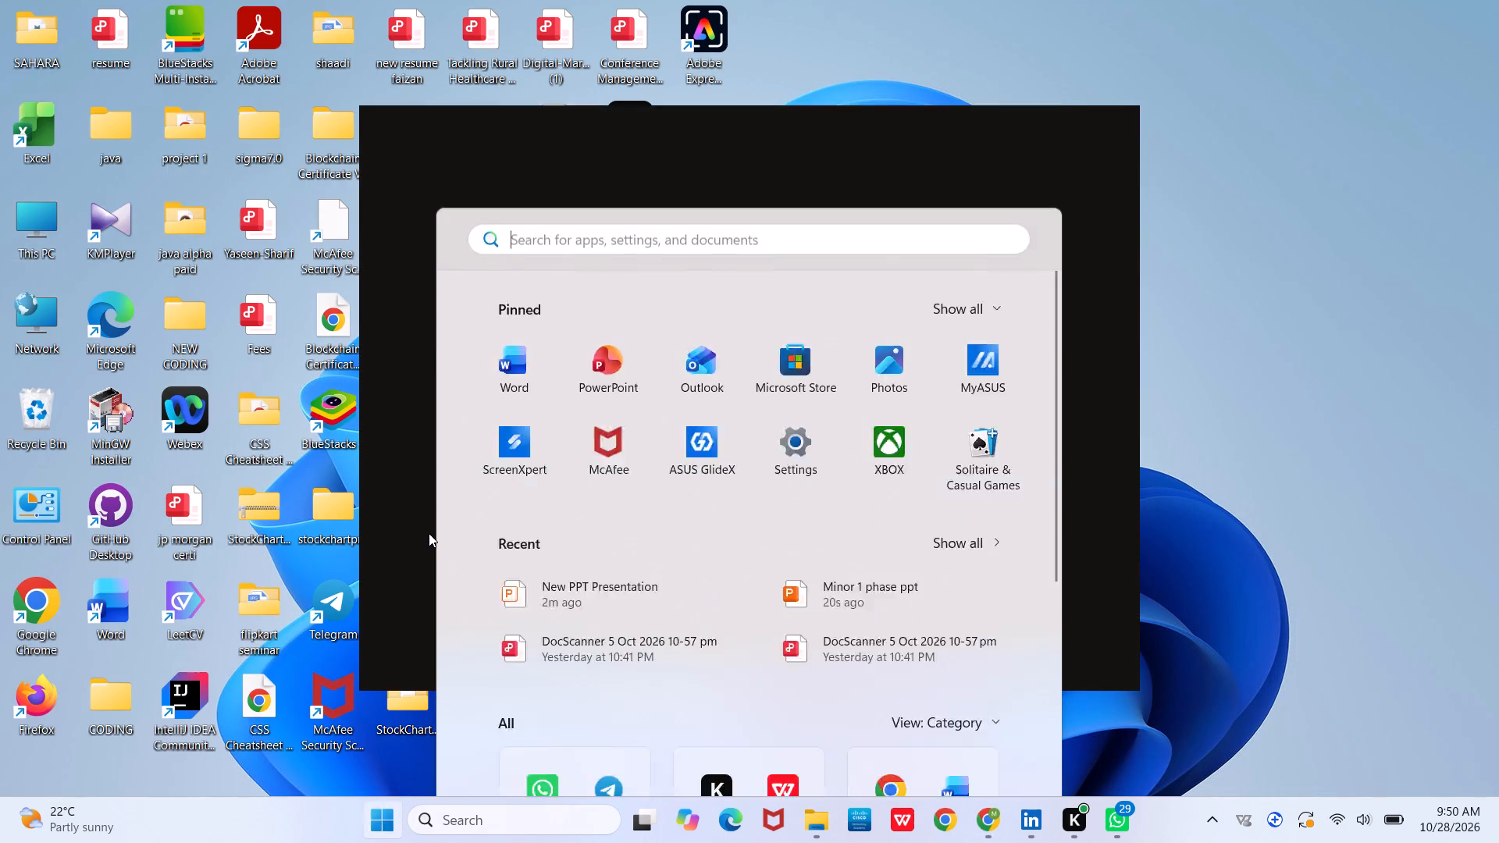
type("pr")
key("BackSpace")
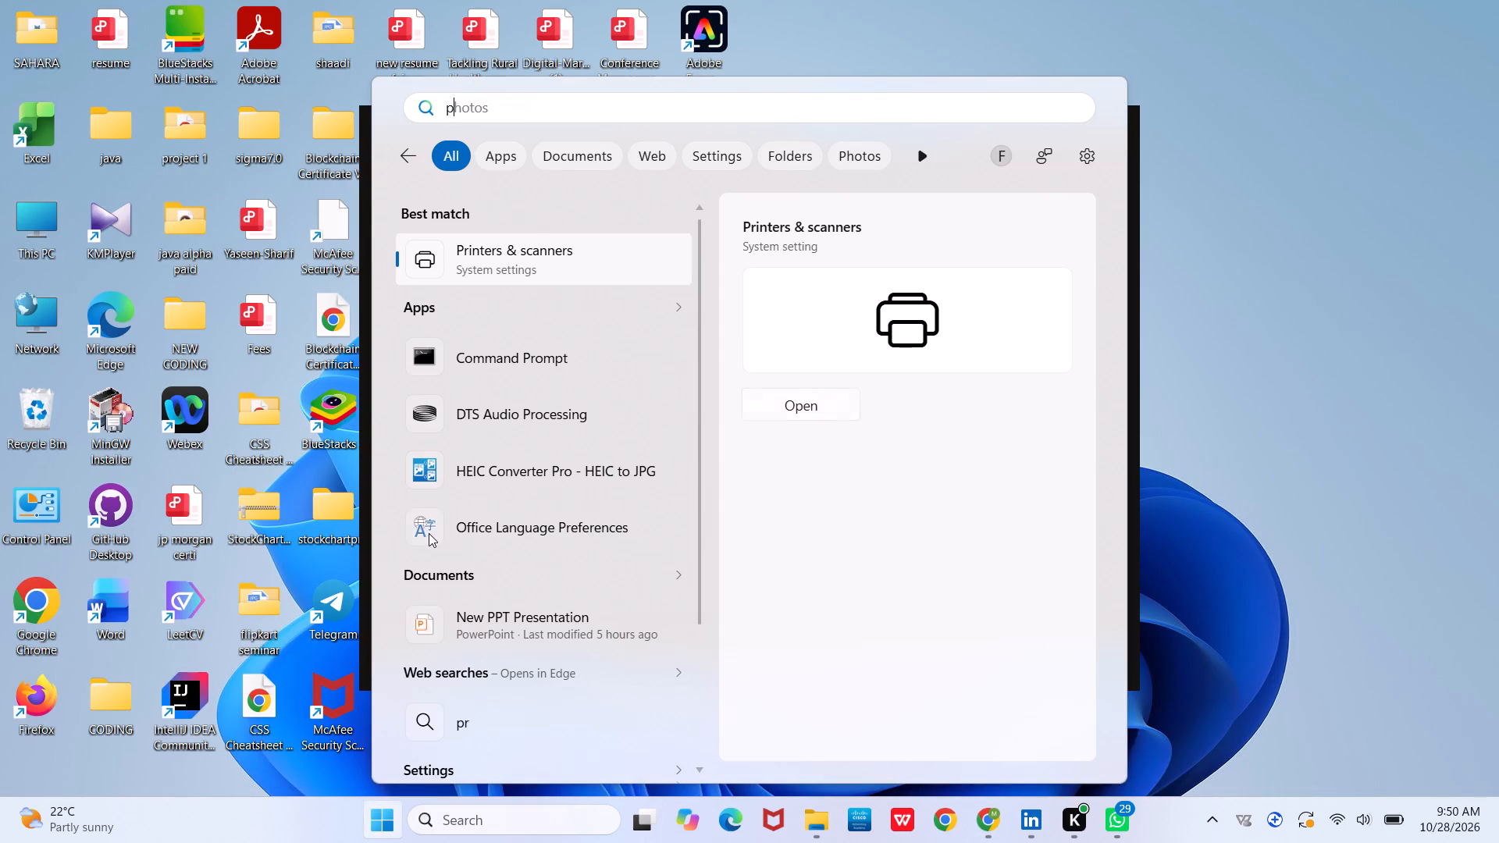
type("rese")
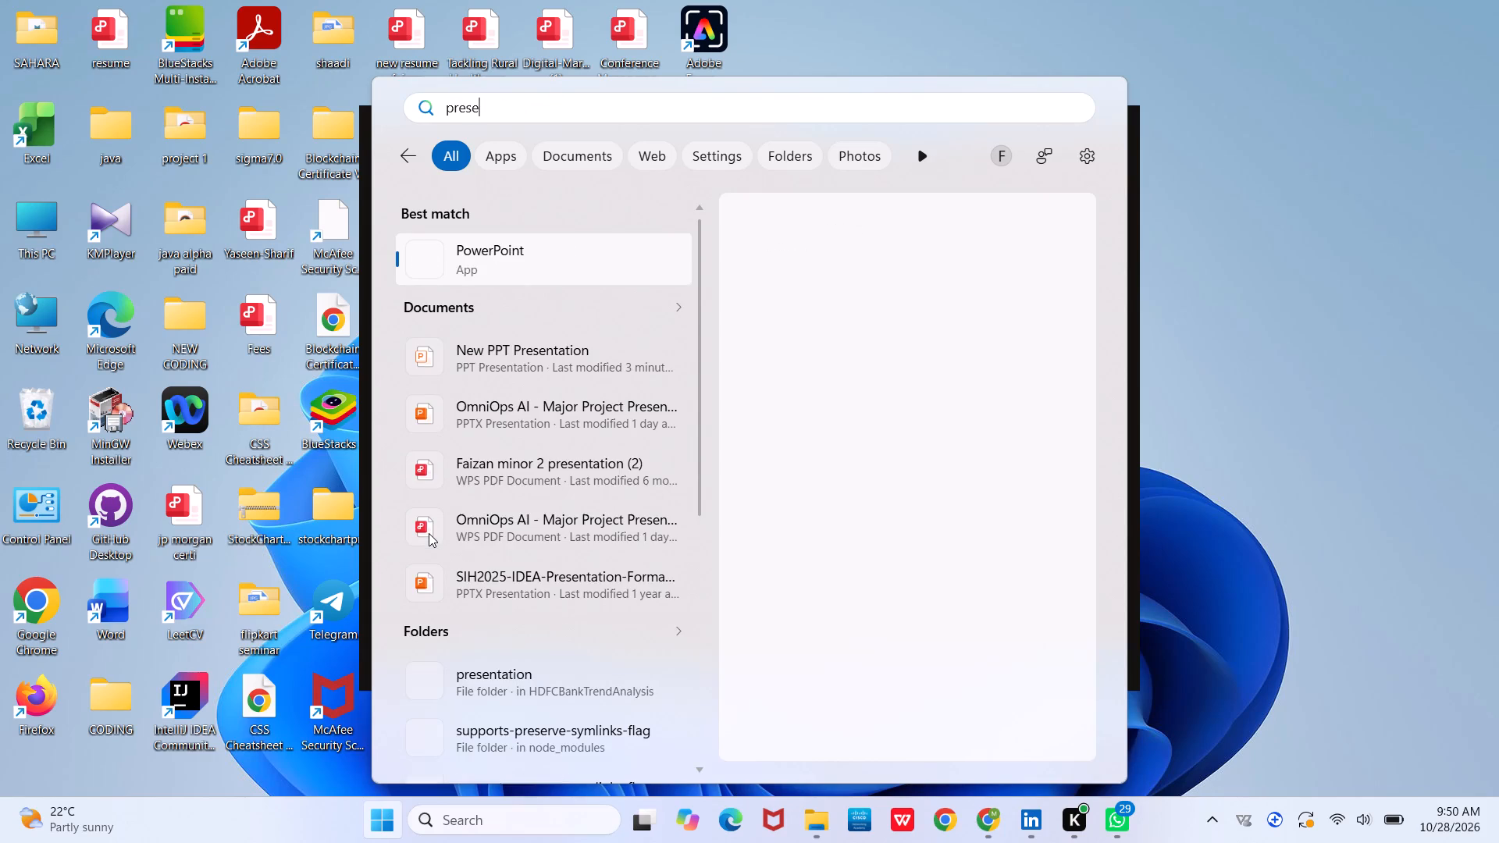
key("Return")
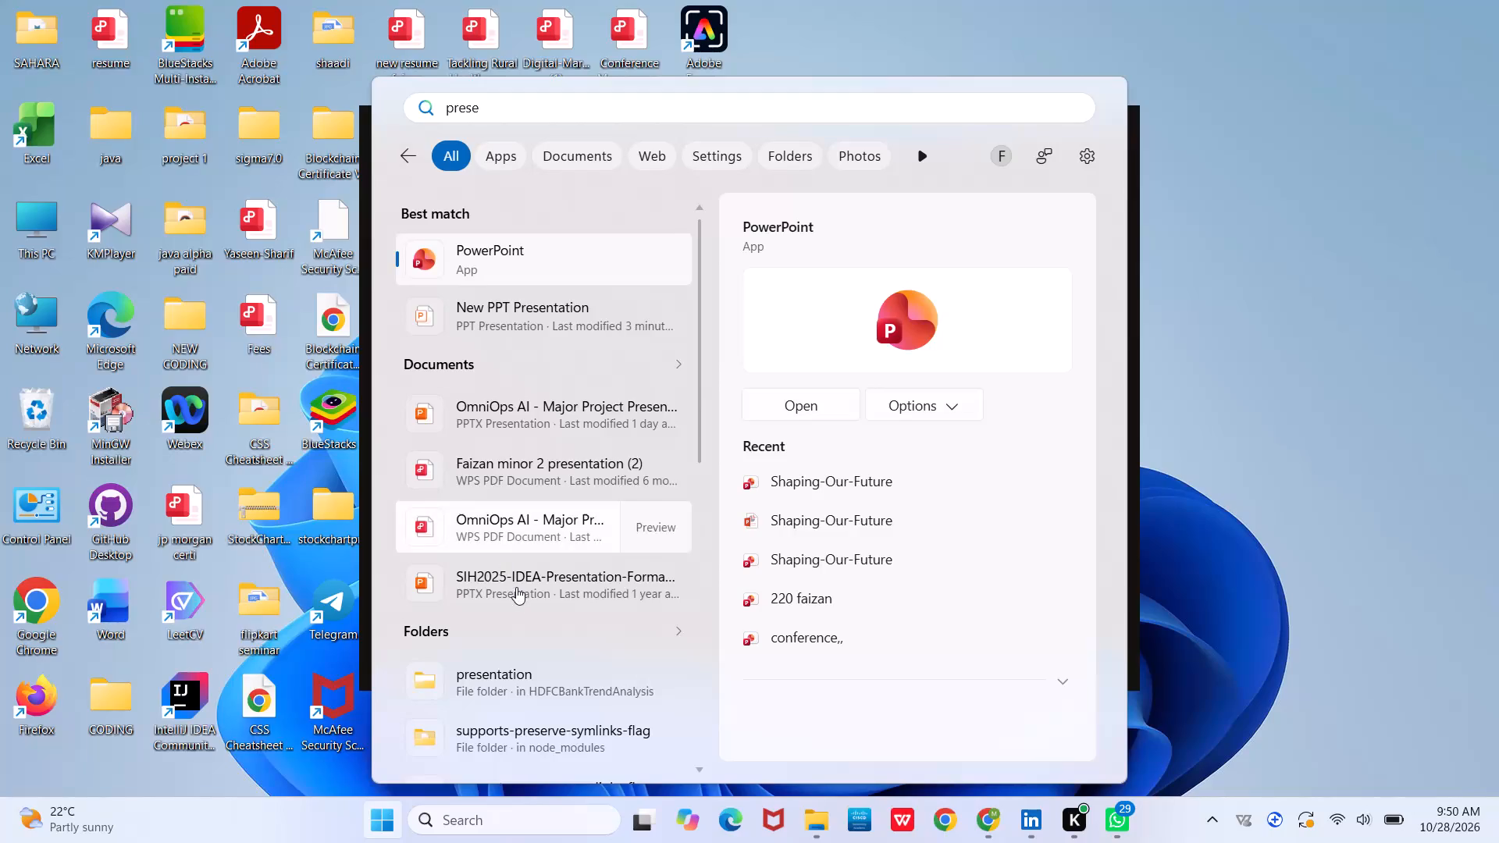
left_click(517, 258)
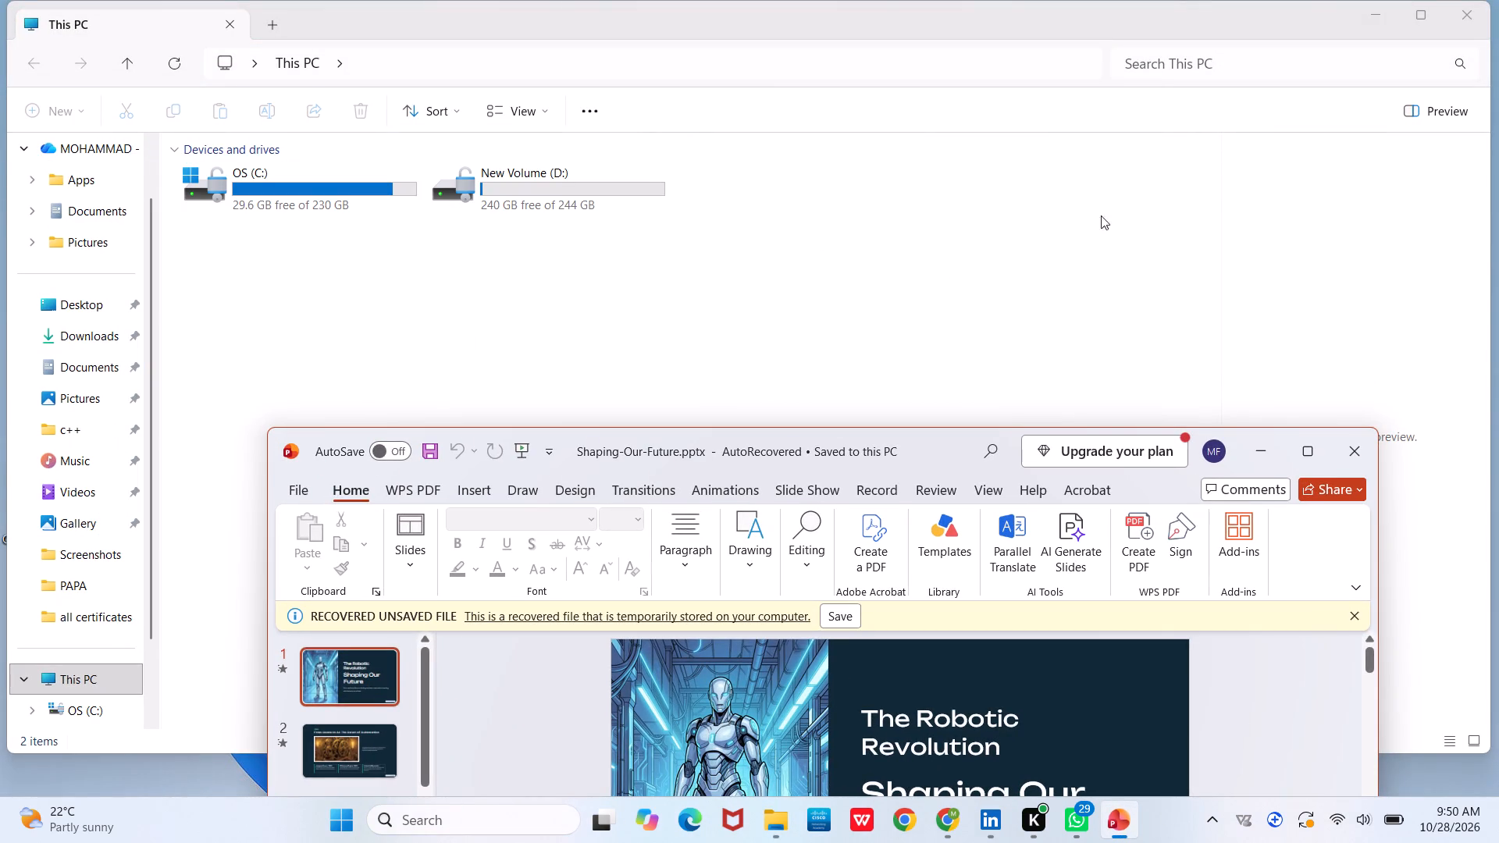
left_click(1327, 453)
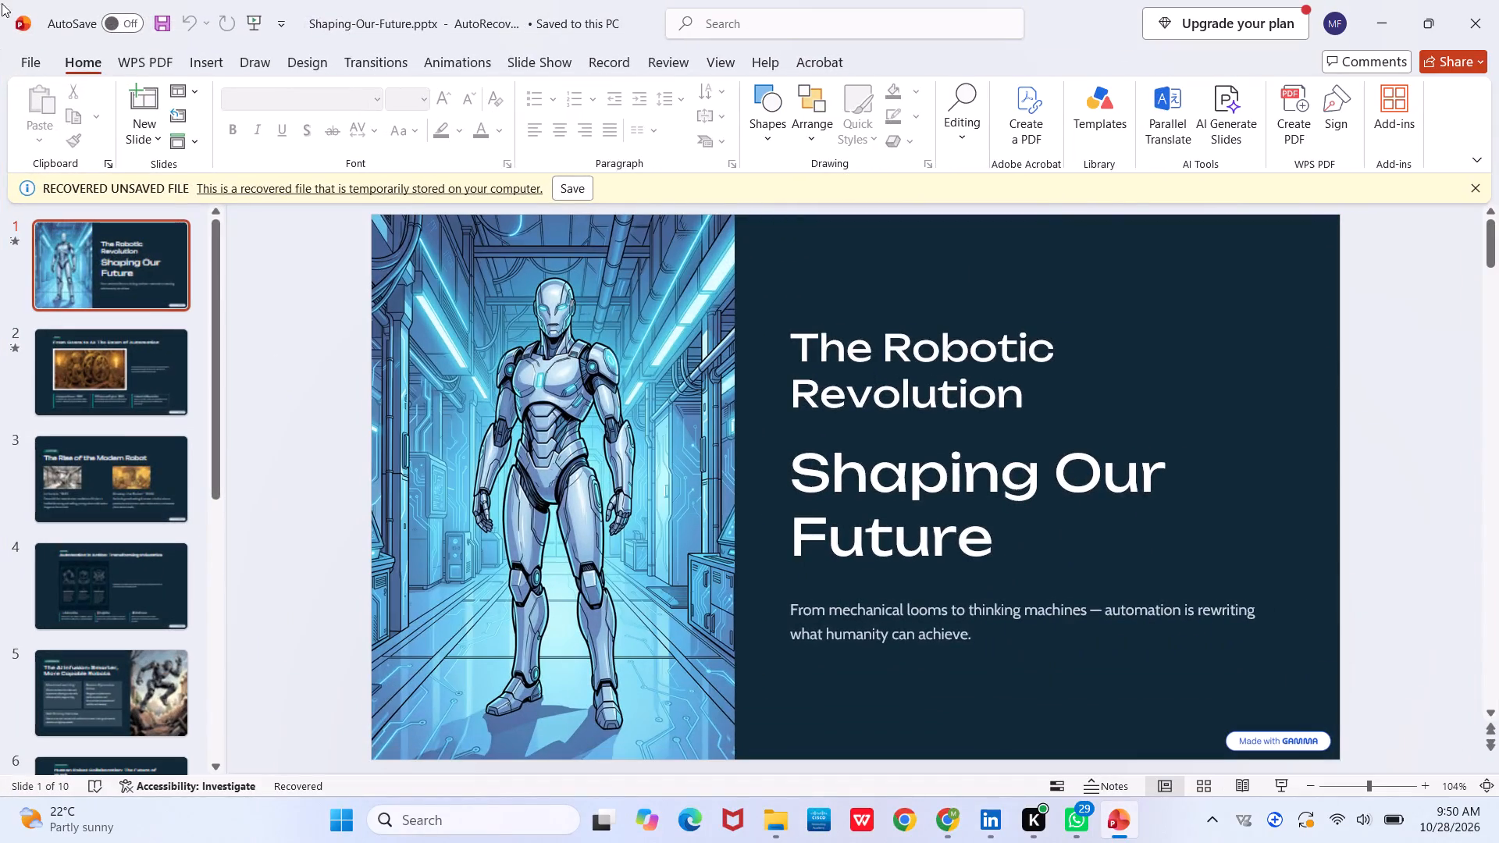
Open the OmniOps AI - Major Project Presentation PPTX file from the Downloads folder in PowerPoint.
left_click(23, 60)
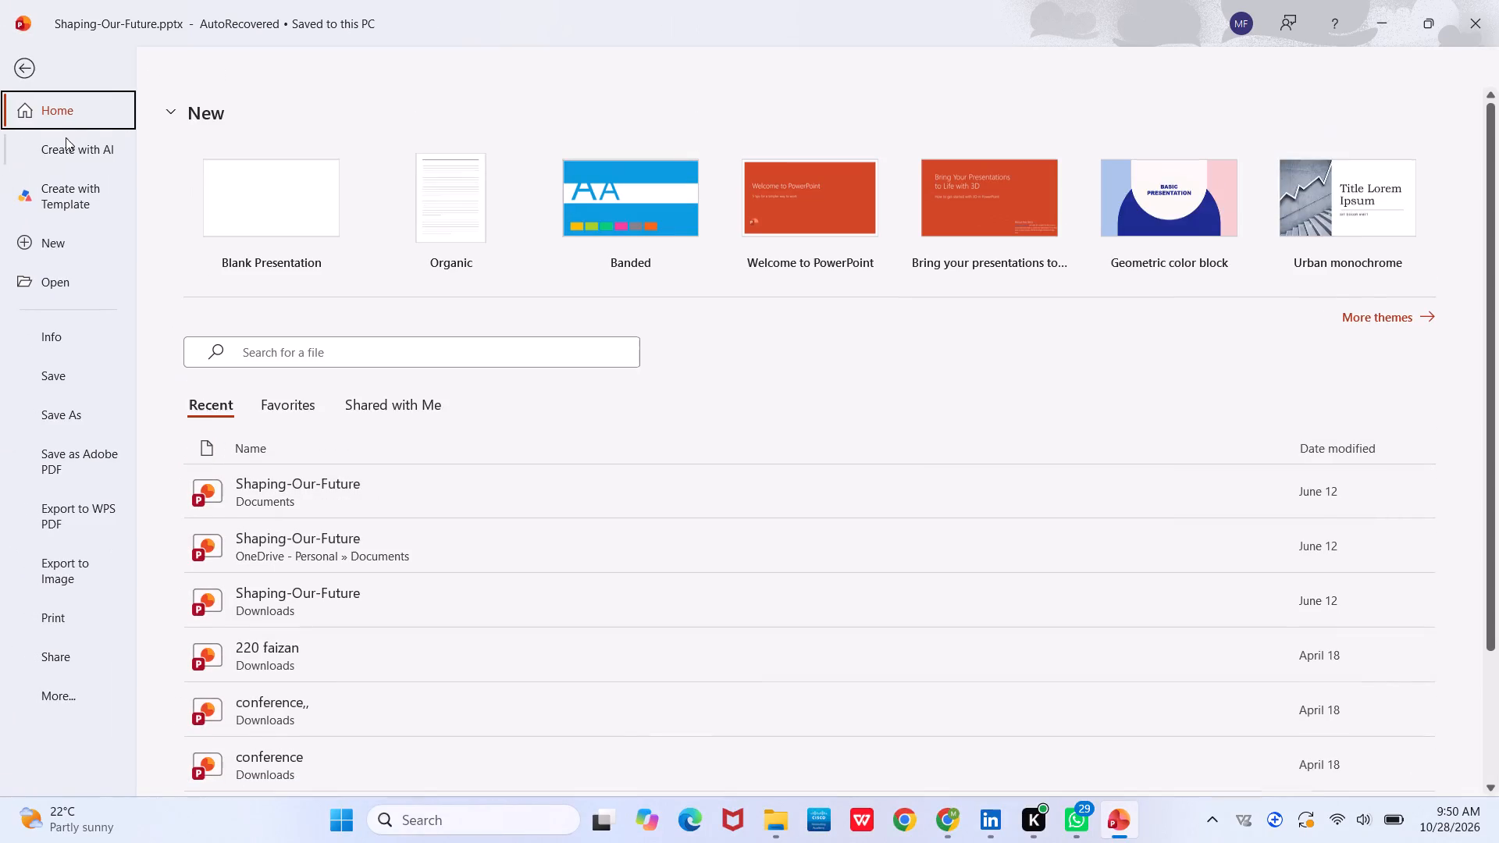
left_click(73, 287)
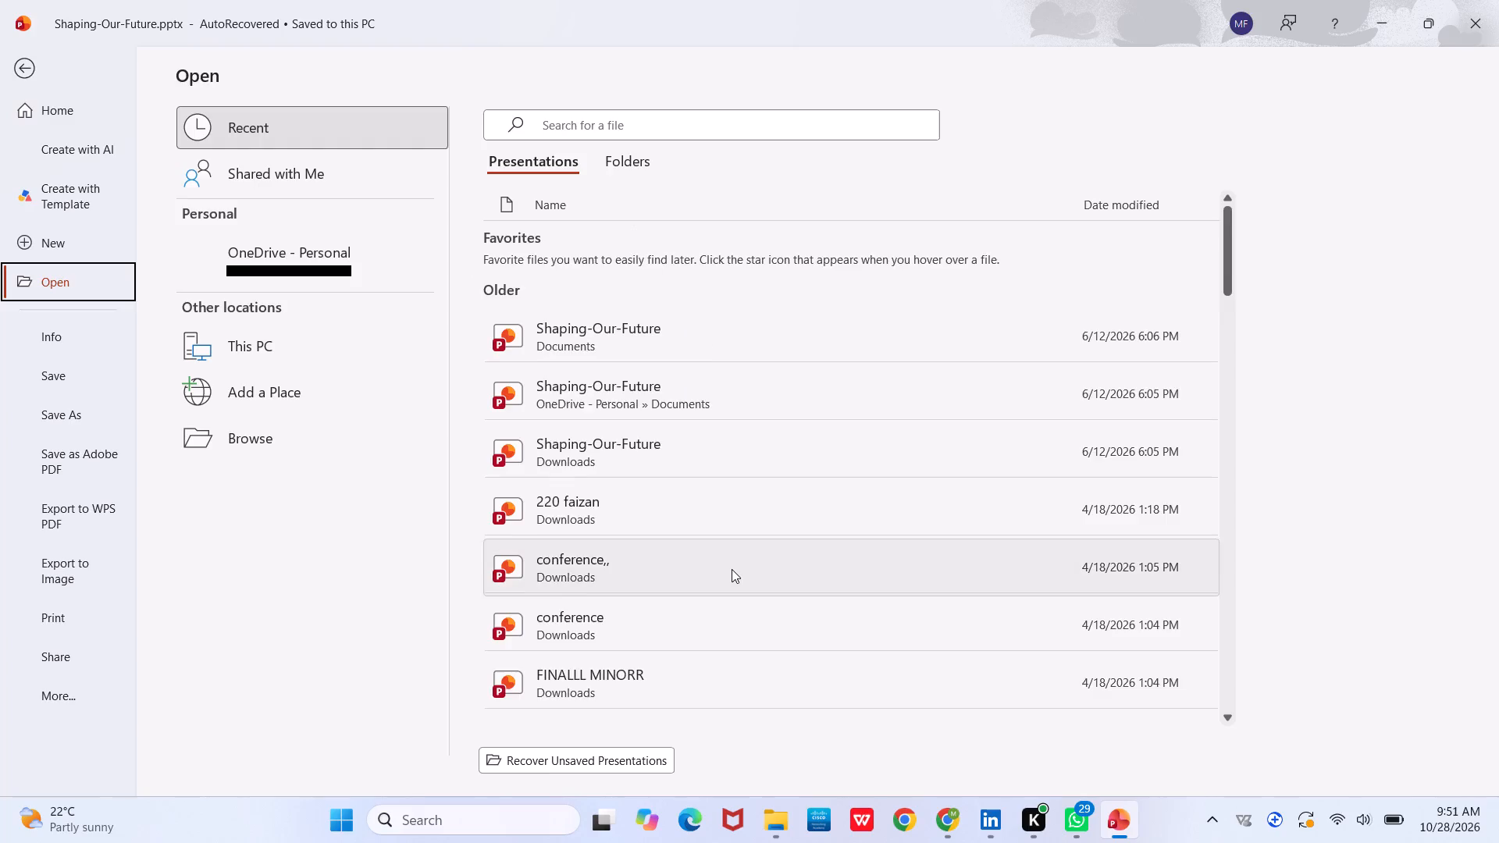
scroll(732, 569, "down", 1)
scroll(732, 569, "up", 4)
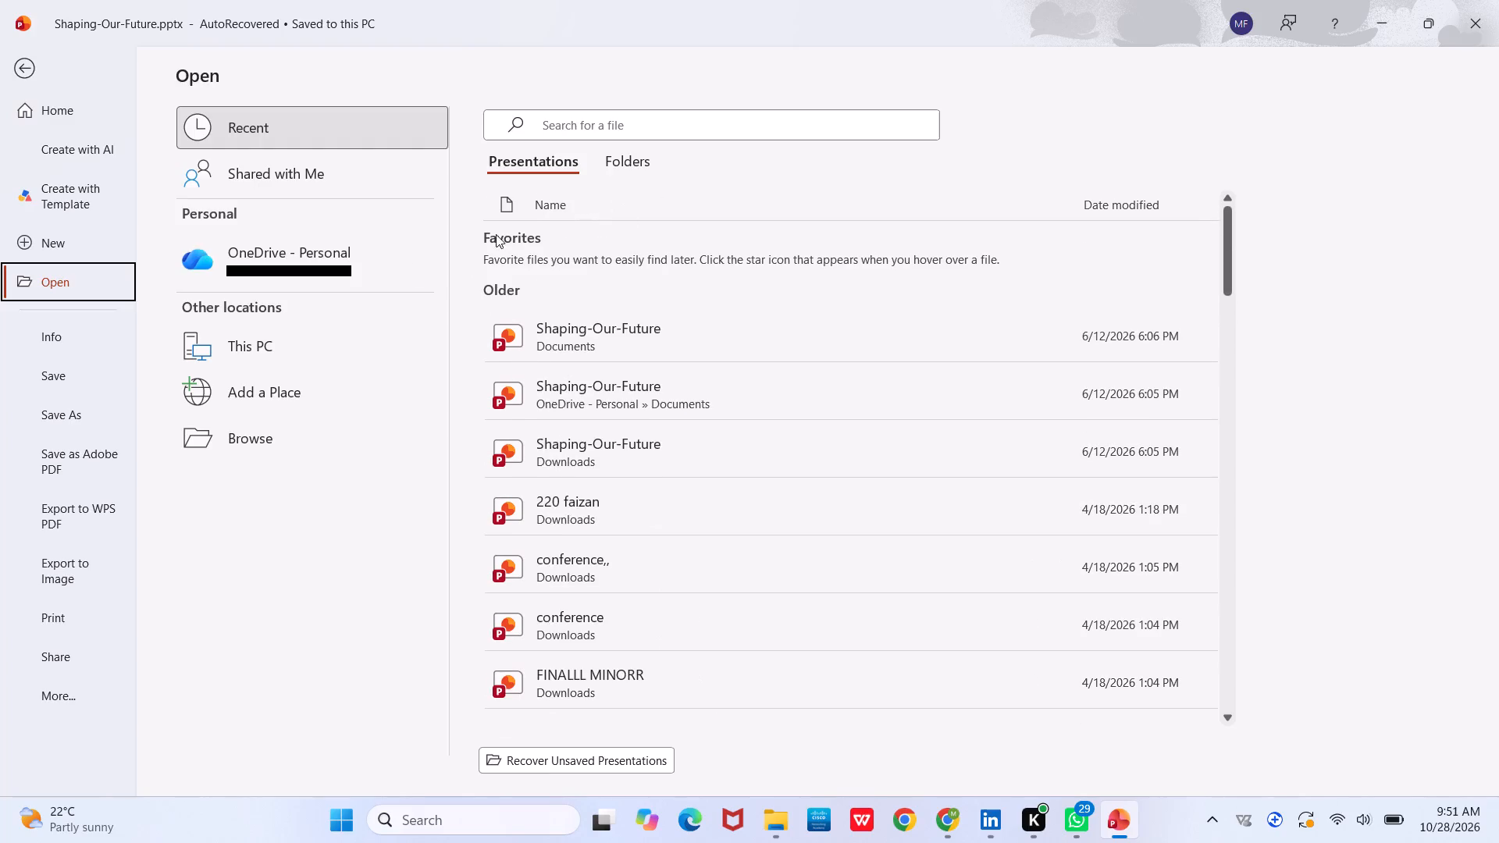
left_click(250, 354)
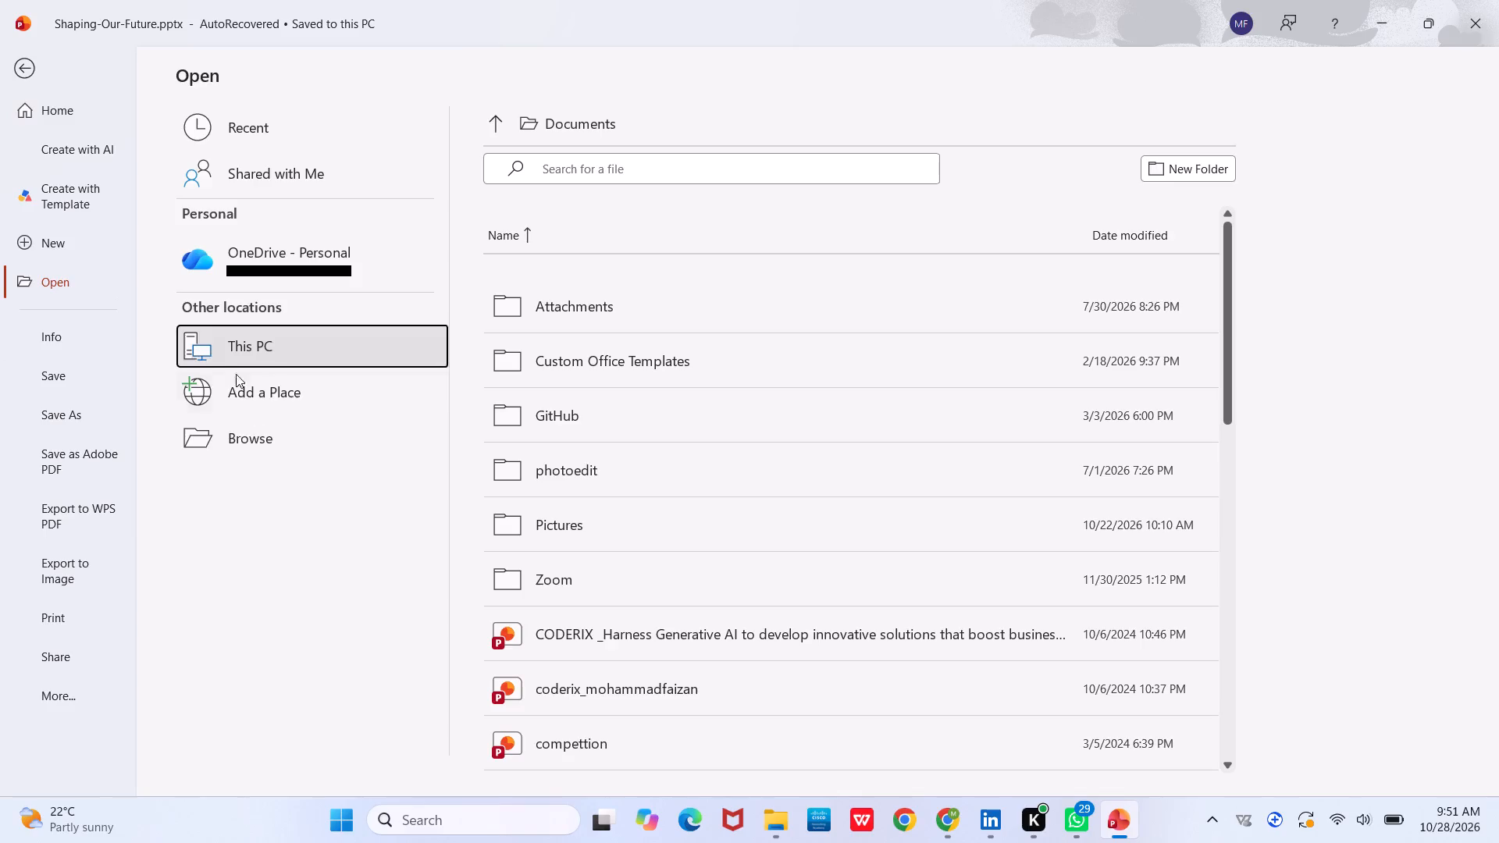
left_click(242, 443)
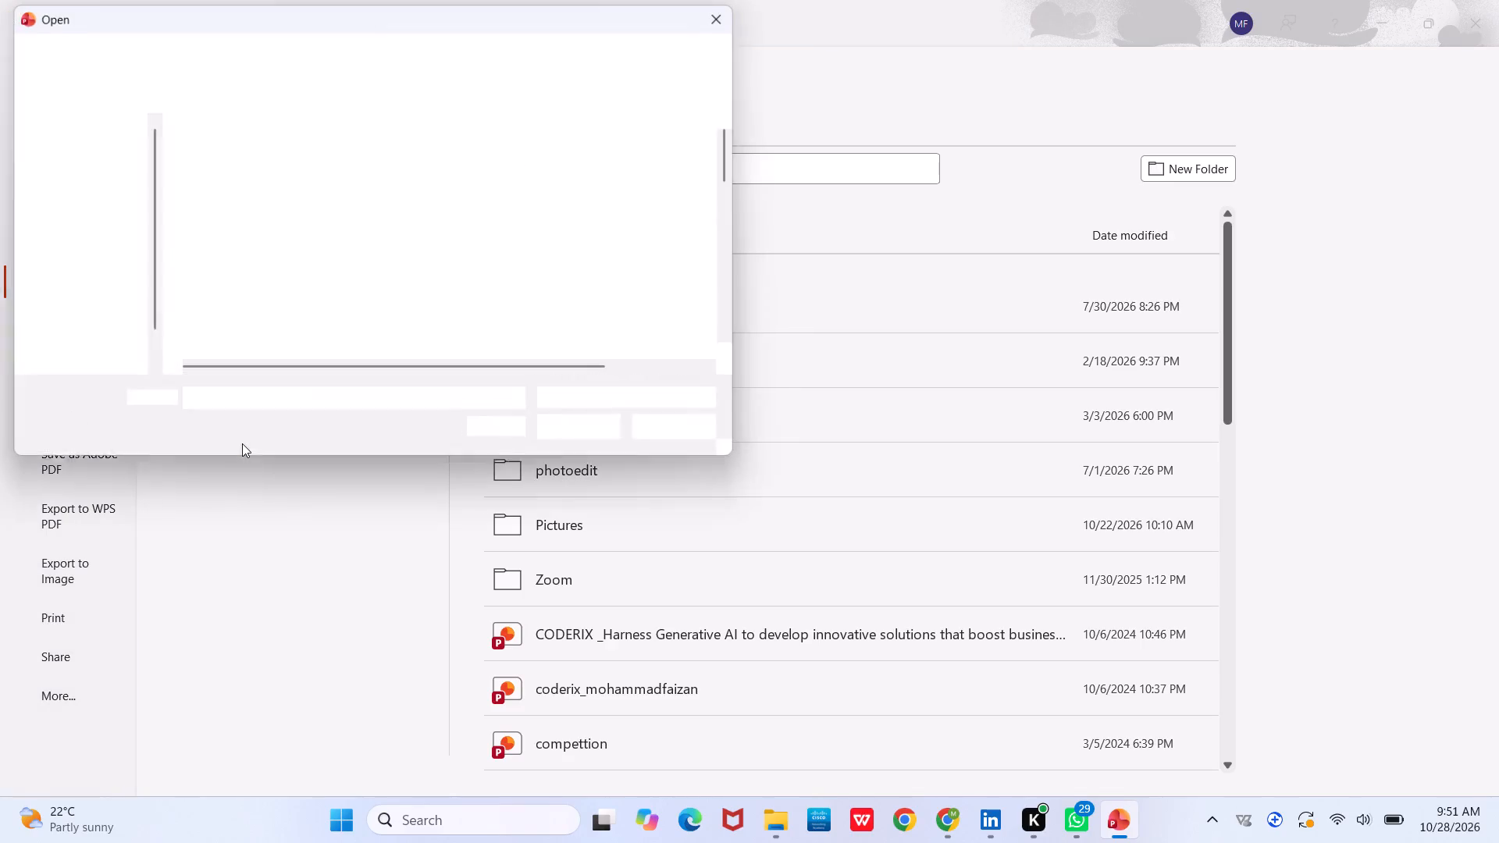
scroll(470, 270, "down", 1)
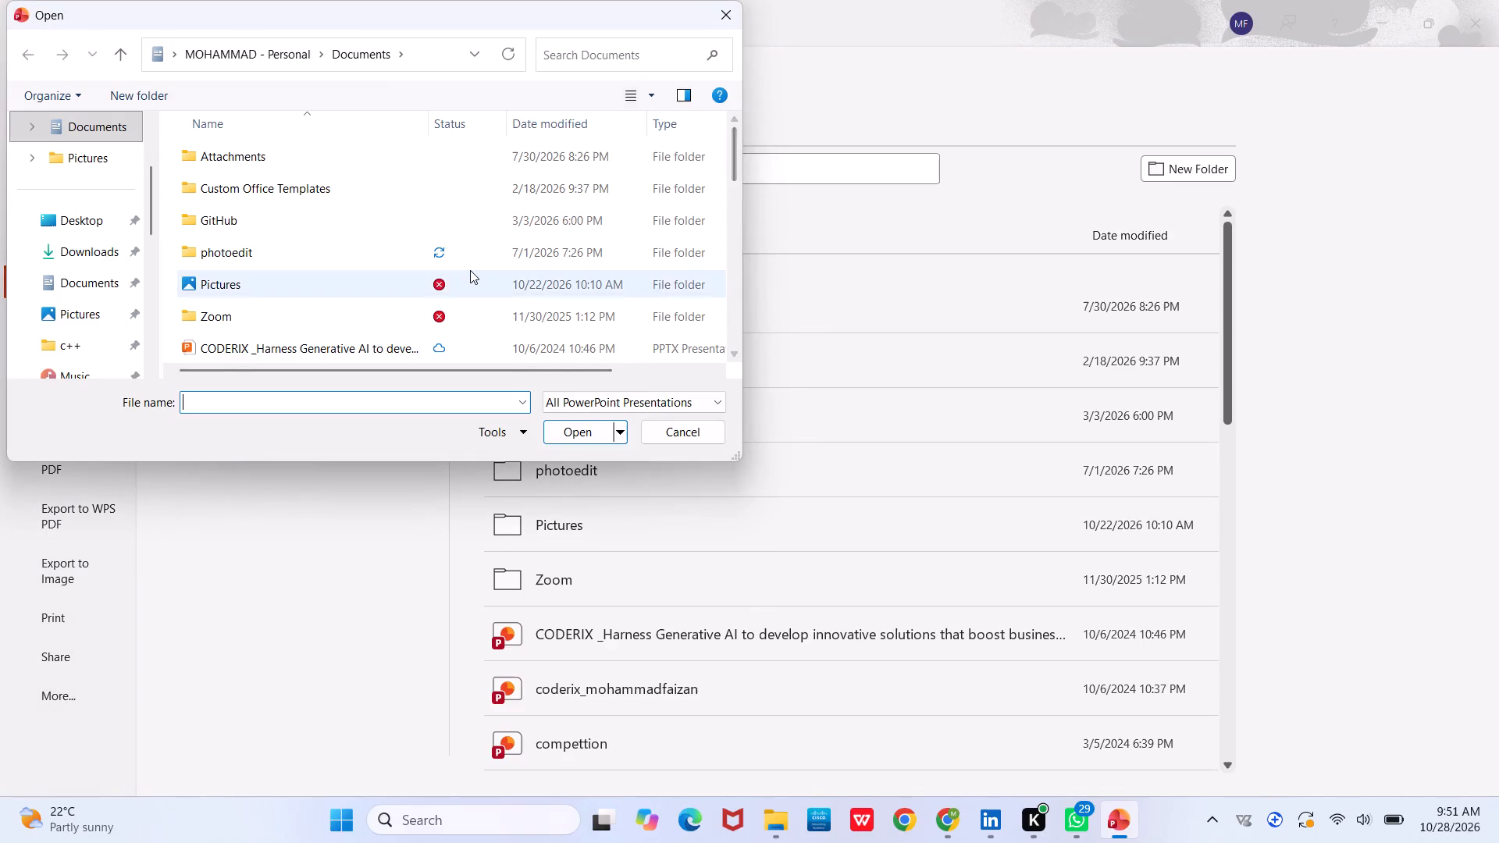
scroll(470, 270, "down", 1)
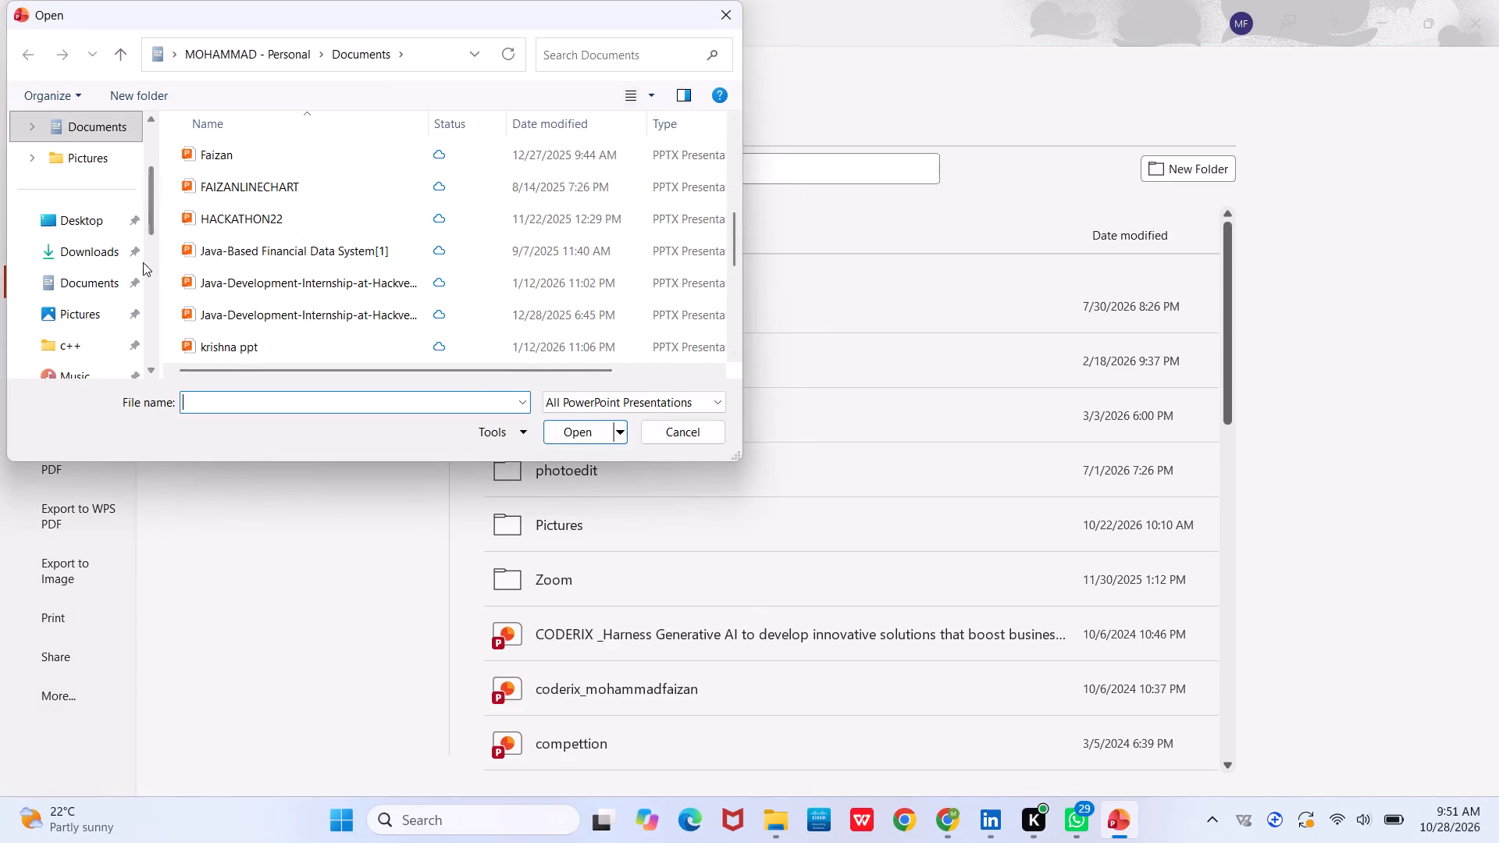
double_click(95, 258)
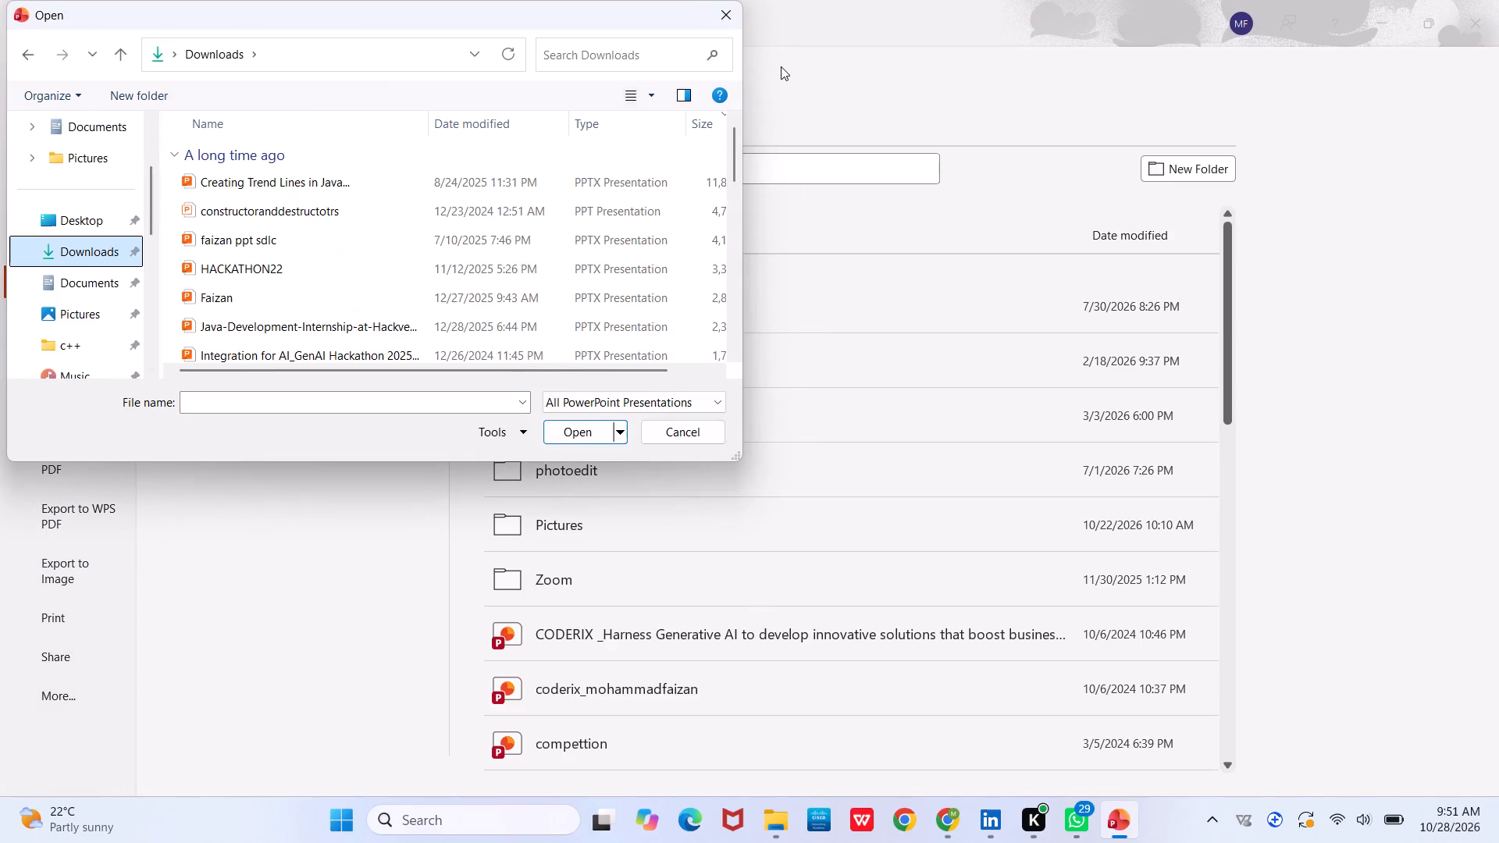
left_click_drag(735, 141, 739, 356)
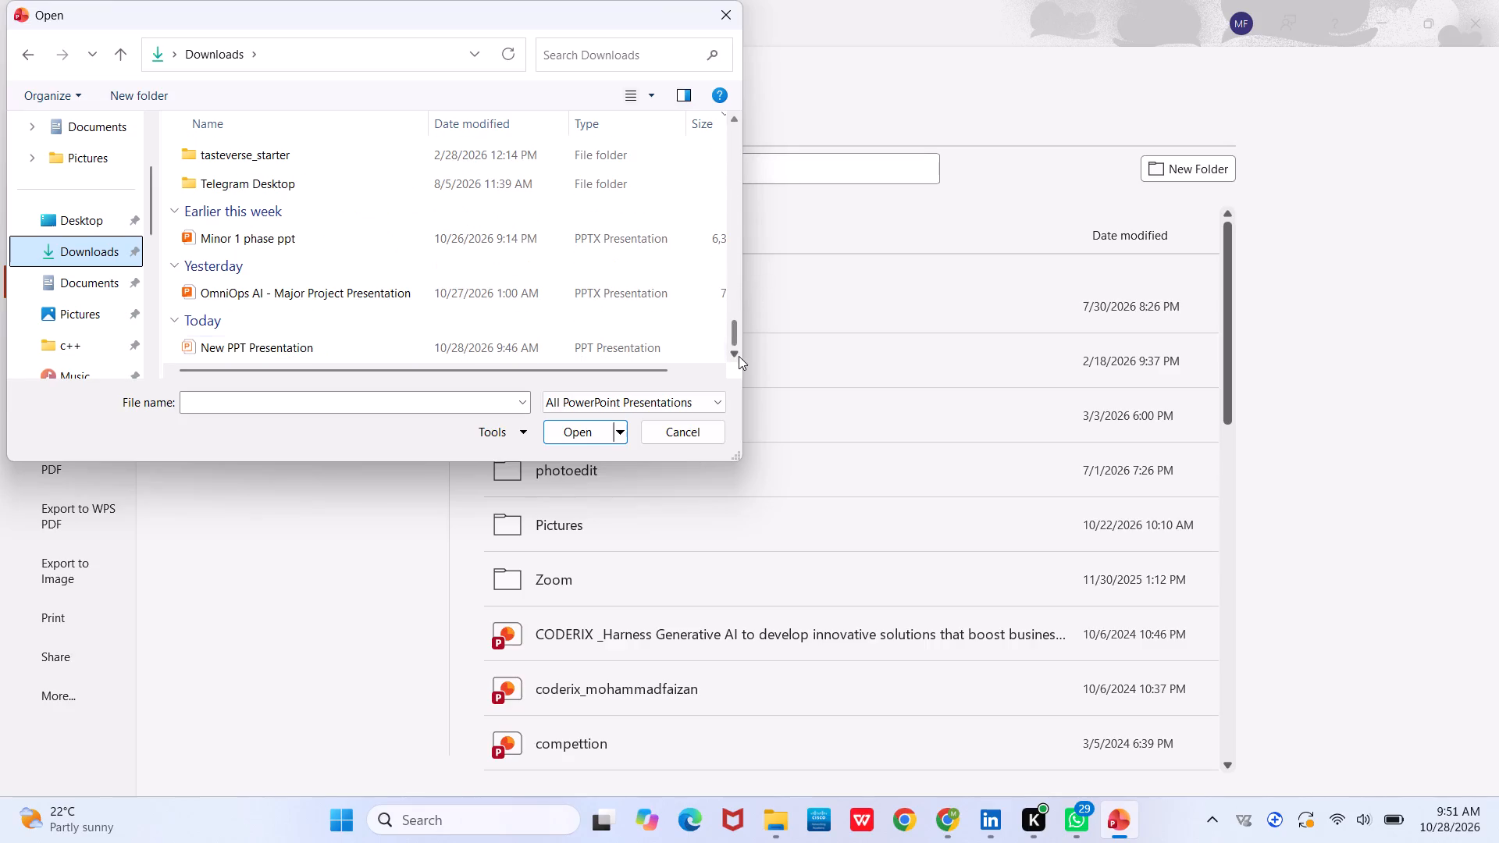
scroll(505, 296, "down", 1)
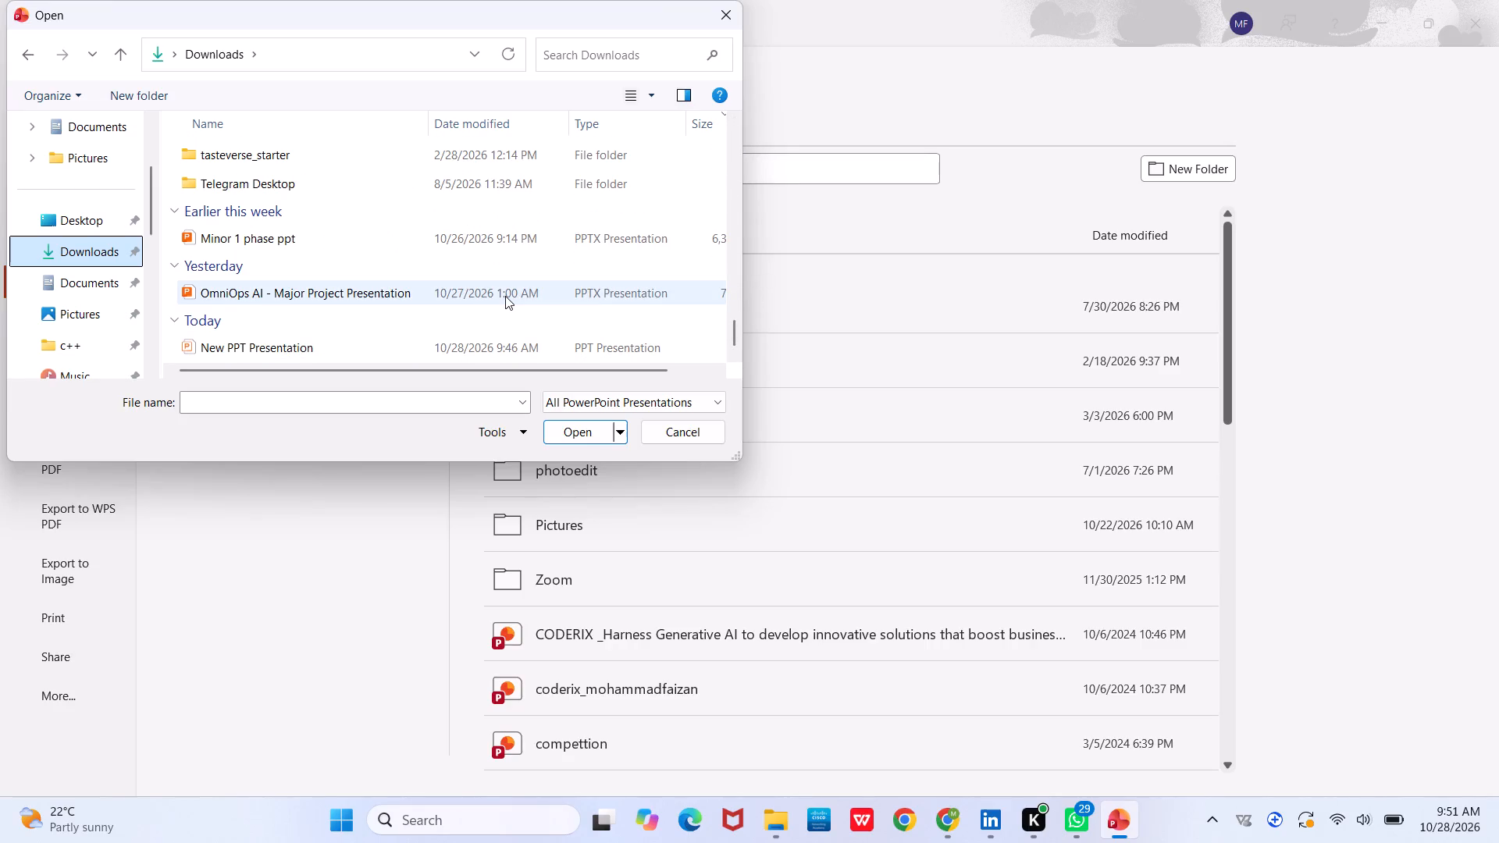
scroll(464, 279, "up", 2)
scroll(464, 279, "down", 1)
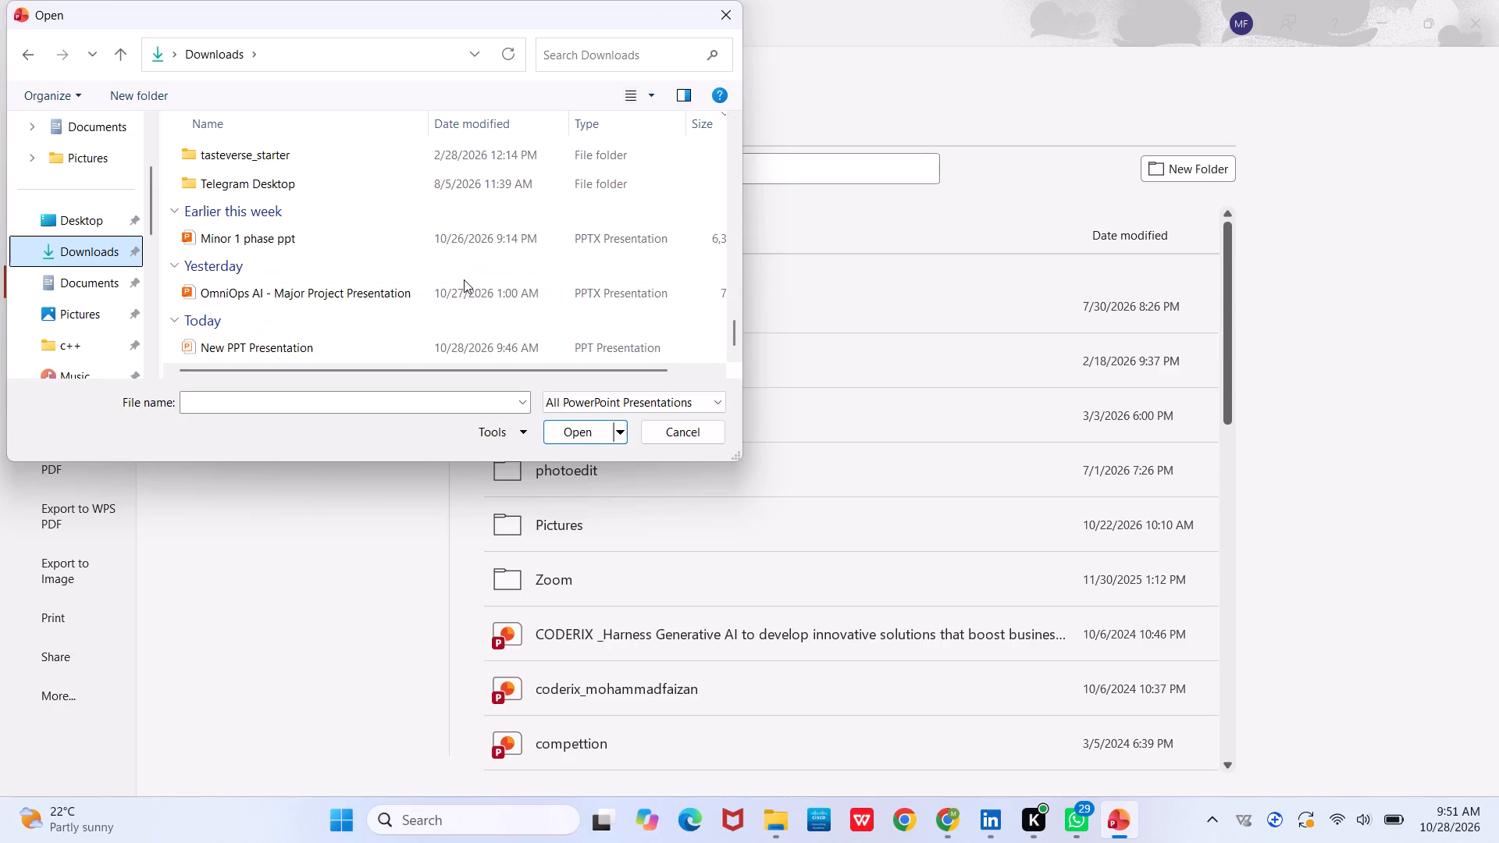
scroll(464, 279, "down", 1)
left_click(412, 291)
left_click(571, 436)
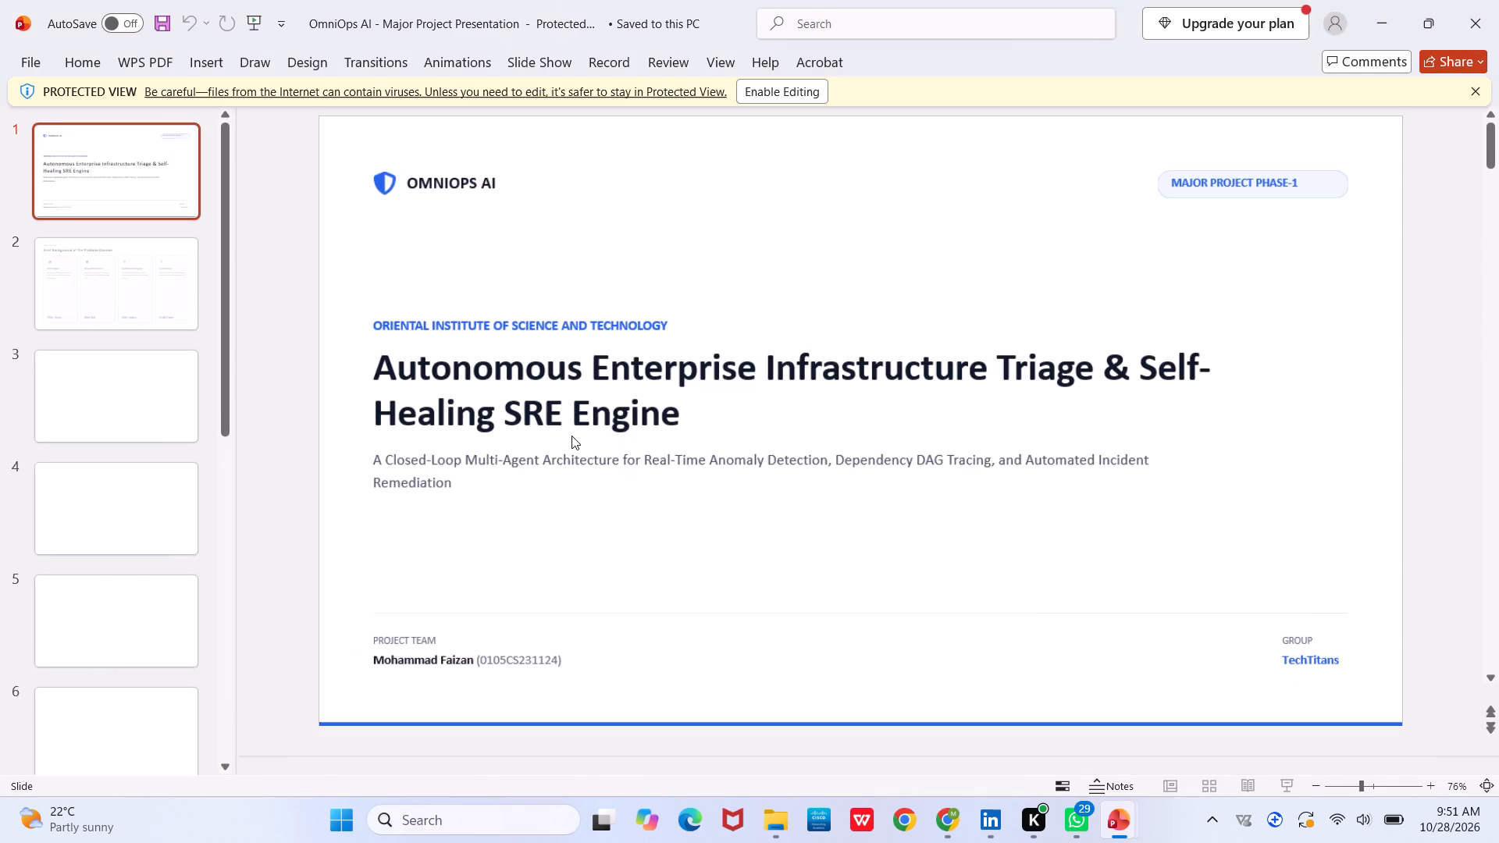
Enable editing for the protected OmniOps AI presentation and dismiss the embedded fonts notice.
left_click(803, 85)
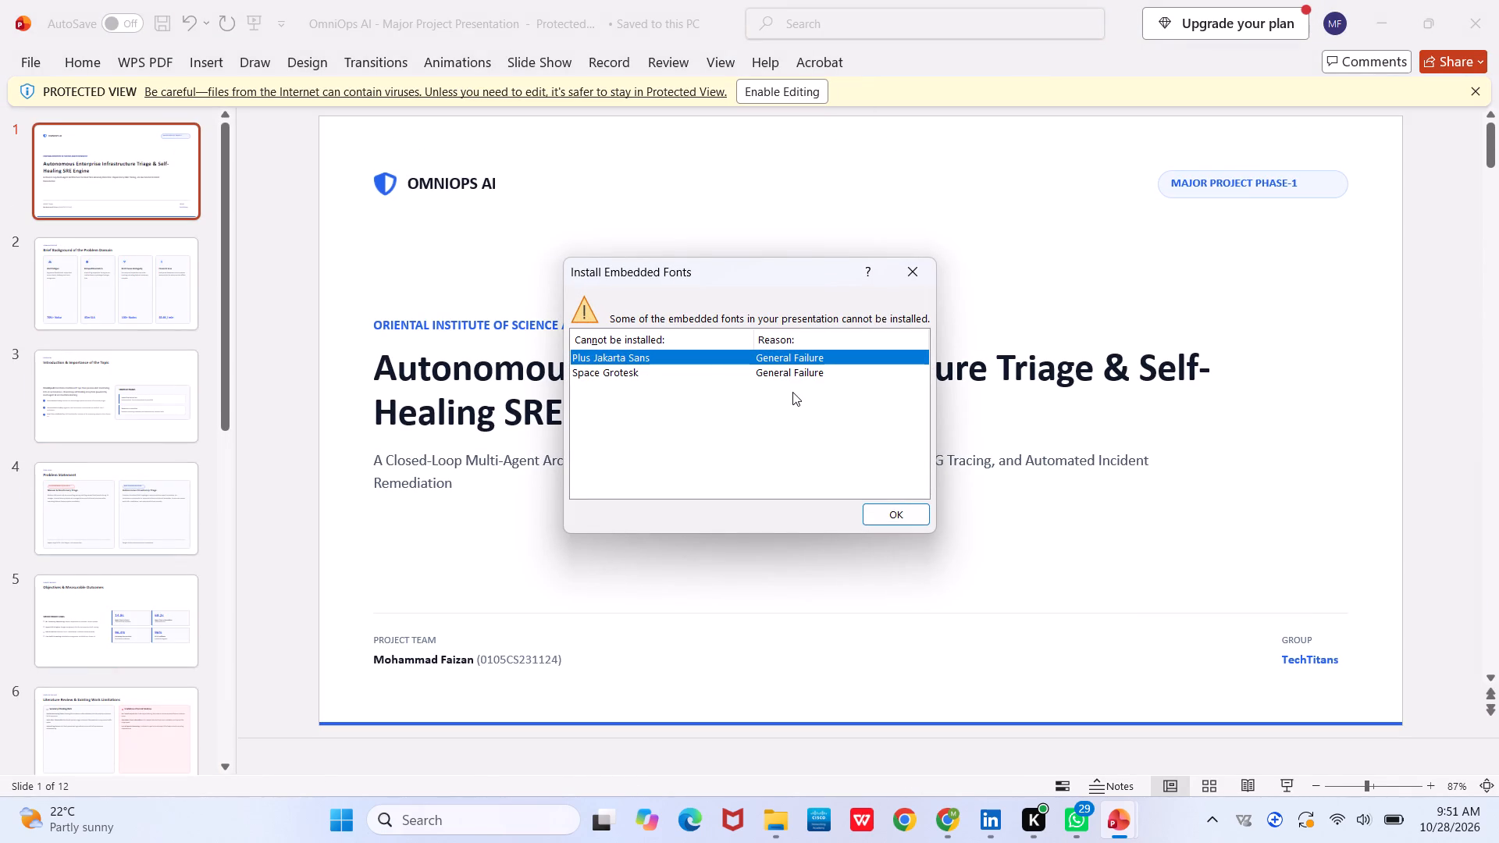
left_click(872, 518)
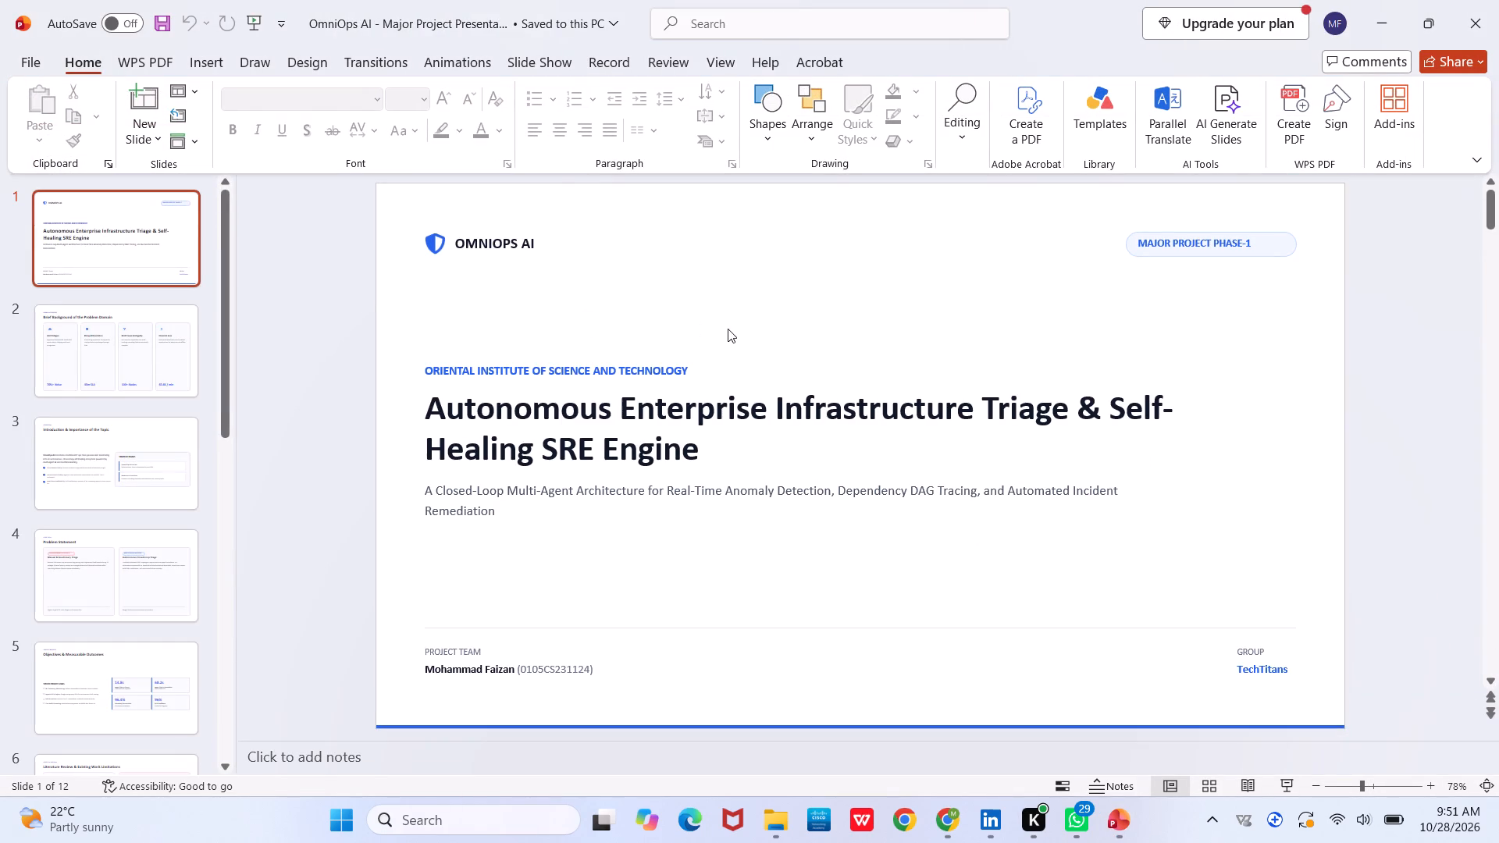
Delete the TechTitans group name and the GROUP label above it on slide 1.
left_click(1256, 663)
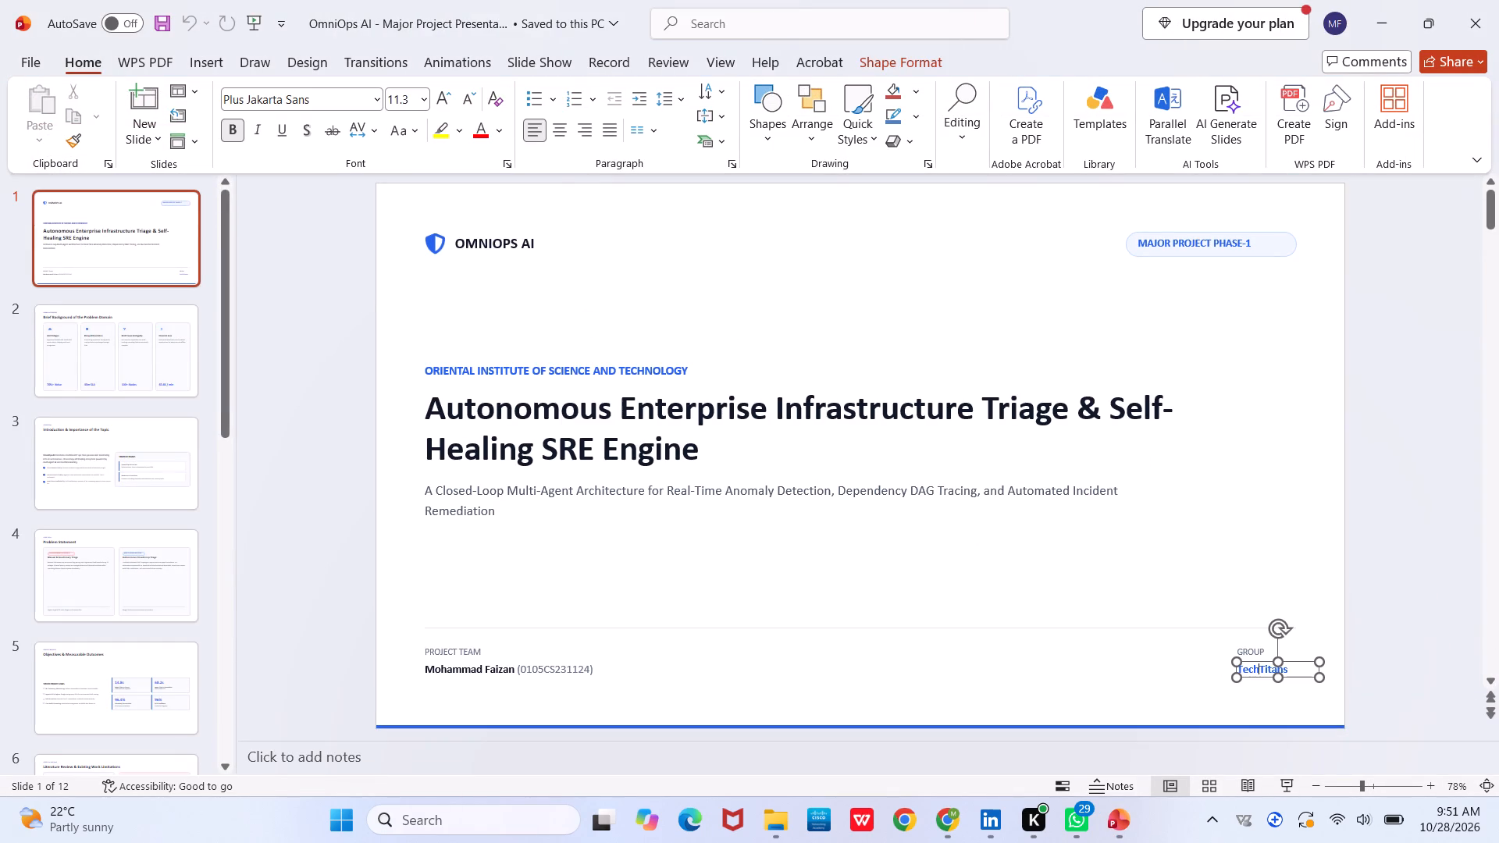
key("BackSpace")
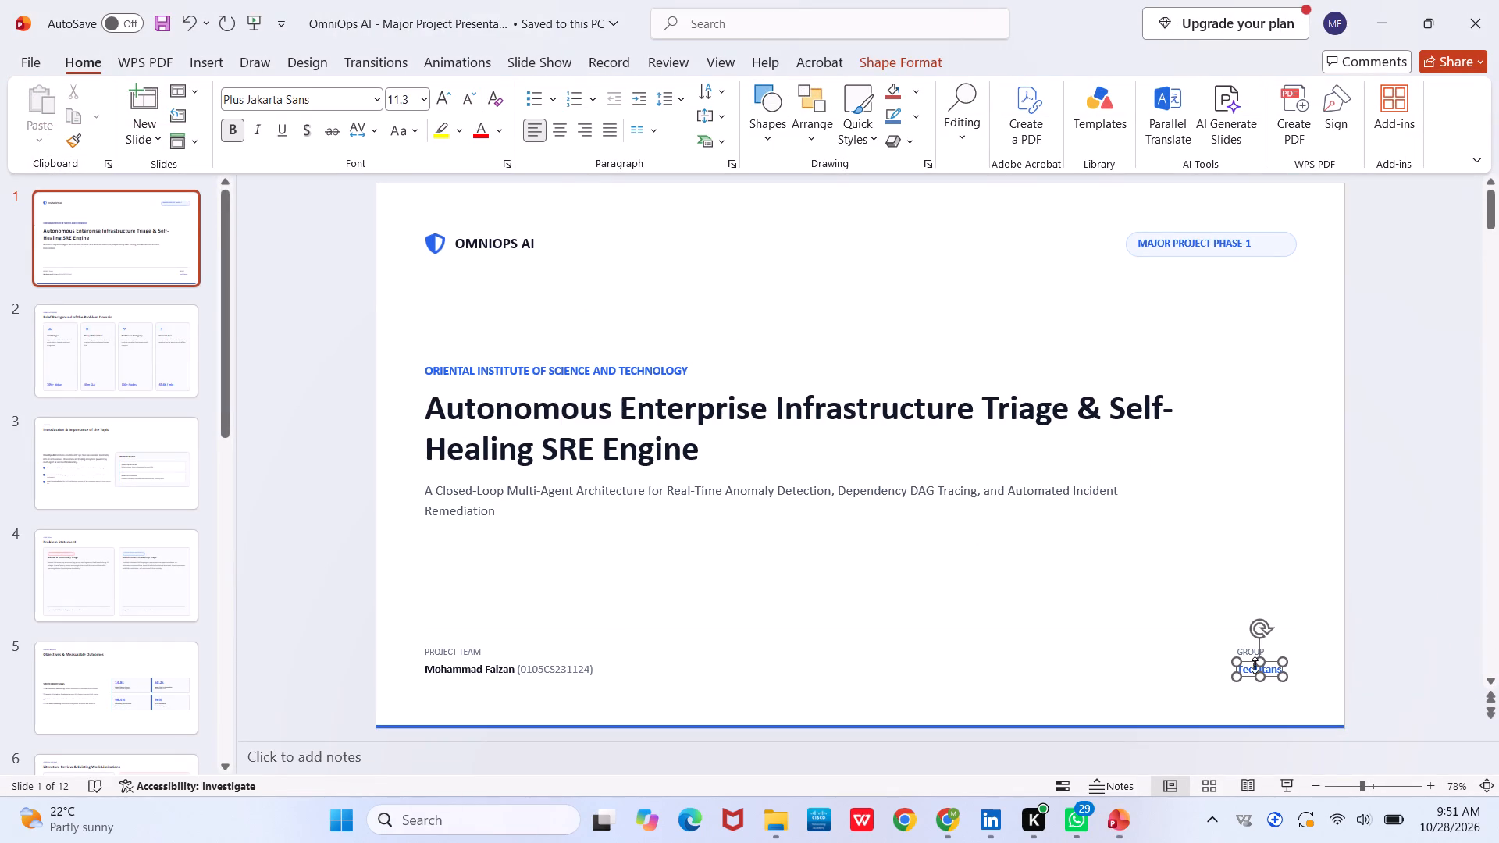
key("ctrl+a")
key("BackSpace")
left_click(1255, 646)
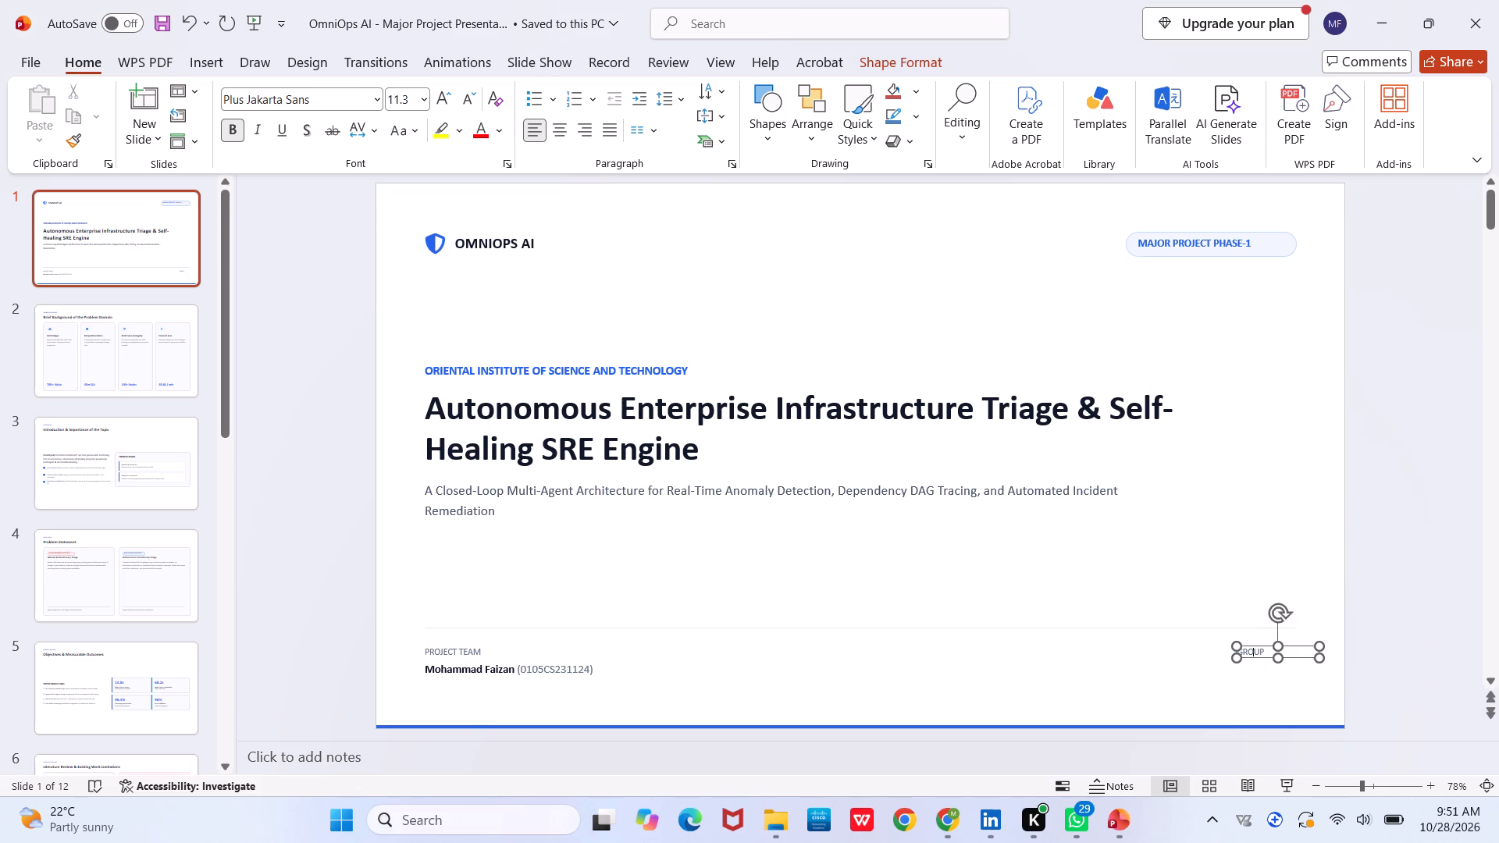
key("ctrl+a")
key("BackSpace")
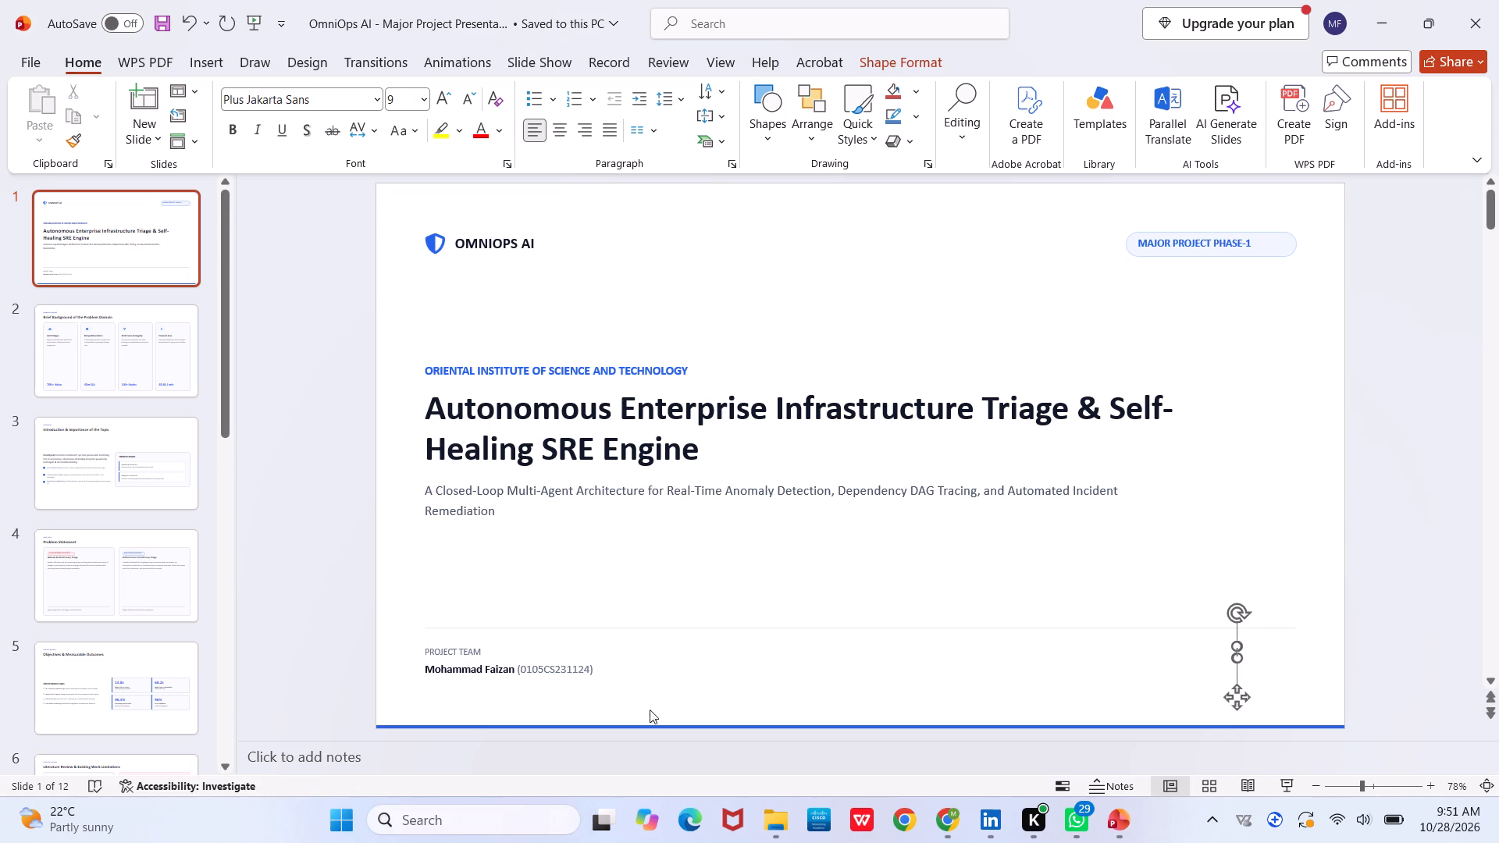
Add a line under the first project team member on slide 1 and enter the second member's name.
left_click(558, 669)
left_click(605, 670)
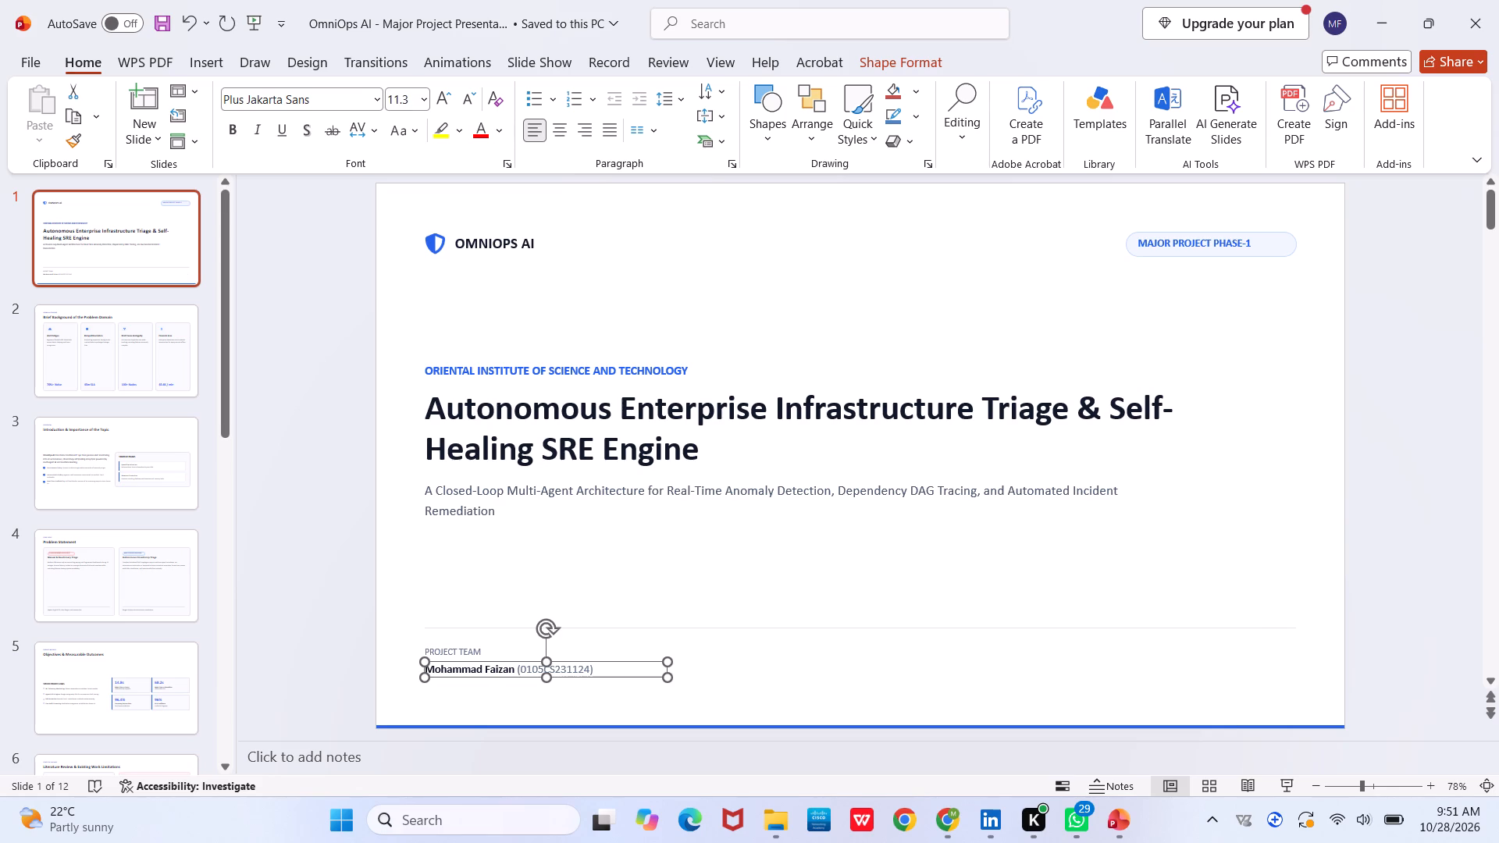
double_click(605, 670)
key("Return")
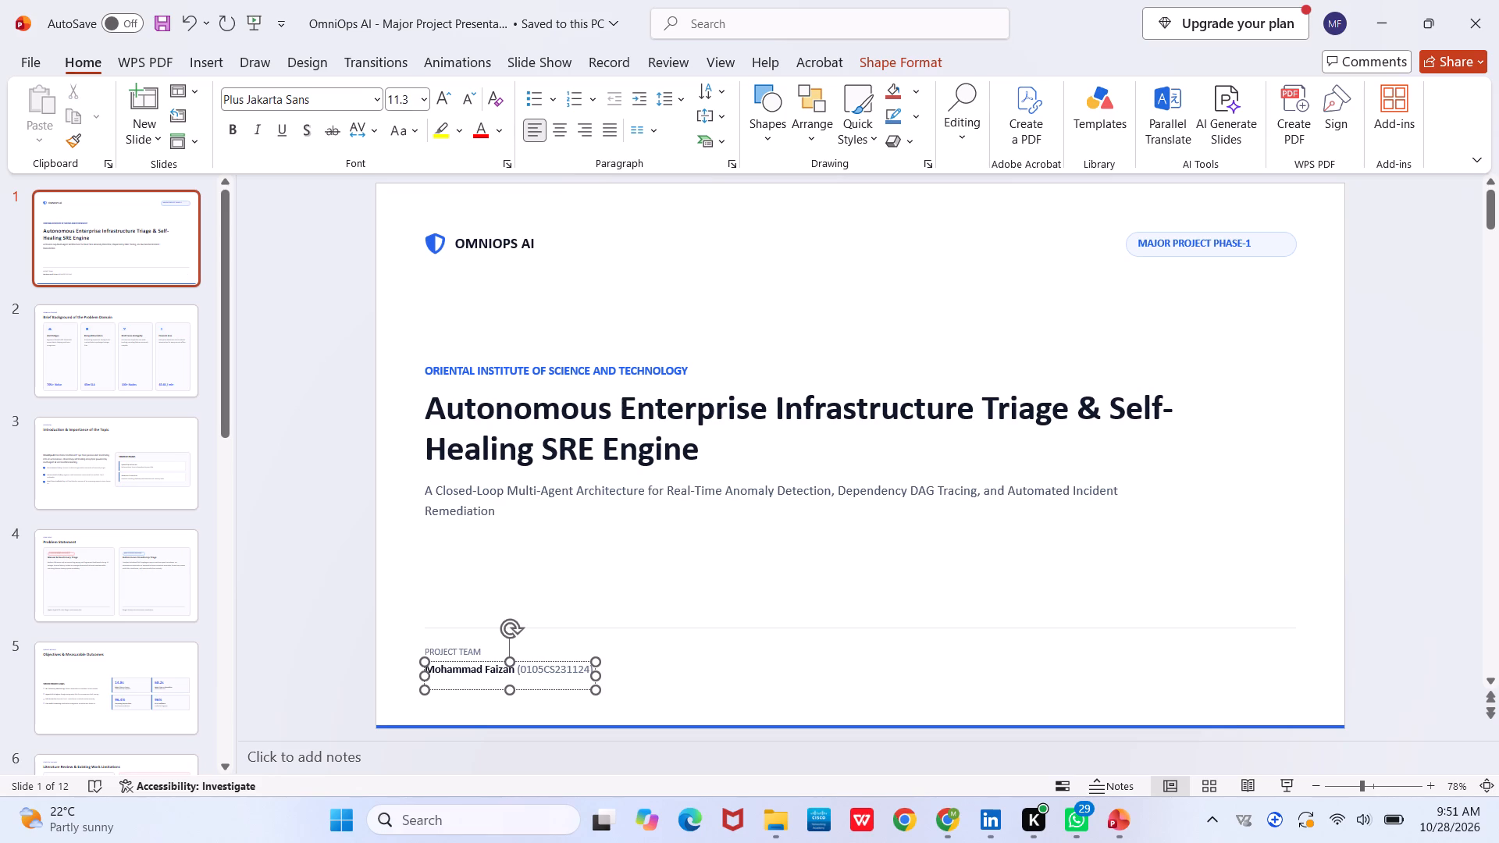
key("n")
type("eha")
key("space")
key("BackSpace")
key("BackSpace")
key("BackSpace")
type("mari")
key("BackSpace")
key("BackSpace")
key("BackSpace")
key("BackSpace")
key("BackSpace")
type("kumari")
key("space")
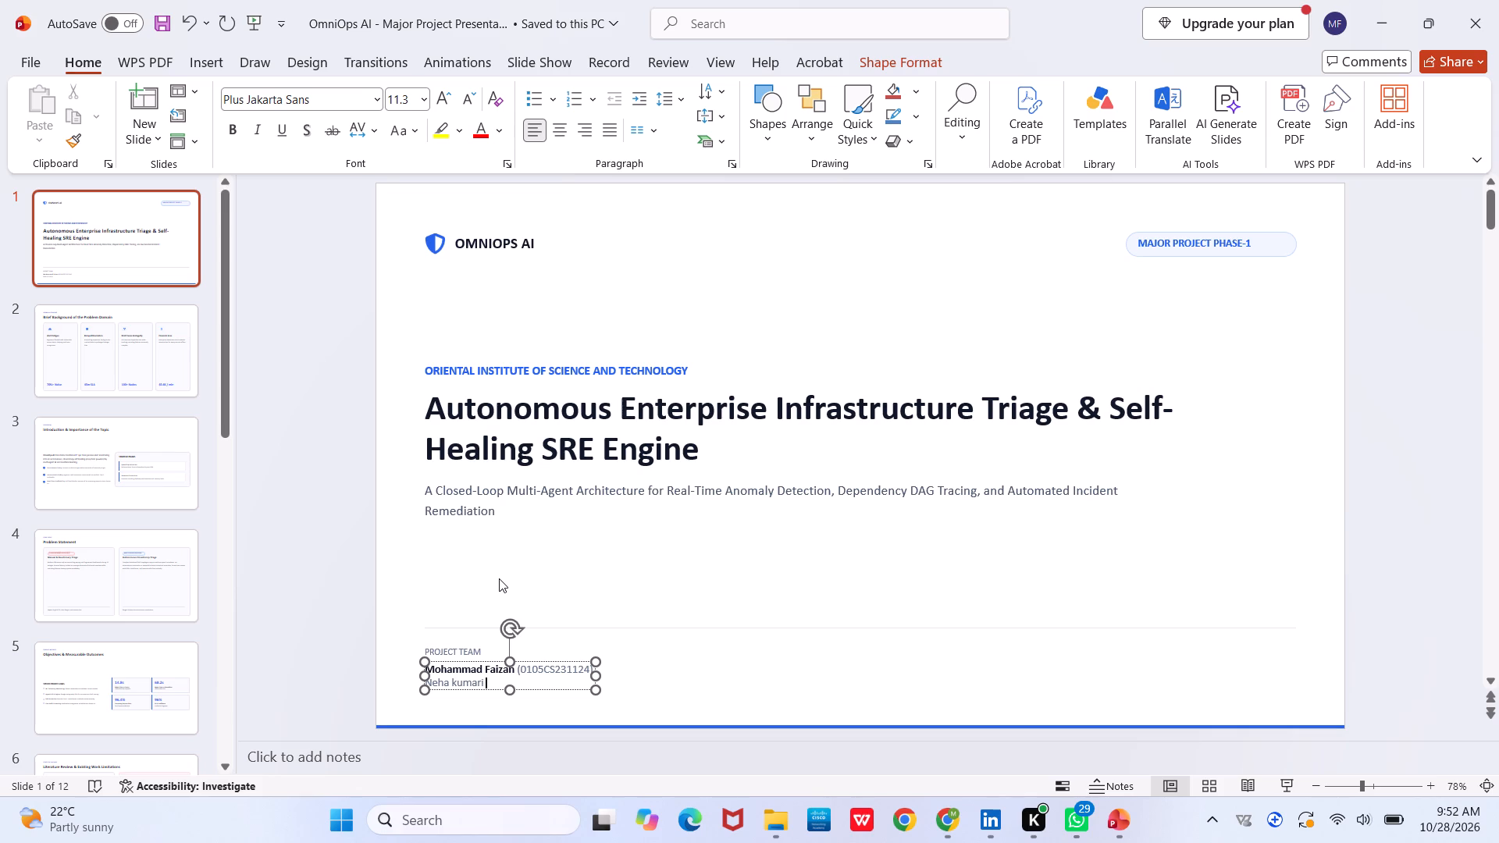
Enter the second team member's enrollment number in parentheses after the name.
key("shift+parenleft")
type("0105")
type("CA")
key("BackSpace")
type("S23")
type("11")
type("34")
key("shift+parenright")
Add a third line to the project team text and enter the third member's name.
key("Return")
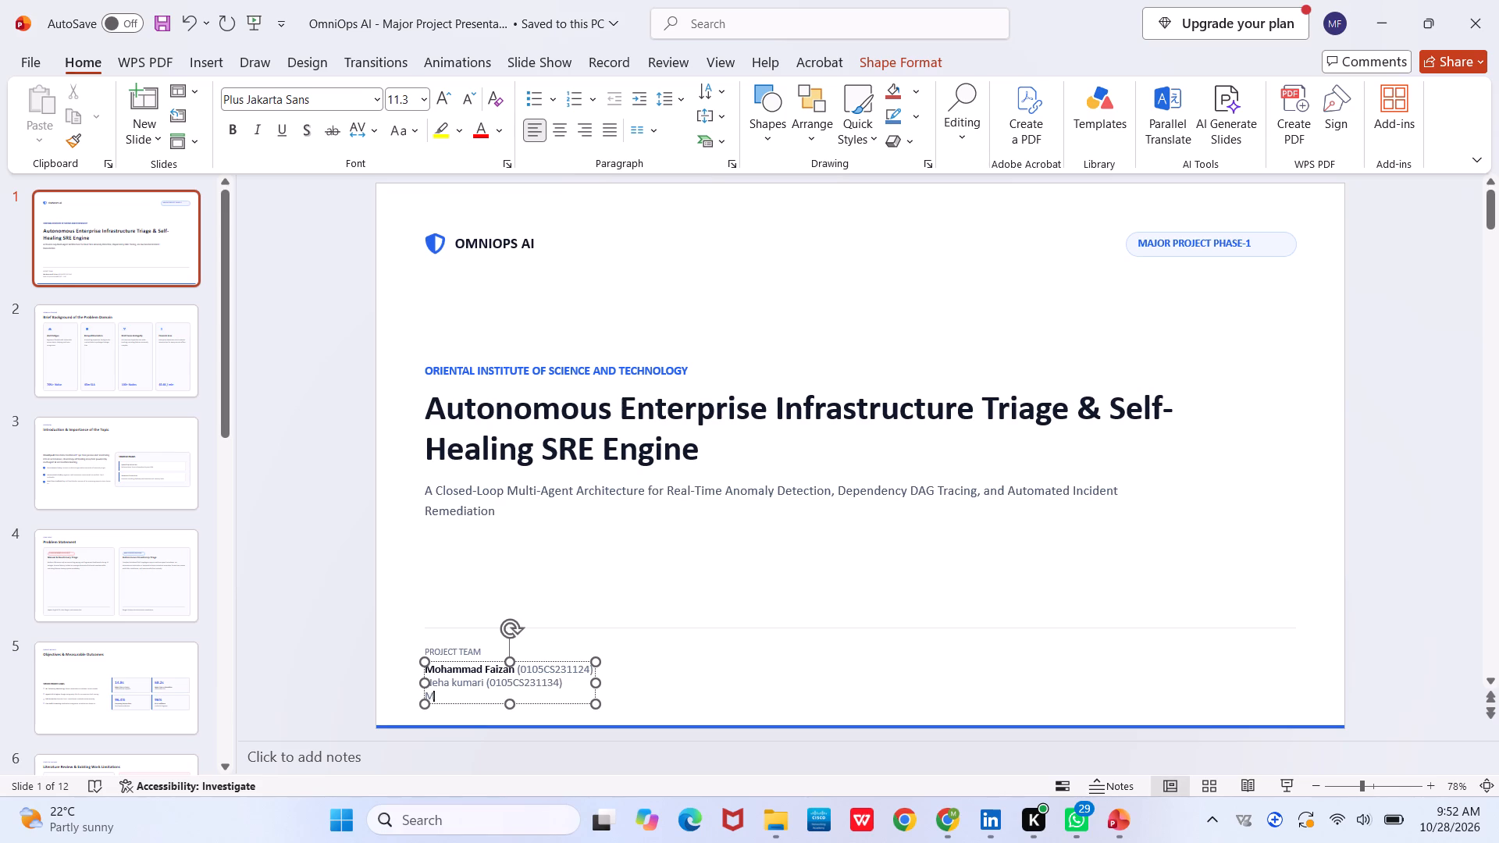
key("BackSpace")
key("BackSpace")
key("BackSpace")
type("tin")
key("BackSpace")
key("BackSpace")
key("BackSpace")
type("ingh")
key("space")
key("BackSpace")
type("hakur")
Enter the third team member's enrollment number in parentheses after the name.
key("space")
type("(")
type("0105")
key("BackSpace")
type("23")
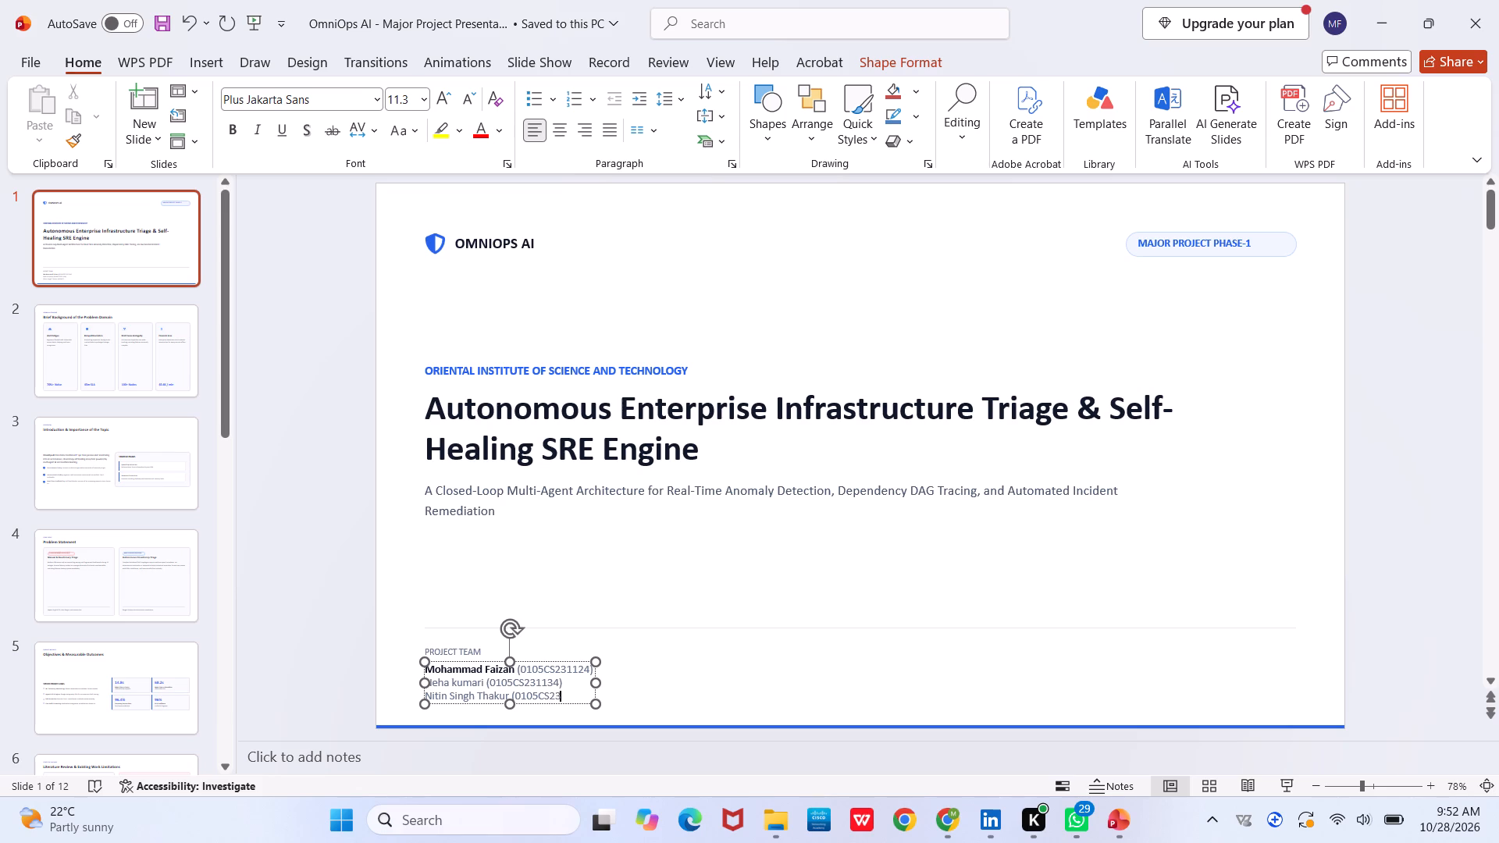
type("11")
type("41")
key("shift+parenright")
Make the second team member's name bold in the project team list on slide 1.
left_click(455, 702)
left_click(441, 674)
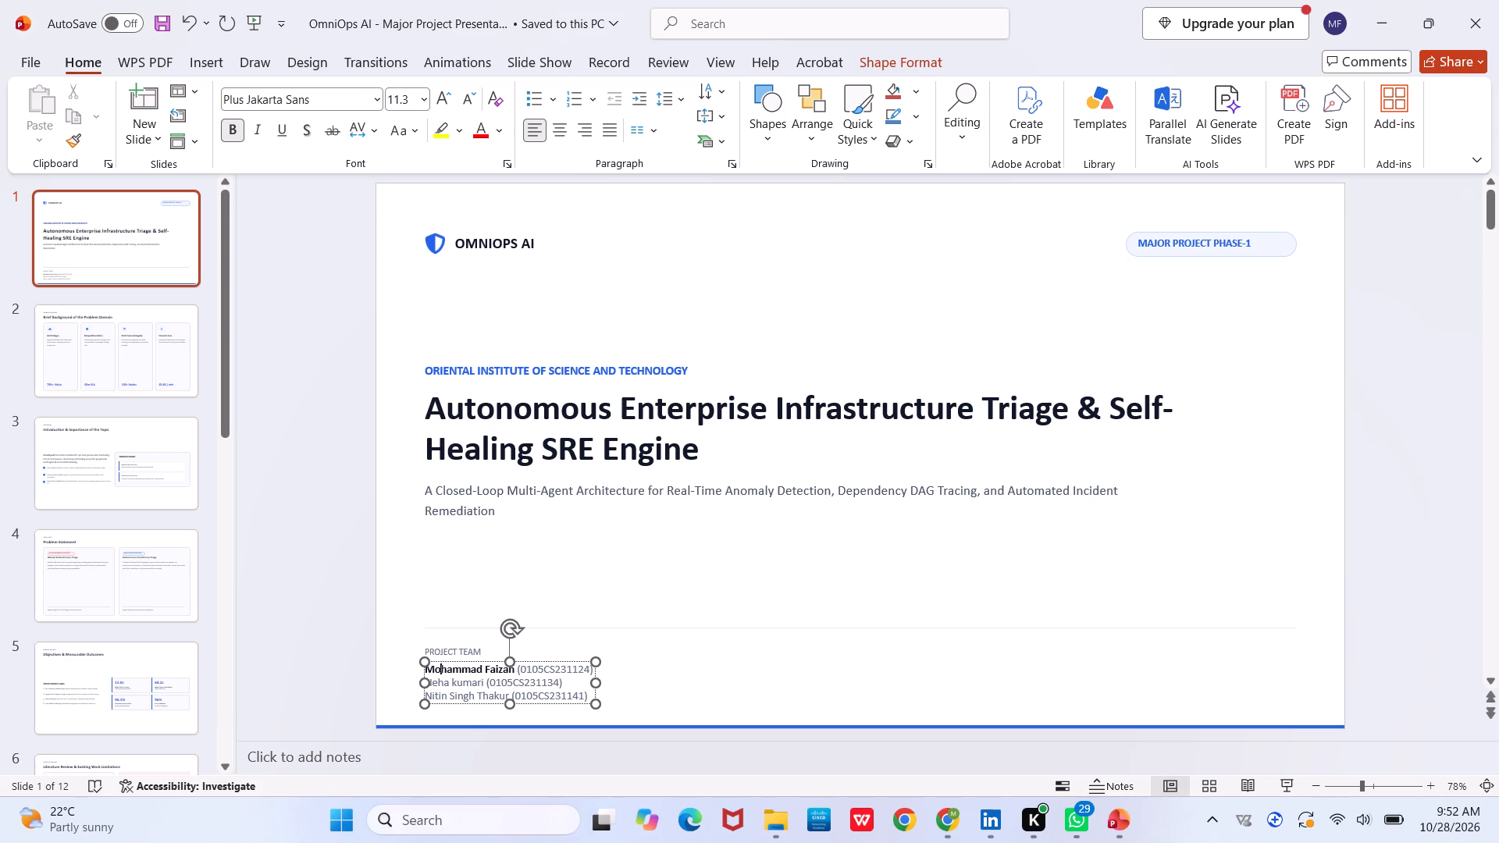
left_click(441, 680)
left_click(435, 681)
left_click_drag(431, 682, 445, 688)
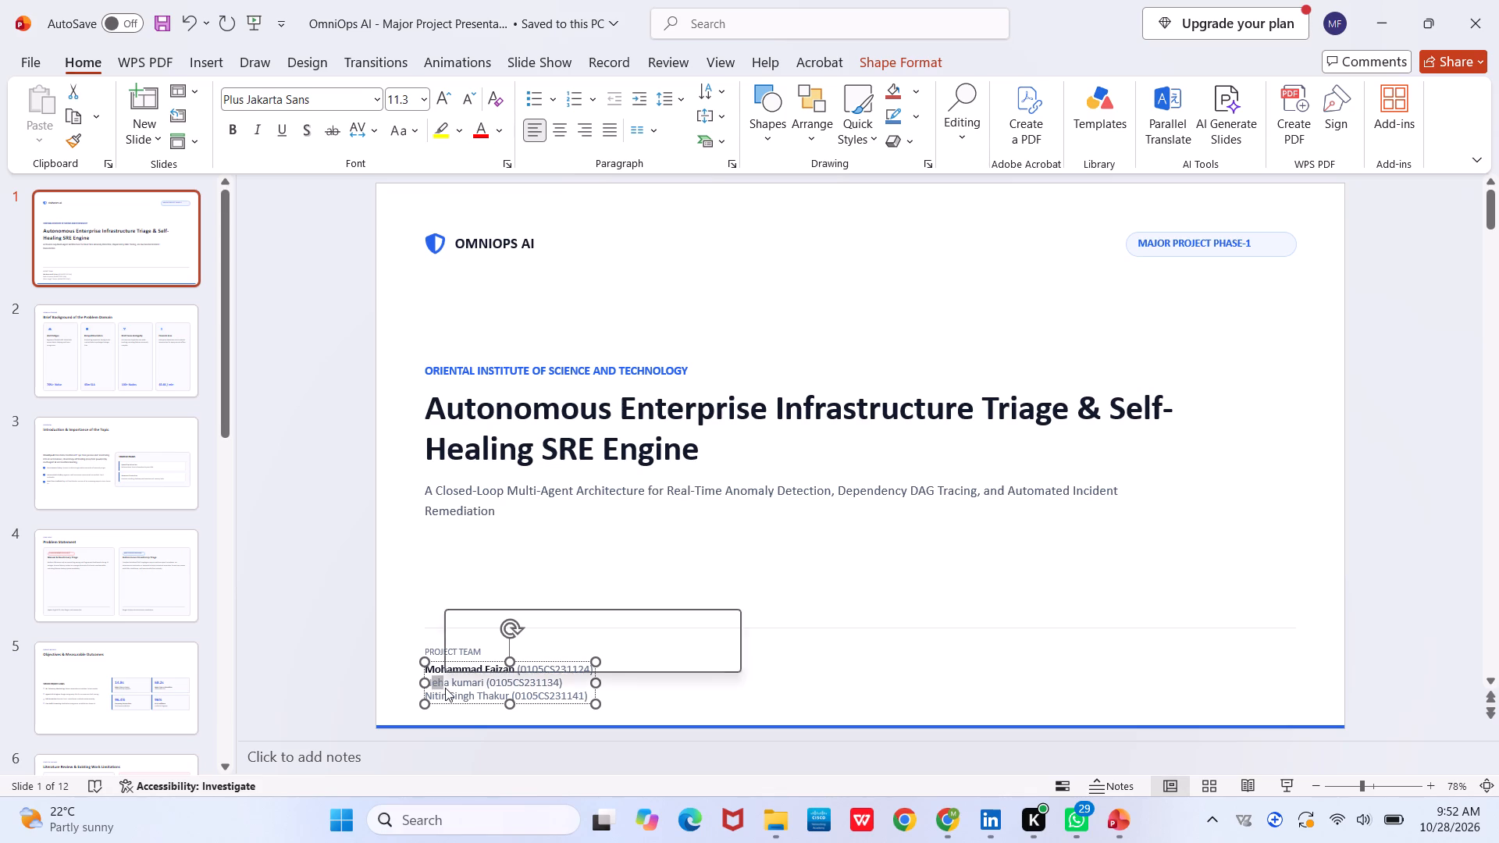
left_click(445, 688)
left_click(712, 656)
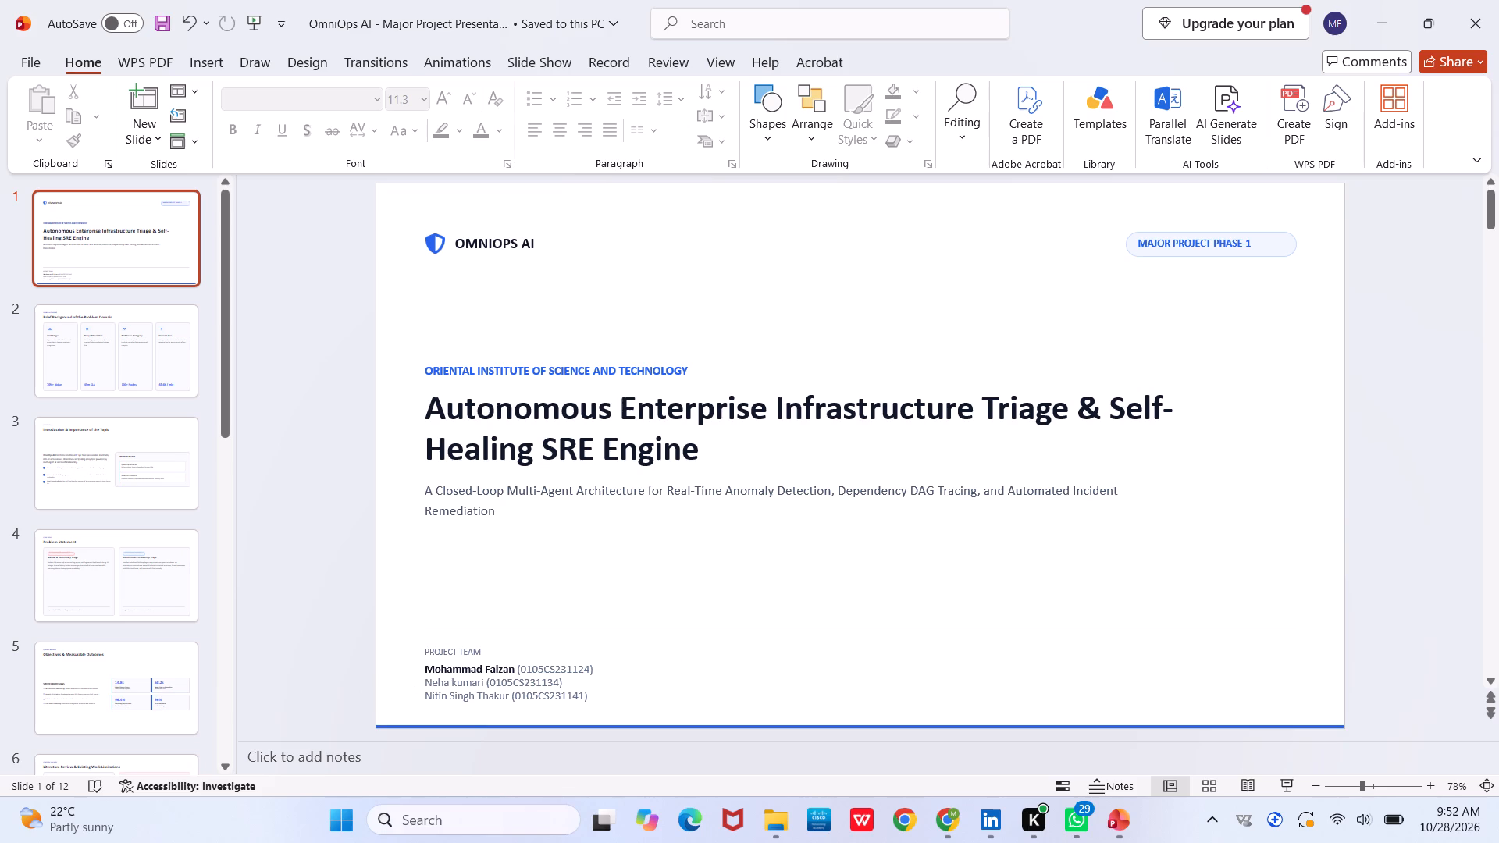
left_click_drag(425, 682, 491, 699)
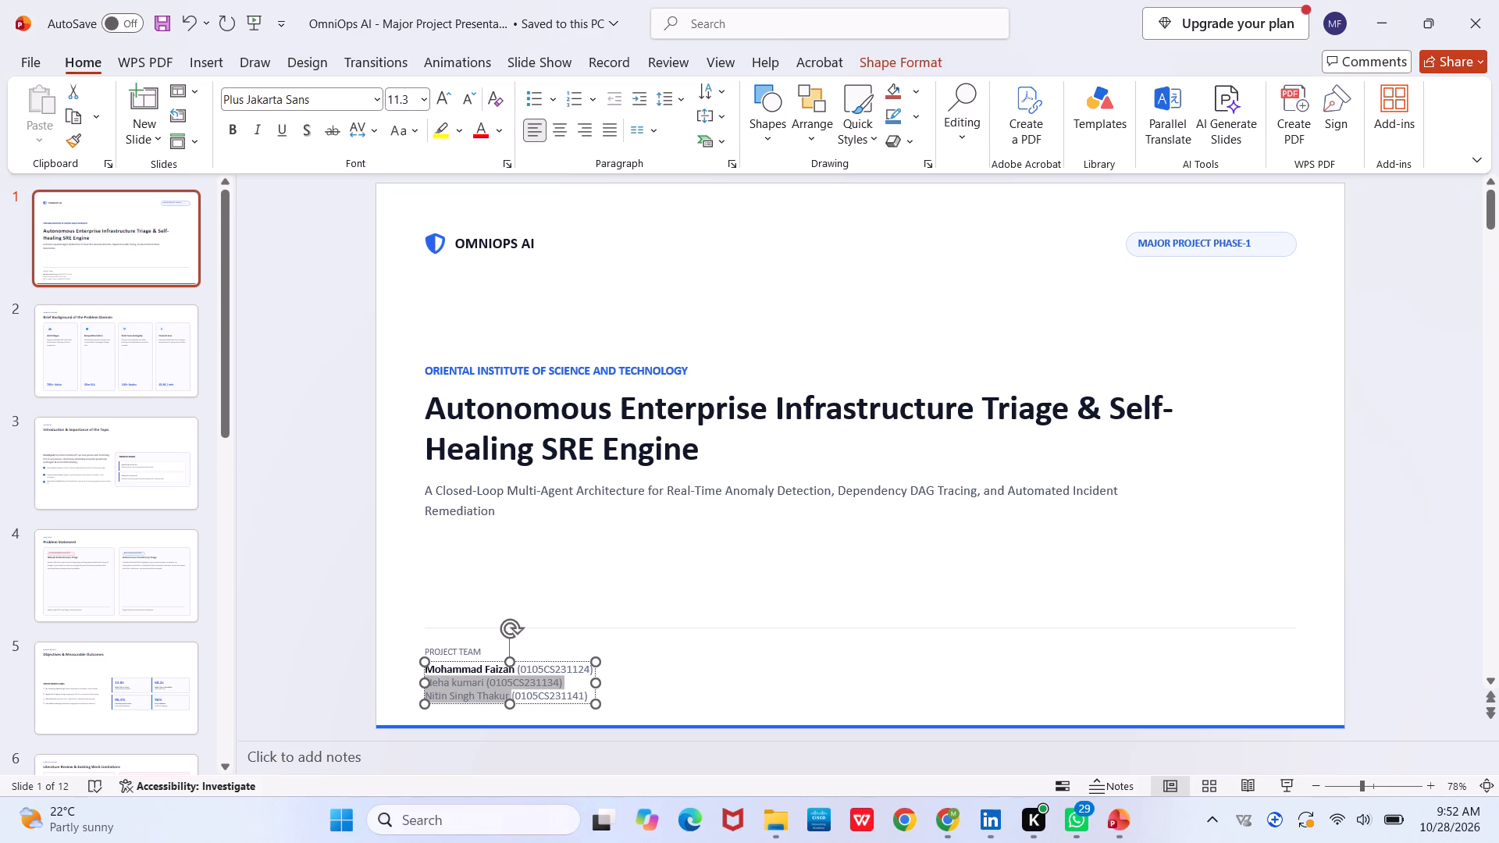
left_click_drag(491, 699, 482, 684)
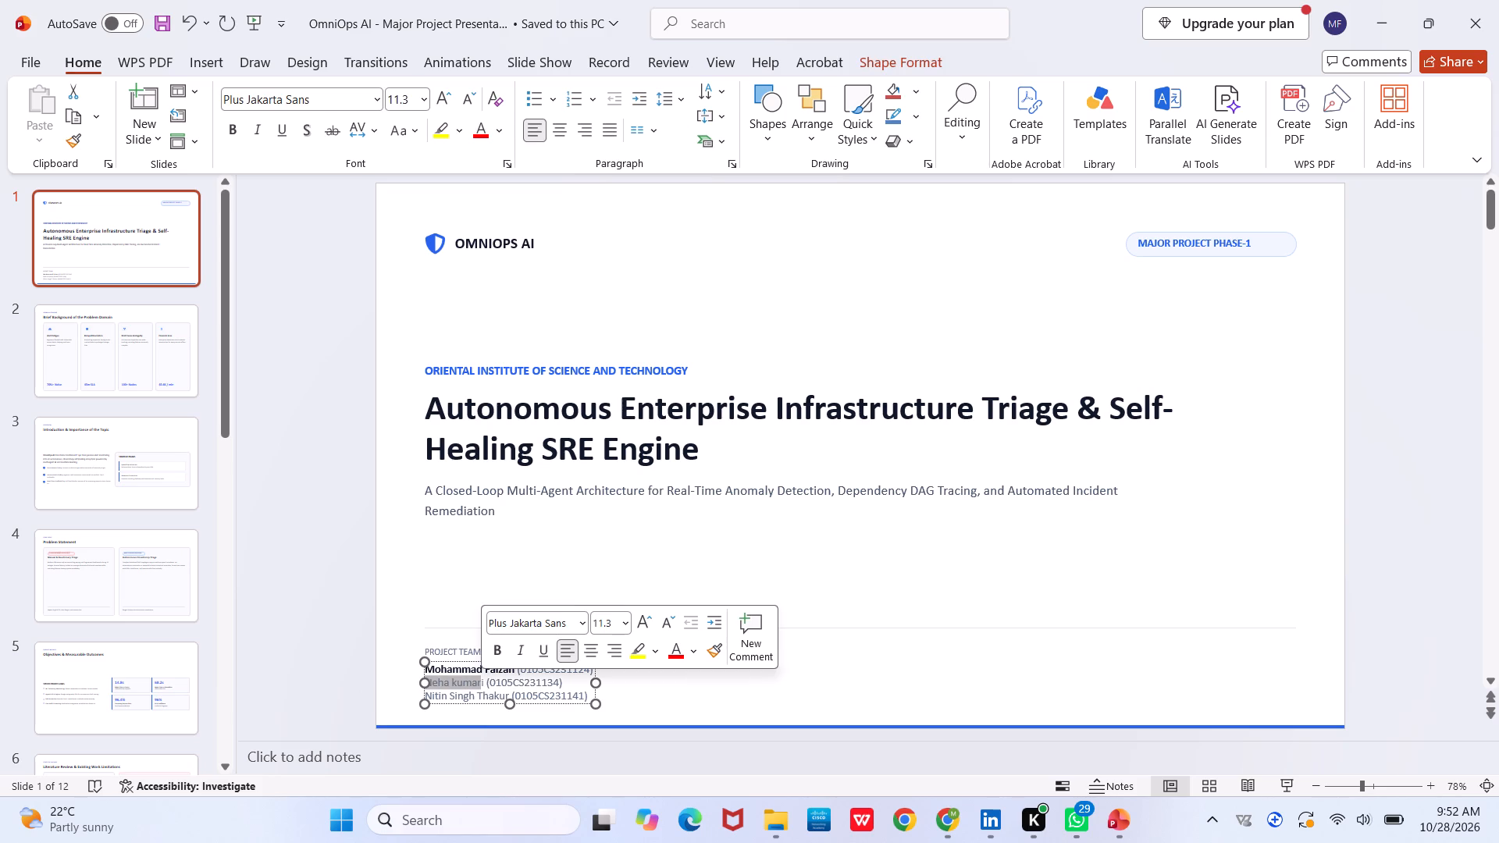
left_click(495, 647)
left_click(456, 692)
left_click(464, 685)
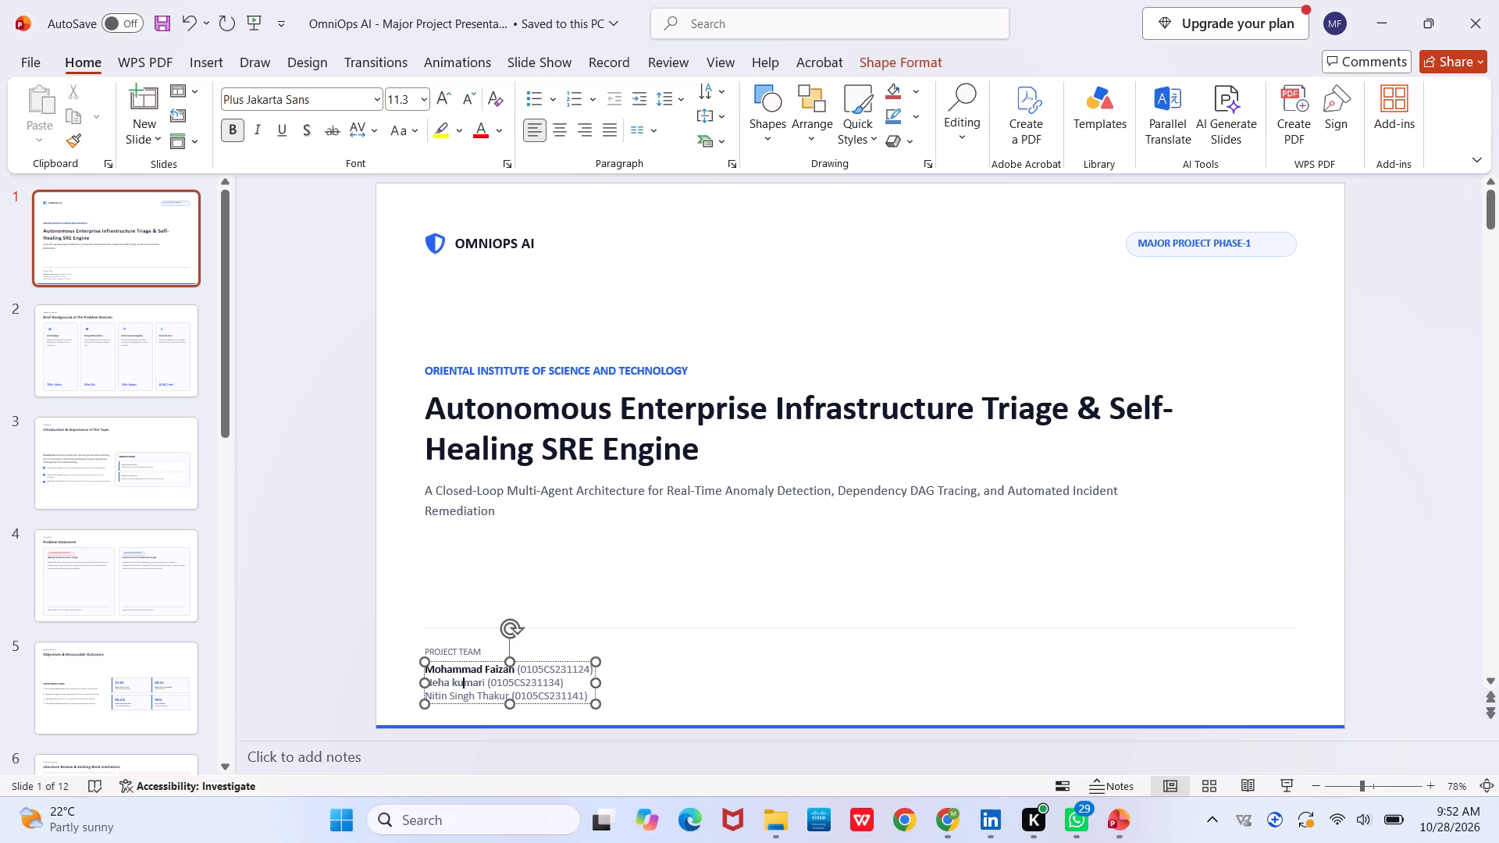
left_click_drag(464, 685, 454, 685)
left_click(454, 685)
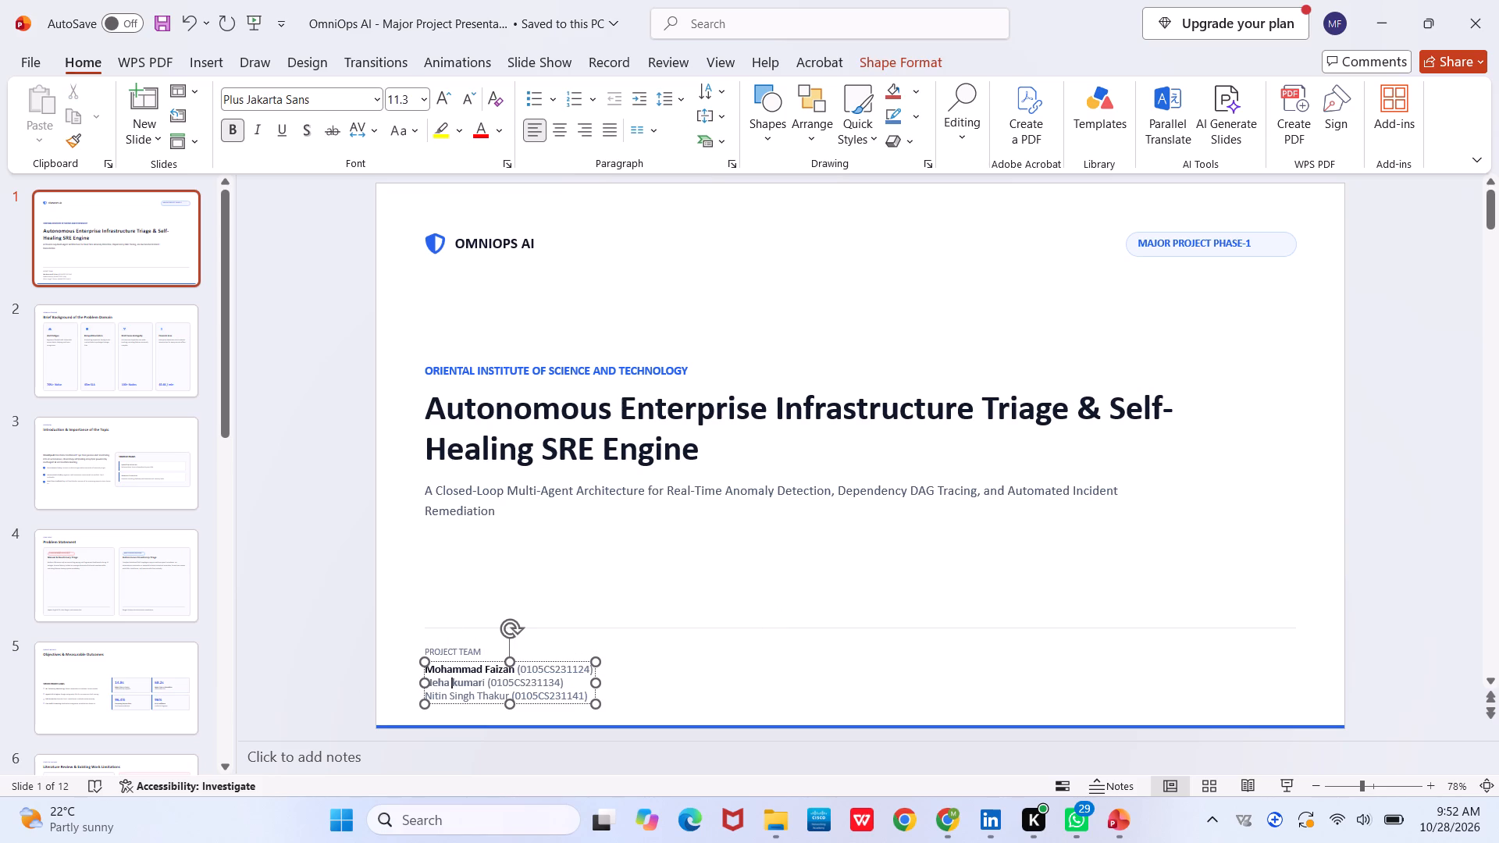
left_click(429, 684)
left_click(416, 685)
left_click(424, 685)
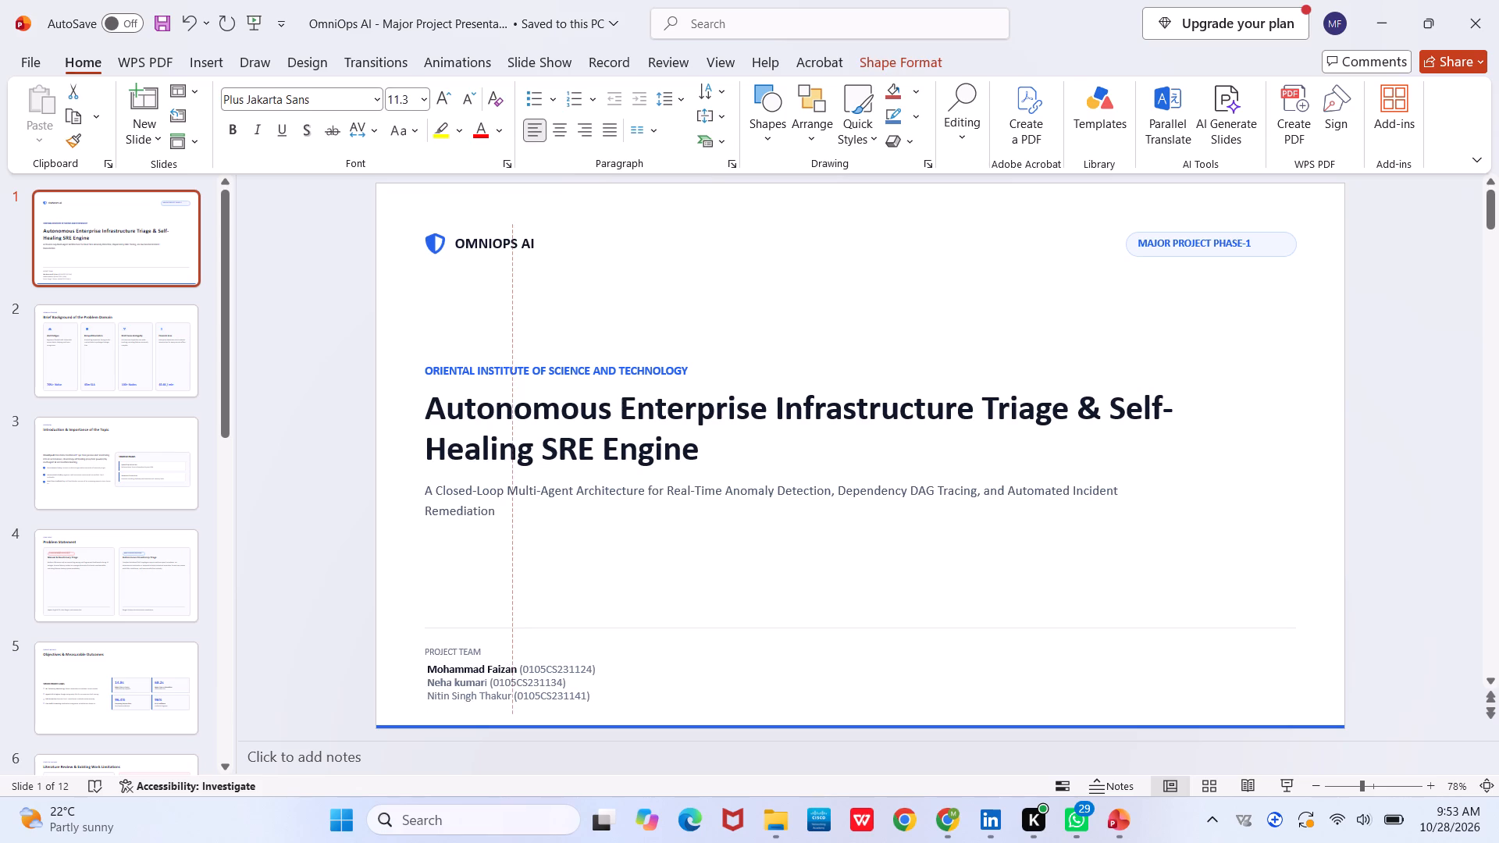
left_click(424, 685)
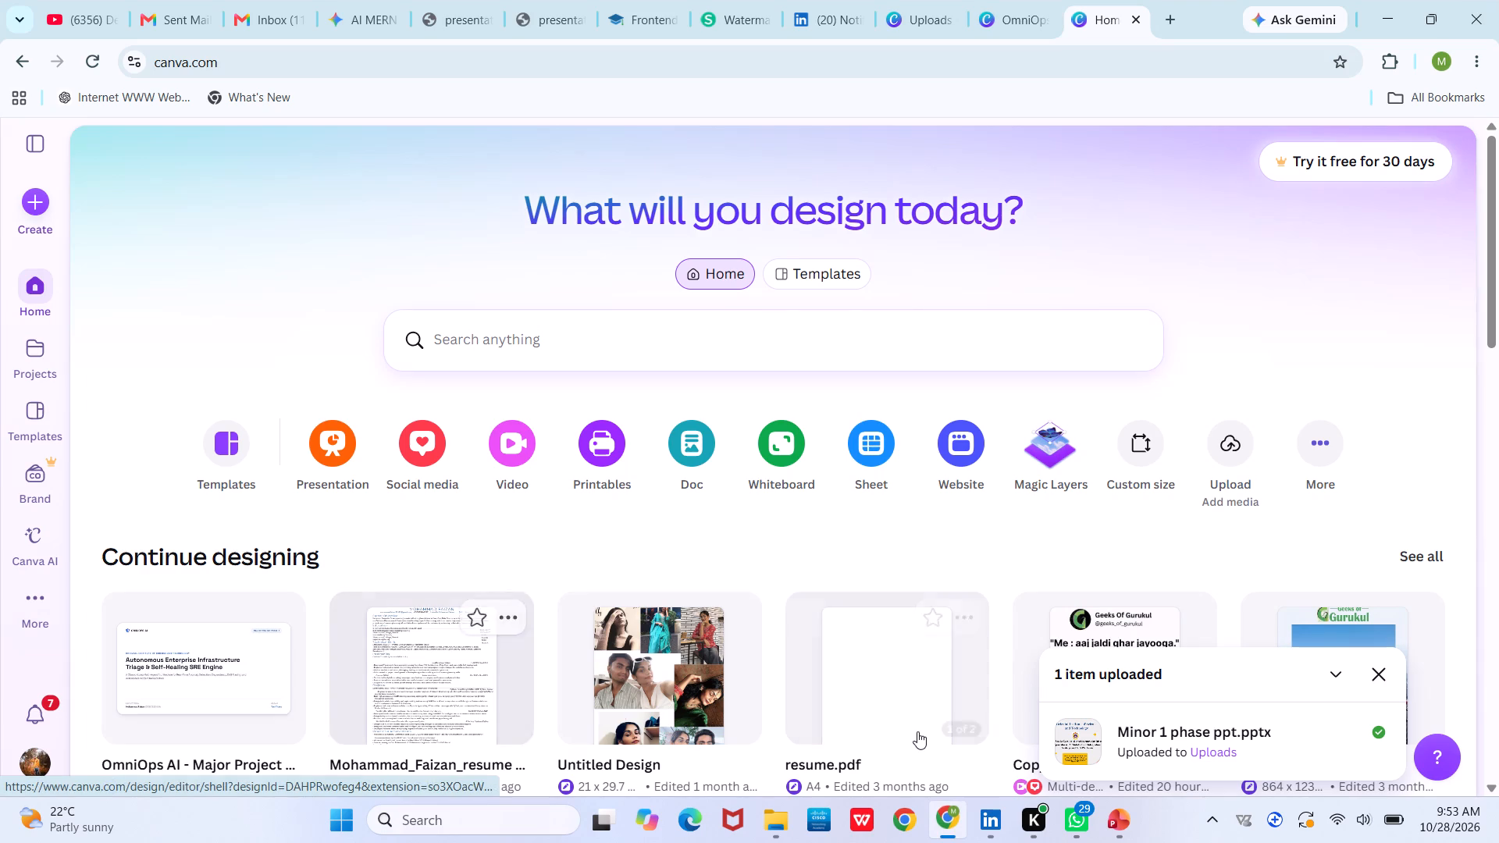
Open the Canva Uploads folder that holds the newly uploaded Minor 1 phase ppt.pptx.
left_click(1217, 753)
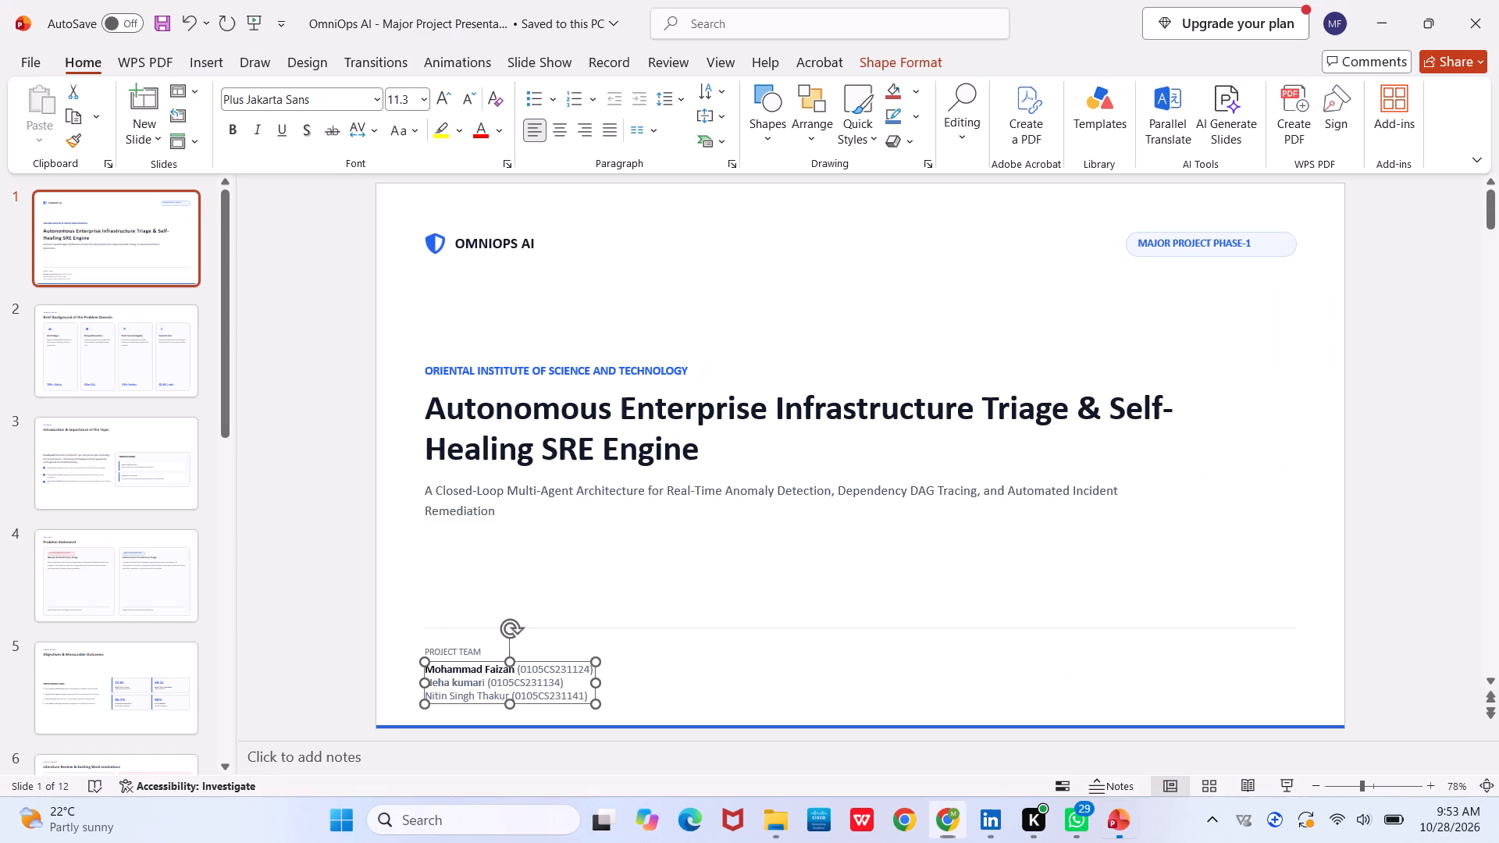
In PowerPoint, look through the OmniOps AI presentation from the title slide to the Research & References slide.
left_click(974, 545)
key("Down")
key("Down")
key("Down")
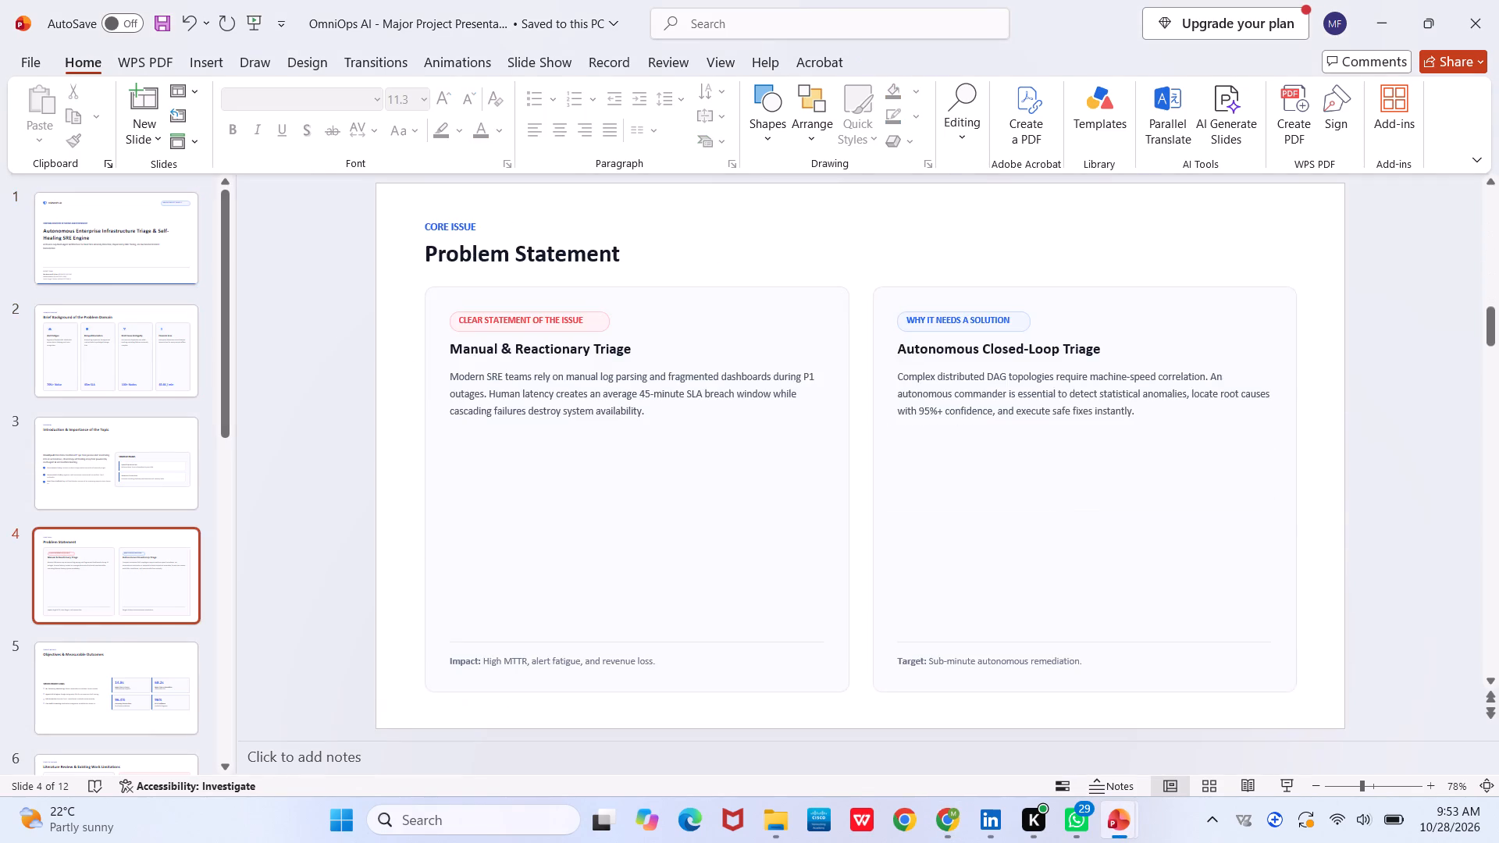
key("Up")
key("Up")
key("Up")
key("Up")
key("Down")
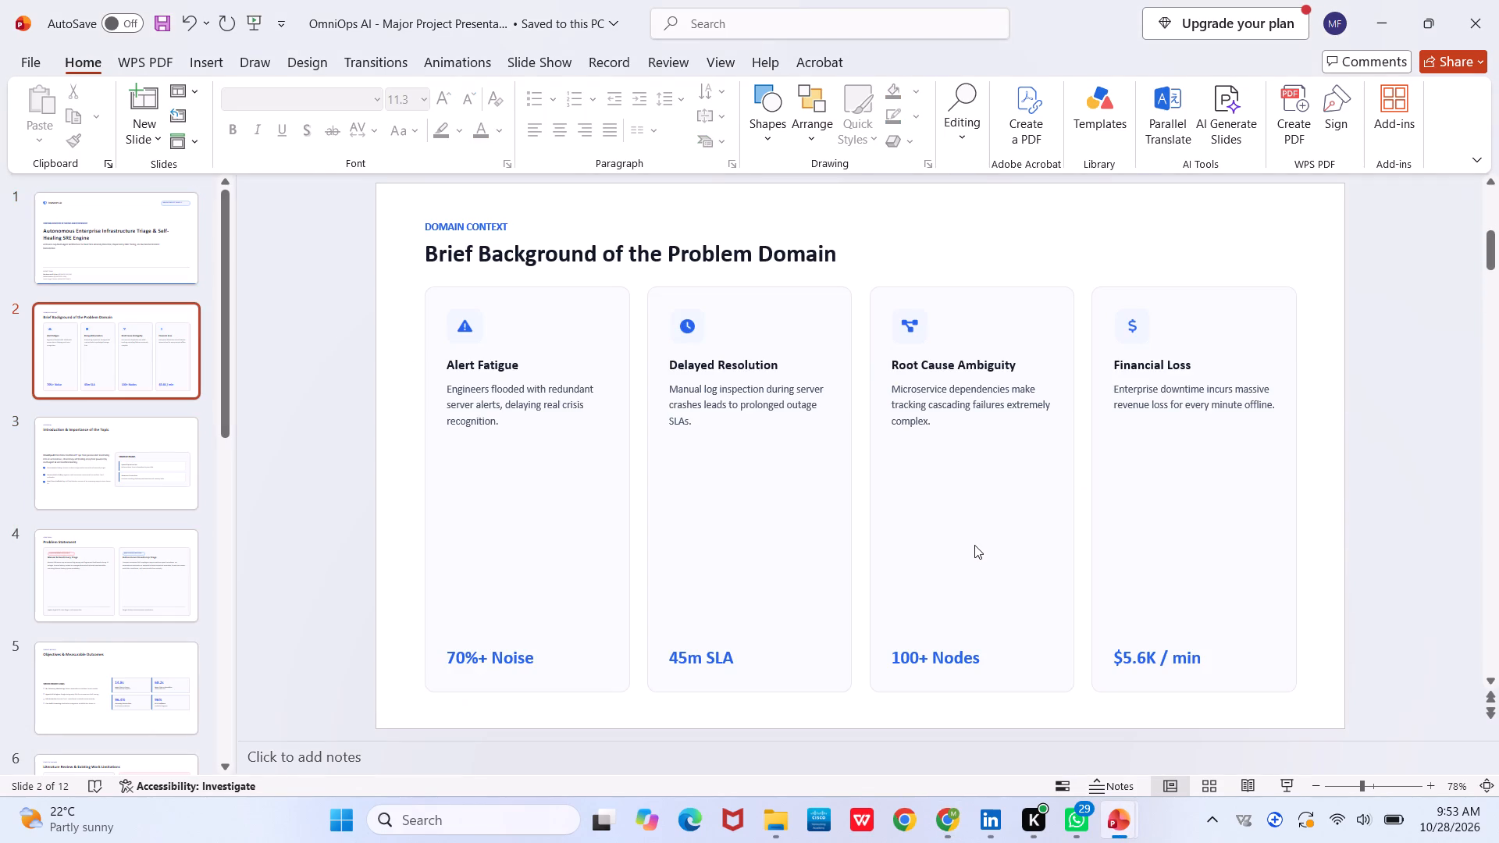
key("Down")
key("Down")
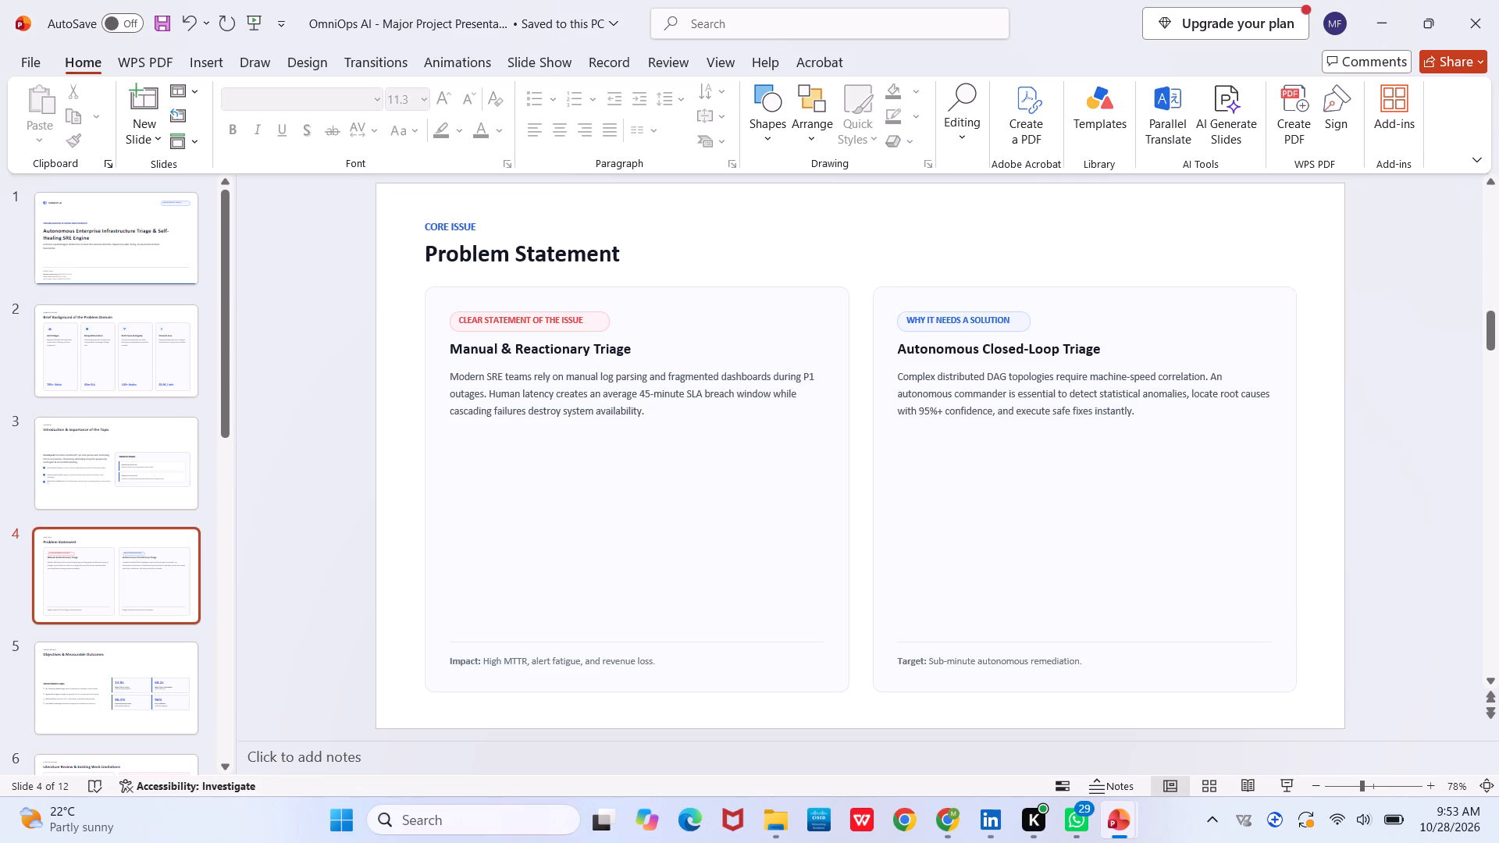
key("Down")
key("Down")
key("Down")
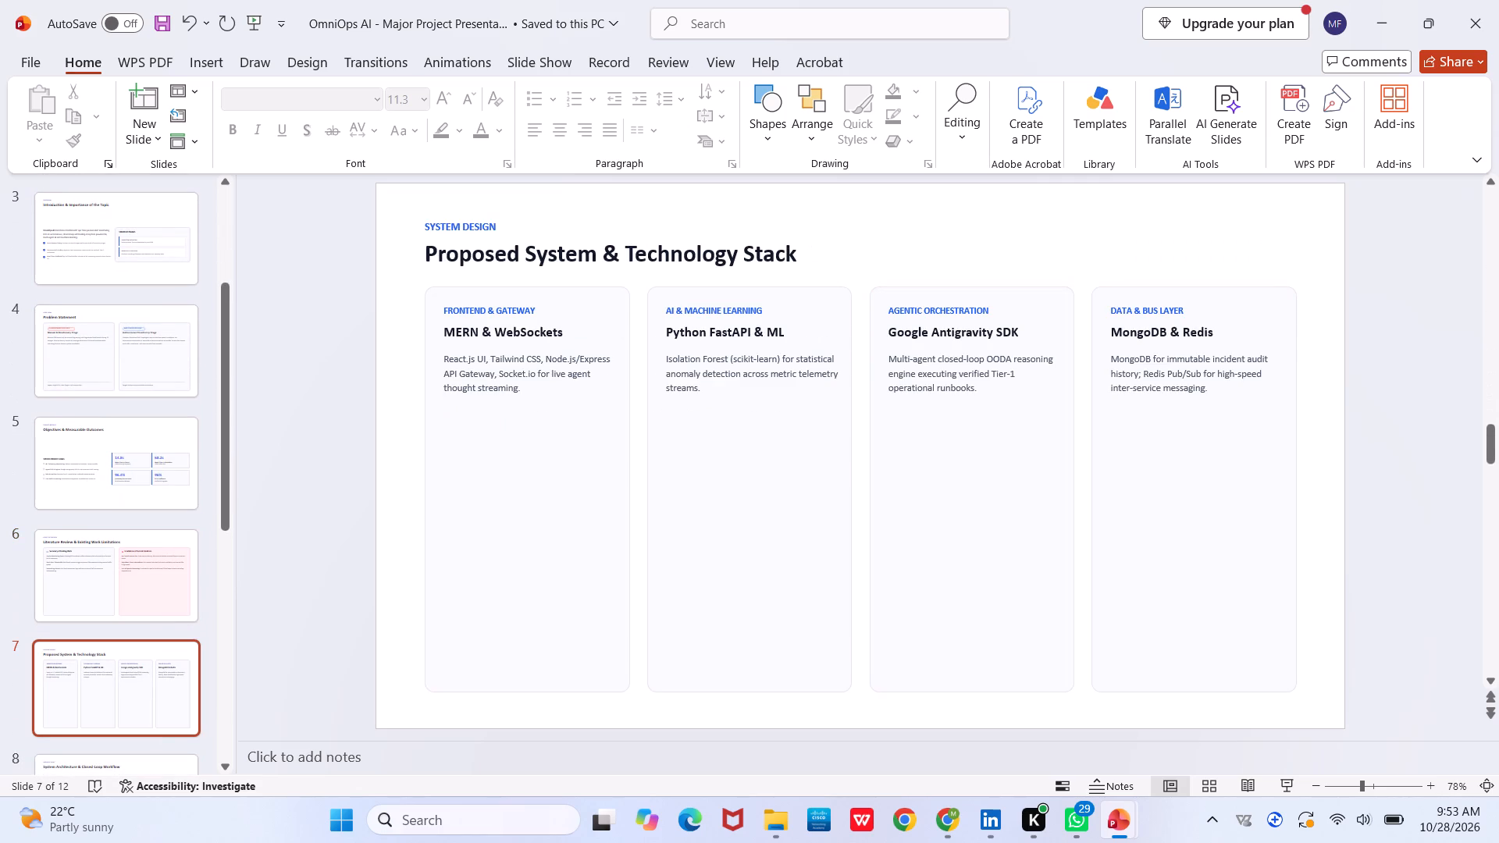
key("Down")
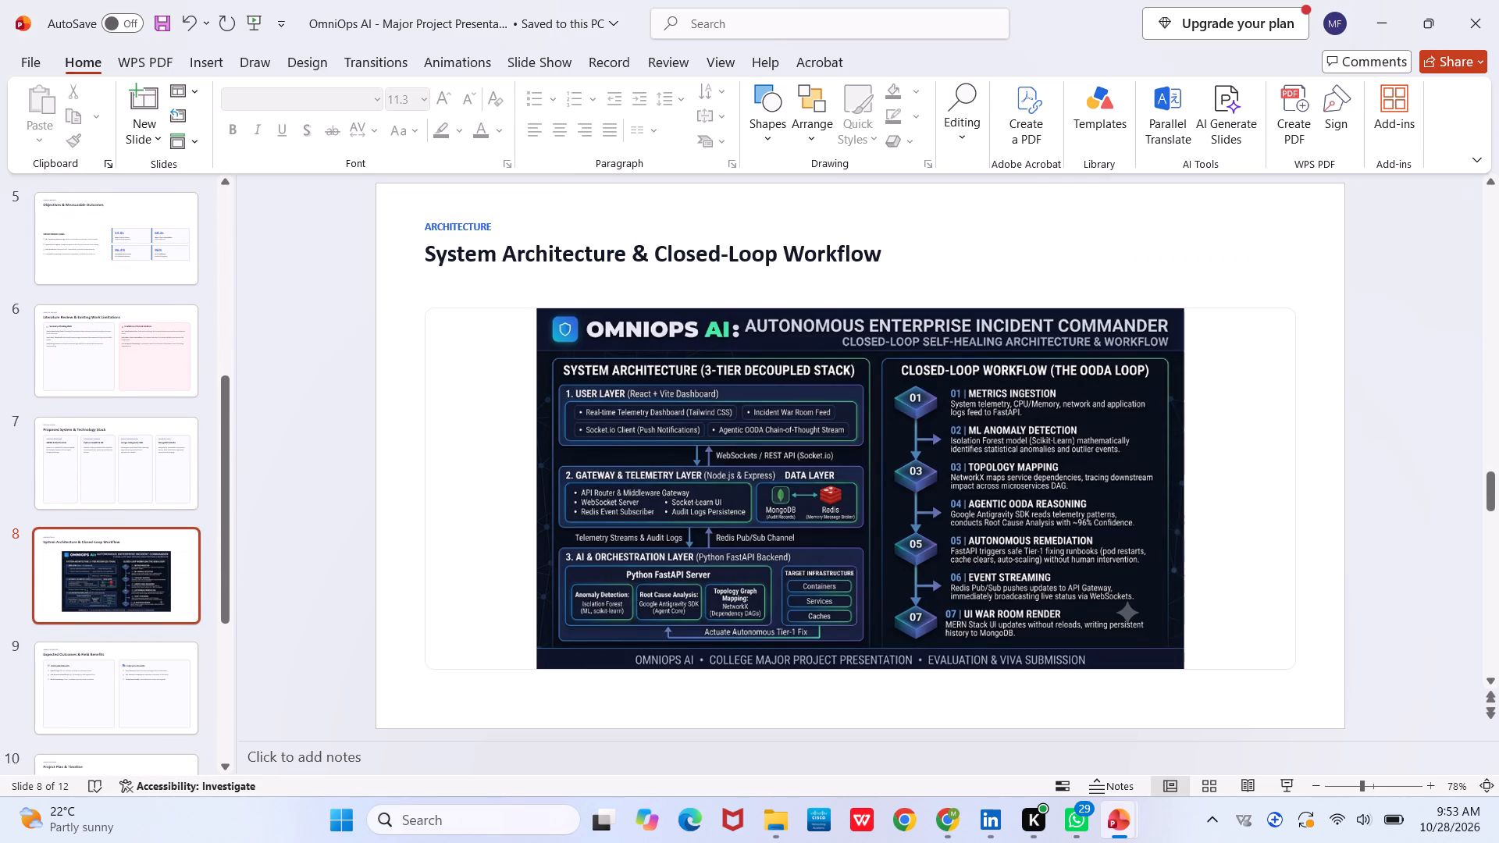
scroll(1147, 543, "up", 3, "ctrl")
scroll(1147, 543, "down", 5, "ctrl")
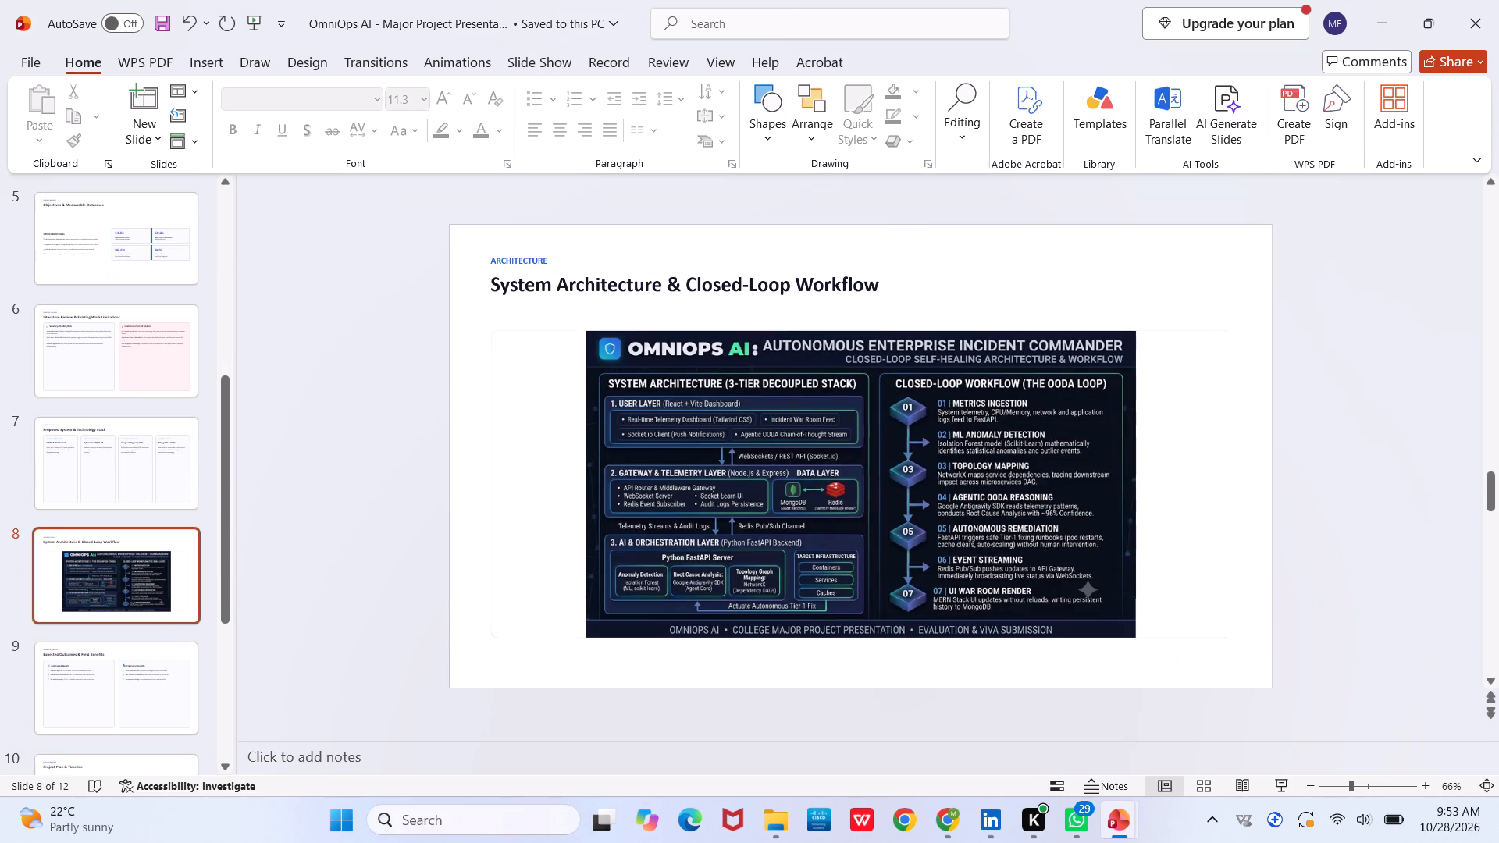
scroll(1147, 543, "up", 1, "ctrl")
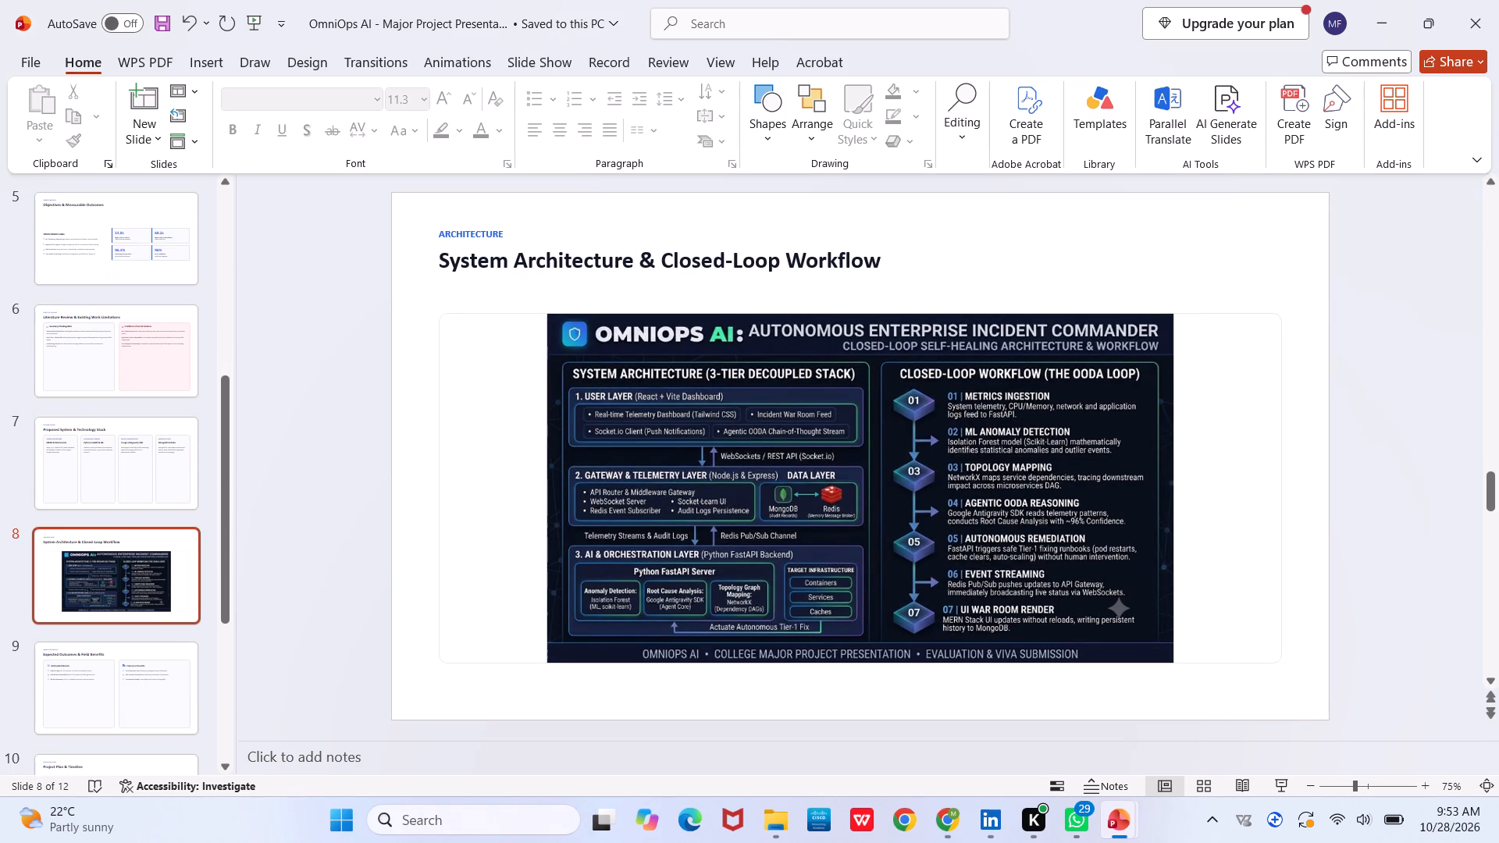
key("Down")
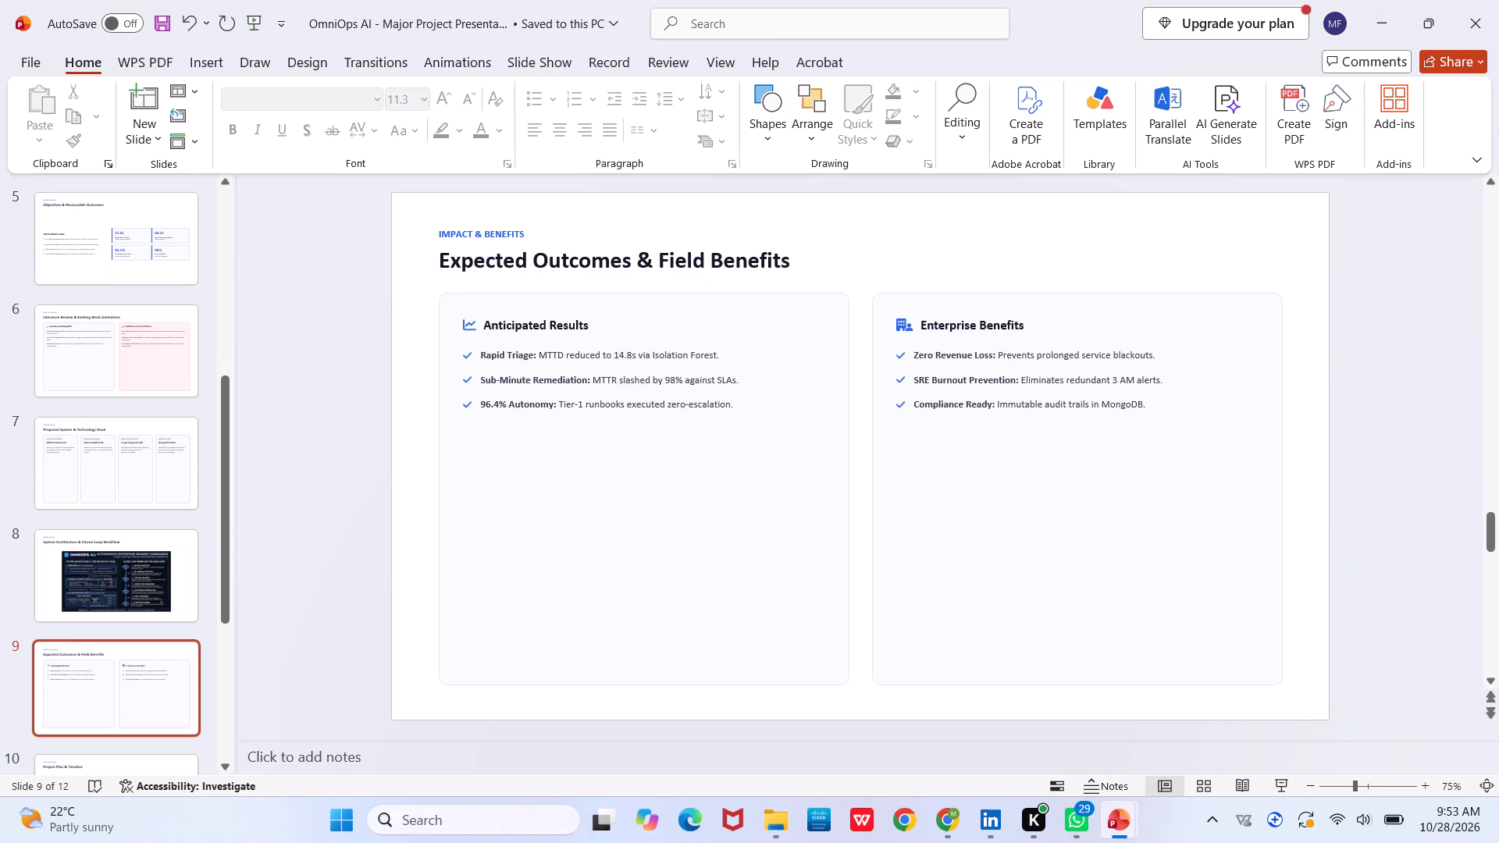
key("Down")
key("Down")
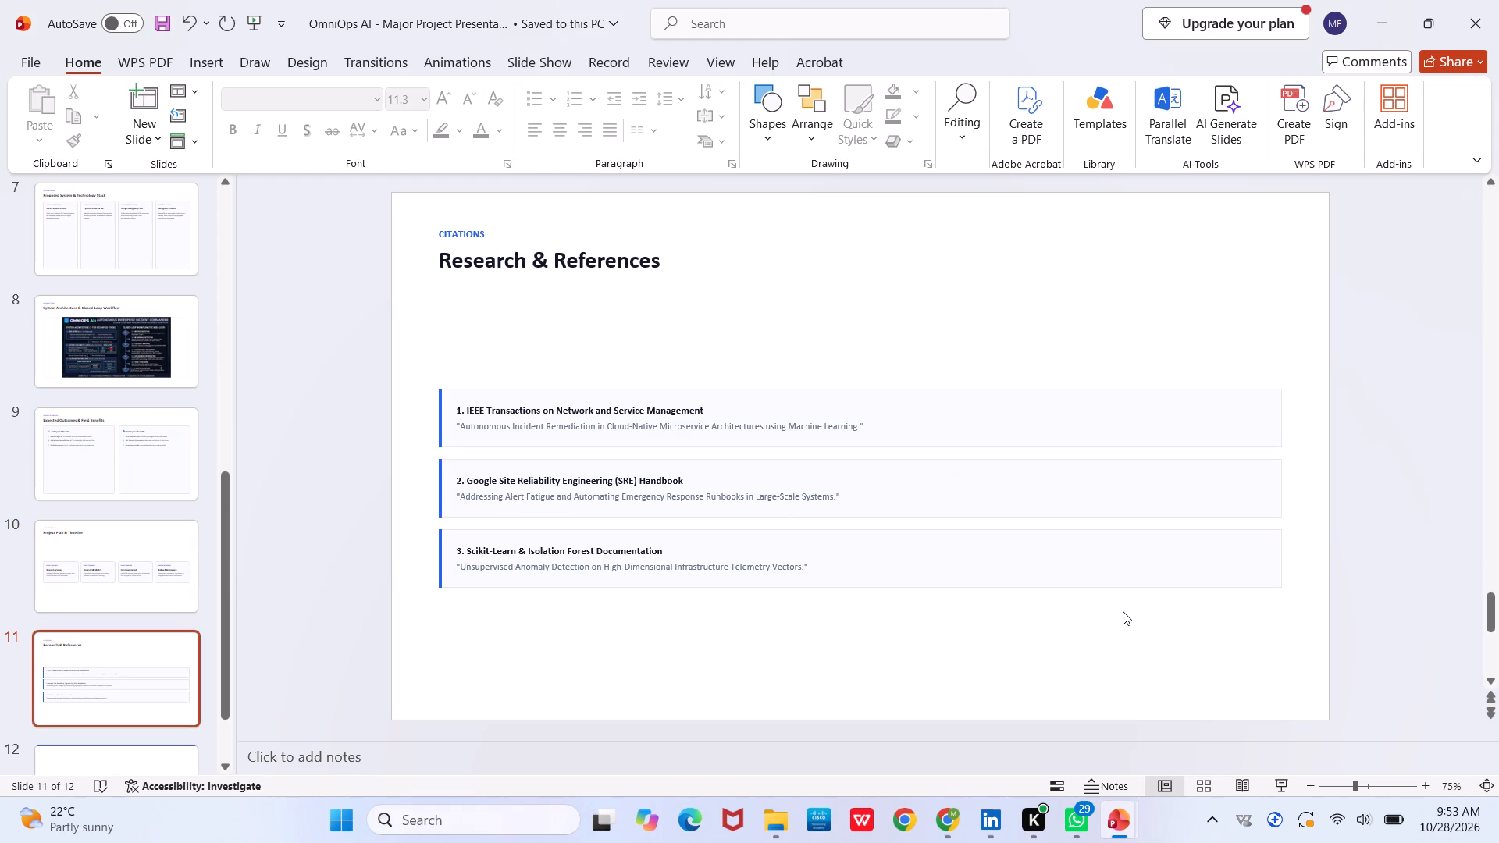
key("Down")
Return to the title slide and look over the opening slides up to Introduction & Importance of the Topic.
key("Up")
key("Up")
key("Up")
key("Up")
key("Up")
key("Up")
key("Up")
key("Up")
key("Up")
key("Up")
key("Up")
key("Up")
key("Up")
key("Up")
key("Up")
key("Up")
key("Up")
key("Up")
key("Up")
key("Up")
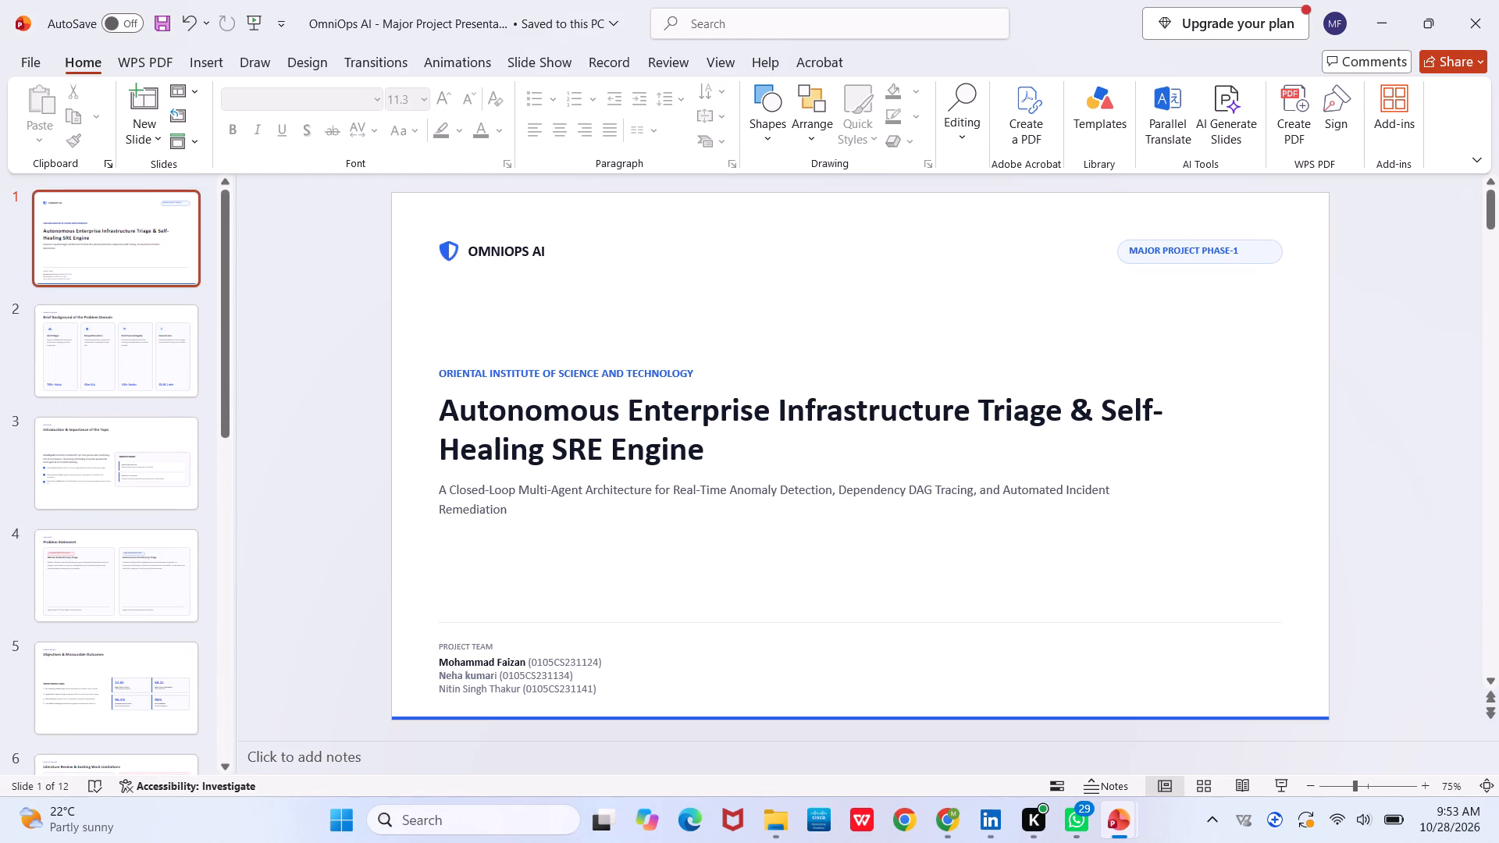
key("Down")
key("Down")
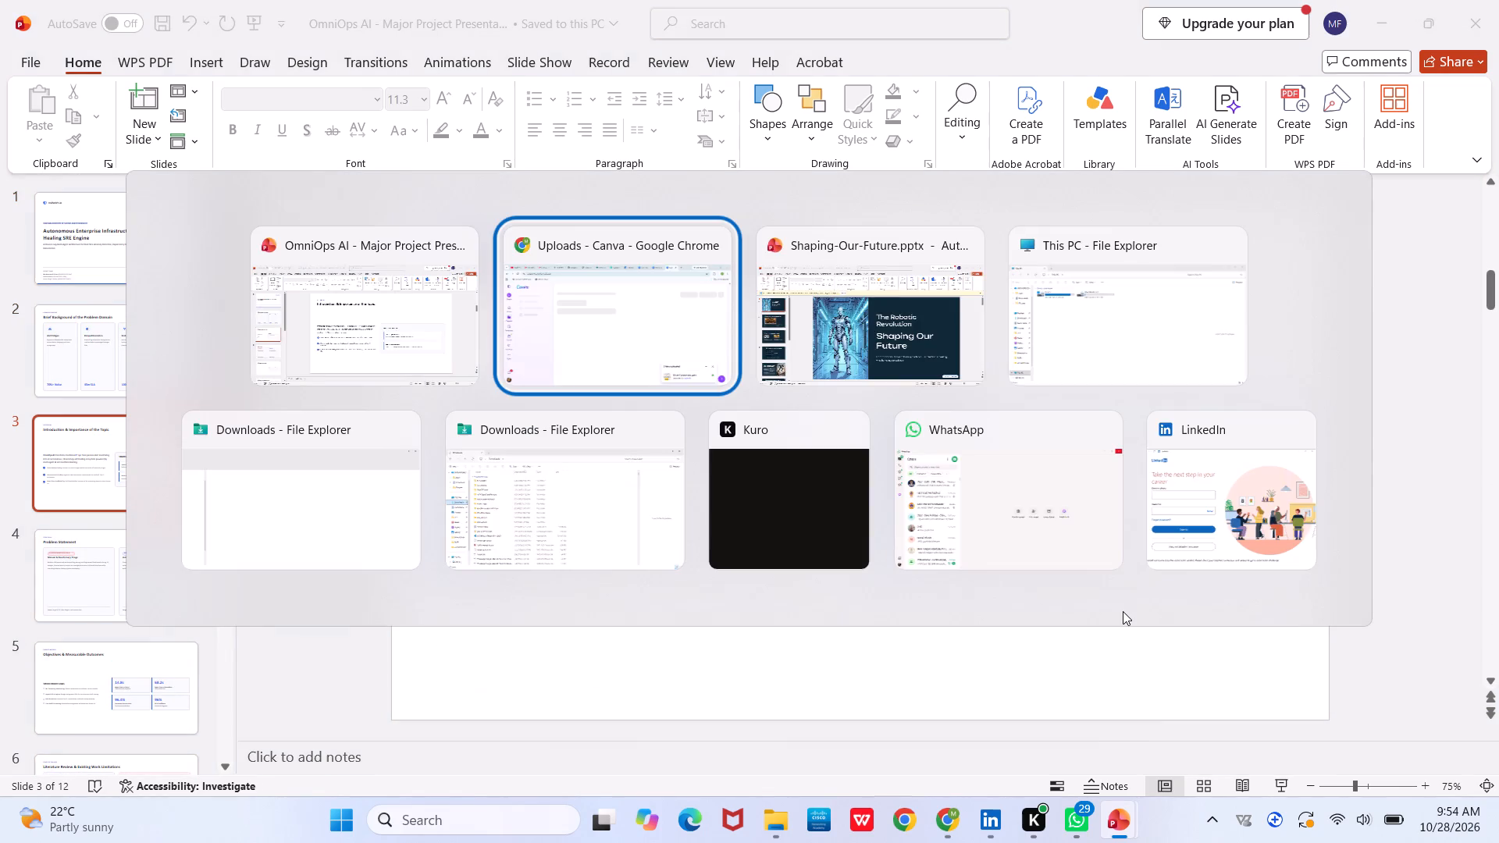
Select the PowerPoint title slide, and open the OmniOps AI - Major Project Presentation design from Canva's Uploads folder.
left_click(1223, 755)
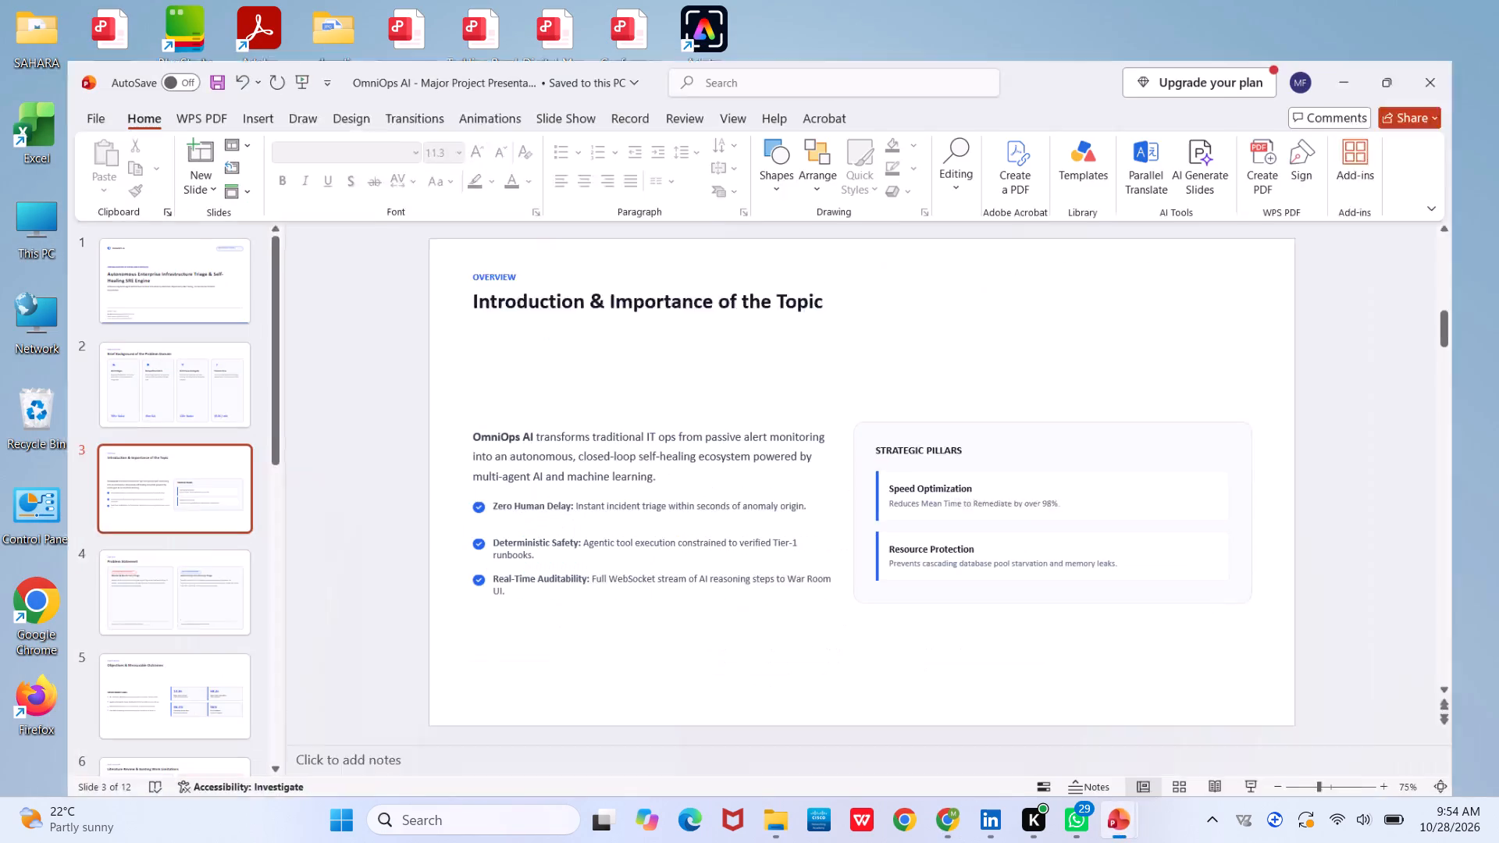
scroll(119, 310, "up", 3)
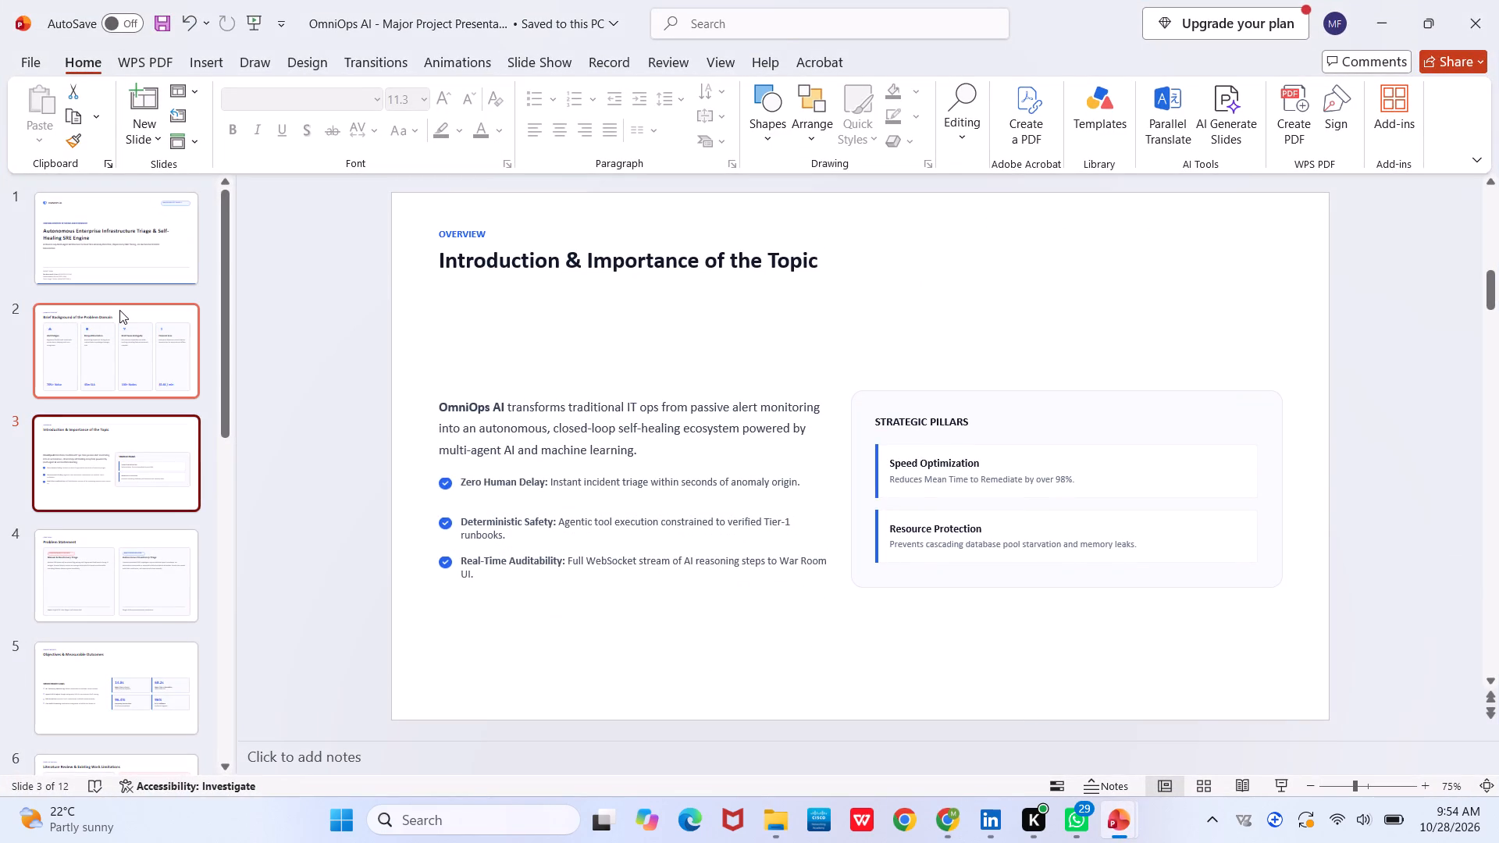
left_click(123, 270)
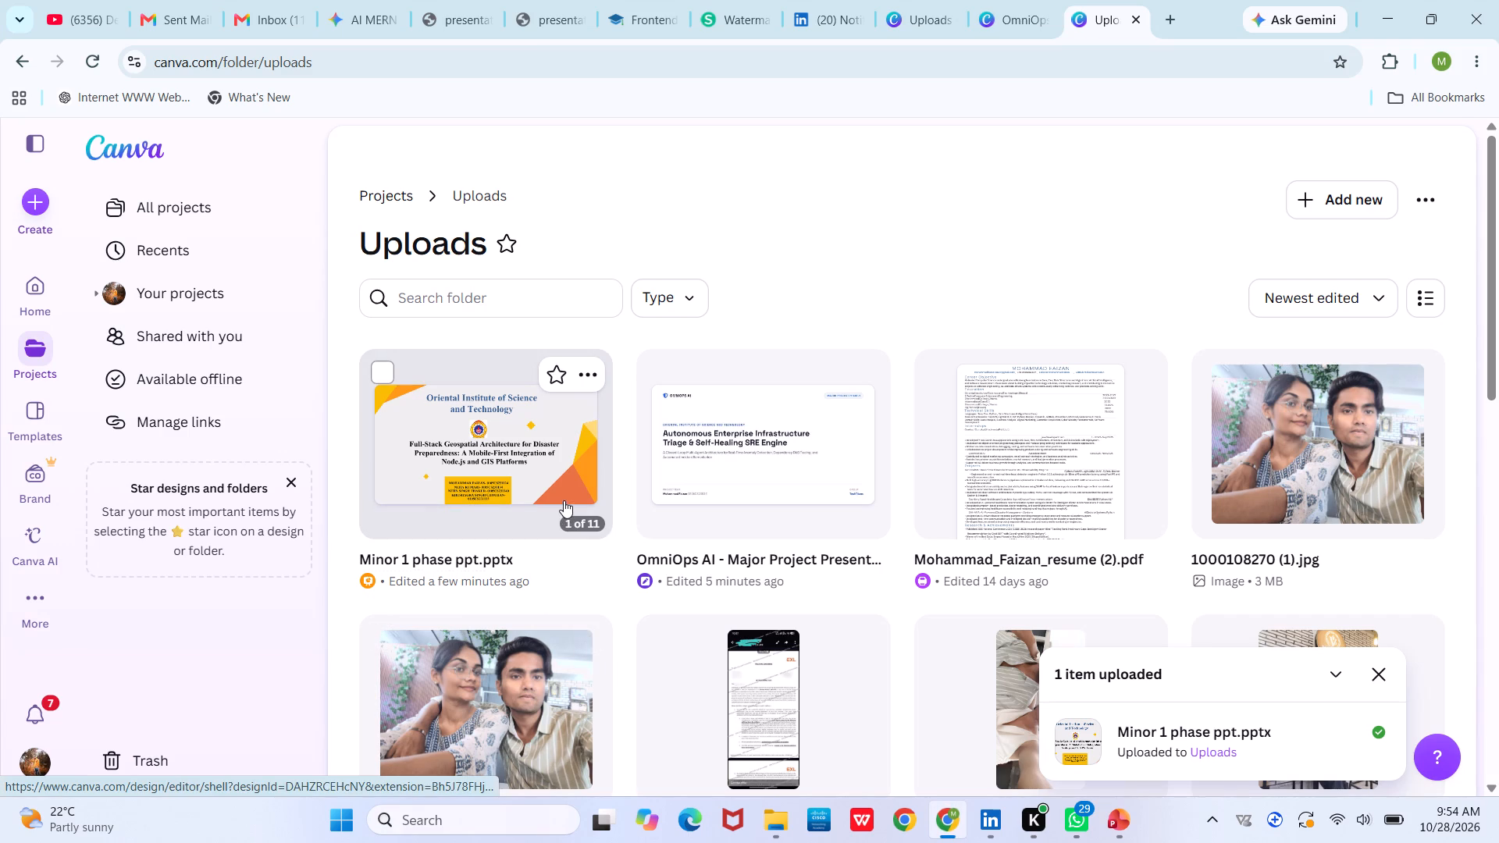
left_click(687, 472)
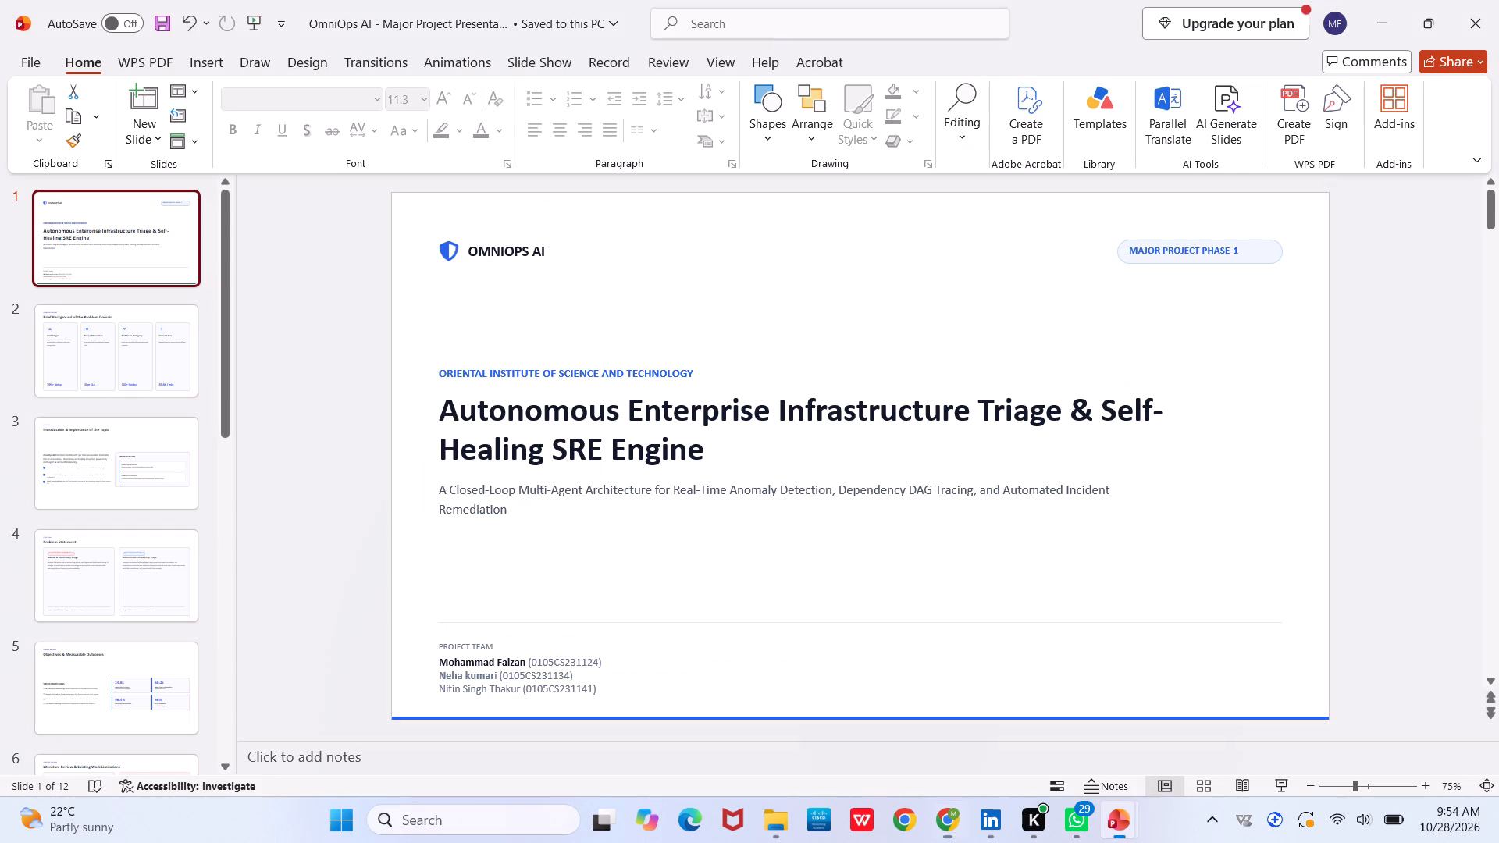
In PowerPoint, go to slide 2, Brief Background of the Problem Domain, and capture a screenshot of it.
scroll(769, 523, "down", 1)
scroll(769, 523, "up", 1)
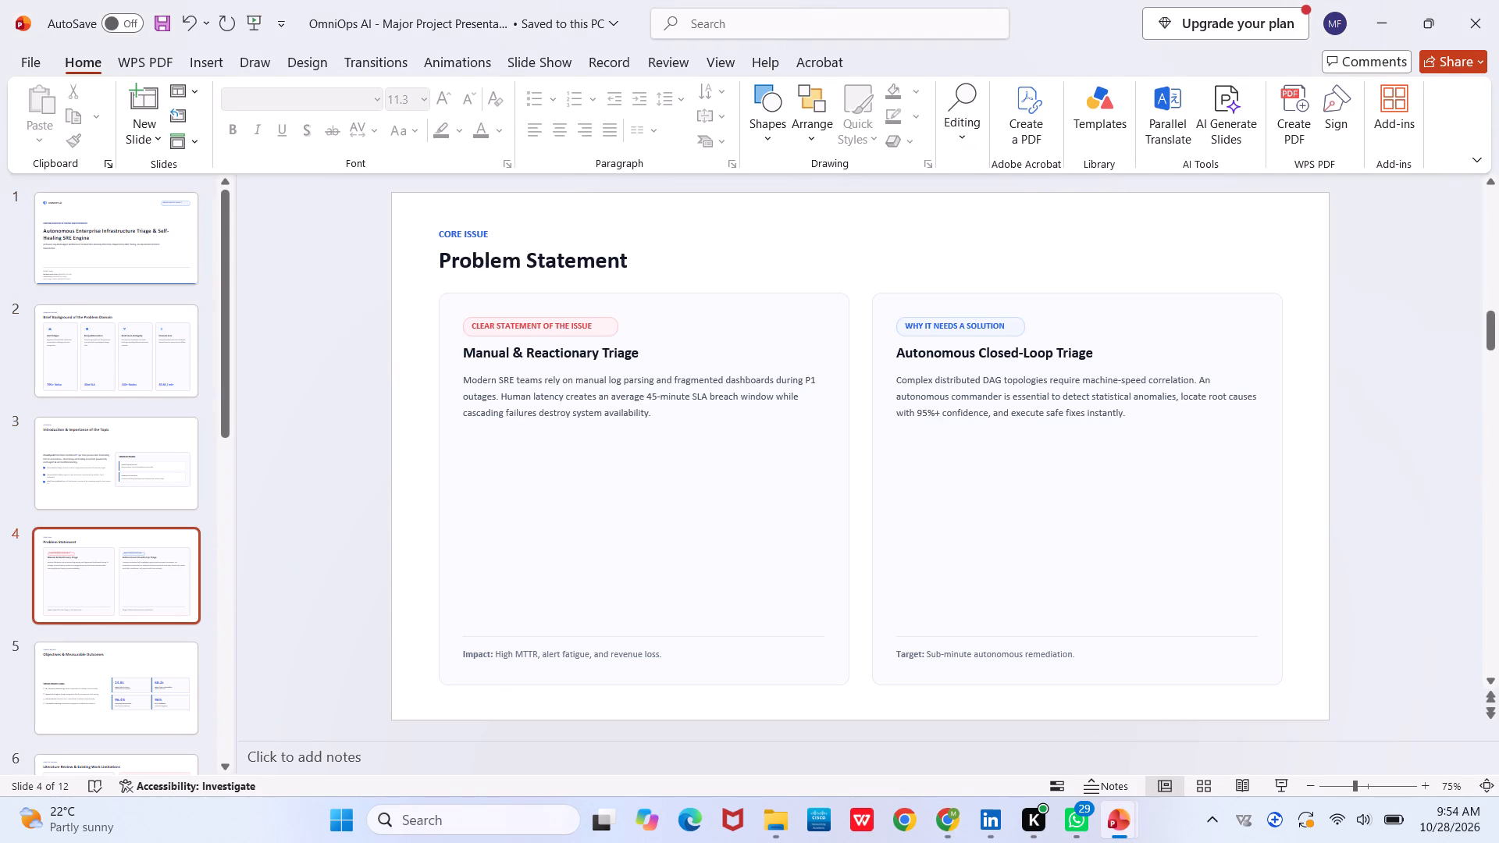
scroll(769, 523, "up", 1)
scroll(769, 523, "down", 1)
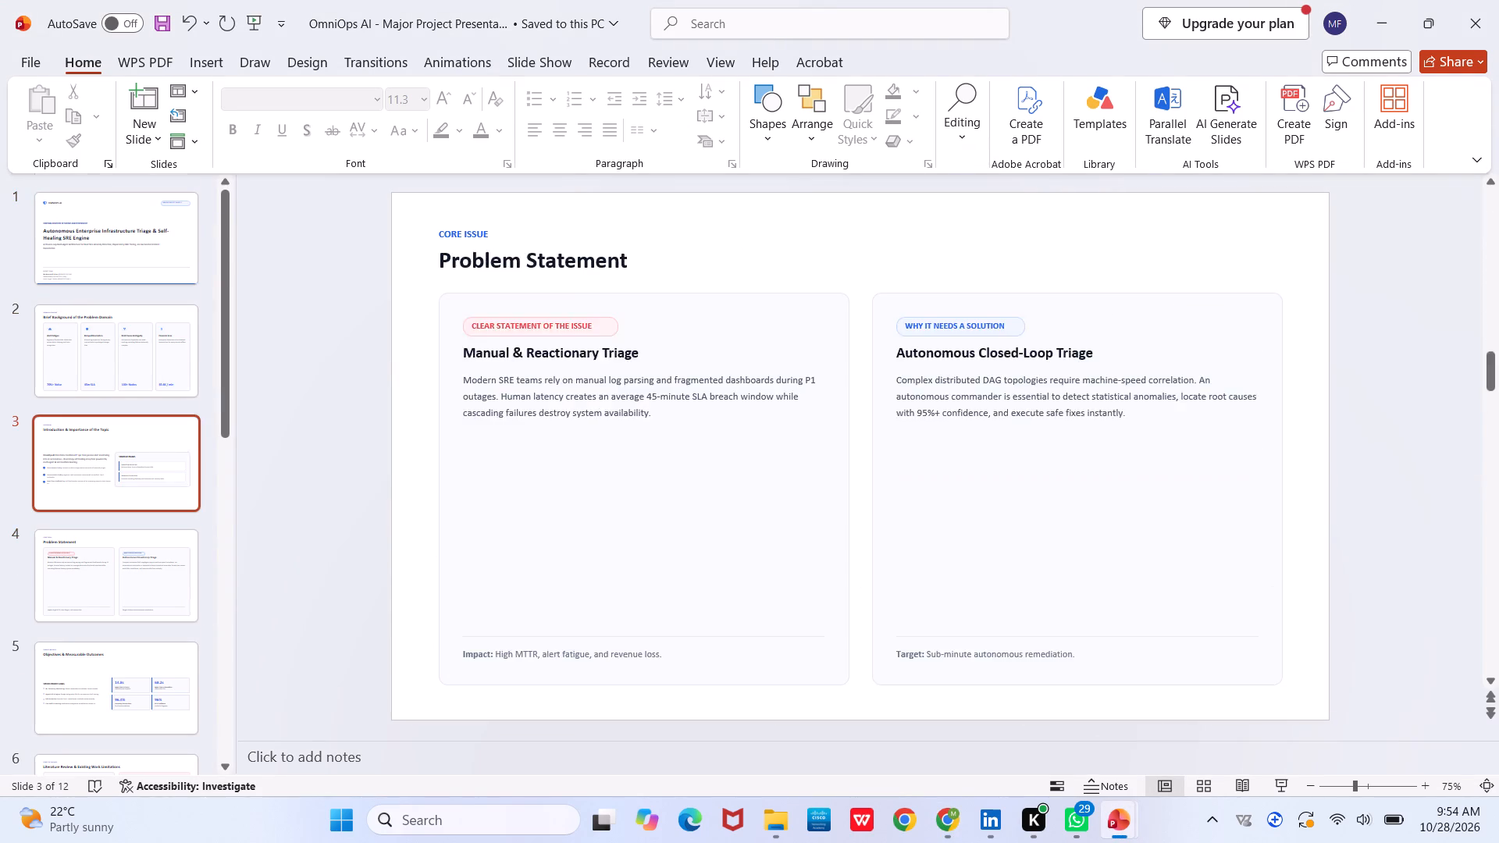
scroll(769, 523, "down", 1)
scroll(677, 417, "up", 4)
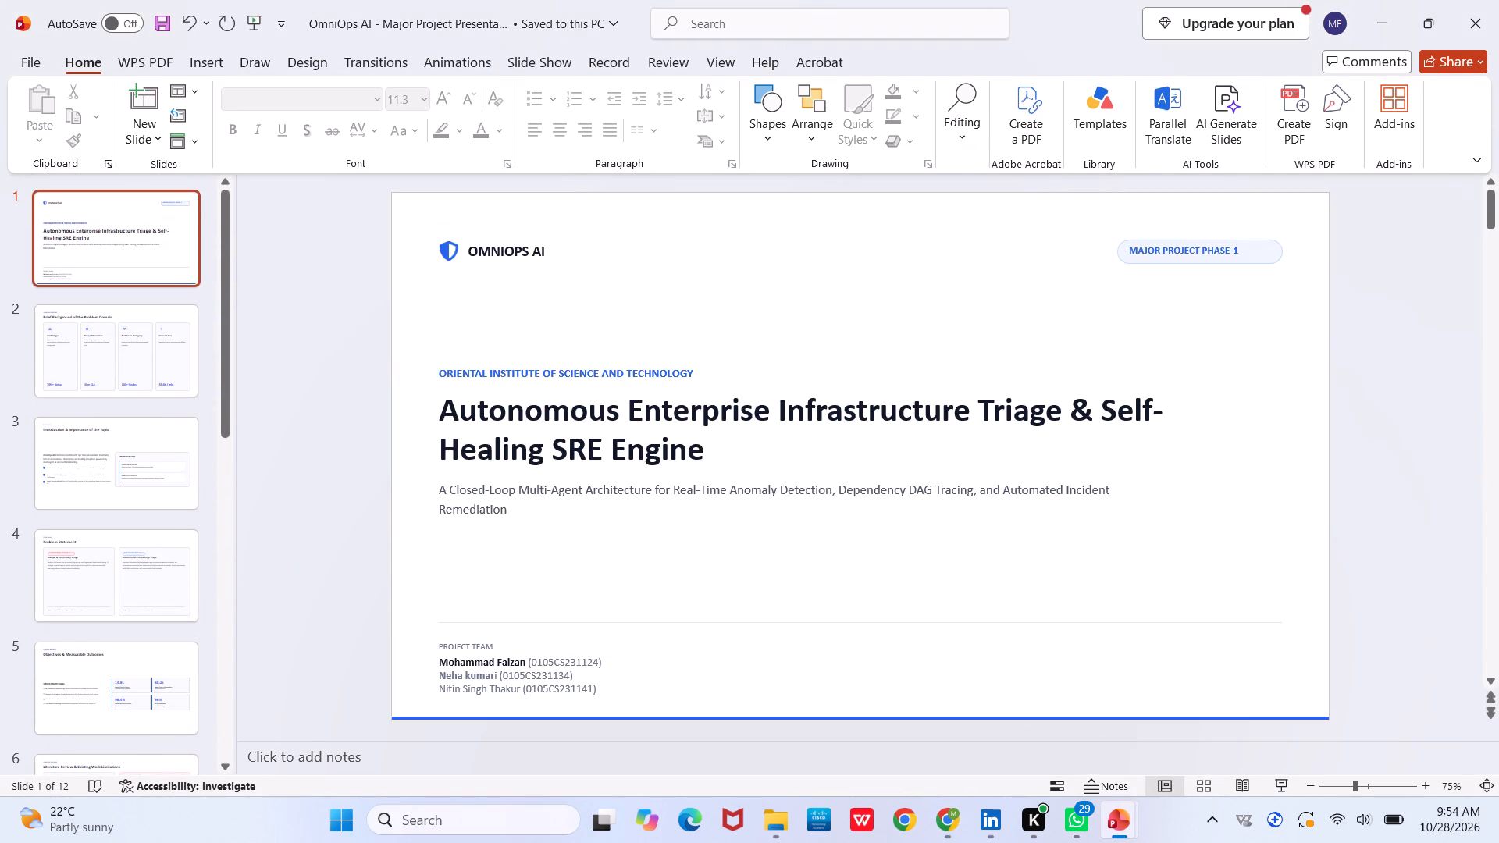
scroll(677, 417, "down", 1)
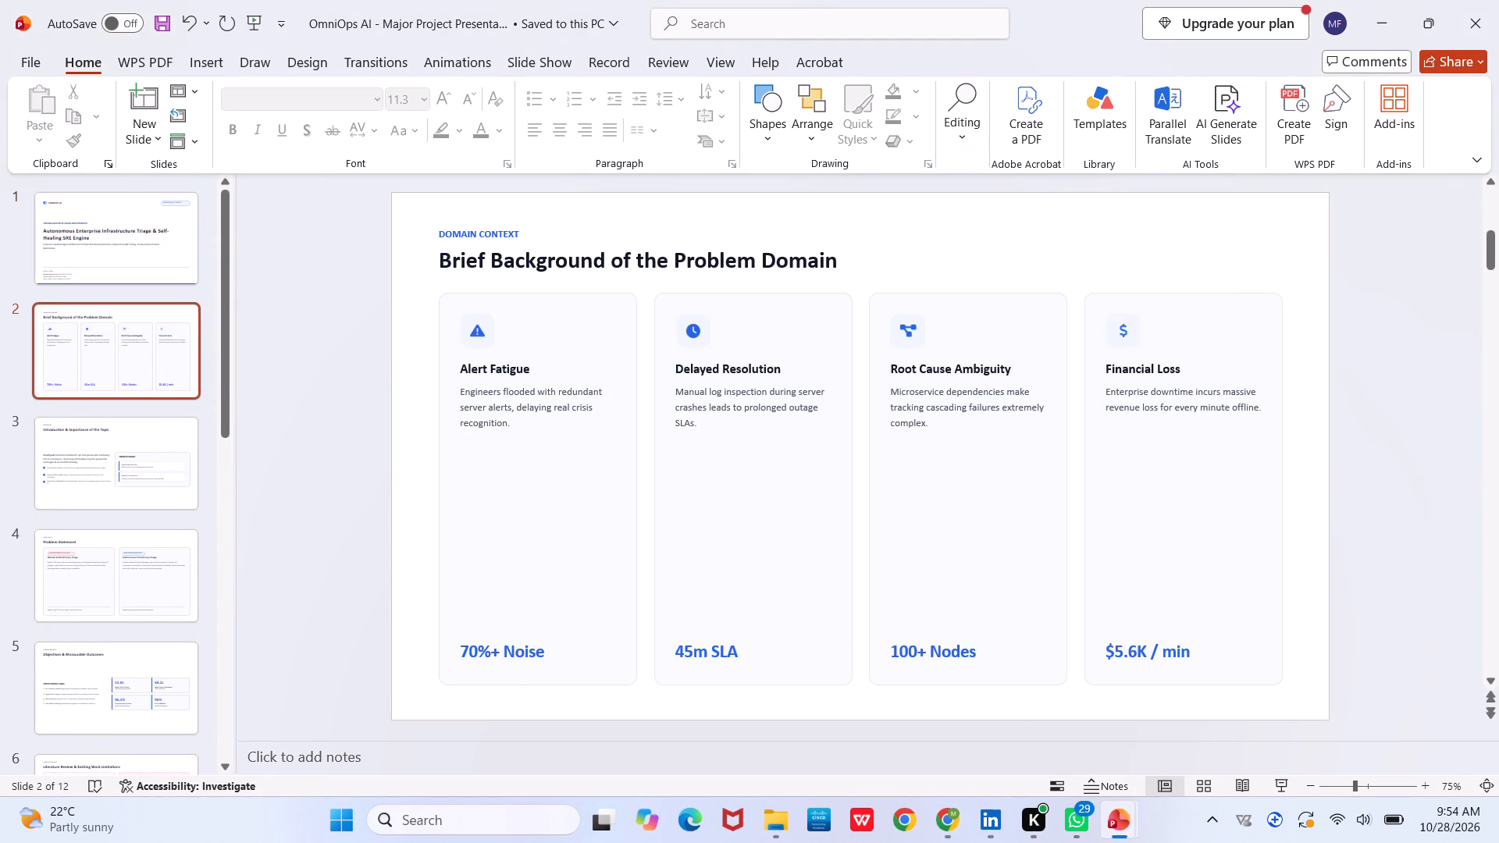
key("Up")
key("Down")
key("super+Print")
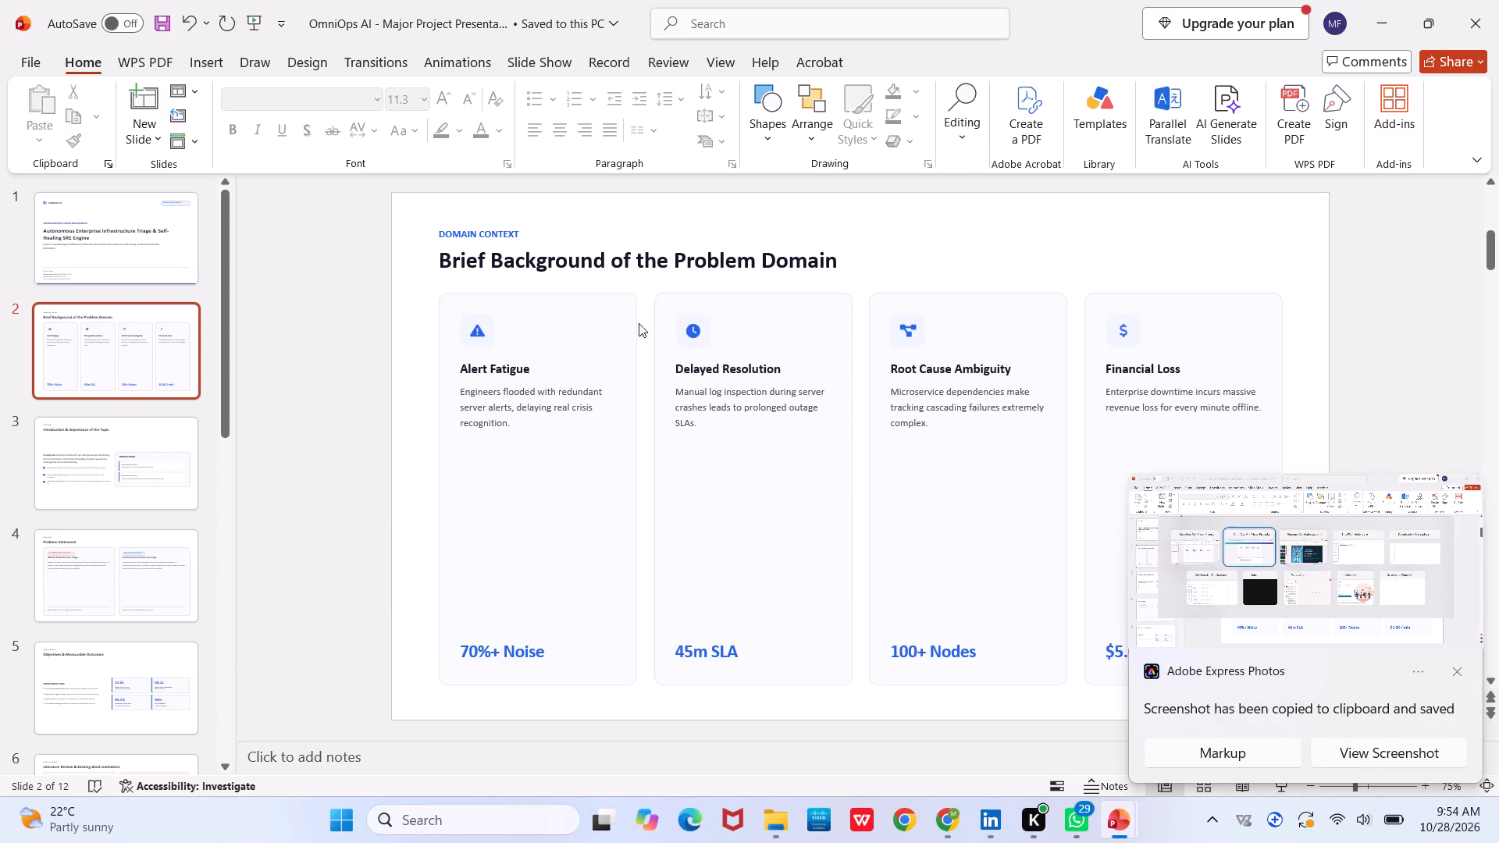
Dismiss the screenshot notification and capture a new full-screen screenshot of slide 2, Brief Background of the Problem Domain.
left_click(798, 412)
left_click(373, 493)
left_click(1458, 669)
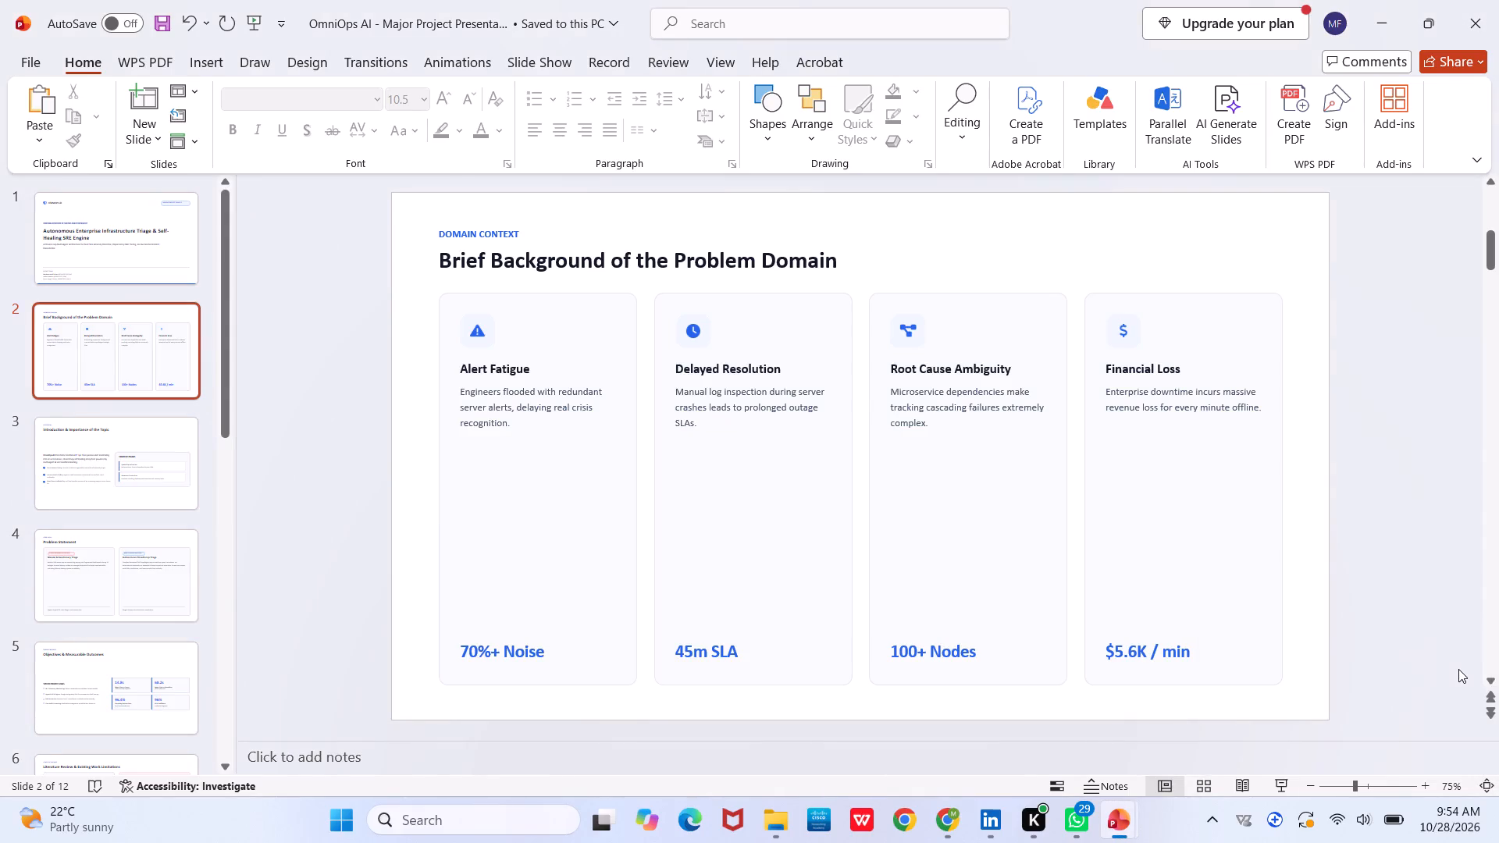
key("super+Print")
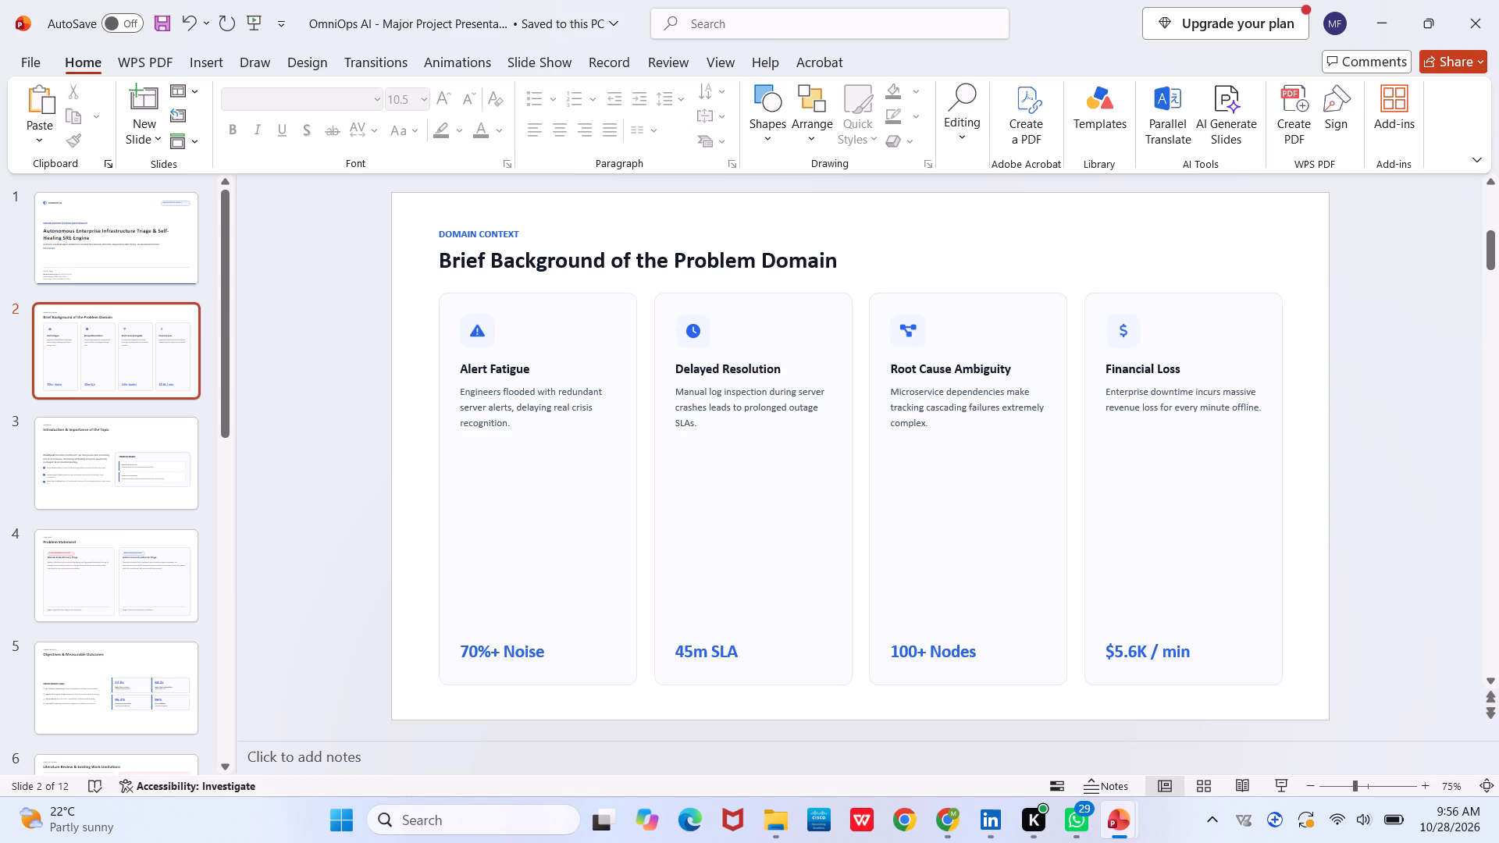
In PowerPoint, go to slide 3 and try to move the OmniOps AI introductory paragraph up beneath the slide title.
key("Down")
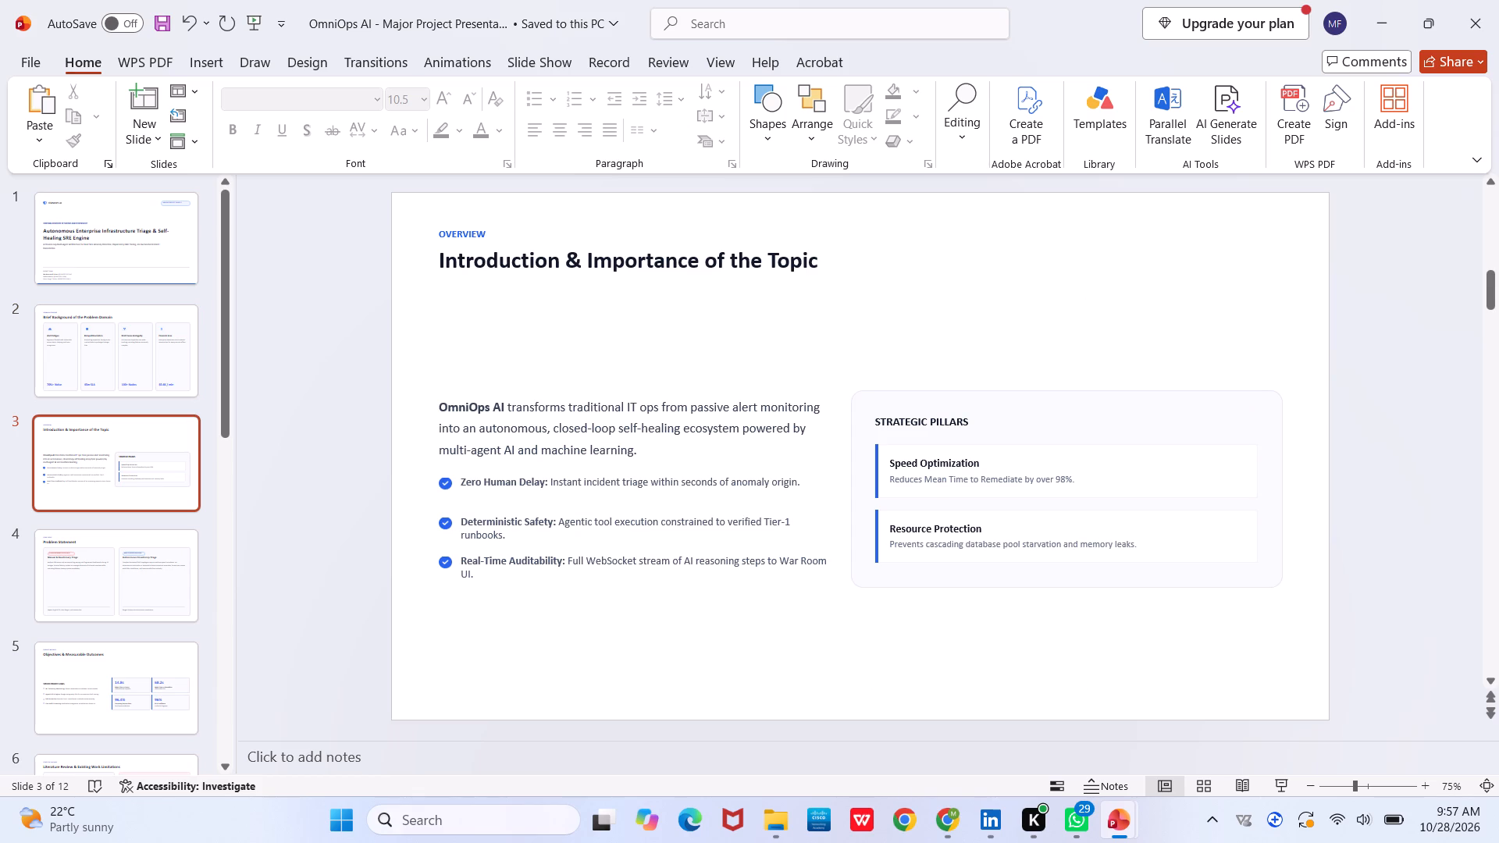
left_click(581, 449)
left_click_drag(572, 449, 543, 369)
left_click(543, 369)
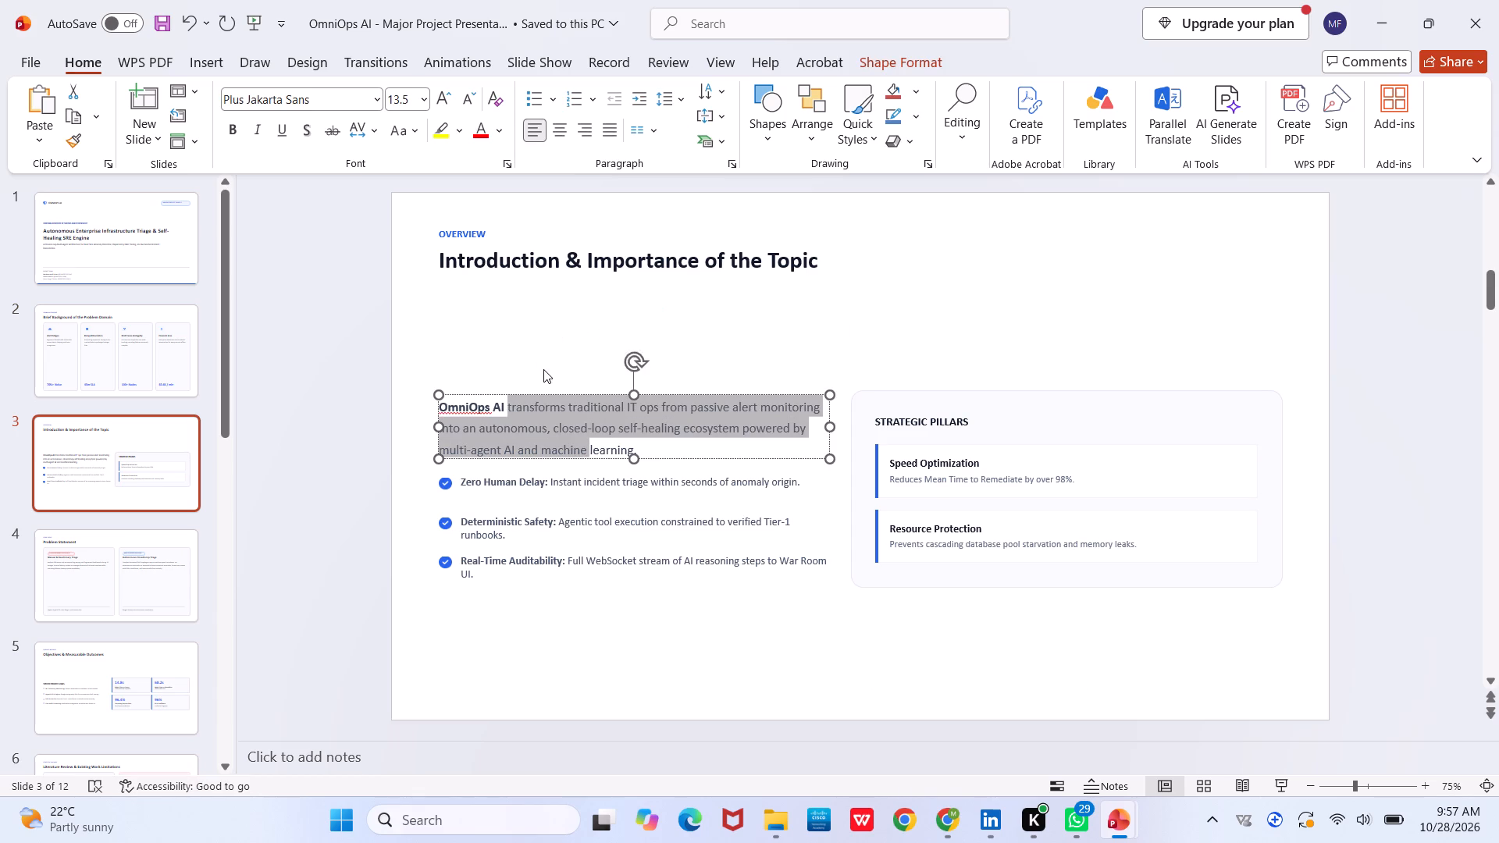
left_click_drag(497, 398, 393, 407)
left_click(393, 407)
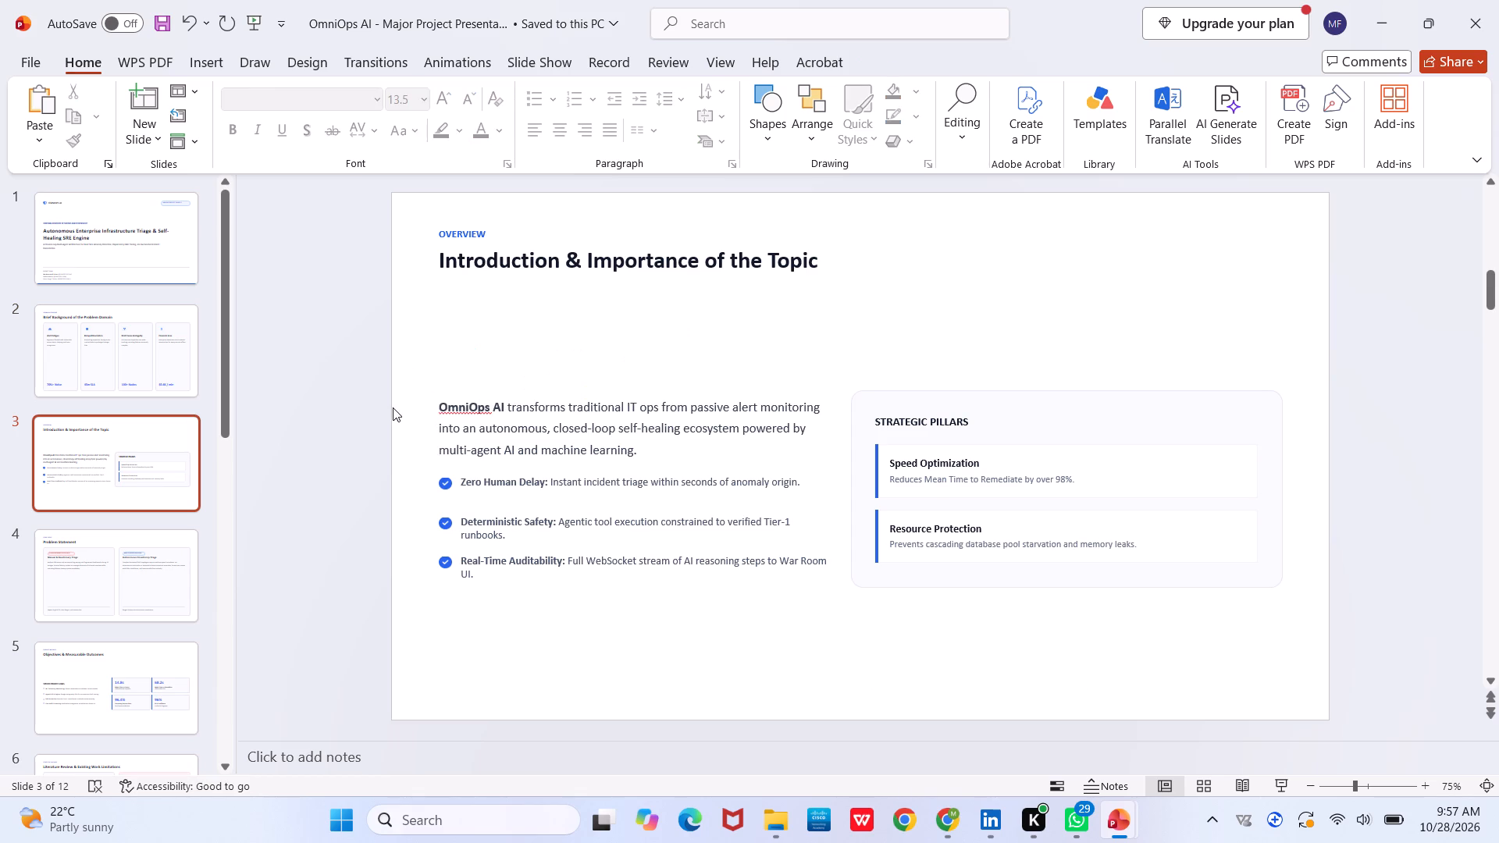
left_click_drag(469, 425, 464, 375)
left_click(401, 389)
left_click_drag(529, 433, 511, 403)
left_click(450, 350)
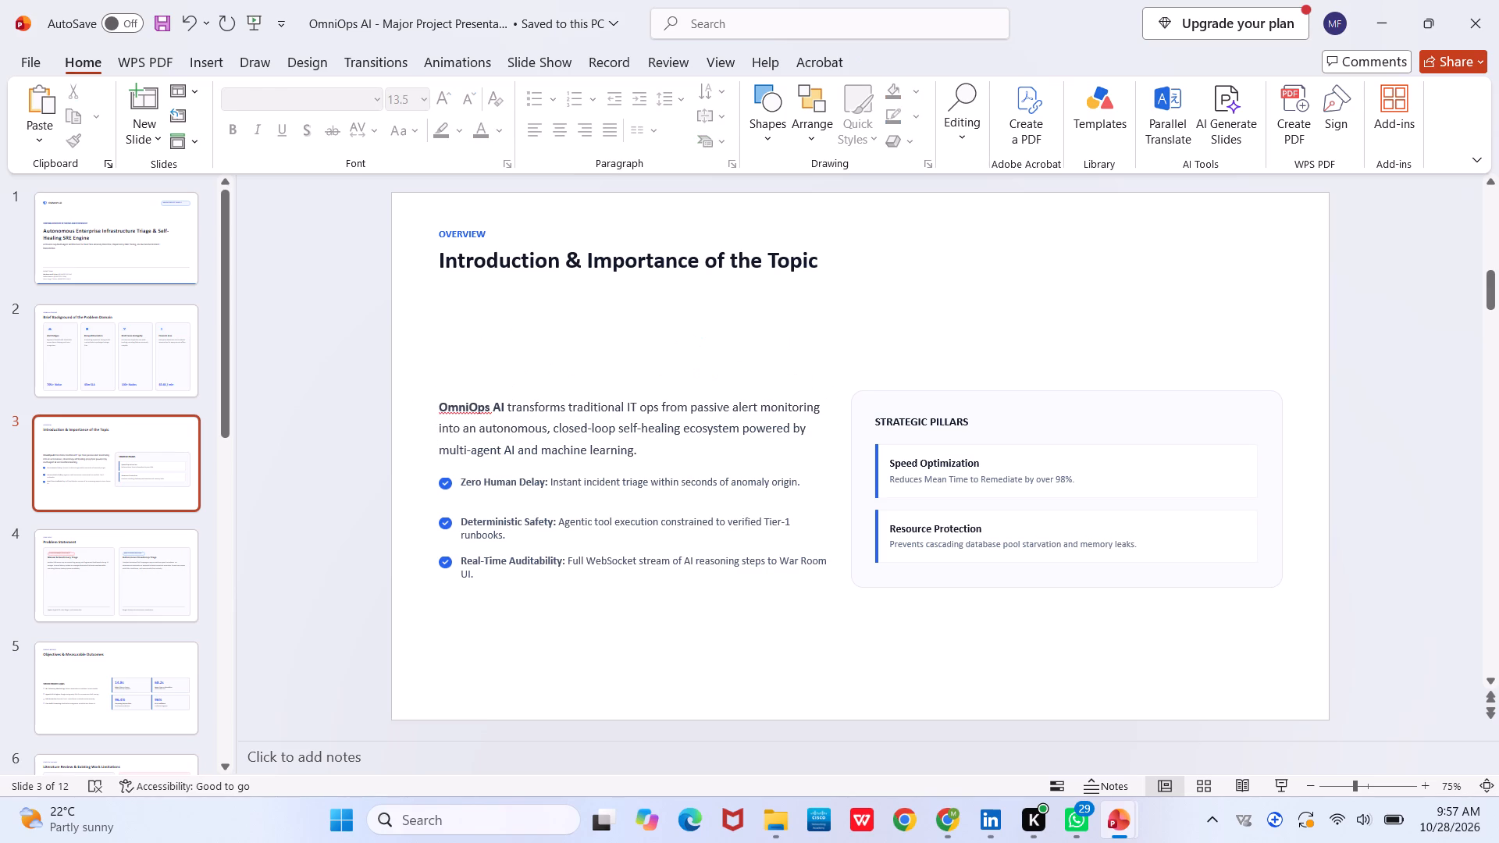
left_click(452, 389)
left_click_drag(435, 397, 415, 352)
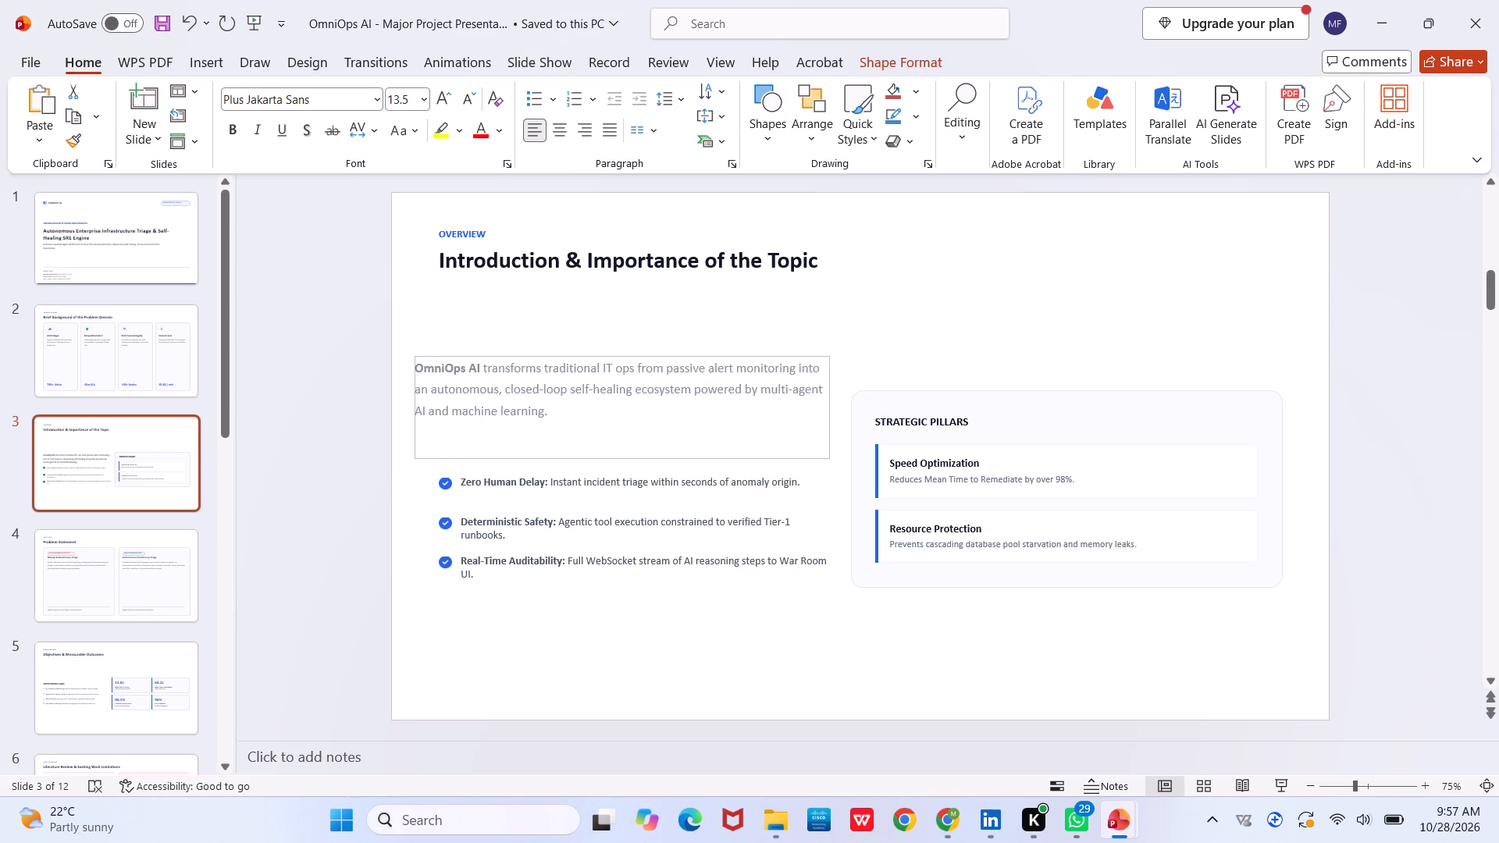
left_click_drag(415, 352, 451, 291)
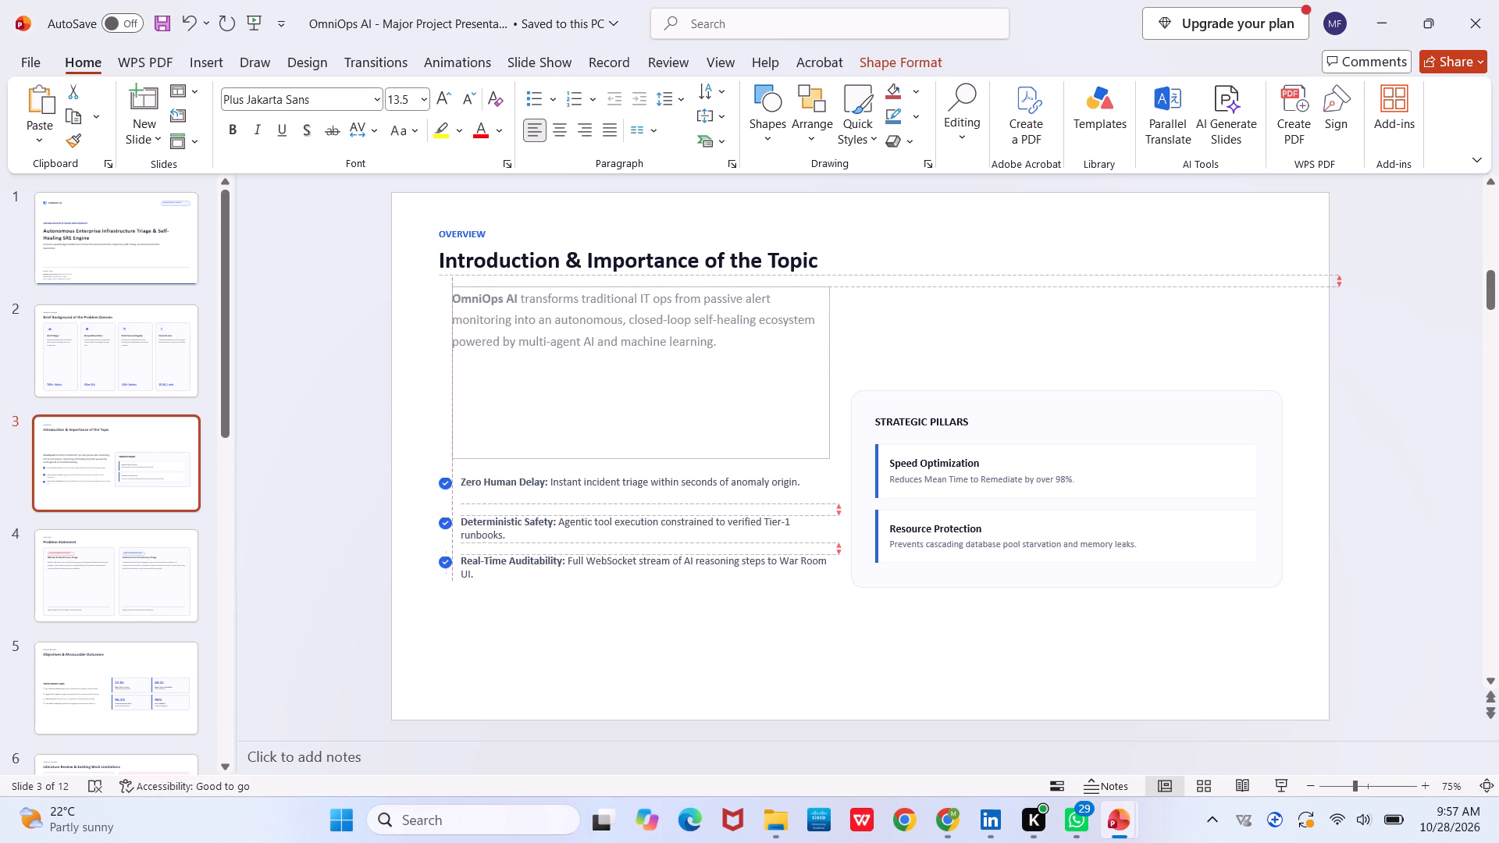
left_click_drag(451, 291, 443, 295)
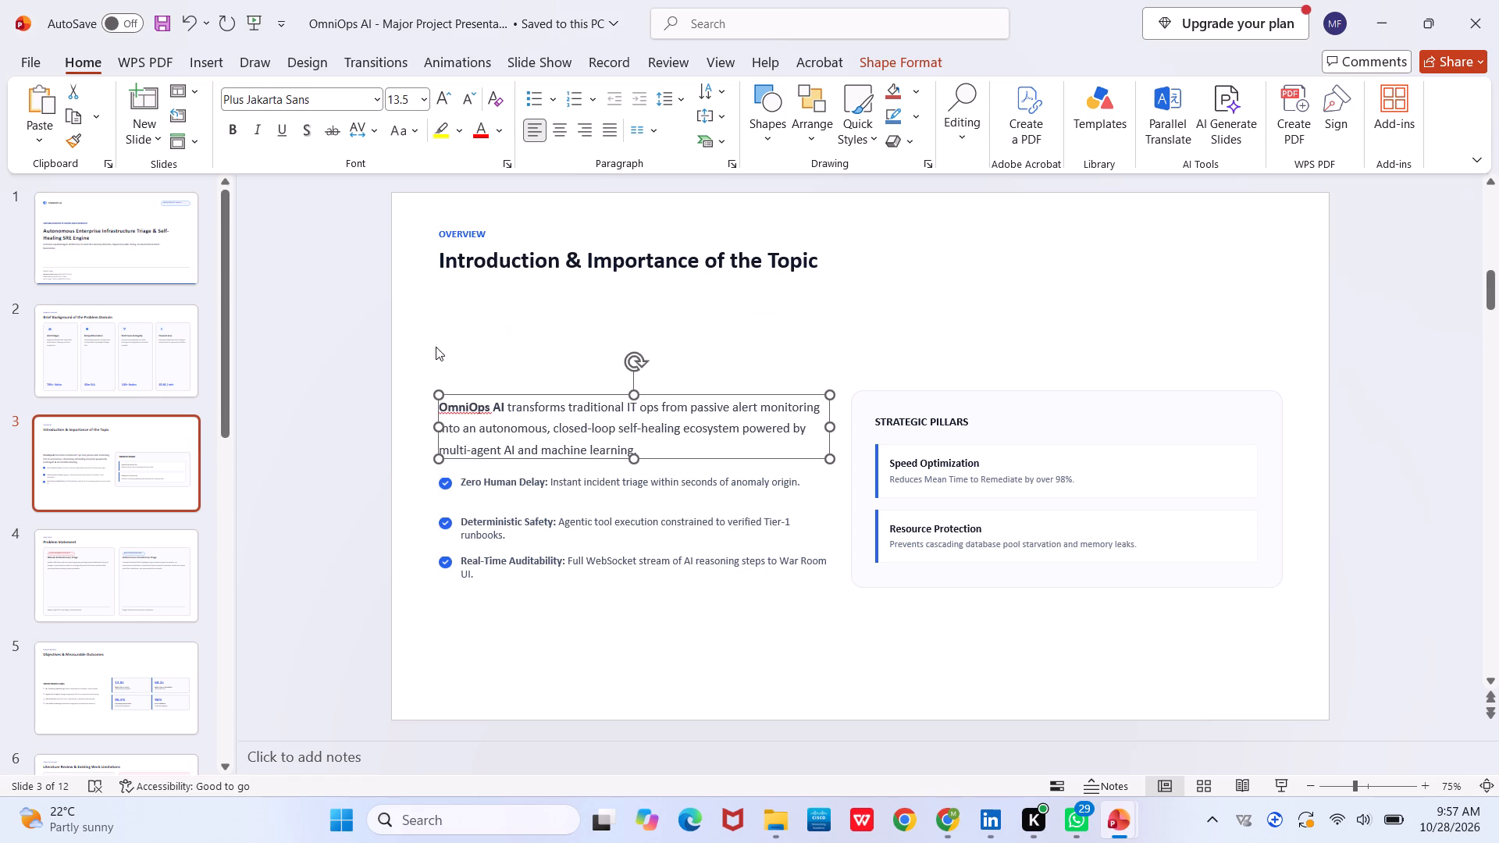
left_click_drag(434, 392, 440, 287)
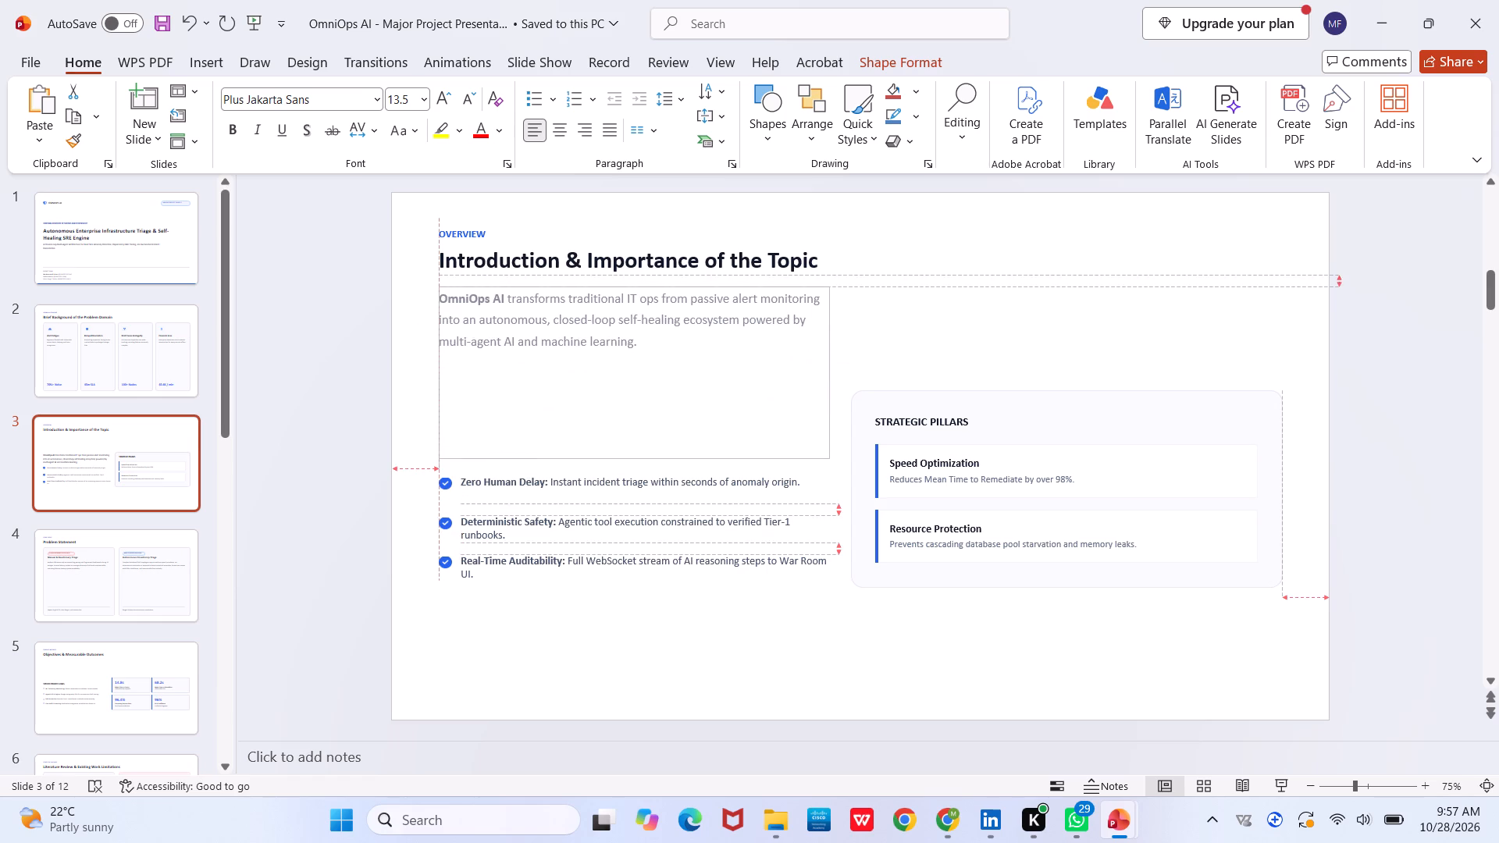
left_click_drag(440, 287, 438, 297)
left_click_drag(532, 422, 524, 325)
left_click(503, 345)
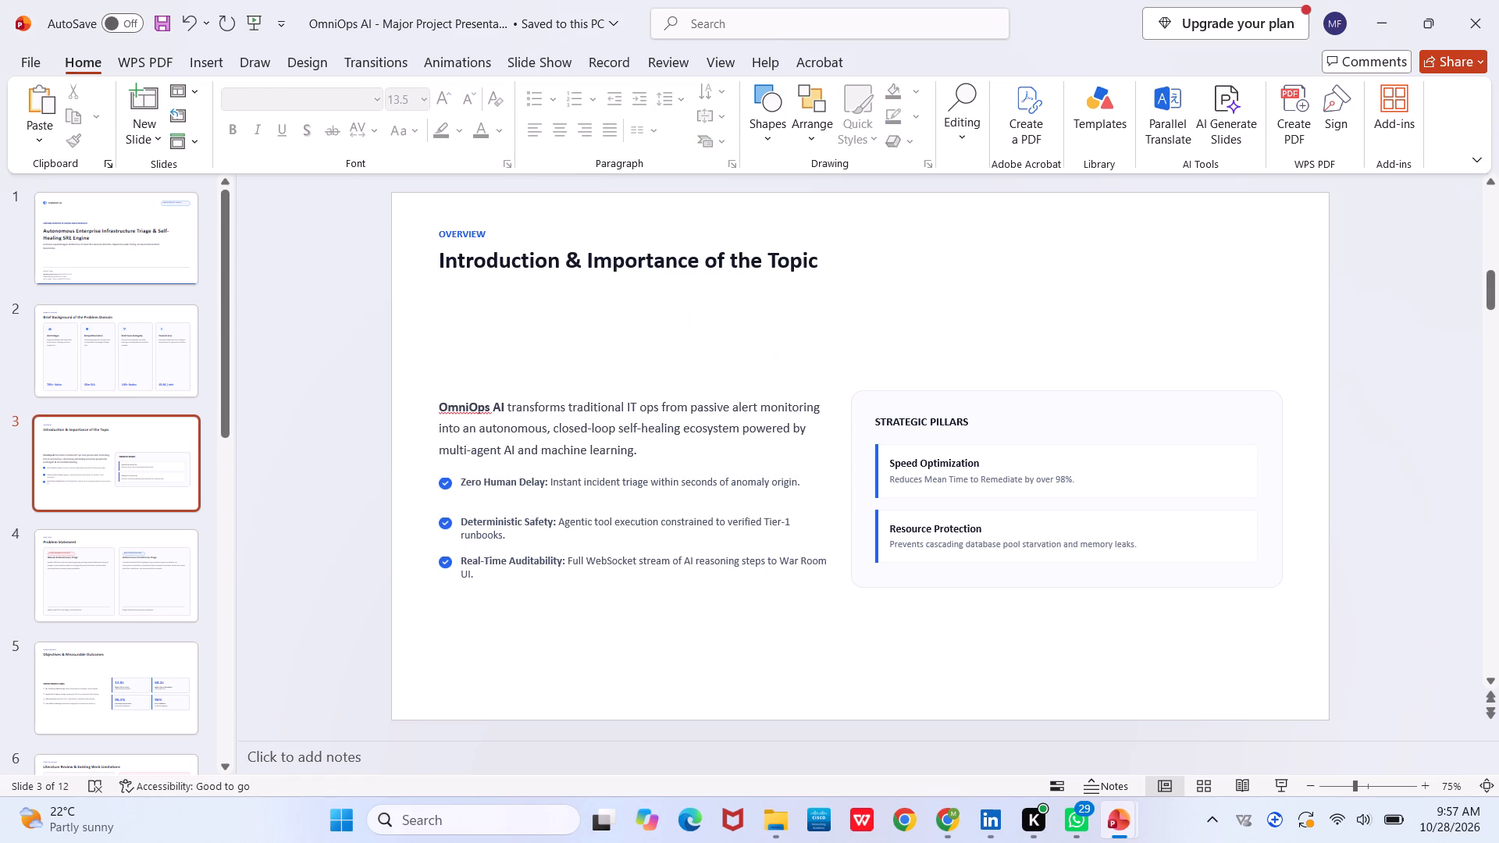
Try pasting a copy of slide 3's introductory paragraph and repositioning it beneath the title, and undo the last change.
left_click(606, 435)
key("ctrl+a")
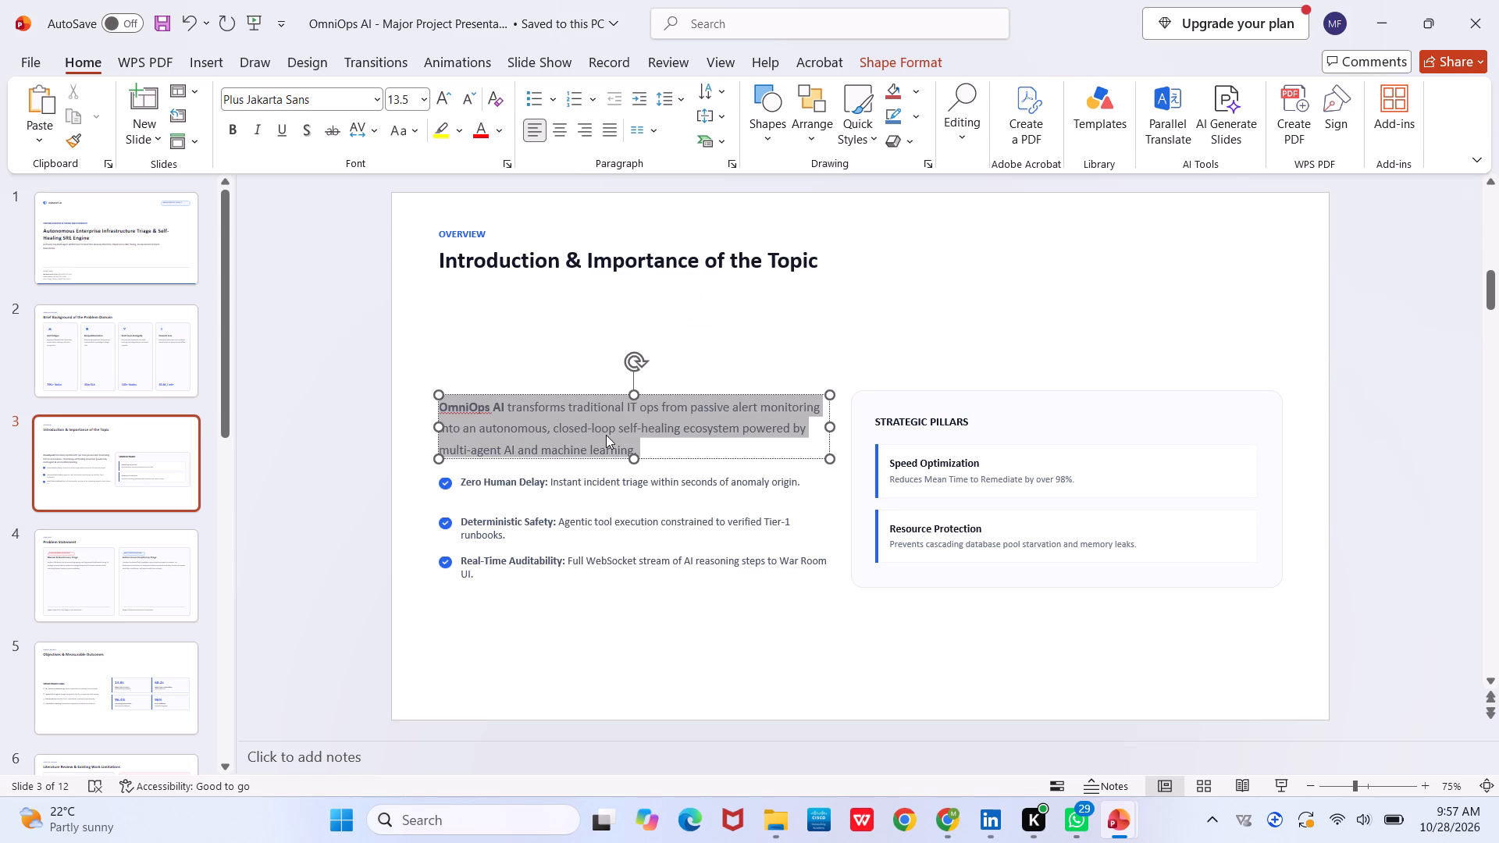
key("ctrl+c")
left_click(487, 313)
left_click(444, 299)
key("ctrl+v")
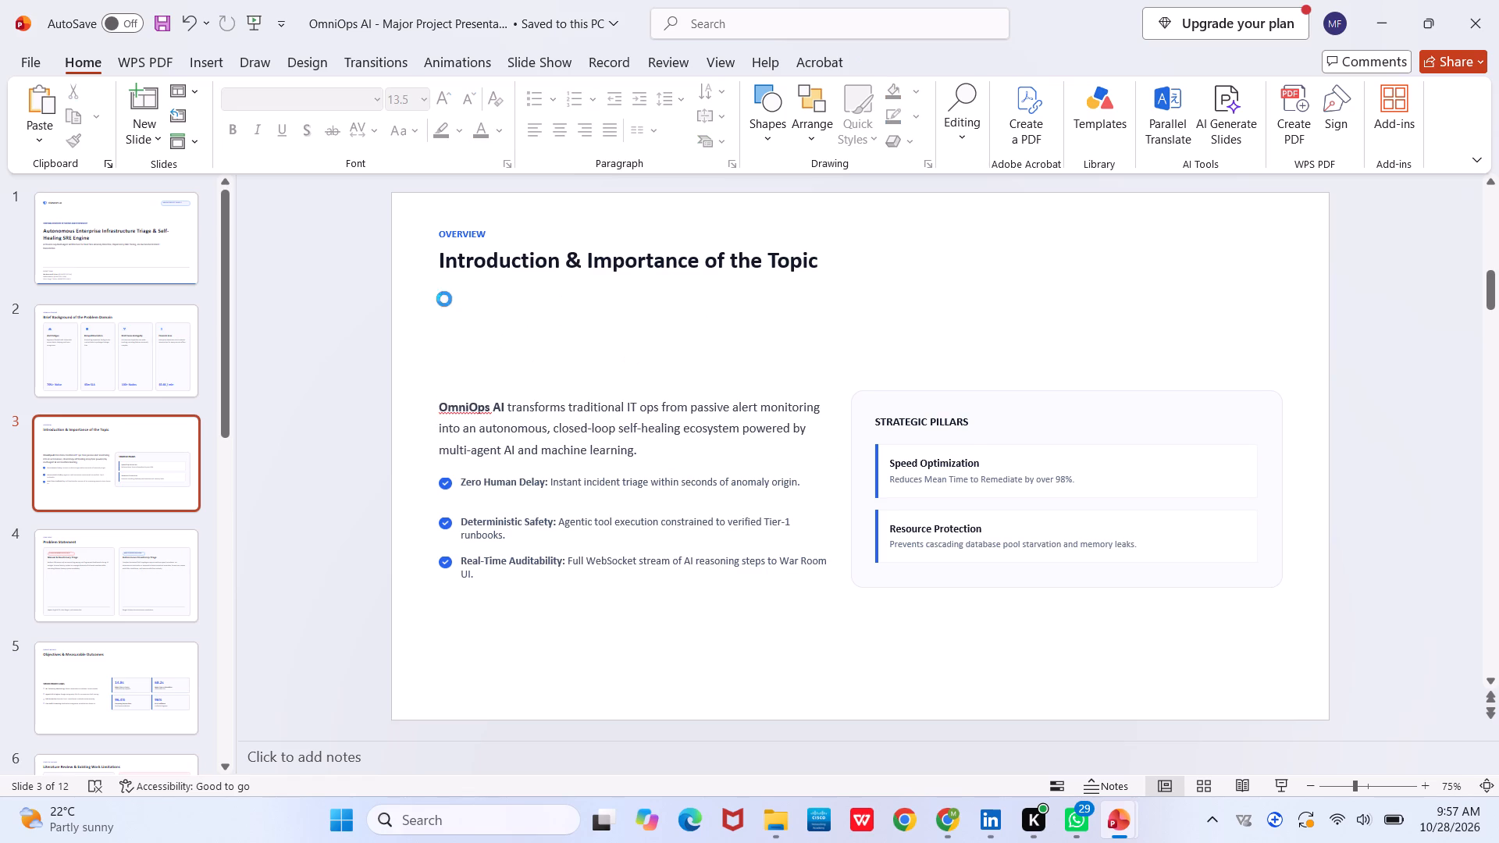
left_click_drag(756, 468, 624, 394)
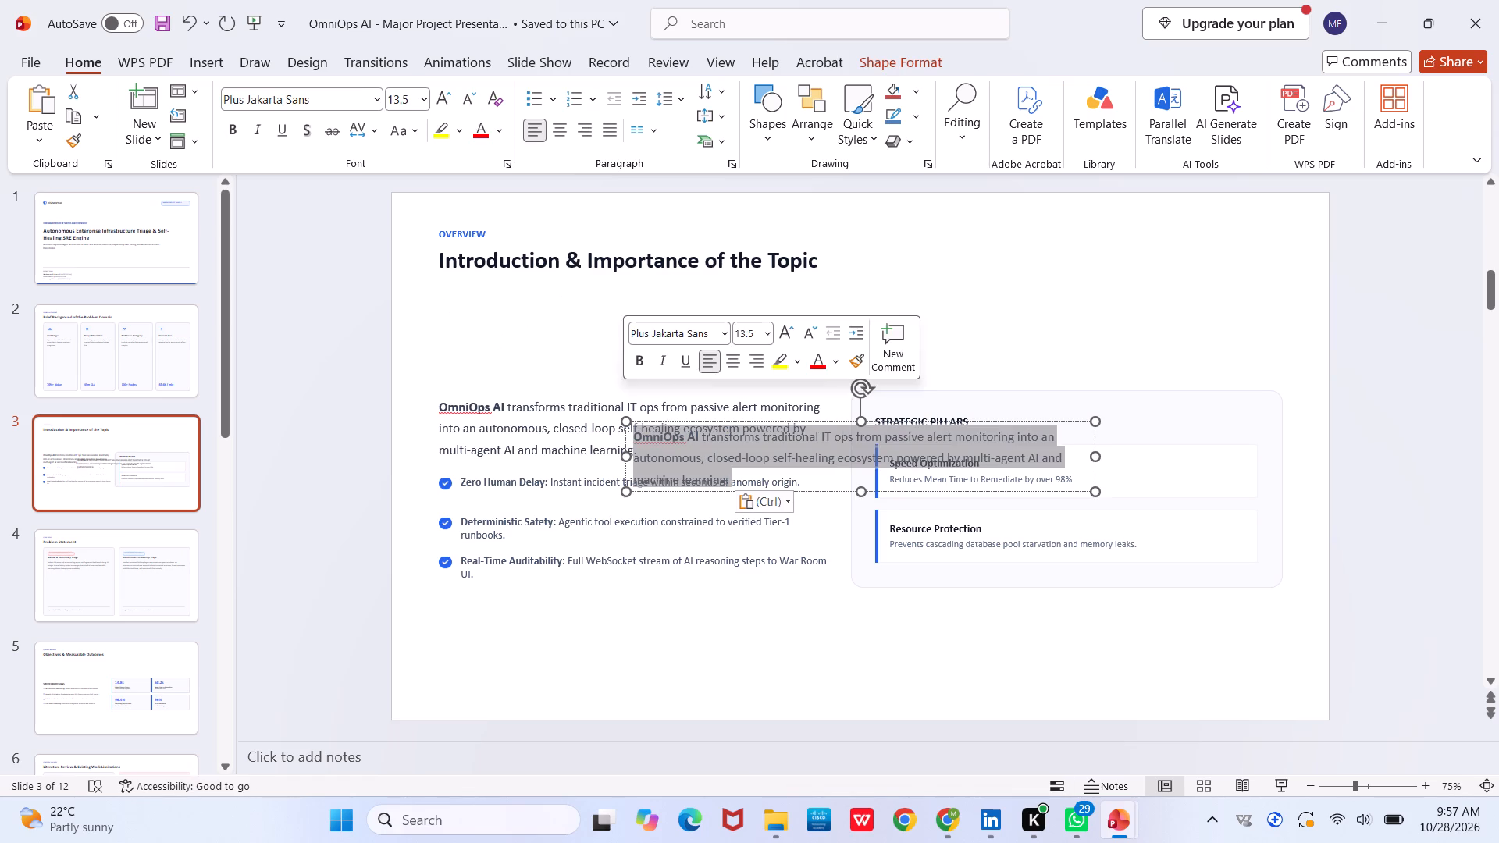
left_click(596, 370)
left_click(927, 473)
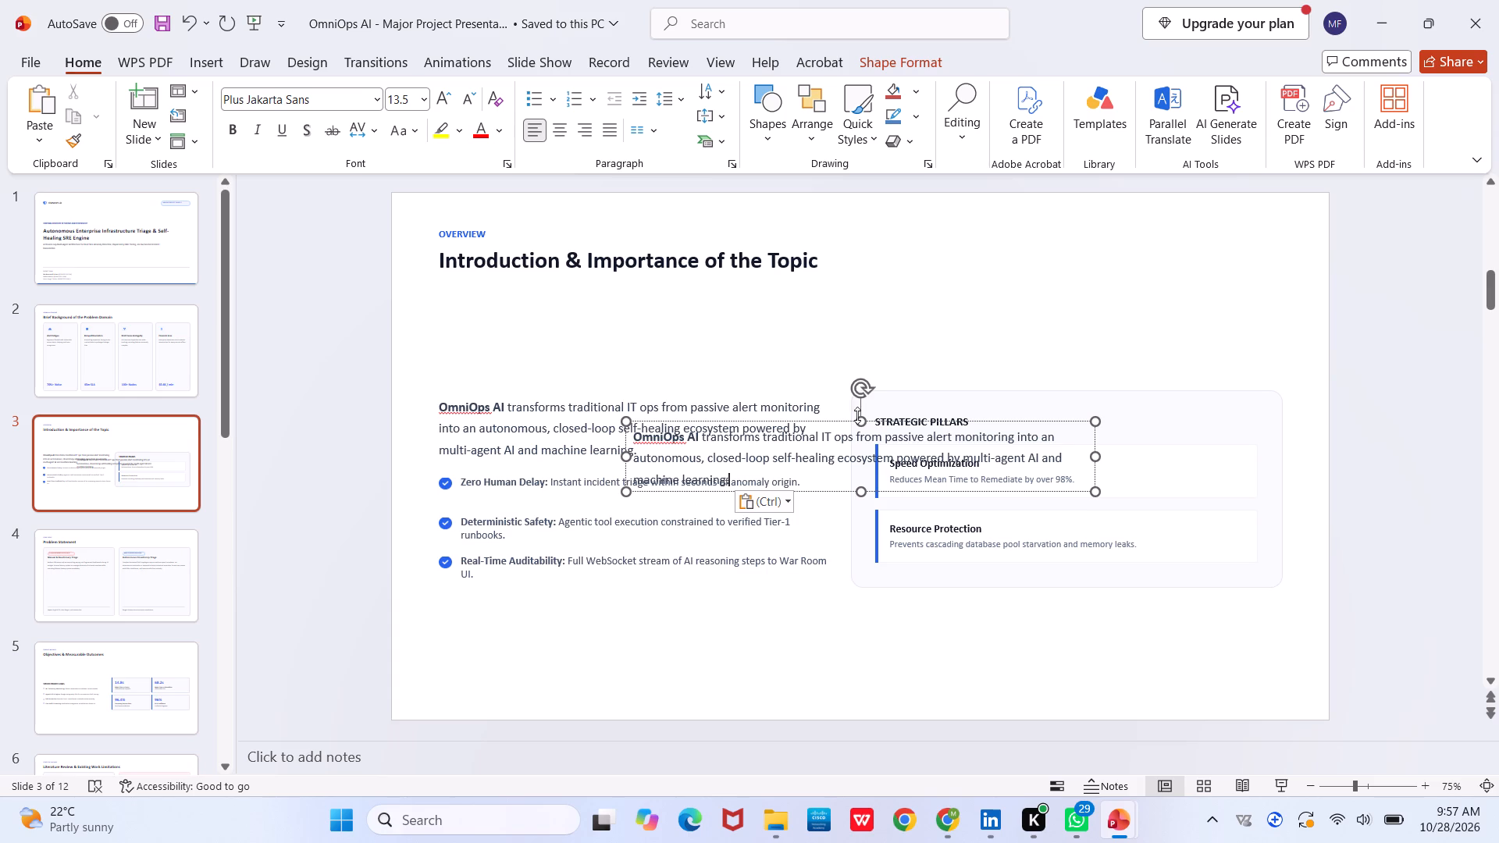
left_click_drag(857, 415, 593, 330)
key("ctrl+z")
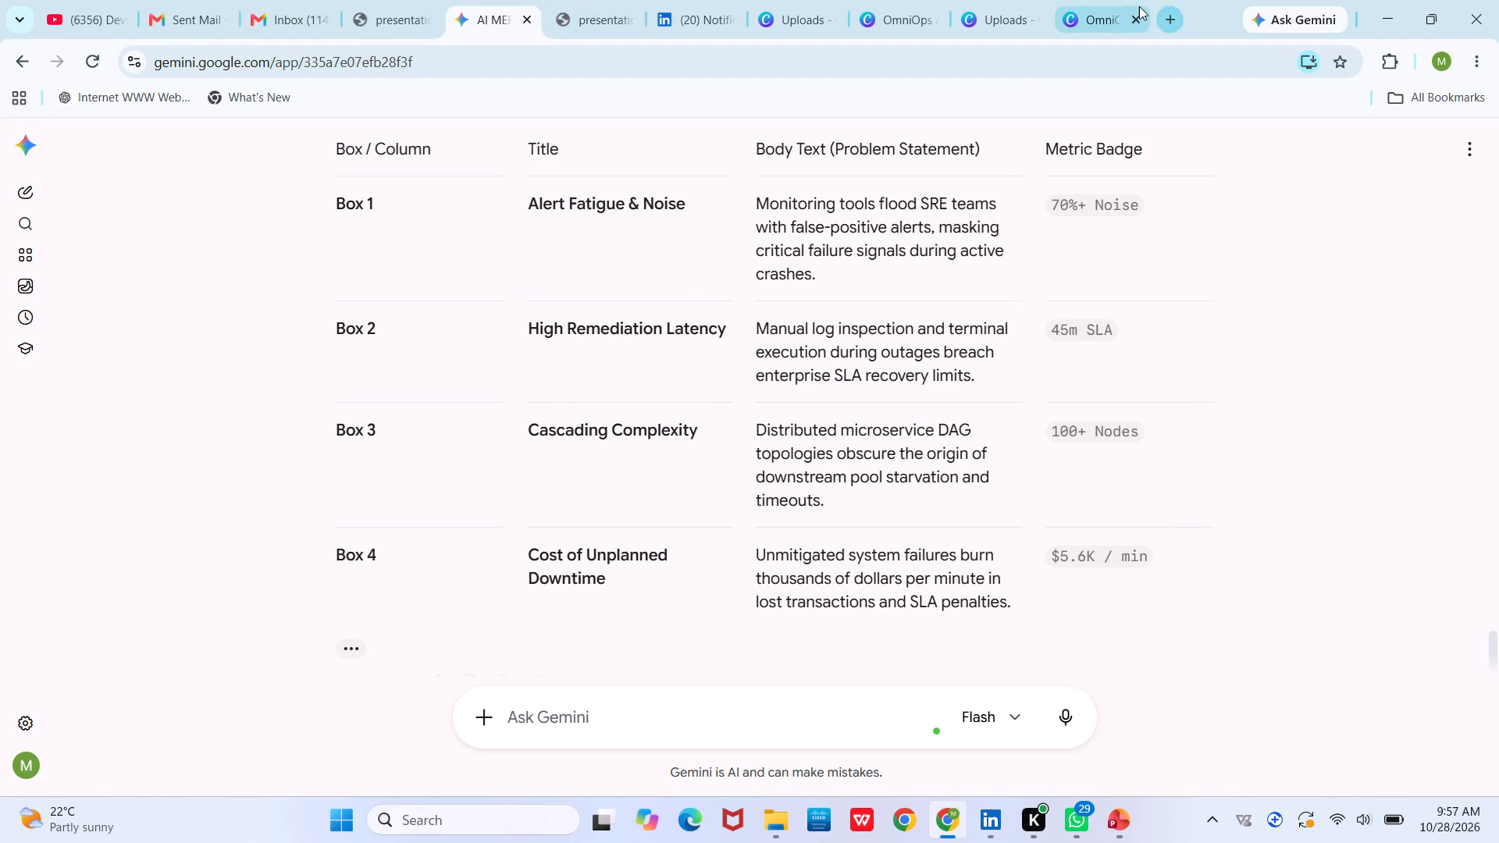
Switch to Canva in the browser and create a new blank 1920 × 1080 px presentation design.
left_click(1113, 11)
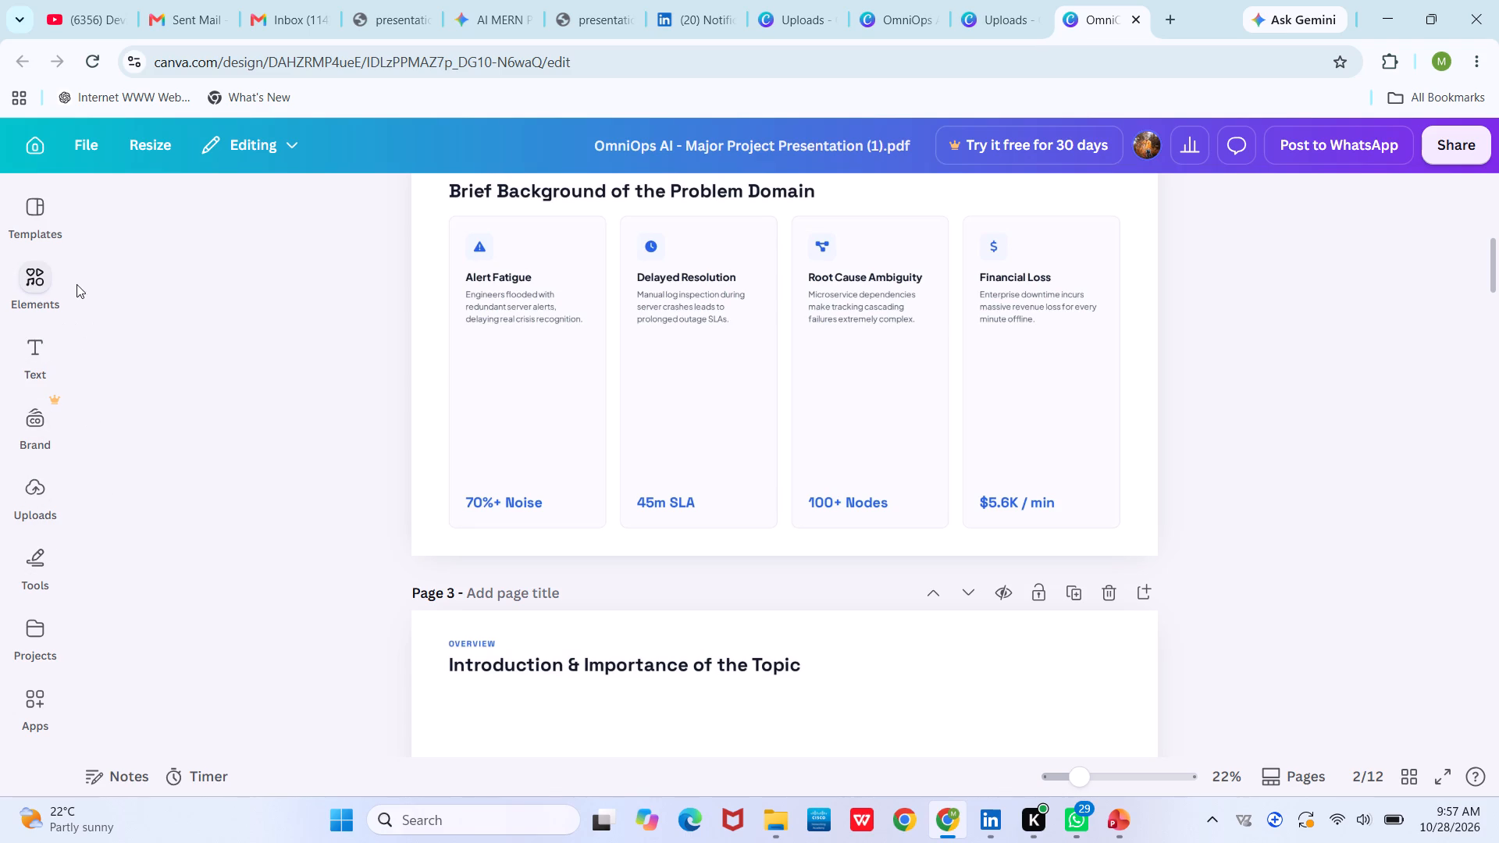
left_click(35, 139)
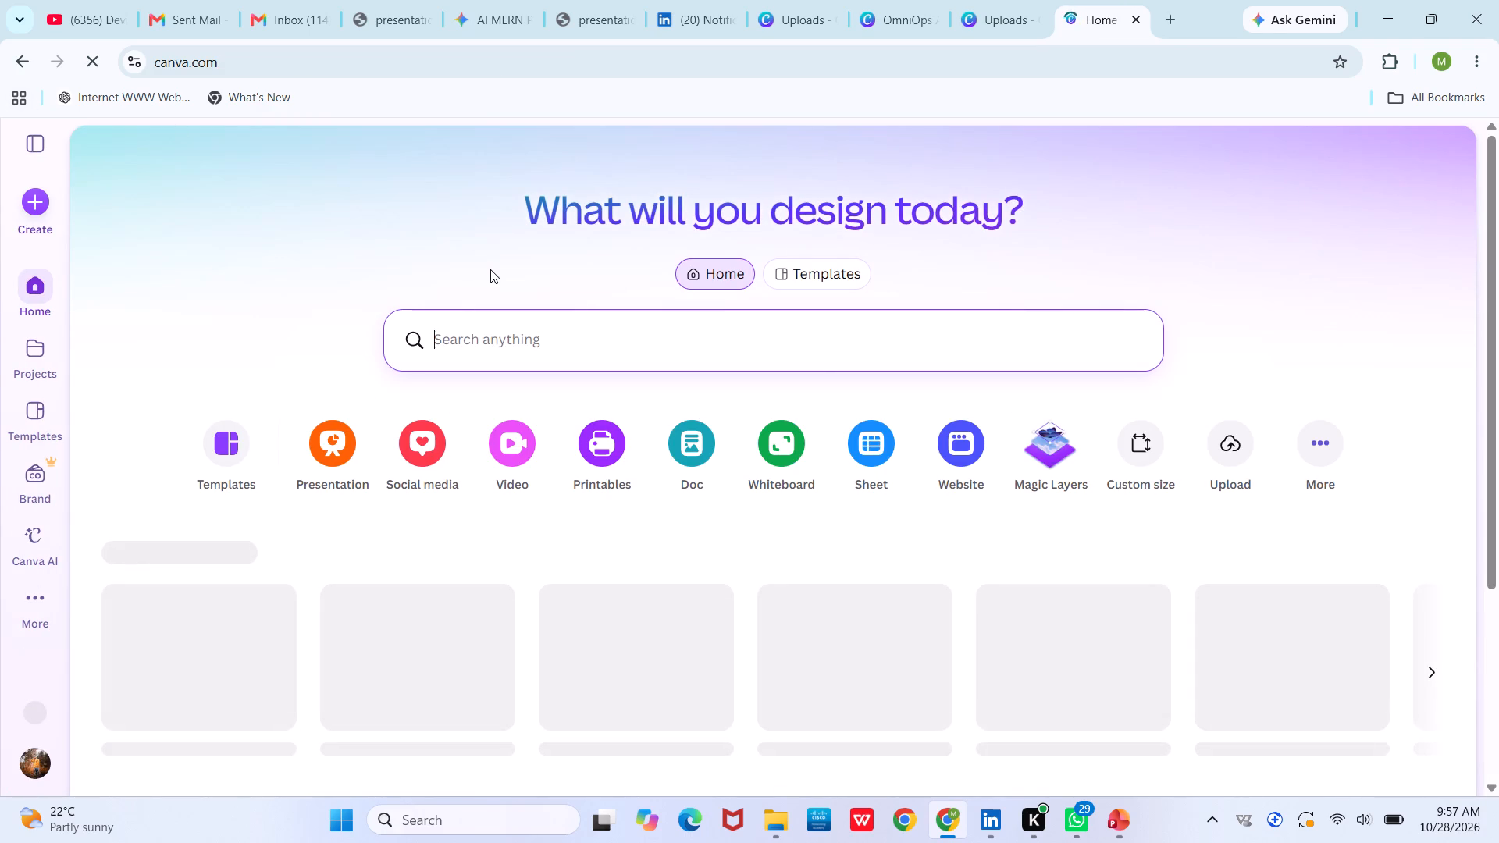
left_click(1313, 464)
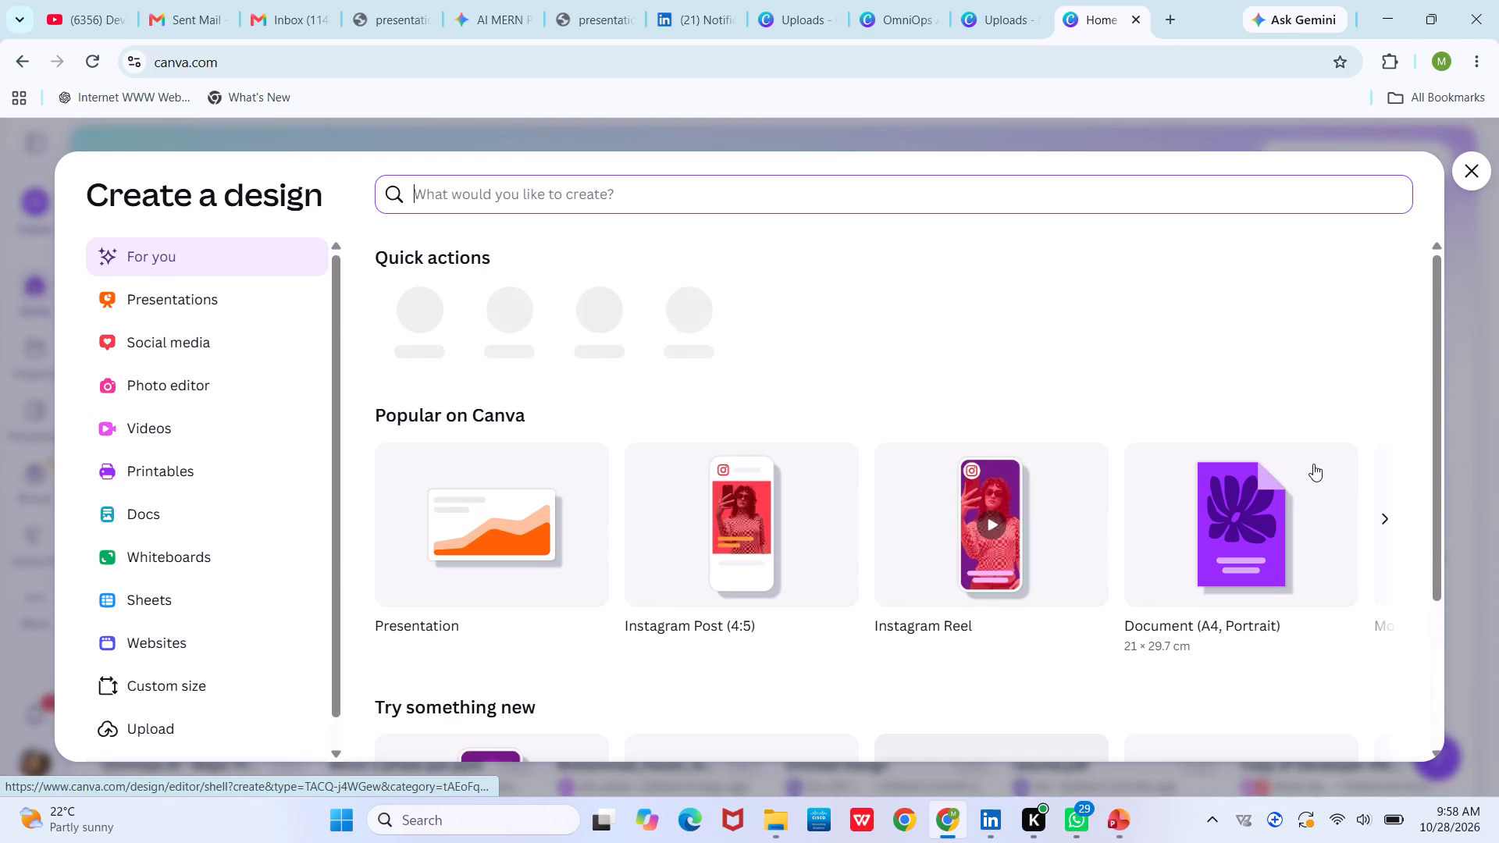
left_click(523, 536)
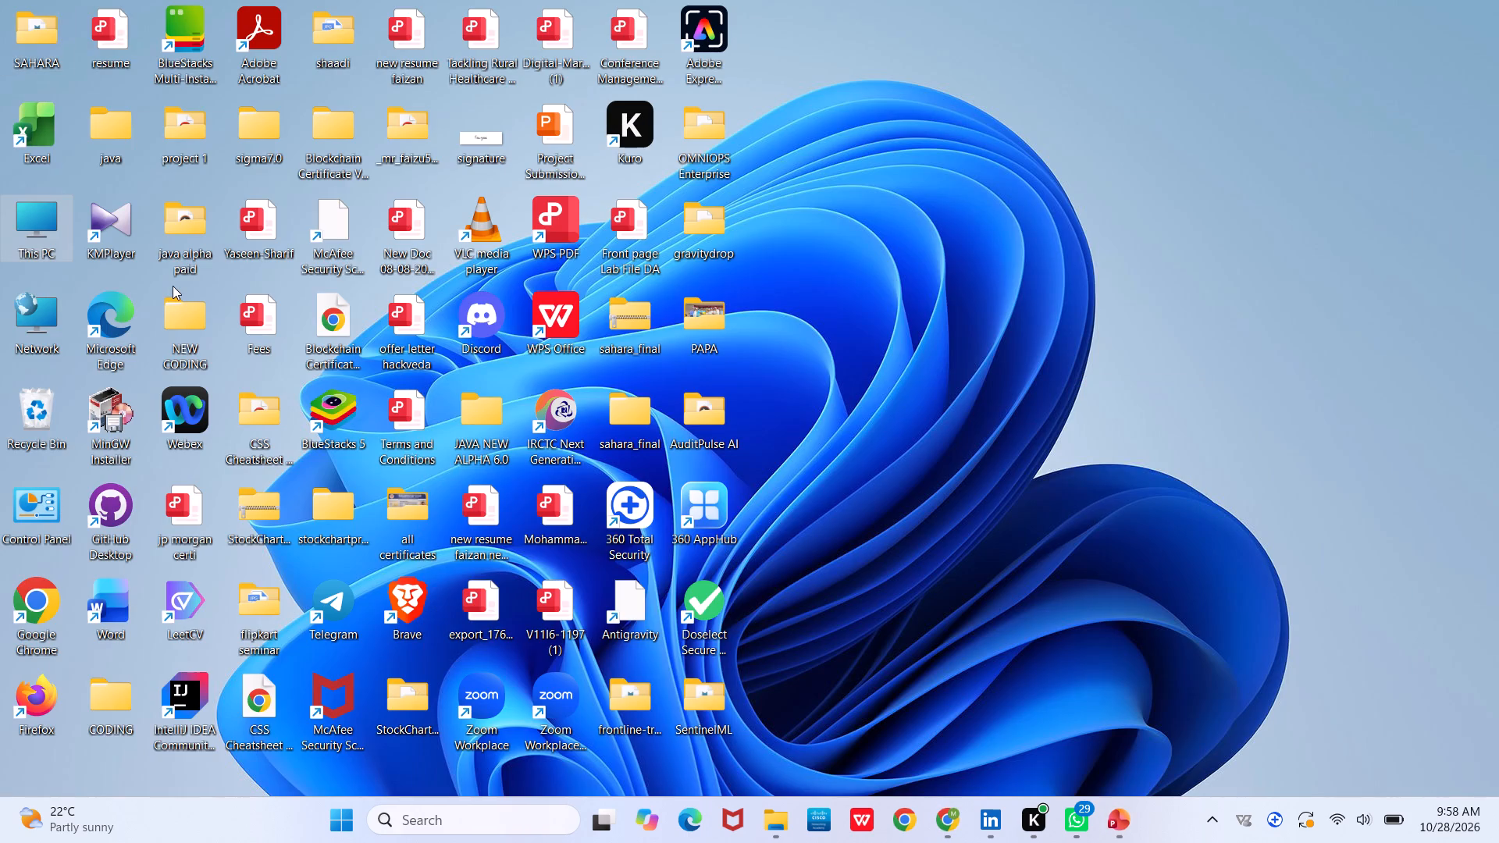
Launch PowerPoint, open the Minor 1 phase ppt presentation from the Downloads folder, and enable editing.
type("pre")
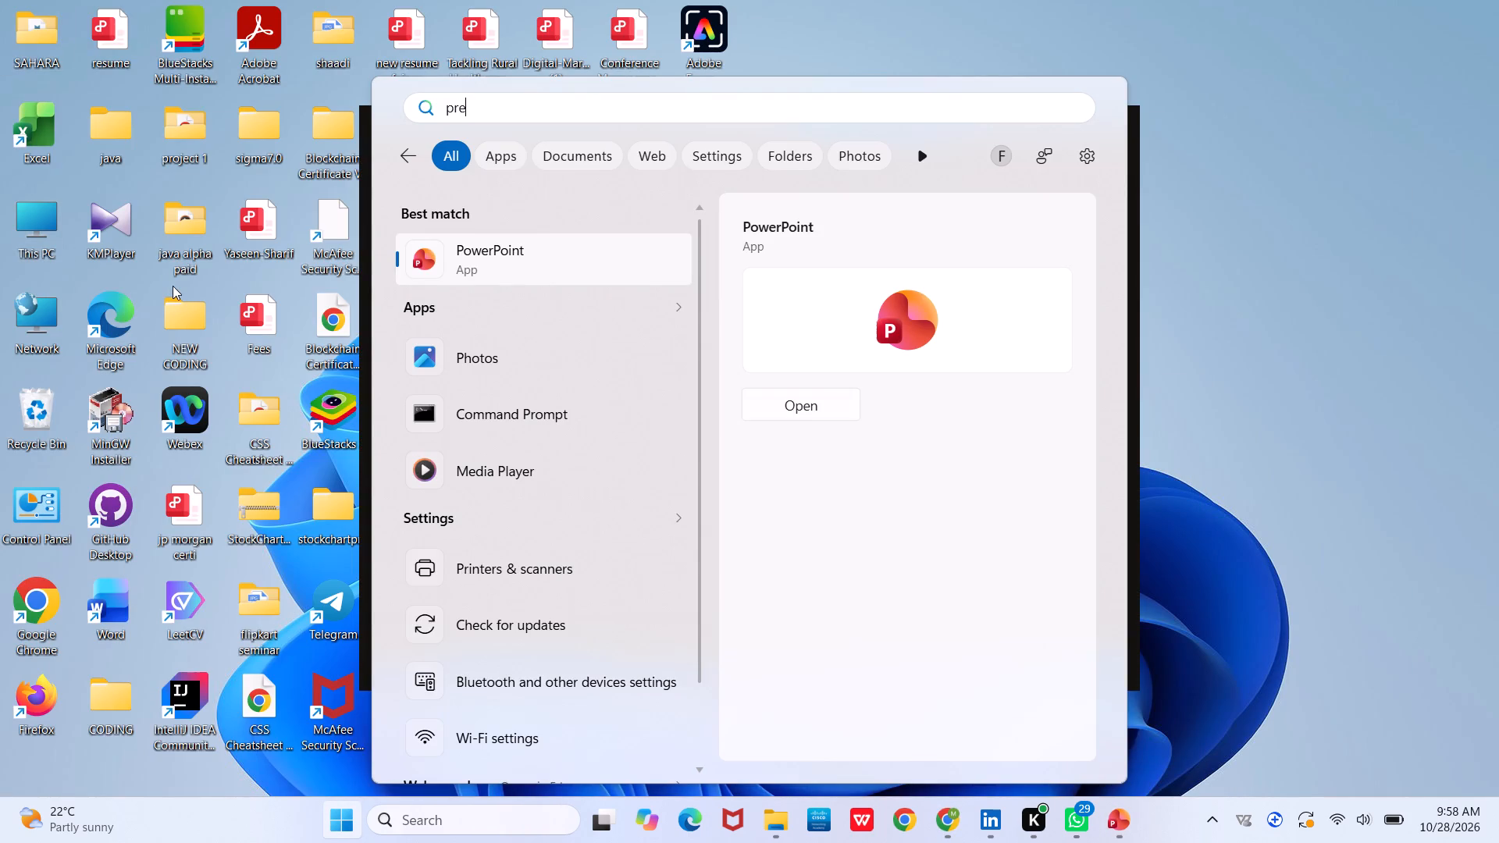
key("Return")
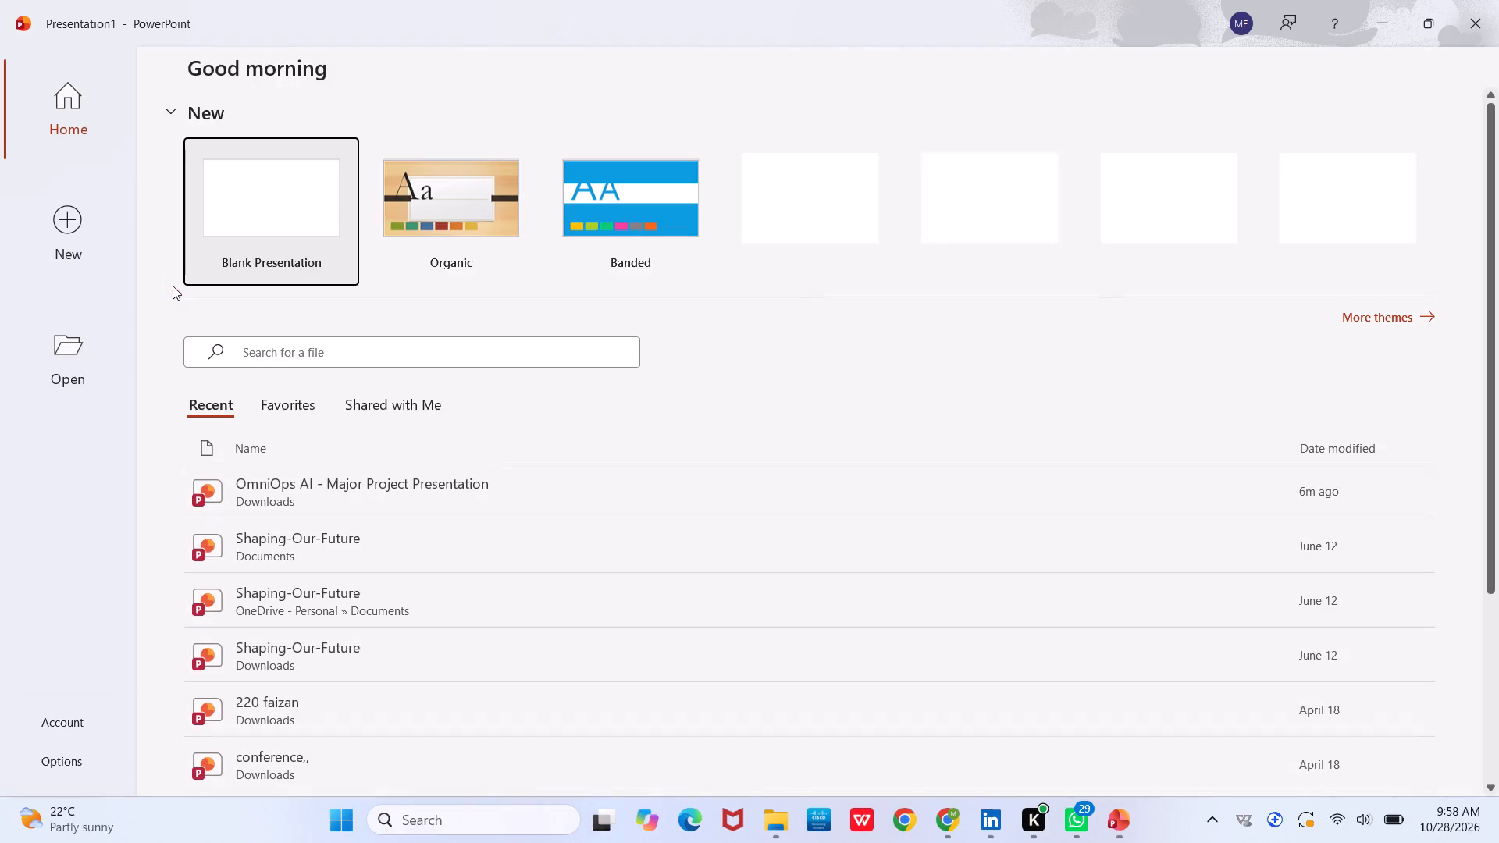
scroll(313, 596, "down", 2)
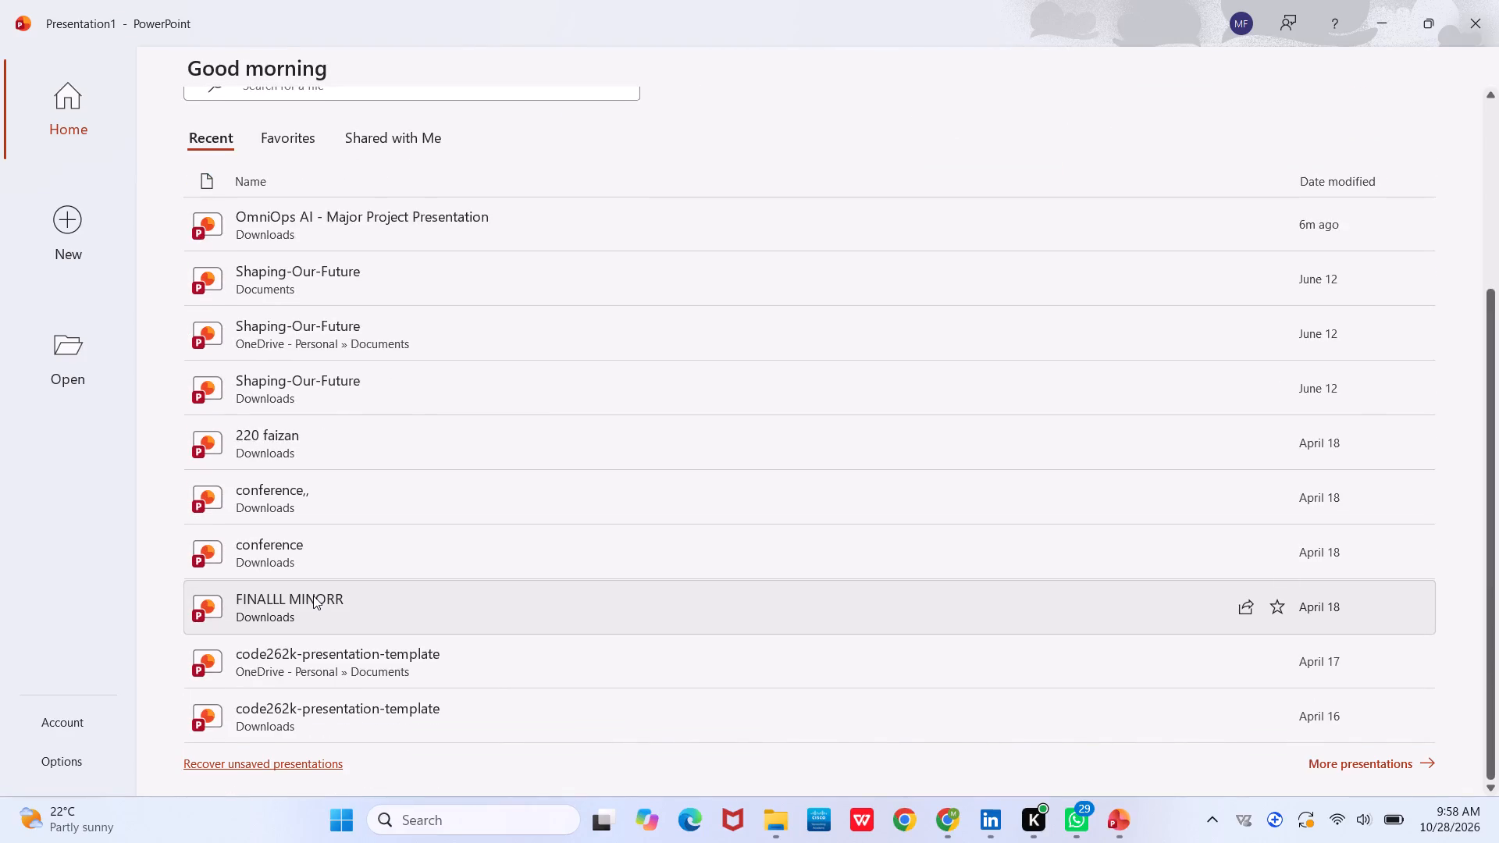
scroll(313, 596, "down", 1)
scroll(313, 596, "up", 5)
left_click(66, 361)
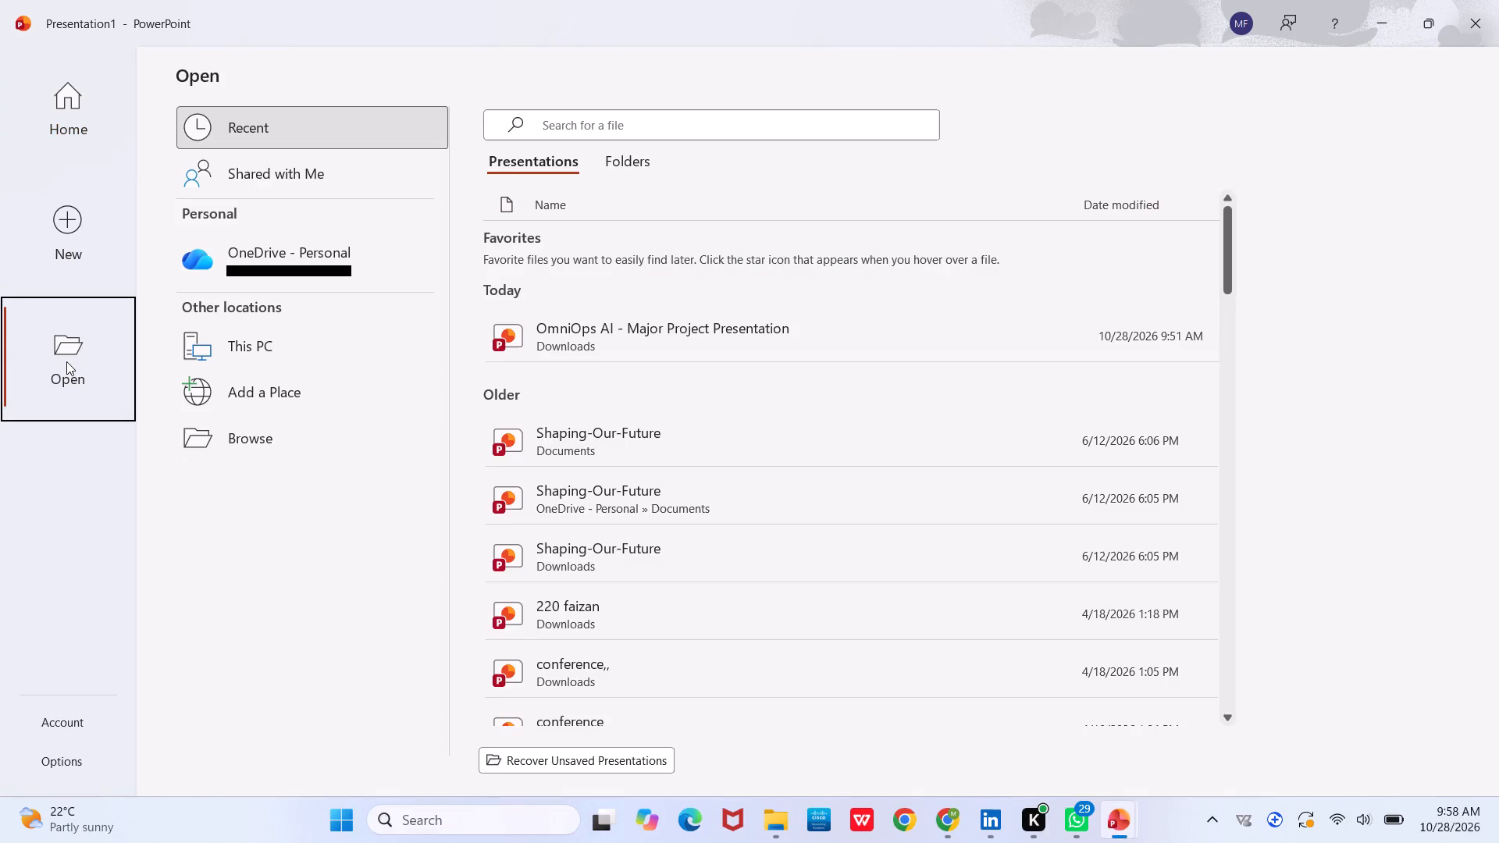
left_click_drag(262, 468, 259, 447)
double_click(259, 447)
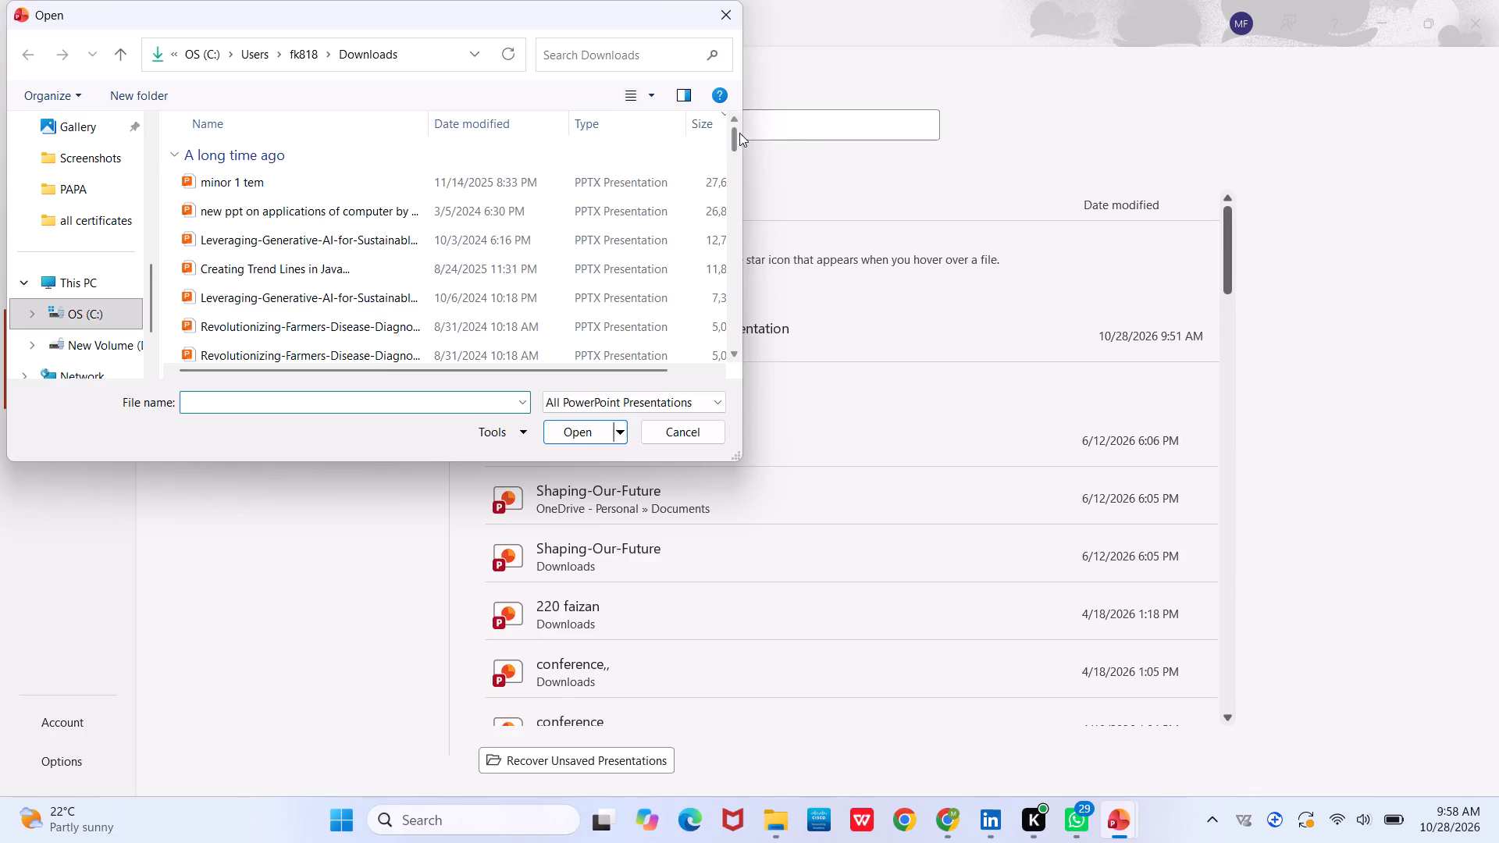
left_click_drag(735, 132, 753, 344)
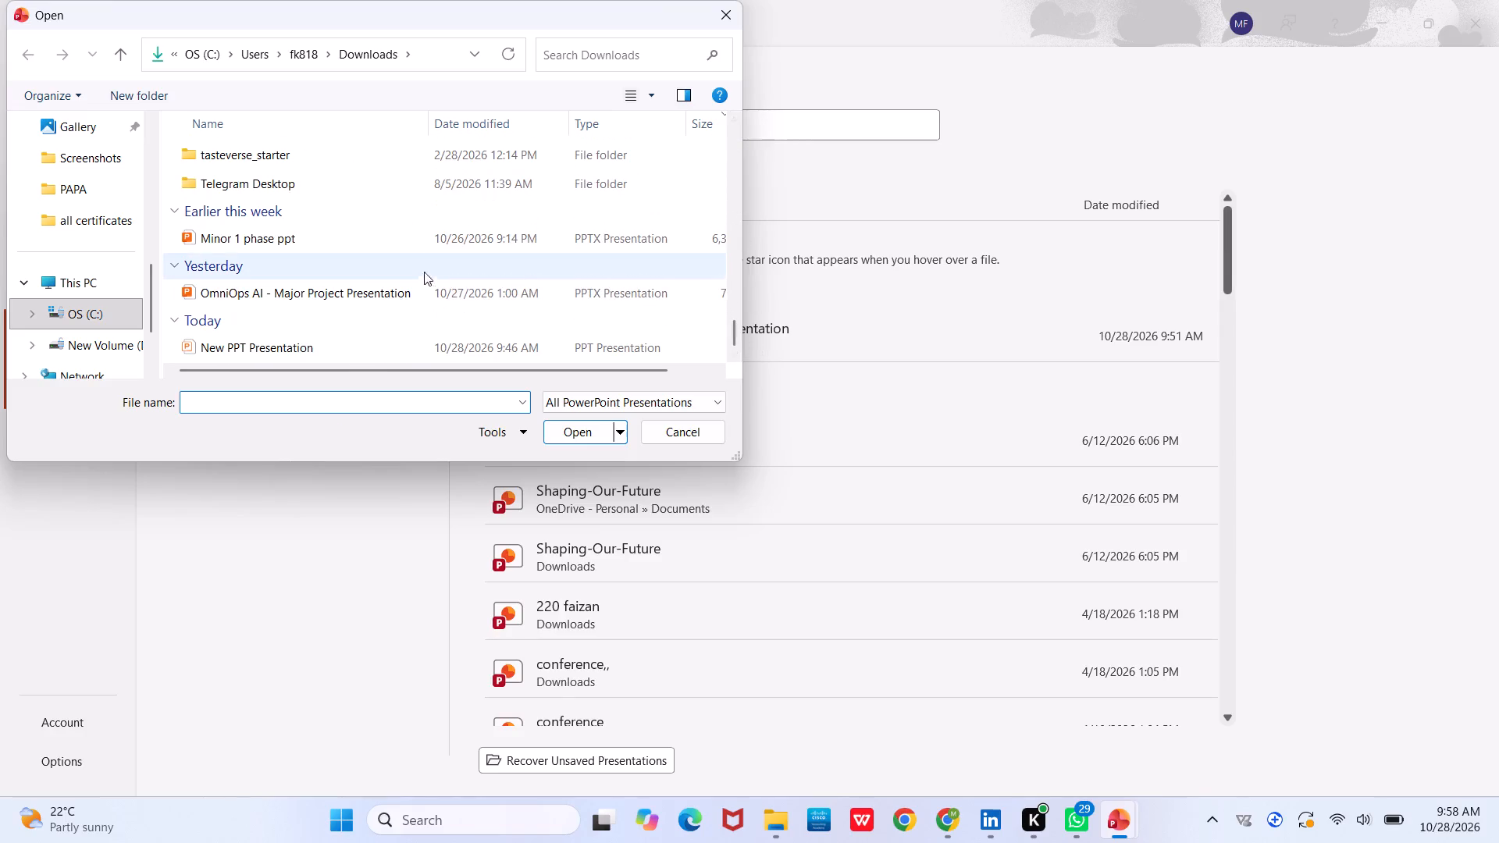
scroll(448, 217, "up", 1)
scroll(448, 217, "down", 1)
double_click(348, 242)
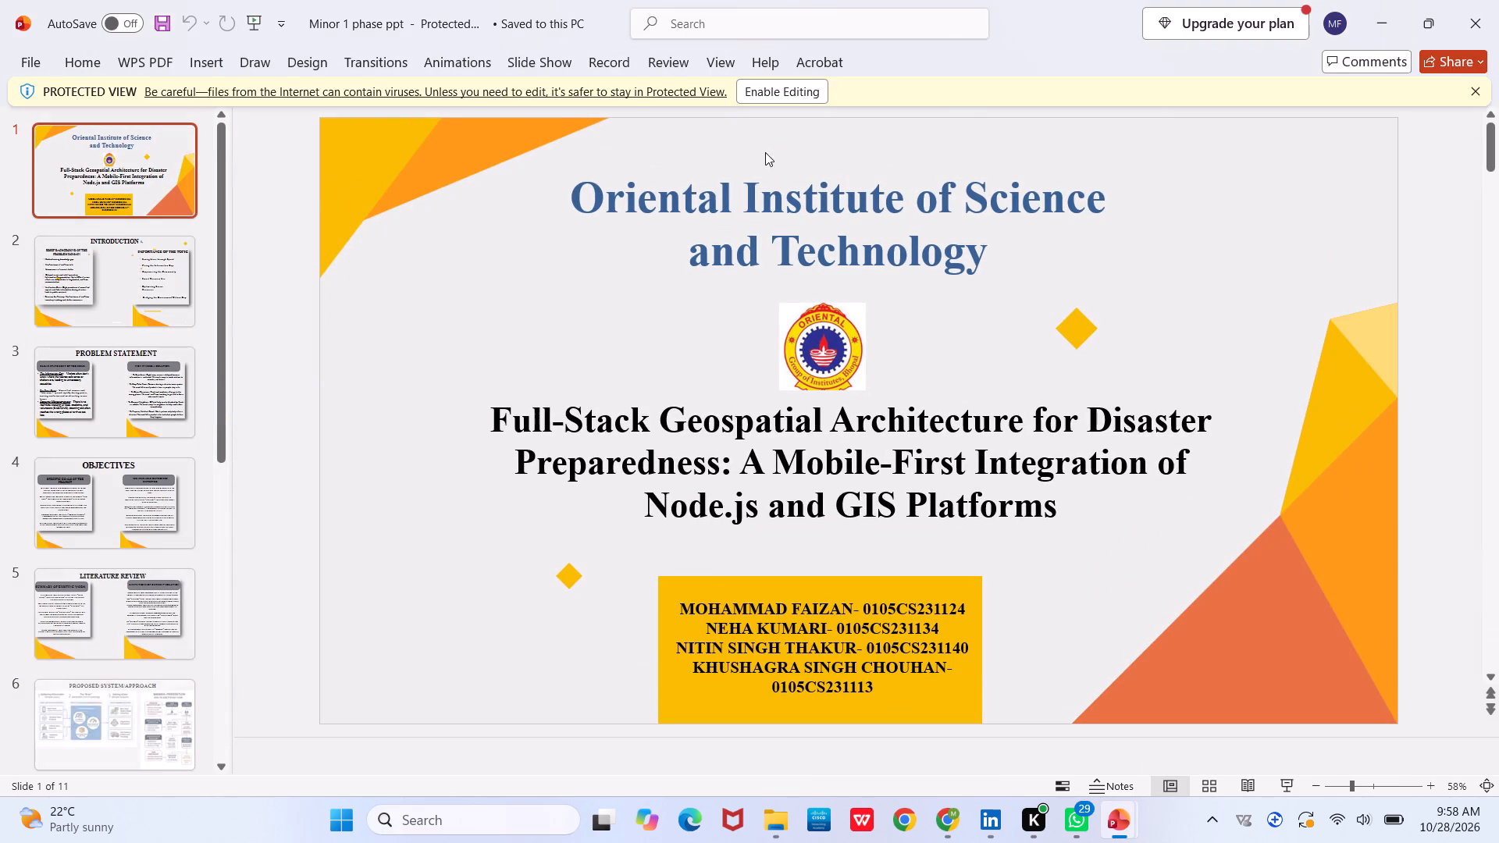
left_click(769, 85)
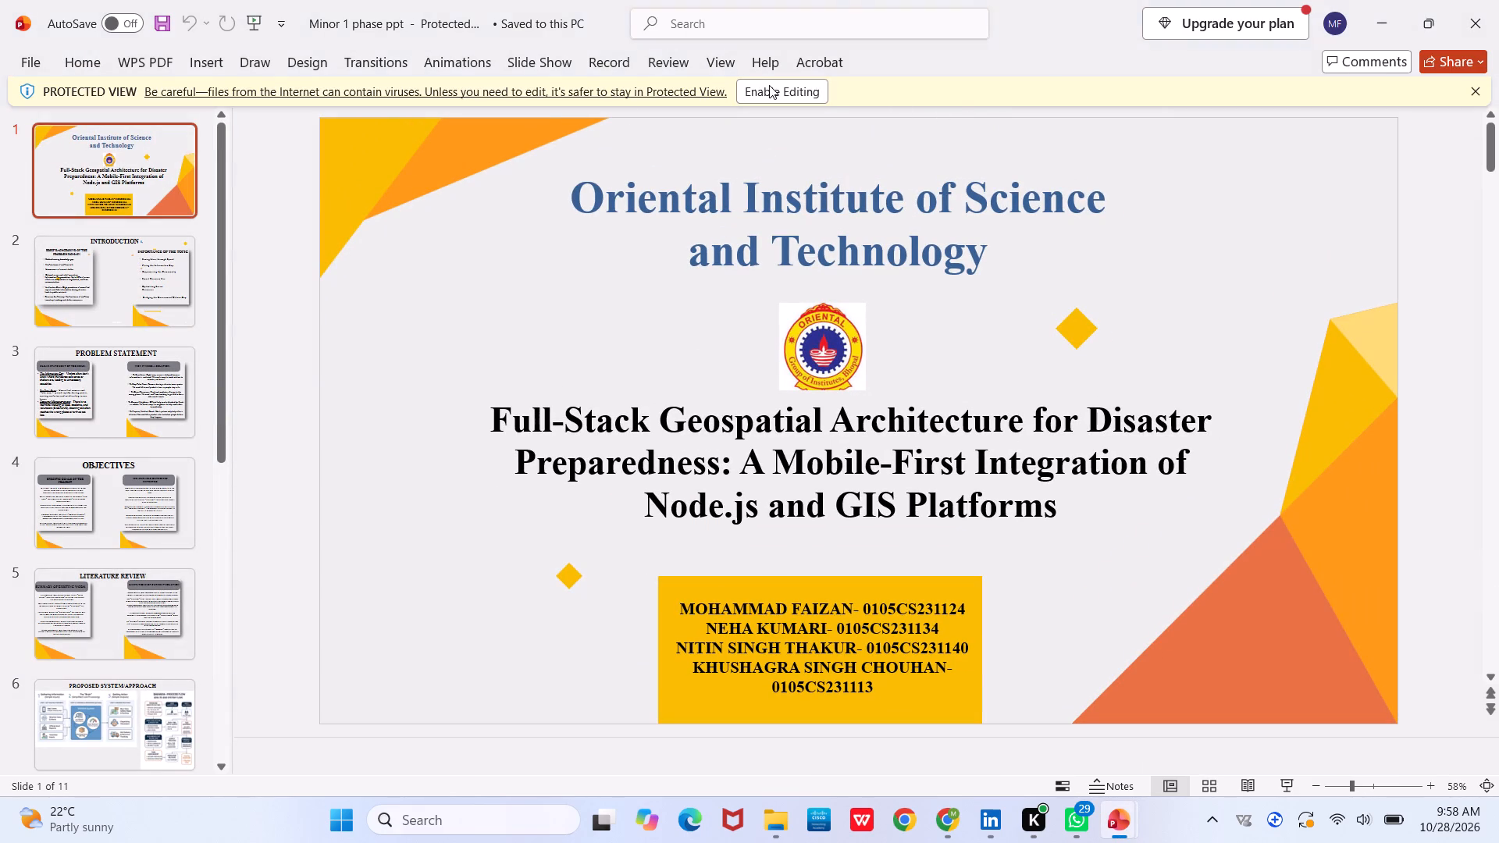
Copy the title text "Oriental Institute of Science and Technology" from slide 1 of the Minor 1 phase ppt.
left_click(813, 306)
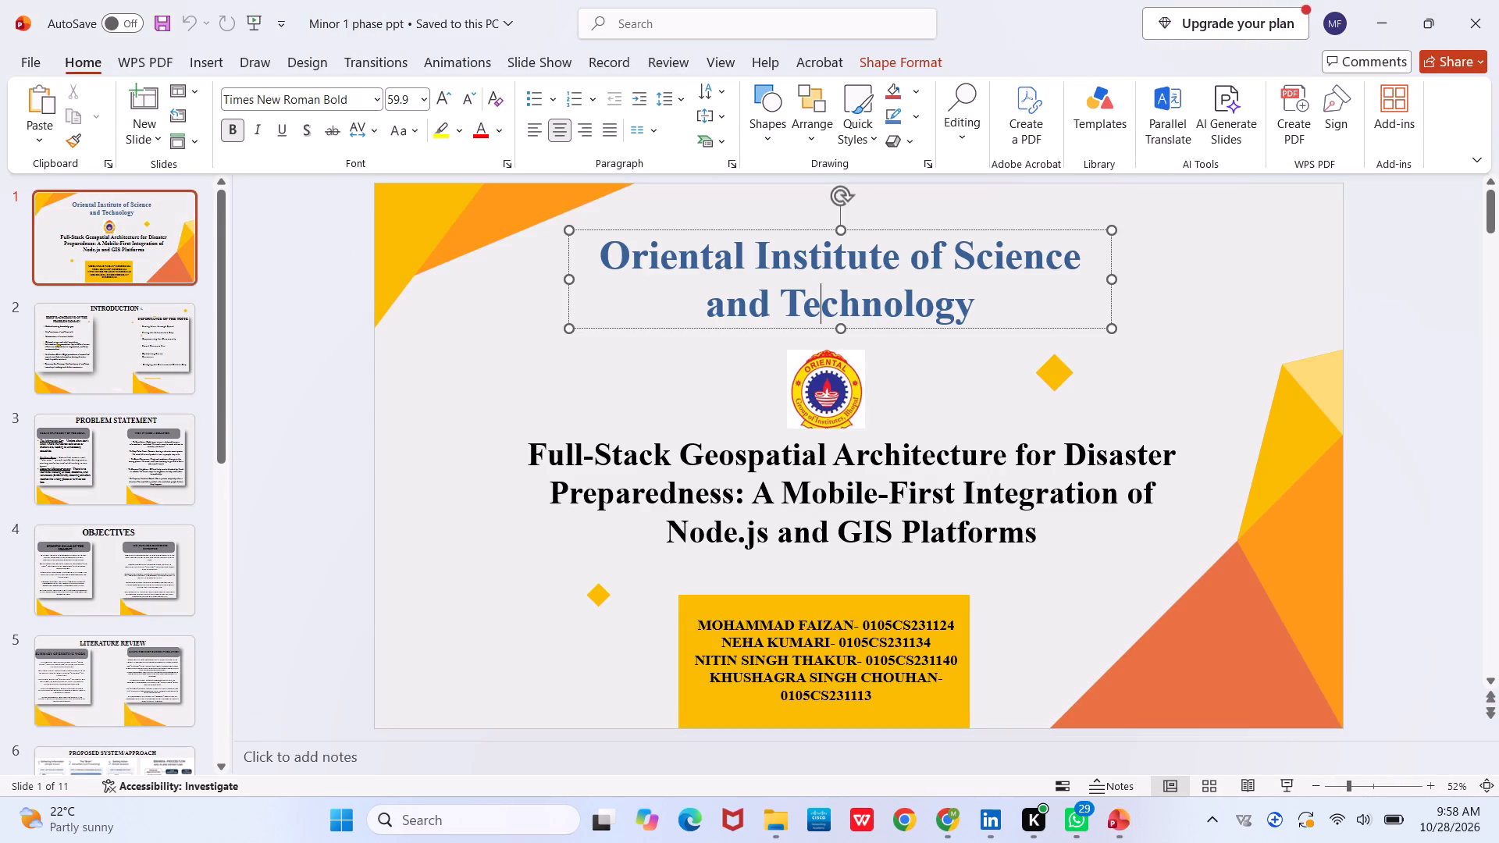
double_click(623, 258)
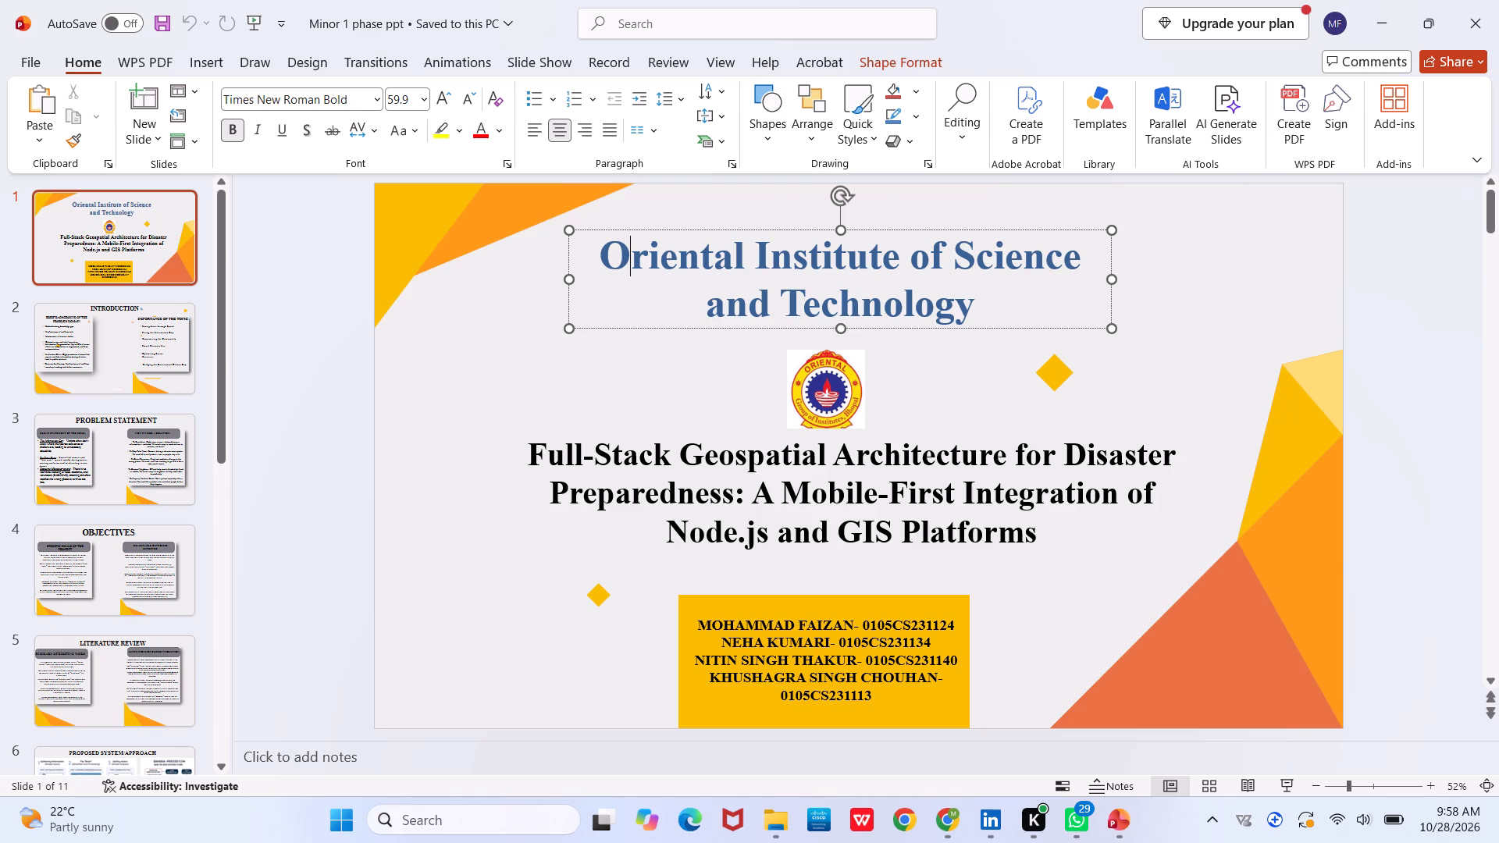
key("ctrl+a")
key("ctrl+c")
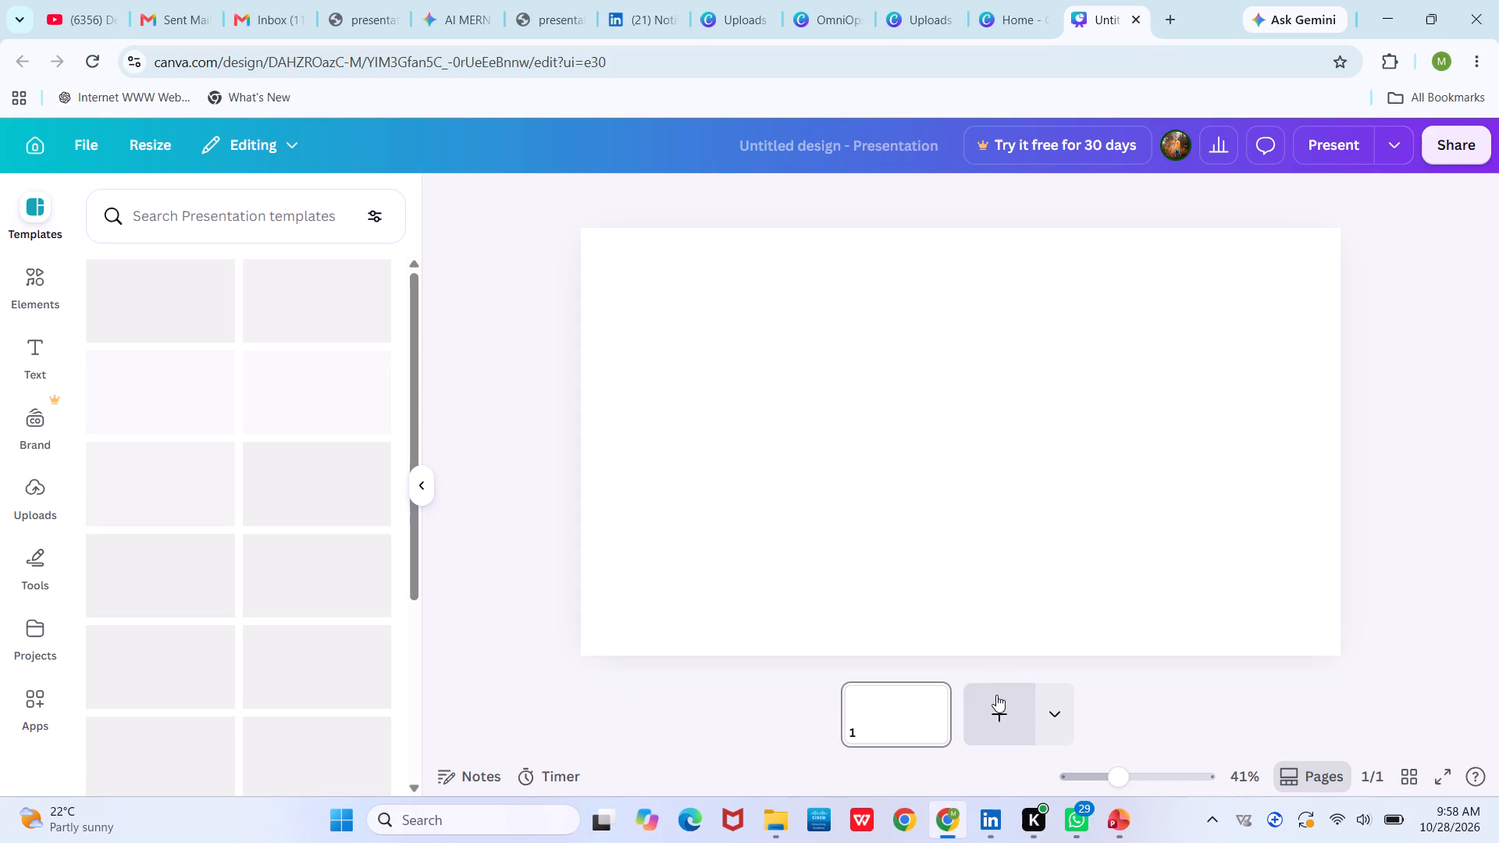
Add six blank pages to the Canva presentation so that it has seven pages.
triple_click(999, 699)
double_click(999, 699)
left_click_drag(999, 699, 1054, 720)
left_click(1054, 720)
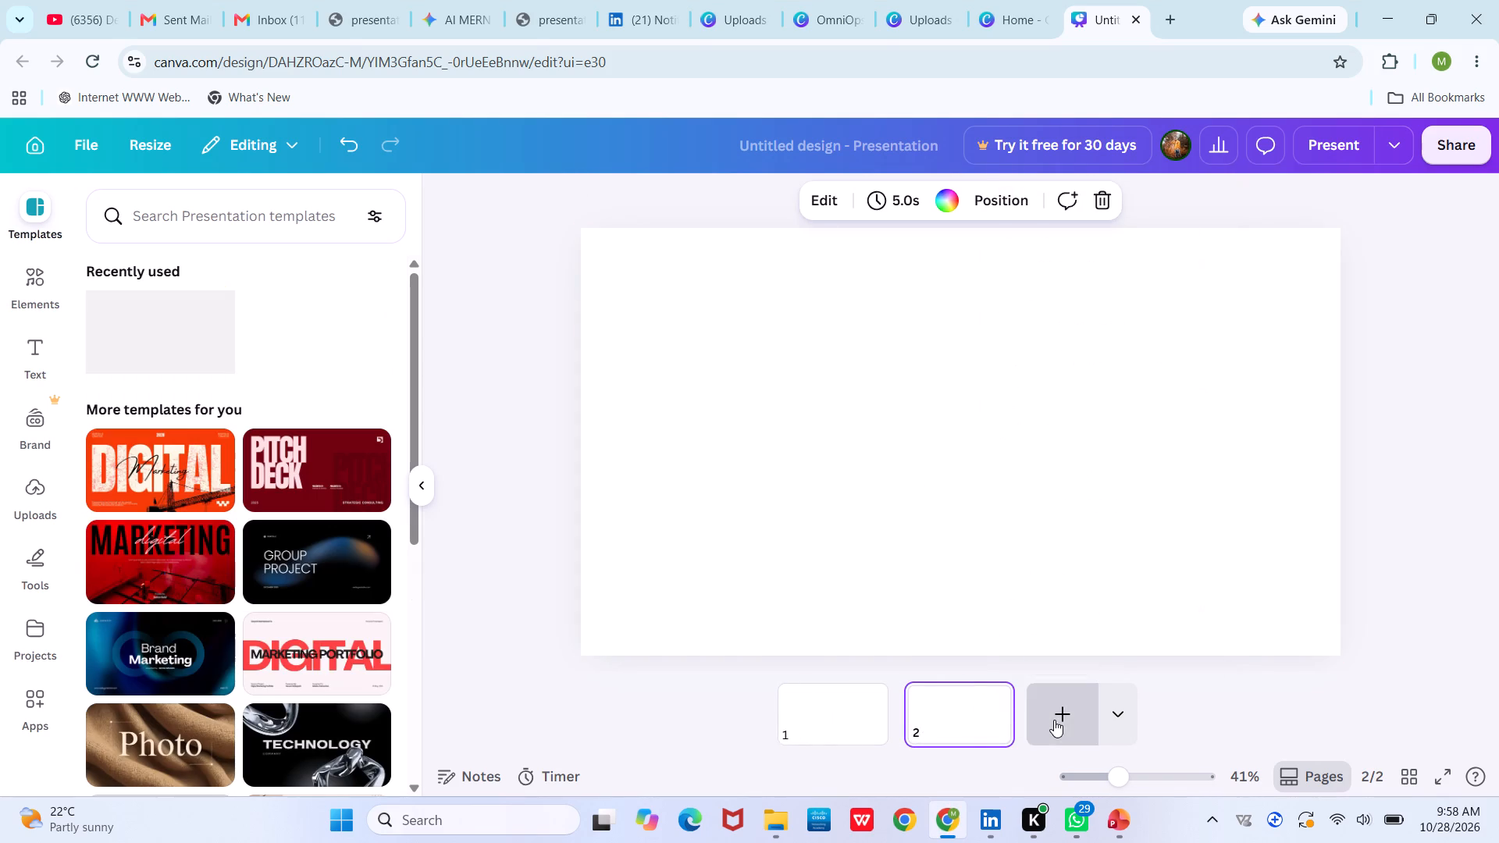
left_click(1142, 719)
left_click(1189, 720)
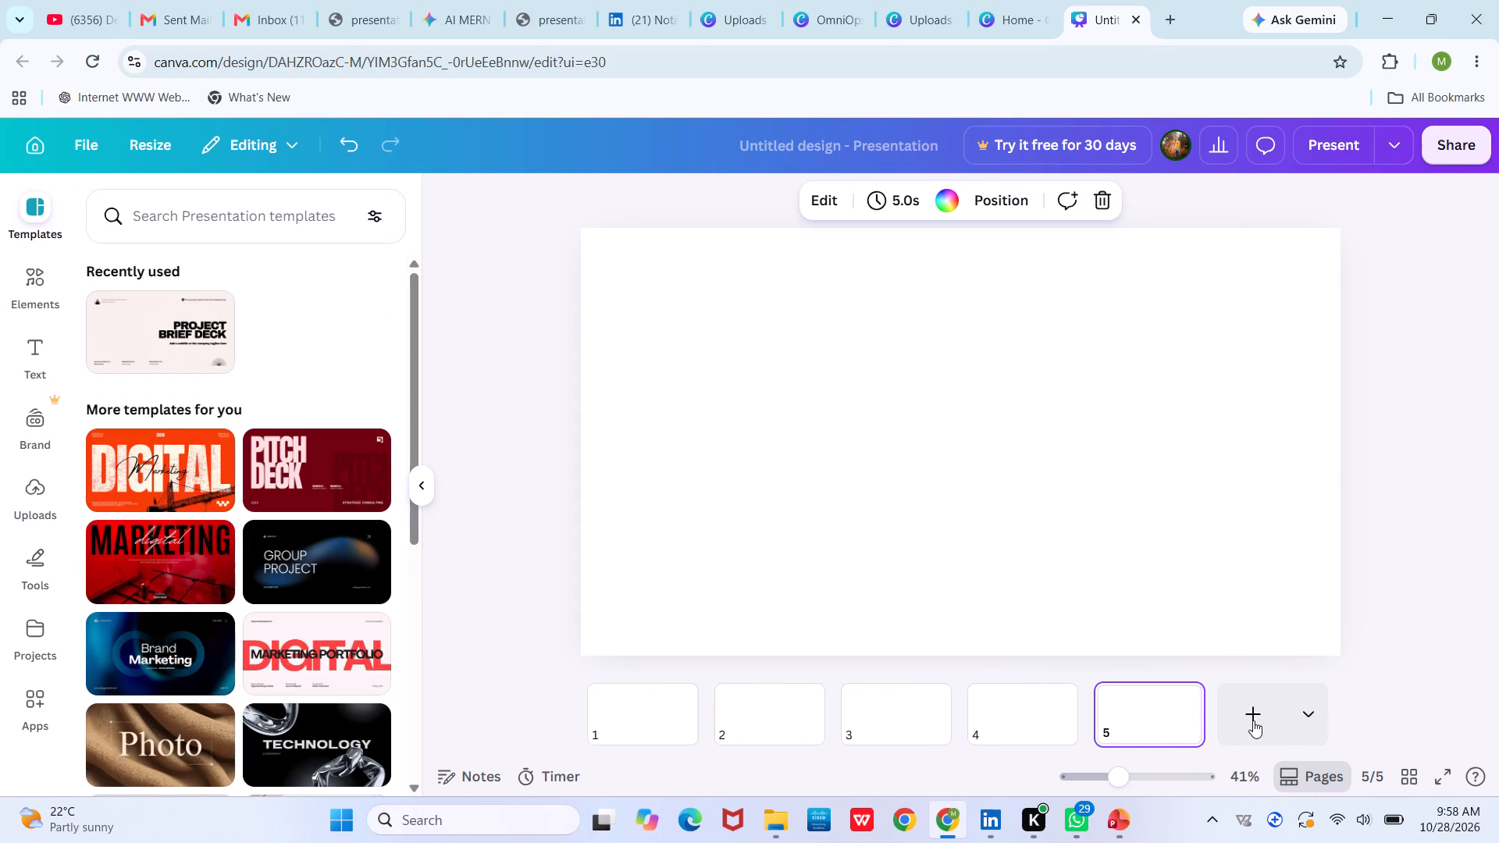
left_click(1254, 720)
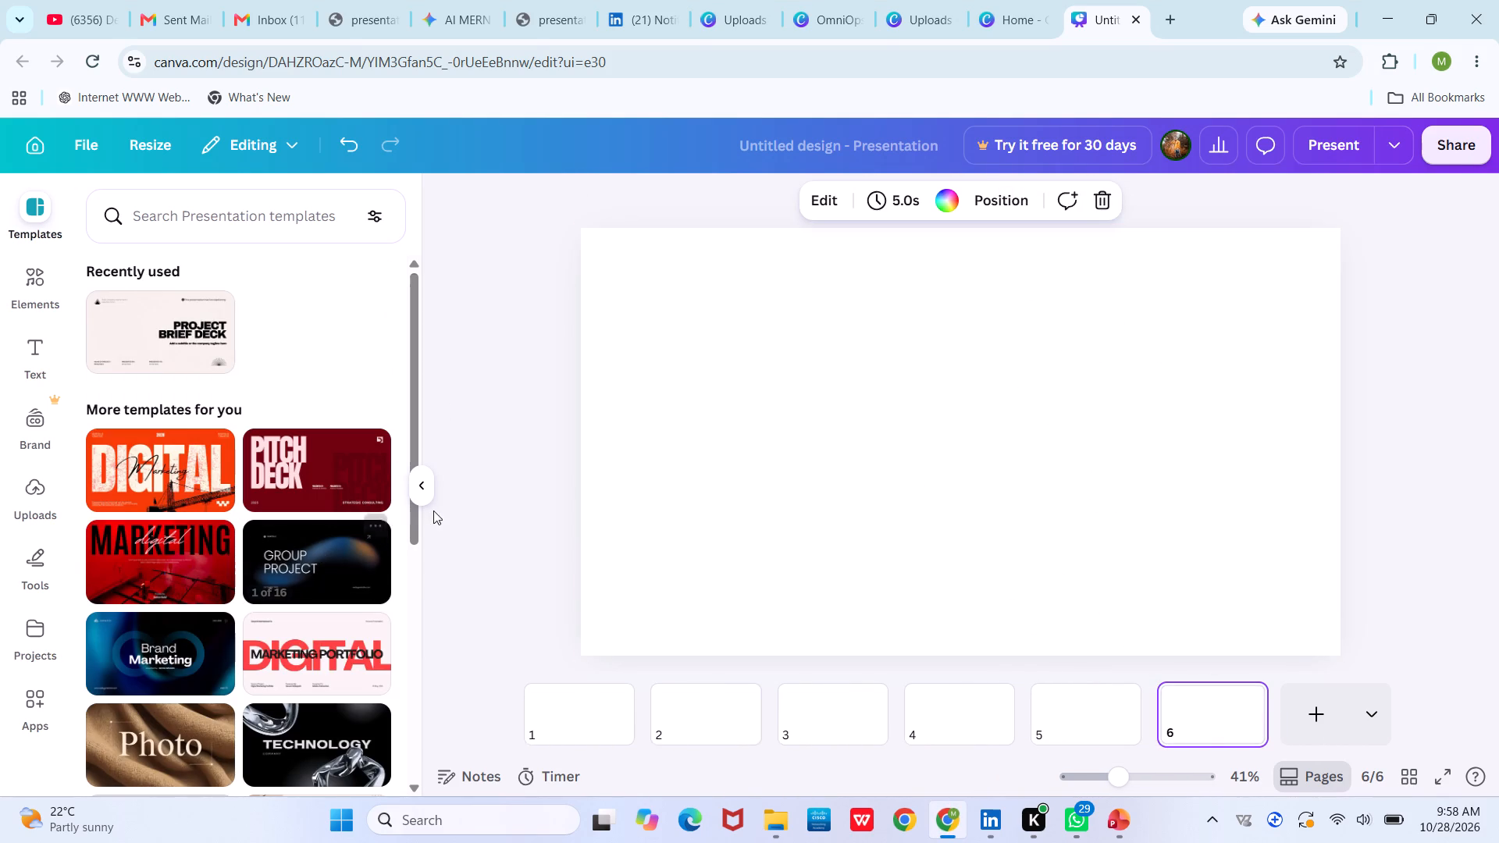
scroll(336, 617, "down", 1)
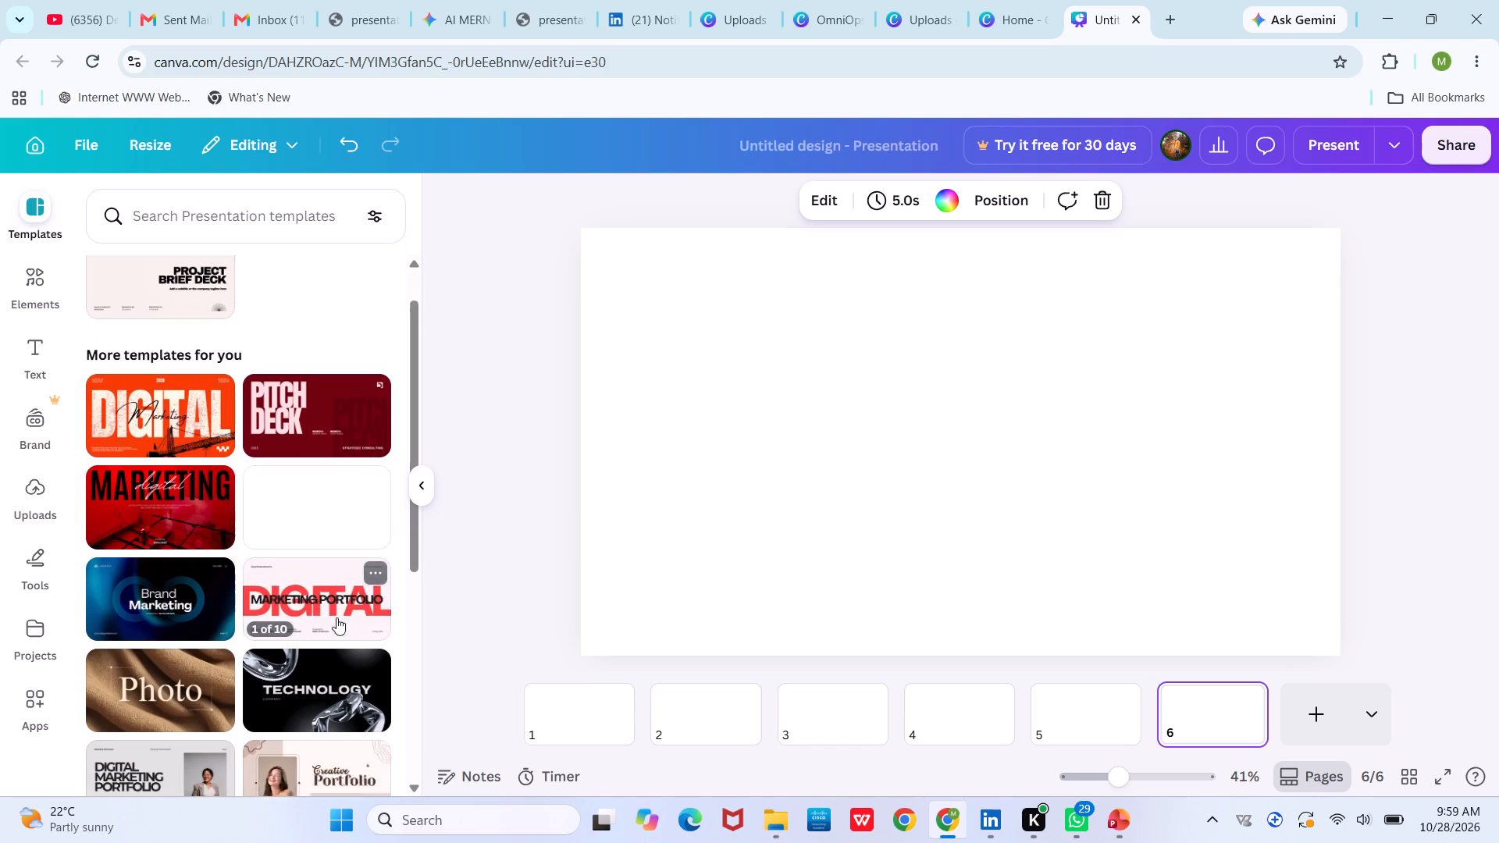
scroll(336, 617, "down", 3)
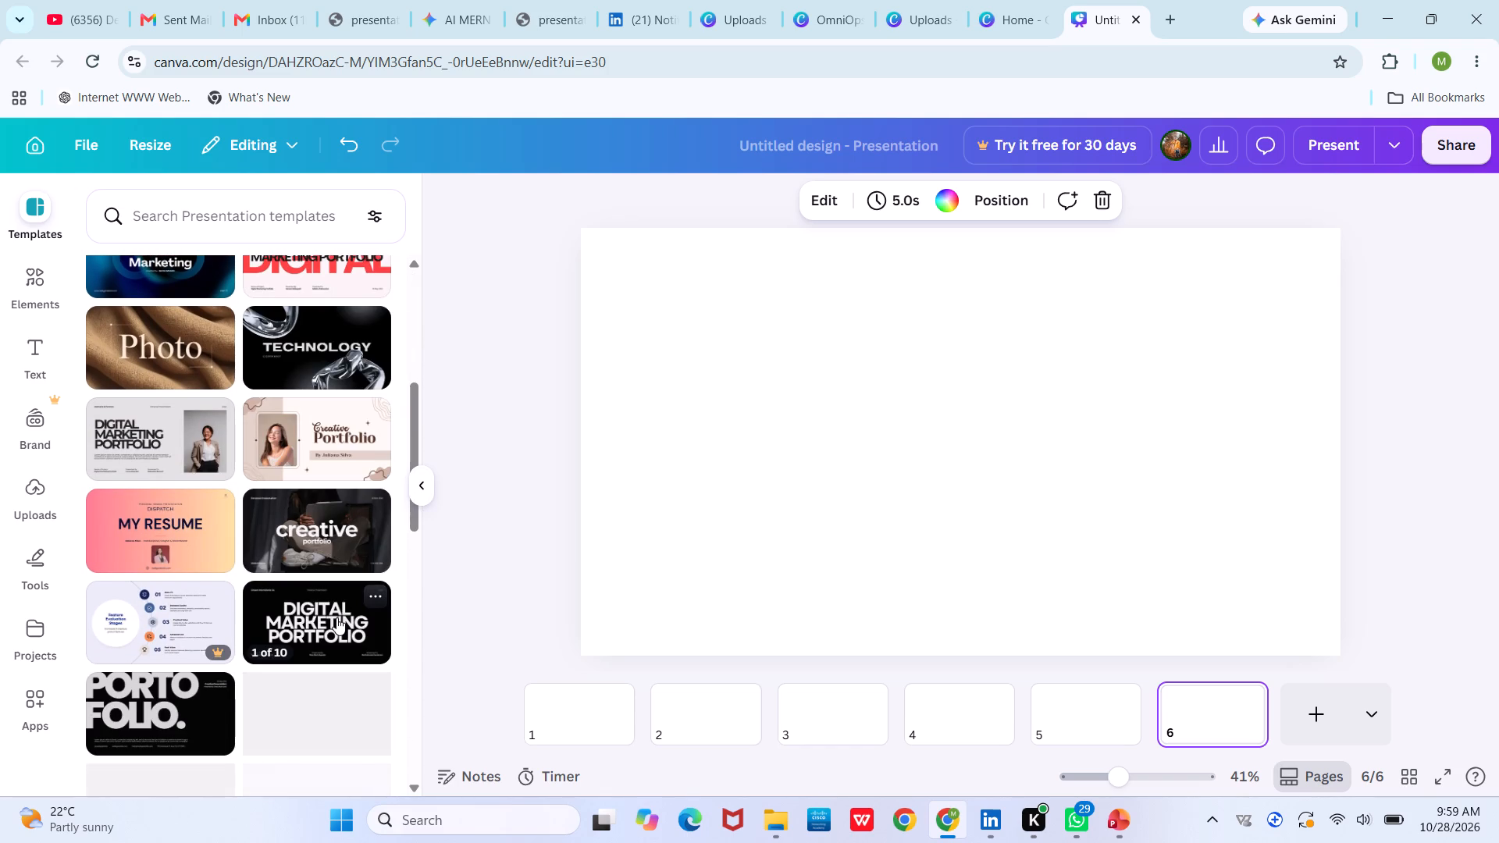
left_click(420, 488)
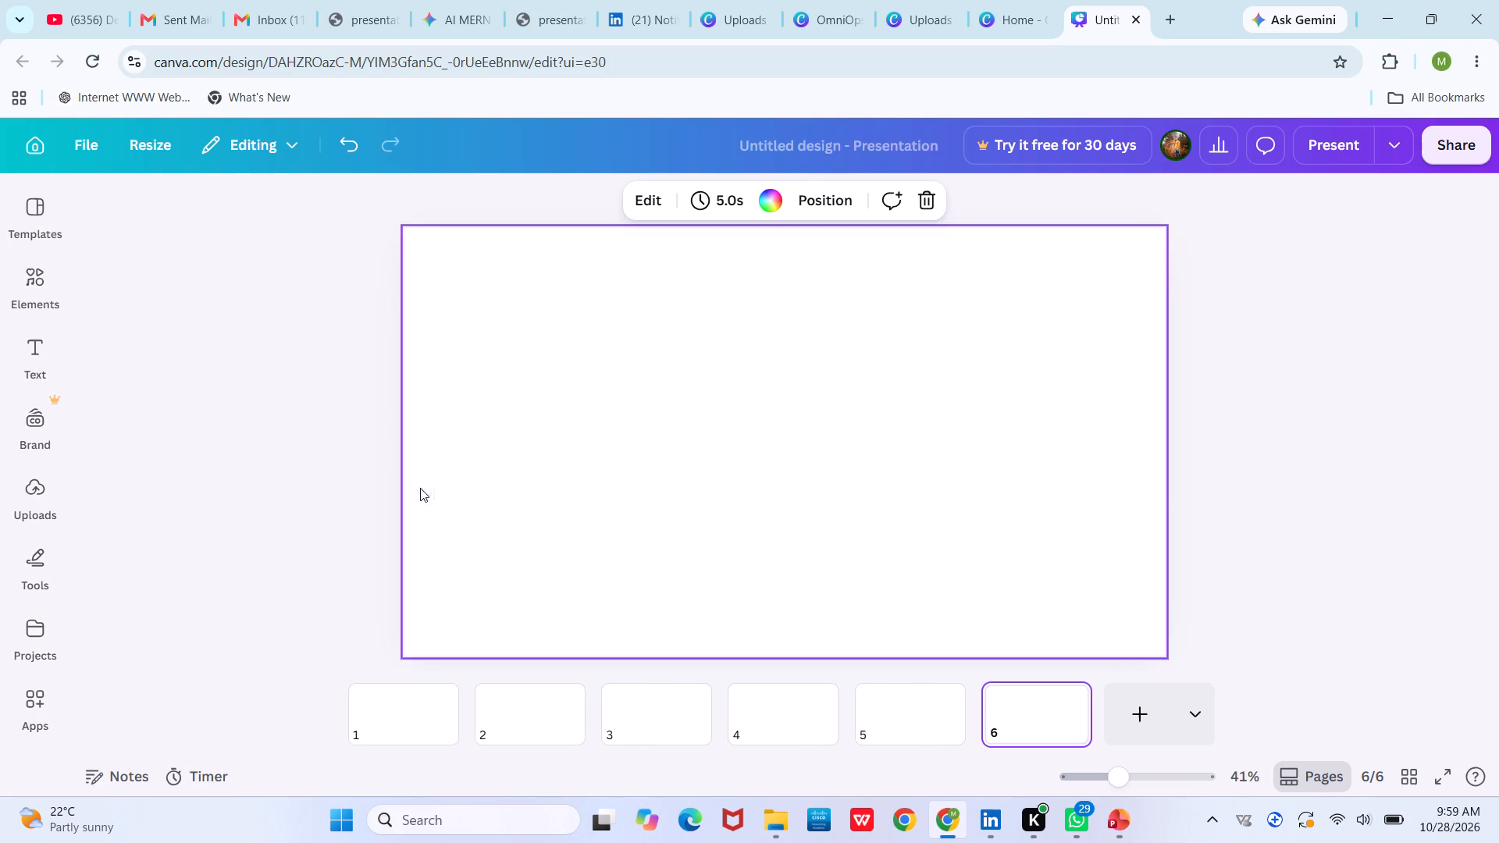
left_click(1125, 717)
Paste the title "Oriental Institute of Science and Technology" onto page 7 and position it centred near the top of the page.
left_click(715, 330)
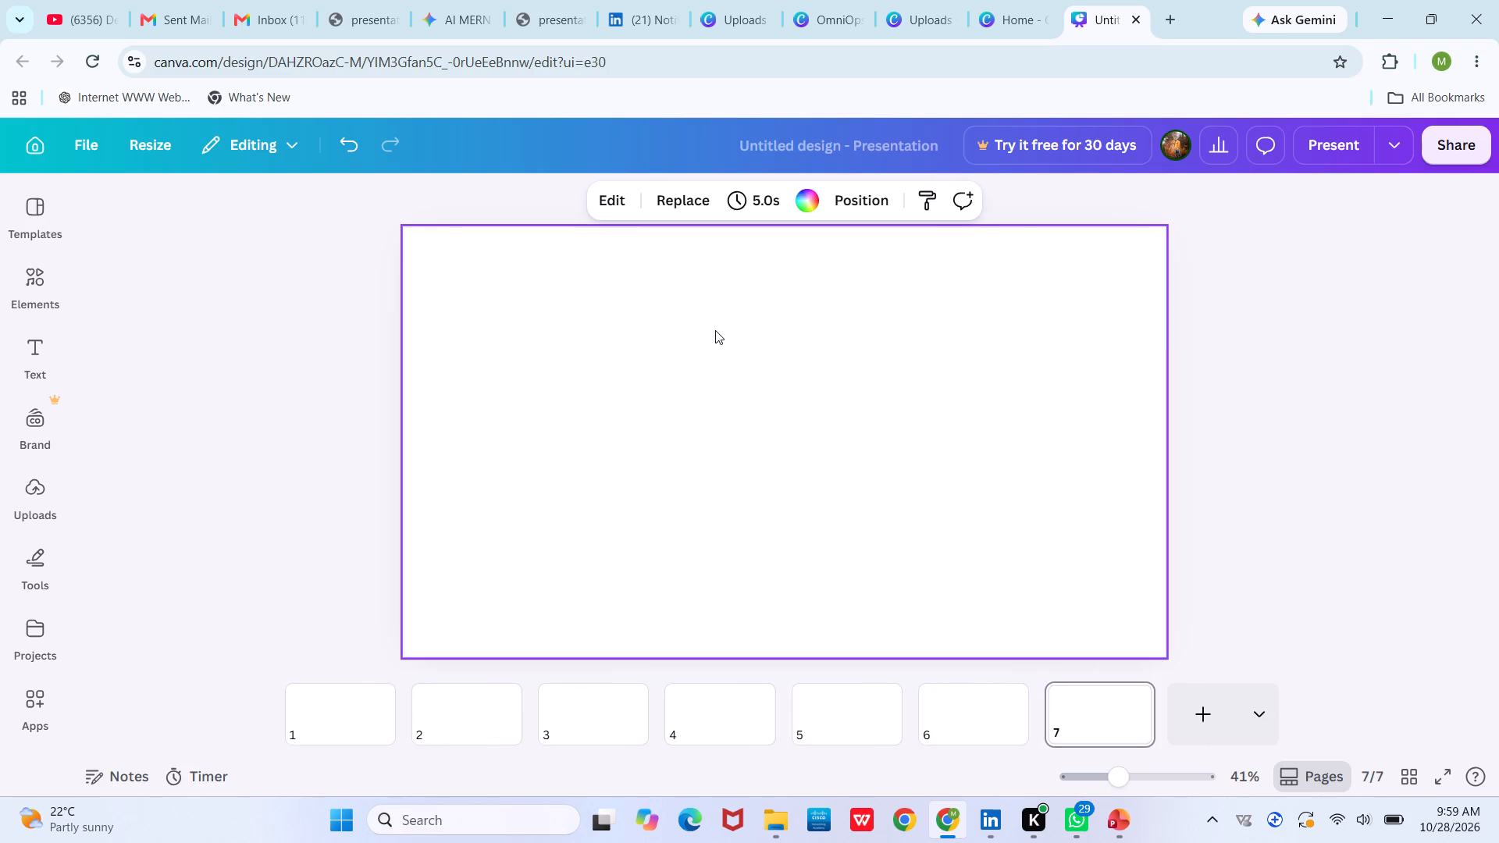
key("ctrl+v")
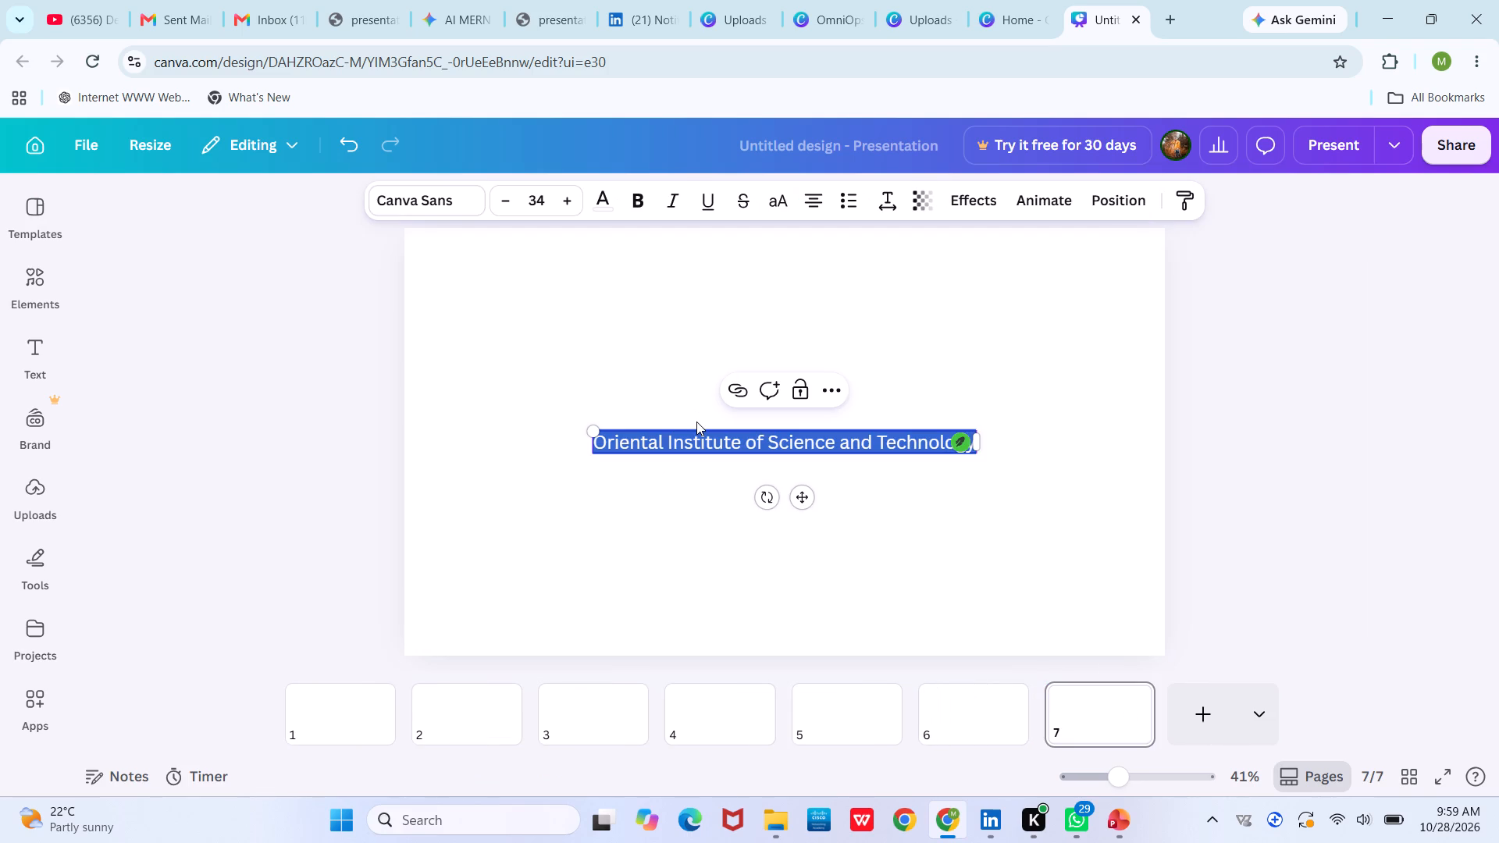
key("ctrl+a")
left_click(707, 500)
left_click_drag(715, 445, 681, 346)
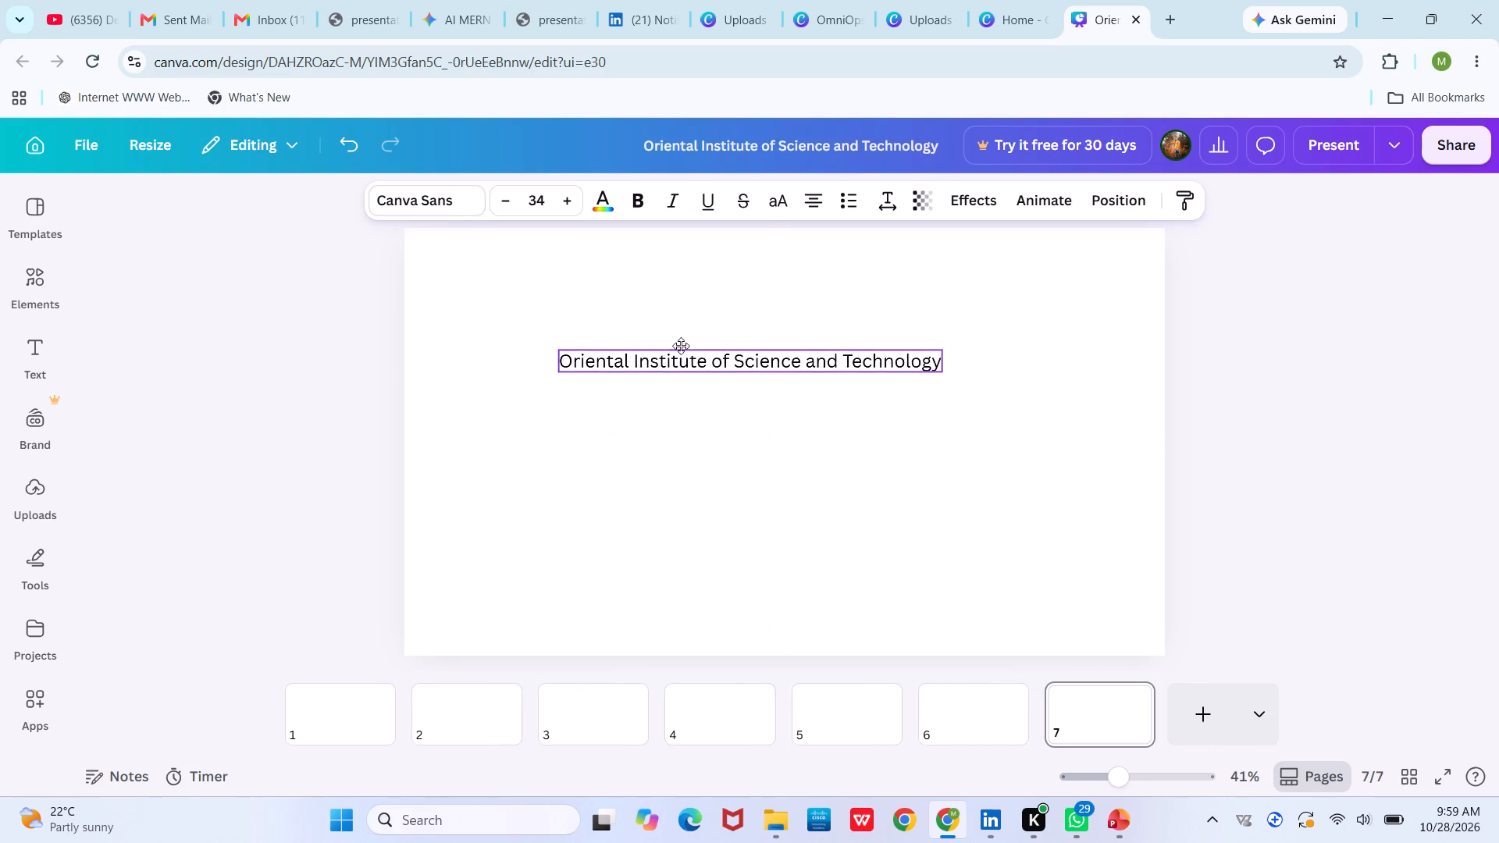
left_click_drag(681, 346, 719, 276)
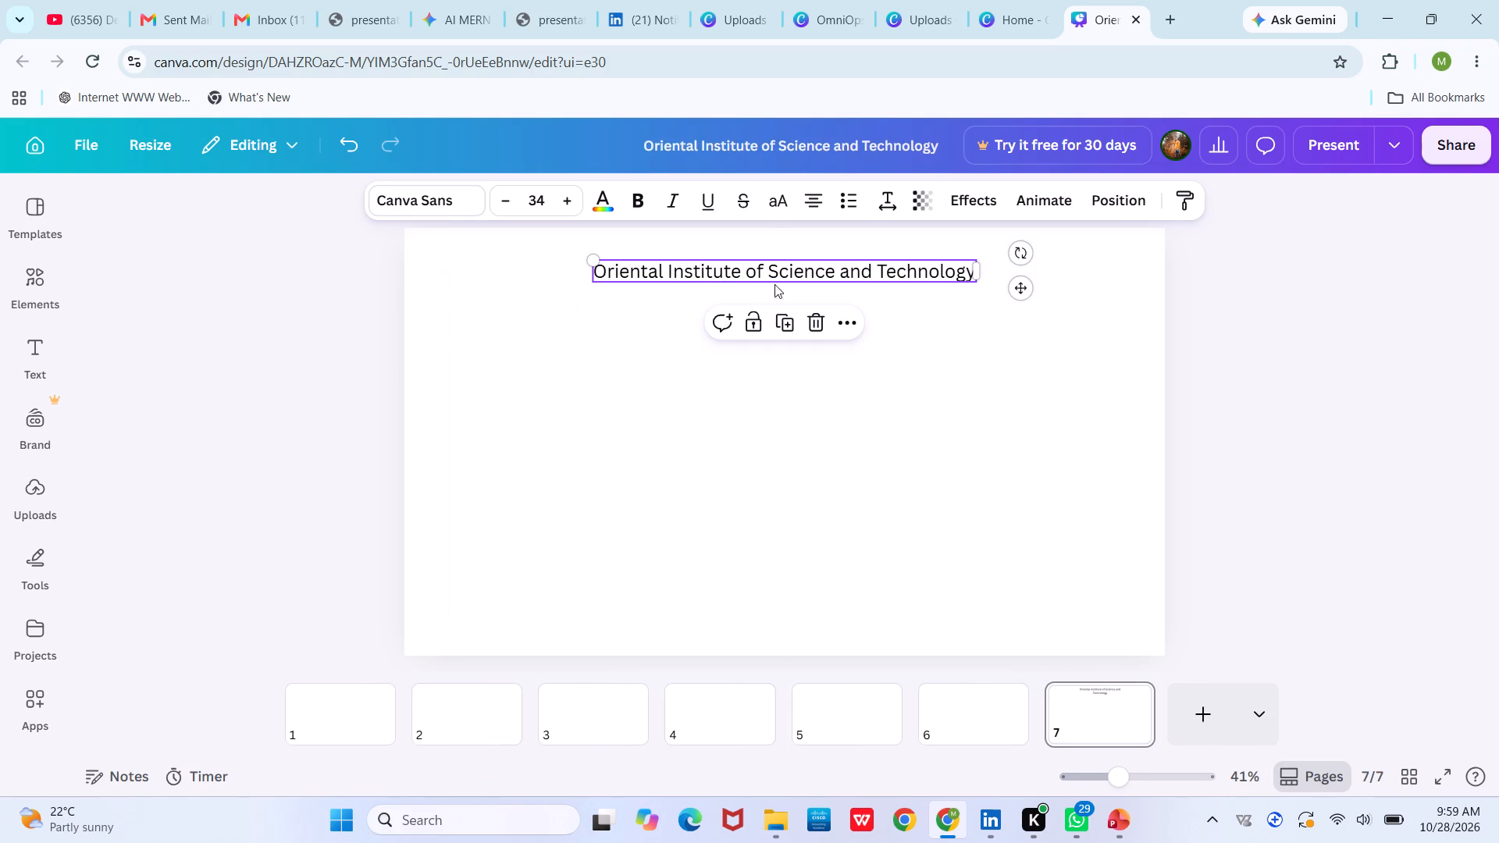
left_click(977, 268)
left_click_drag(974, 275, 977, 297)
triple_click(977, 297)
left_click_drag(977, 297, 976, 278)
Set the institute title's font to Times New Roman at size 42.
left_click(450, 195)
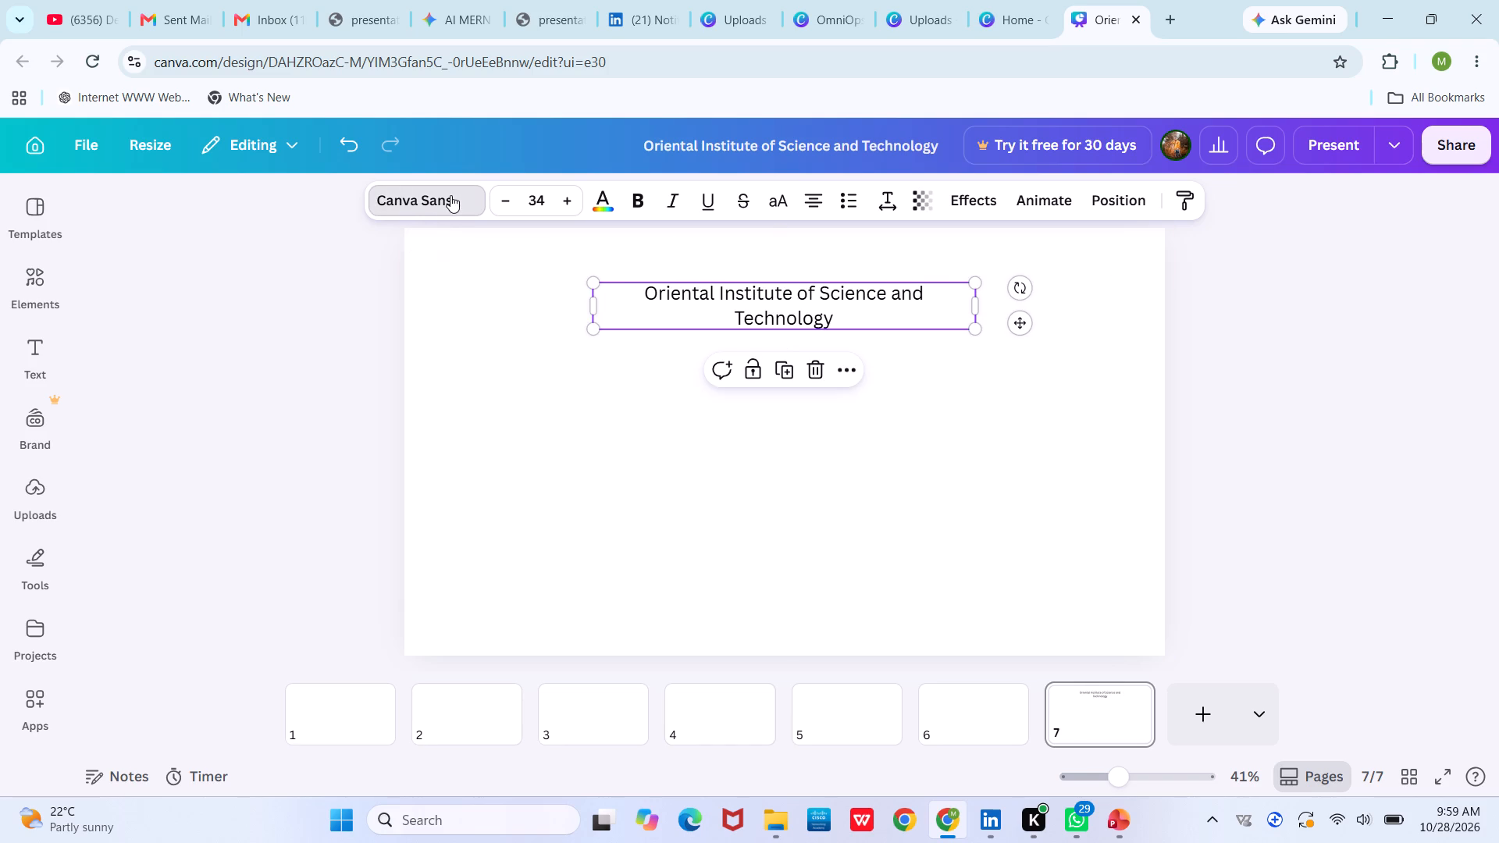
left_click(219, 354)
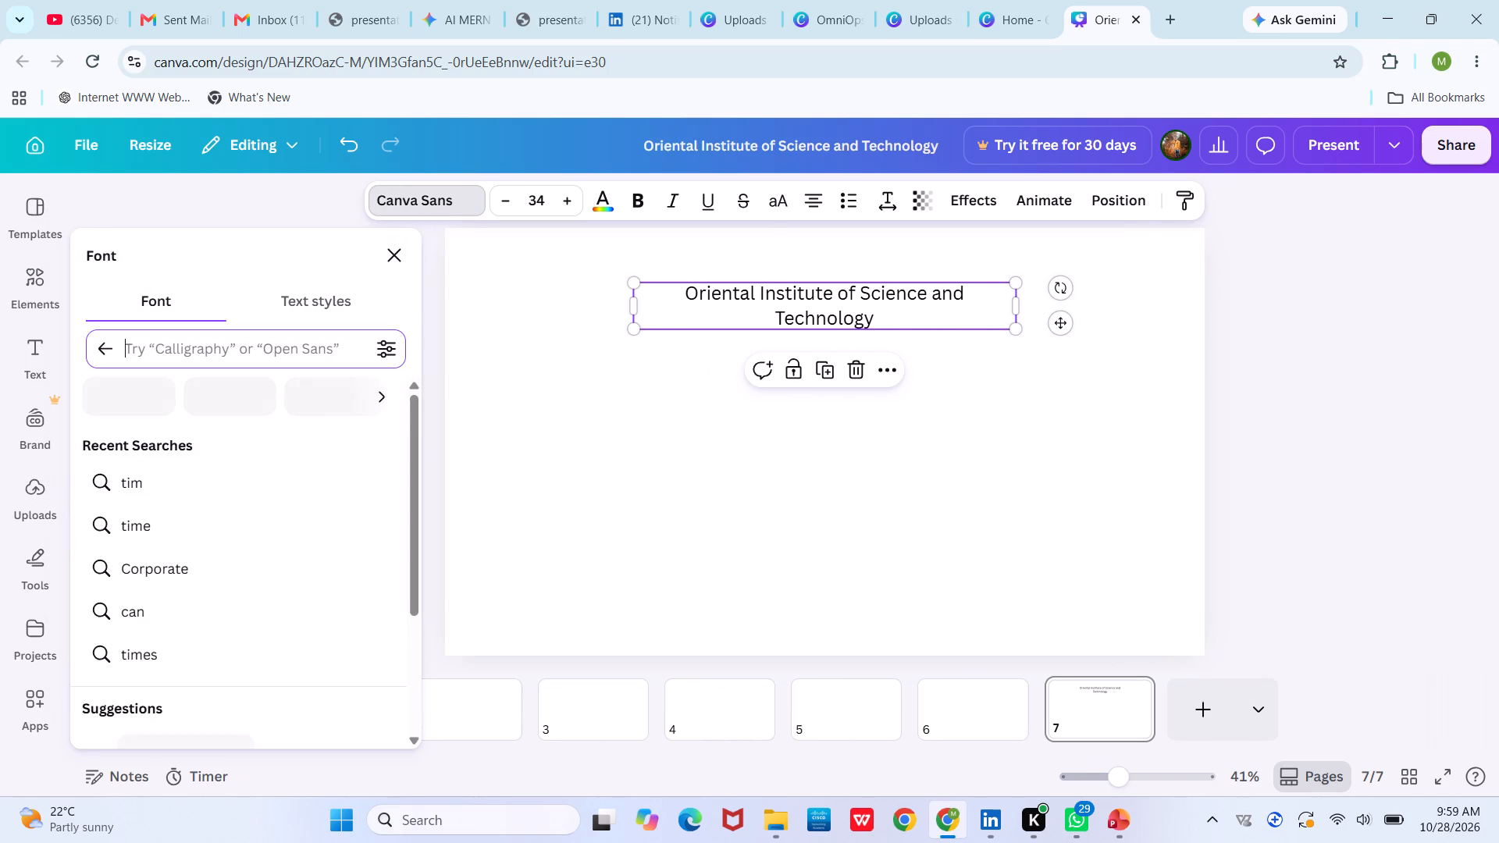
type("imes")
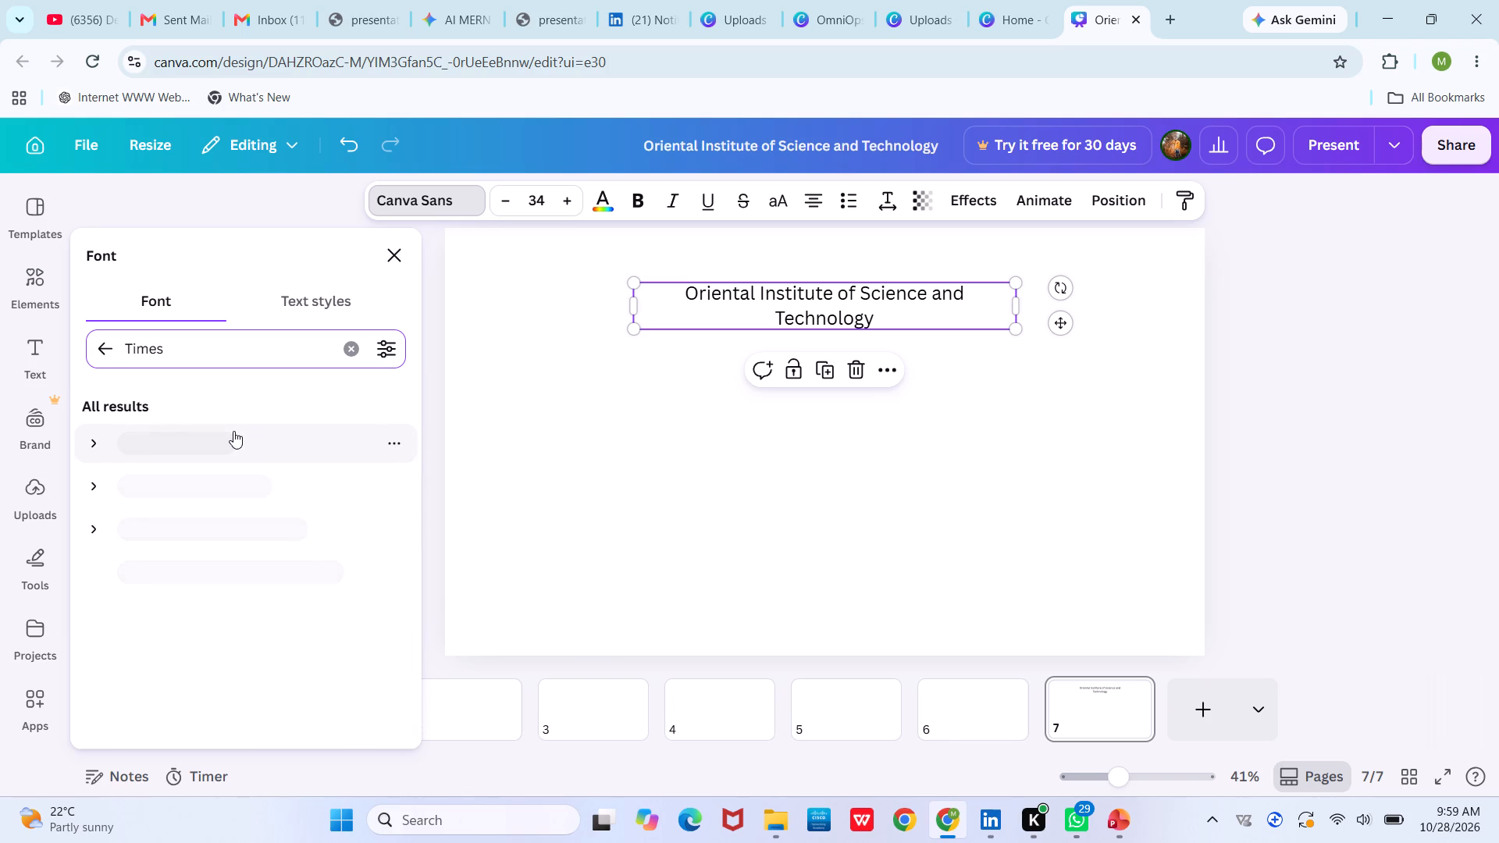
left_click(233, 431)
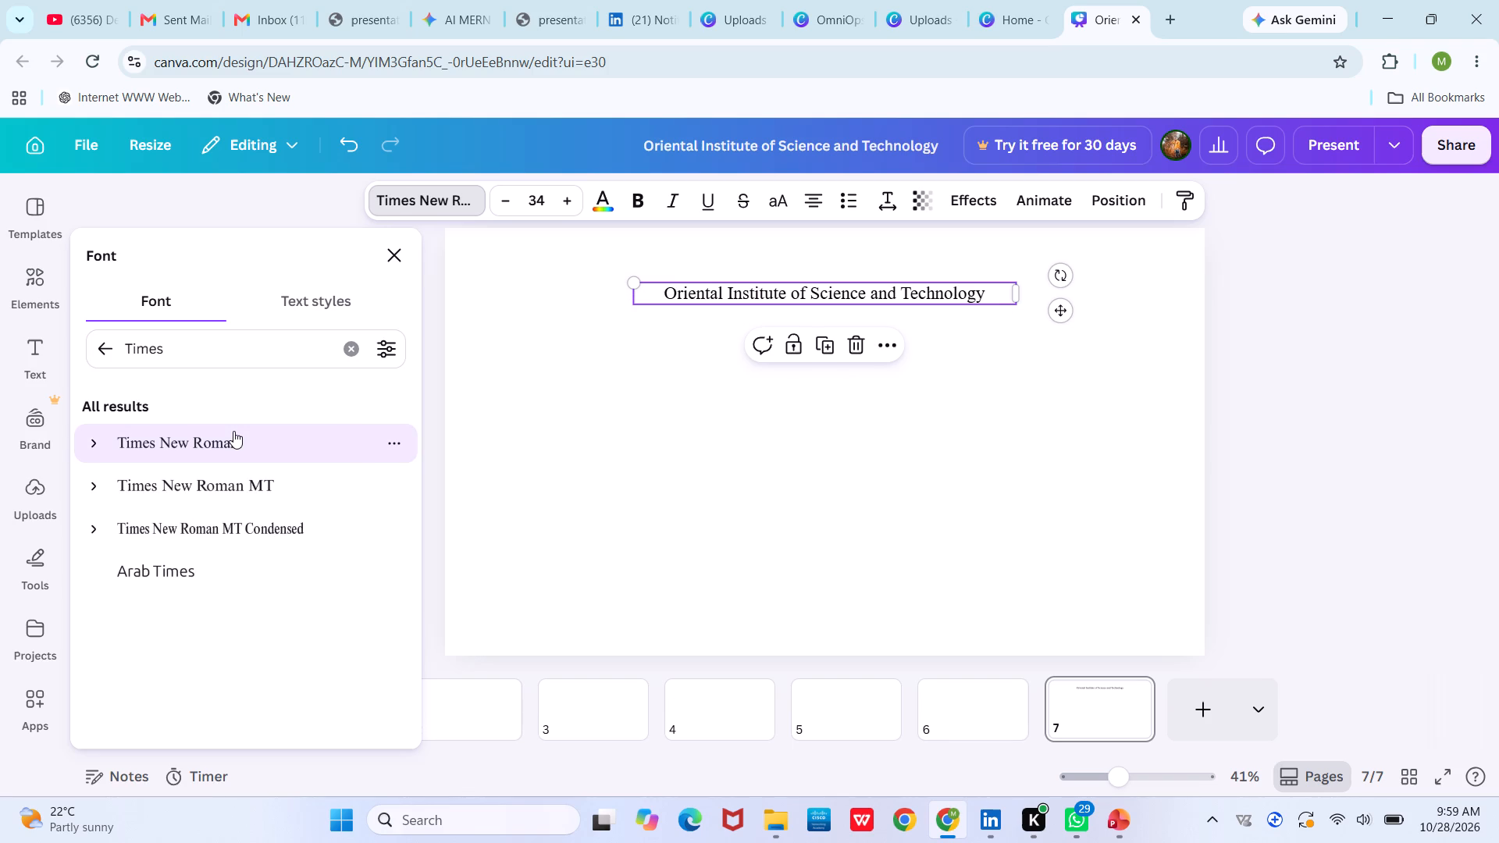
triple_click(575, 198)
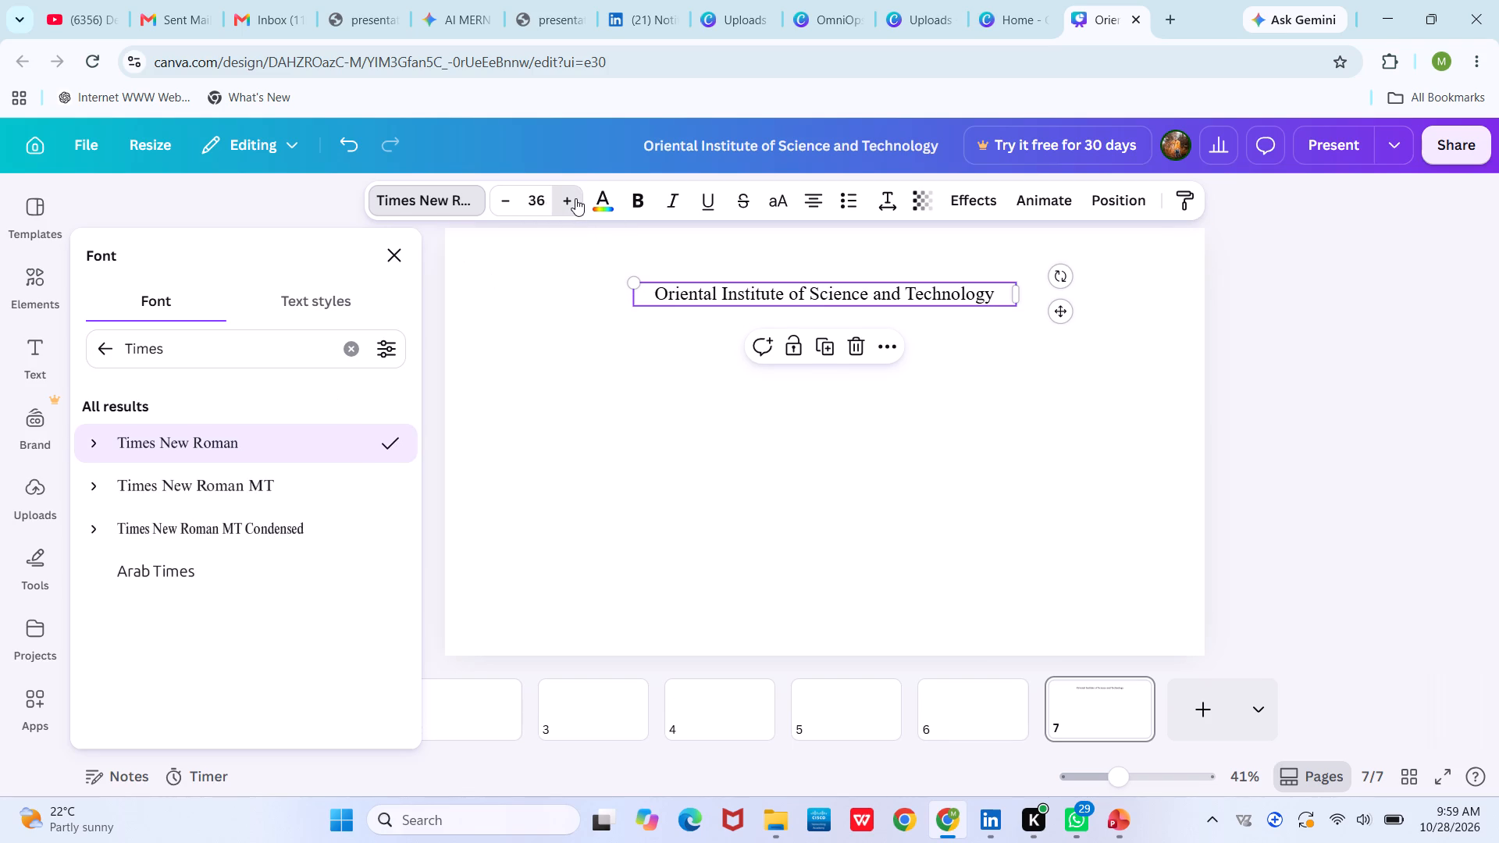
triple_click(575, 198)
double_click(575, 198)
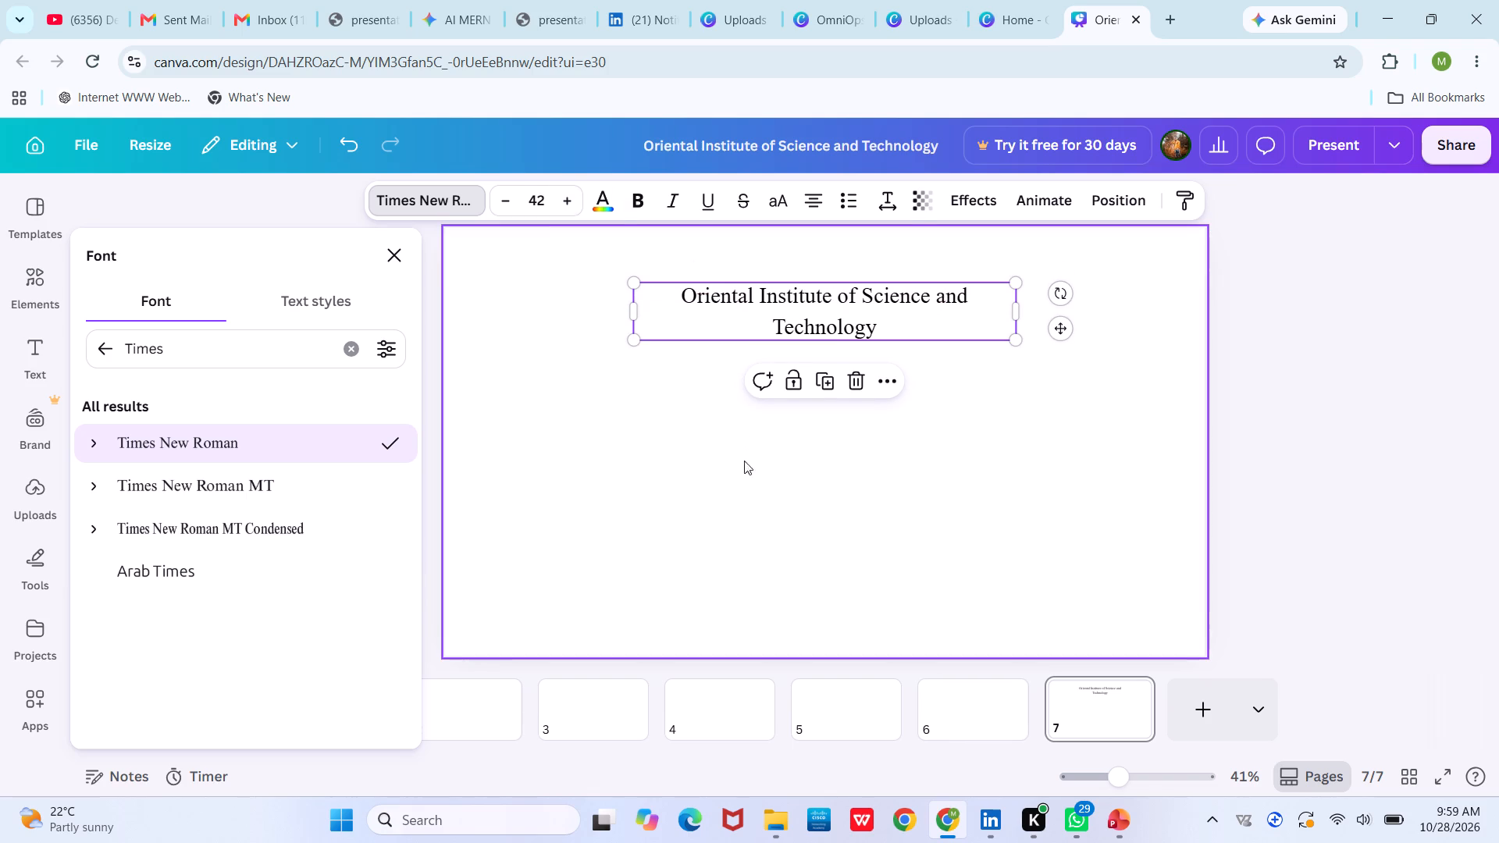
left_click(741, 476)
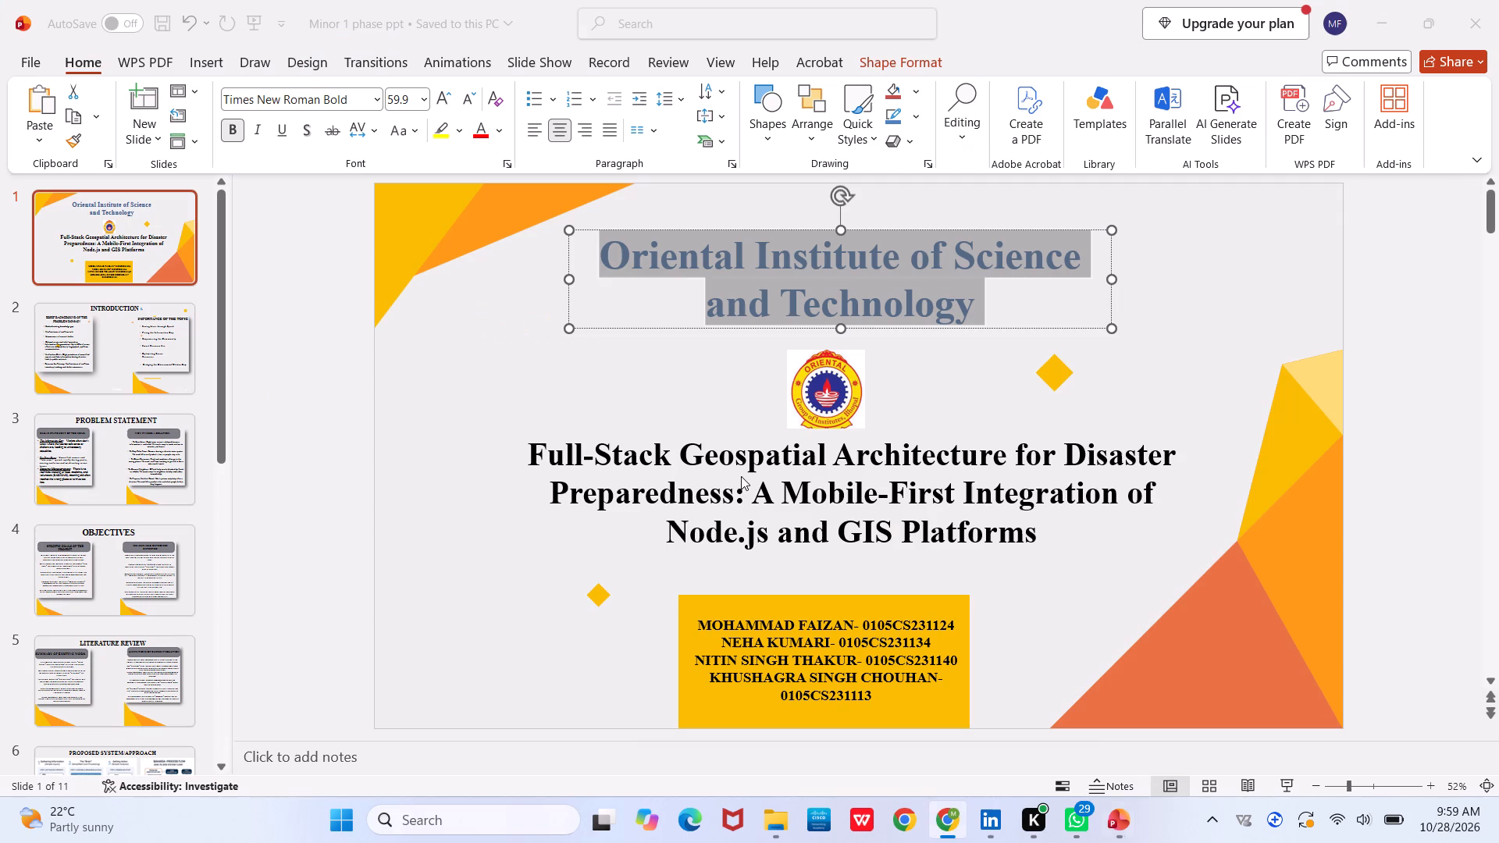
Copy the institute logo from slide 1 of the Minor 1 phase ppt in PowerPoint and paste it onto page 7 in Canva.
left_click(831, 379)
key("ctrl+c")
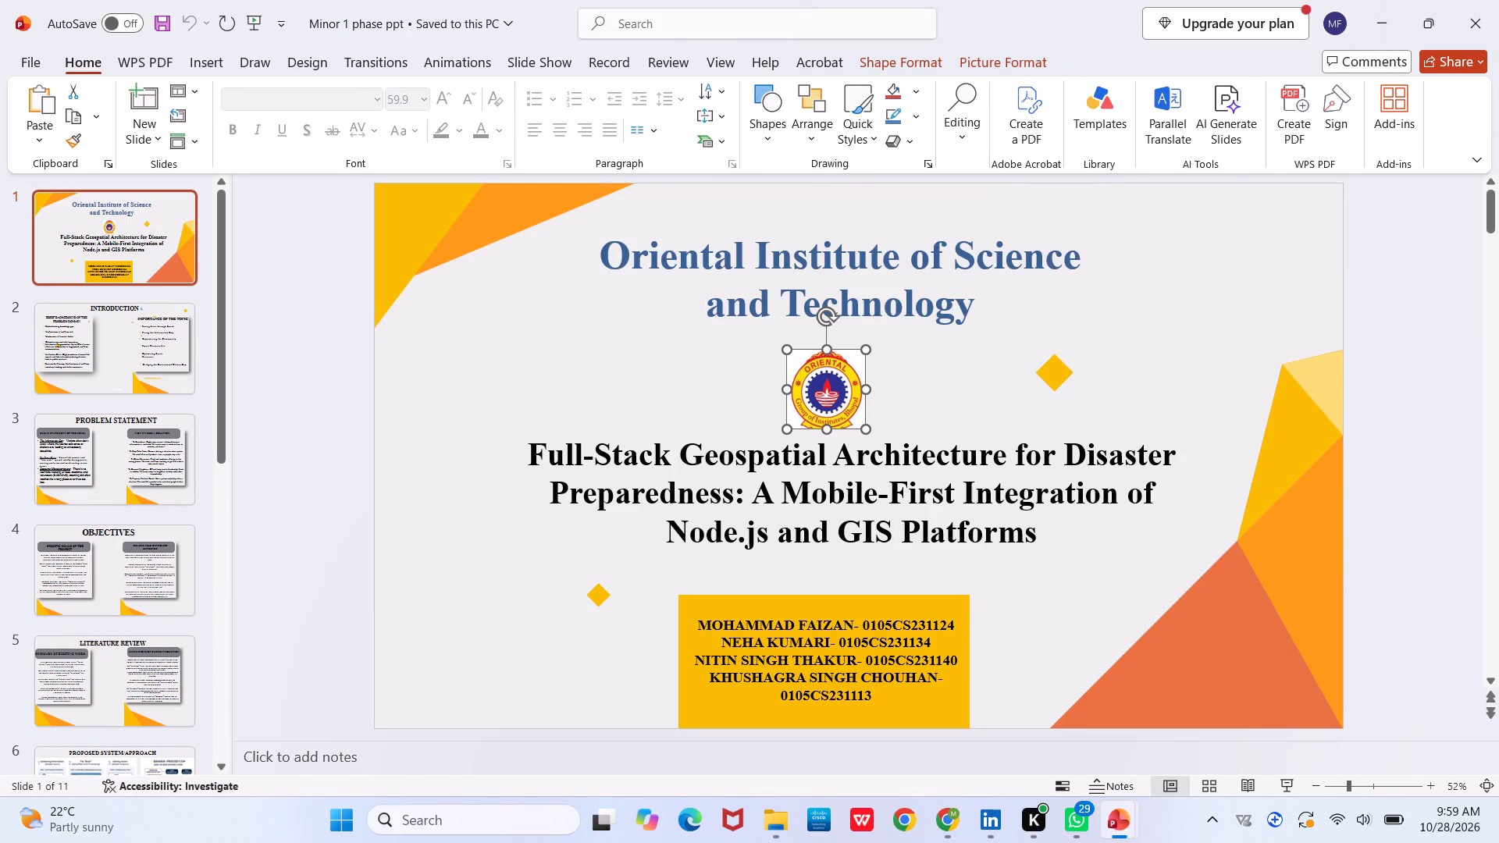
left_click(777, 419)
key("ctrl+v")
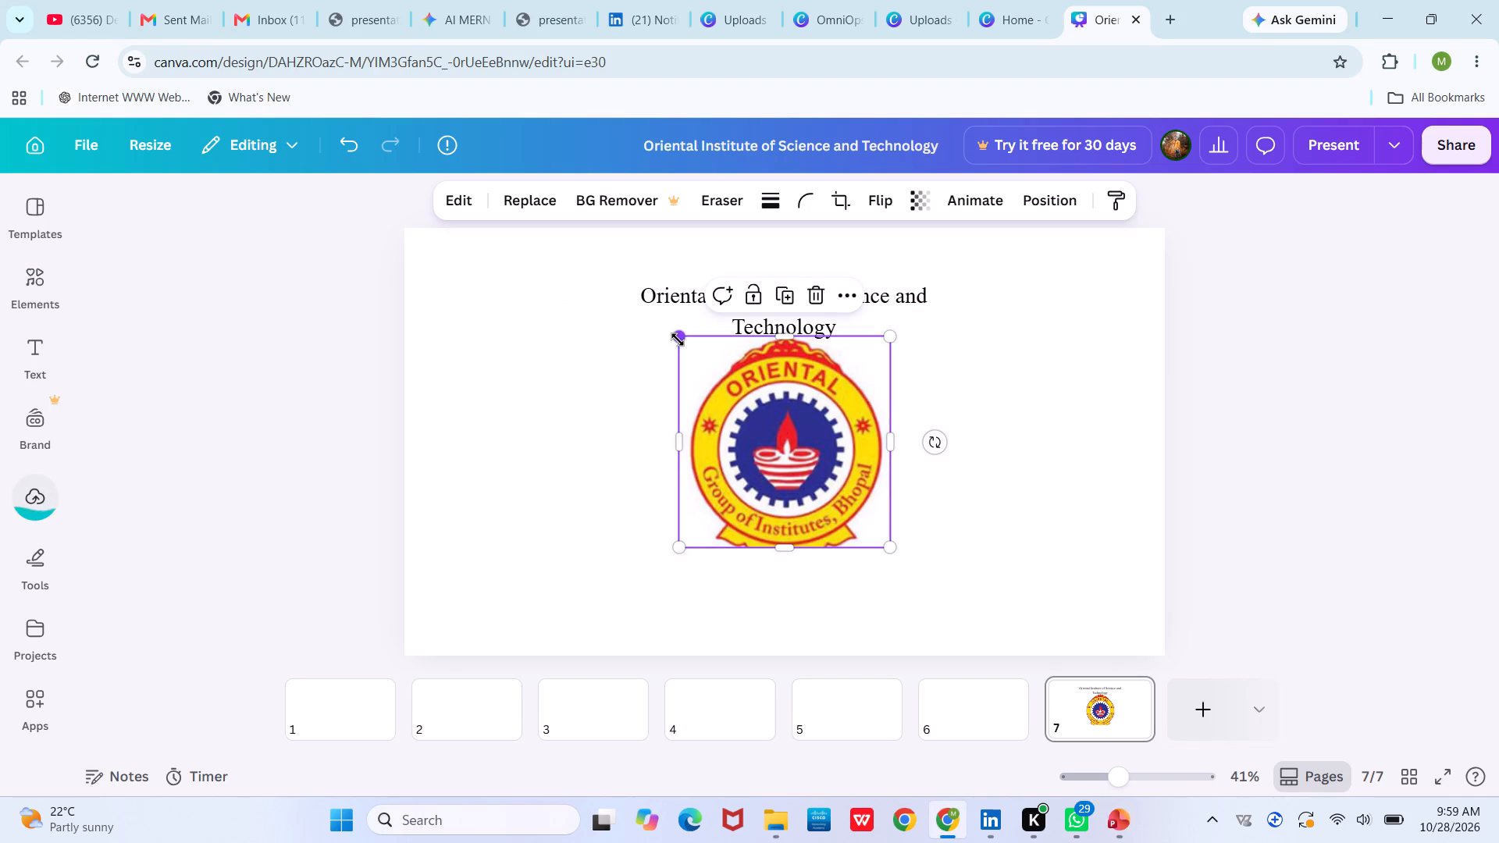
Shrink the pasted logo to less than half its size and centre it beneath the institute title.
left_click_drag(678, 340, 757, 421)
left_click_drag(760, 414, 801, 454)
left_click_drag(823, 473, 757, 397)
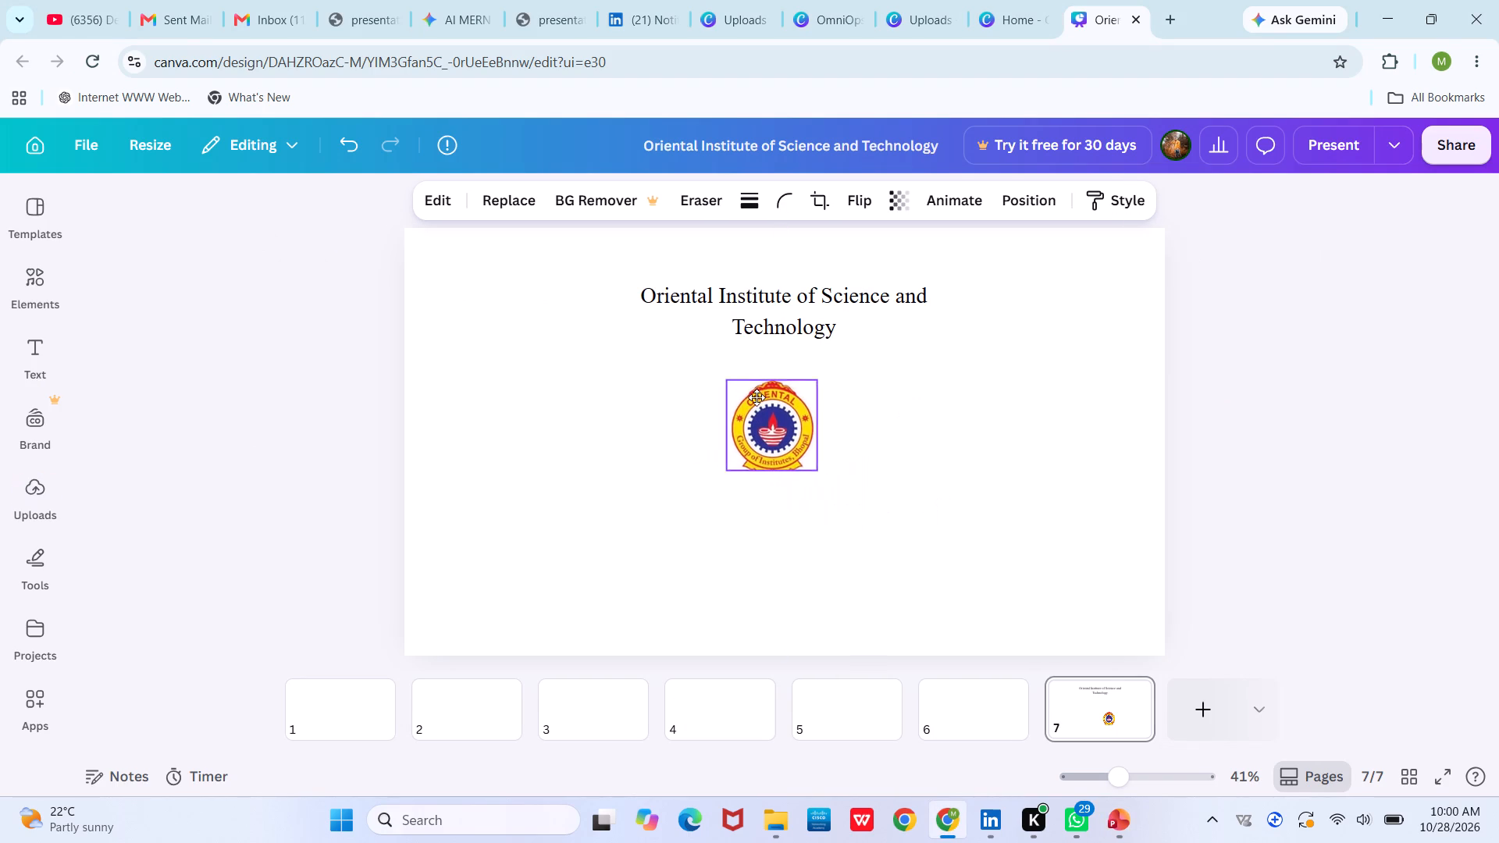
left_click_drag(757, 397, 758, 392)
Make the institute title on page 7 bold.
left_click(734, 290)
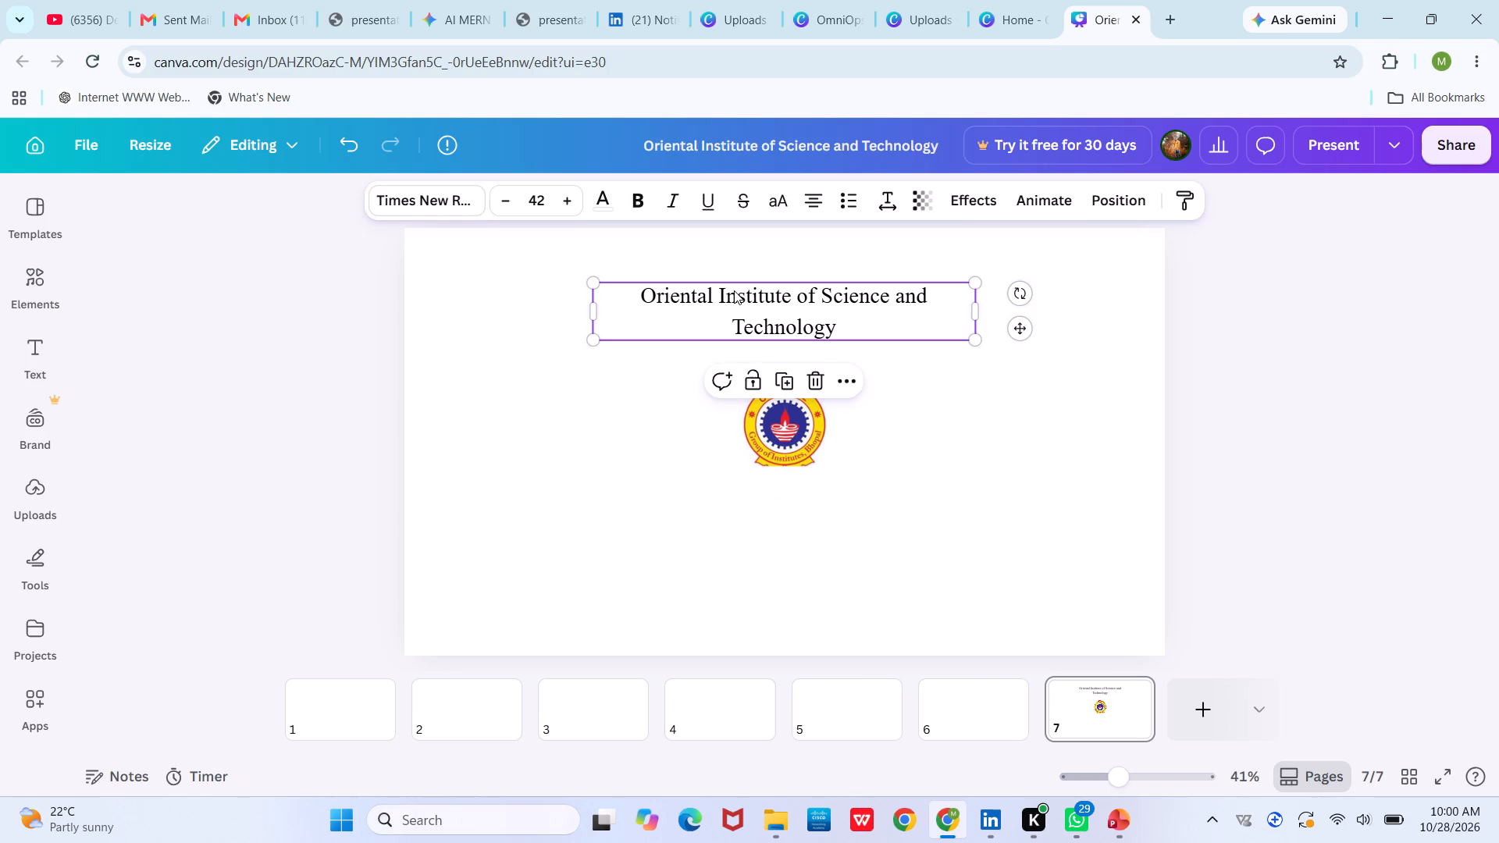
left_click(639, 197)
left_click(600, 211)
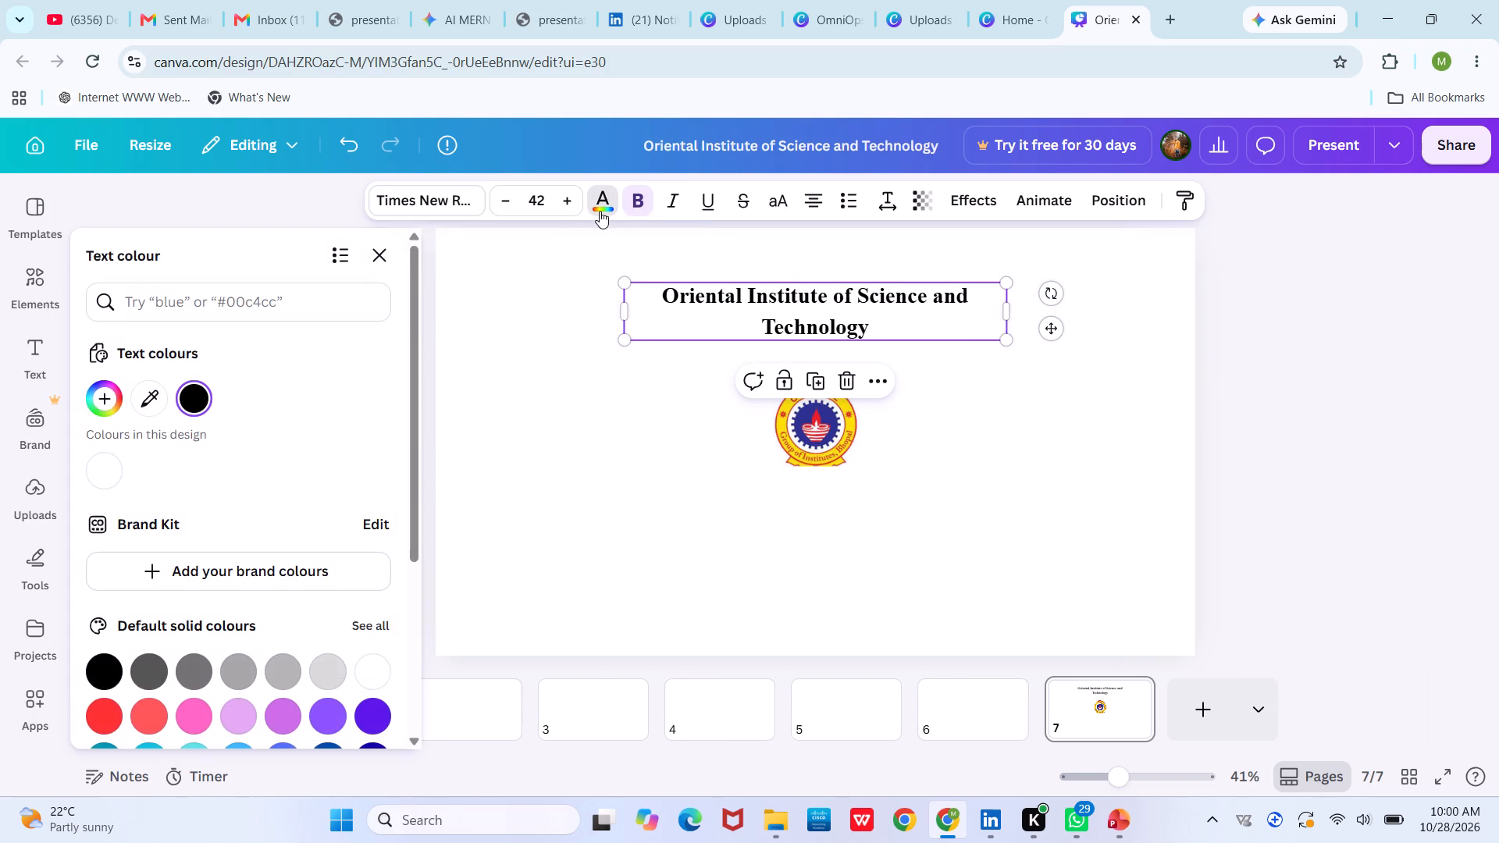
left_click(382, 259)
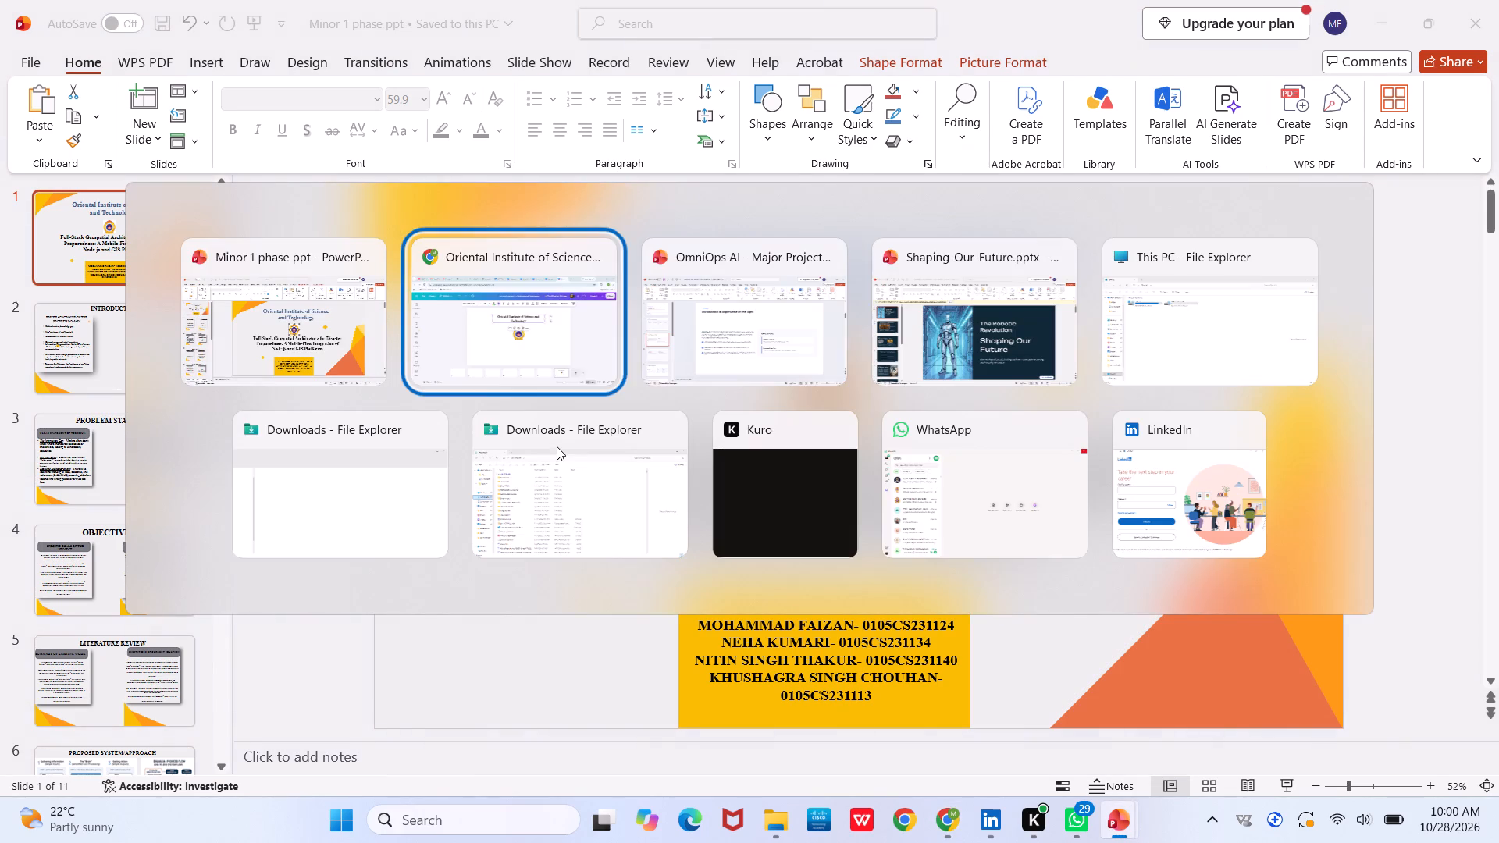
scroll(659, 448, "up", 16)
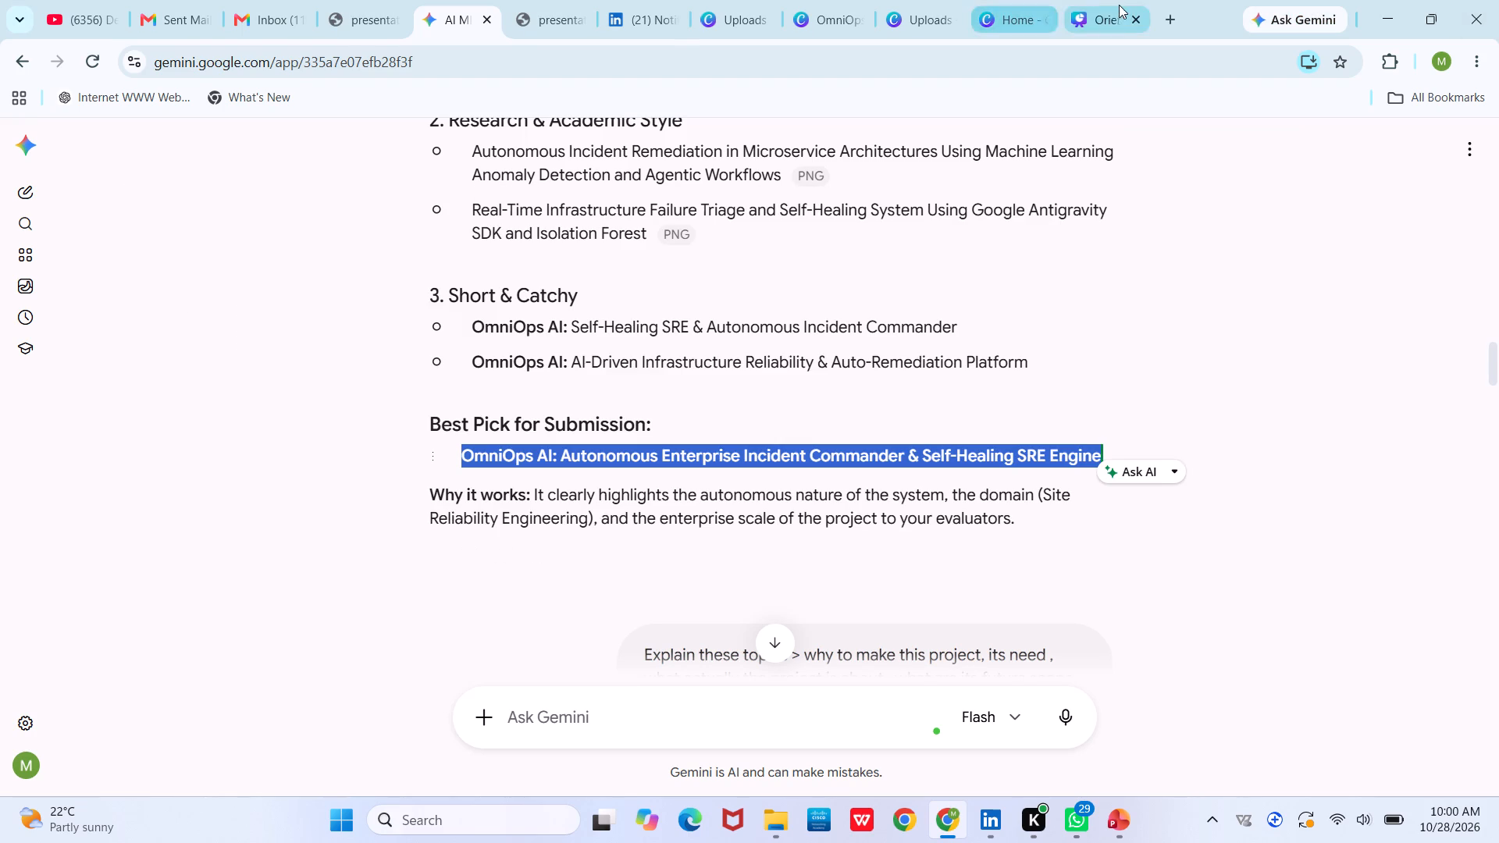
Paste the copied OmniOps AI project title onto page 7 of the Canva design and place it beneath the institute logo.
left_click(1120, 5)
left_click(700, 557)
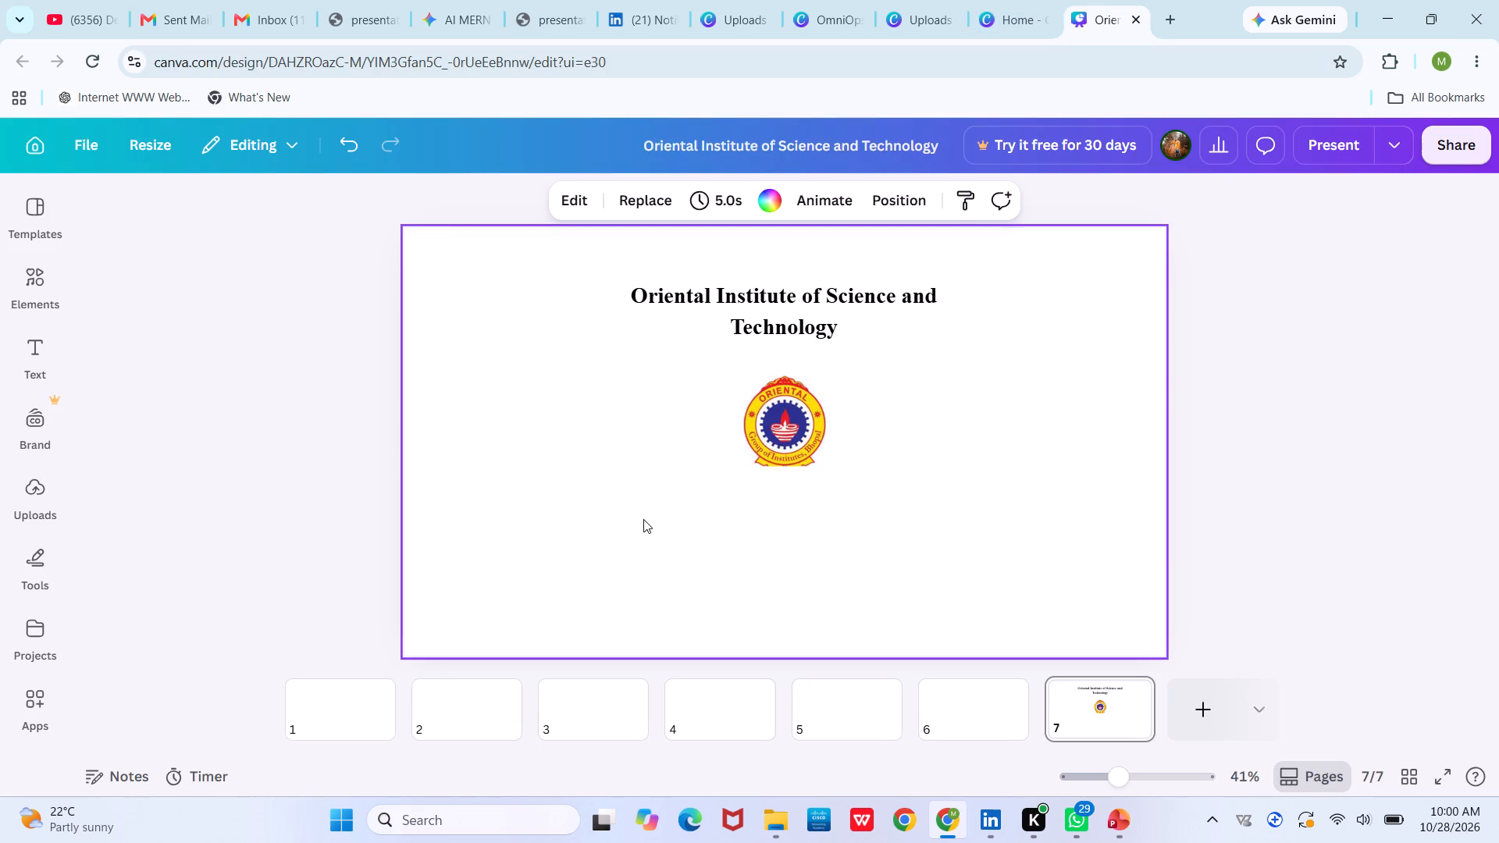
key("ctrl+v")
left_click_drag(746, 454, 745, 512)
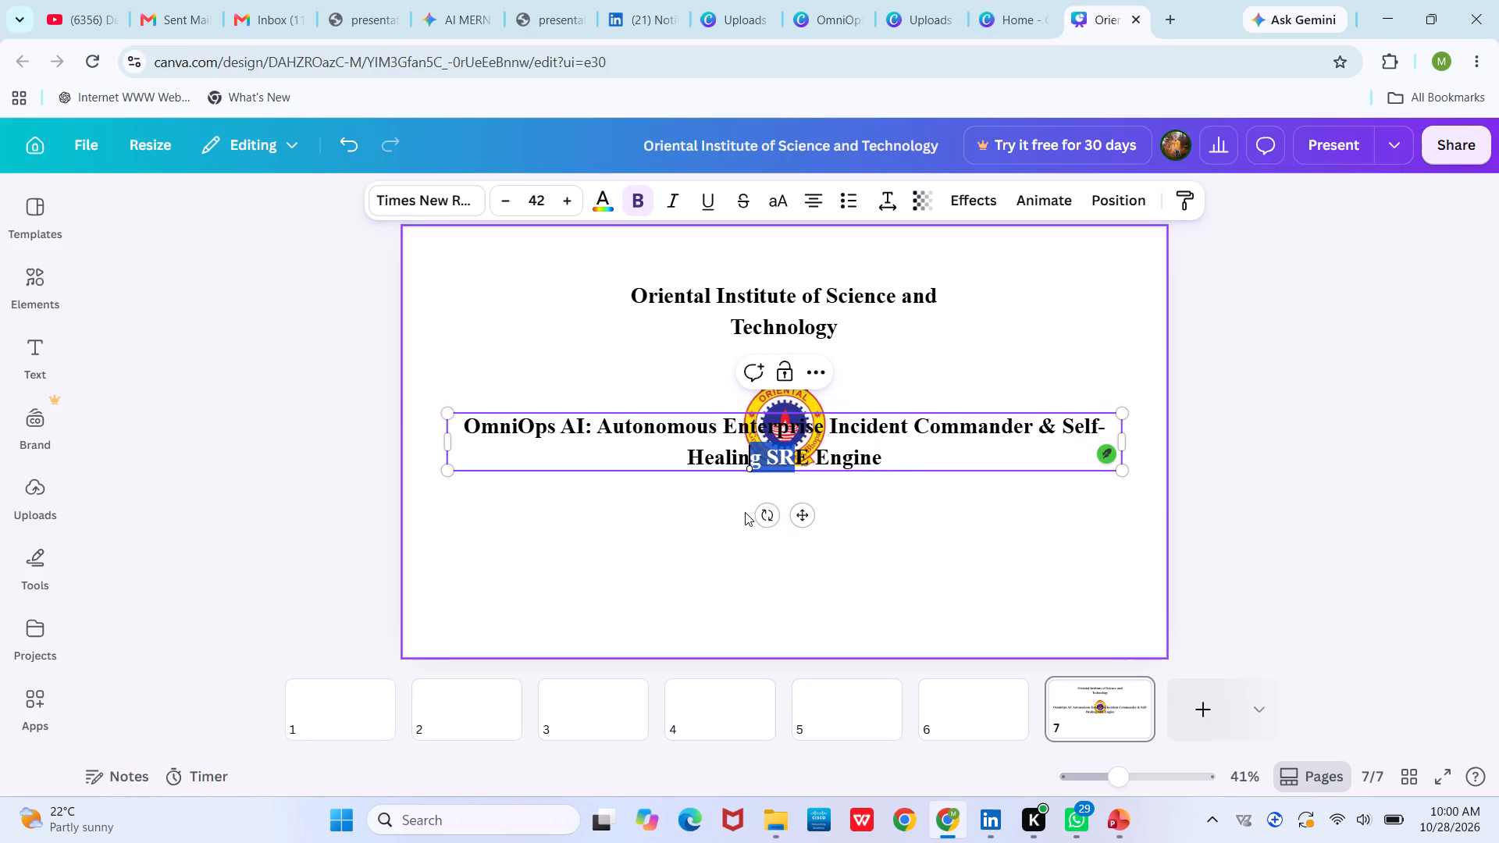
left_click_drag(745, 512, 744, 513)
left_click(679, 522)
left_click_drag(785, 418, 804, 483)
Move the institute title, the logo and the project title higher on page 7, keeping their order.
left_click_drag(771, 318, 762, 286)
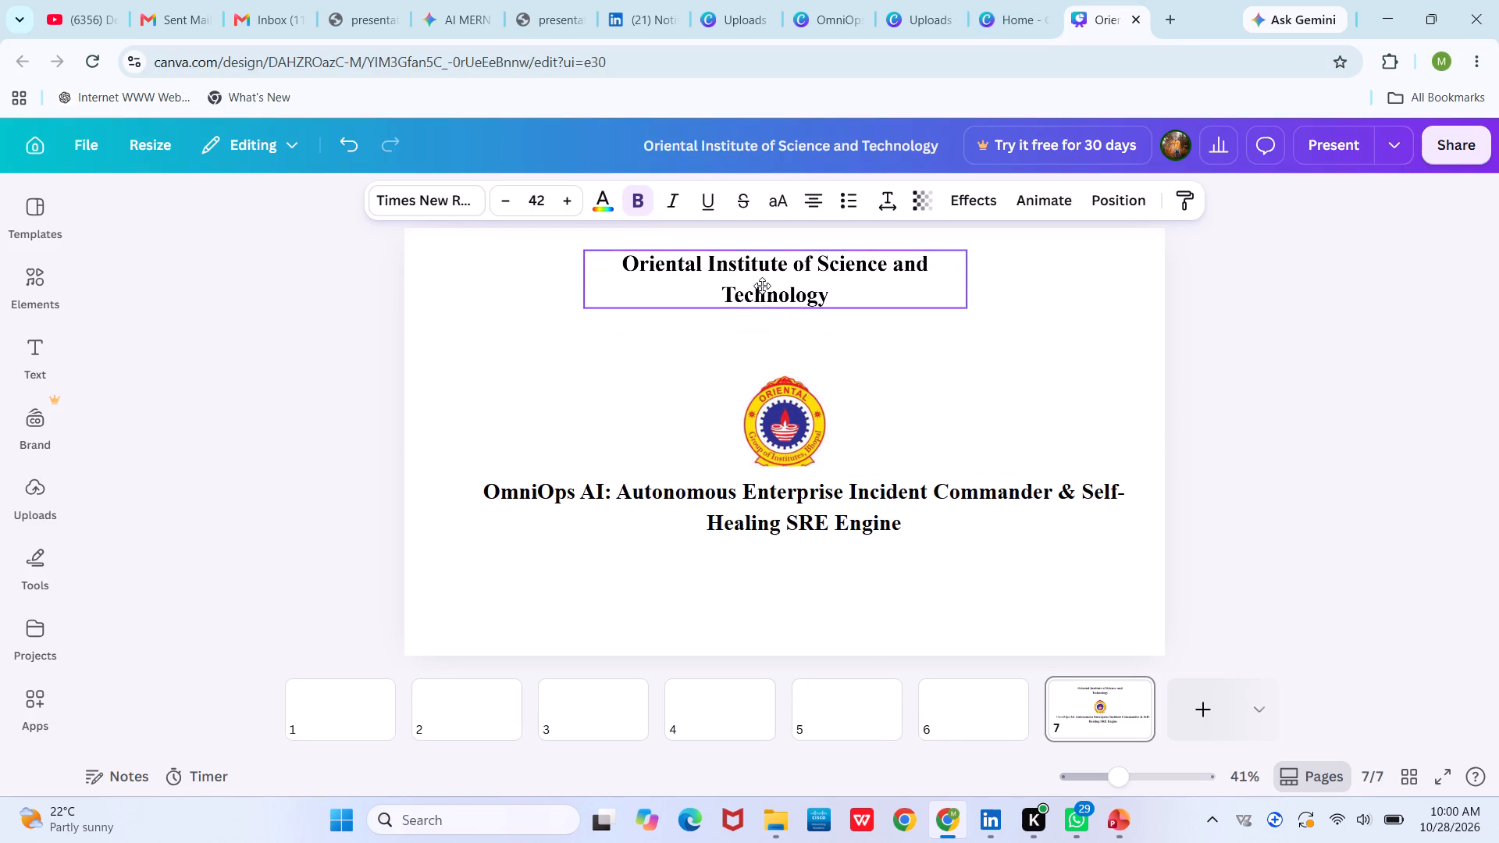
left_click_drag(762, 286, 764, 285)
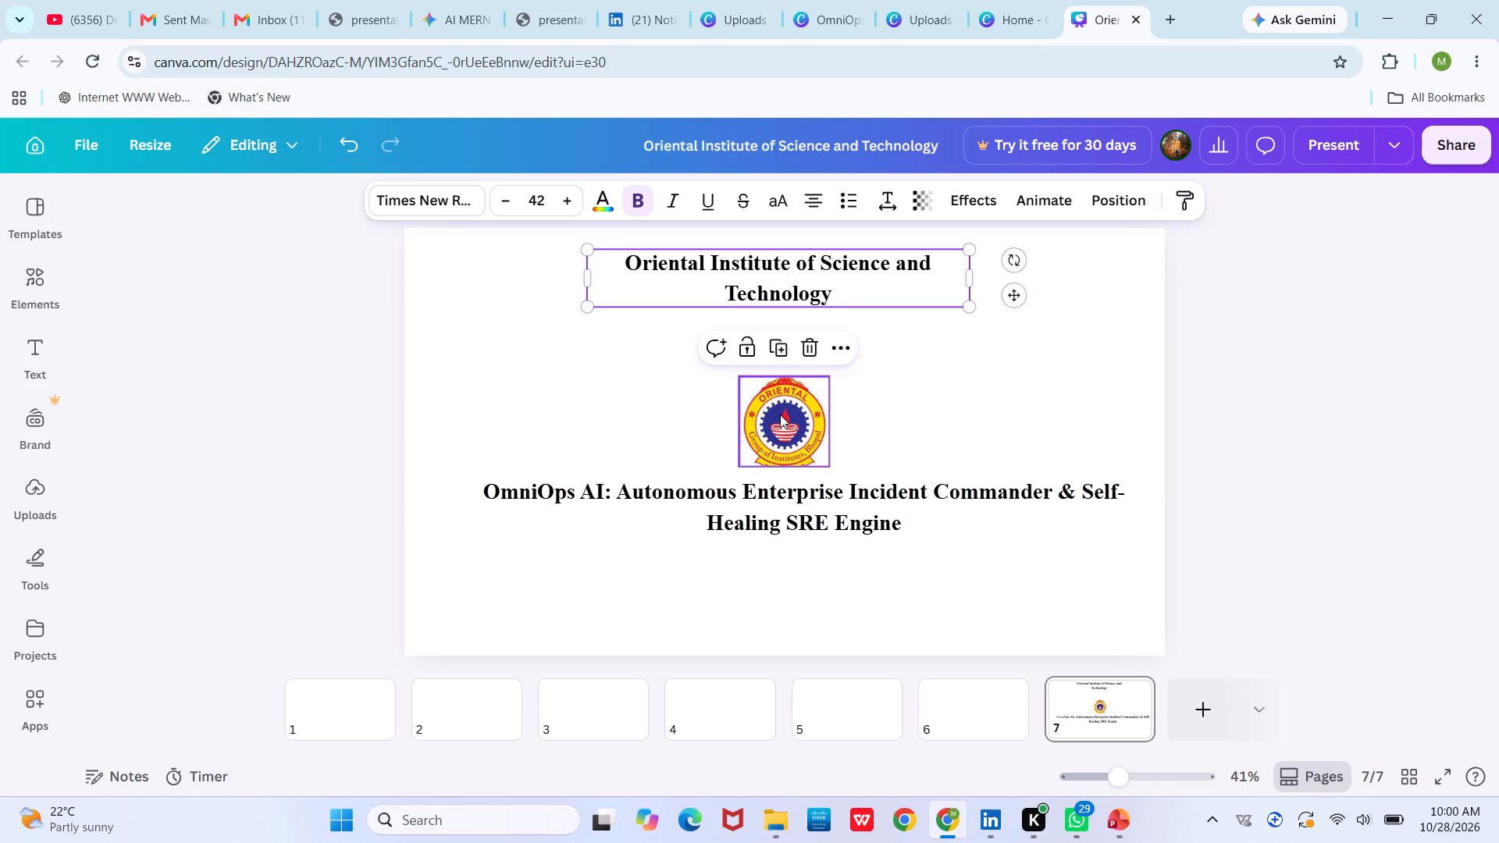
left_click_drag(780, 414, 767, 362)
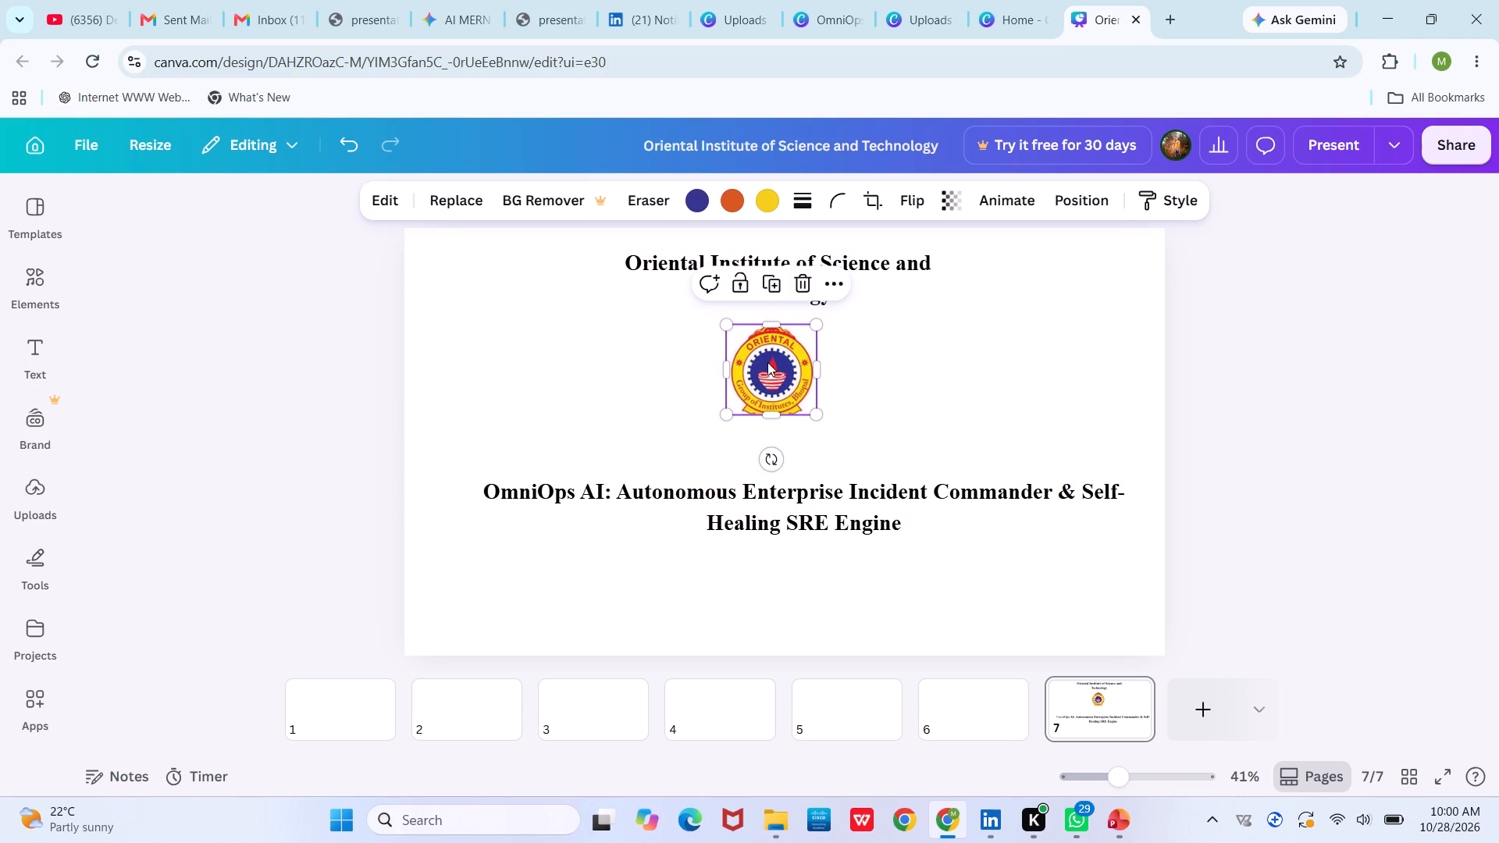
left_click_drag(799, 503, 798, 459)
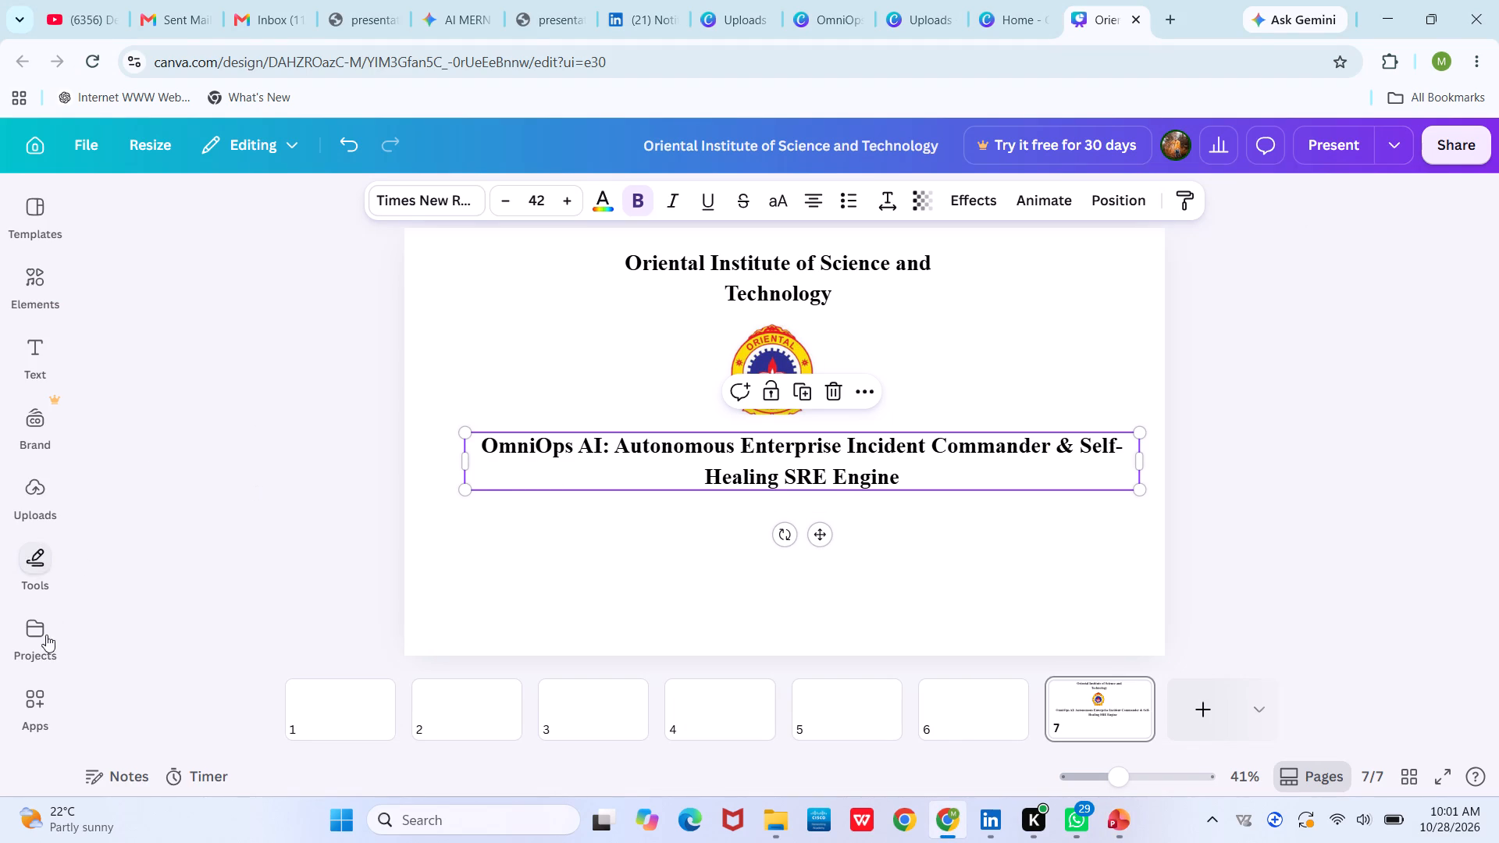
Add a text box reading "Major project - phase 1" directly beneath the project title.
left_click(33, 293)
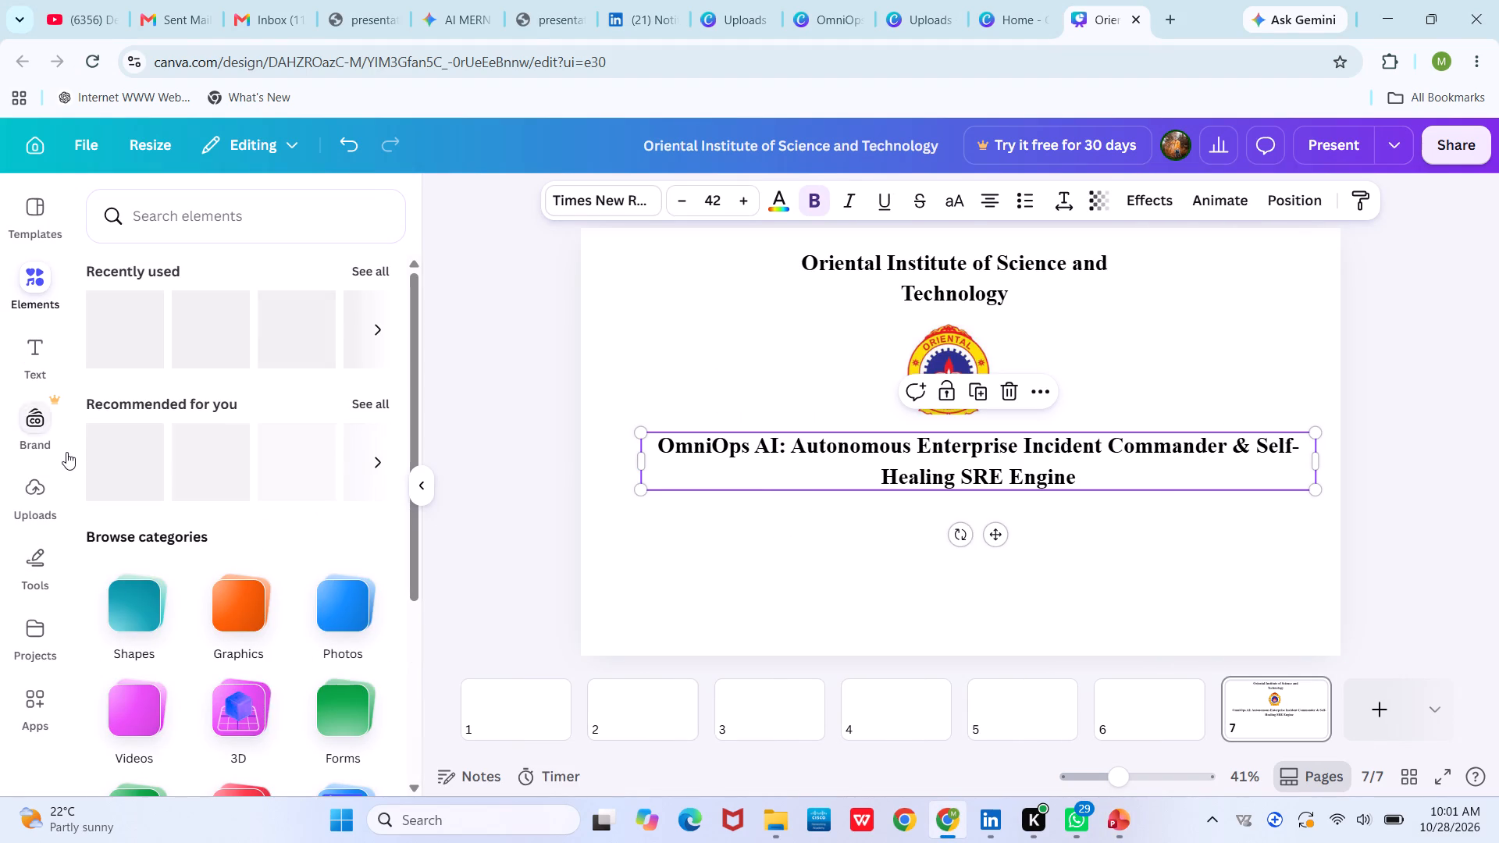
left_click(25, 369)
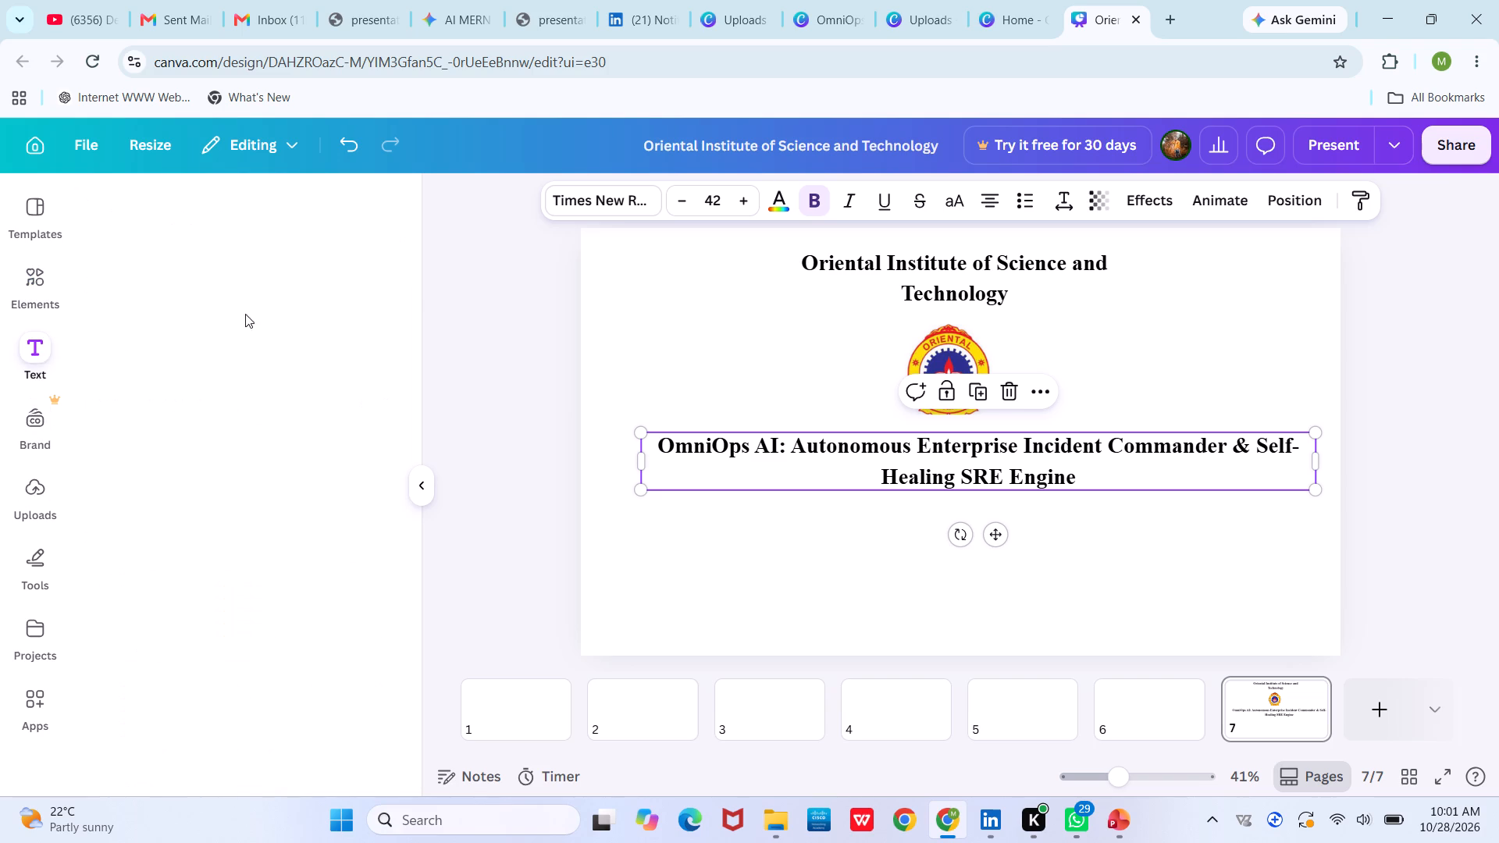
left_click(297, 287)
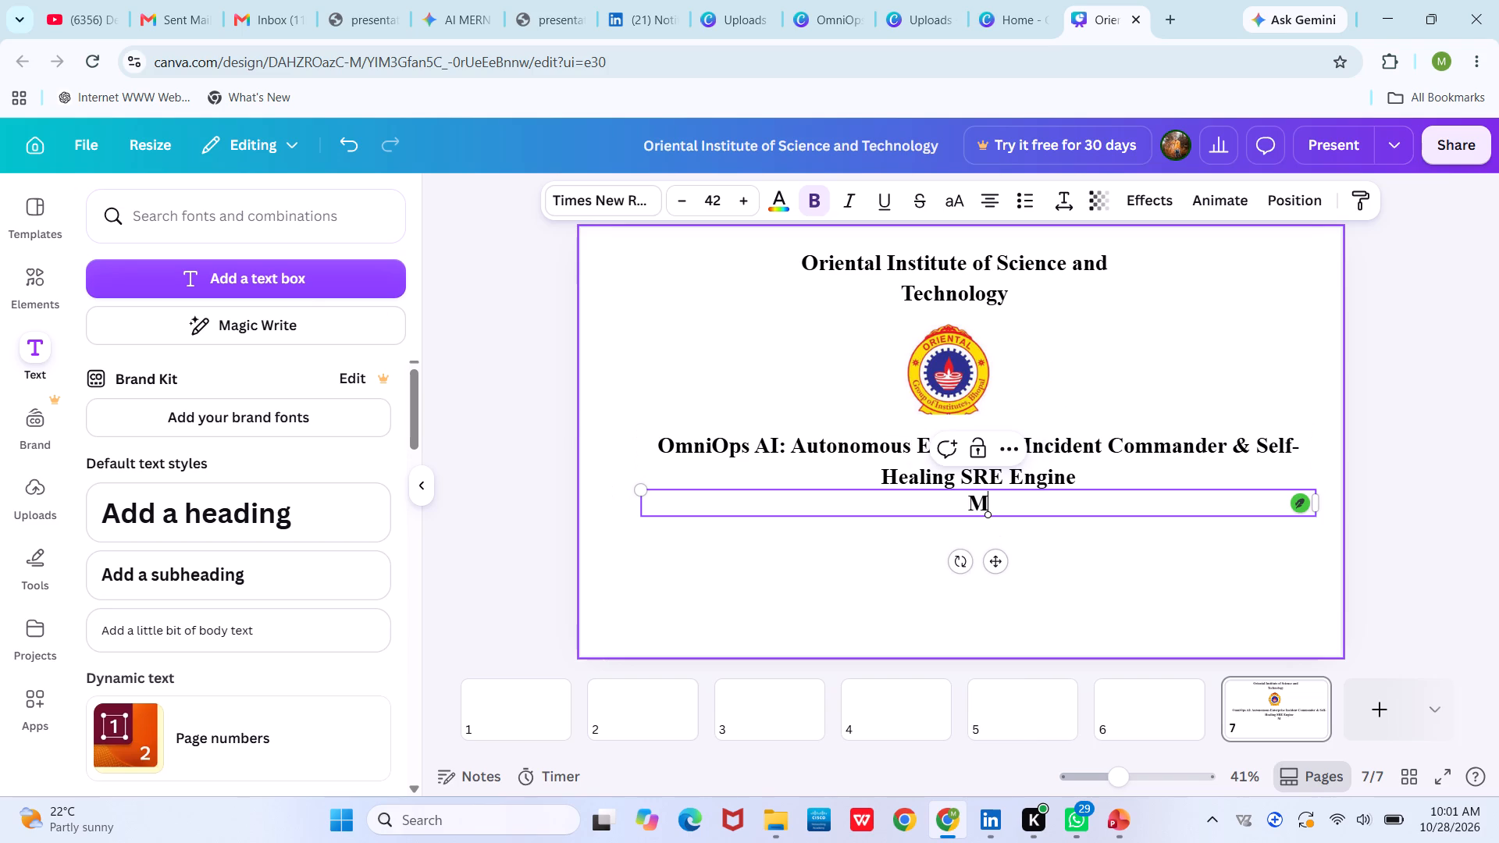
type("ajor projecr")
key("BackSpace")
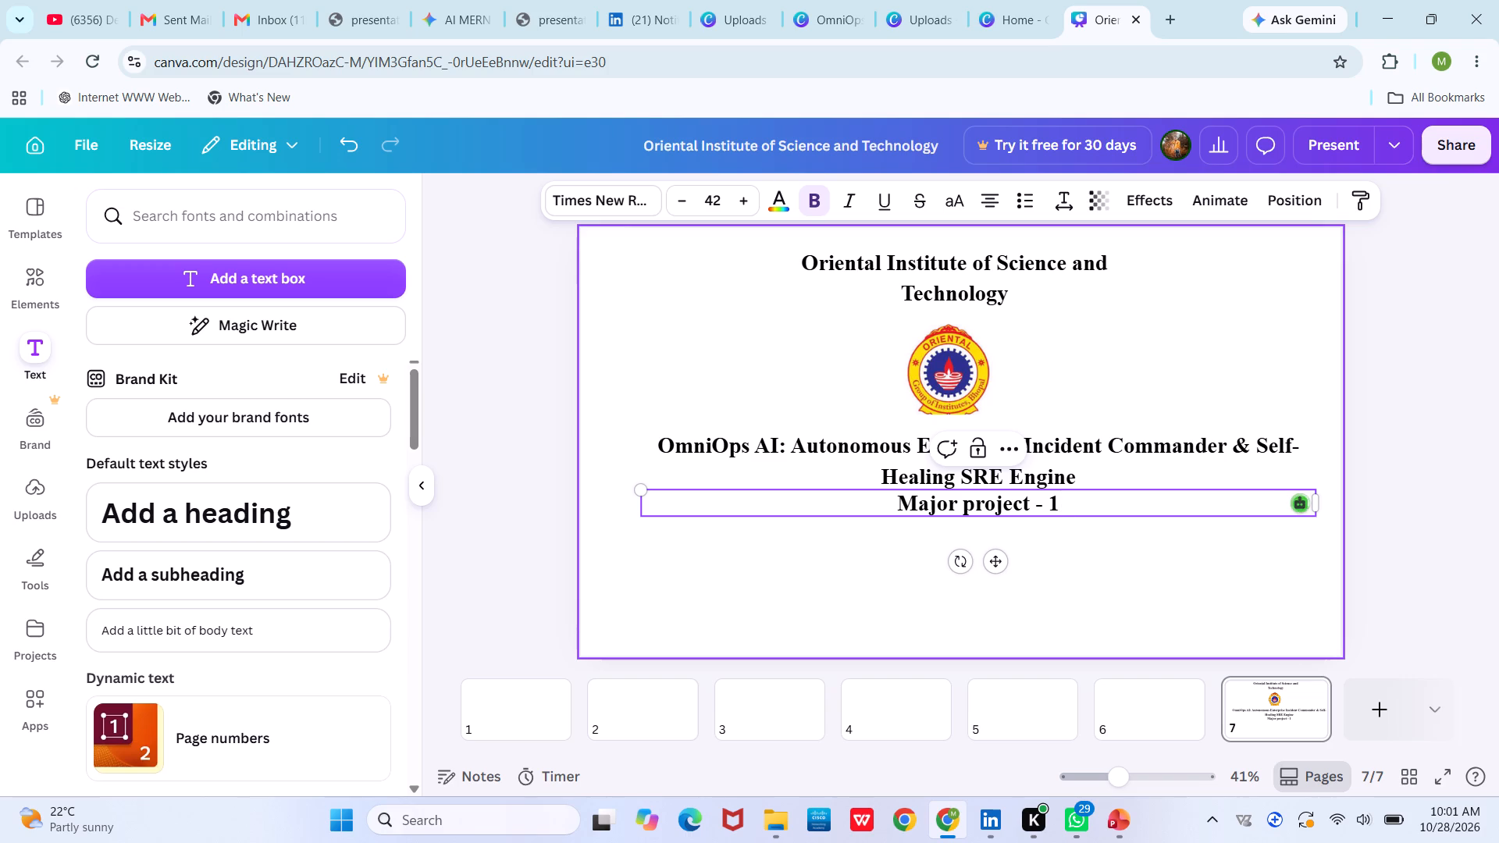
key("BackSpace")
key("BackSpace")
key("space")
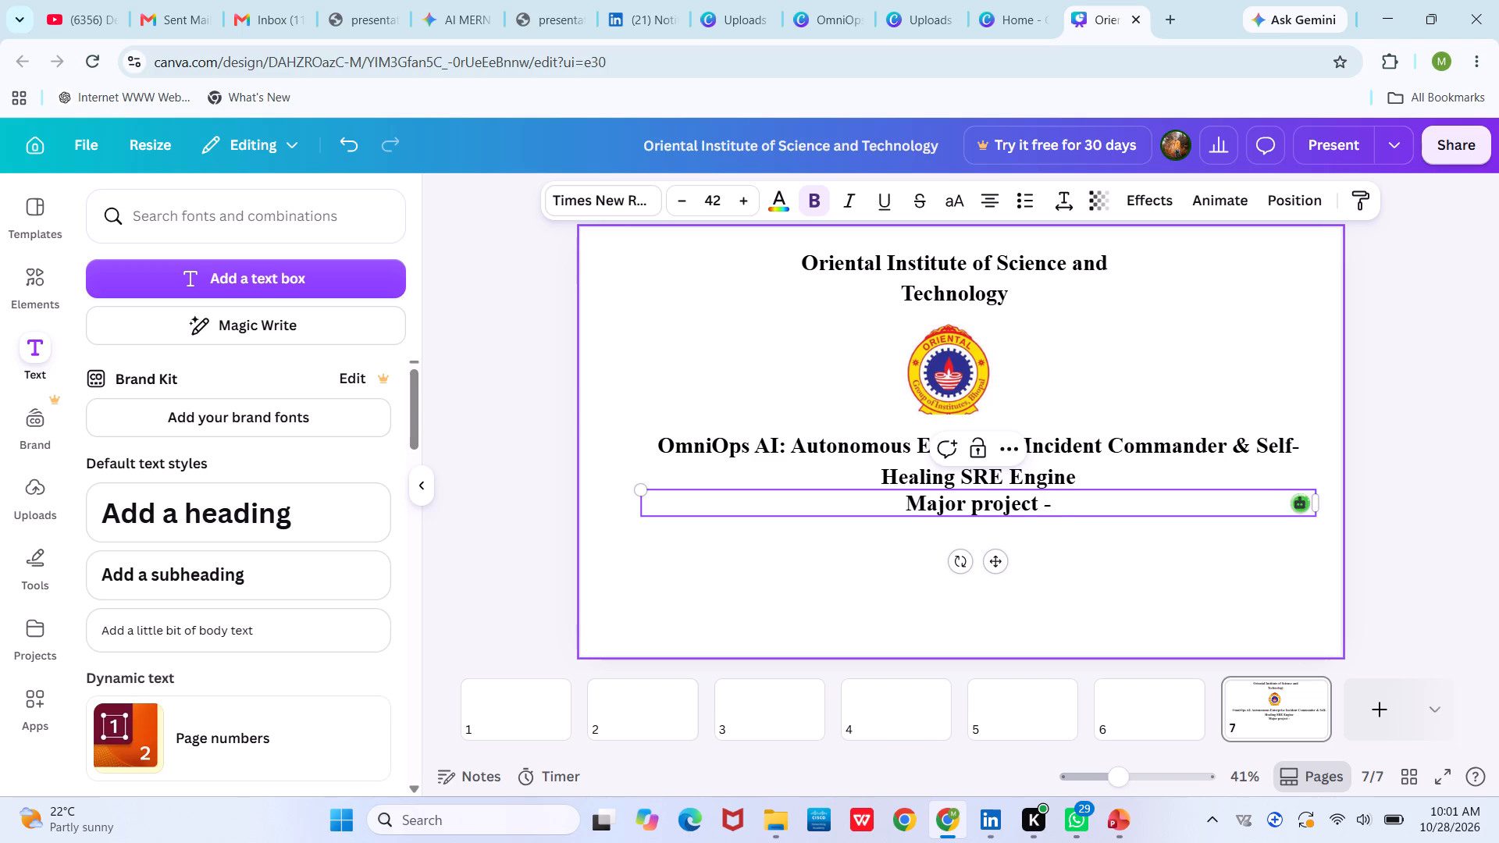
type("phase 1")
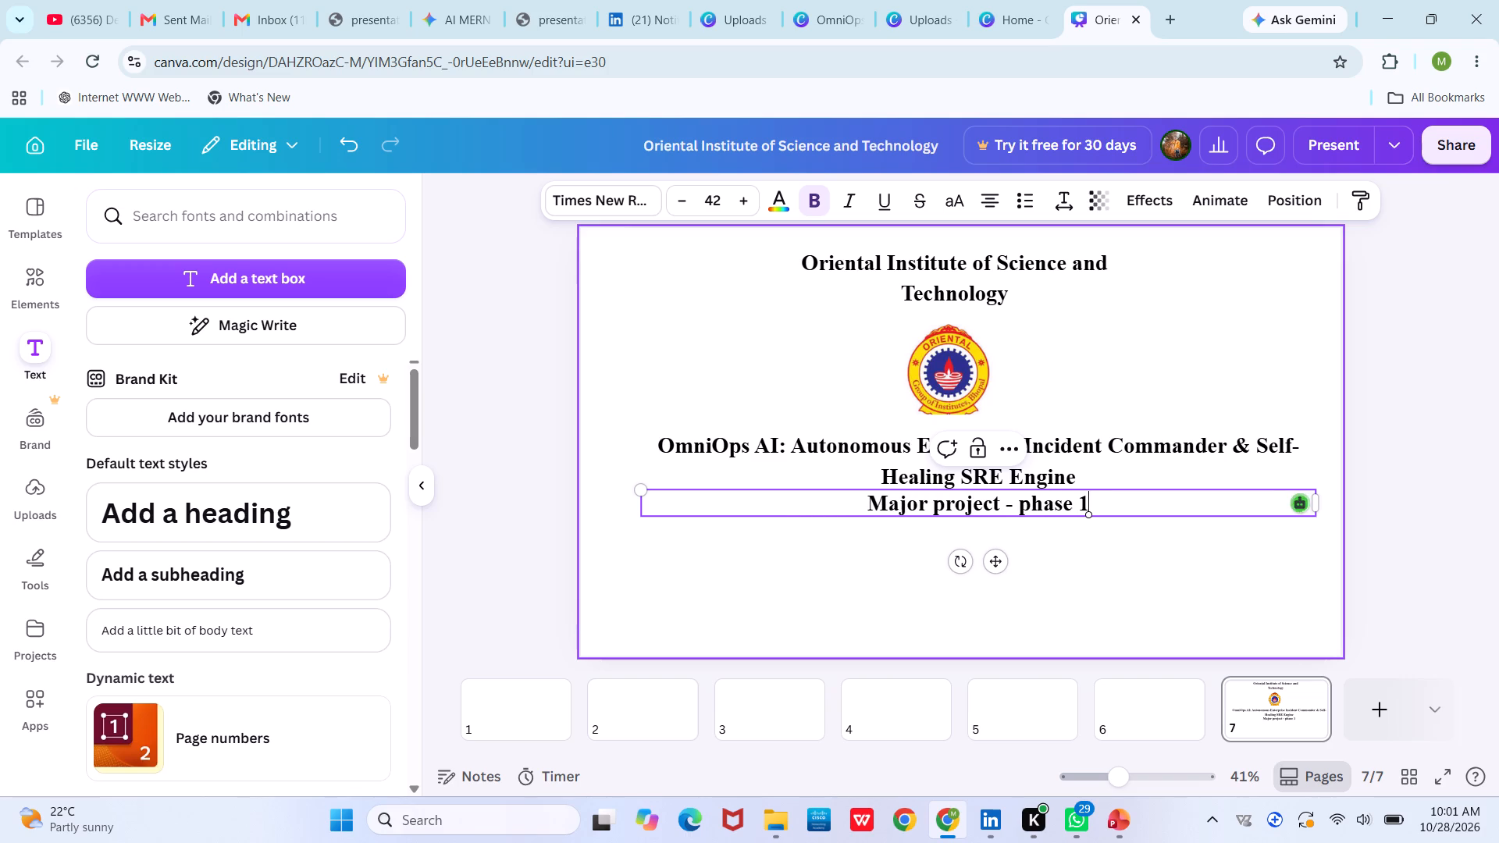
left_click(733, 596)
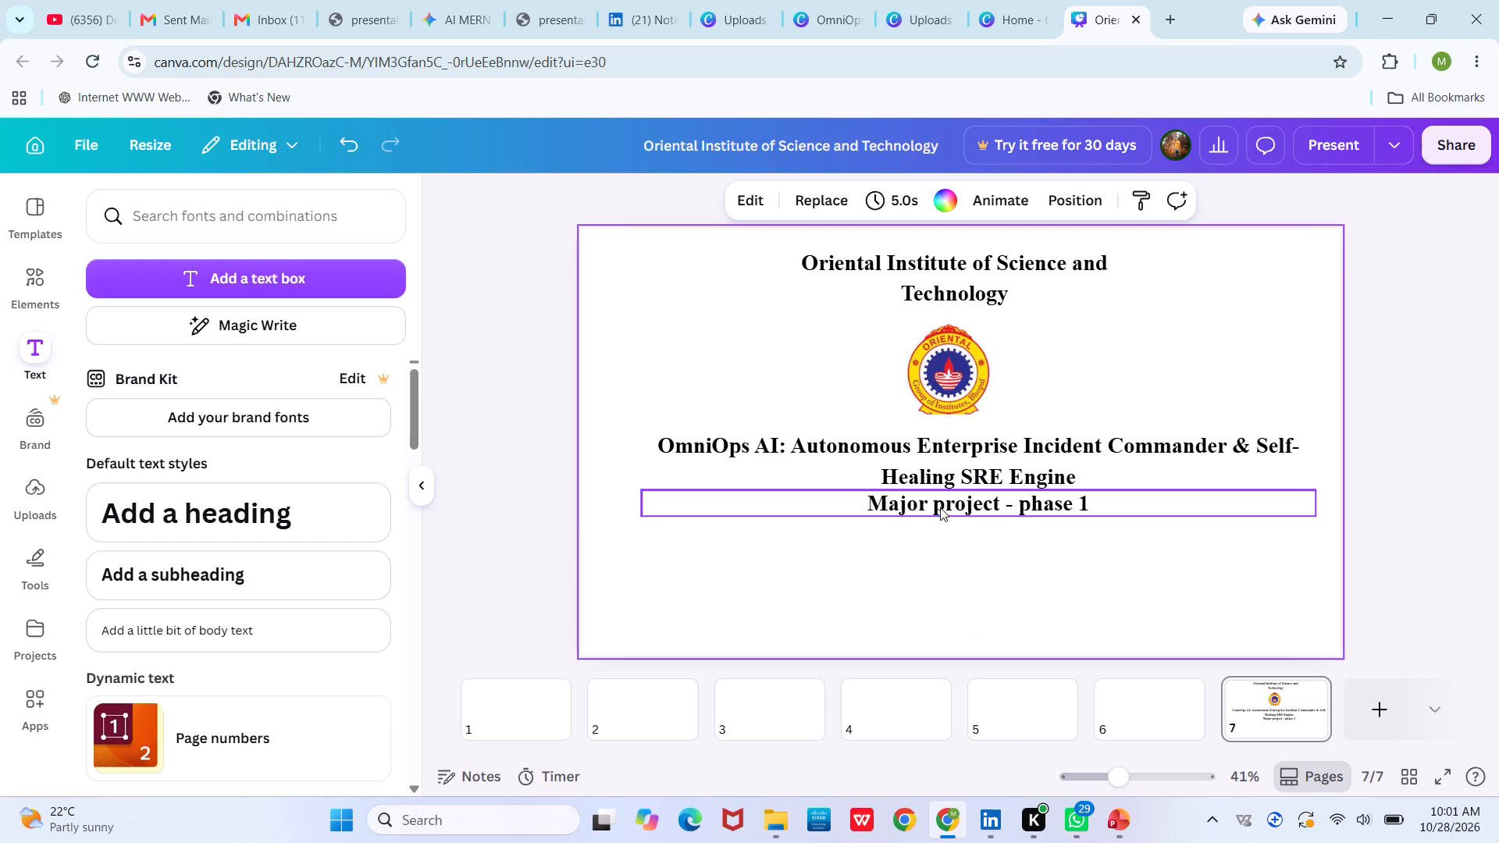
Move the "Major project - phase 1" line between the institute title and the logo, shifting the logo down to just above the project title.
left_click_drag(940, 506, 948, 340)
left_click(948, 340)
left_click(948, 340)
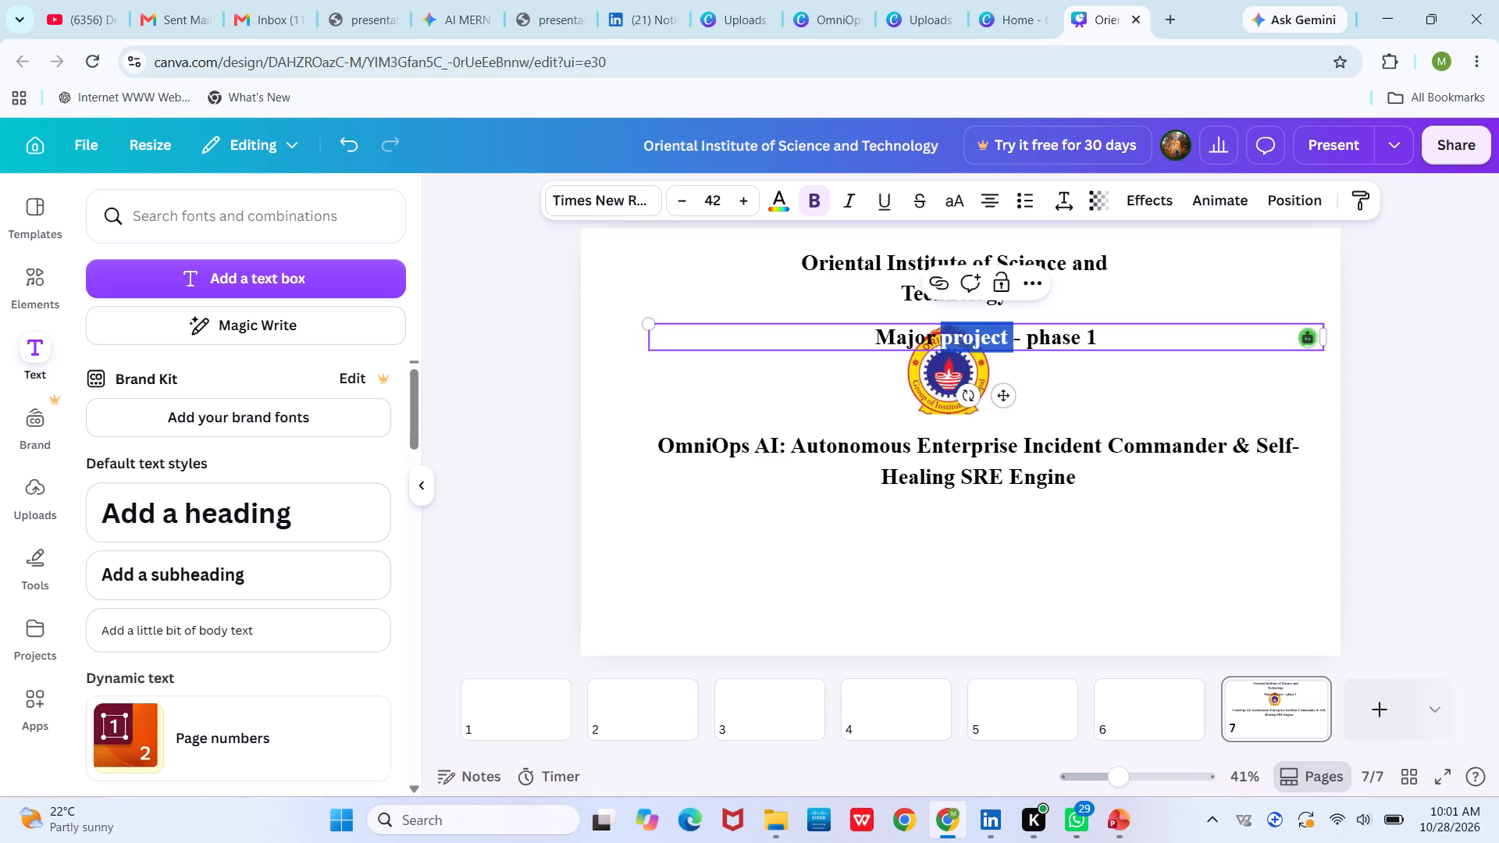
left_click(810, 420)
left_click_drag(949, 337, 931, 310)
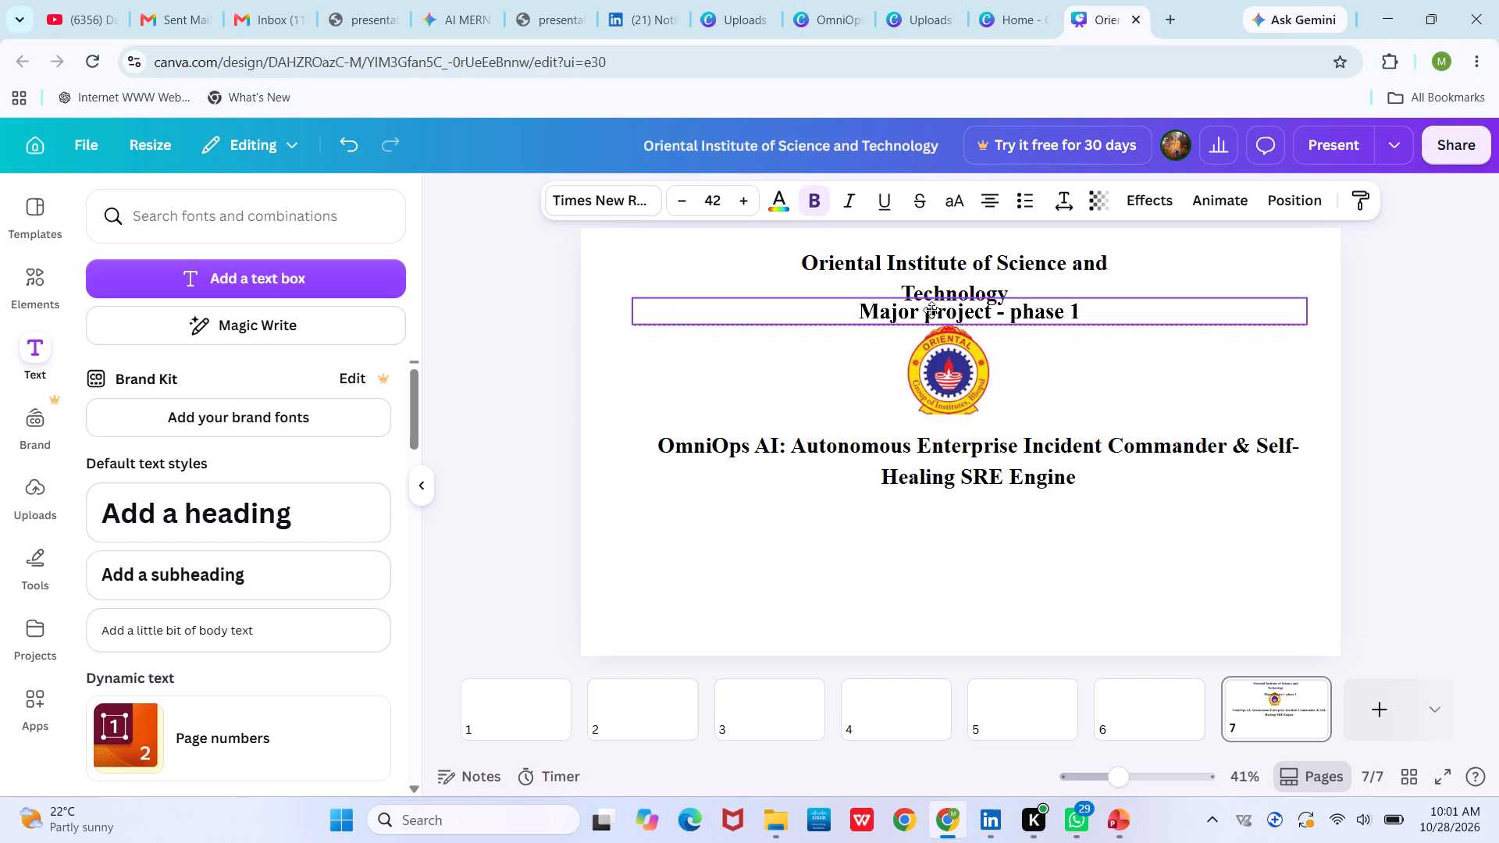
left_click_drag(931, 310, 931, 318)
left_click_drag(945, 351, 947, 368)
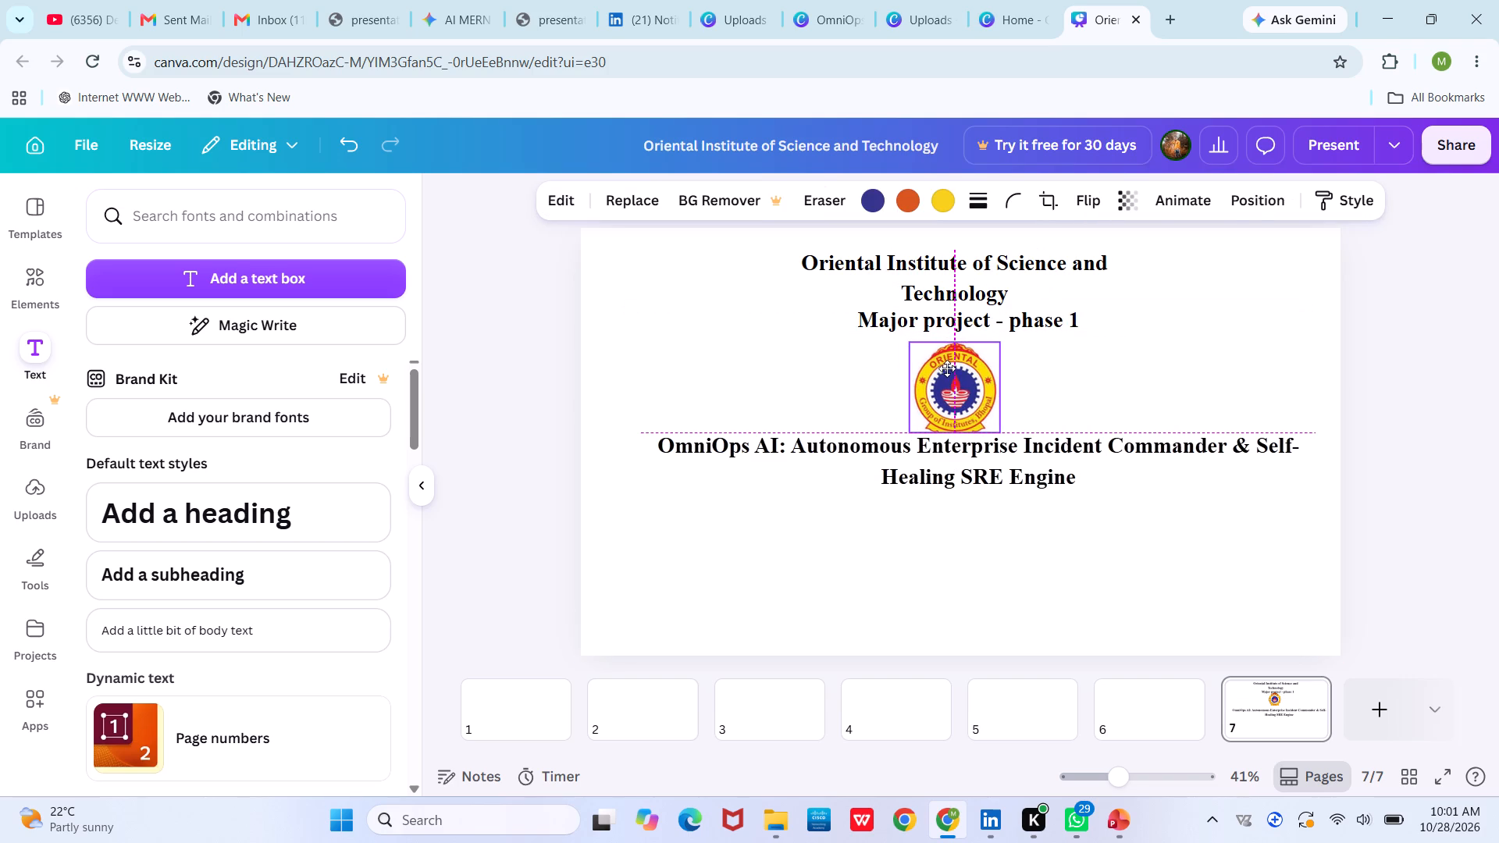
left_click_drag(947, 368, 948, 368)
left_click(895, 324)
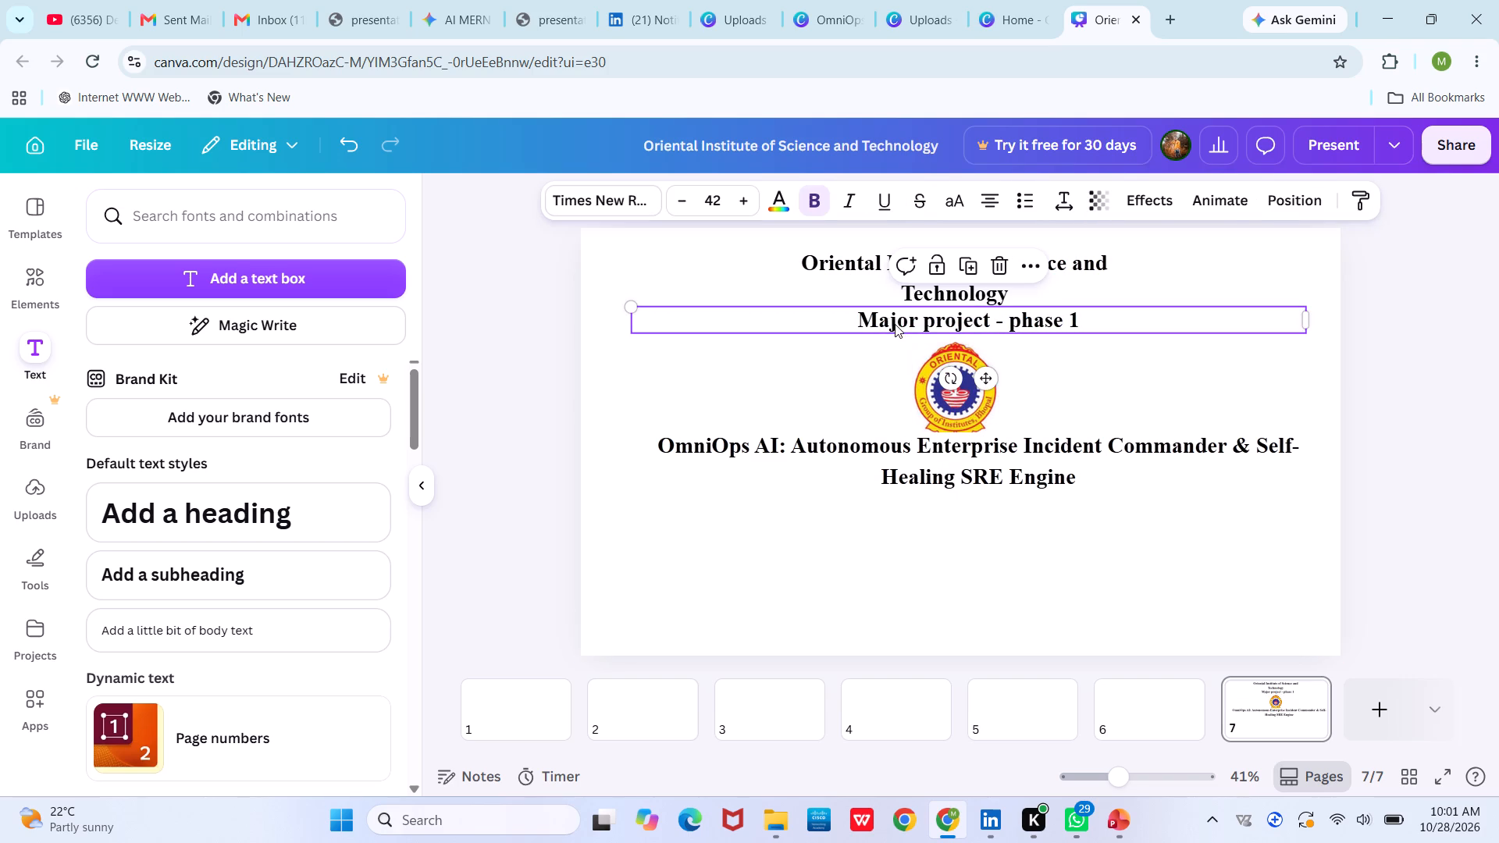
left_click(895, 324)
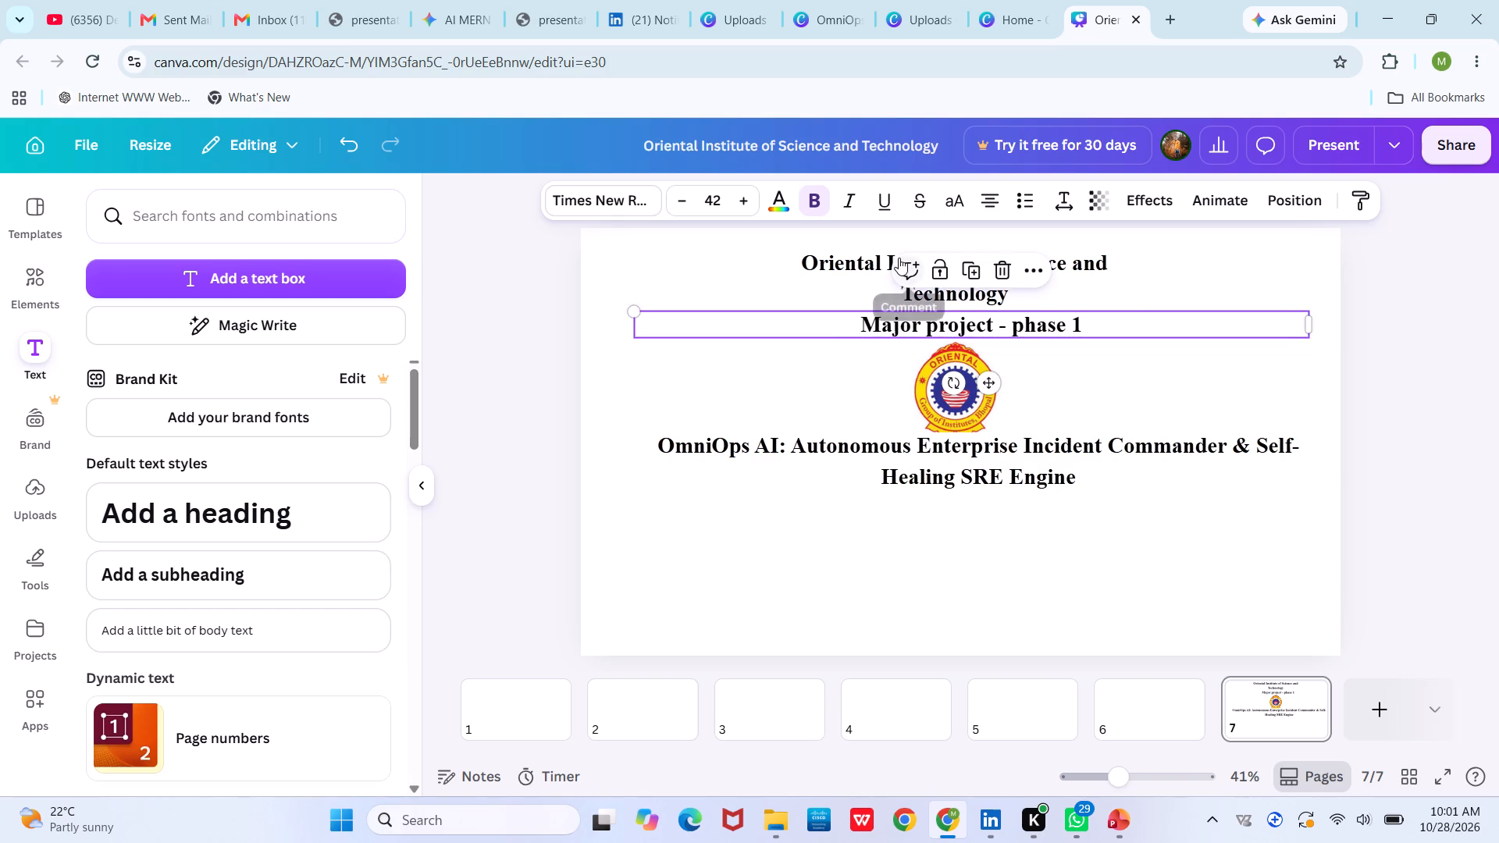
left_click(797, 381)
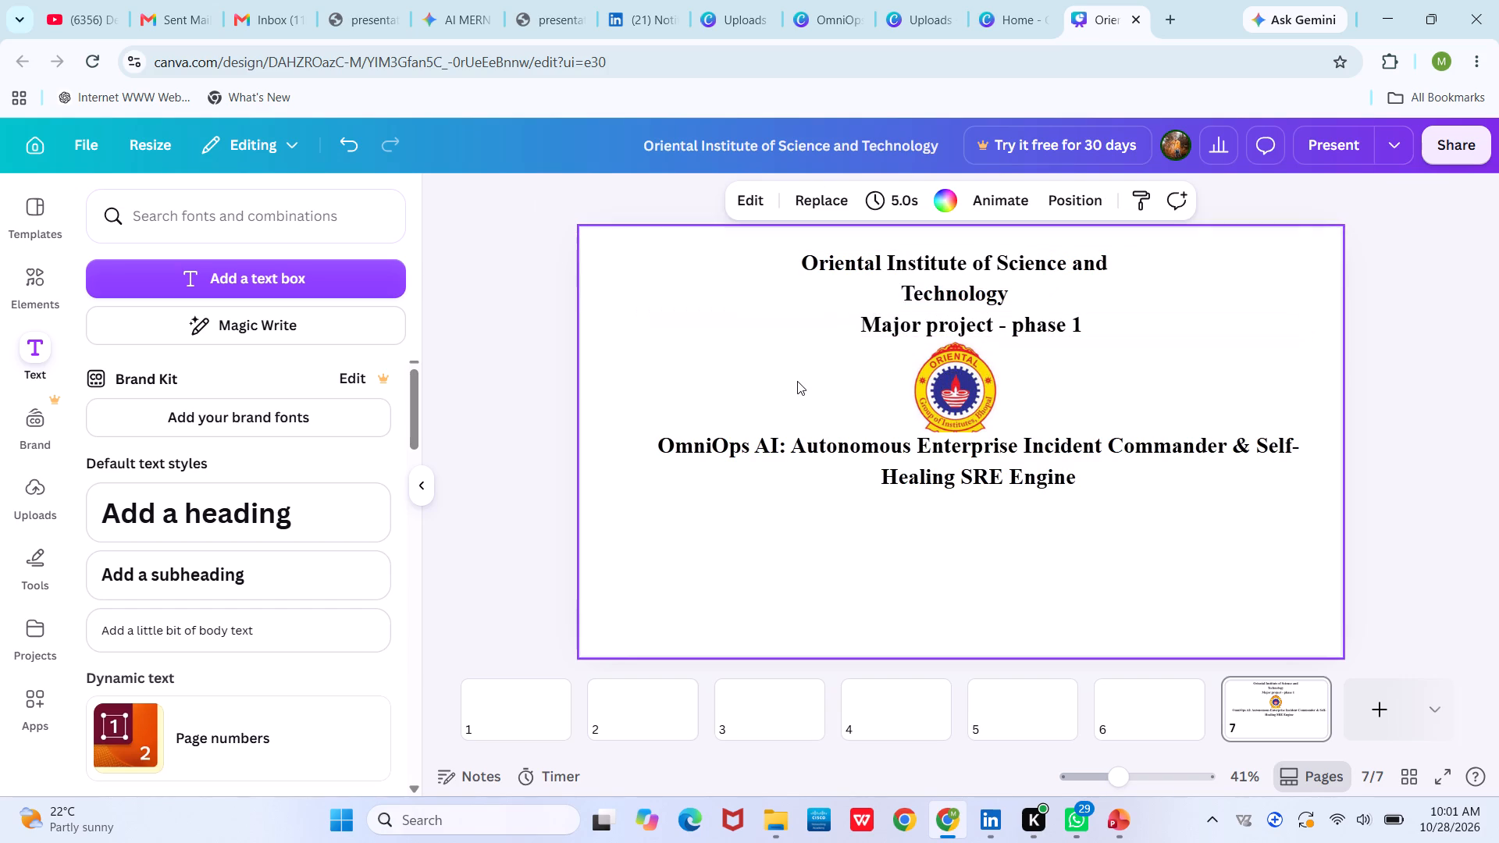
Move the "Major project - phase 1" line back below the project title, centre-aligned with it and with a small gap.
left_click_drag(887, 311, 935, 497)
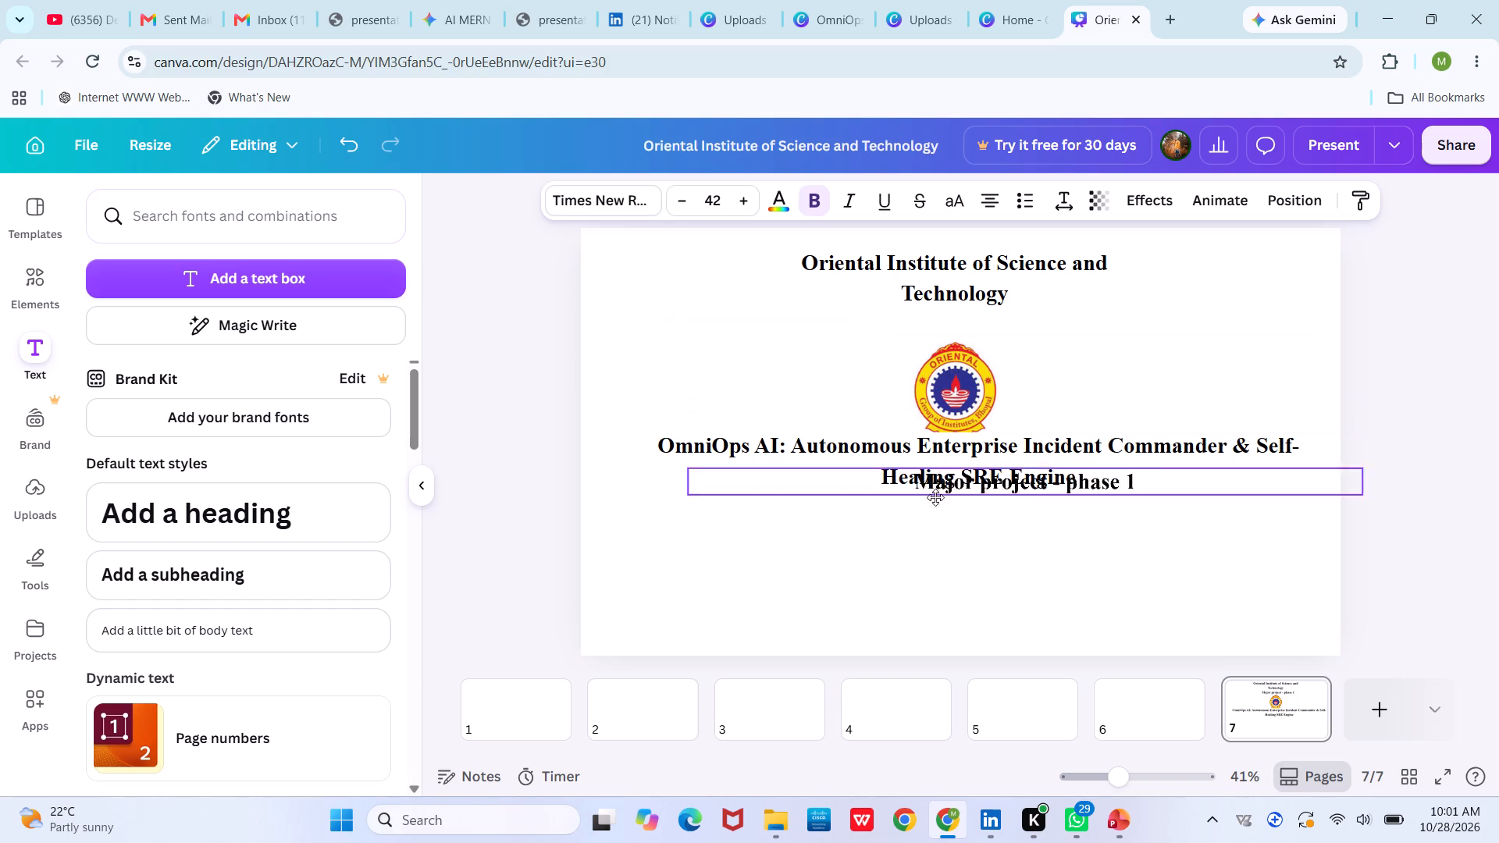
left_click_drag(935, 497, 900, 507)
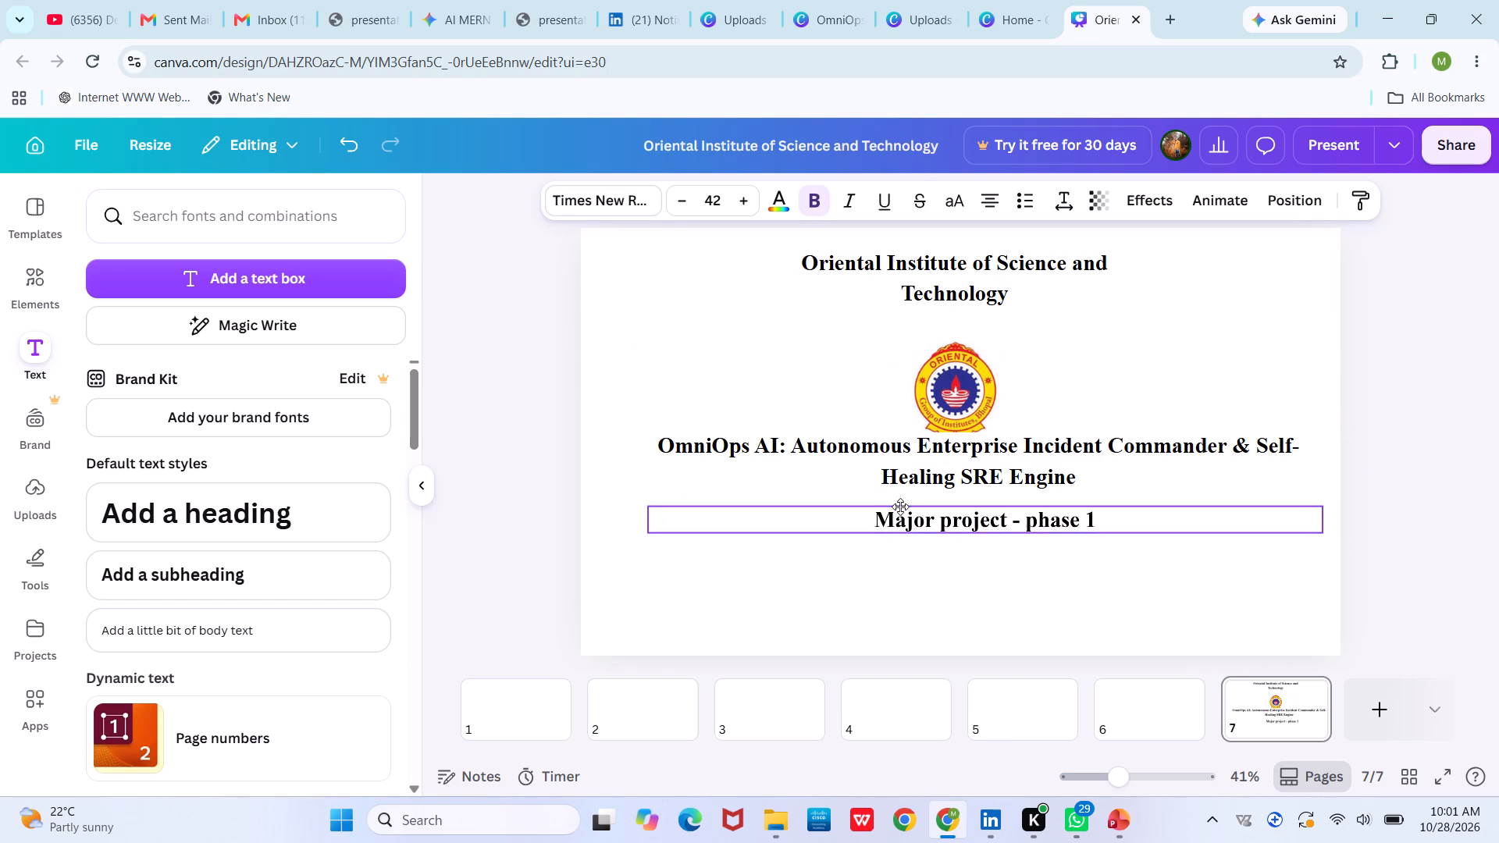
left_click_drag(900, 507, 906, 506)
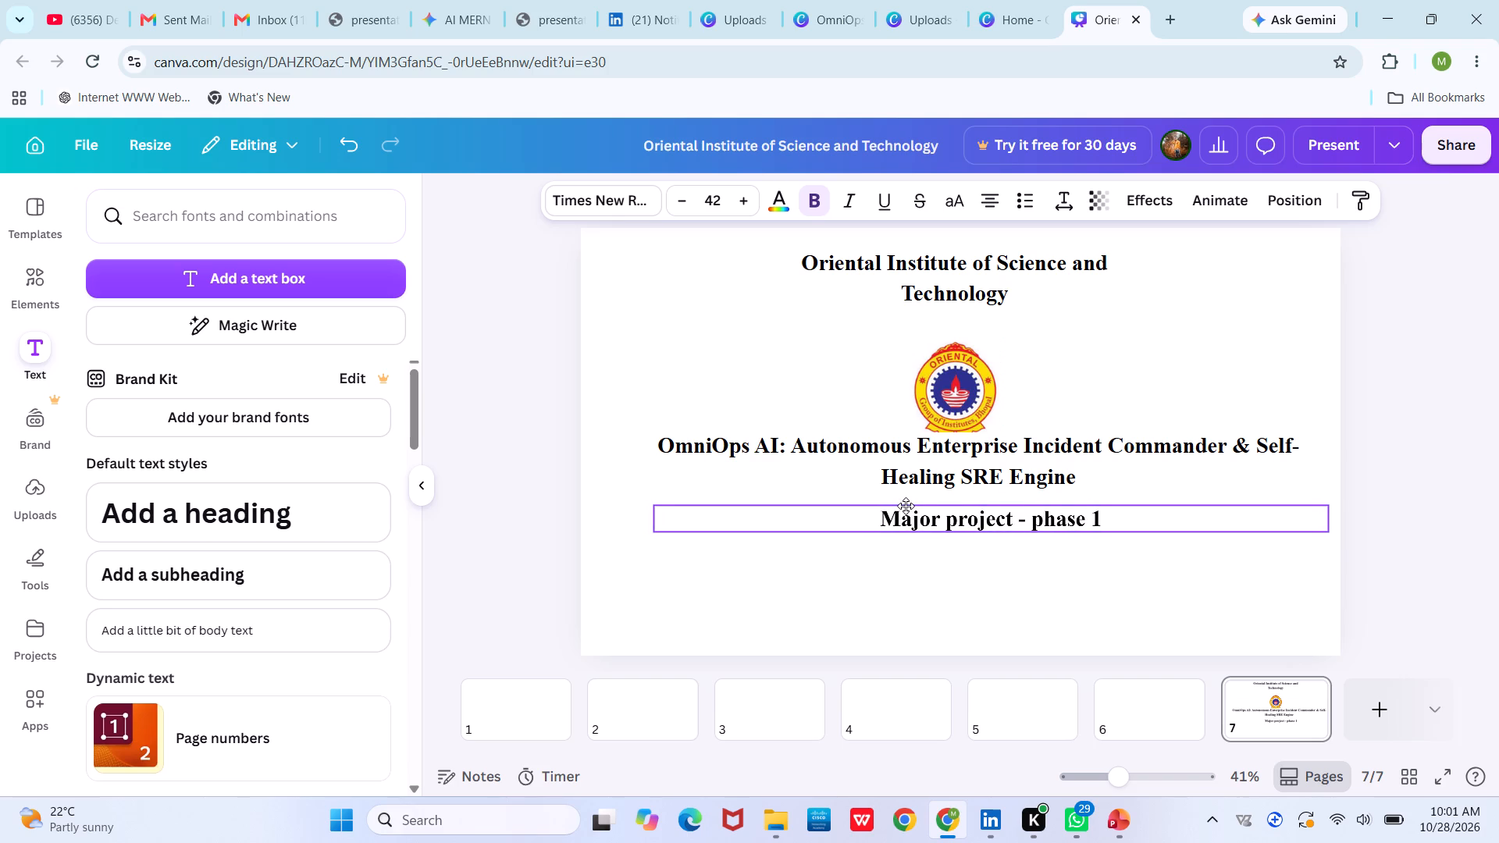
left_click_drag(906, 506, 898, 507)
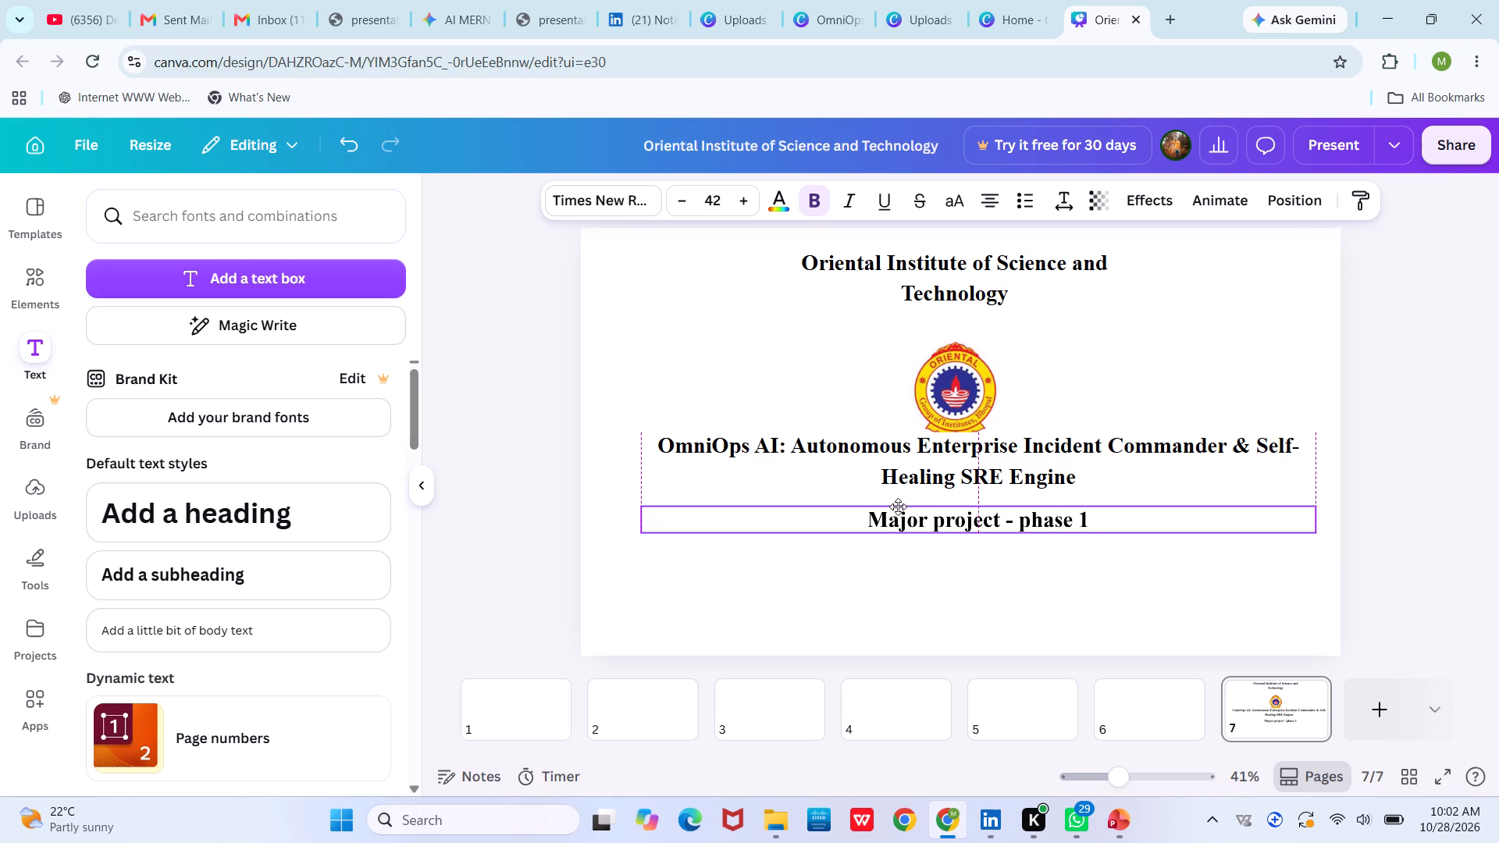
left_click_drag(898, 507, 897, 507)
left_click(867, 593)
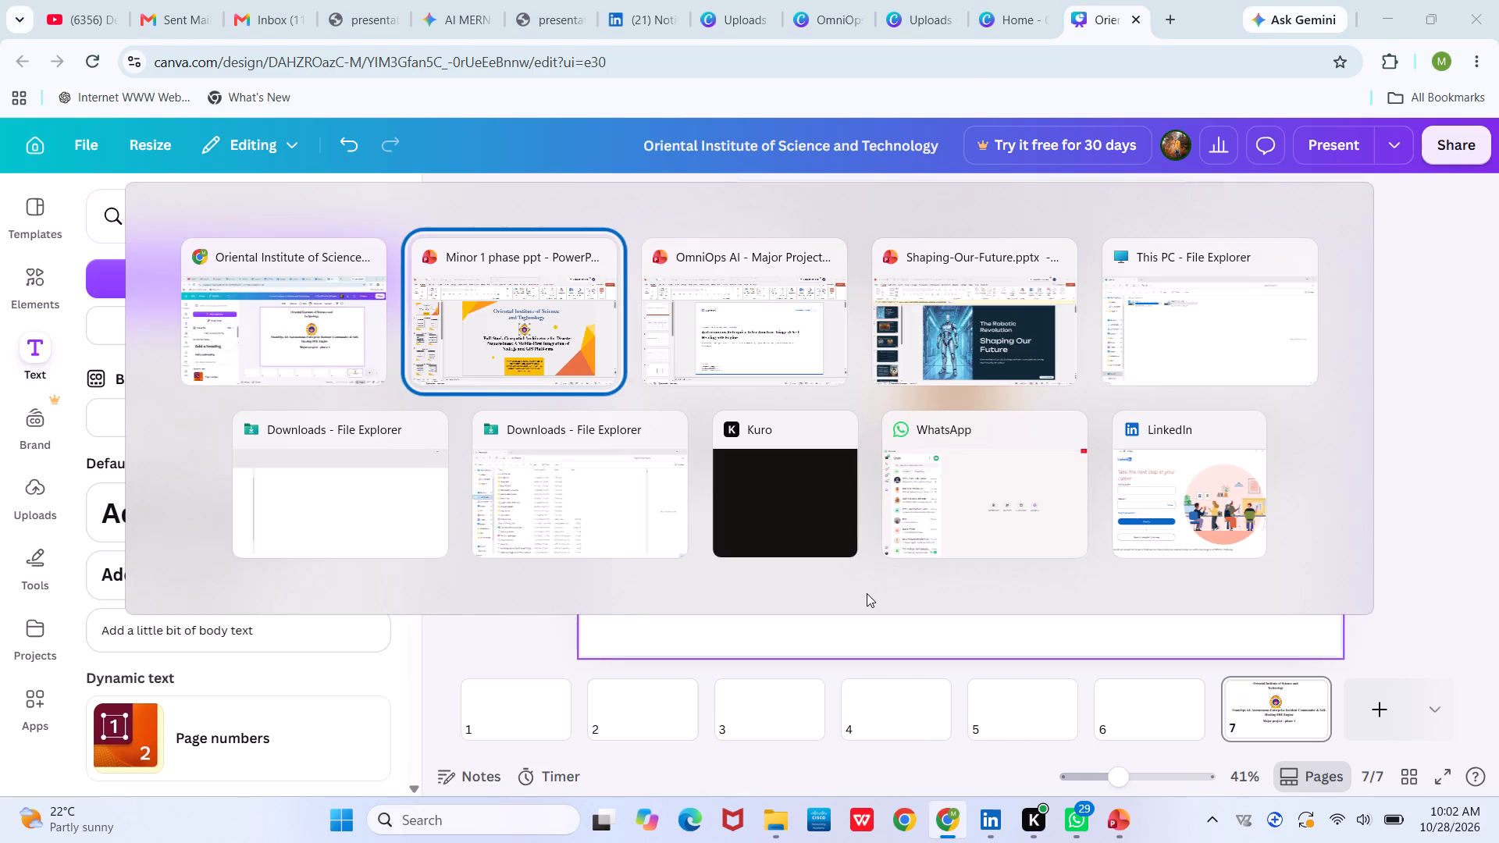
Copy the team members' names and roll numbers from slide 1 of the Minor 1 phase ppt in PowerPoint and paste them onto page 7 in Canva.
left_click(852, 673)
key("ctrl+a")
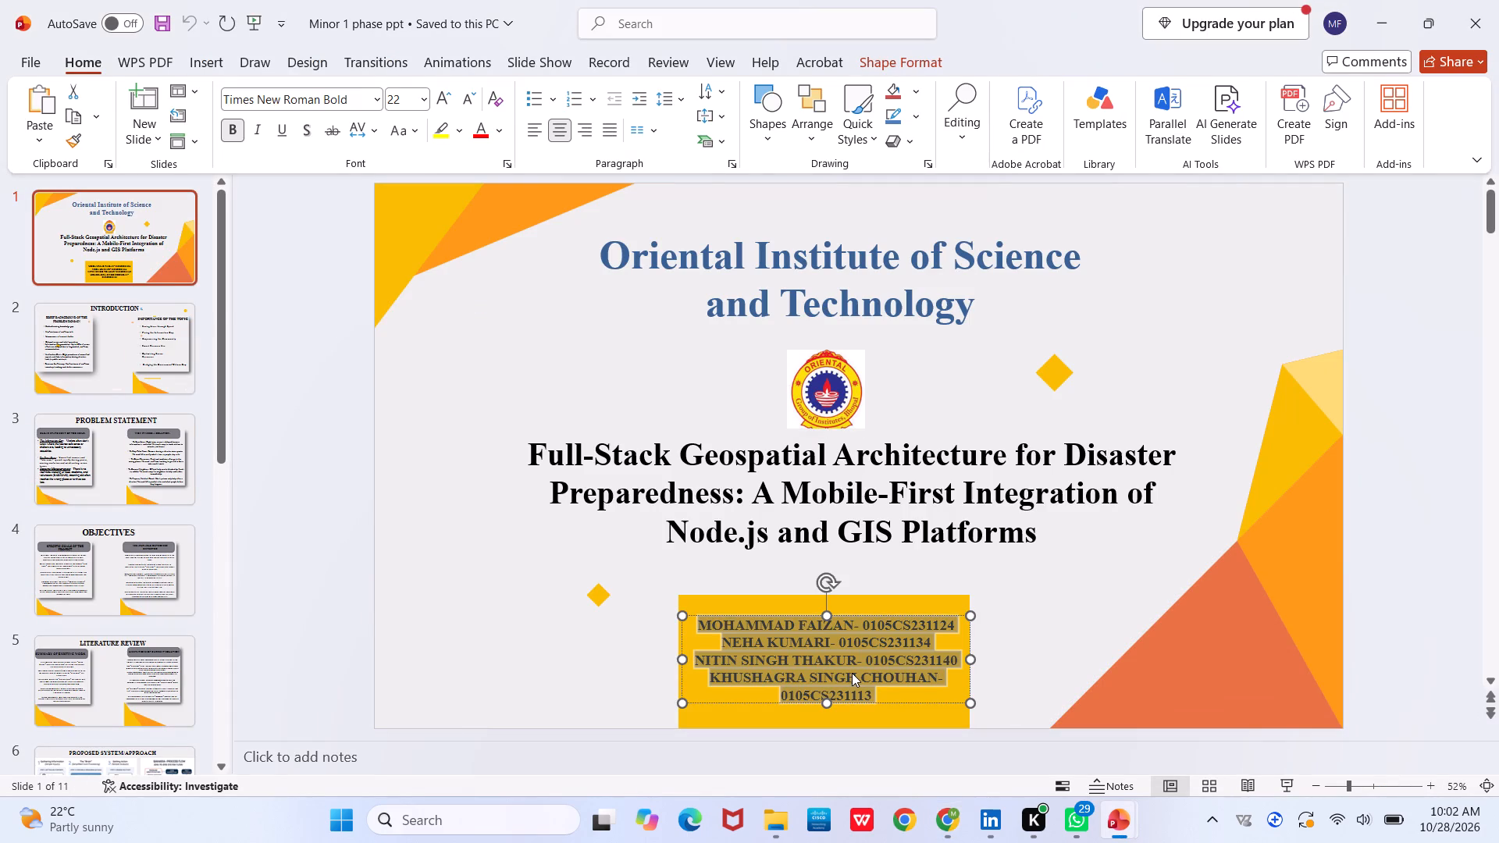
key("ctrl+c")
left_click(868, 590)
key("ctrl+v")
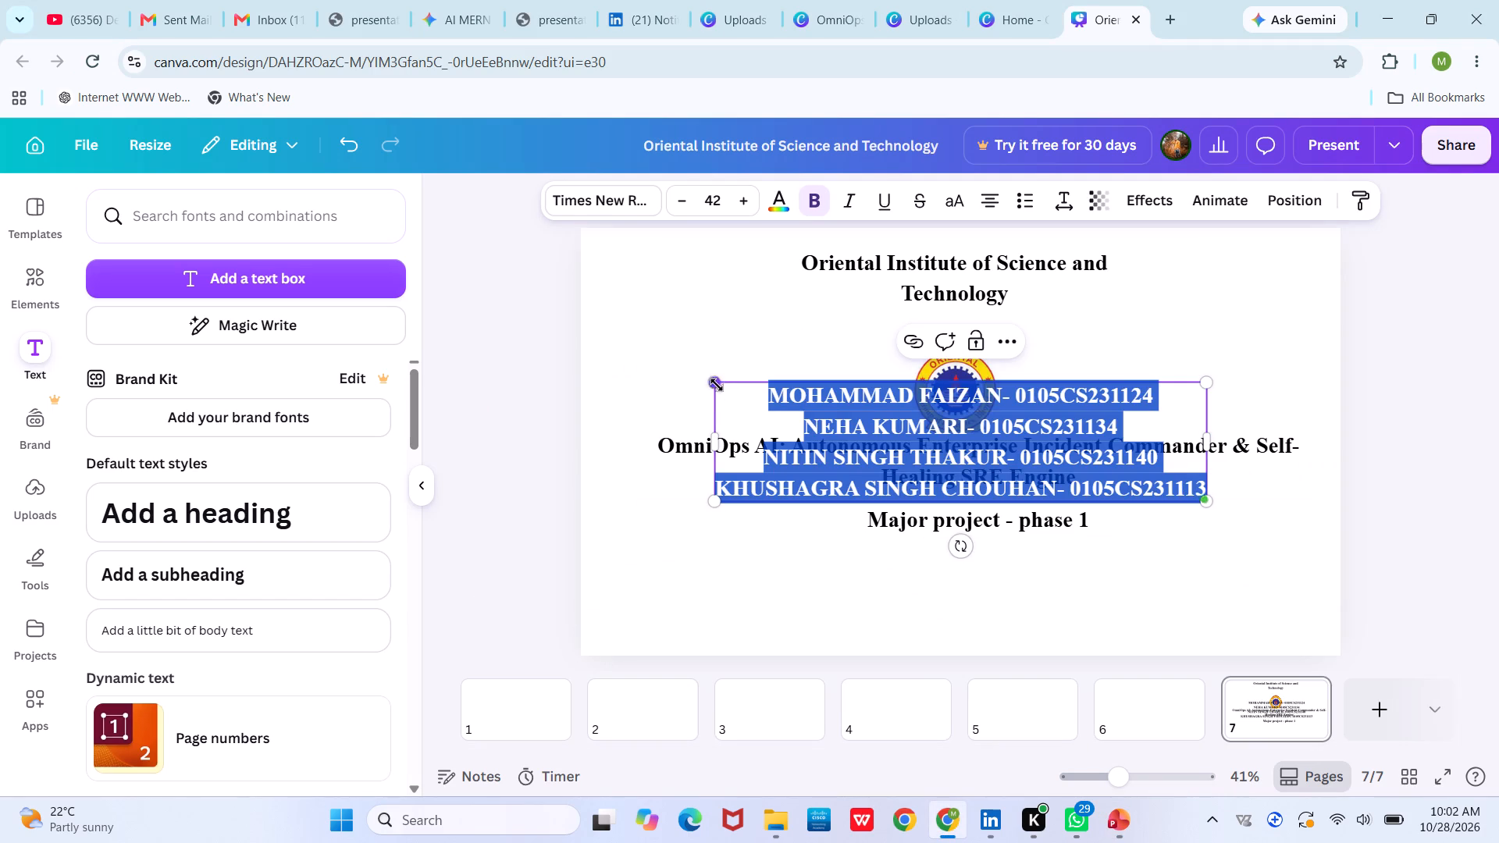
Shrink the team member list to font size 26.4 and place it beneath the "Major project - phase 1" line.
left_click_drag(711, 382, 886, 457)
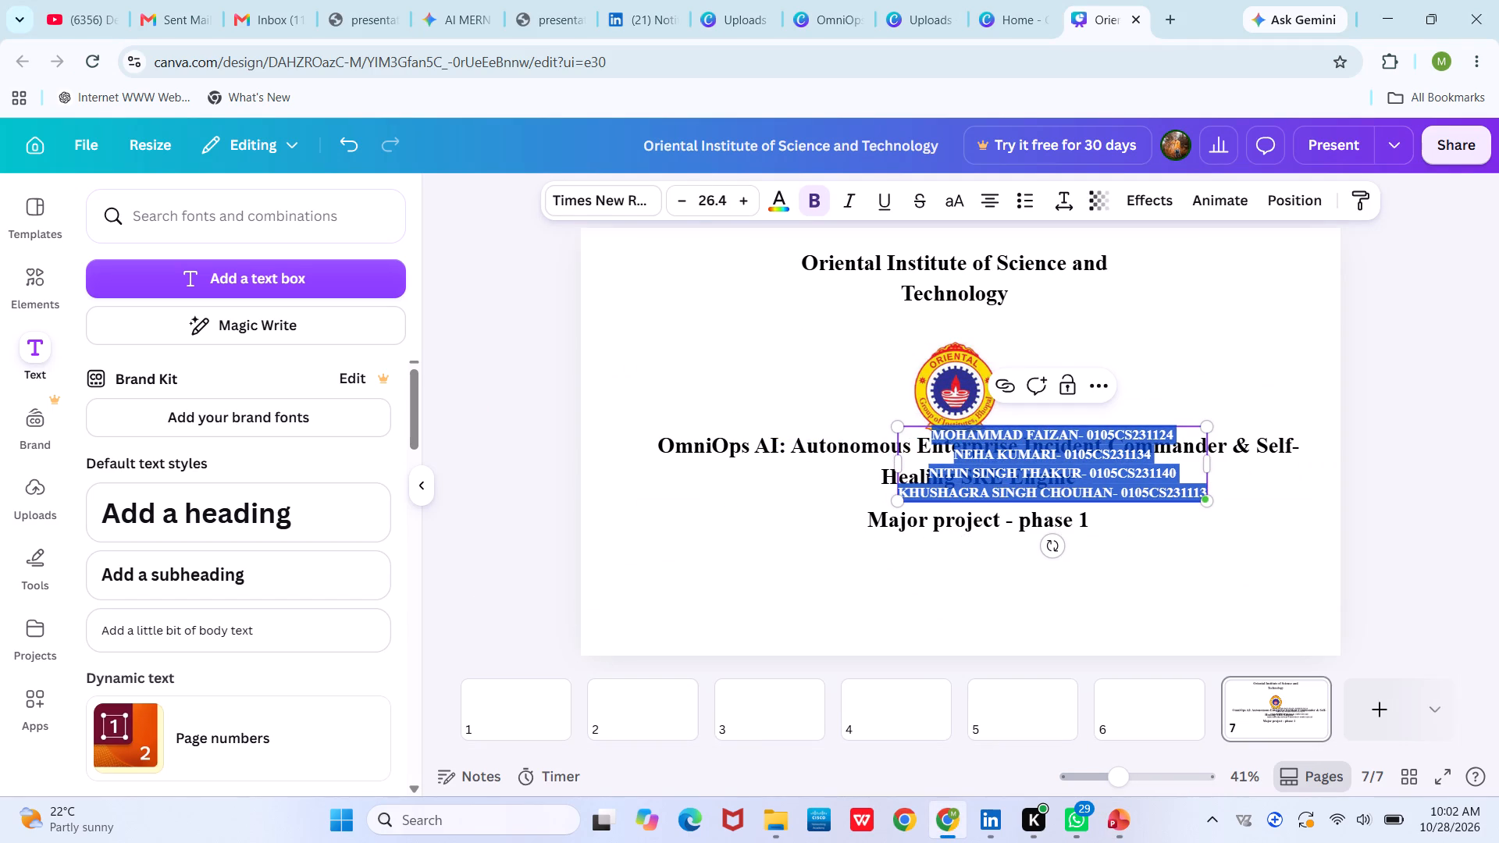
left_click_drag(1025, 459, 1001, 553)
left_click(1001, 553)
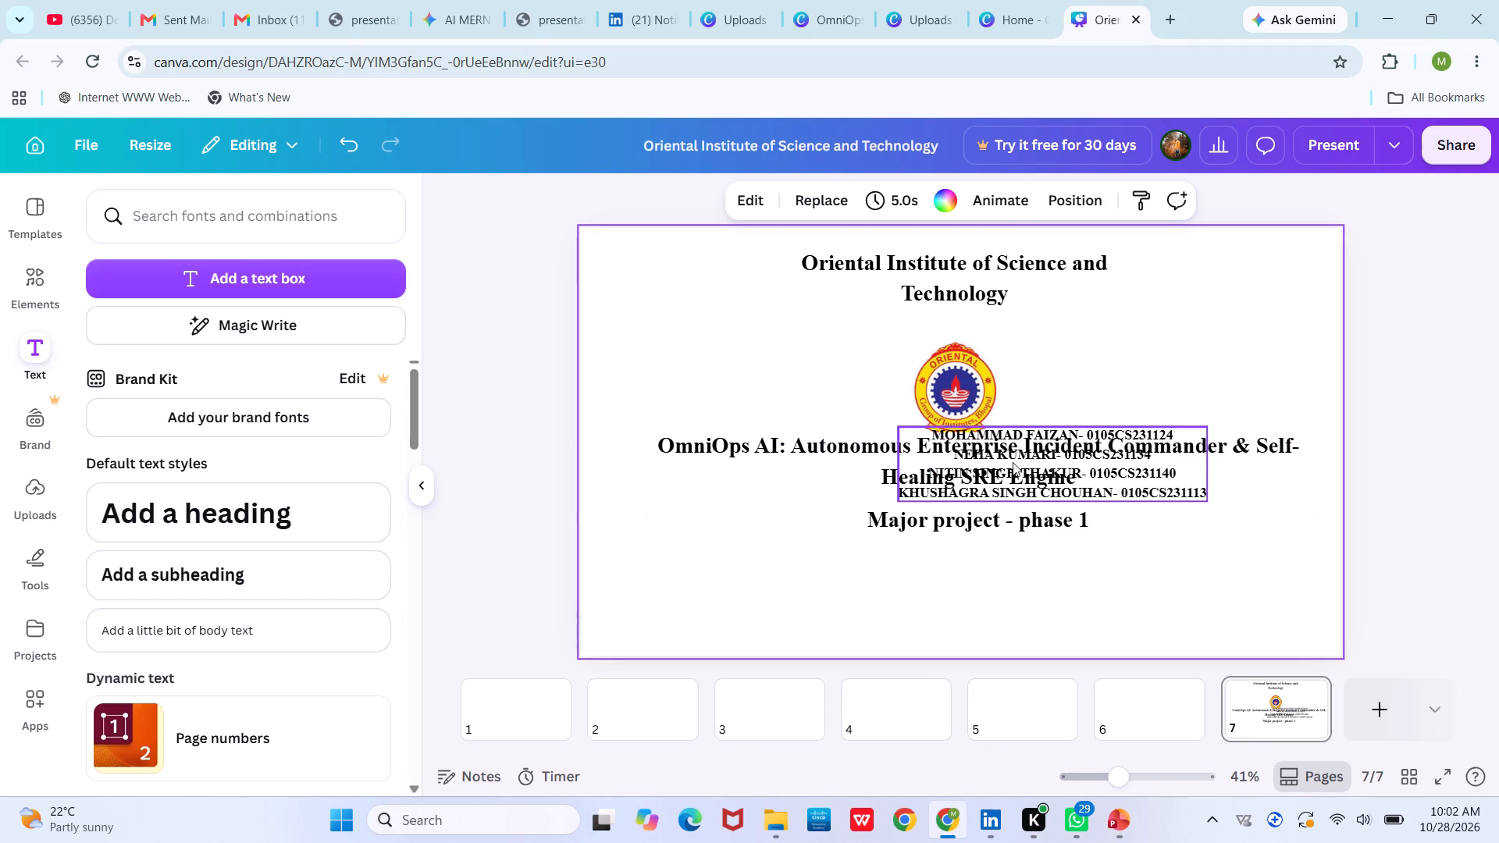
left_click(1013, 461)
left_click_drag(1013, 461, 924, 593)
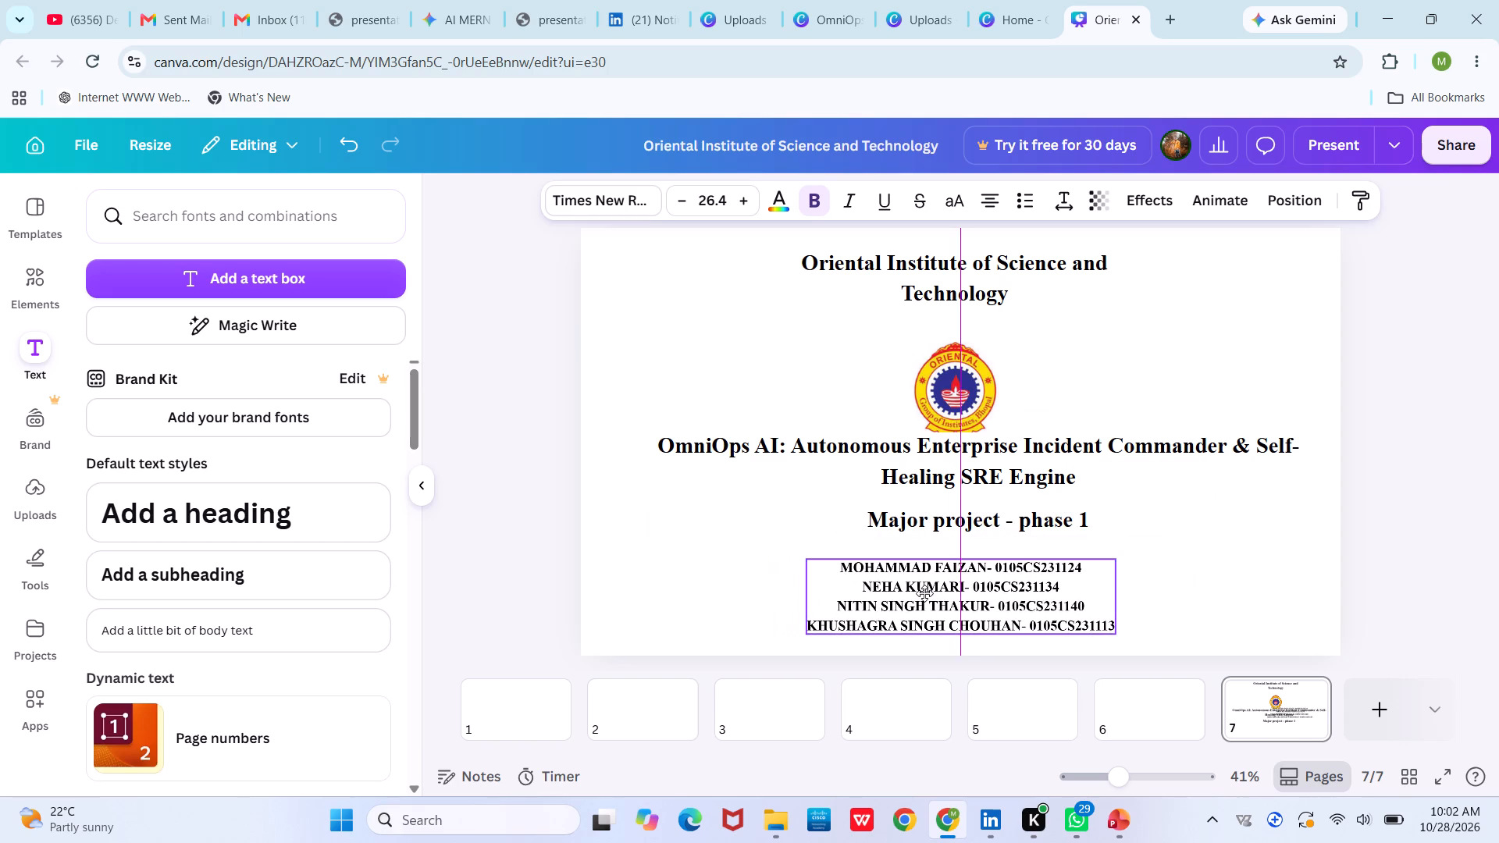
left_click_drag(924, 593, 928, 594)
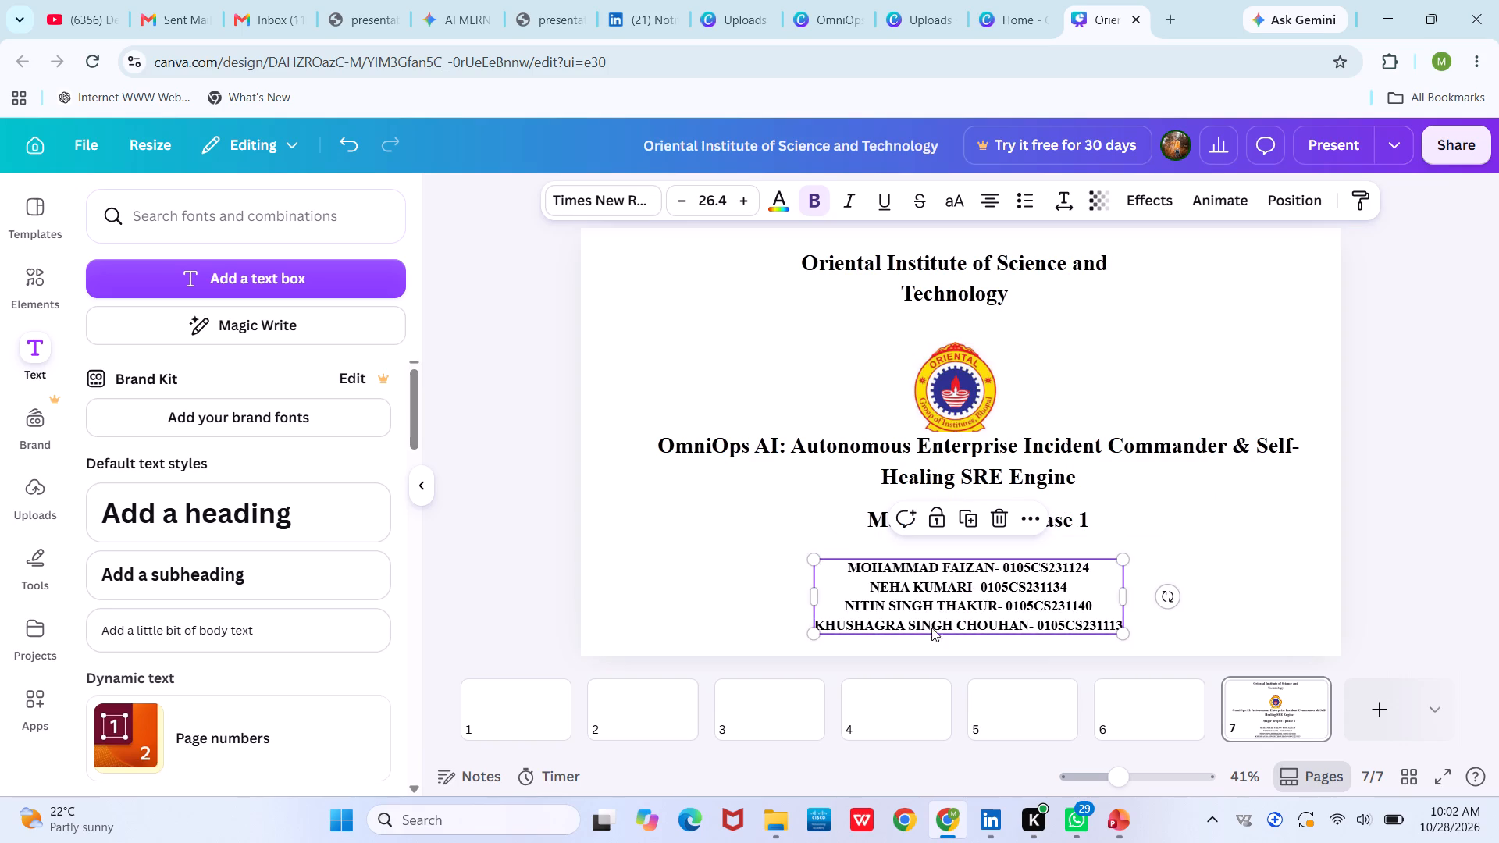
Delete the fourth member's name and its dash from the team list on page 7, keeping the roll number.
left_click(860, 621)
left_click(860, 621)
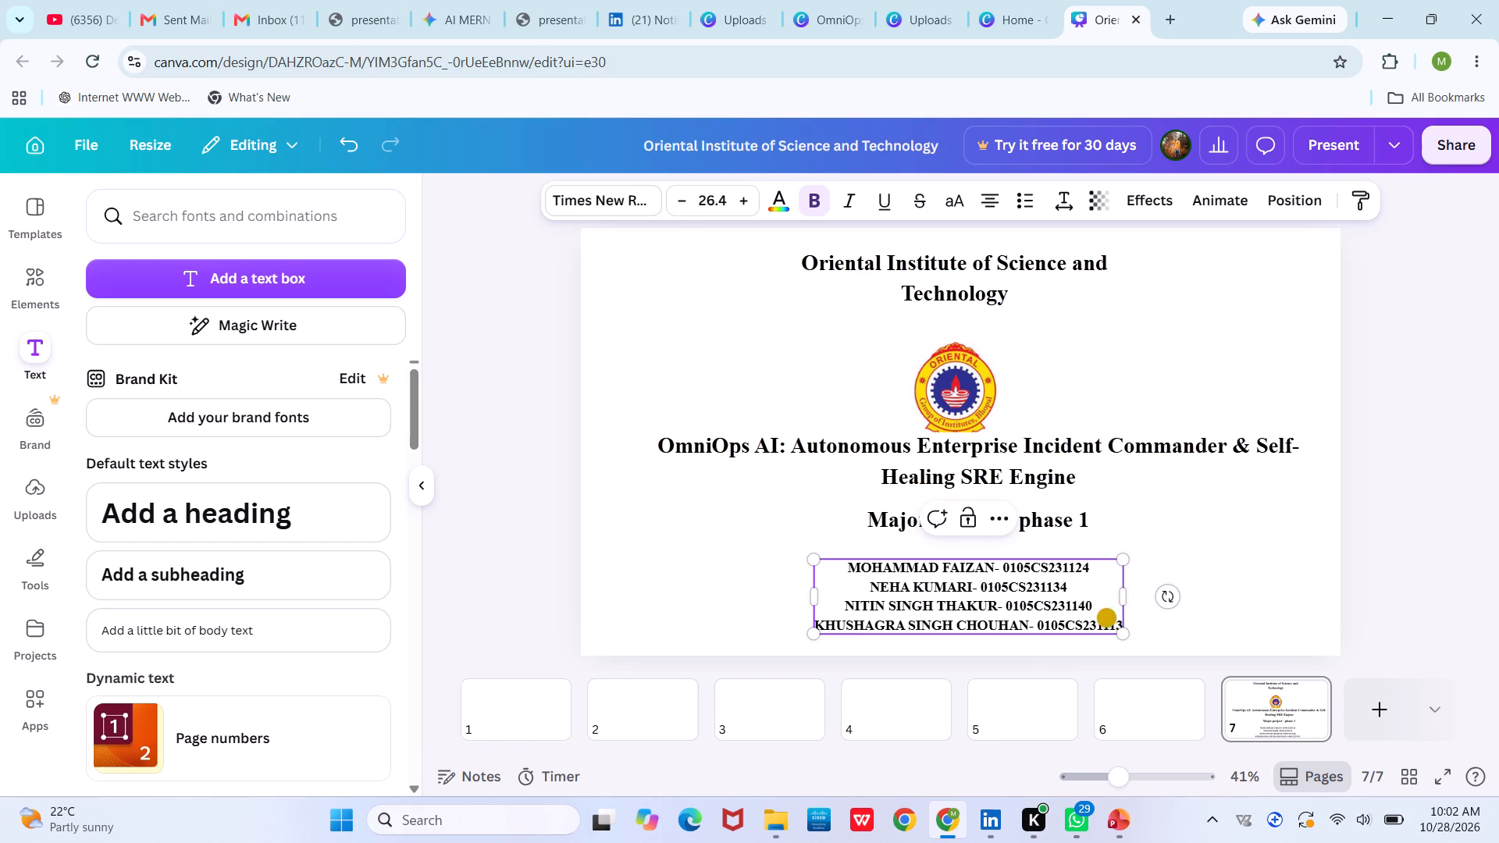
left_click_drag(1029, 624, 871, 627)
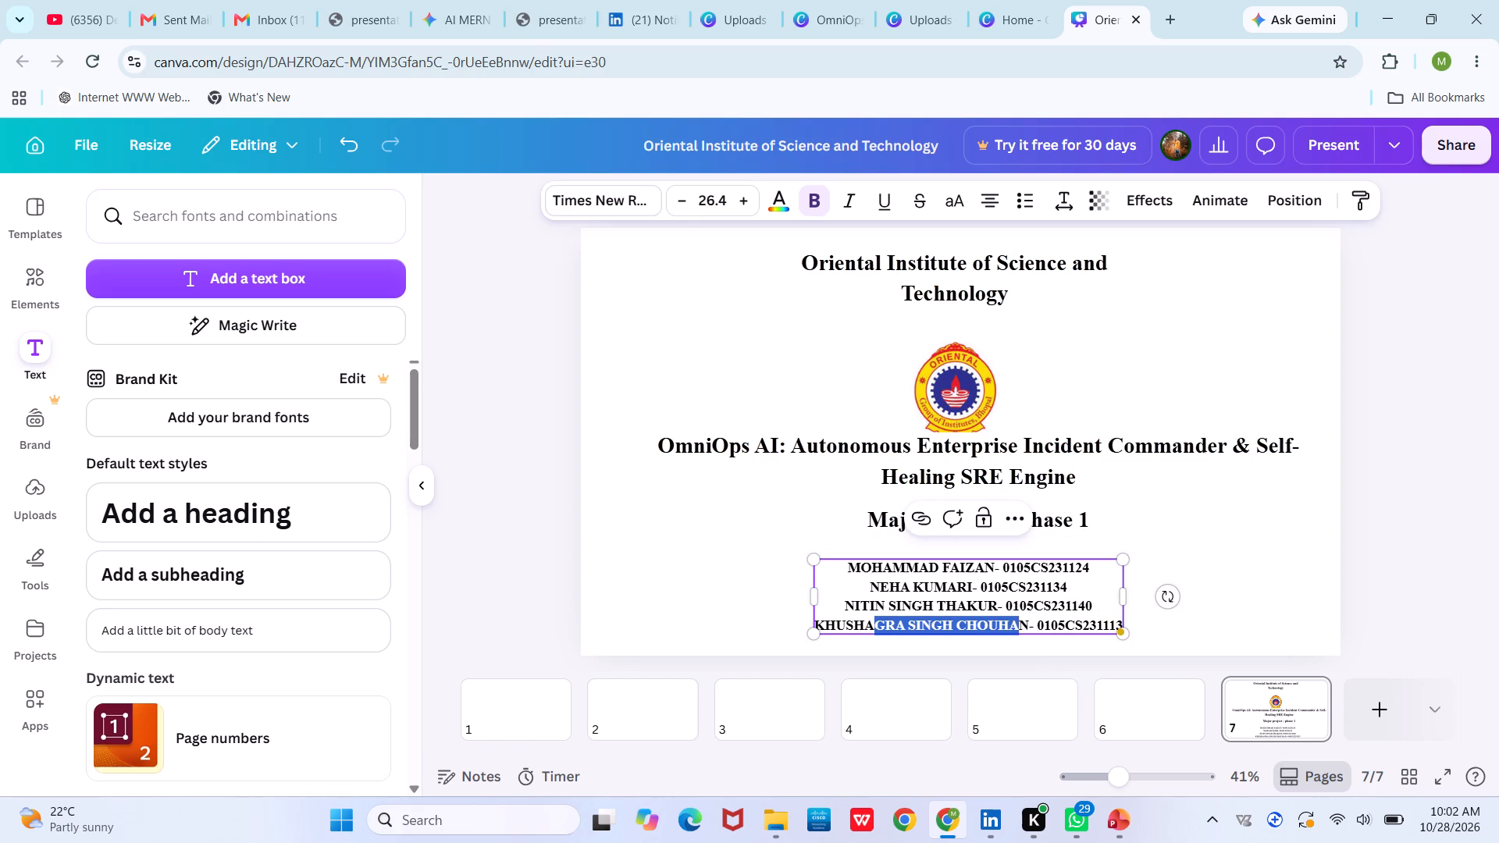
left_click_drag(871, 627, 830, 624)
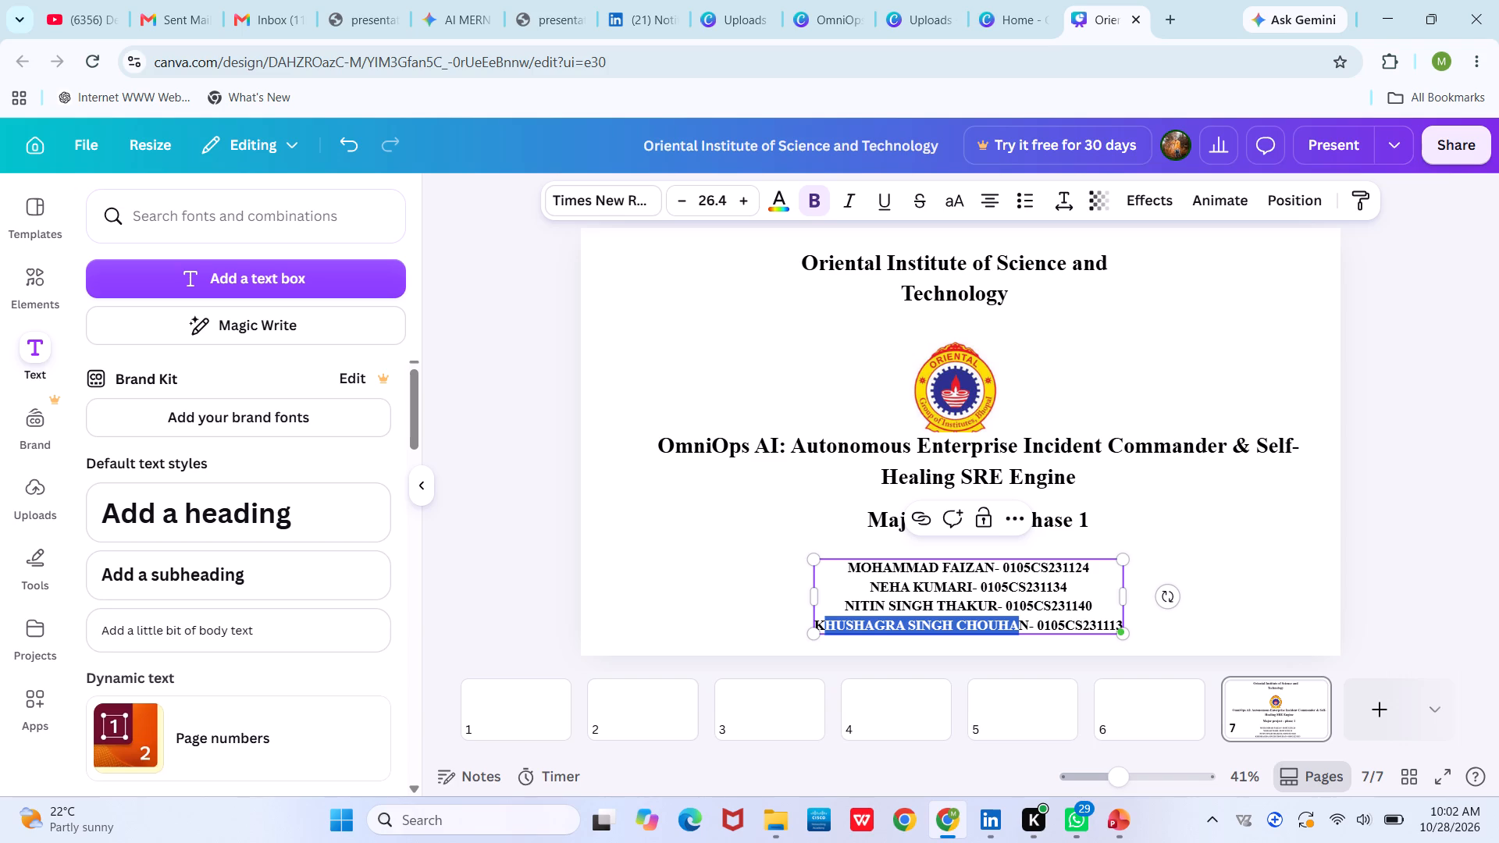
left_click(1033, 624)
left_click_drag(1028, 623, 916, 635)
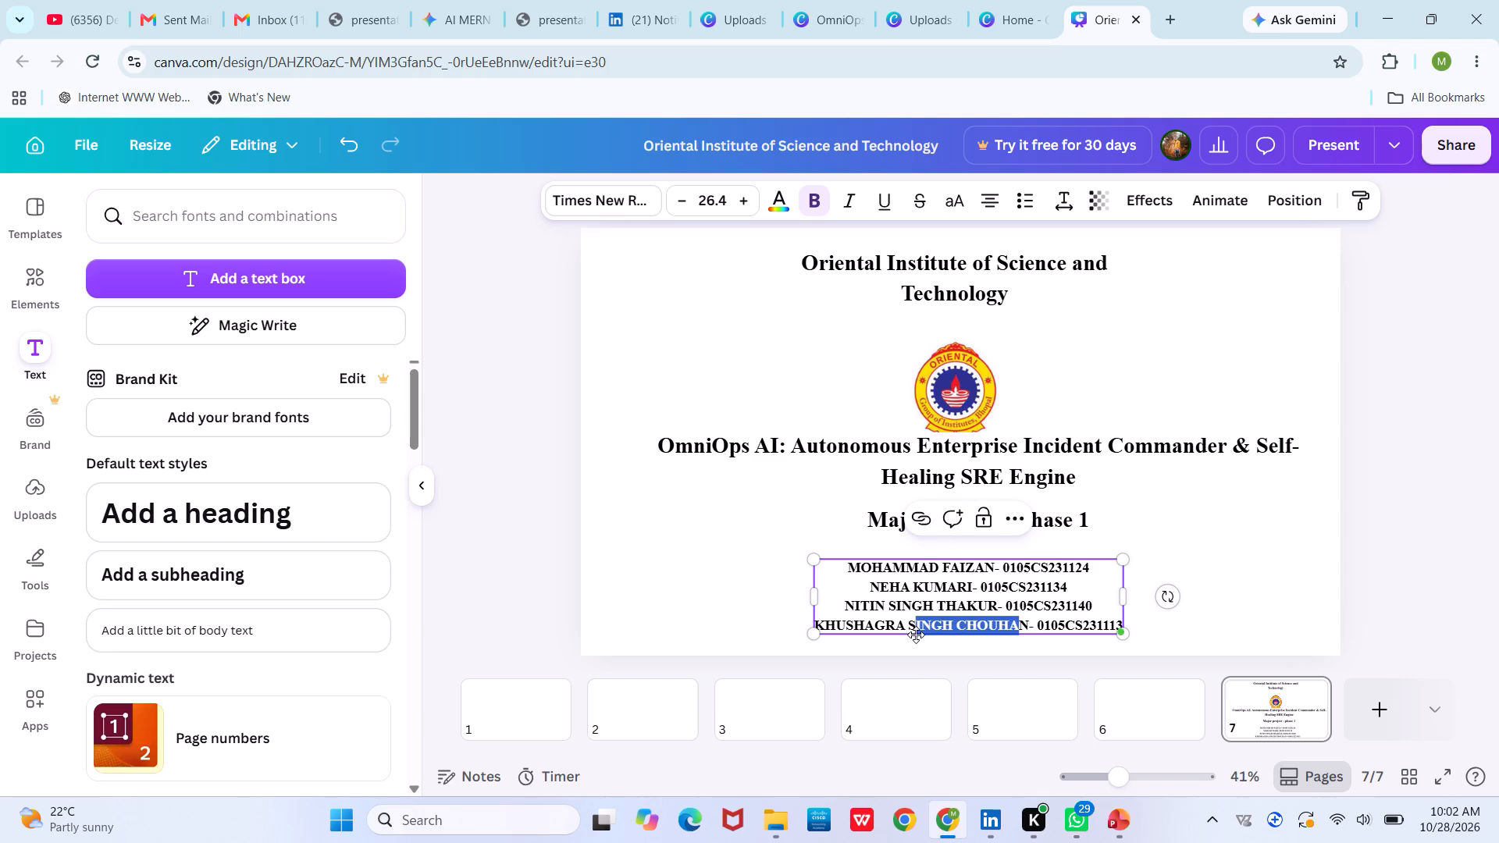
left_click_drag(916, 635, 839, 630)
left_click(839, 630)
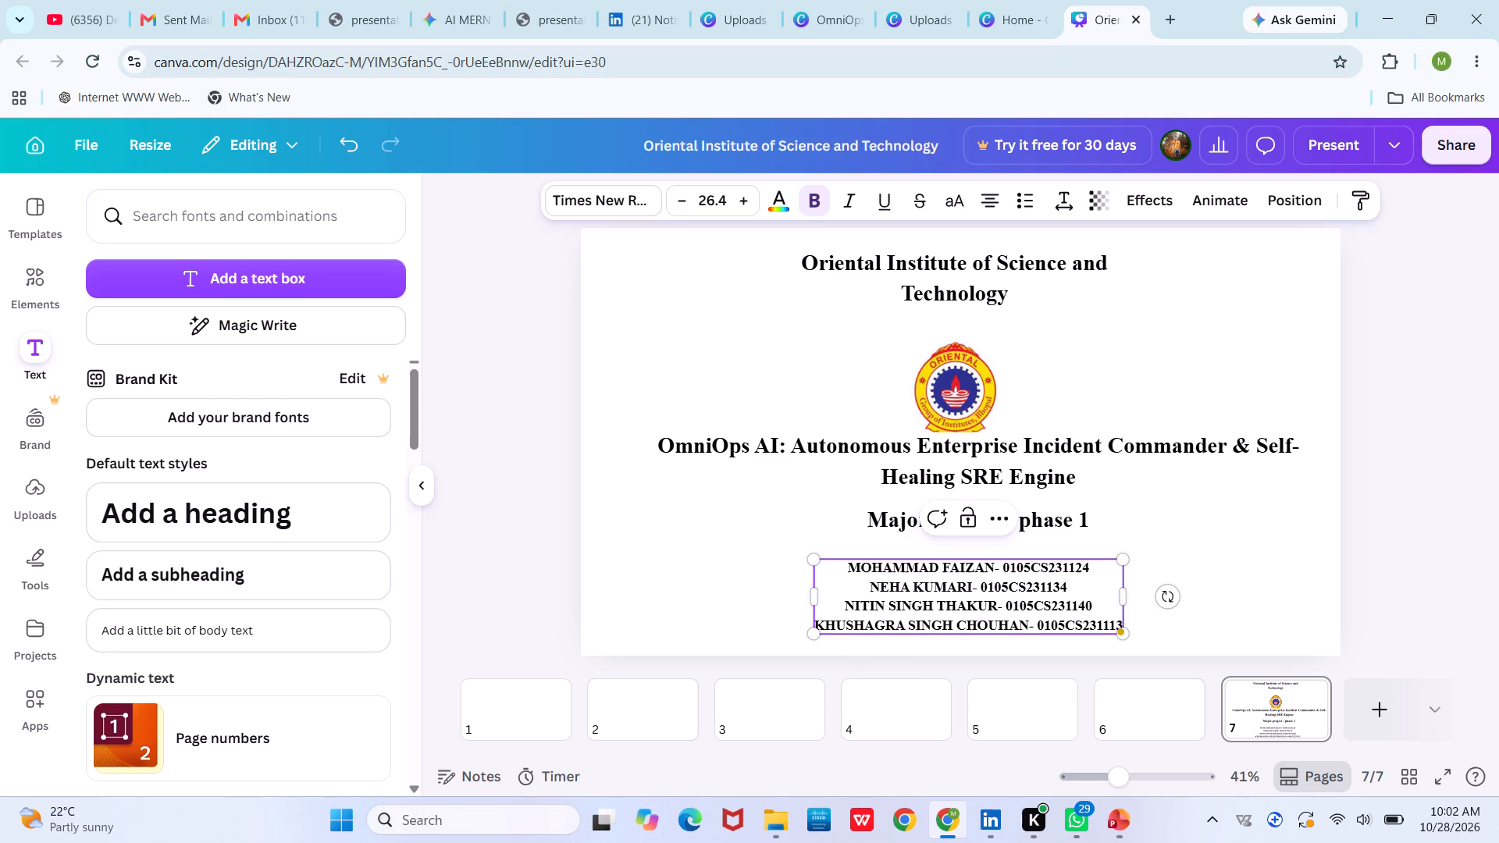
left_click(1027, 627)
left_click_drag(1027, 627, 863, 638)
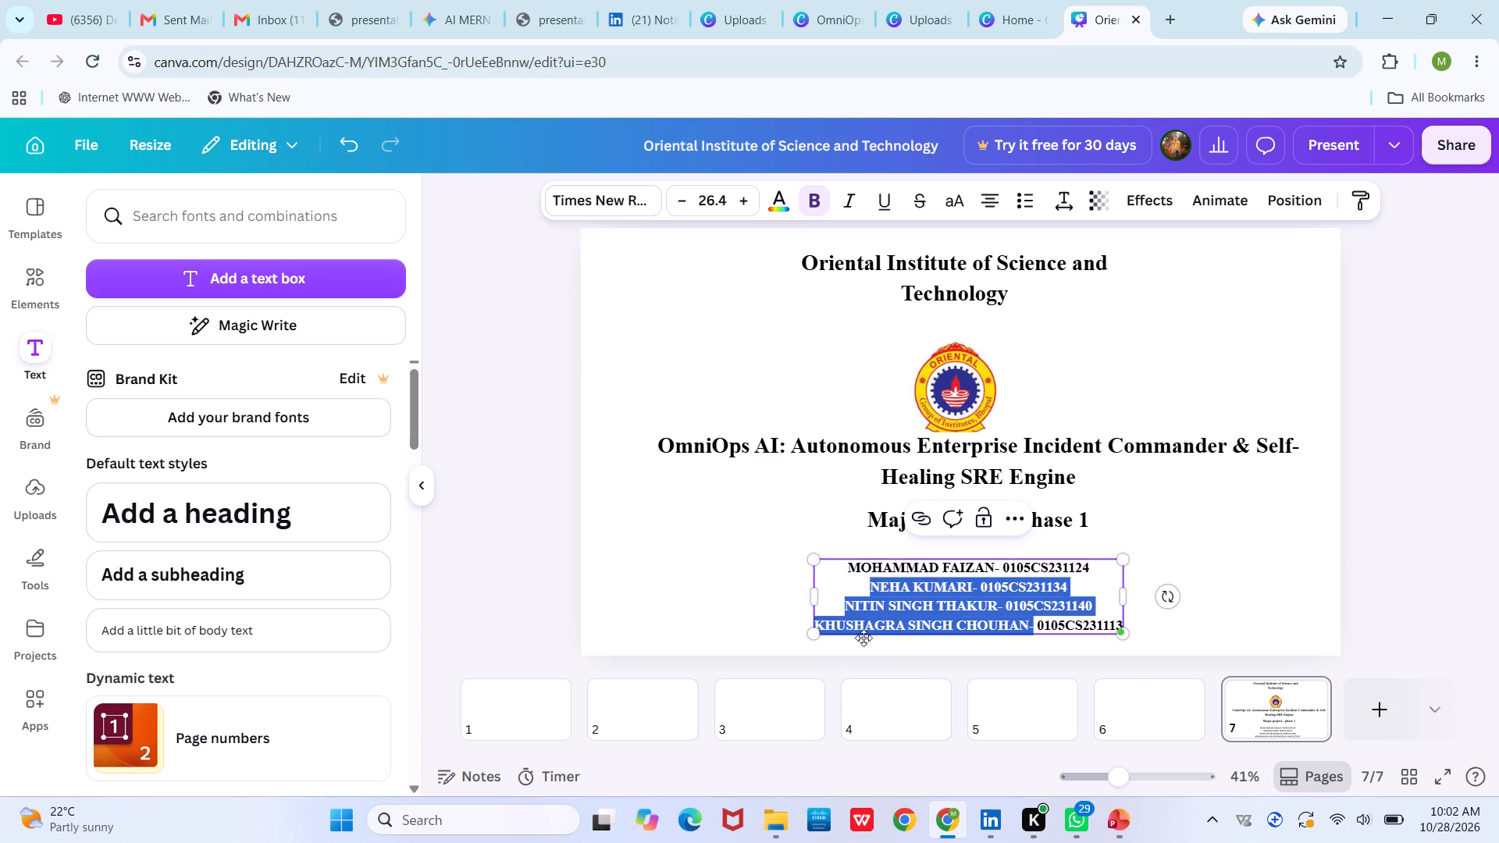
left_click_drag(863, 638, 829, 653)
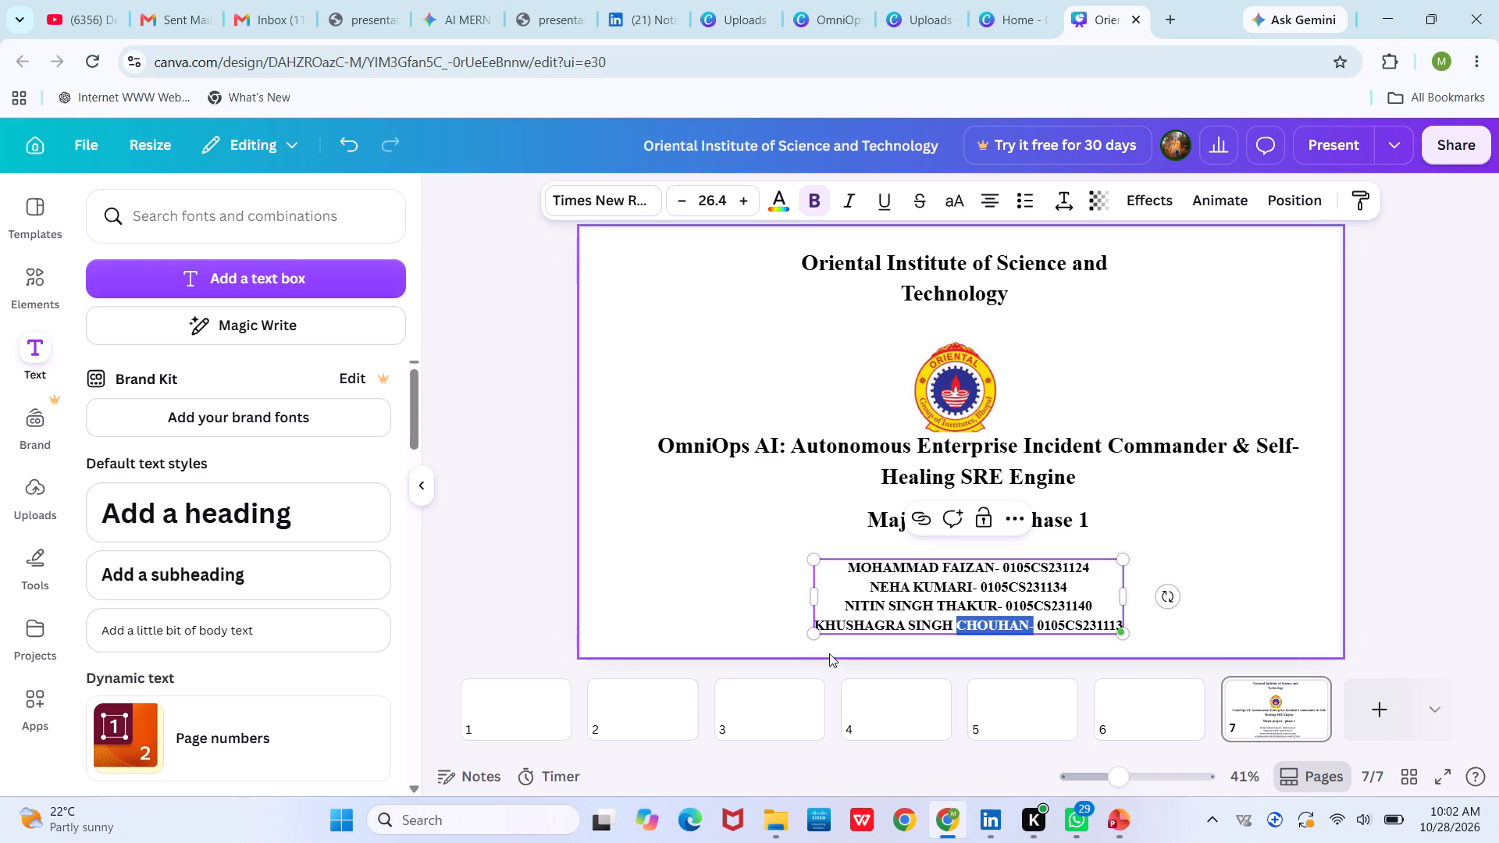
left_click_drag(829, 653, 821, 634)
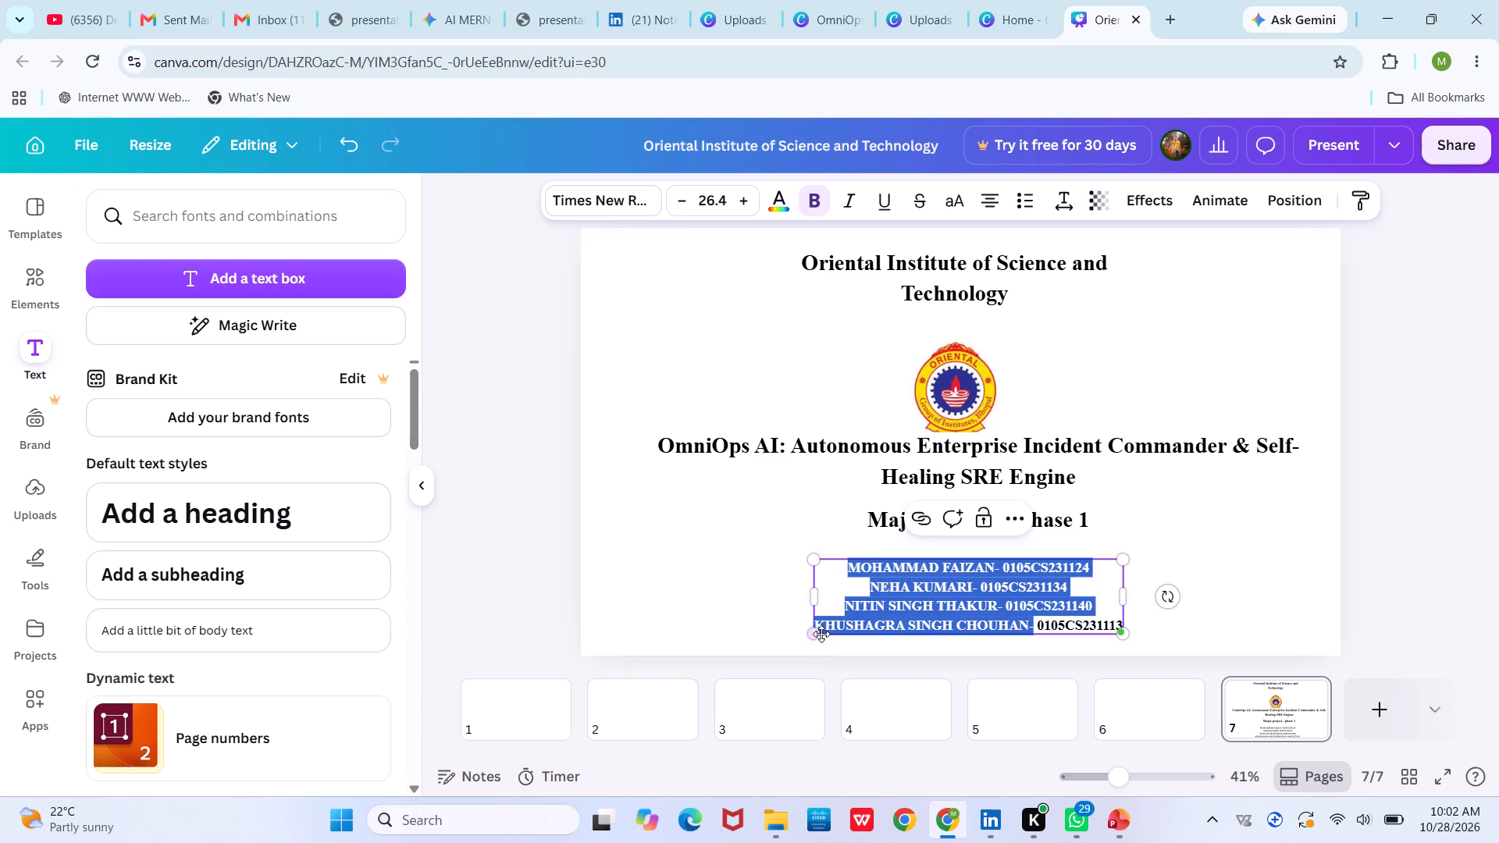
left_click_drag(821, 634, 810, 648)
key("BackSpace")
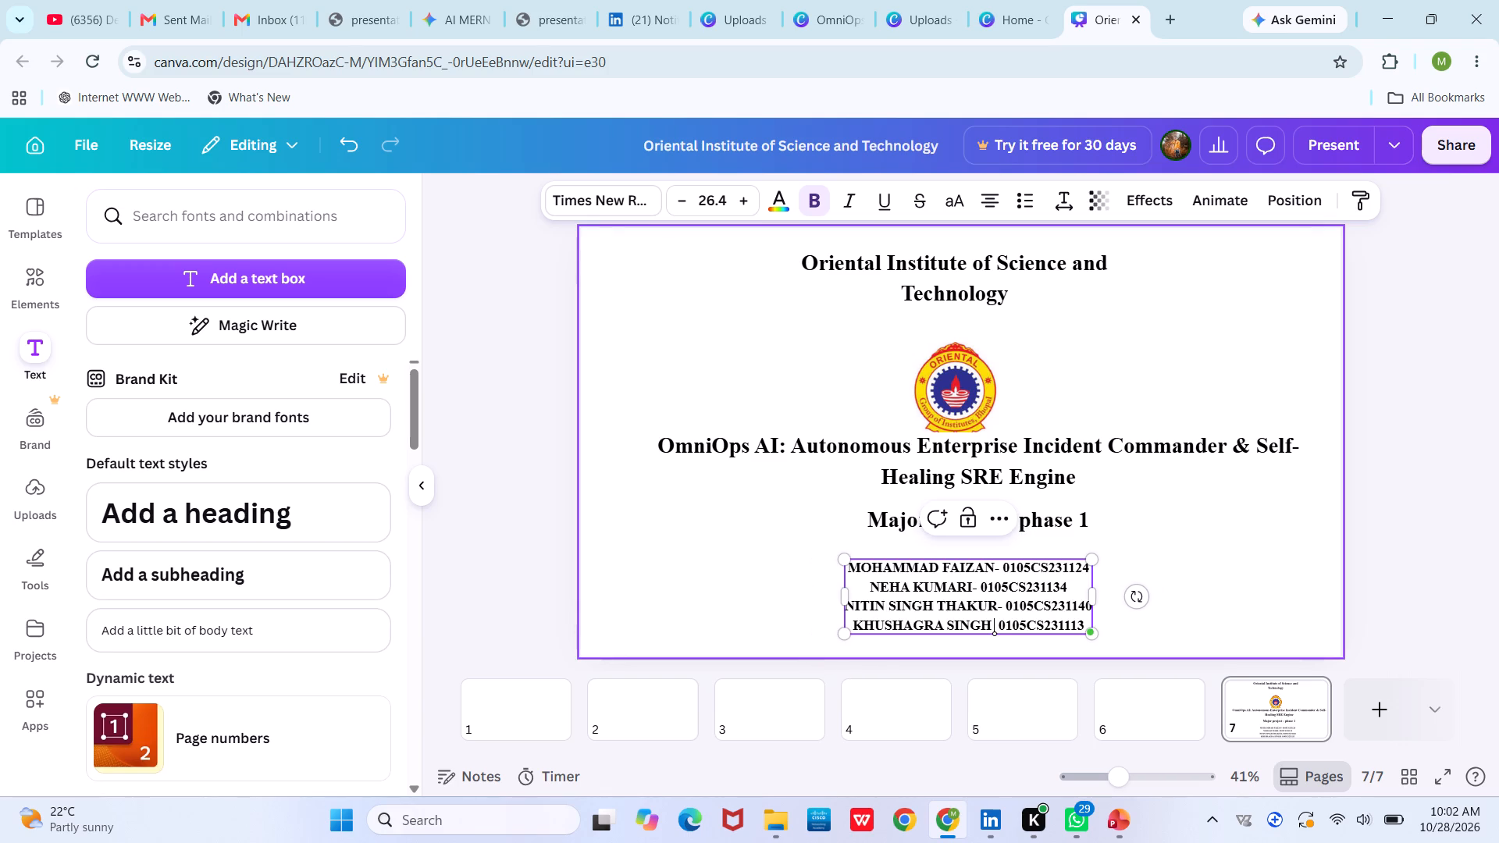
key("BackSpace")
key("BackSpace")
key("BackSpace")
key("BackSpace")
key("BackSpace")
key("BackSpace")
key("BackSpace")
key("BackSpace")
key("BackSpace")
key("BackSpace")
key("BackSpace")
key("BackSpace")
key("BackSpace")
key("BackSpace")
key("BackSpace")
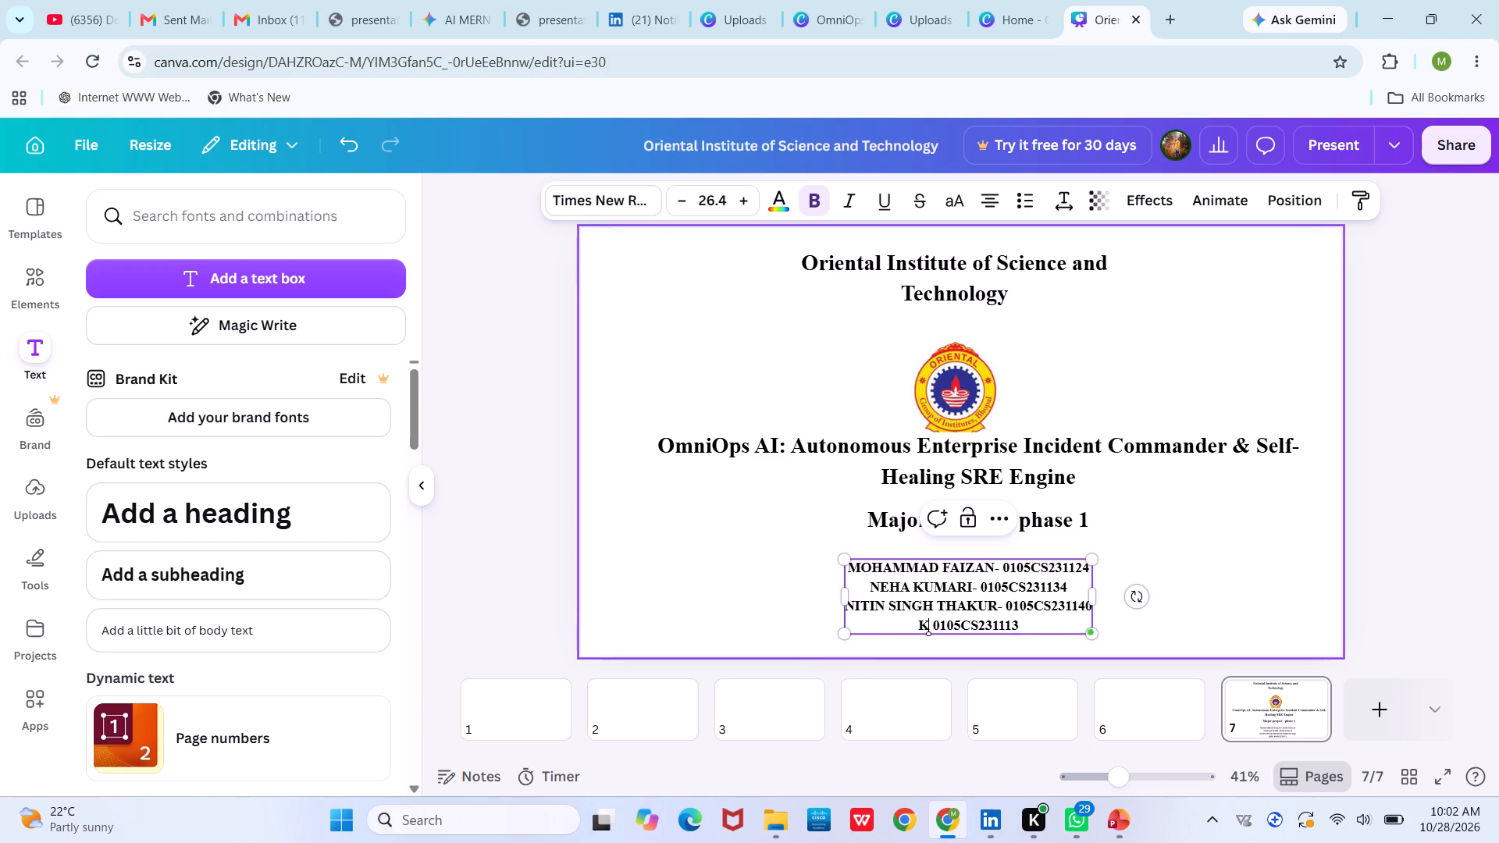
key("BackSpace")
Enter the replacement member's name in capitals, followed by a dash, before the roll number on the list's last line.
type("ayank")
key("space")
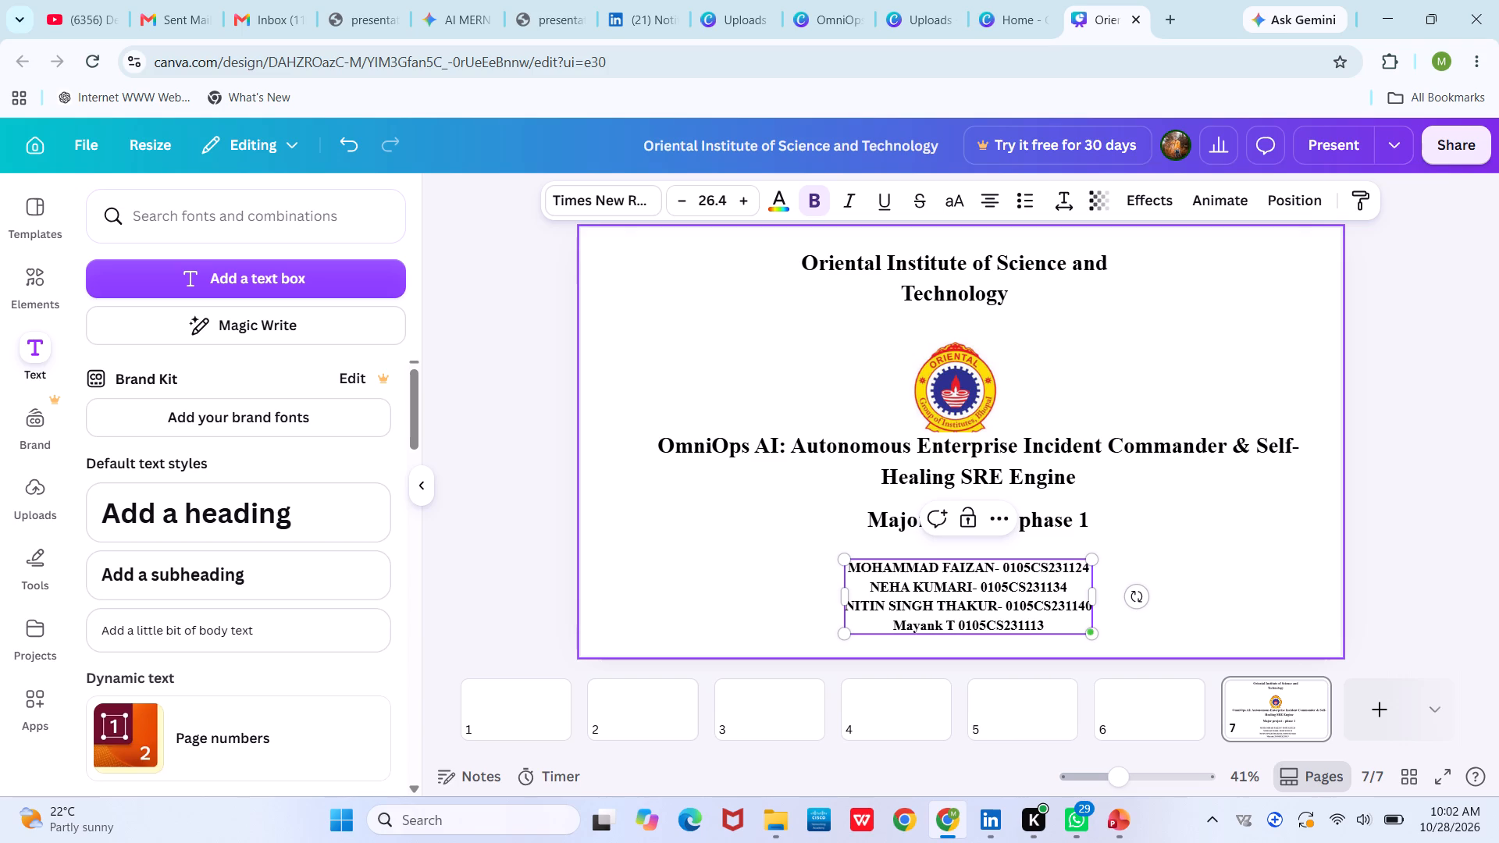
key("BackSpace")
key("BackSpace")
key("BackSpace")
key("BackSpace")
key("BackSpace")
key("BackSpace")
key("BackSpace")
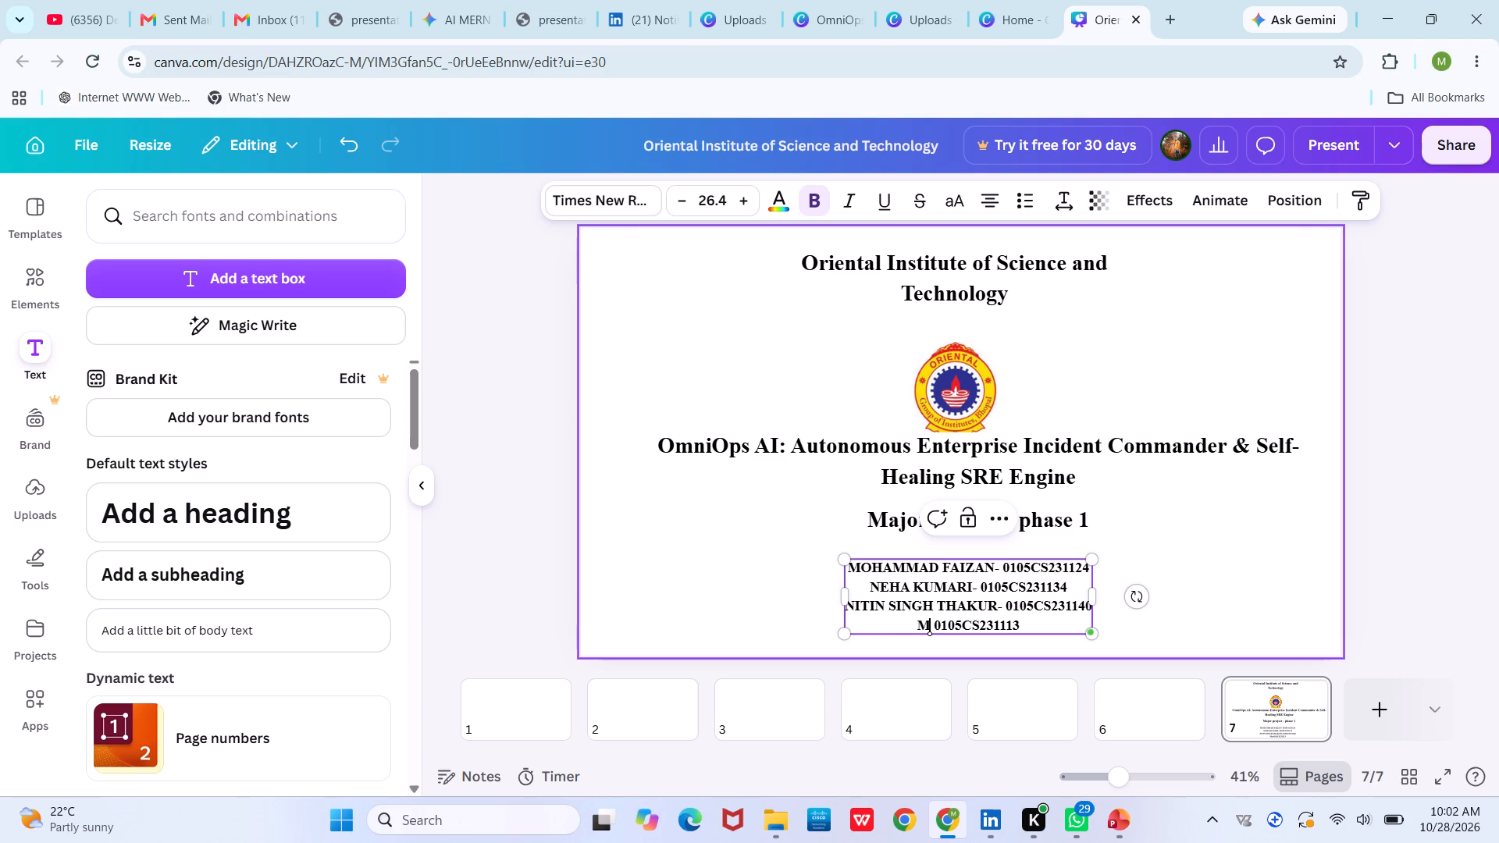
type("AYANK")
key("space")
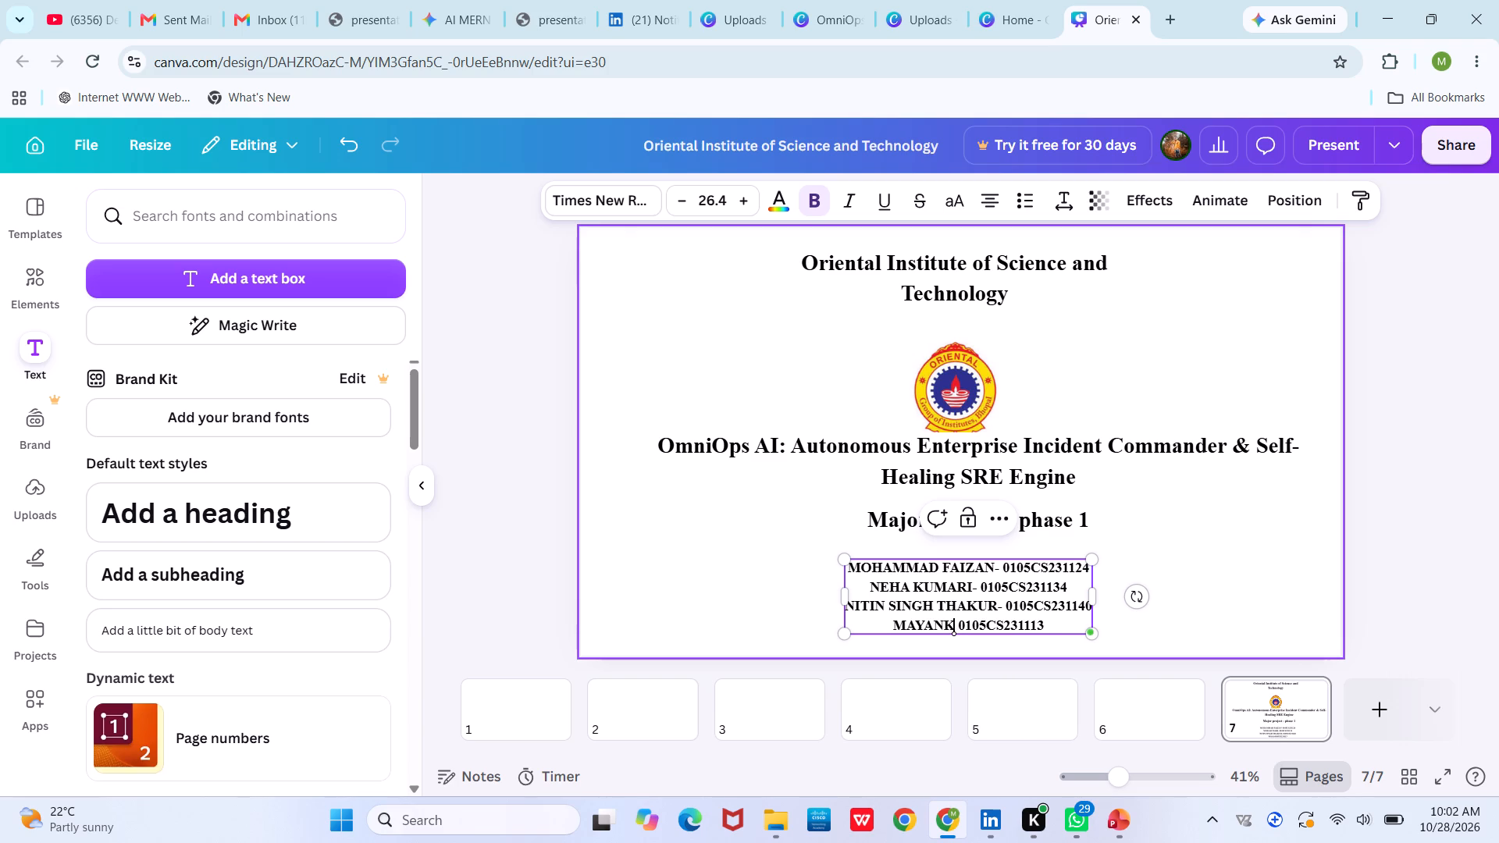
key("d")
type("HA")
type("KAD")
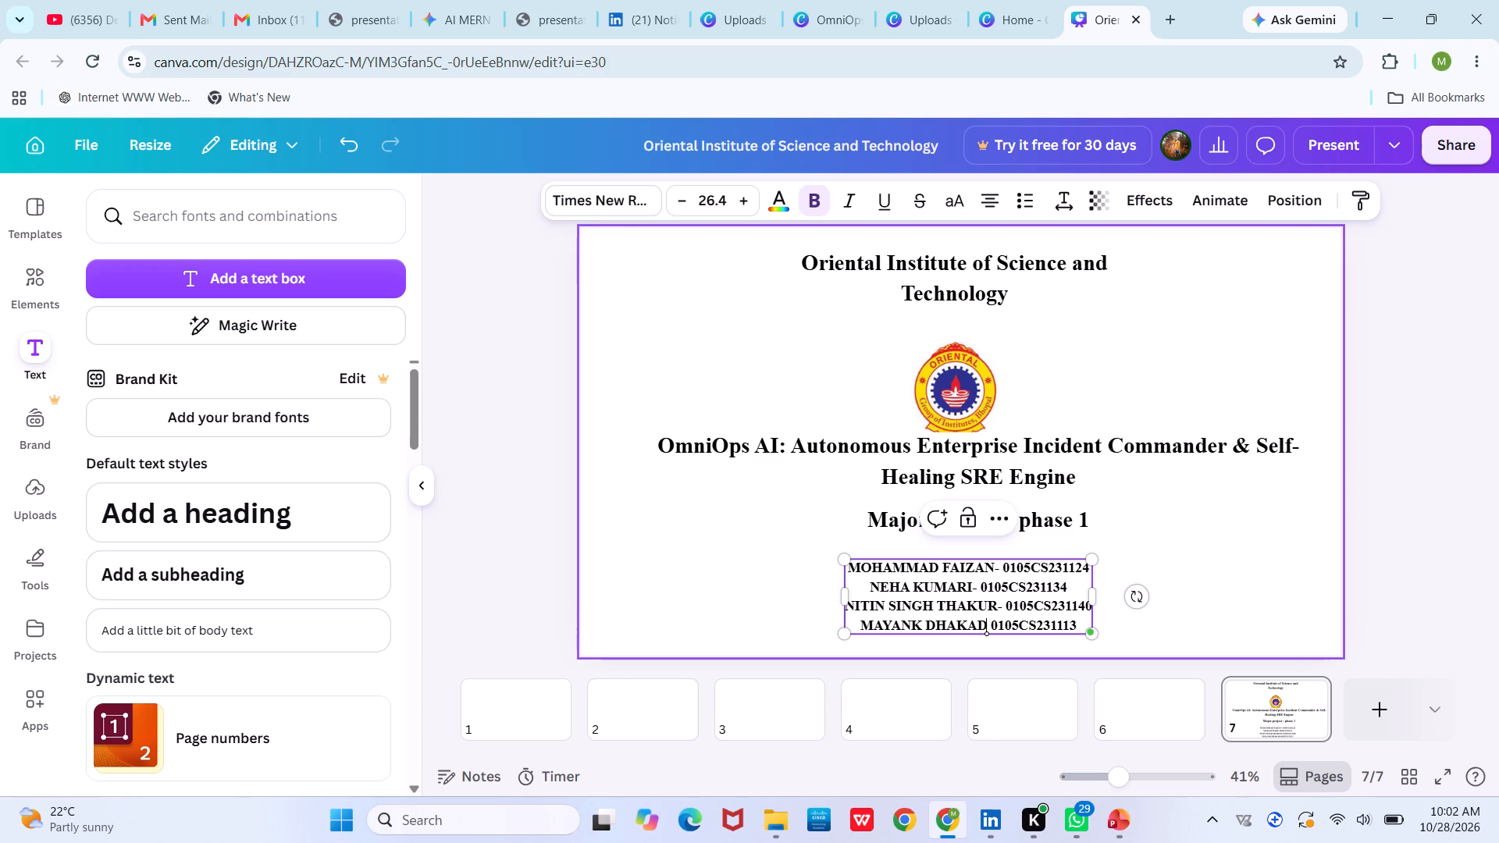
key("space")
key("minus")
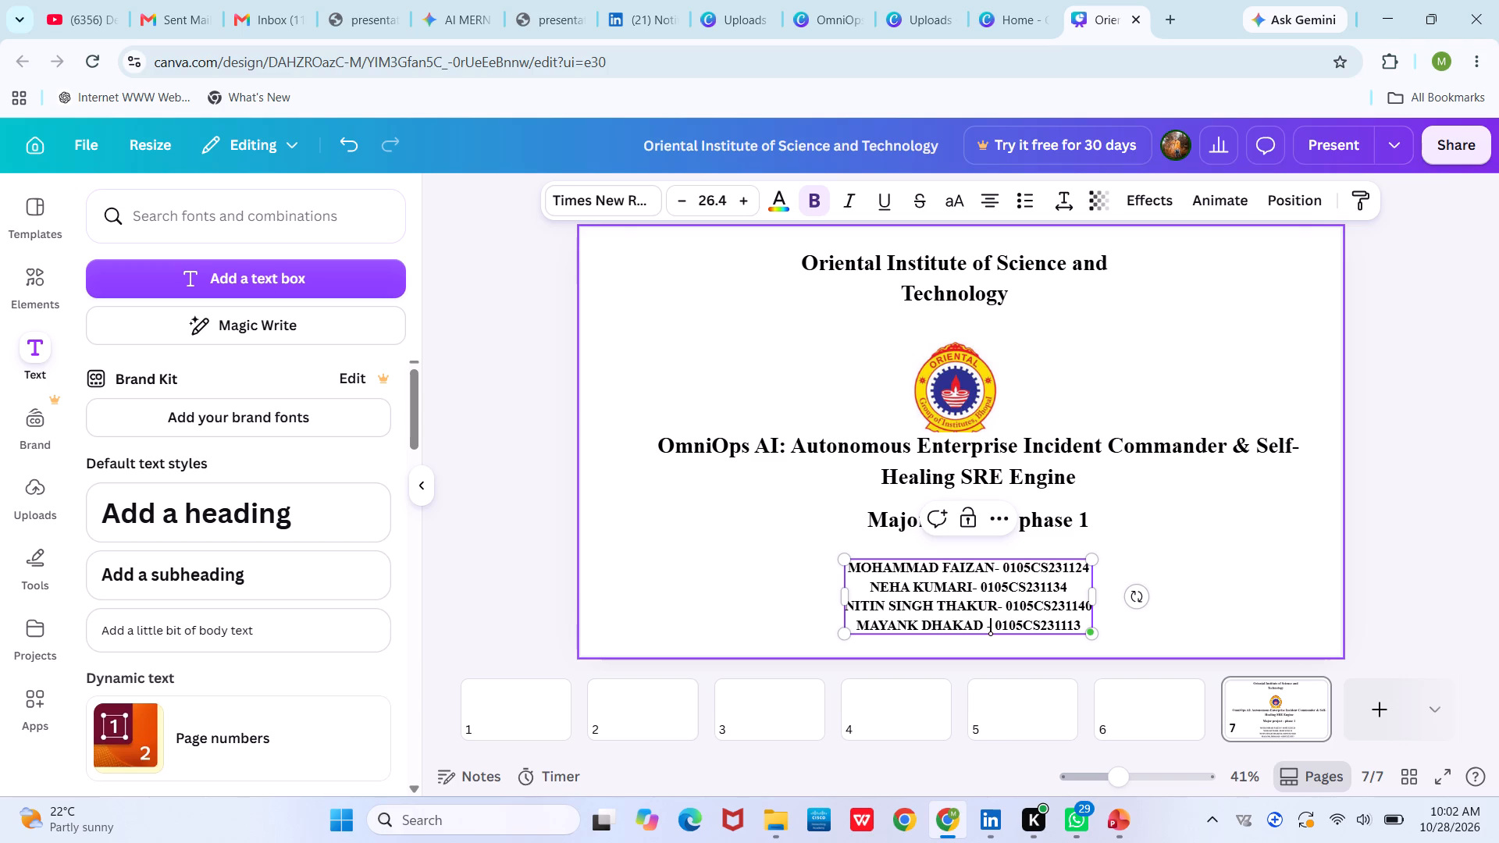
Change the final digit of the last member's roll number to 8.
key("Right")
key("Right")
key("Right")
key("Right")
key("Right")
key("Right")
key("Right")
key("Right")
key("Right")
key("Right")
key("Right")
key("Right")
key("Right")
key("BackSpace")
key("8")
left_click(748, 597)
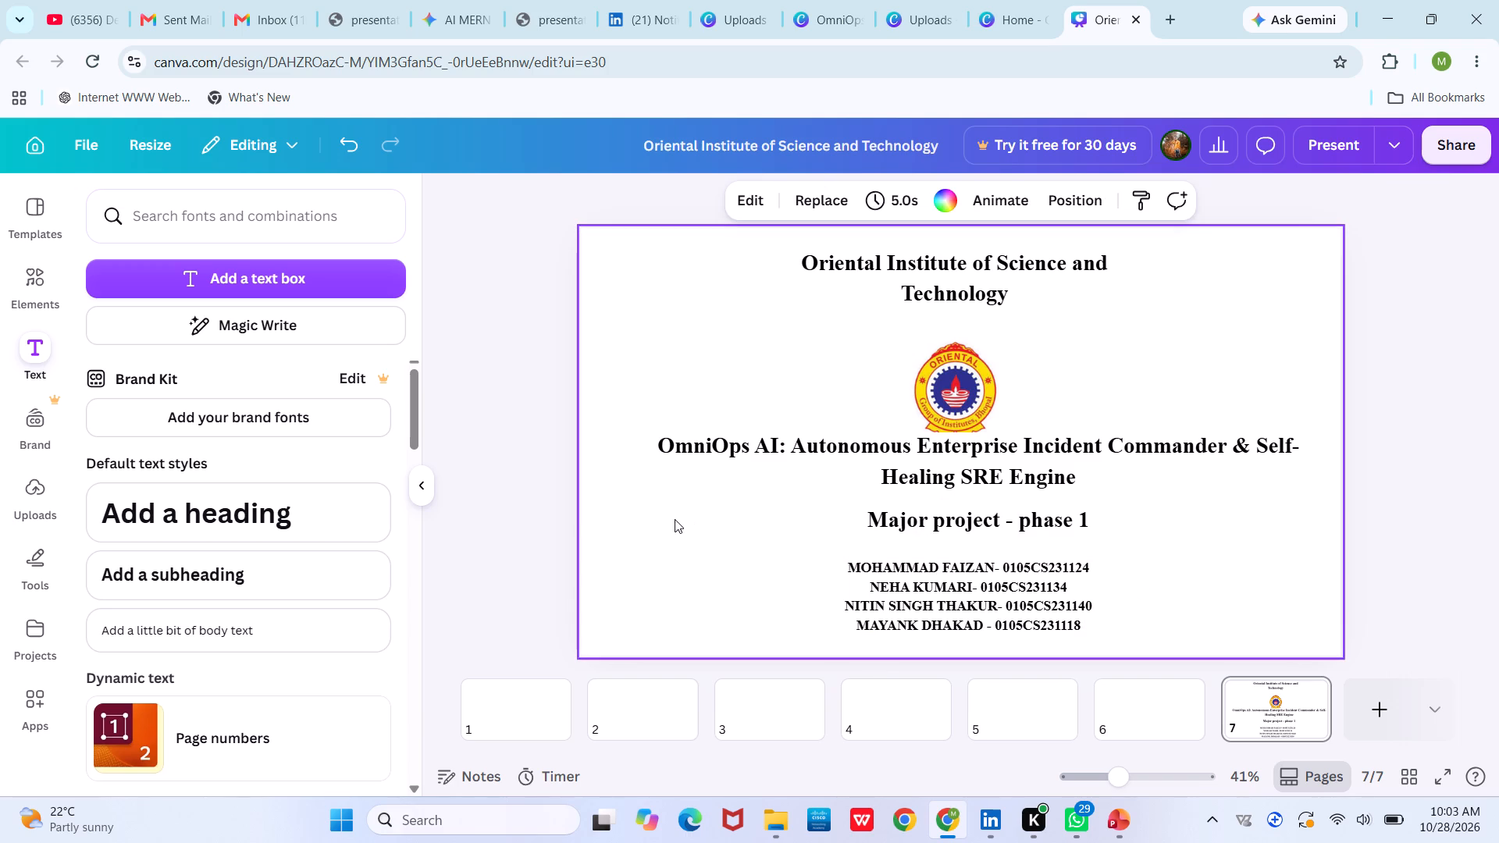
Move the finished title page from page 7 to page 1, ahead of the blank pages.
left_click_drag(1267, 711, 539, 703)
scroll(568, 707, "left", 1)
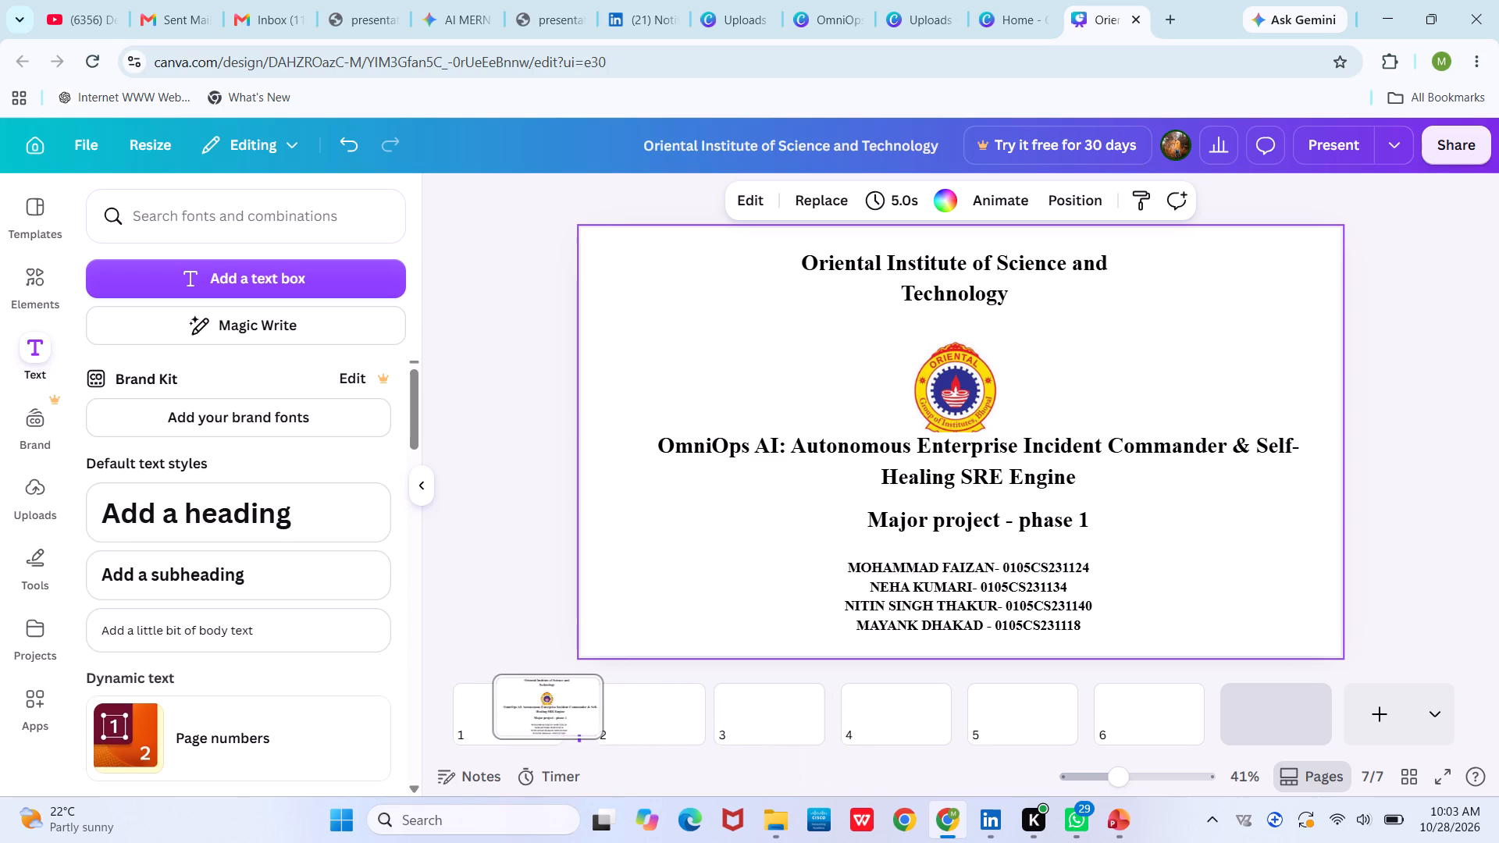
left_click_drag(539, 703, 518, 707)
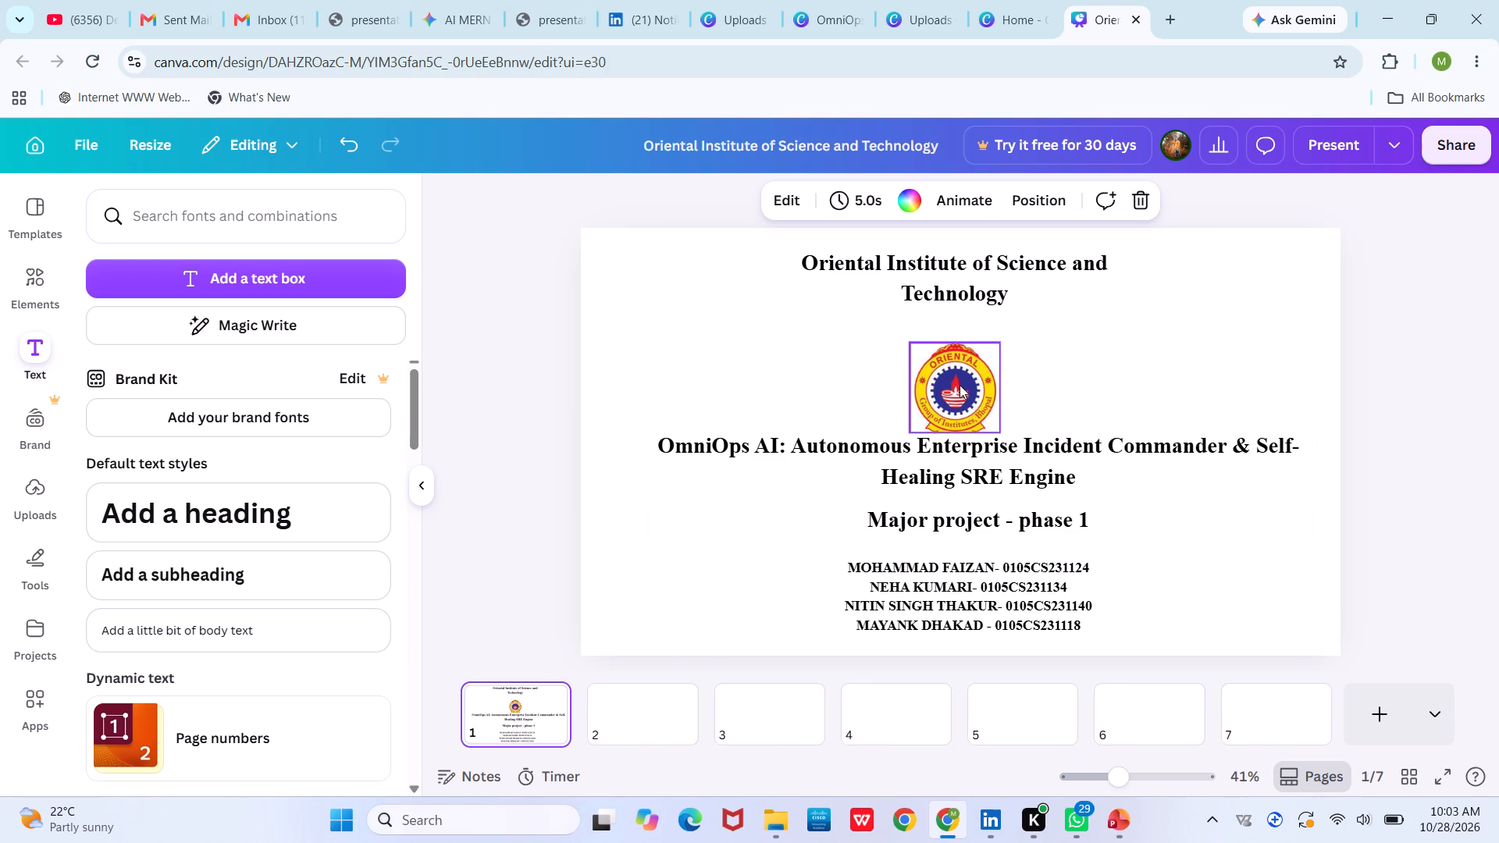
Move the logo slightly up on page 1, leaving a gap above the project title.
left_click_drag(960, 383, 954, 369)
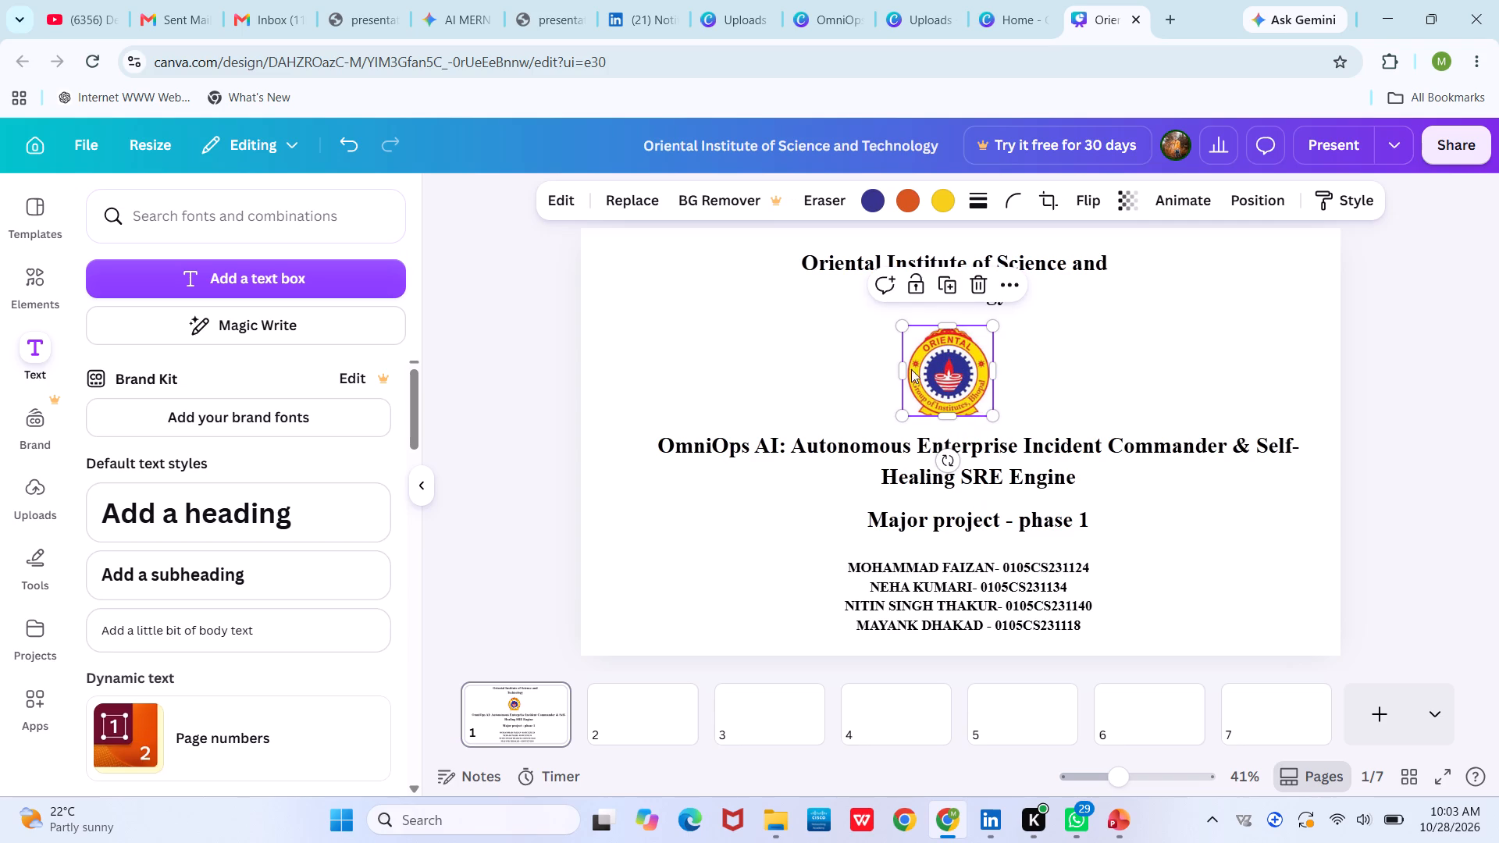
left_click(841, 364)
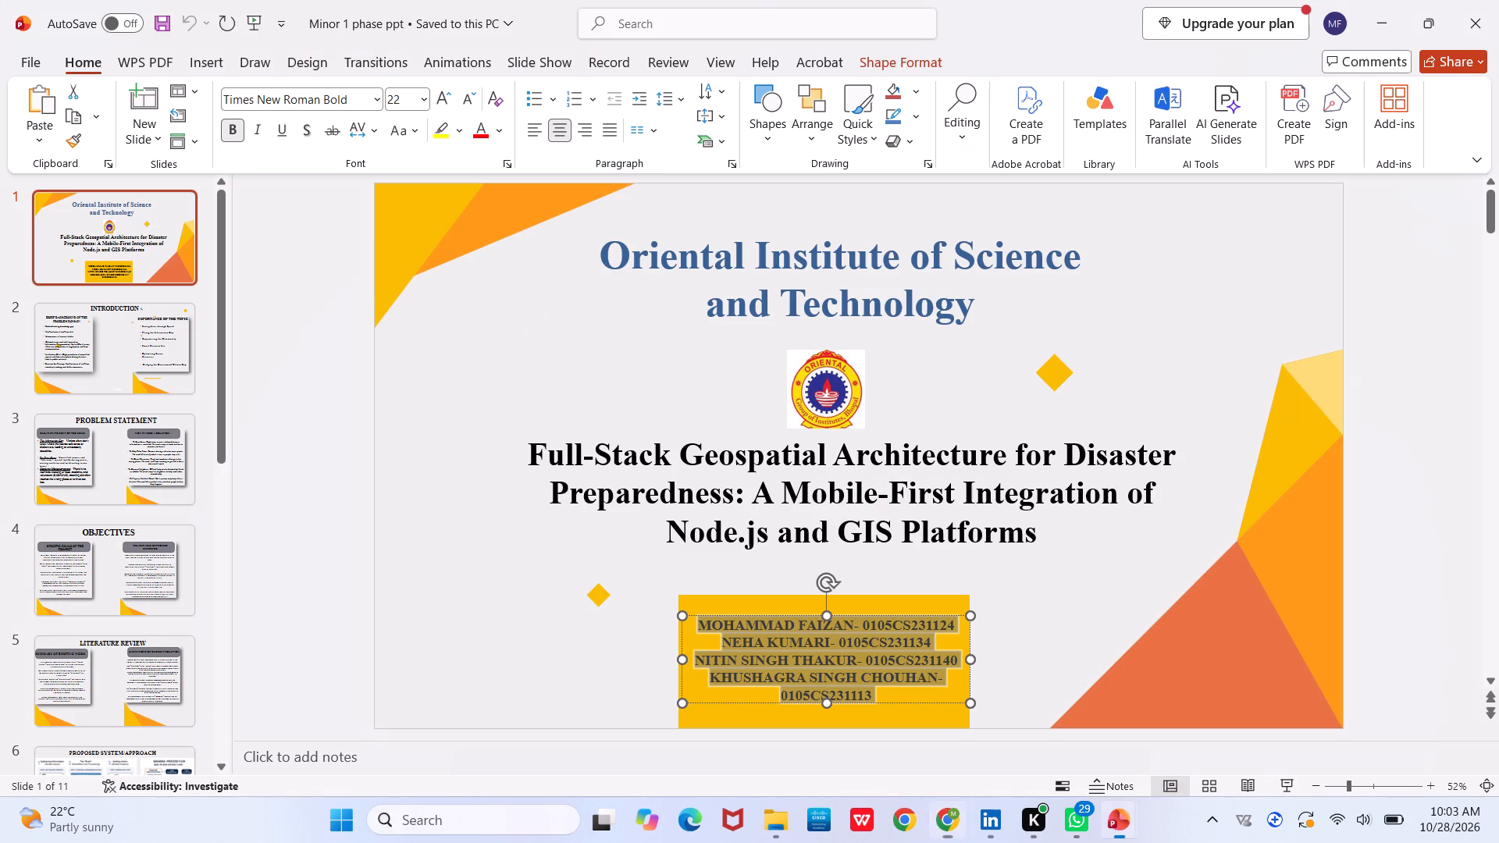
Copy the "INTRODUCTION" heading from slide 2 of the Minor 1 phase ppt in PowerPoint and paste it onto page 2 in Canva.
key("Down")
left_click(1498, 386)
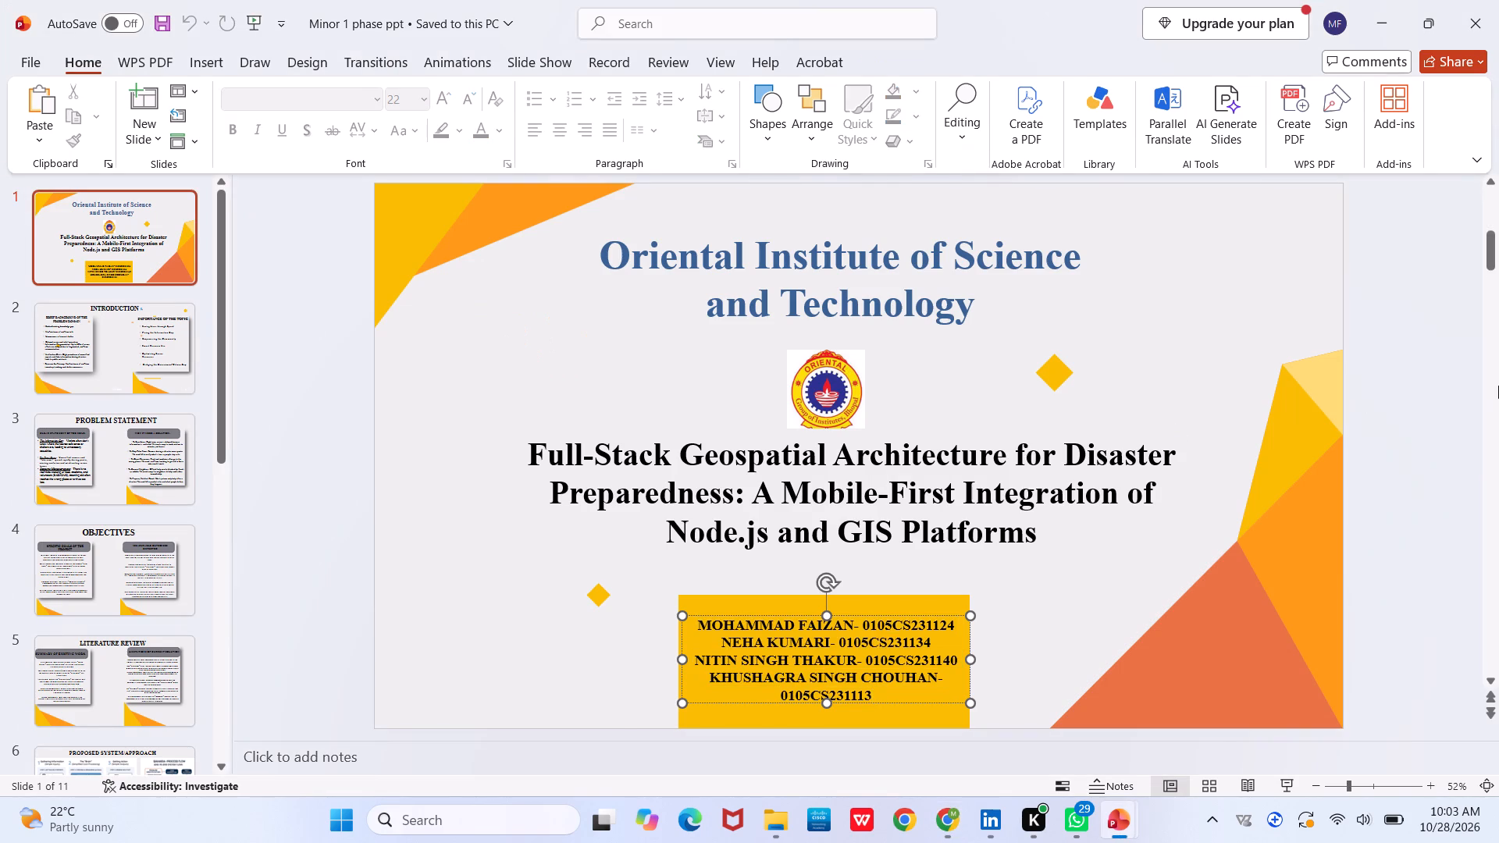
key("Up")
key("Down")
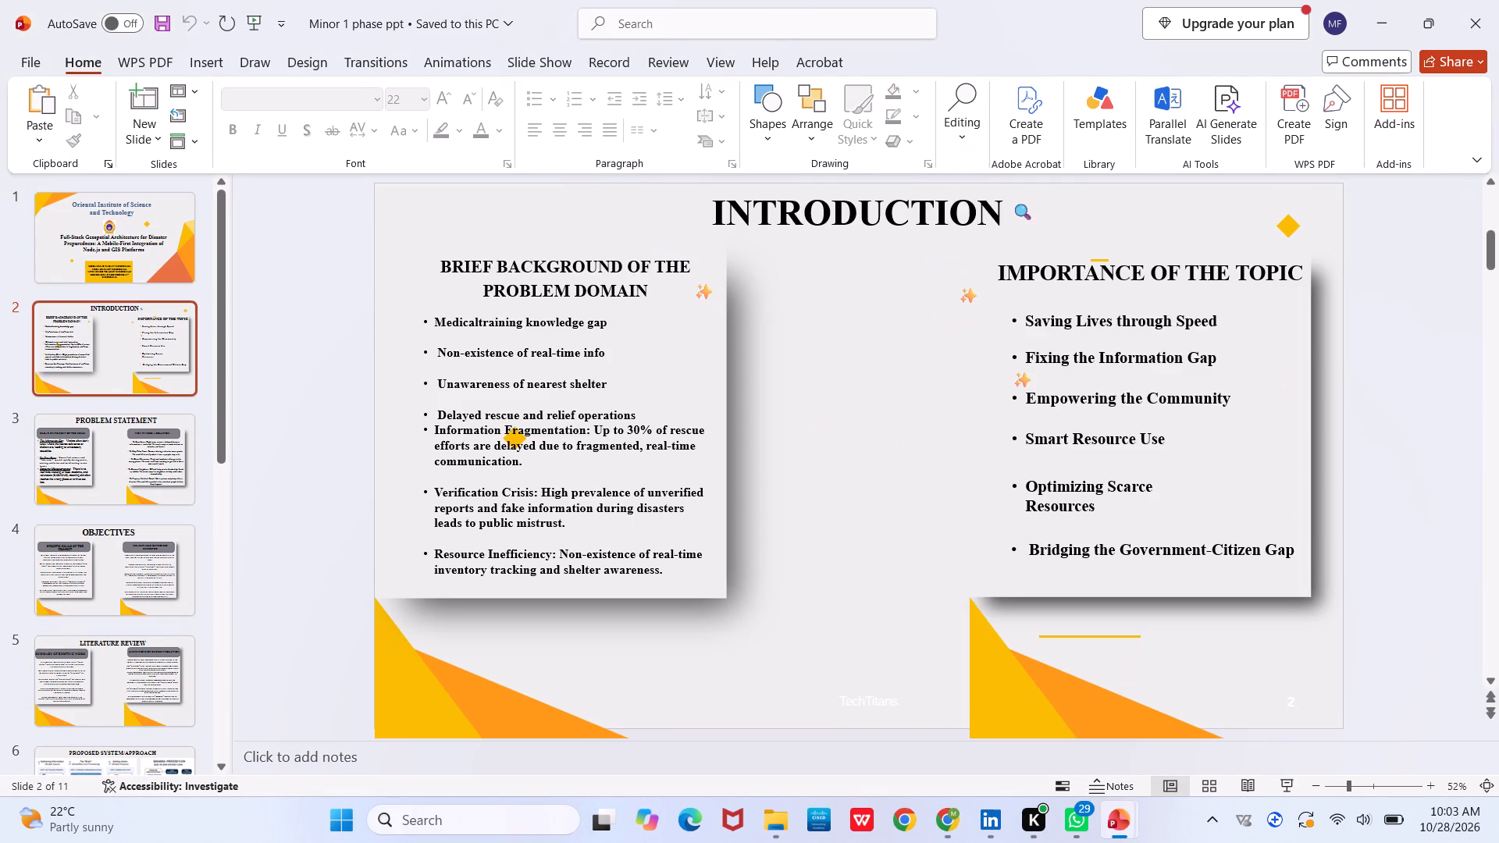
left_click(804, 213)
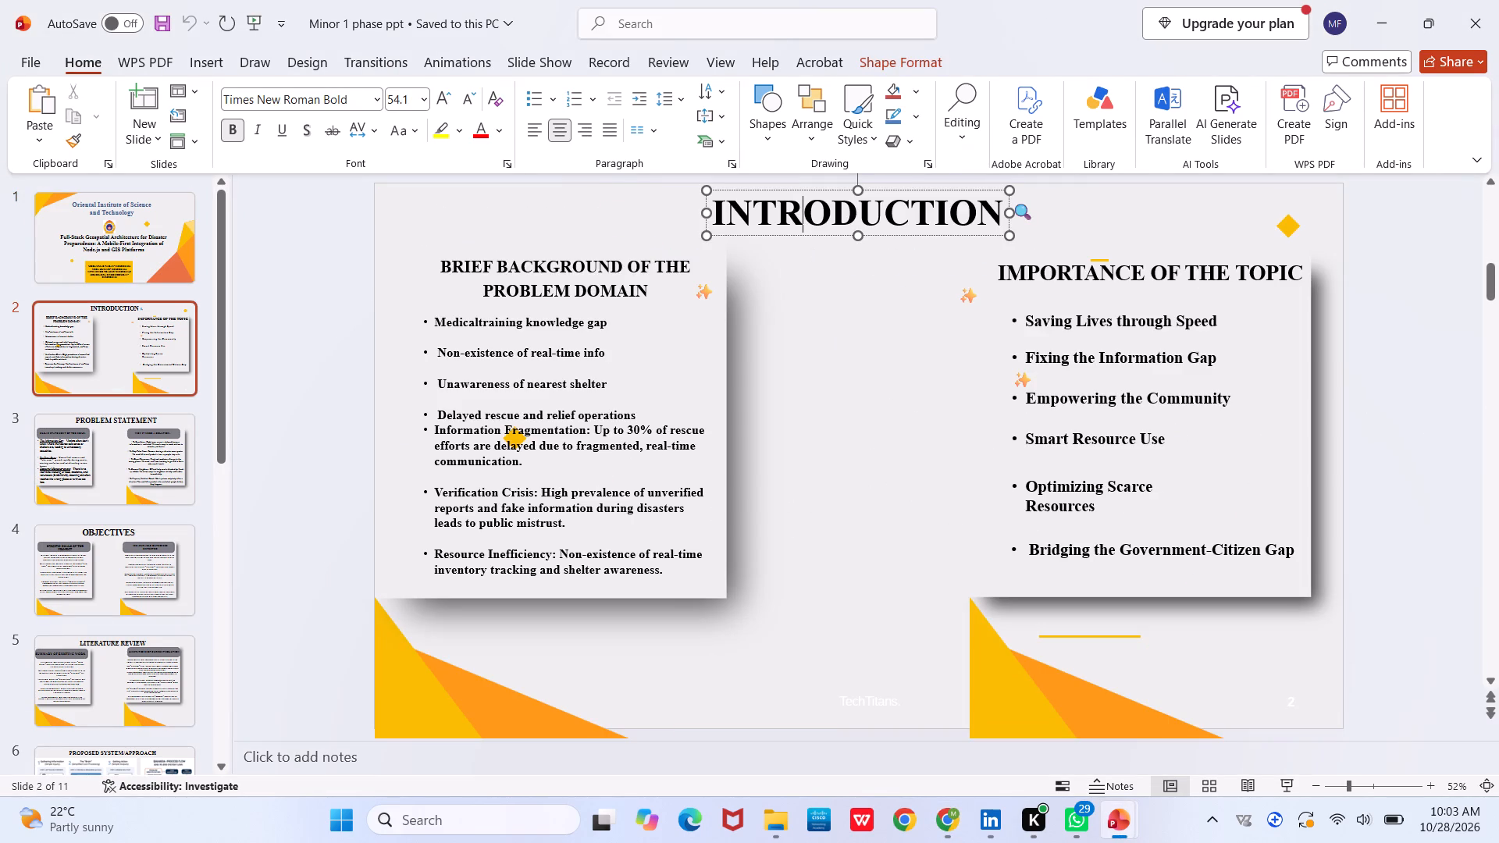
key("ctrl+a")
key("ctrl+c")
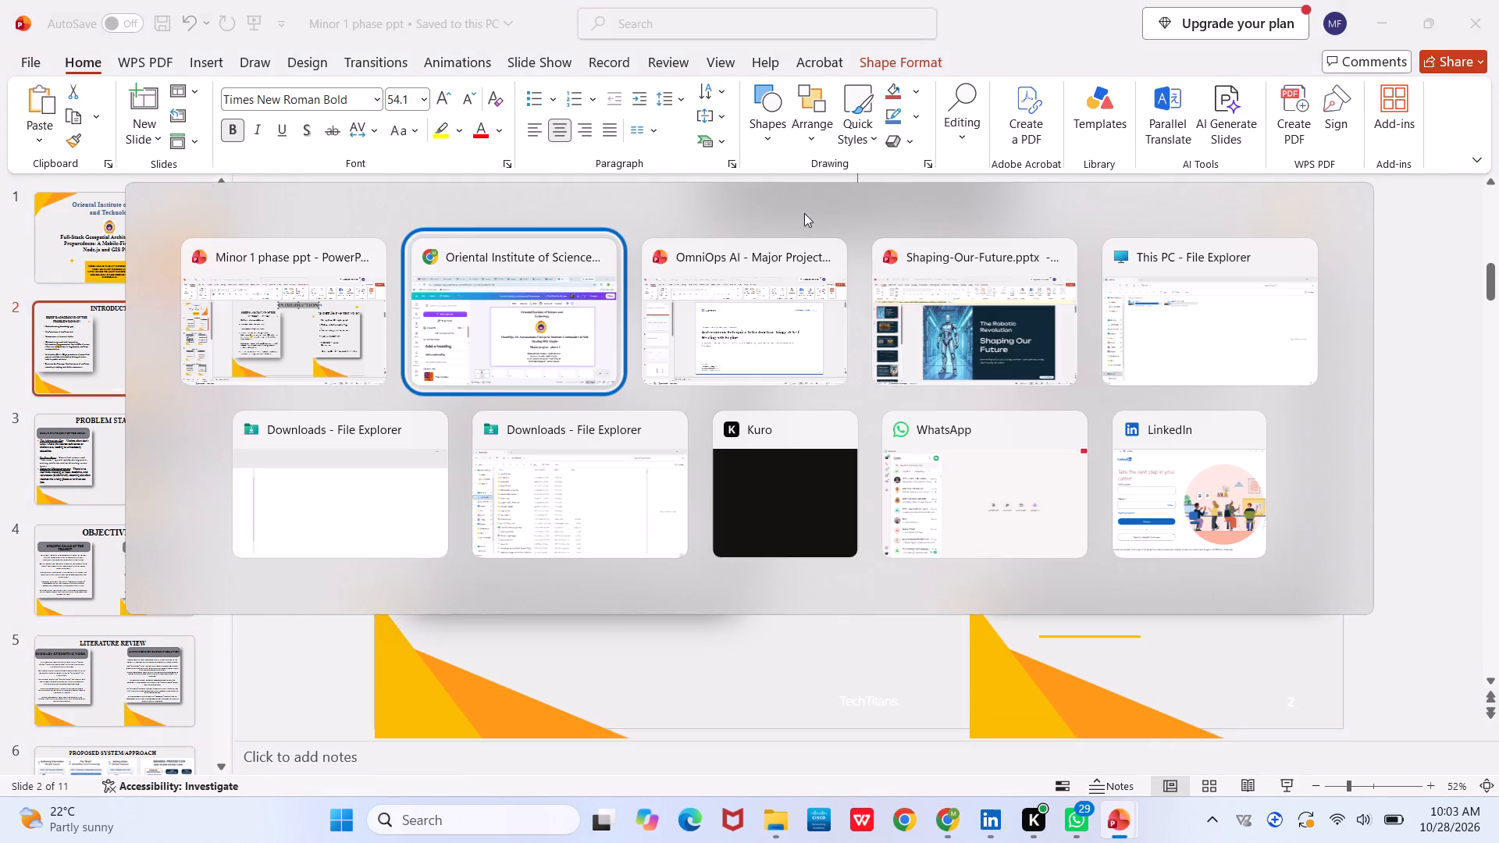
key("Right")
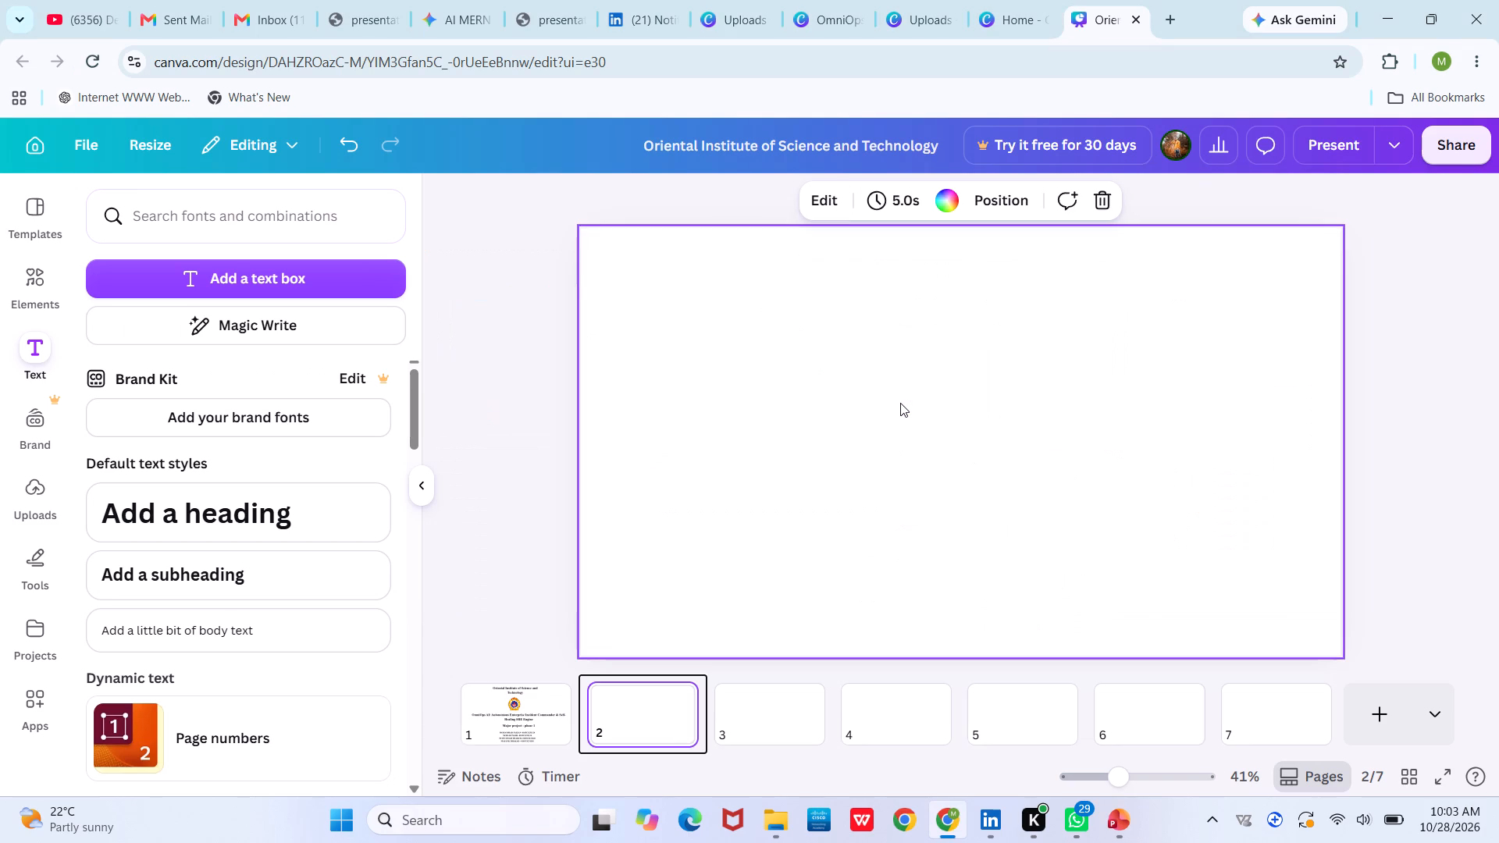
key("ctrl+v")
Move the "INTRODUCTION" heading to the top of page 2, centred horizontally.
left_click_drag(749, 505, 927, 446)
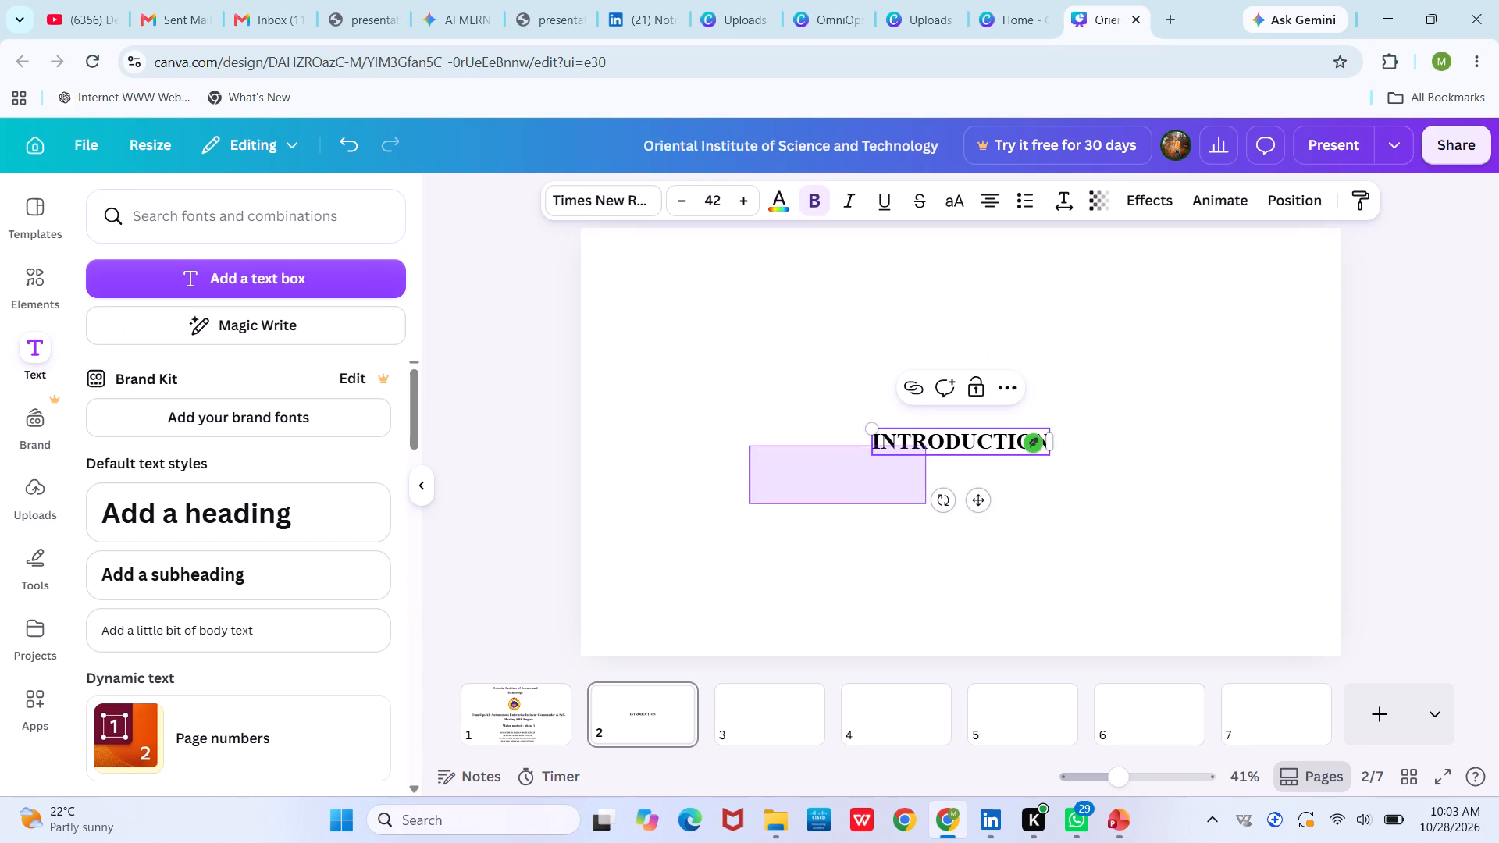
left_click_drag(927, 446, 918, 464)
left_click_drag(841, 504, 906, 474)
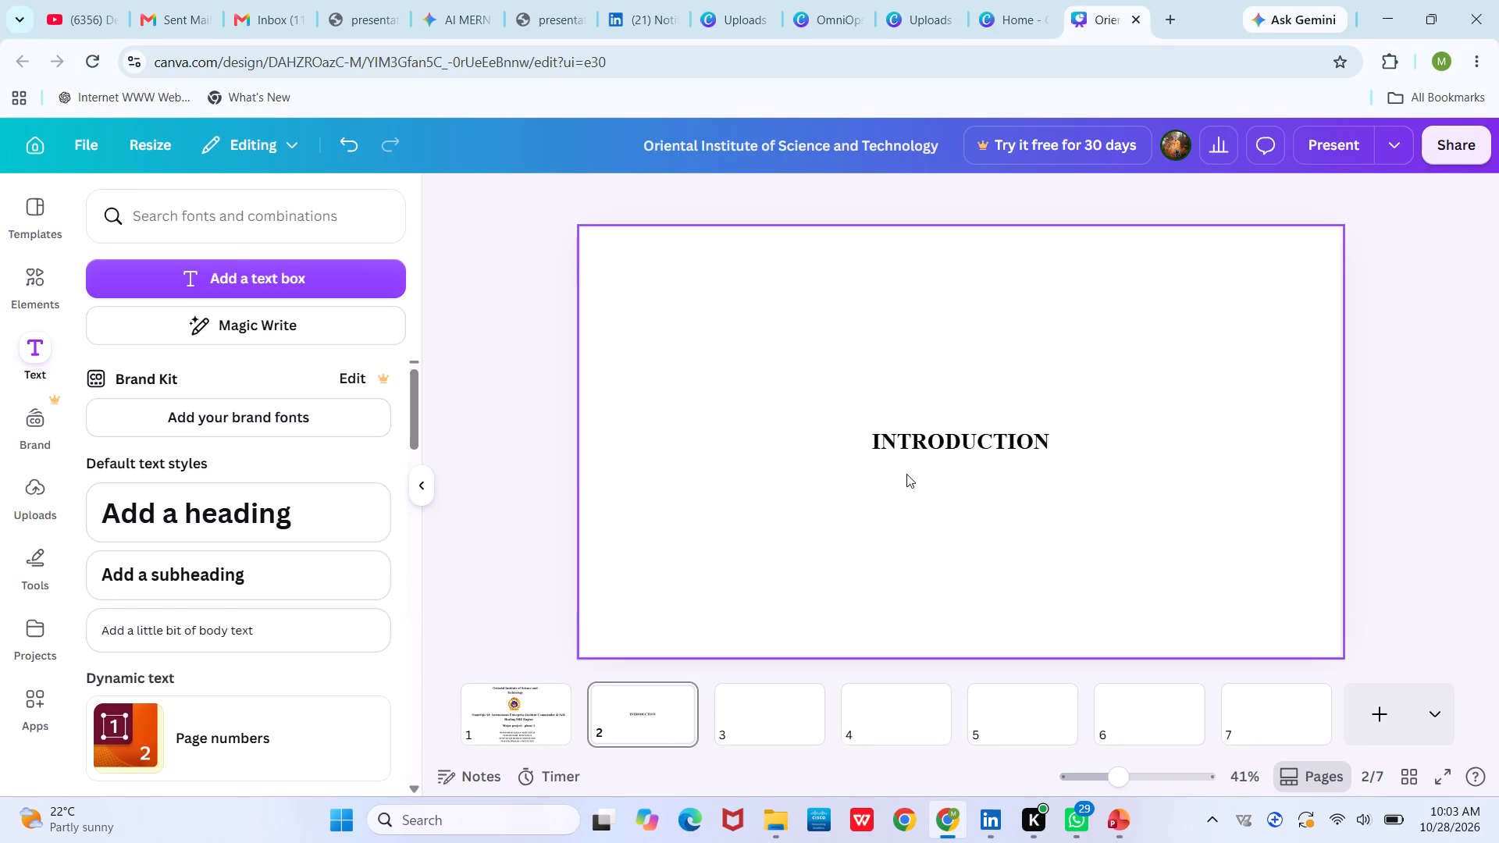
left_click(874, 497)
left_click_drag(920, 454, 920, 266)
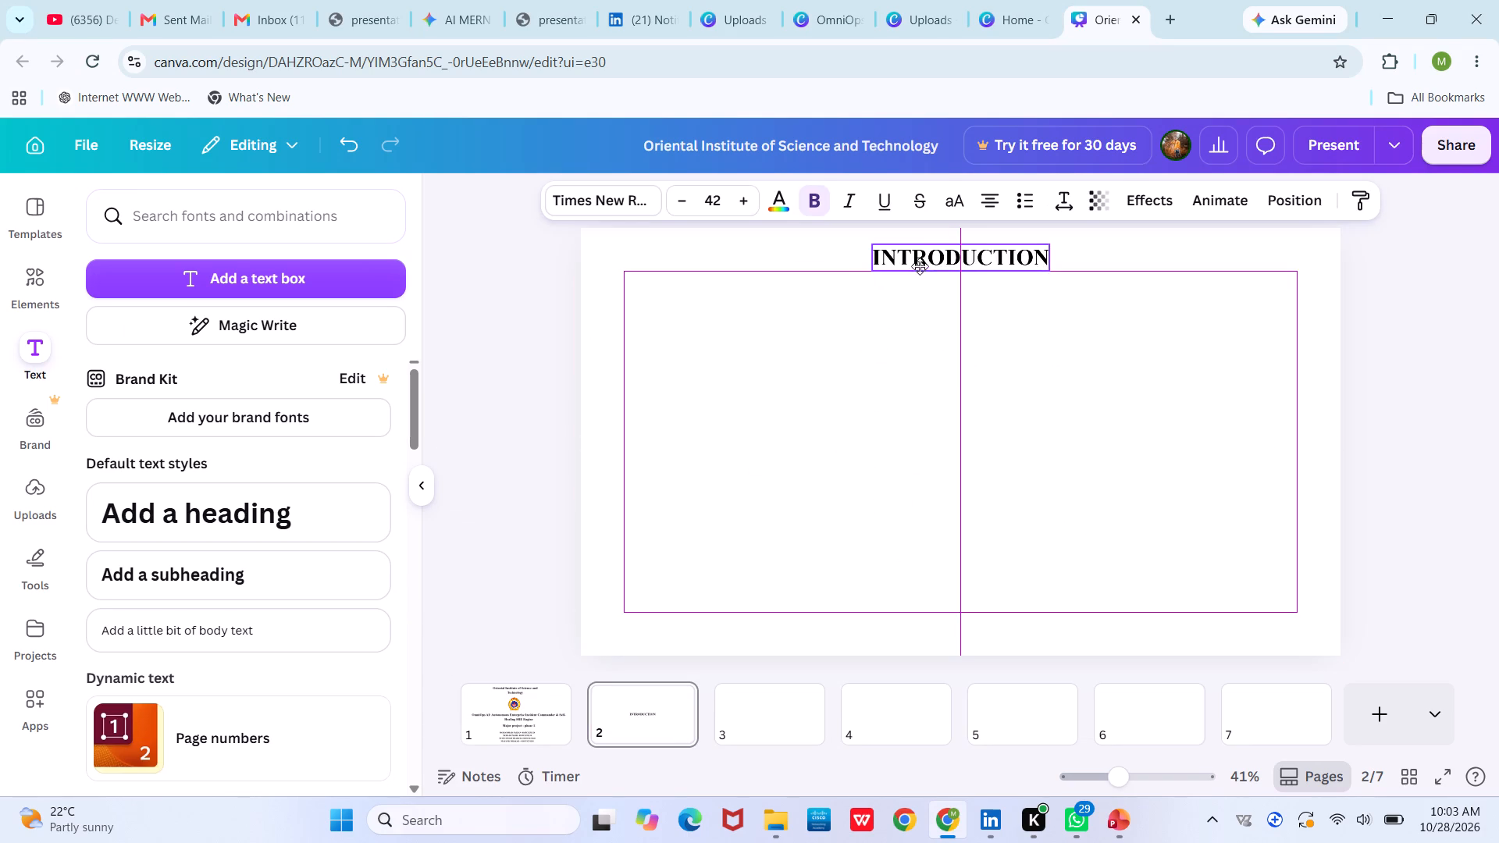
left_click_drag(920, 266, 915, 271)
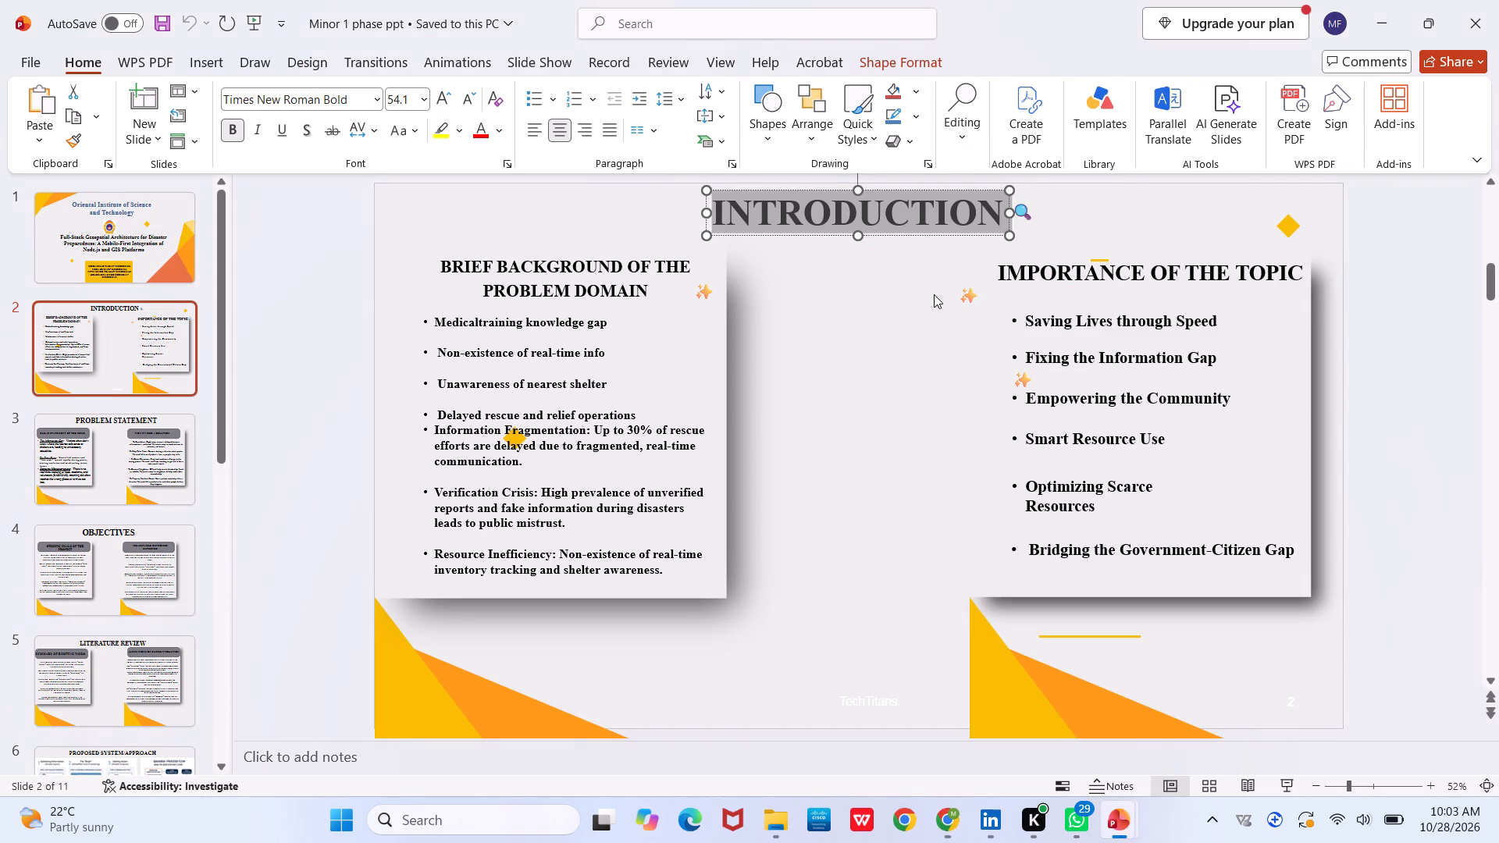
Copy the "BRIEF BACKGROUND OF THE PROBLEM DOMAIN" heading from slide 2 of the Minor 1 phase ppt and paste it onto page 2 in Canva.
left_click_drag(438, 266, 495, 286)
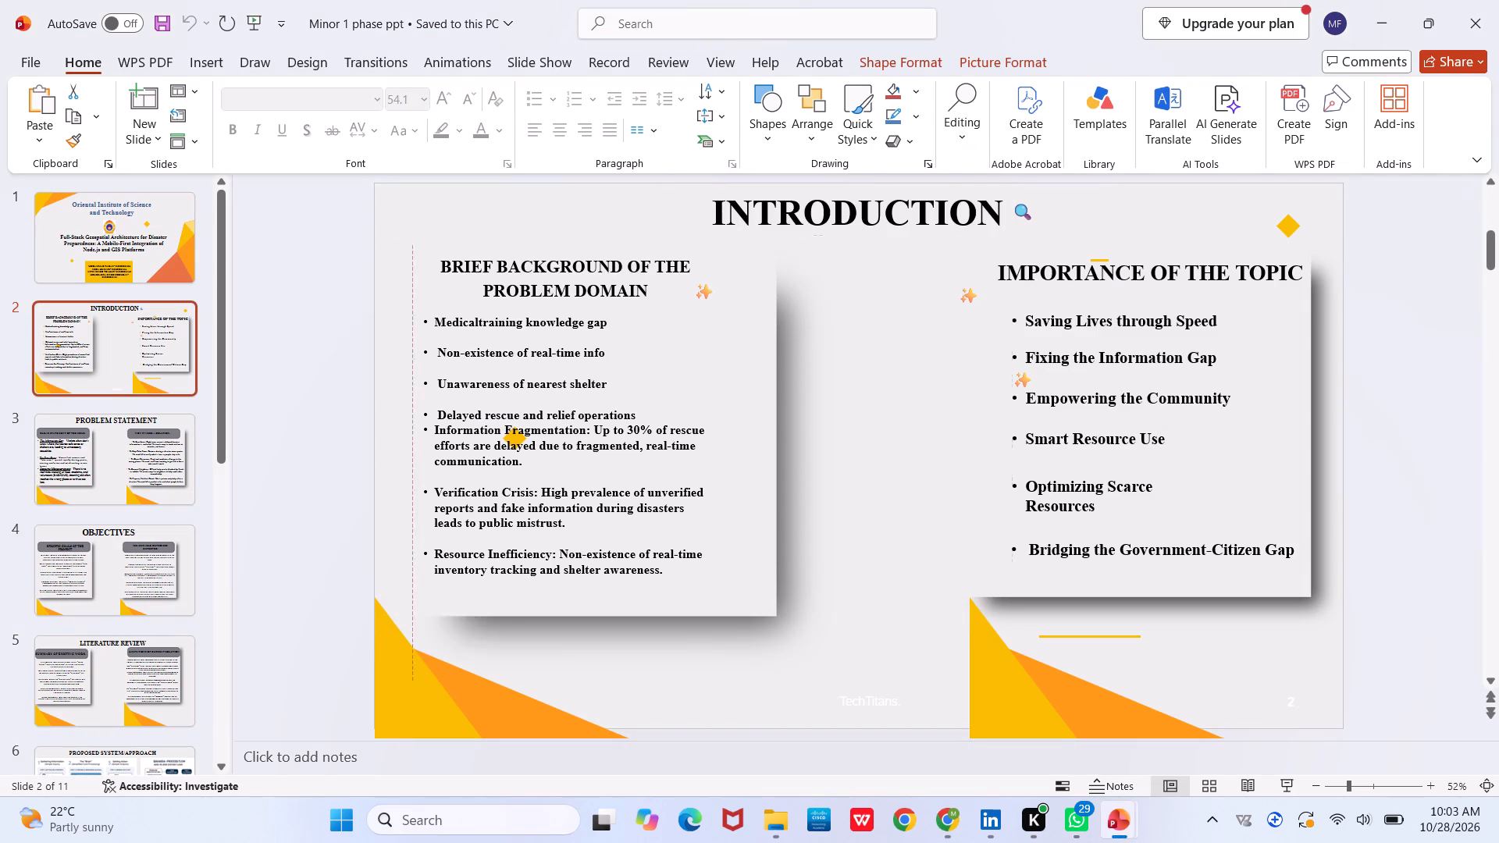
left_click_drag(495, 286, 450, 272)
left_click(450, 272)
left_click(450, 271)
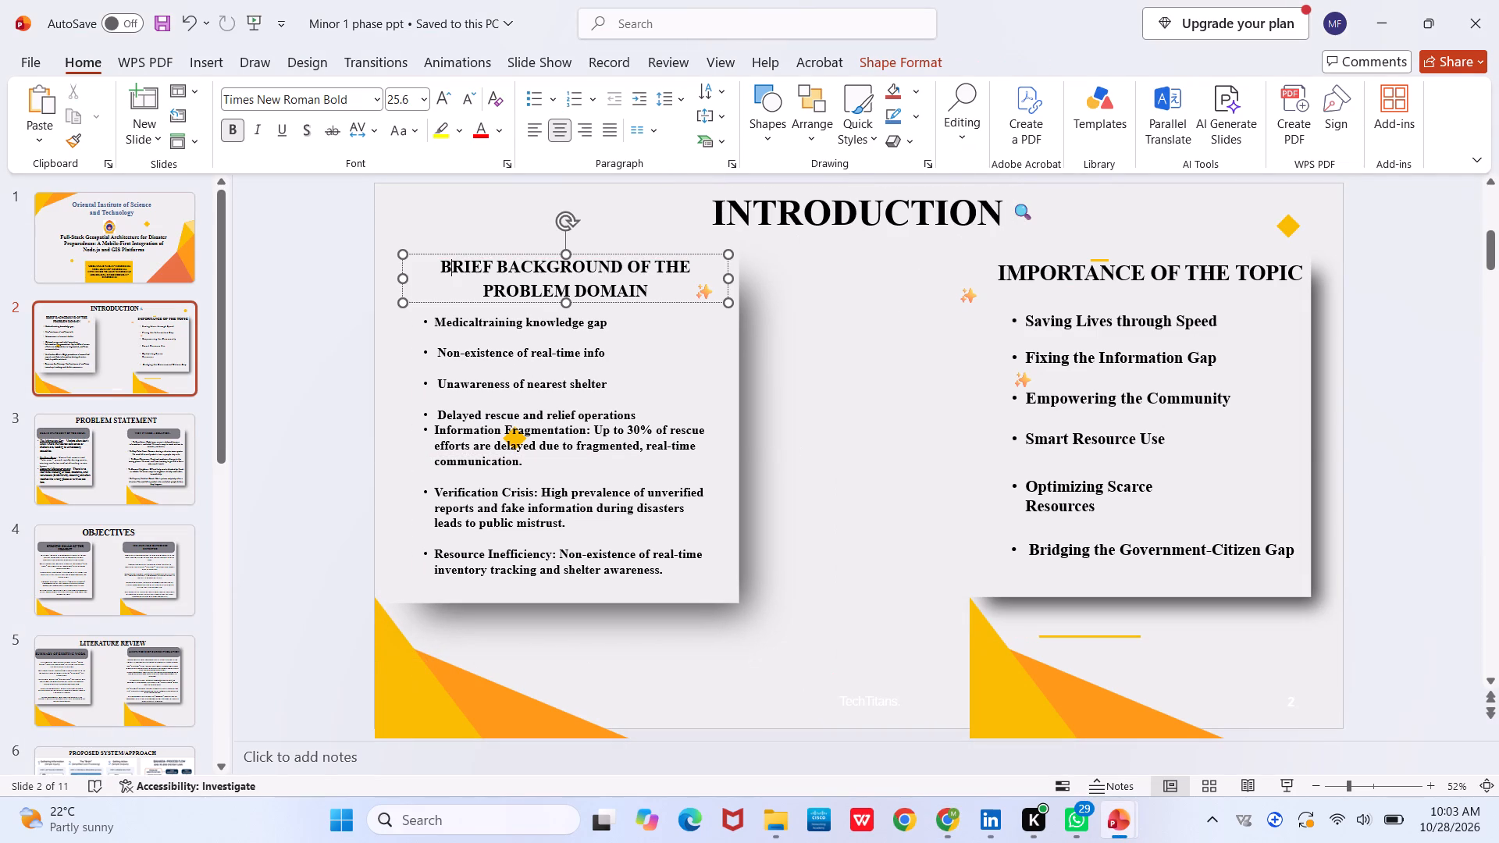
key("ctrl+a")
key("ctrl+c")
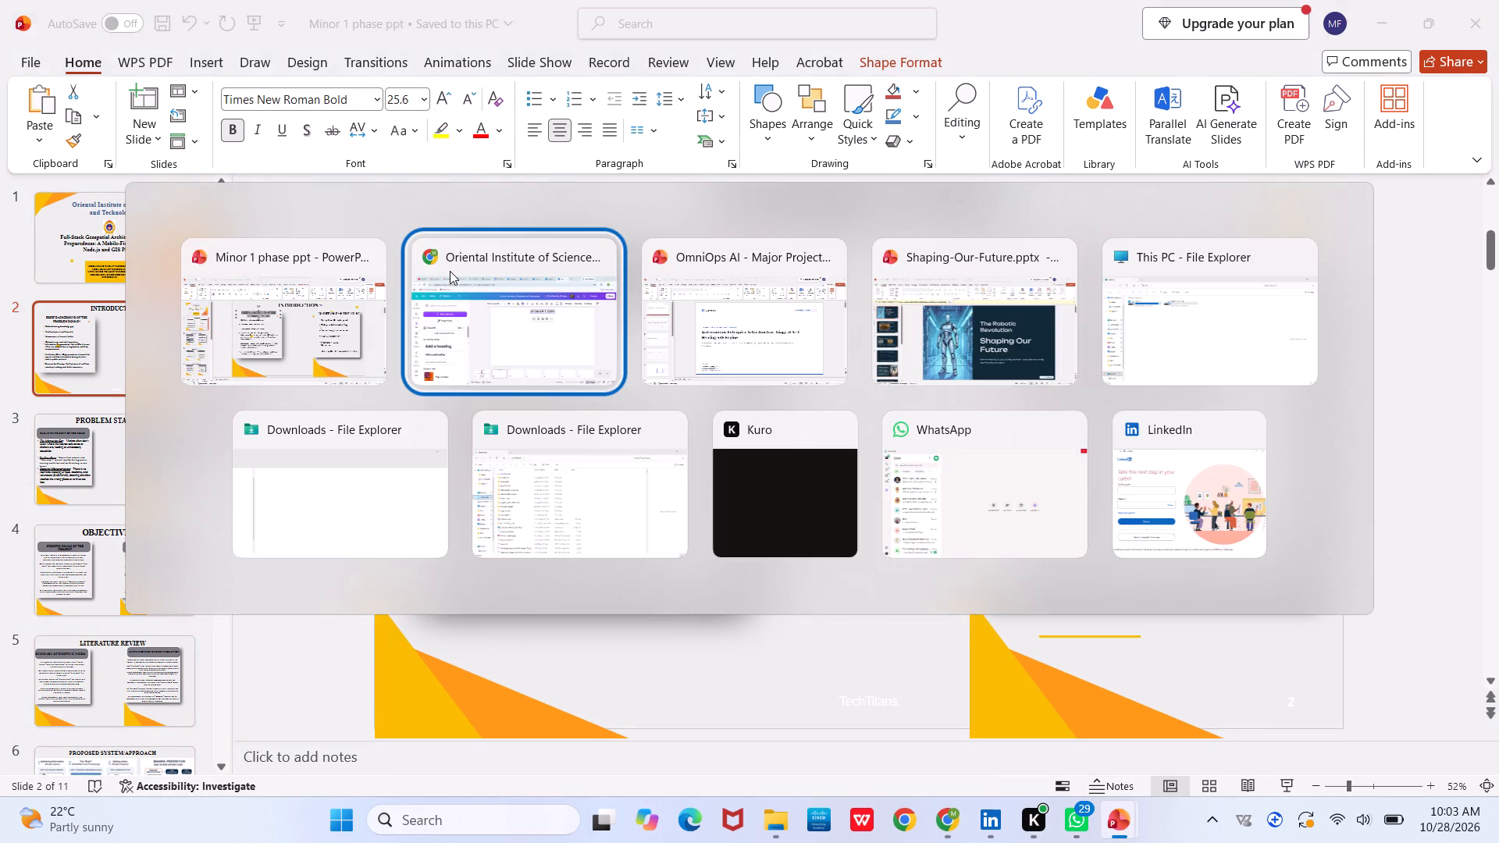
left_click(662, 368)
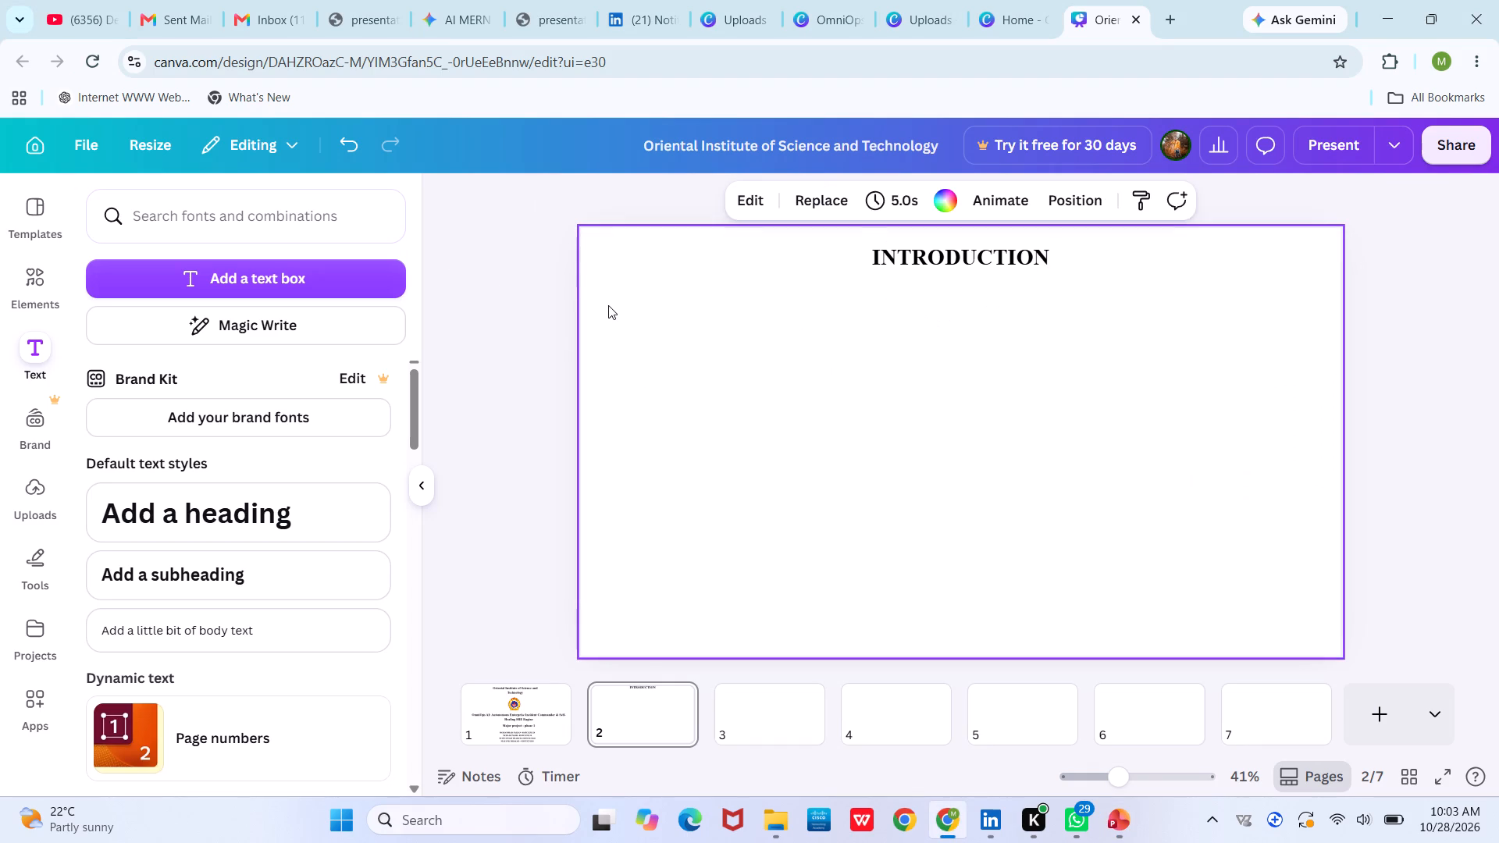
left_click(608, 305)
key("ctrl+v")
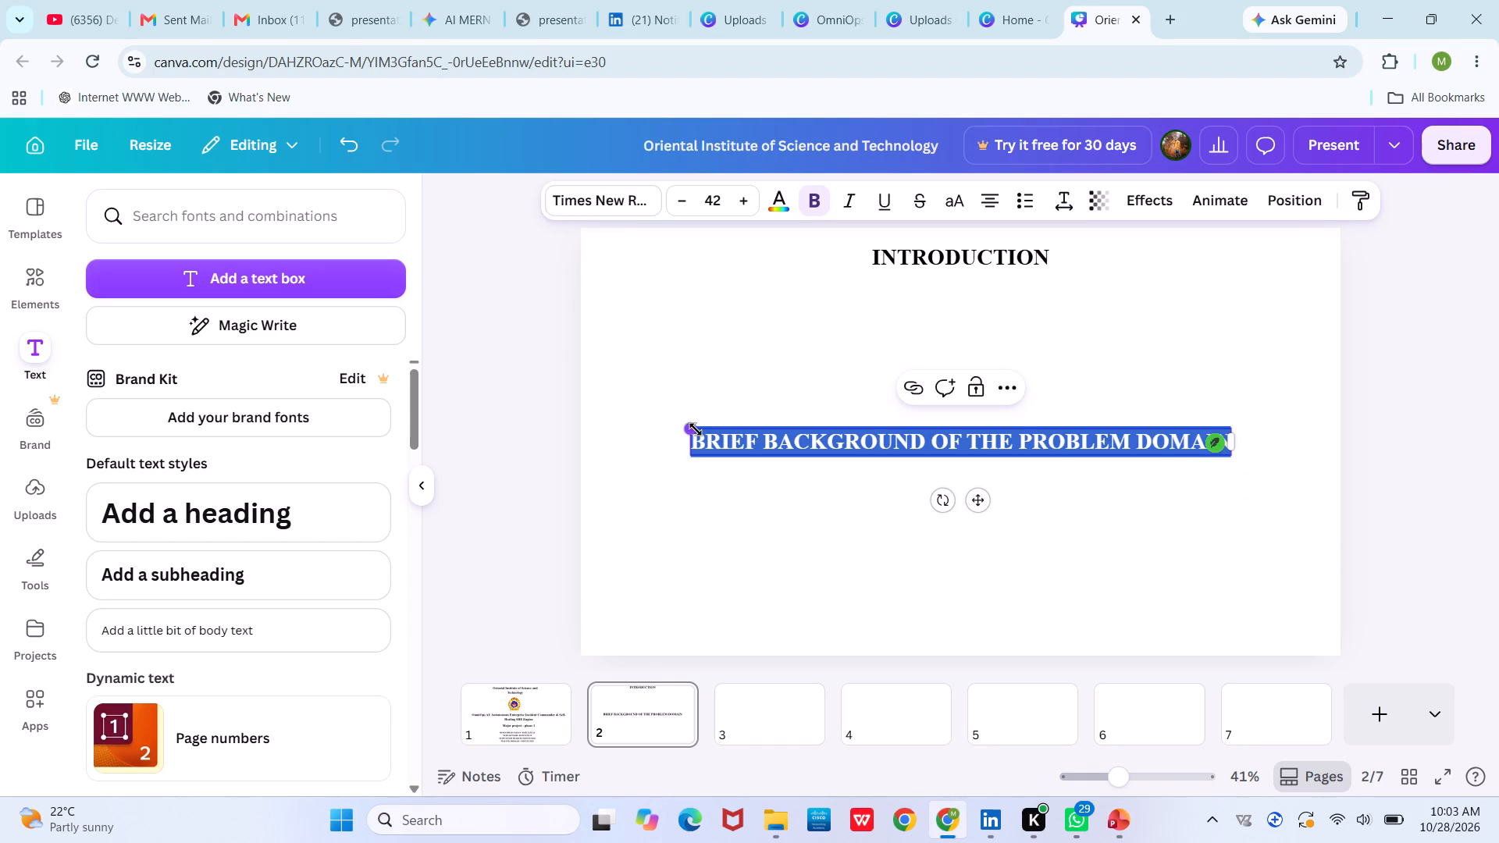
Shrink the "BRIEF BACKGROUND OF THE PROBLEM DOMAIN" heading to about size 21.7 and place it near page 2's left edge, below "INTRODUCTION".
left_click_drag(696, 429, 957, 424)
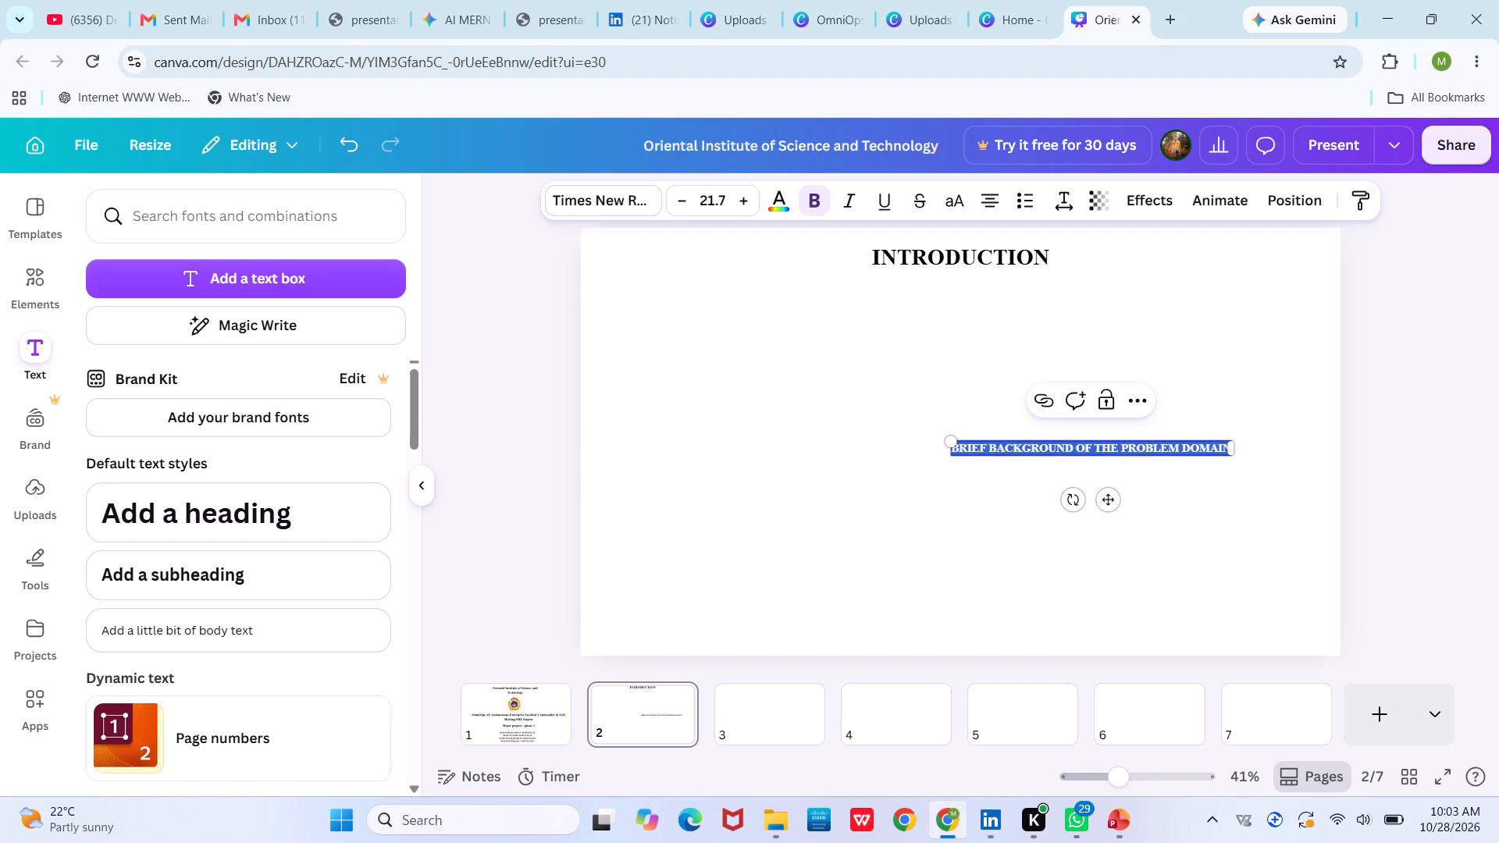
left_click(1221, 389)
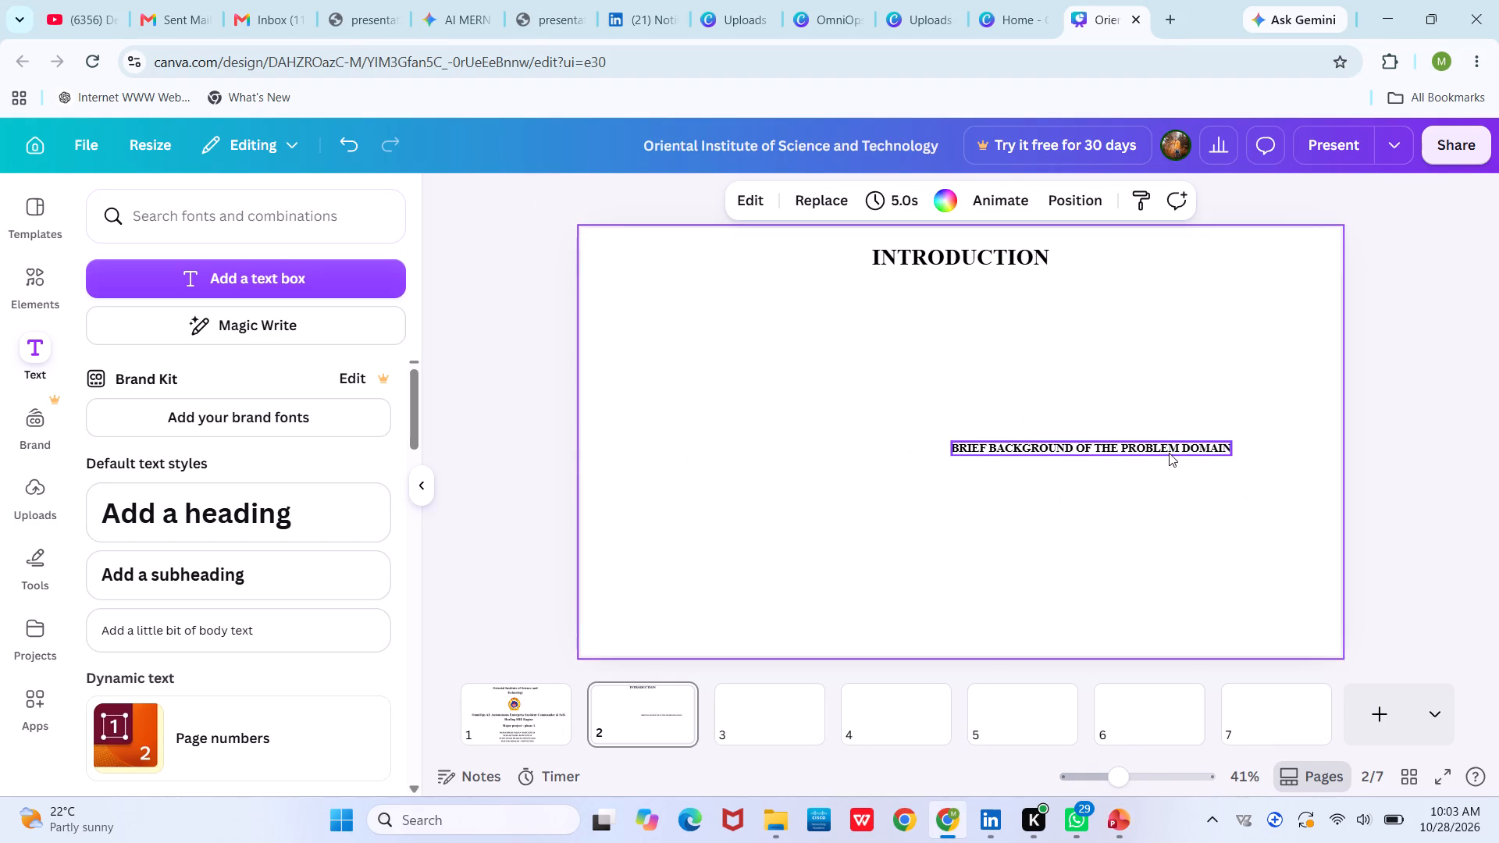
left_click_drag(1166, 450, 817, 322)
scroll(806, 342, "down", 1)
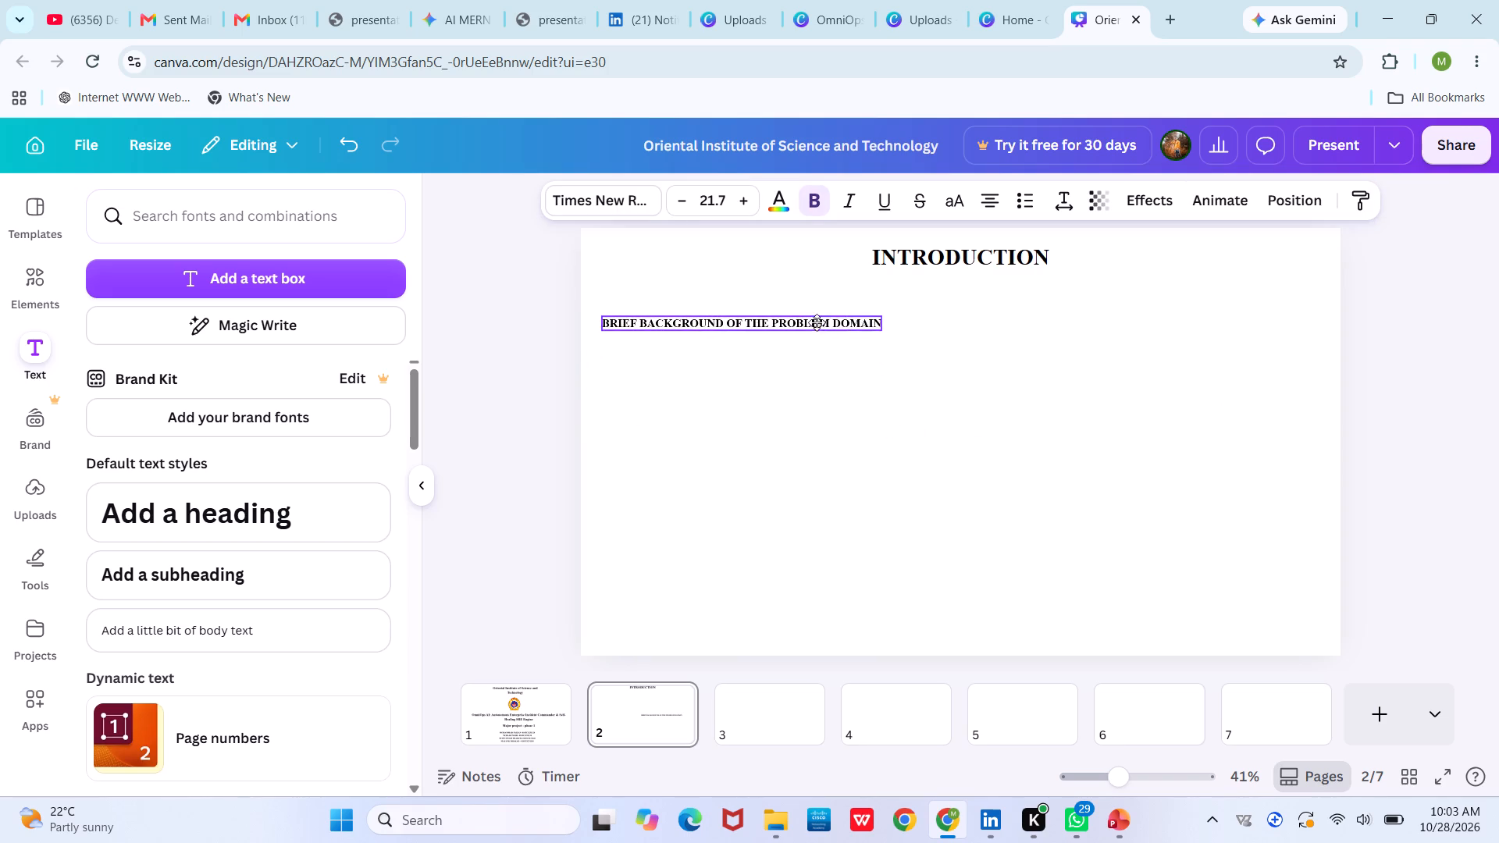
scroll(817, 322, "down", 1)
left_click_drag(817, 322, 813, 319)
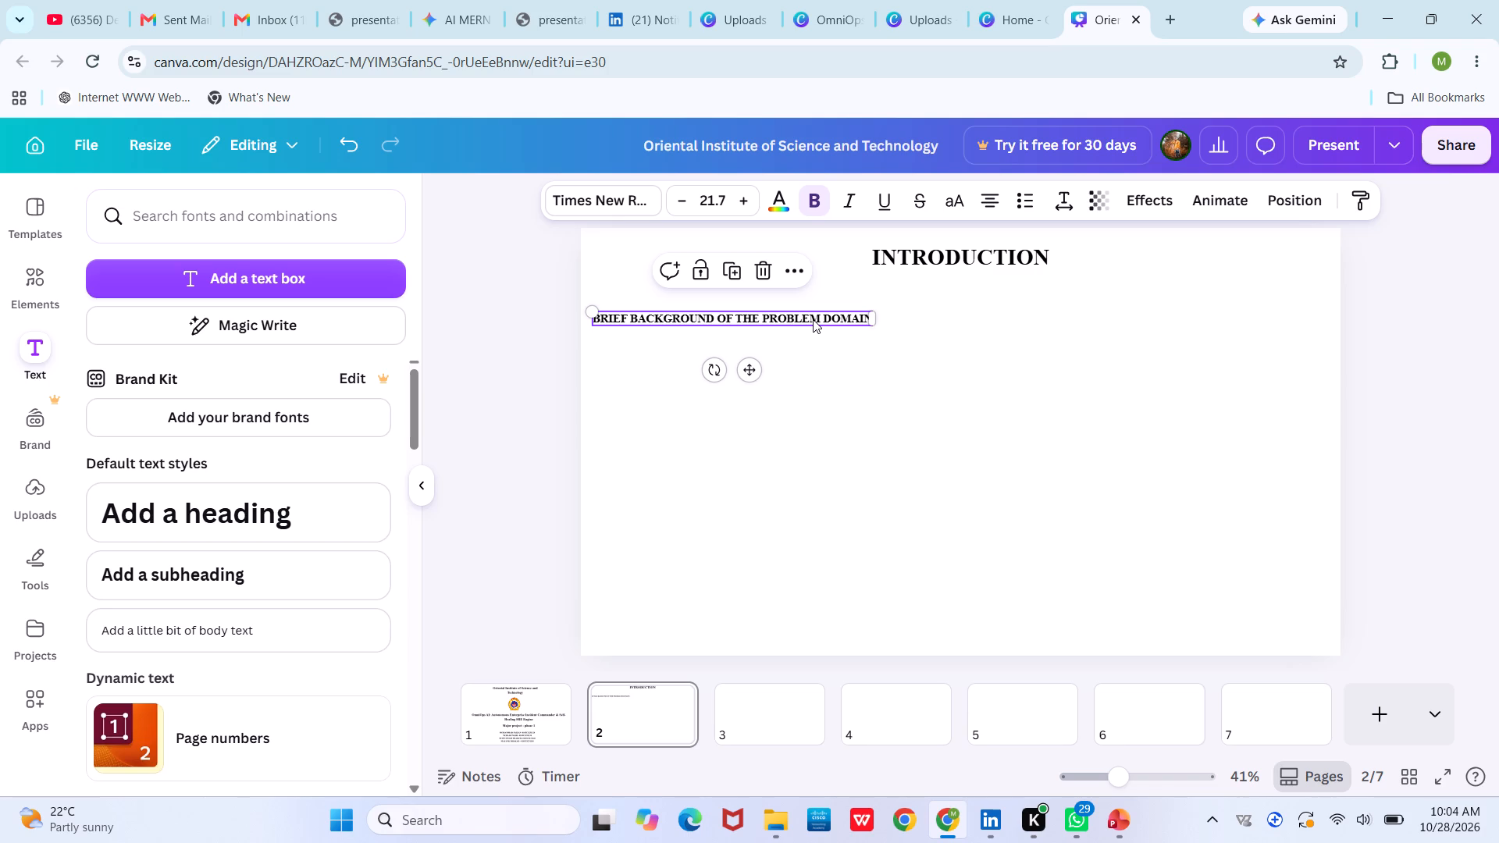
left_click(817, 343)
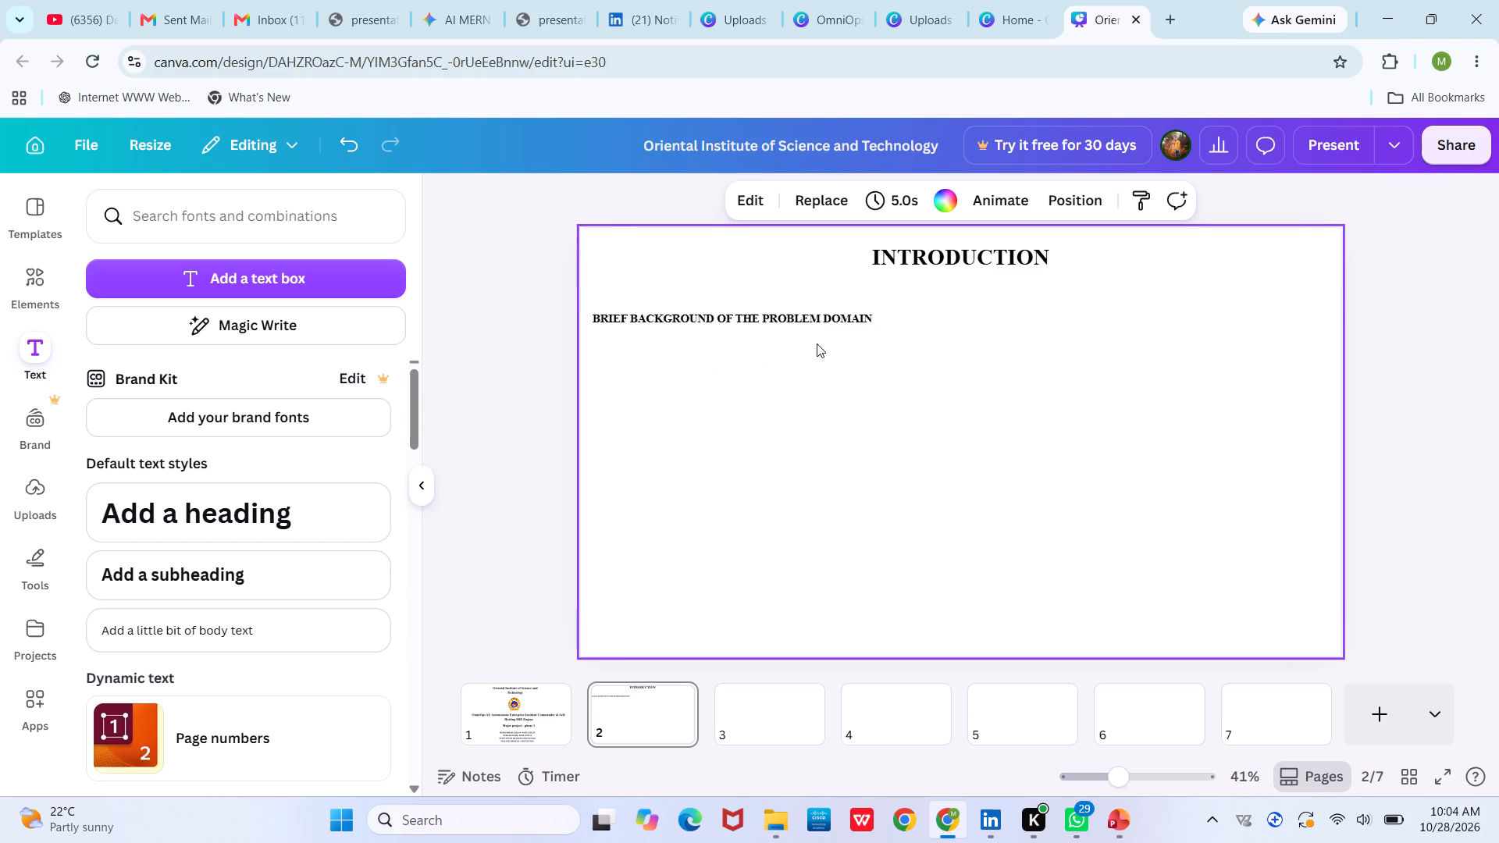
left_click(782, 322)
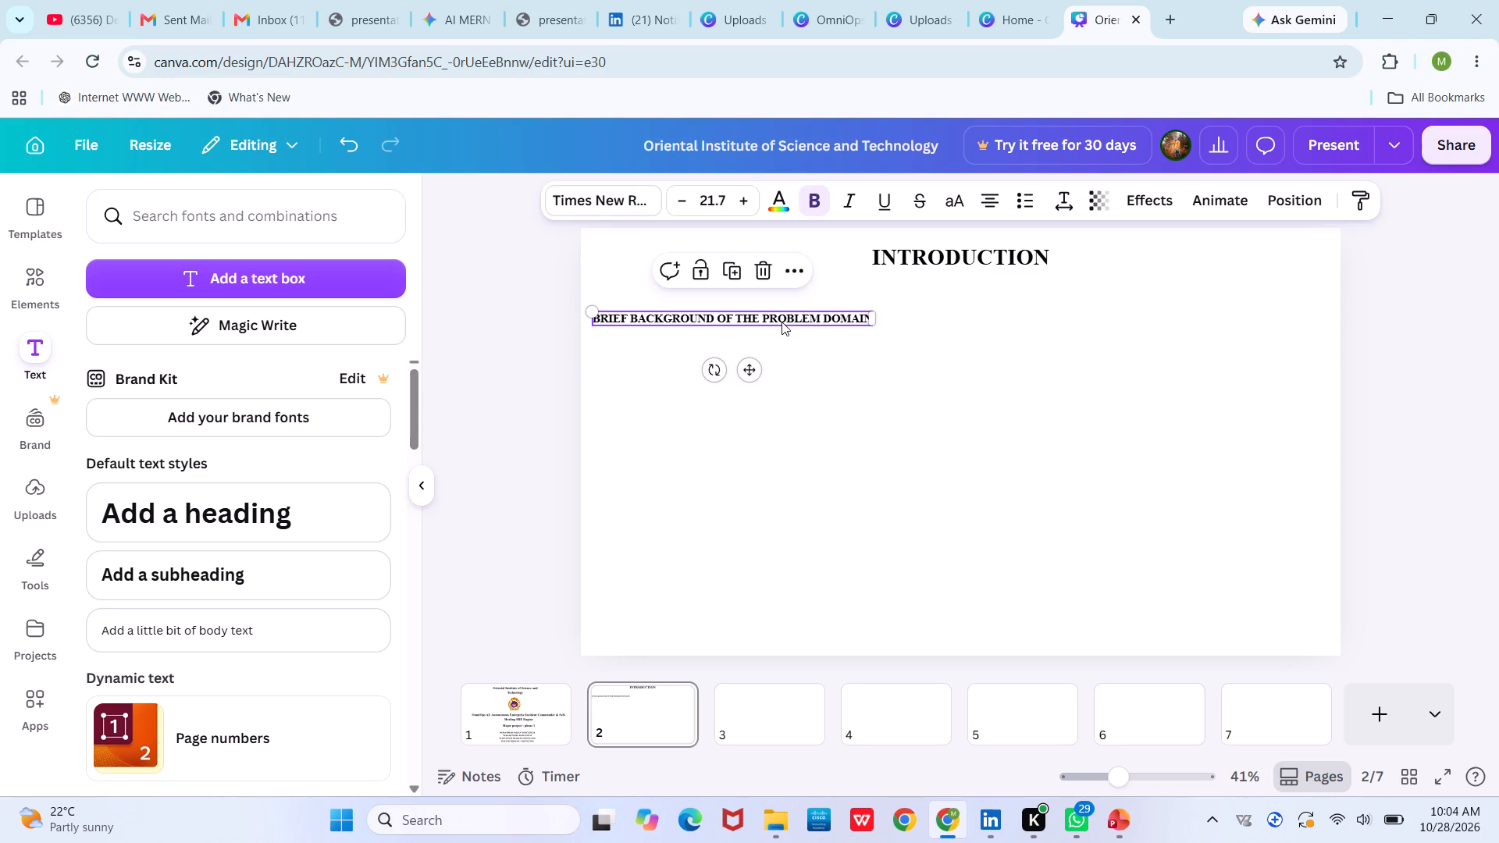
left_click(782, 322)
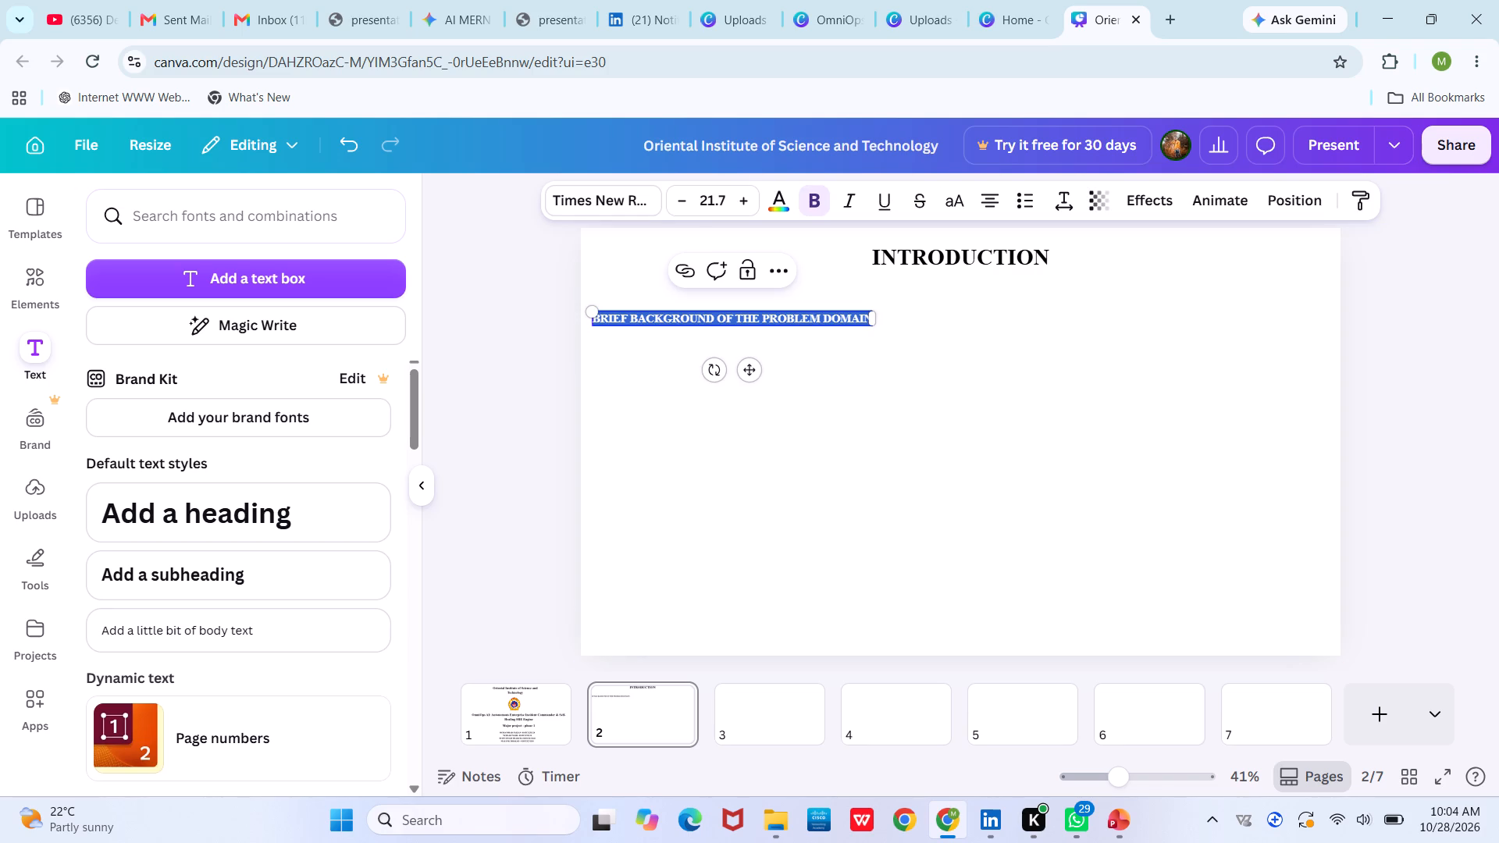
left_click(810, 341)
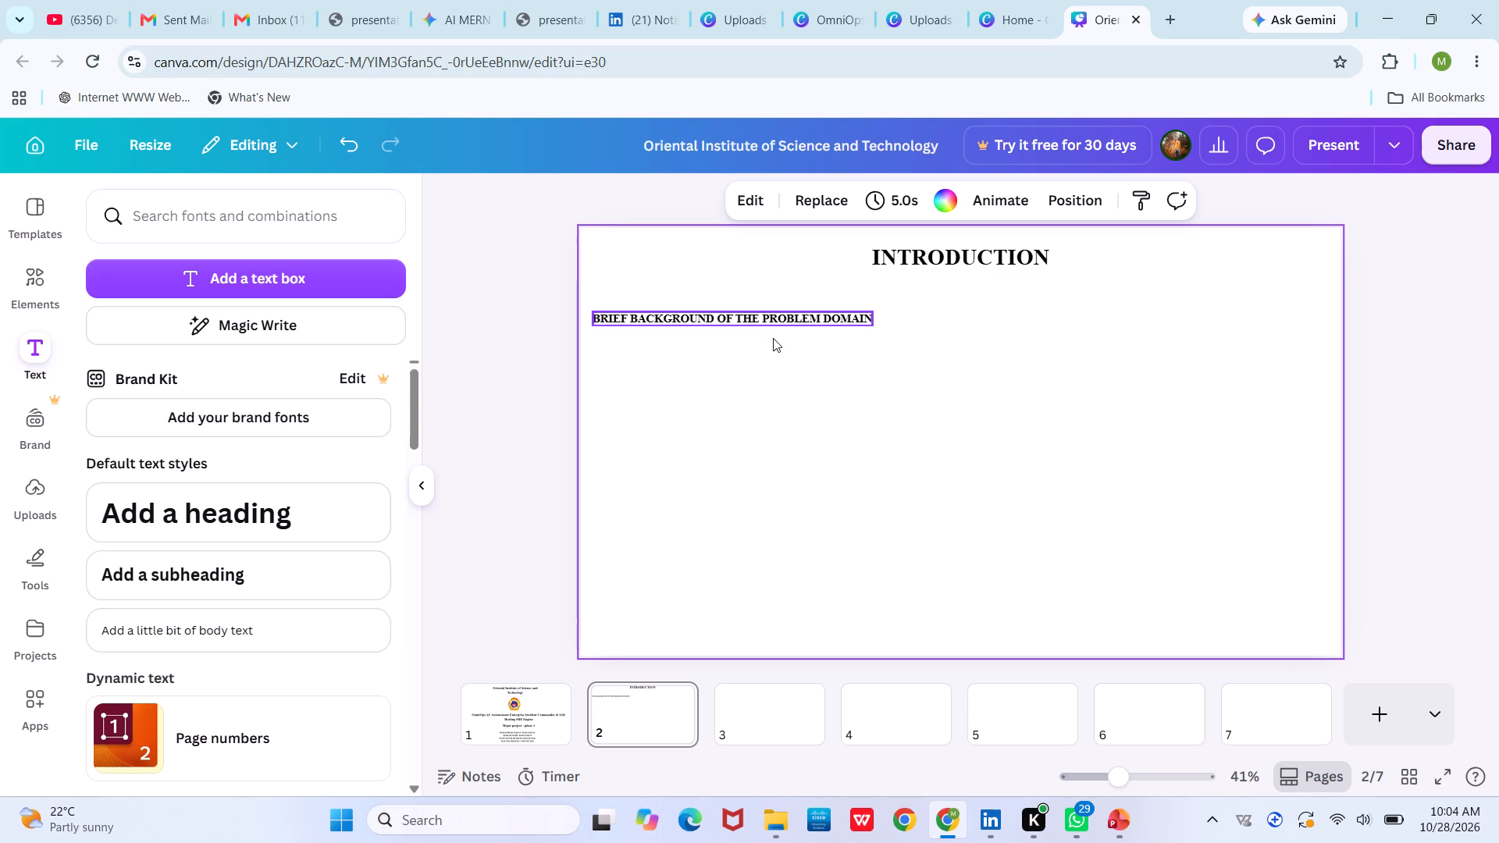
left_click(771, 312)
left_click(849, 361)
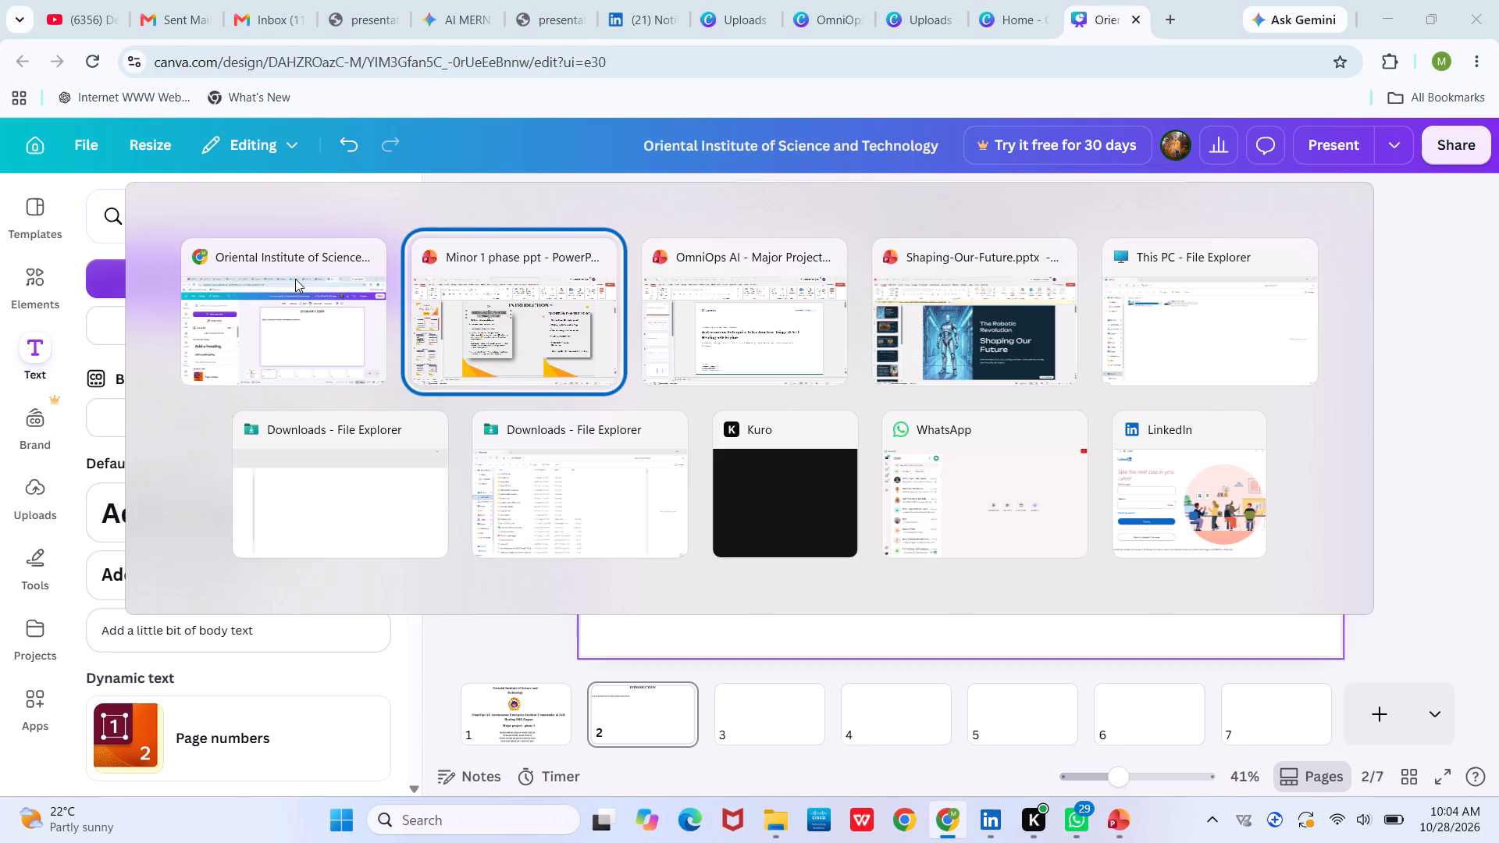
Switch to the OmniOps AI major project presentation in PowerPoint and show slide 2, "Brief Background of the Problem Domain".
key("Down")
key("Down")
key("Up")
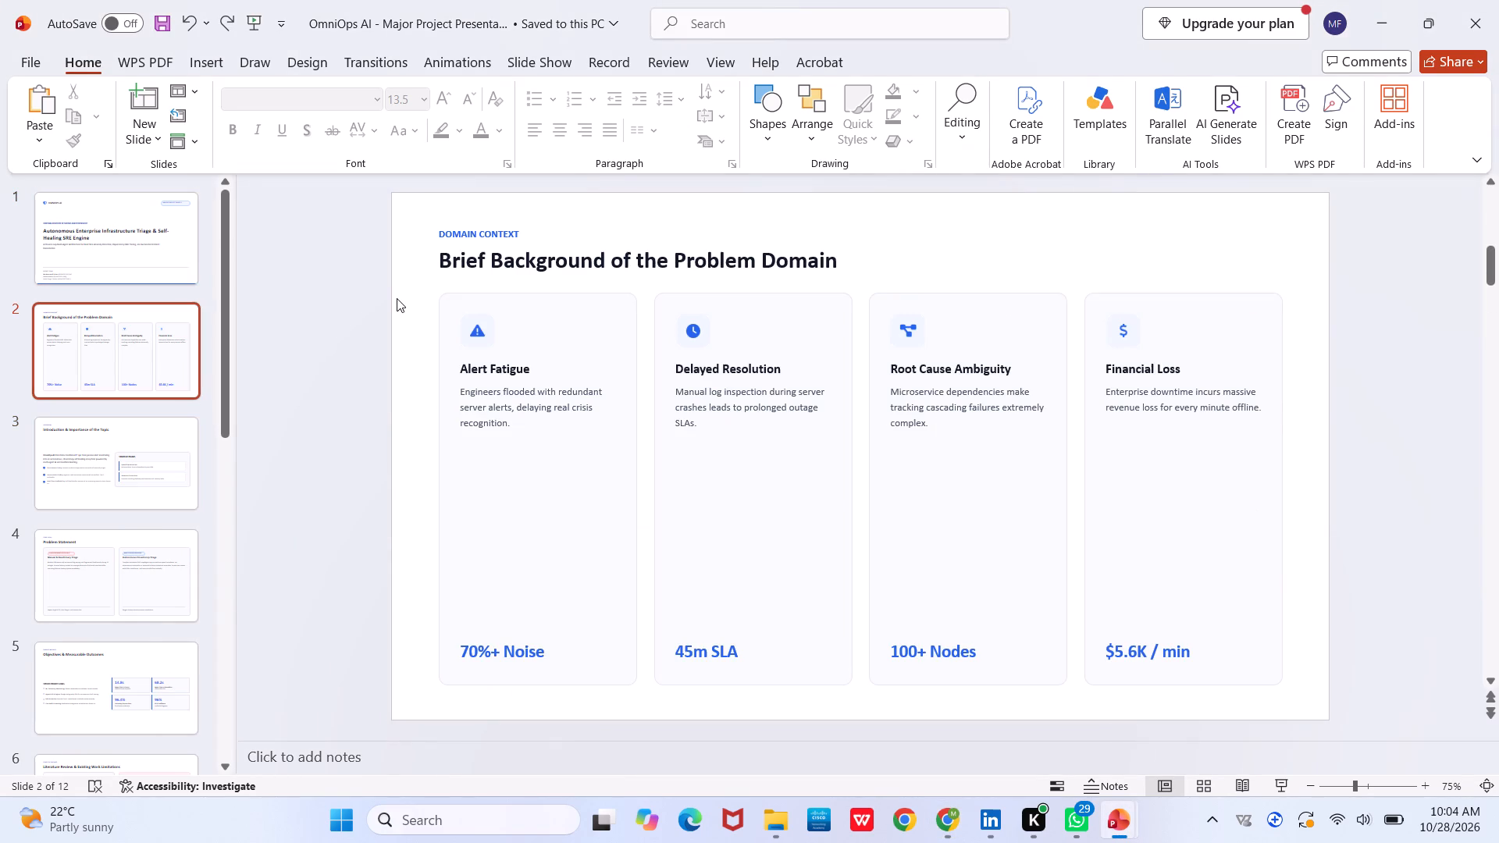
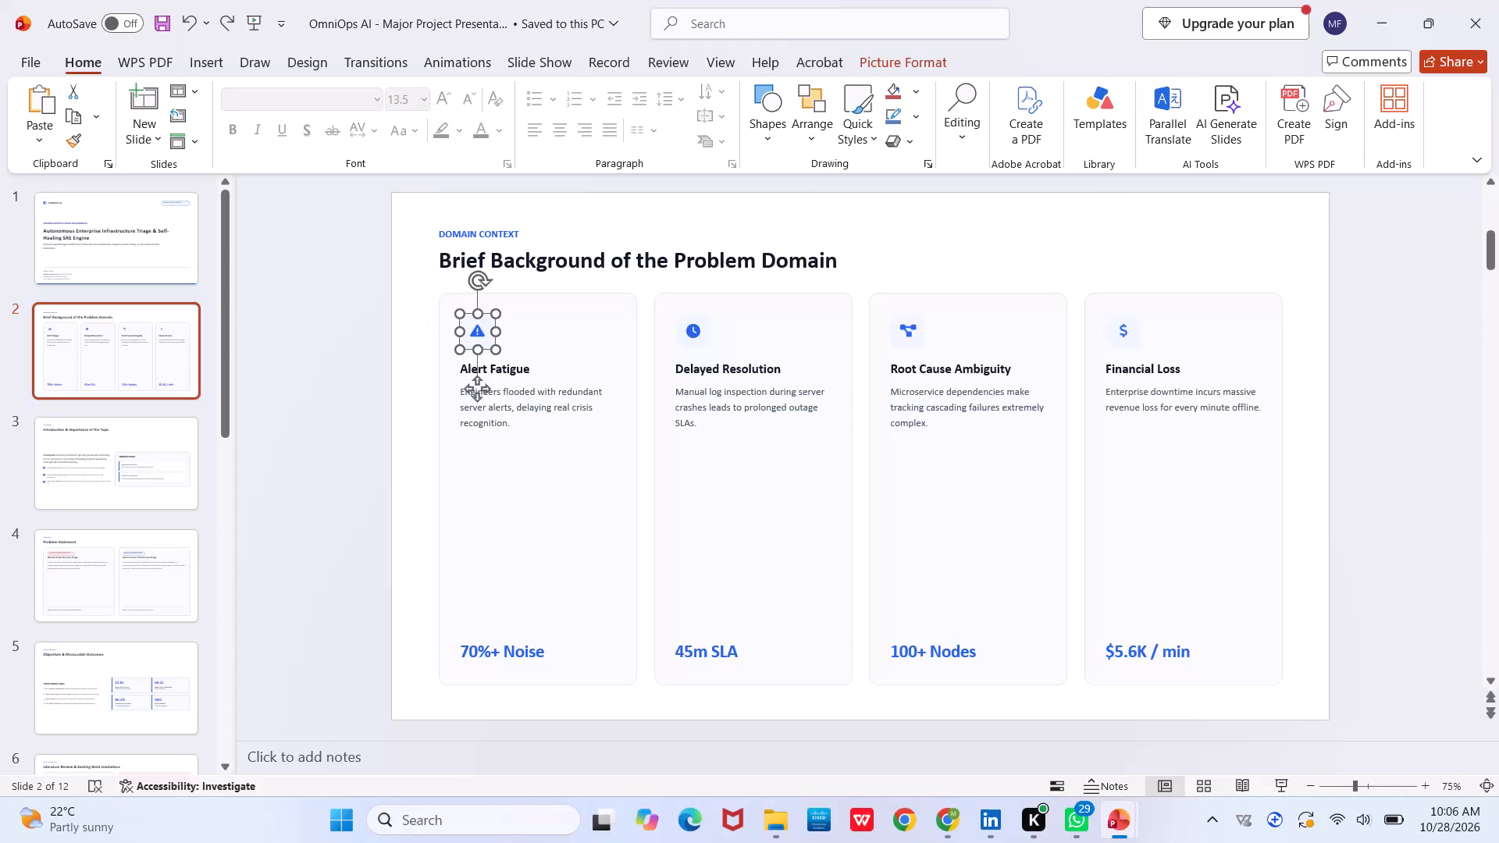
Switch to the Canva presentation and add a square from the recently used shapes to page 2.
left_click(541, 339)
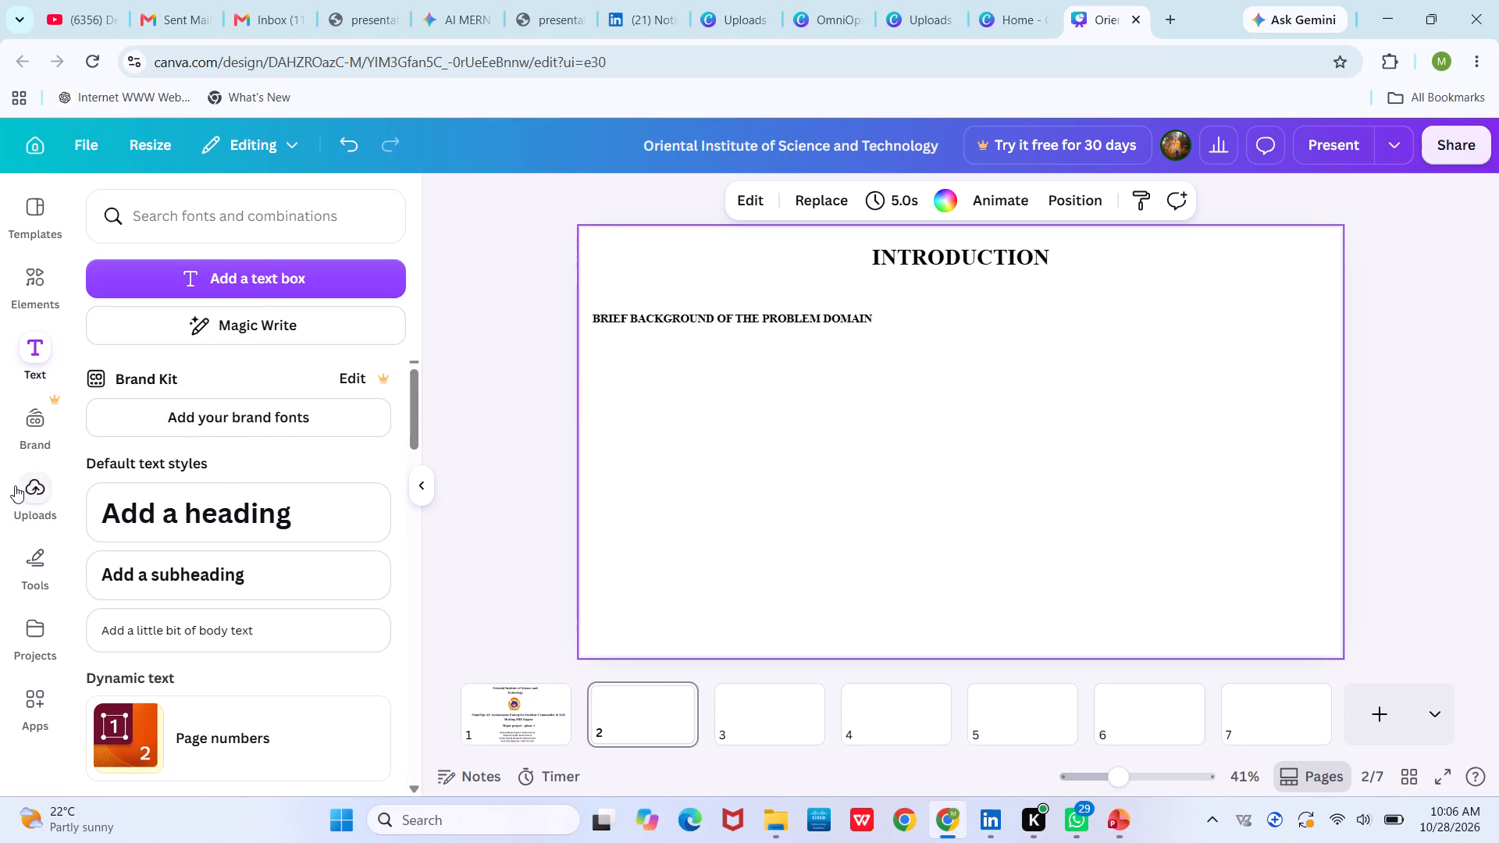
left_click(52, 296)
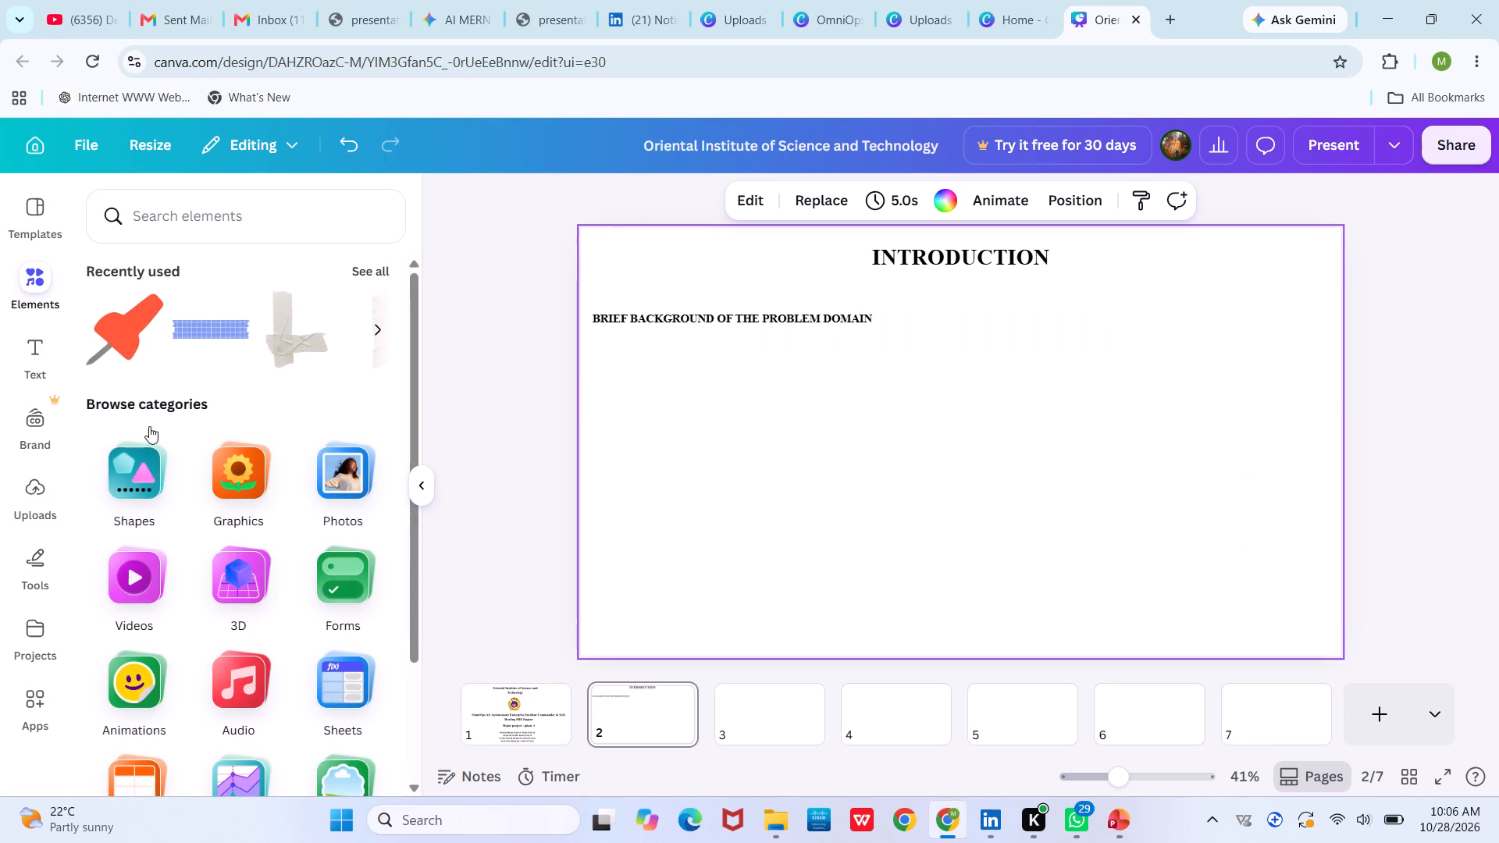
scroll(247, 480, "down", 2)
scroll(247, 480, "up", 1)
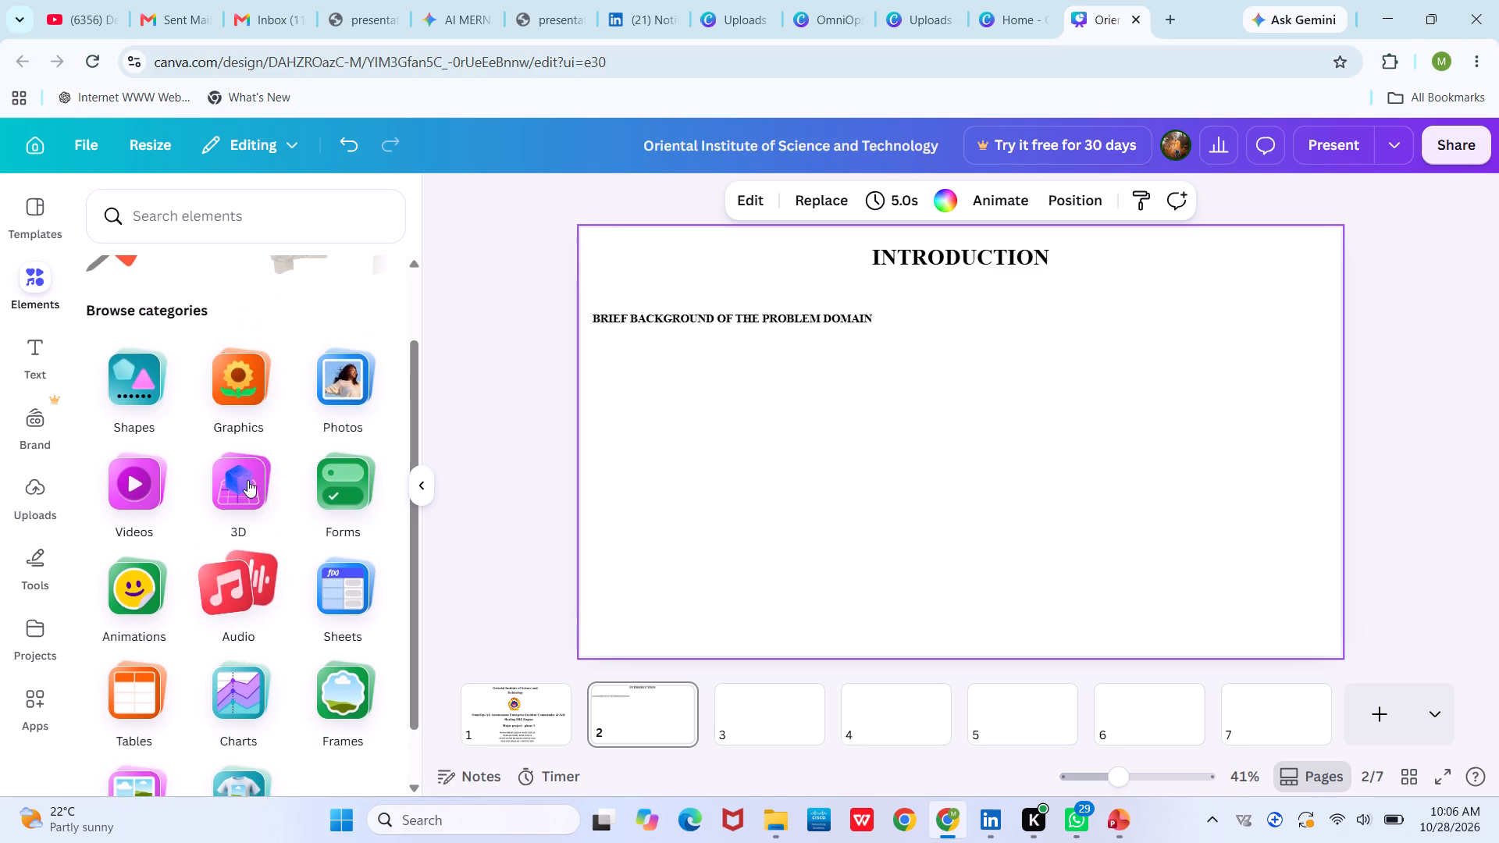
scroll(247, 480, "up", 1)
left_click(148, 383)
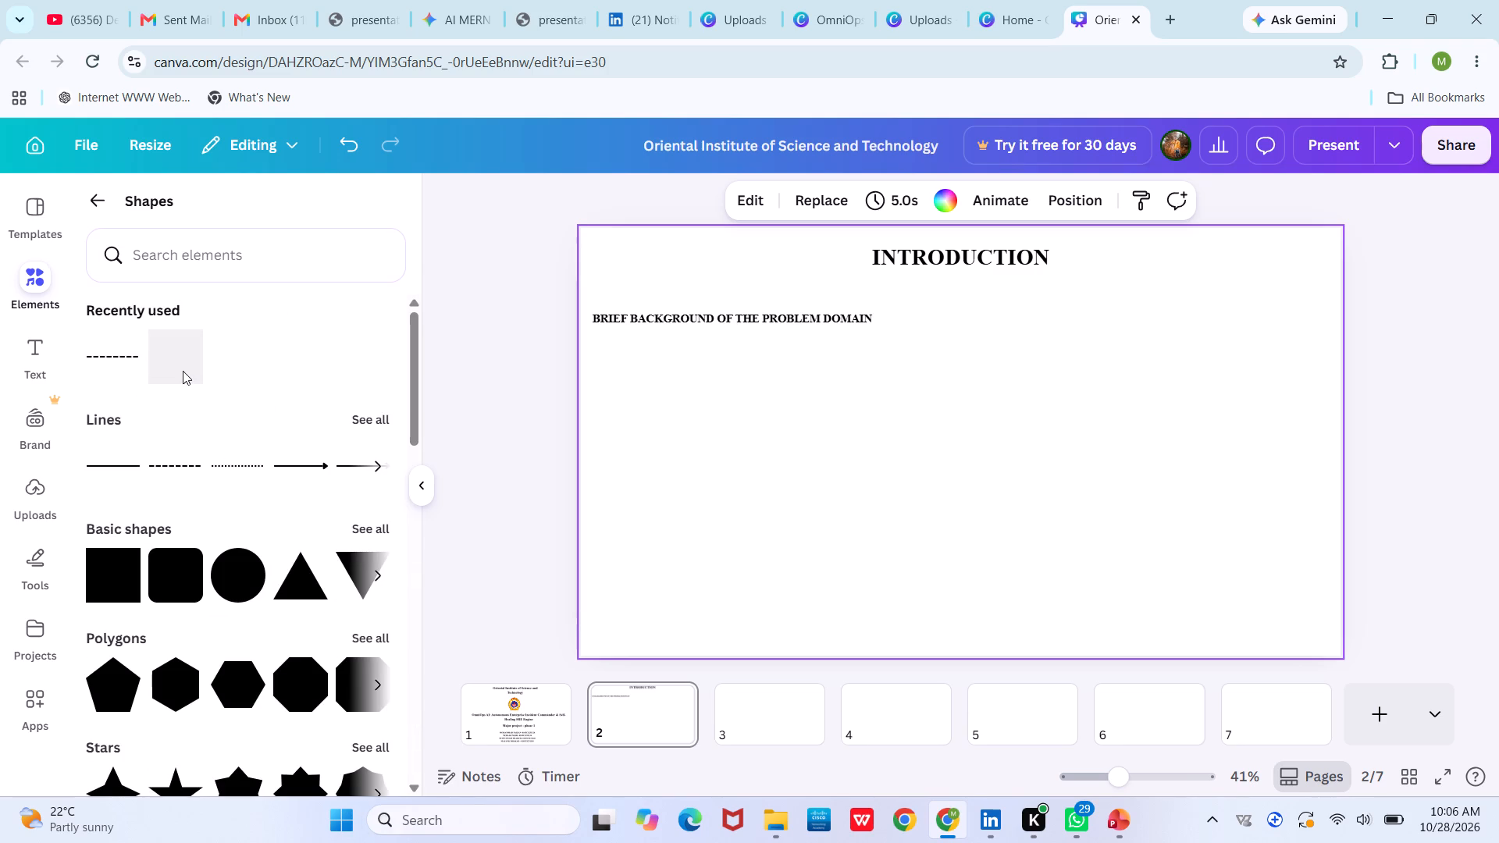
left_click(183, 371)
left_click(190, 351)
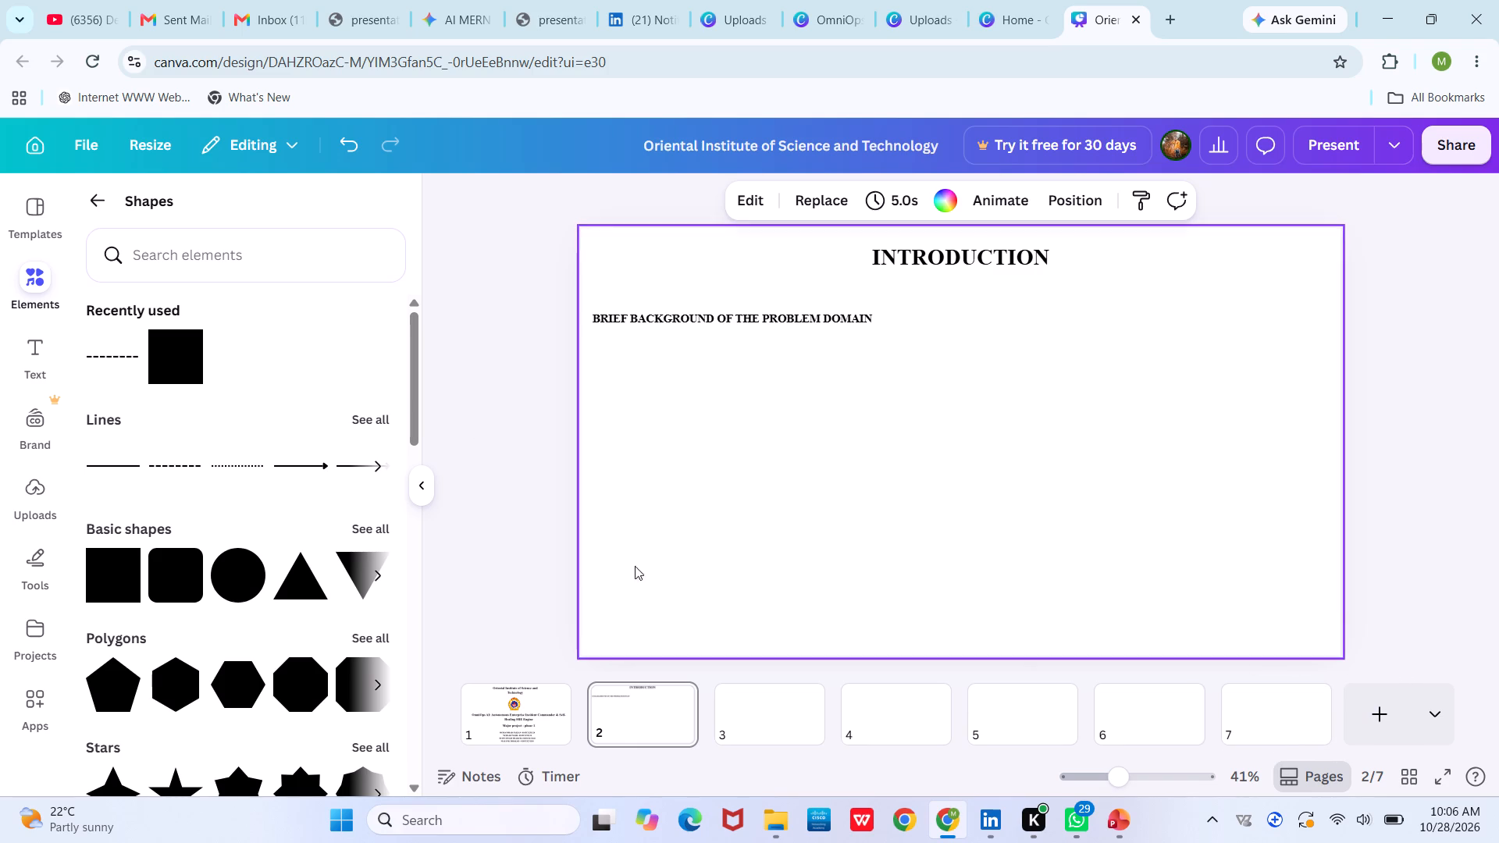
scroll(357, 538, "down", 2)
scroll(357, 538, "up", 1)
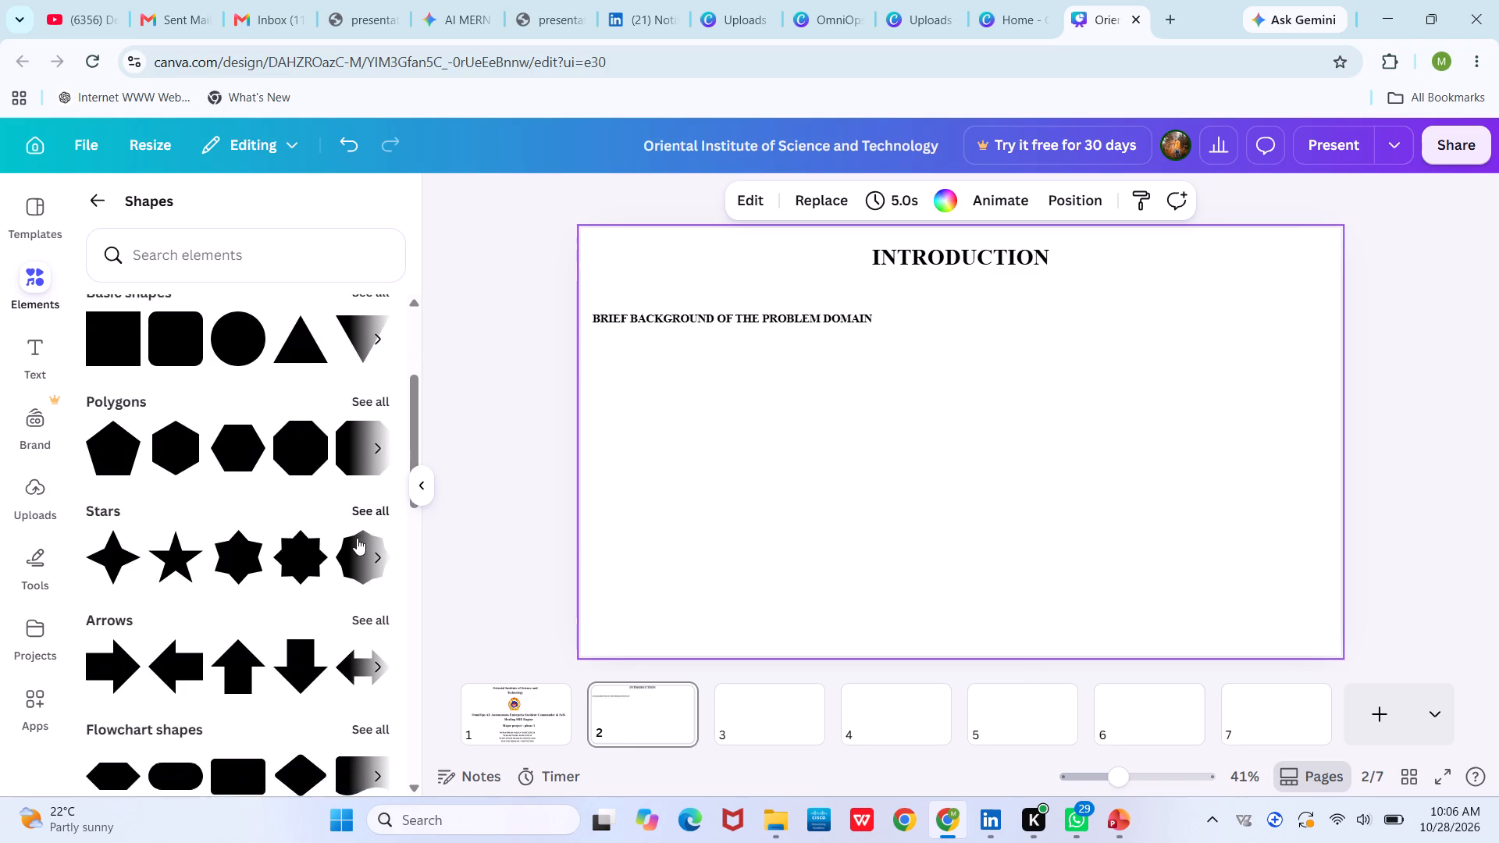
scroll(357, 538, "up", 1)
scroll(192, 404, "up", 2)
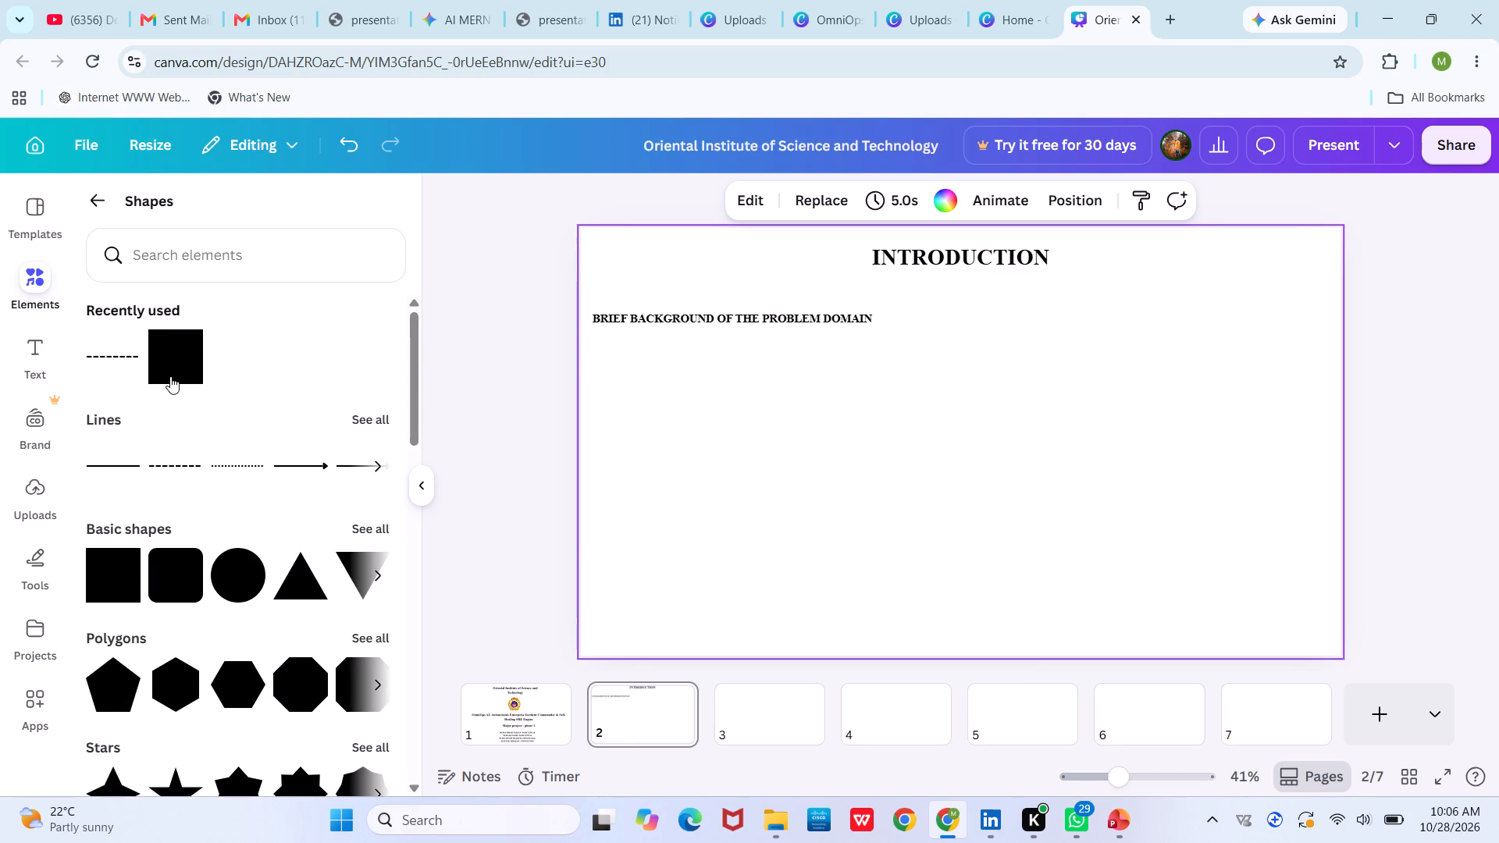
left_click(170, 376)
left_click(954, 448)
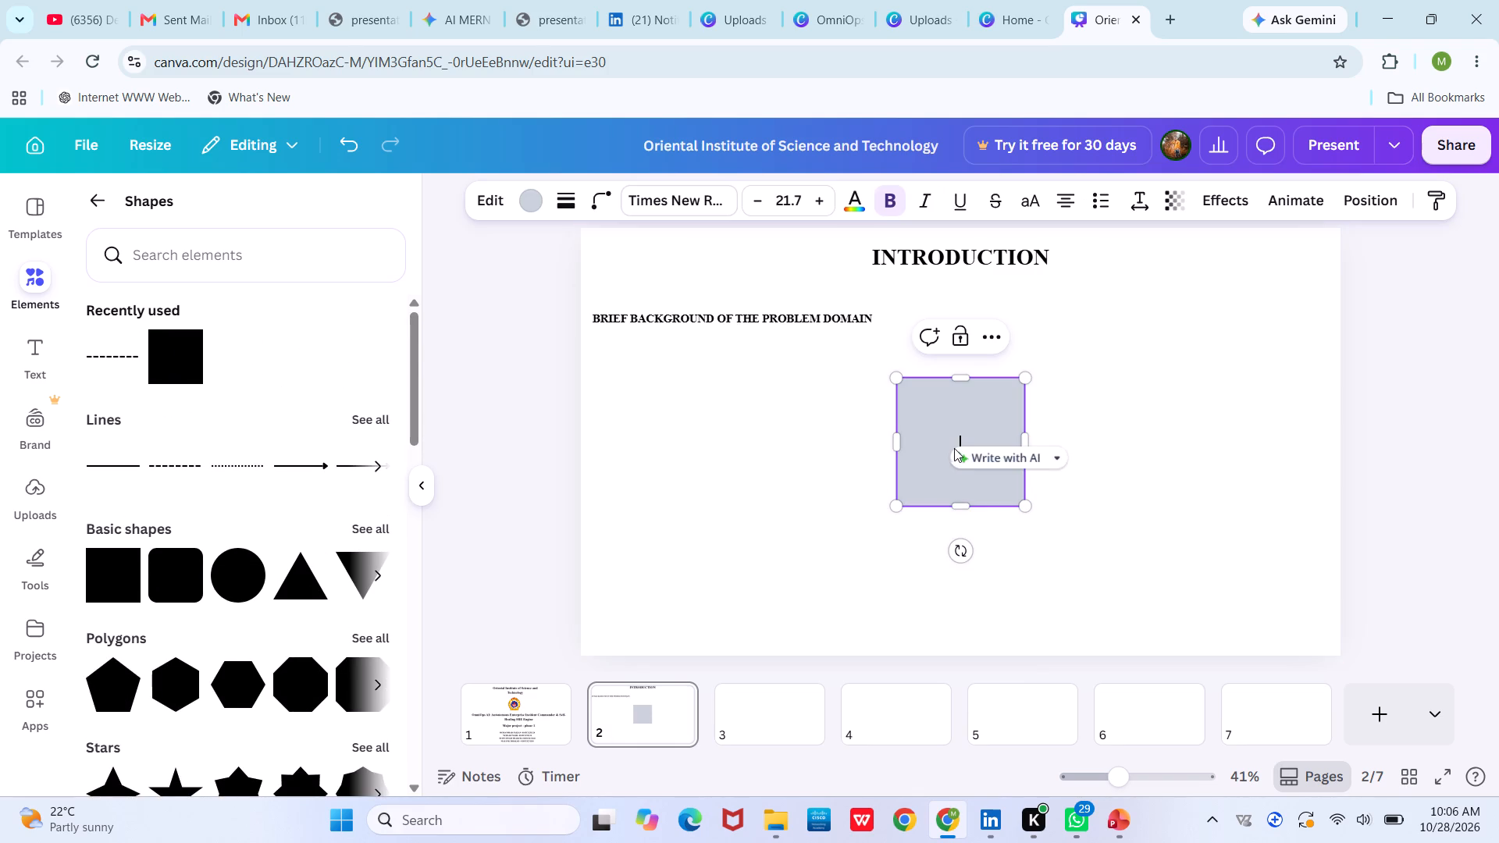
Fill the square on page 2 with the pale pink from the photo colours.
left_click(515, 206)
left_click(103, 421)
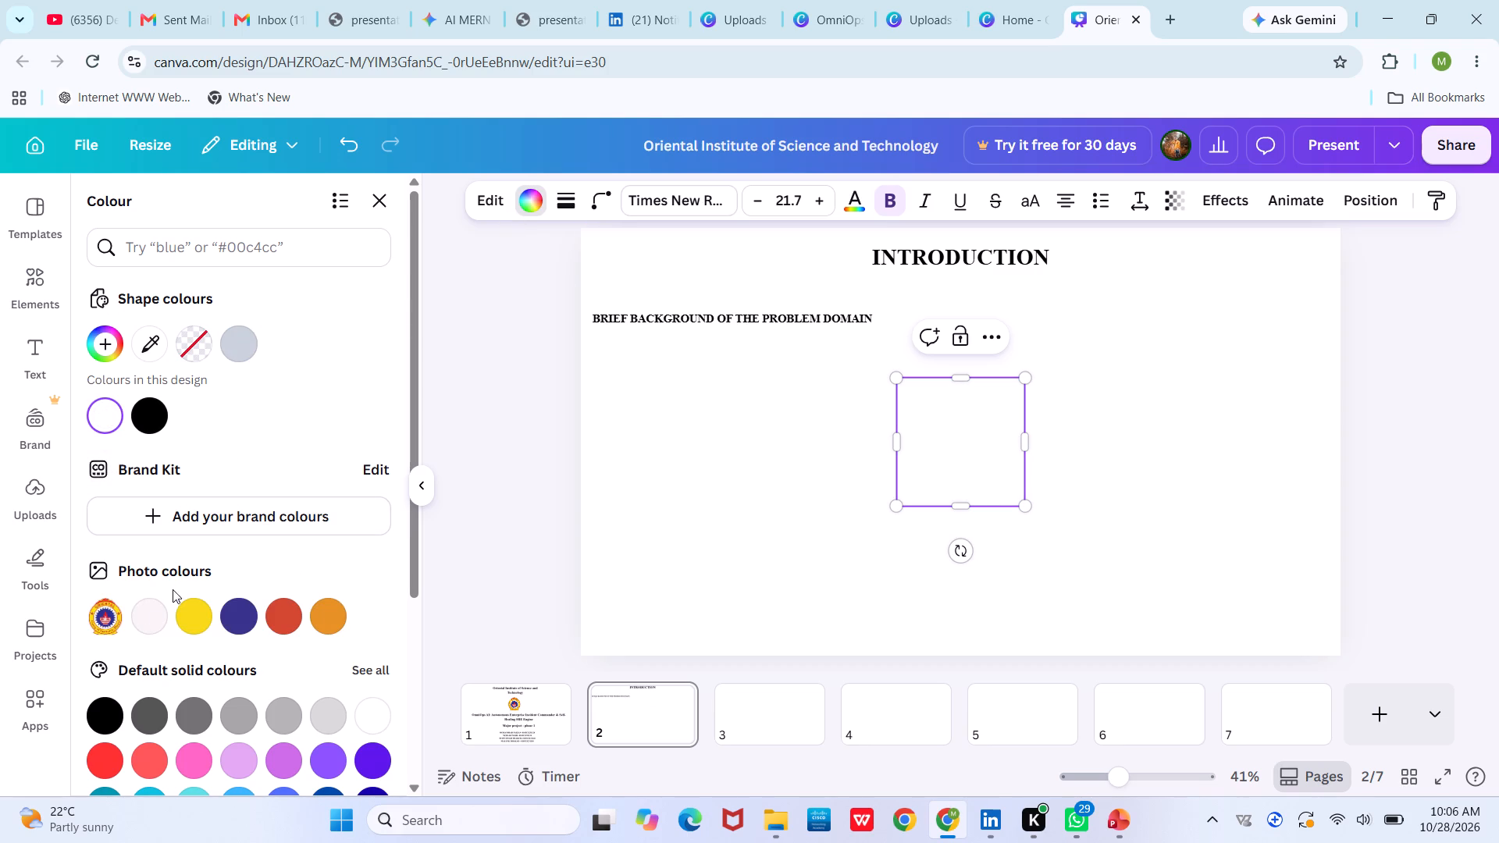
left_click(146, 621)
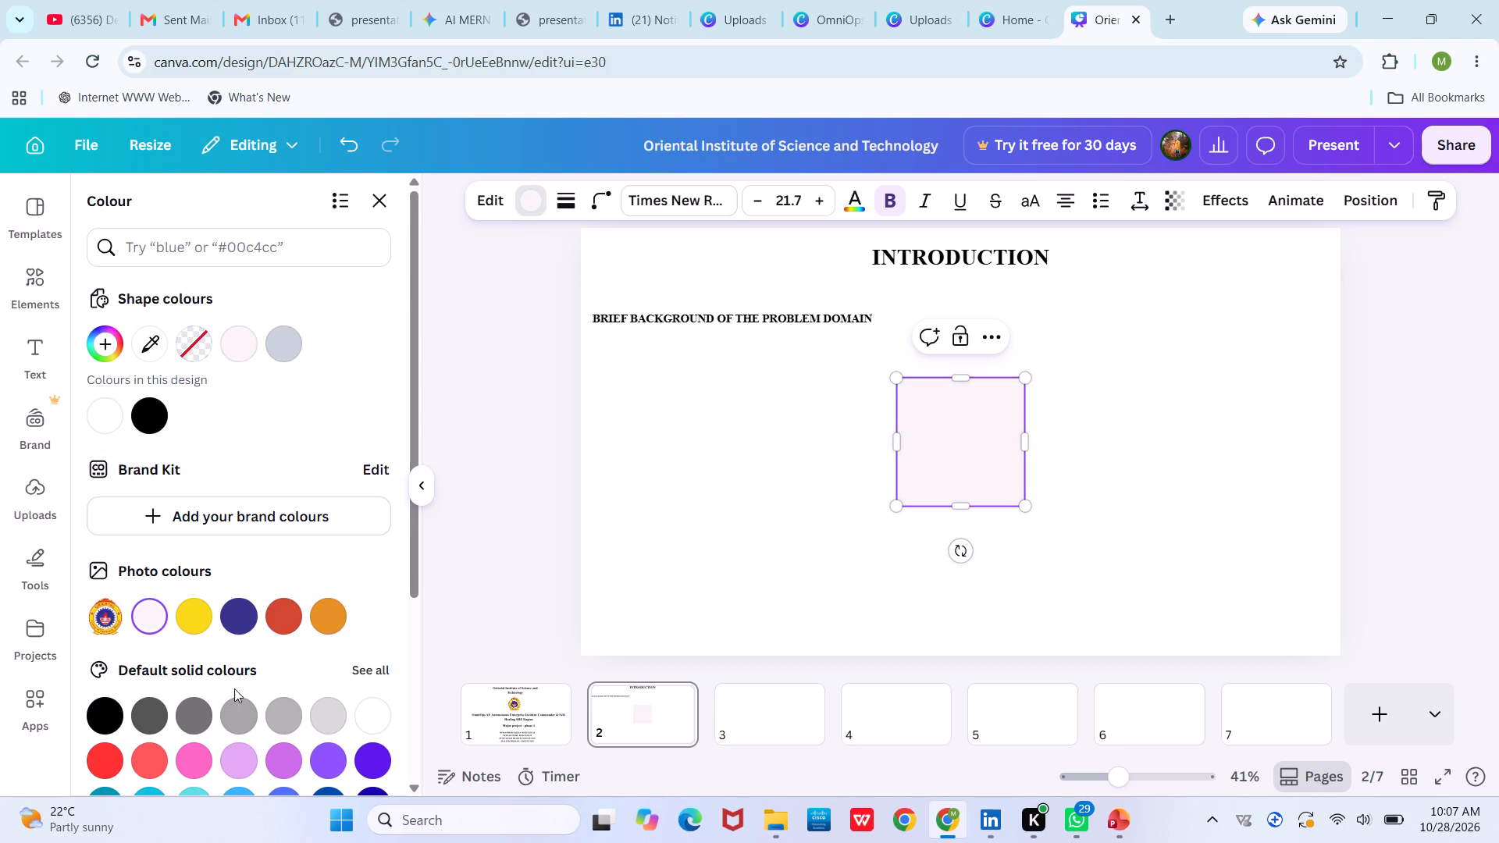
Search the shapes for "3d" and look through the shape categories for a suitable card shape.
left_click(45, 283)
scroll(164, 561, "down", 1)
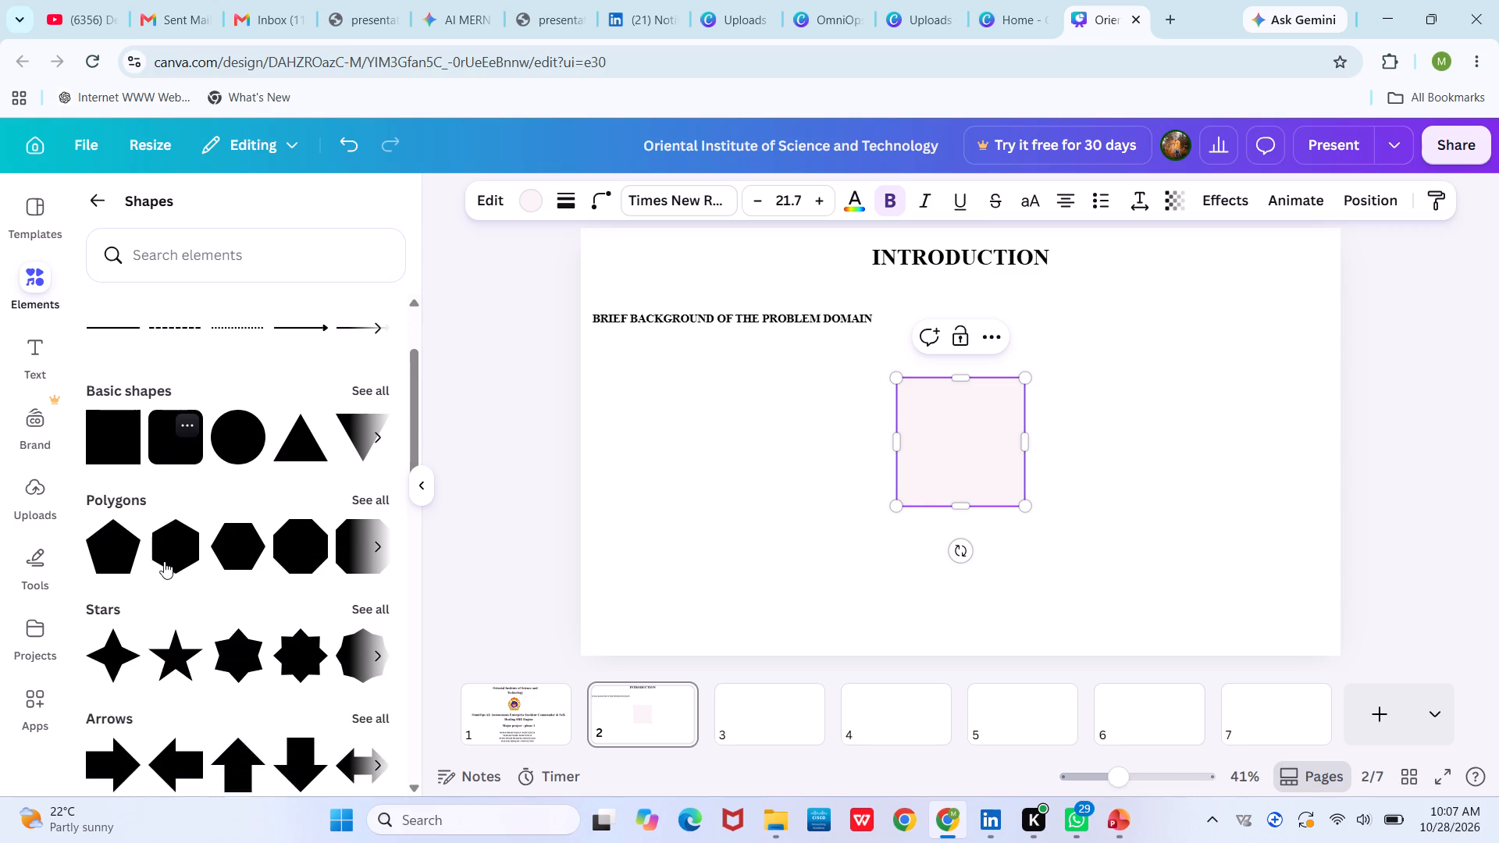
scroll(164, 561, "down", 3)
left_click(182, 237)
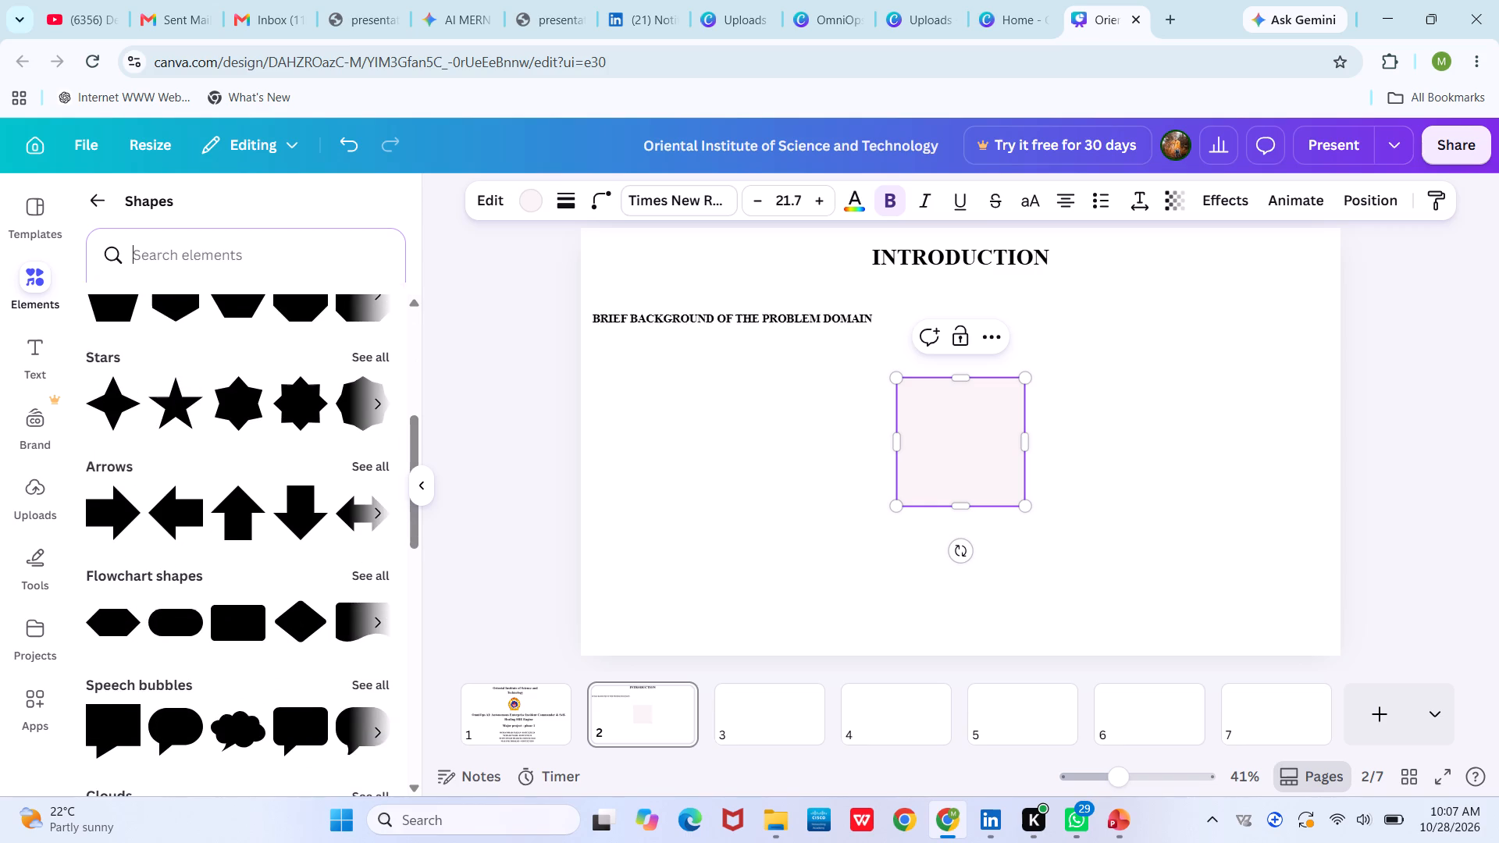
type("3d")
key("Return")
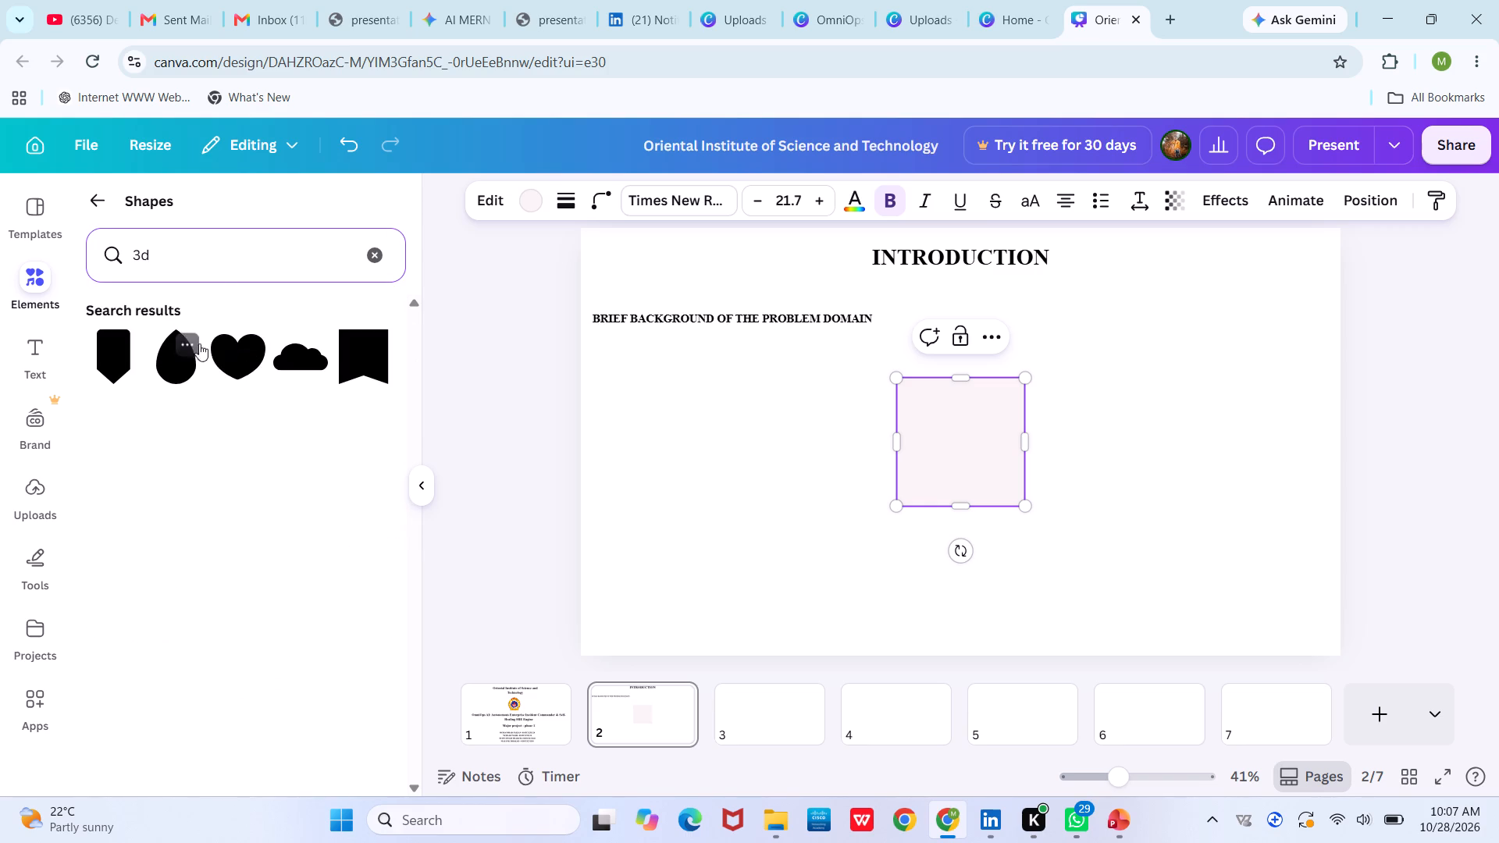
left_click(371, 251)
left_click(569, 361)
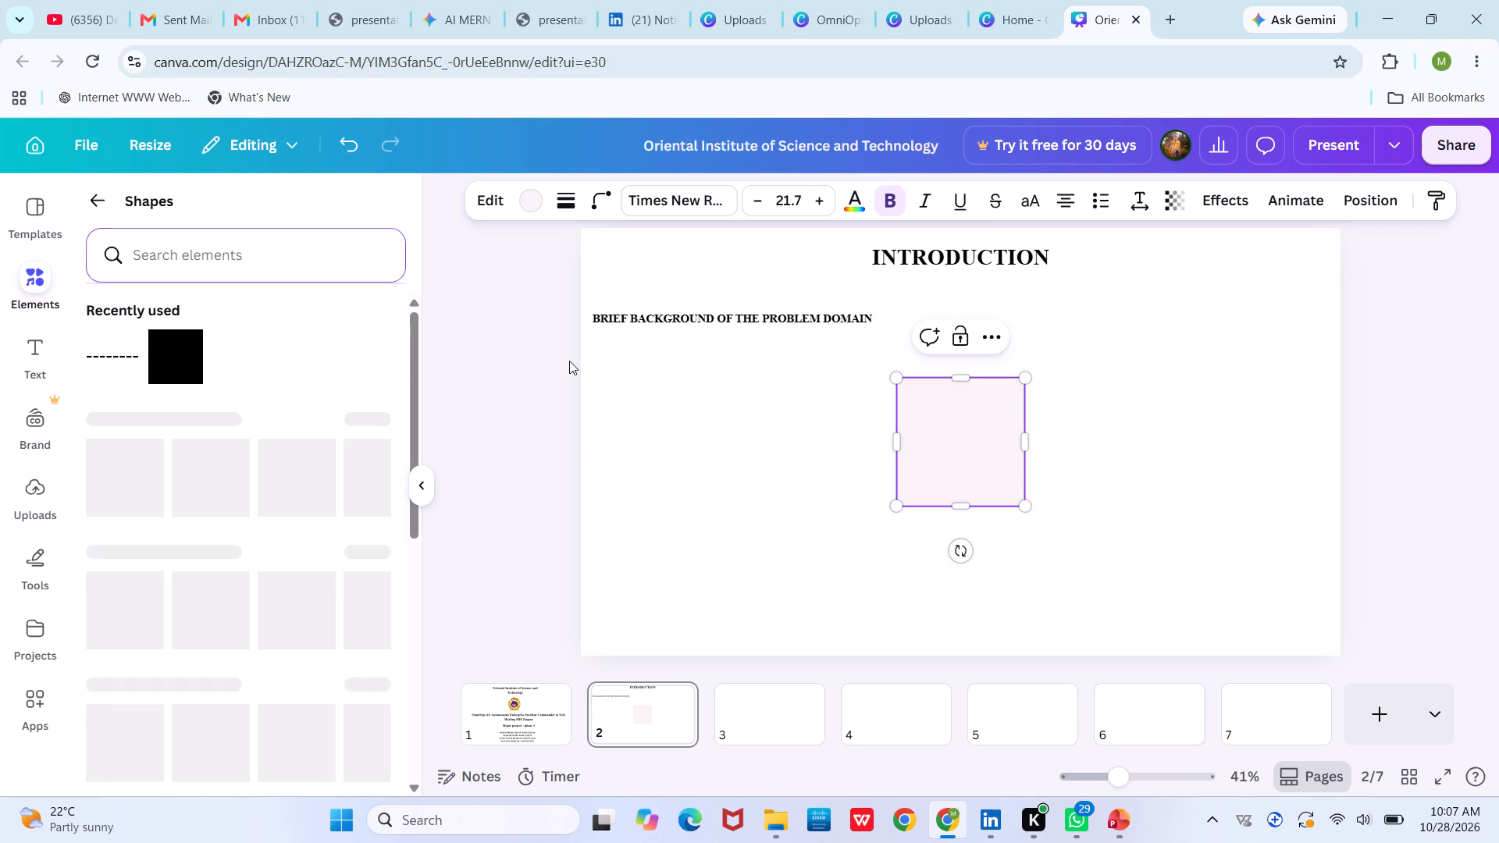
left_click(17, 268)
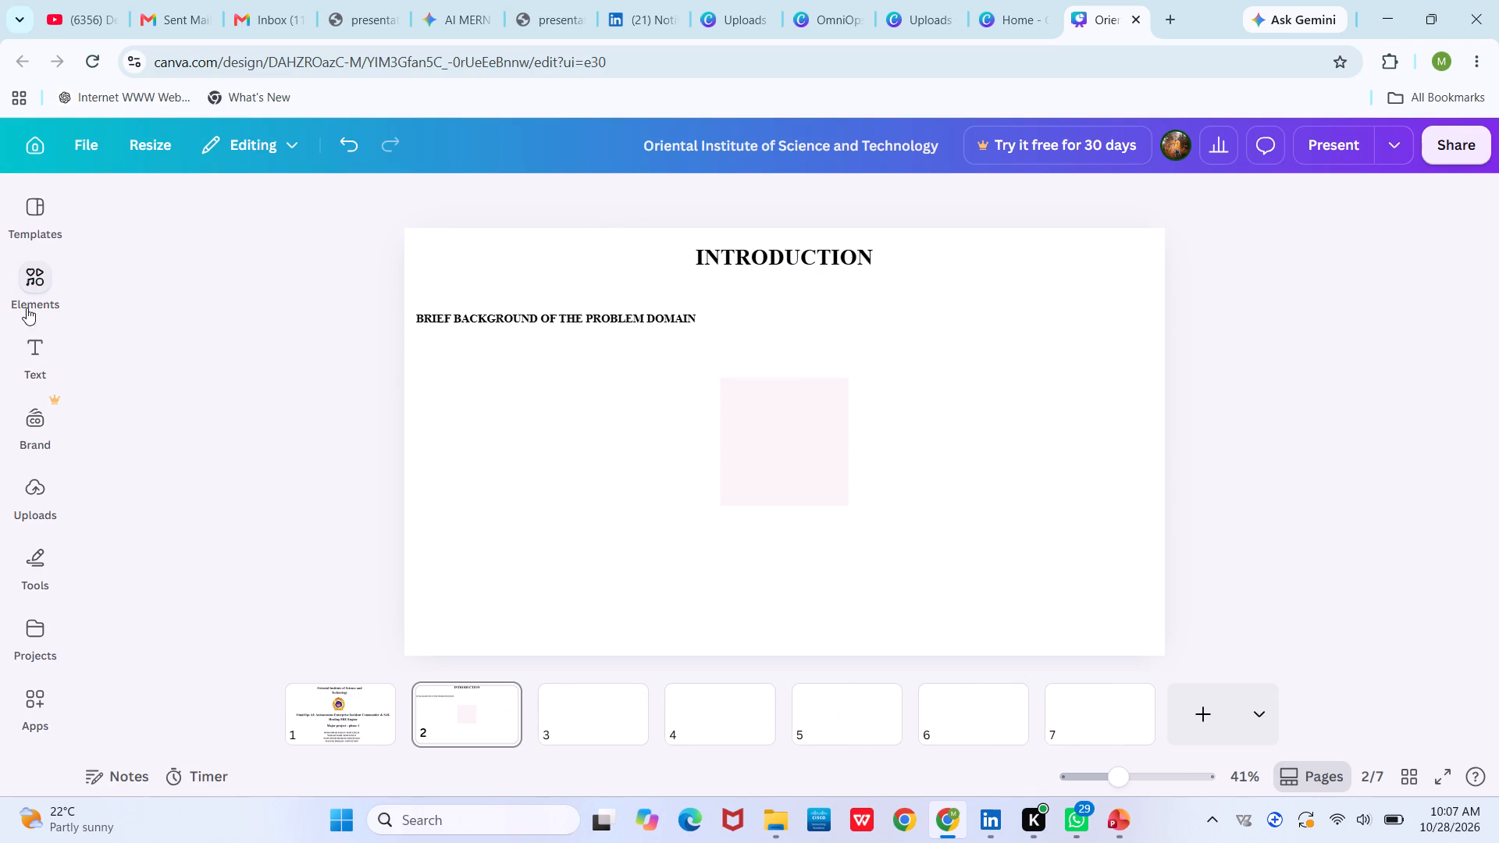
left_click(22, 294)
scroll(330, 544, "down", 2)
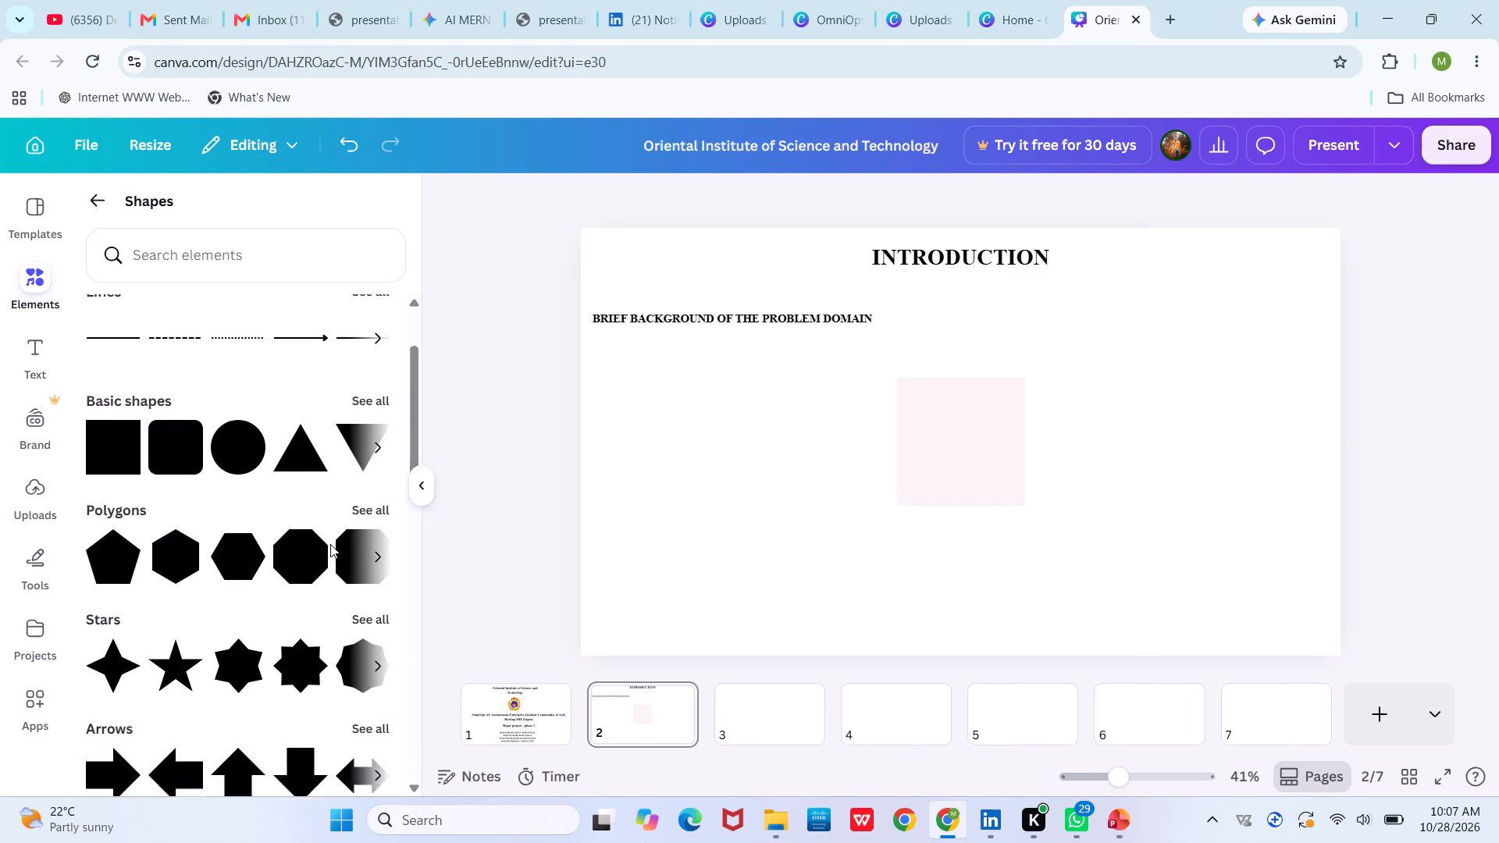
scroll(330, 544, "down", 7)
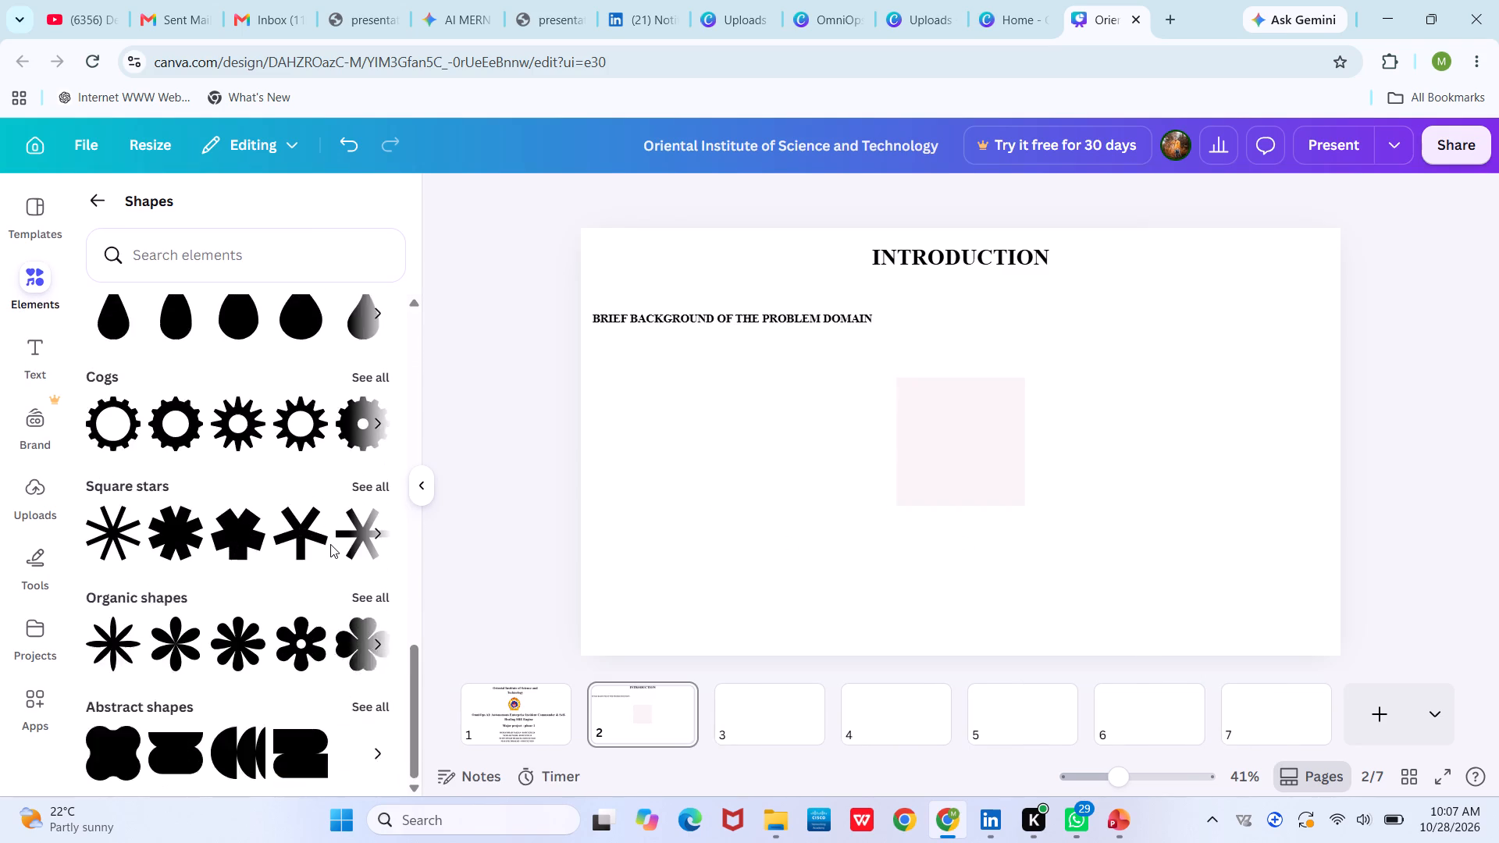
scroll(330, 544, "up", 8)
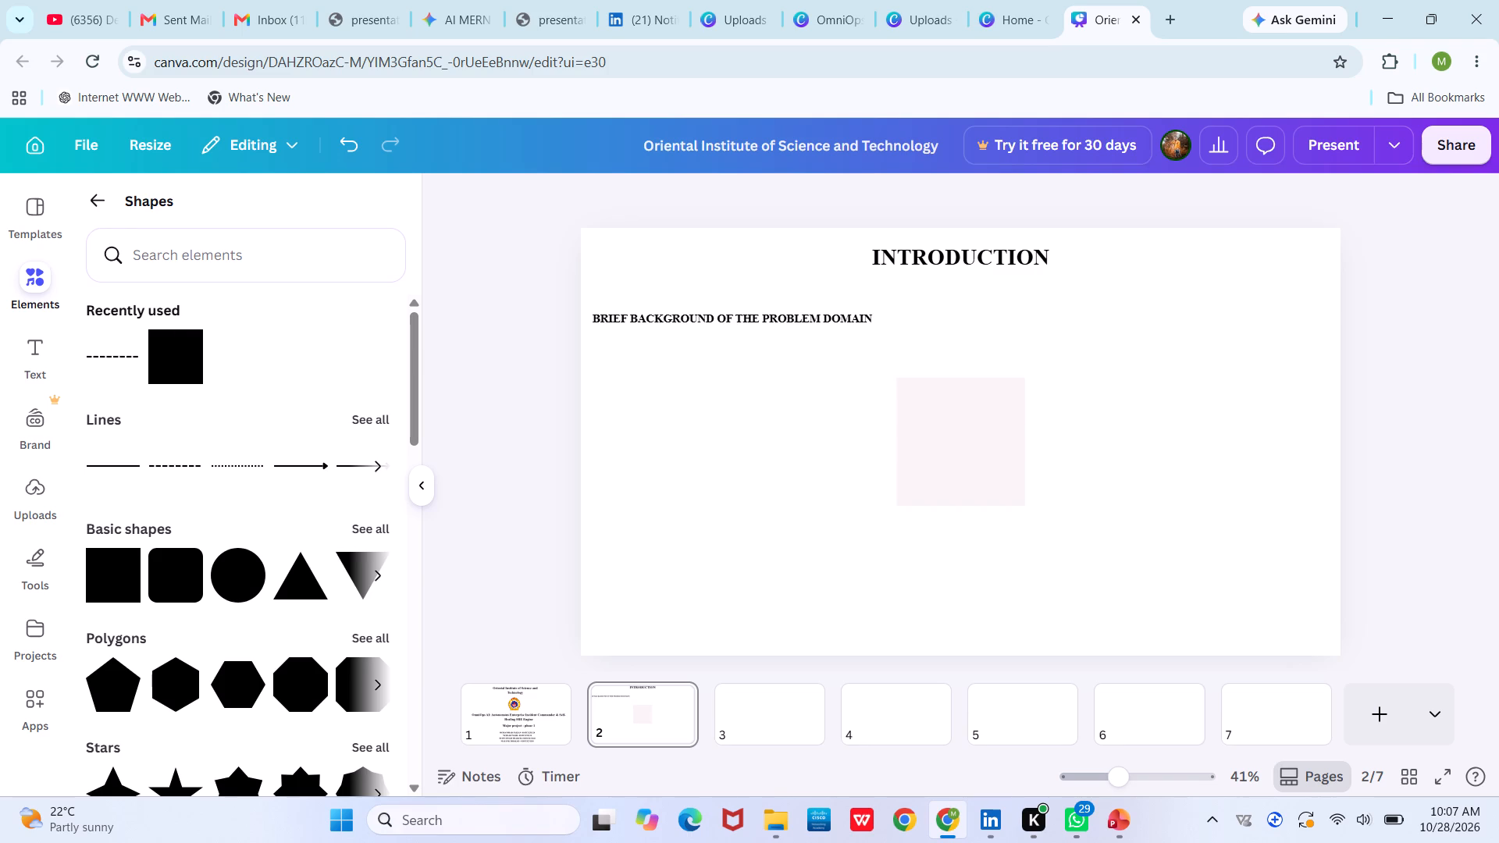
Look through the recently used elements and the 3D element collections for a suitable card shape.
left_click(98, 206)
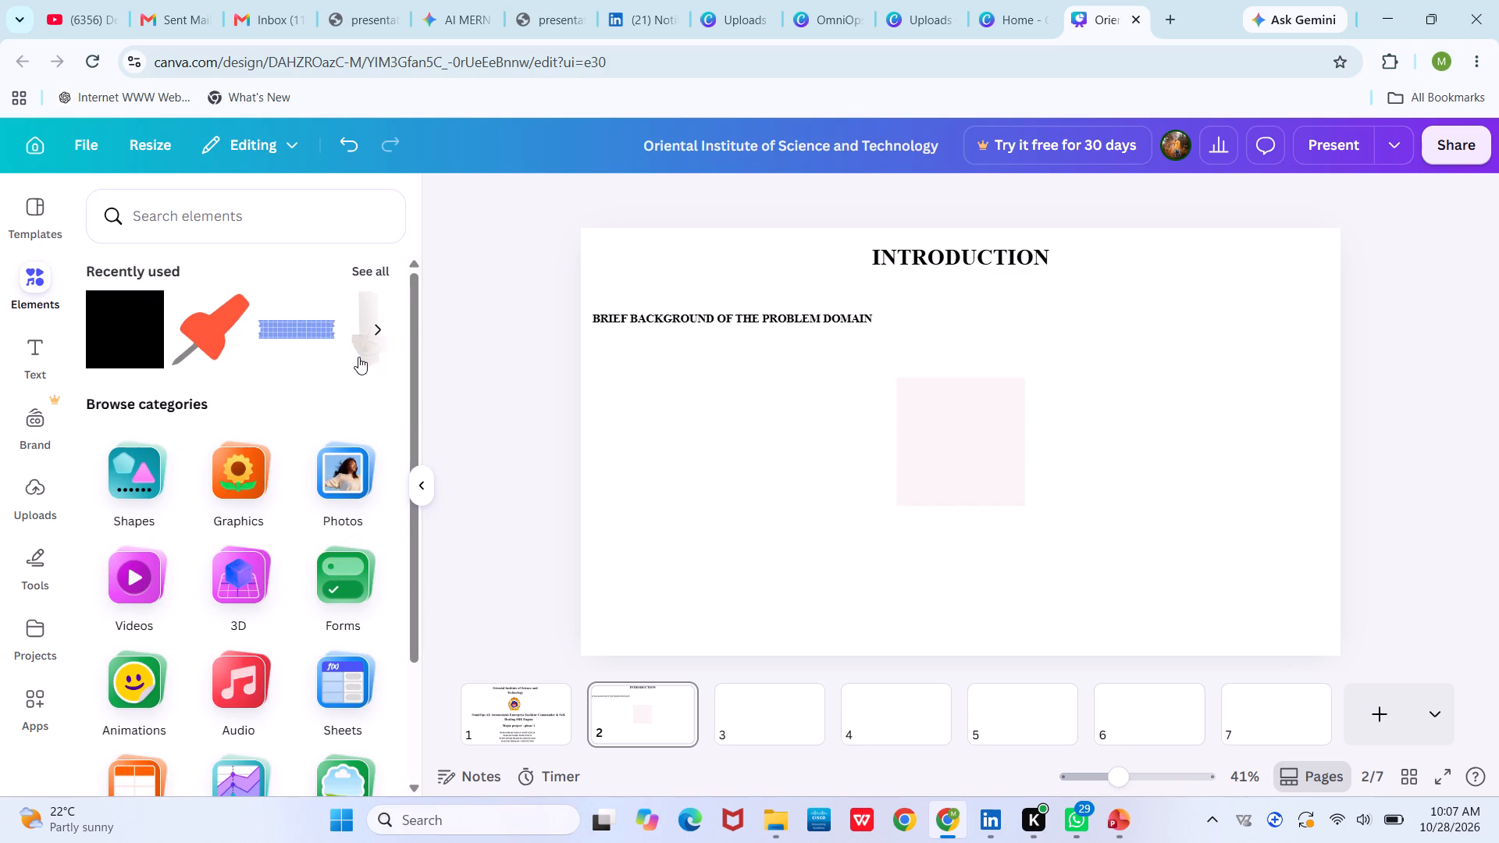
left_click(376, 329)
left_click(376, 329)
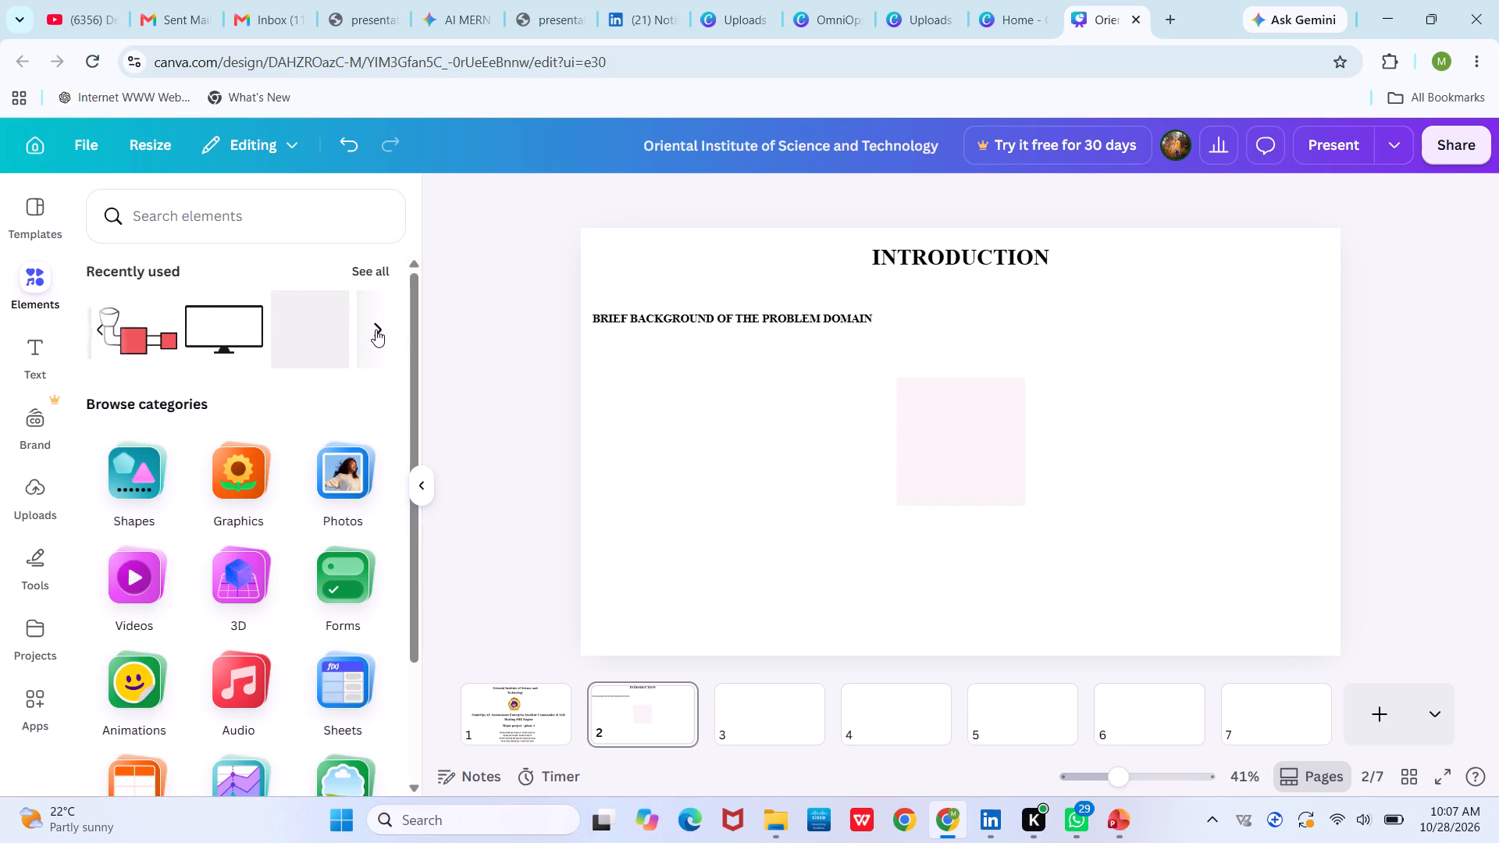
left_click(376, 329)
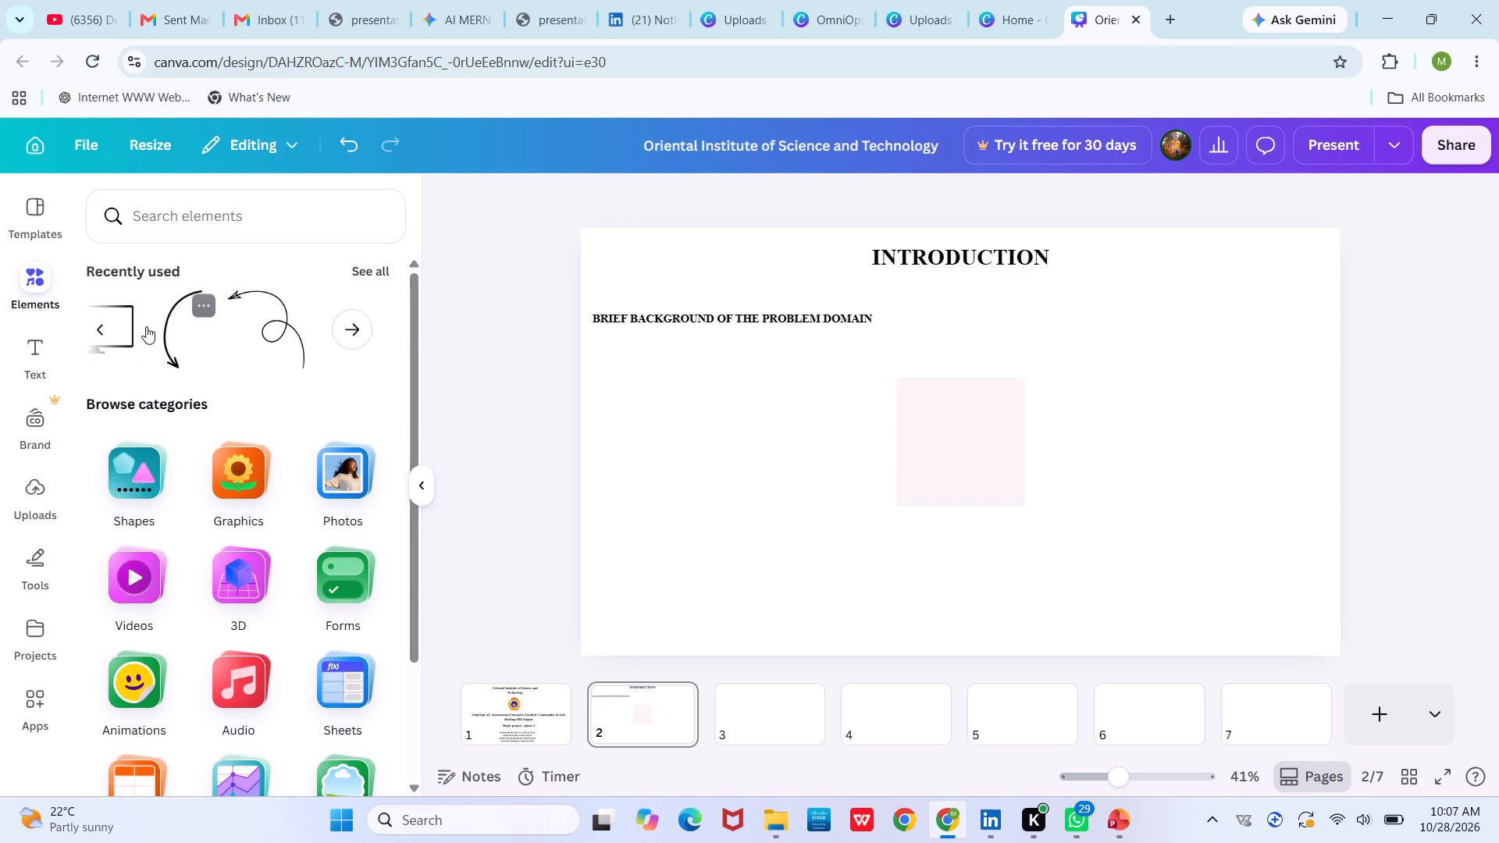
left_click(105, 333)
scroll(348, 517, "down", 3)
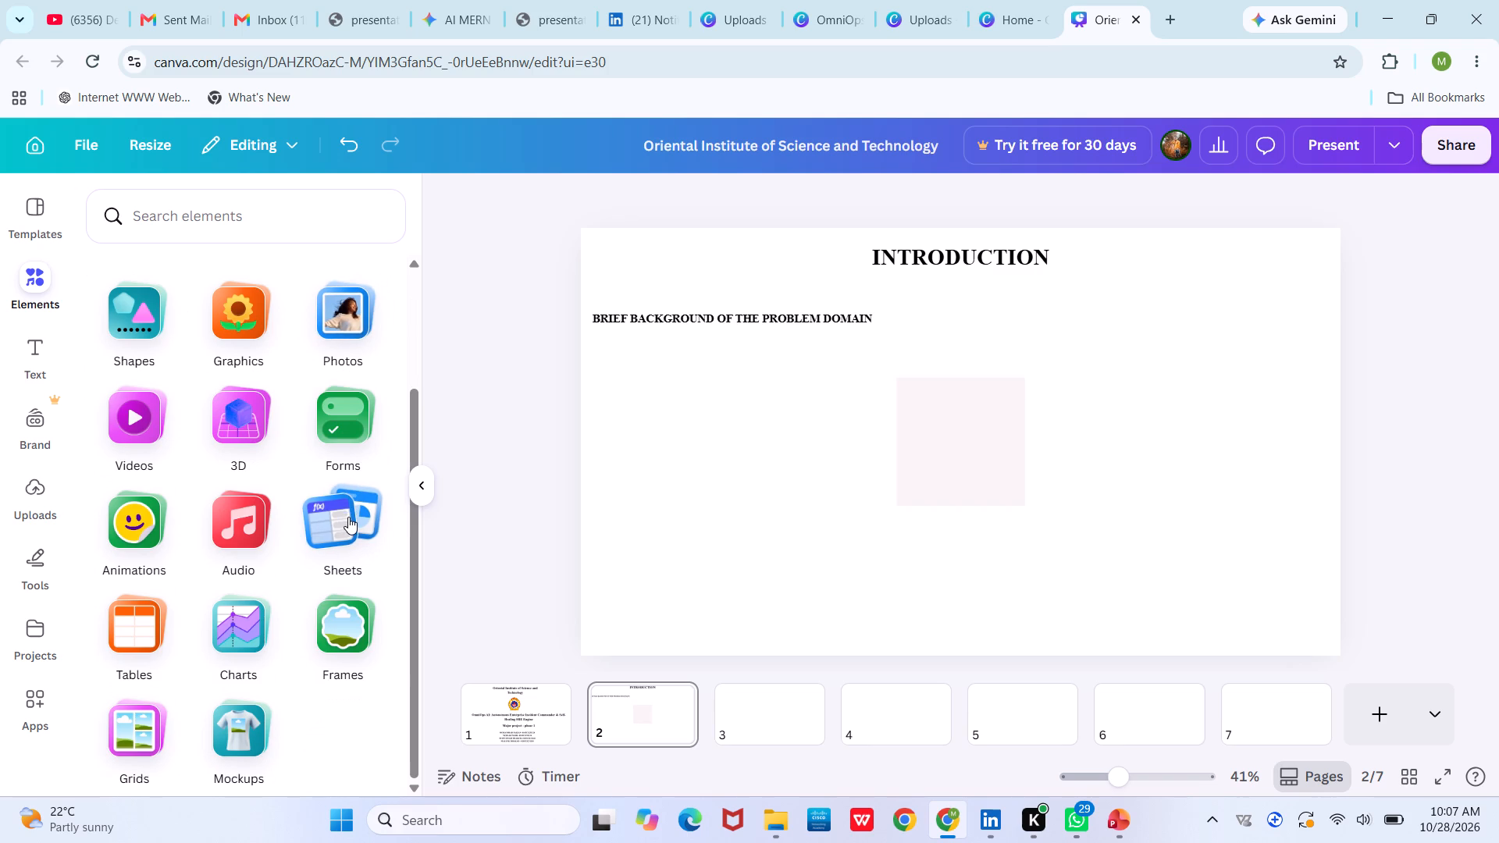
scroll(348, 517, "down", 1)
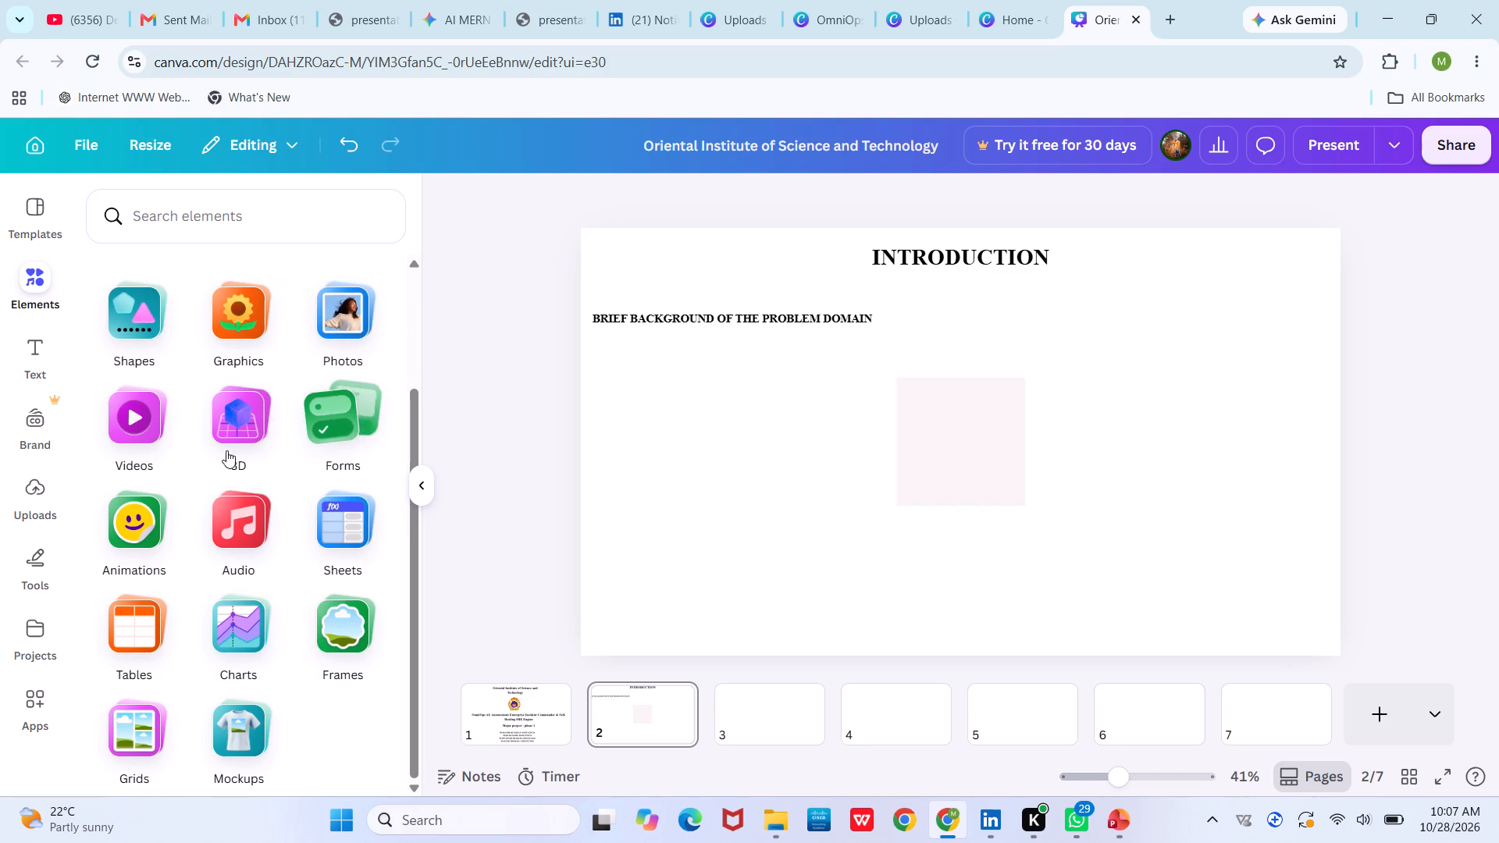
left_click(244, 417)
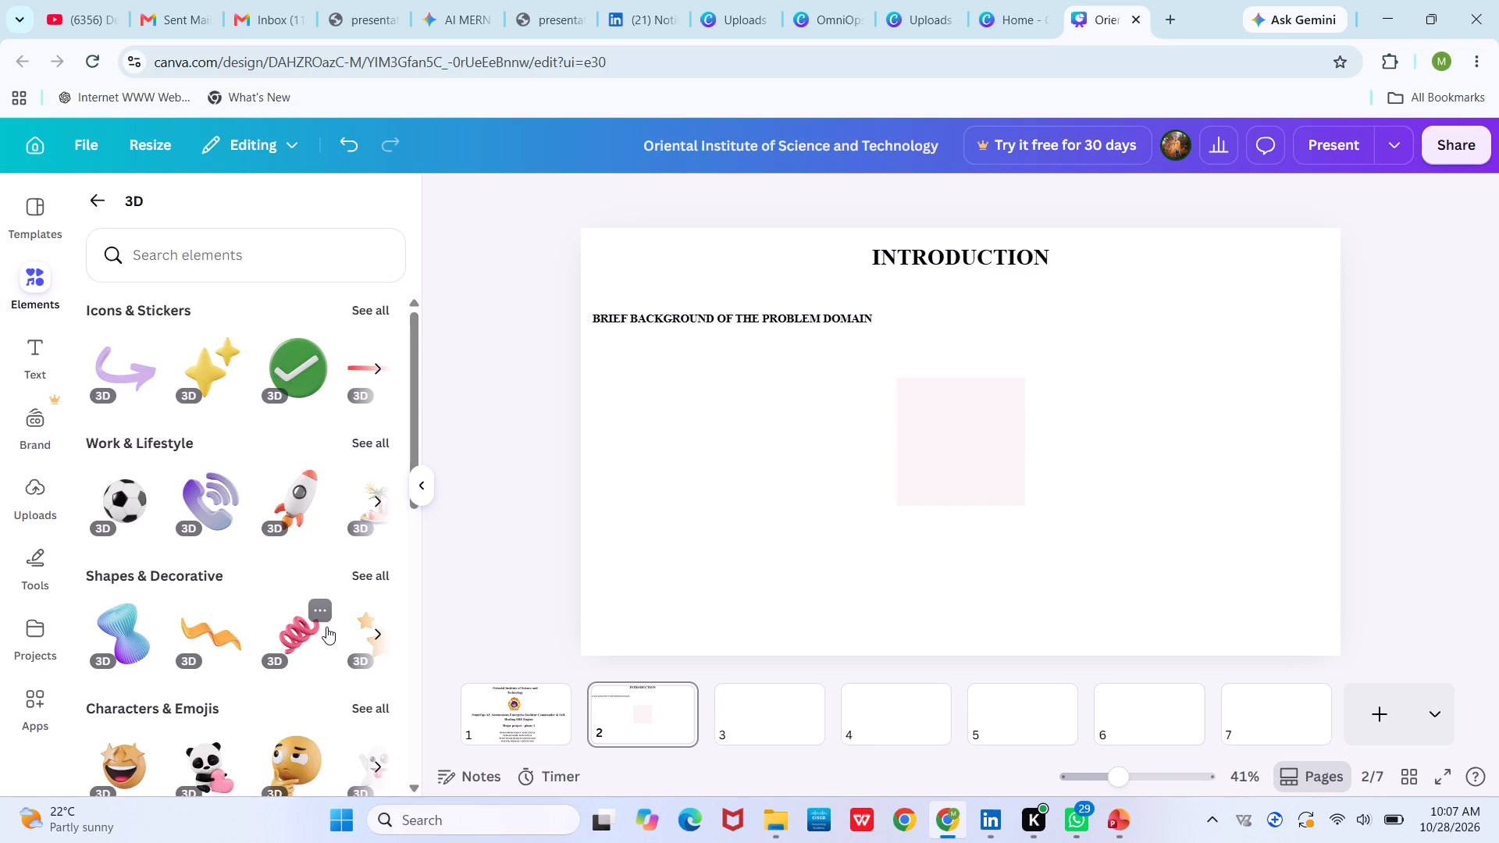
scroll(326, 627, "down", 4)
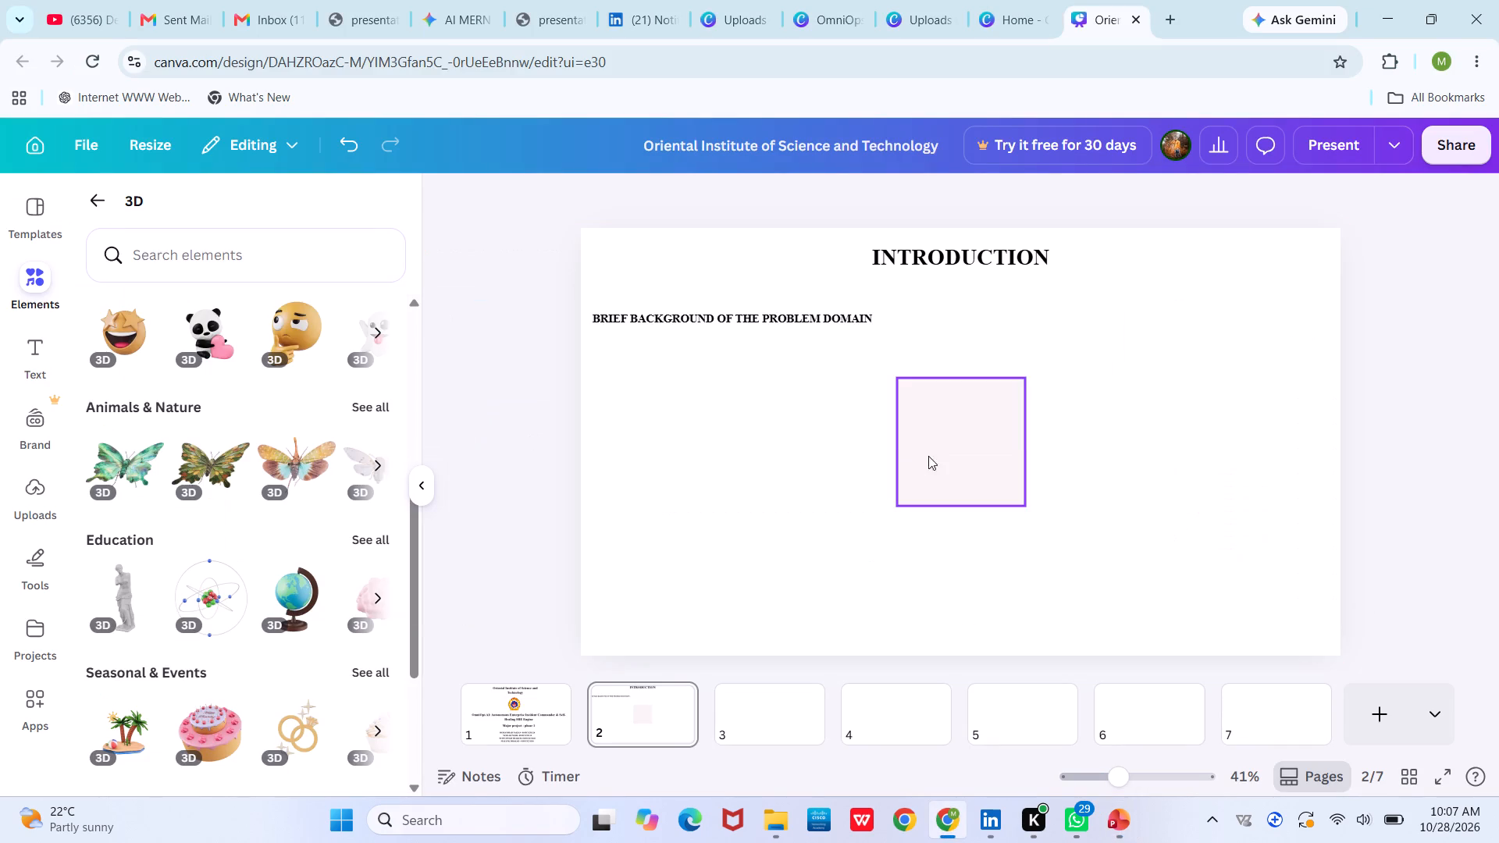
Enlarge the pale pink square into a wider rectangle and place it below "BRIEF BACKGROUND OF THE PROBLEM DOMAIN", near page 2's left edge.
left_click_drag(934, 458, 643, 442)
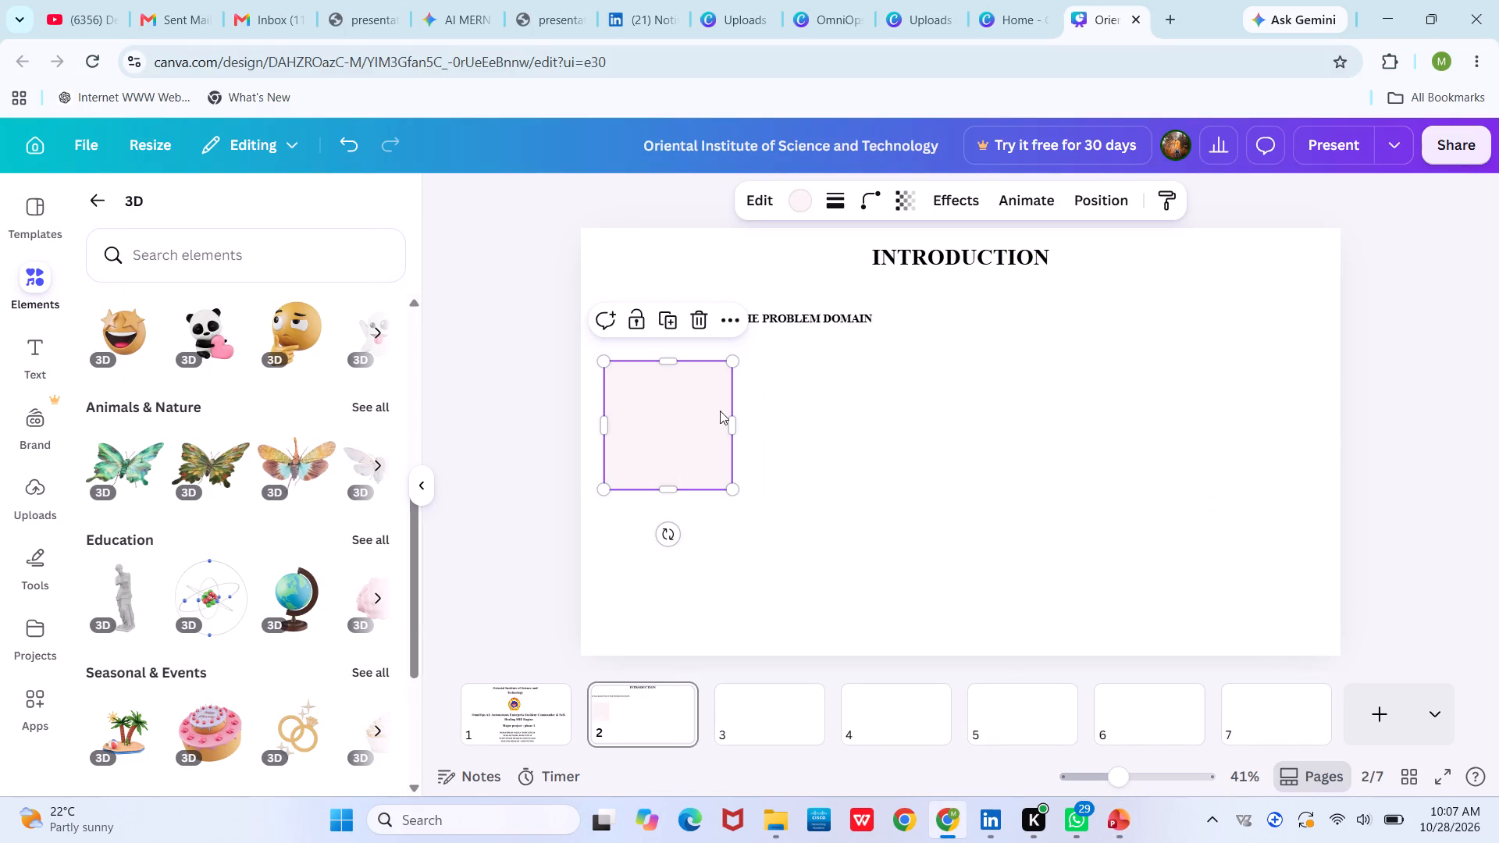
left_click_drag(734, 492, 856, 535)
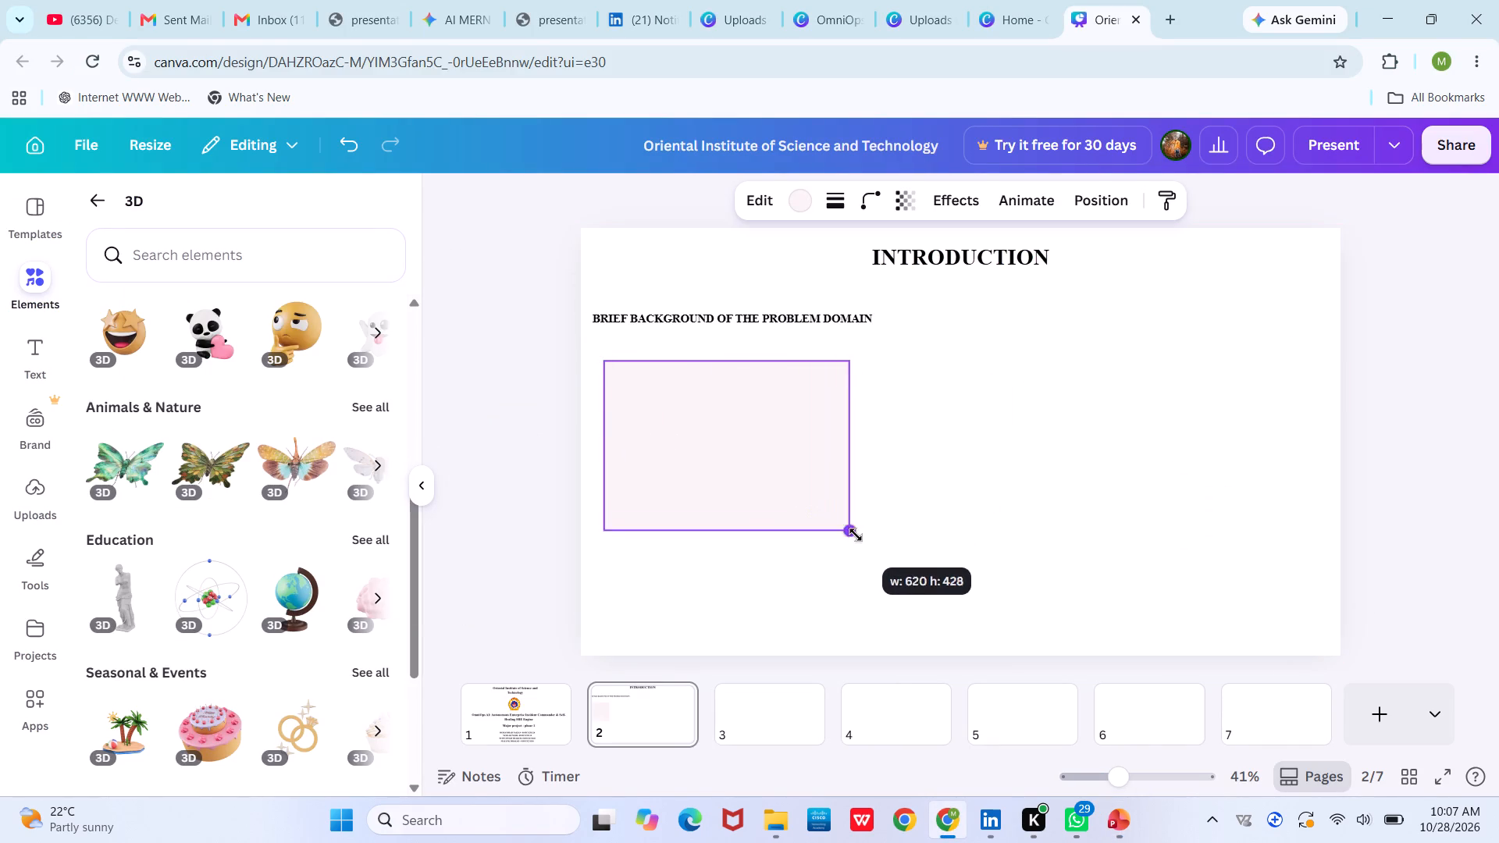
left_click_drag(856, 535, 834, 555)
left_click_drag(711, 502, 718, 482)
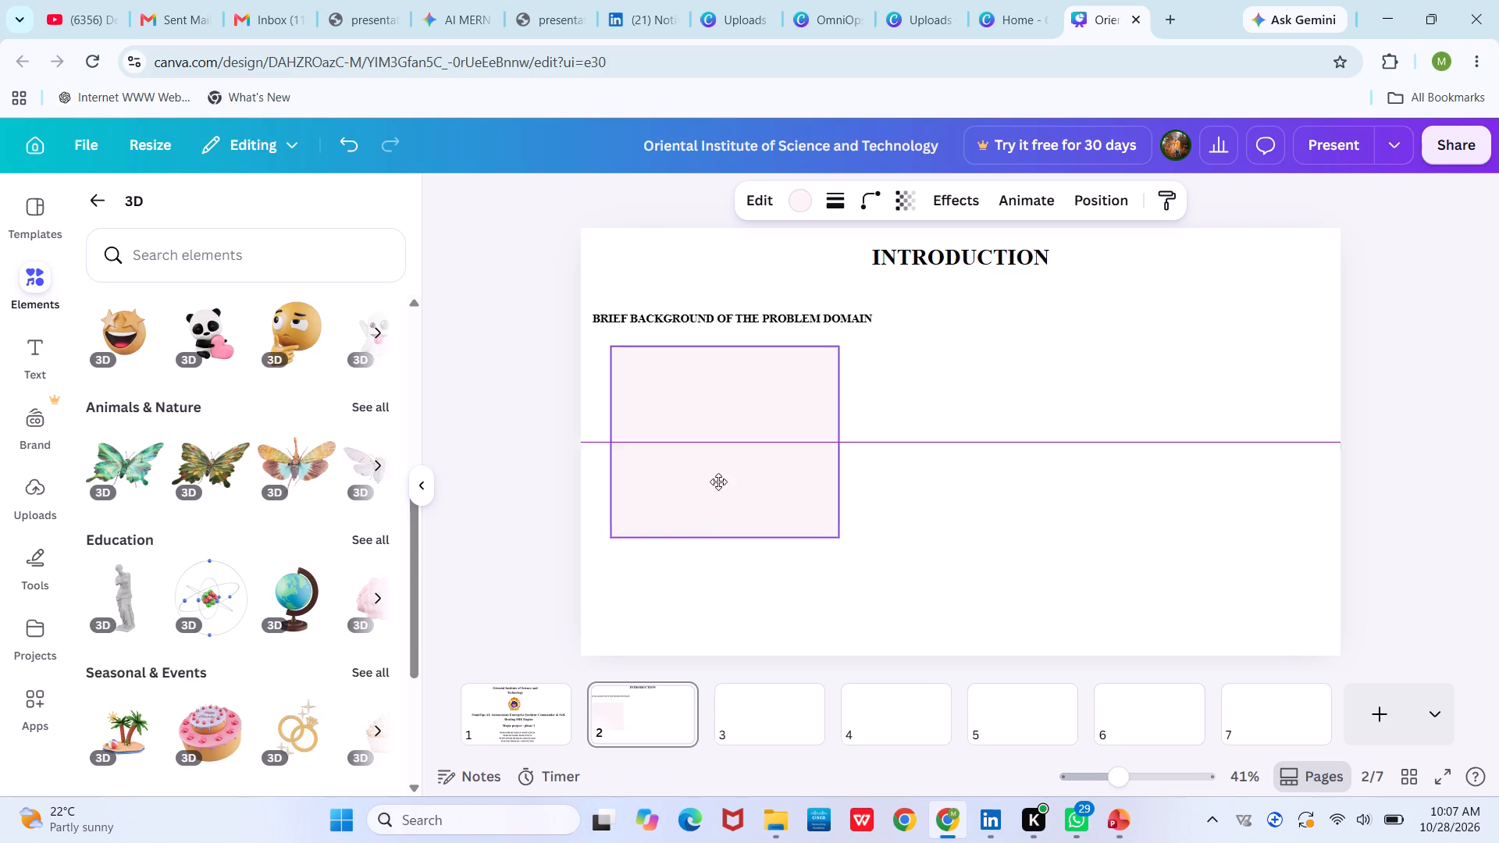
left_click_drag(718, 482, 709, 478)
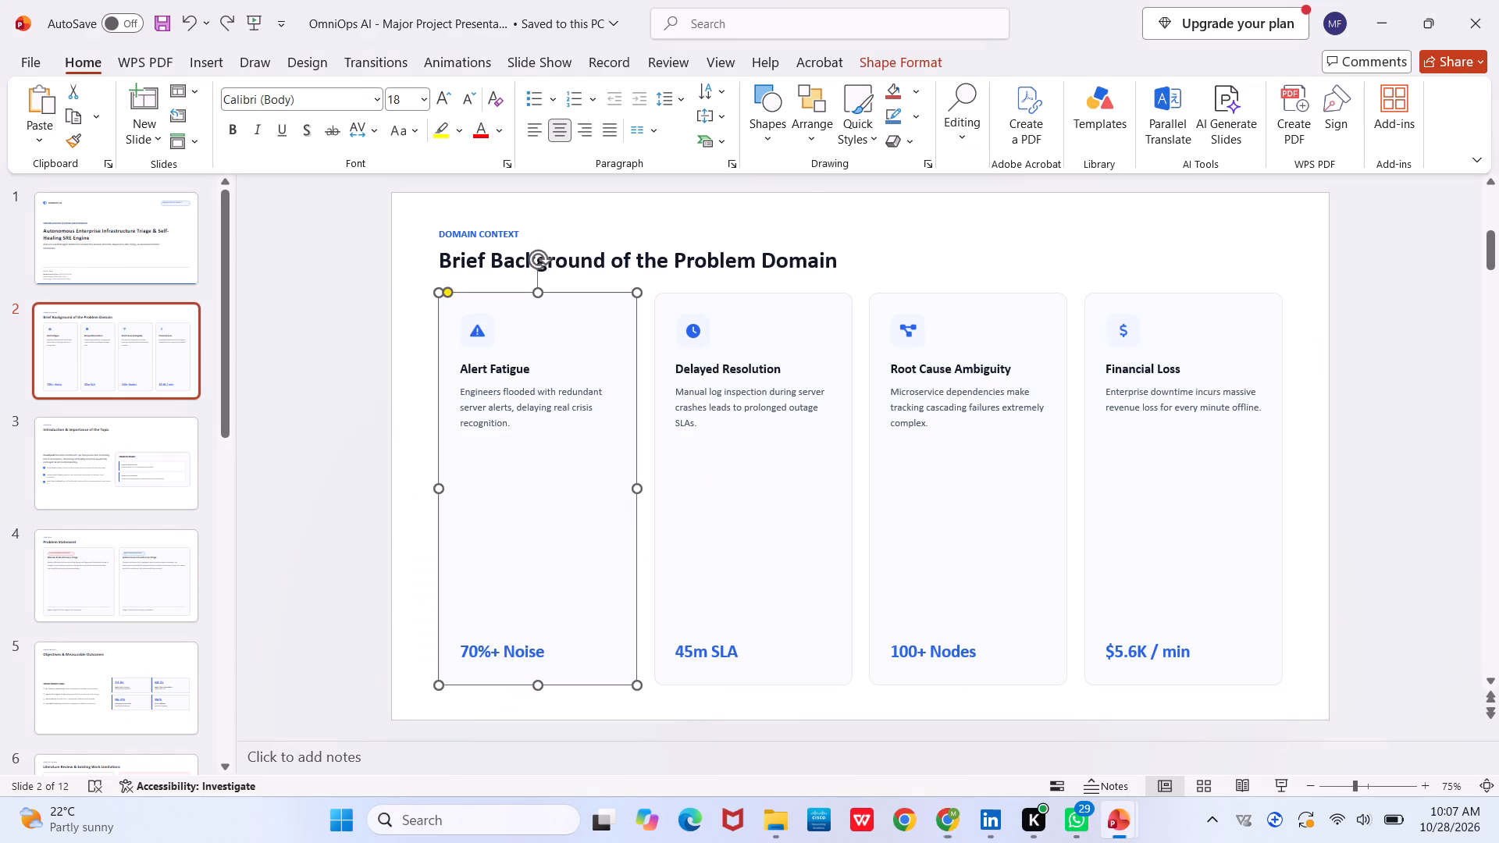
Replace the pale pink rectangle on page 2 with the "Alert Fatigue" card background copied from slide 2 of the OmniOps AI PowerPoint.
left_click(551, 463)
right_click(551, 463)
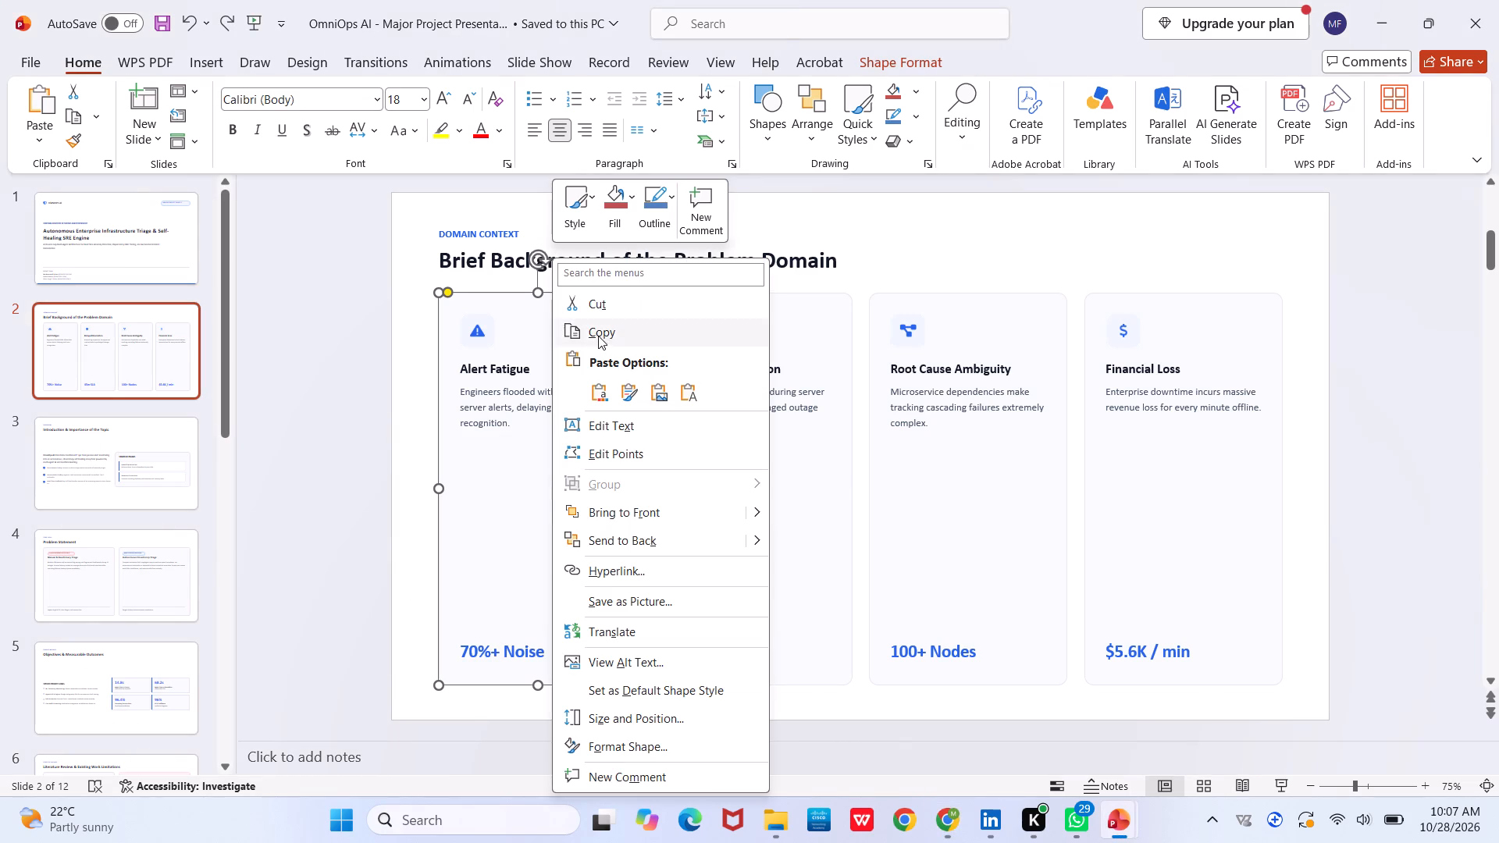
left_click(599, 334)
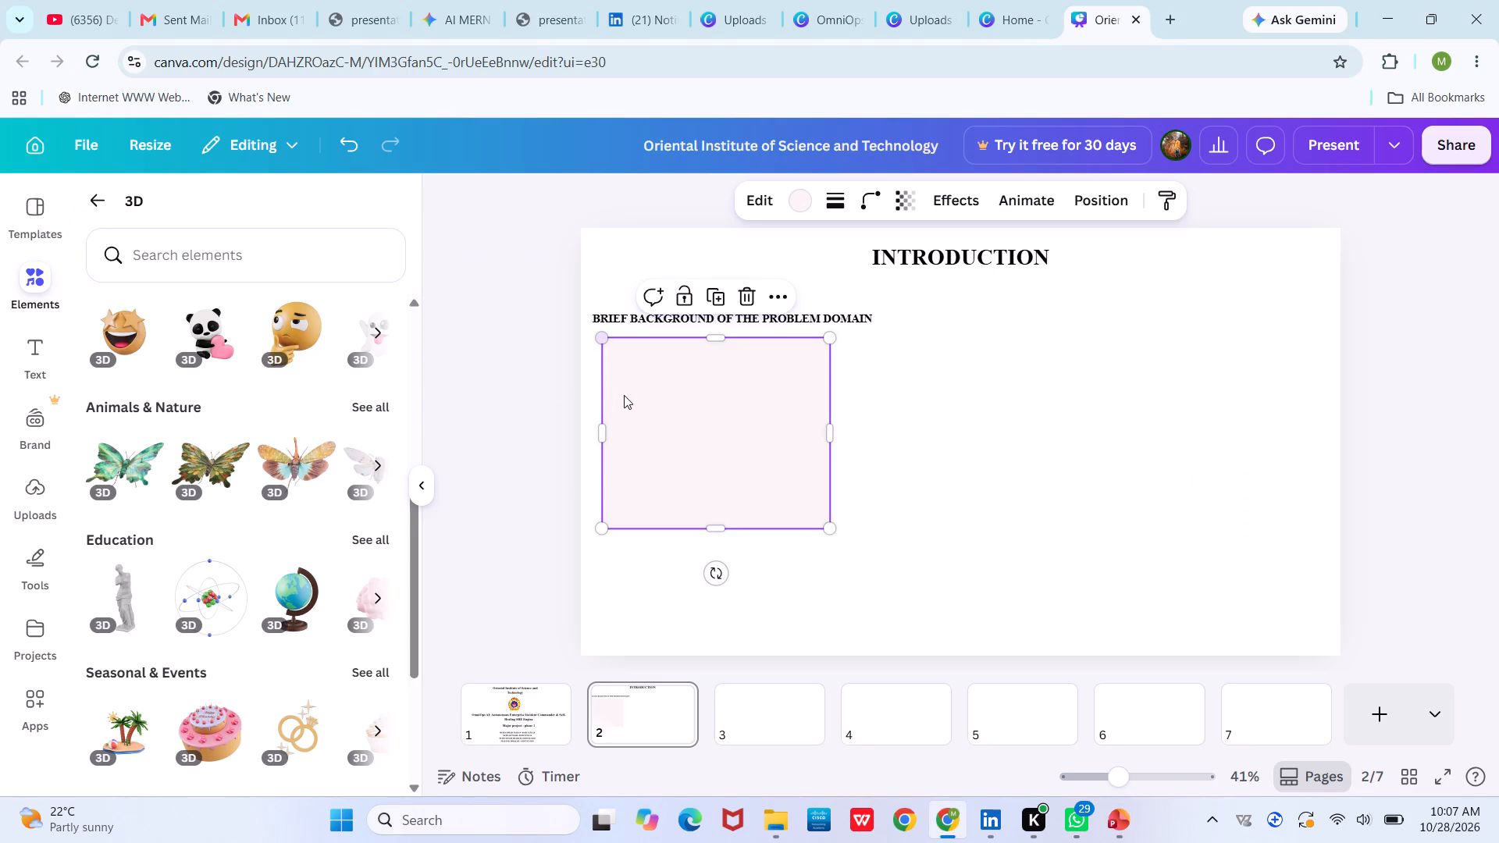
key("BackSpace")
key("ctrl+v")
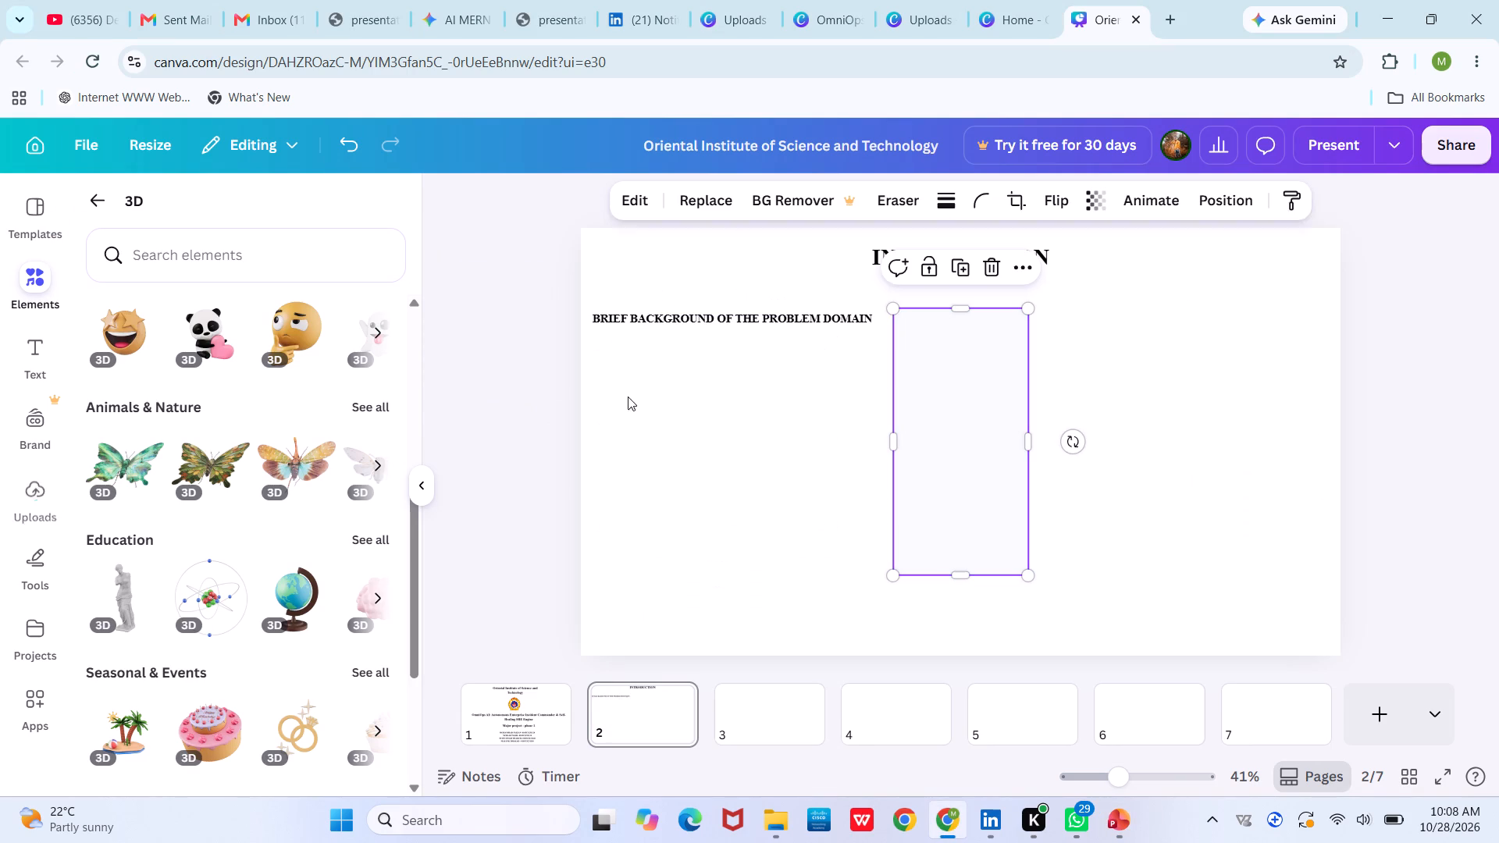
Place the card background below "BRIEF BACKGROUND OF THE PROBLEM DOMAIN" near the page's left edge and widen it to about 680 by 675.
left_click_drag(966, 442, 704, 524)
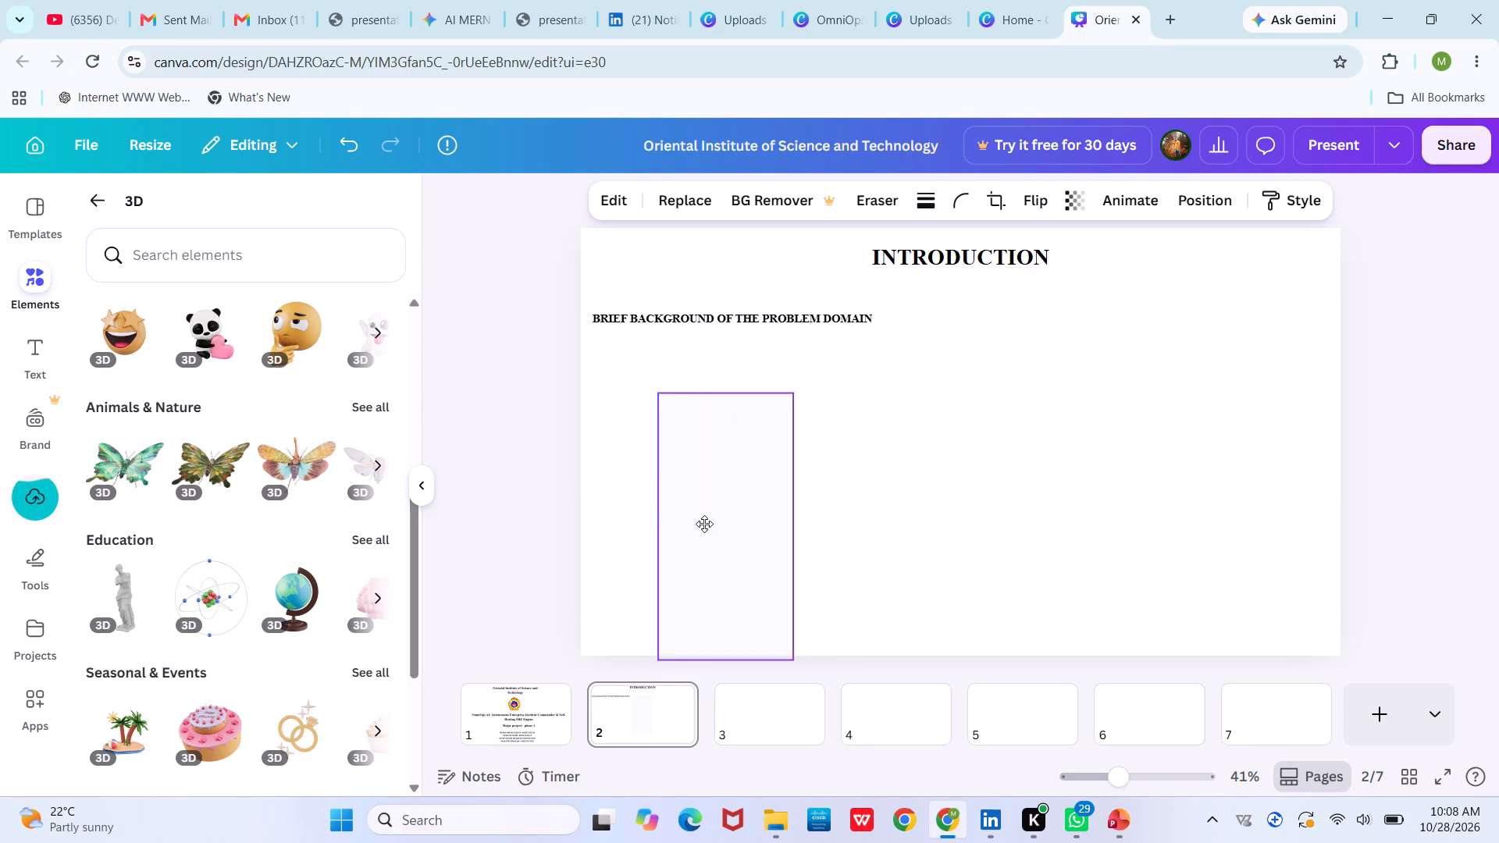
left_click_drag(704, 524, 668, 479)
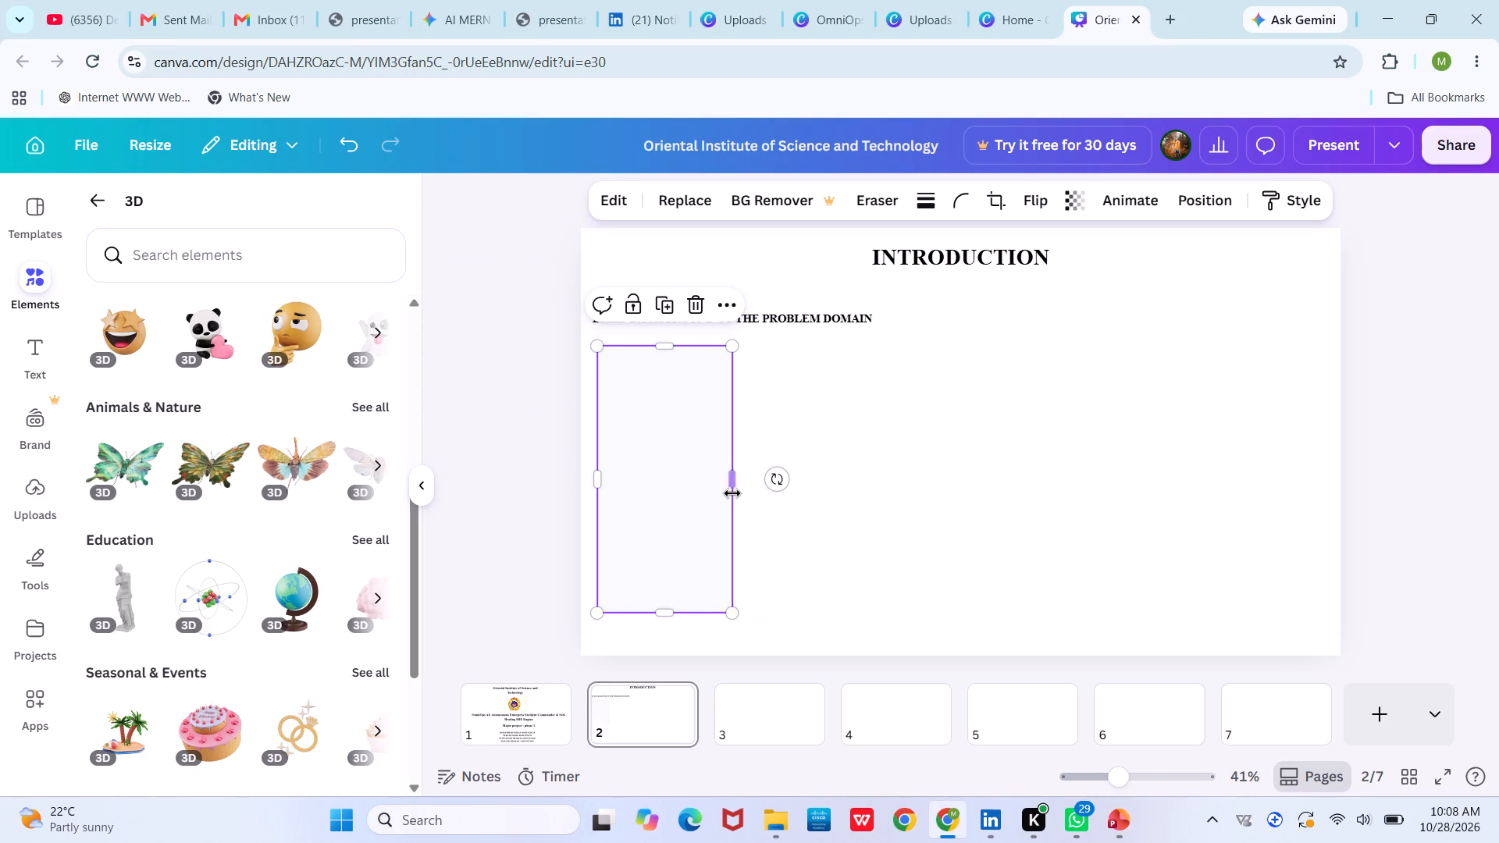
left_click_drag(732, 483, 867, 464)
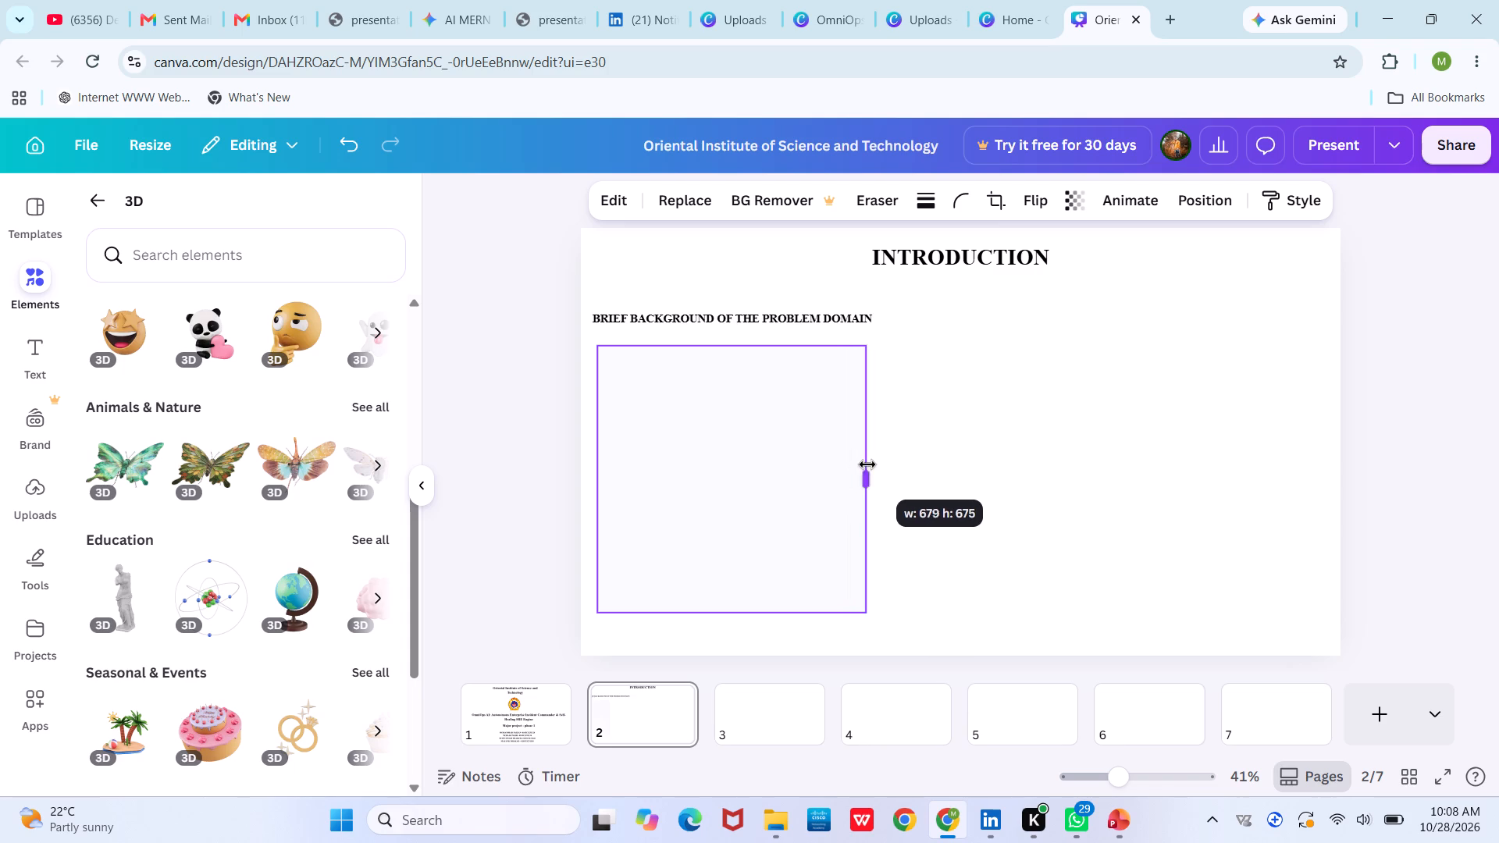
left_click_drag(867, 464, 868, 464)
left_click(966, 323)
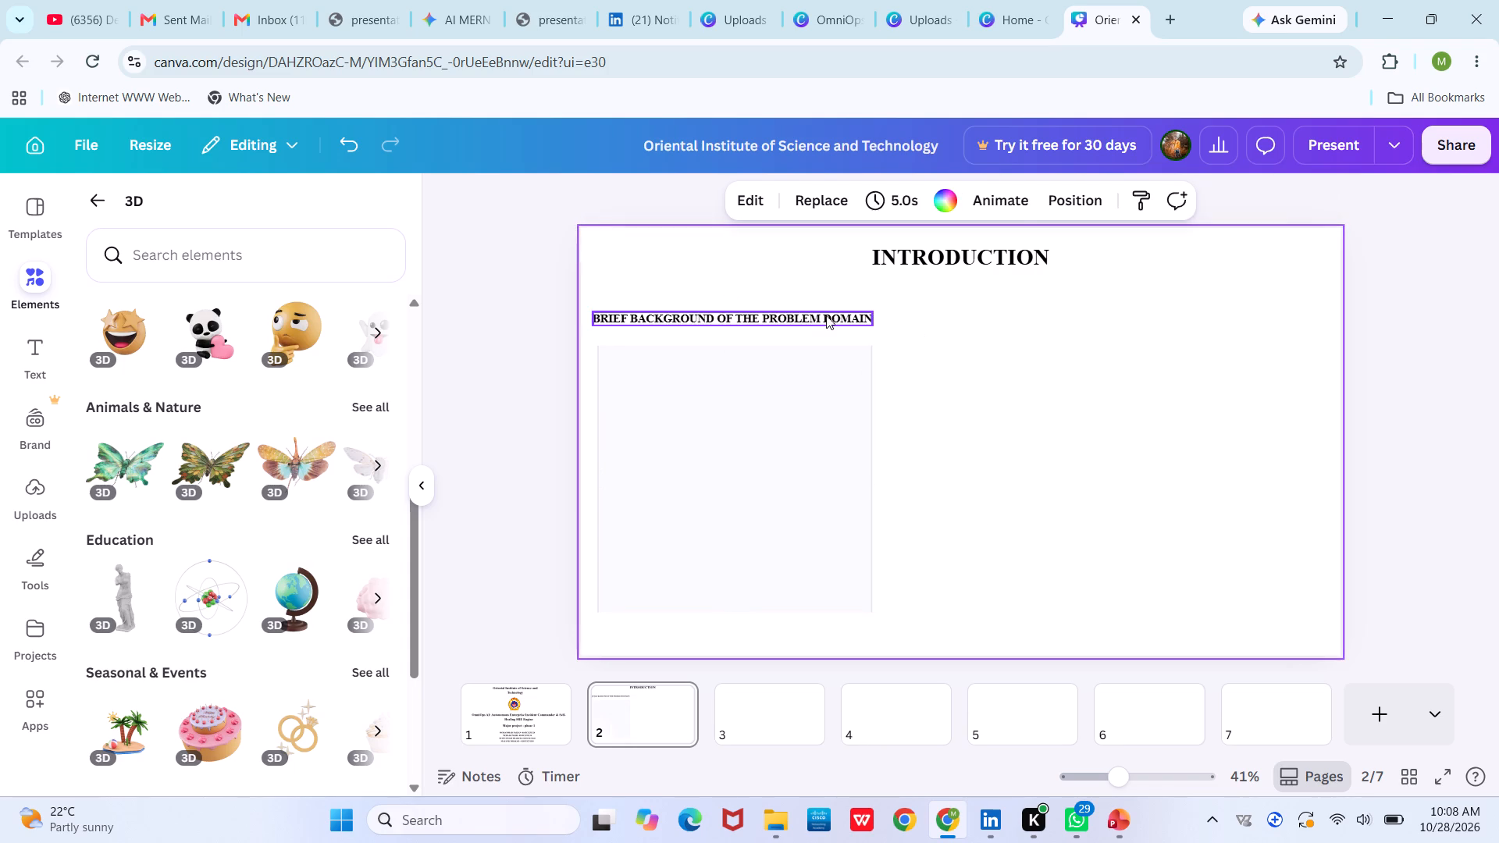
Nudge the "BRIEF BACKGROUND OF THE PROBLEM DOMAIN" heading slightly down, closer to the card background.
left_click(825, 315)
left_click(937, 333)
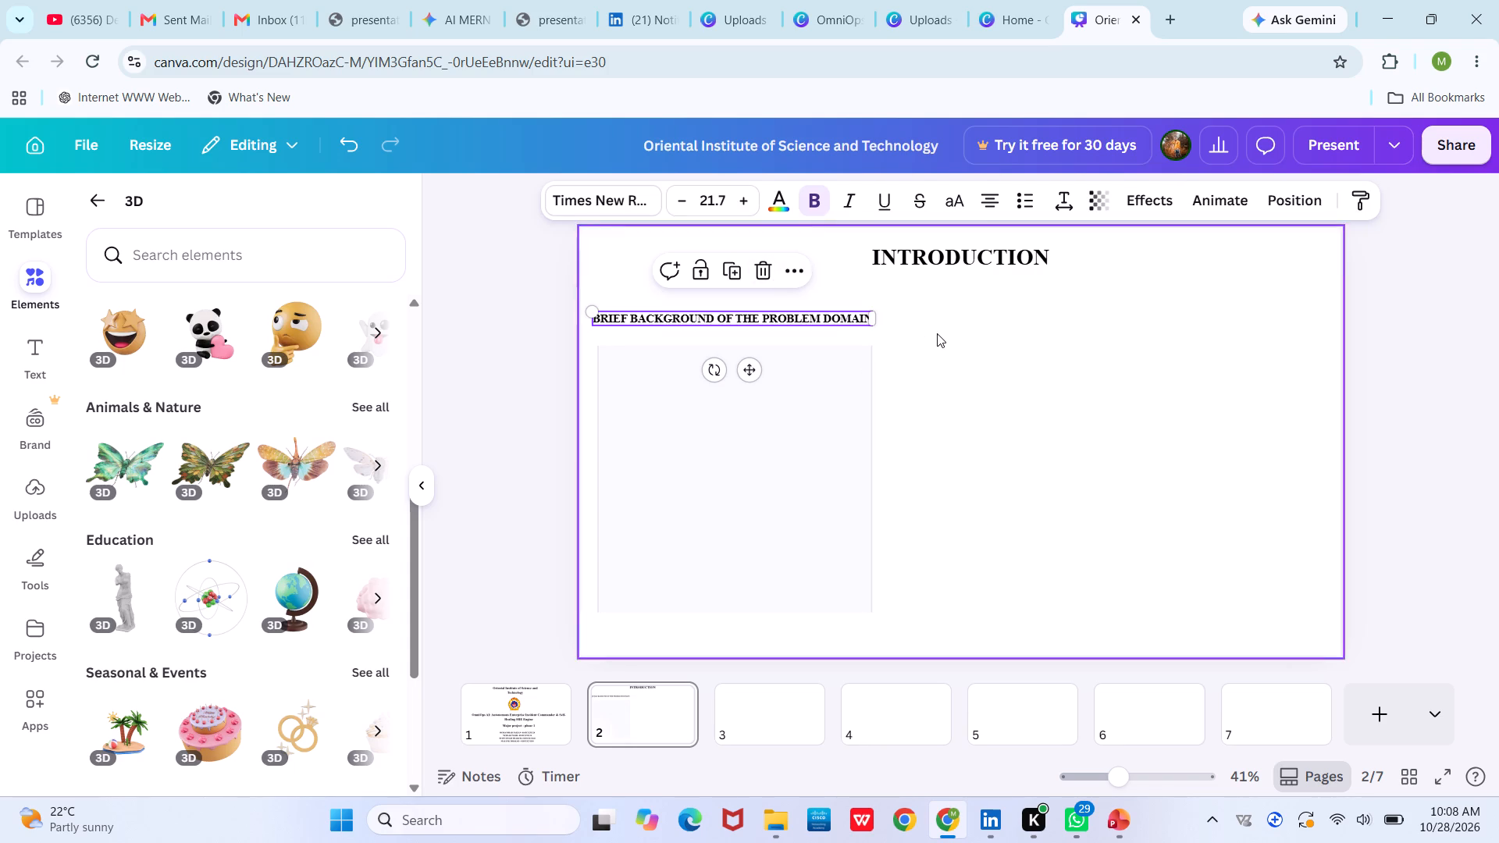
left_click(869, 319)
left_click(870, 315)
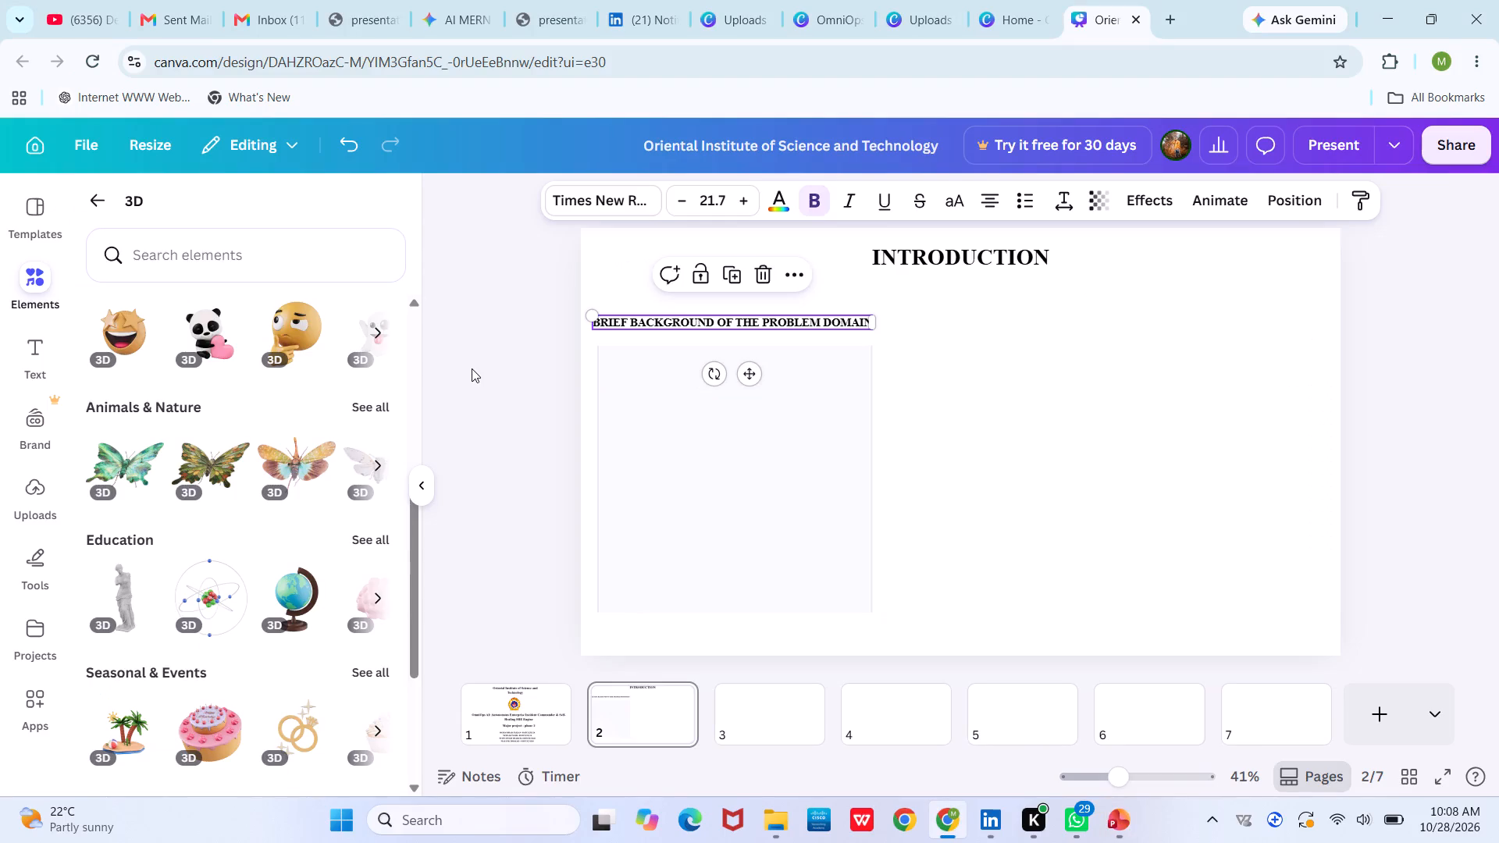
left_click(1113, 453)
key("super+Print")
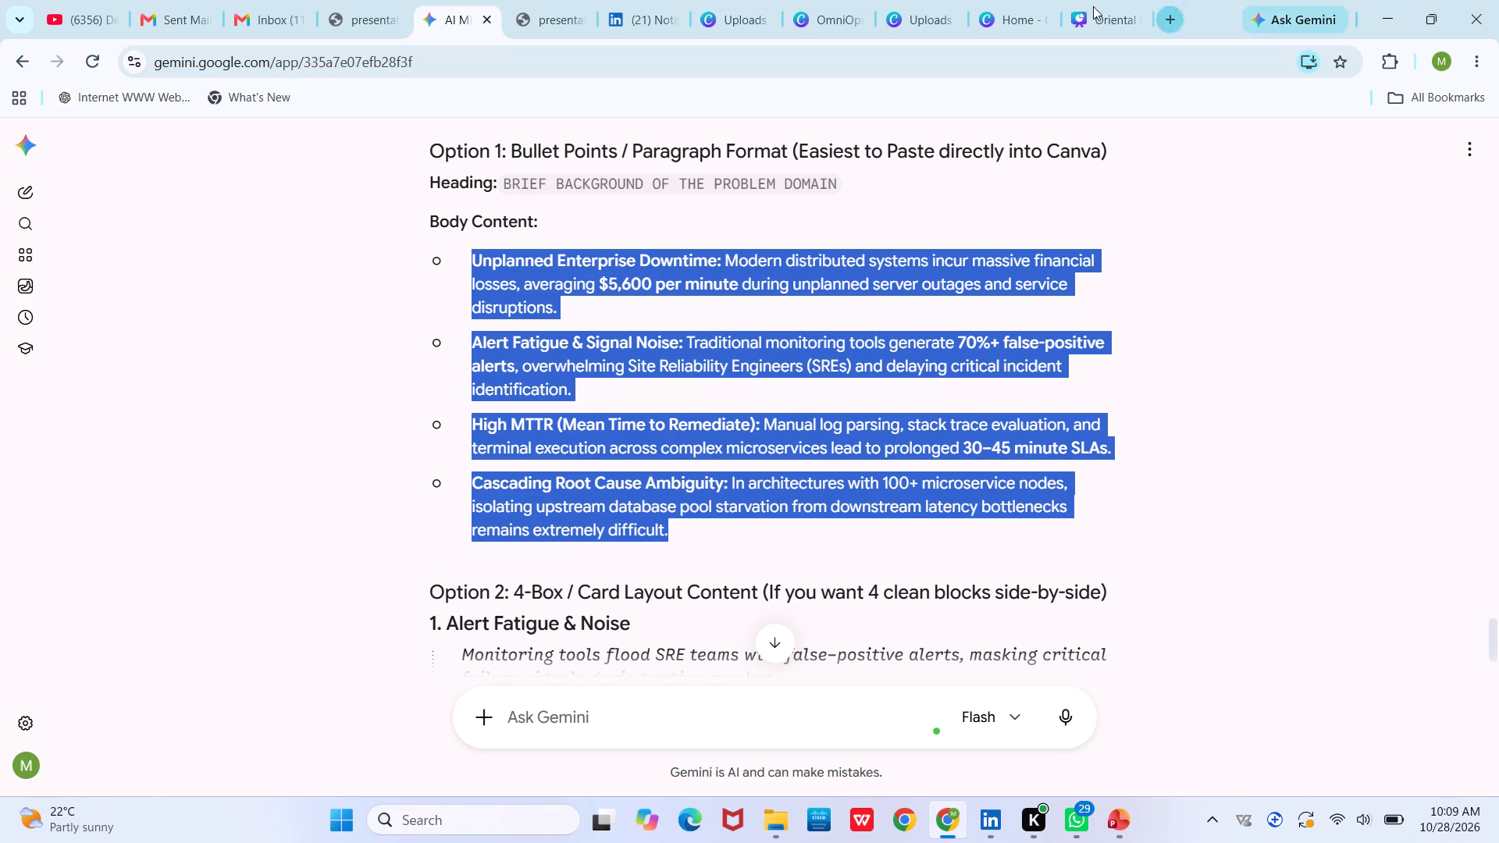
left_click(1002, 14)
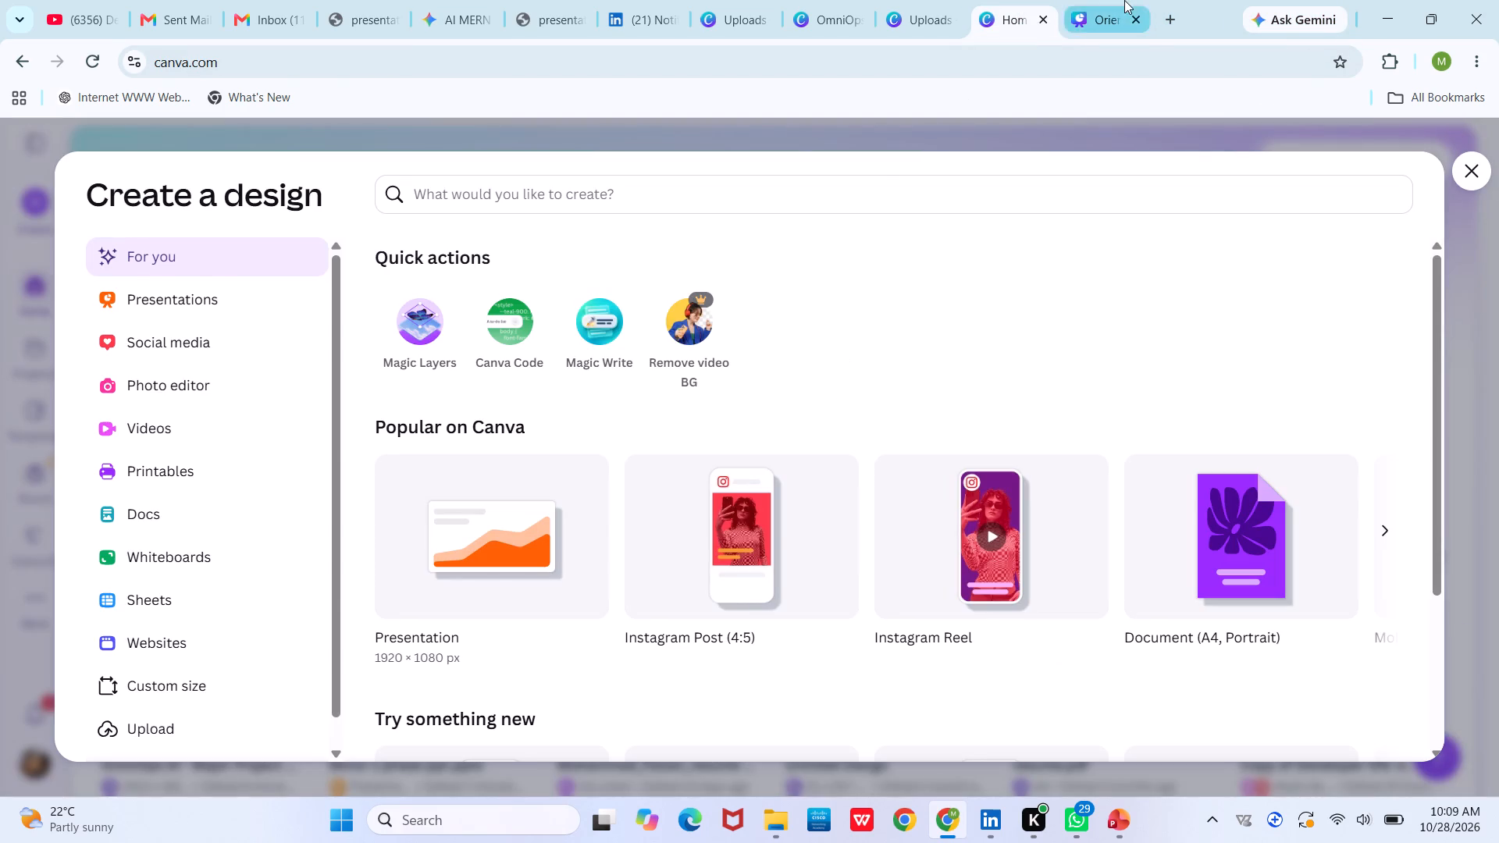
left_click(1124, 0)
left_click(649, 403)
key("ctrl+v")
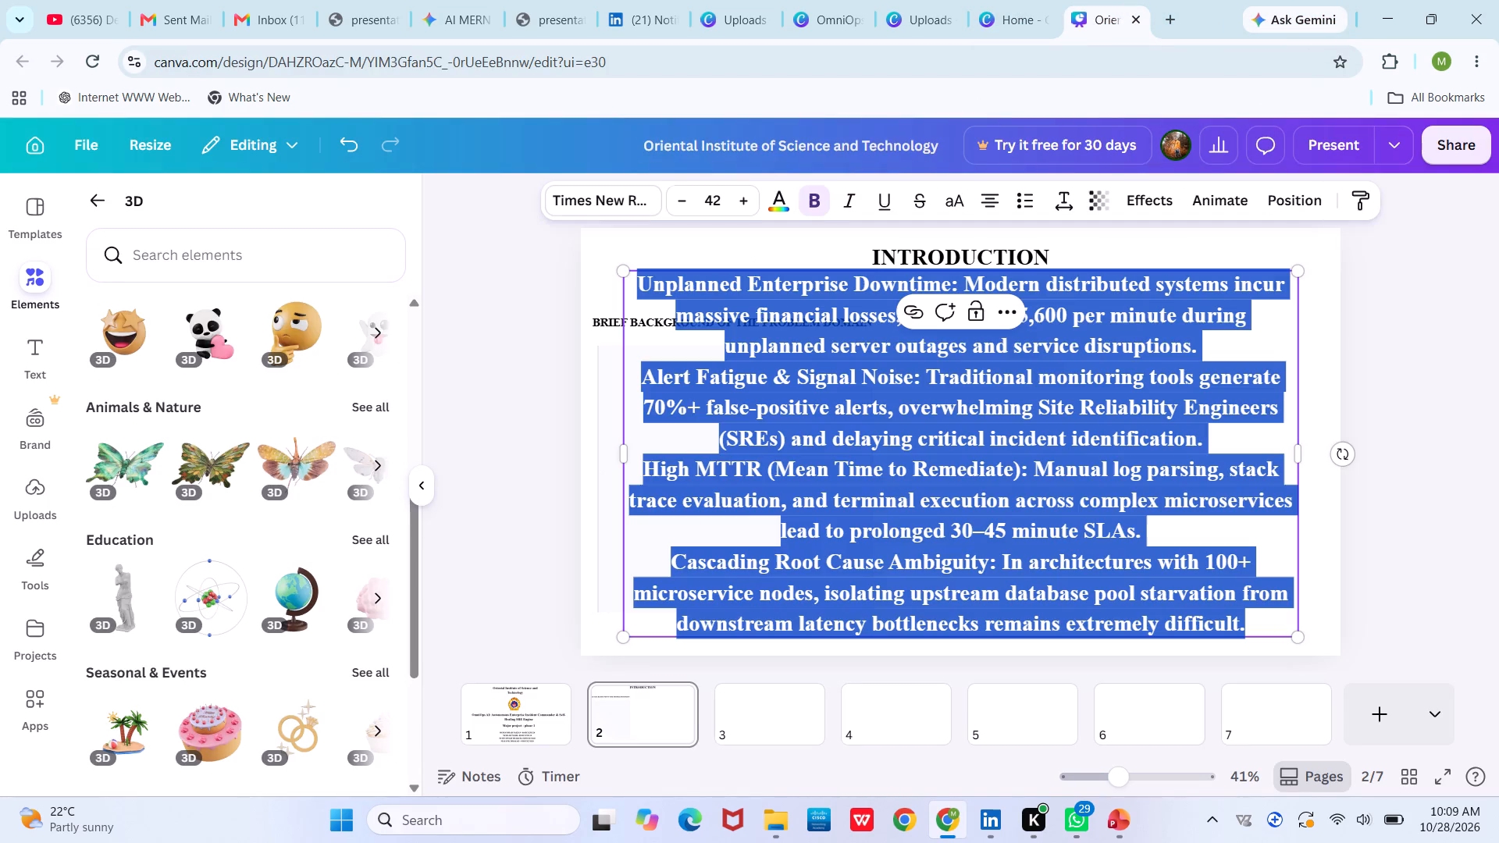
Format the pasted text as a non-bold, left-aligned bulleted list, scaling its box down to font size 30.5 toward the page's lower right.
left_click(818, 197)
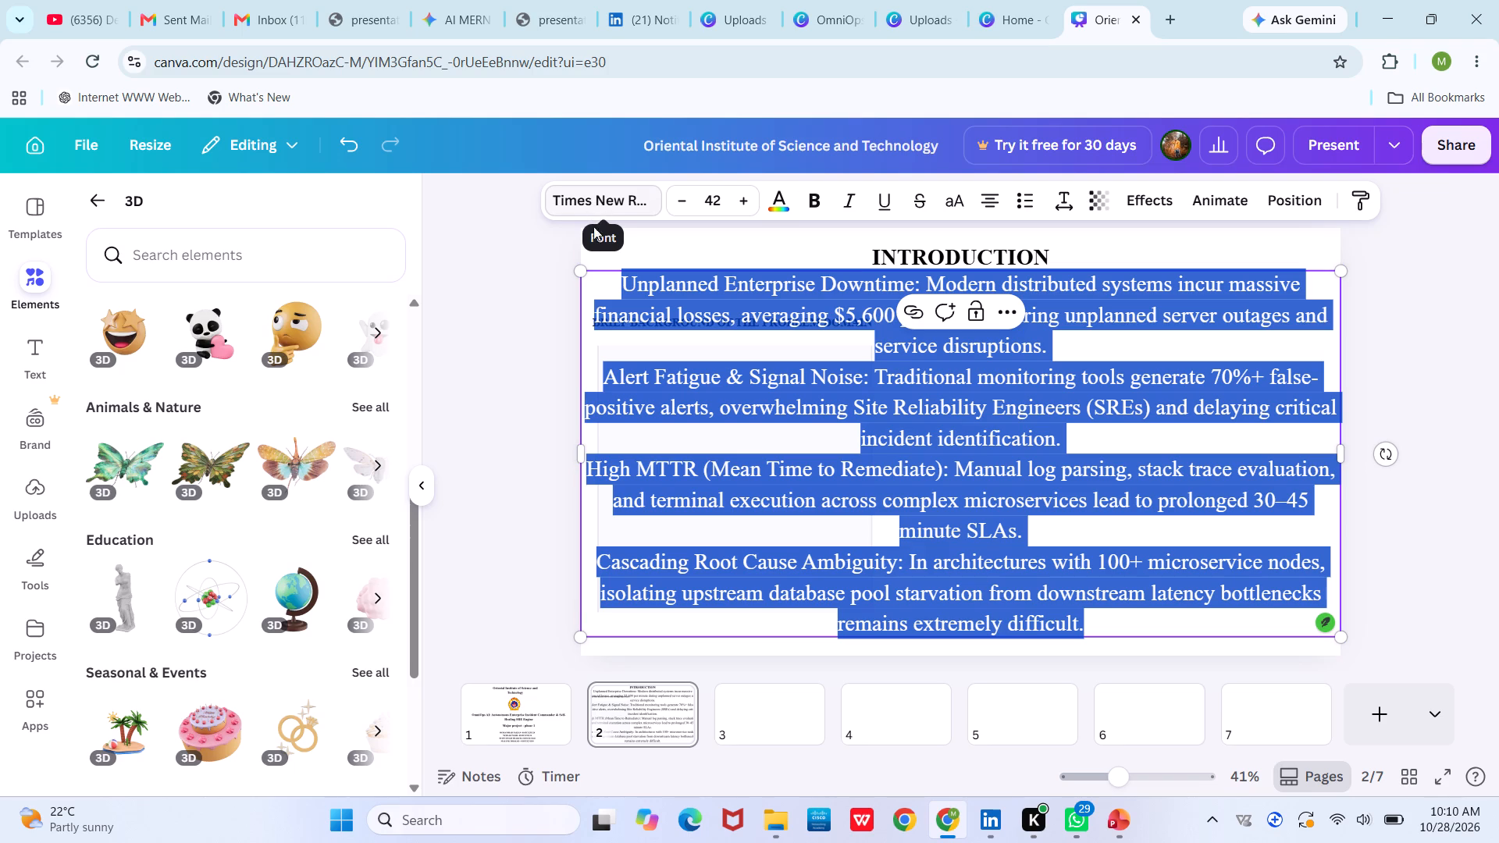
left_click_drag(579, 269, 804, 333)
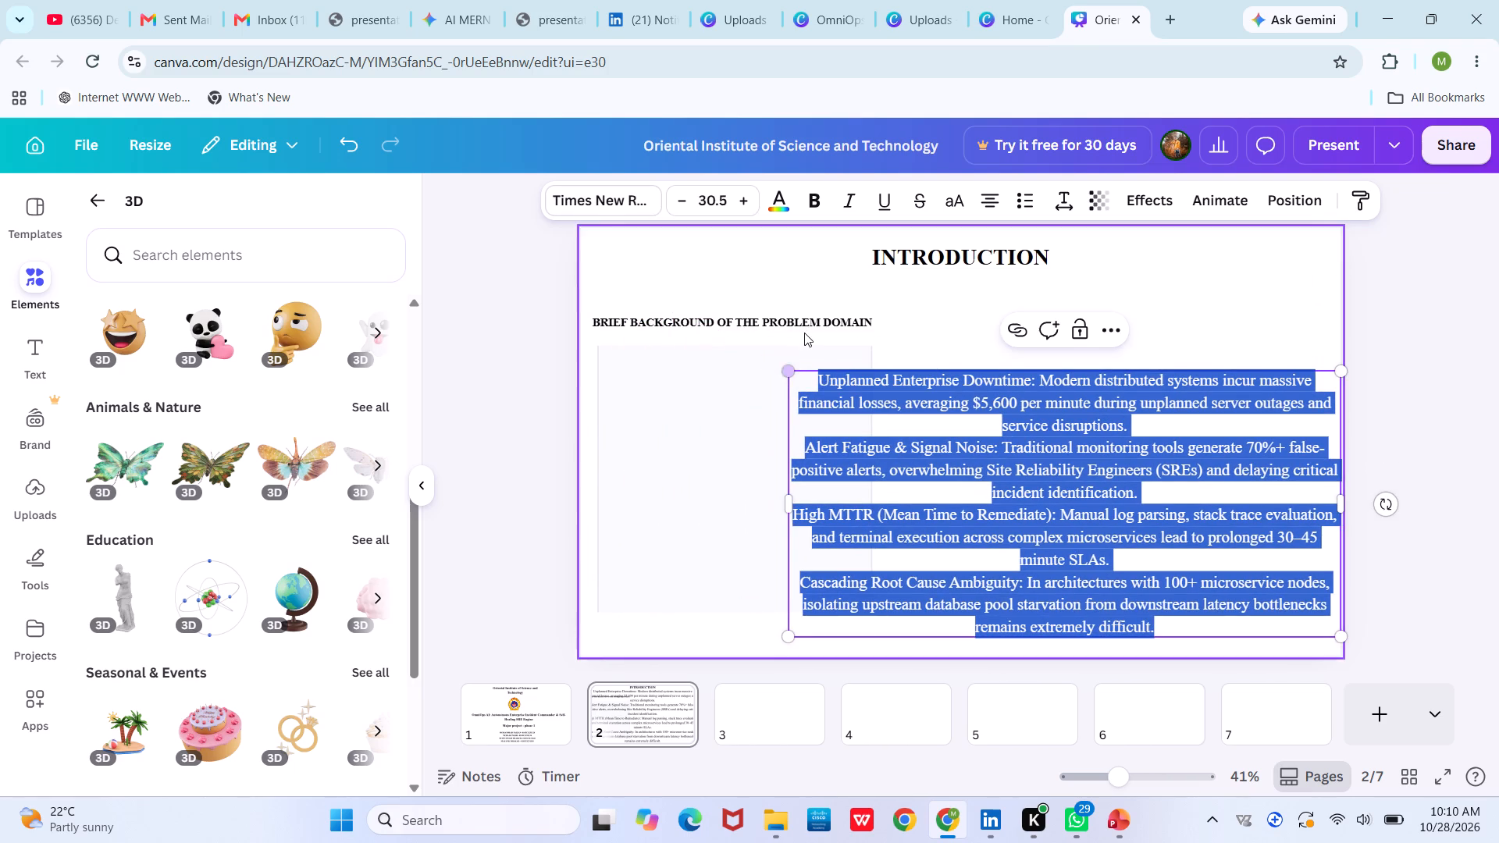
left_click(982, 206)
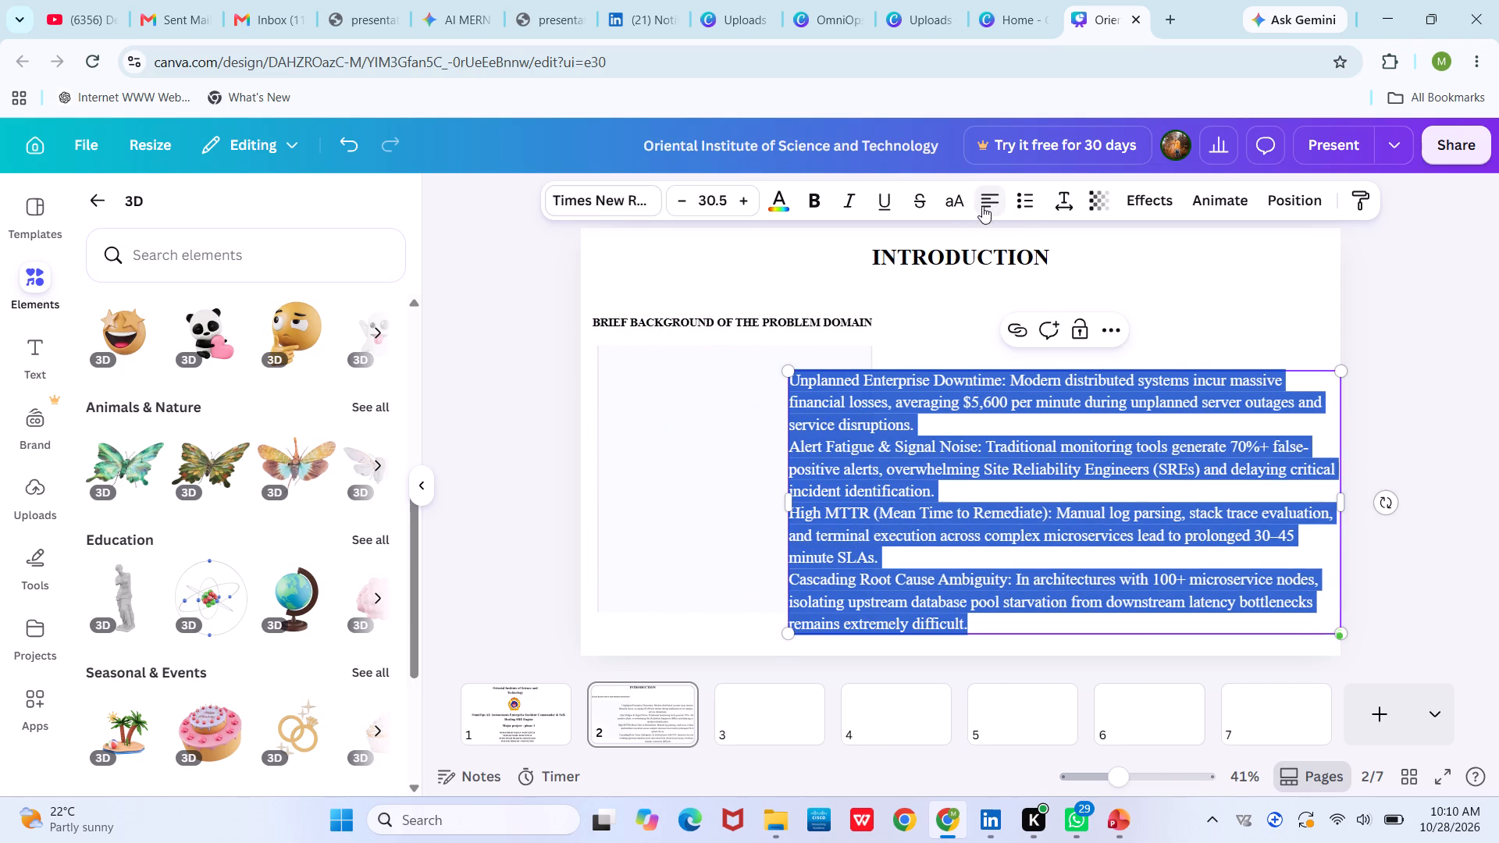
left_click(1033, 190)
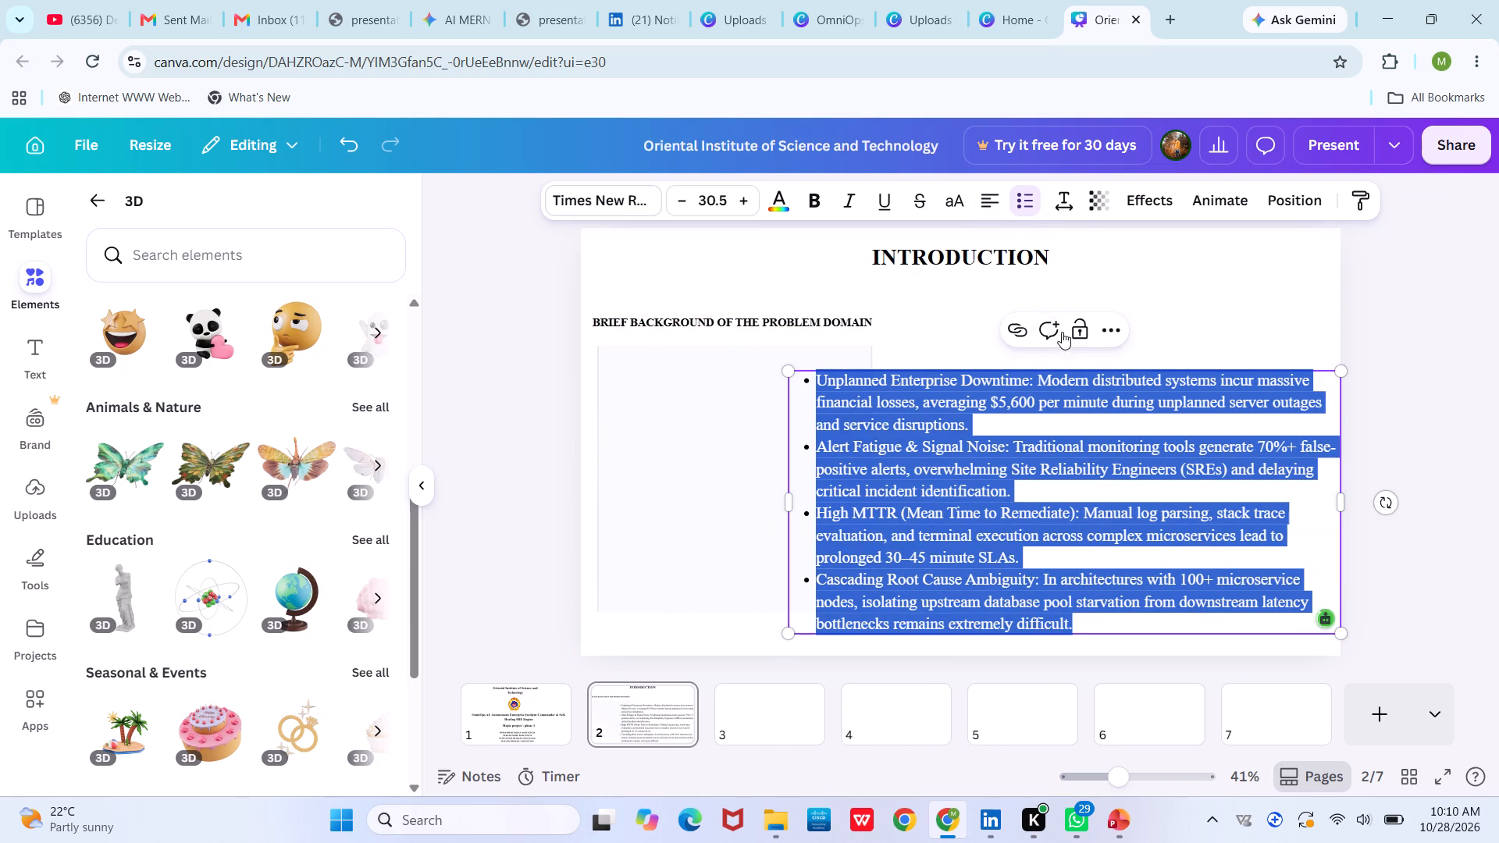
Reduce the bulleted text's font size to 23.5.
triple_click(678, 207)
triple_click(678, 207)
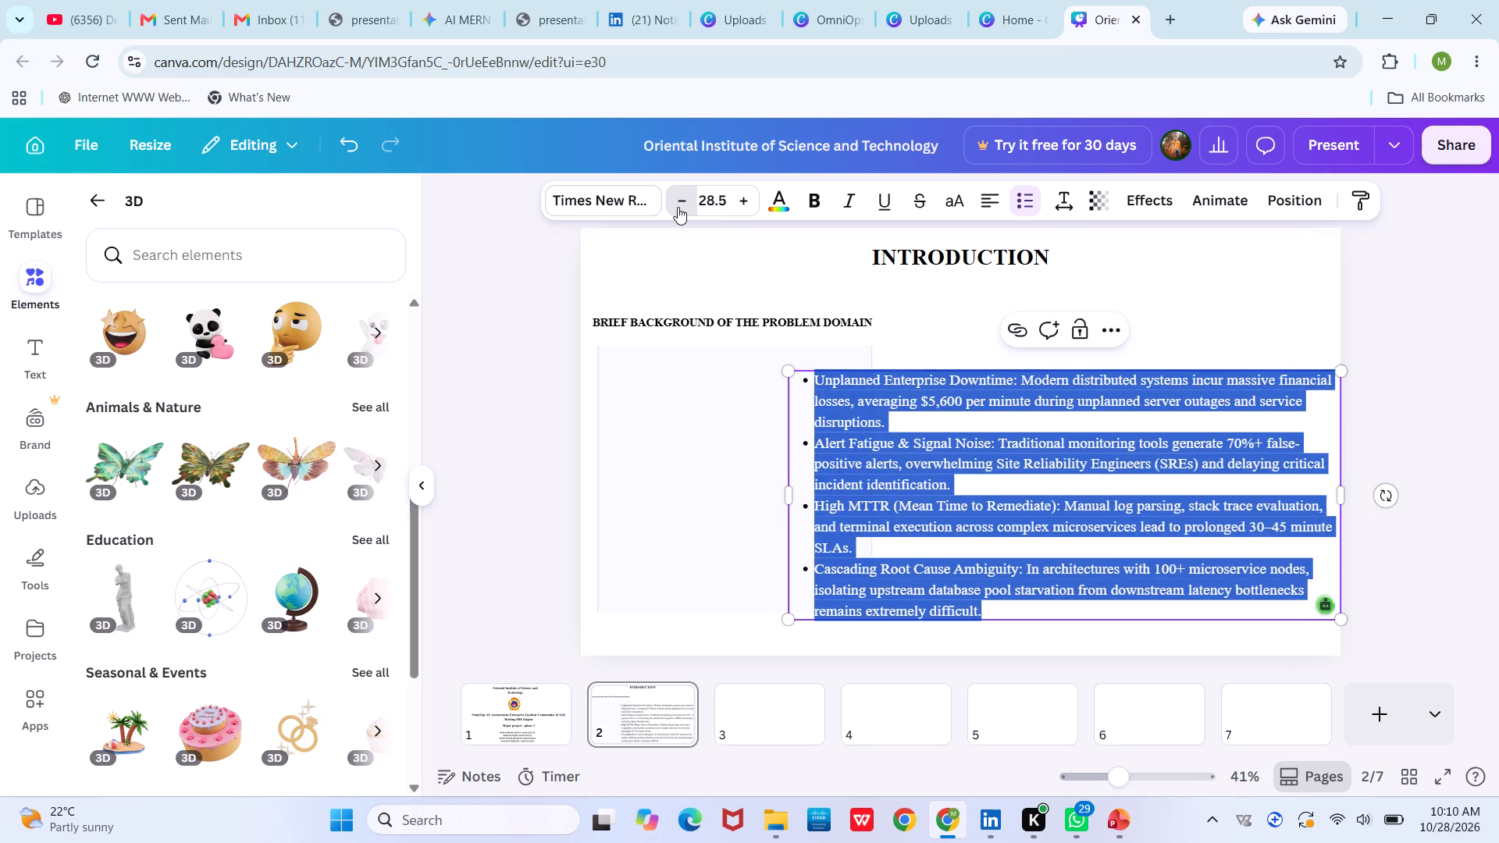
left_click(678, 207)
left_click(847, 457)
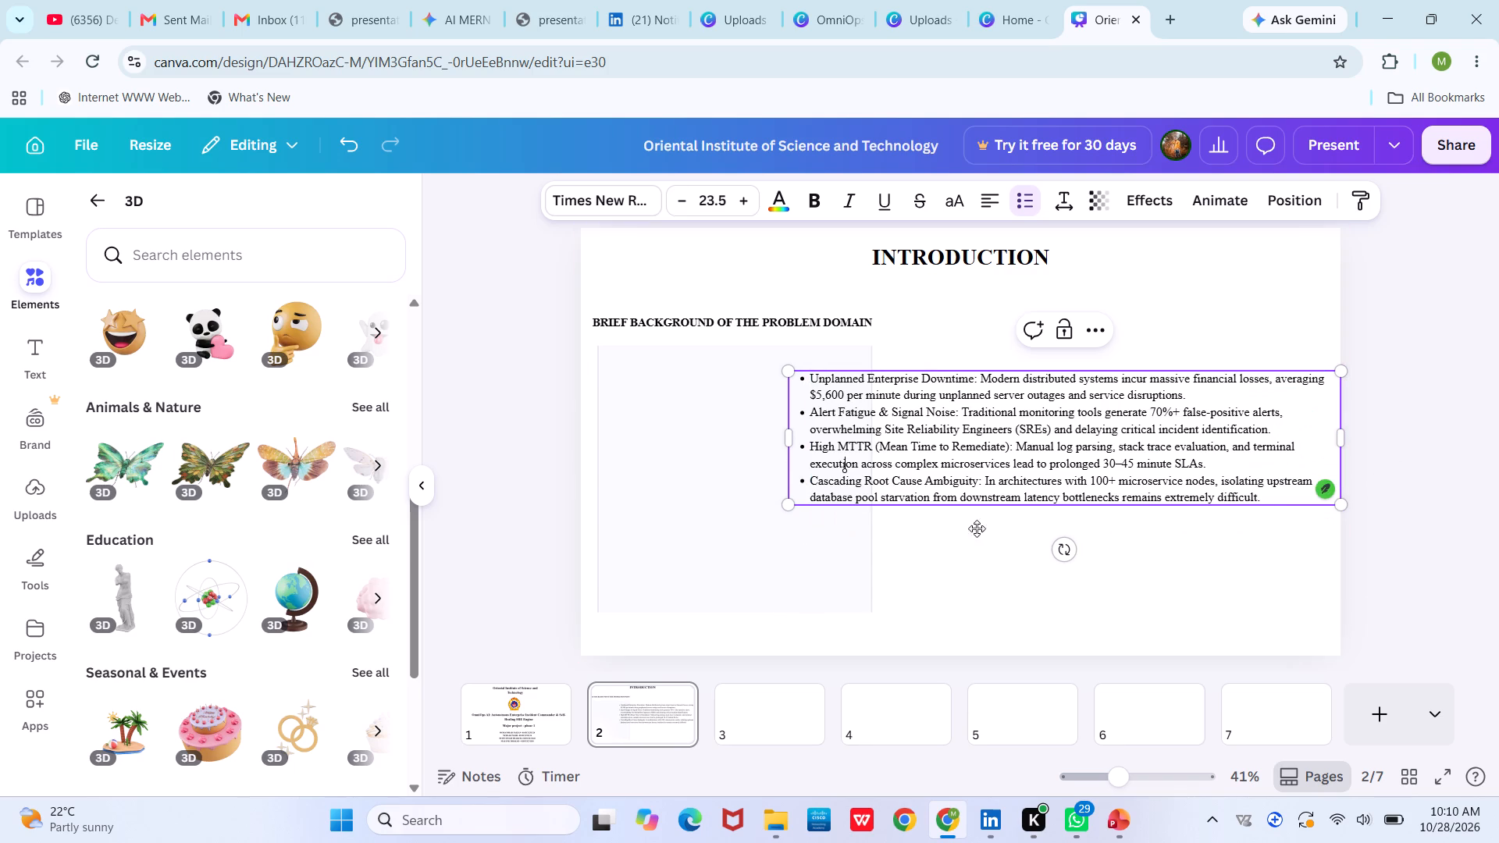
left_click(1003, 560)
Move the bulleted text onto the card below the problem-domain heading and narrow its box to about the card's width.
right_click(959, 460)
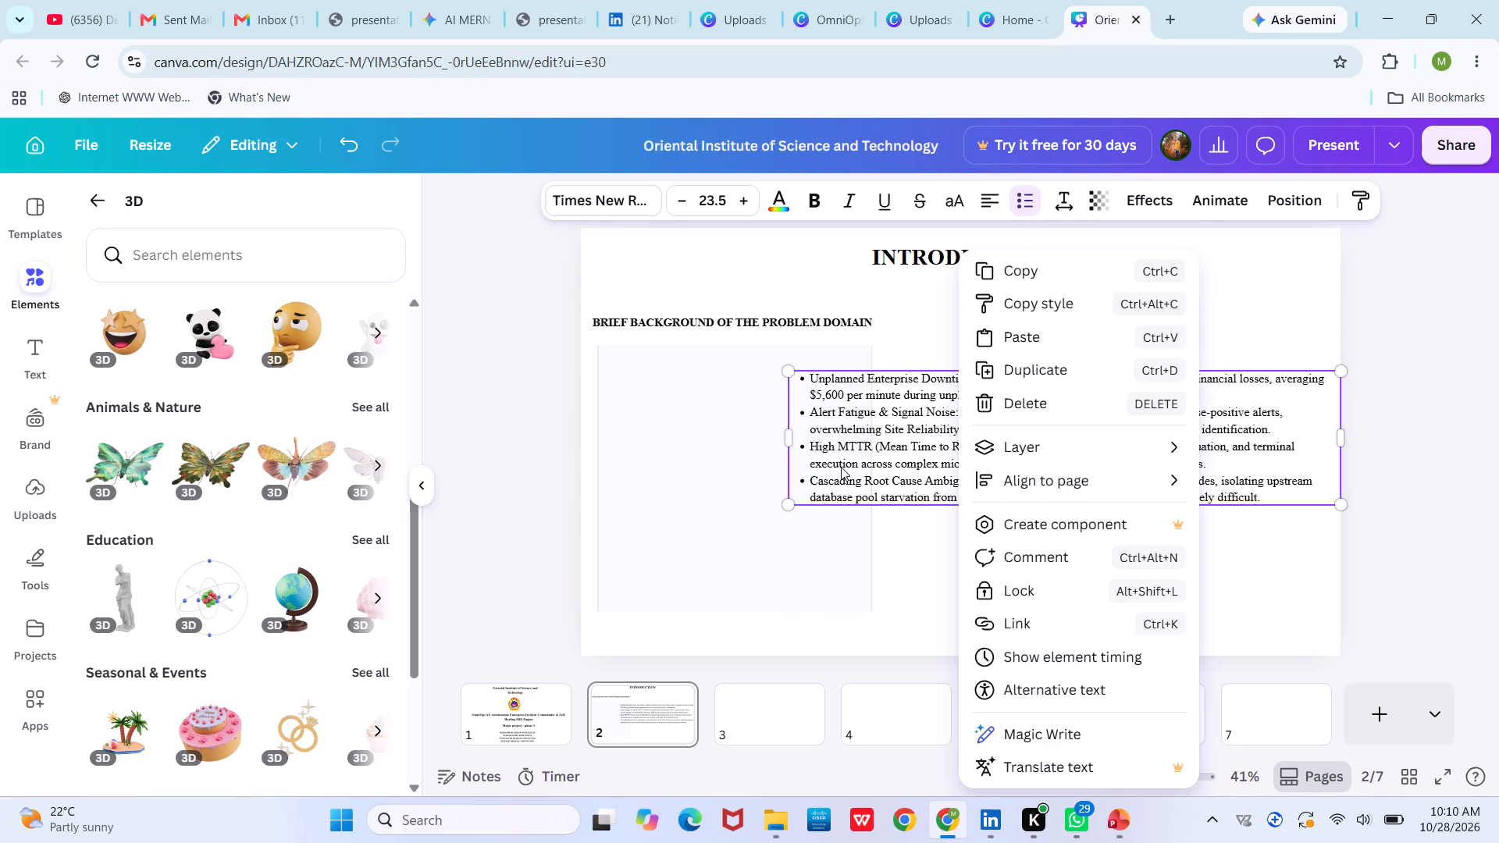
left_click(713, 501)
left_click_drag(887, 486, 707, 517)
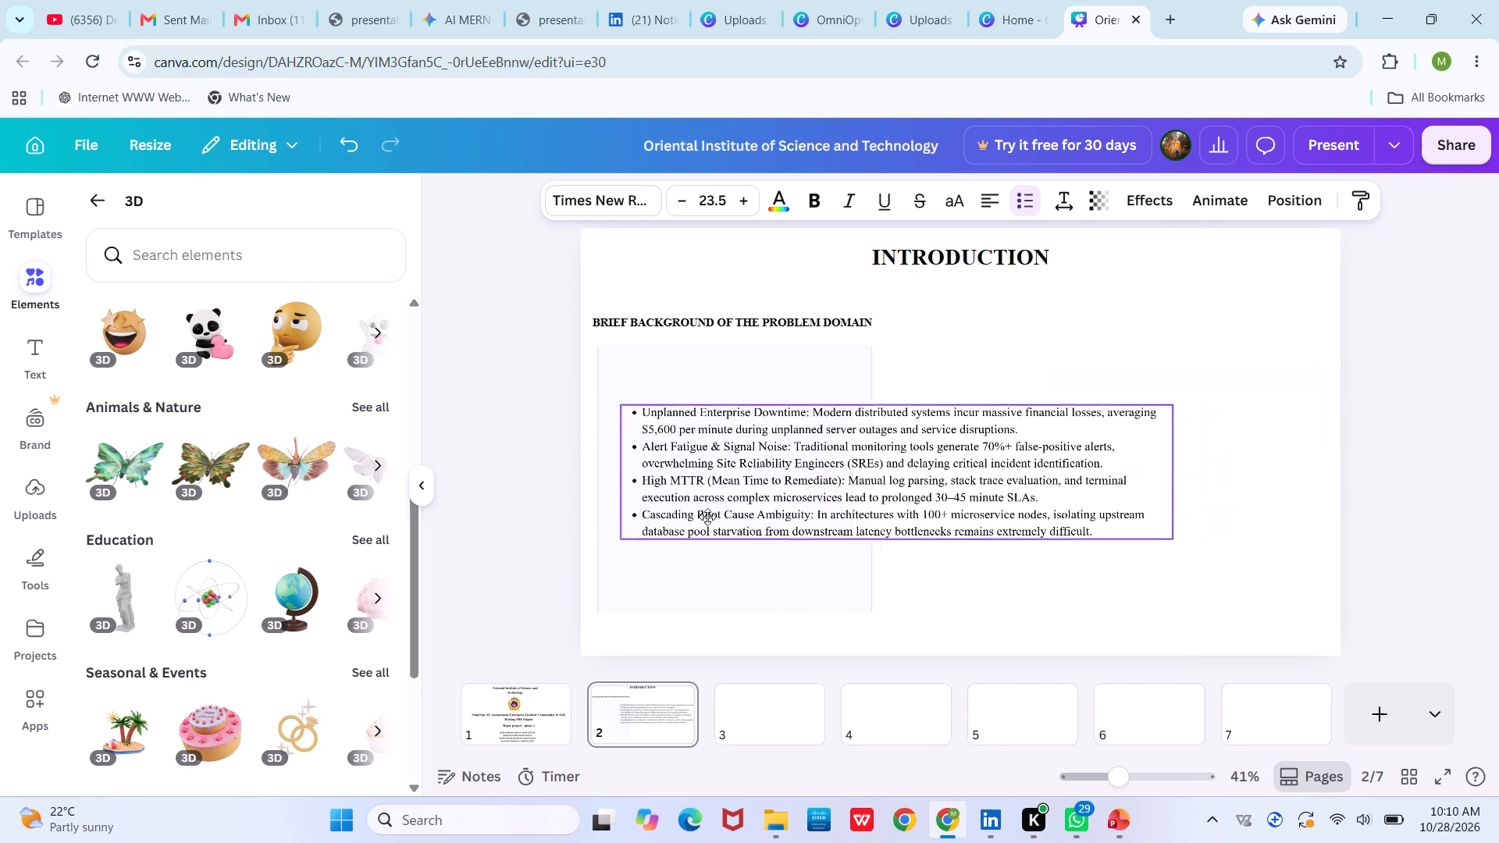
left_click_drag(707, 517, 689, 489)
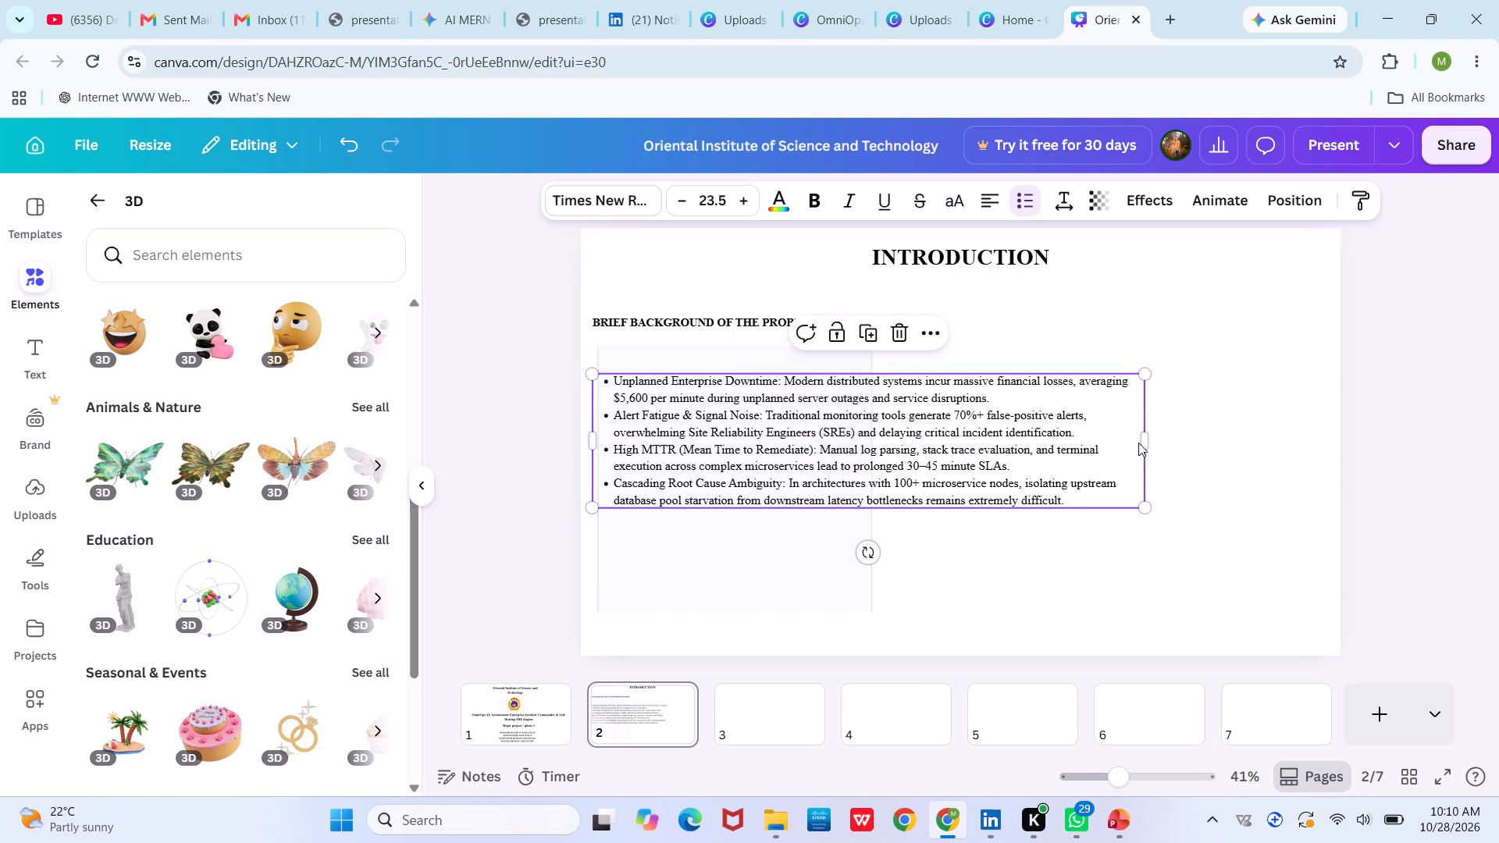
left_click_drag(1146, 445, 899, 453)
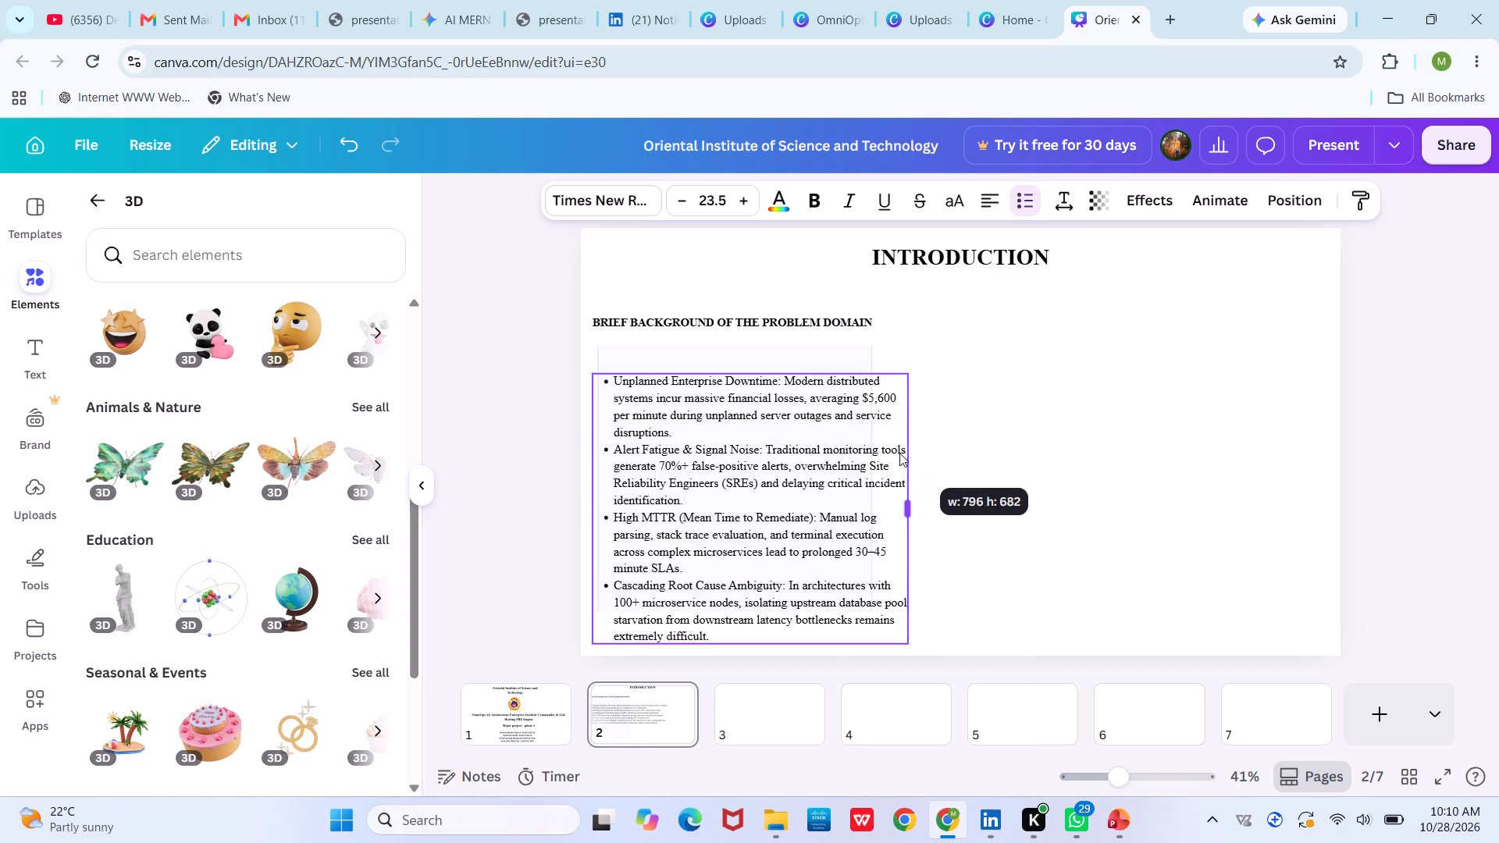
left_click_drag(899, 453, 866, 446)
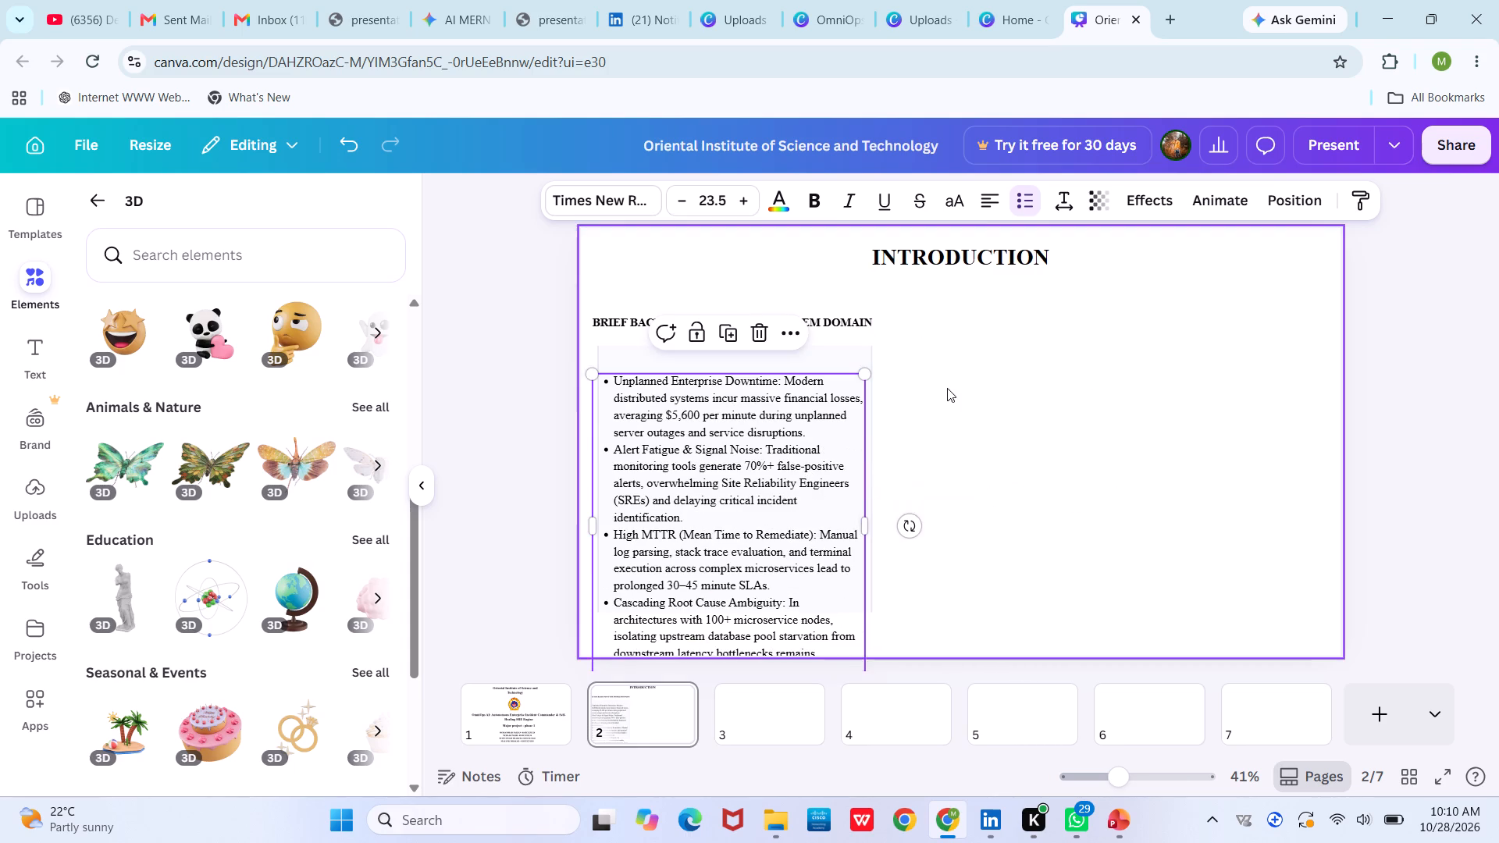
left_click(947, 388)
left_click_drag(798, 452, 796, 419)
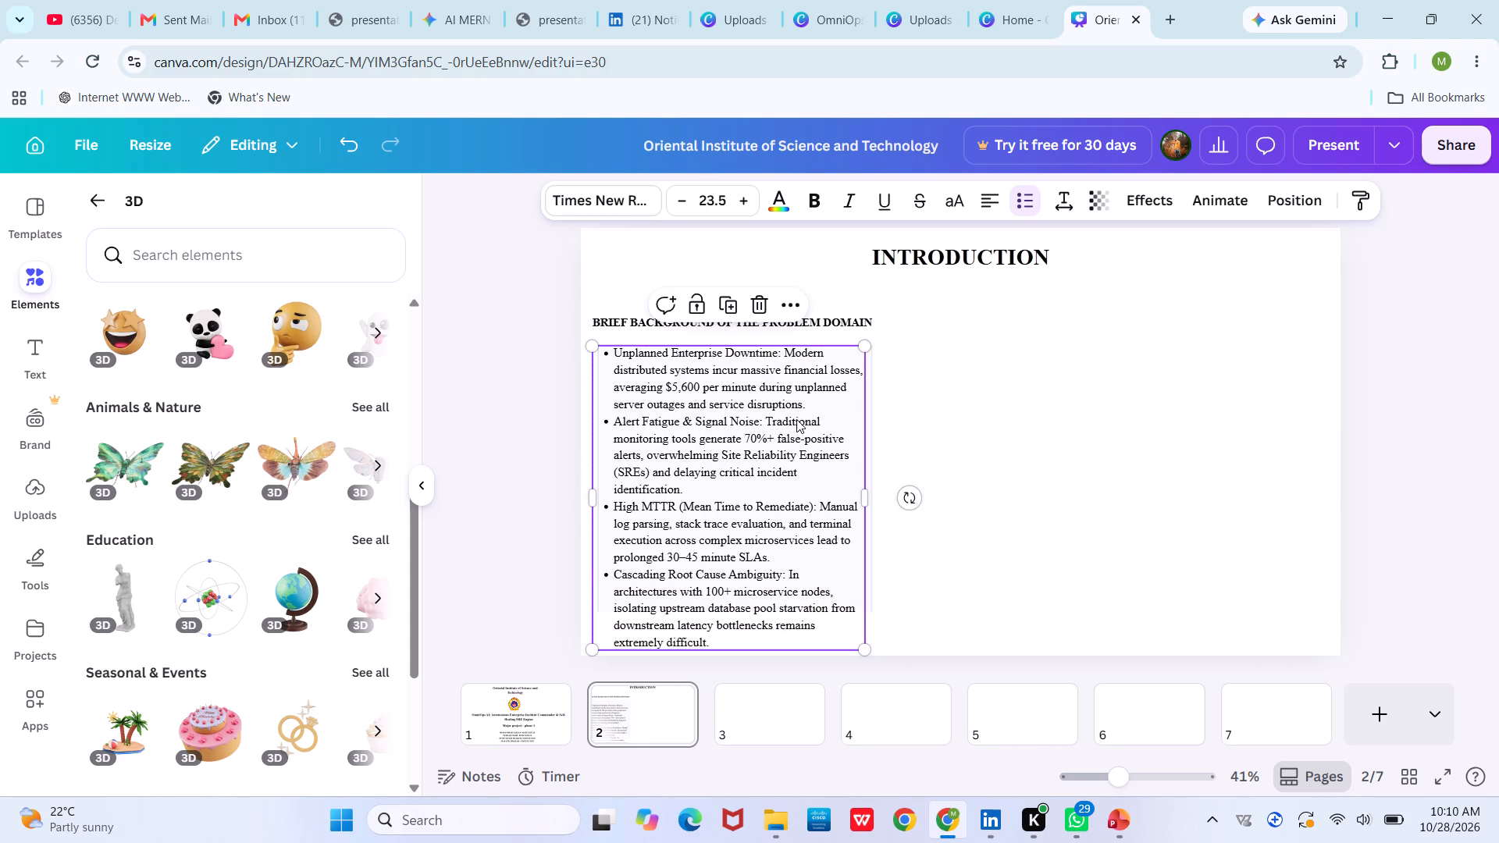
left_click(1010, 418)
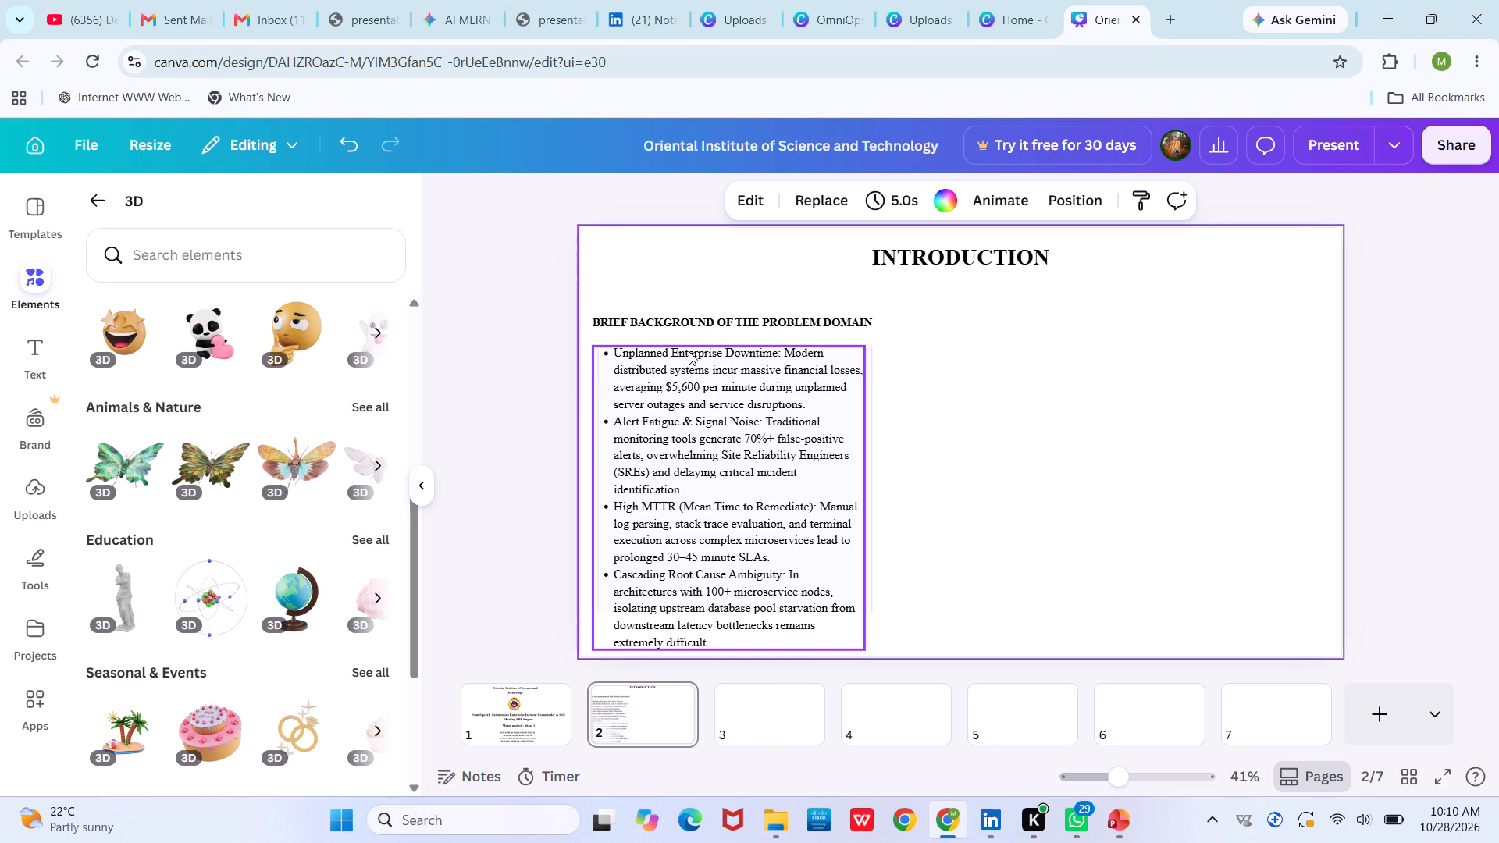
Bold the lead phrases "Unplanned Enterprise Downtime" and "Alert Fatigue & Signal Noise:" in the first two bullets.
left_click(615, 350)
left_click(615, 350)
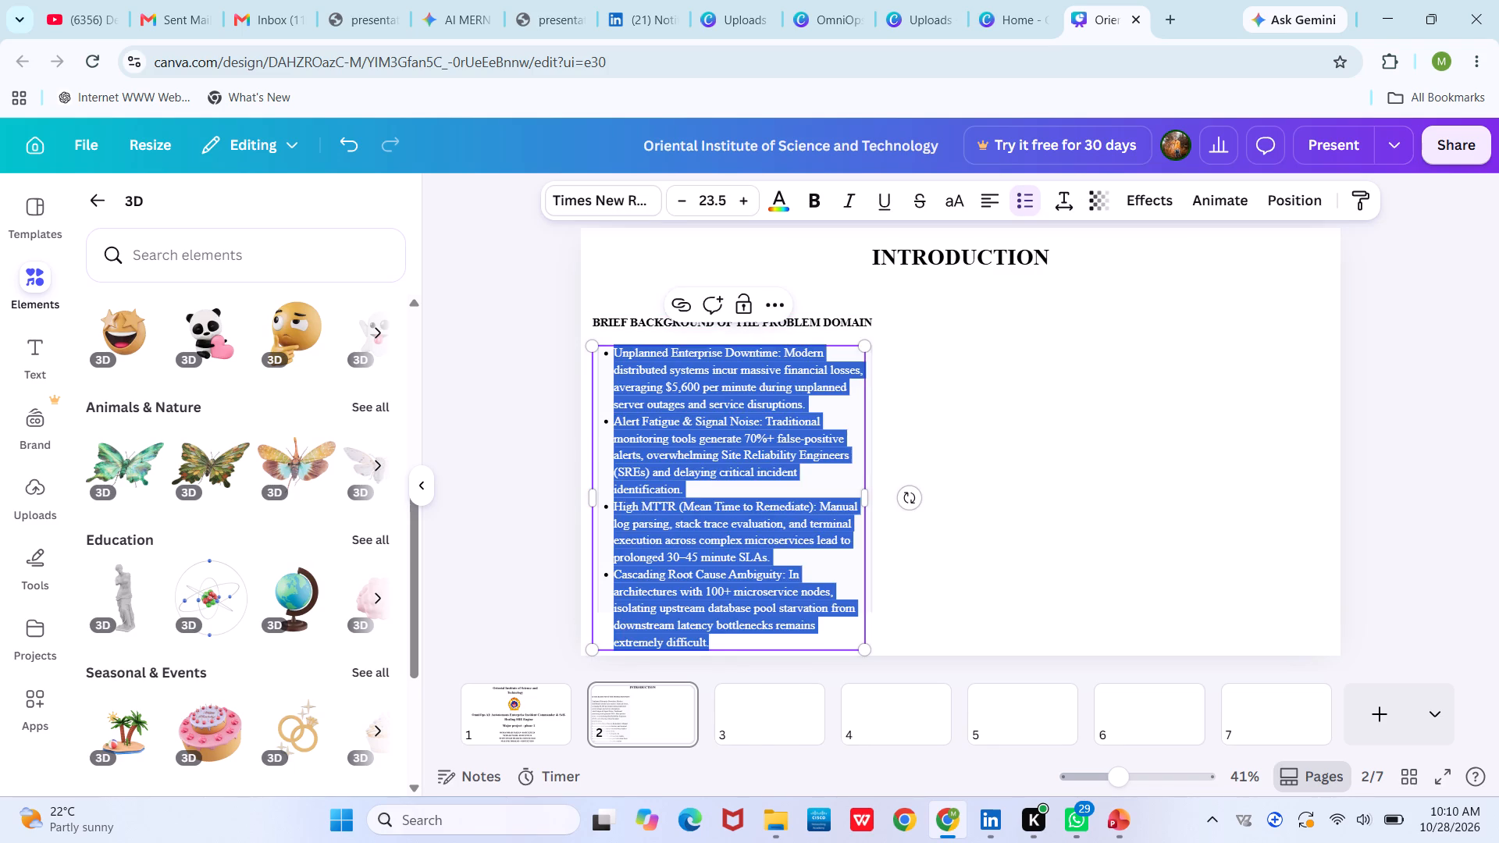
left_click(615, 350)
left_click_drag(615, 350, 754, 351)
left_click(754, 351)
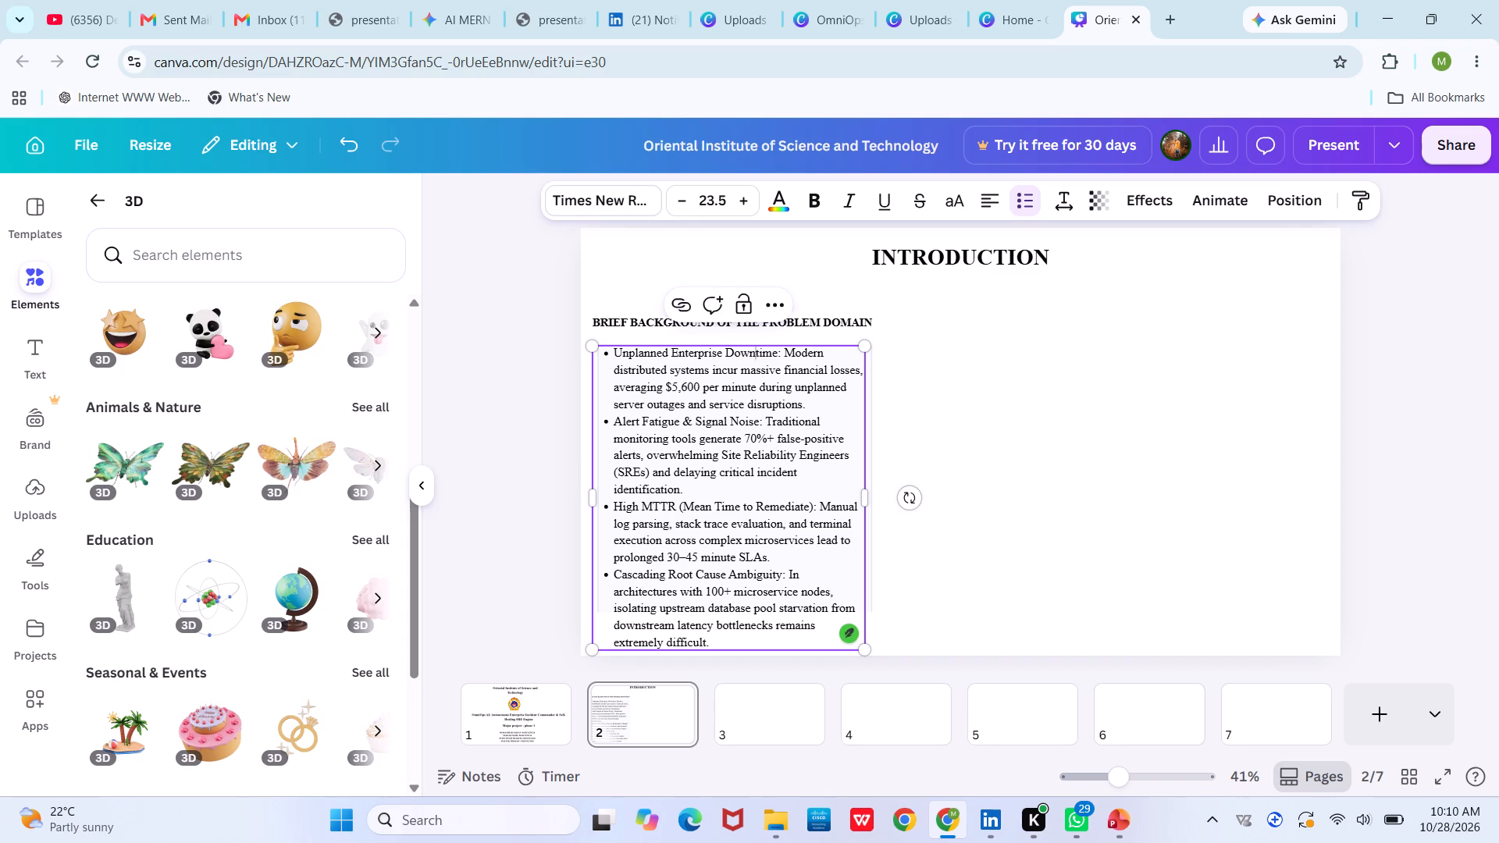
left_click_drag(614, 354, 778, 352)
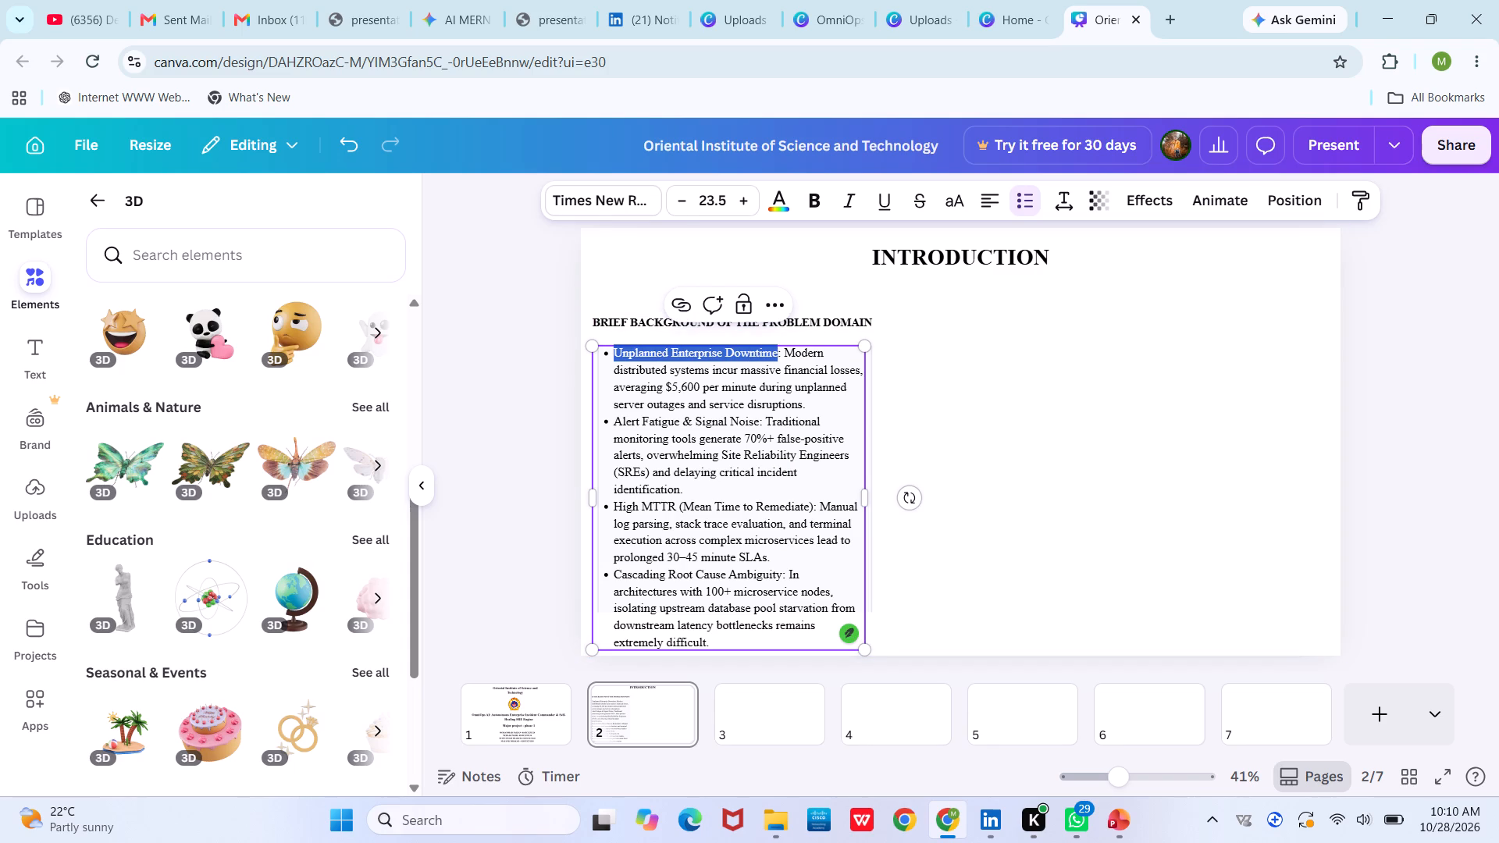
left_click(810, 201)
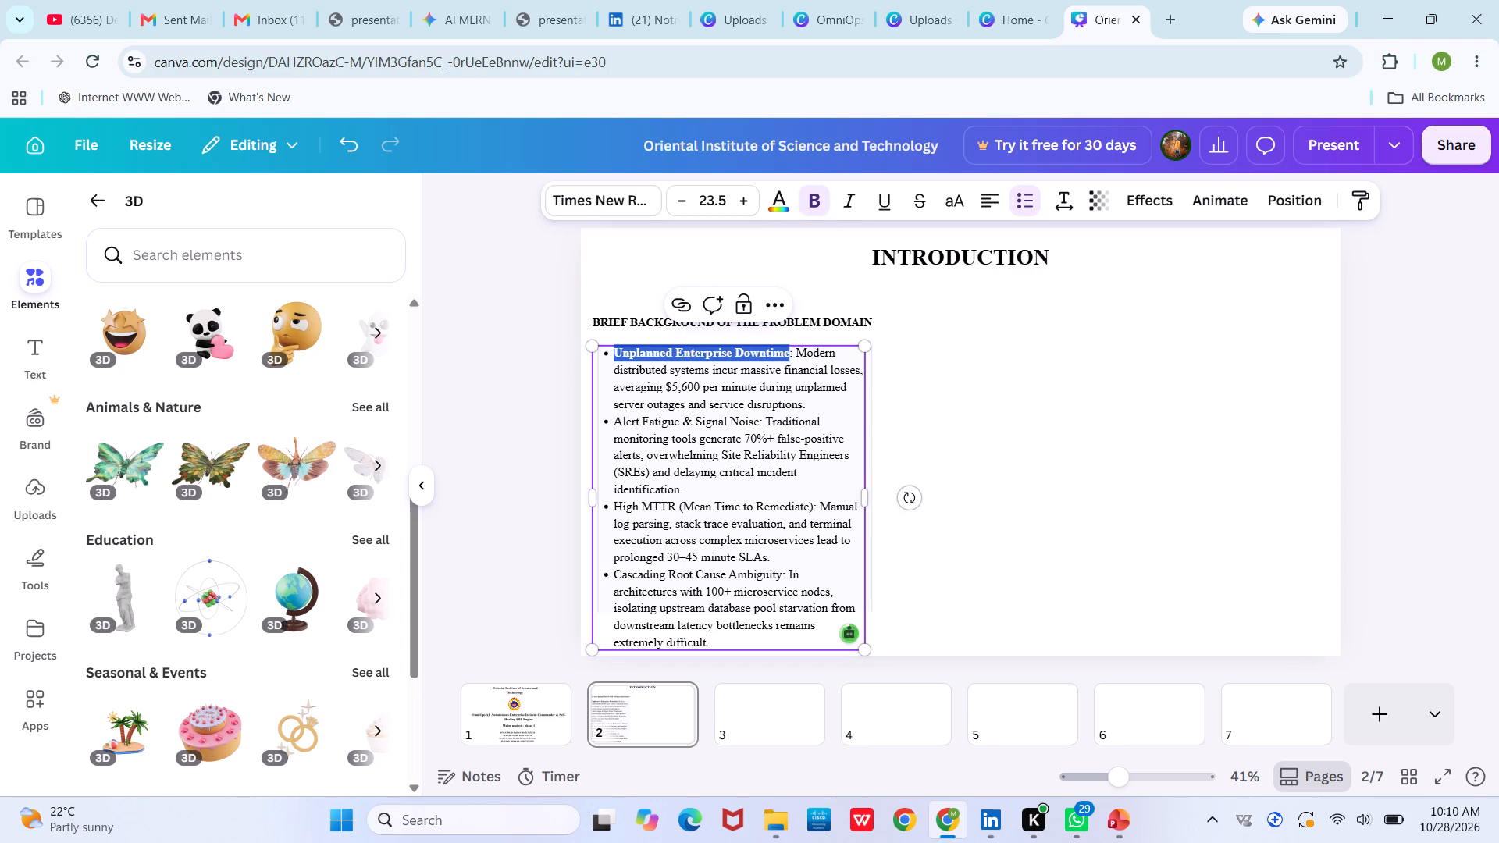
left_click_drag(614, 424, 741, 426)
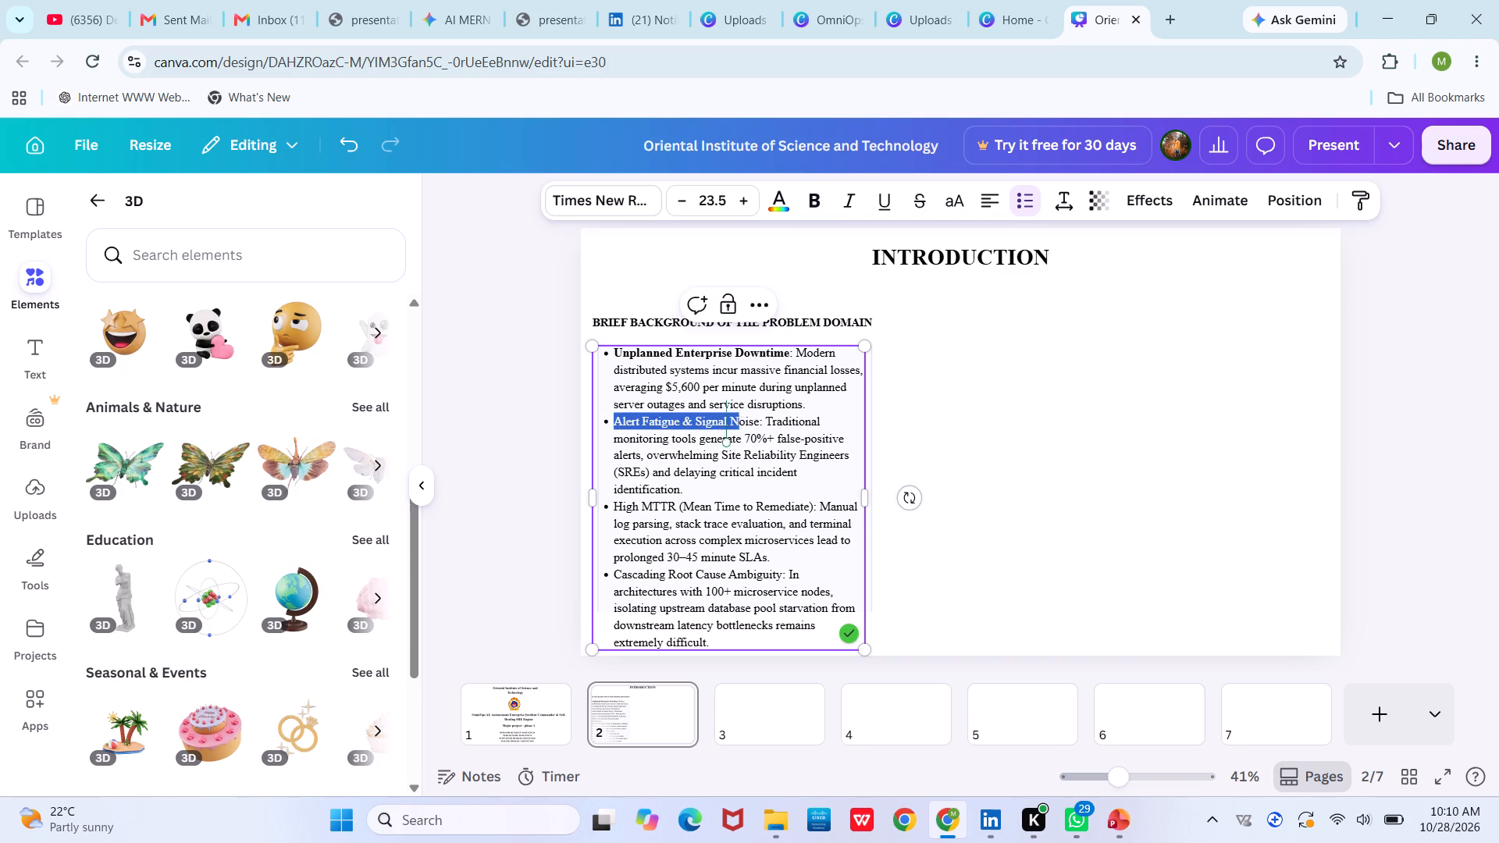
left_click_drag(741, 426, 765, 429)
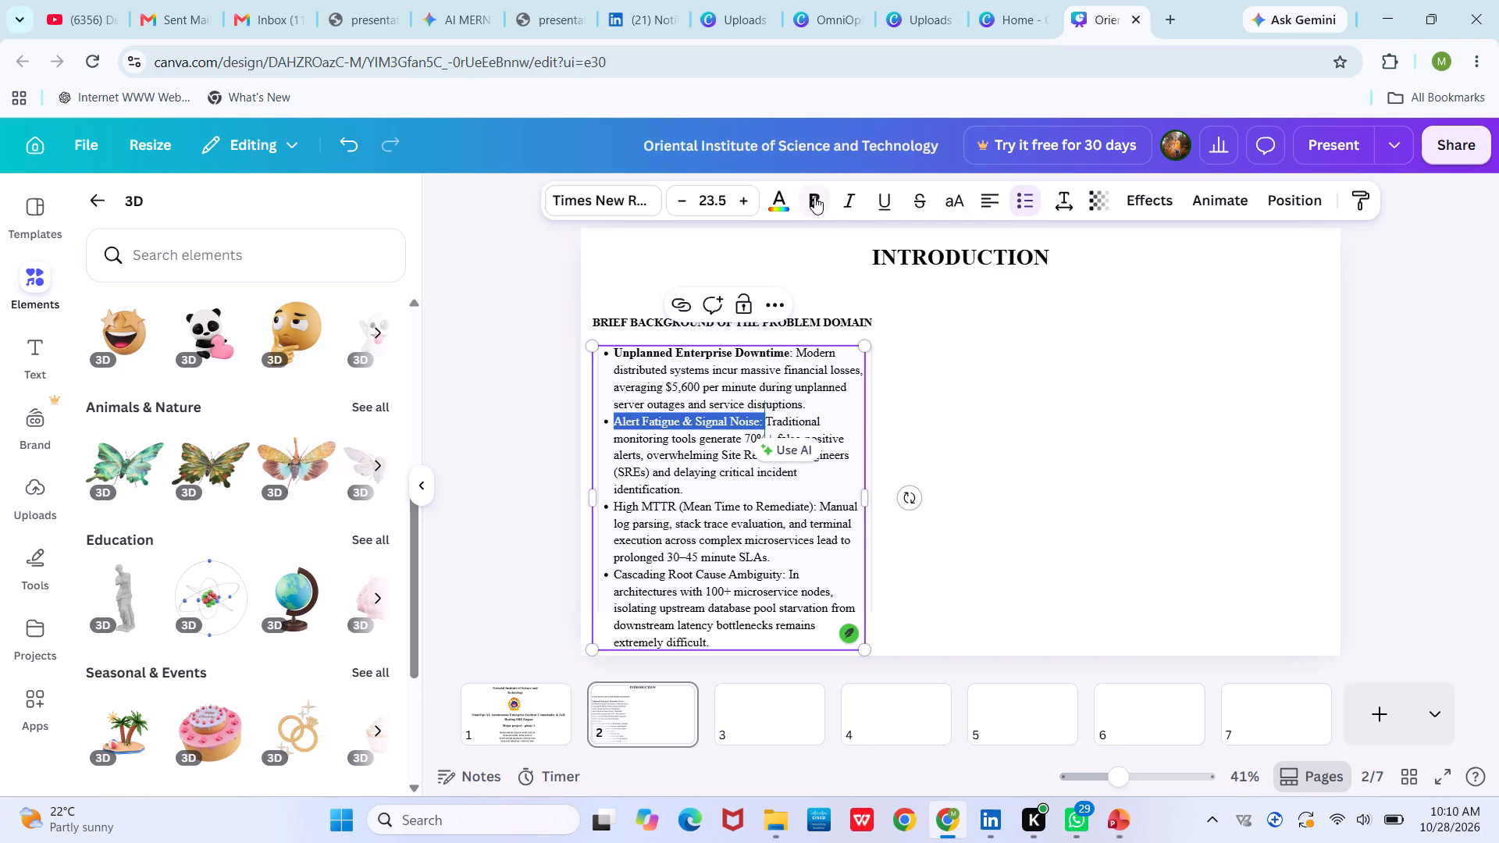
left_click(814, 197)
Bold the lead phrases "High MTTR (Mean Time to Remediate):" and "Cascading Root Cause Ambiguity" in the last two bullets.
left_click_drag(610, 506, 685, 510)
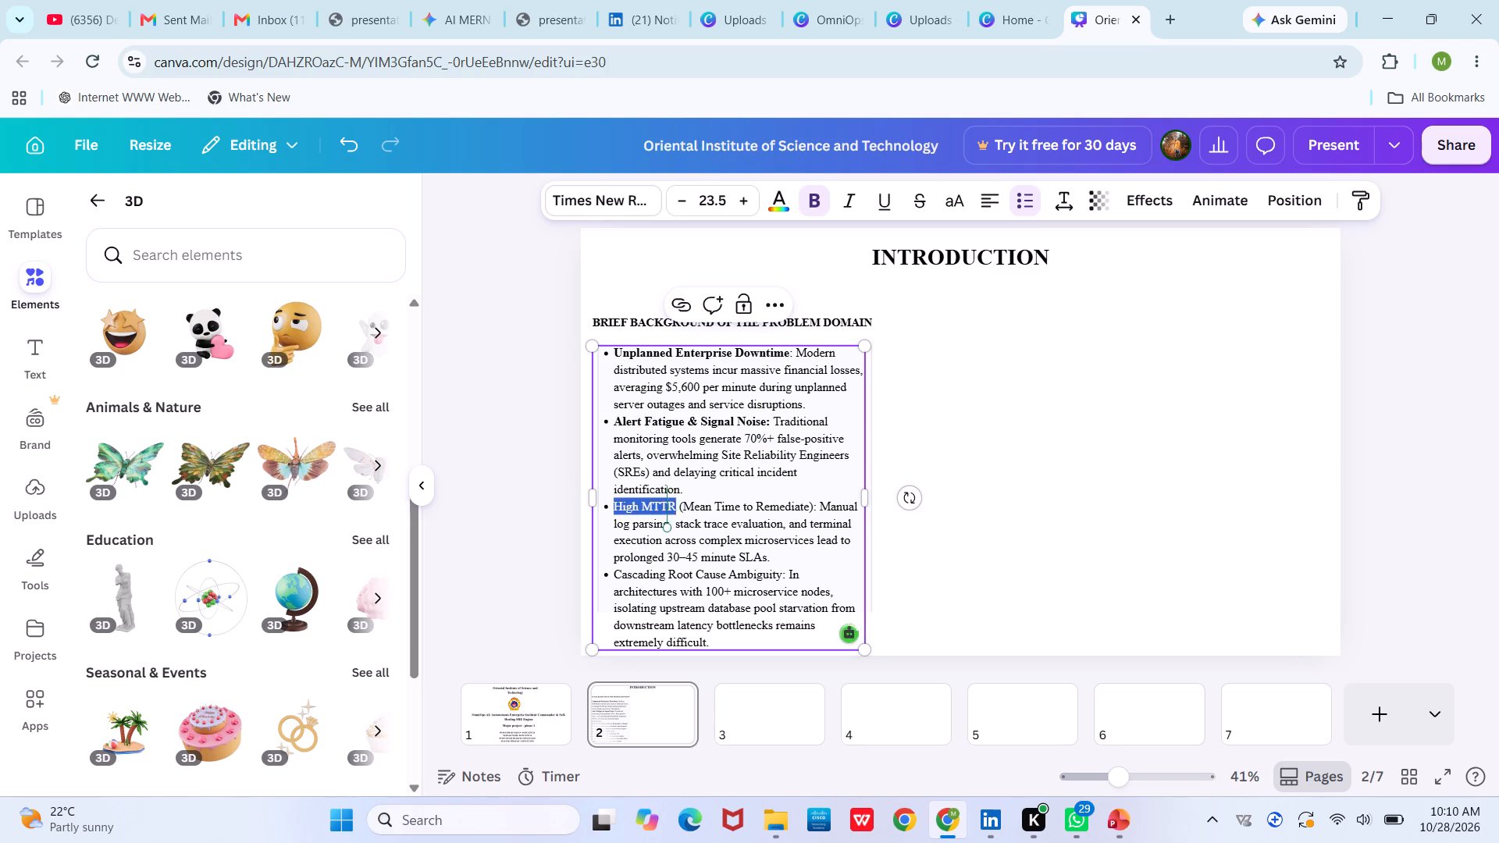
left_click_drag(685, 510, 717, 507)
left_click(731, 507)
left_click_drag(734, 507, 758, 506)
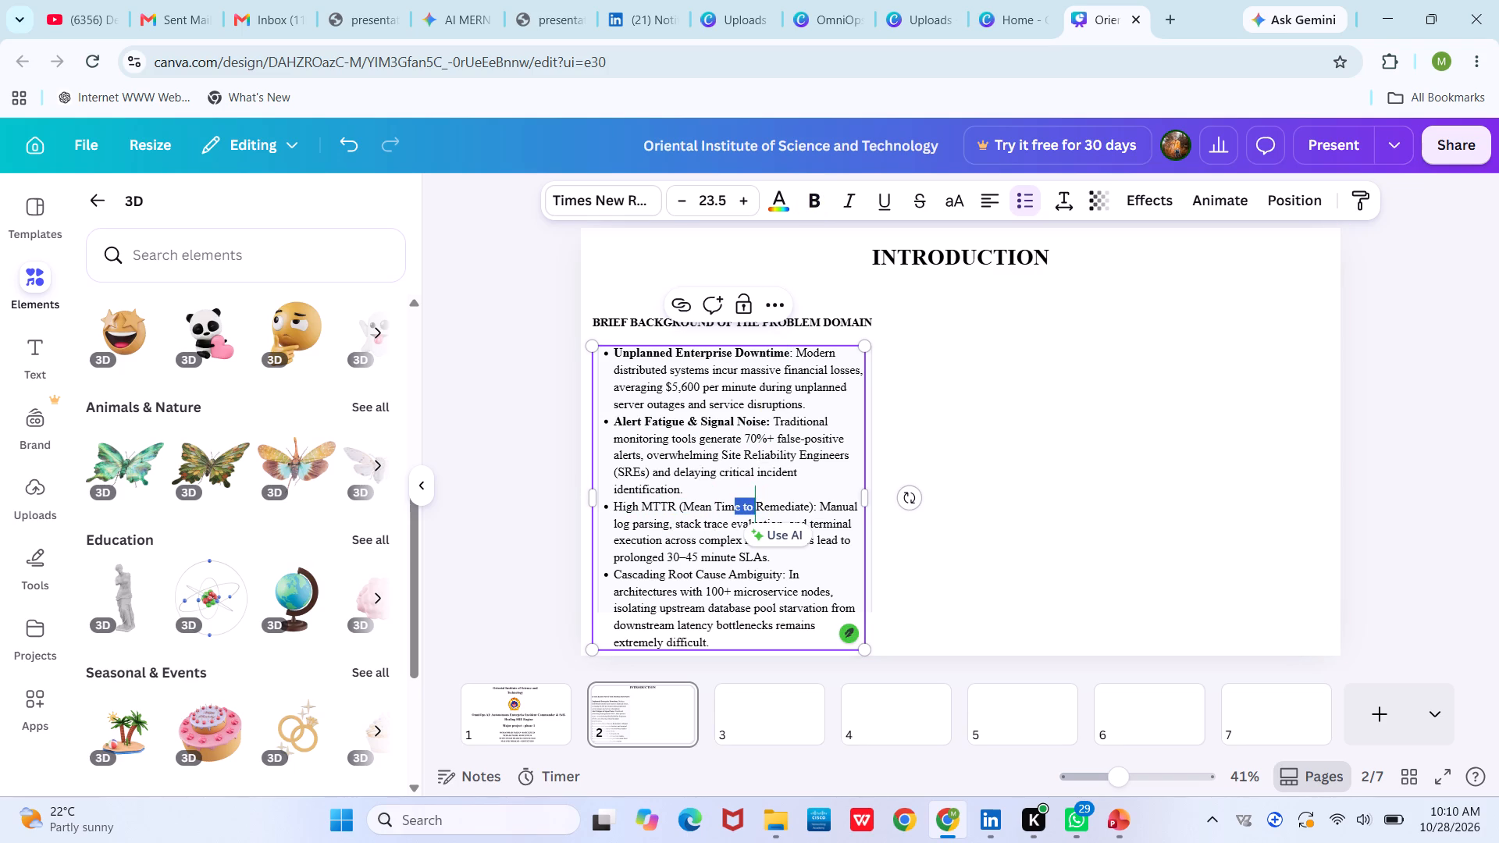
left_click_drag(611, 507, 630, 507)
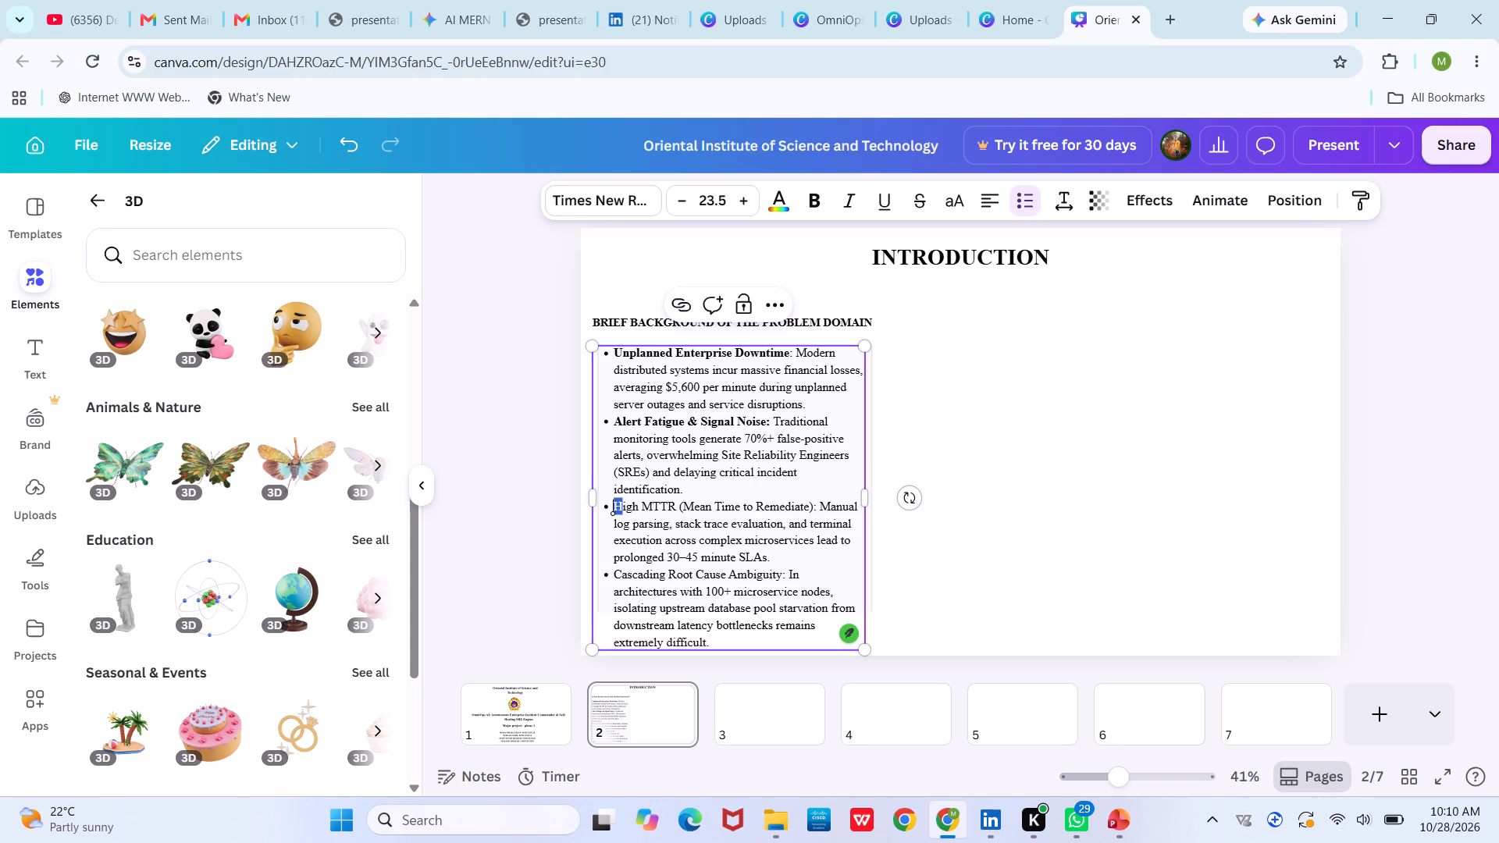
left_click_drag(630, 507, 803, 516)
left_click_drag(803, 516, 823, 505)
left_click_drag(823, 505, 807, 506)
left_click(608, 508)
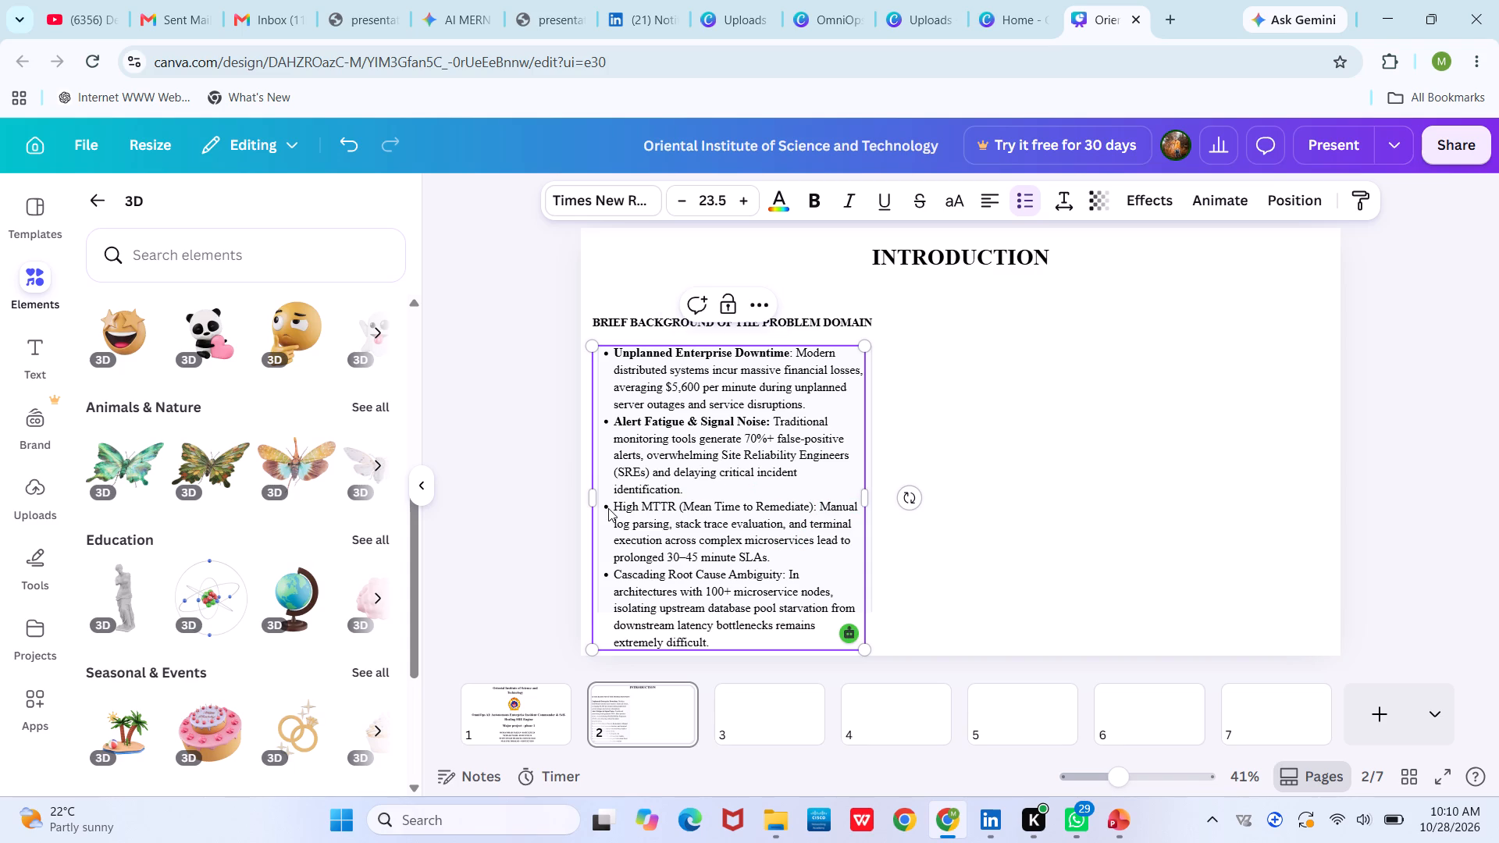
left_click_drag(610, 503, 785, 507)
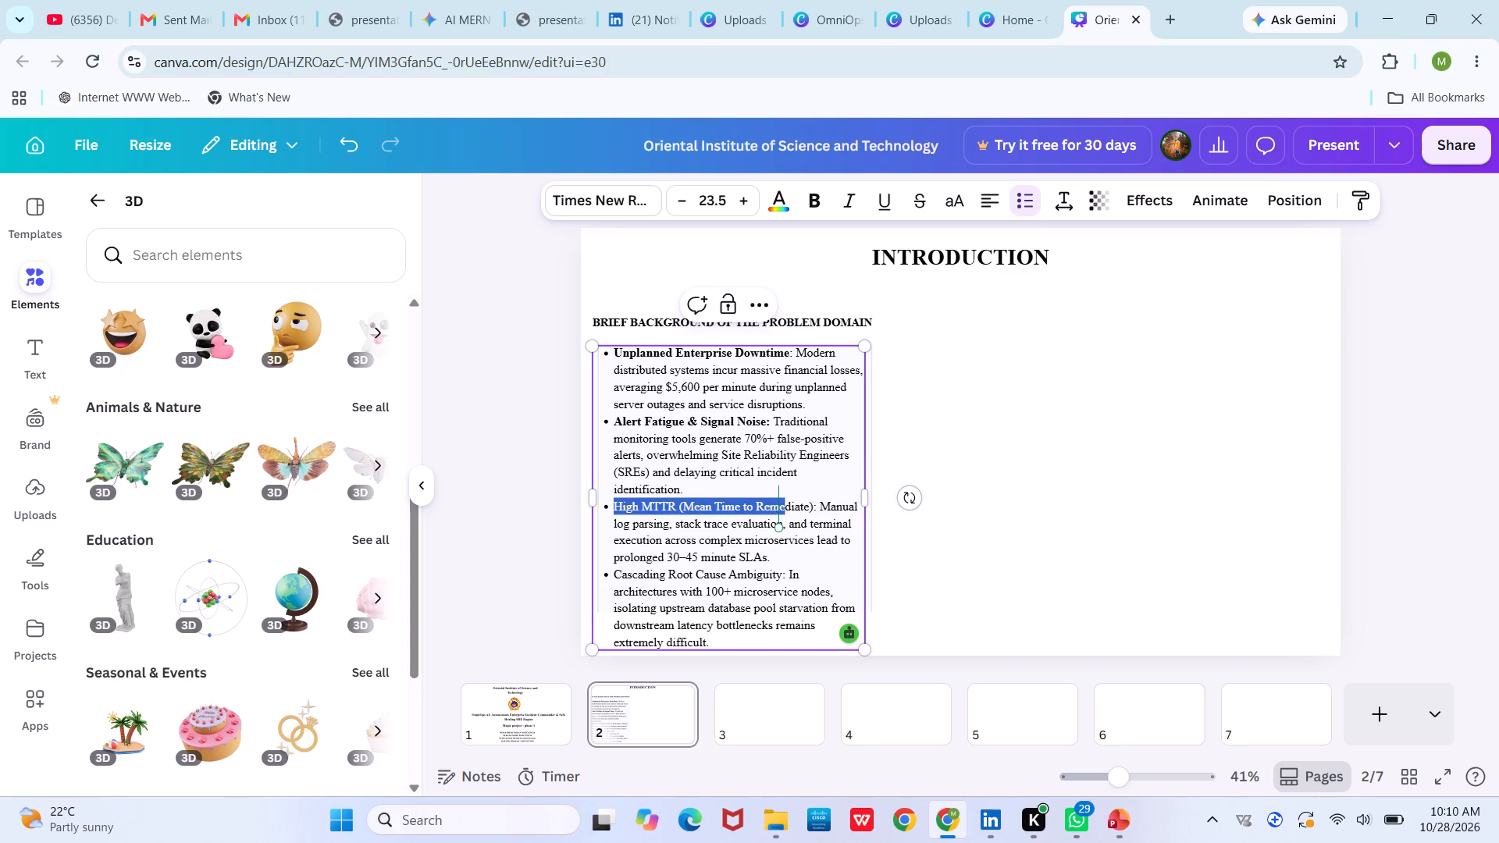
left_click_drag(785, 507, 816, 506)
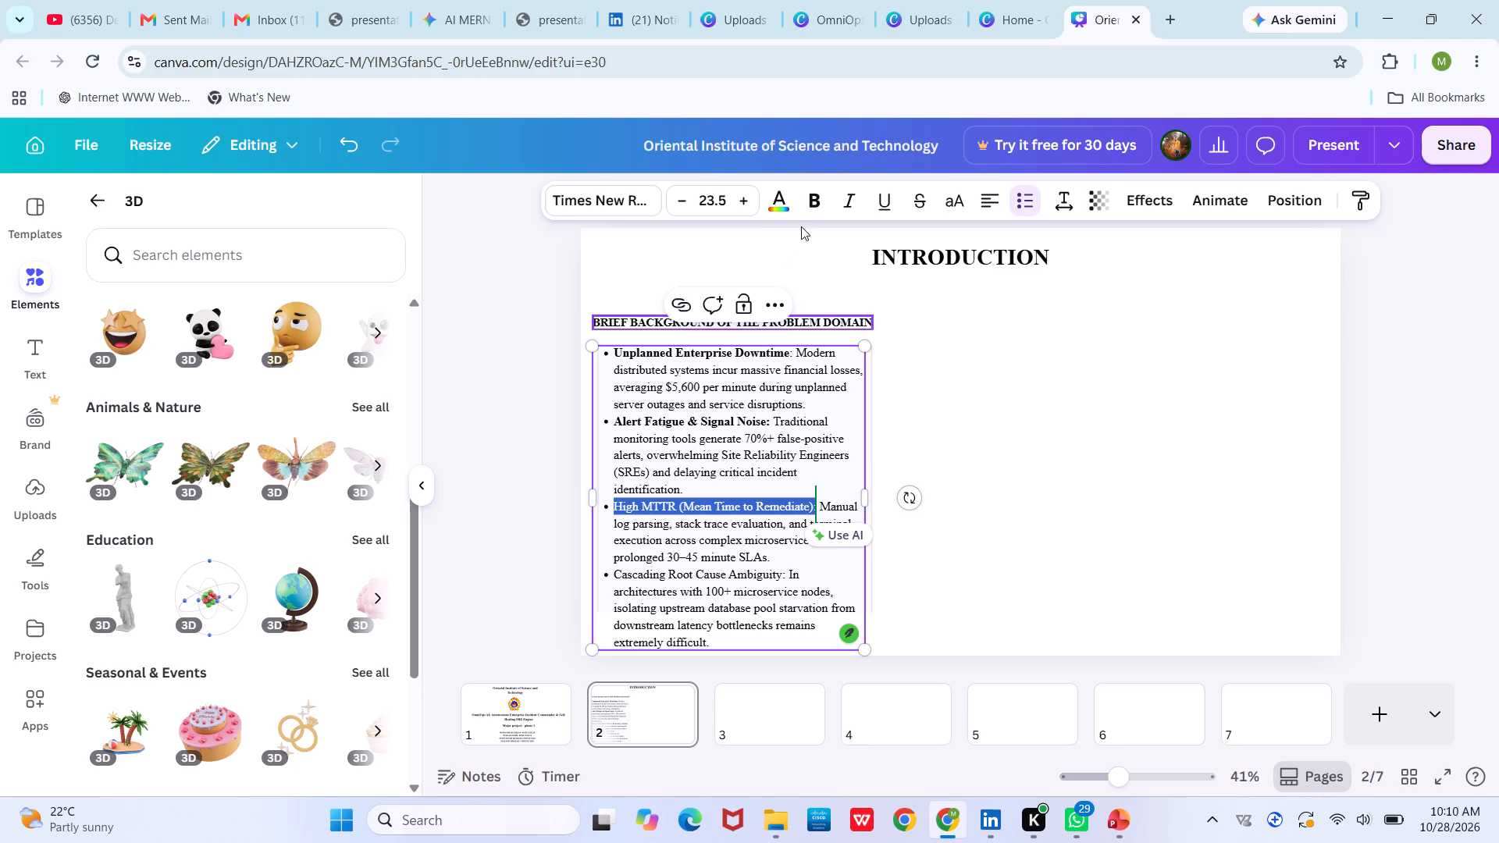
left_click(811, 208)
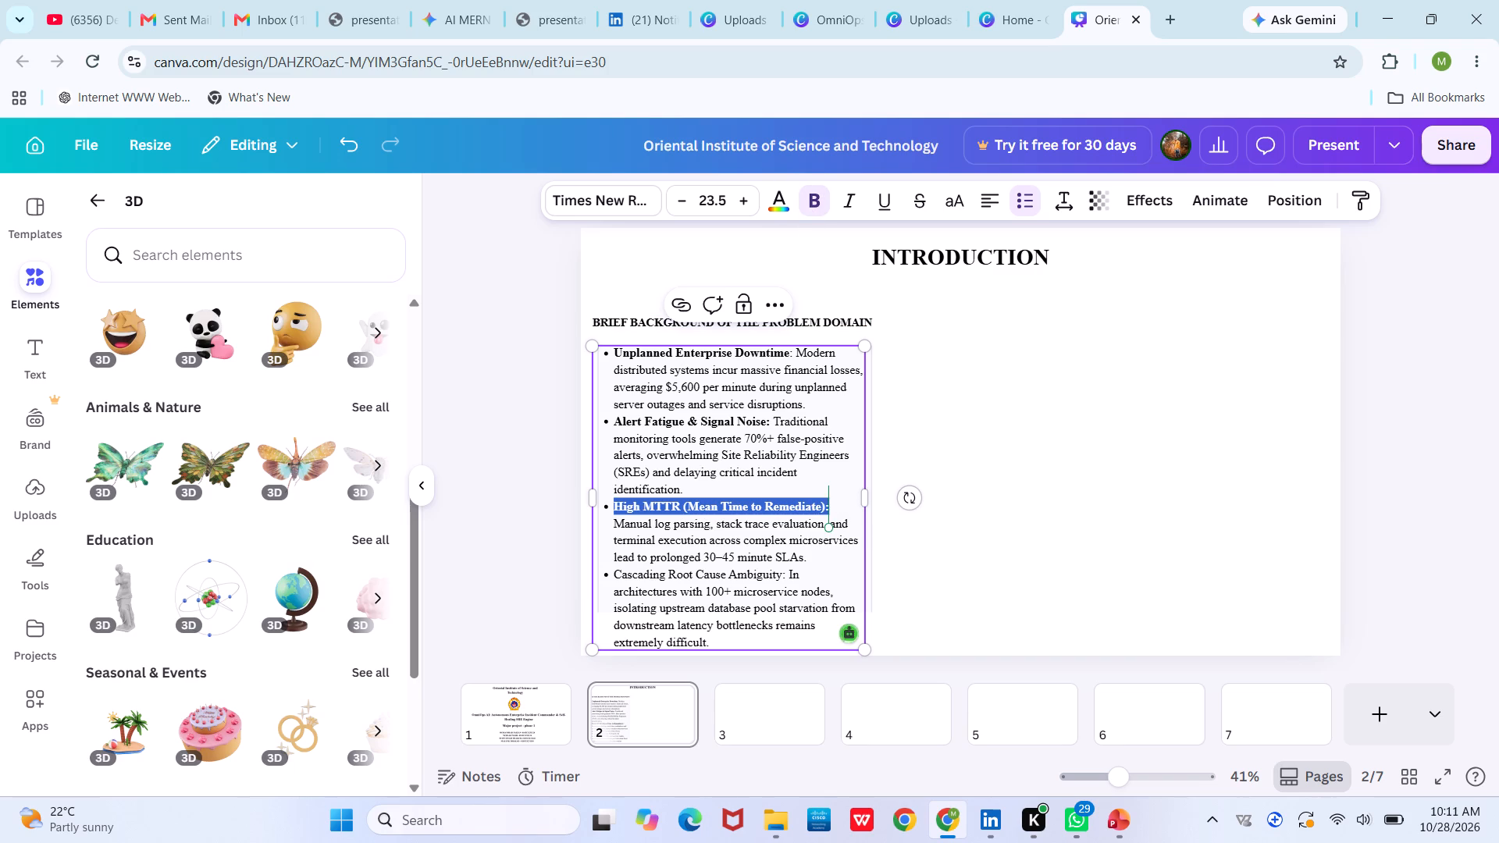
left_click_drag(614, 572, 782, 579)
left_click(809, 211)
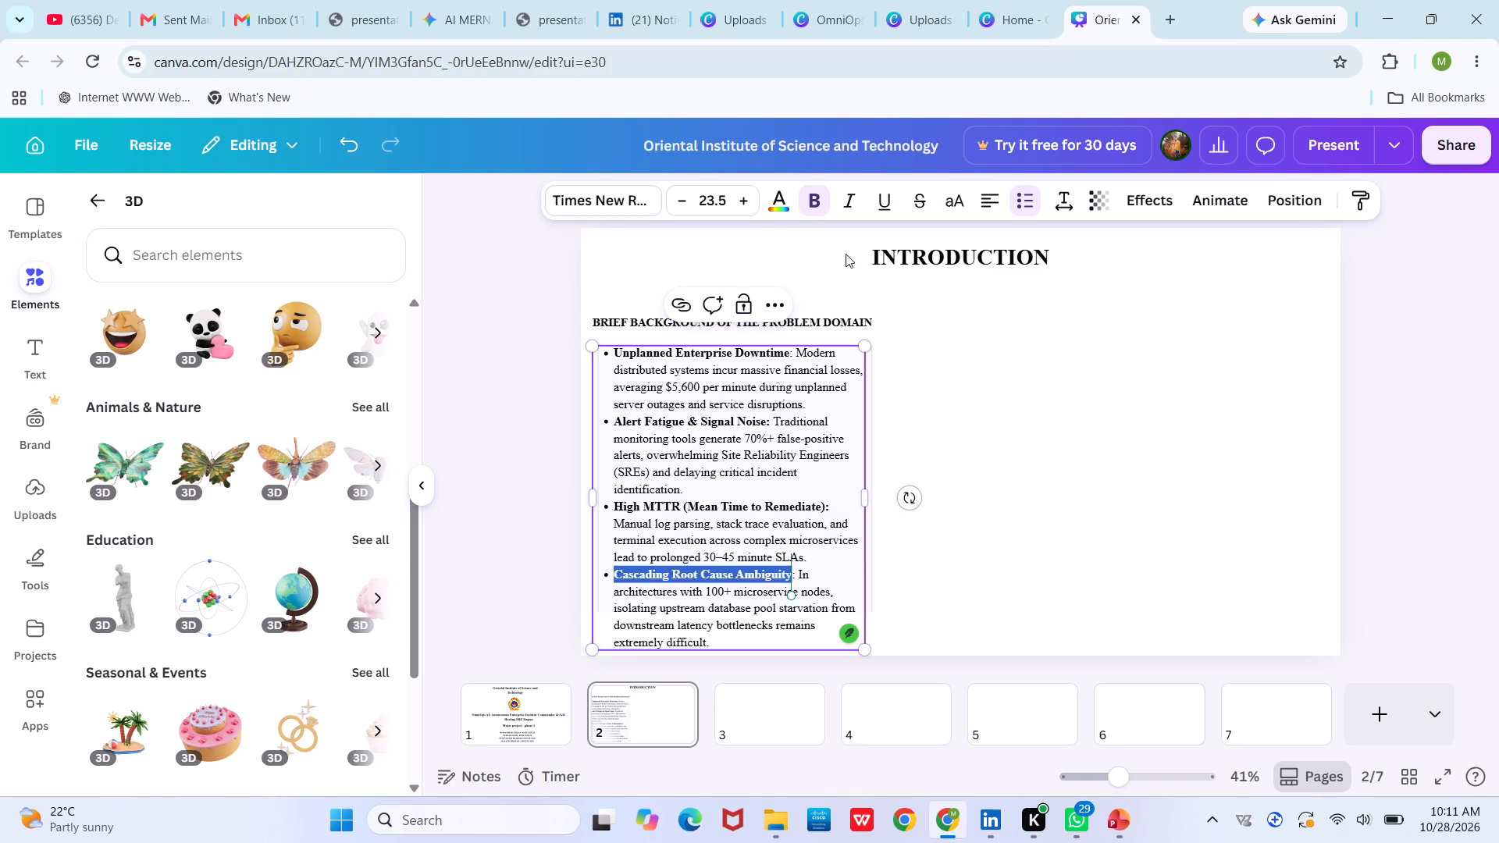
left_click(974, 384)
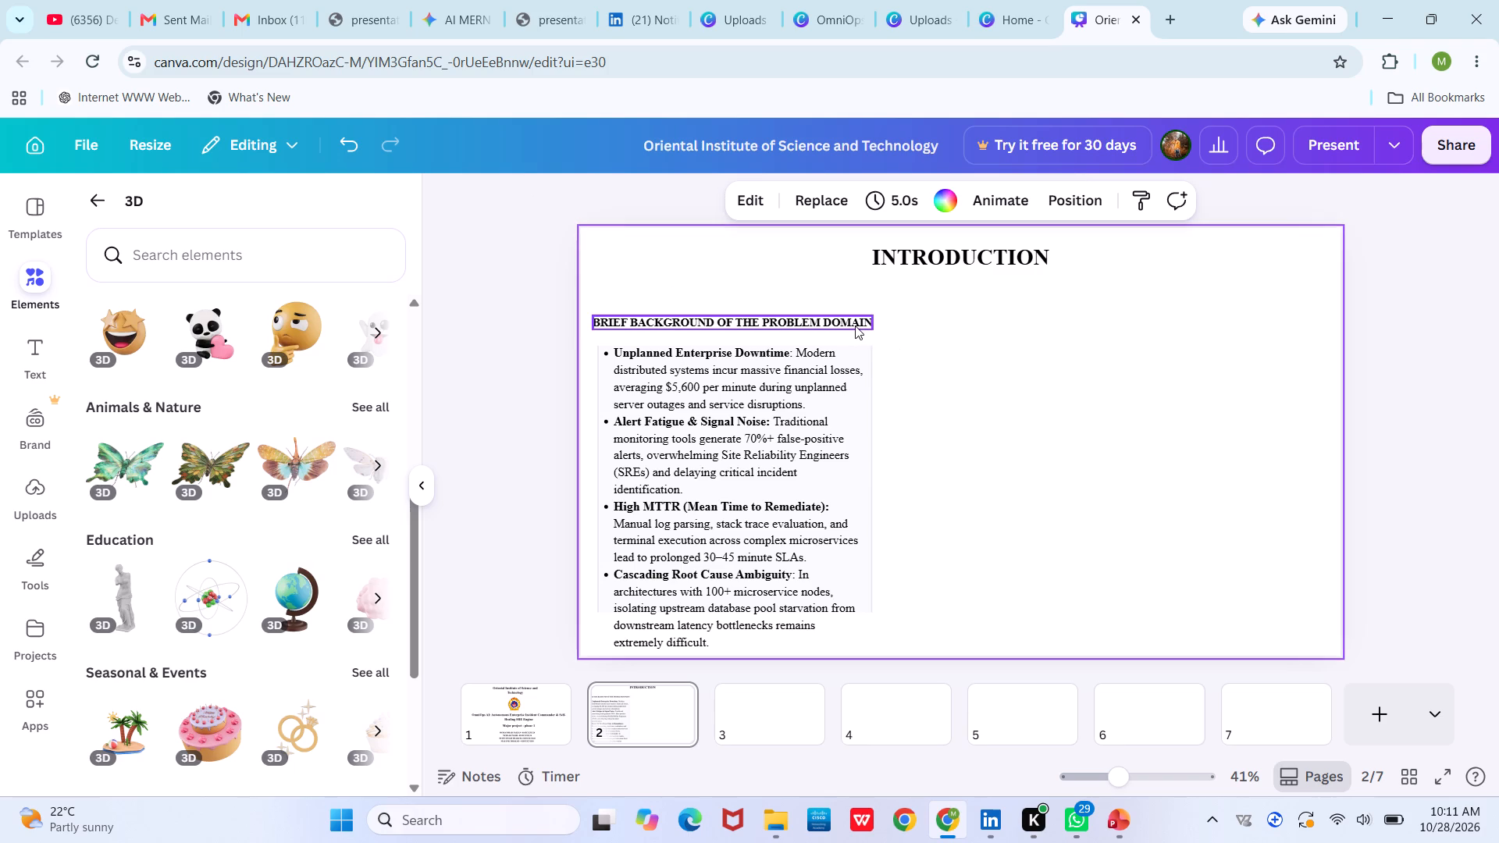
Break the problem-domain heading into two lines after "OF", scale it up to font size 32.7, and raise it above the bullets.
left_click(714, 318)
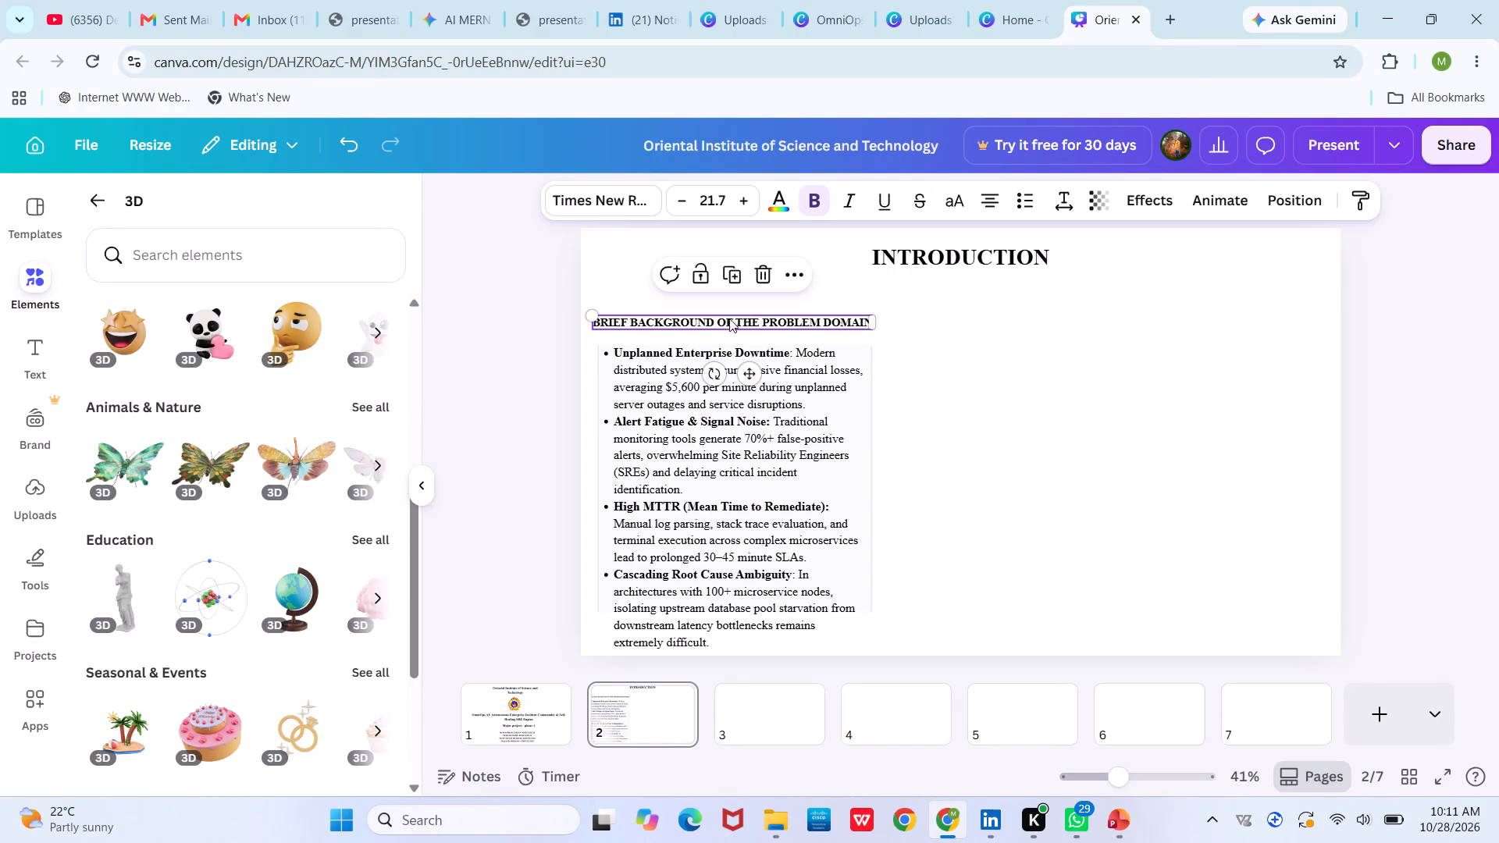
left_click(746, 318)
left_click(735, 320)
key("Return")
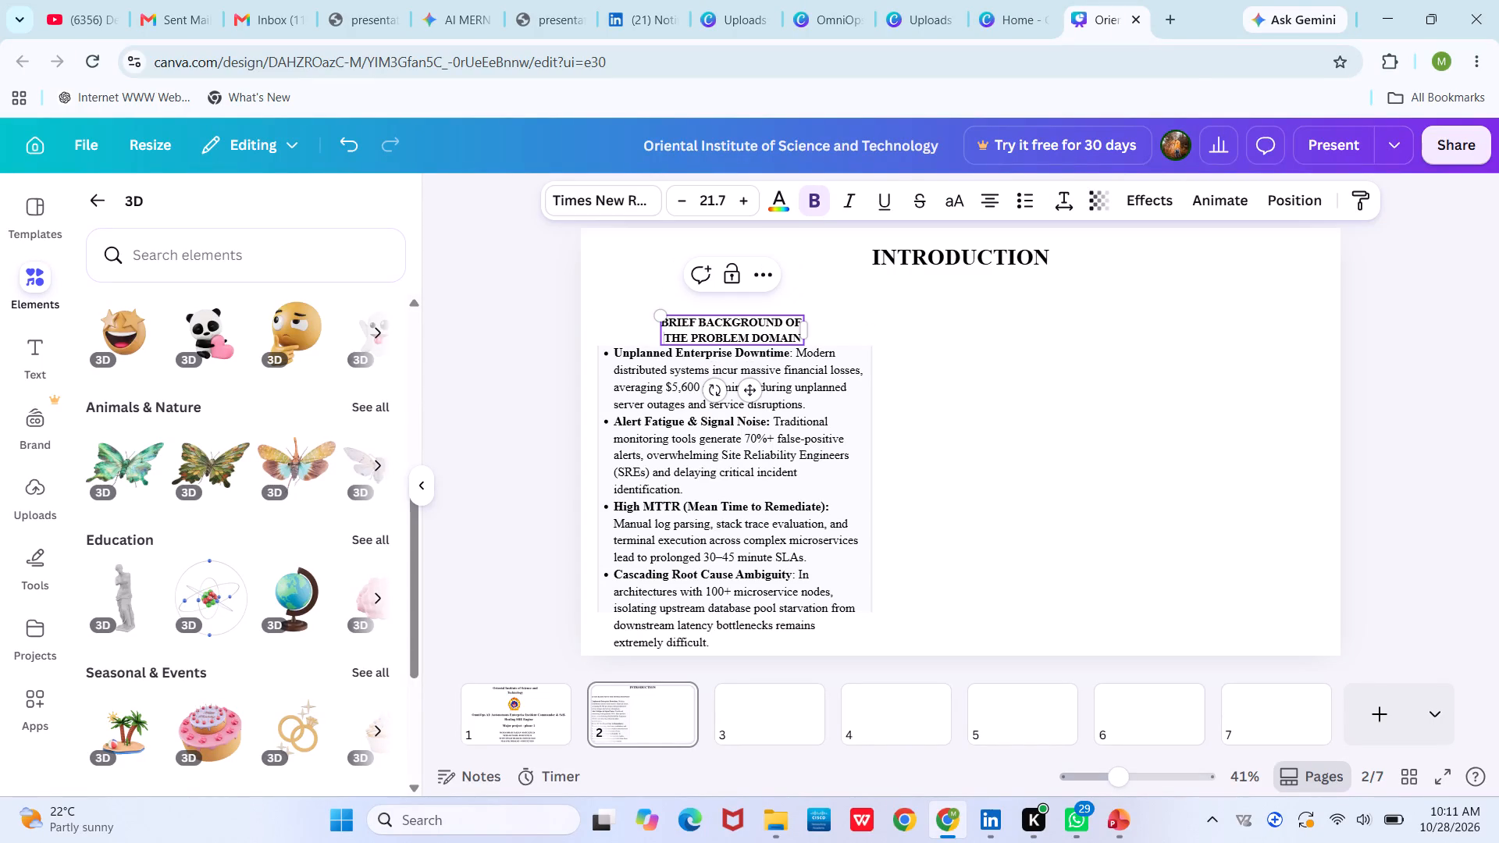
left_click_drag(659, 321, 617, 313)
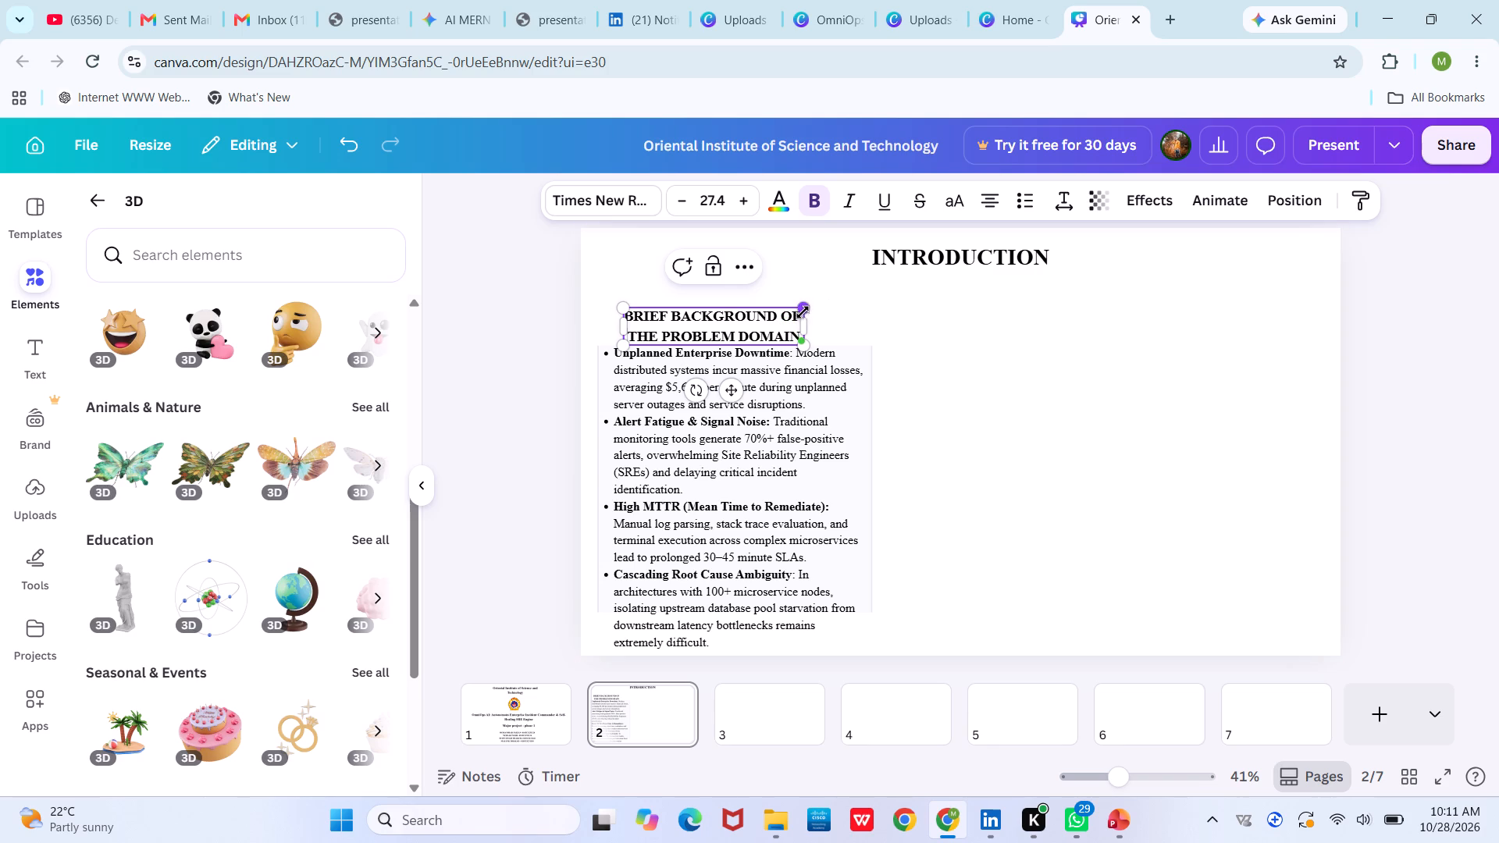
left_click_drag(803, 311, 835, 297)
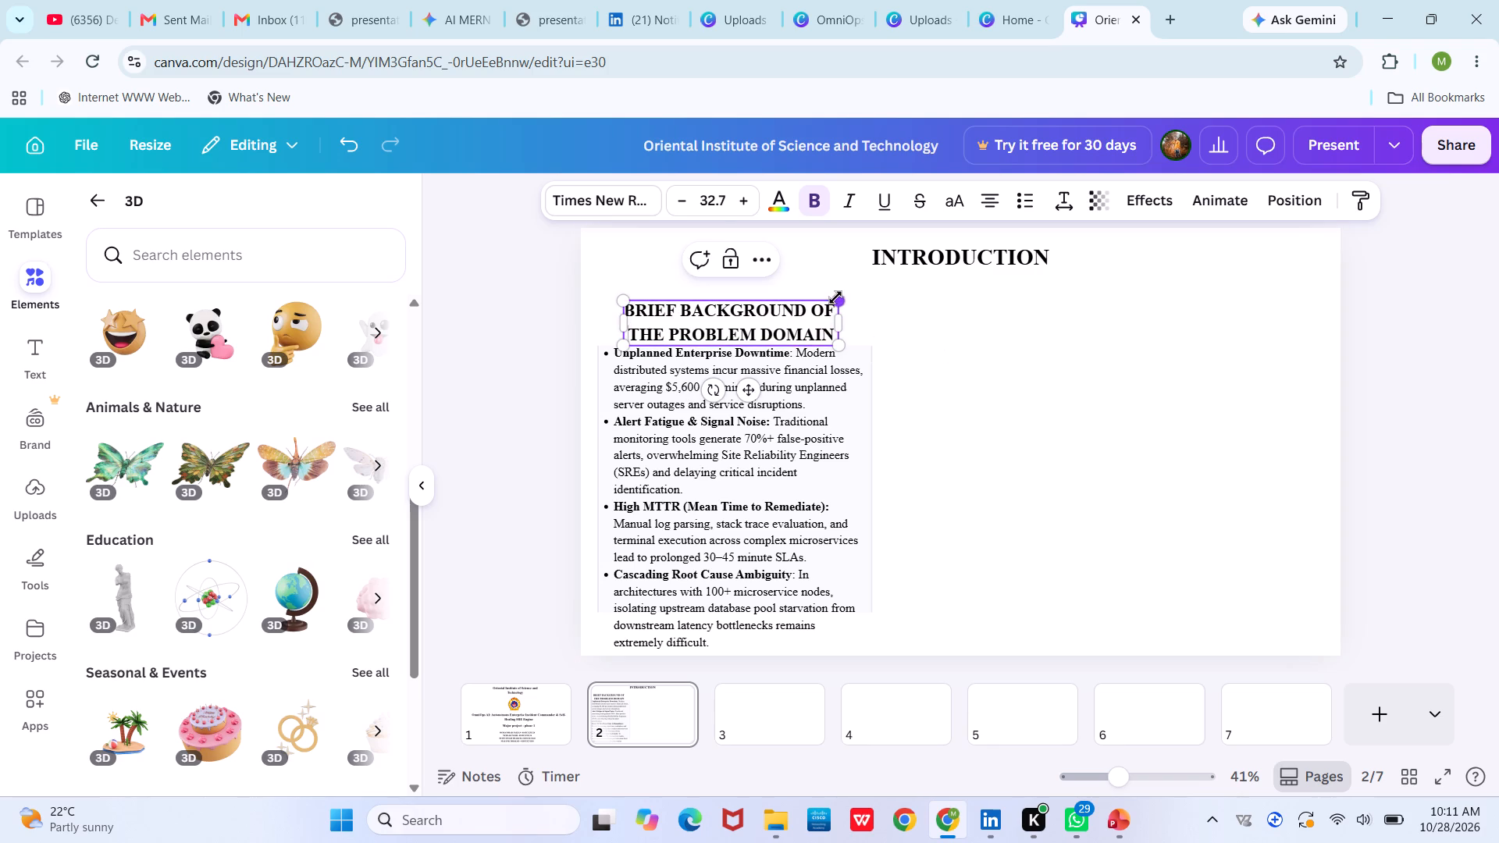
left_click(951, 293)
left_click_drag(777, 312, 773, 296)
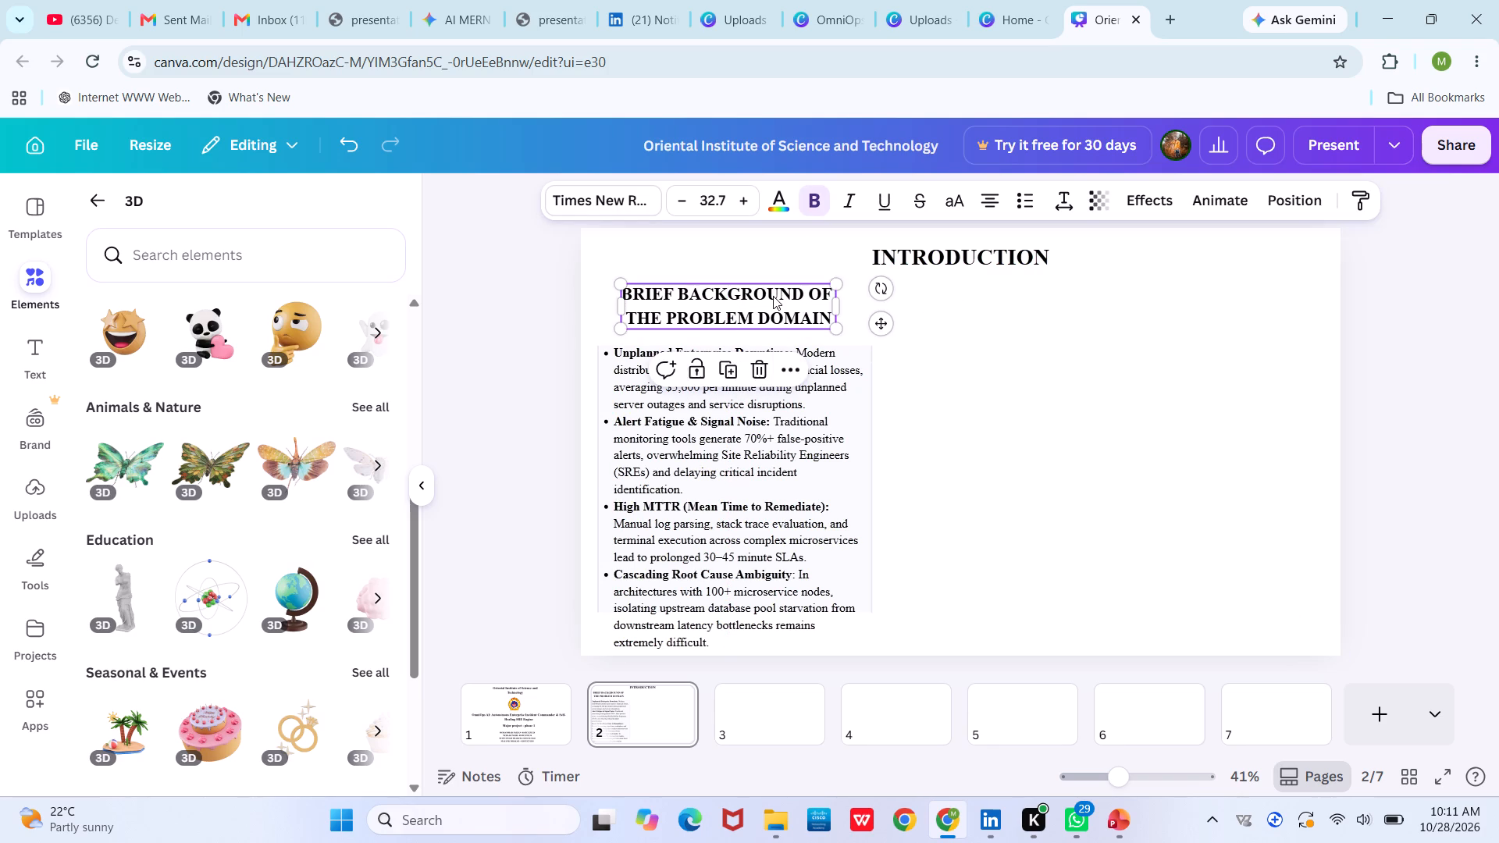
left_click(1088, 297)
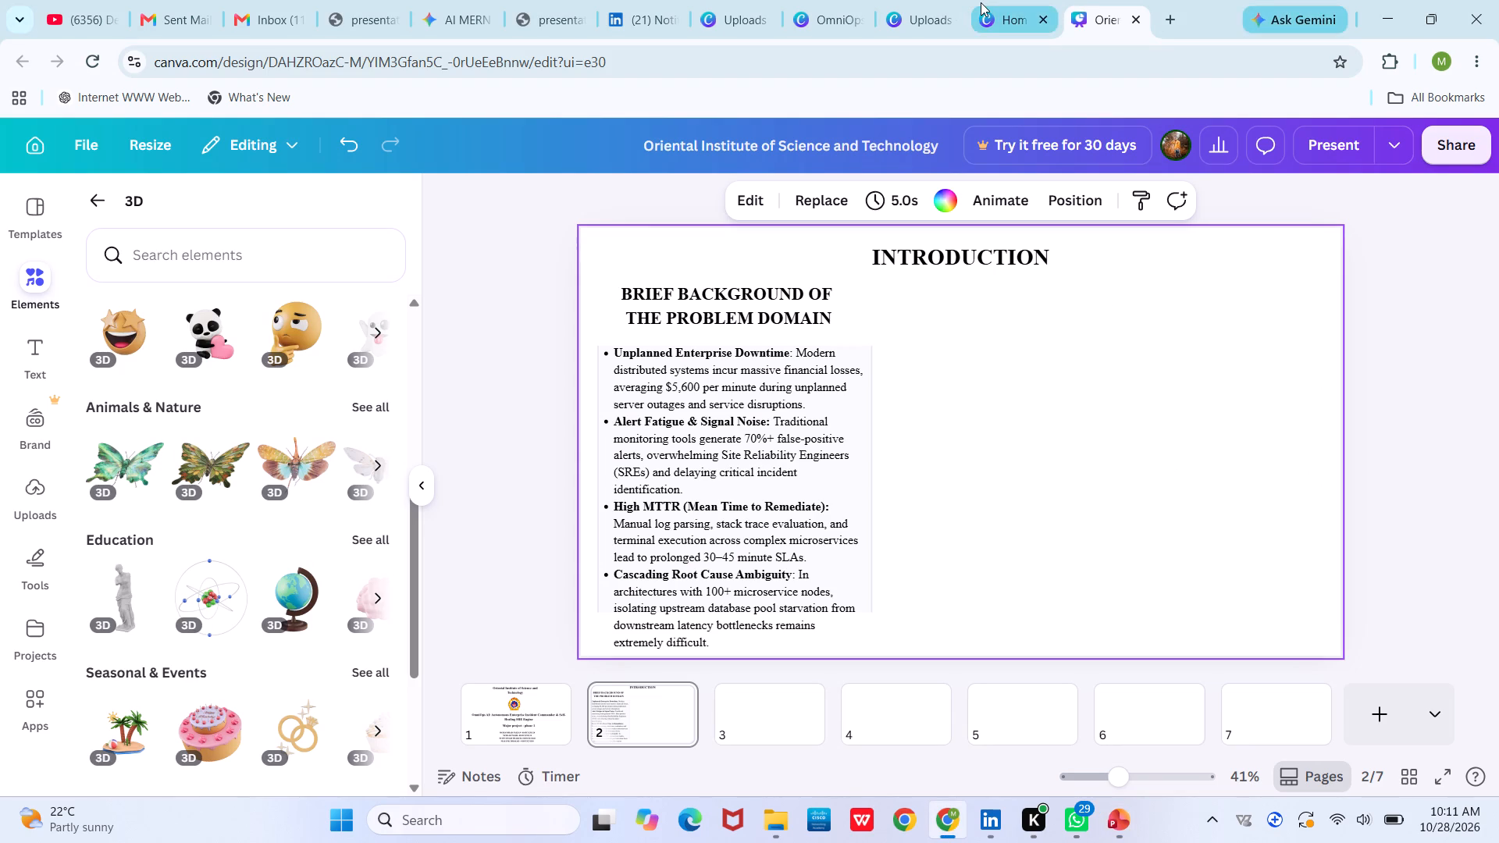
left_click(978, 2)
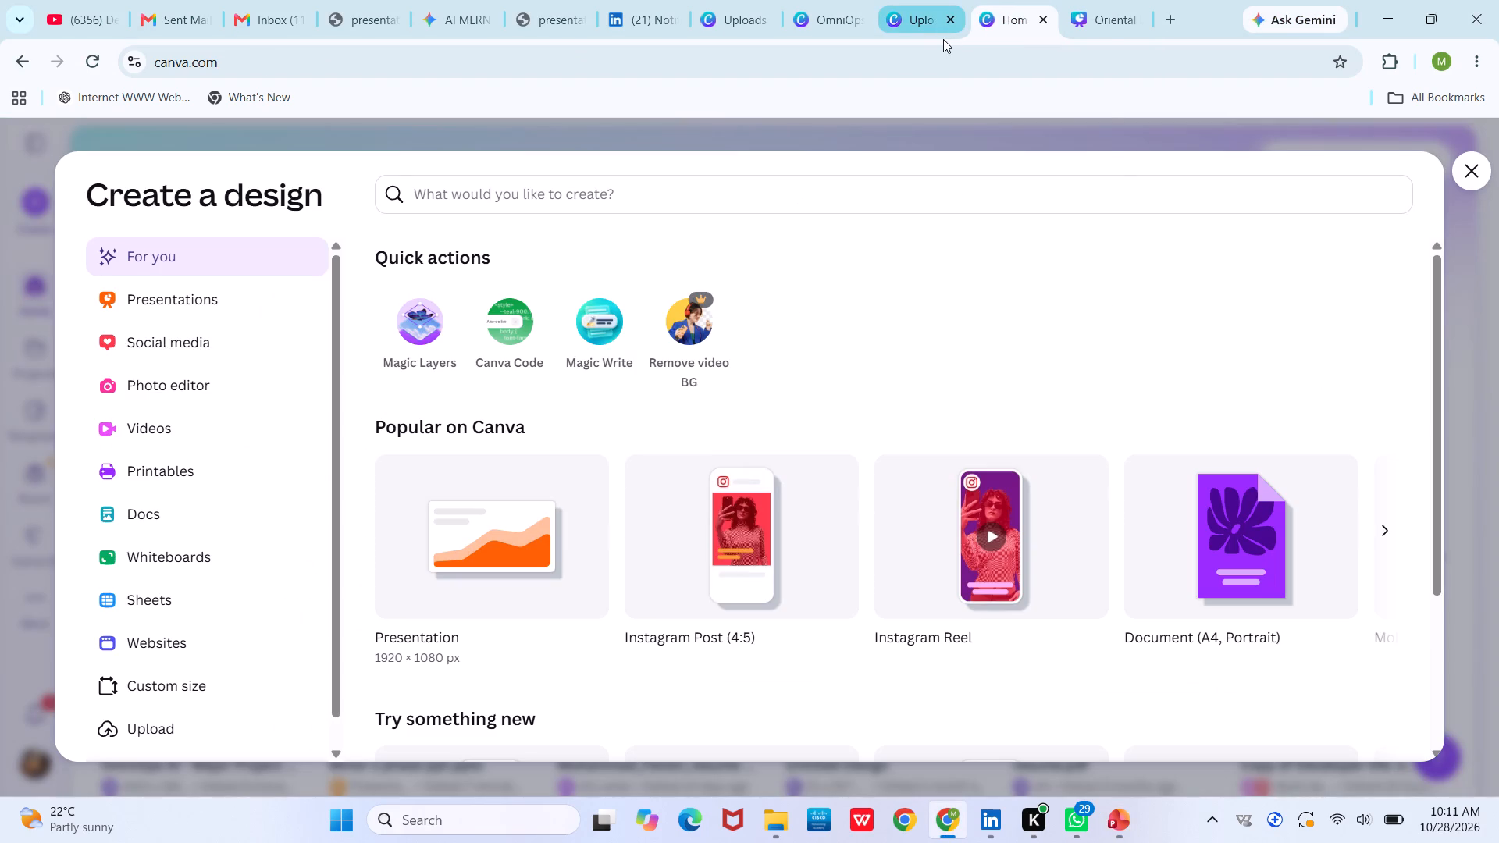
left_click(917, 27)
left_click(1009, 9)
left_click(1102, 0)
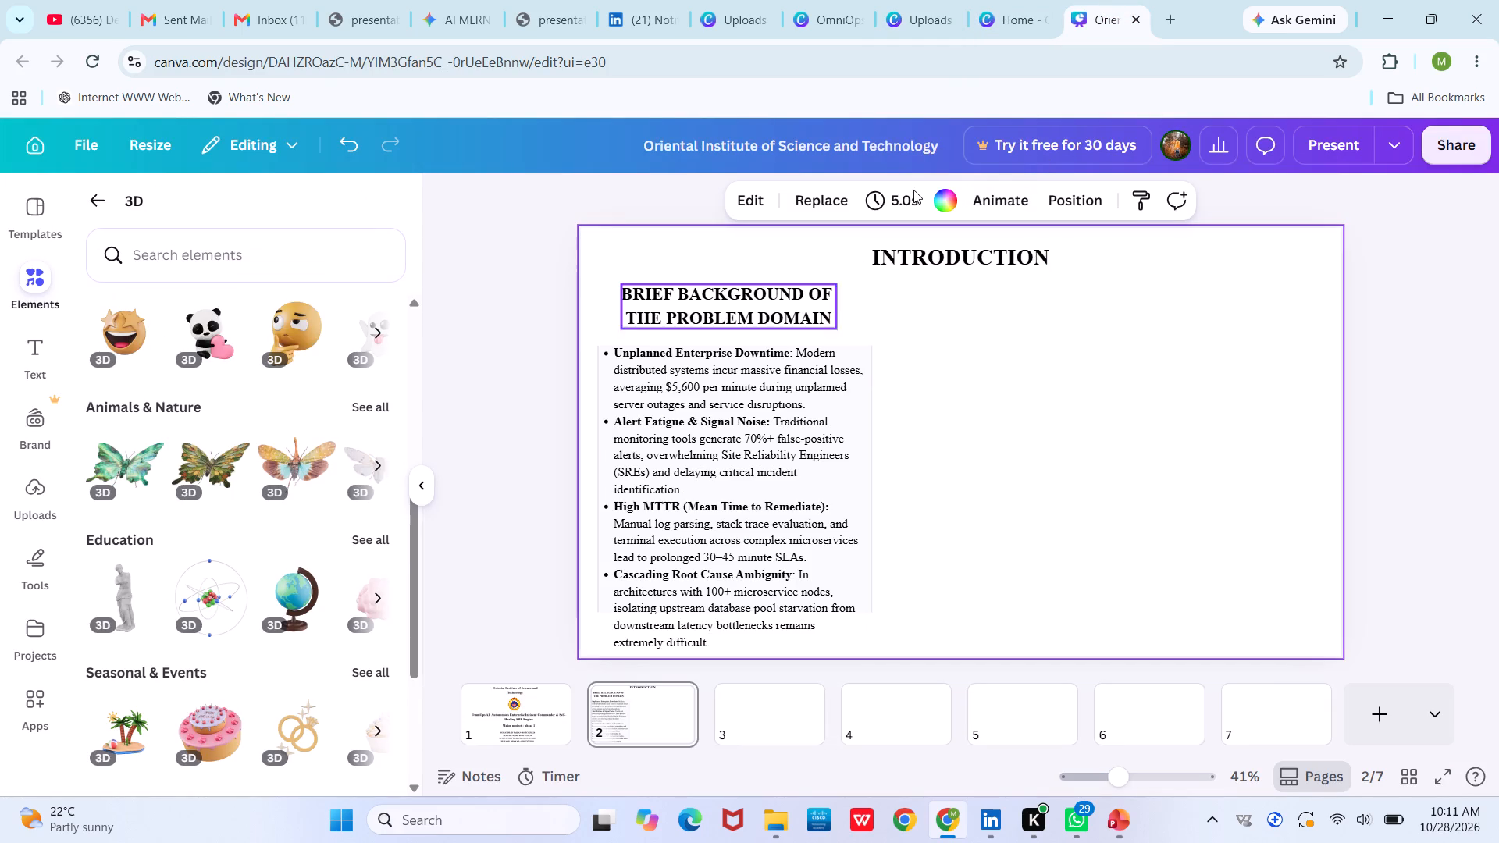
left_click(489, 20)
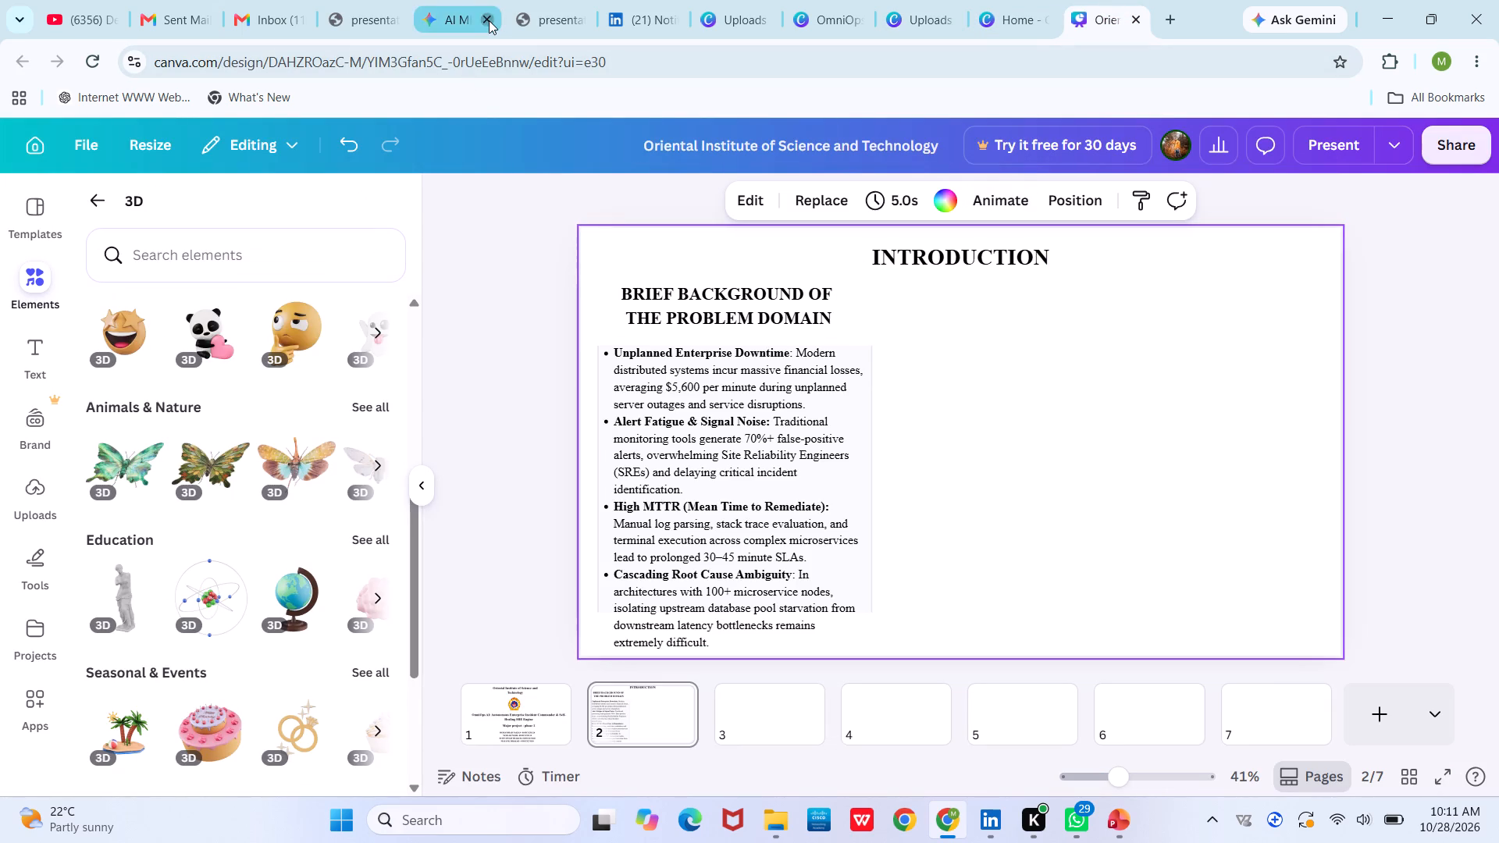
left_click(1080, 12)
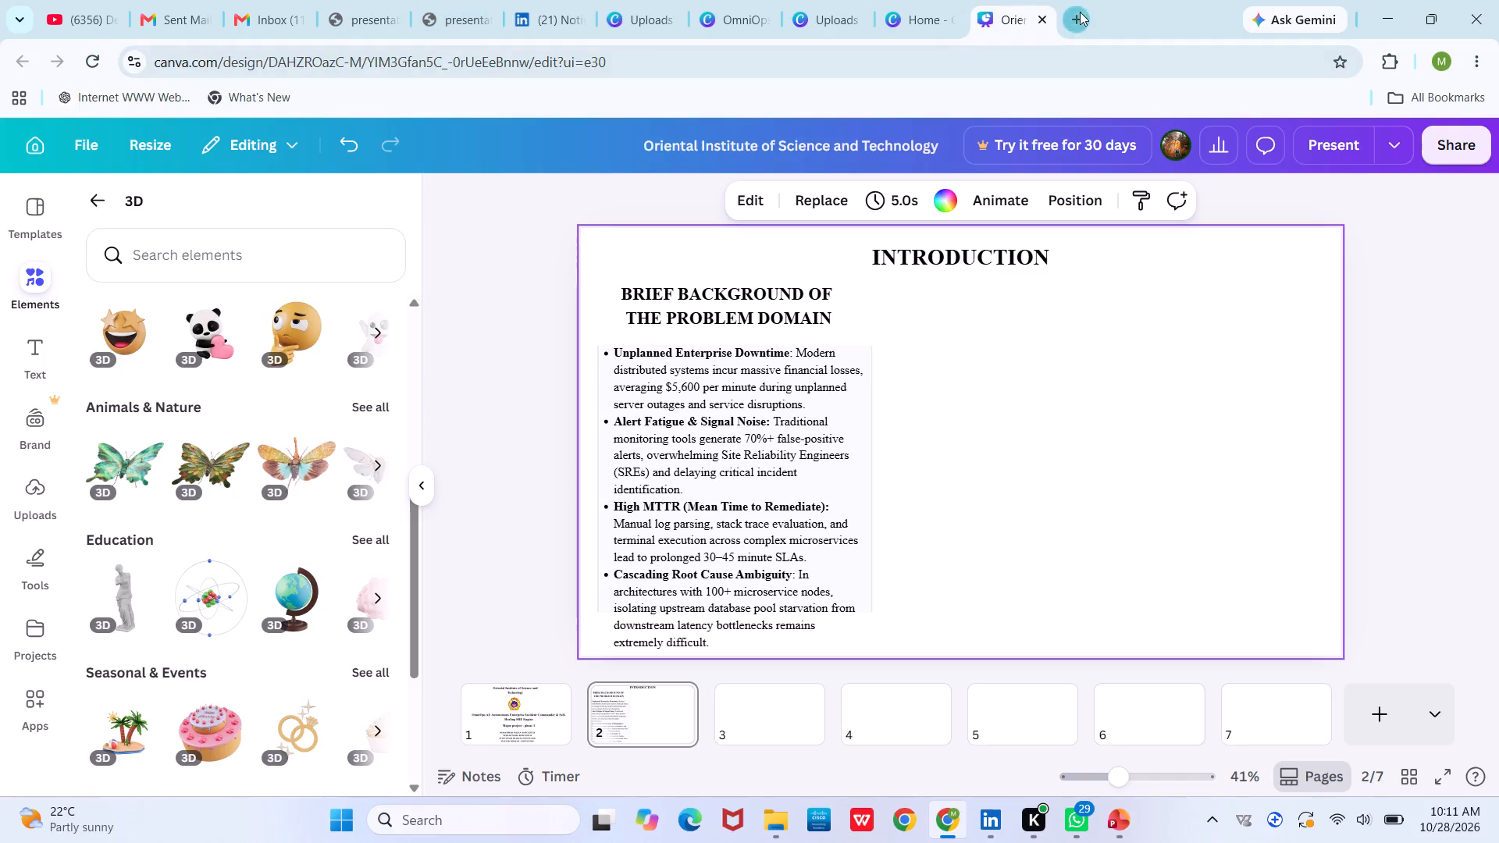
key("g")
key("Return")
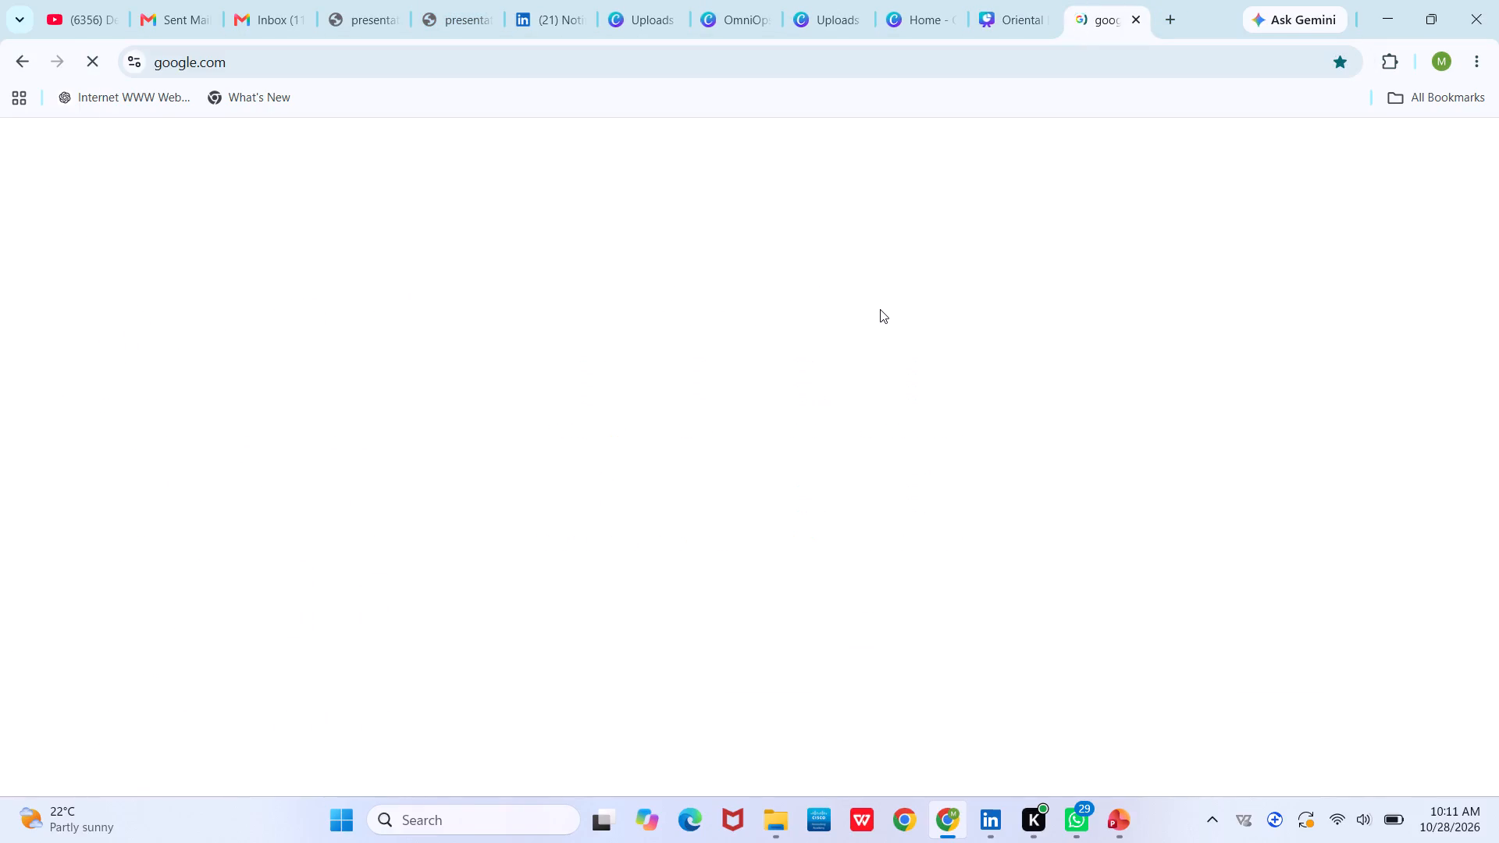
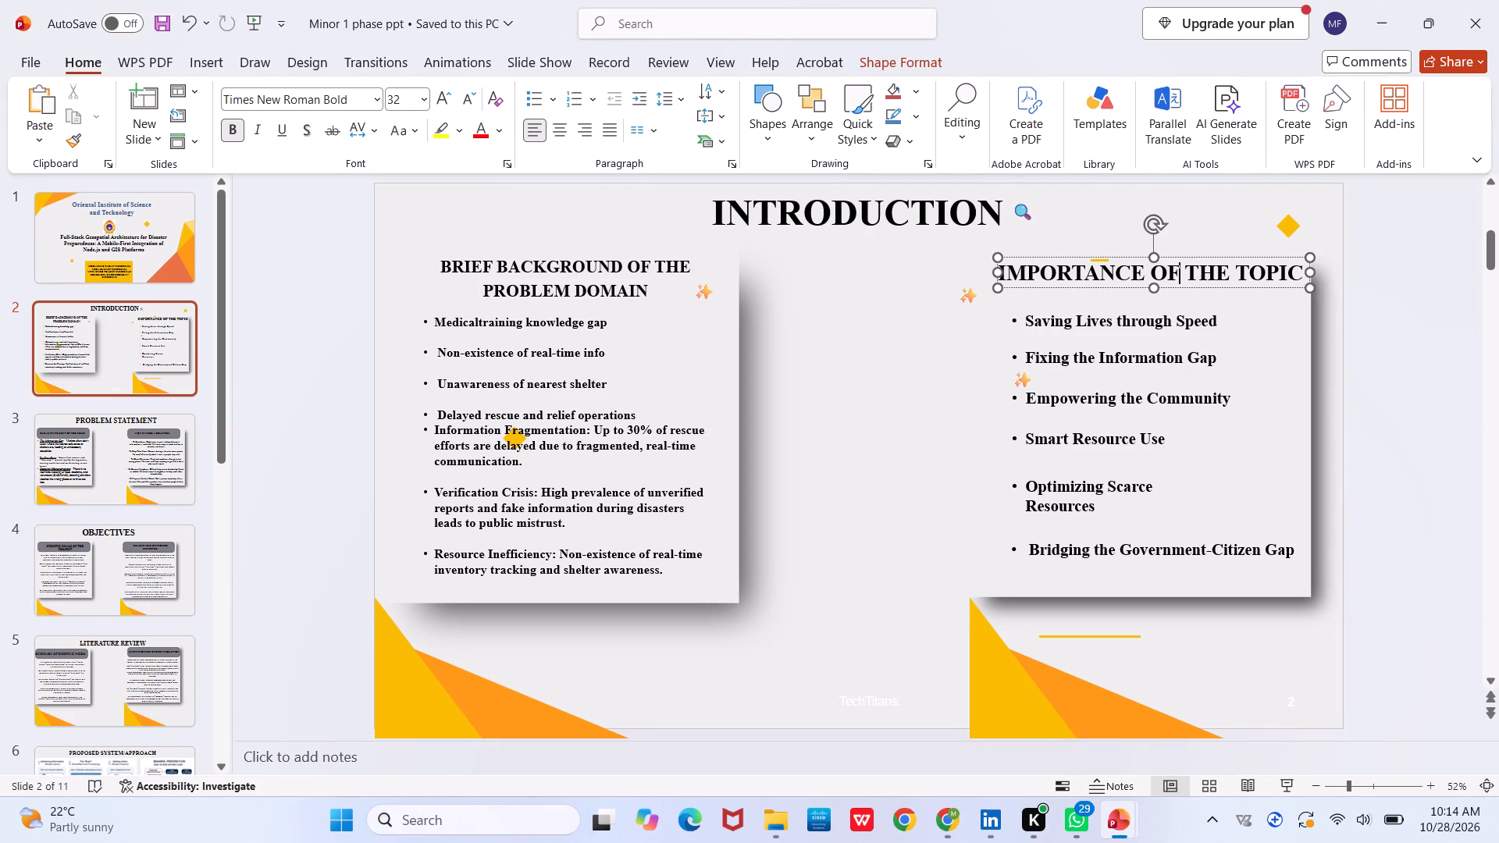
key("ctrl+a")
key("ctrl+c")
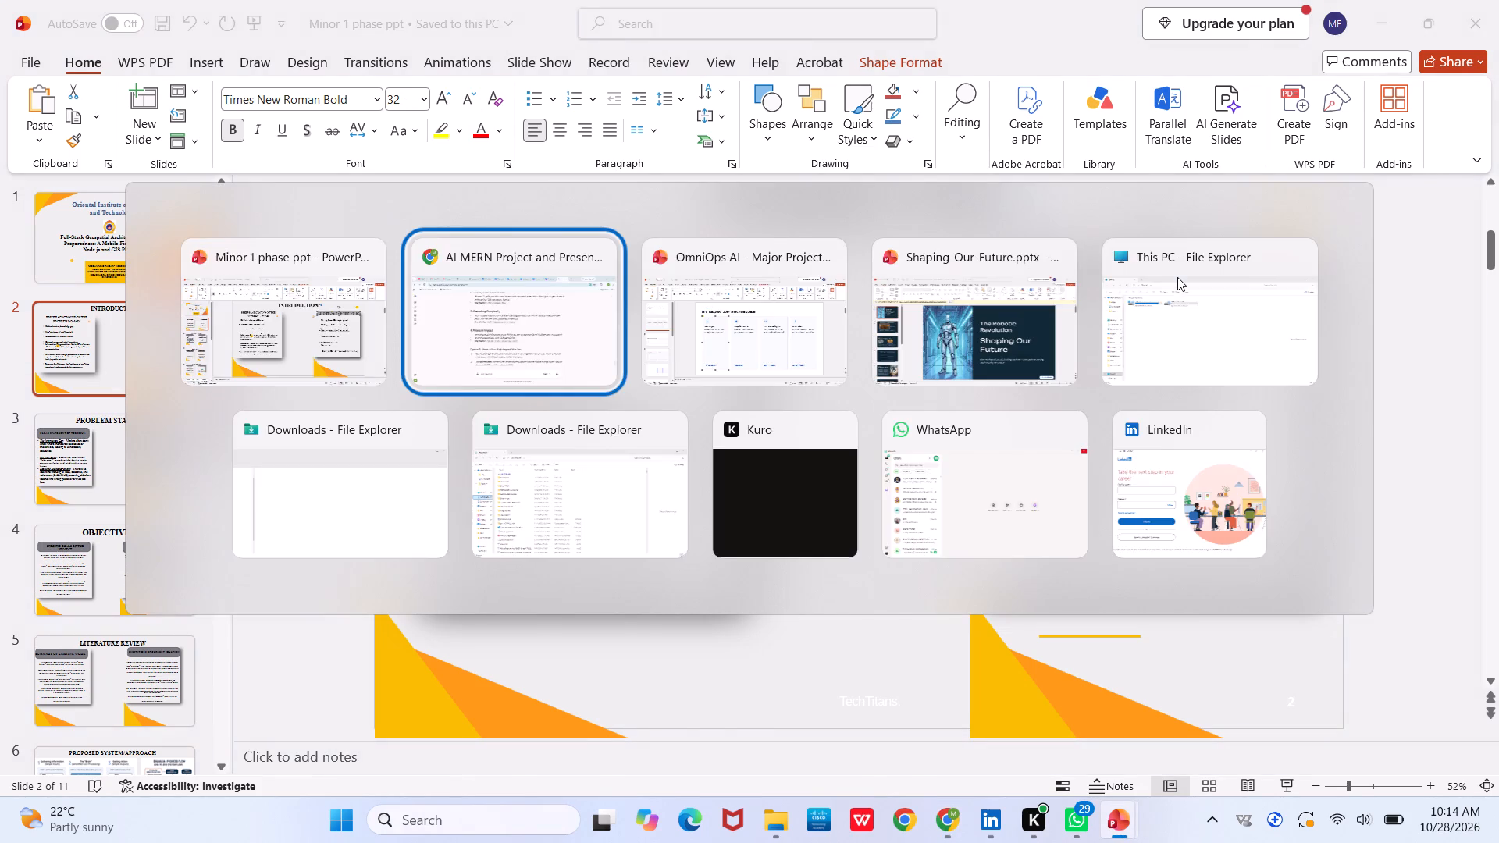
left_click(997, 0)
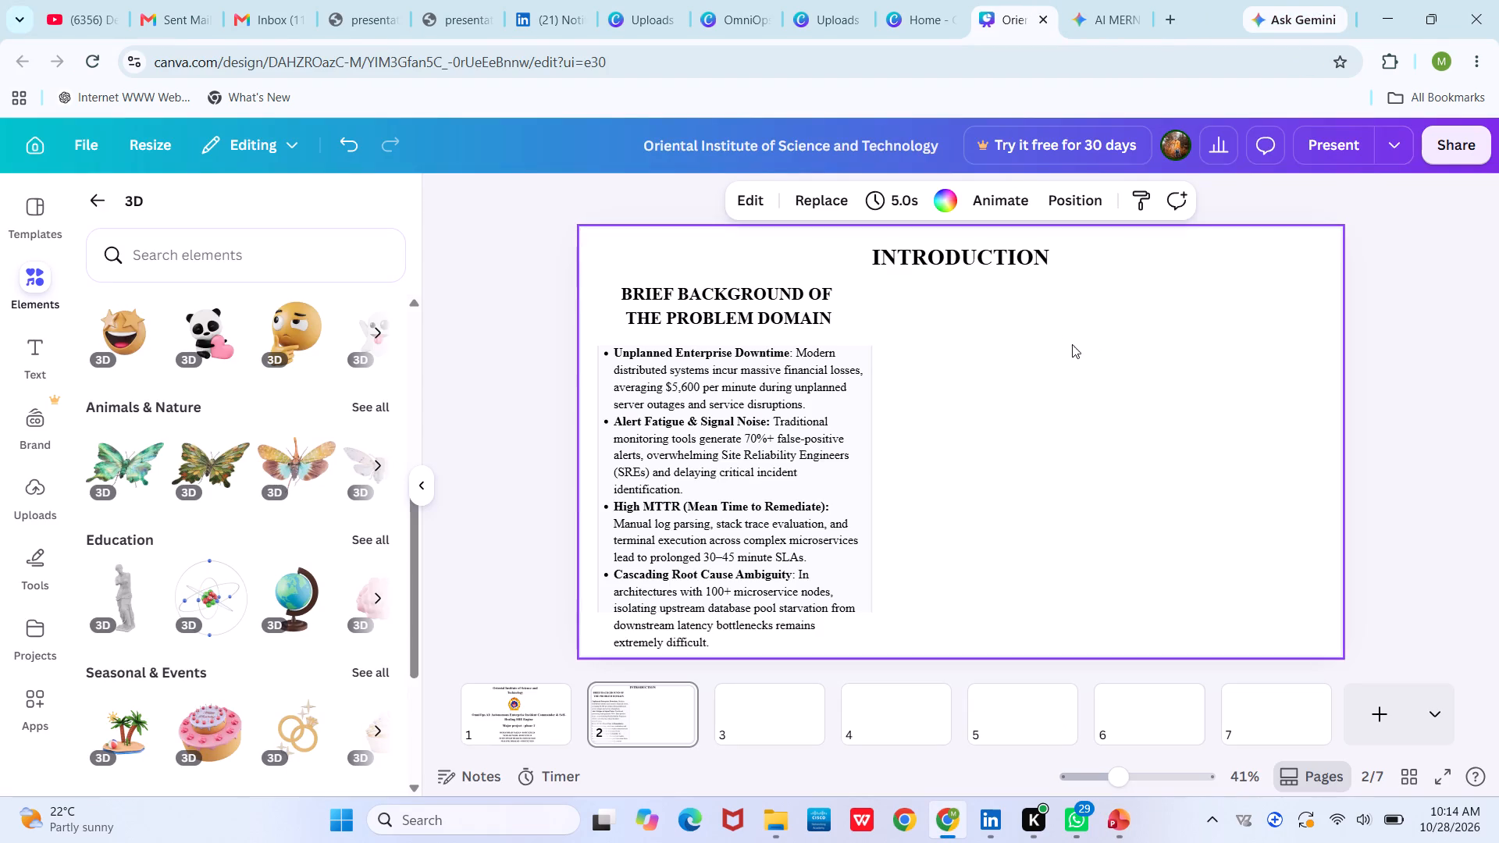
left_click(1029, 304)
key("ctrl+v")
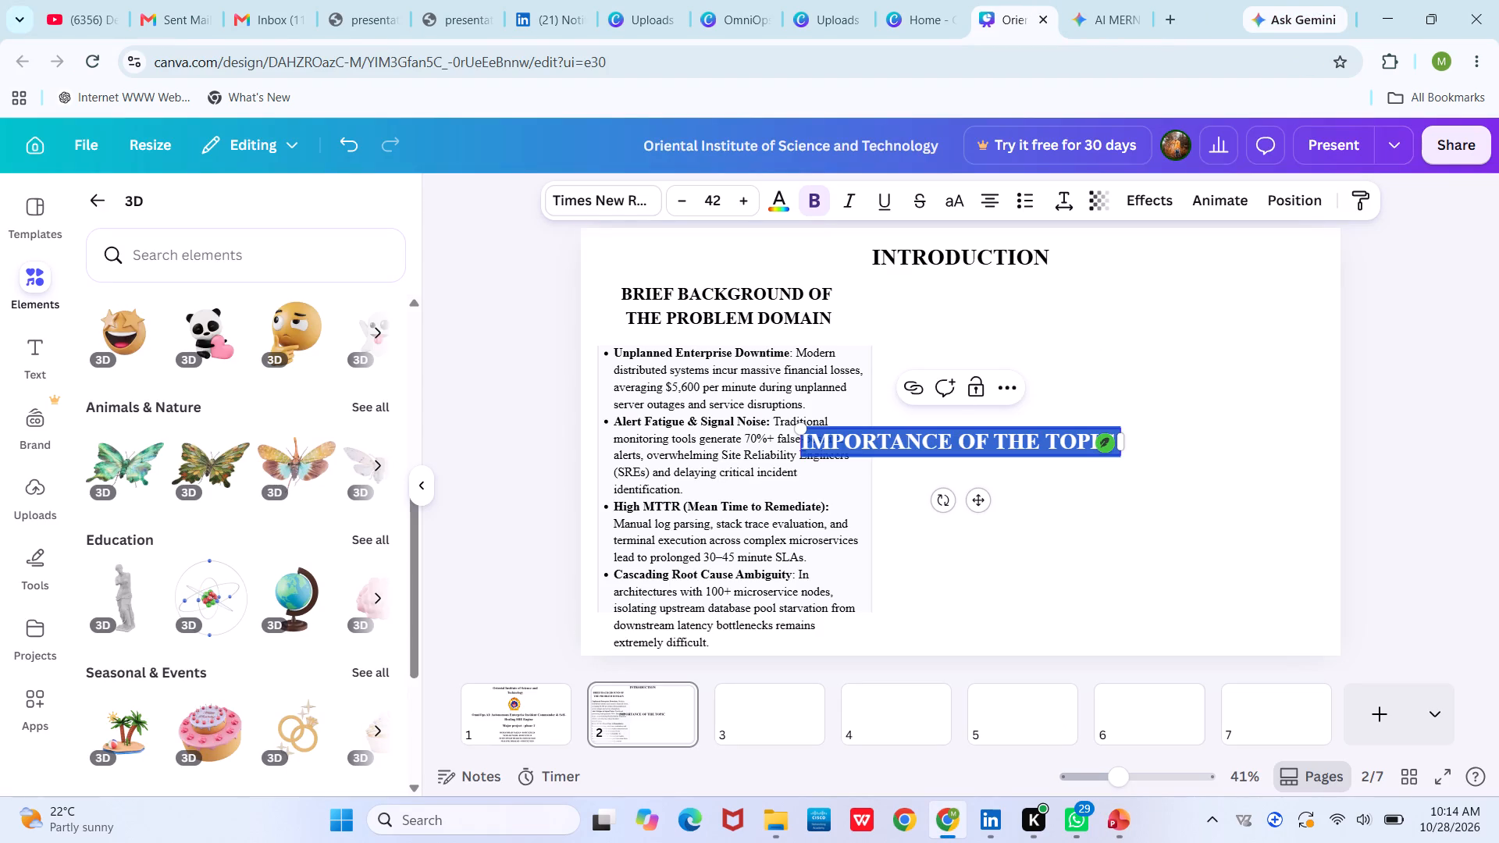
Shrink the pasted "IMPORTANCE OF THE TOPIC" heading and place it on the page's right half, level with the problem-domain heading's first line.
left_click_drag(800, 430, 842, 436)
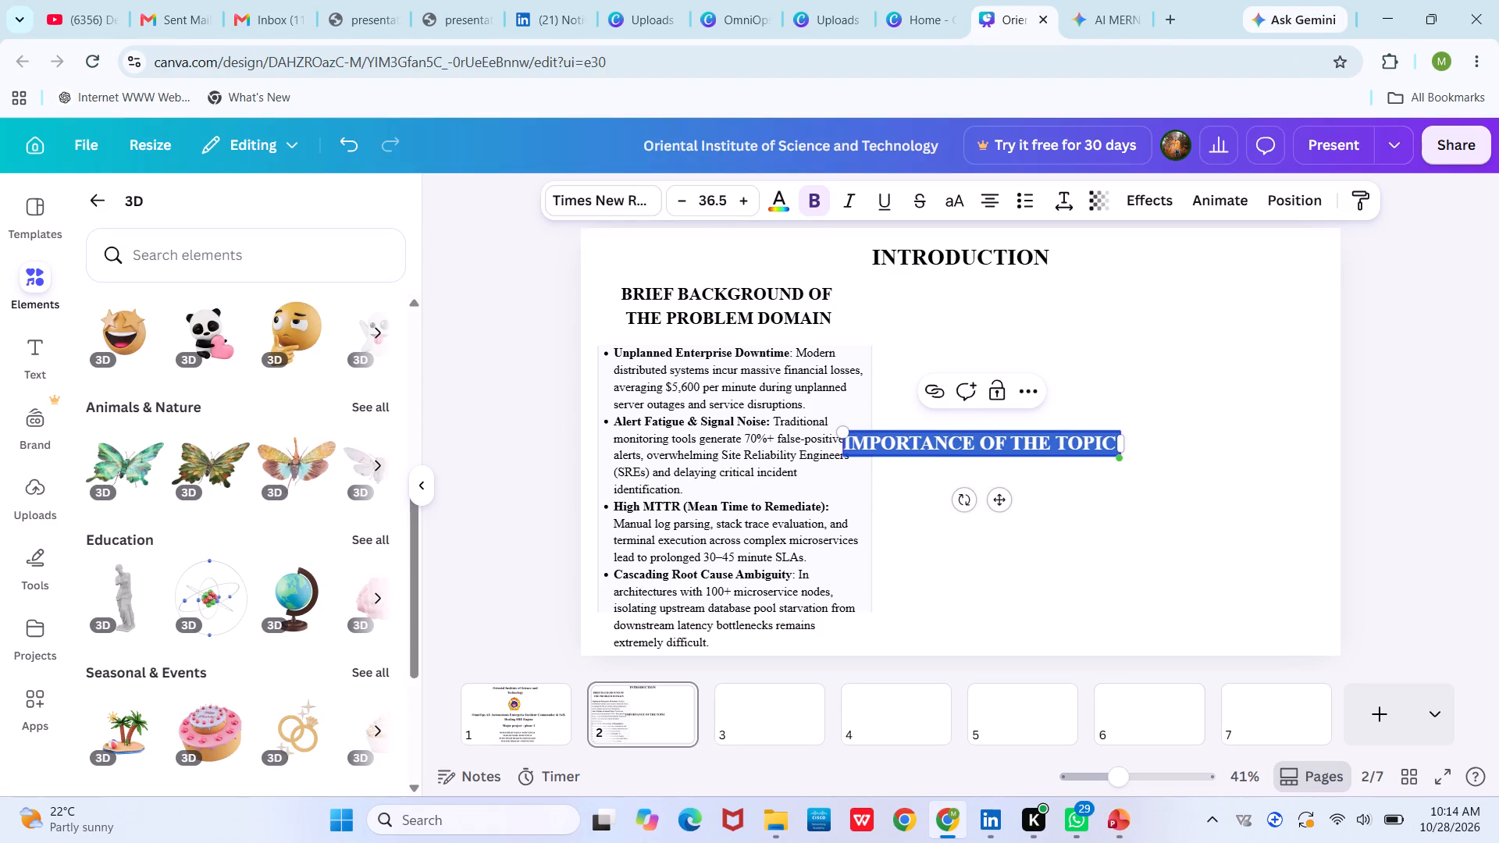
left_click_drag(900, 448, 1082, 276)
left_click(1082, 276)
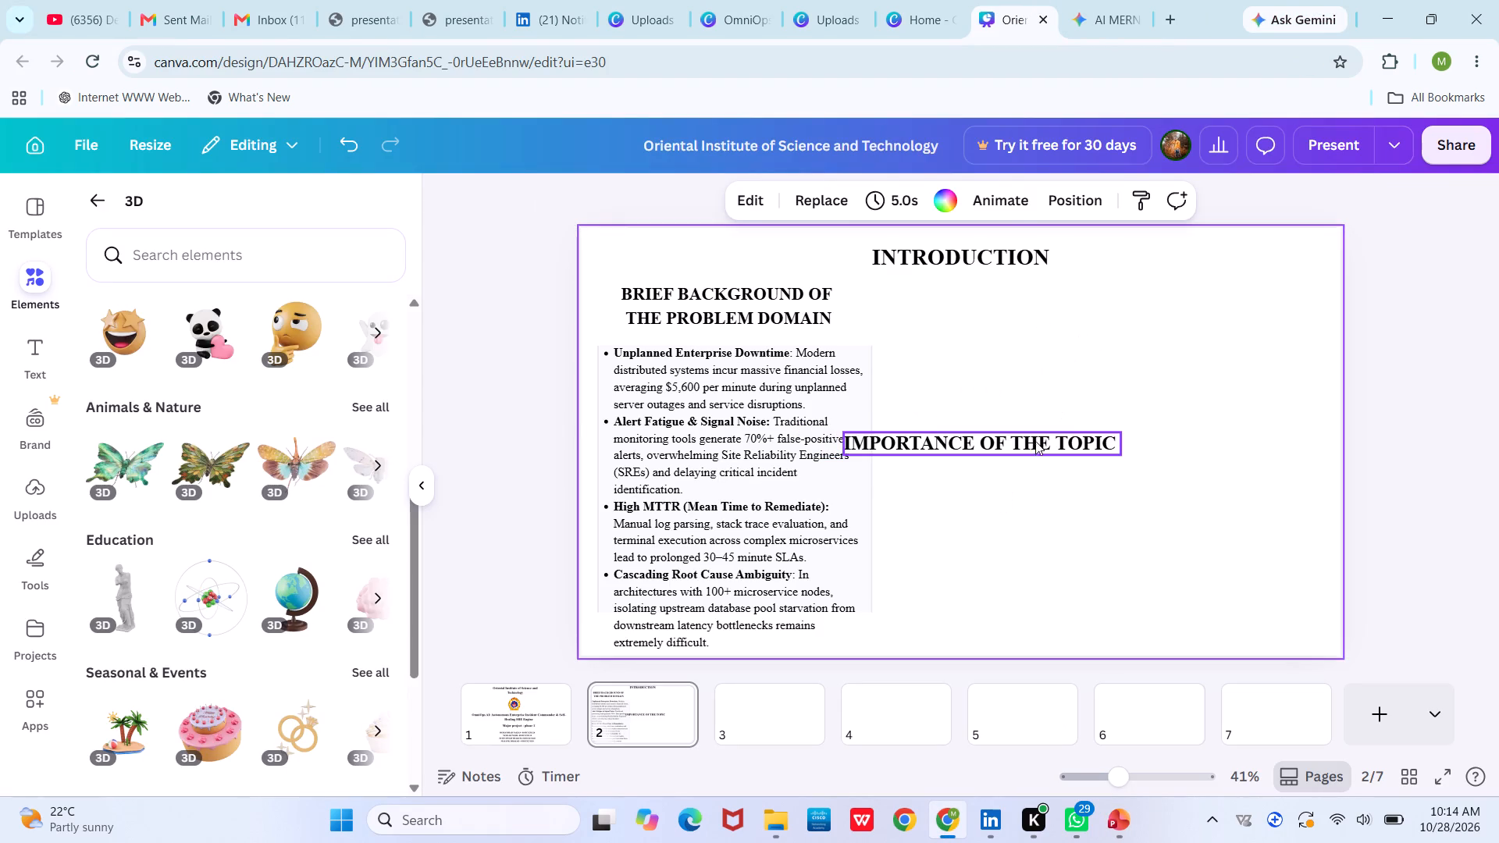
left_click_drag(1034, 447, 1165, 298)
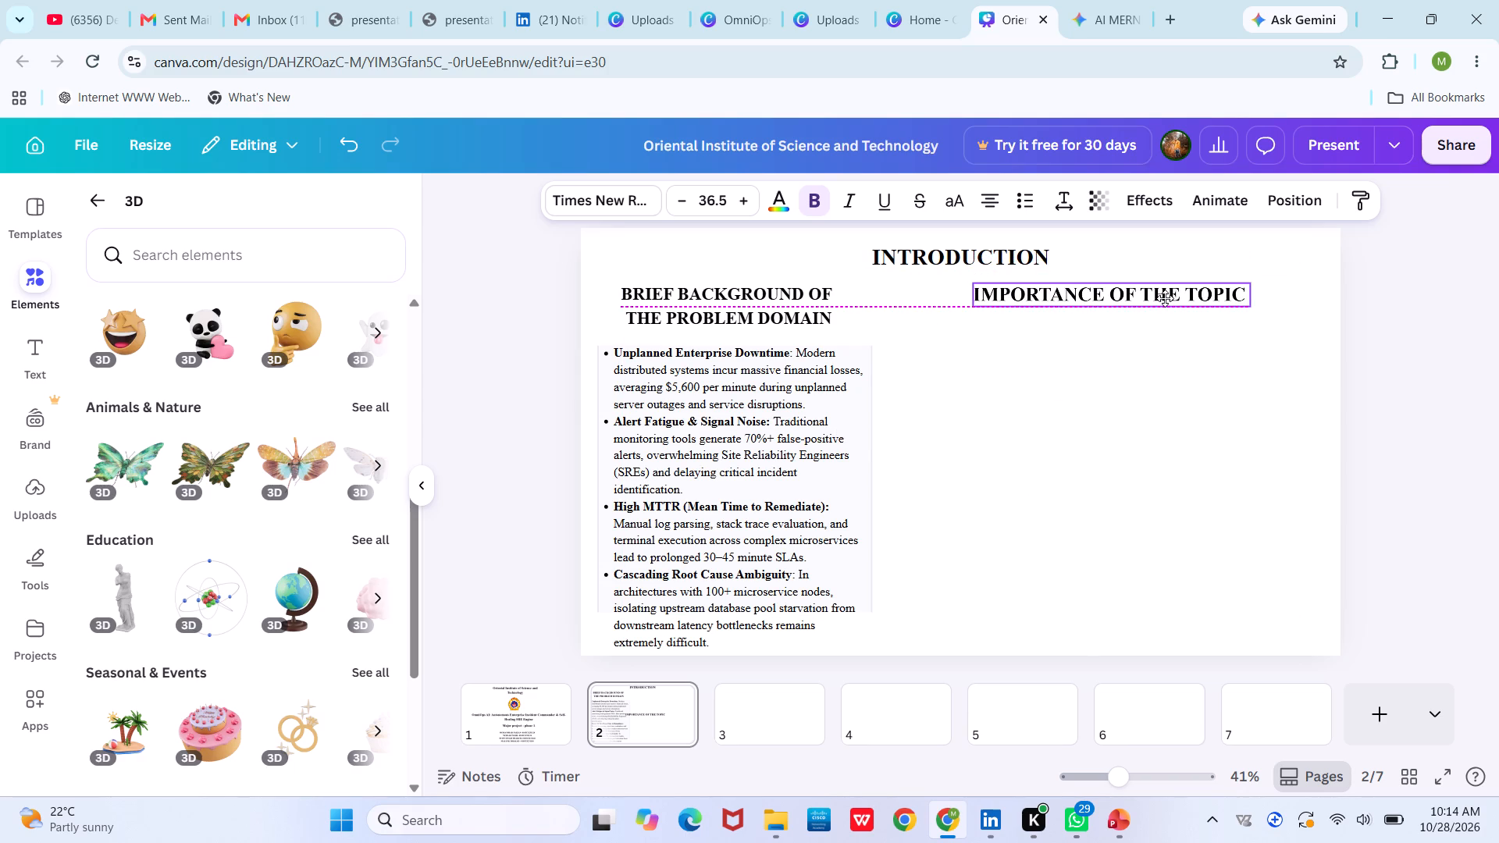
left_click_drag(1165, 298, 1167, 289)
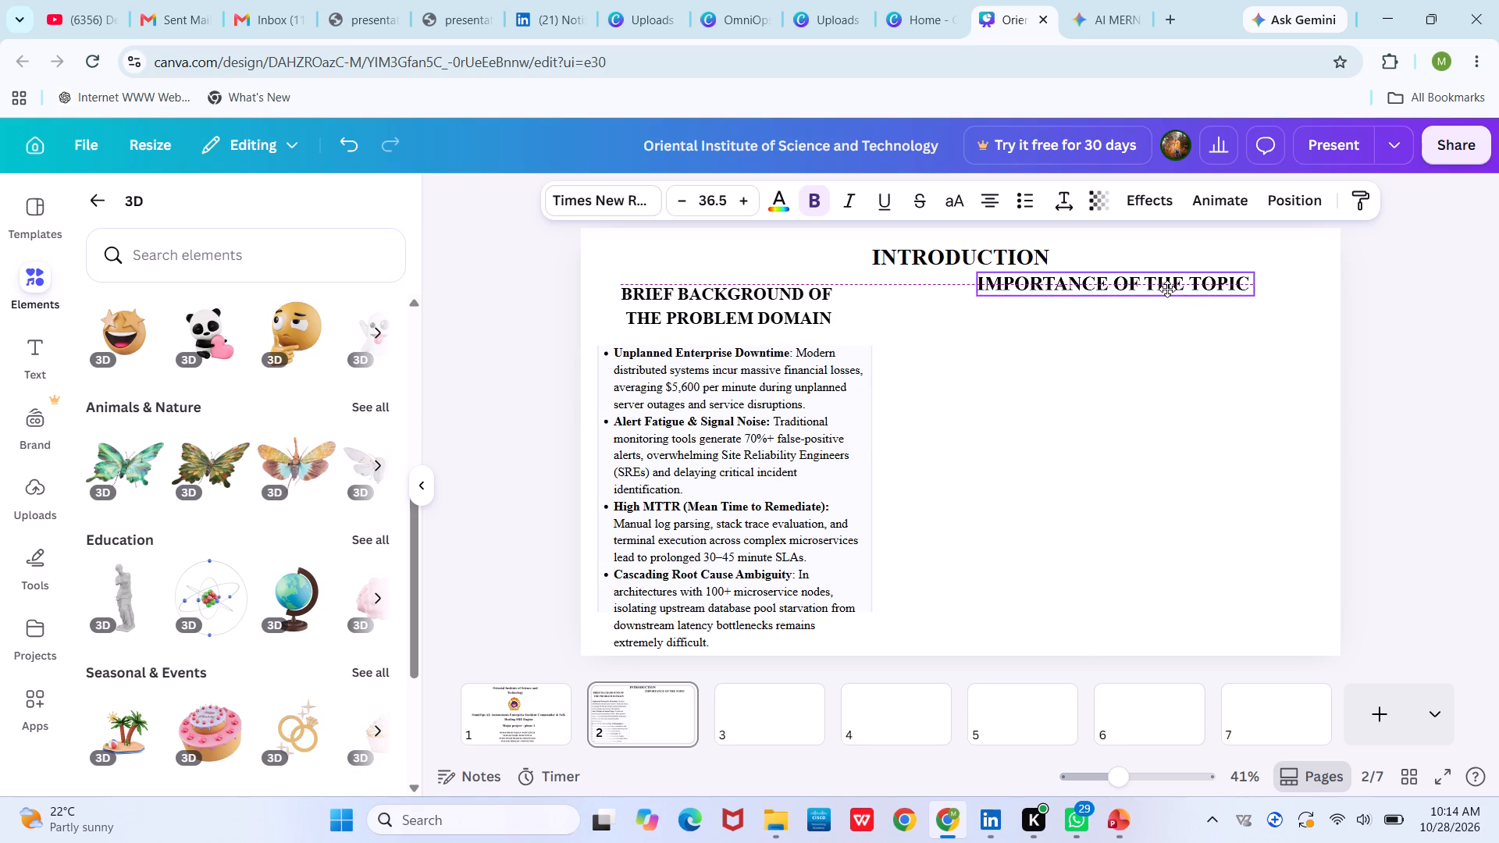
left_click_drag(1167, 289, 1177, 296)
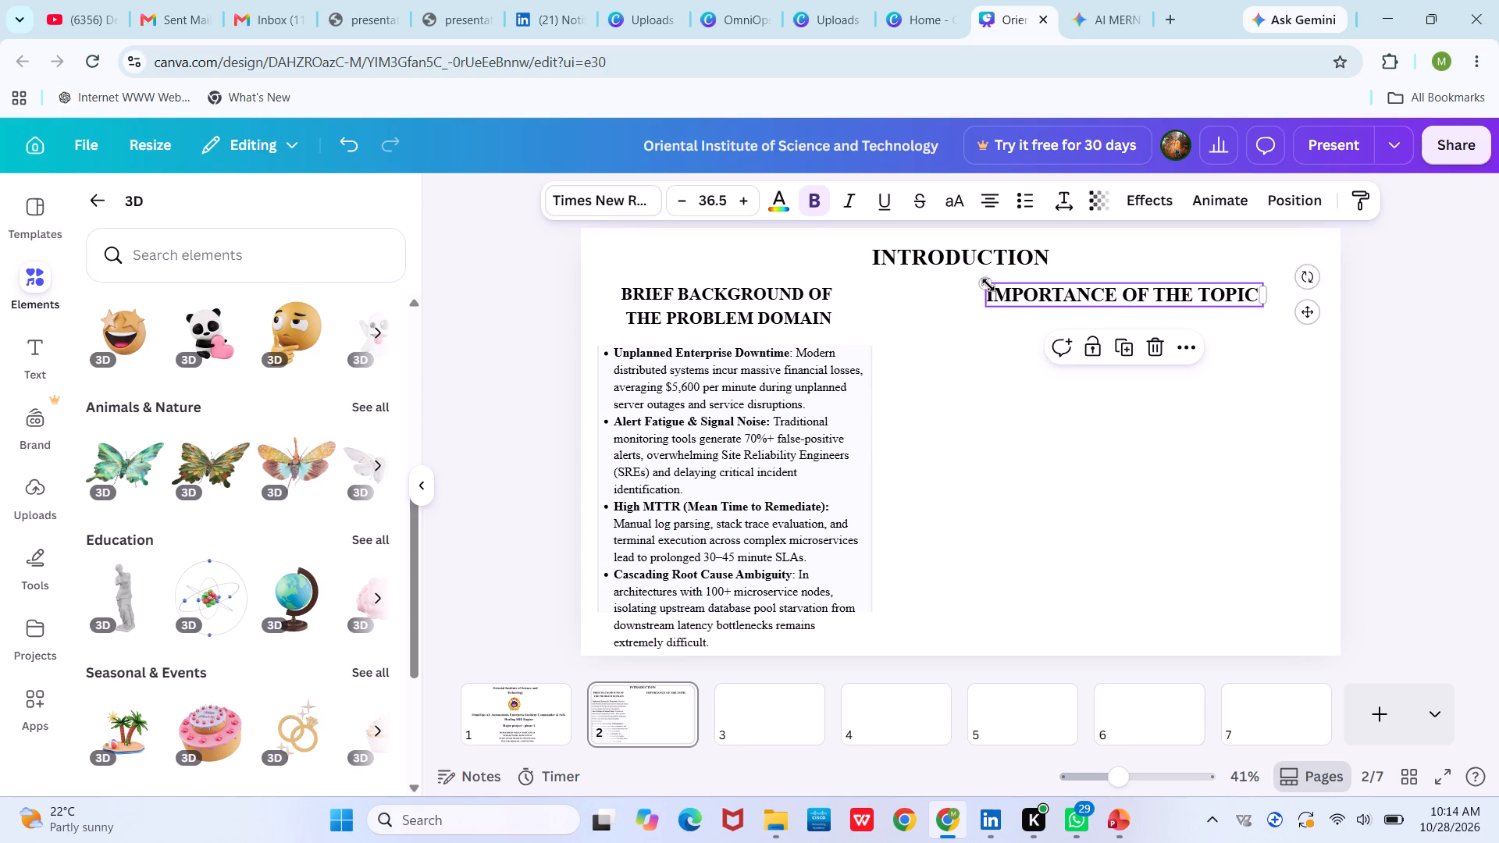
left_click_drag(988, 281, 1013, 284)
Check the problem-domain heading's font size and reduce the "IMPORTANCE OF THE TOPIC" heading to size 32.2.
left_click(803, 318)
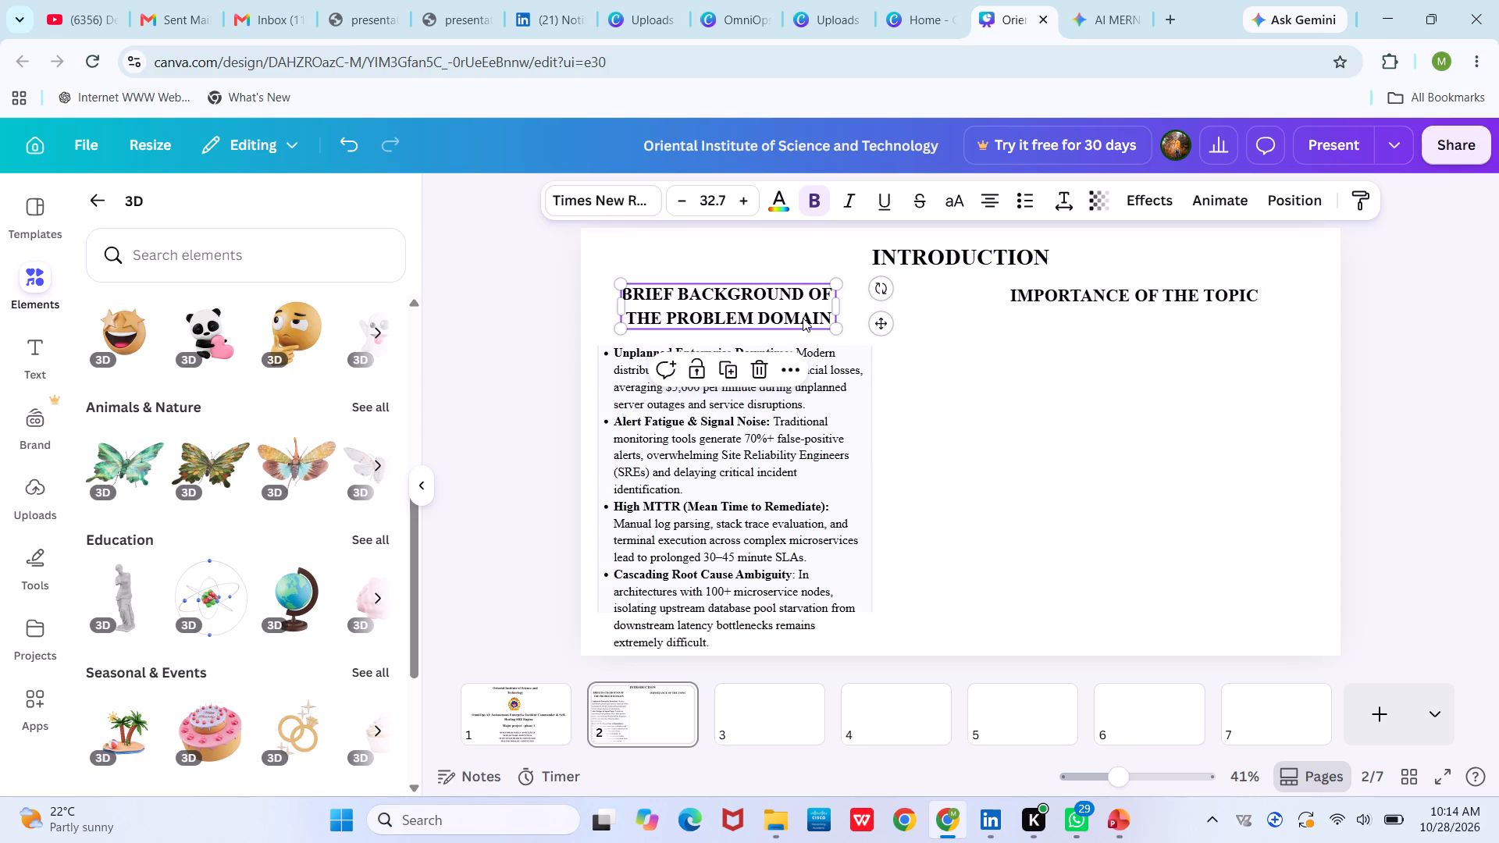
double_click(793, 298)
key("ctrl+a")
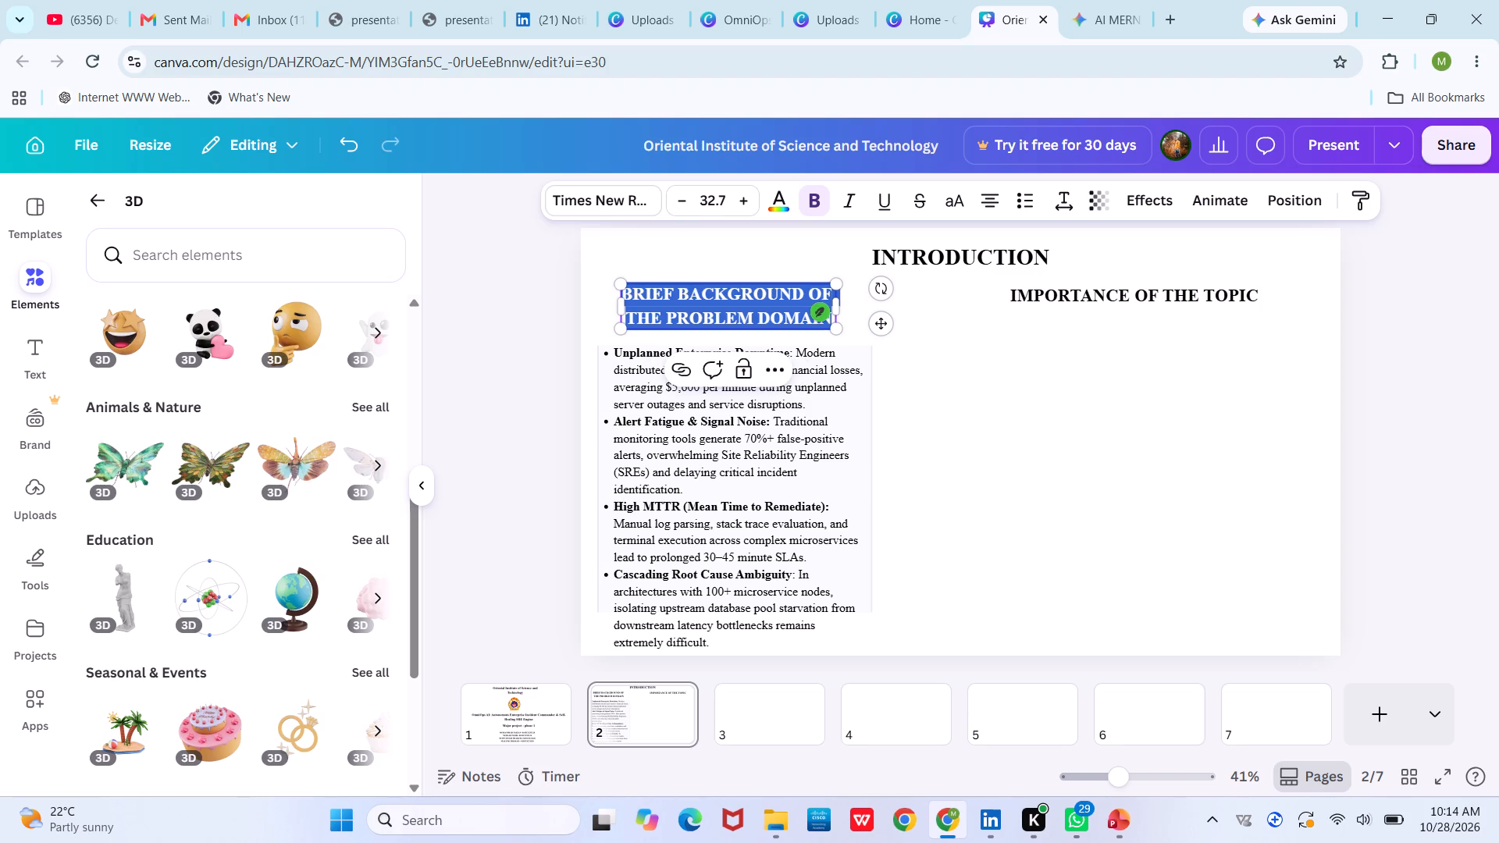
left_click(817, 303)
left_click(988, 298)
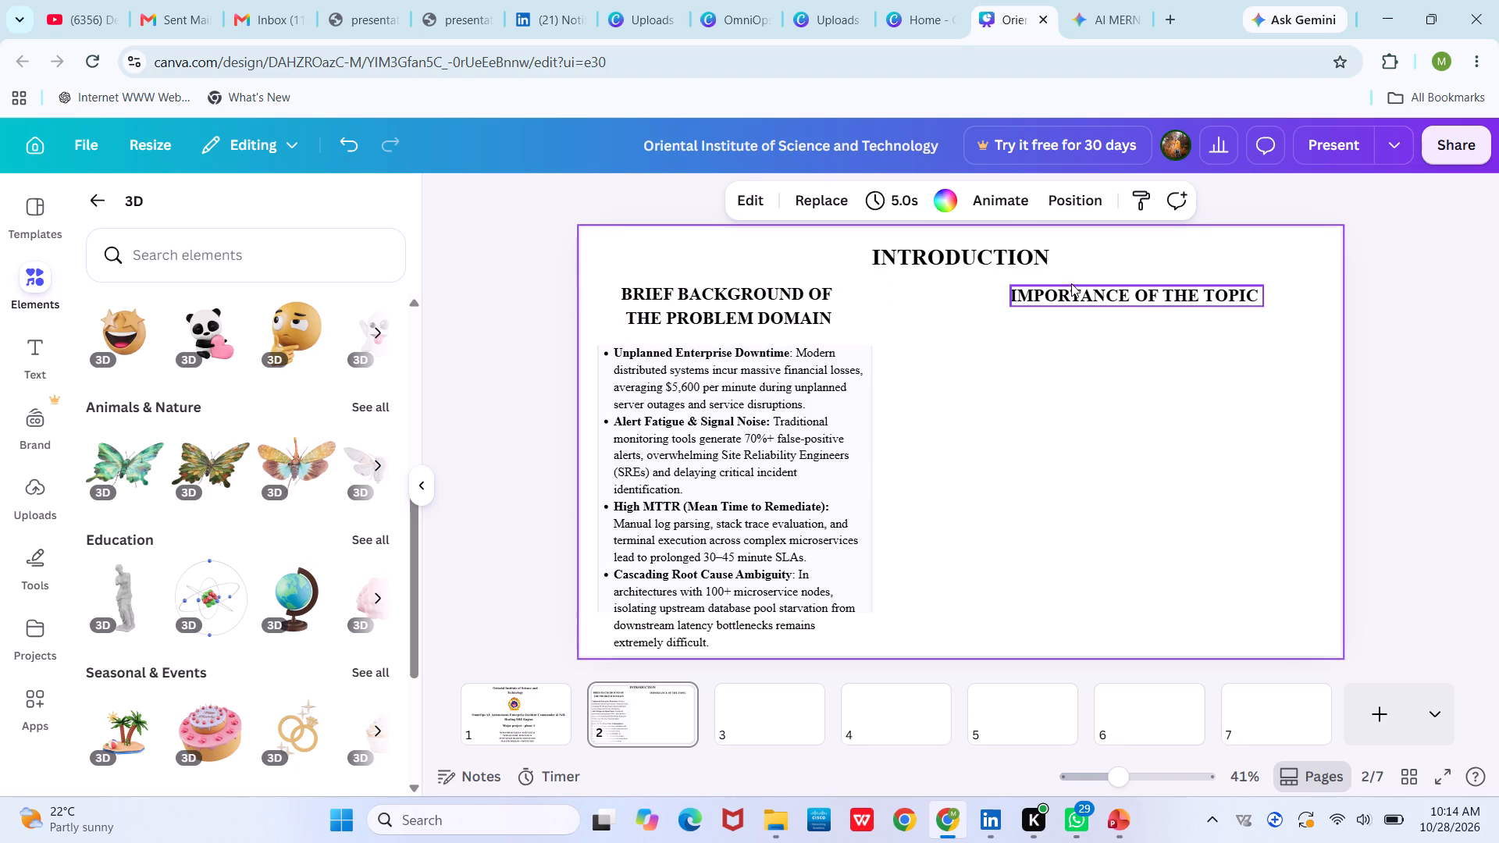
double_click(1071, 283)
left_click(680, 197)
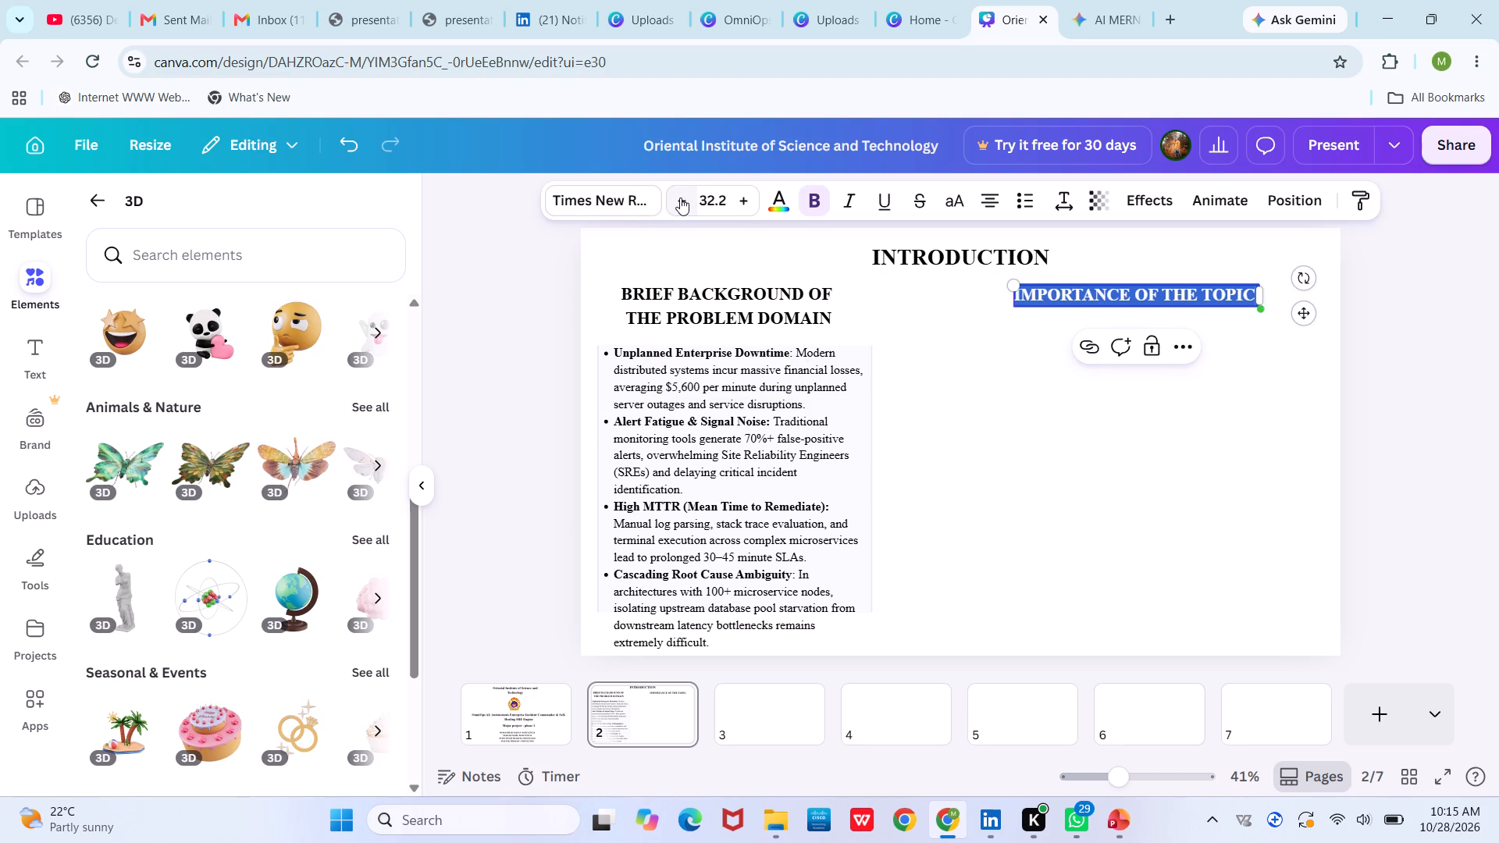
left_click(1218, 394)
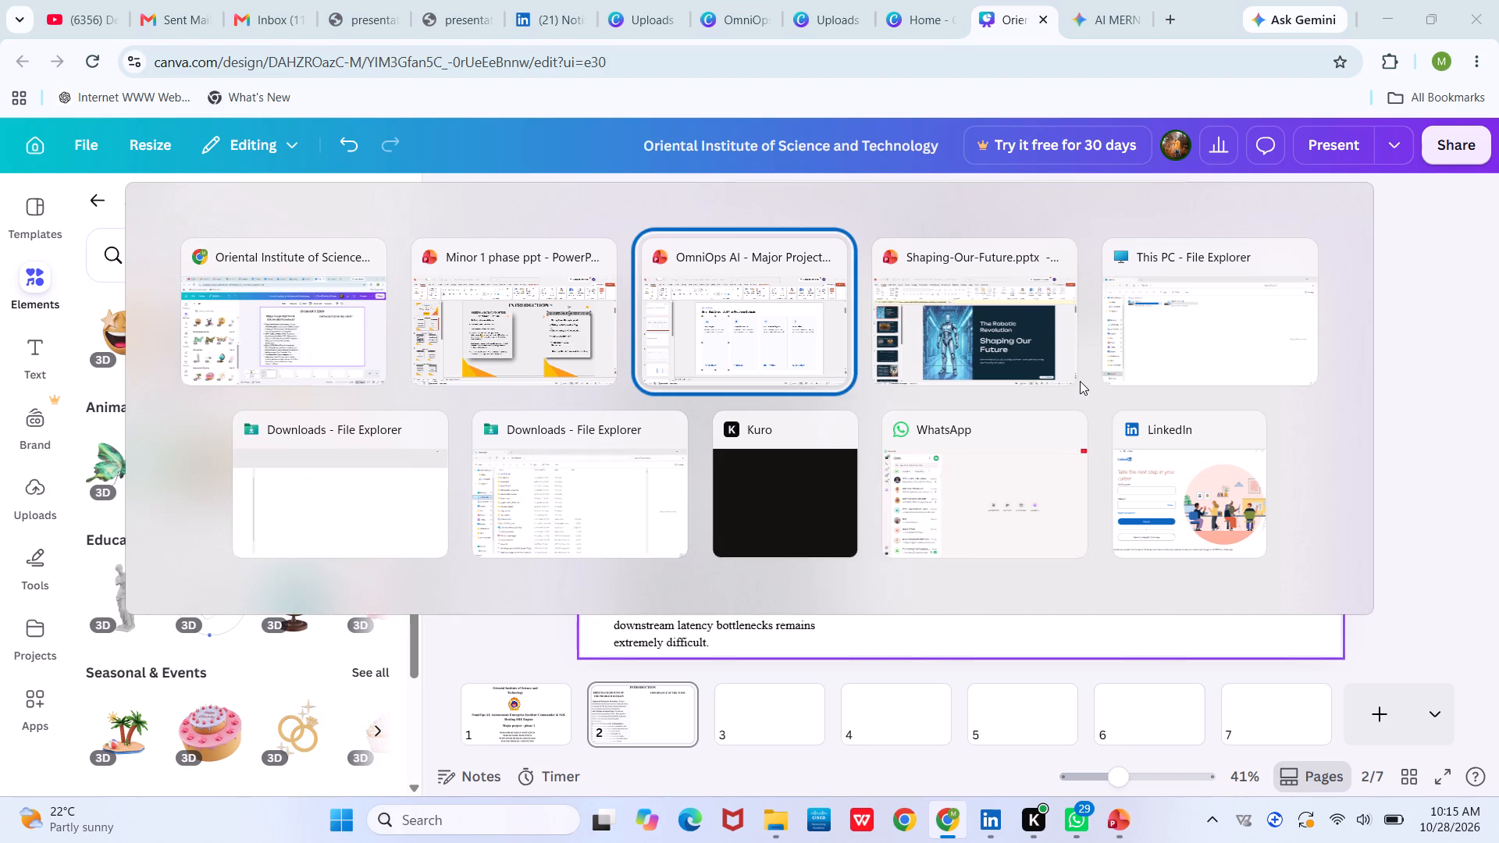
Copy the blank card shape behind "Alert Fatigue" from the OmniOps AI PowerPoint's slide 2 onto the Introduction page in Canva.
left_click(559, 548)
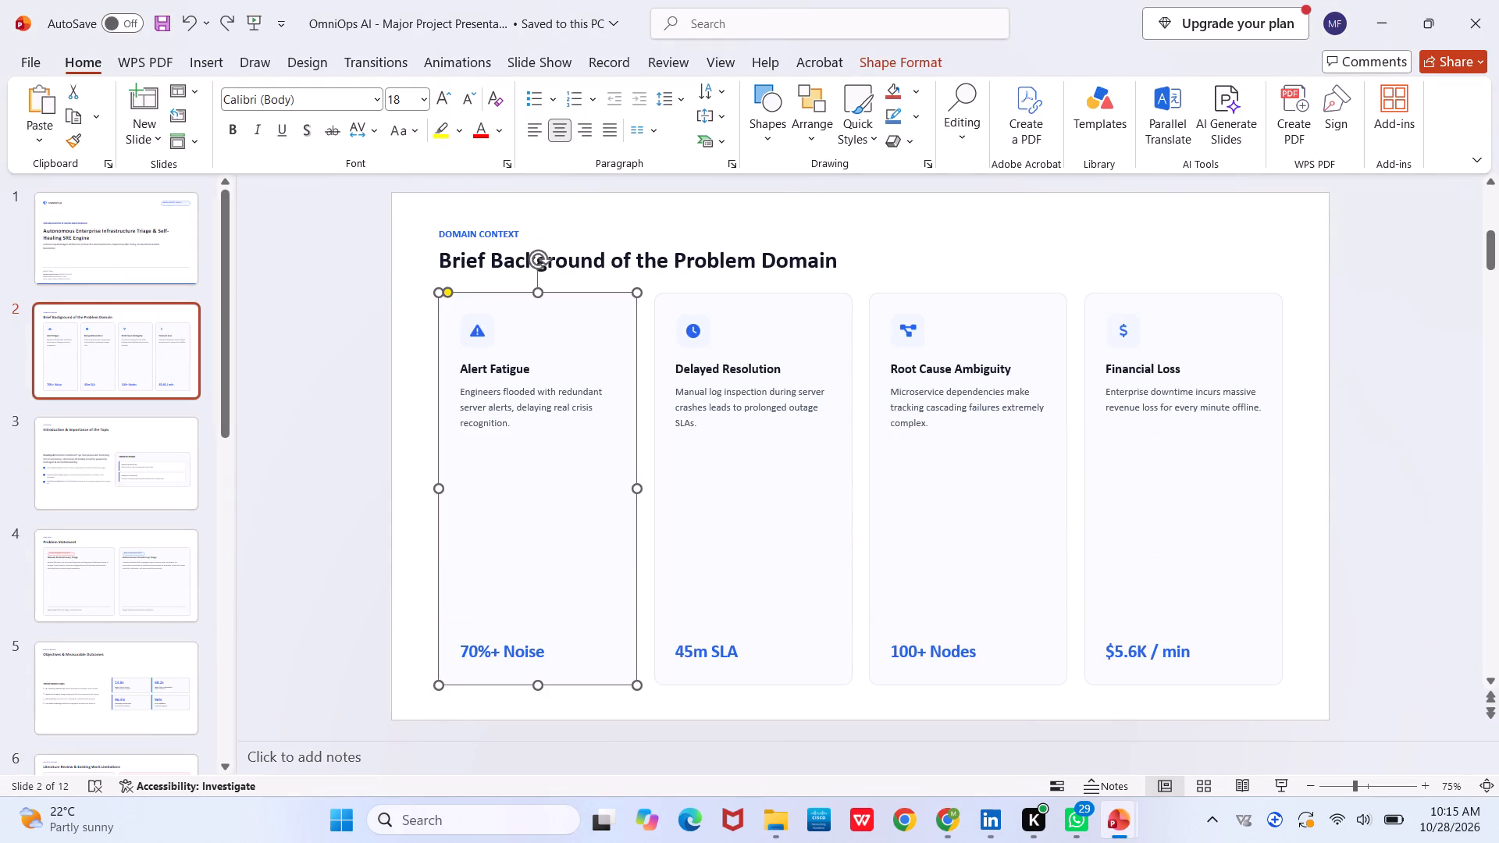
key("ctrl+c")
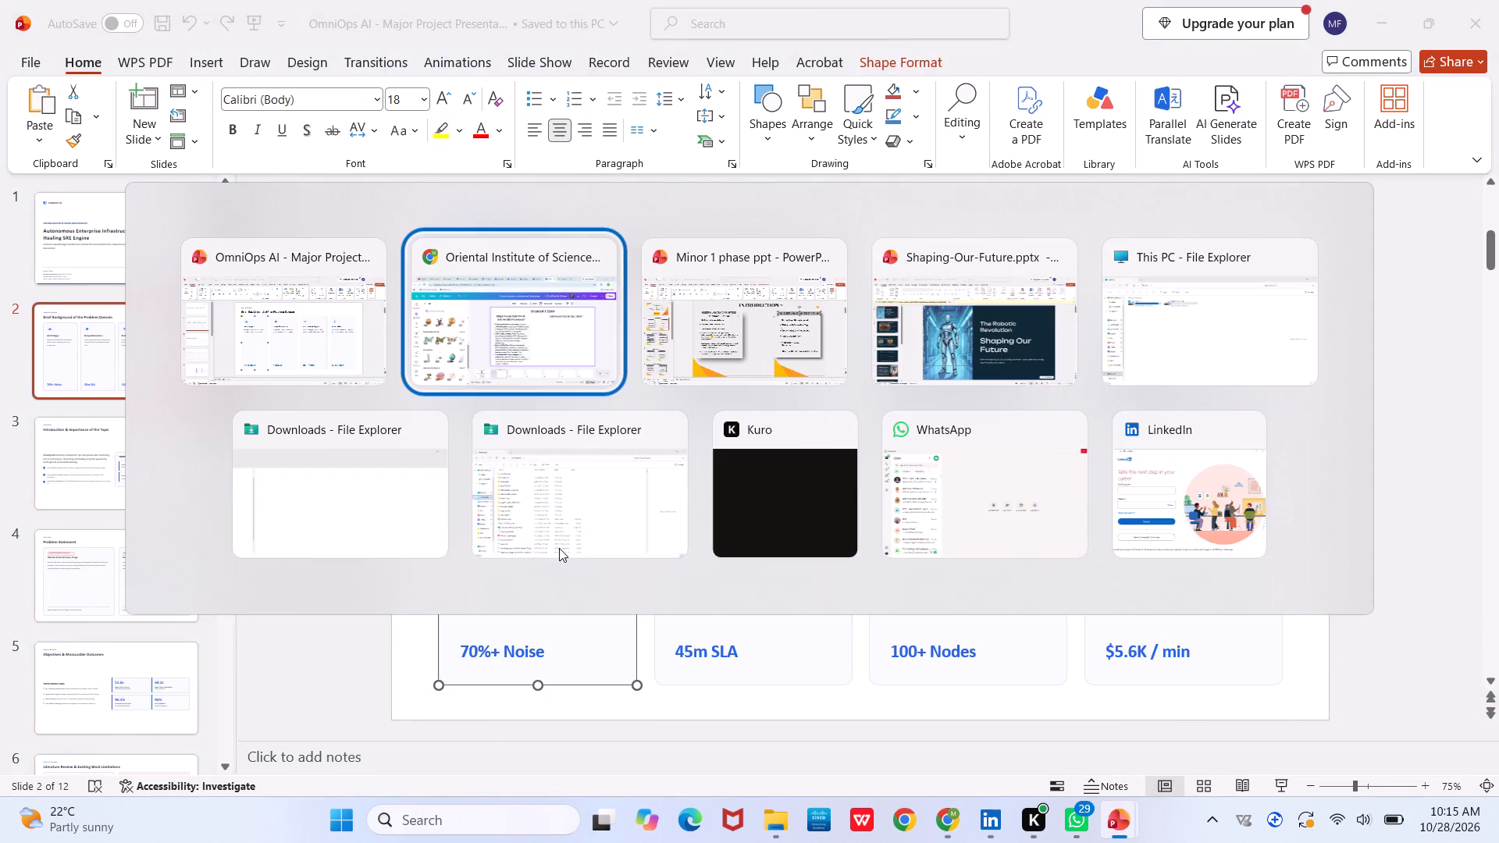
left_click(1135, 394)
key("ctrl+v")
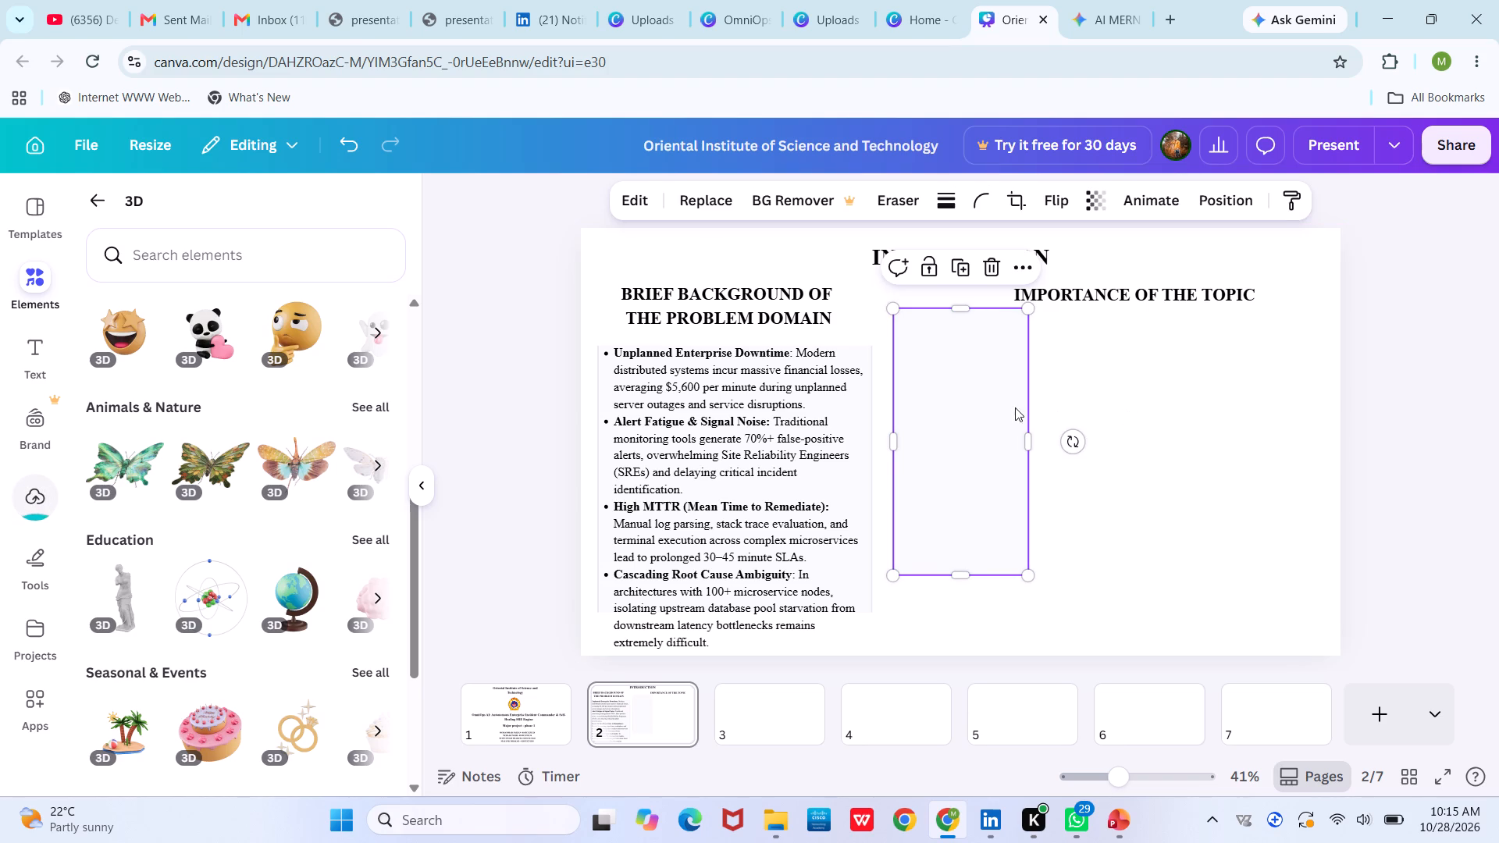
Place the pasted card beneath the "IMPORTANCE OF THE TOPIC" heading and widen it almost to the page's right edge.
left_click_drag(984, 421, 1120, 447)
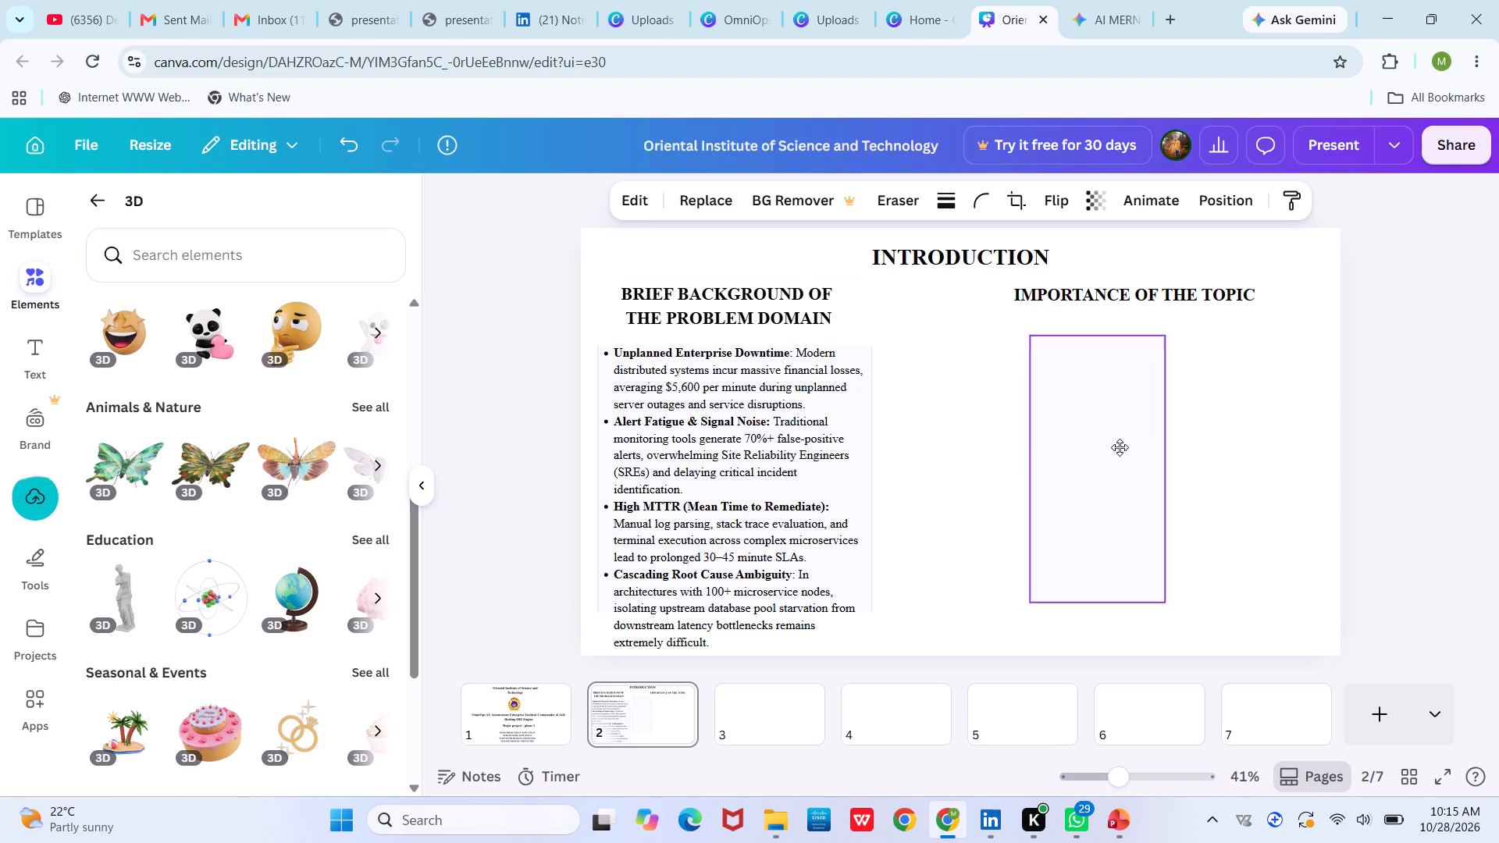
left_click_drag(1120, 447, 1112, 449)
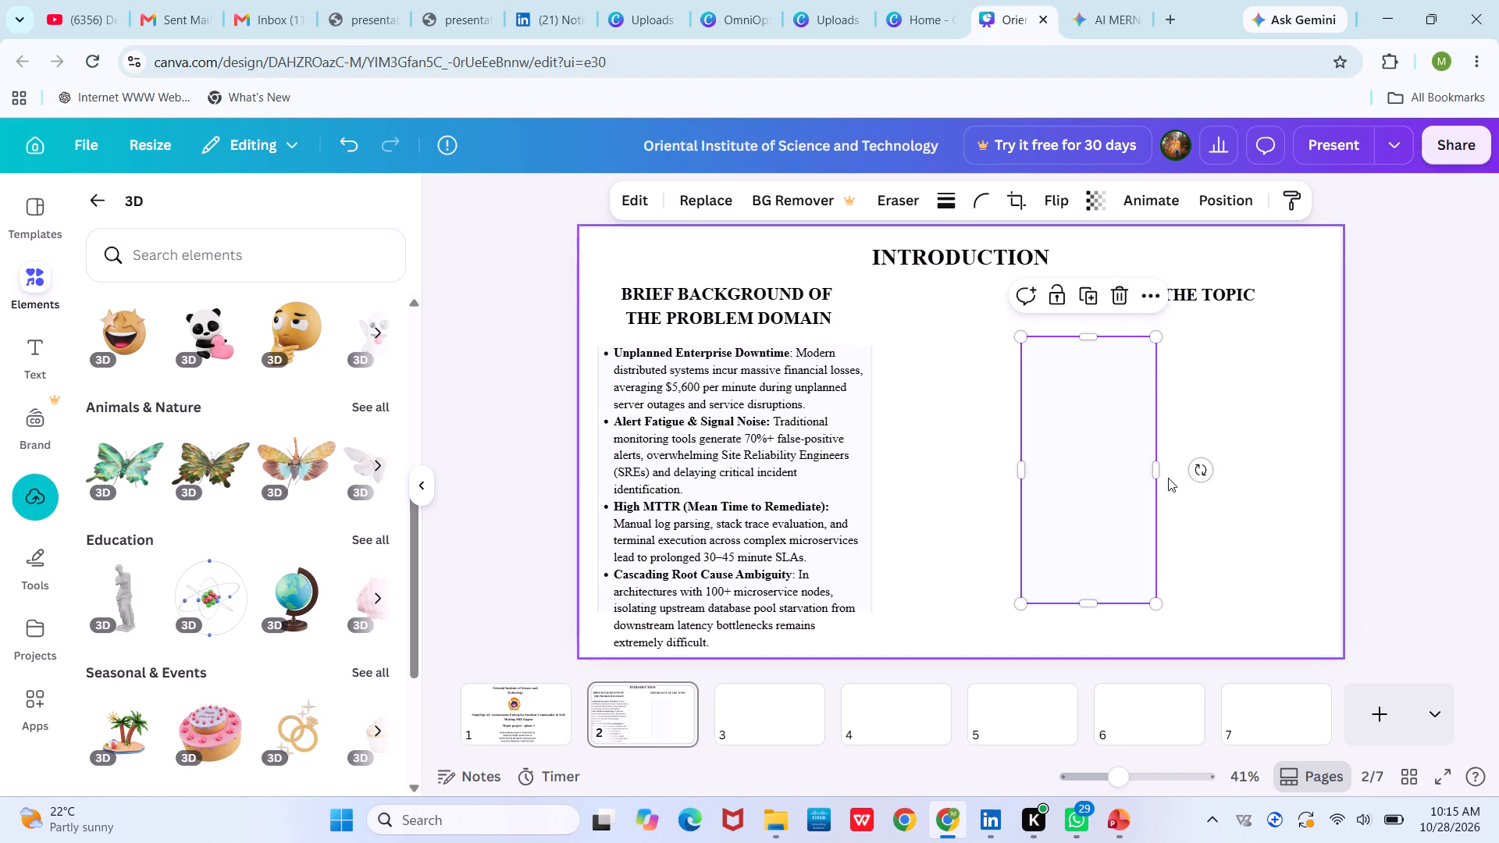
left_click_drag(1156, 471, 1285, 457)
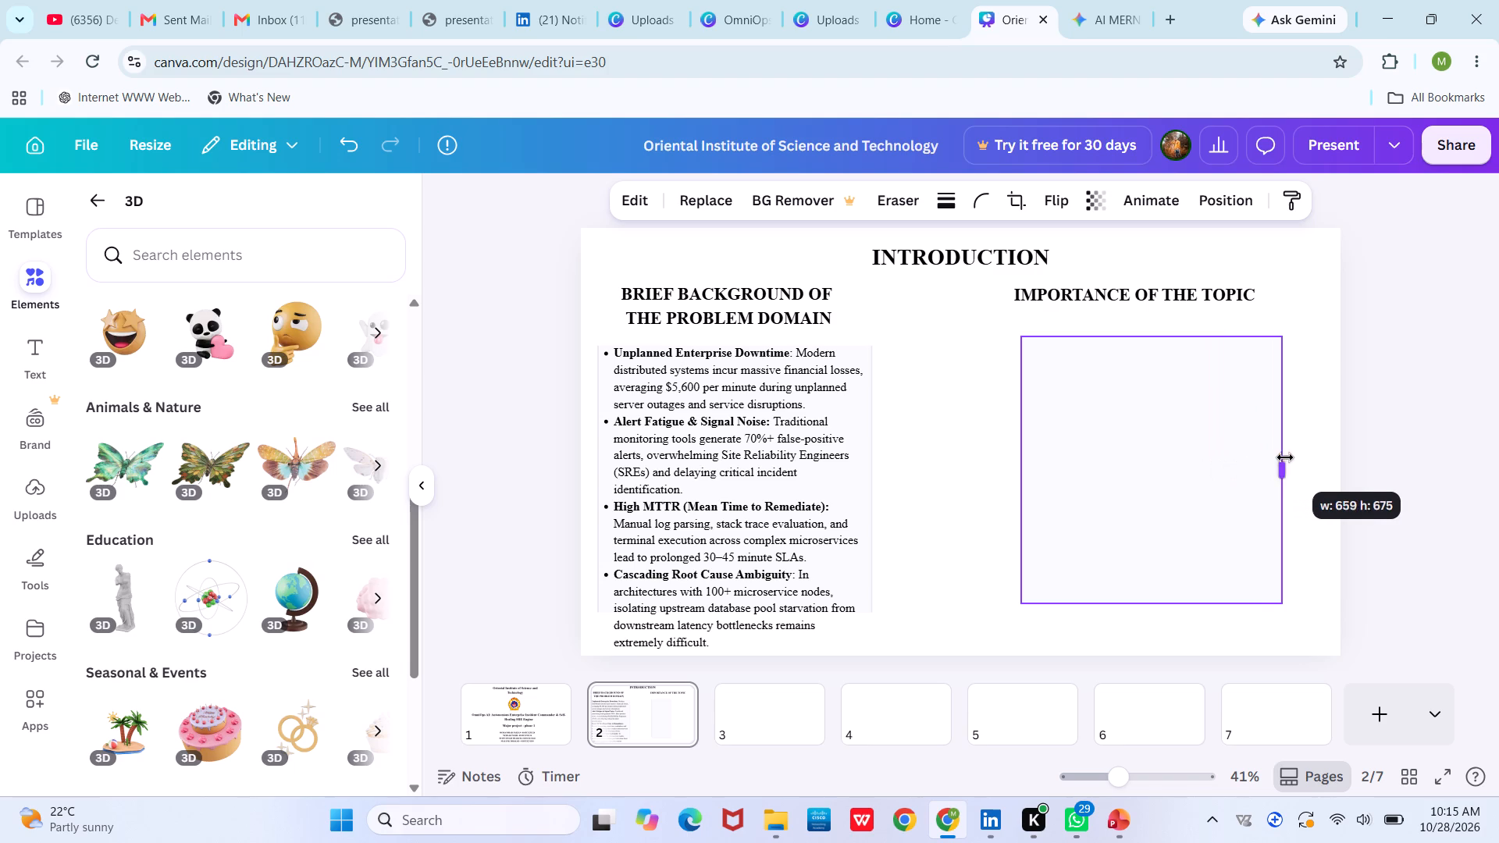
left_click_drag(1285, 457, 1322, 456)
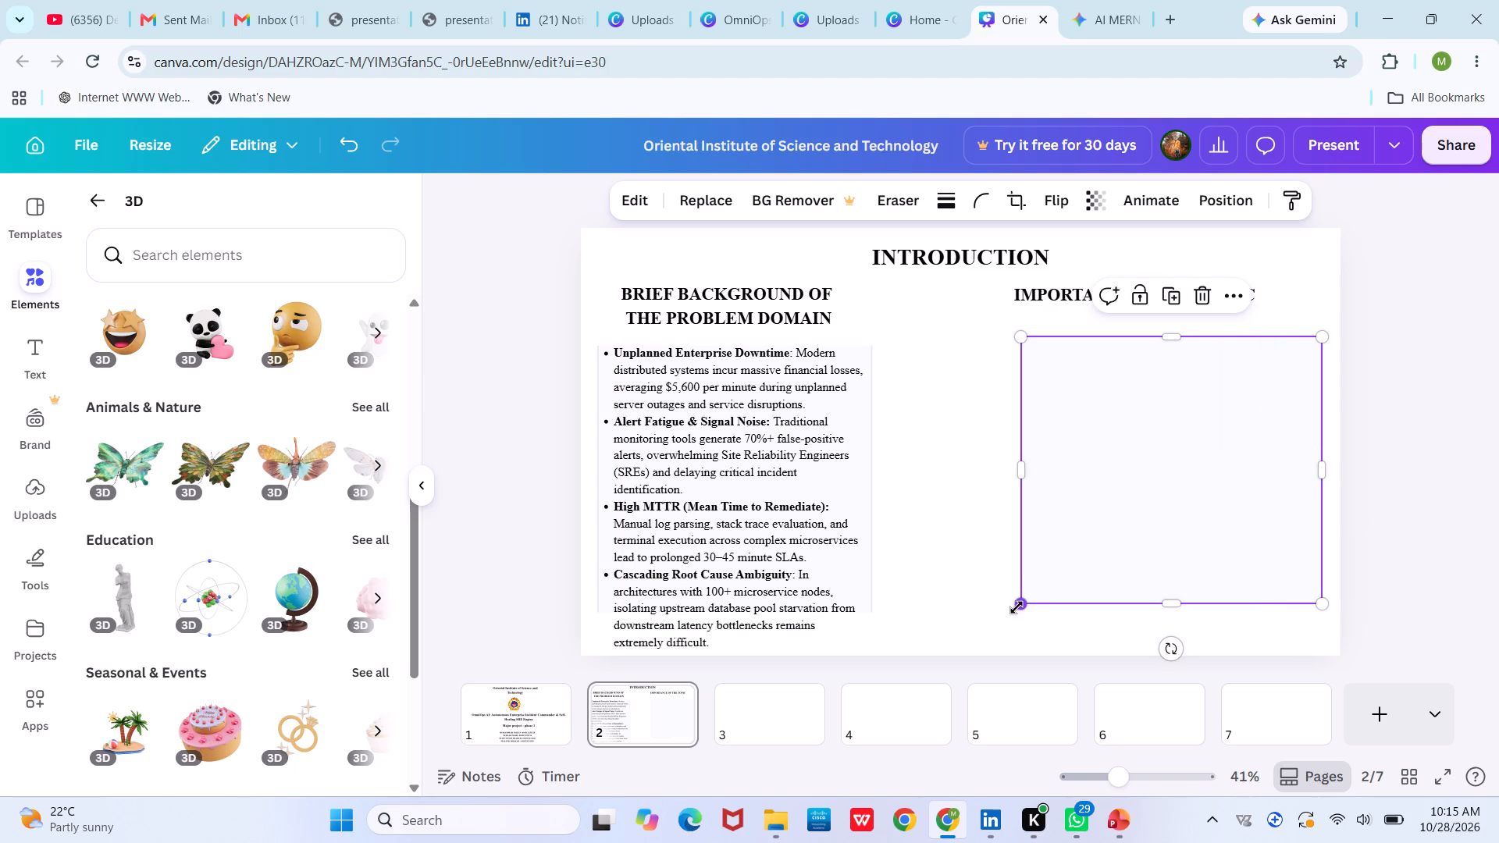
Resize the background card behind the problem-domain bullets to about 740 wide by 791 high so it covers all the text.
left_click(848, 491)
left_click(904, 442)
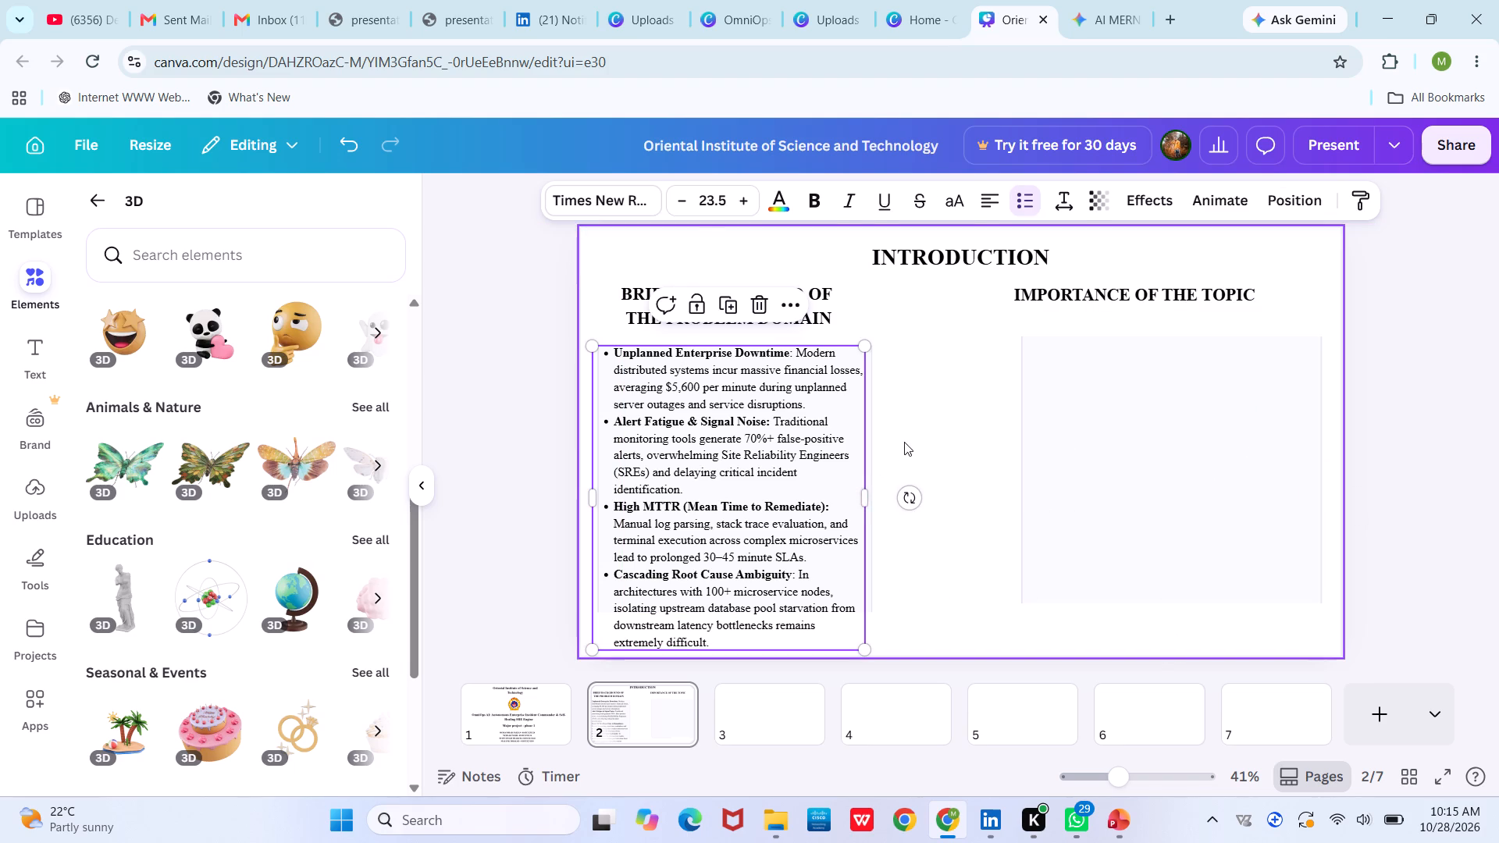
left_click(874, 606)
left_click(874, 606)
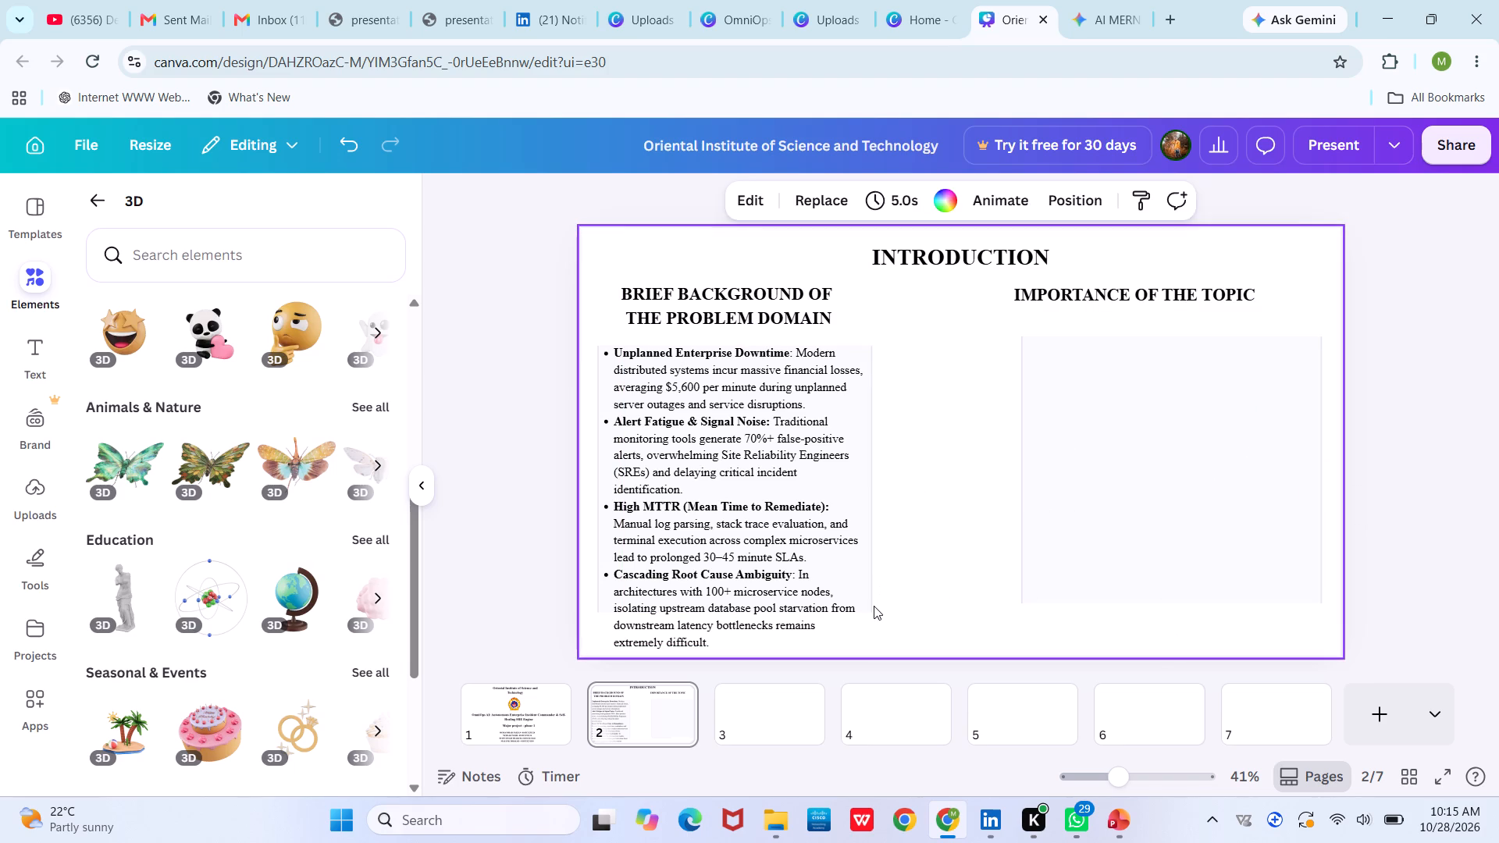
left_click_drag(865, 606, 871, 615)
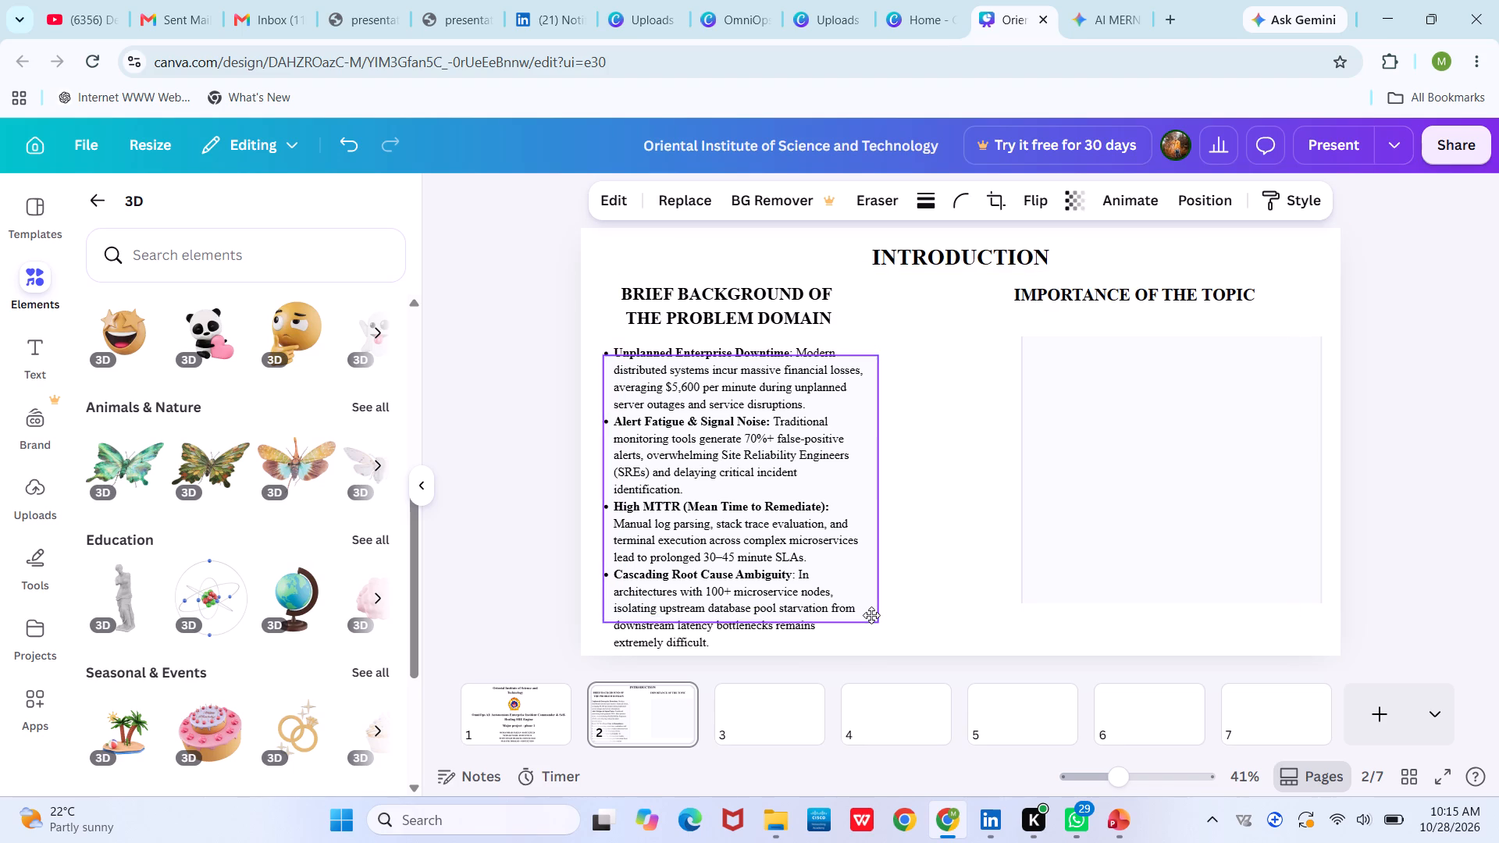
left_click_drag(871, 615, 868, 596)
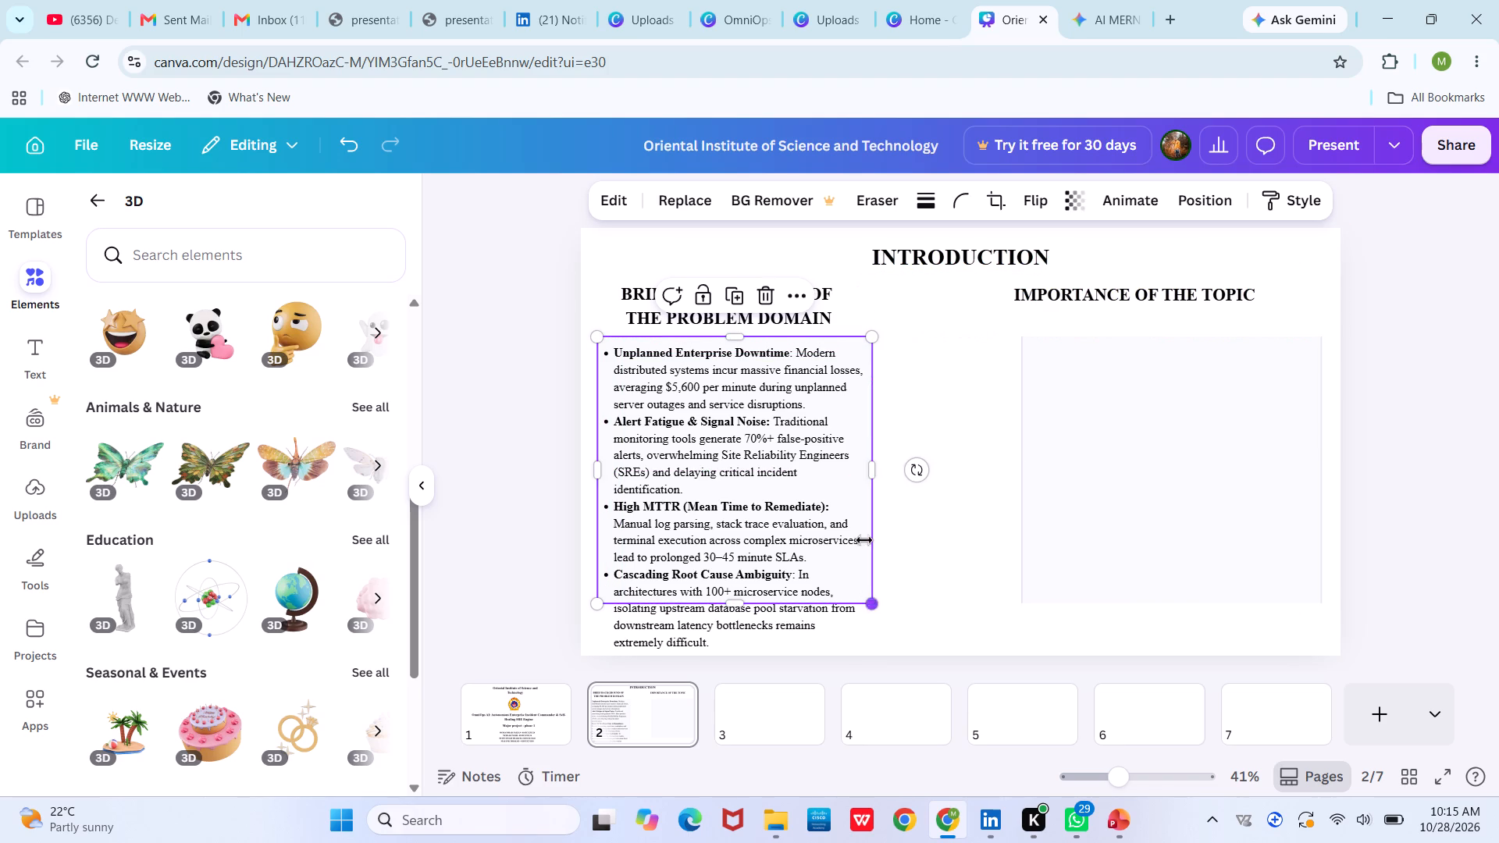
left_click_drag(873, 475, 895, 475)
left_click_drag(897, 607, 906, 667)
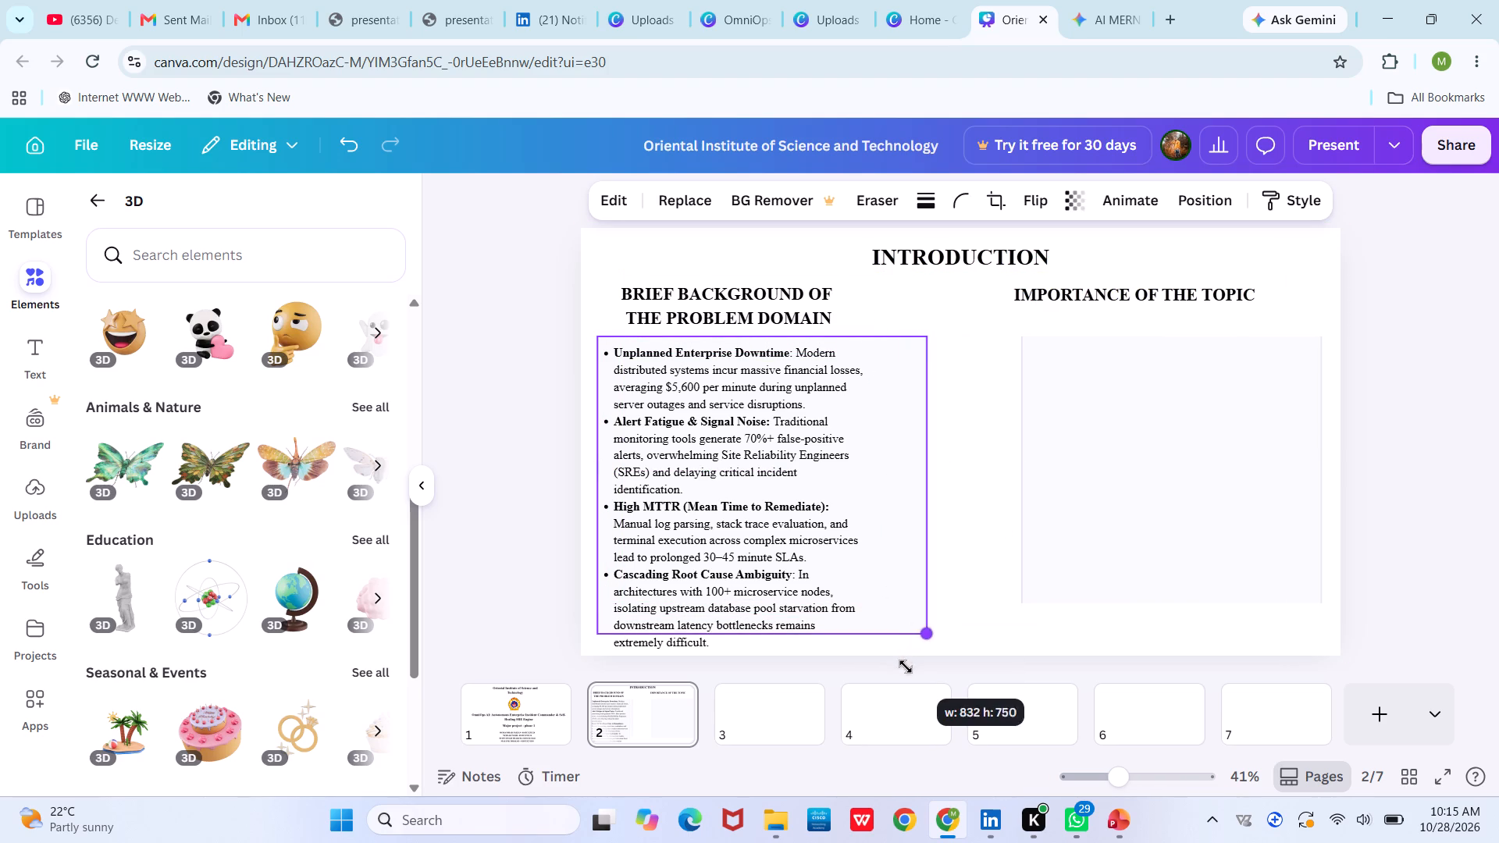
left_click_drag(906, 667, 899, 691)
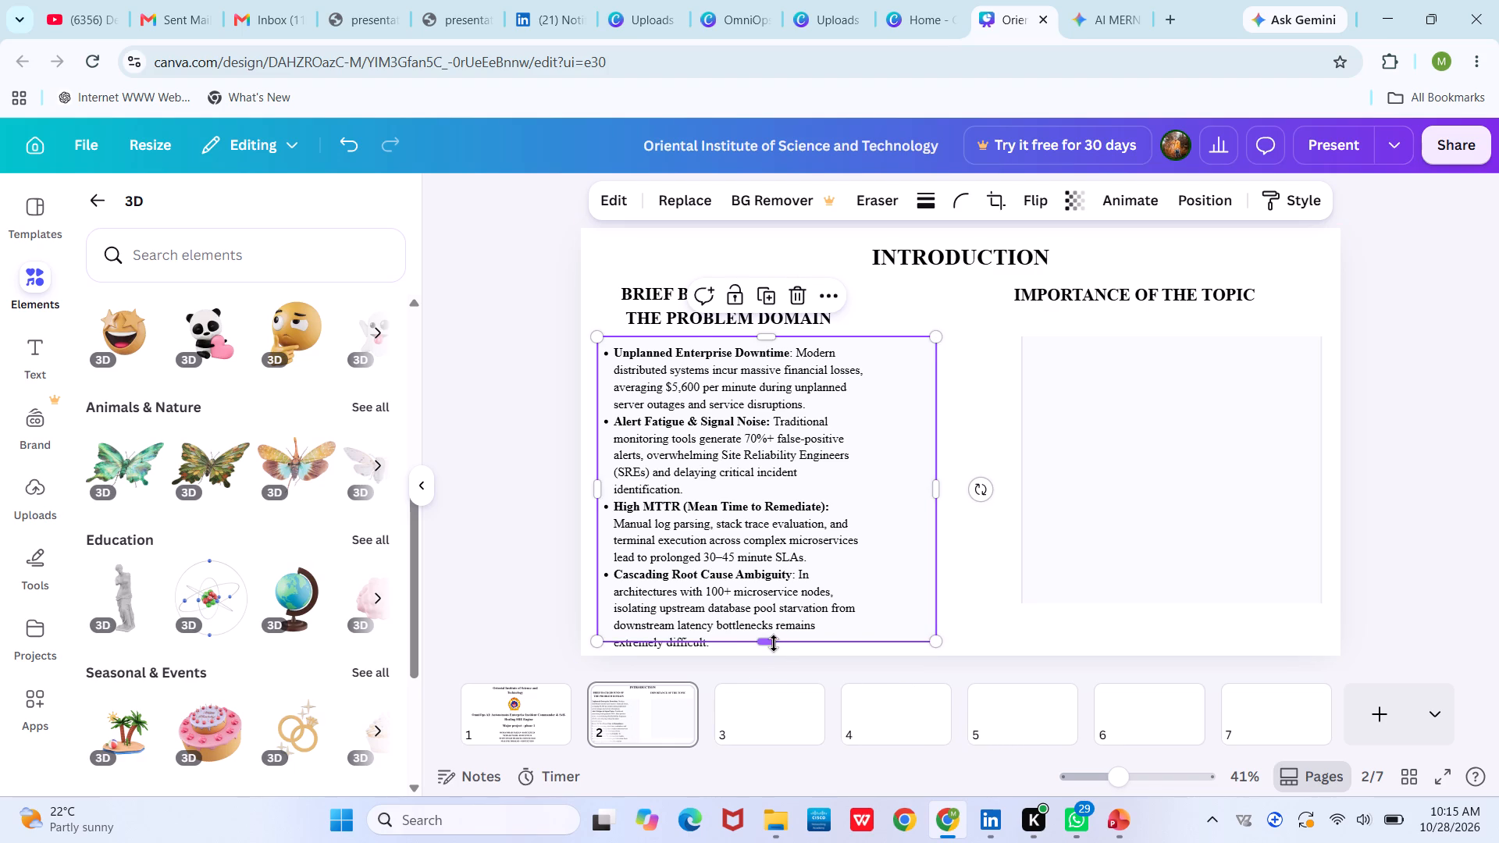
left_click_drag(771, 642, 771, 654)
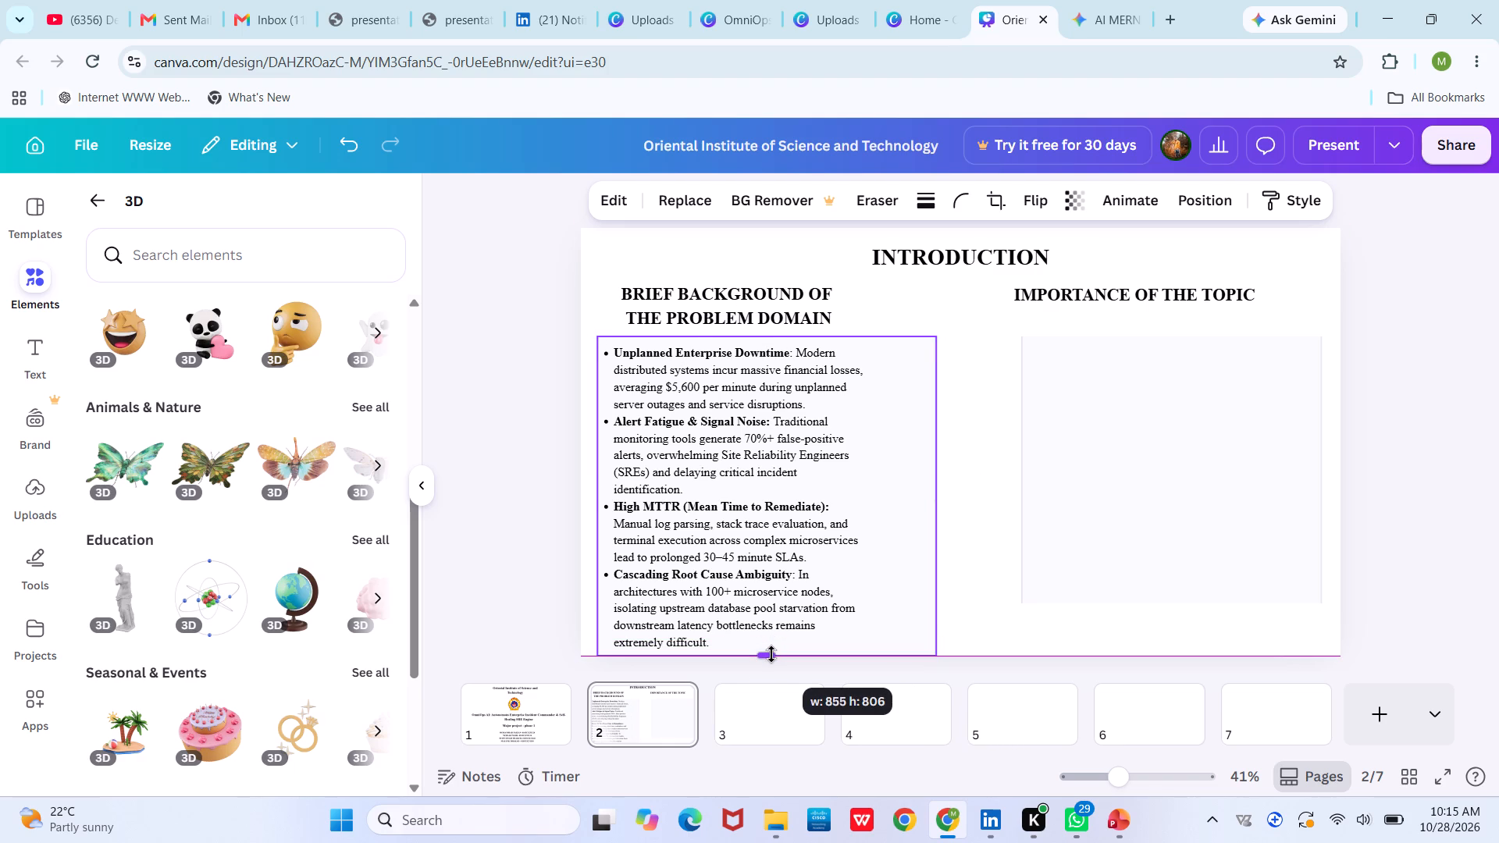
left_click_drag(771, 654, 771, 651)
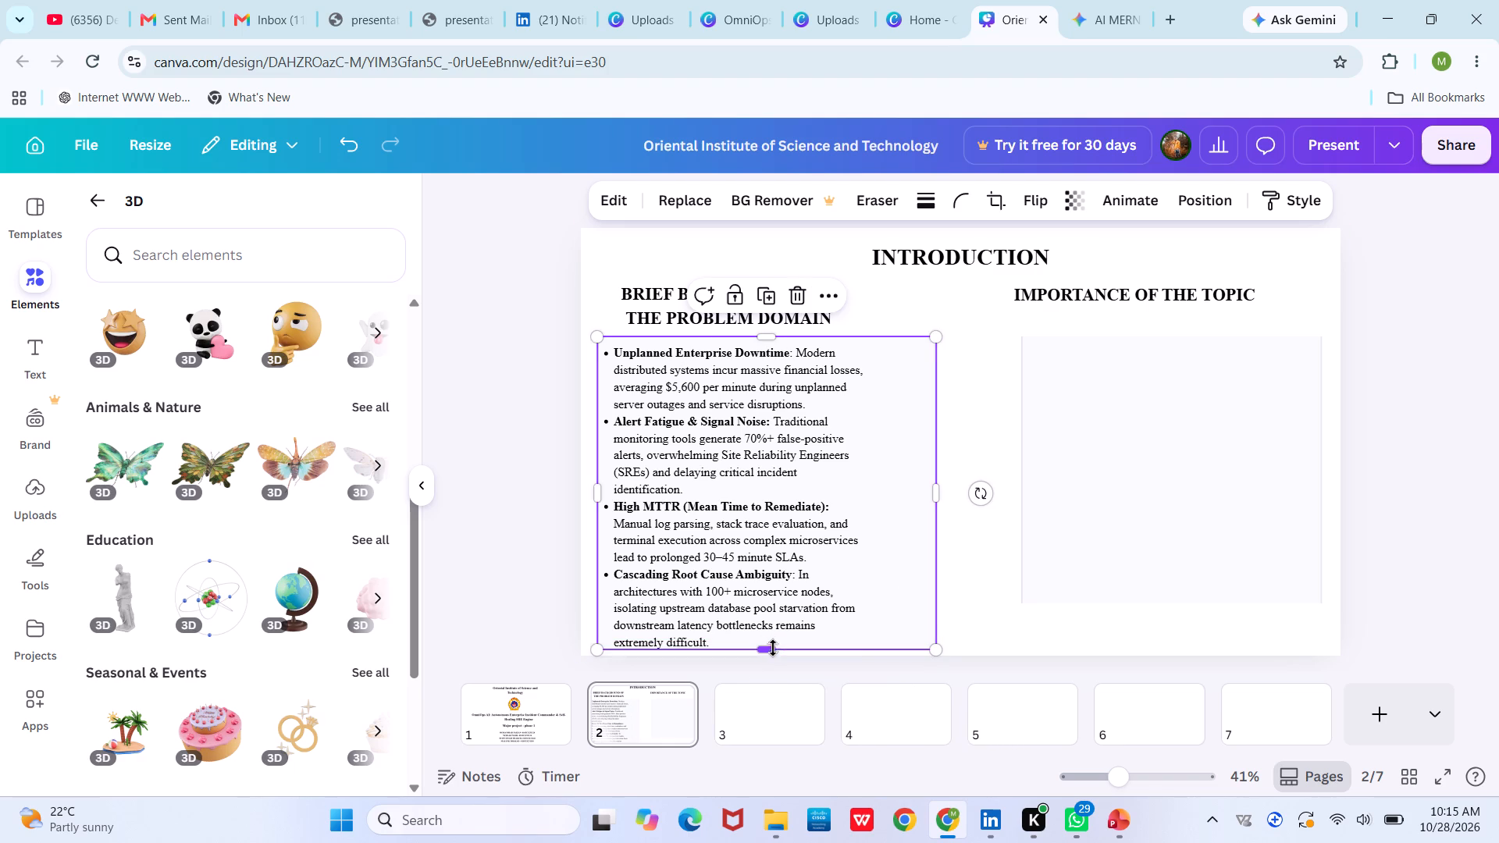
left_click_drag(938, 491, 927, 491)
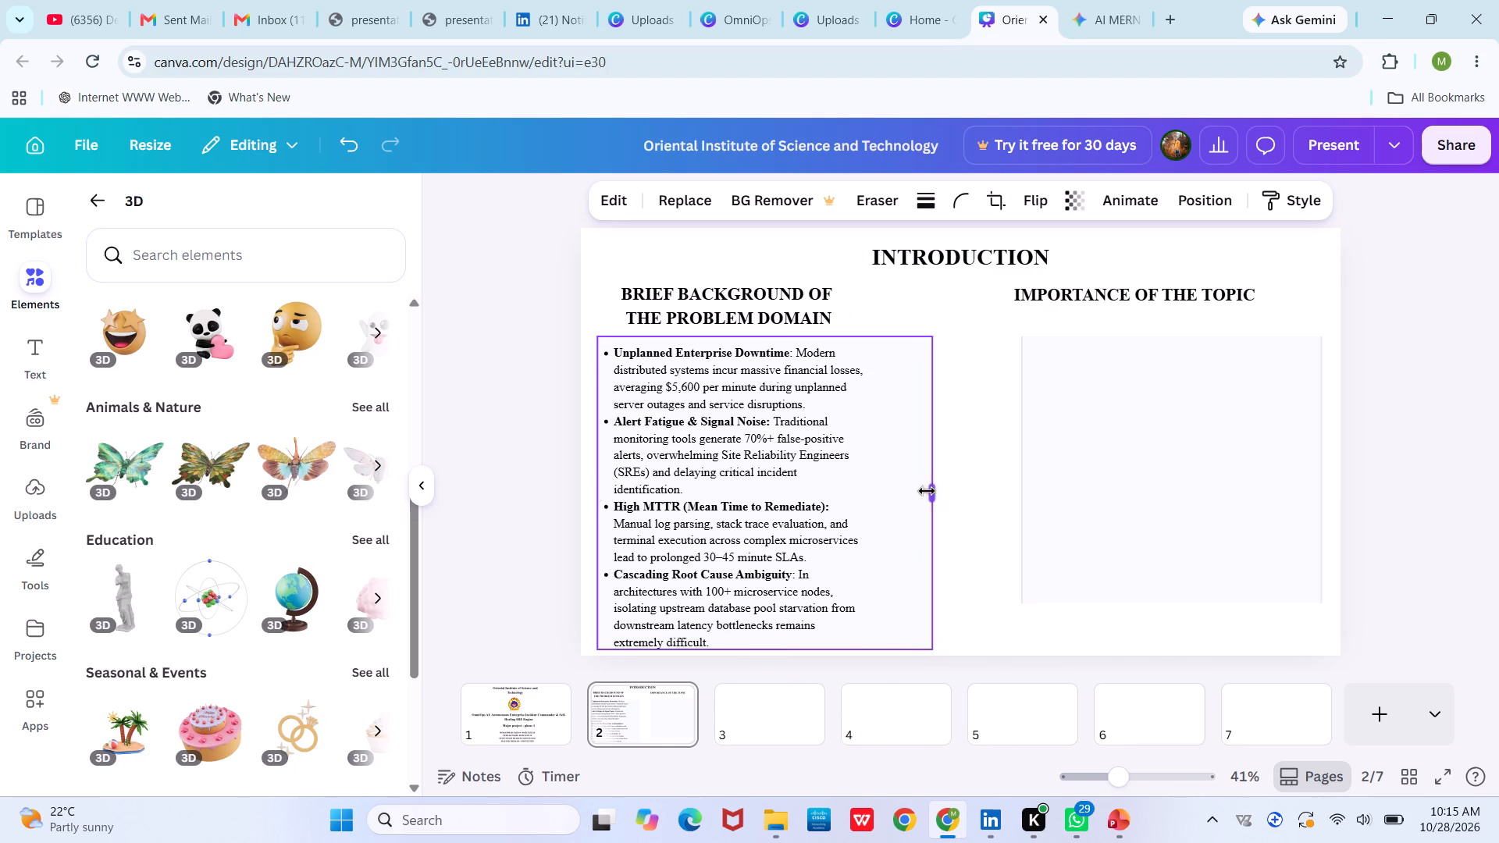
left_click_drag(927, 491, 890, 496)
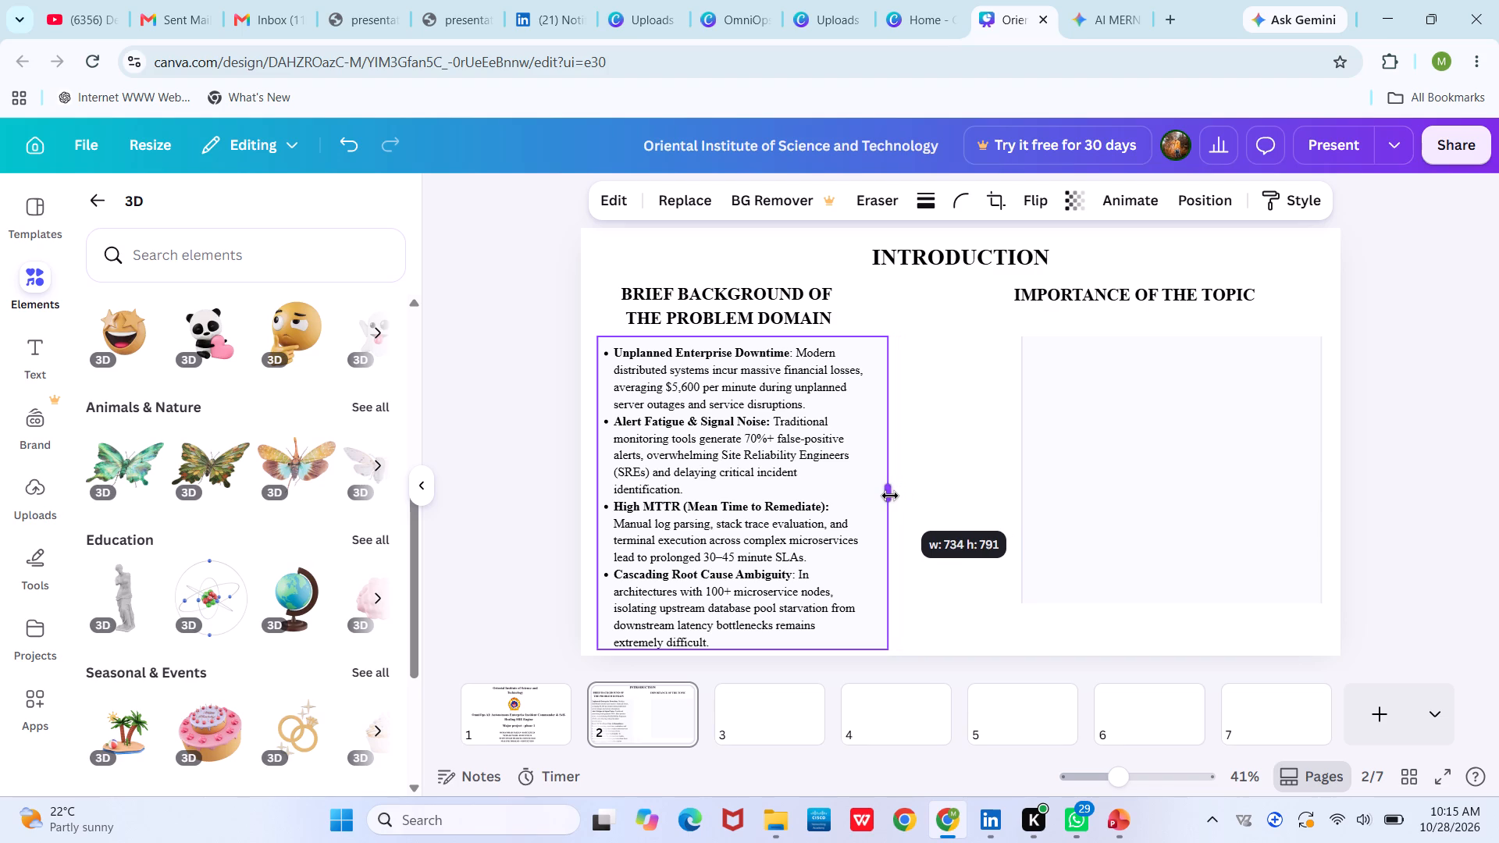
left_click_drag(890, 496, 893, 496)
Enlarge the empty card under "IMPORTANCE OF THE TOPIC" to about 786 wide by 794 high.
left_click(1141, 467)
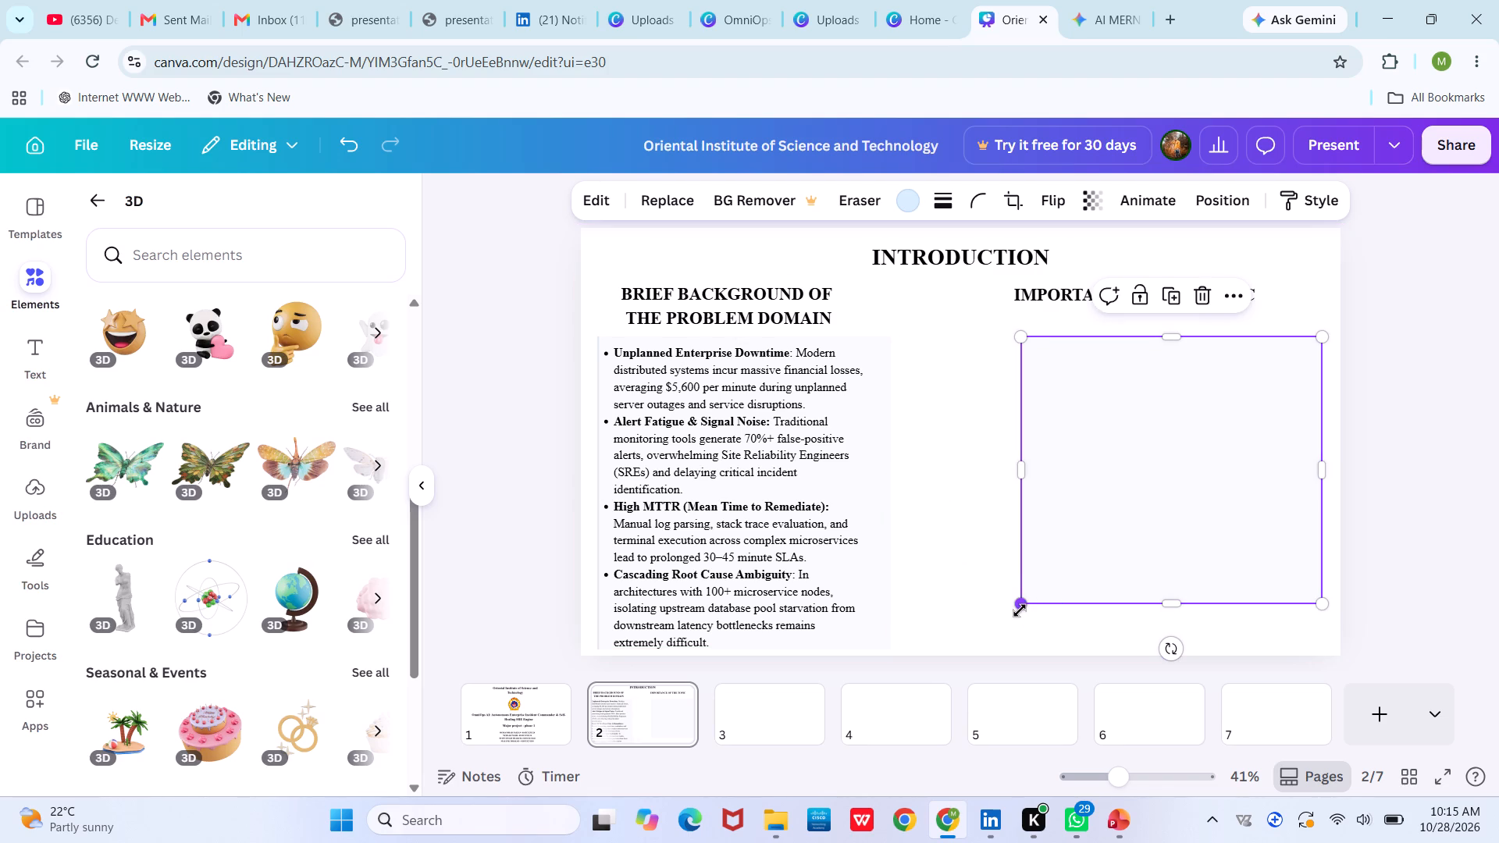
left_click_drag(1020, 610, 1031, 628)
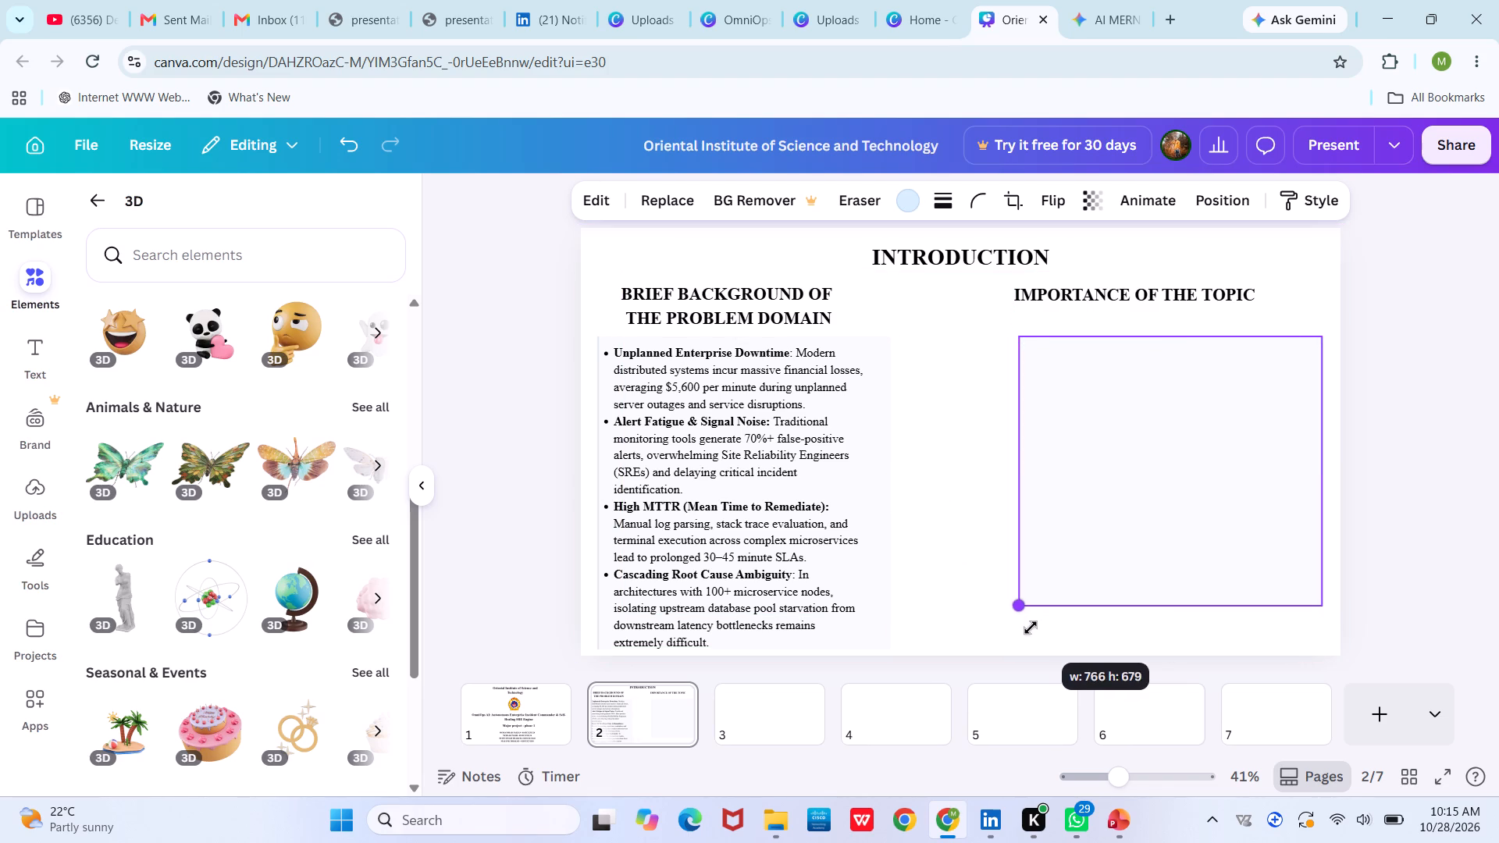
left_click_drag(1031, 628, 1031, 628)
left_click_drag(1166, 606, 1180, 626)
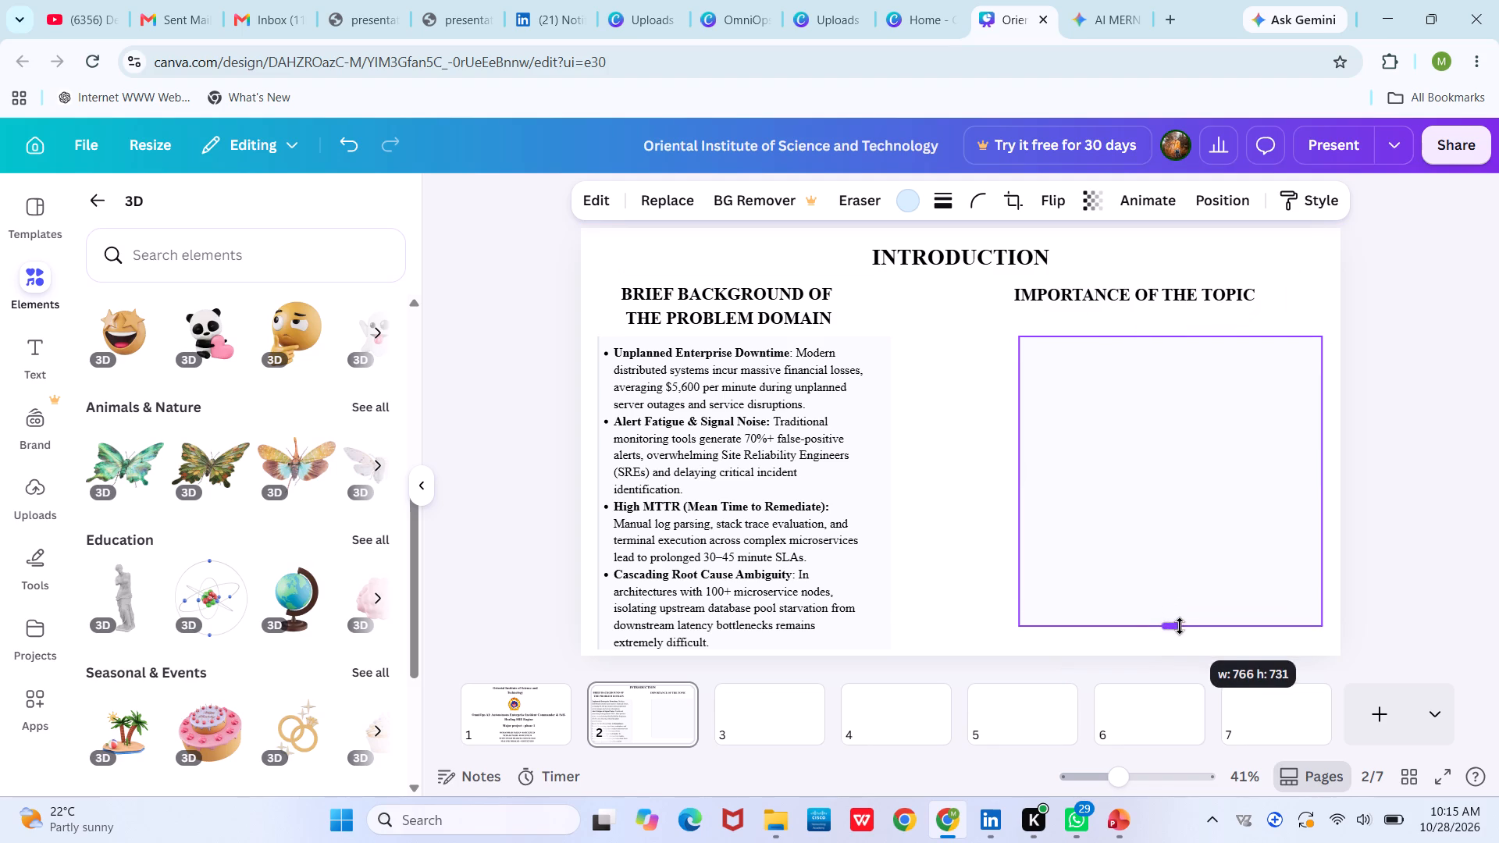
left_click_drag(1180, 626, 1184, 642)
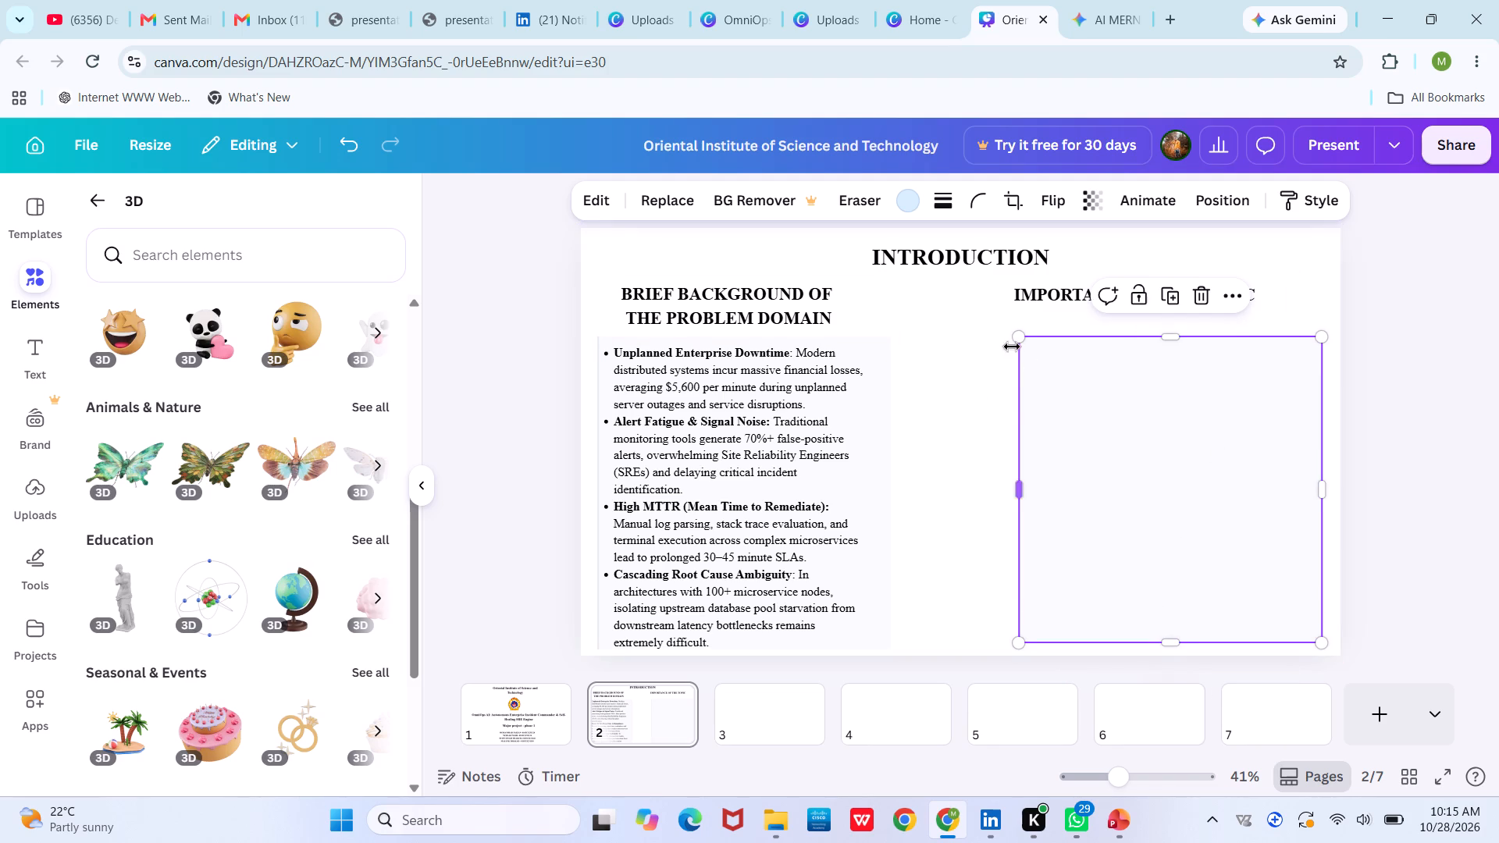
left_click_drag(1014, 335, 1001, 326)
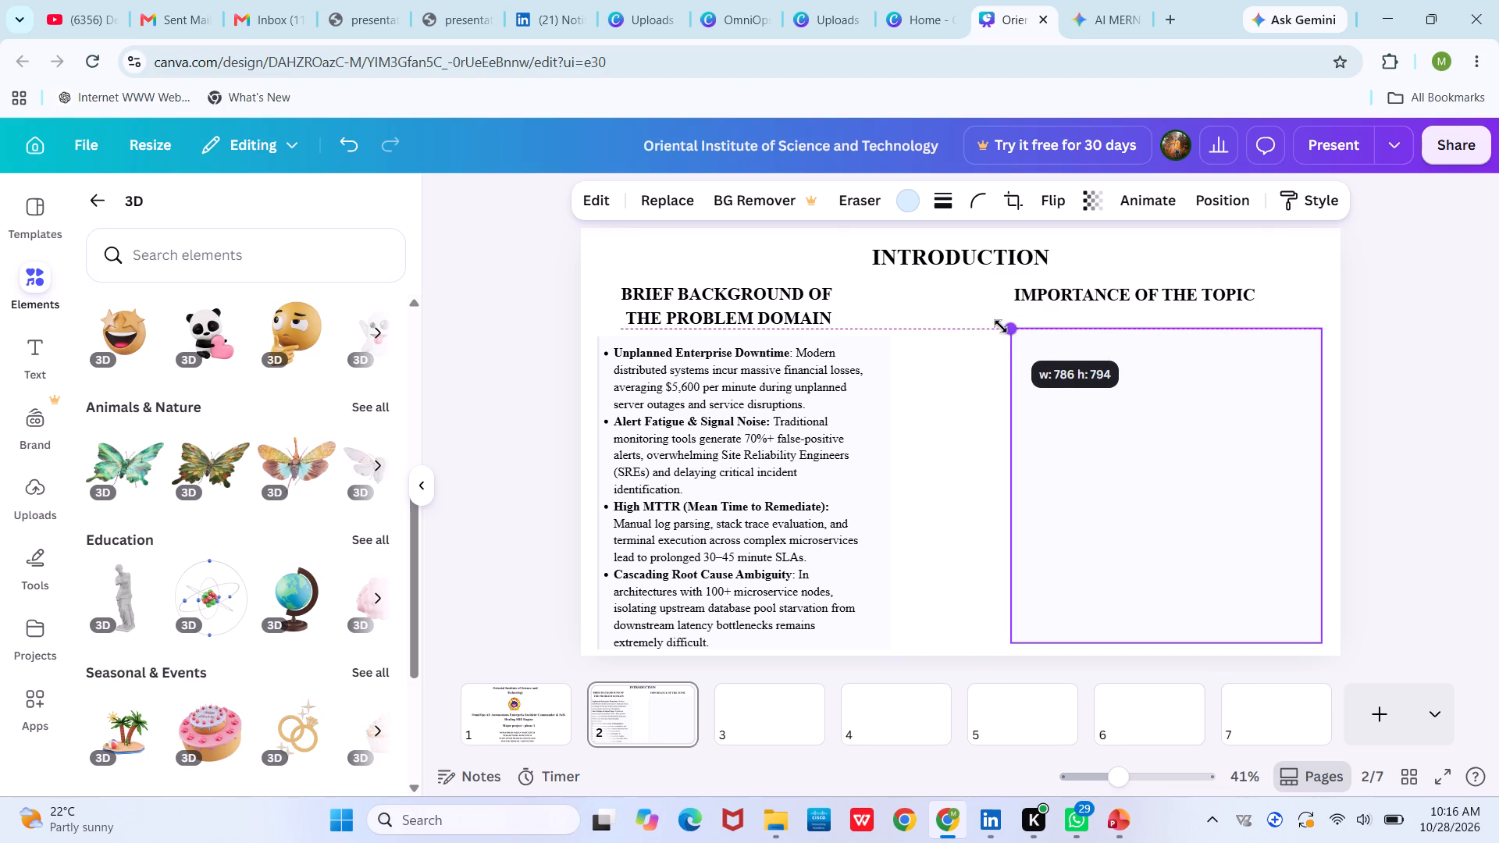
left_click_drag(1001, 326, 1006, 329)
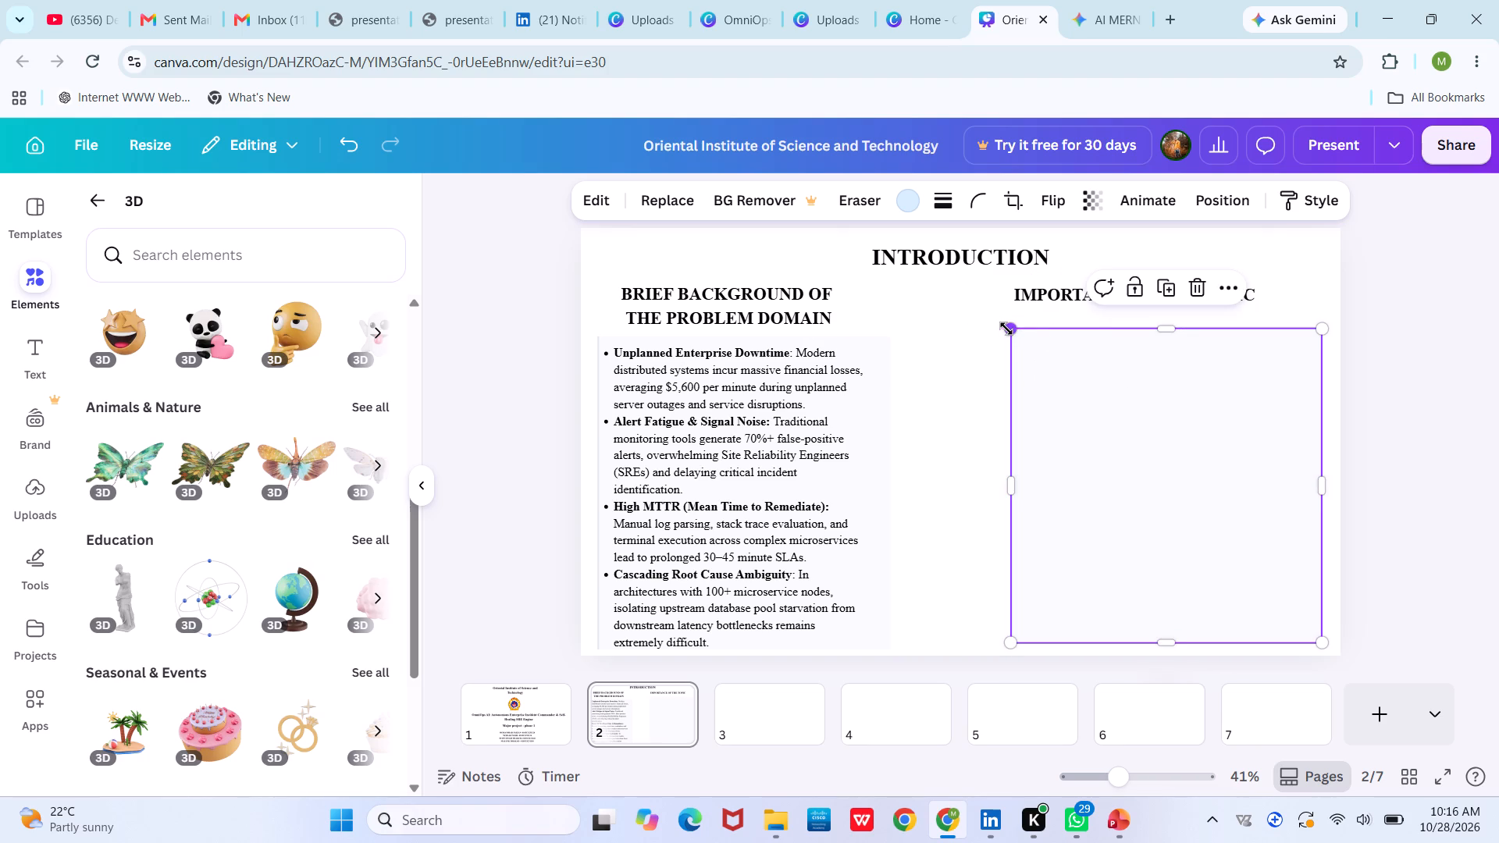
left_click(949, 428)
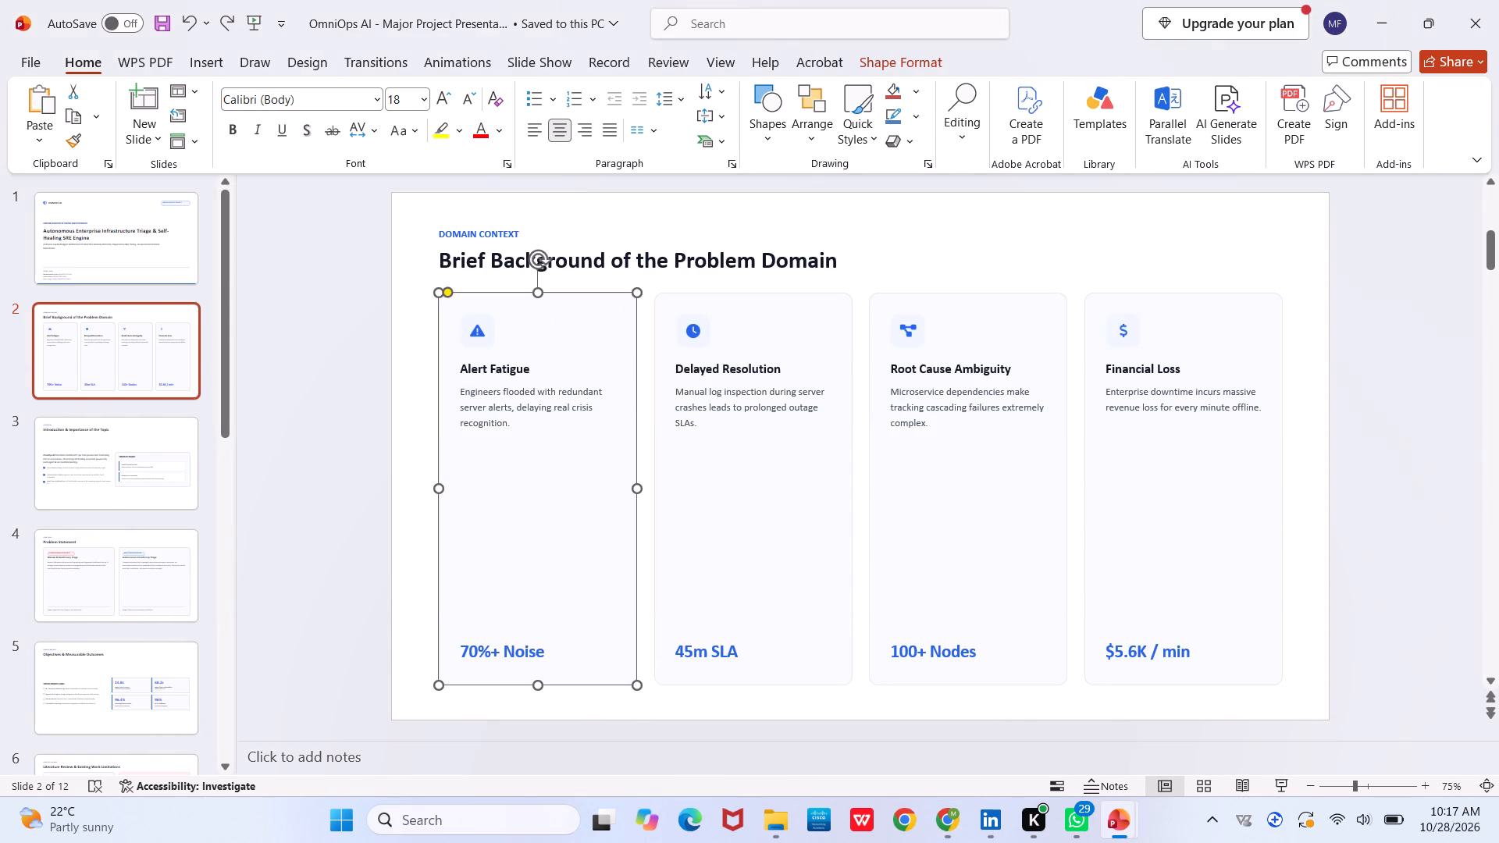
left_click(1000, 0)
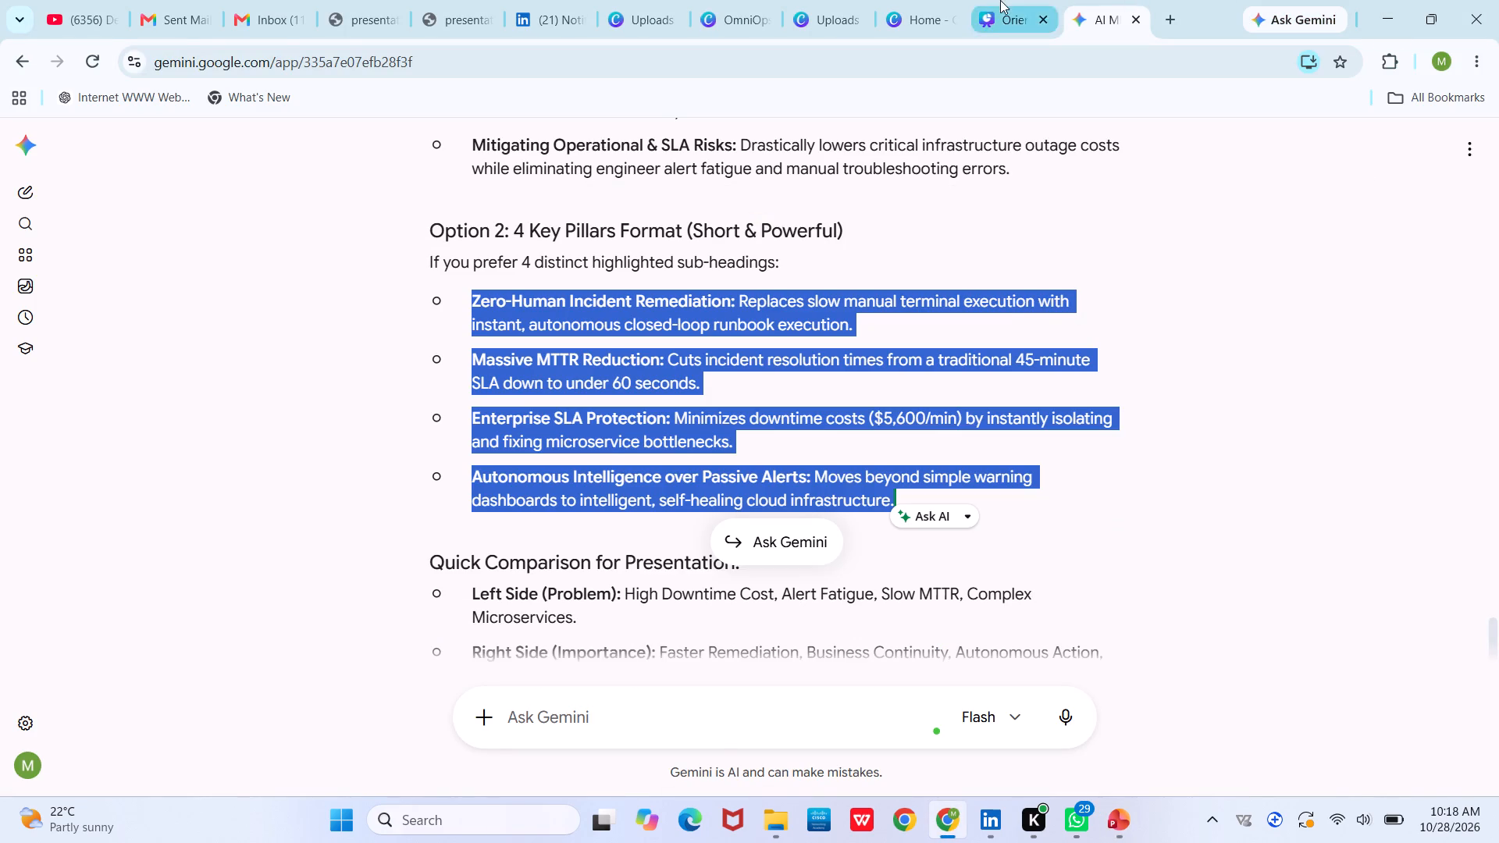
left_click(1114, 343)
key("ctrl+v")
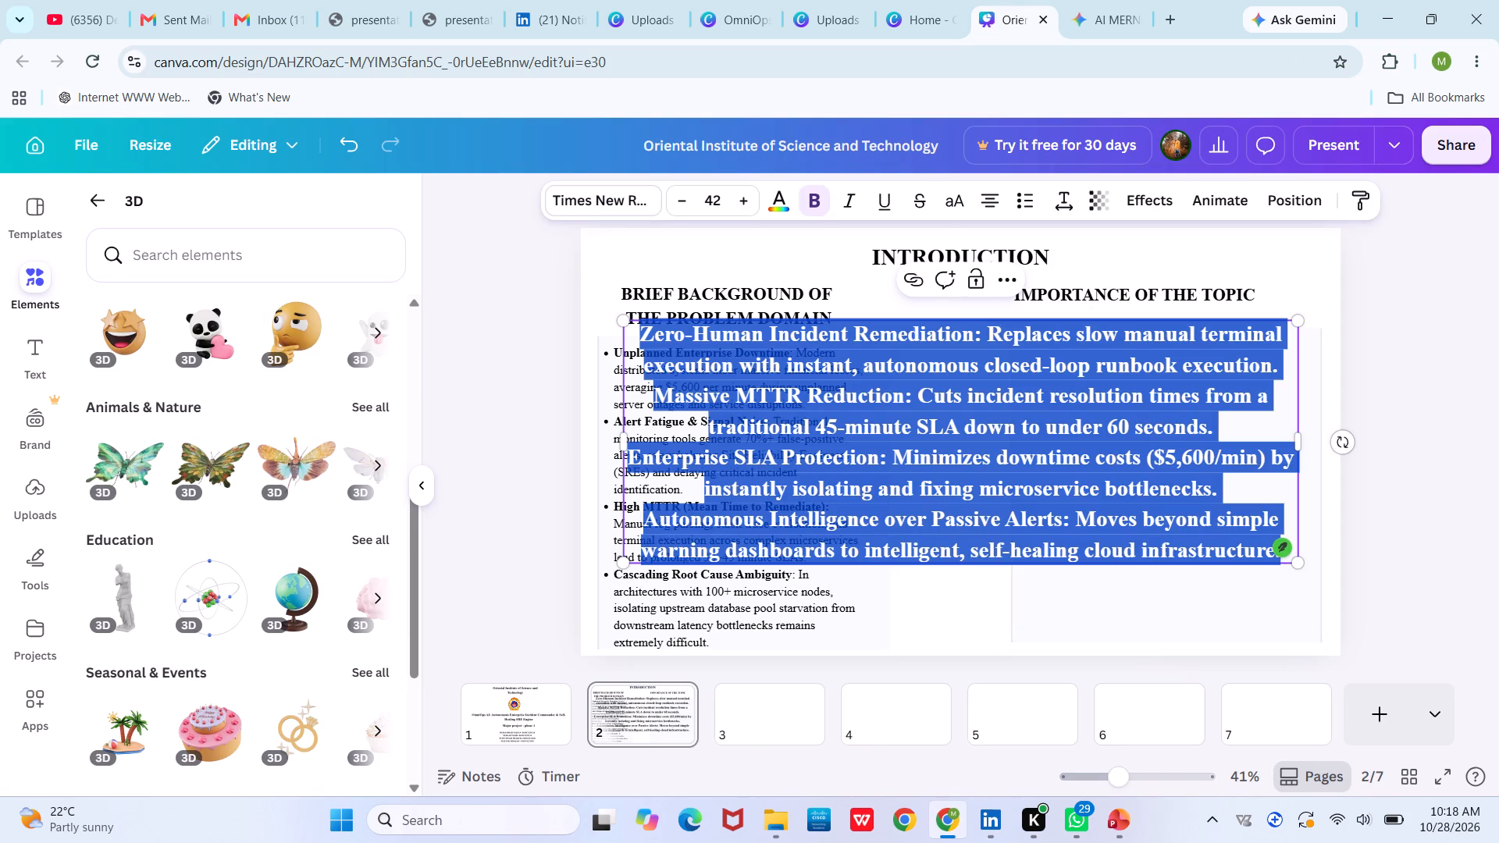
Format the pasted pillars text as a non-bold bulleted list at font size 34.
left_click(817, 208)
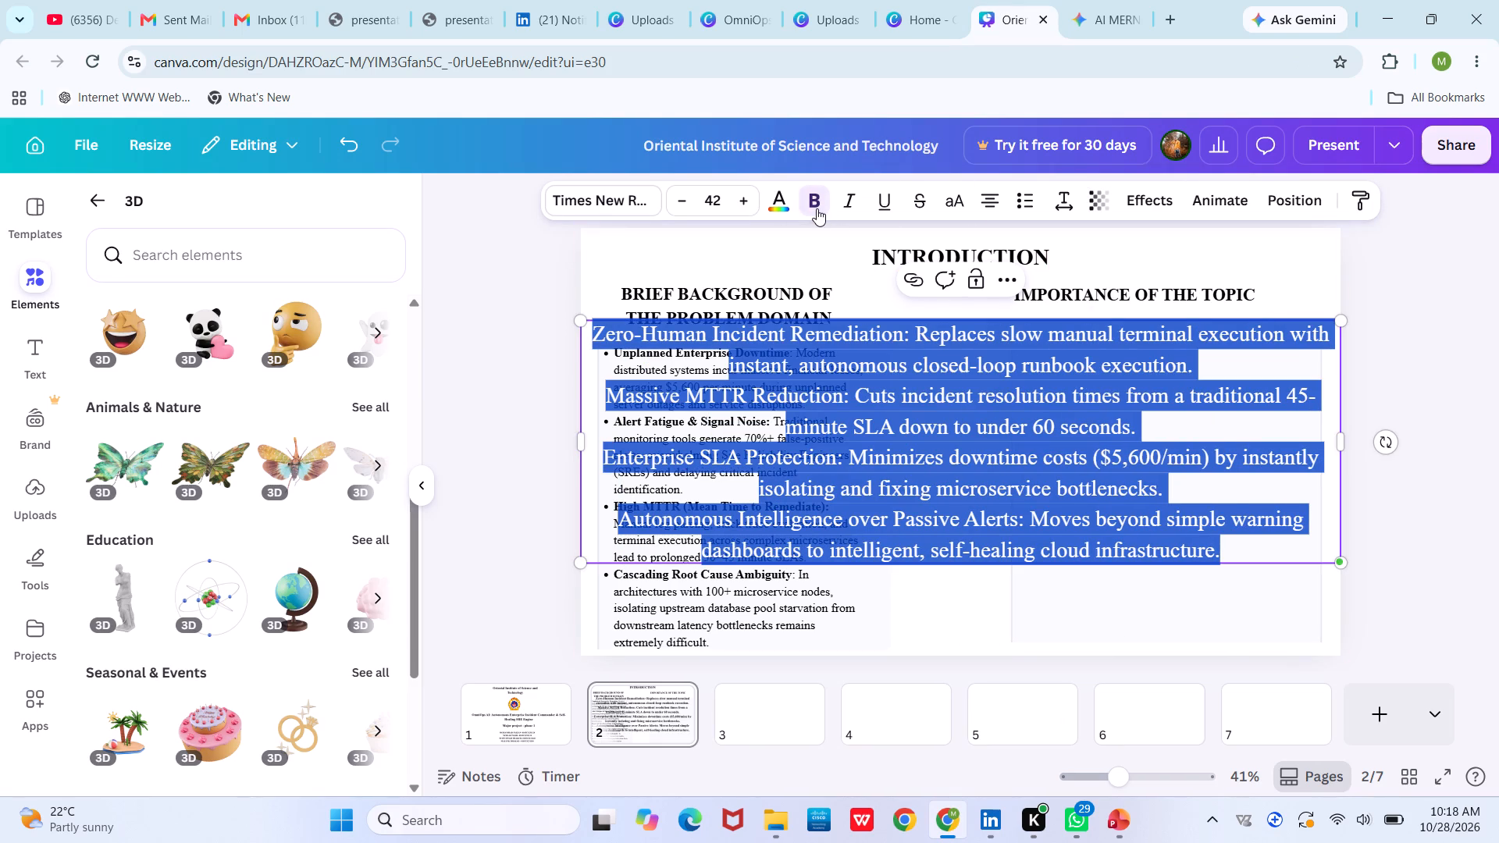
left_click(1017, 202)
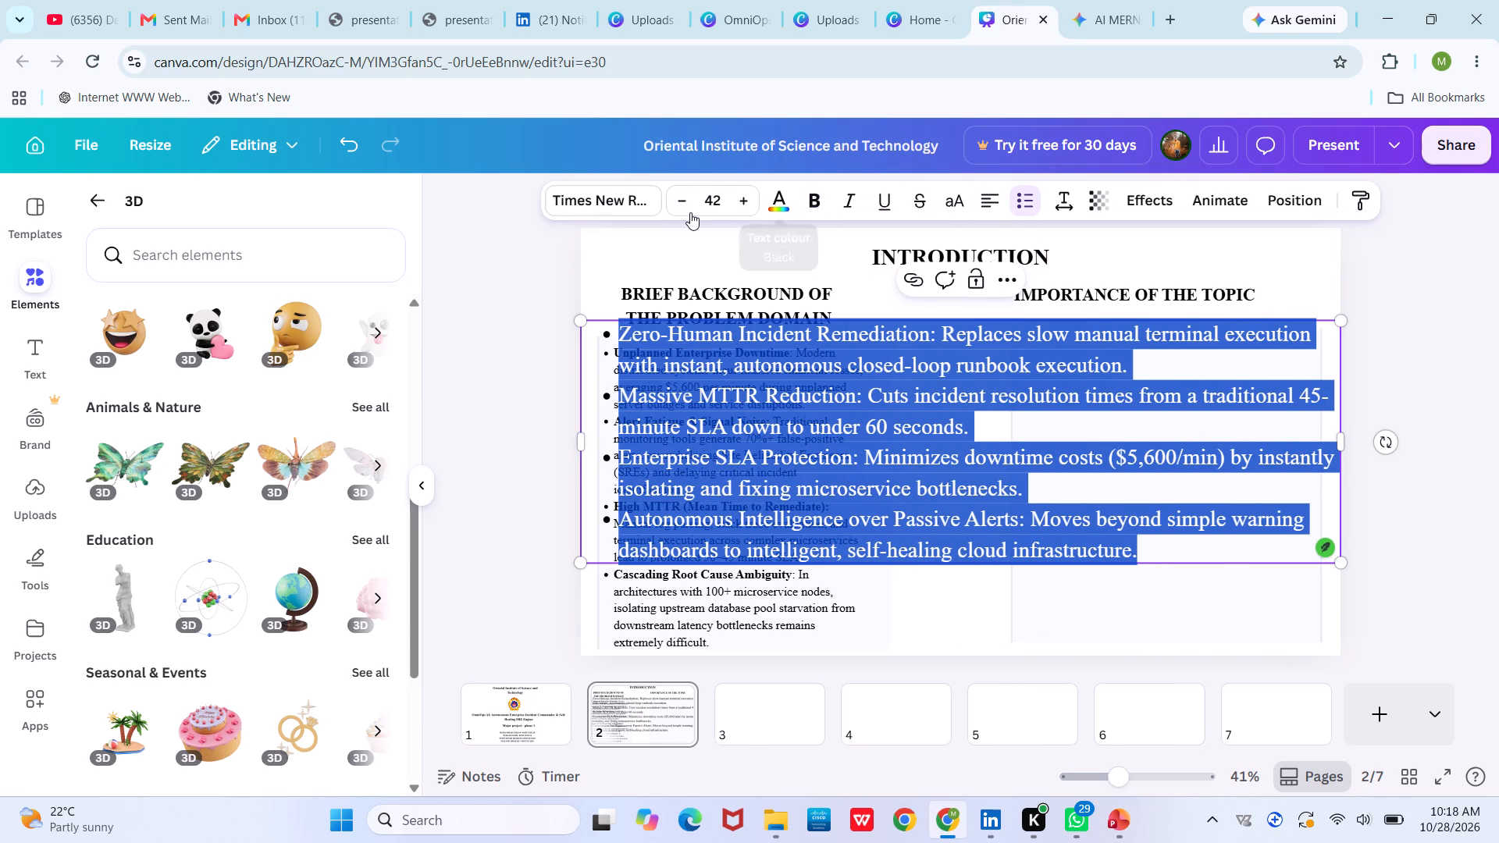
triple_click(689, 210)
triple_click(689, 210)
double_click(689, 210)
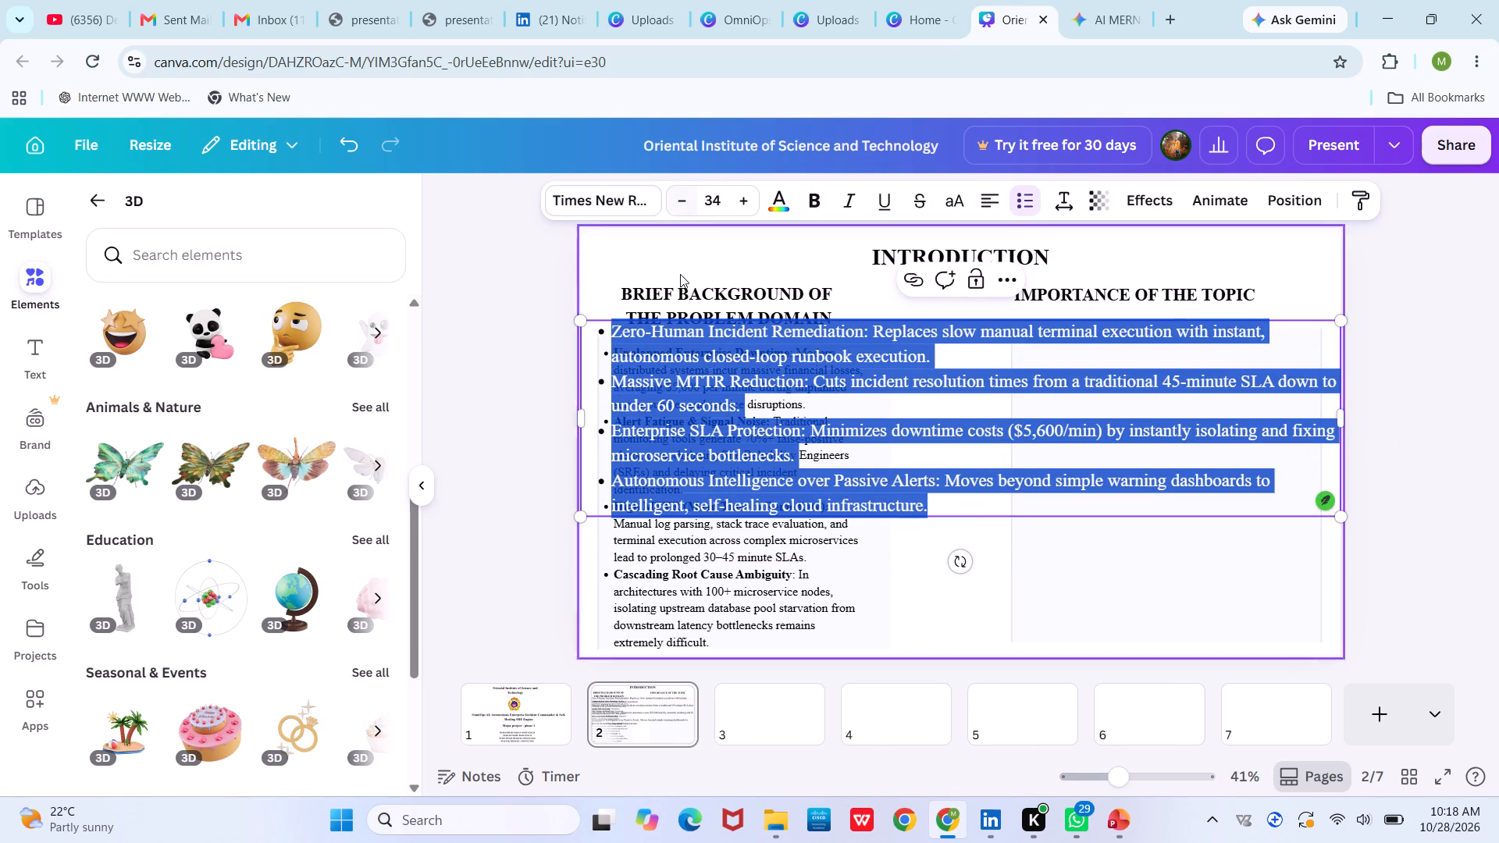
Narrow the pillars text box to about half the page width and place it below the "IMPORTANCE OF THE TOPIC" heading.
left_click_drag(1344, 416, 1006, 469)
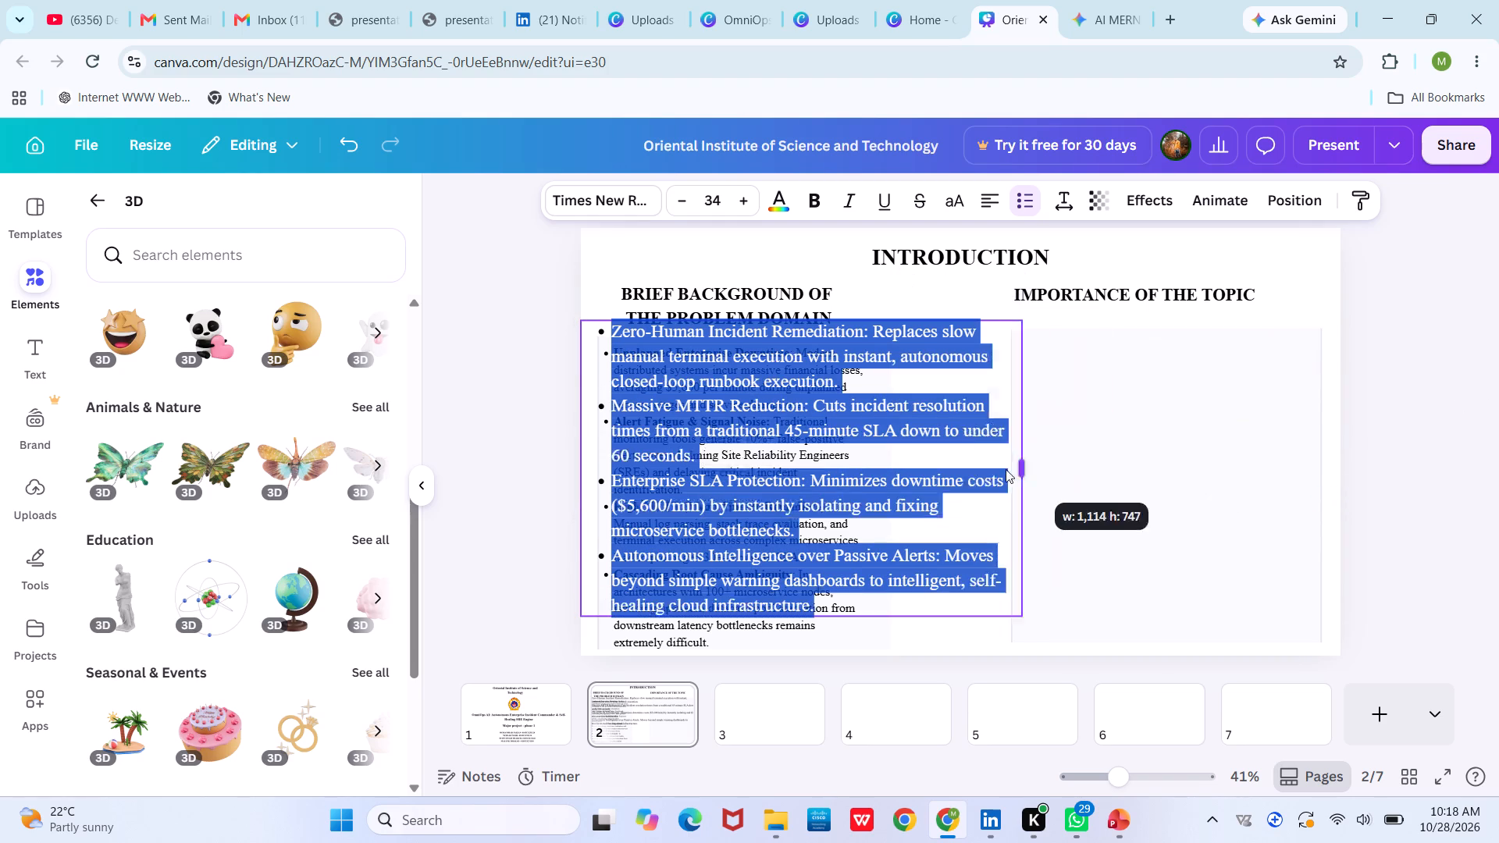
left_click_drag(1006, 469, 970, 466)
left_click_drag(872, 480, 982, 478)
left_click(1141, 413)
left_click_drag(763, 457, 1148, 440)
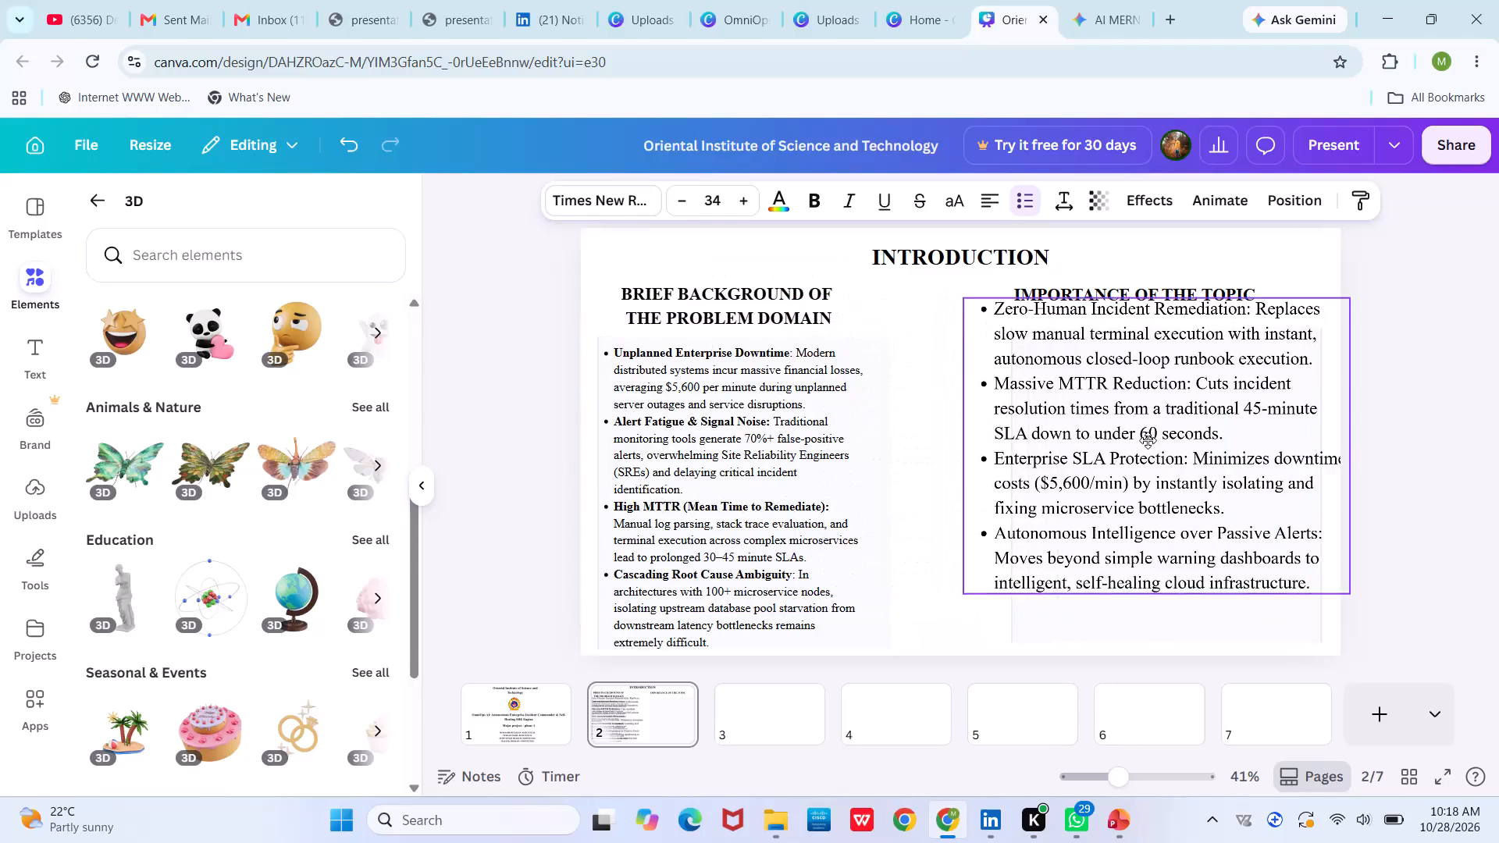
left_click_drag(1148, 440, 1144, 467)
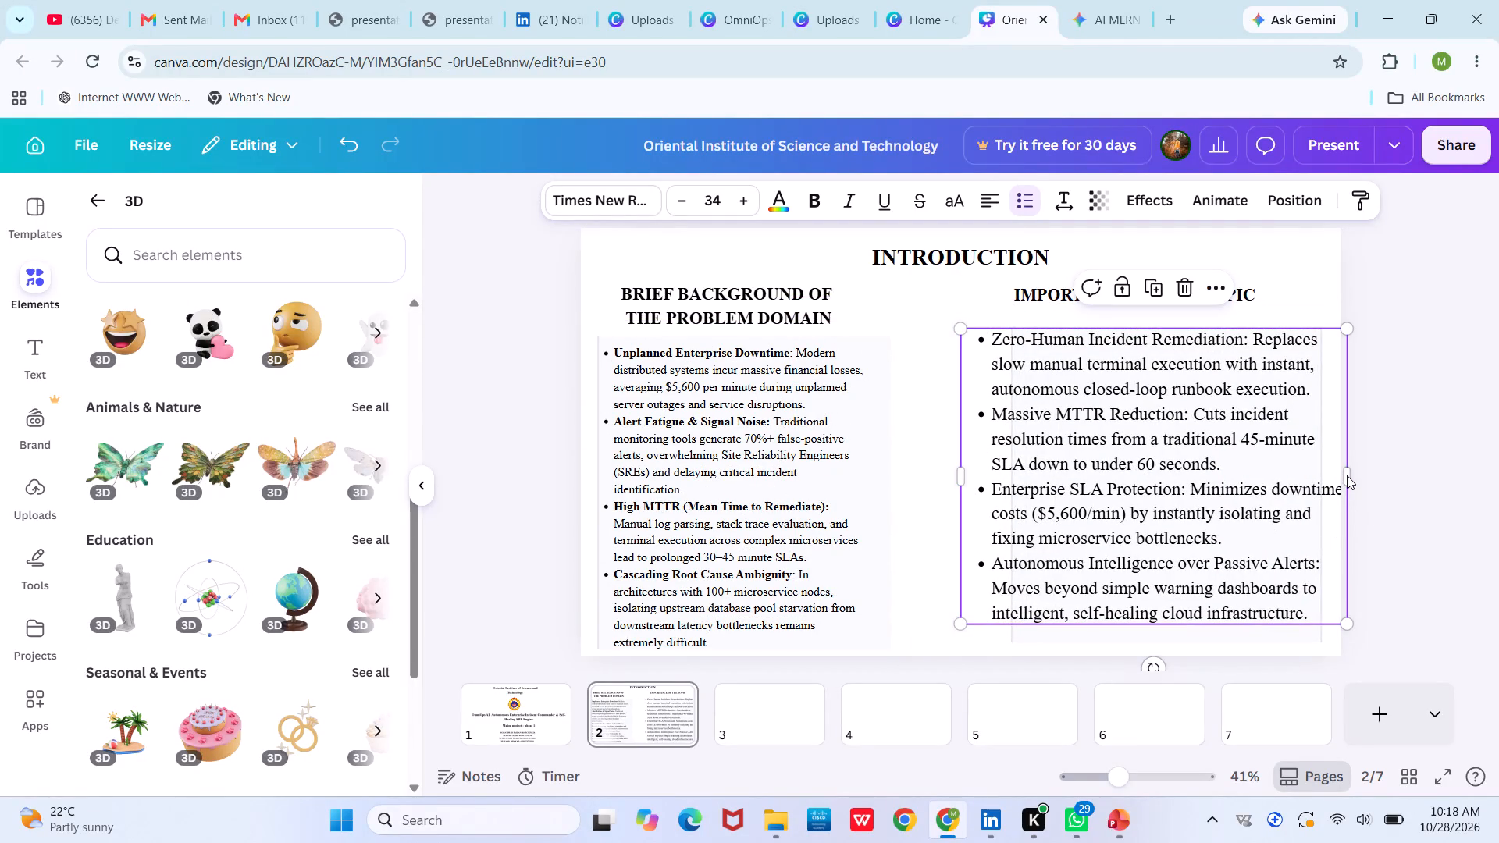
Align the pillars text box with the card's left edge and narrow it so its lines wrap within the card's width.
left_click_drag(1347, 475, 1394, 480)
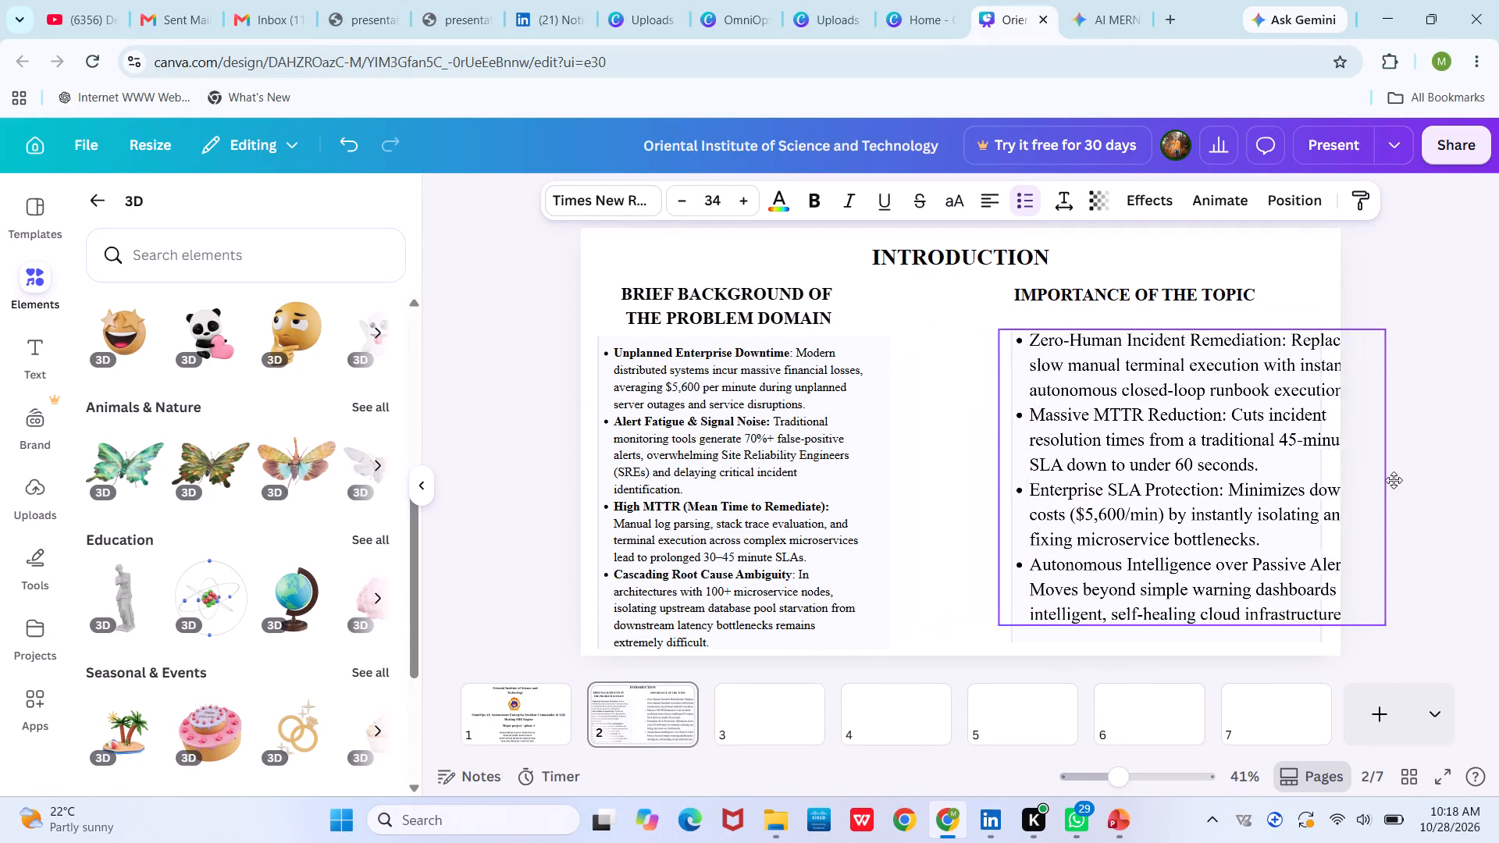
left_click_drag(1394, 480, 1401, 484)
left_click_drag(1402, 487, 1316, 514)
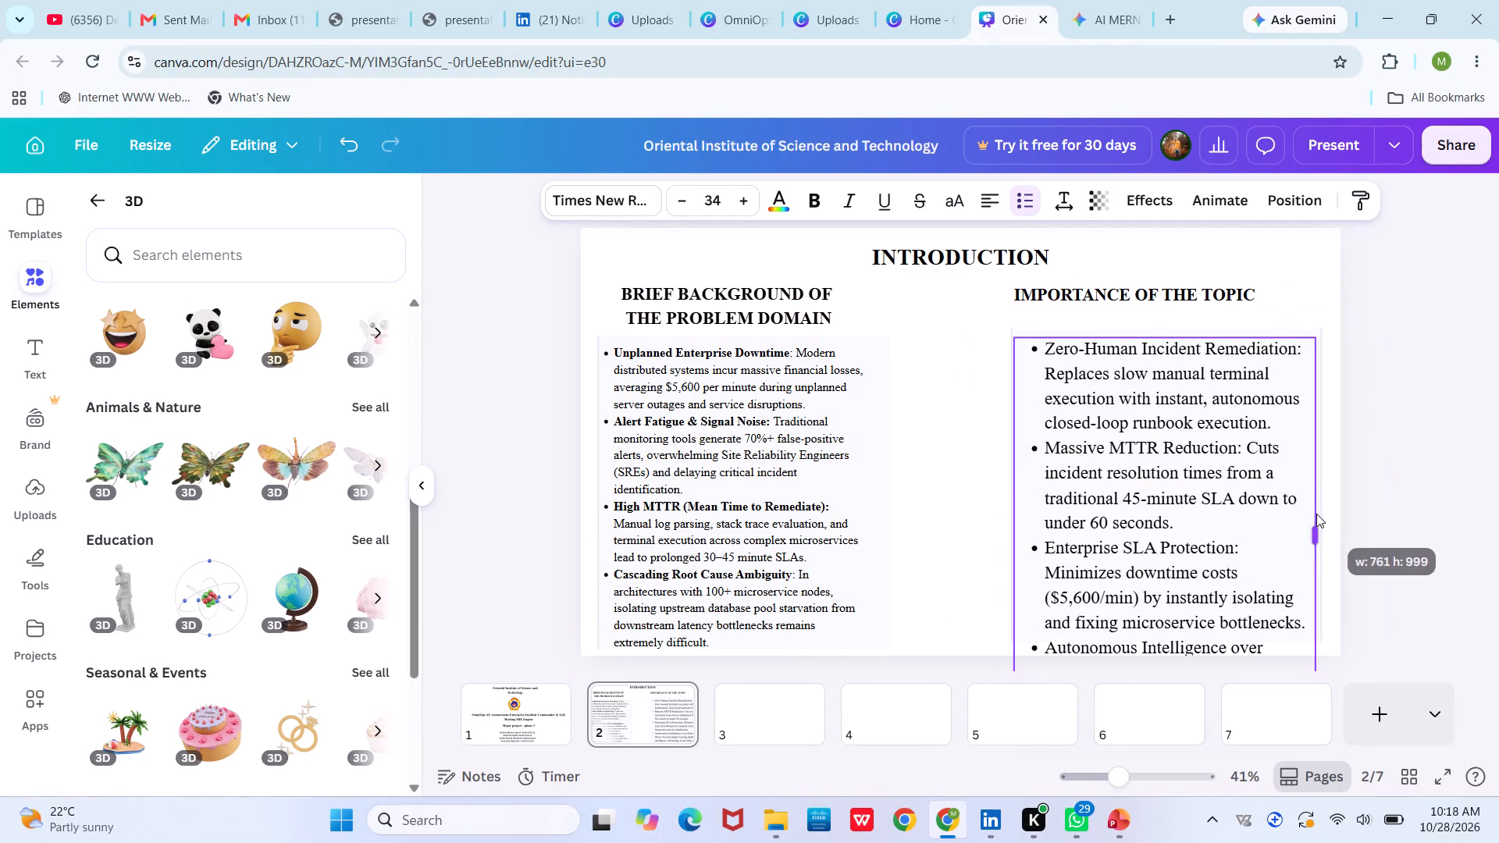
left_click_drag(1316, 514, 1309, 458)
Scale the pillars text box down to font size 28 so the whole list fits the card's height.
left_click_drag(1015, 339, 1066, 374)
left_click_drag(1130, 439, 1091, 380)
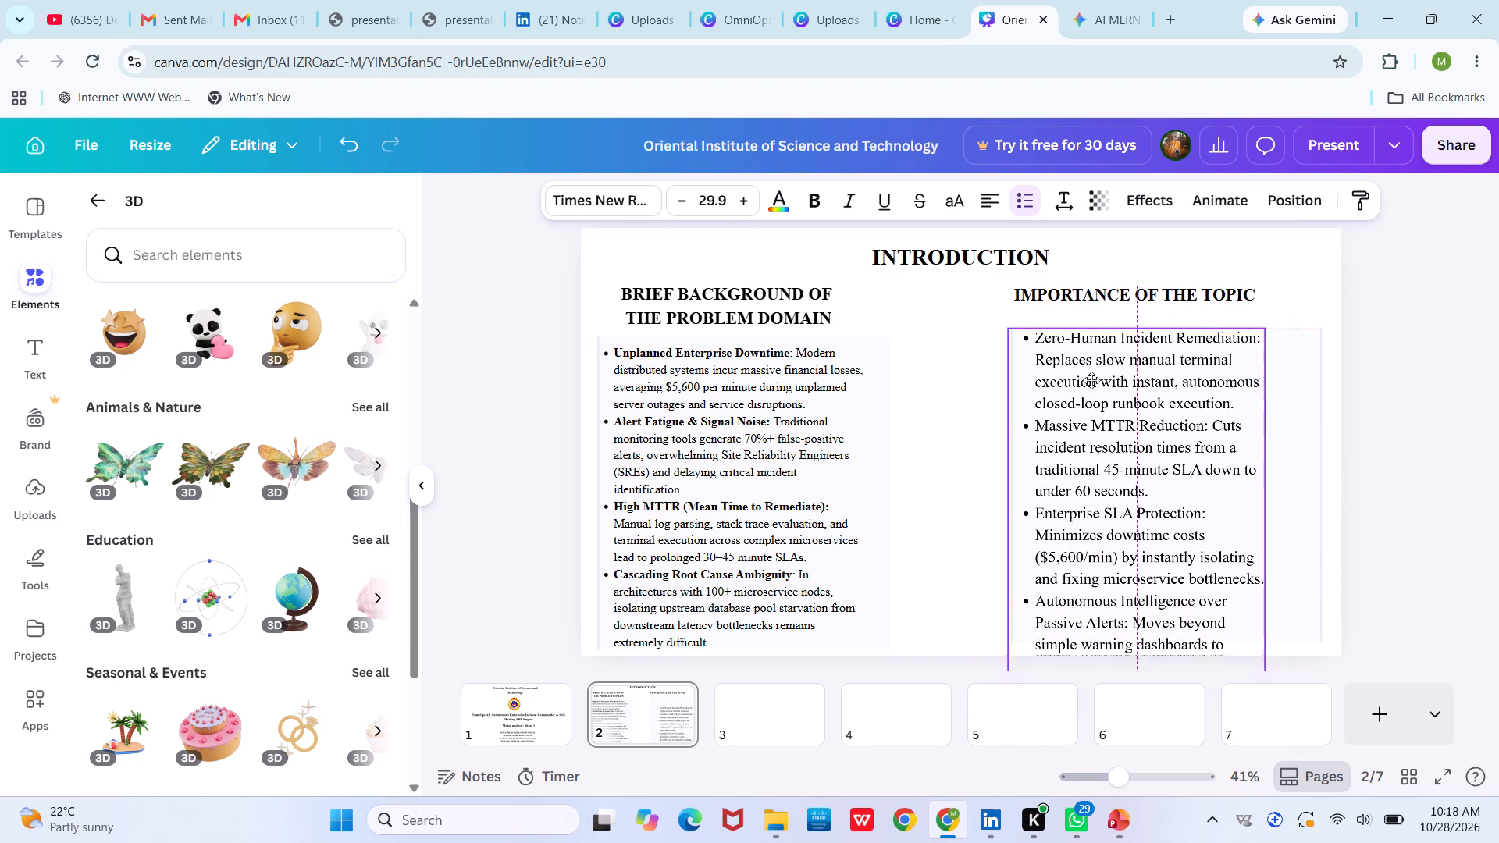
left_click_drag(1091, 380, 1081, 313)
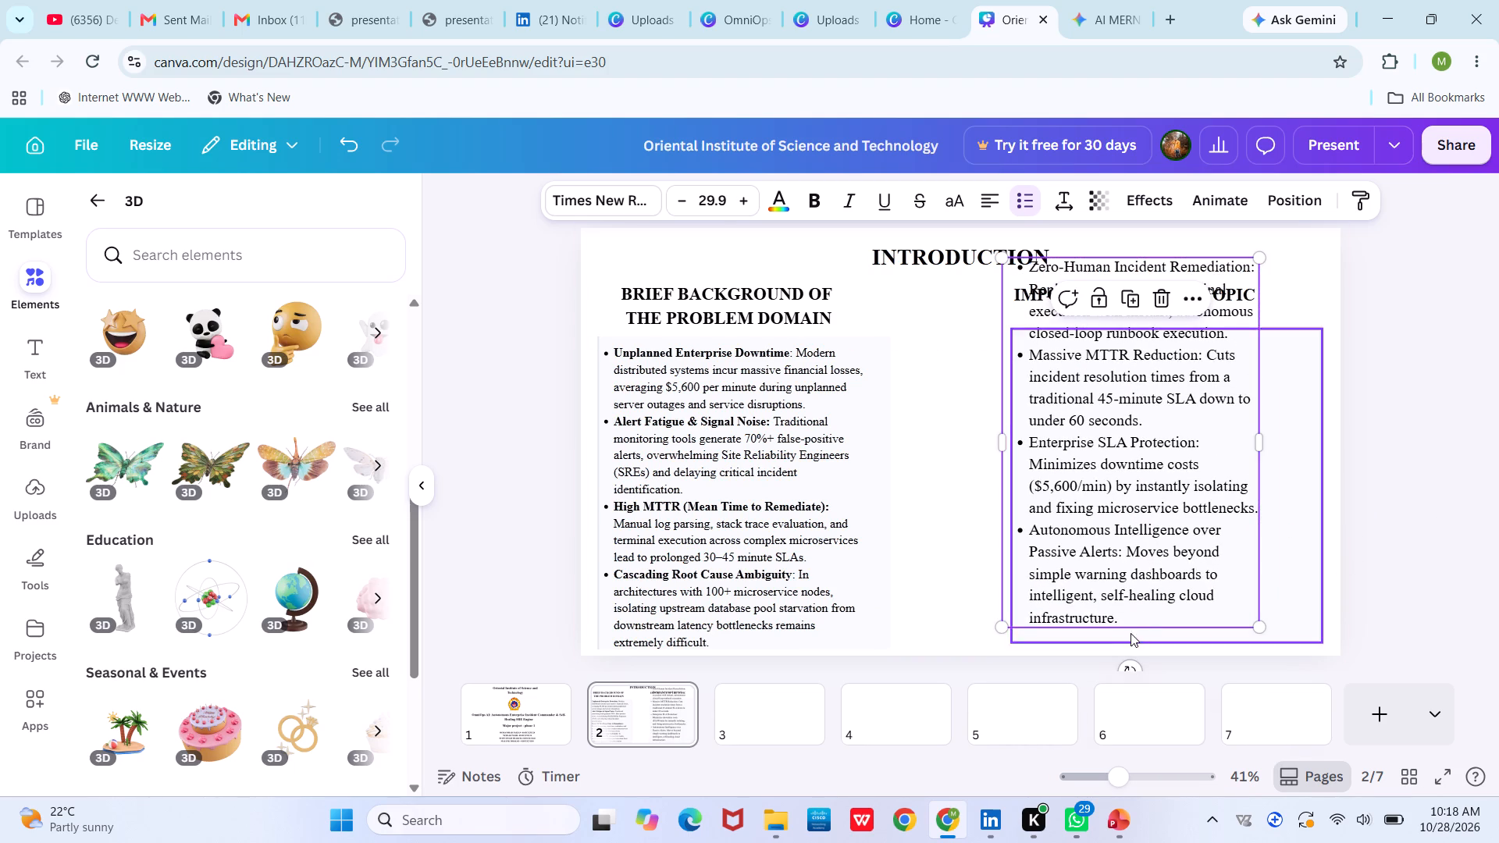
left_click(1140, 624)
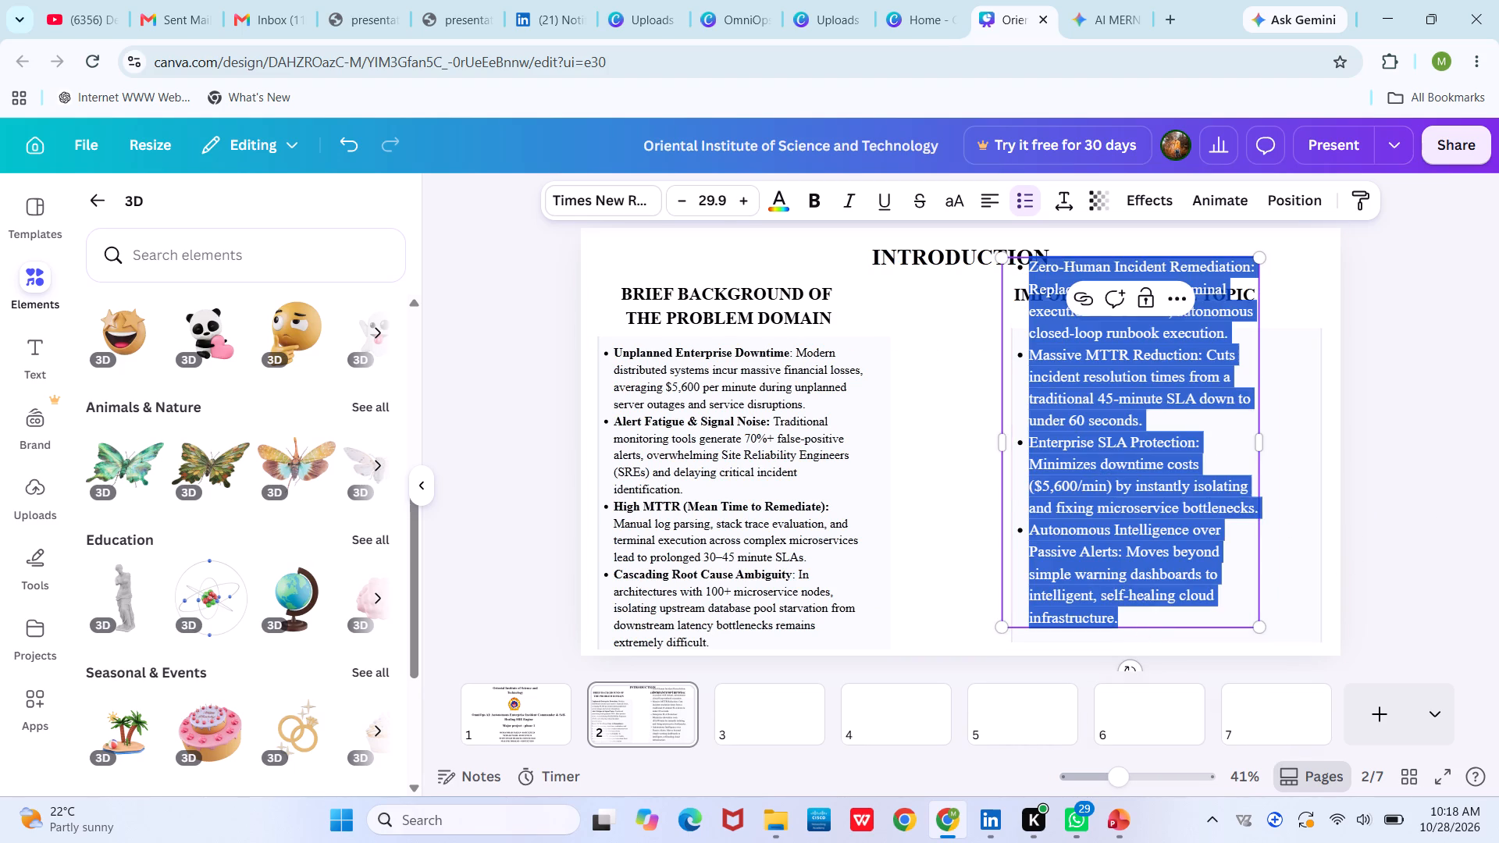
left_click(1175, 616)
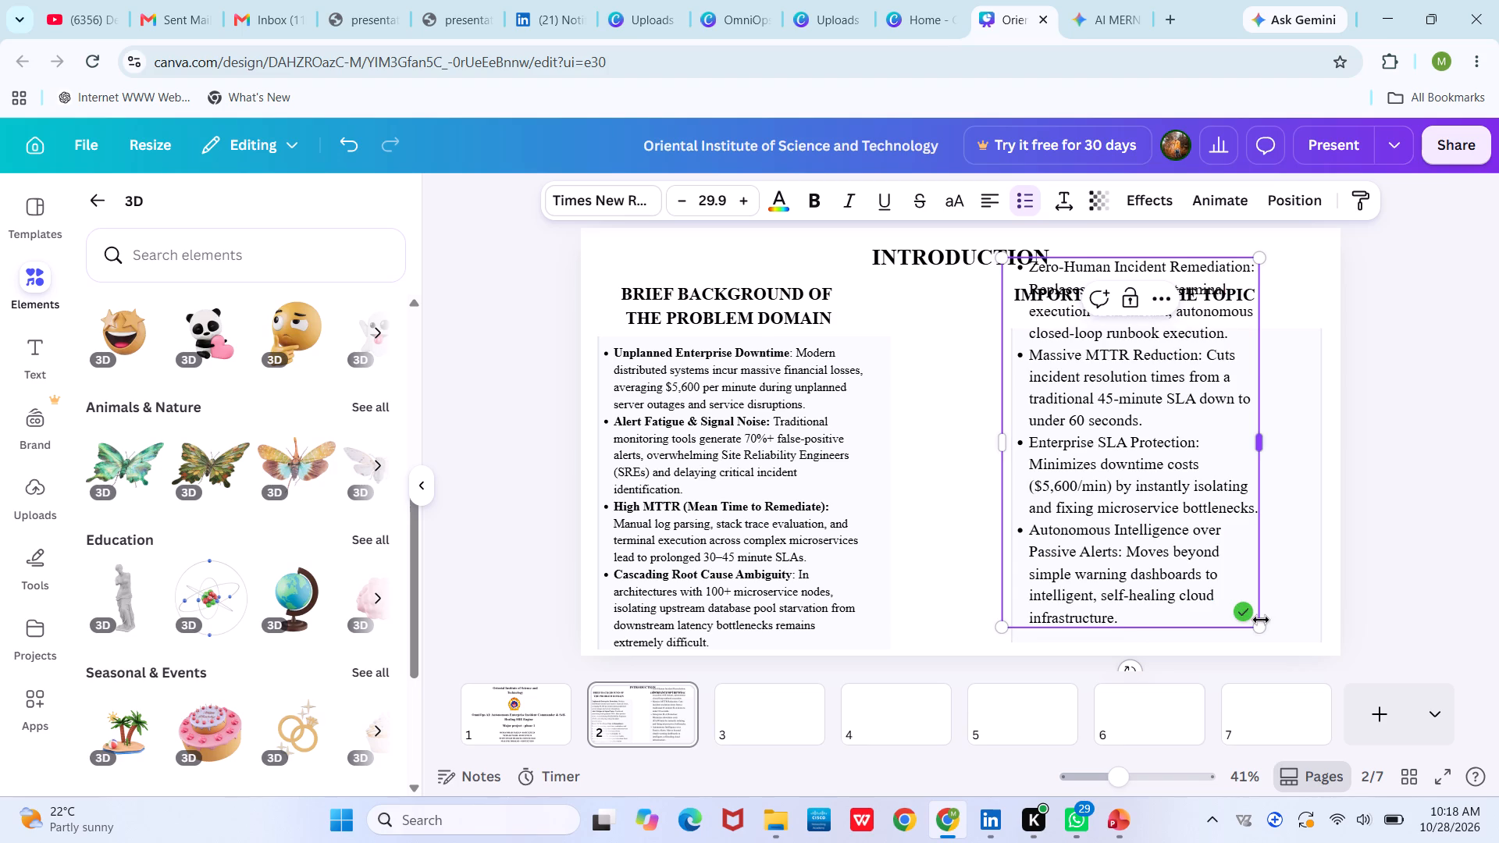
left_click_drag(1262, 624, 1269, 585)
Widen the pillars text box to nearly the card's width and position it inside the card under "IMPORTANCE OF THE TOPIC".
left_click_drag(1243, 438, 1288, 426)
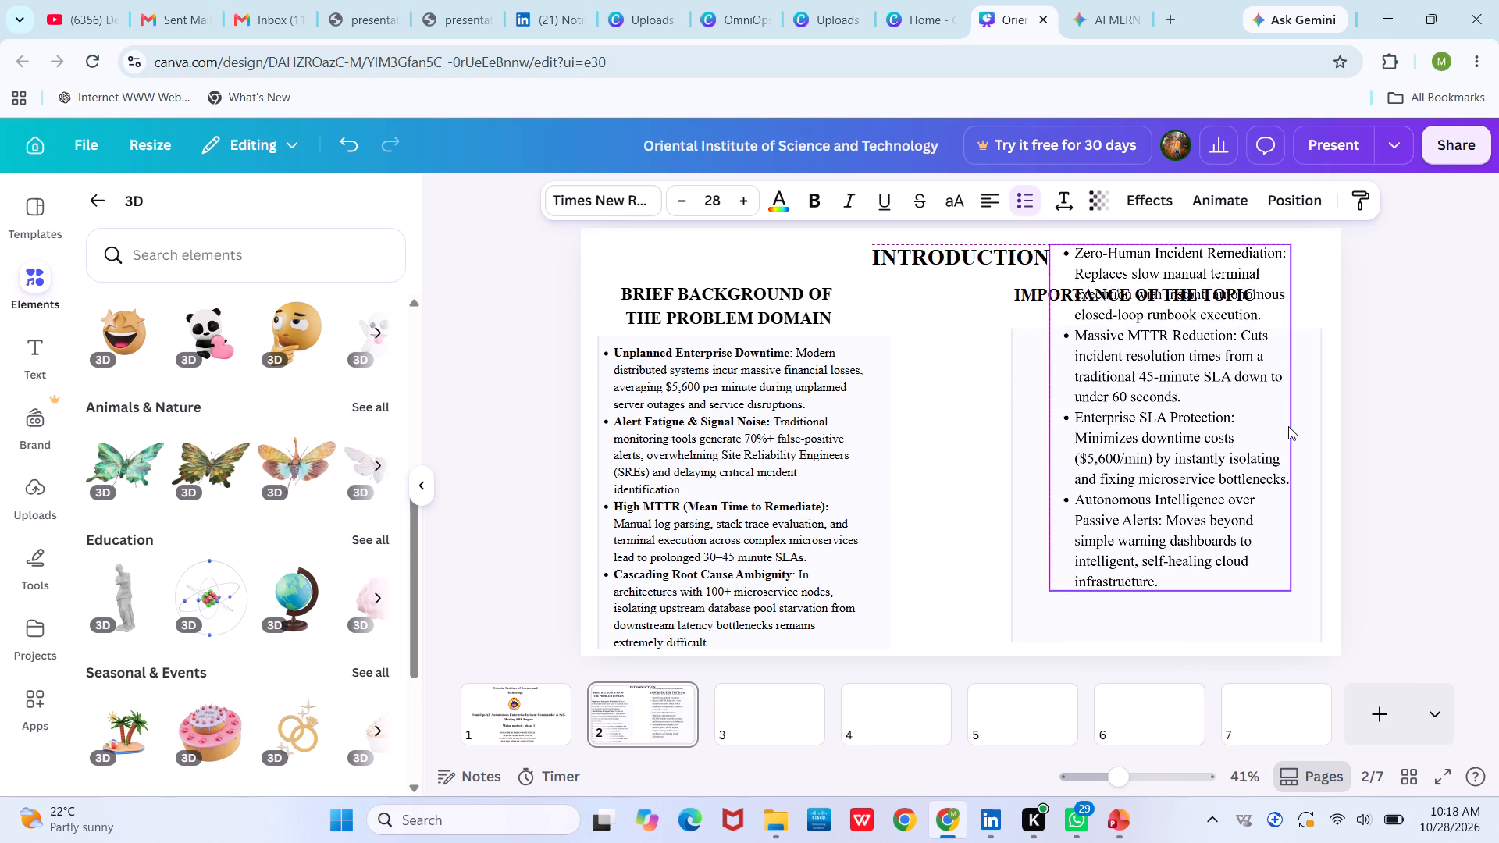
left_click_drag(1288, 426, 1271, 459)
left_click(1269, 452)
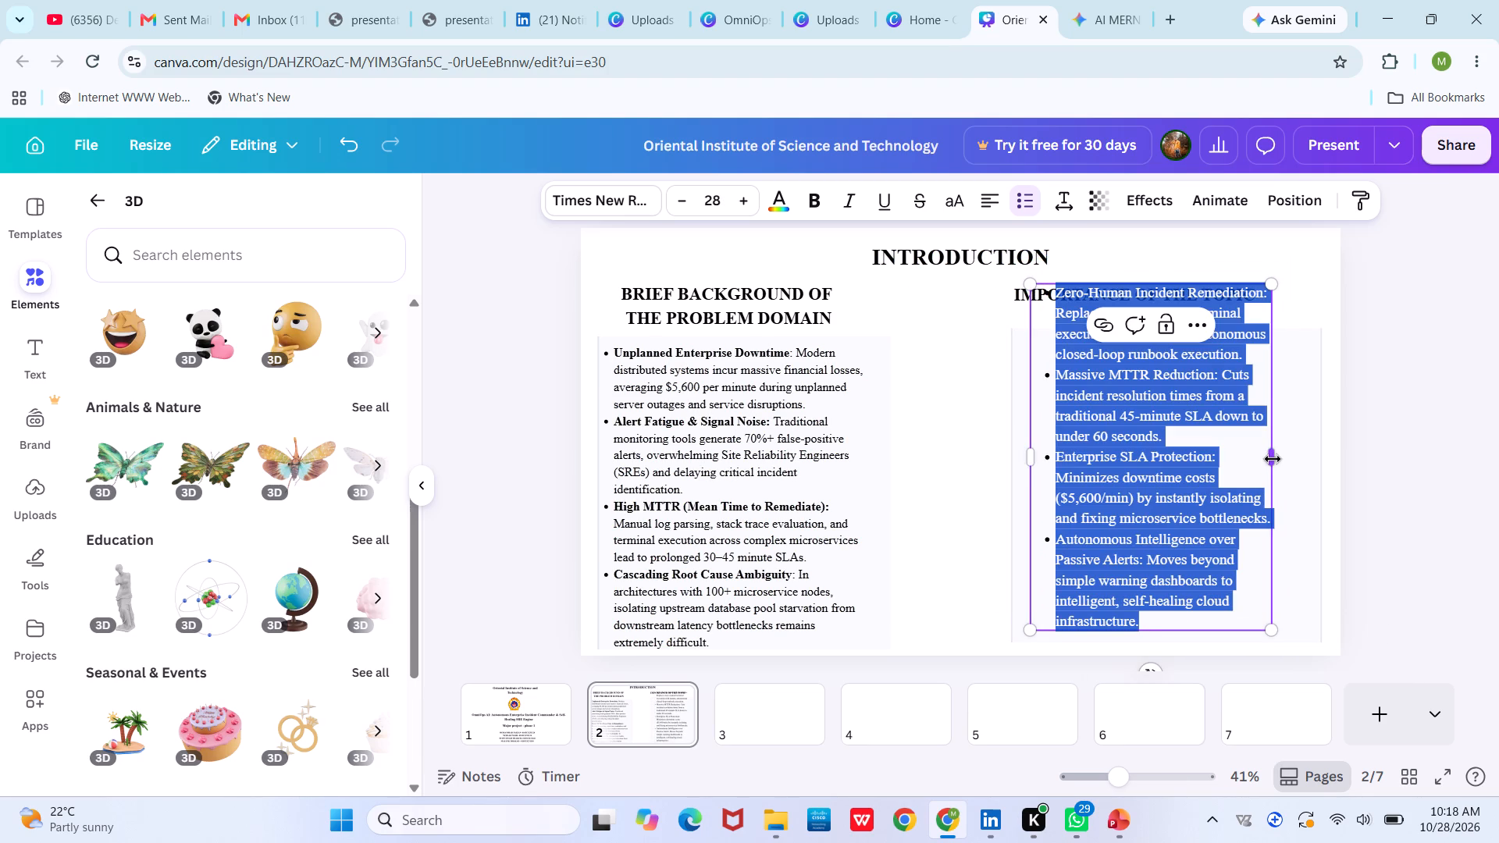
left_click(1273, 458)
left_click_drag(1273, 458, 1310, 450)
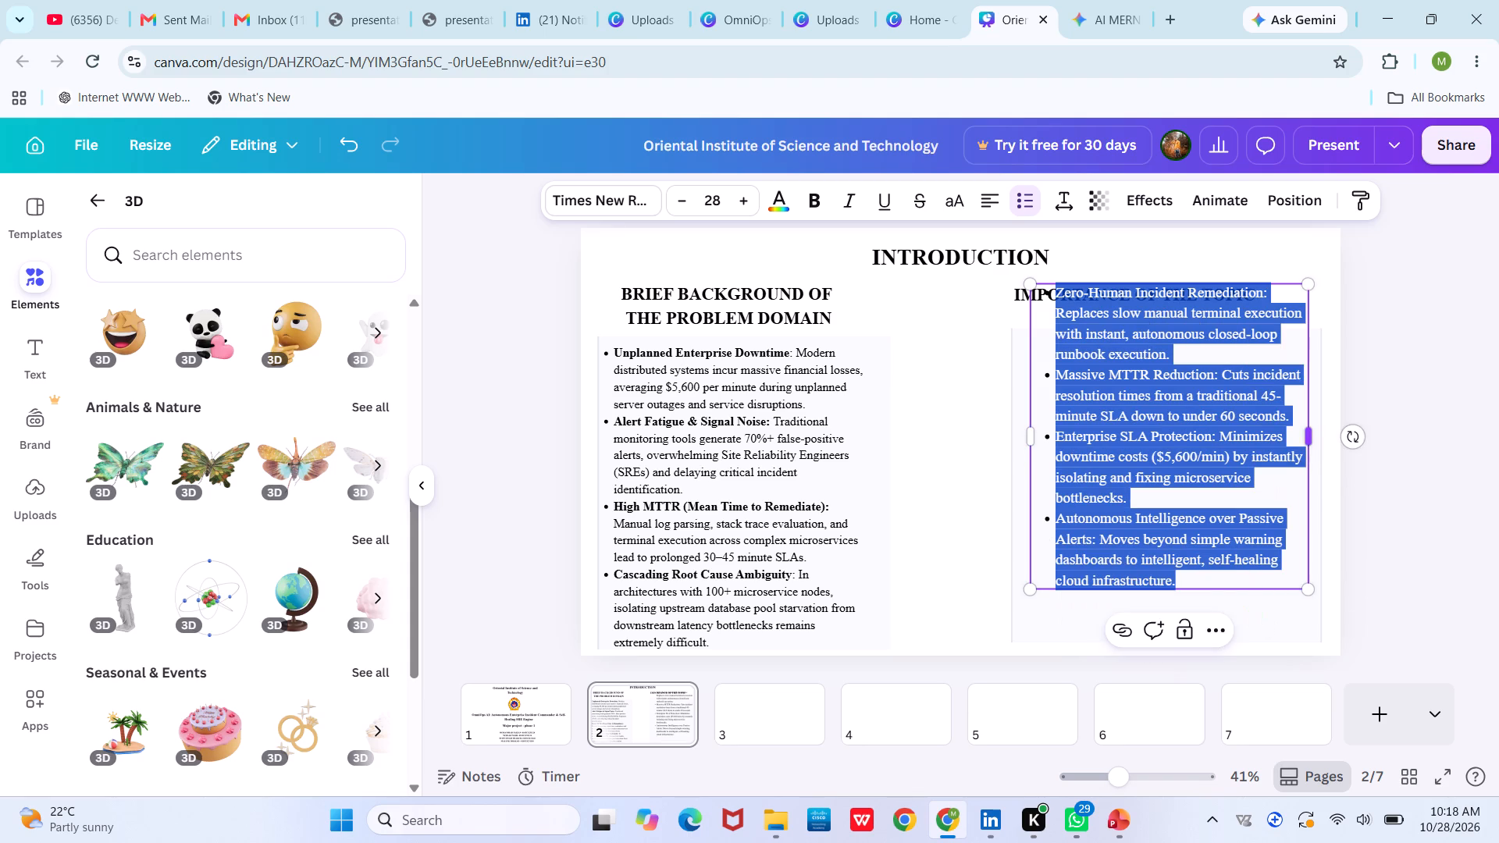
left_click_drag(1202, 585, 1210, 572)
left_click_drag(1210, 572, 1290, 463)
left_click(1441, 354)
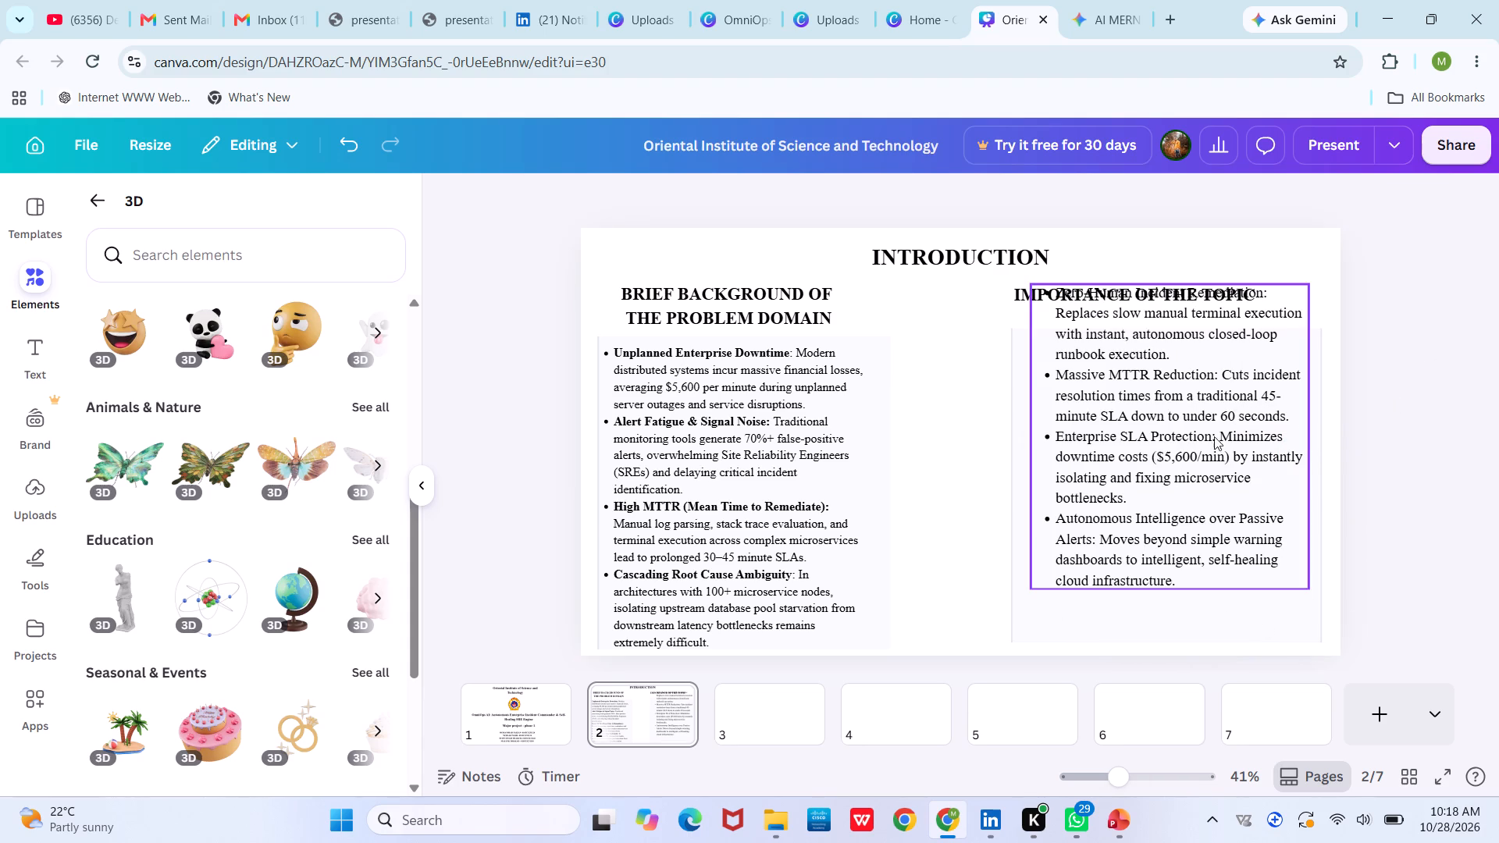
left_click_drag(1202, 435, 1200, 493)
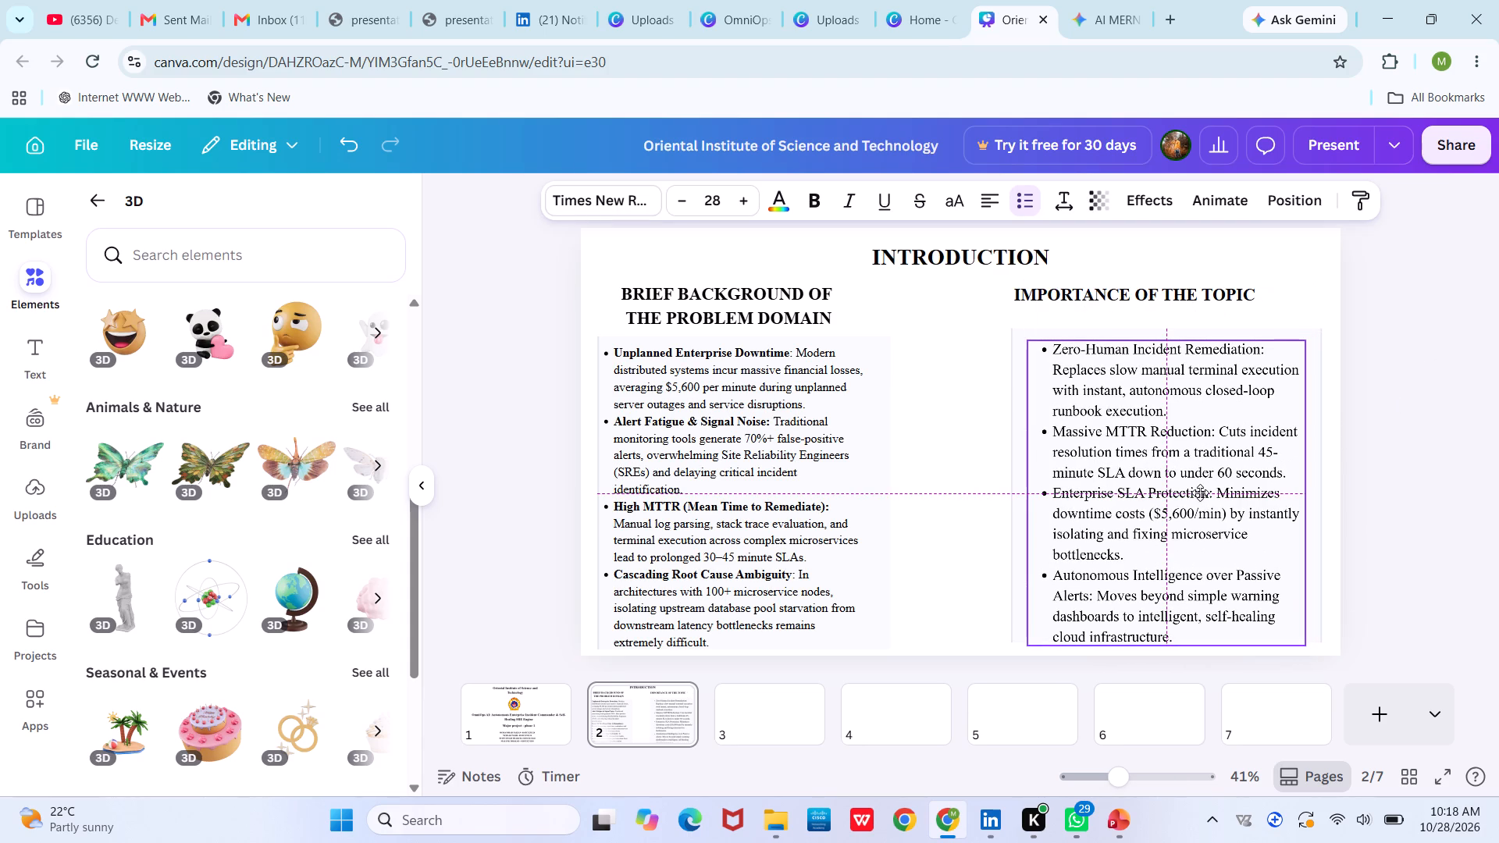
left_click_drag(1200, 493, 1193, 490)
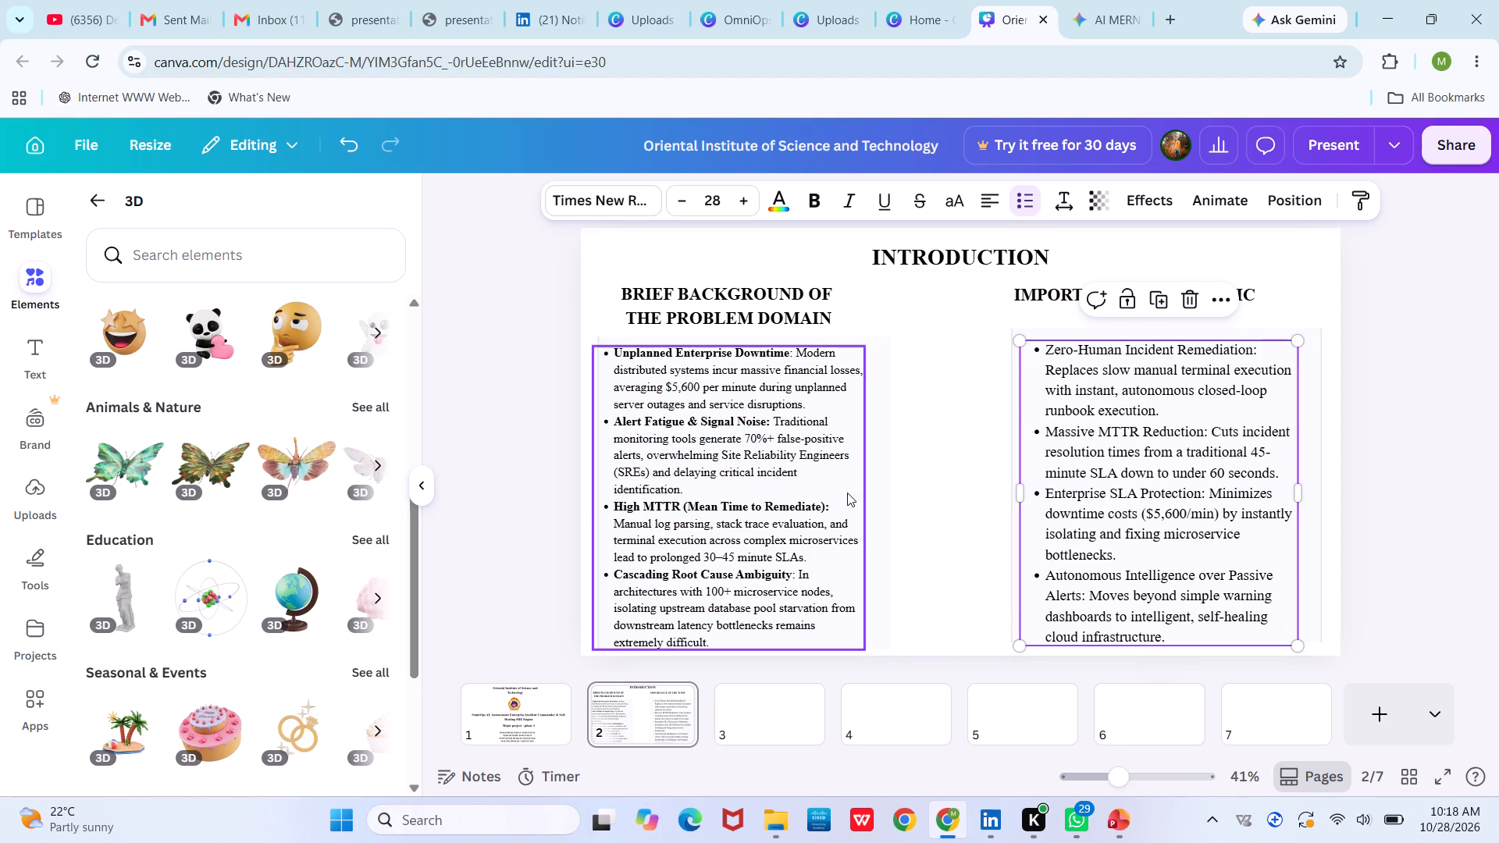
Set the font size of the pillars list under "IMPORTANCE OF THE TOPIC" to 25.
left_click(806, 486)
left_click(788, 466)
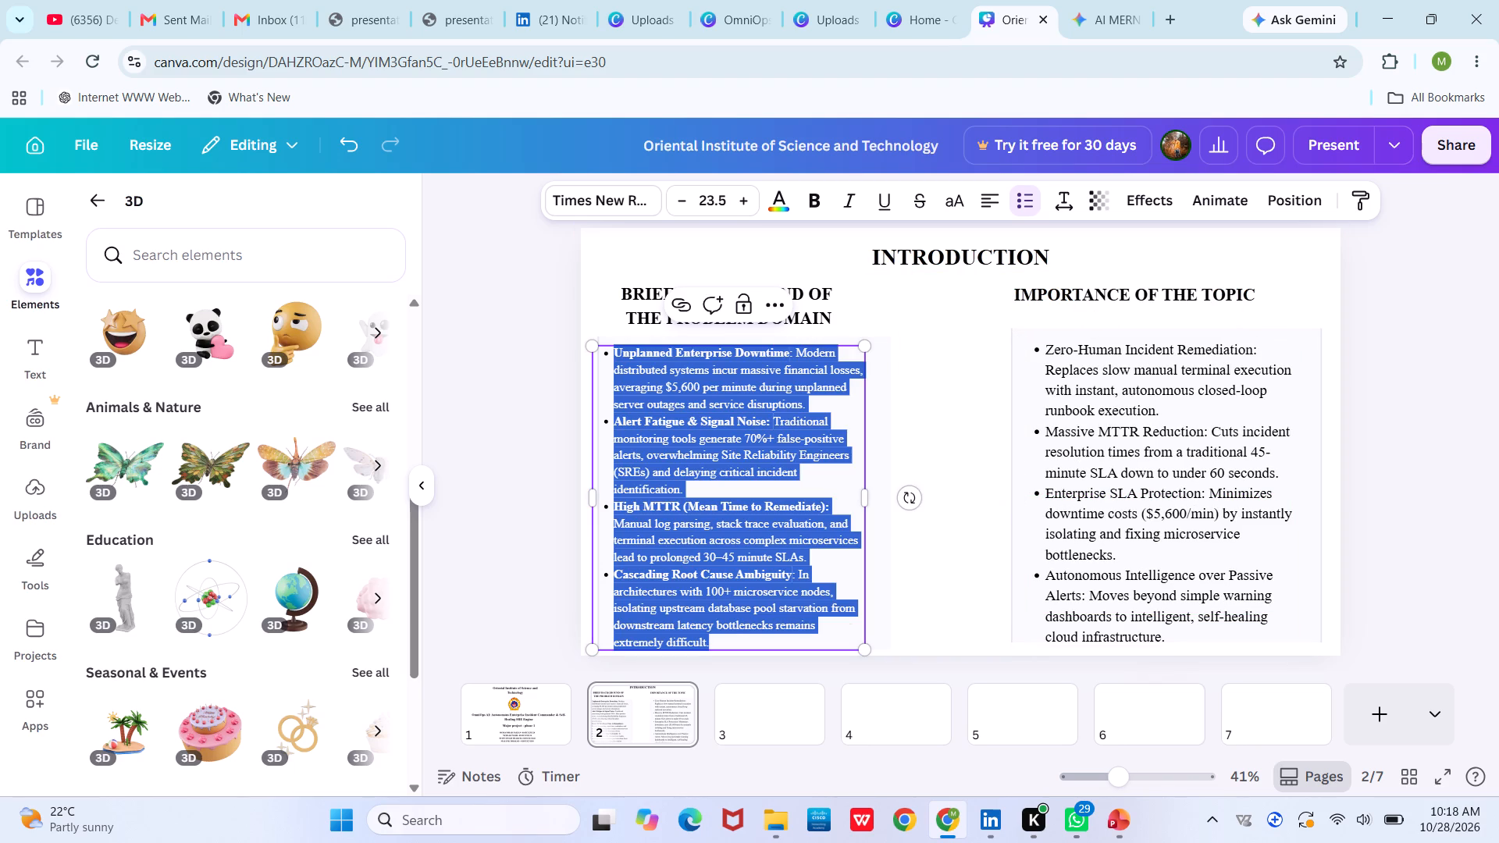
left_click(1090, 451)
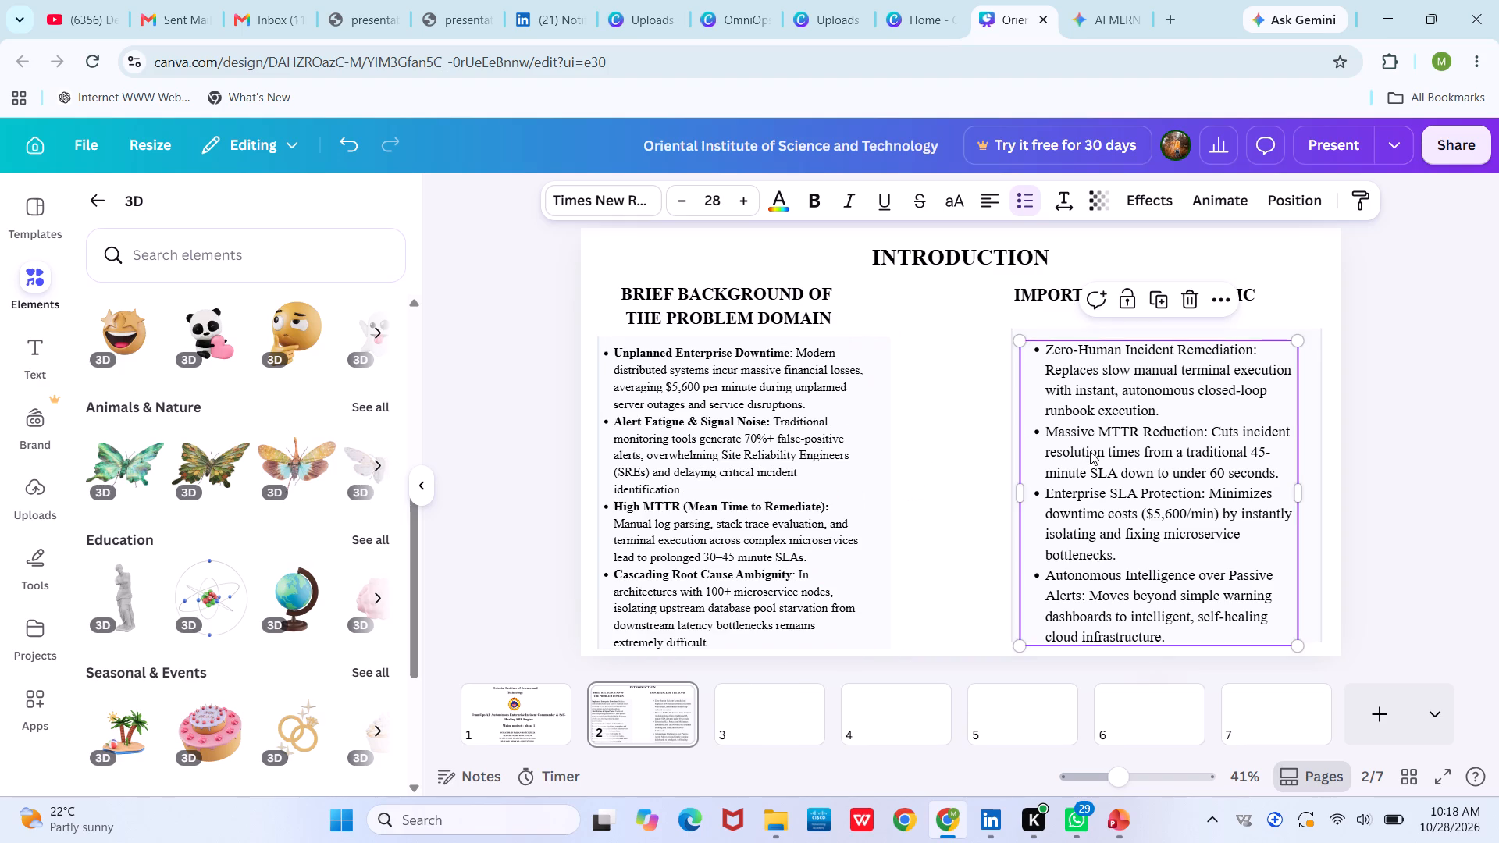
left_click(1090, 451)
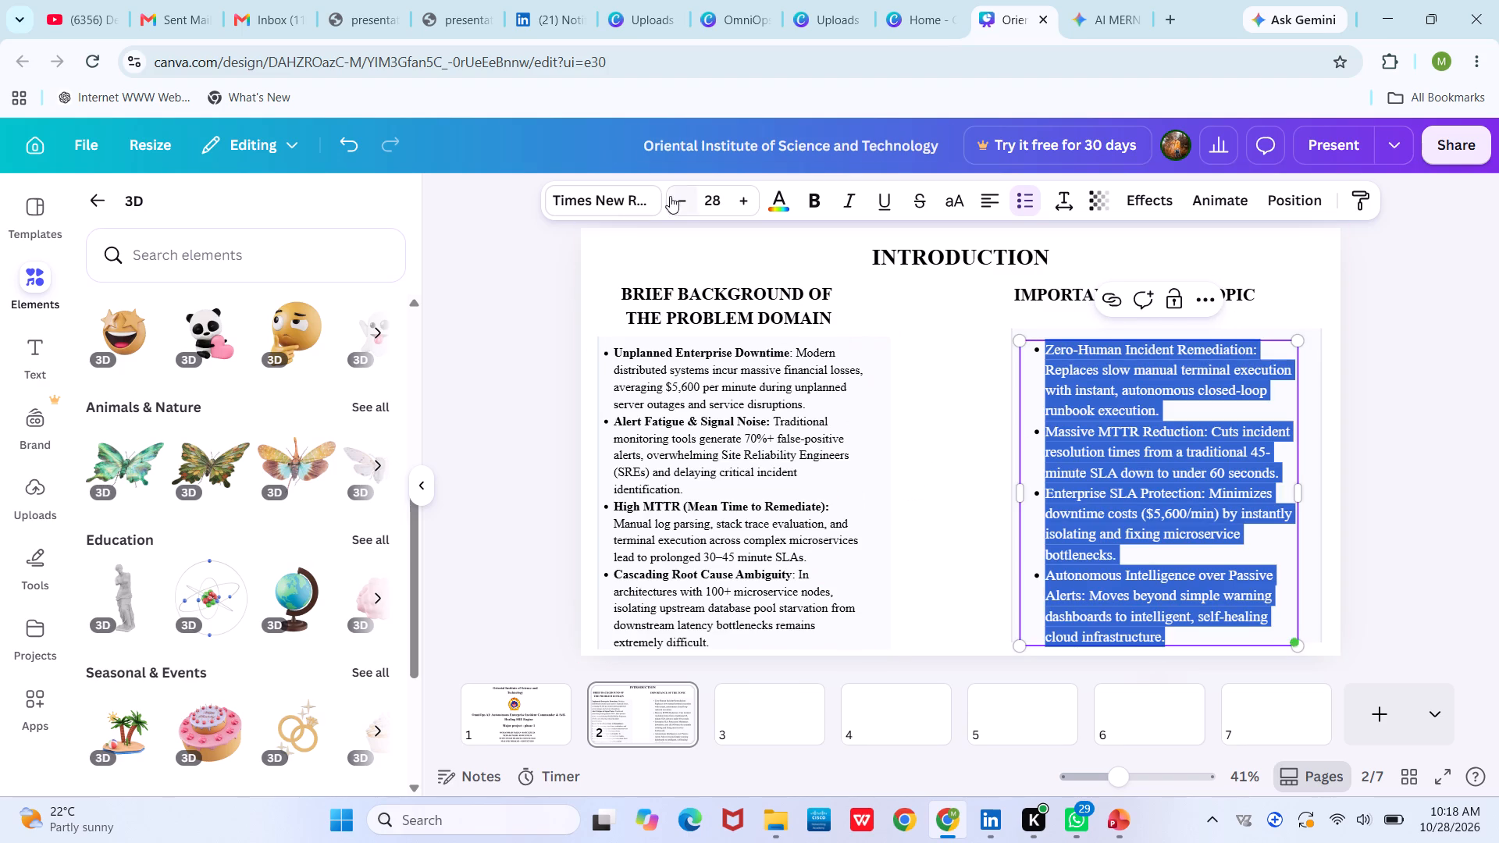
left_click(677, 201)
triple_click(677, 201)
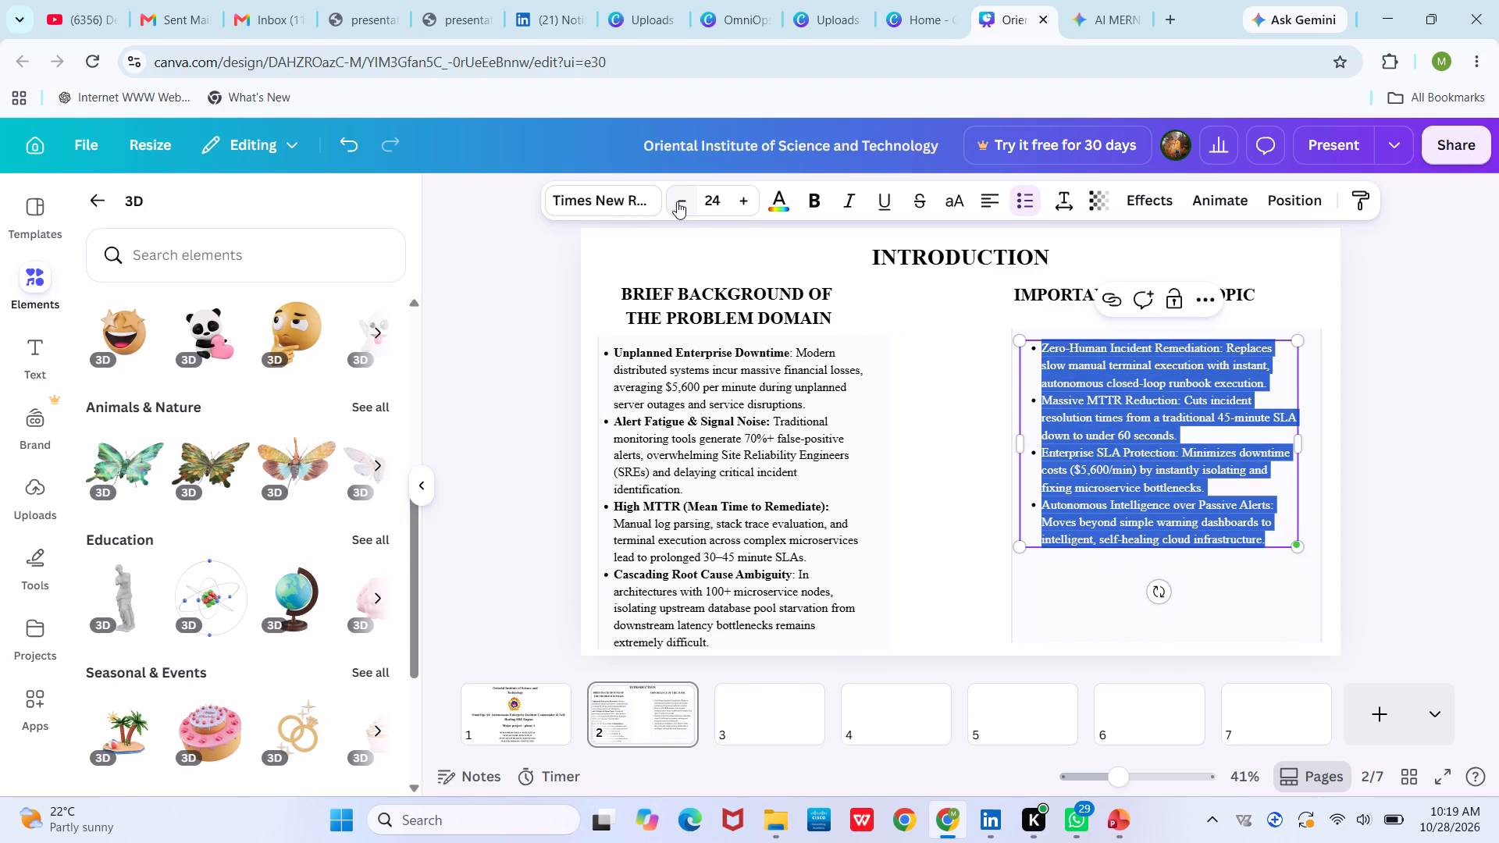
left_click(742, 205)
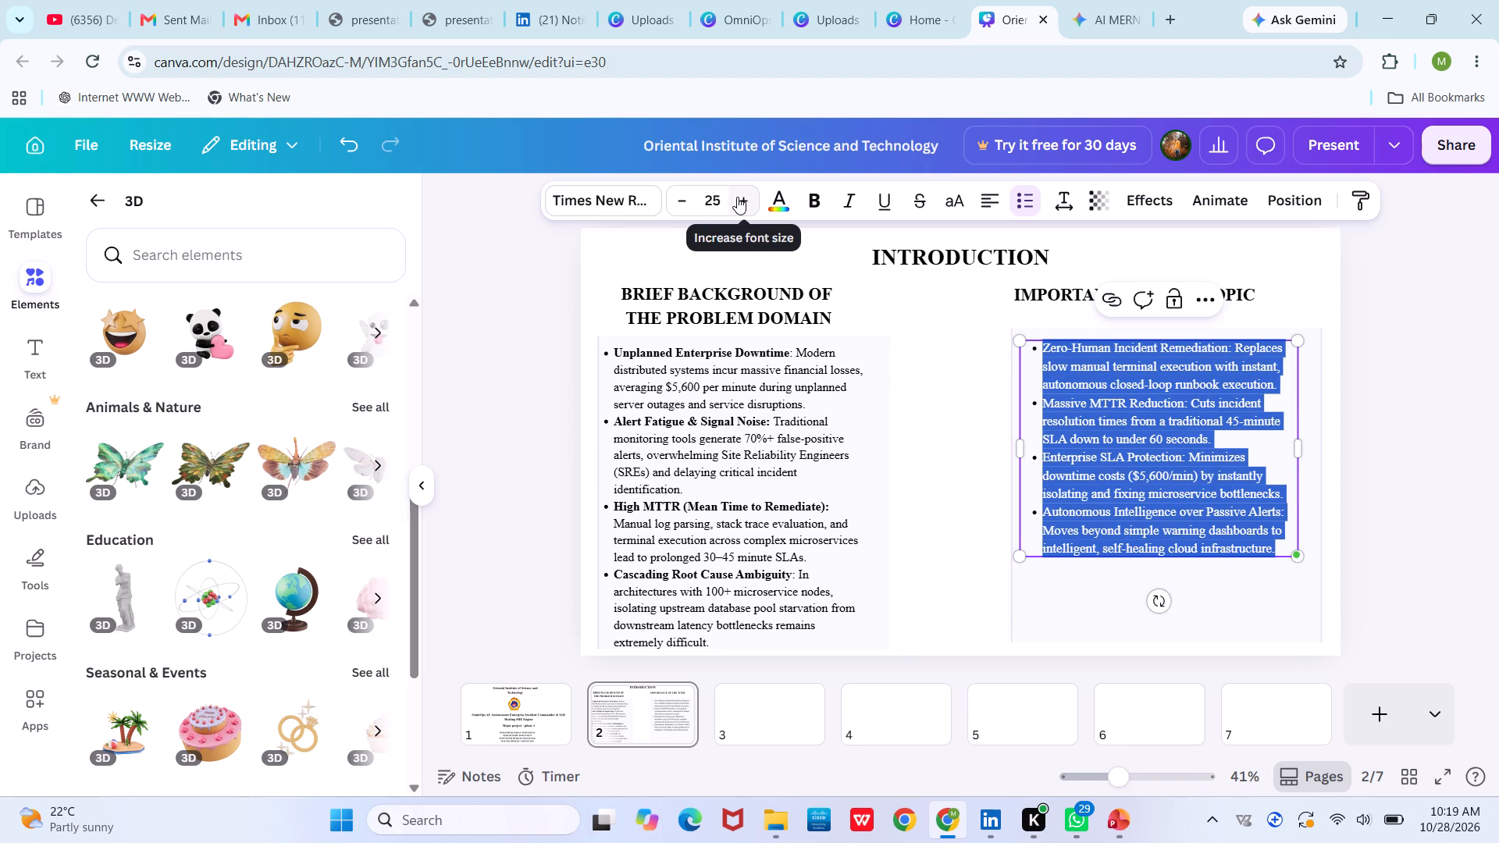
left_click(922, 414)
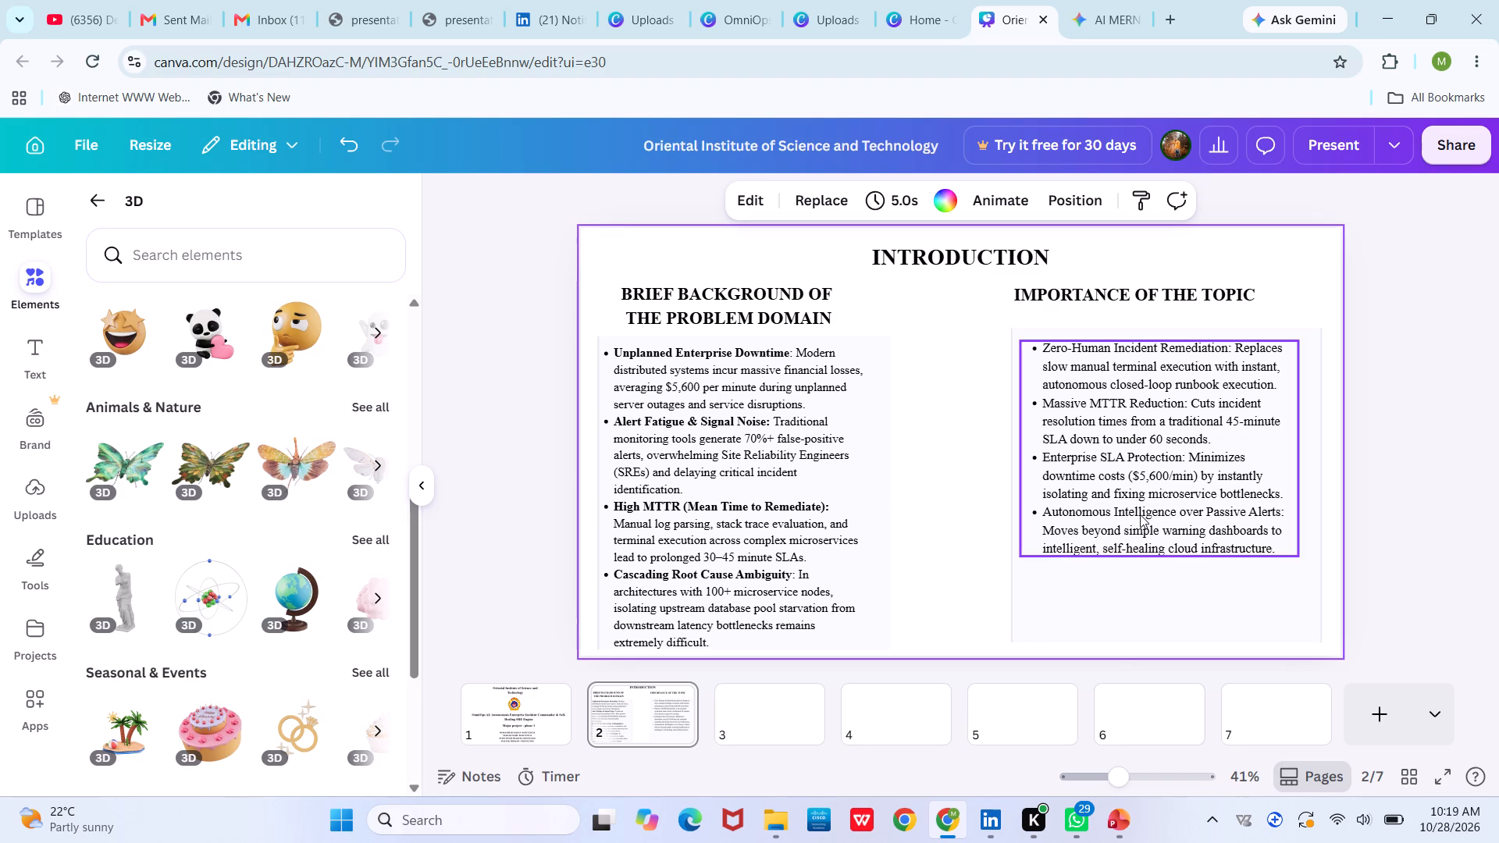
Bold the lead-in phrase "Zero-Human Incident Remediation:" in the pillars list's first bullet.
left_click(1041, 348)
left_click(1043, 343)
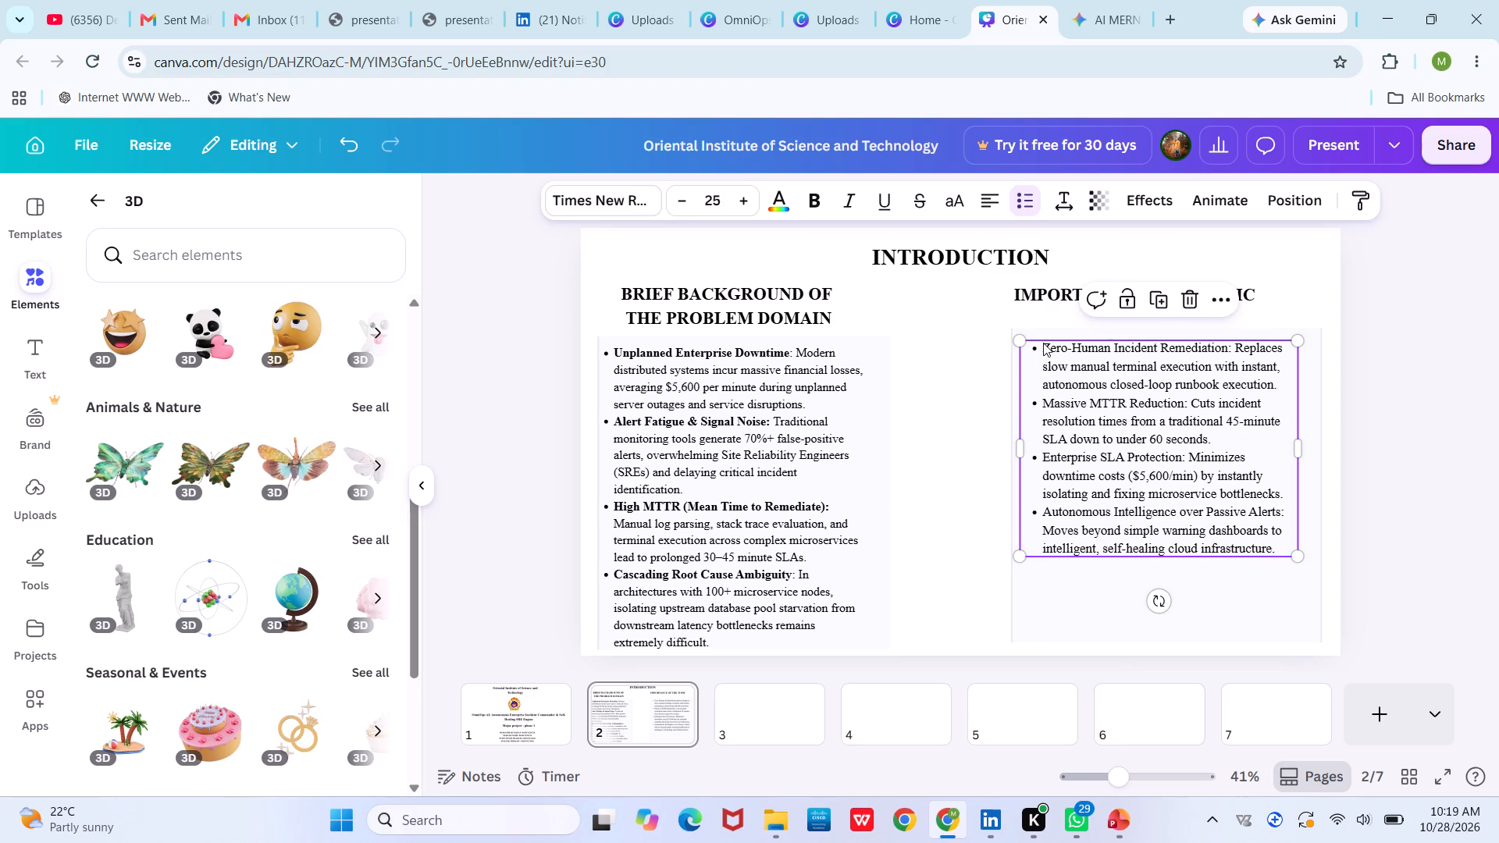
left_click(1045, 343)
left_click(1045, 343)
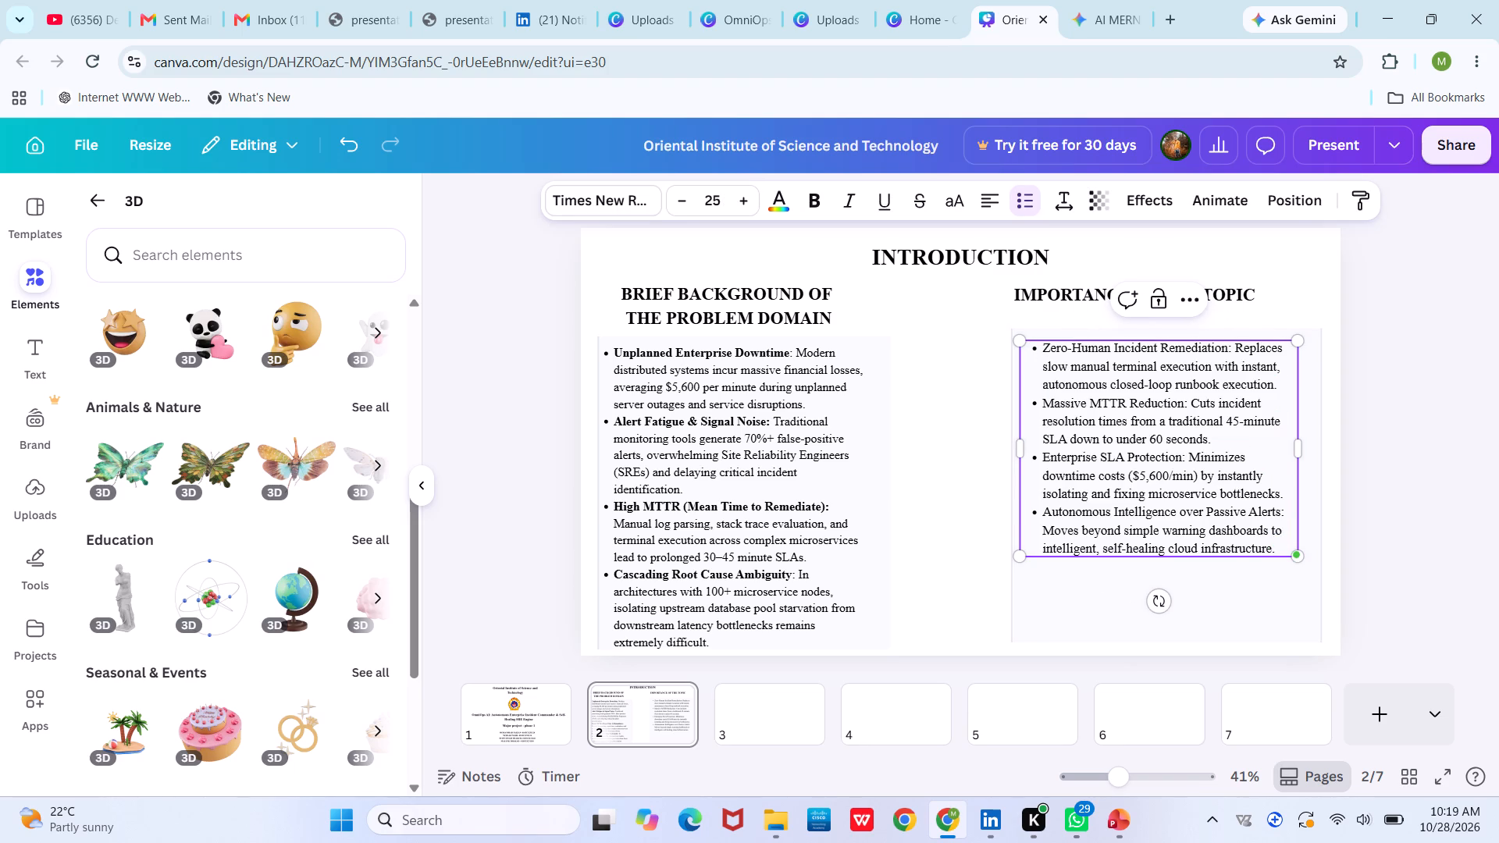
left_click_drag(1043, 344, 1153, 340)
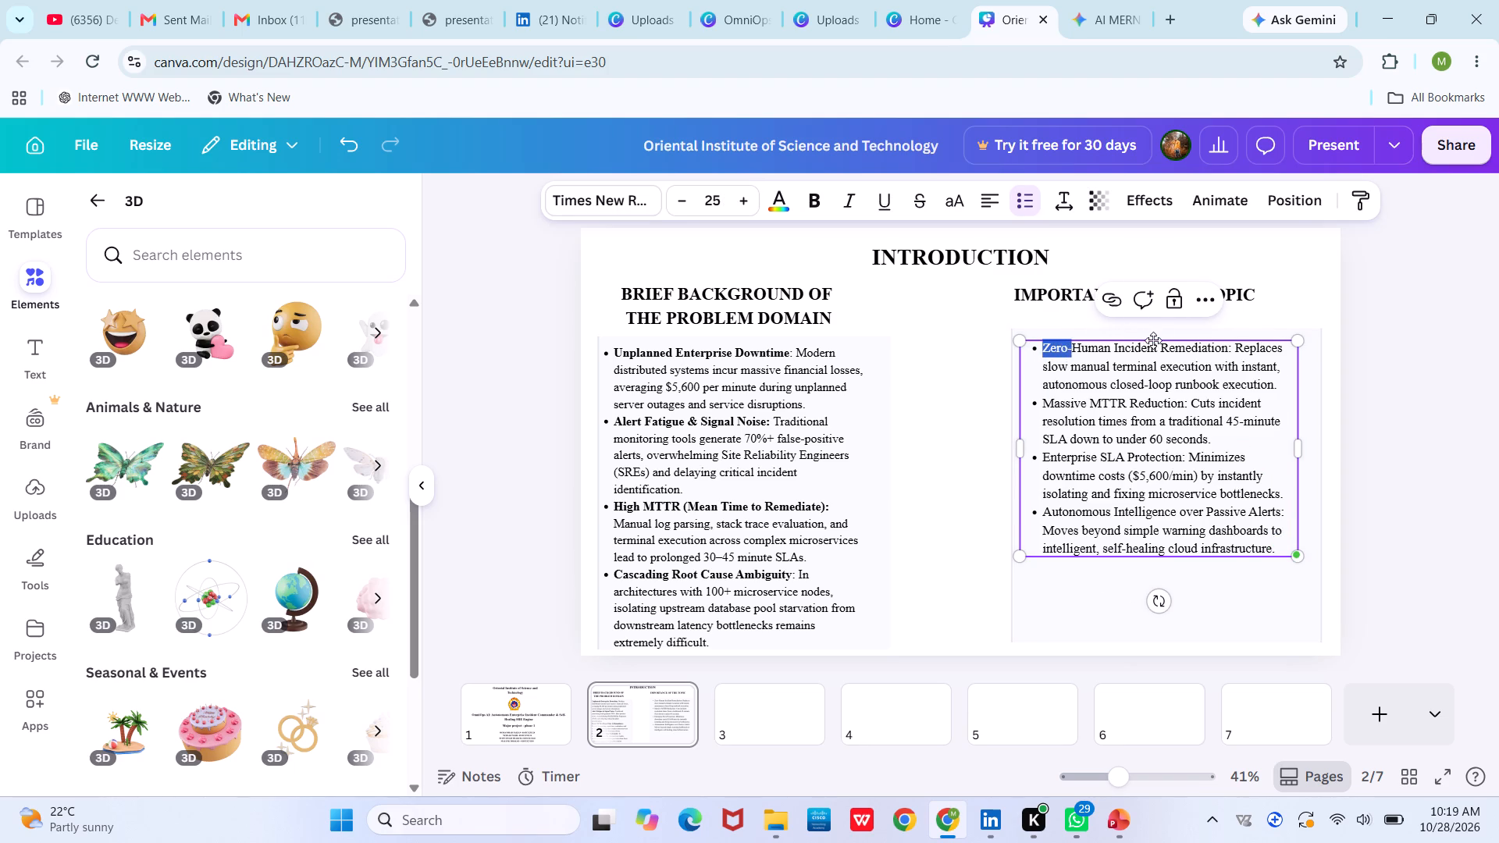
left_click_drag(1153, 340, 1229, 342)
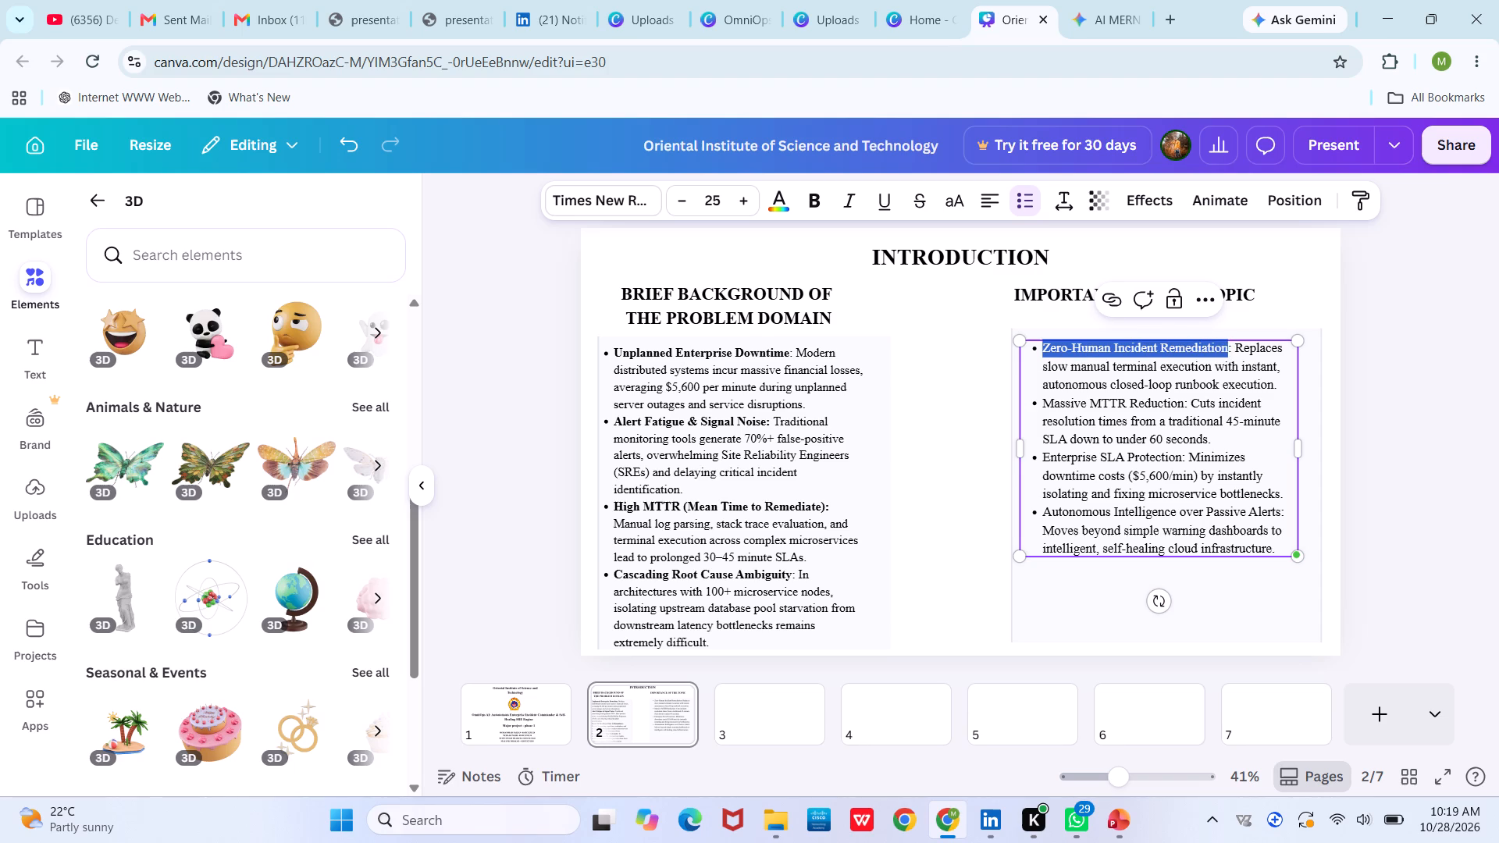
left_click_drag(1229, 342, 1230, 340)
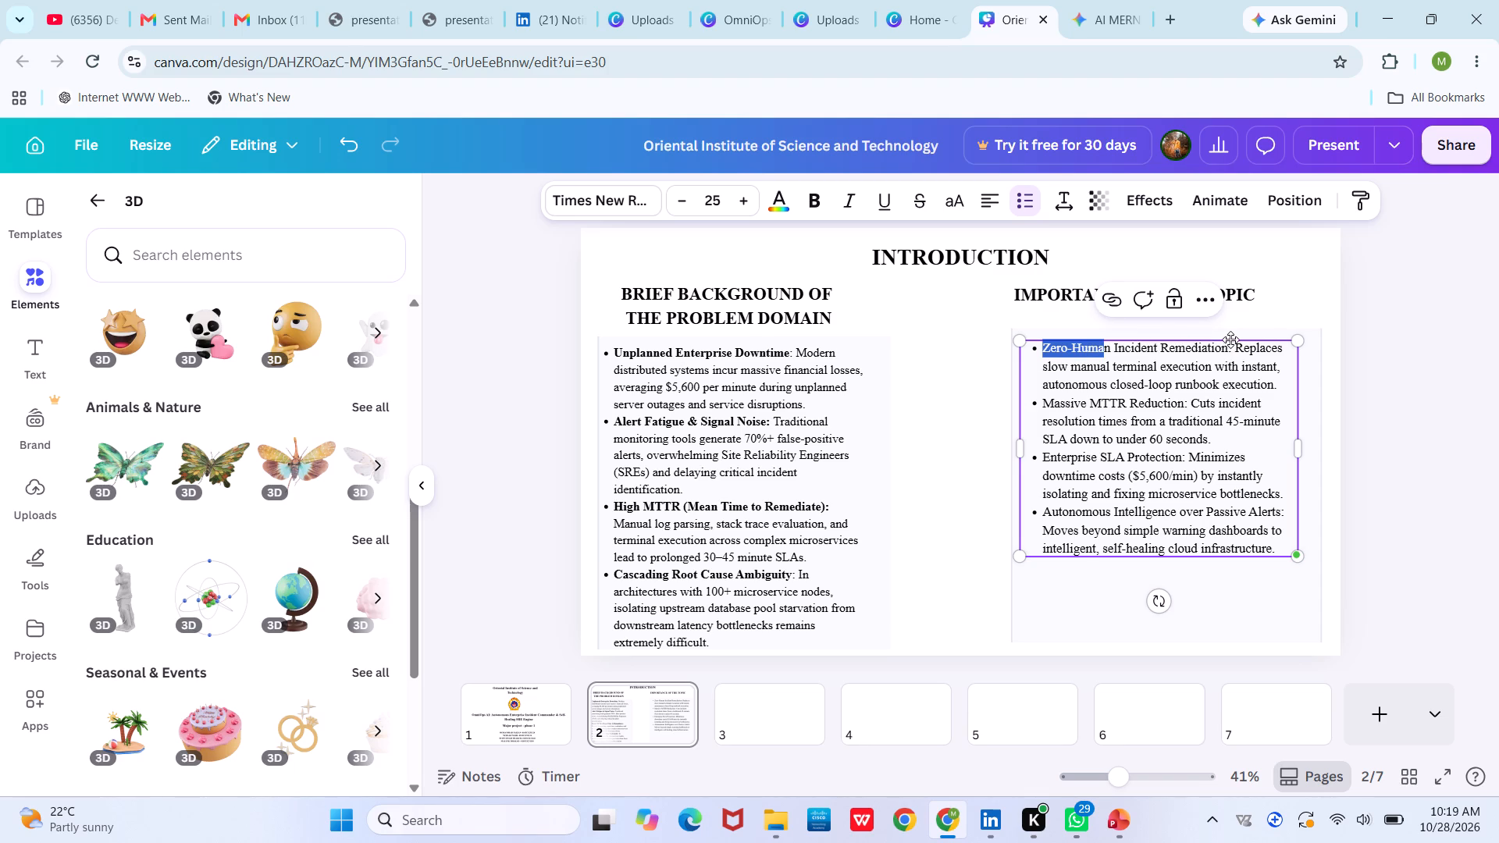
left_click_drag(1230, 340, 1230, 348)
left_click(814, 202)
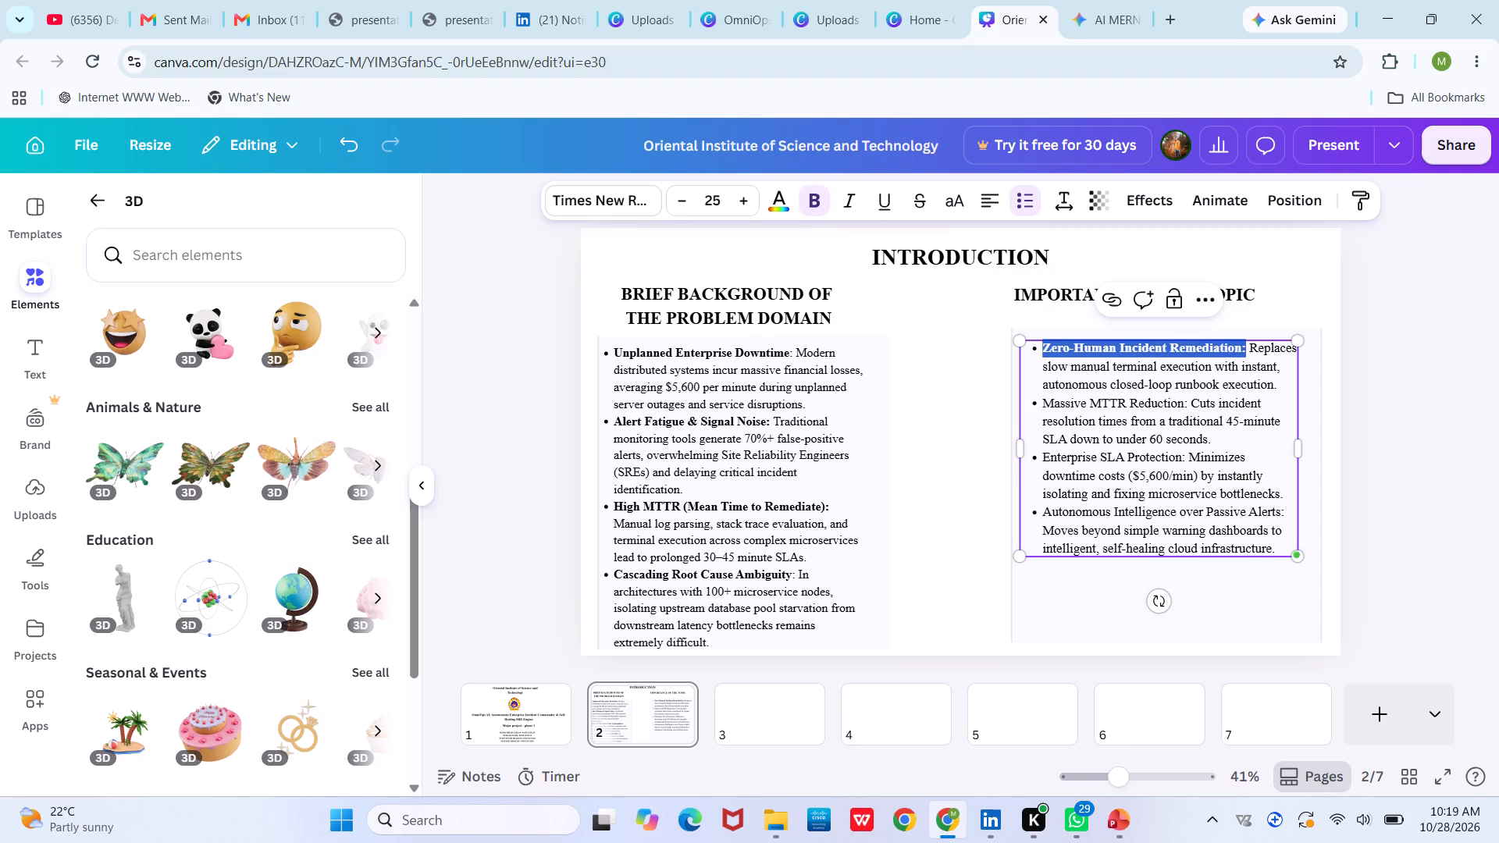
Bold the lead-ins "Massive MTTR Reduction:", "Enterprise SLA Protection:" and "Autonomous Intelligence over Passive Alerts:" in the remaining three bullets.
left_click_drag(1043, 404, 1088, 401)
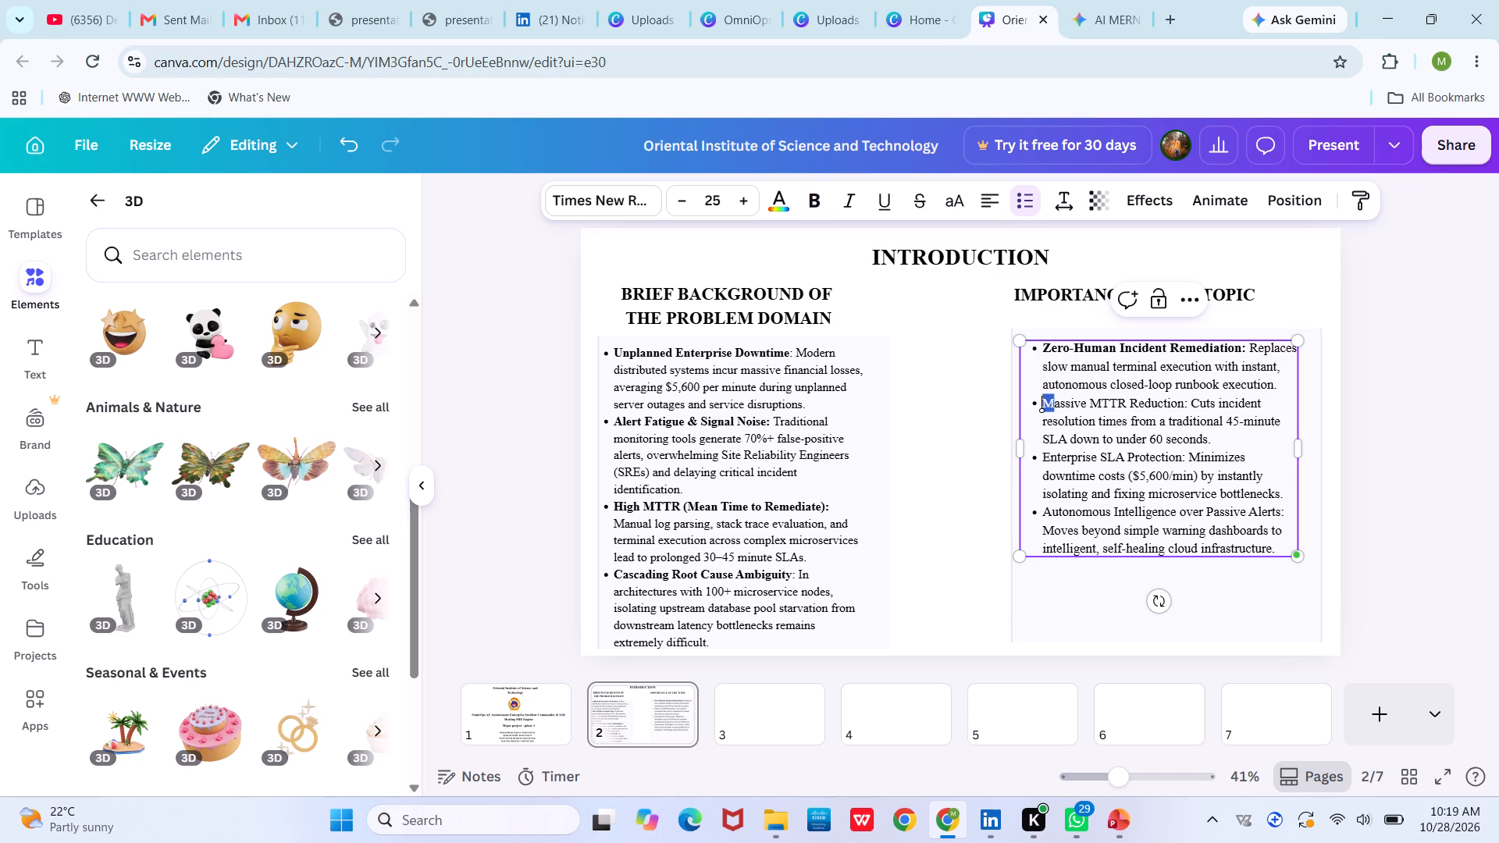
left_click_drag(1088, 401, 1193, 399)
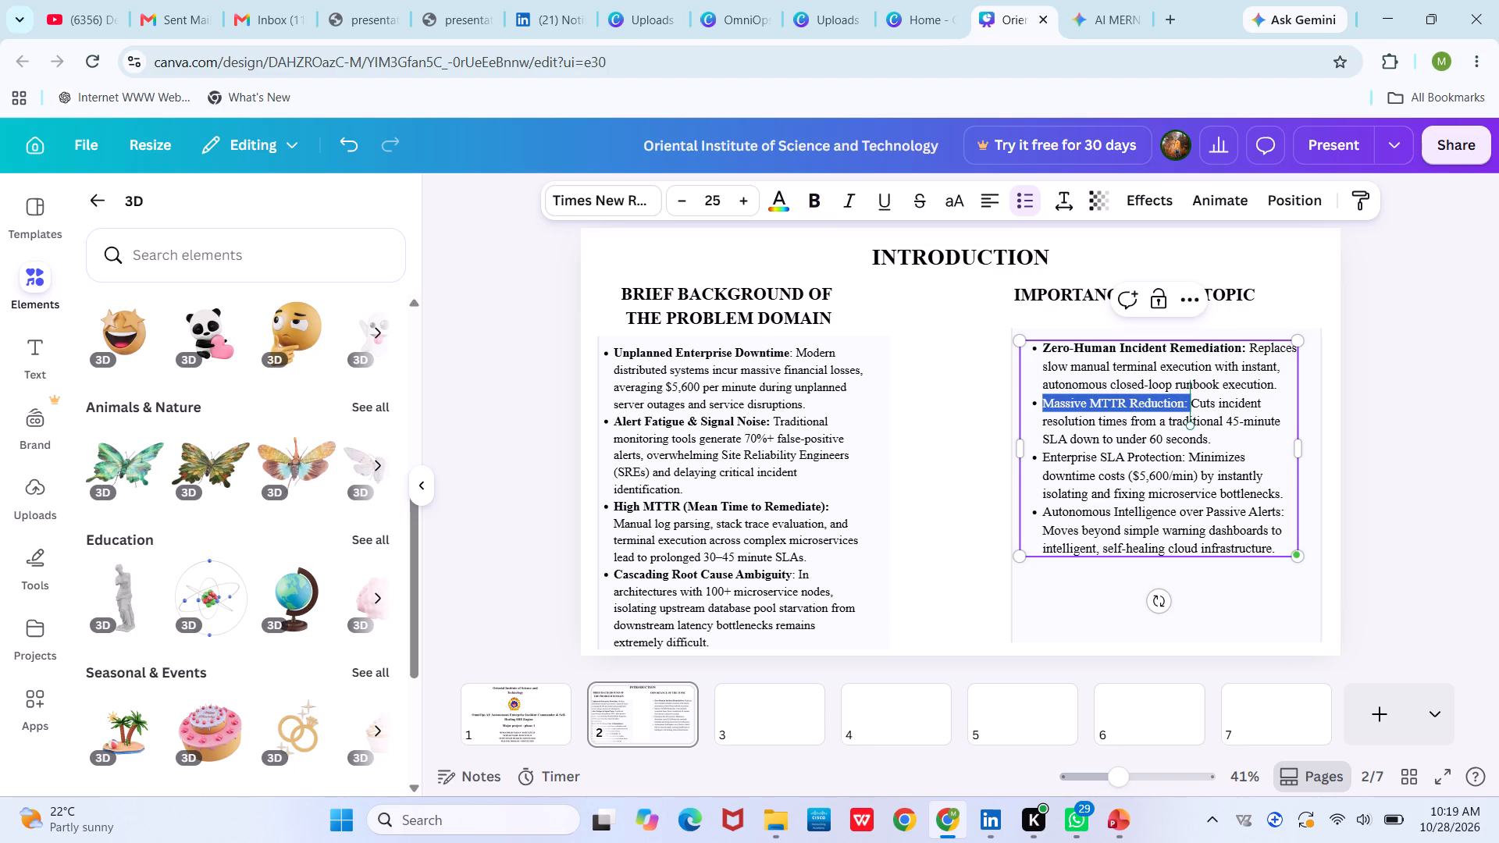
left_click_drag(1193, 399, 1190, 400)
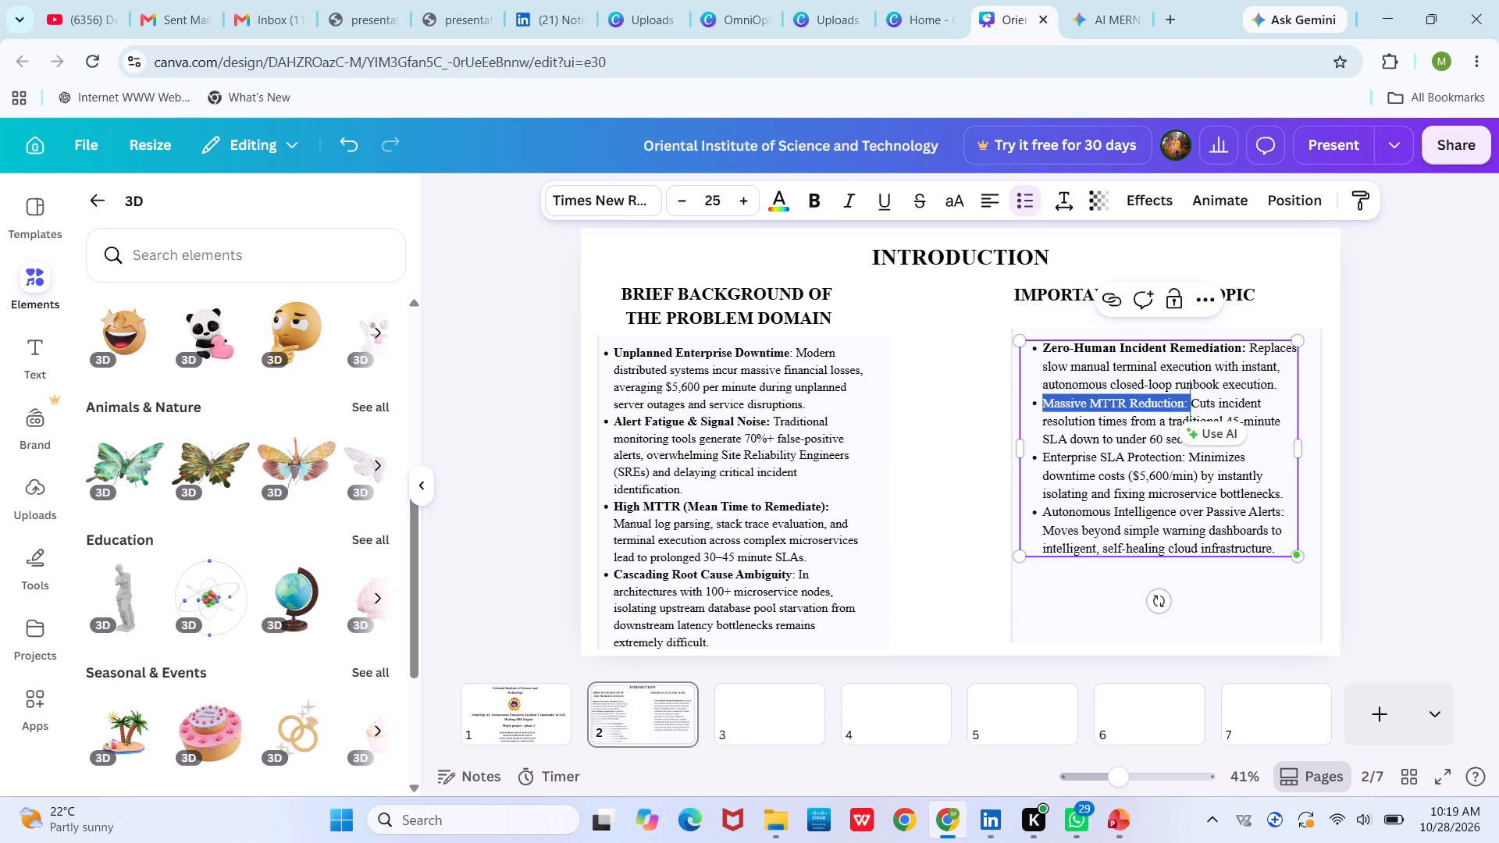
left_click(810, 203)
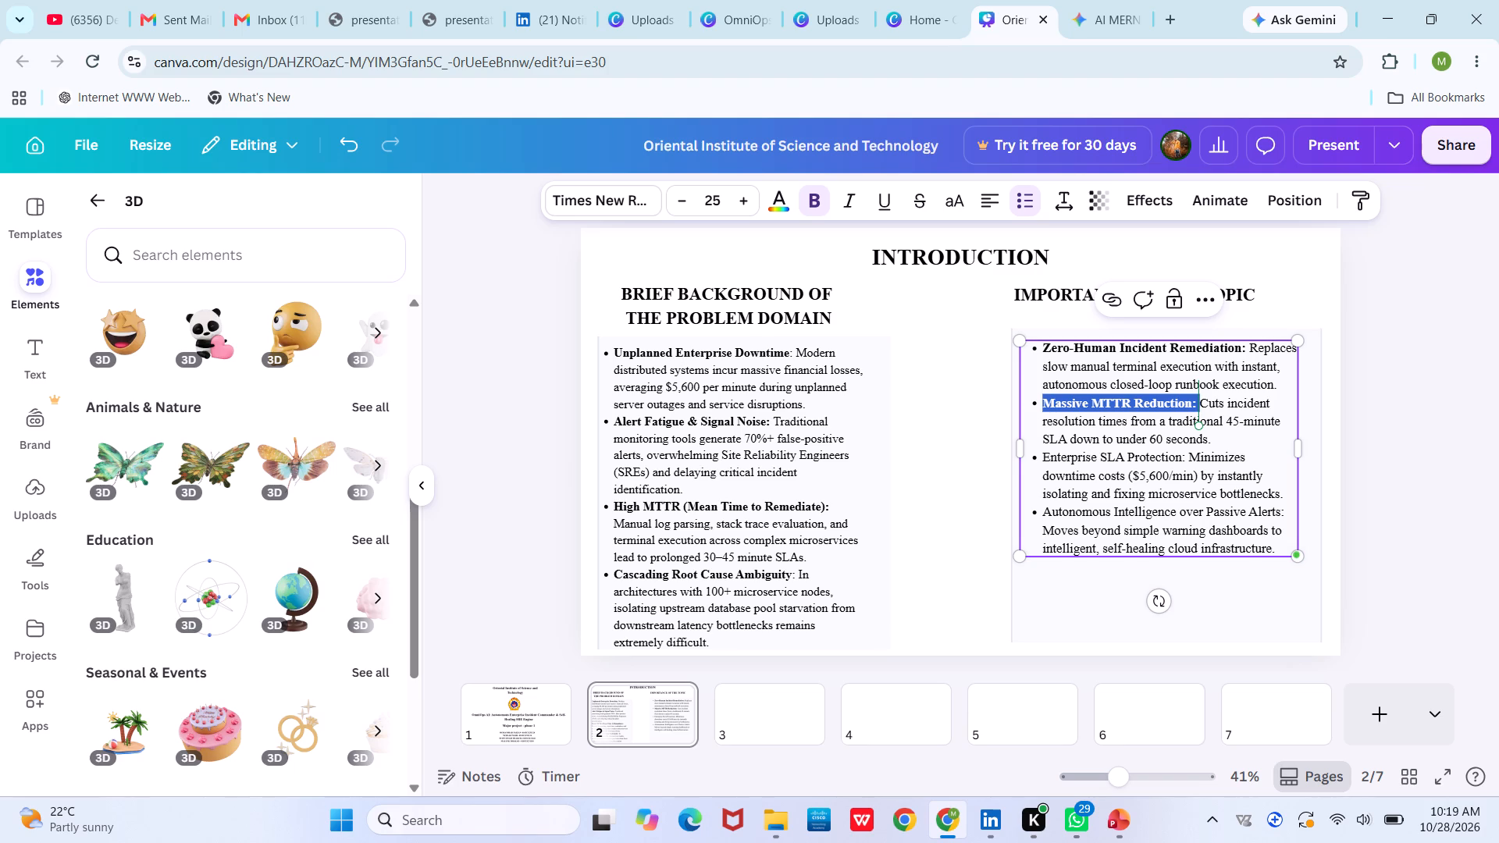
left_click_drag(1042, 458, 1185, 459)
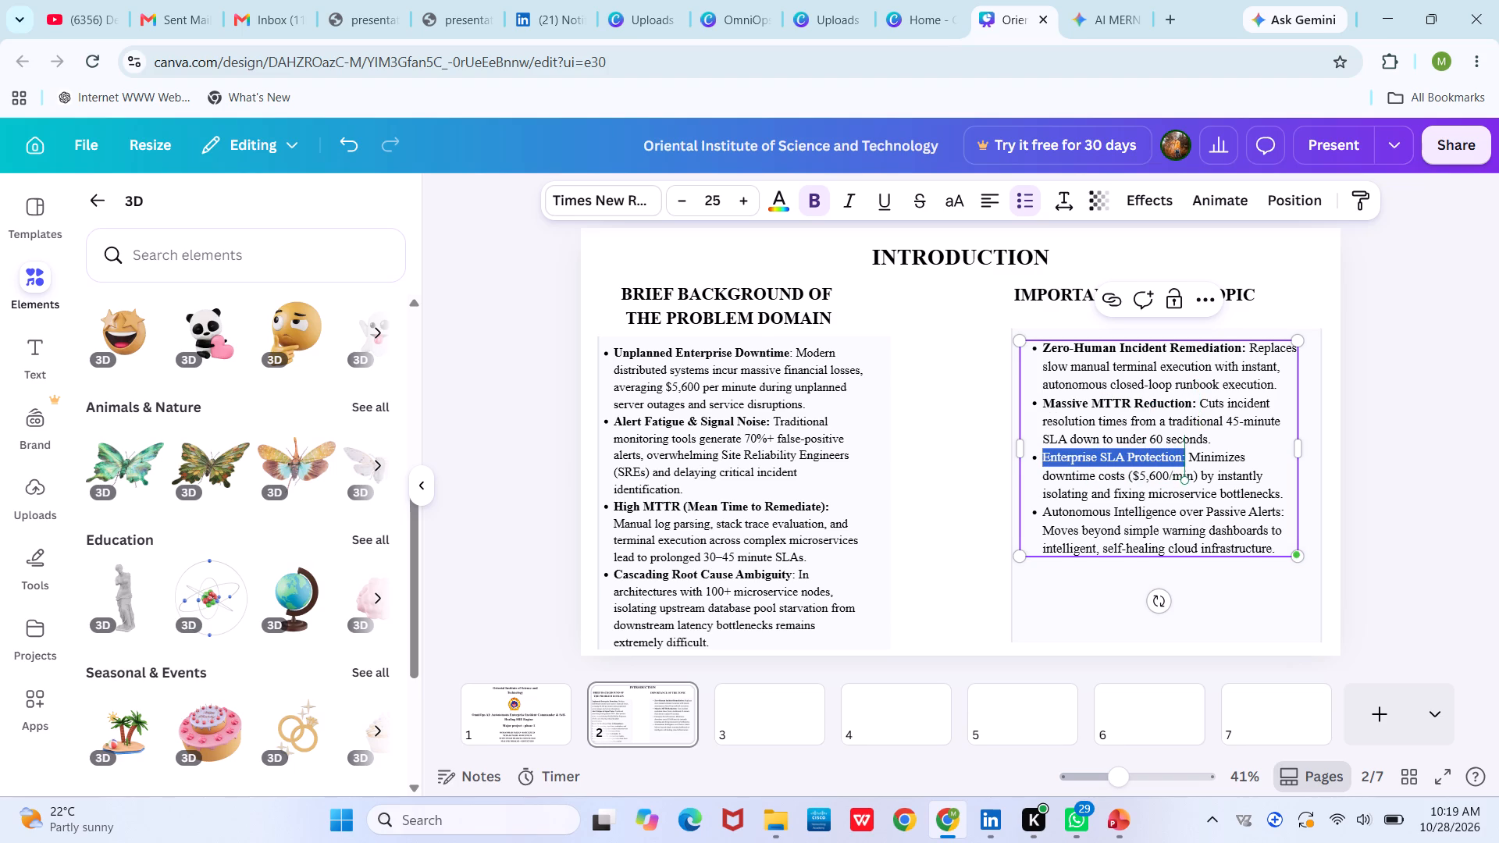
left_click(810, 208)
left_click_drag(1042, 511, 1082, 514)
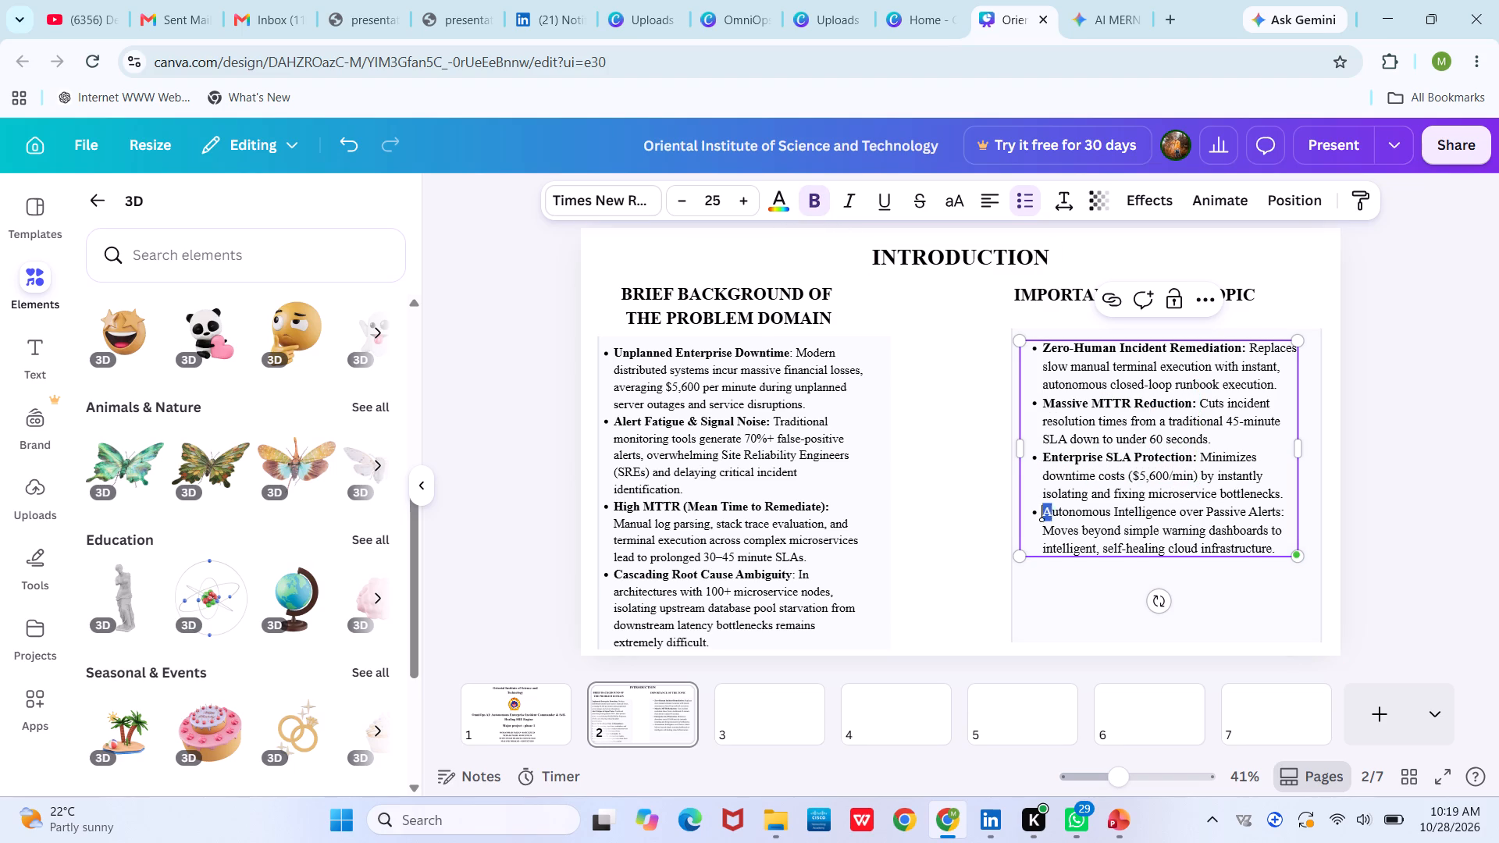
left_click_drag(1082, 514, 1287, 513)
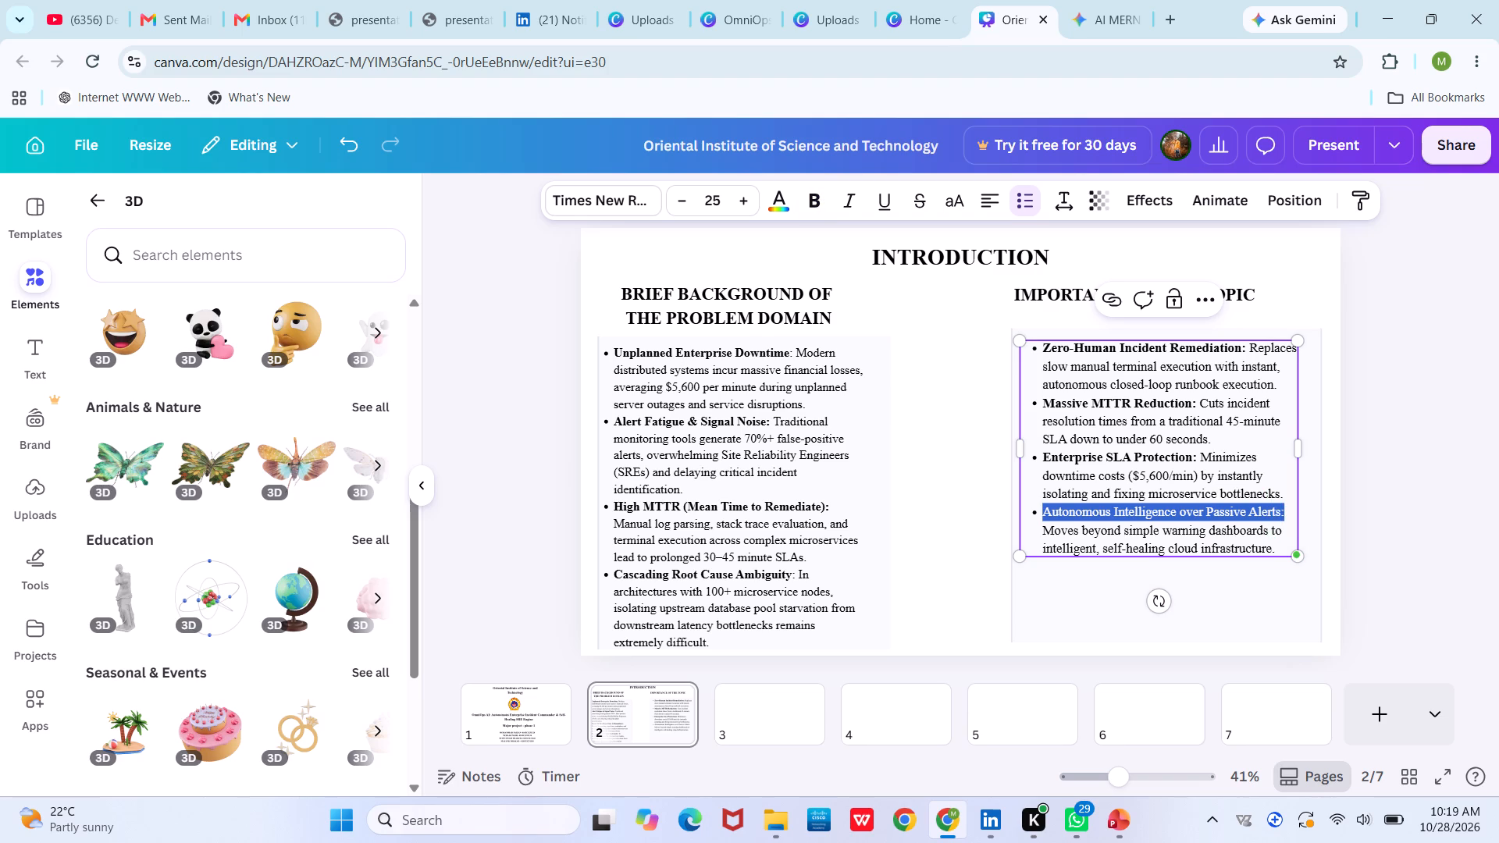
left_click(817, 201)
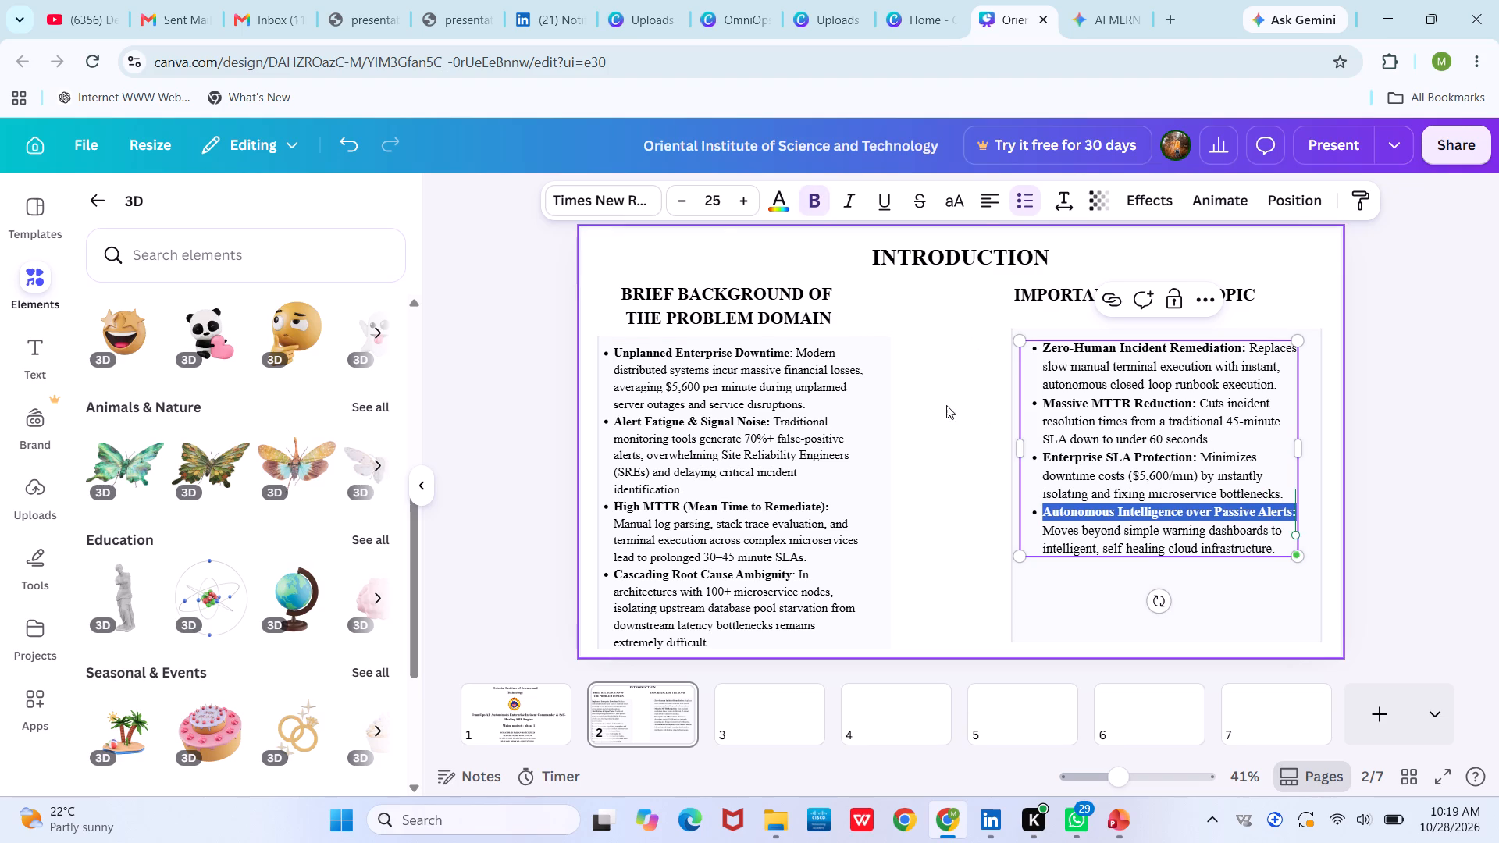
left_click(940, 402)
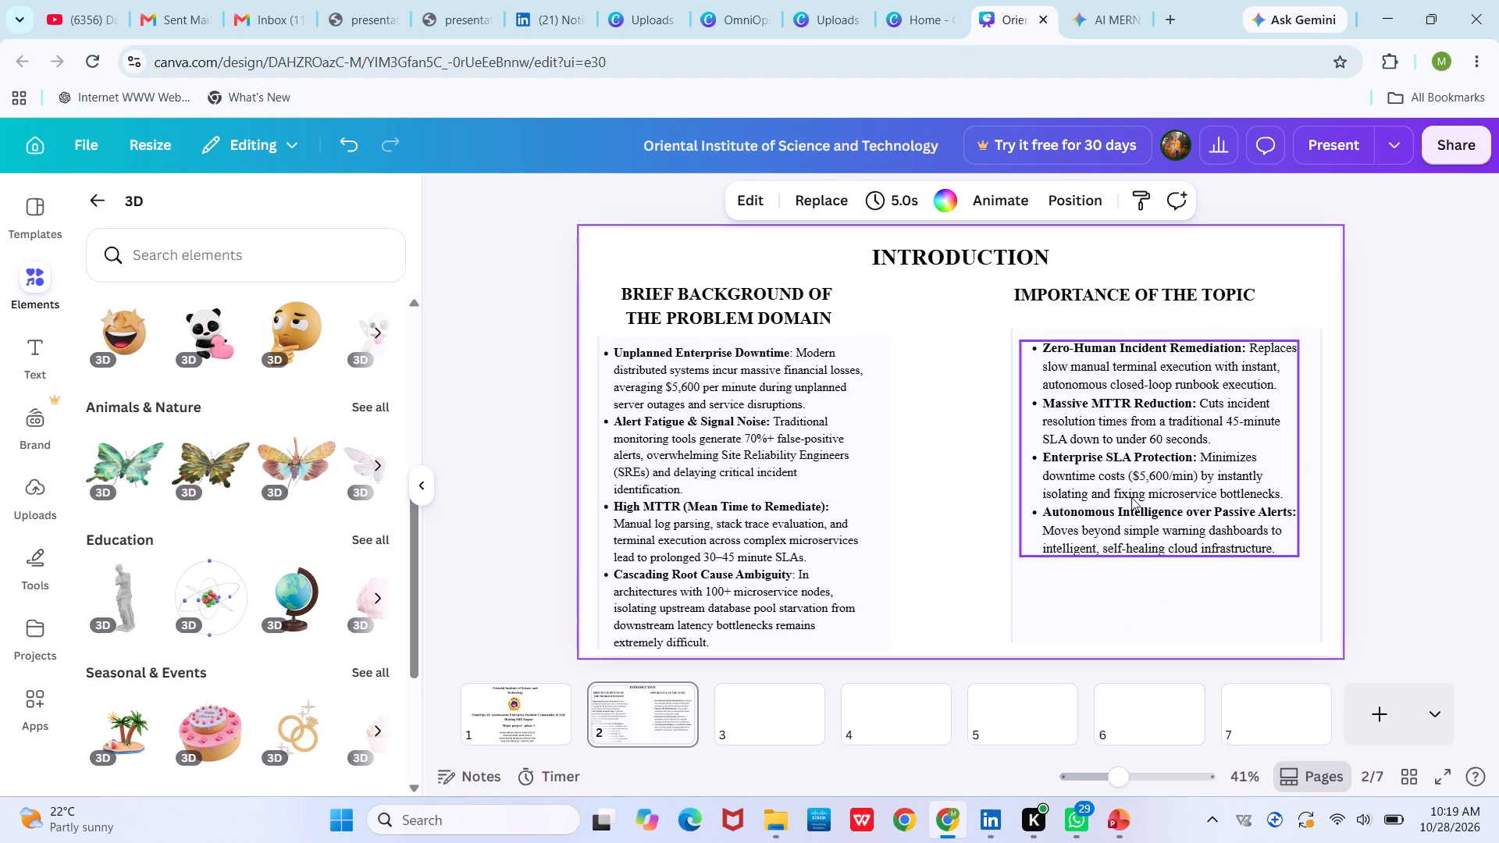
Set the font size of the whole pillars list to 26.
left_click(1131, 497)
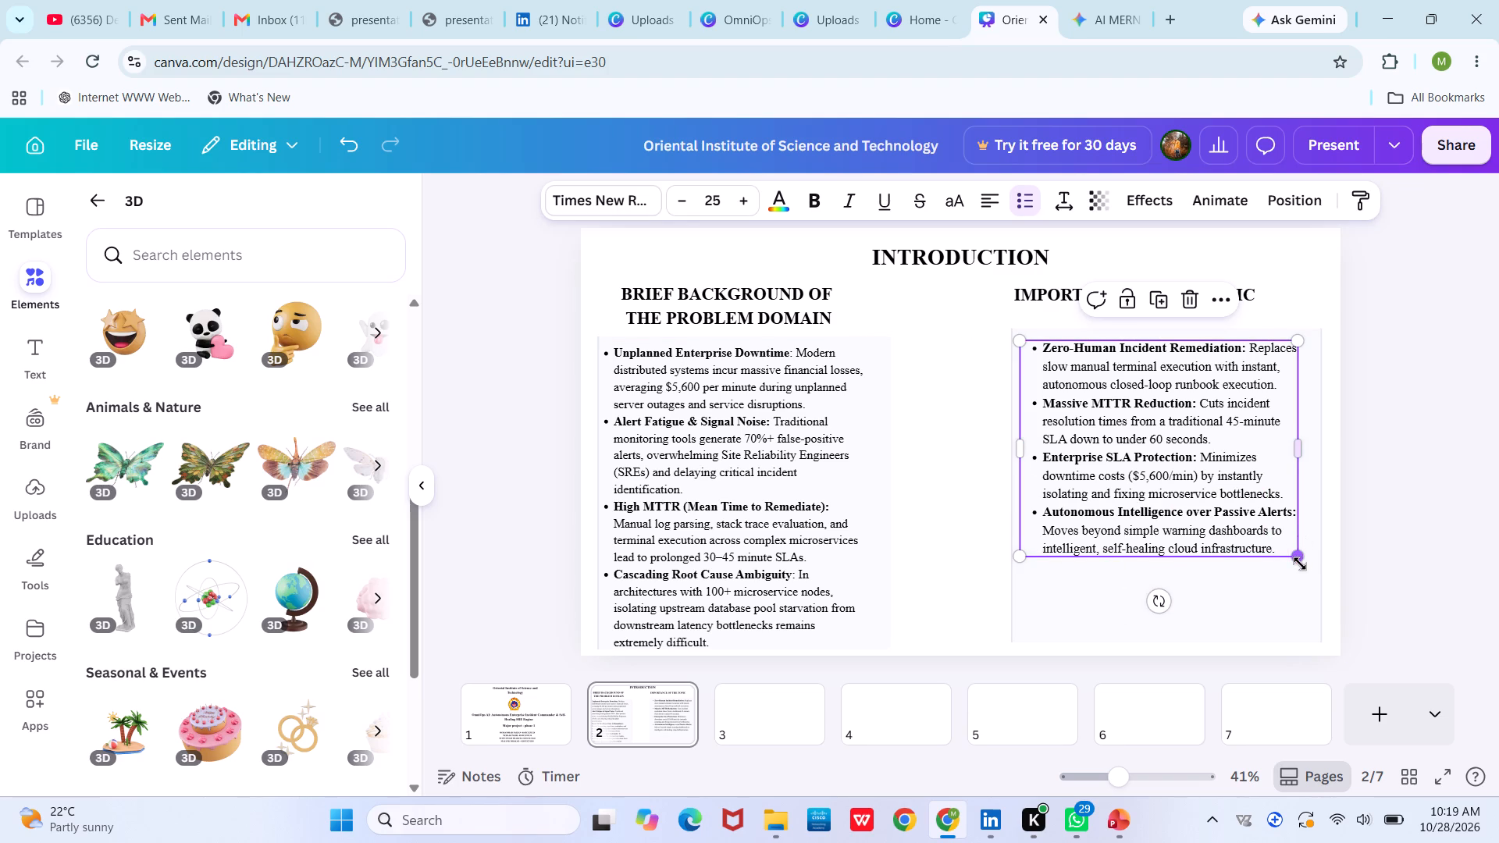
left_click(1097, 441)
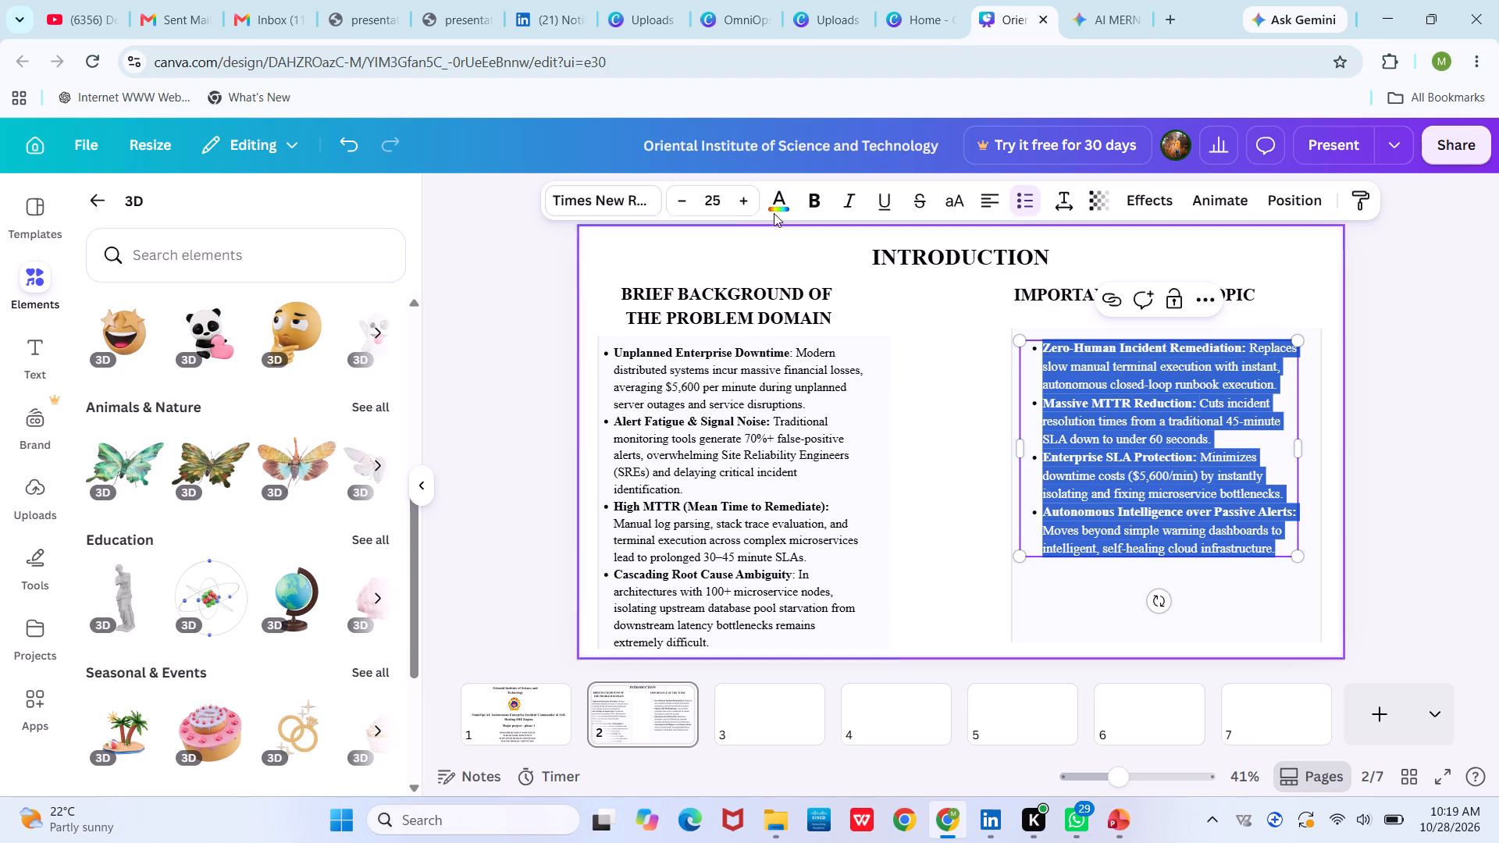
double_click(749, 201)
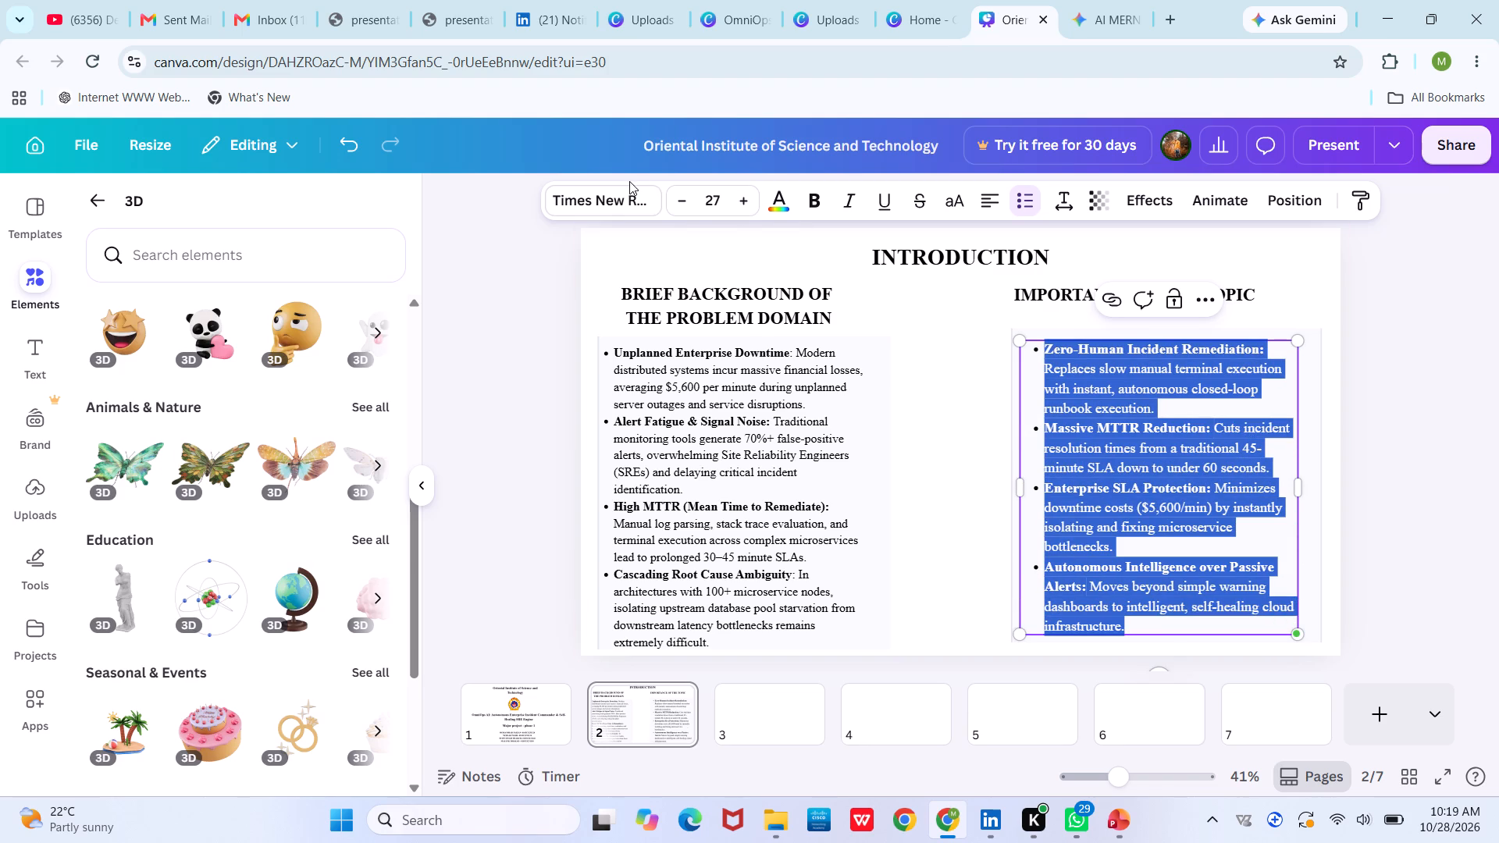
left_click(681, 199)
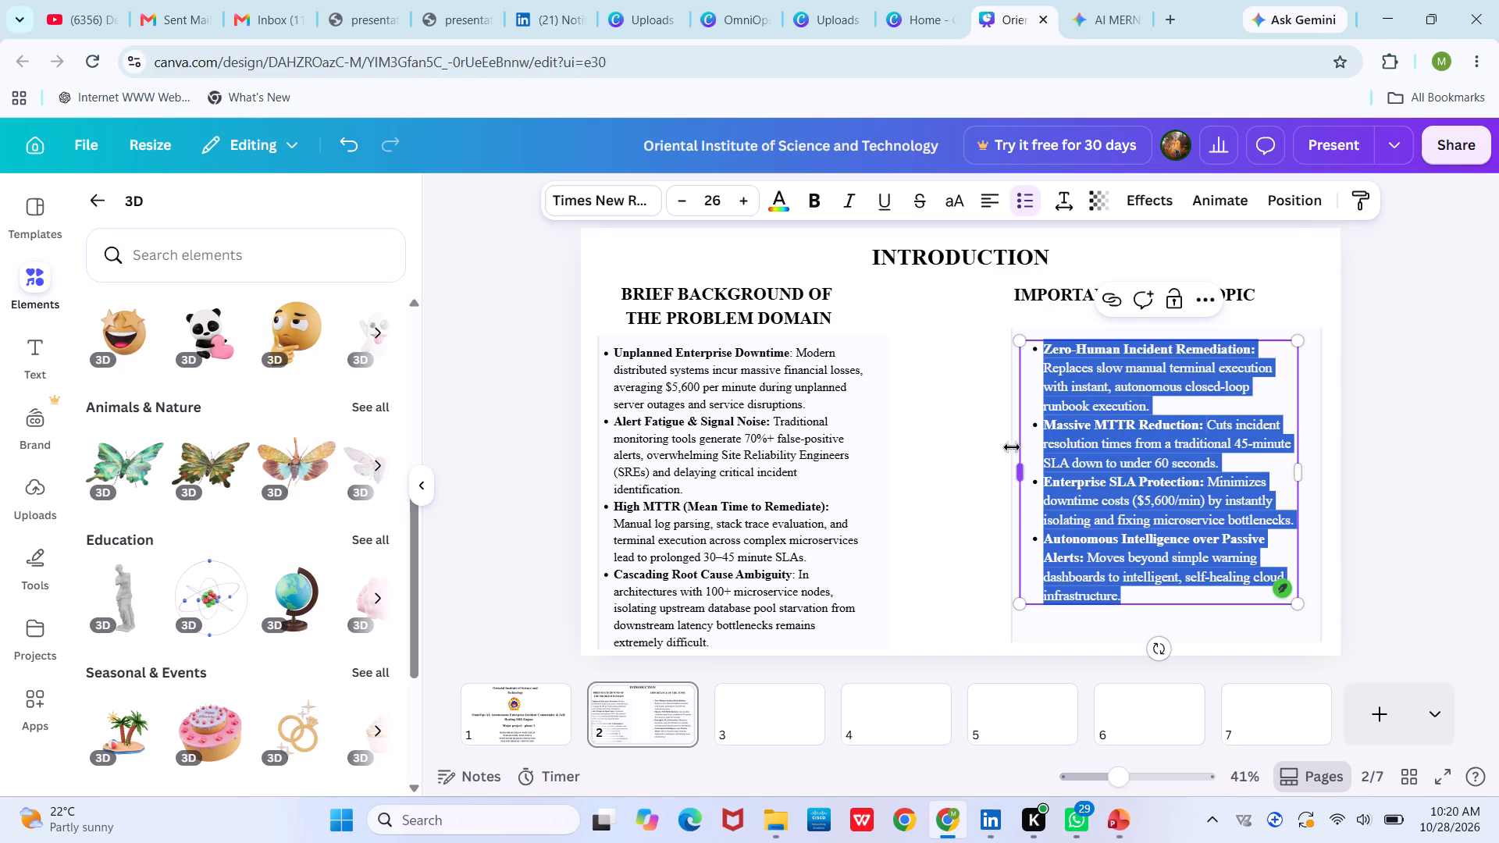
left_click(957, 438)
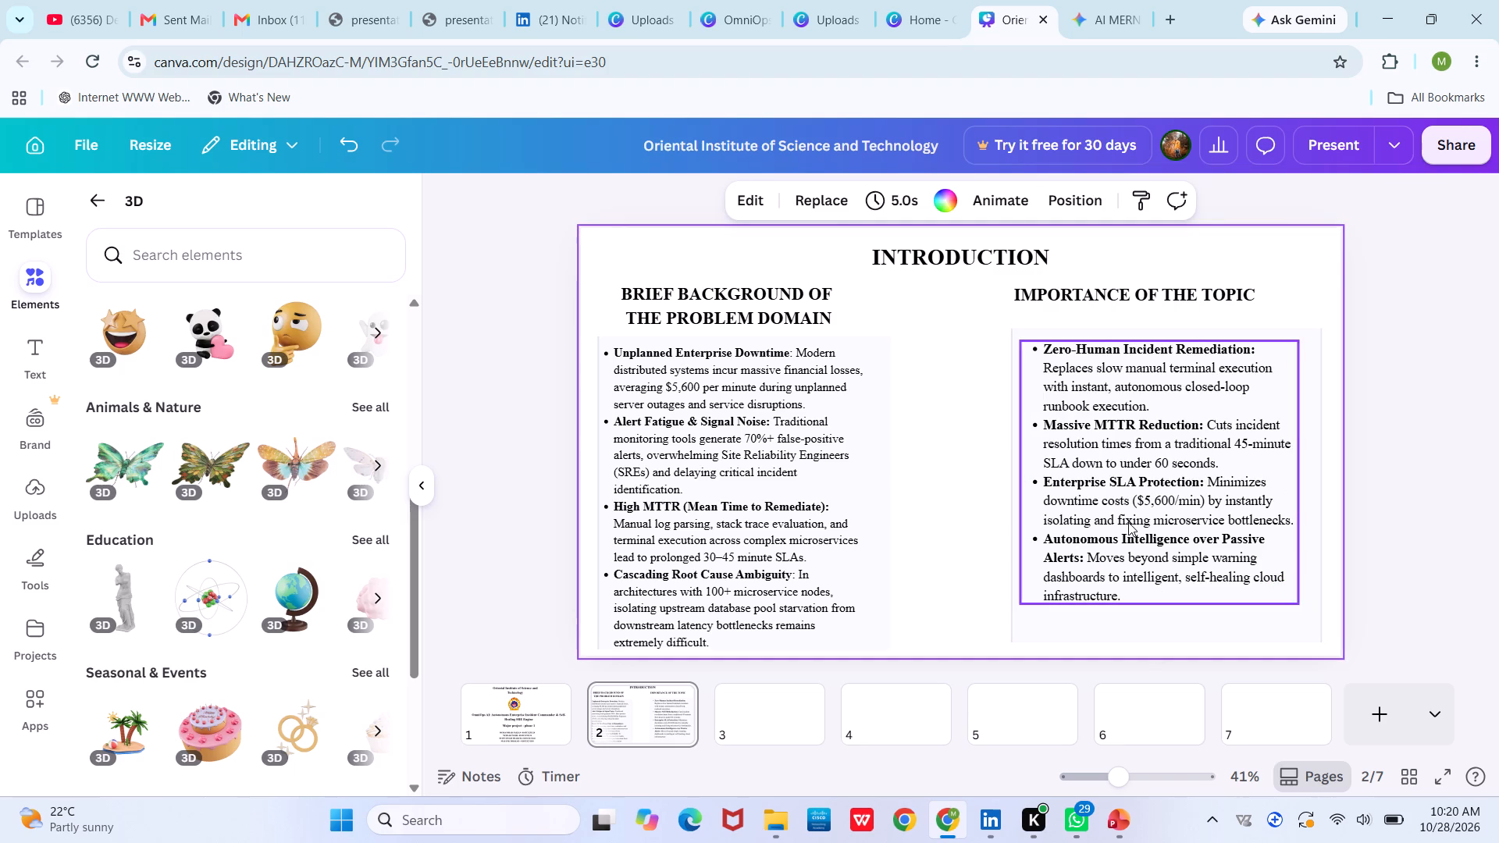
Move the pillars text box slightly down within the card under "IMPORTANCE OF THE TOPIC".
left_click_drag(1128, 522, 1130, 533)
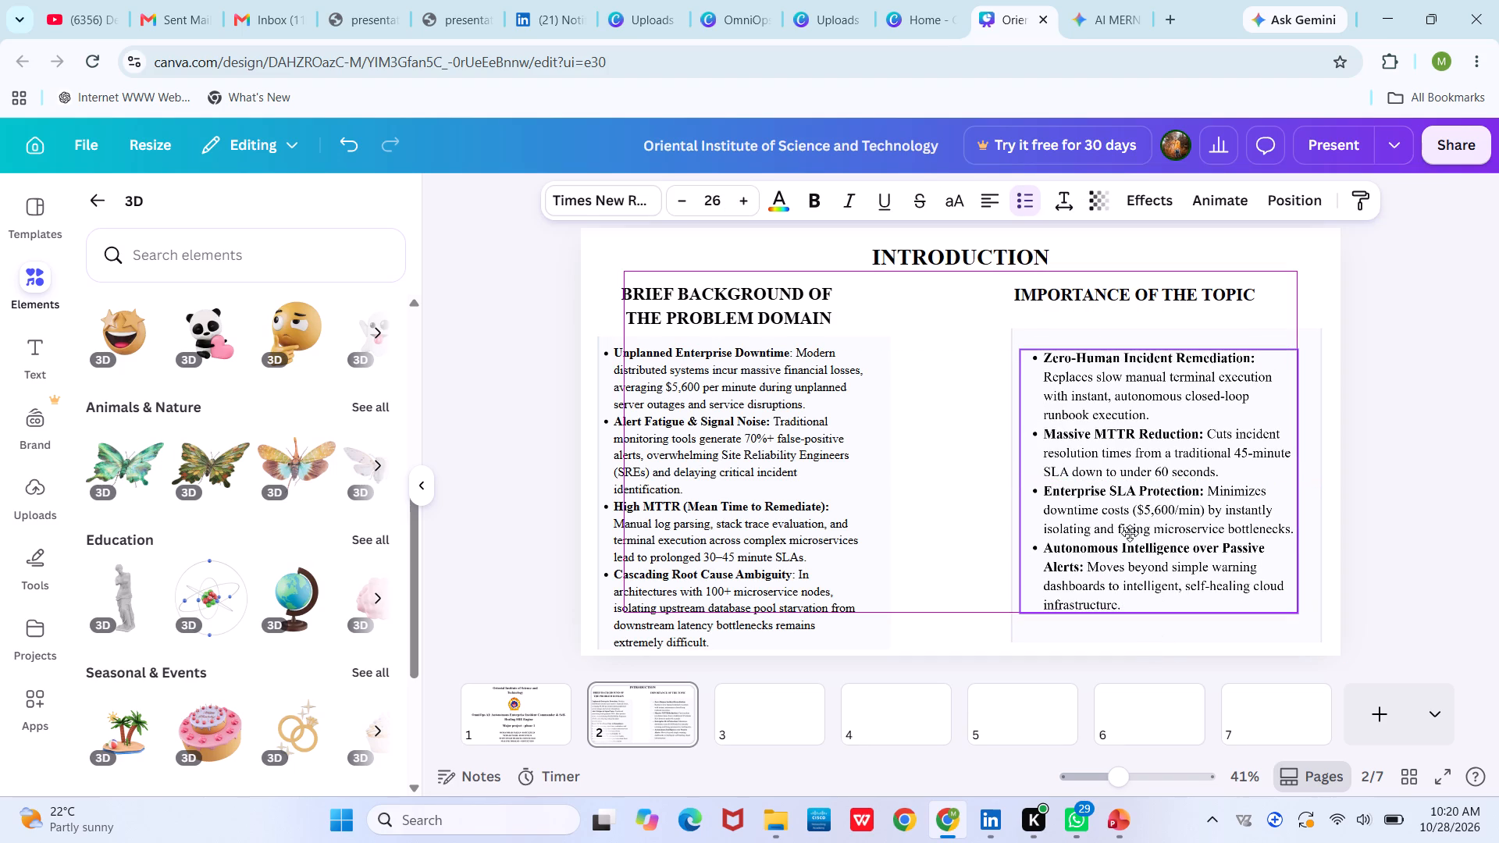
left_click_drag(1130, 533, 1130, 532)
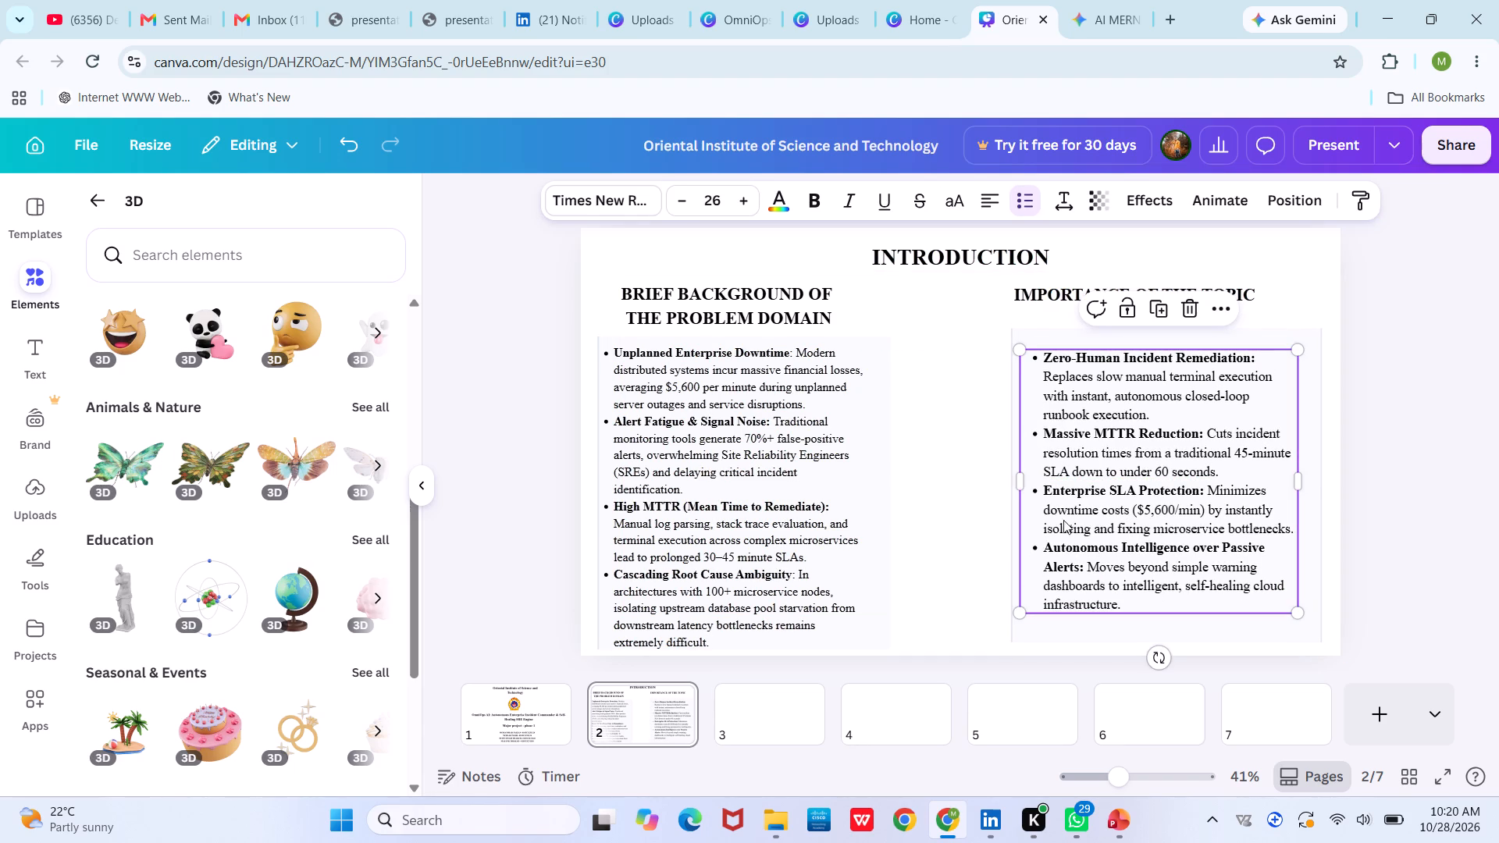
left_click(951, 518)
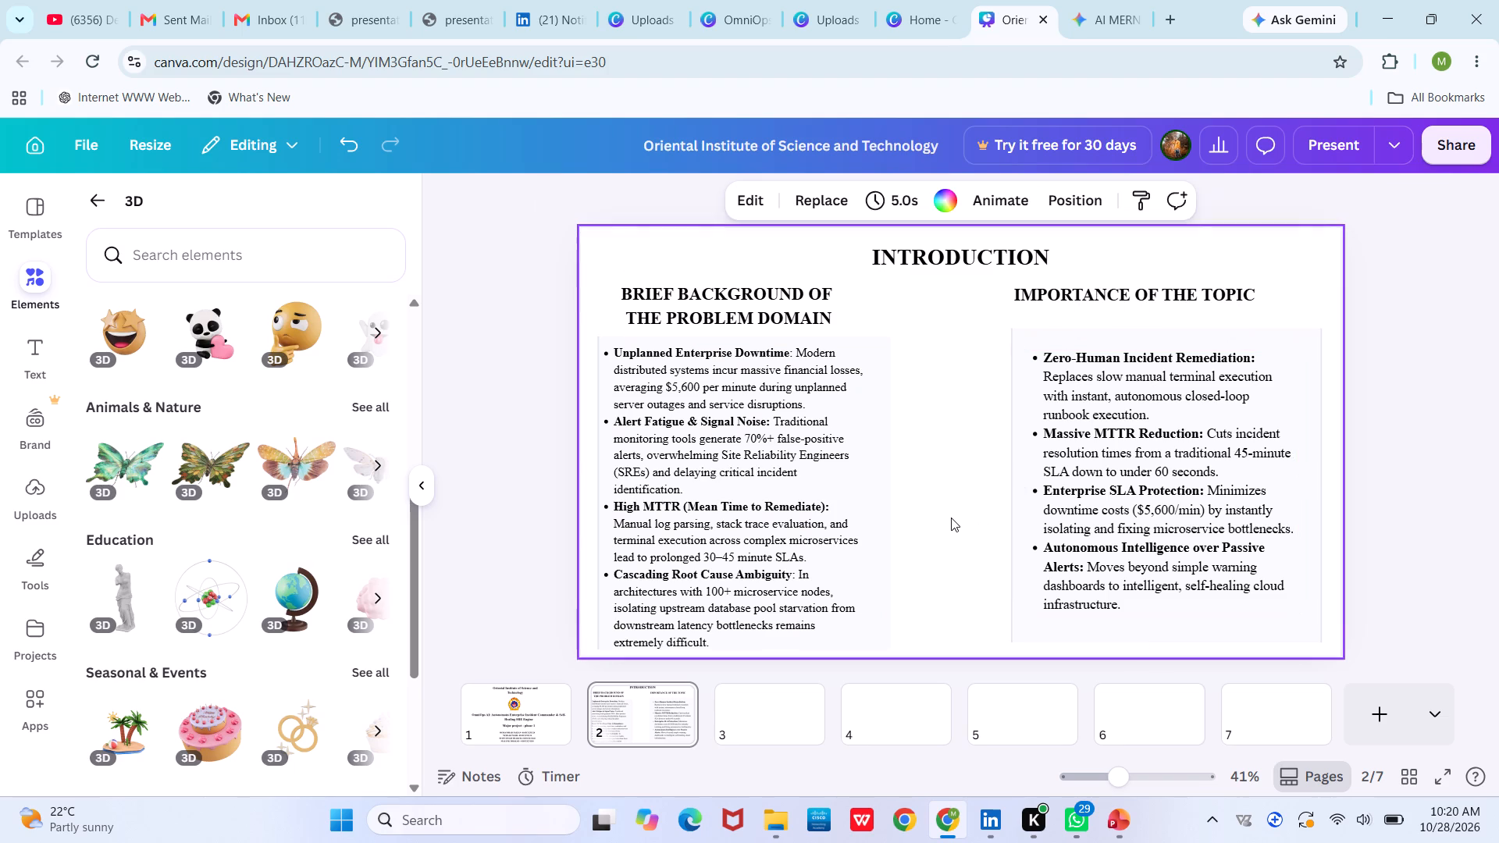
Go to the blank page 3 of the Canva presentation.
left_click(748, 736)
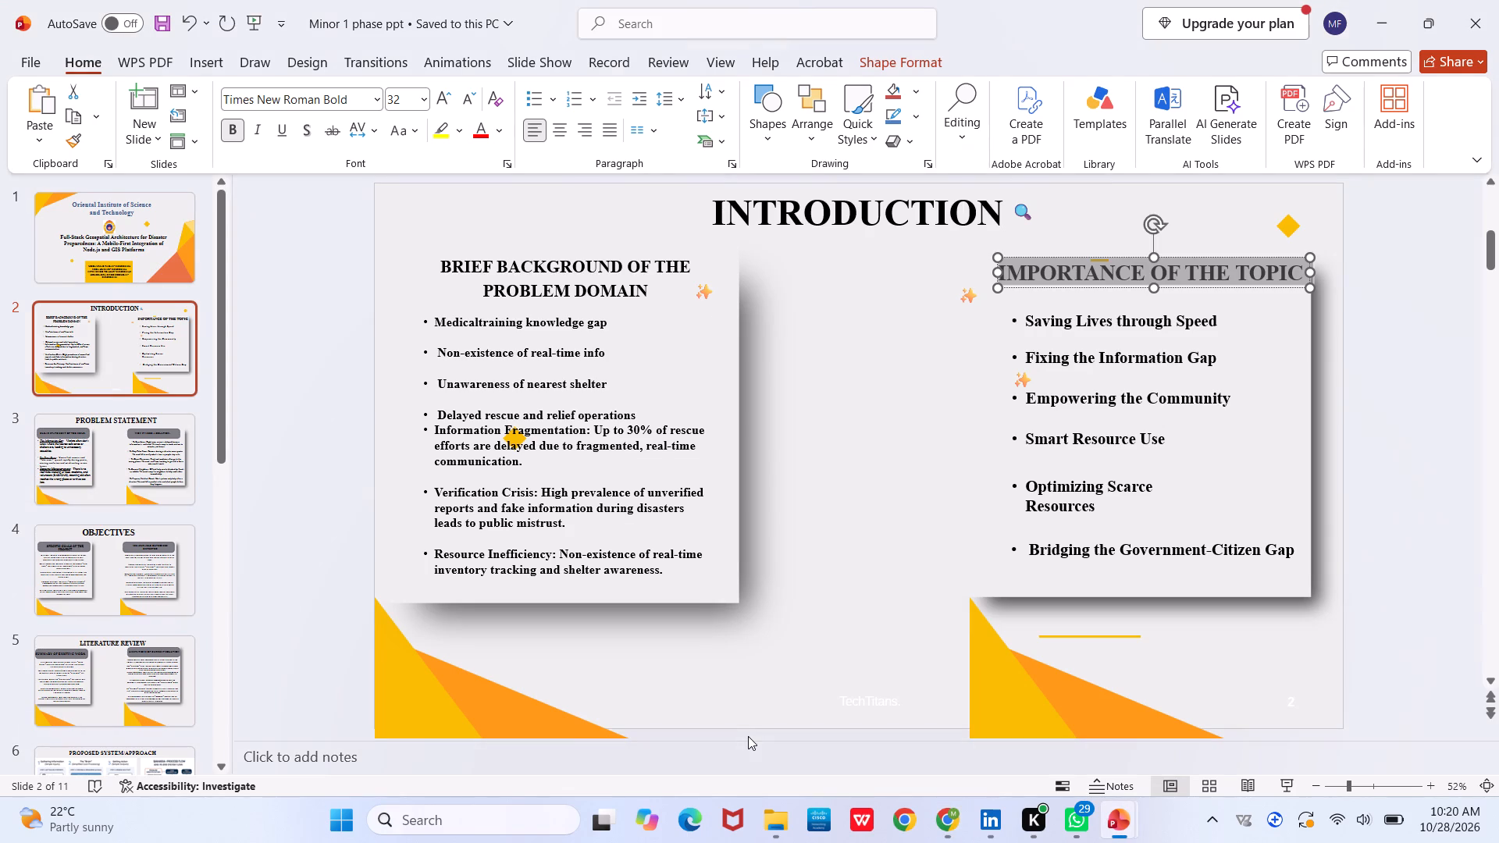
Copy the "PROBLEM STATEMENT" title from slide 3 of the Minor 1 phase reference deck.
key("Down")
left_click(746, 647)
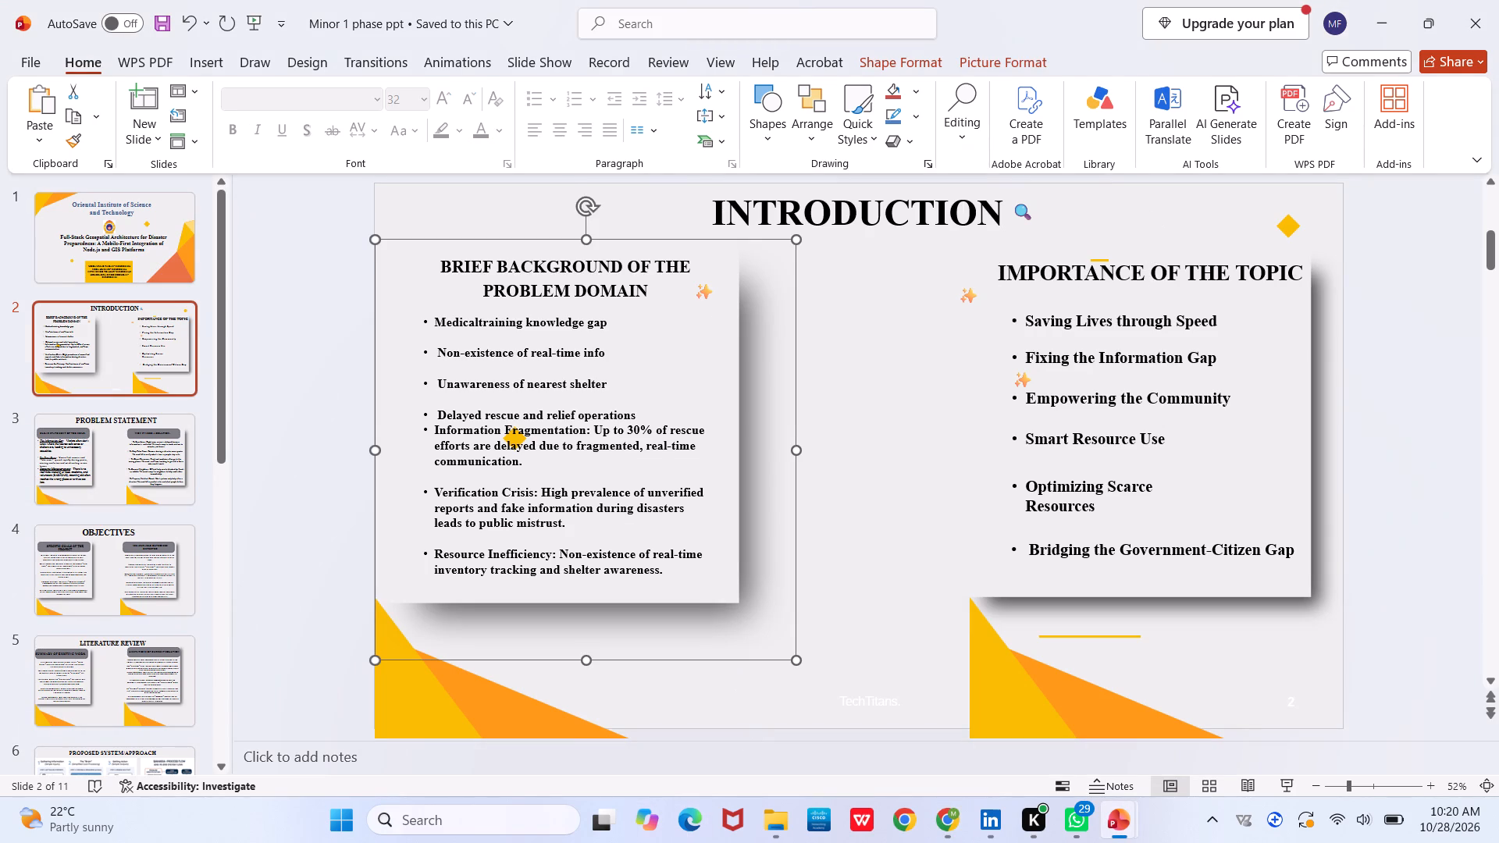
key("Down")
scroll(1399, 441, "down", 1)
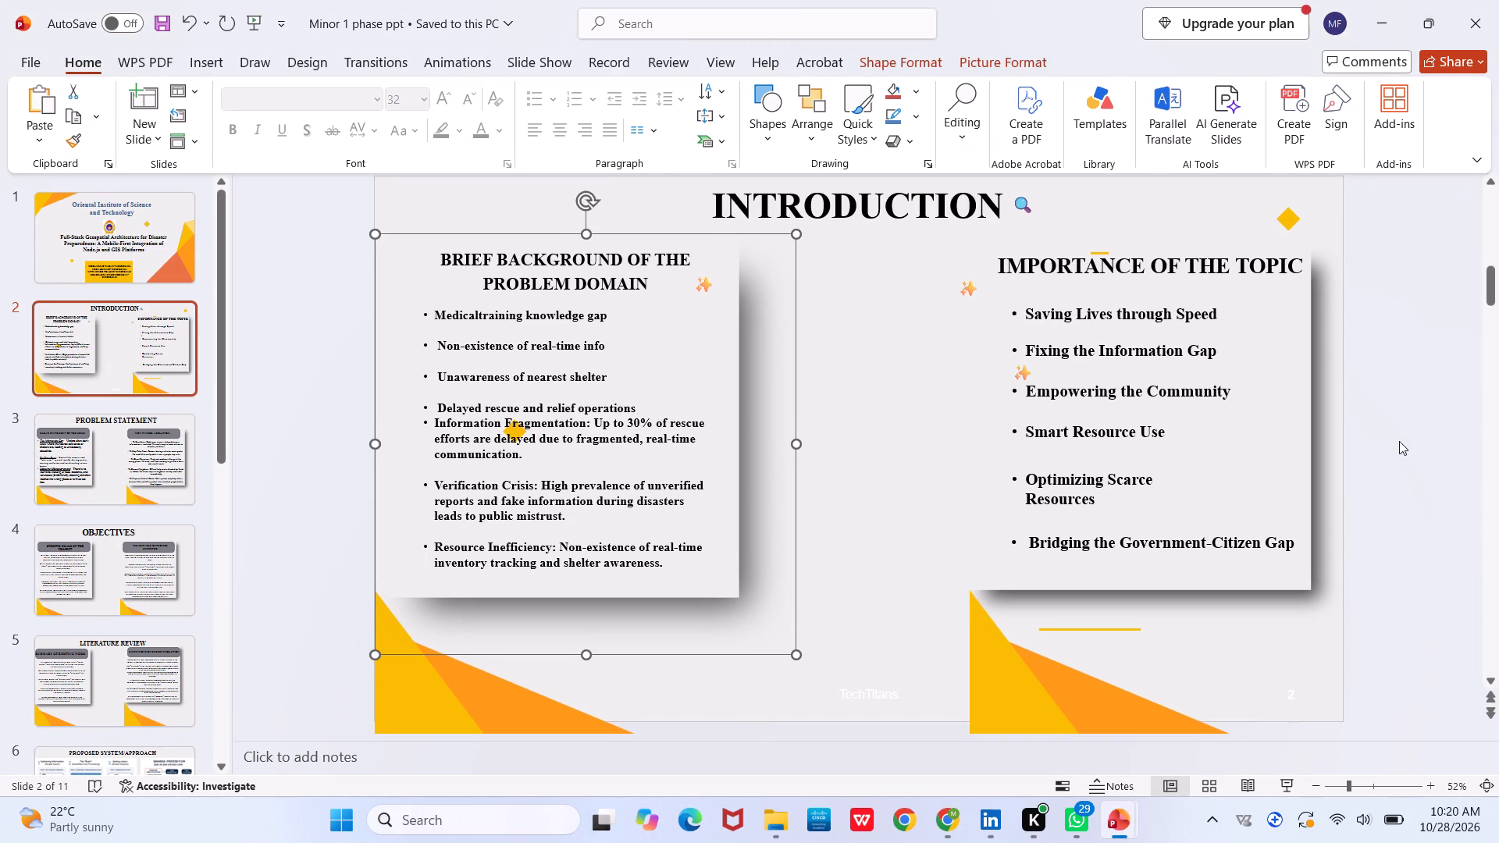
left_click(1399, 441)
key("Down")
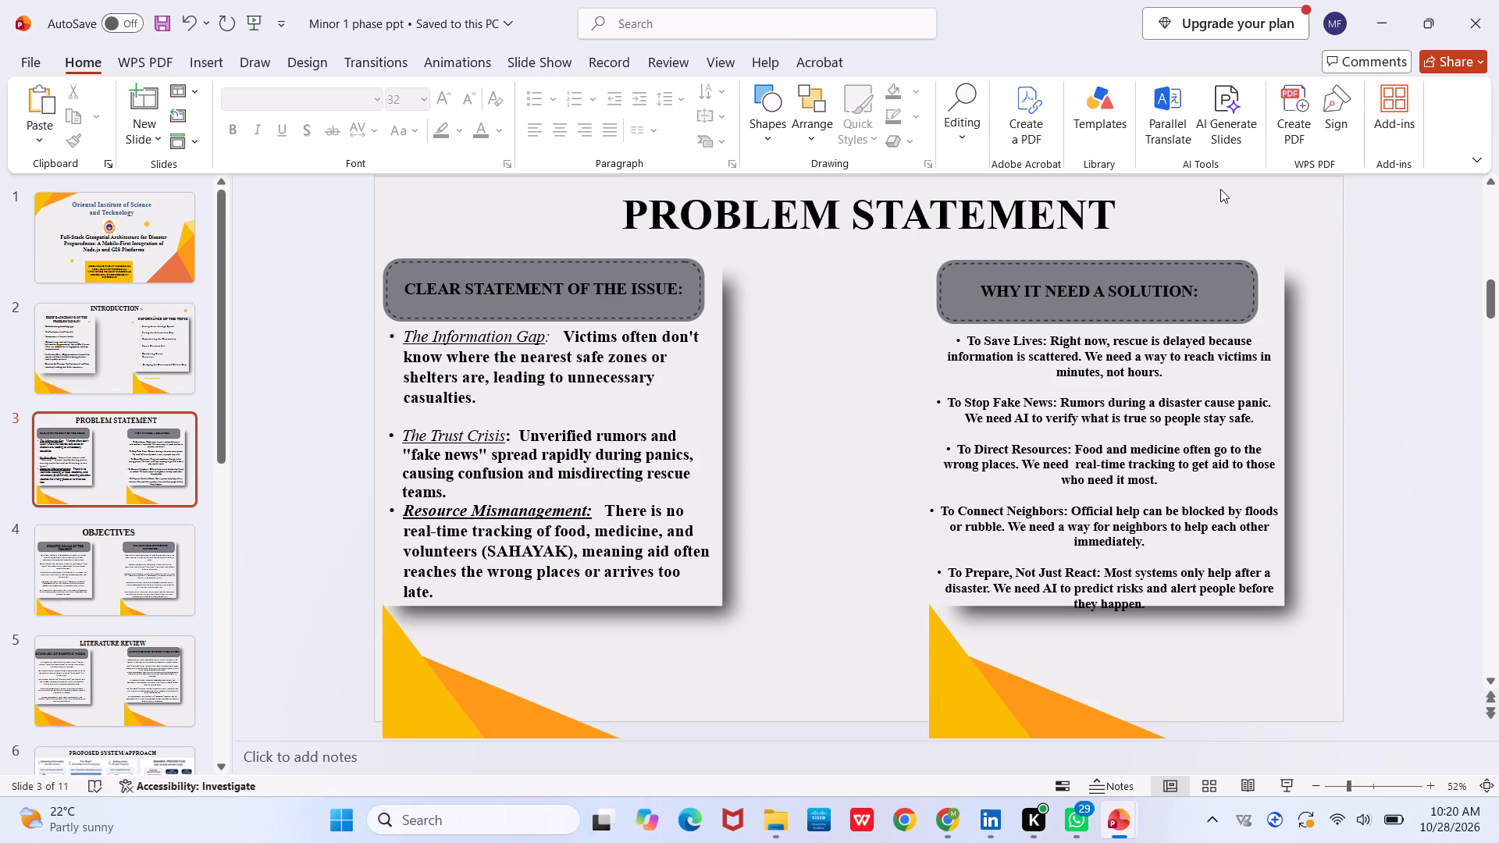
left_click(831, 201)
key("ctrl+a")
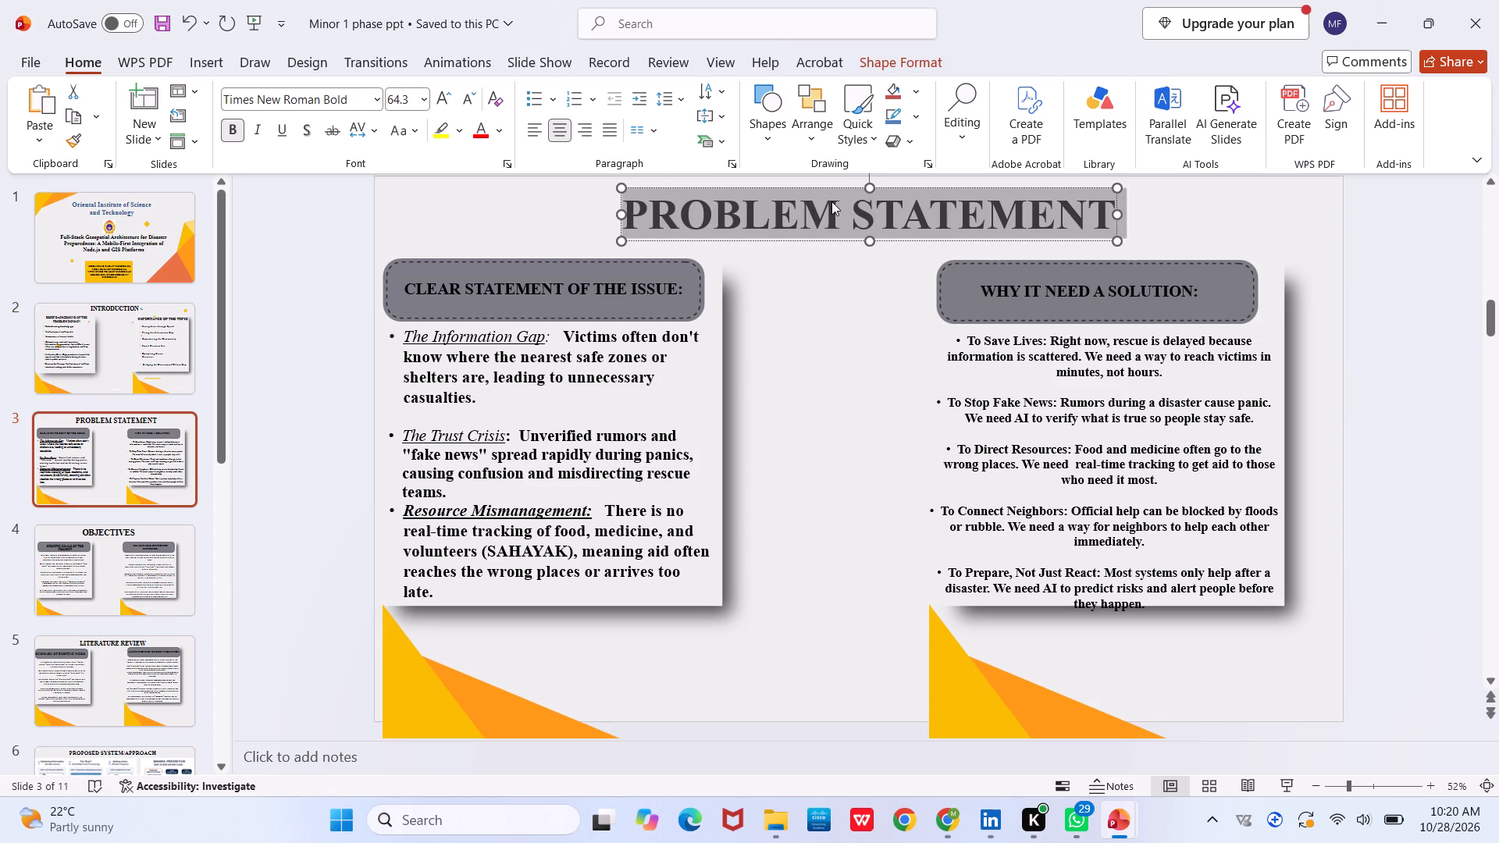
key("ctrl+c")
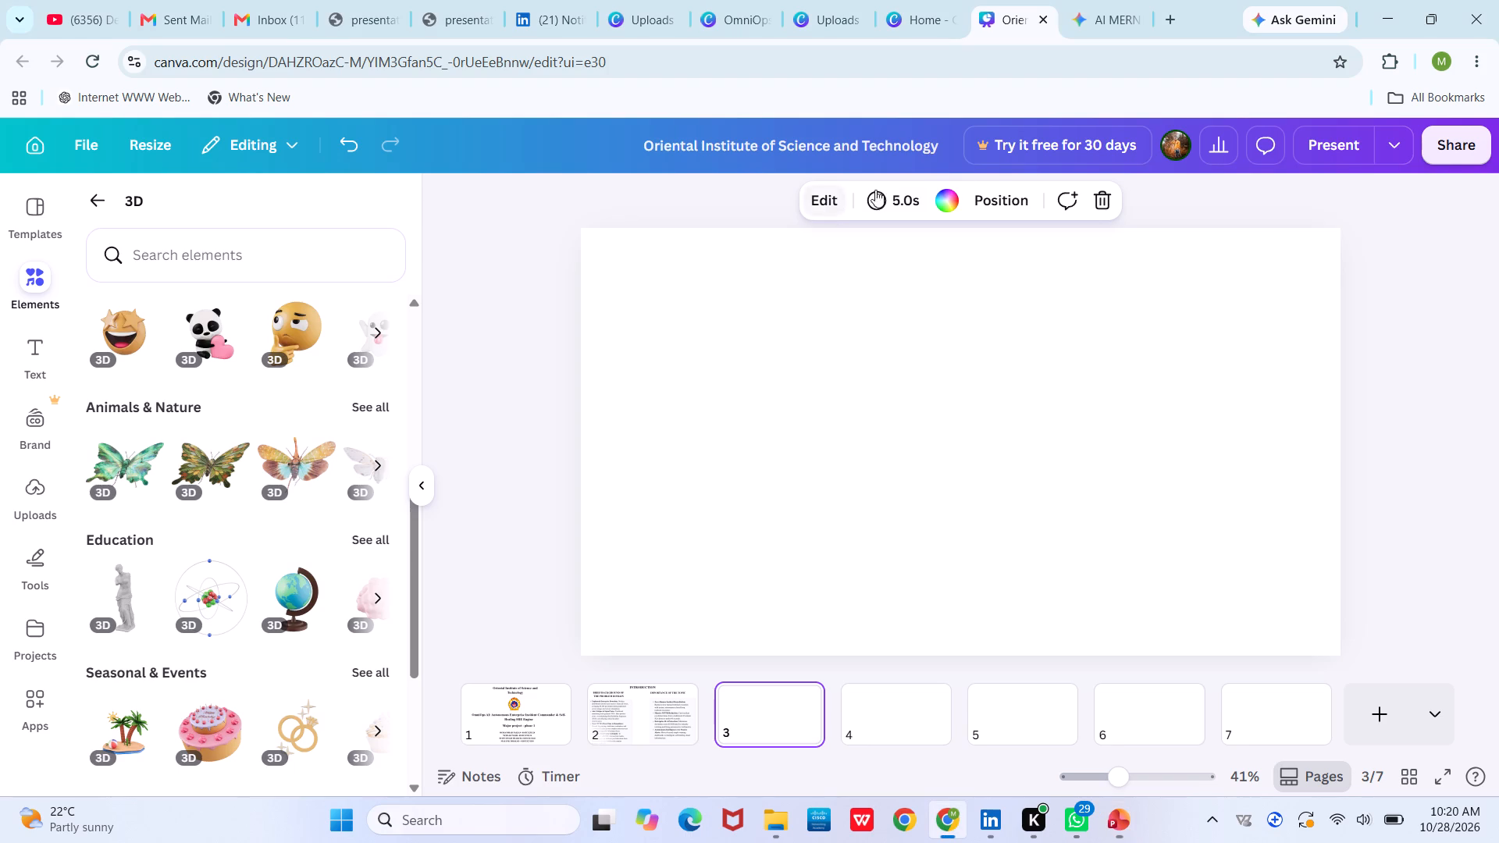
Switch to Canva, paste the "PROBLEM STATEMENT" title on page 3 and centre it at the top of the page.
left_click(916, 279)
key("ctrl+v")
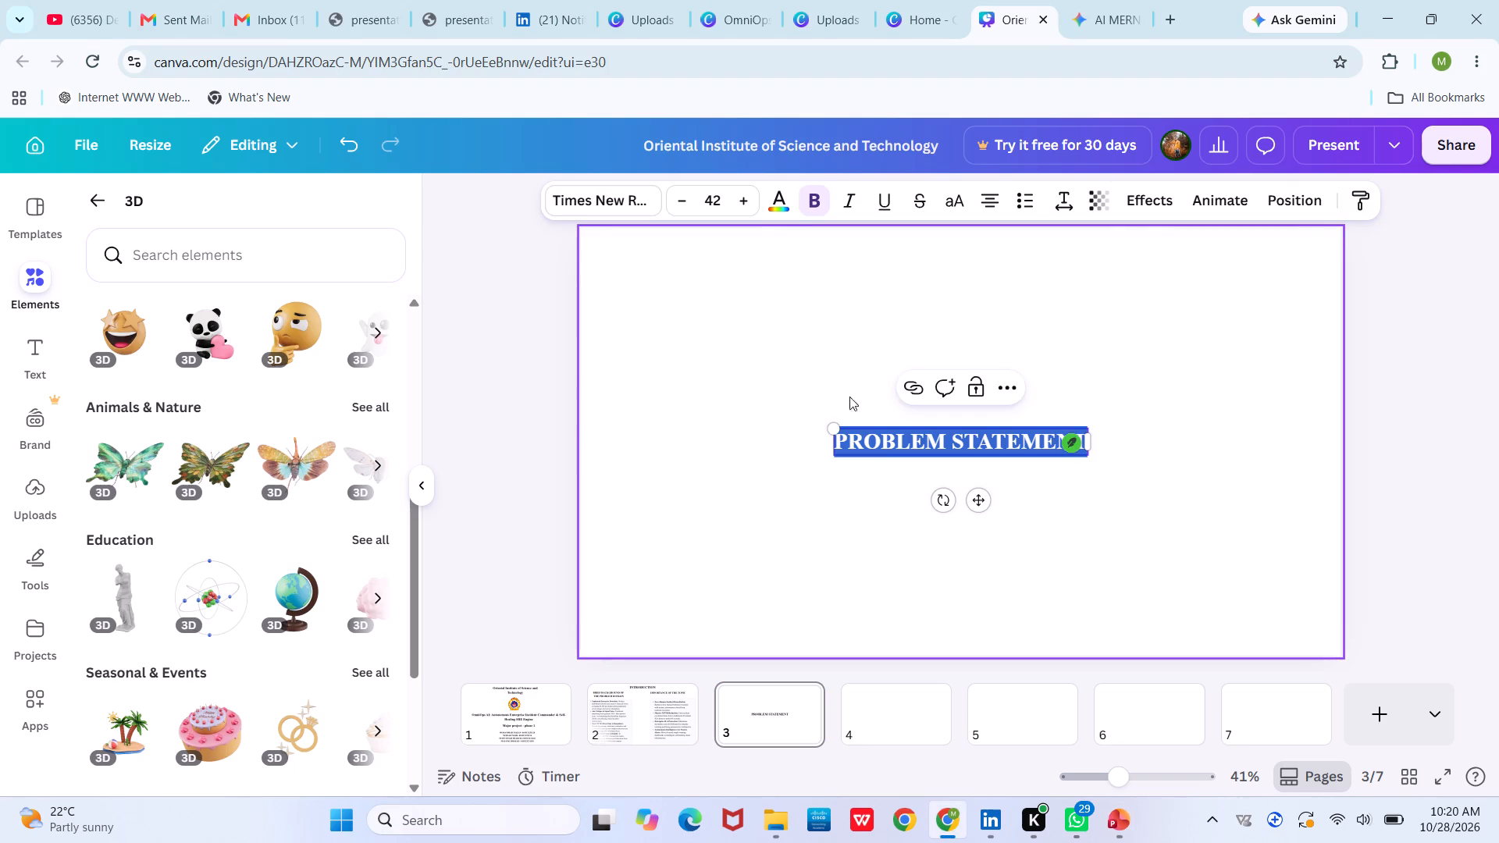
left_click(731, 434)
left_click_drag(873, 450, 881, 293)
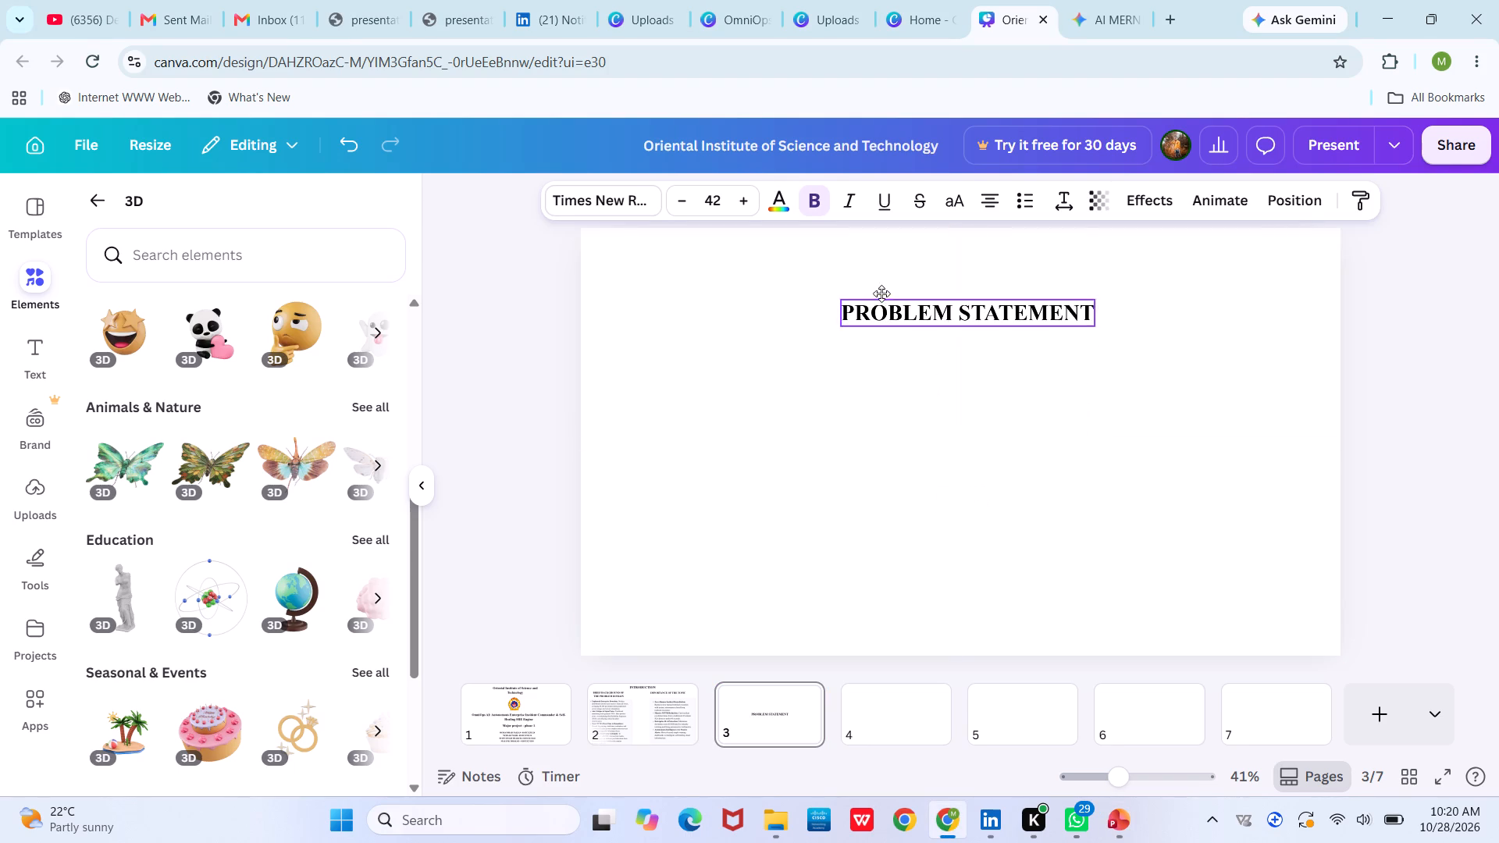
left_click_drag(881, 293, 870, 266)
left_click(771, 340)
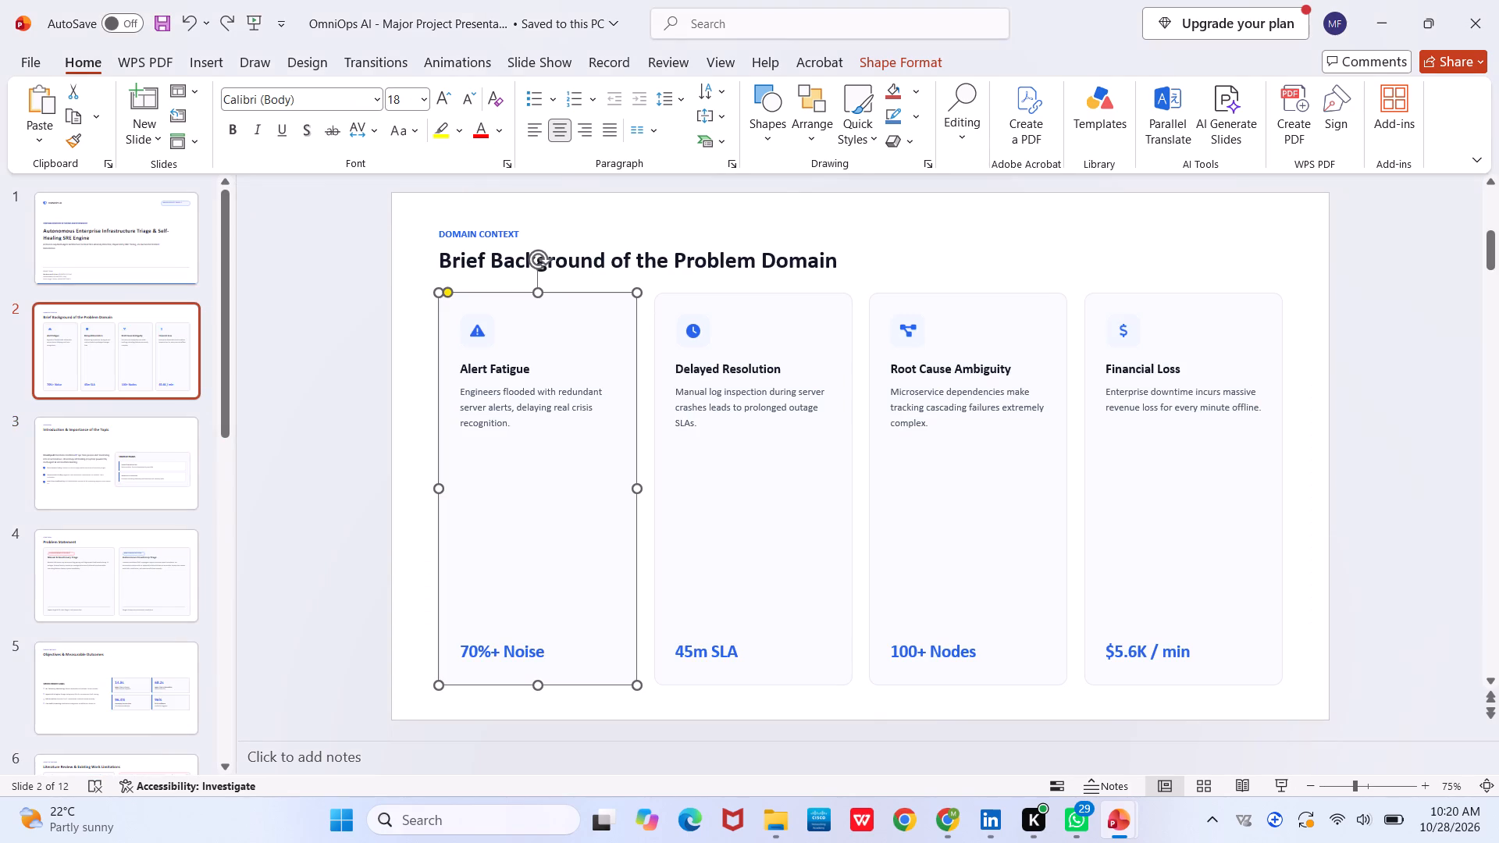
Copy the "CLEAR STATEMENT OF THE ISSUE:" heading from the PowerPoint reference deck to Canva page 3, placing it below the title on the page's left side.
left_click(742, 444)
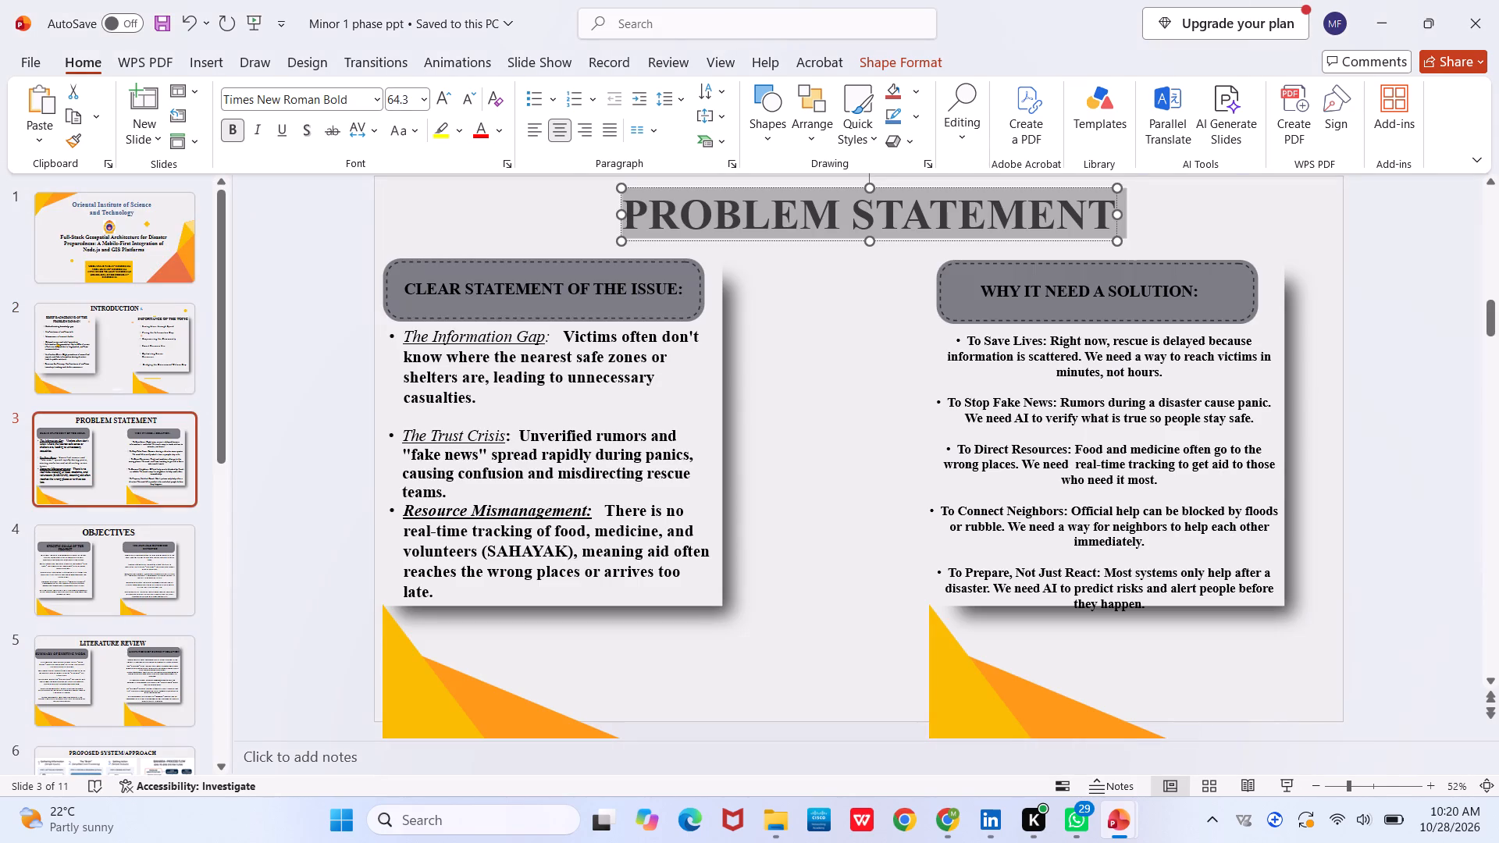
left_click(645, 297)
key("ctrl+a")
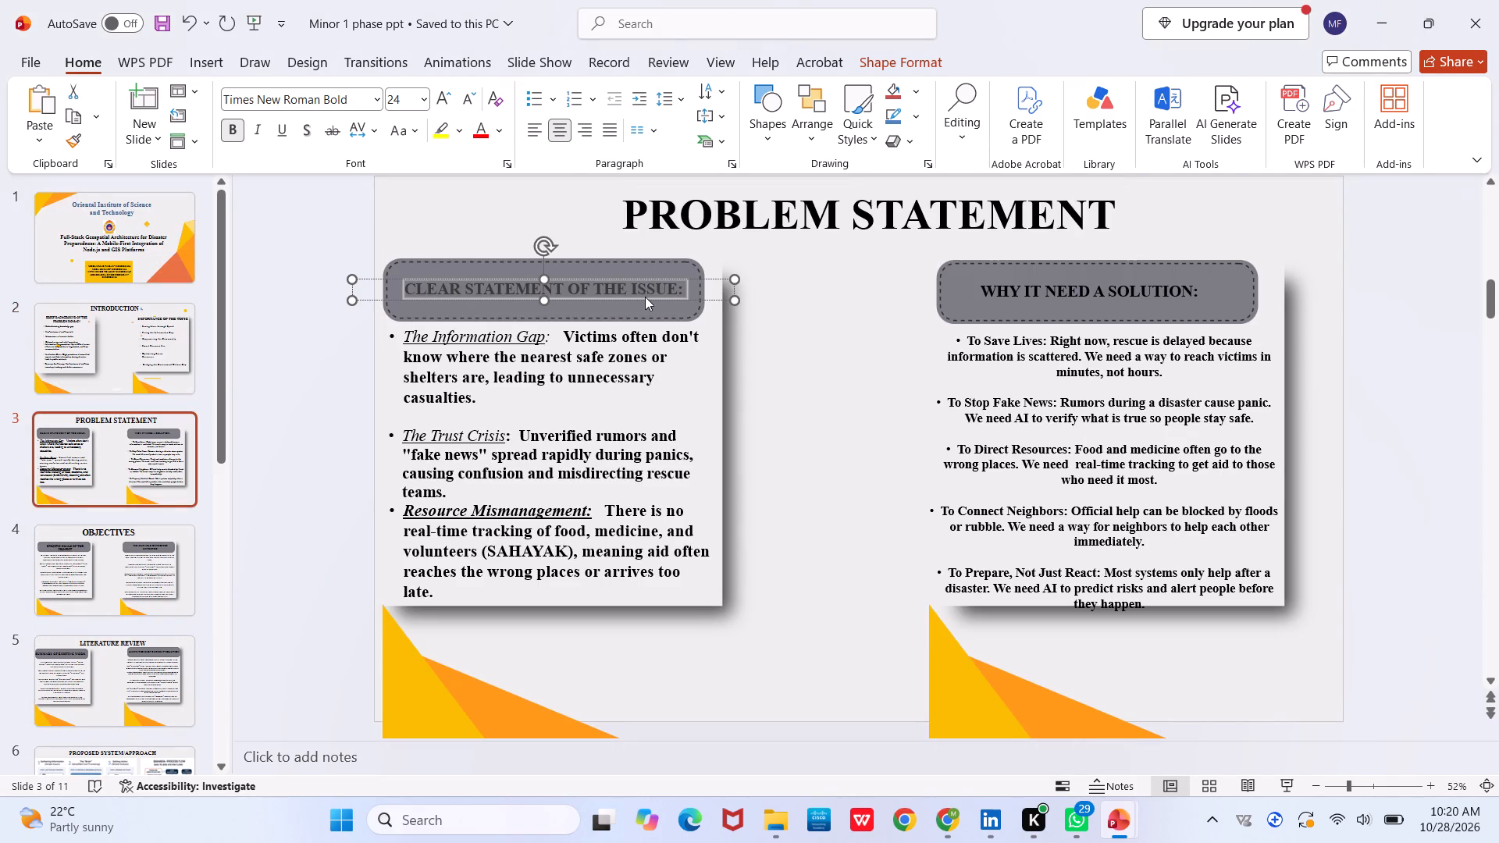
key("ctrl+c")
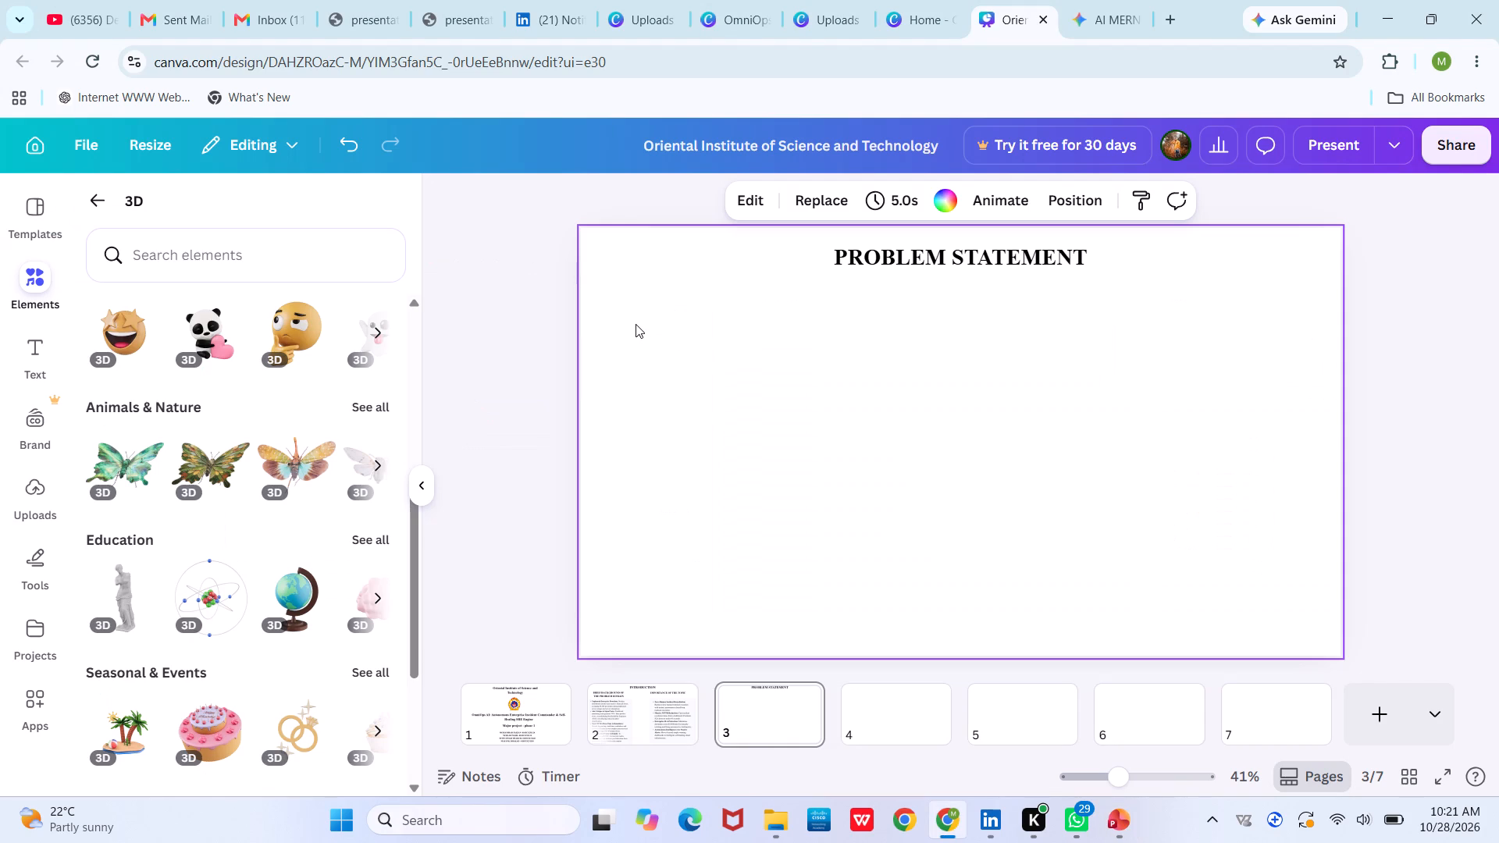
key("ctrl+v")
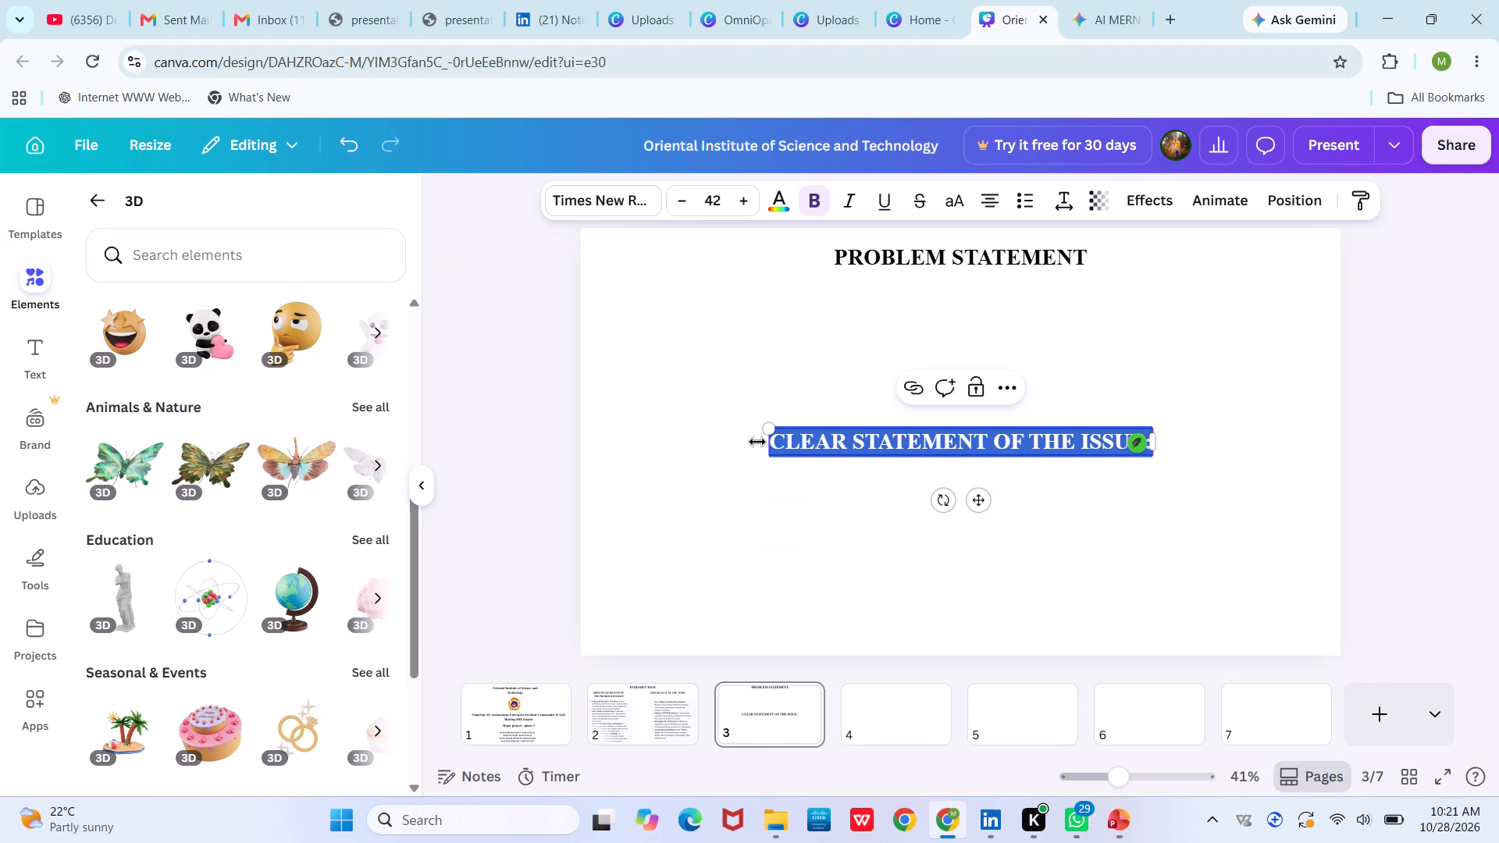
left_click(757, 442)
left_click(774, 495)
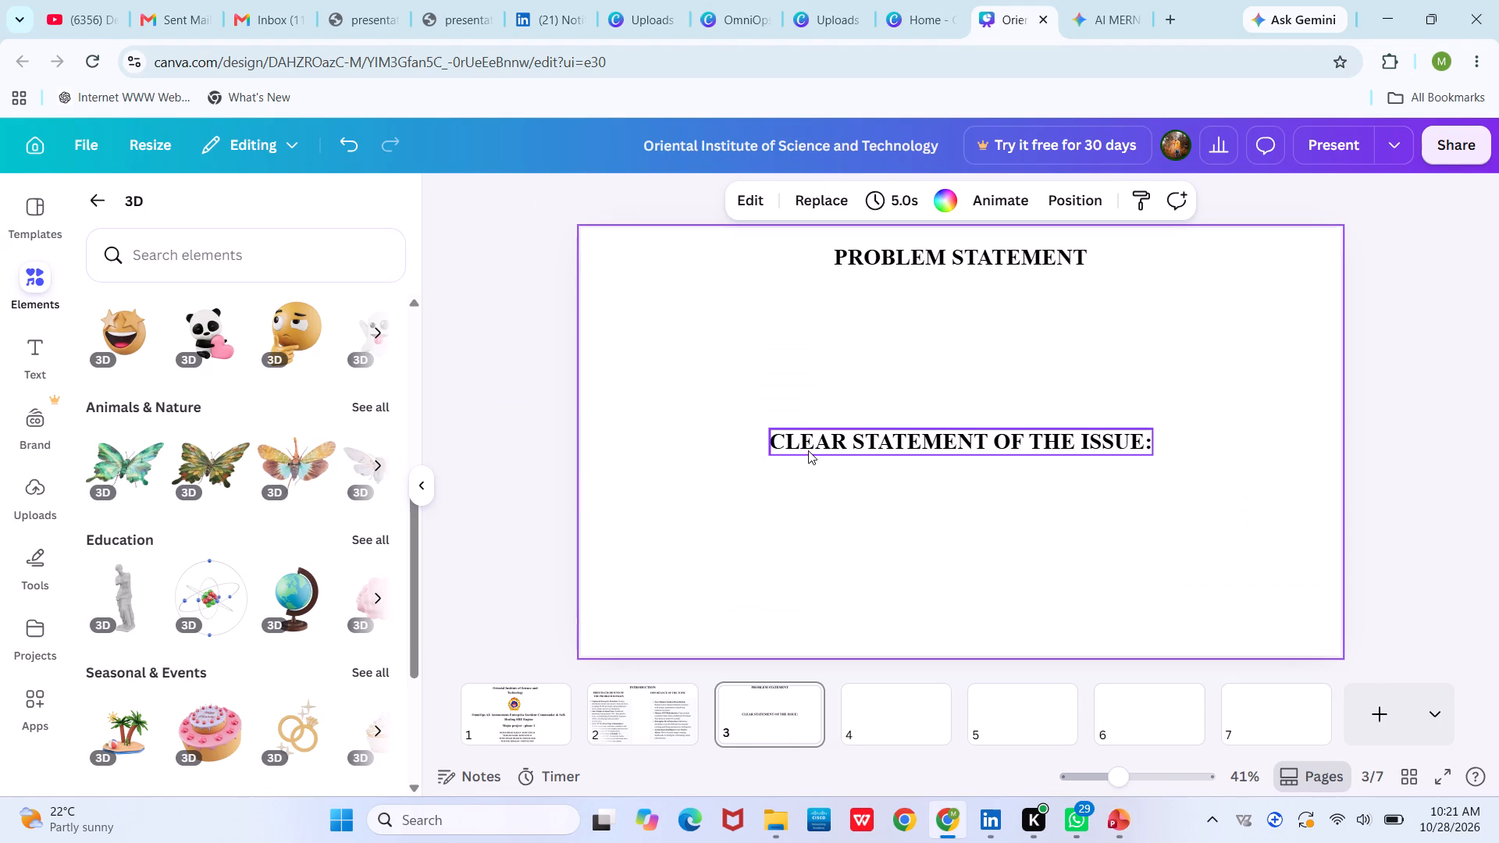
left_click_drag(810, 445, 636, 329)
Set the "CLEAR STATEMENT OF THE ISSUE:" heading to font size 27 and adjust its box width so the text fits on one line.
left_click_drag(978, 325, 821, 319)
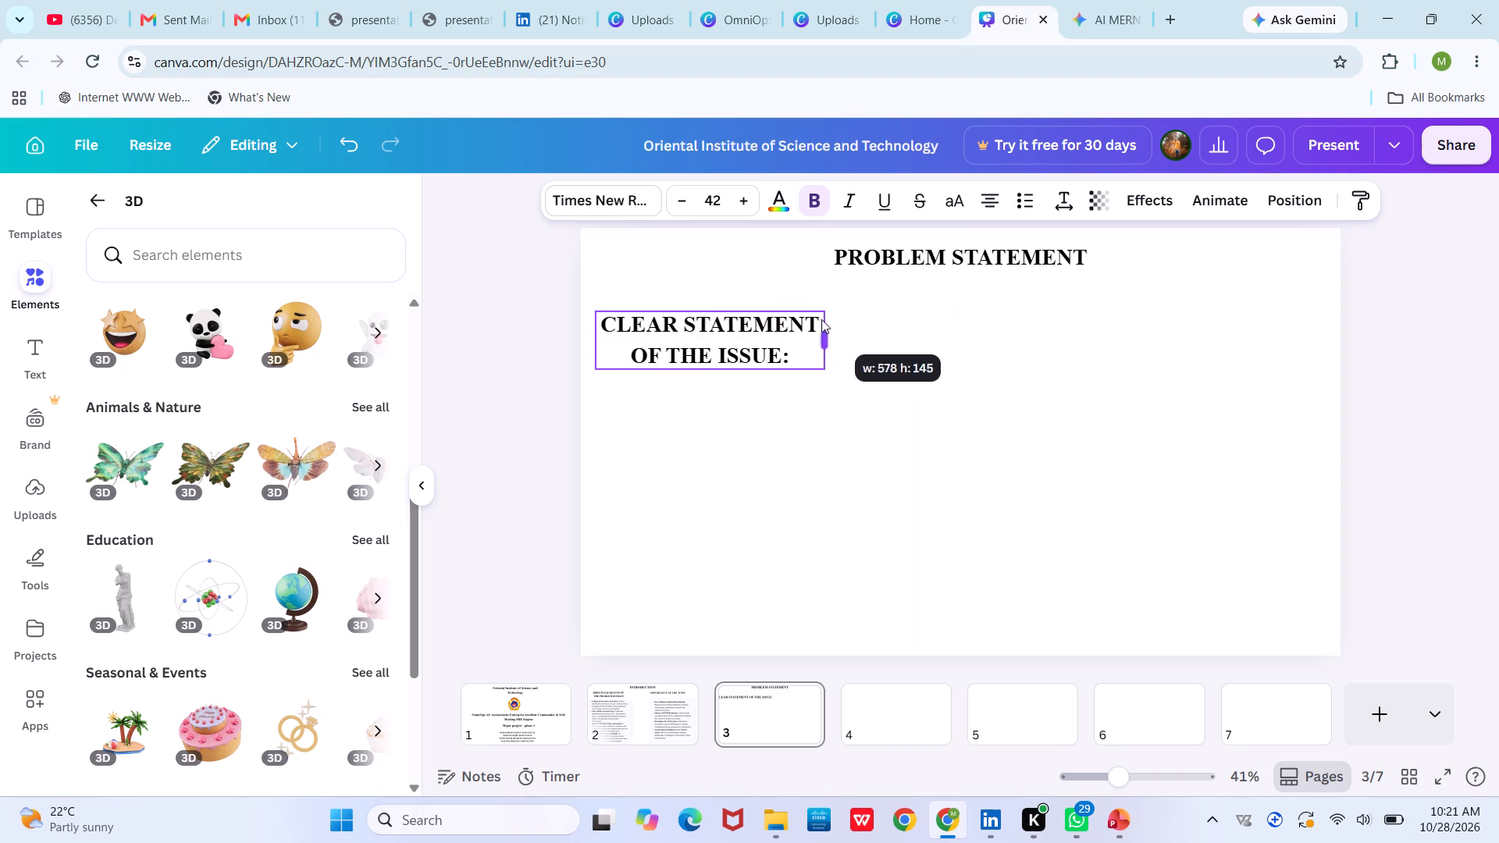
left_click_drag(821, 319, 806, 315)
left_click(691, 359)
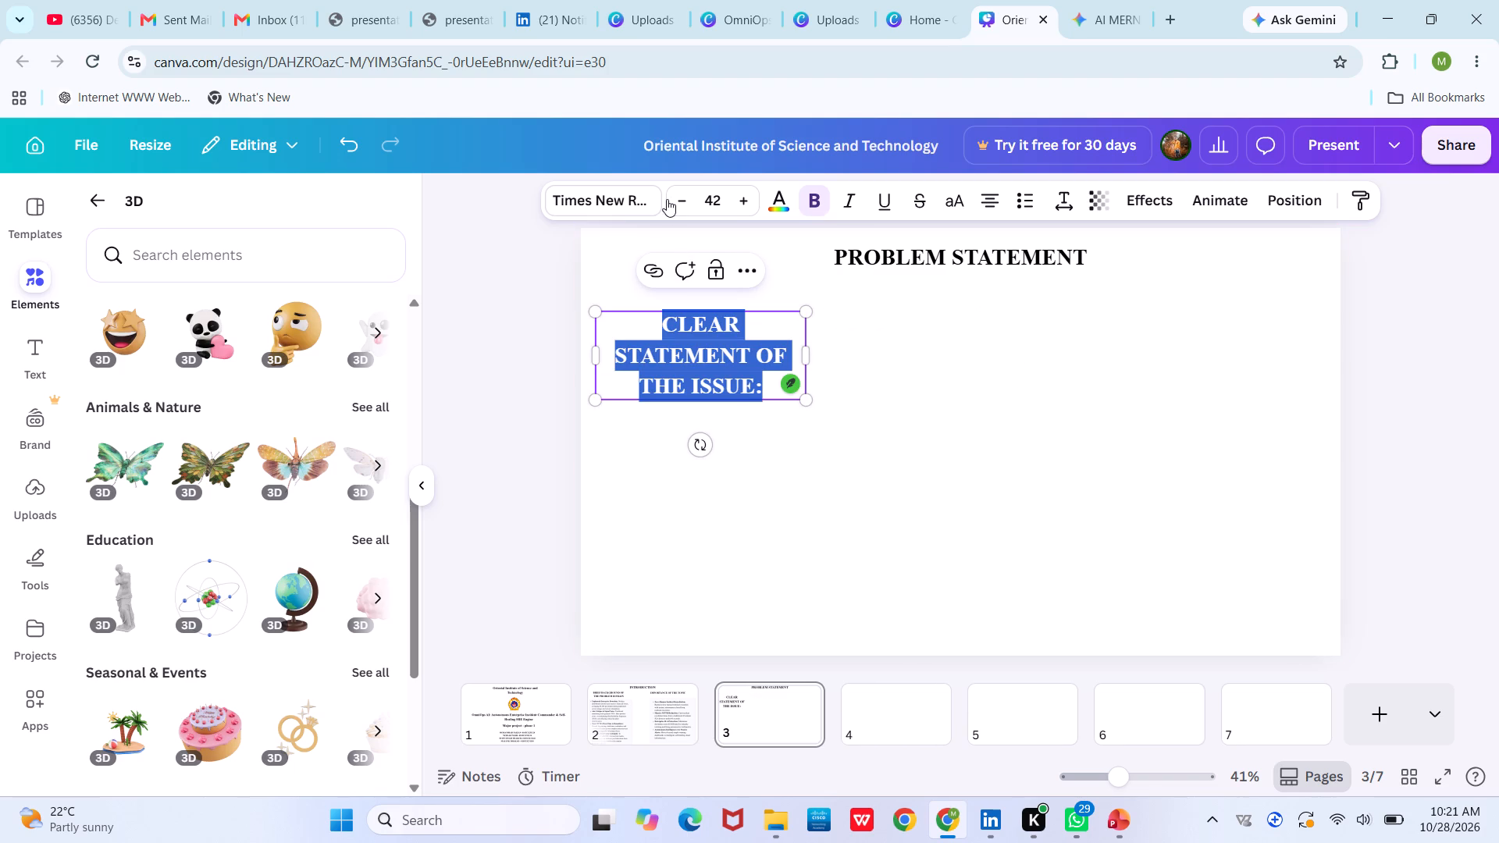
triple_click(669, 197)
triple_click(669, 197)
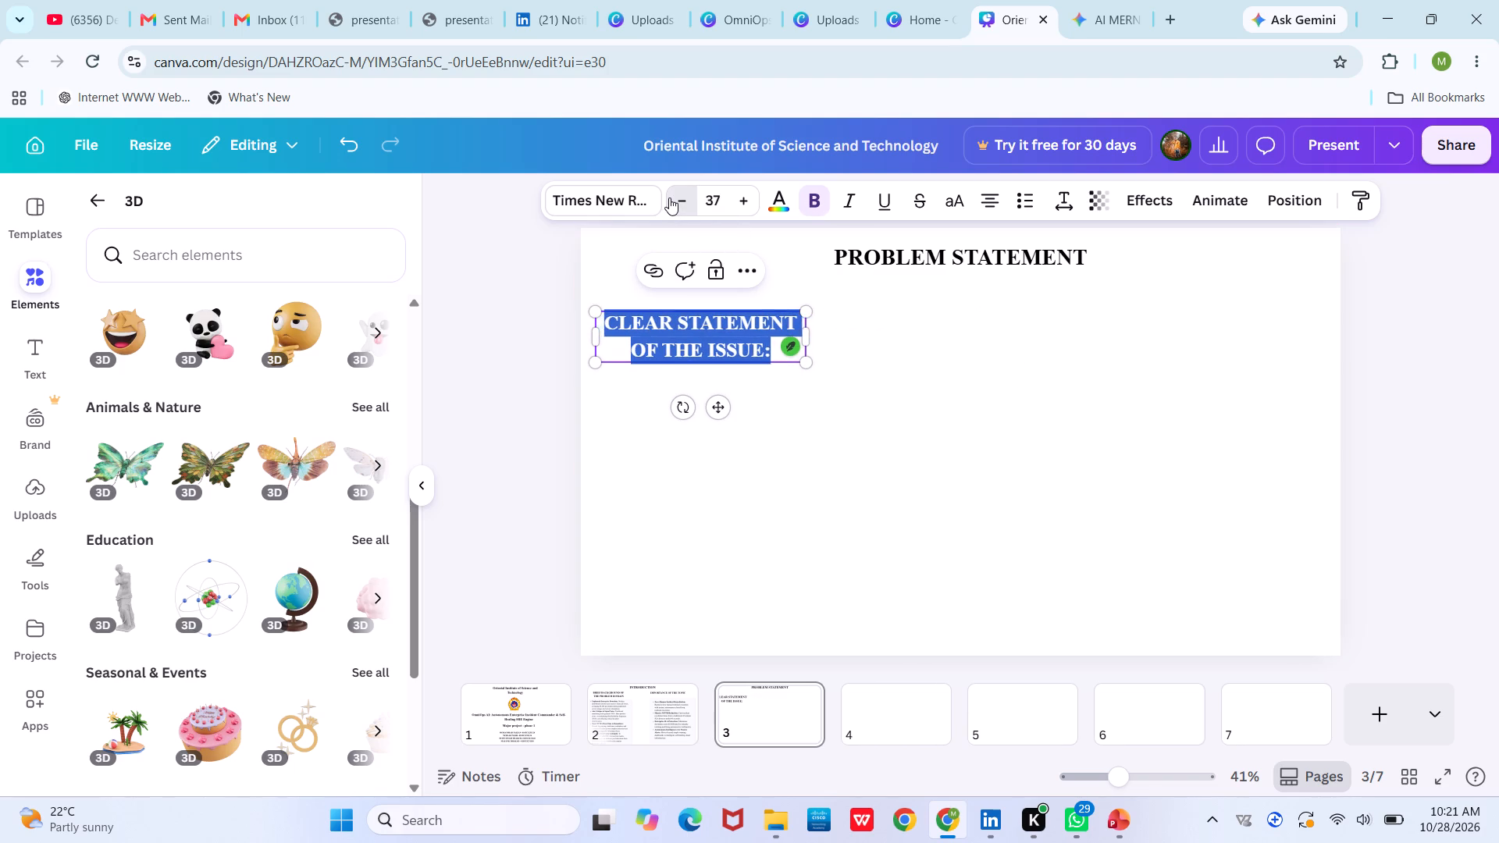
triple_click(669, 197)
triple_click(669, 197)
left_click(669, 197)
double_click(669, 197)
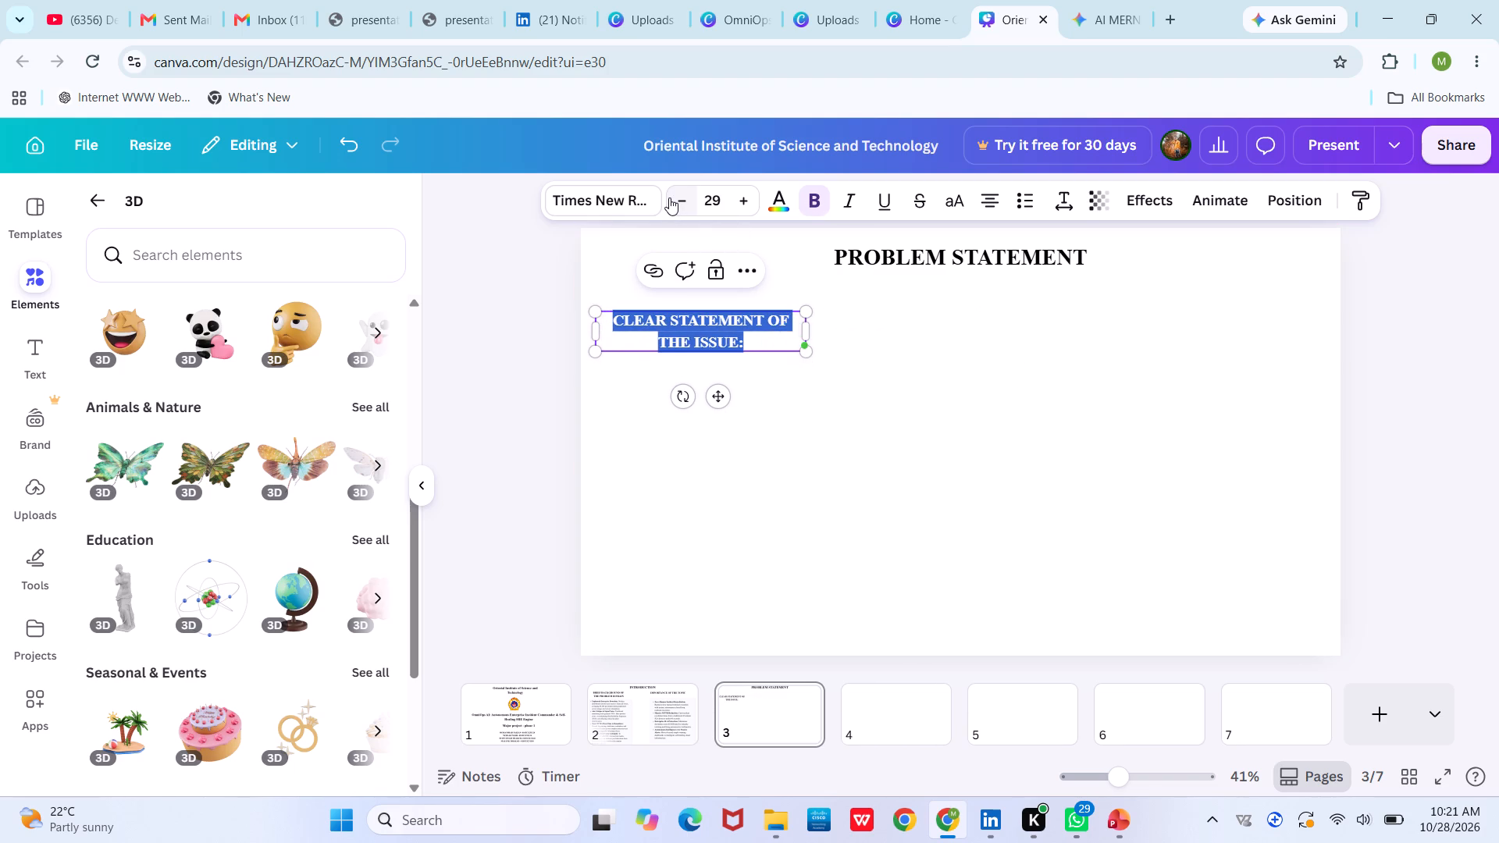
left_click_drag(806, 331, 828, 326)
left_click(815, 326)
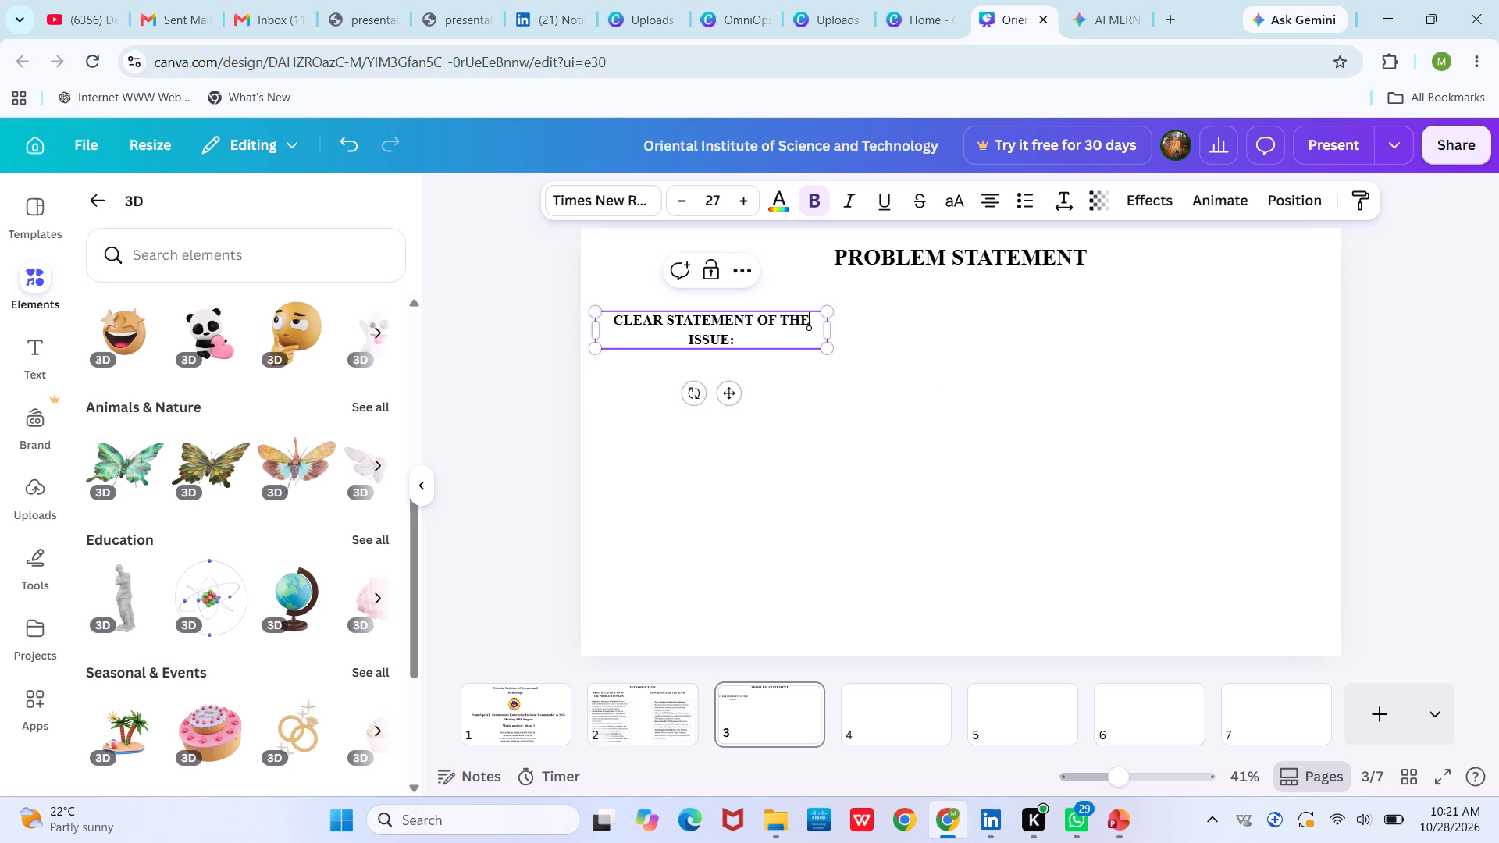
left_click_drag(829, 332, 857, 324)
left_click(824, 377)
left_click(796, 320)
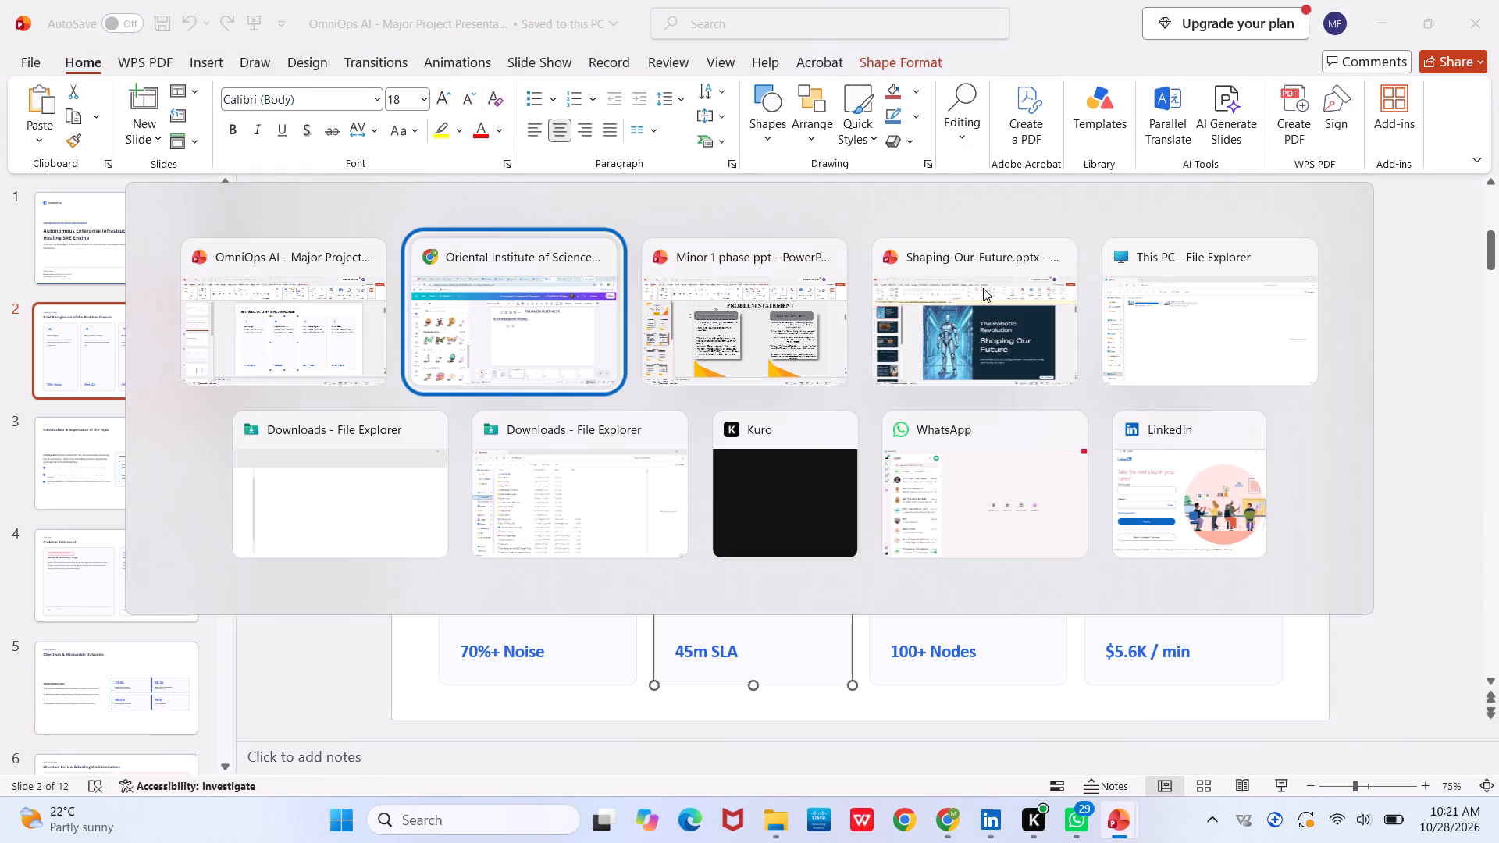
Copy the "WHY IT NEED A SOLUTION:" heading from slide 3 of the Minor 1 phase PowerPoint reference deck.
left_click(1151, 267)
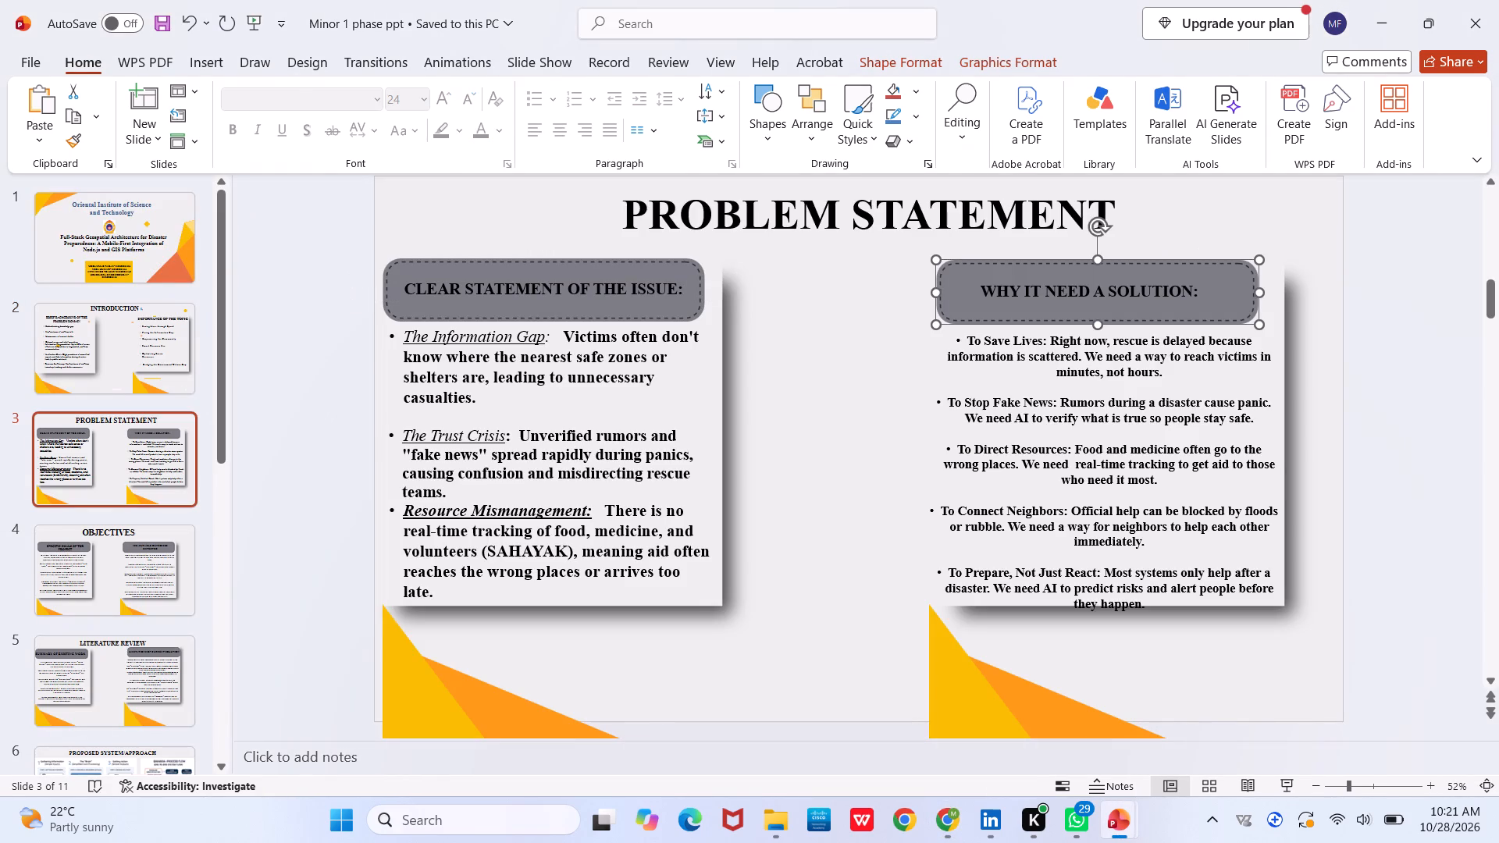
left_click(1127, 295)
key("ctrl+a")
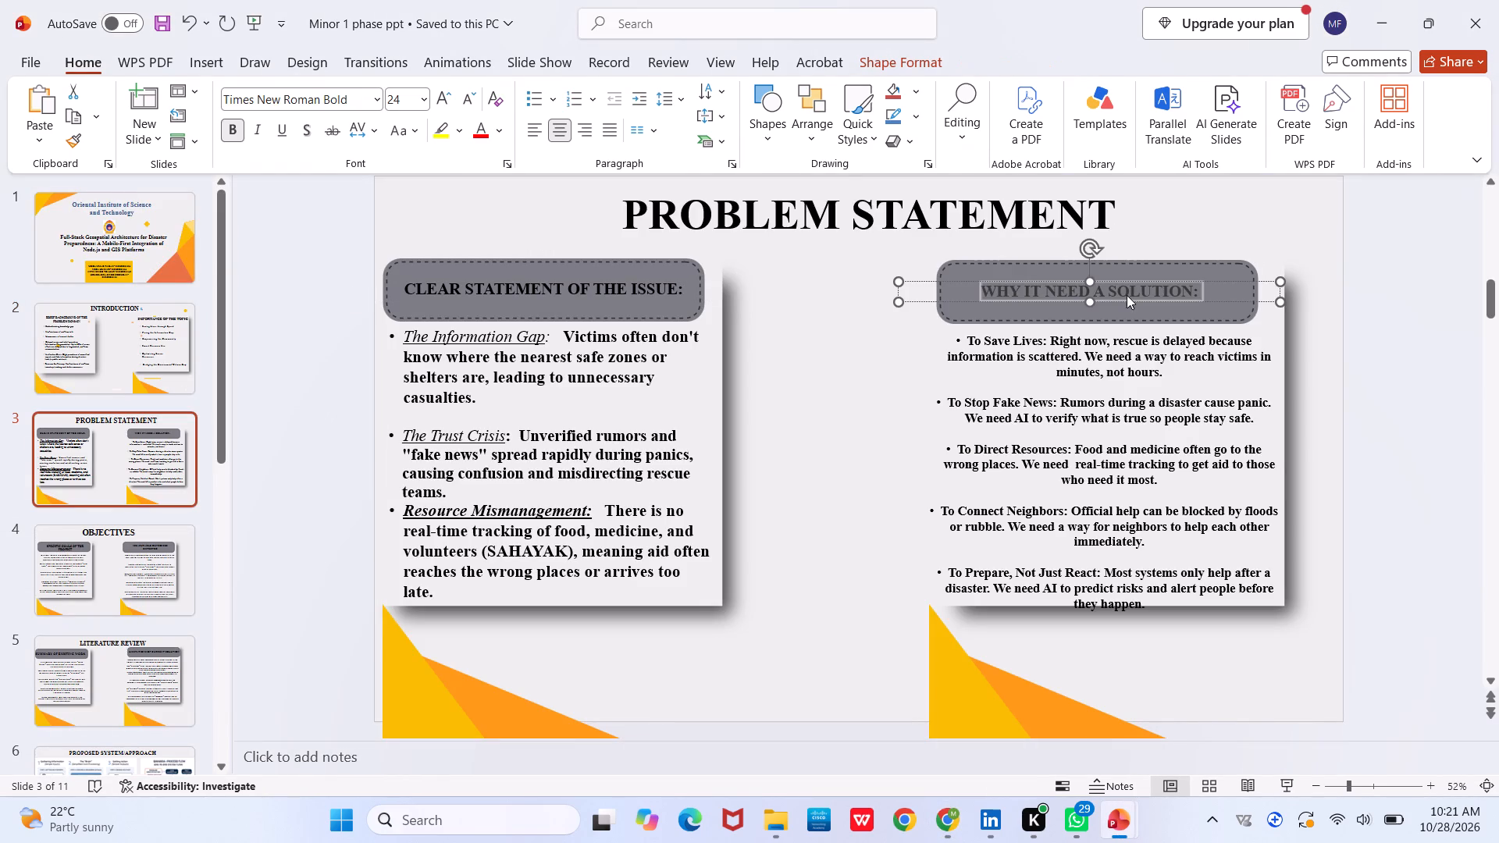
key("ctrl+c")
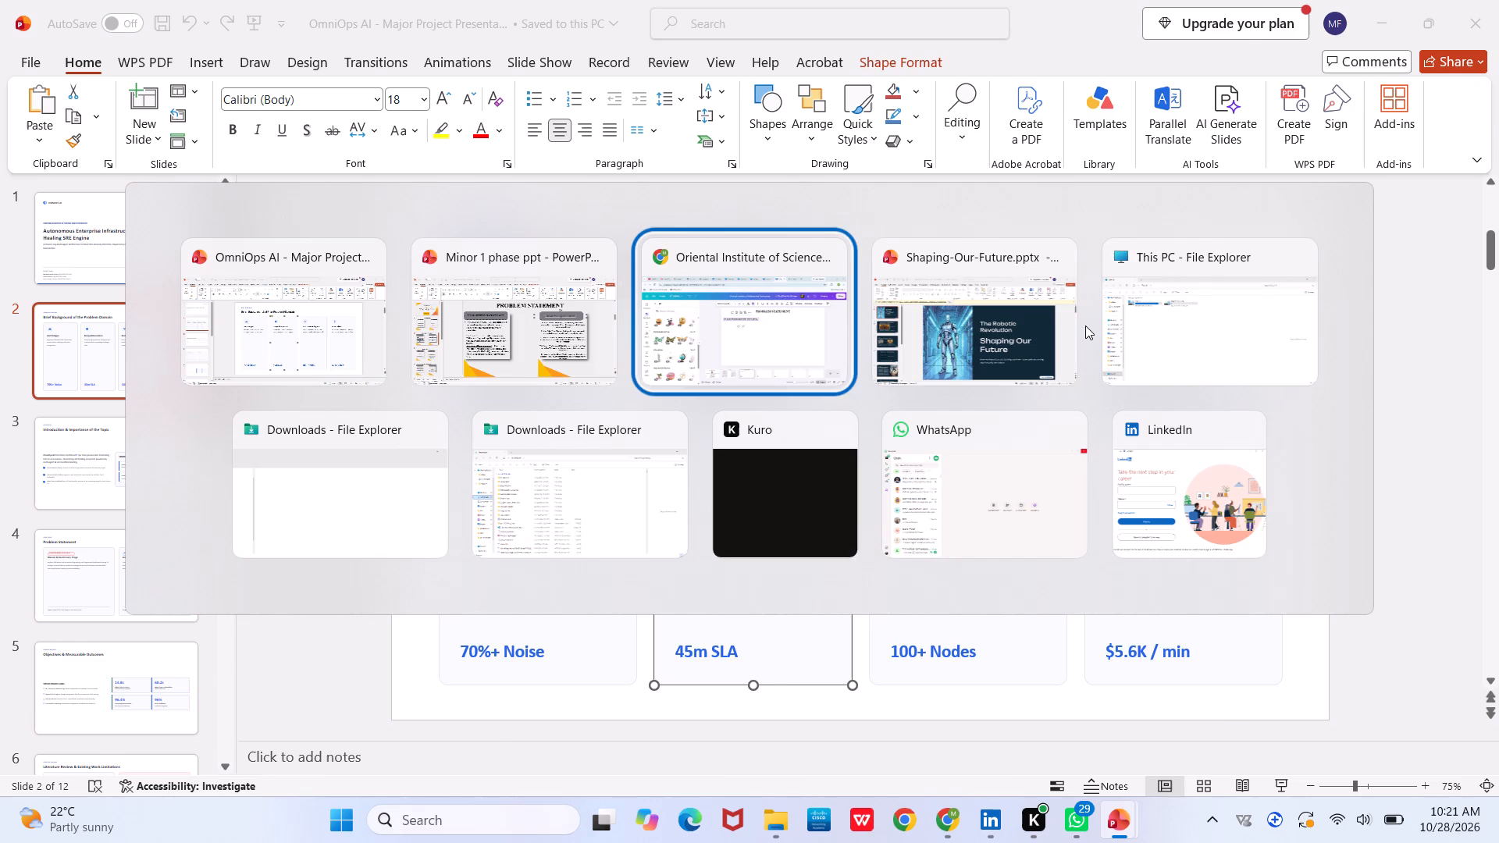
Switch to Canva, paste the heading on page 3, scale it to font size 36.6 and place it level with "CLEAR STATEMENT OF THE ISSUE:" on the page's right side.
left_click(1169, 316)
key("ctrl+v")
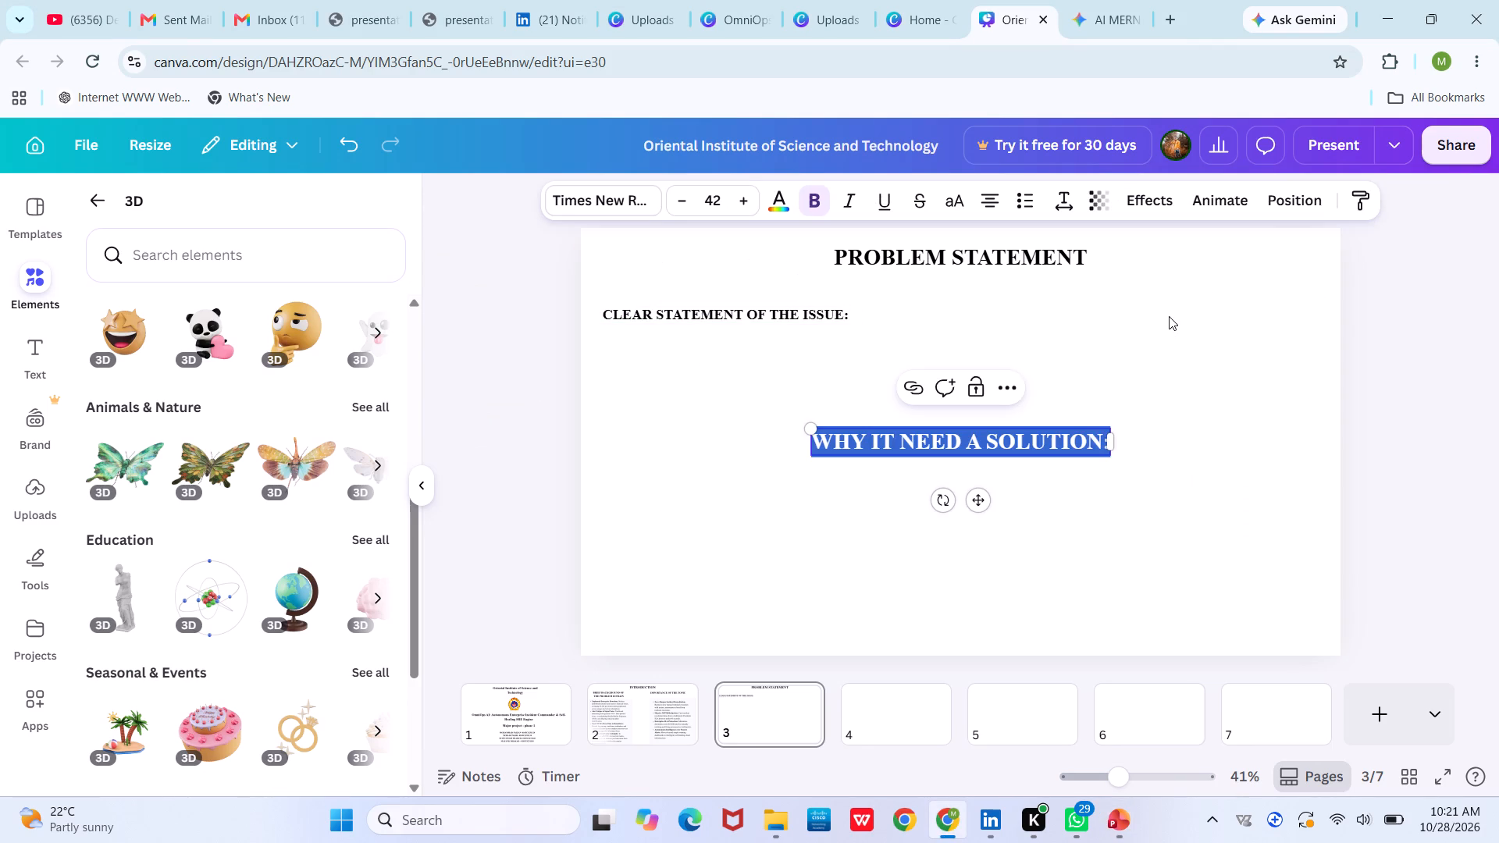
left_click_drag(812, 427, 817, 427)
left_click_drag(817, 427, 851, 421)
left_click_drag(792, 504, 891, 460)
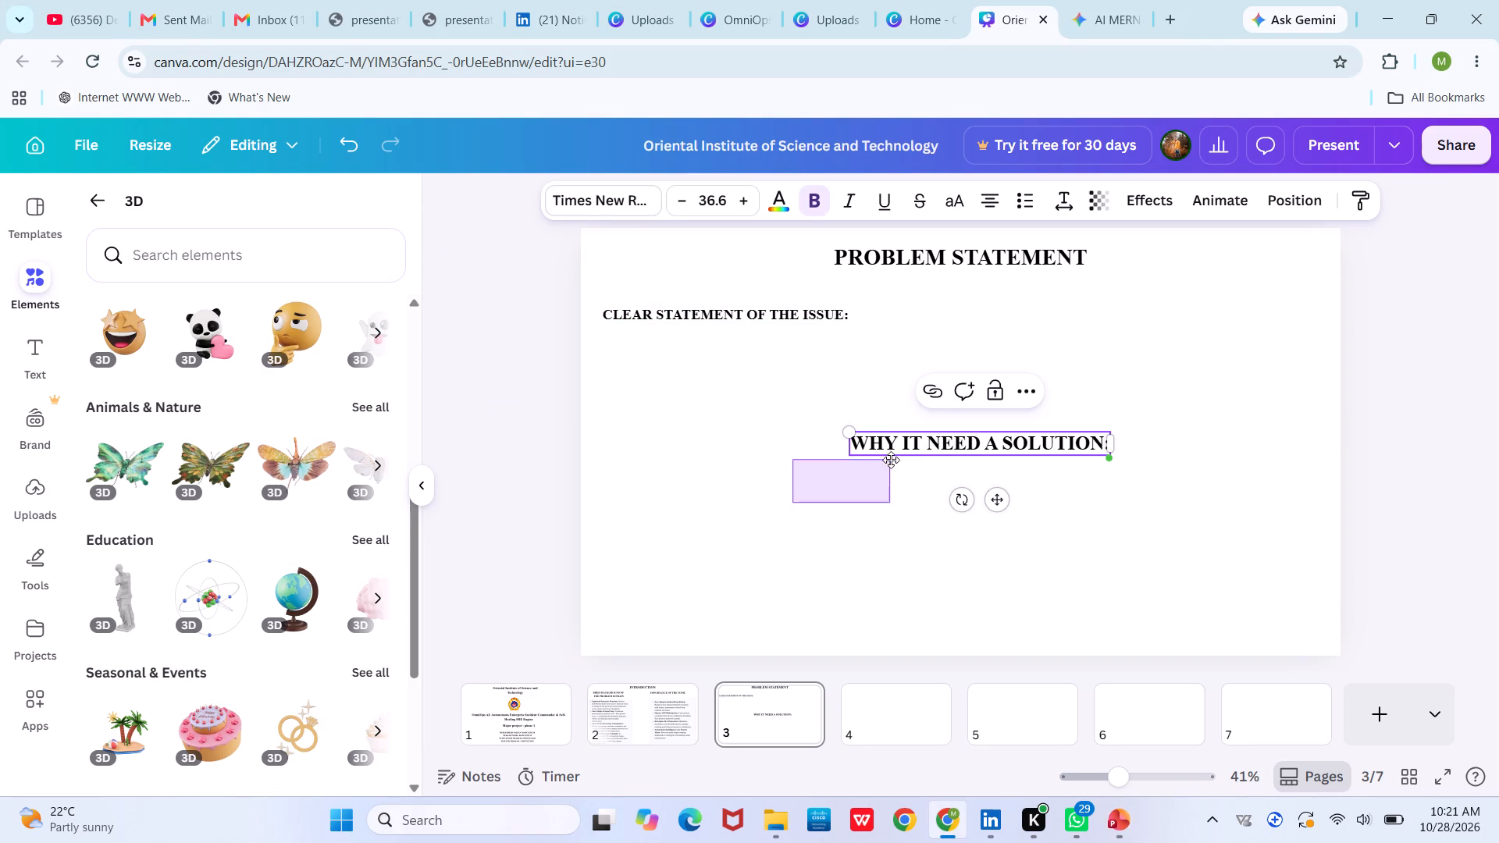
left_click(869, 571)
left_click_drag(920, 441, 1084, 314)
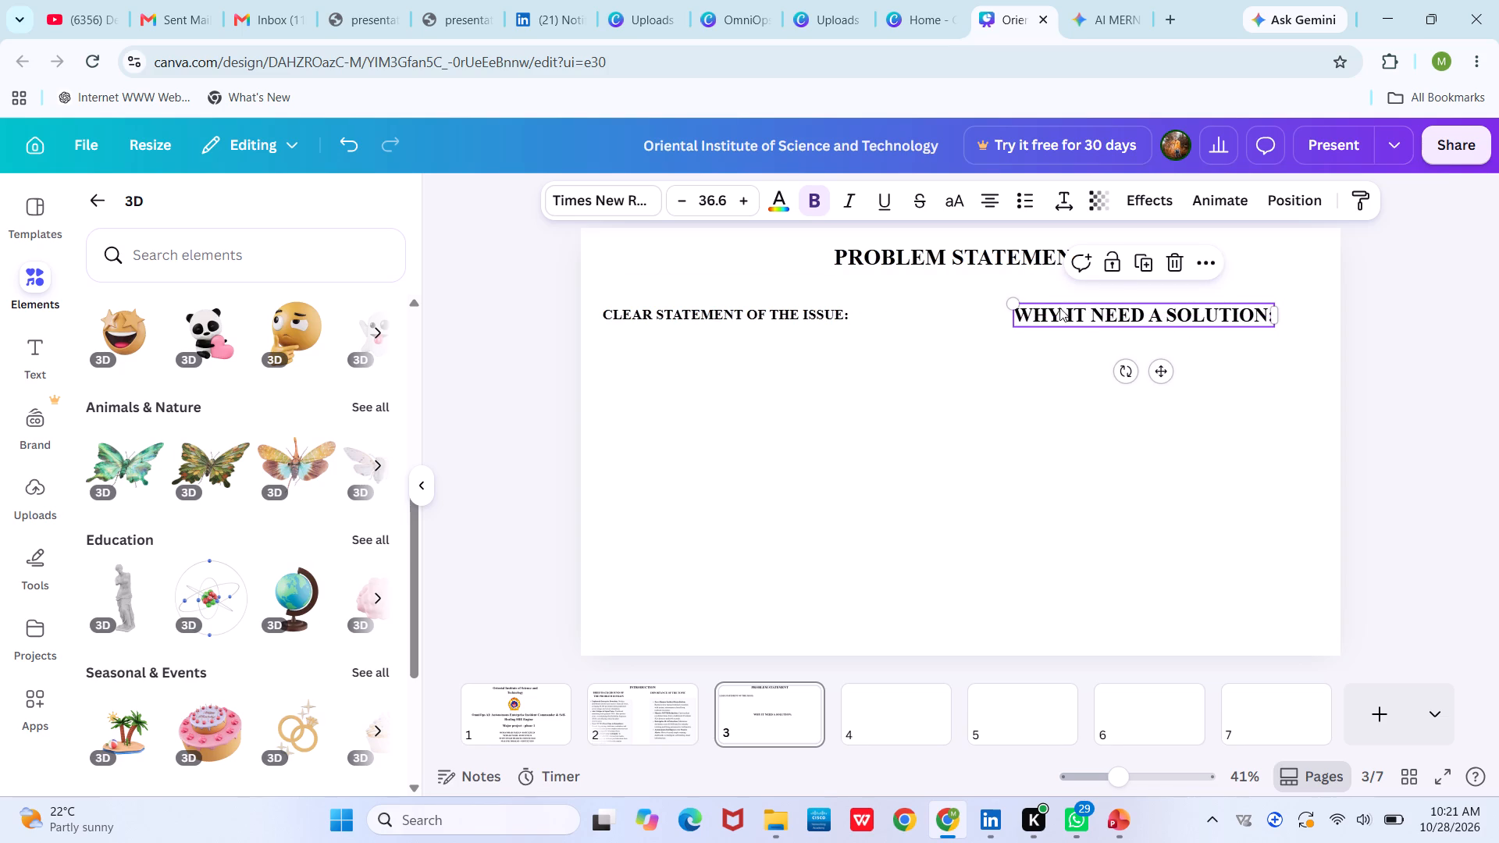
Scale the "WHY IT NEED A SOLUTION:" heading down to font size 29 and align it level with the "CLEAR STATEMENT OF THE ISSUE:" heading.
left_click_drag(1015, 301, 1047, 301)
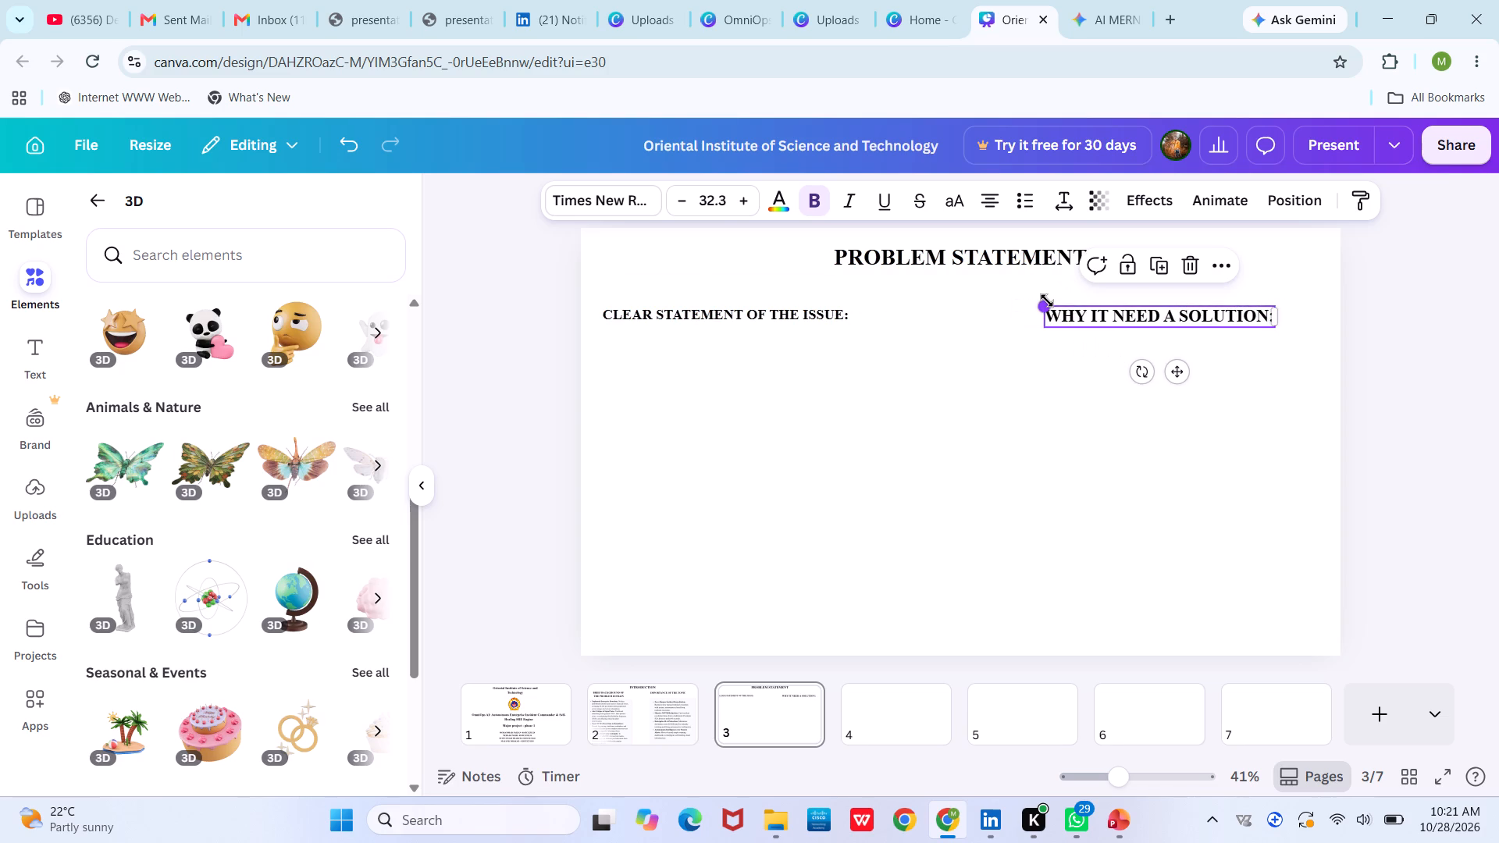
left_click_drag(1046, 304, 1074, 302)
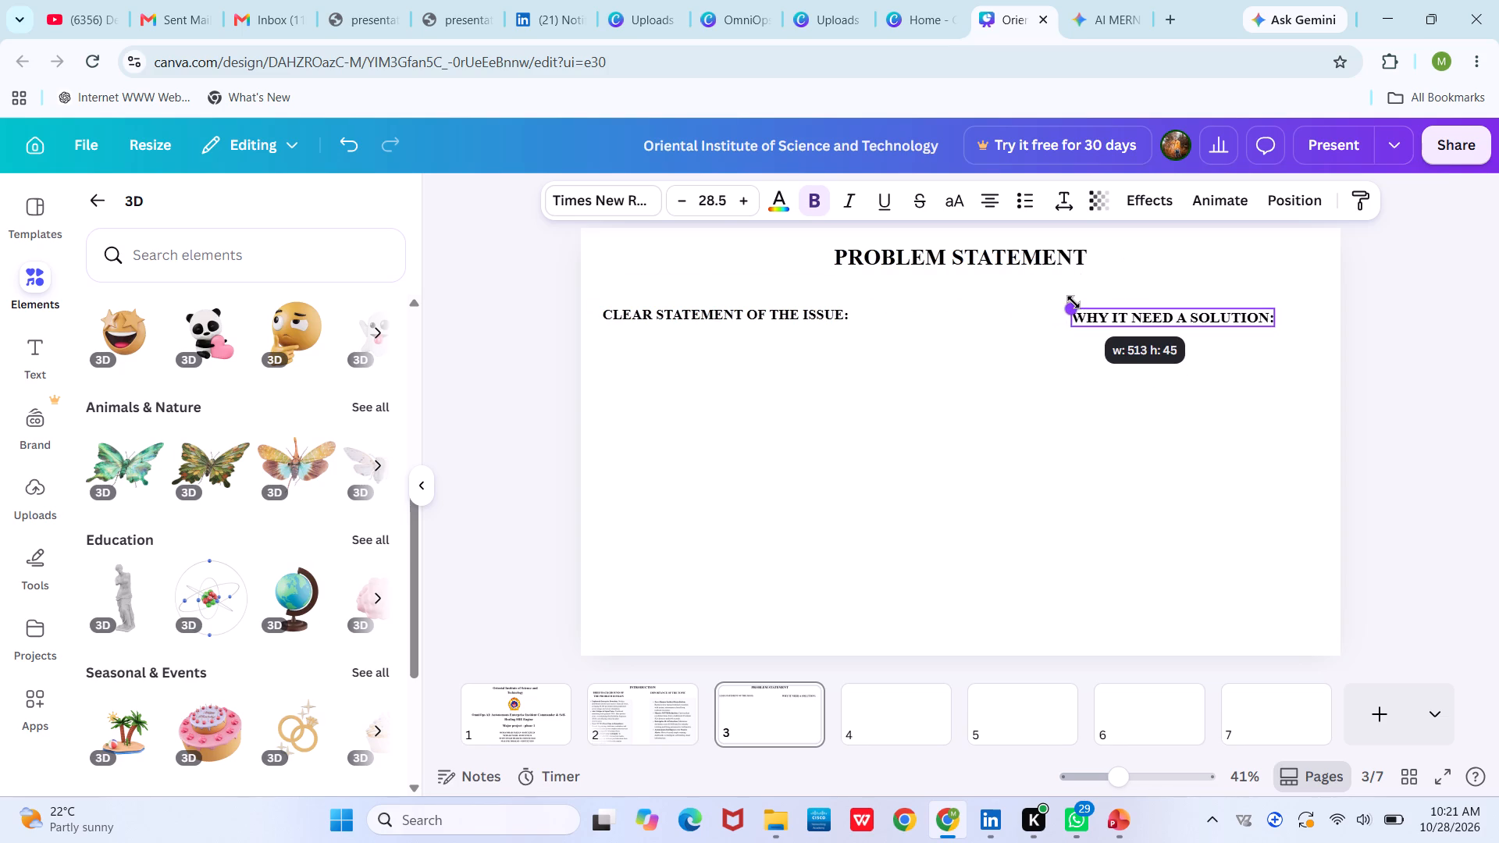
left_click_drag(1074, 302, 1070, 302)
left_click(1030, 356)
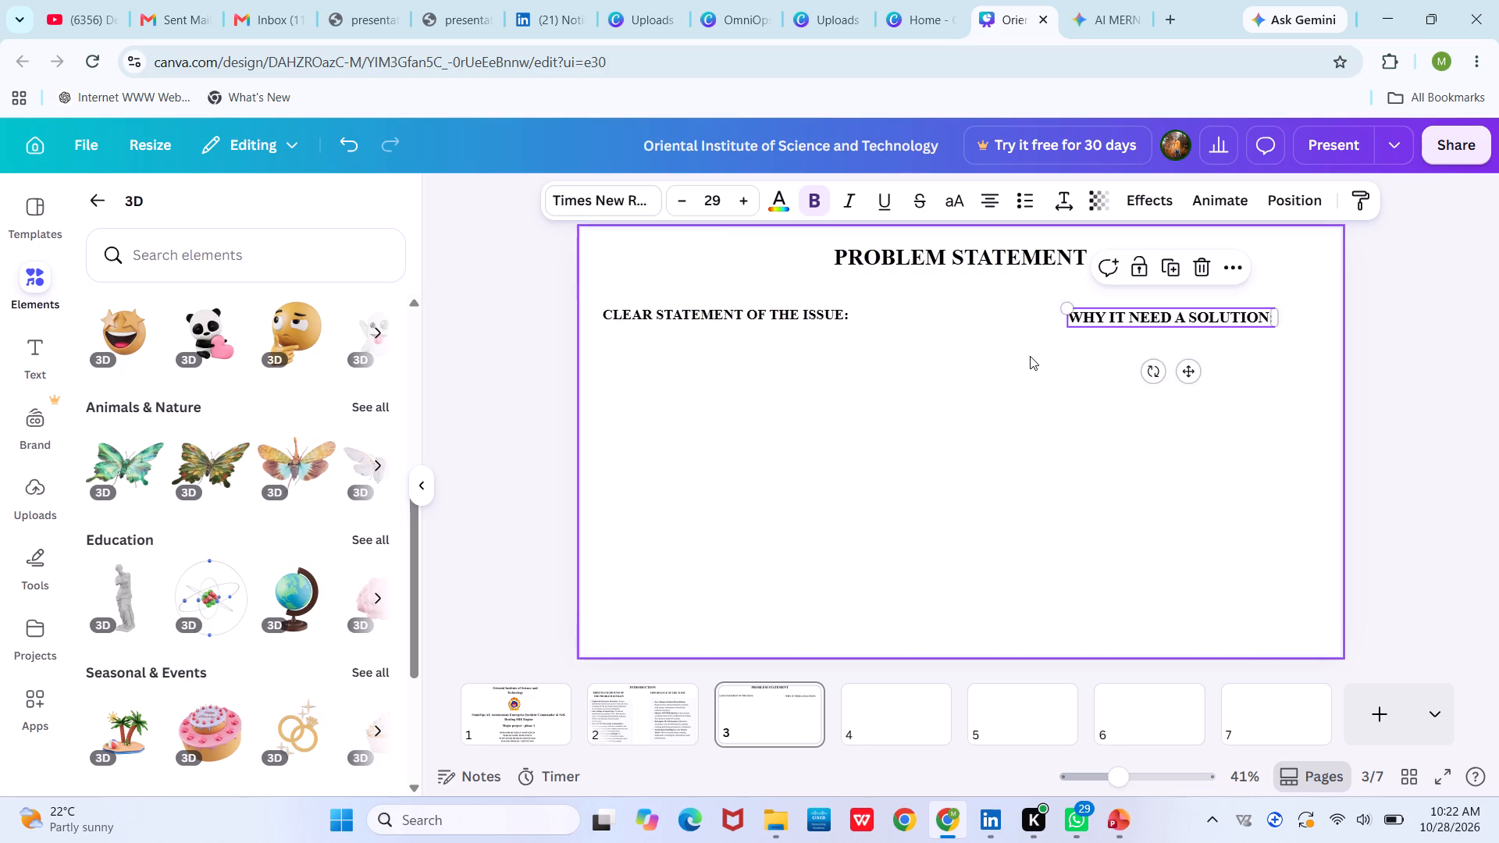
left_click(1106, 323)
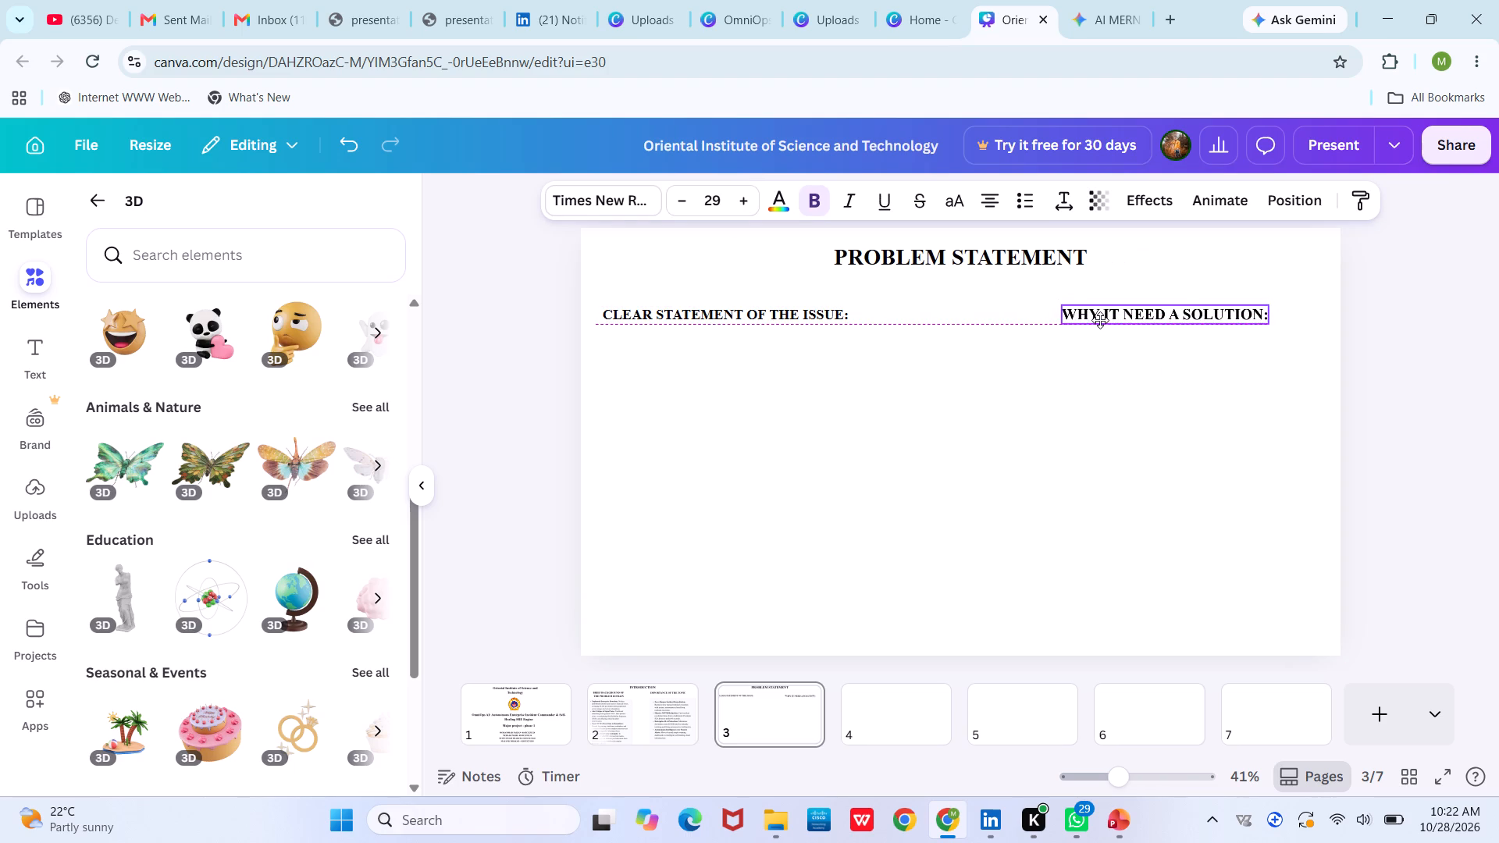
left_click(938, 389)
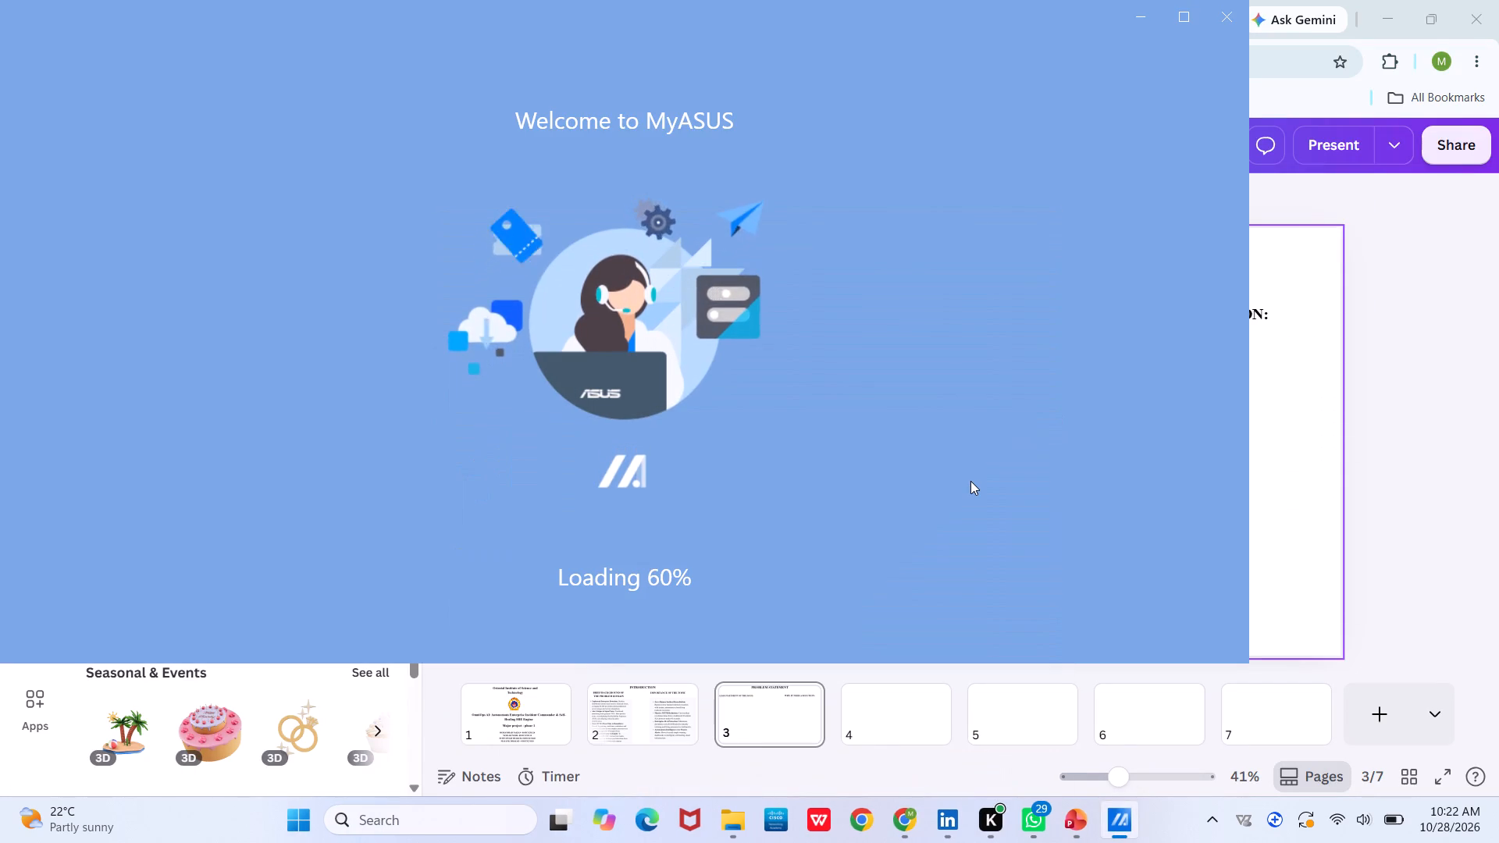
left_click(1234, 11)
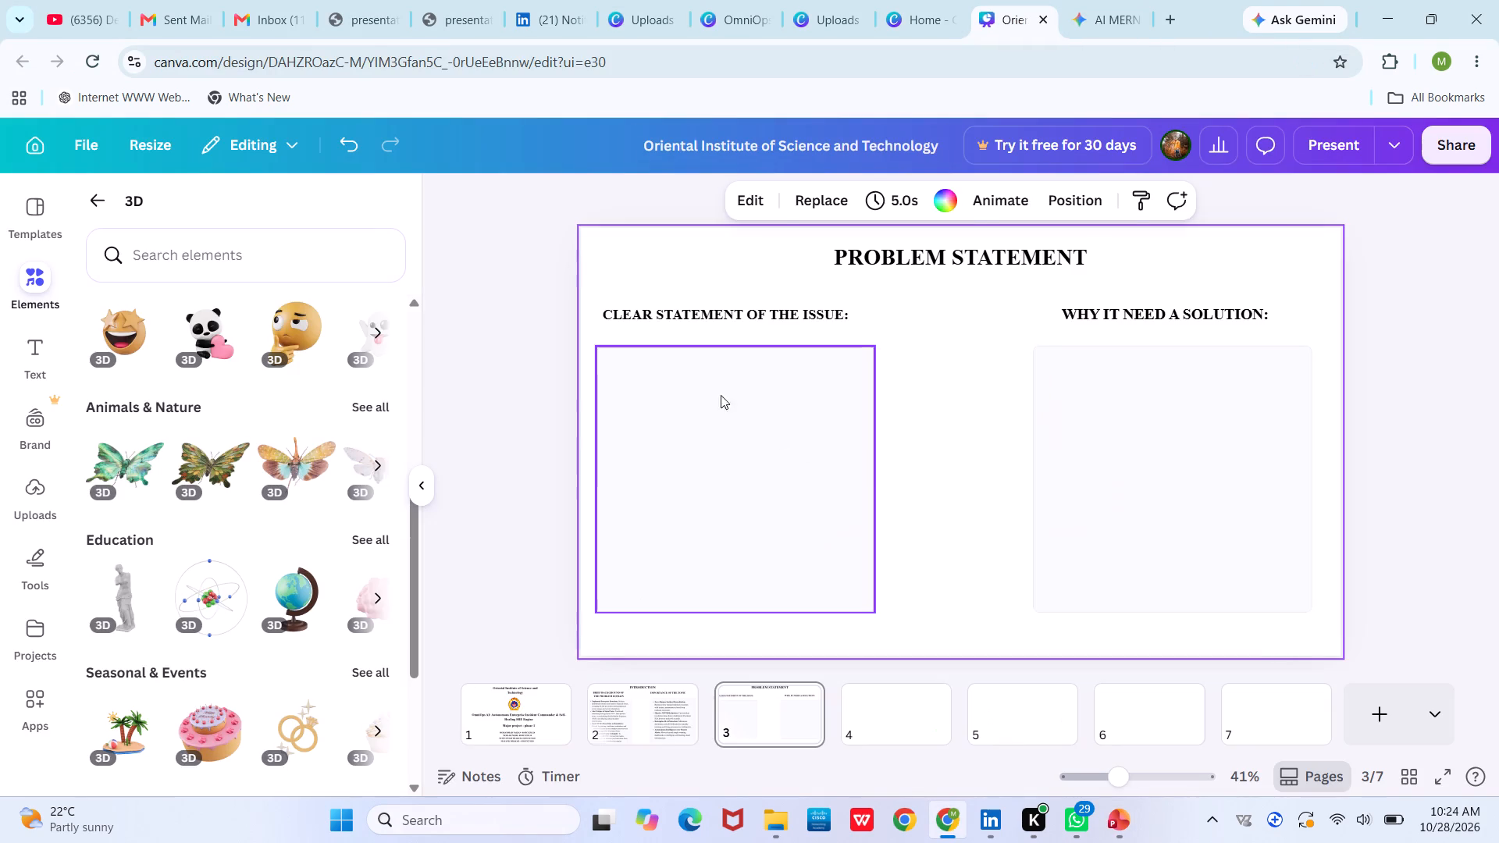
left_click(694, 393)
key("ctrl+v")
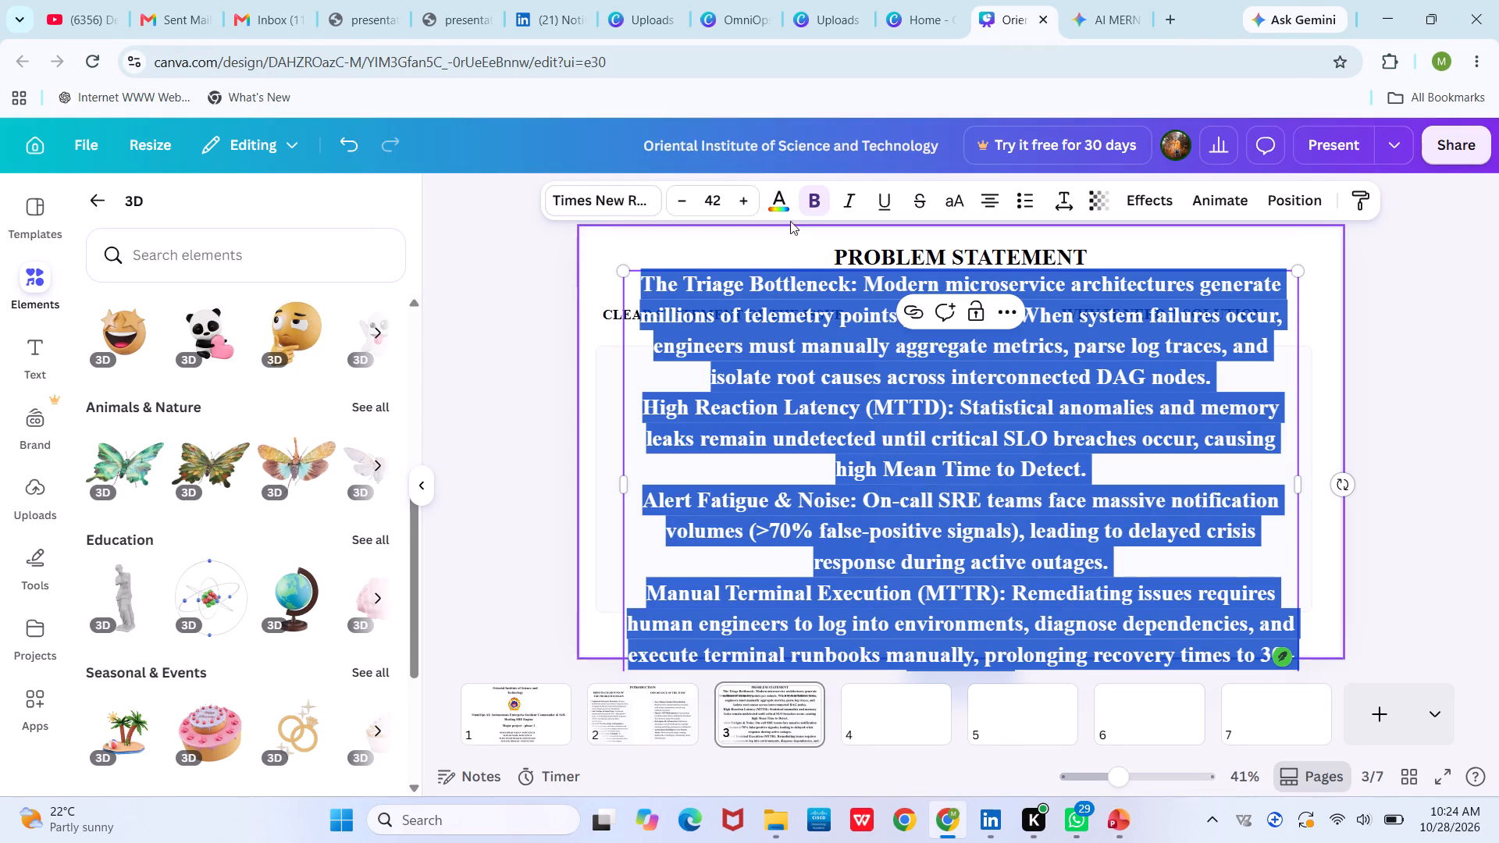
Remove the bold from the pasted issue text, align it left and format it as a bulleted list.
left_click(825, 194)
left_click(999, 205)
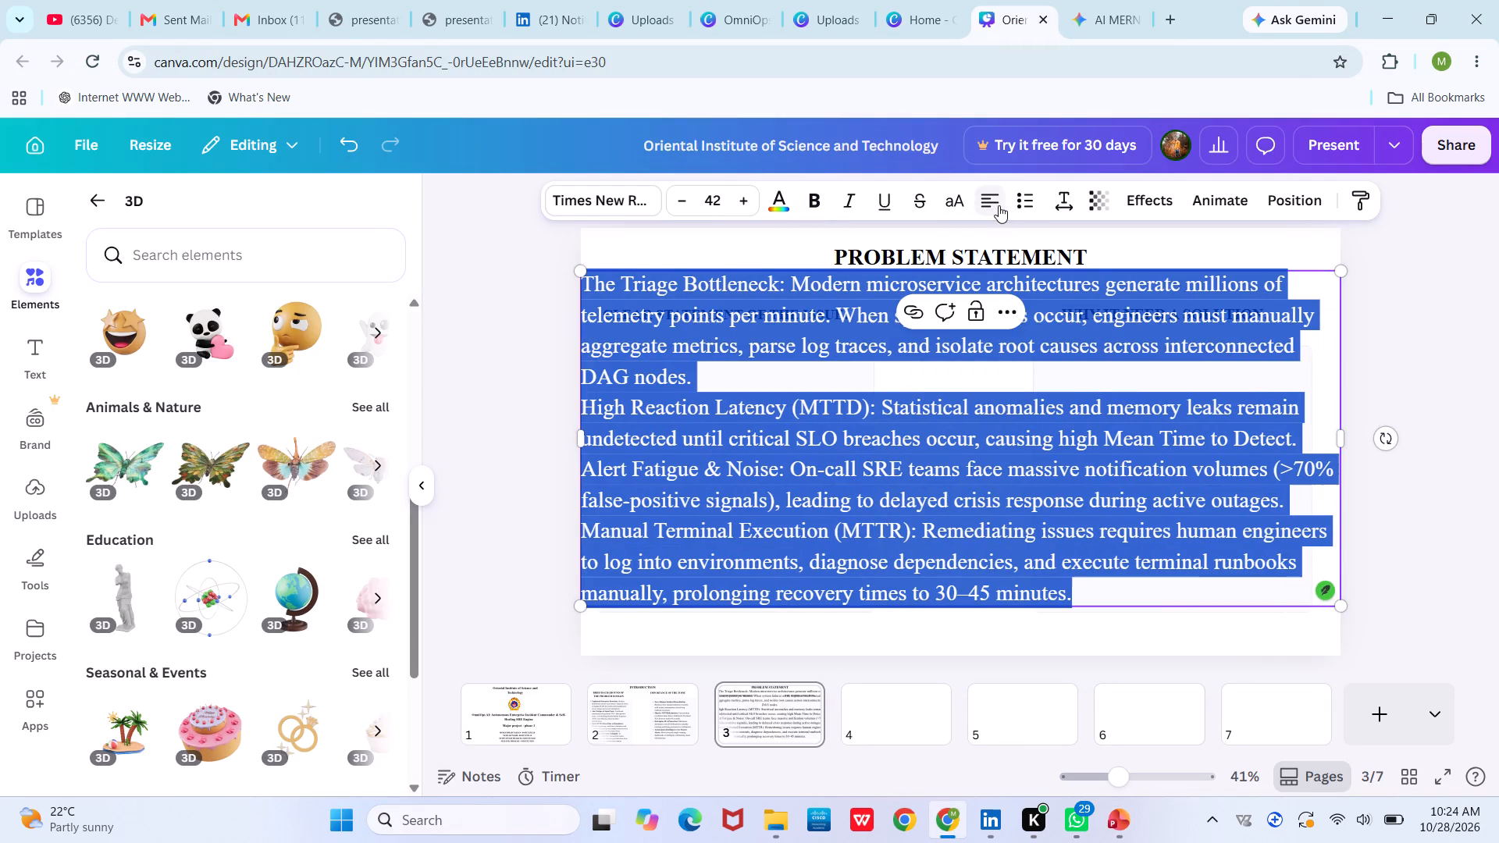
left_click(1027, 202)
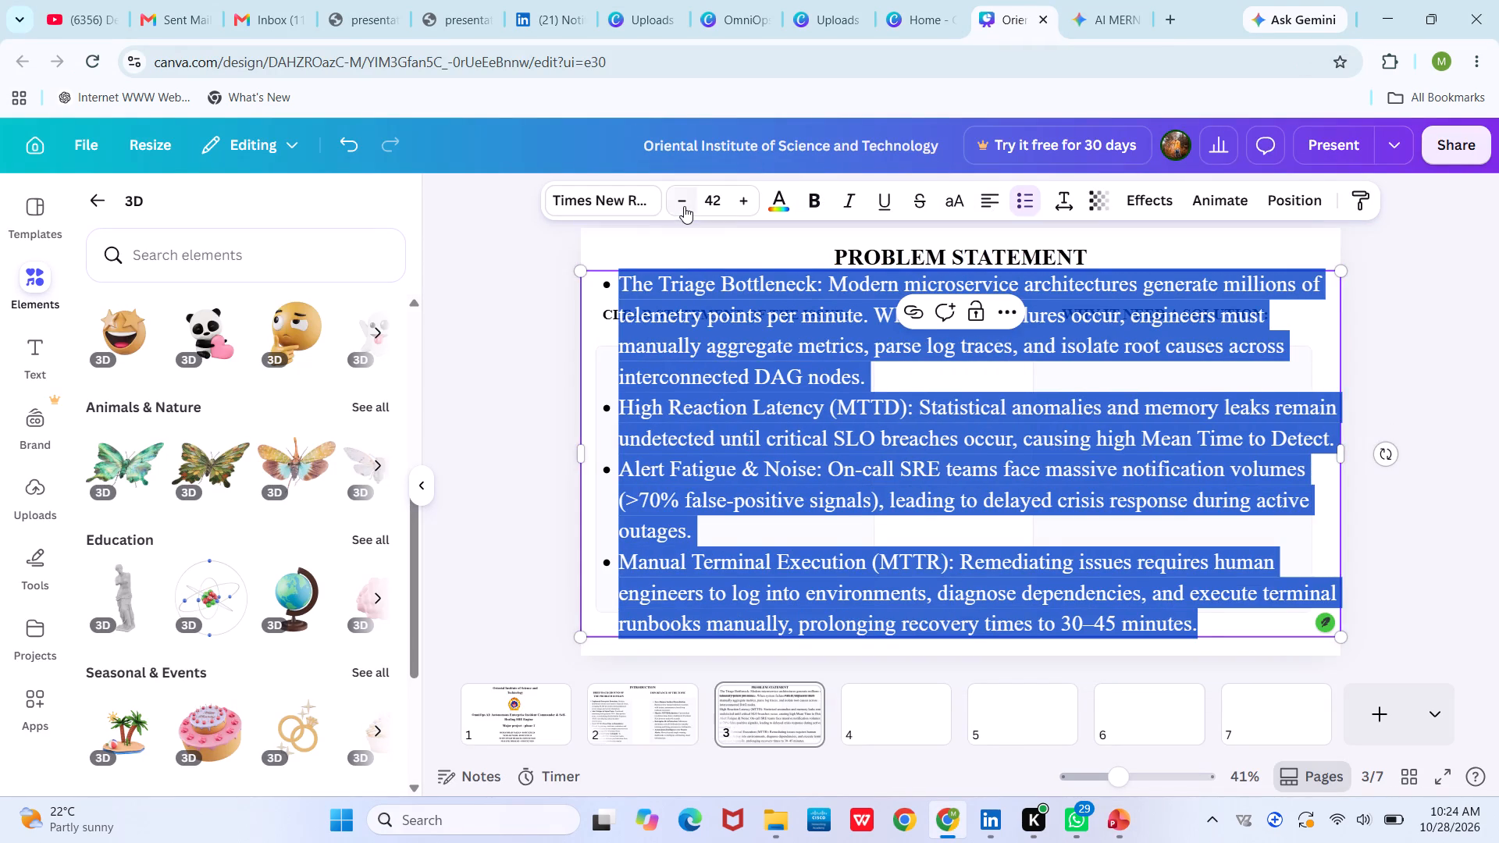
Reduce the pasted issue bullets to font size 28 and narrow their text box to roughly half the page width.
triple_click(684, 206)
triple_click(684, 206)
double_click(684, 206)
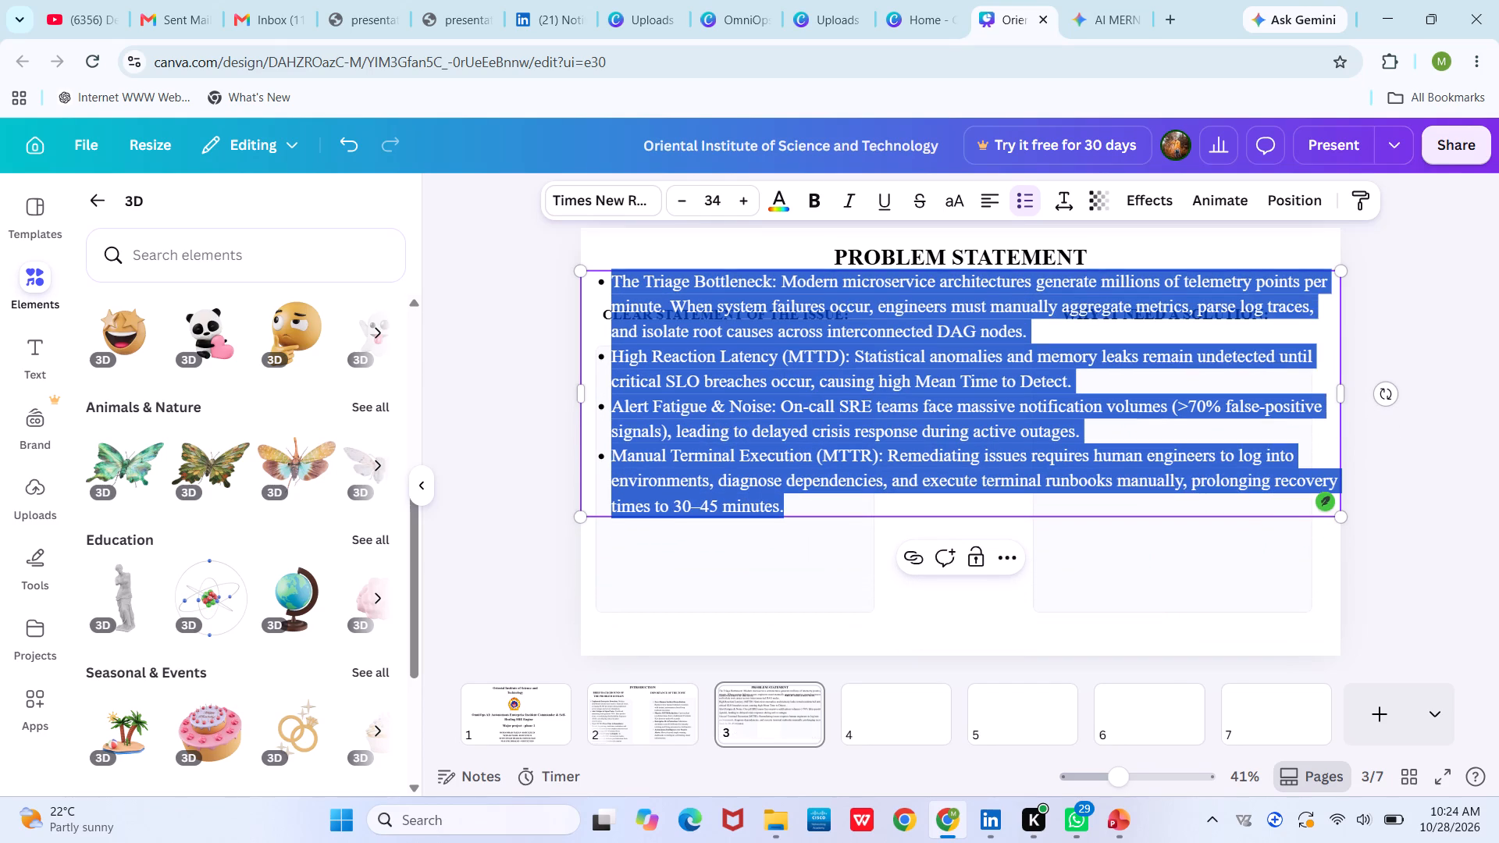
left_click_drag(1343, 391, 1056, 420)
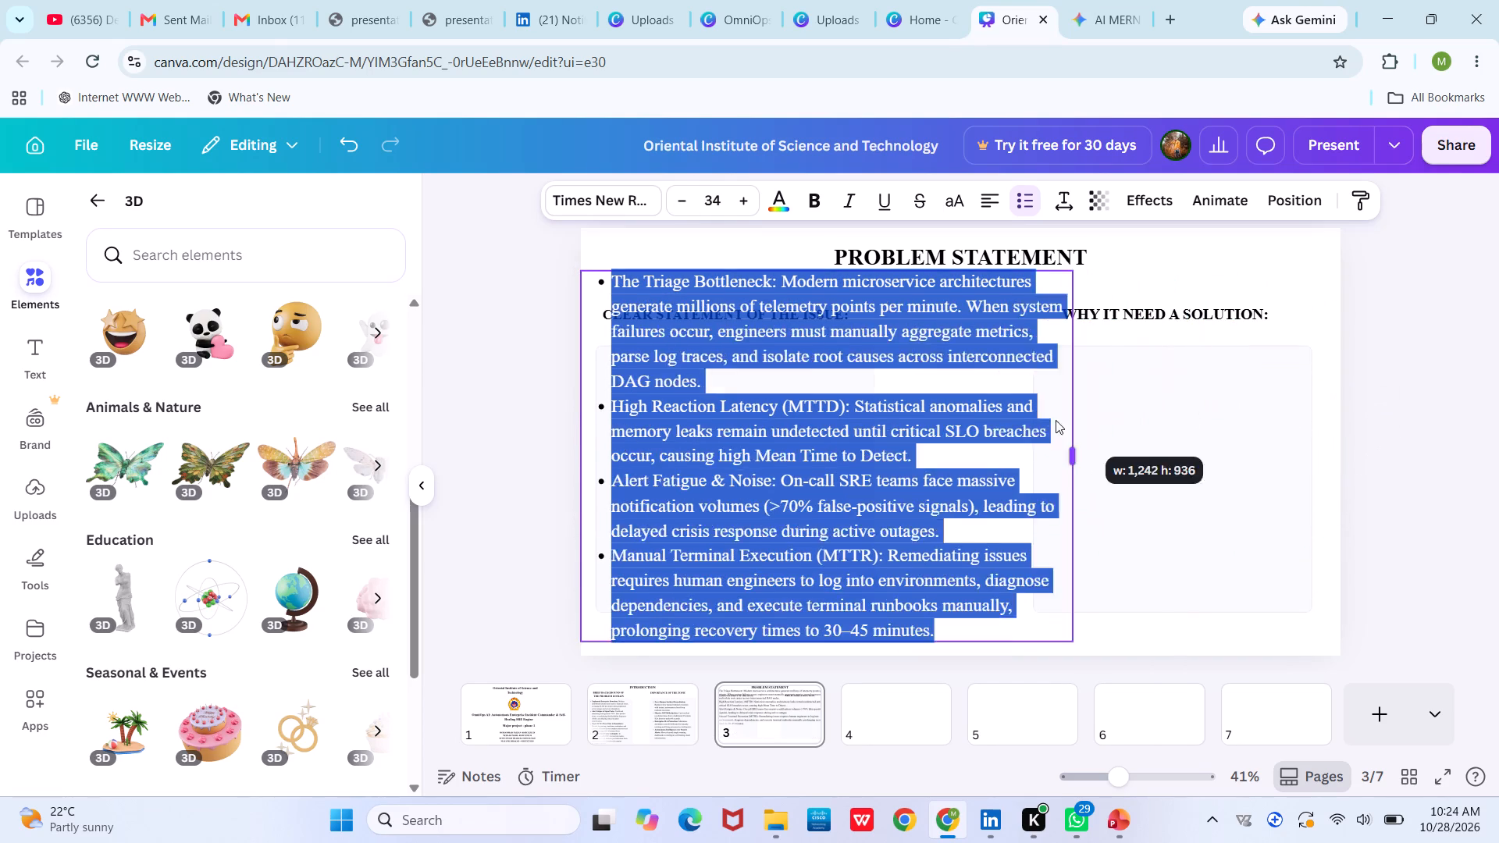
left_click_drag(1056, 420, 994, 412)
triple_click(679, 212)
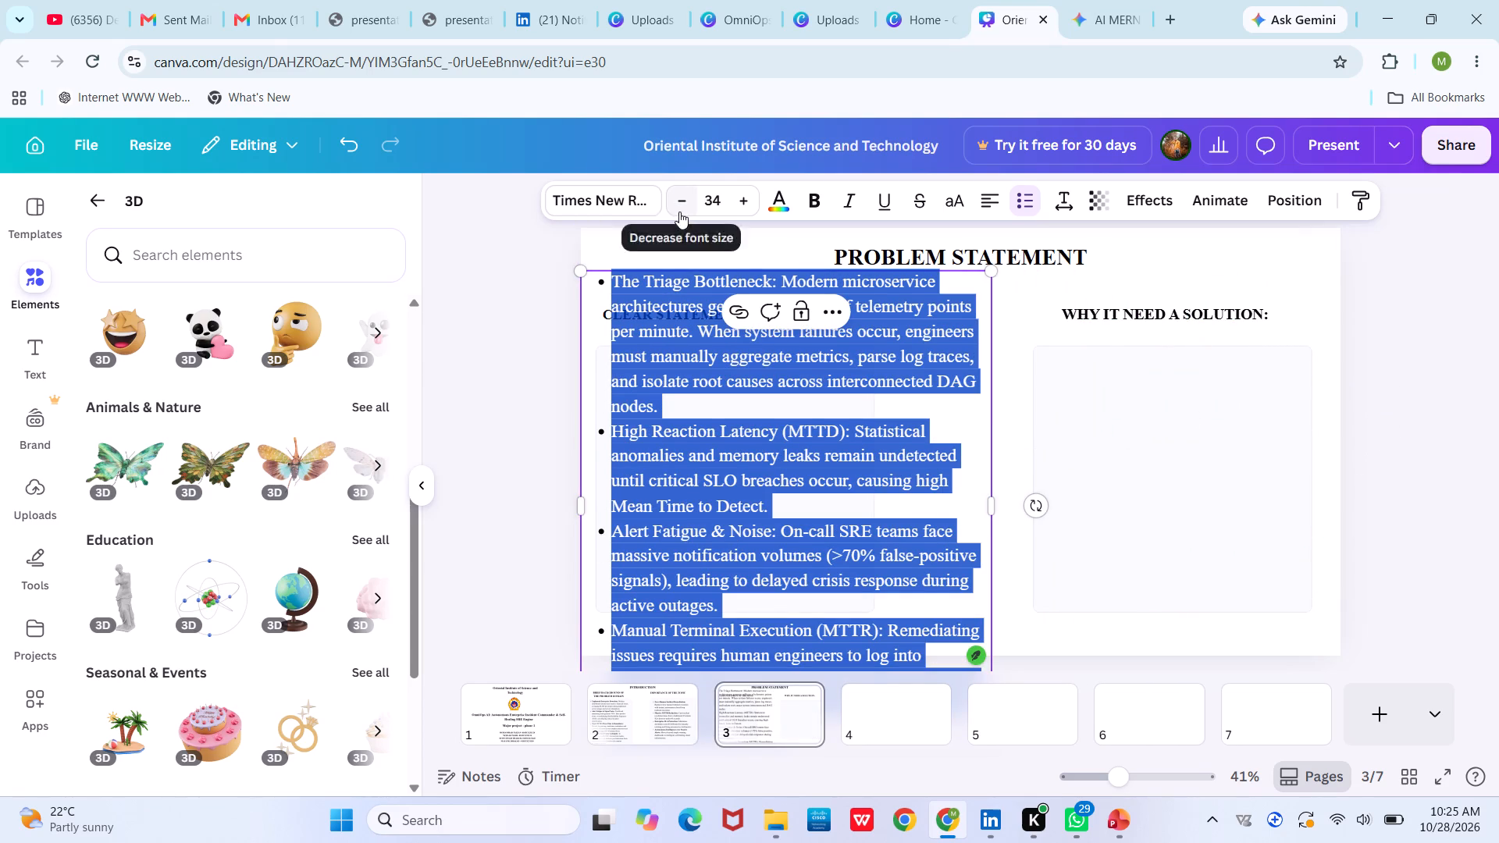
double_click(679, 212)
left_click(679, 212)
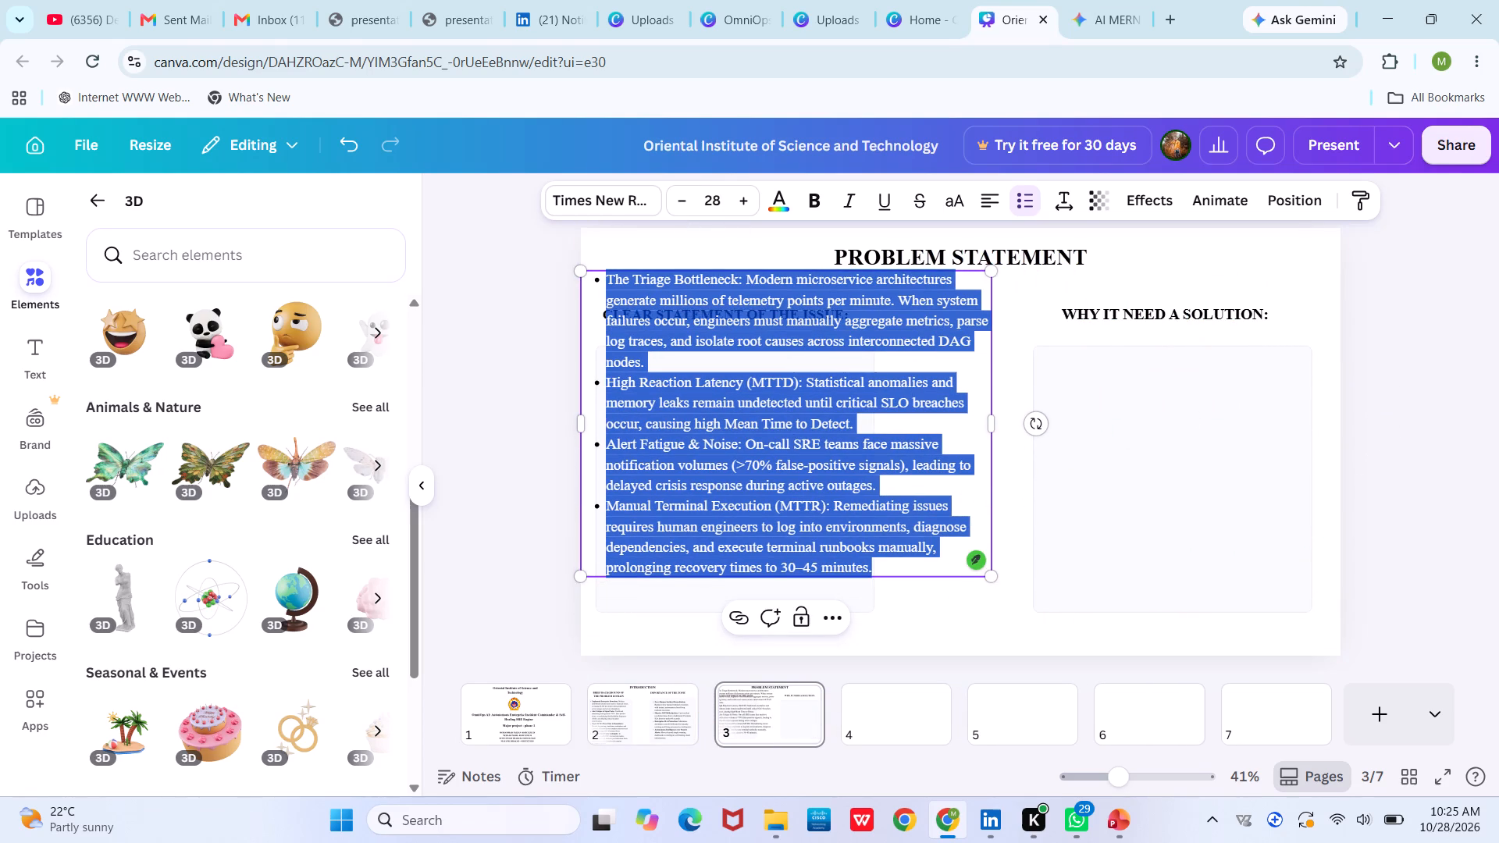
Place the issue bullets below the "CLEAR STATEMENT OF THE ISSUE:" heading, scale them to size 26.2 and narrow the box to about 784 wide.
left_click(1244, 382)
left_click_drag(837, 442, 841, 487)
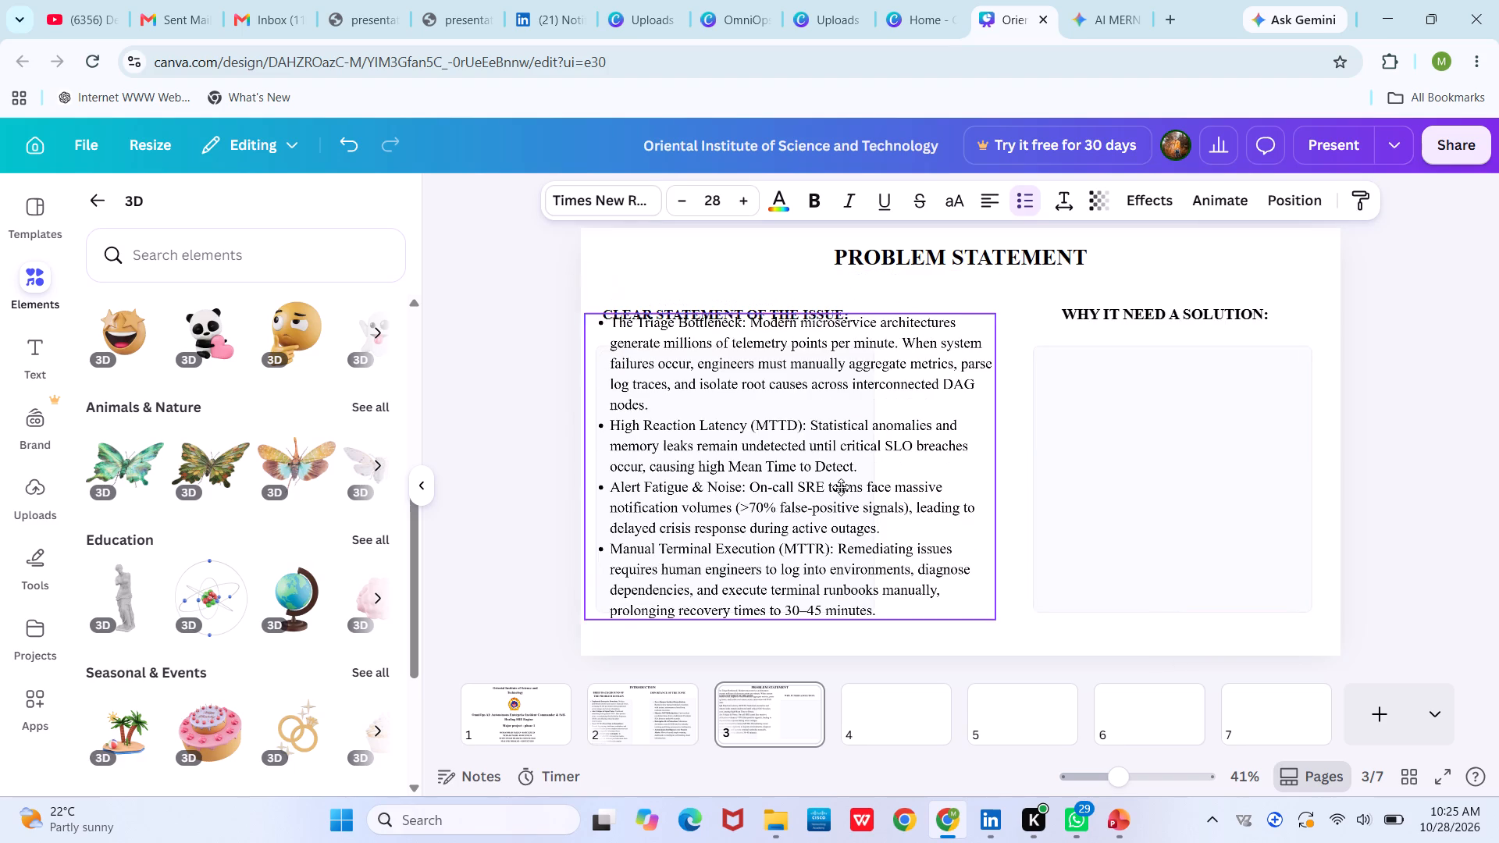
left_click_drag(841, 487, 842, 496)
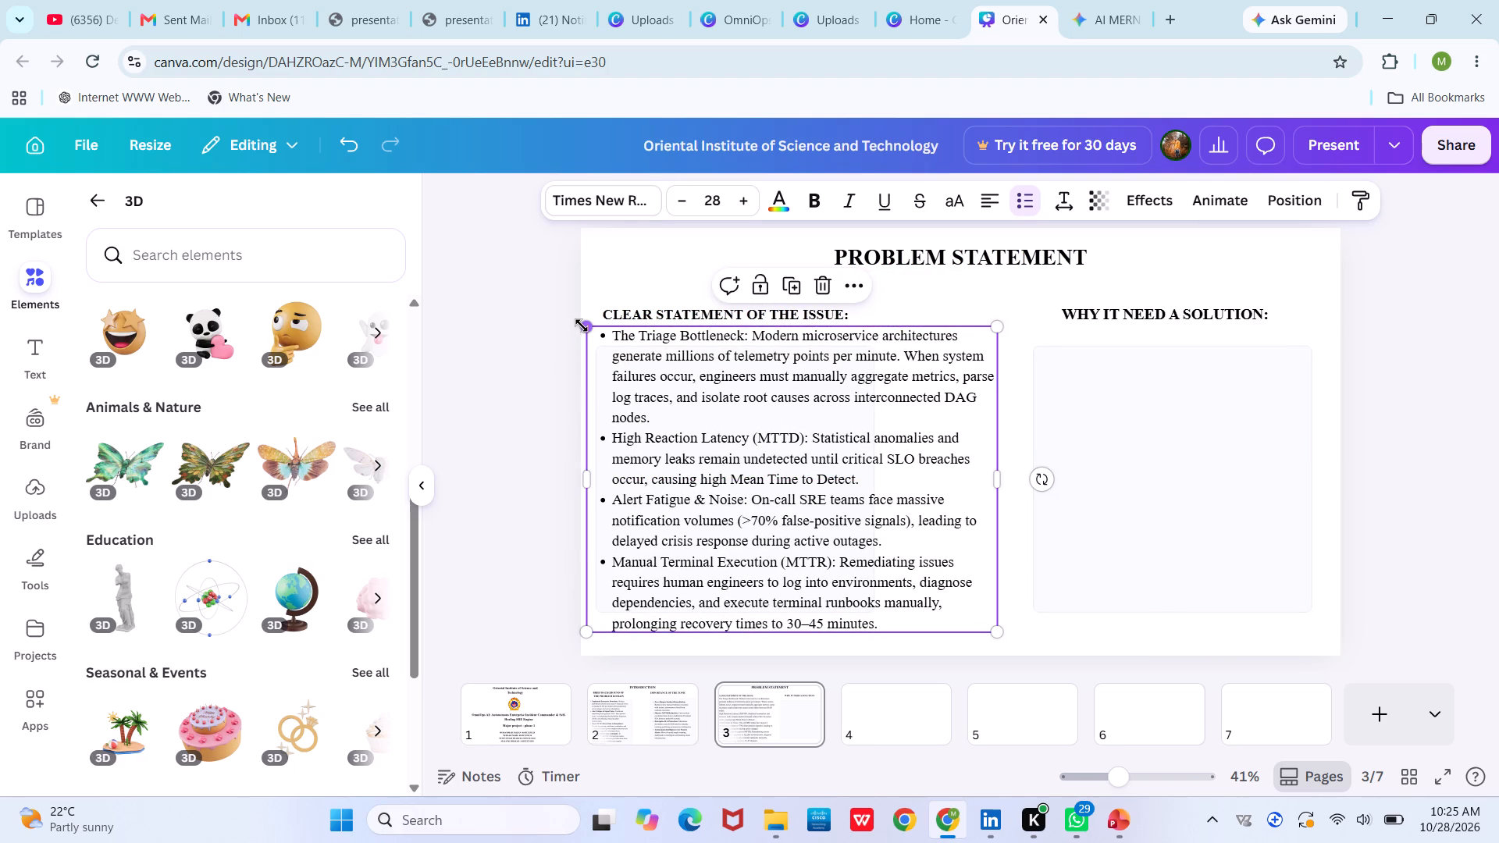
left_click_drag(582, 325, 607, 338)
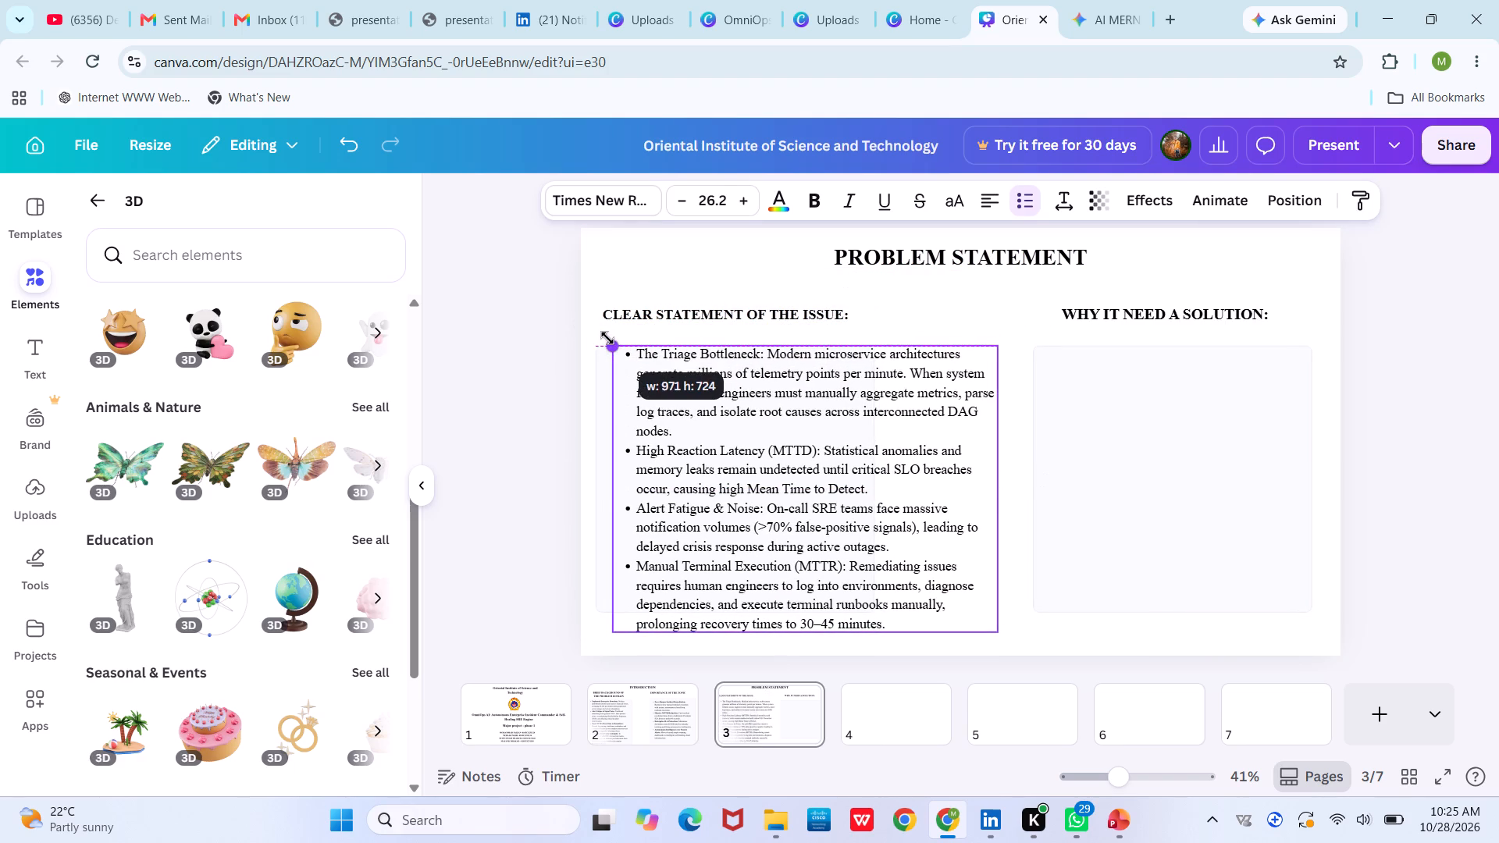
left_click_drag(1000, 491, 922, 495)
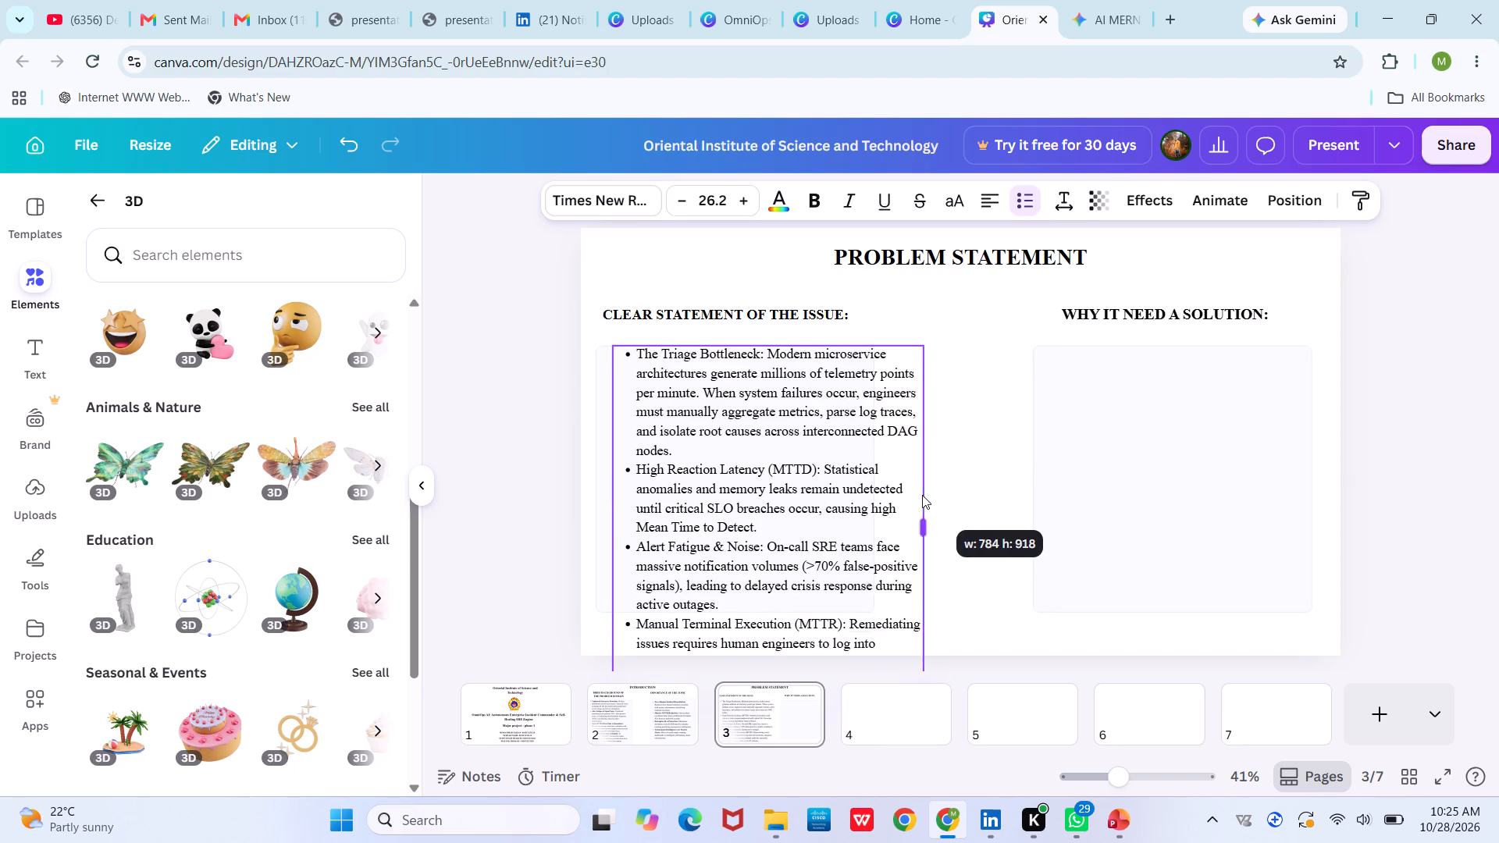
left_click_drag(922, 495, 921, 492)
left_click(819, 497)
left_click(1074, 387)
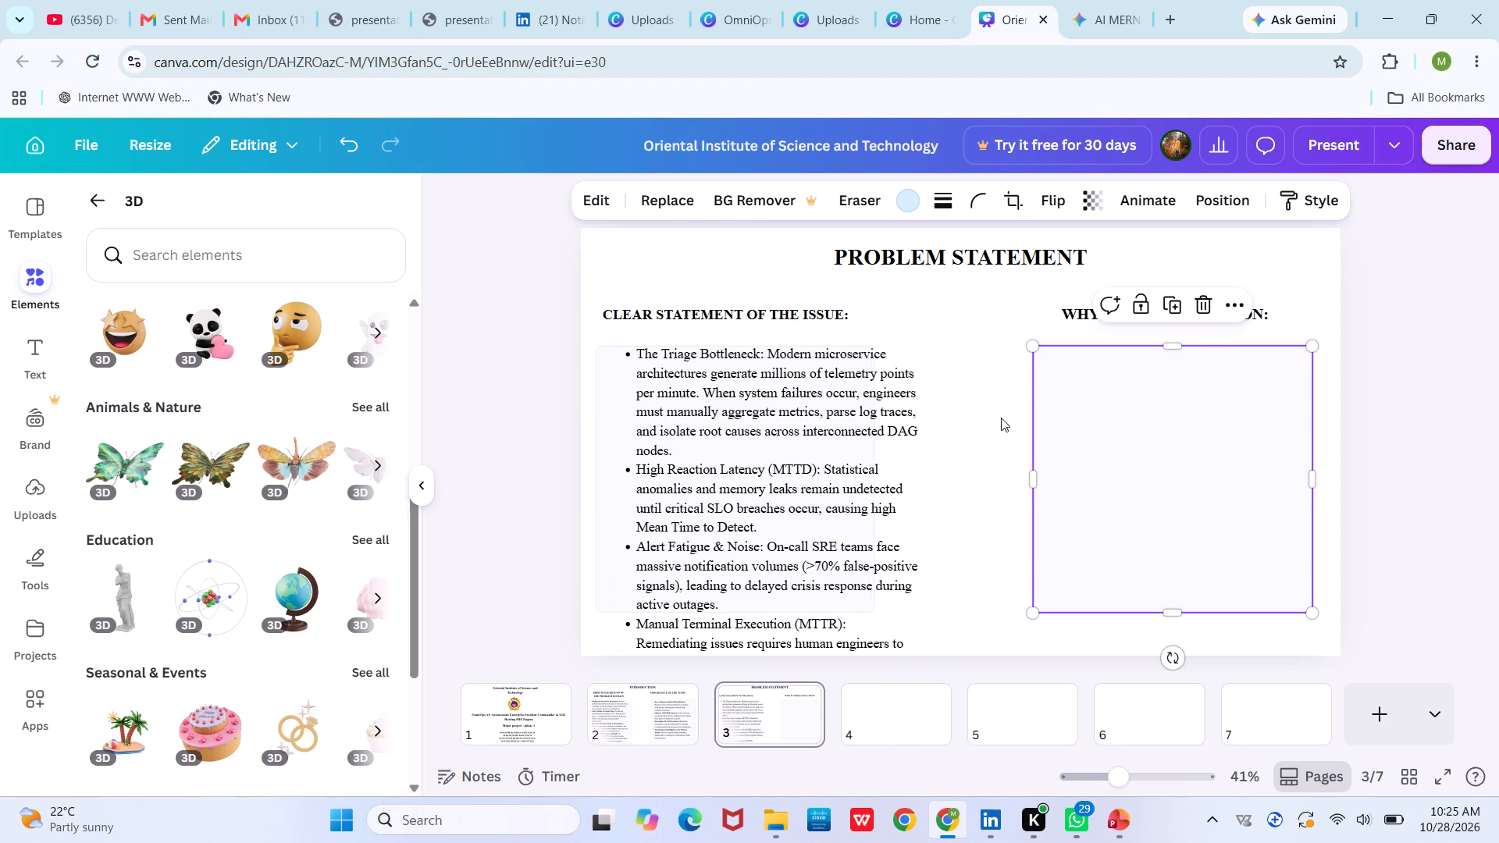
Scale the issue bullets down to size 23.2, widen their text box slightly and position them over the card under the issue heading.
left_click_drag(824, 475, 812, 397)
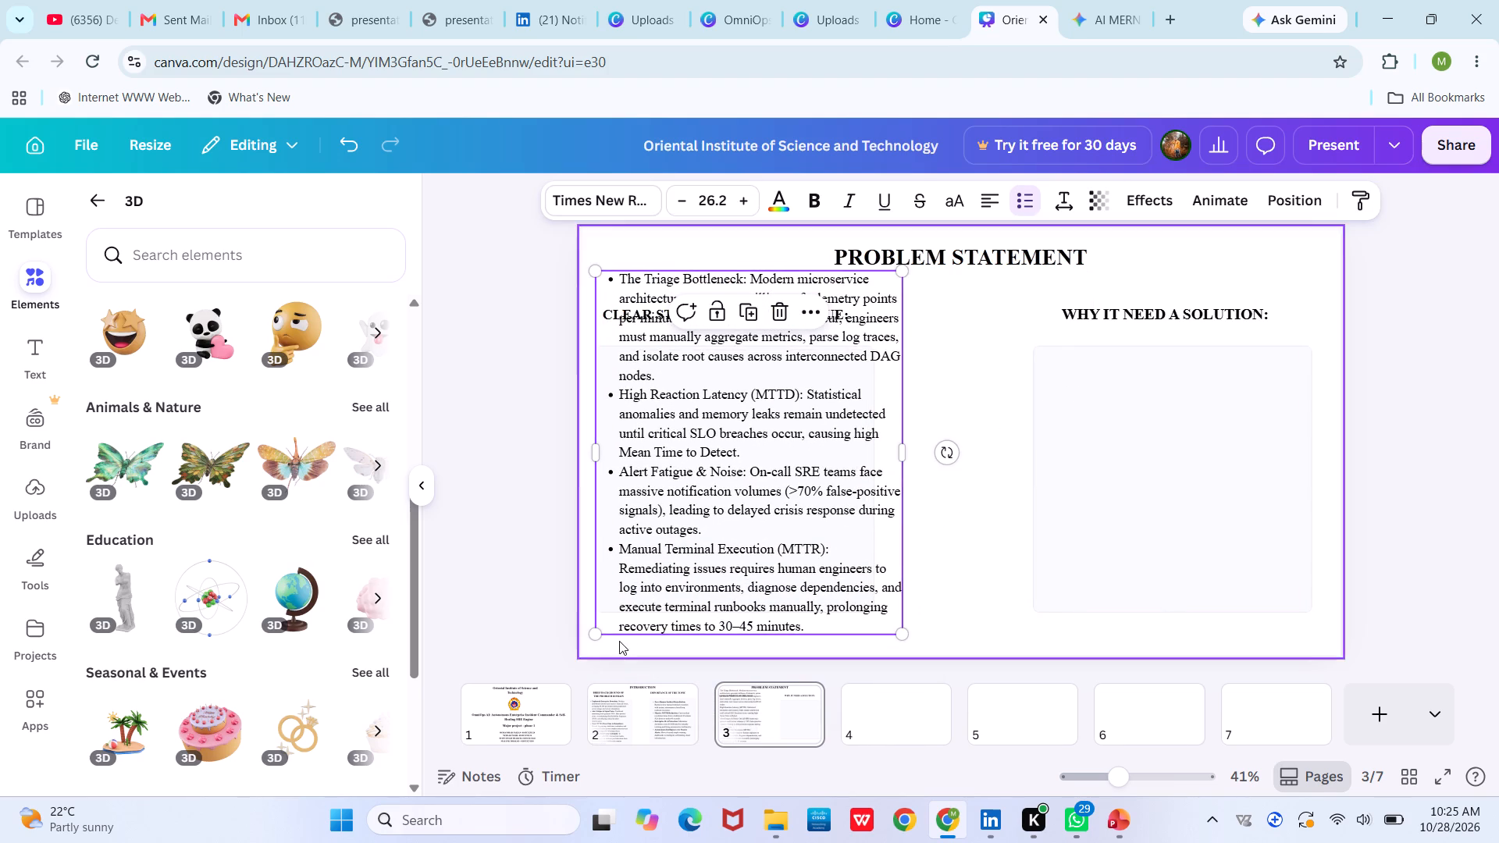
left_click_drag(596, 632, 639, 596)
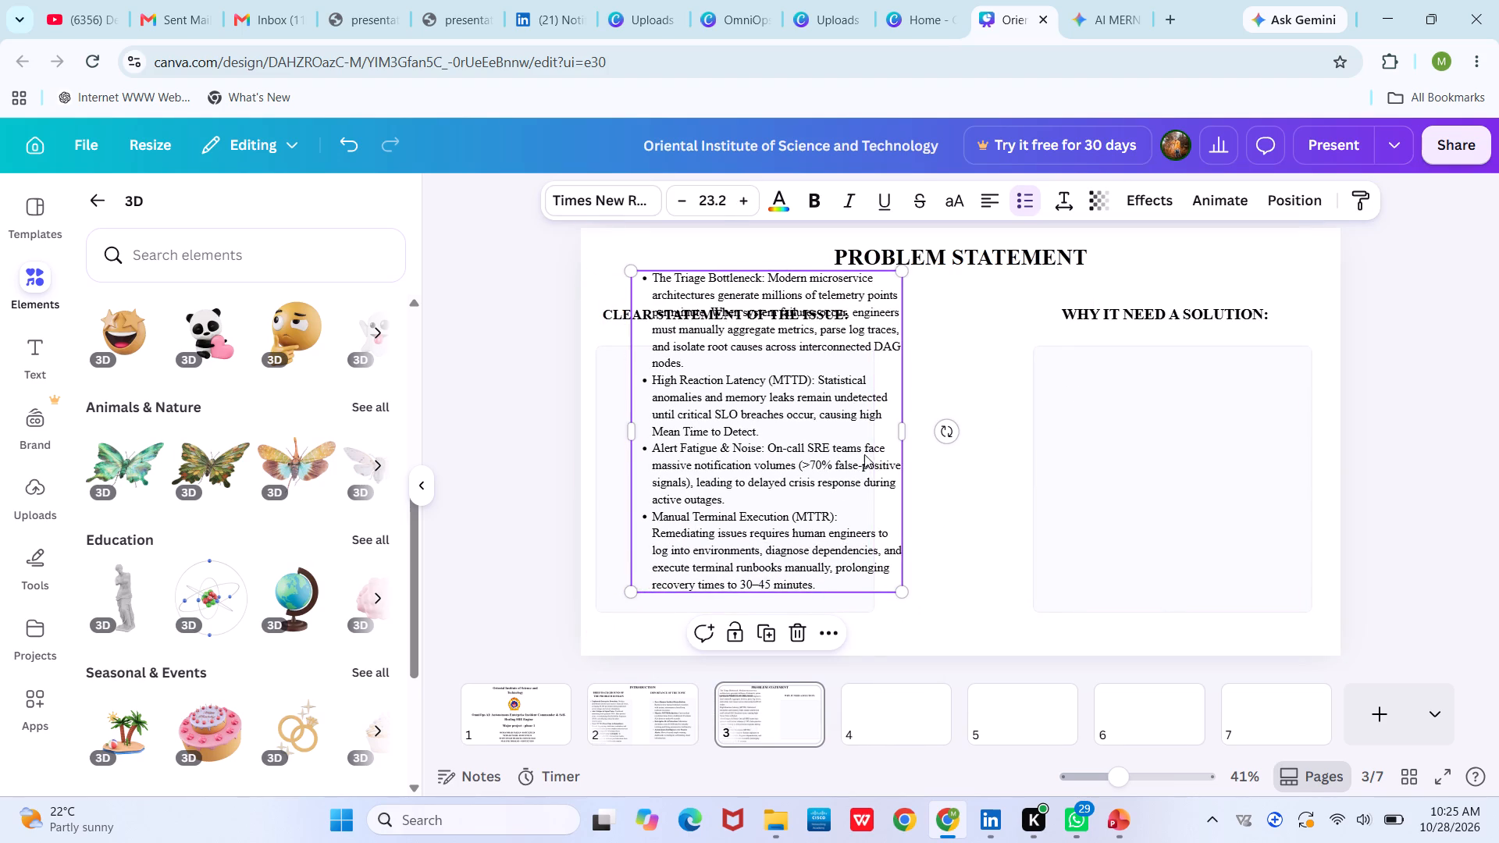
left_click_drag(902, 429, 962, 418)
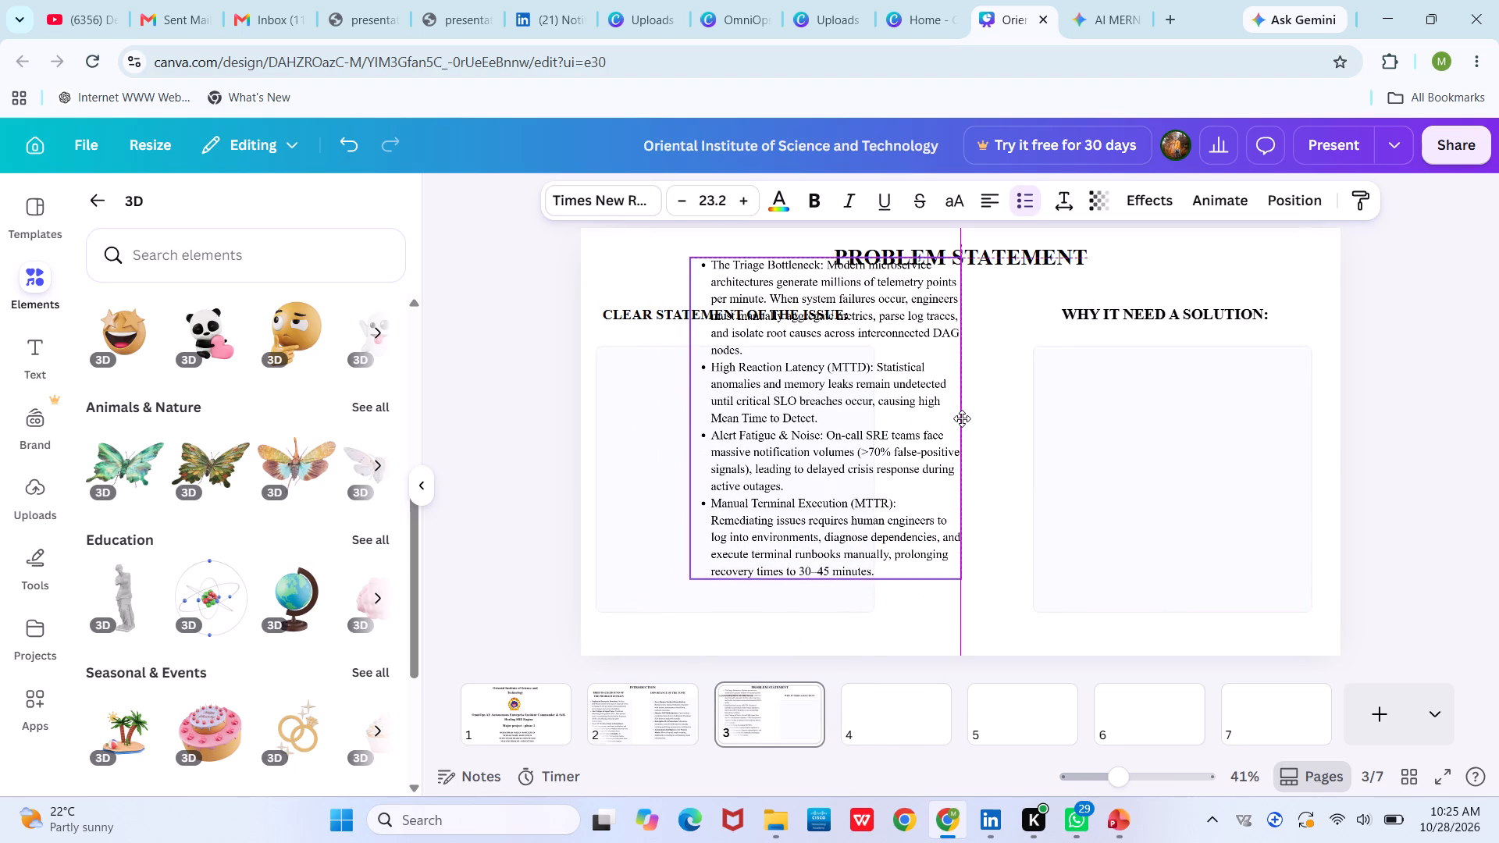
left_click_drag(962, 418, 908, 452)
left_click(913, 454)
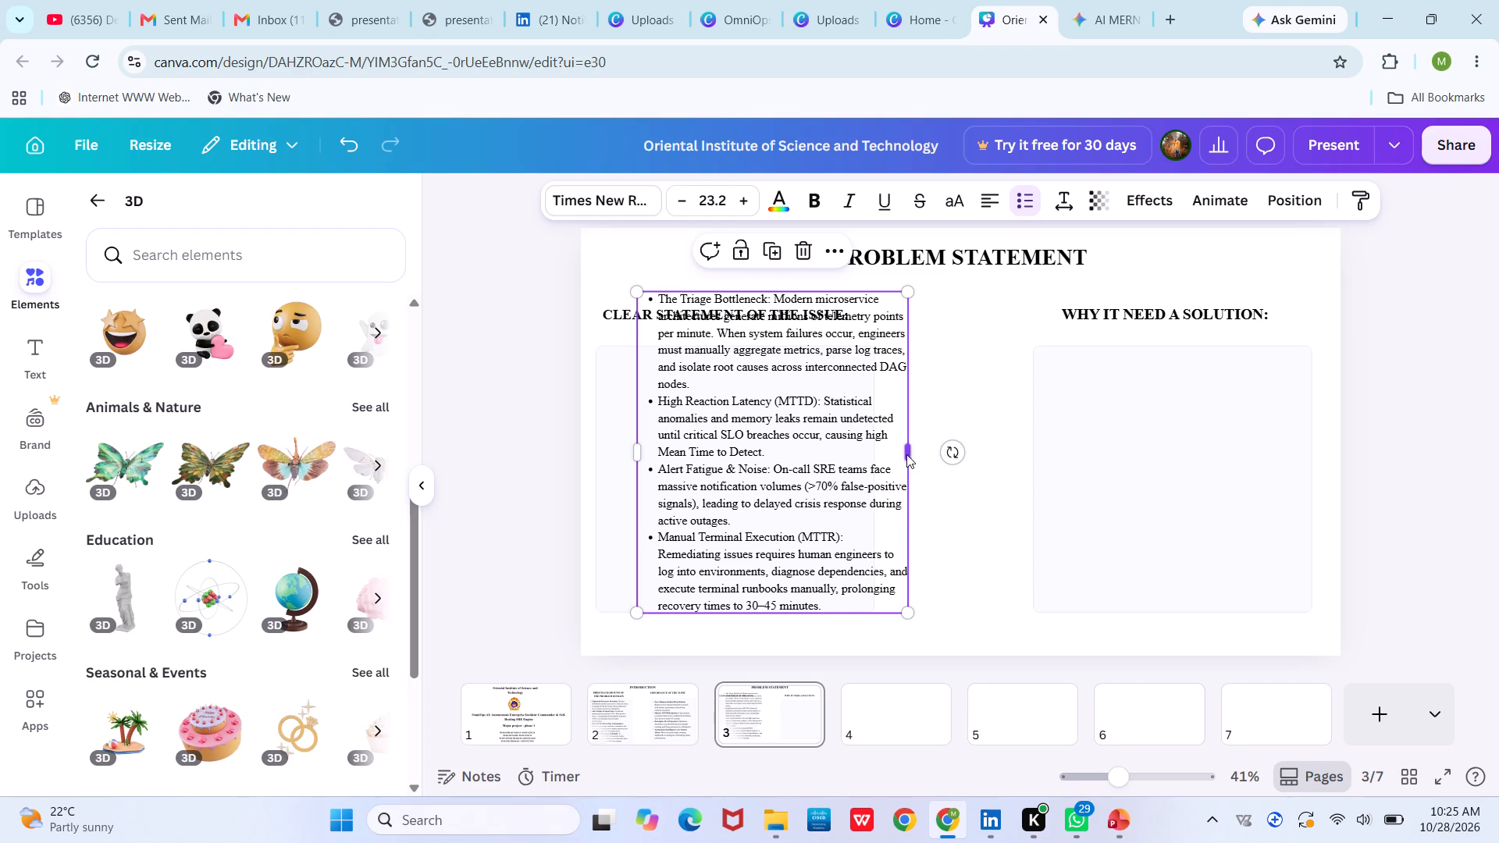
left_click(906, 454)
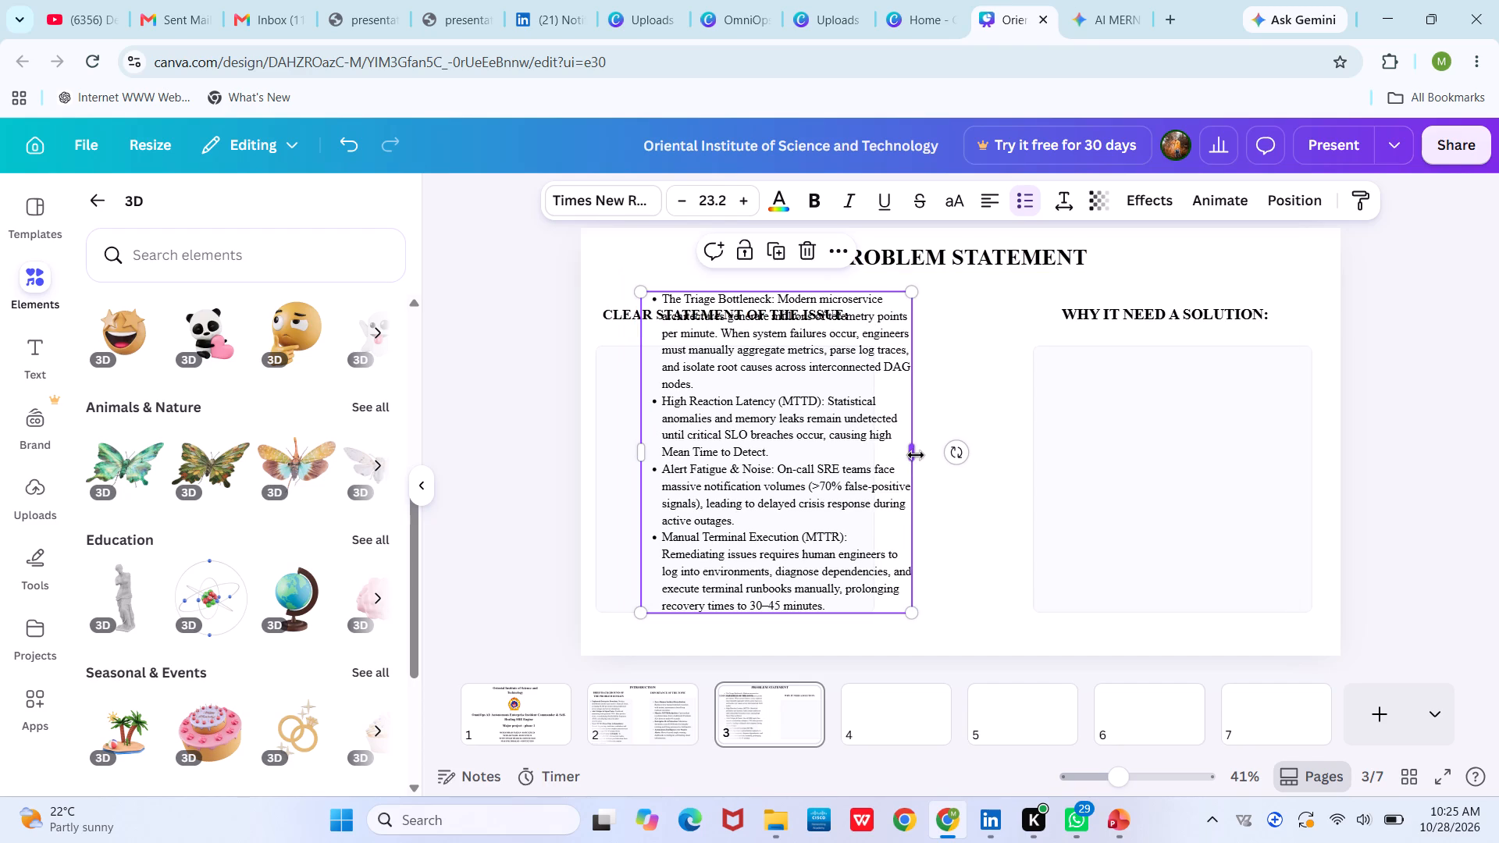
left_click_drag(916, 455, 945, 449)
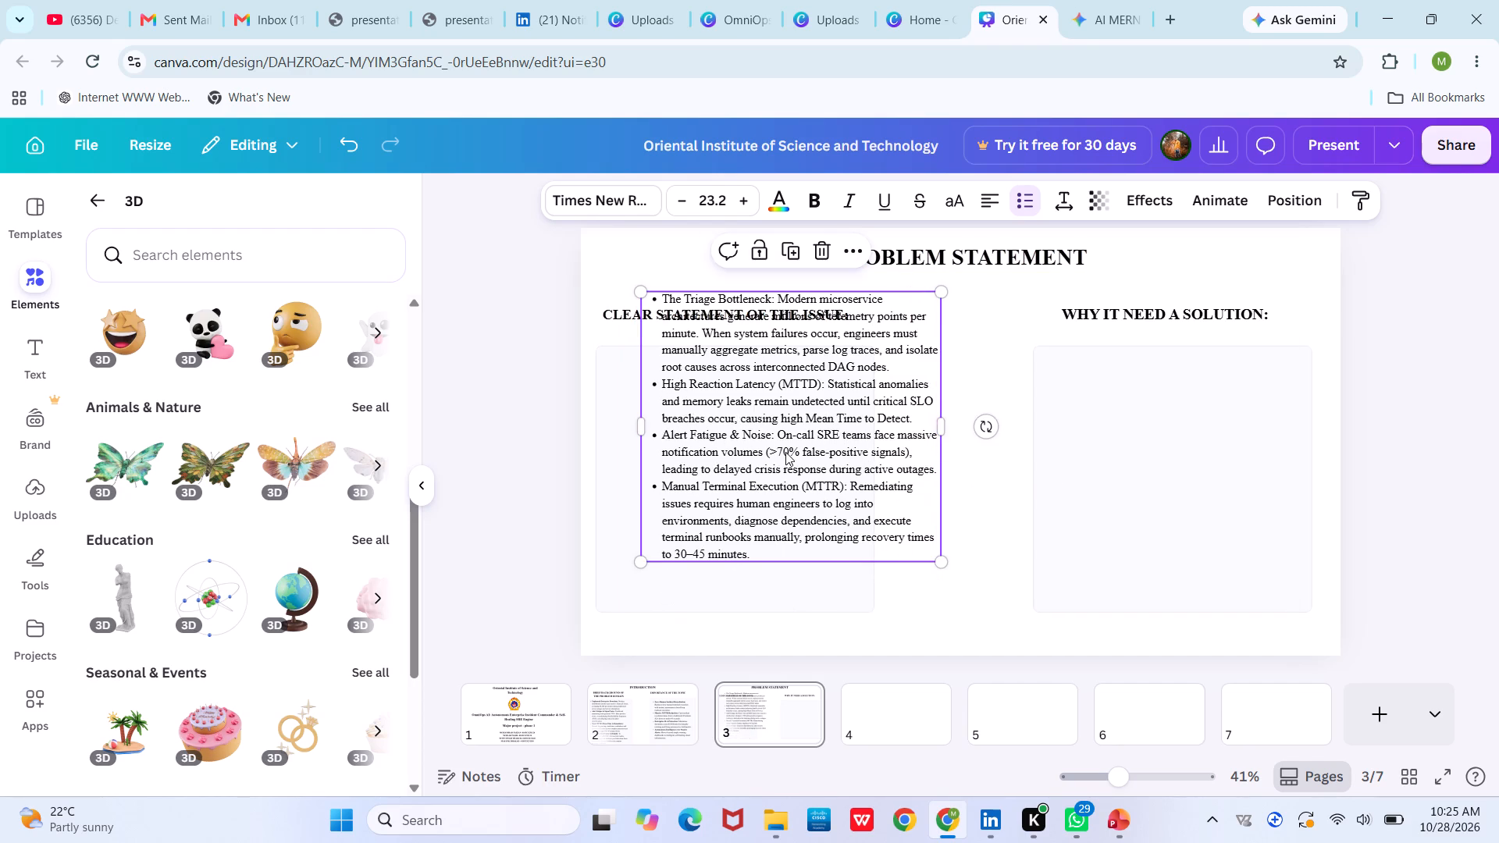
left_click_drag(785, 452, 741, 509)
Move the issue bullets off the card beneath the issue heading and enlarge that card in both directions.
left_click(1041, 386)
left_click_drag(771, 432, 990, 381)
left_click(729, 431)
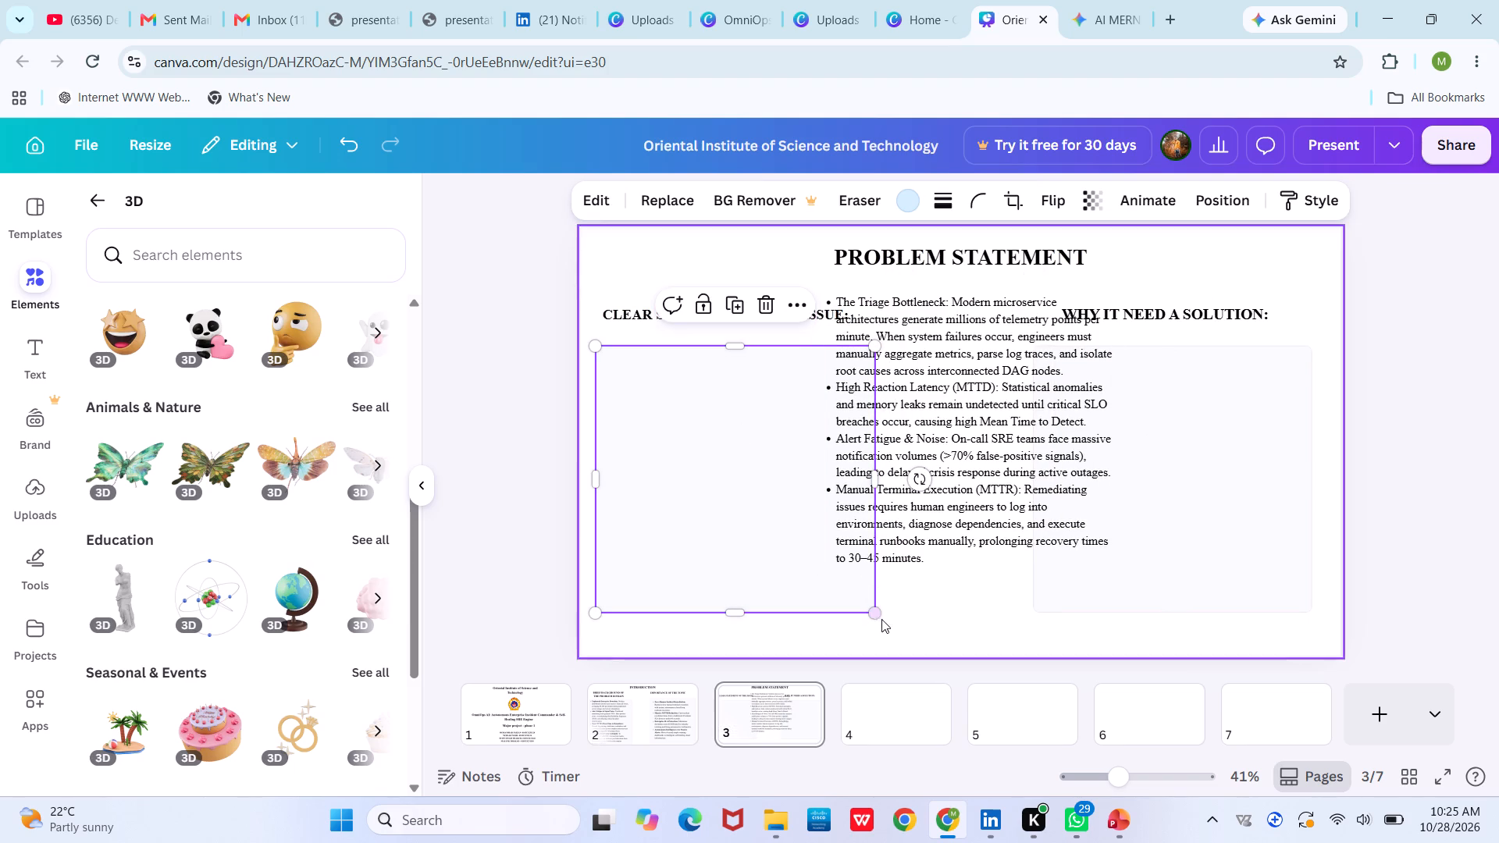
left_click_drag(878, 617, 903, 627)
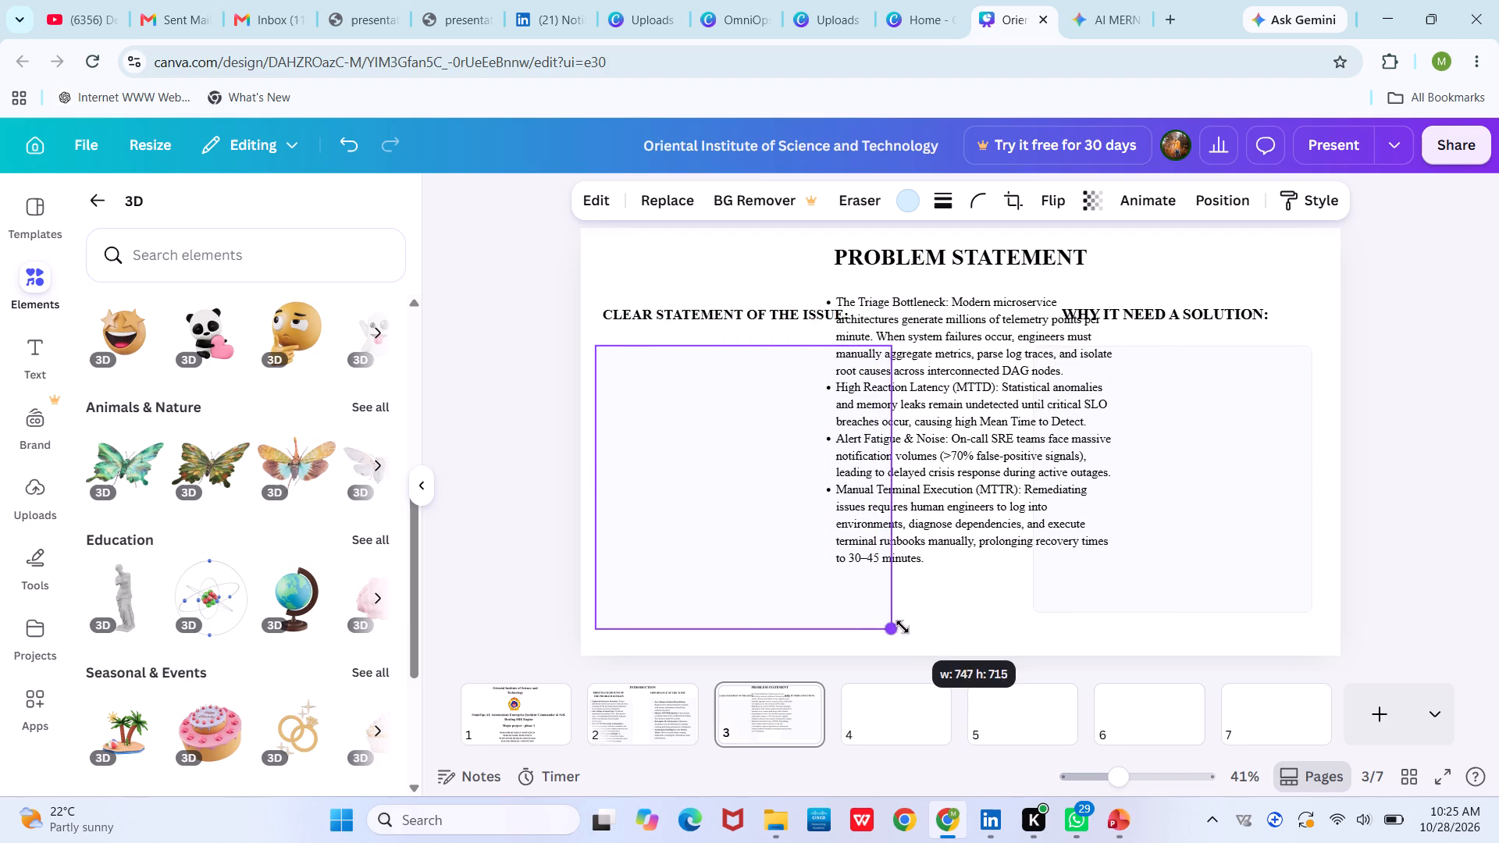
left_click_drag(903, 627, 904, 628)
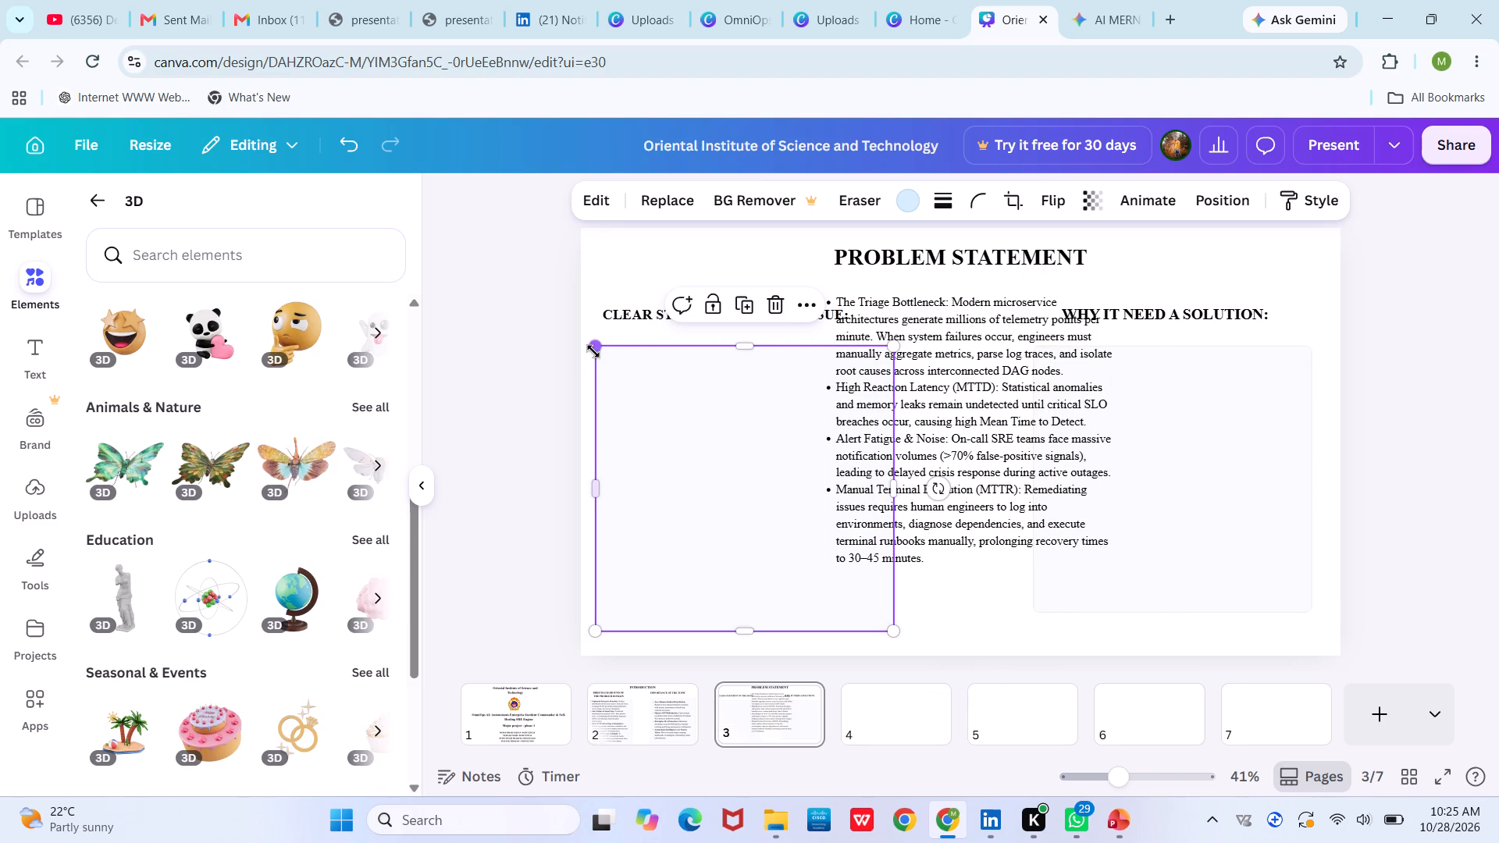
left_click_drag(593, 351, 588, 344)
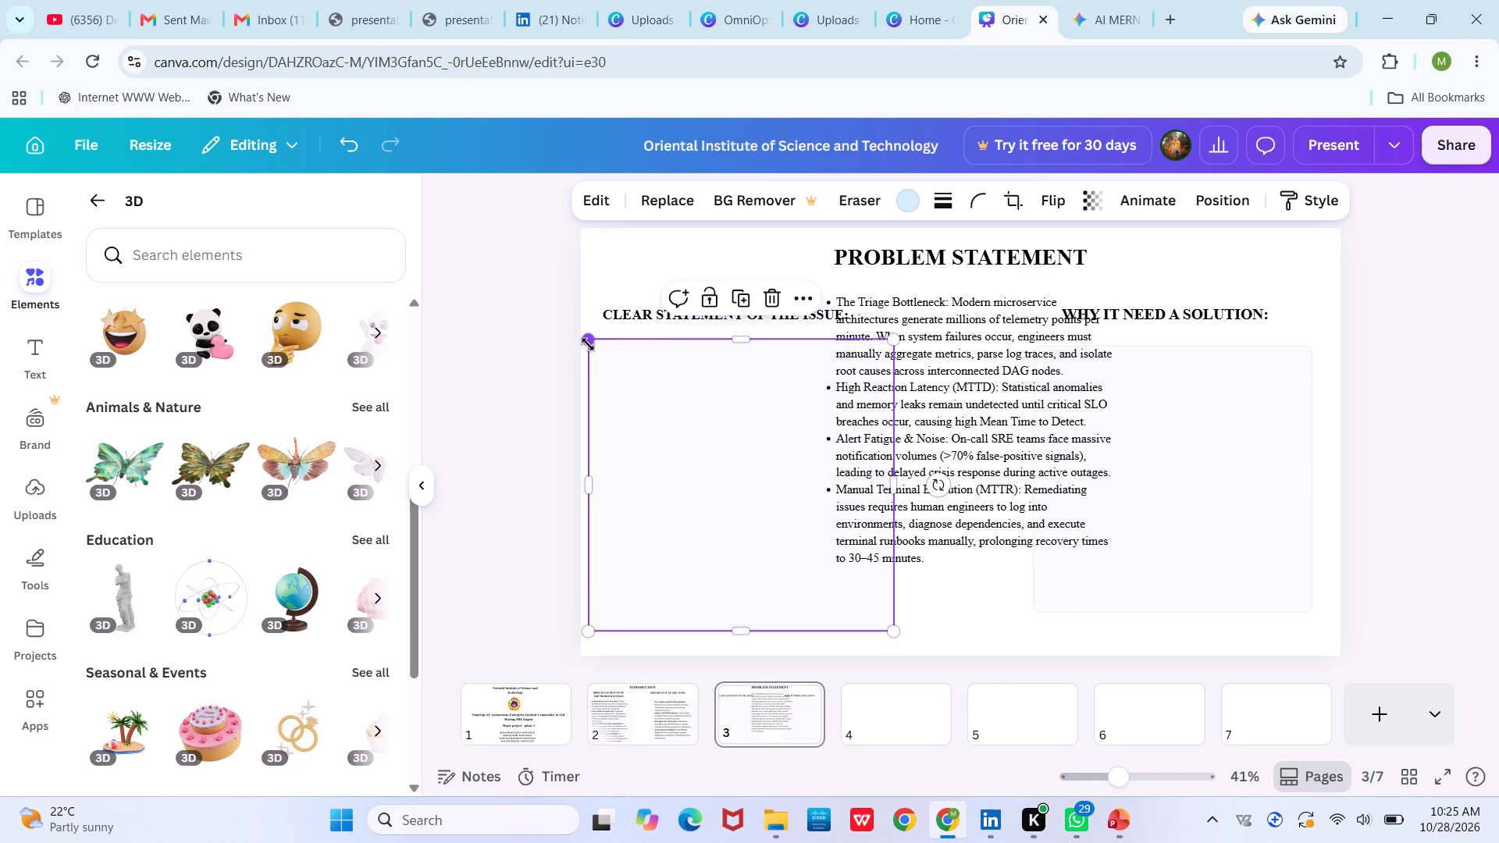
Enlarge the card under "WHY IT NEED A SOLUTION:" so its top and bottom edges line up with the issue card.
left_click(1224, 409)
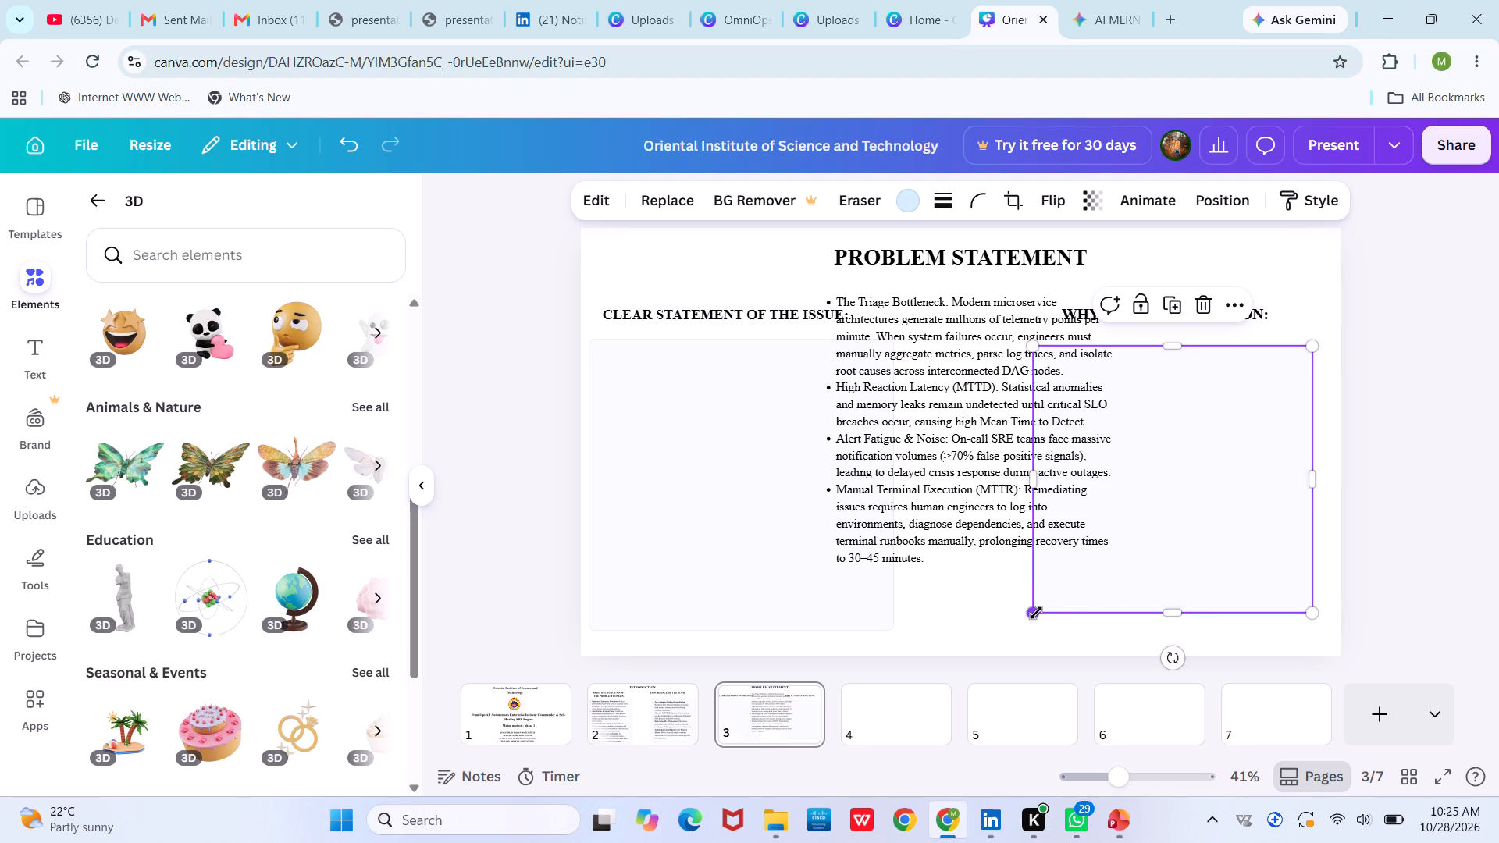
left_click_drag(1036, 613, 1016, 633)
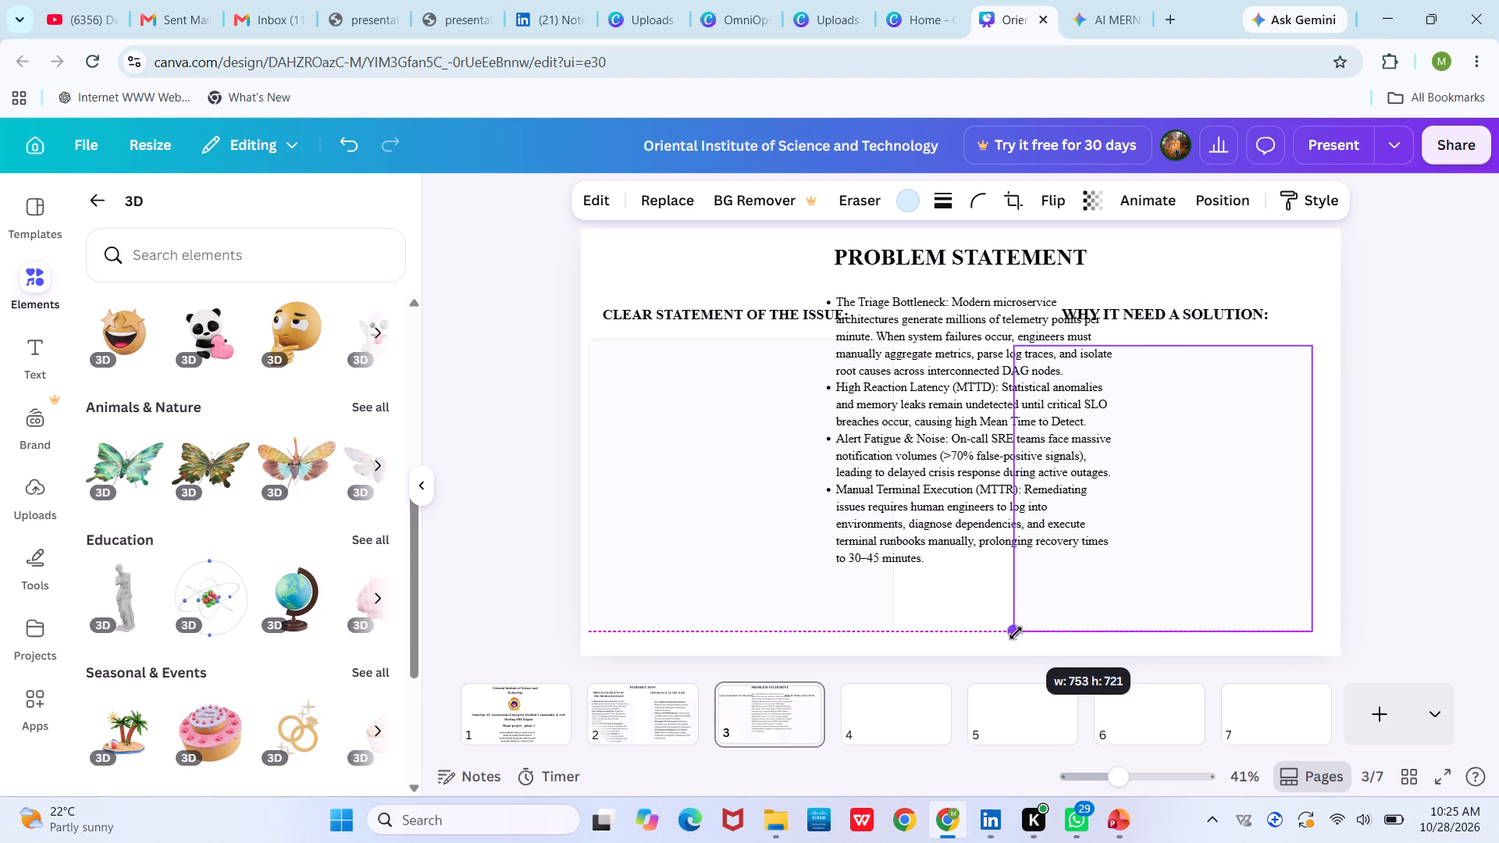
left_click_drag(1016, 633, 1009, 637)
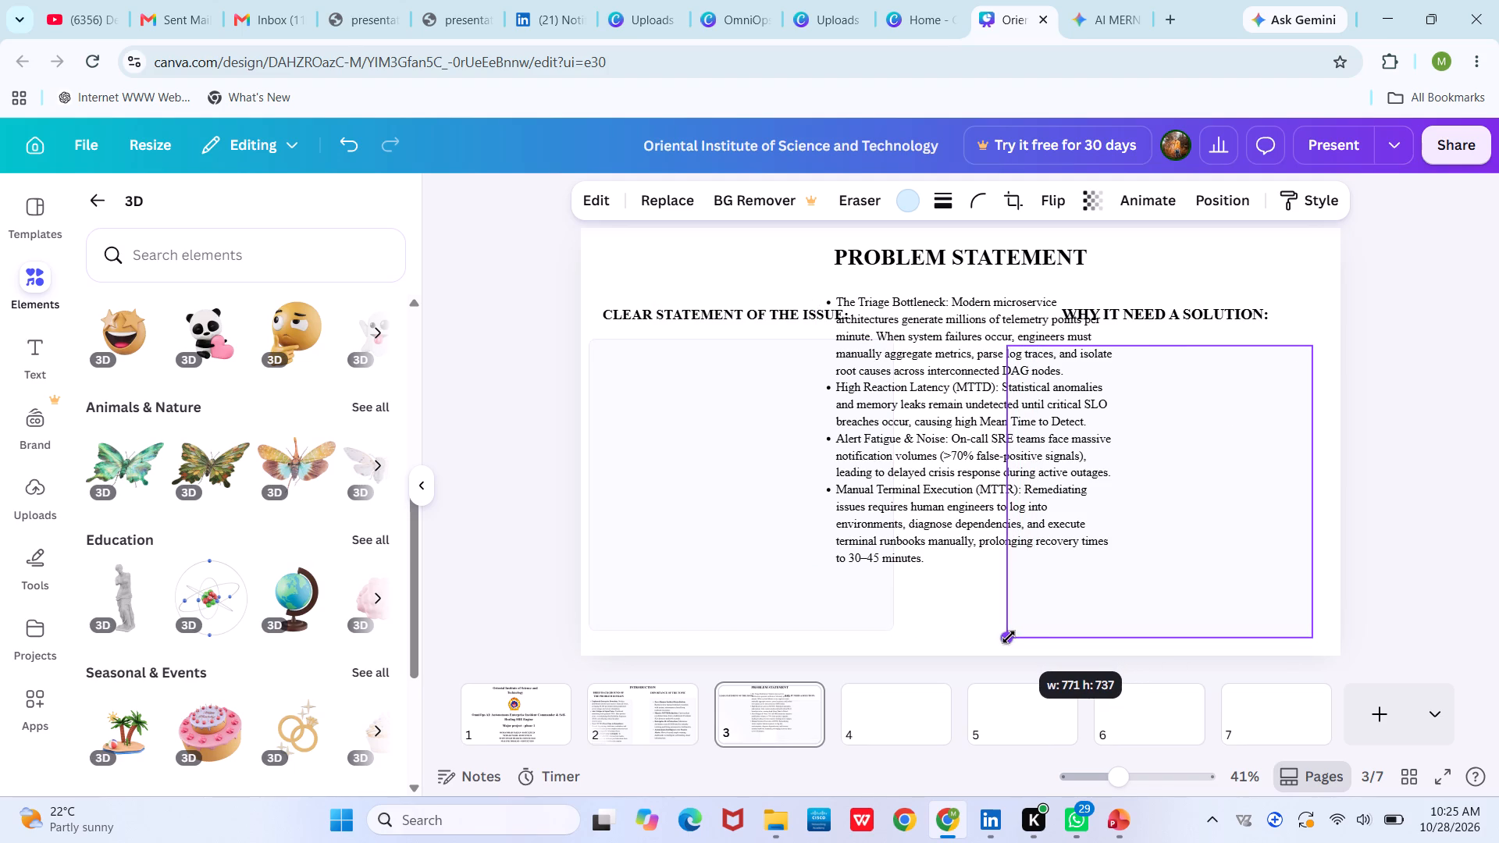
left_click_drag(1009, 637, 1010, 631)
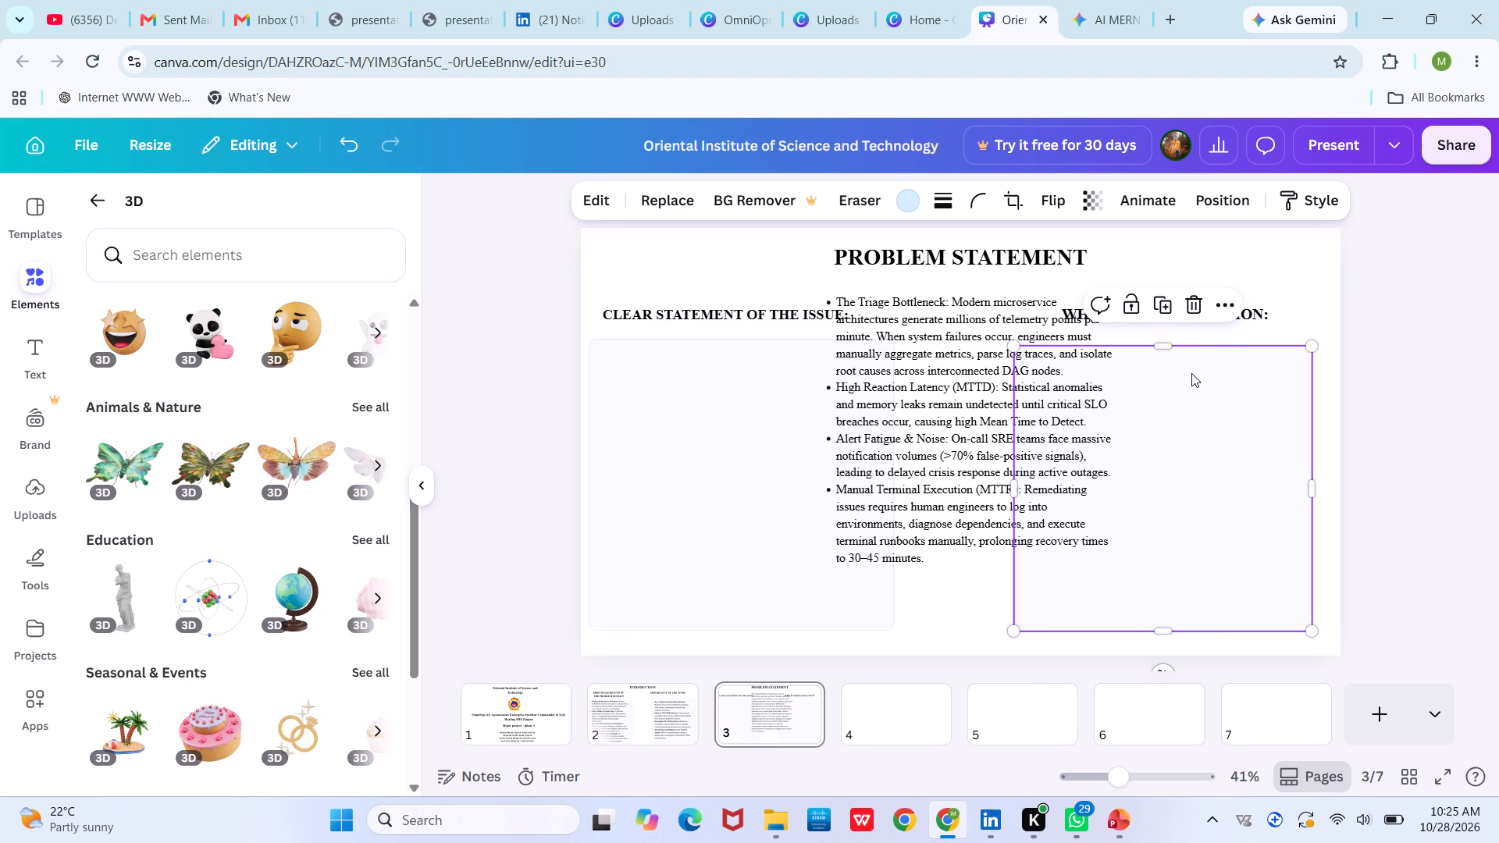
left_click_drag(1163, 344, 1160, 334)
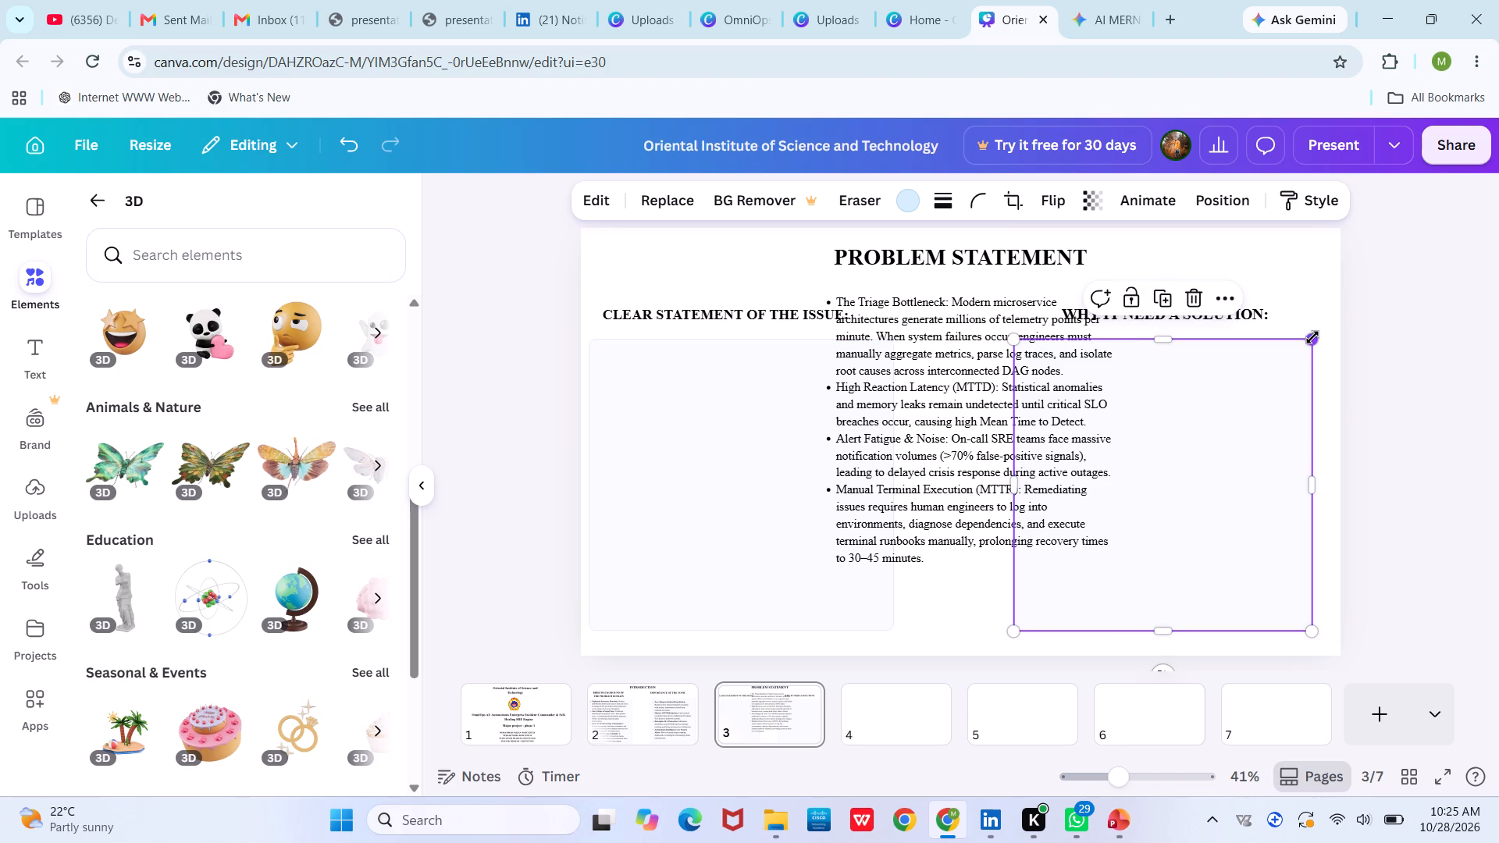
left_click(1312, 337)
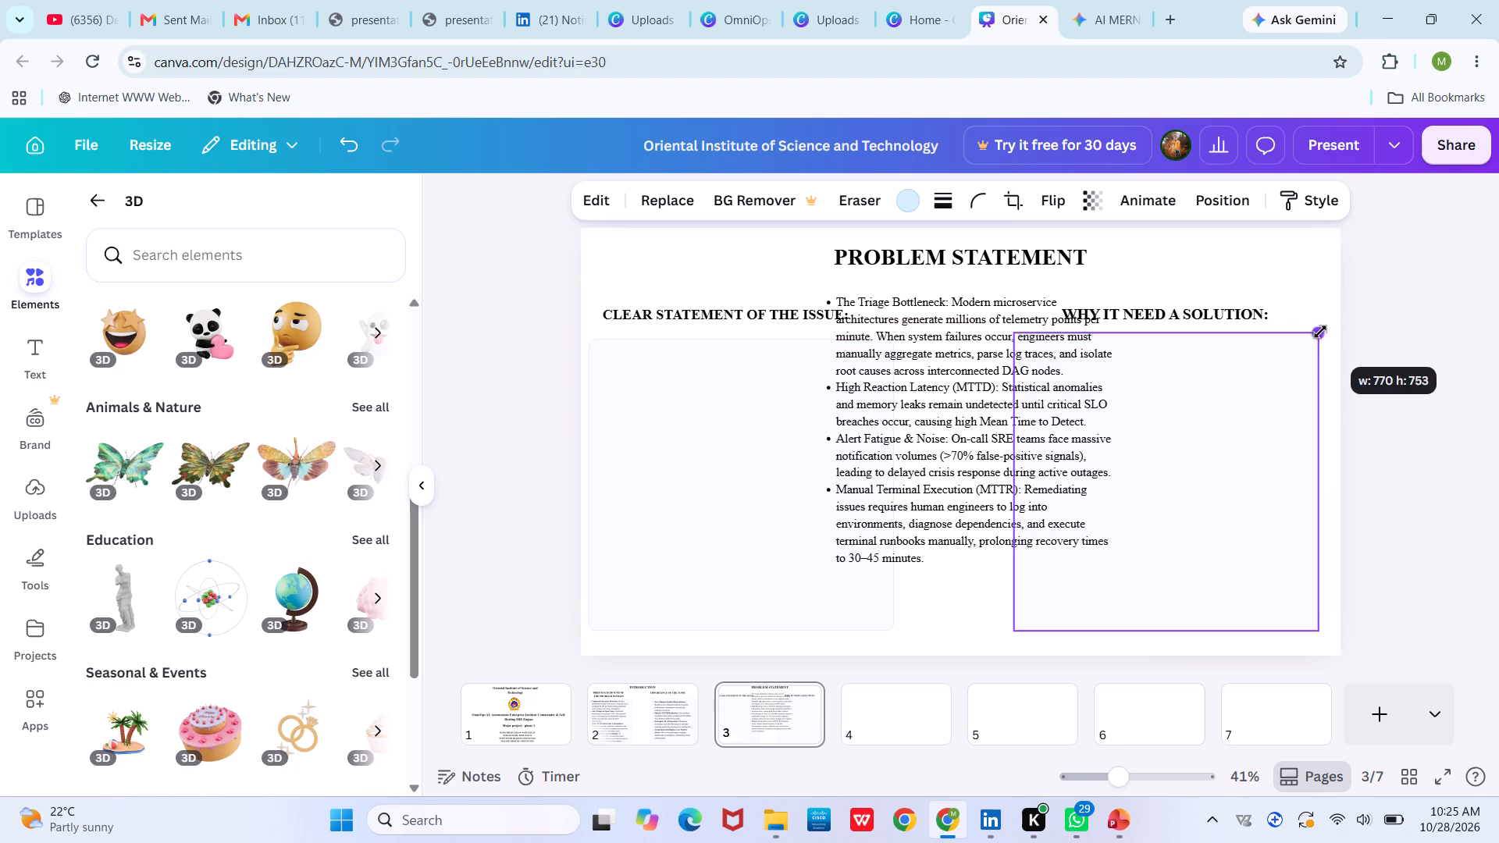
Move the issue bullets back onto the enlarged card under "CLEAR STATEMENT OF THE ISSUE:", vertically centred on it.
left_click(960, 412)
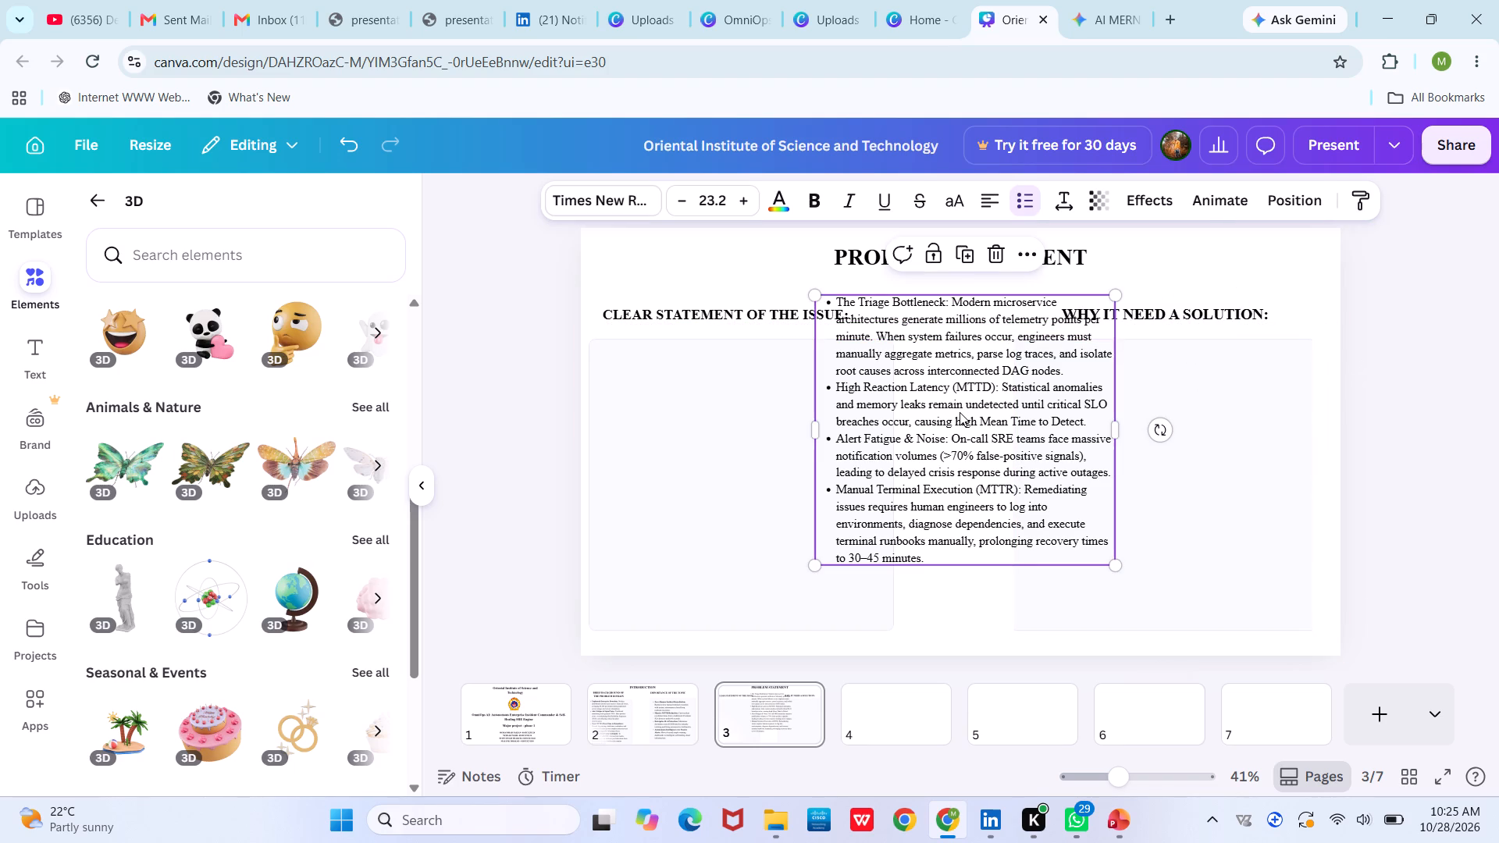
left_click(787, 509)
left_click_drag(907, 440, 856, 473)
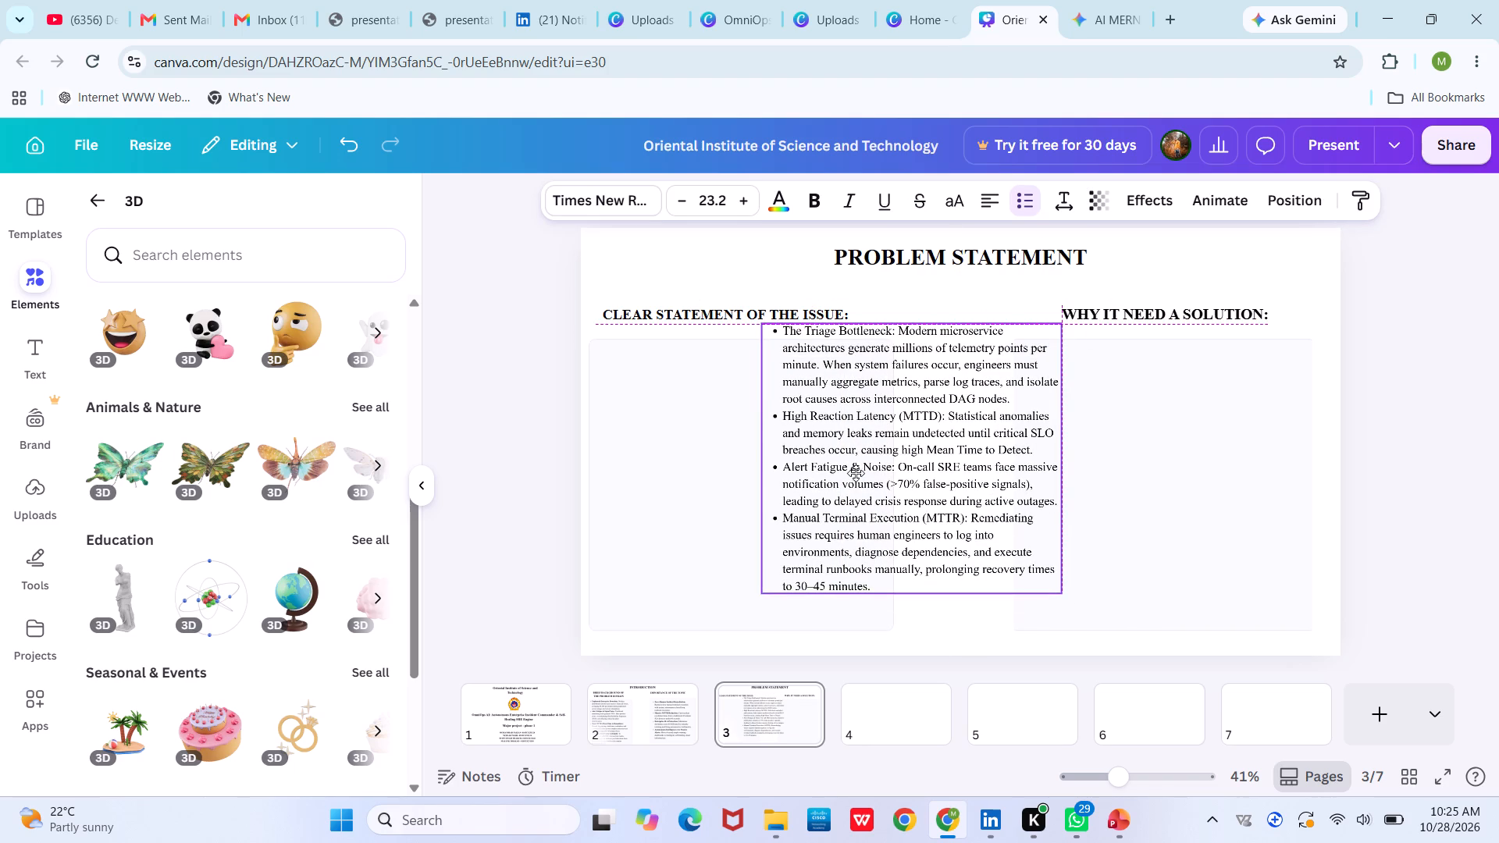
left_click_drag(856, 473, 694, 495)
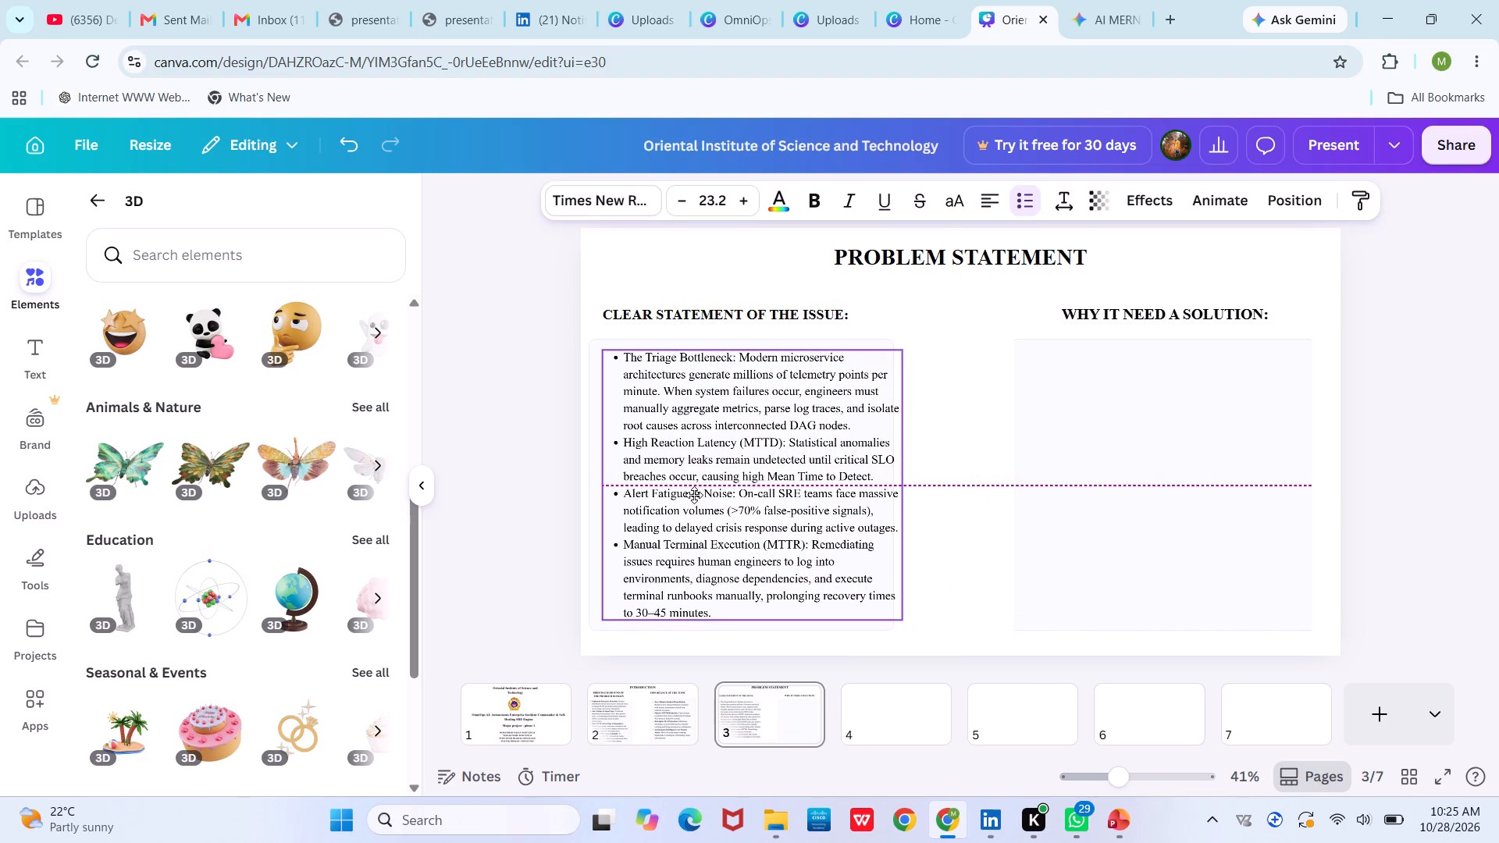
left_click_drag(694, 495, 685, 495)
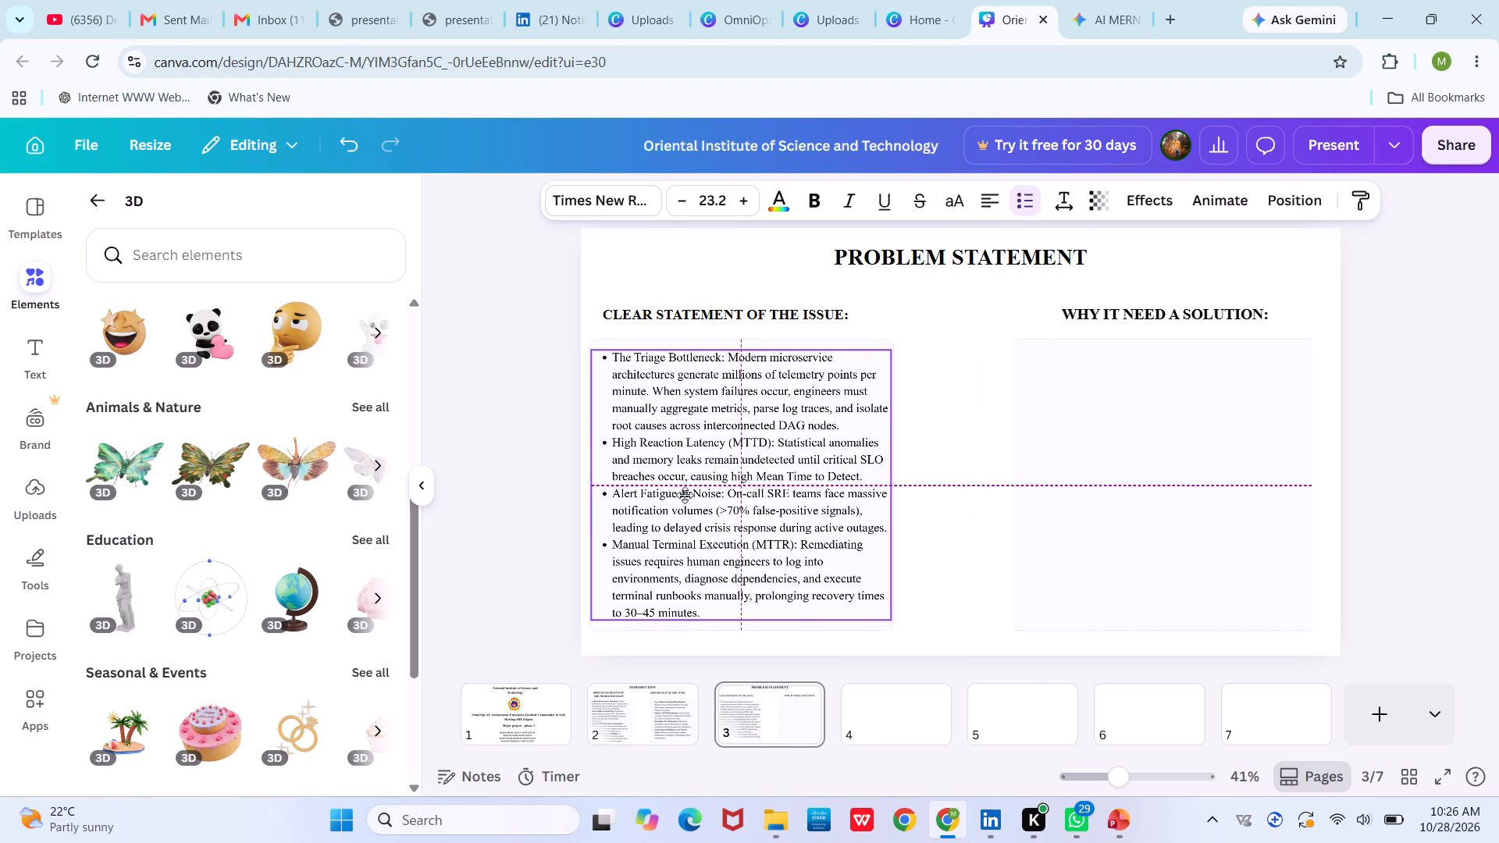
left_click_drag(685, 495, 689, 493)
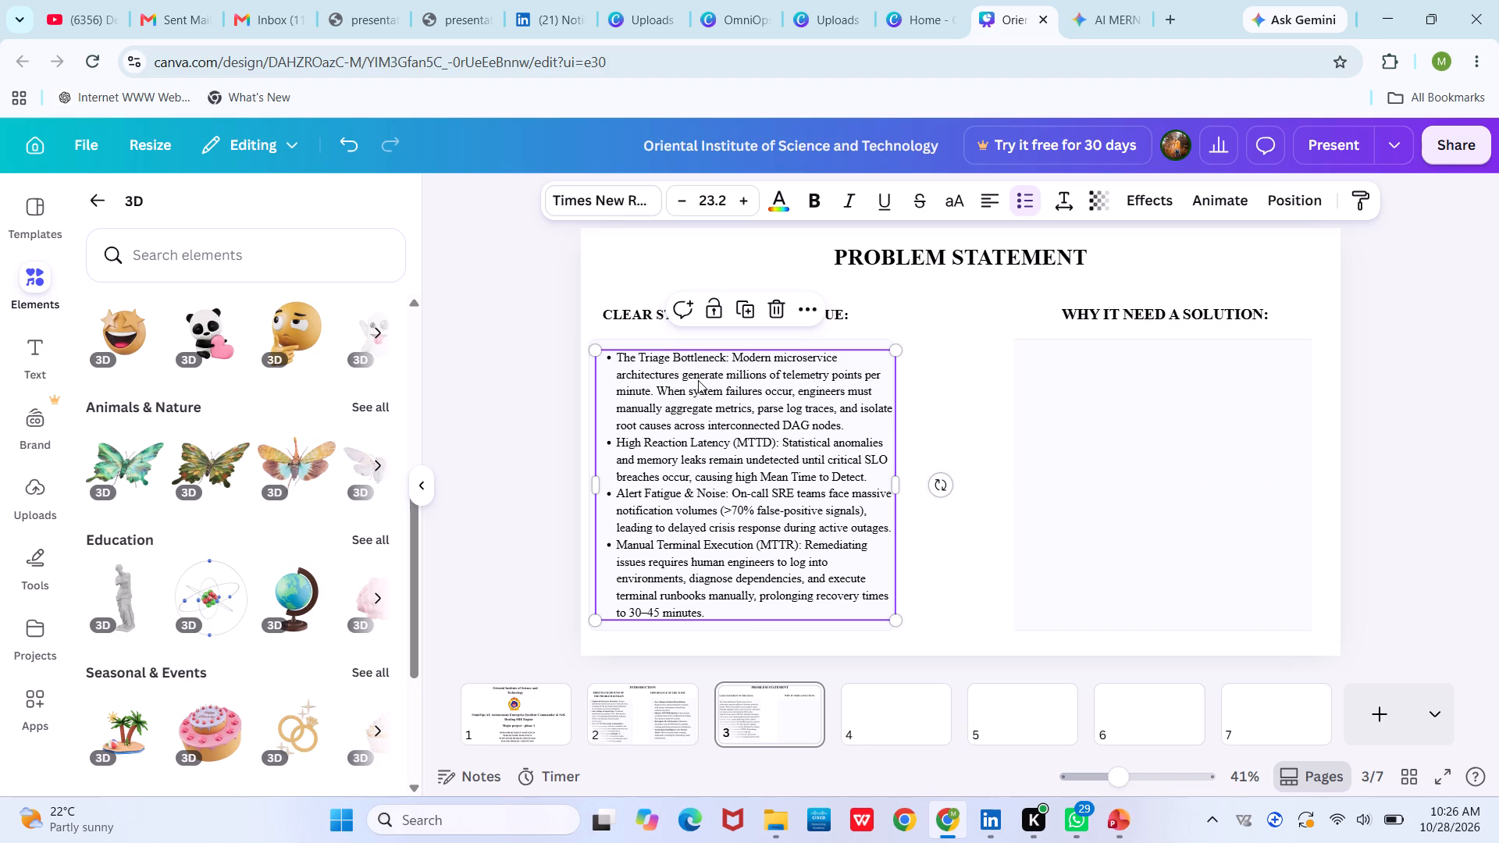
Make the lead phrase "The Triage Bottleneck:" bold in the first issue bullet.
left_click(618, 354)
left_click_drag(618, 354, 623, 354)
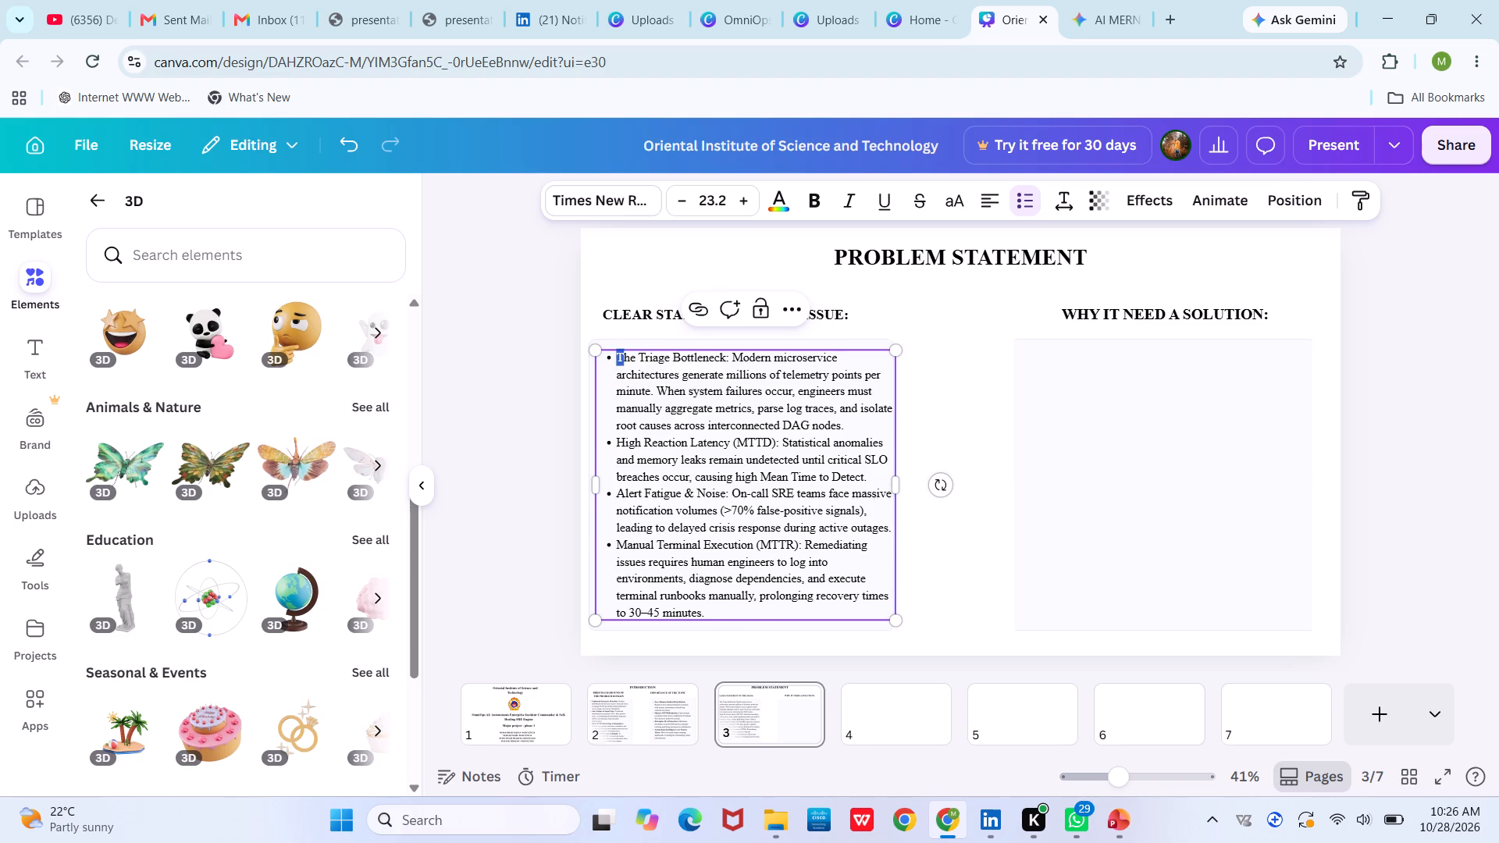
left_click_drag(623, 354, 728, 363)
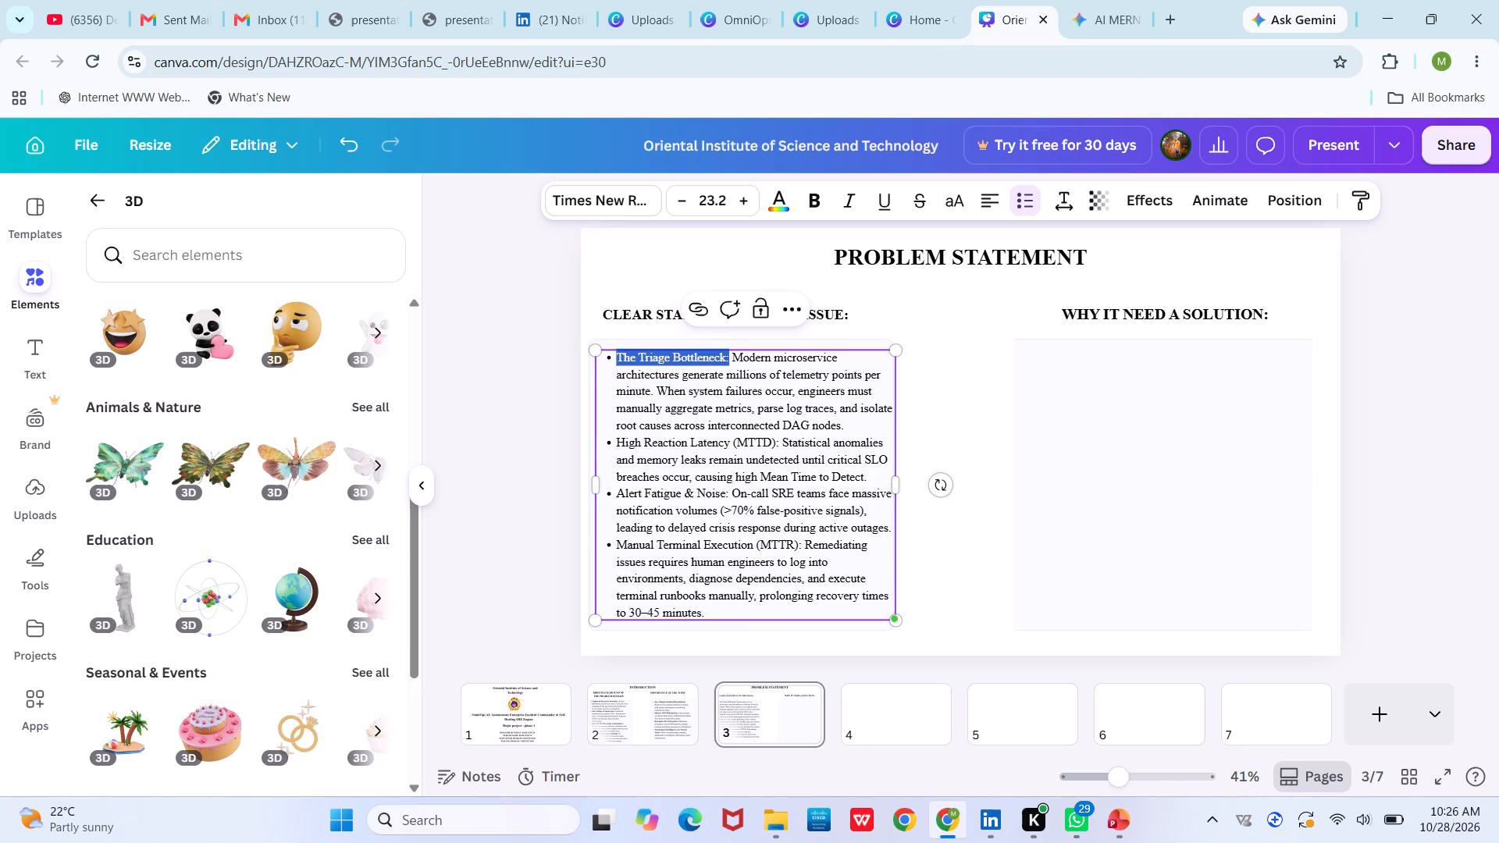
left_click(821, 195)
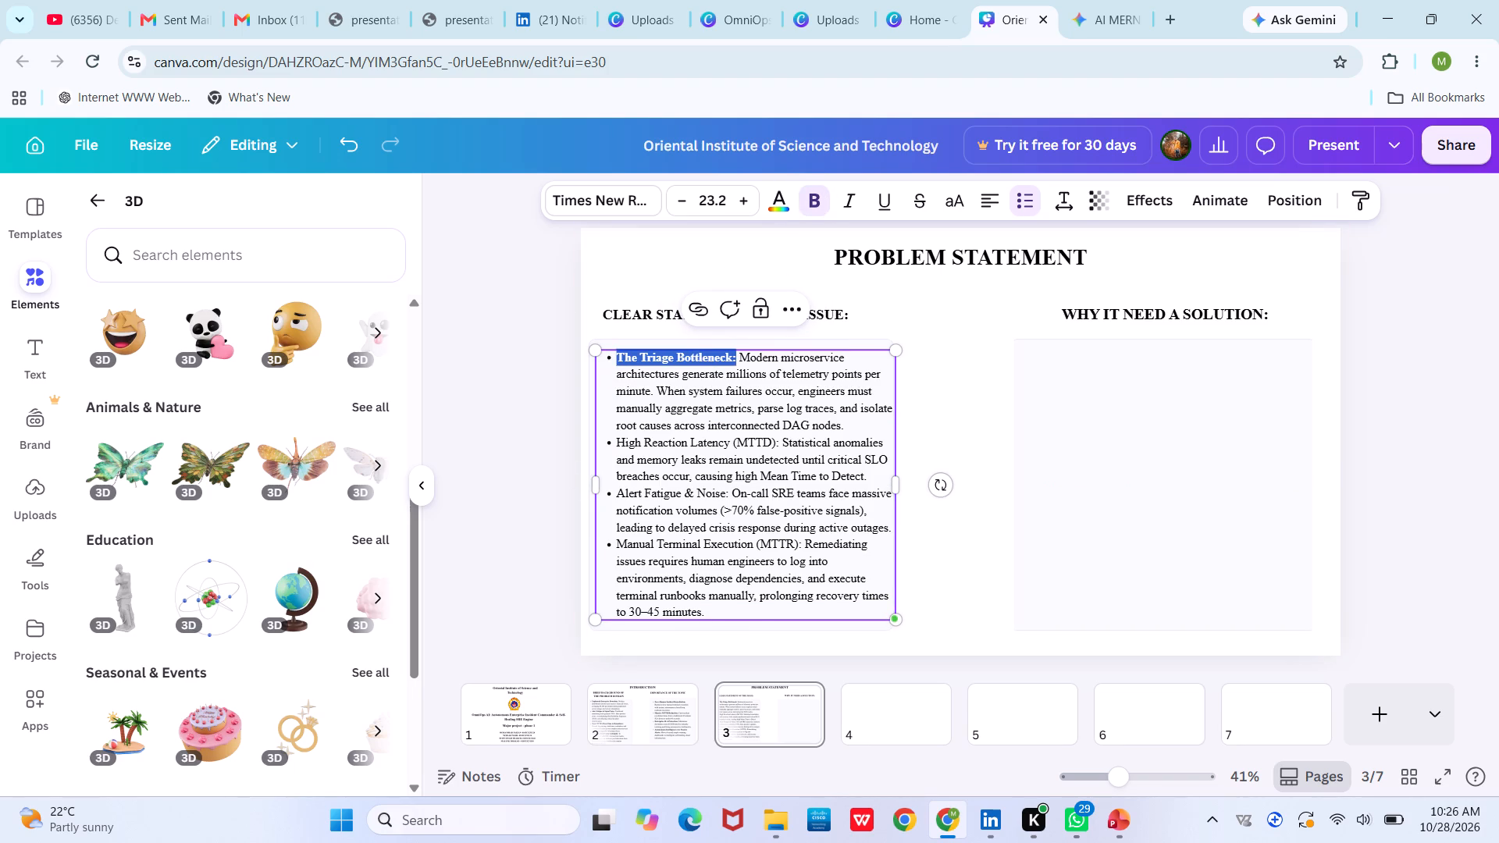
Make the lead phrases "High Reaction Latency (MTTD):", "Alert Fatigue & Noise:" and "Manual Terminal Execution (MTTR):" bold in the remaining issue bullets.
left_click_drag(615, 444, 780, 451)
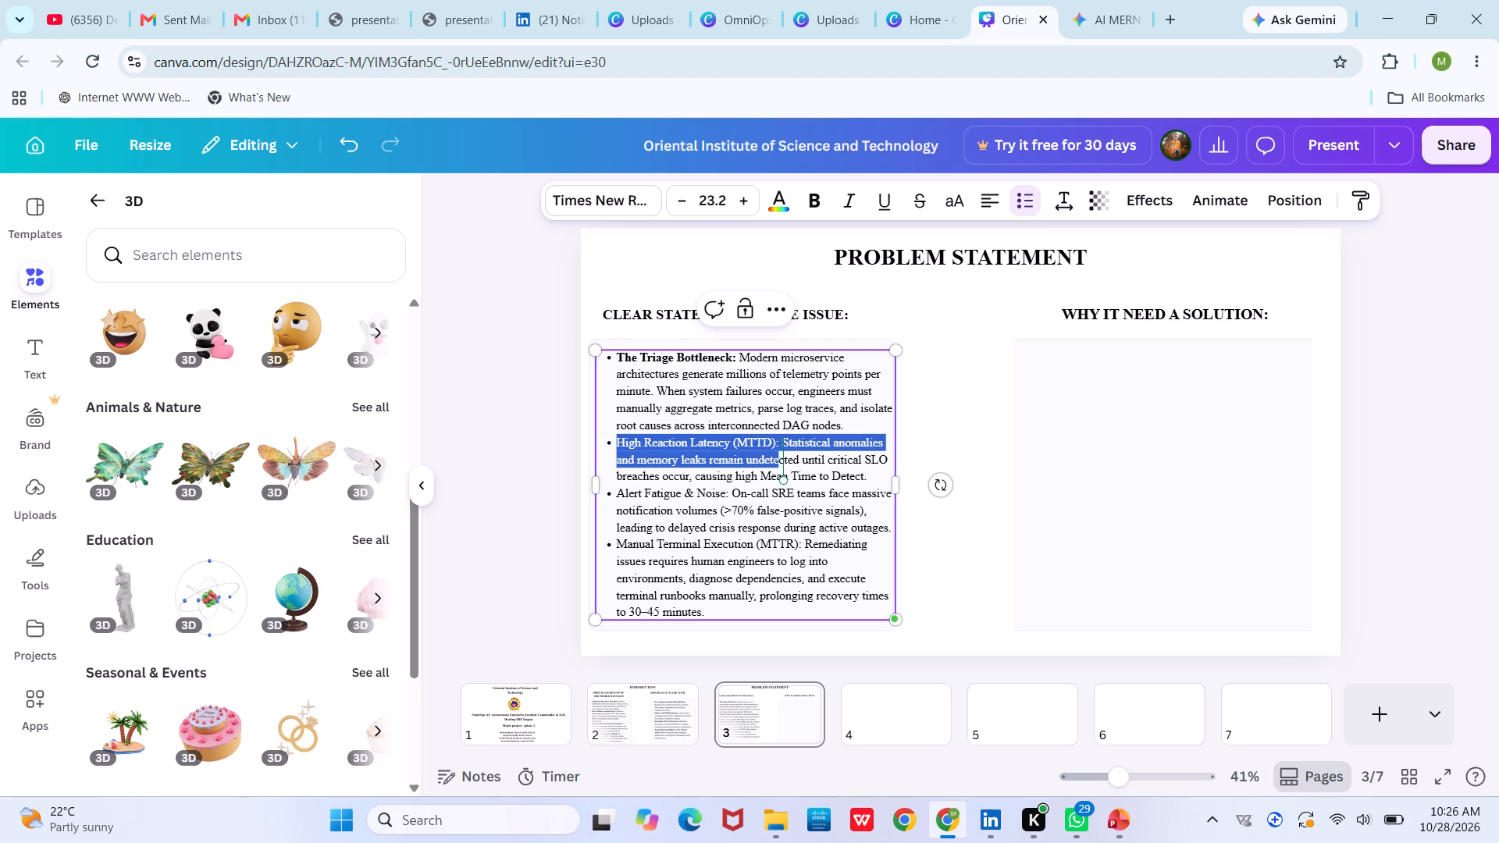
left_click_drag(780, 451, 780, 440)
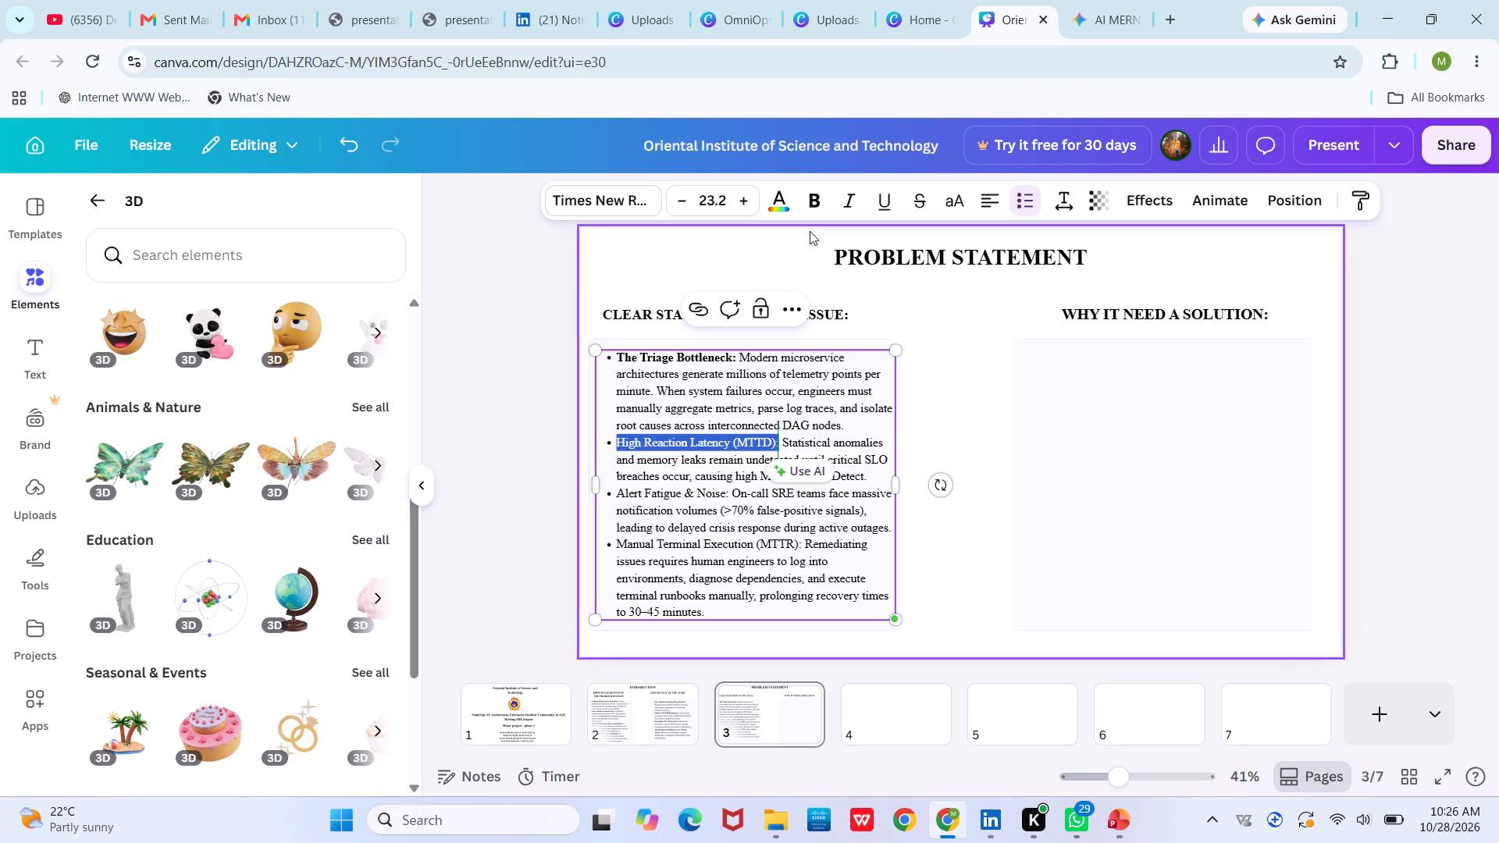
left_click(818, 203)
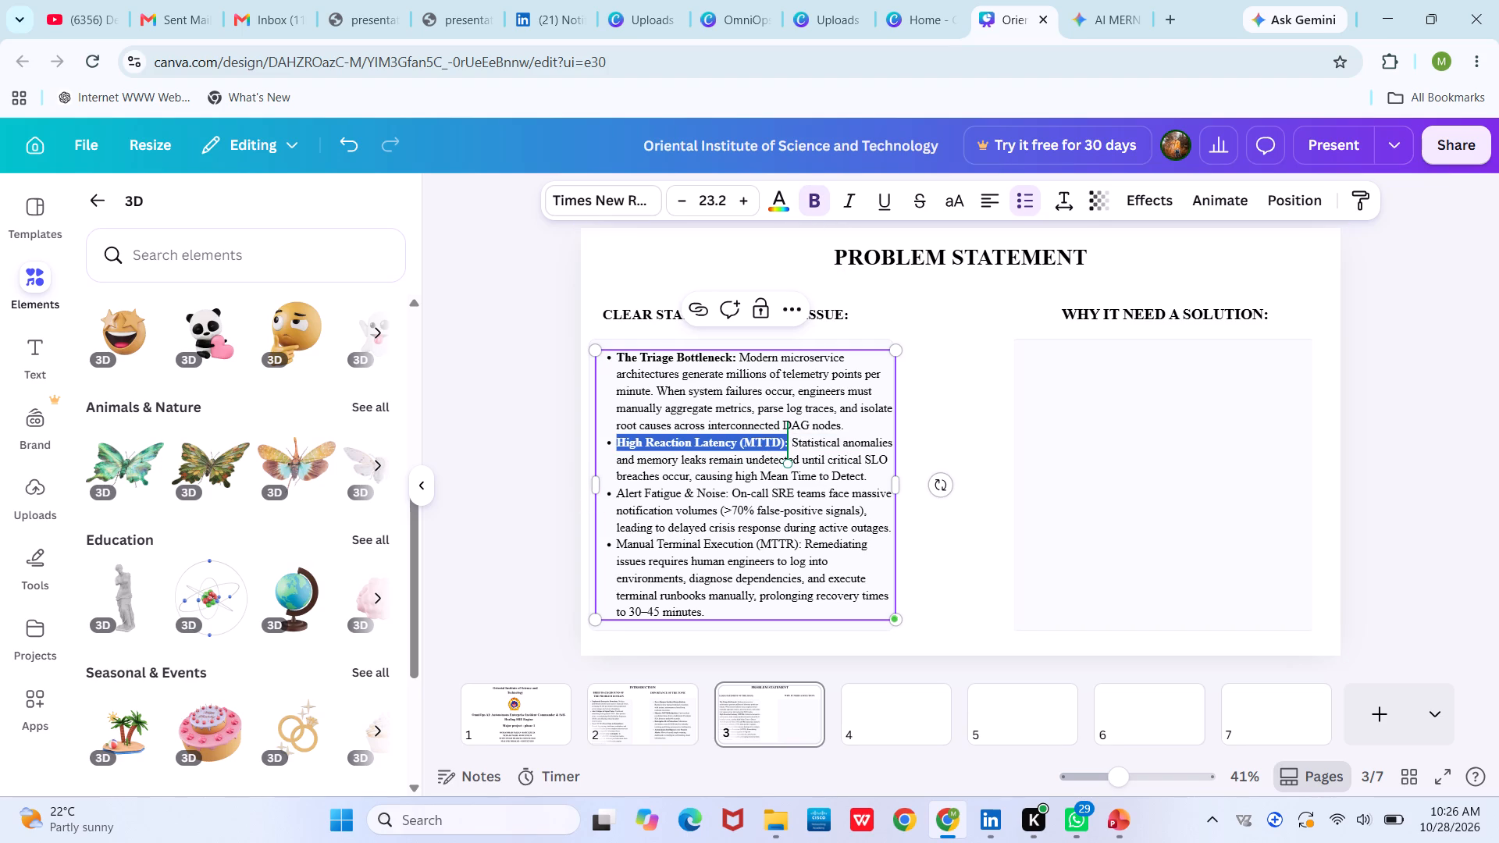
left_click_drag(614, 490, 728, 488)
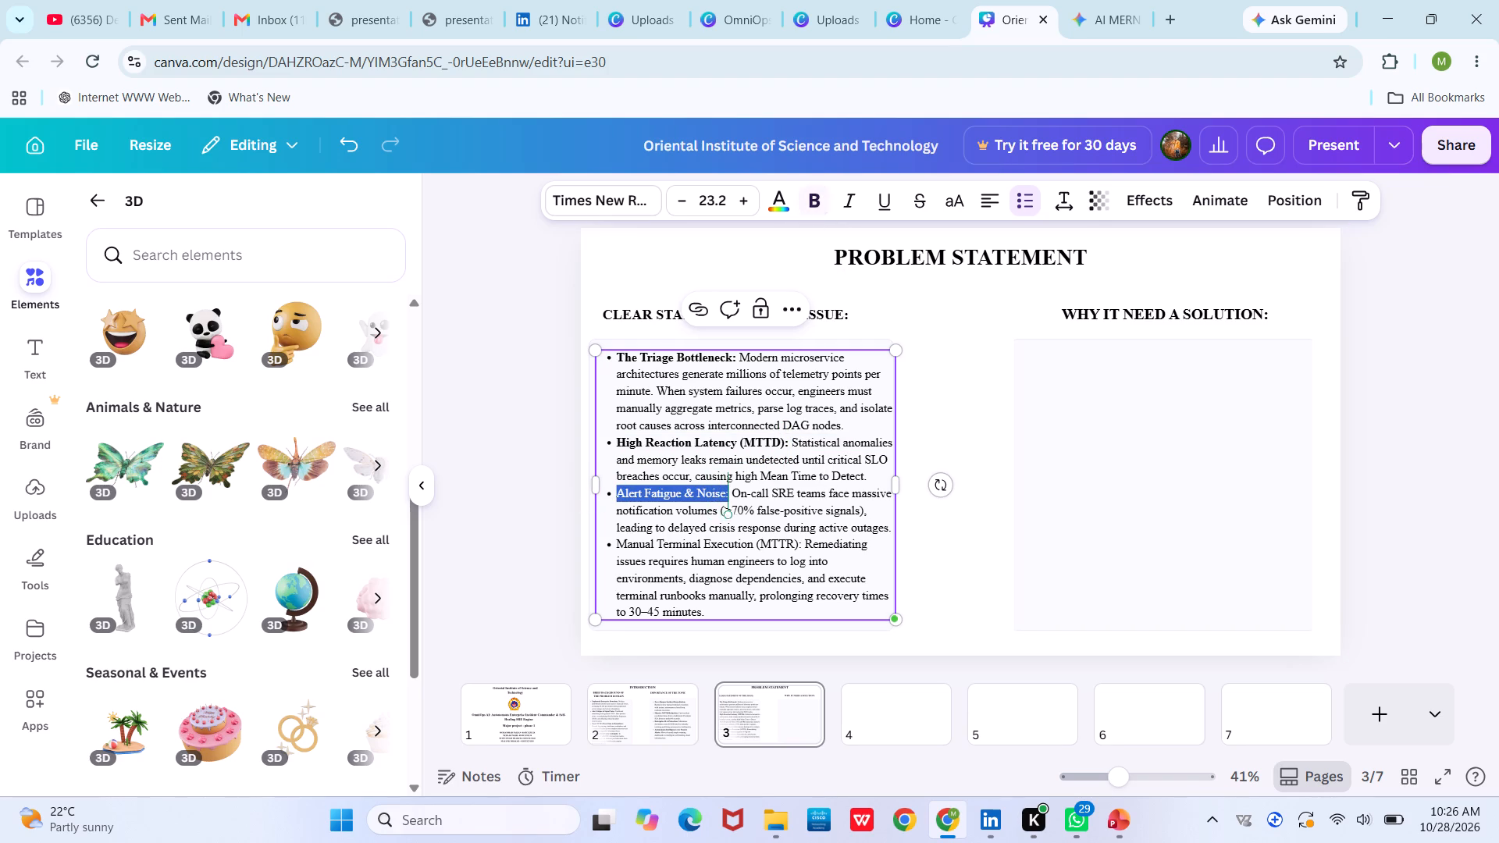
left_click(814, 206)
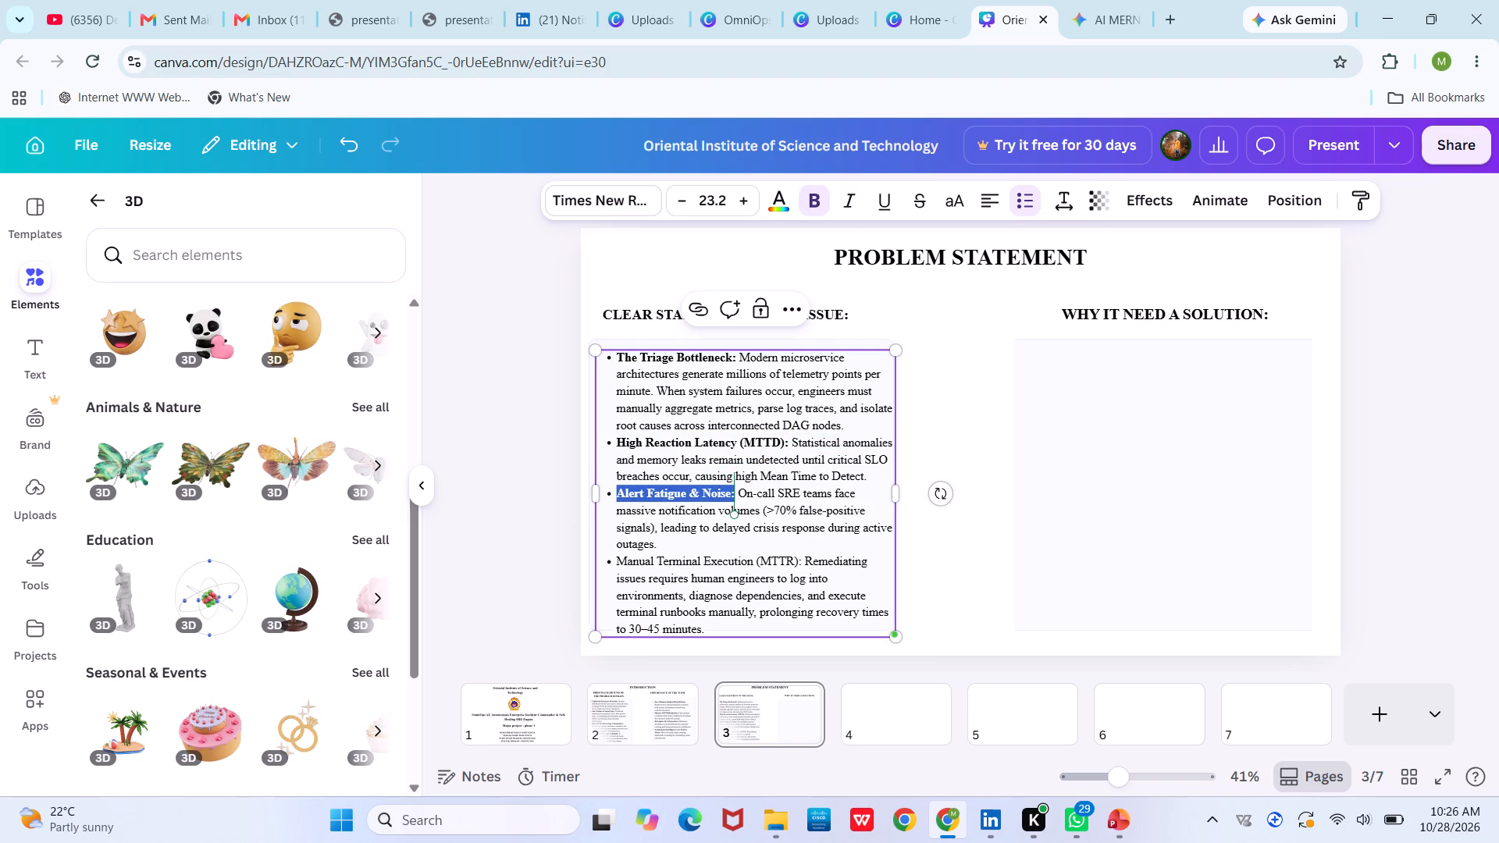
left_click_drag(615, 561, 799, 555)
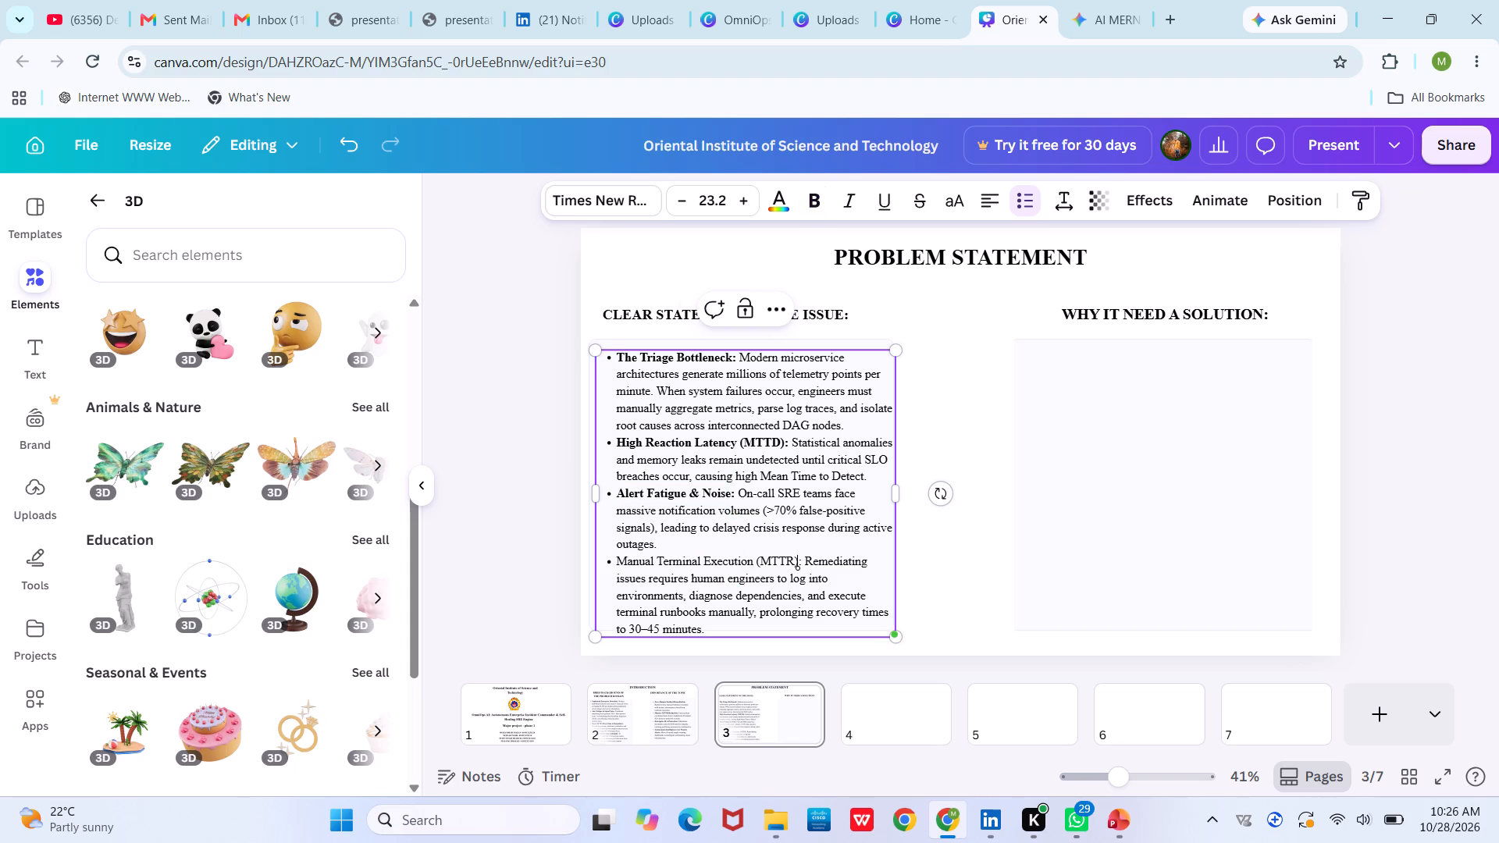
left_click_drag(799, 555, 801, 565)
left_click_drag(614, 560, 806, 564)
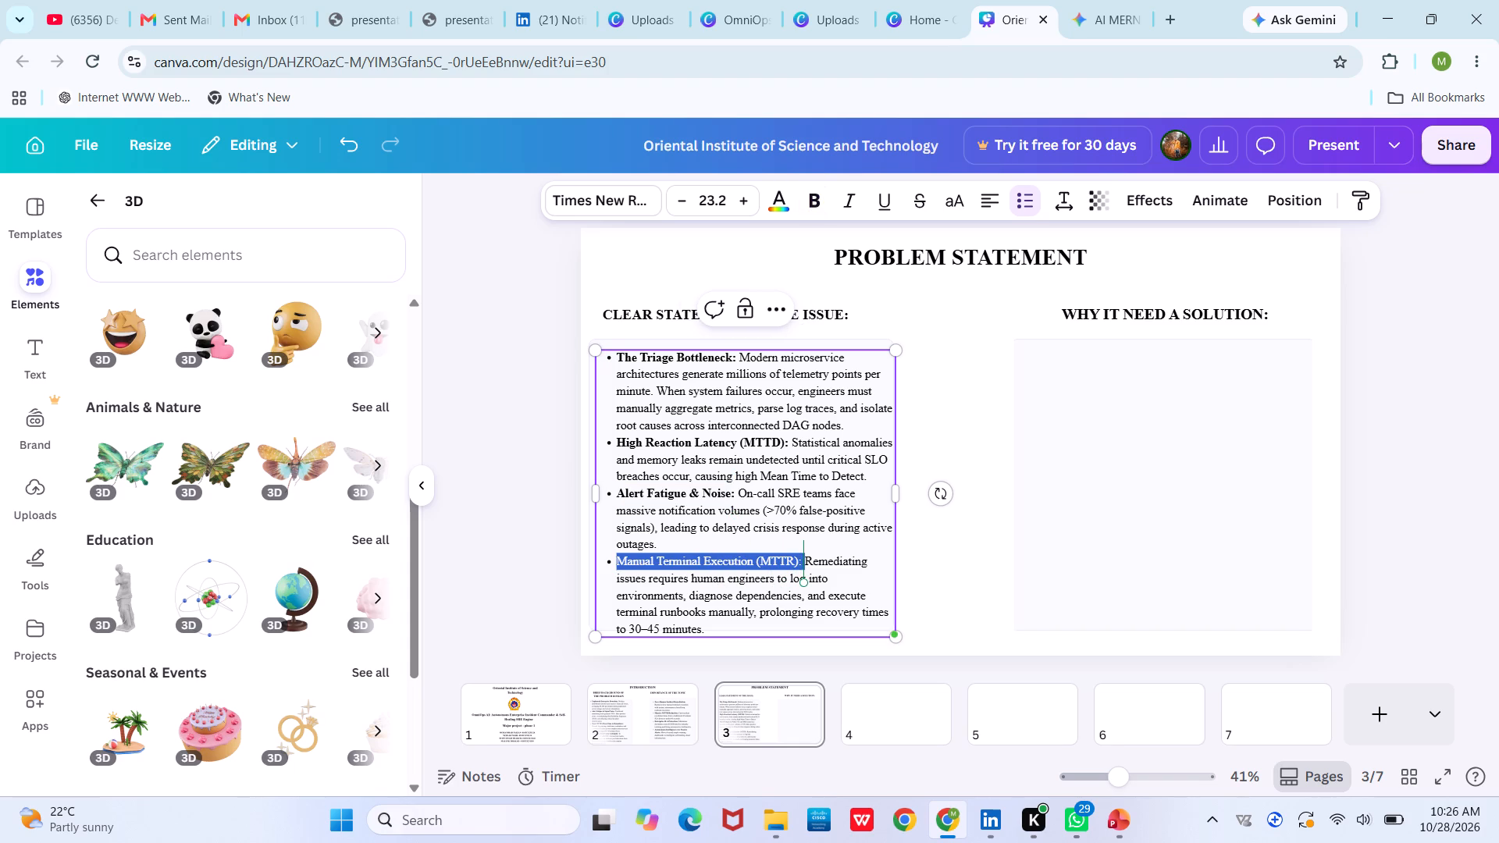
left_click_drag(806, 564, 803, 567)
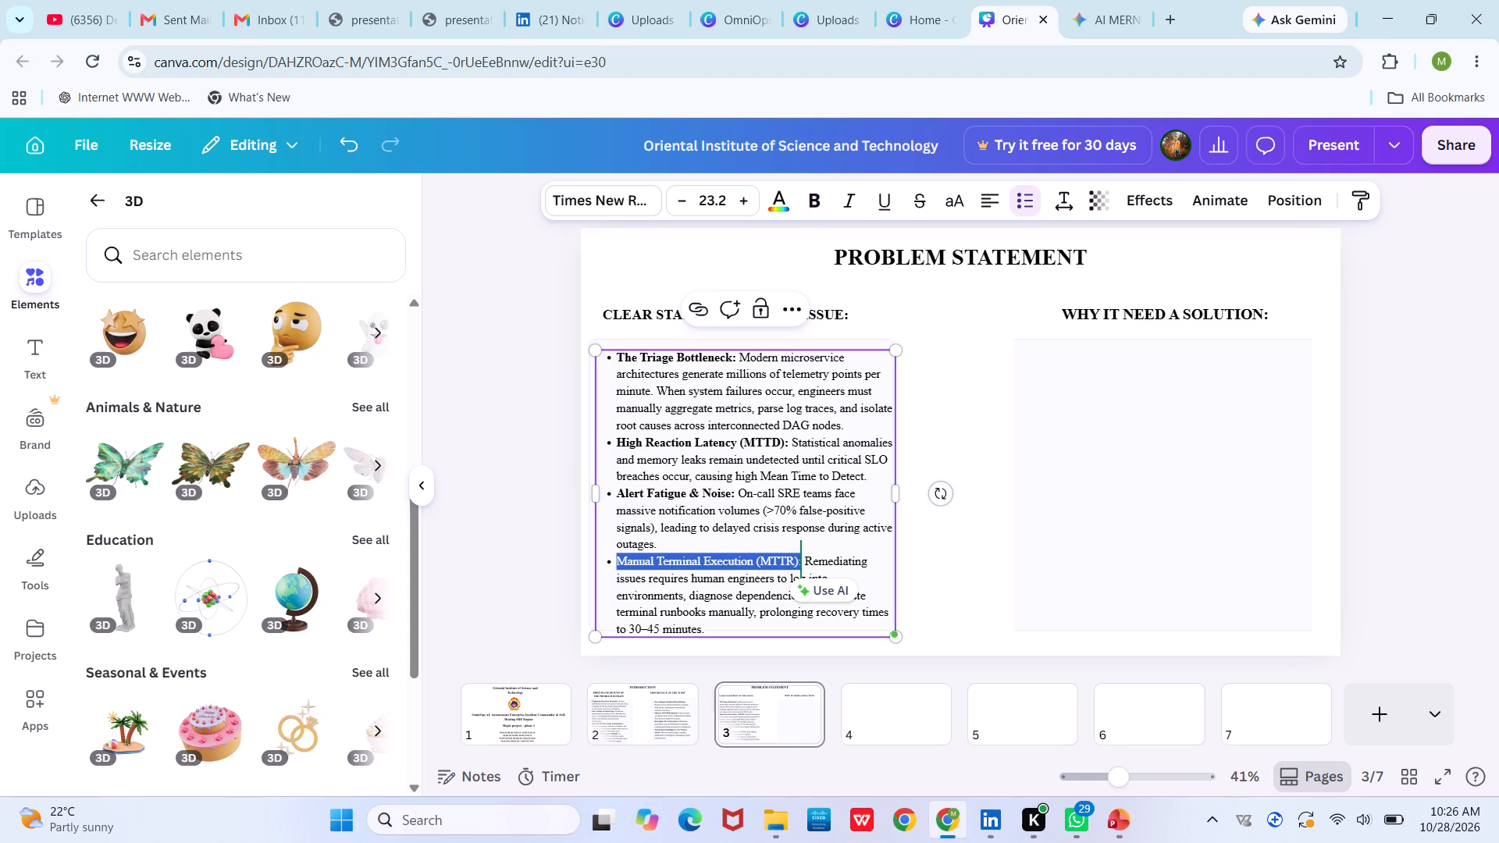
left_click(813, 205)
left_click(933, 393)
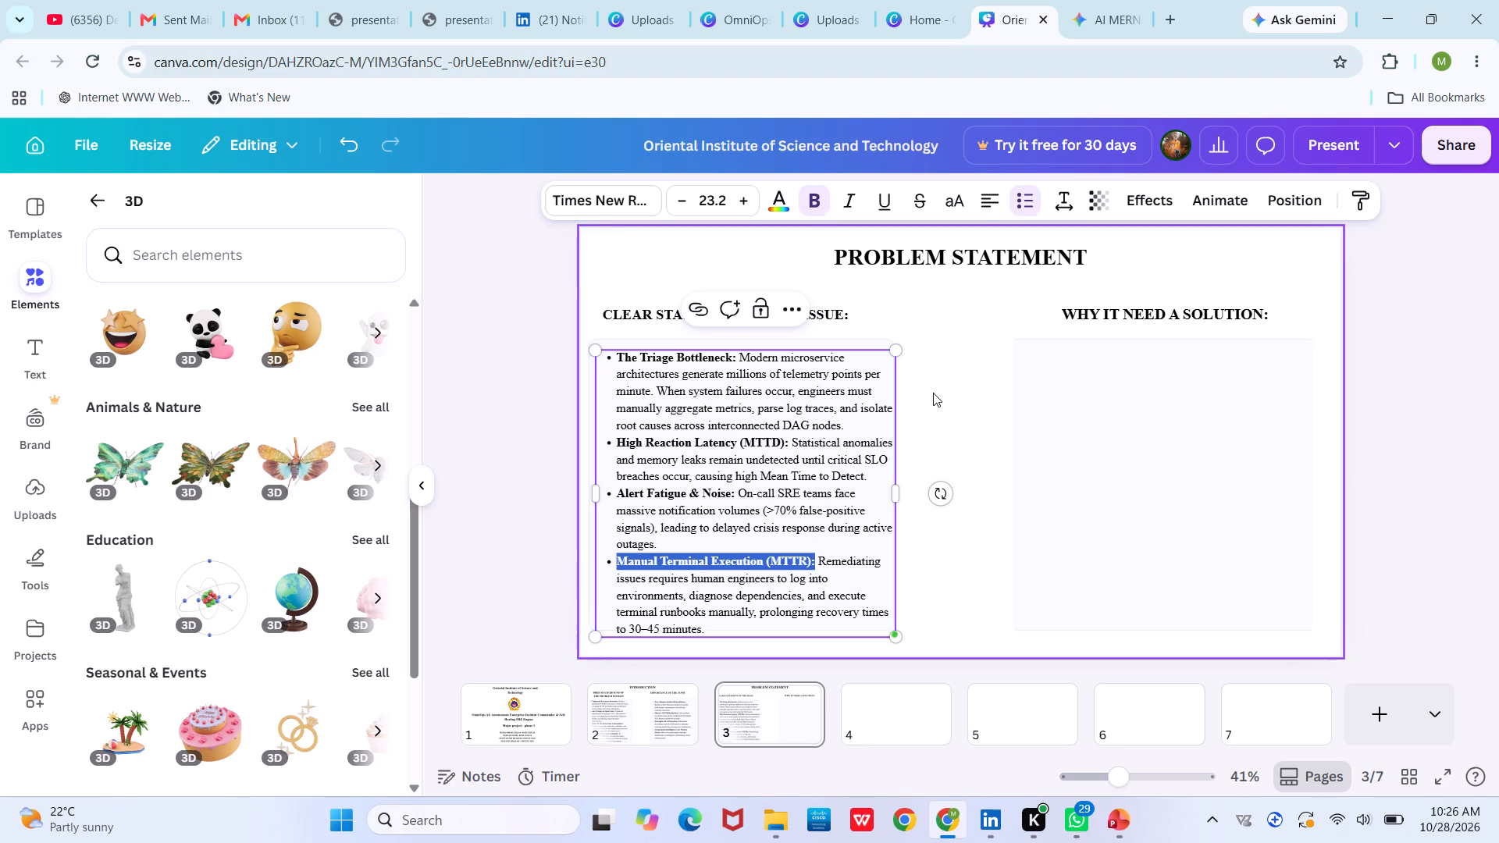
left_click_drag(824, 426, 804, 422)
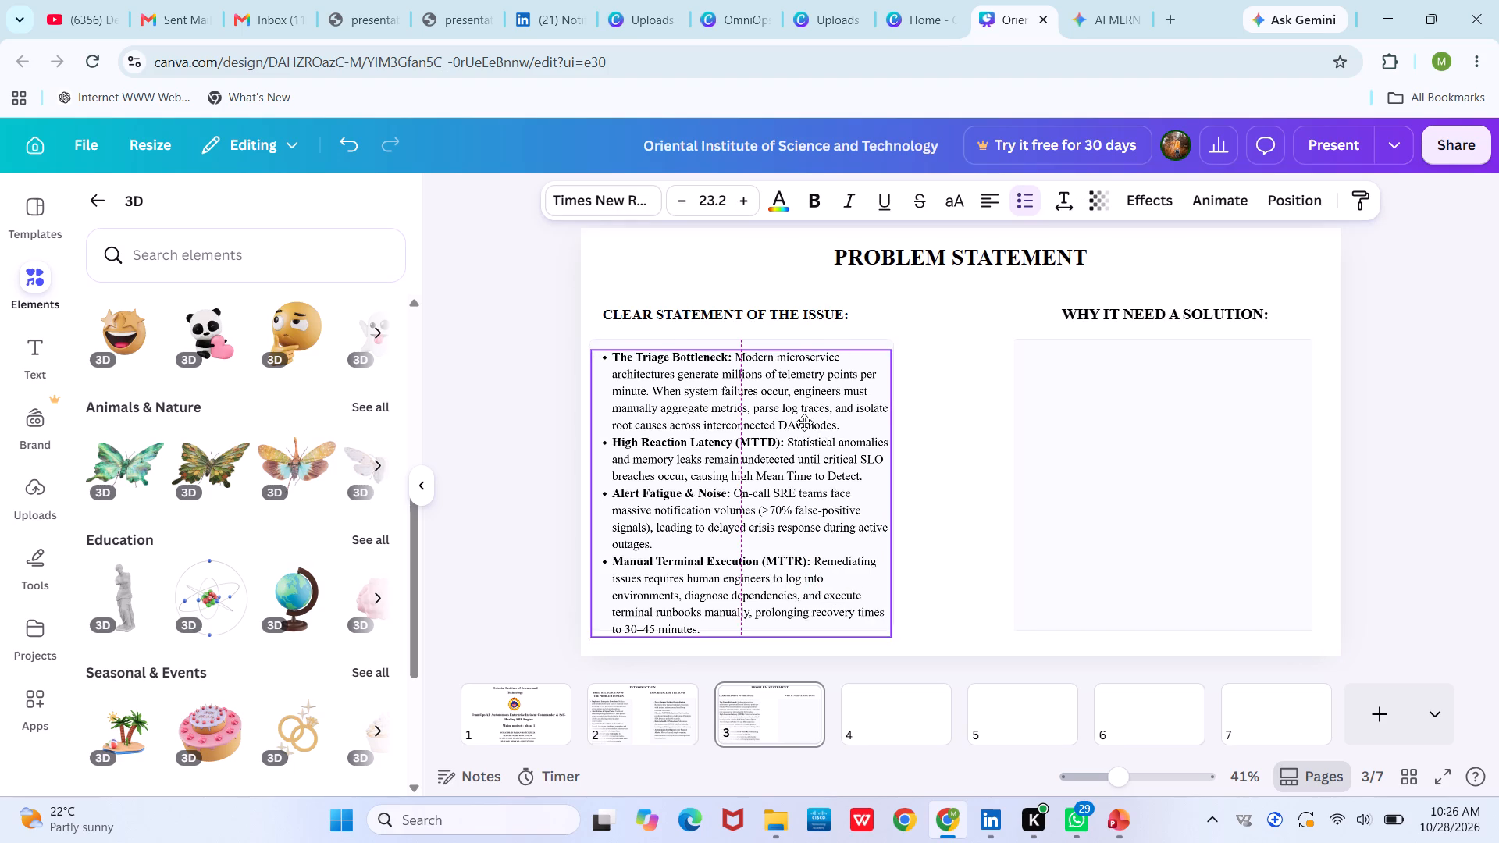
left_click_drag(804, 422, 816, 425)
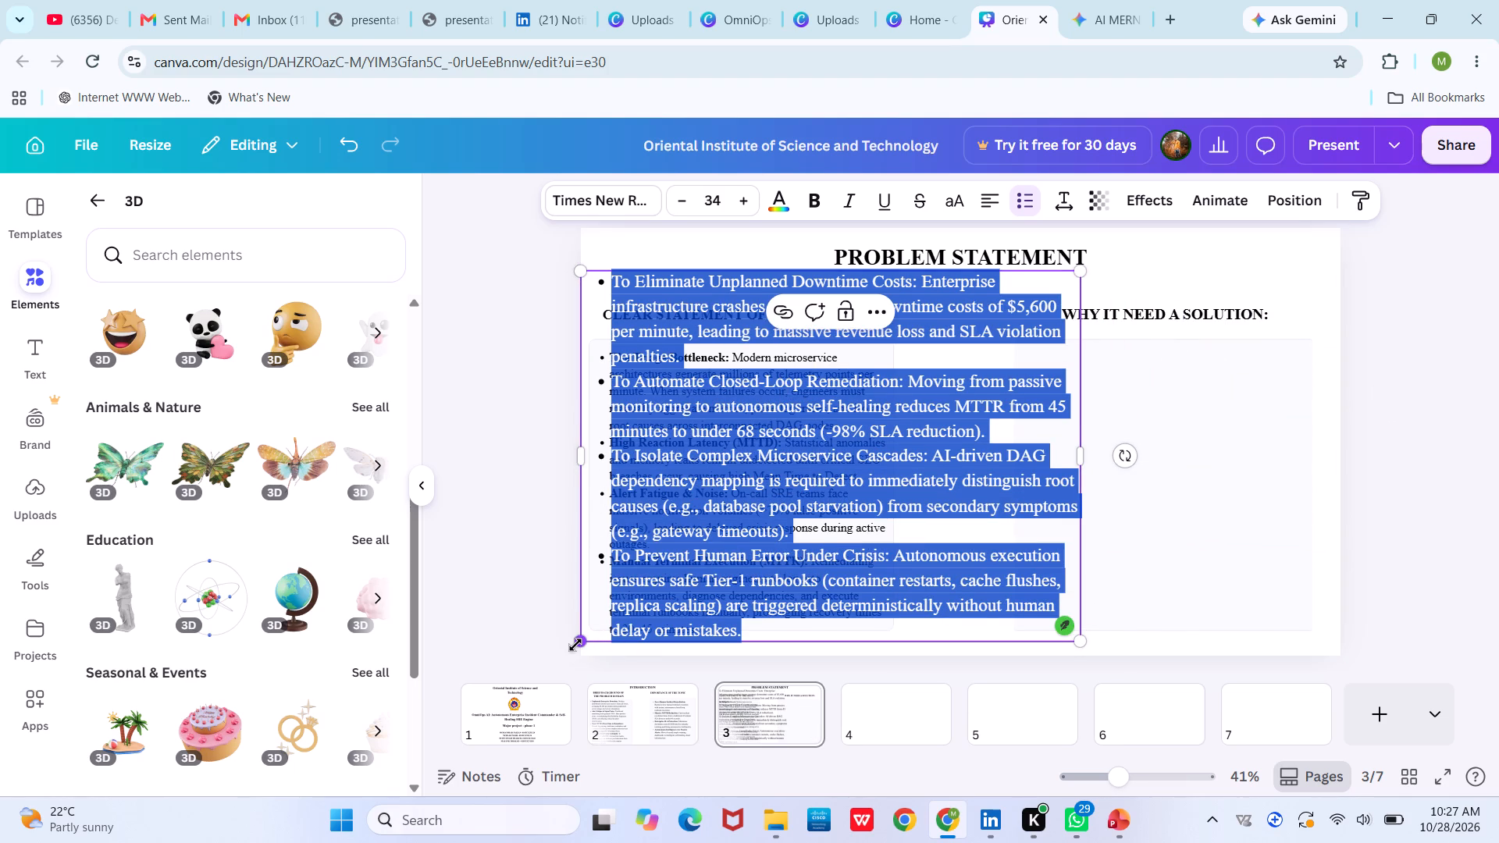
left_click_drag(575, 645, 694, 510)
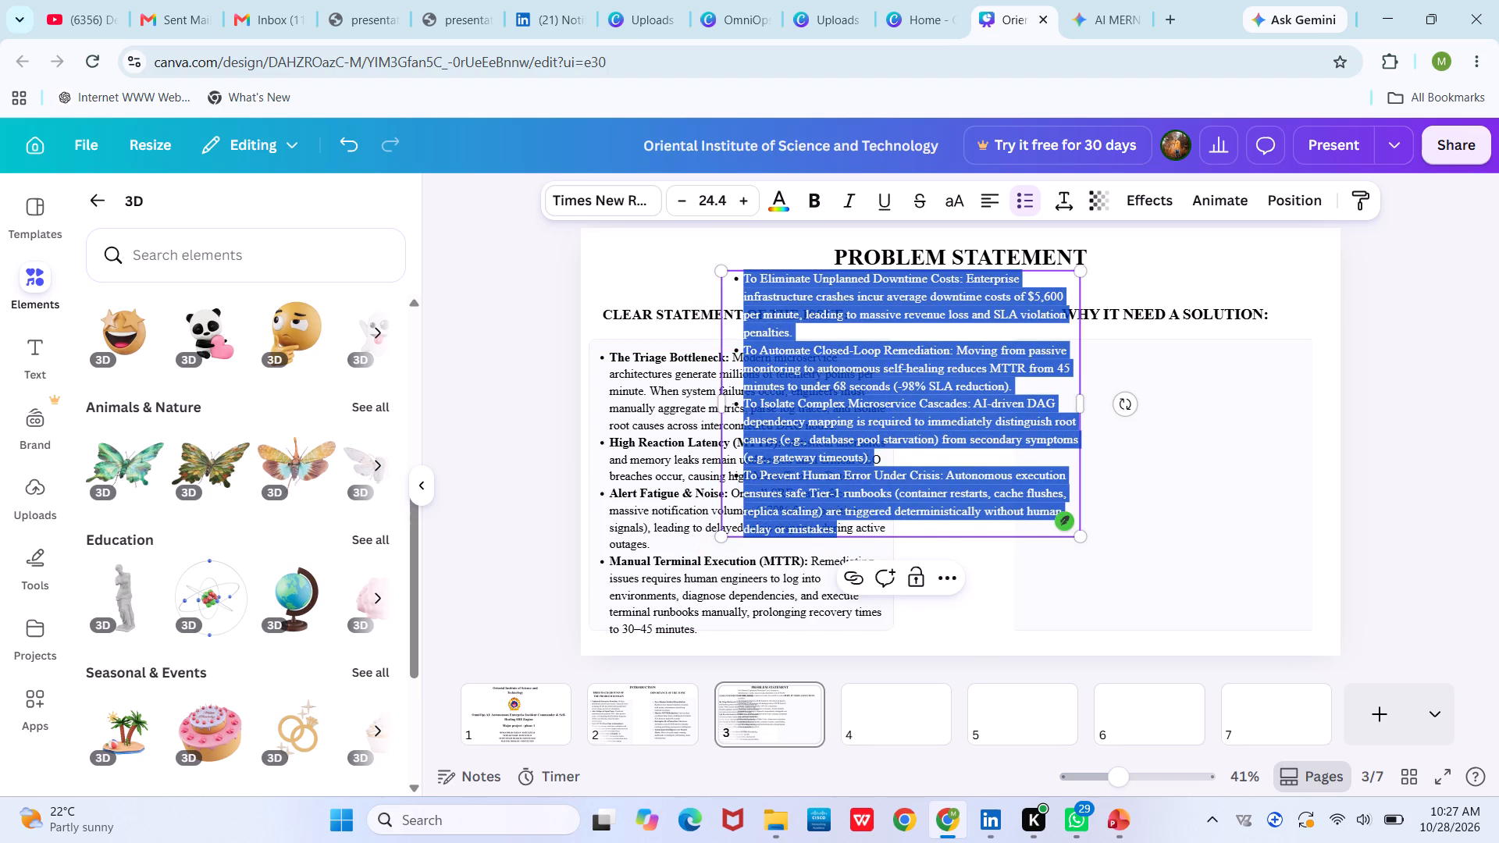
Move the solution bullets onto the card under "WHY IT NEED A SOLUTION:".
left_click_drag(839, 420, 1096, 455)
left_click(1161, 456)
left_click_drag(940, 429, 1225, 505)
left_click(953, 505)
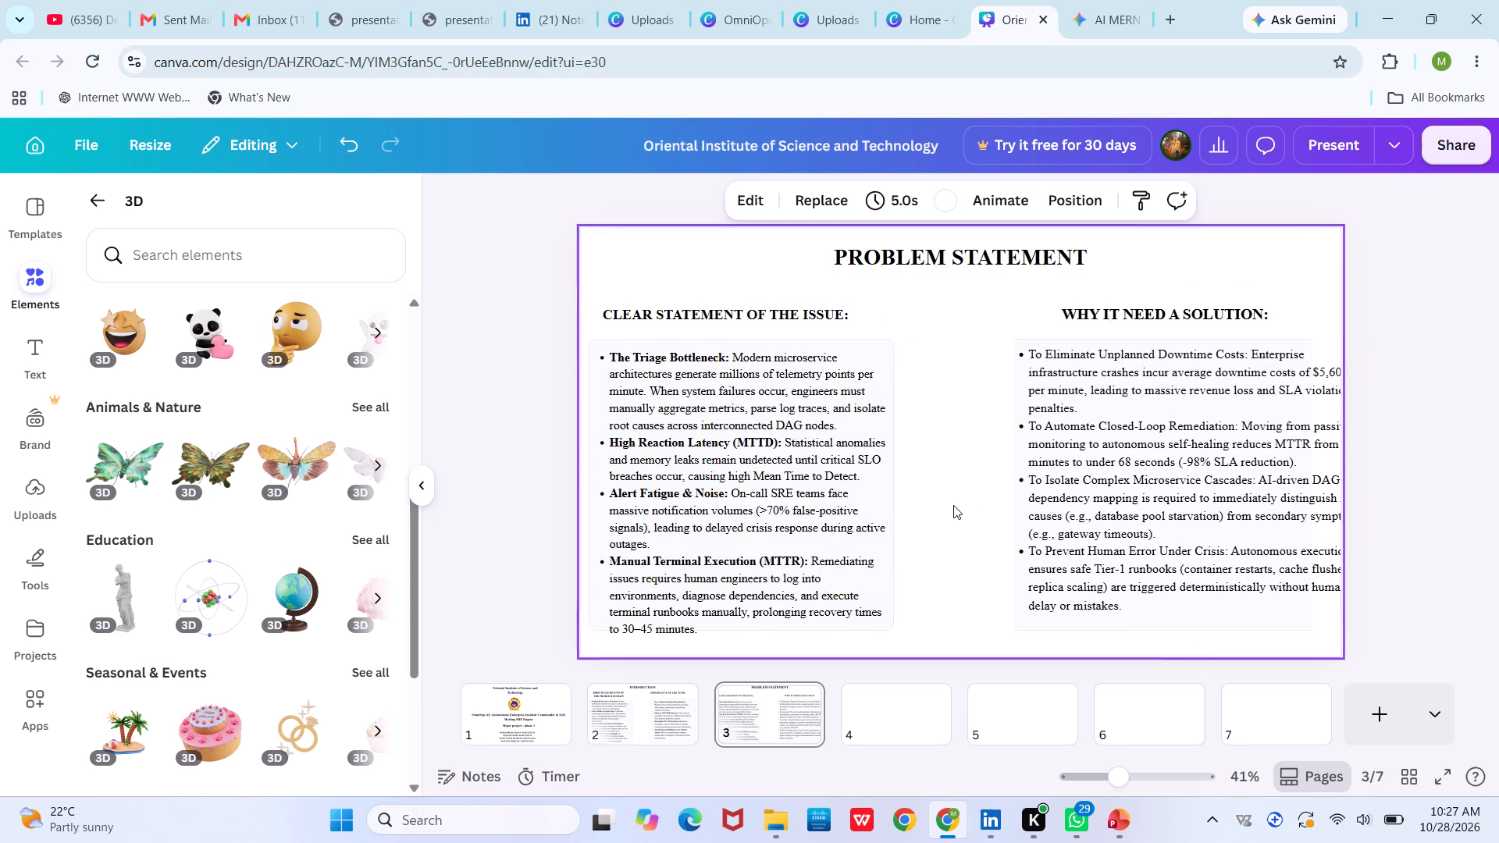
Move the solution bullets aside, shift the card beneath them slightly left, and enlarge it slightly upward and to the right.
left_click_drag(1095, 469, 1145, 457)
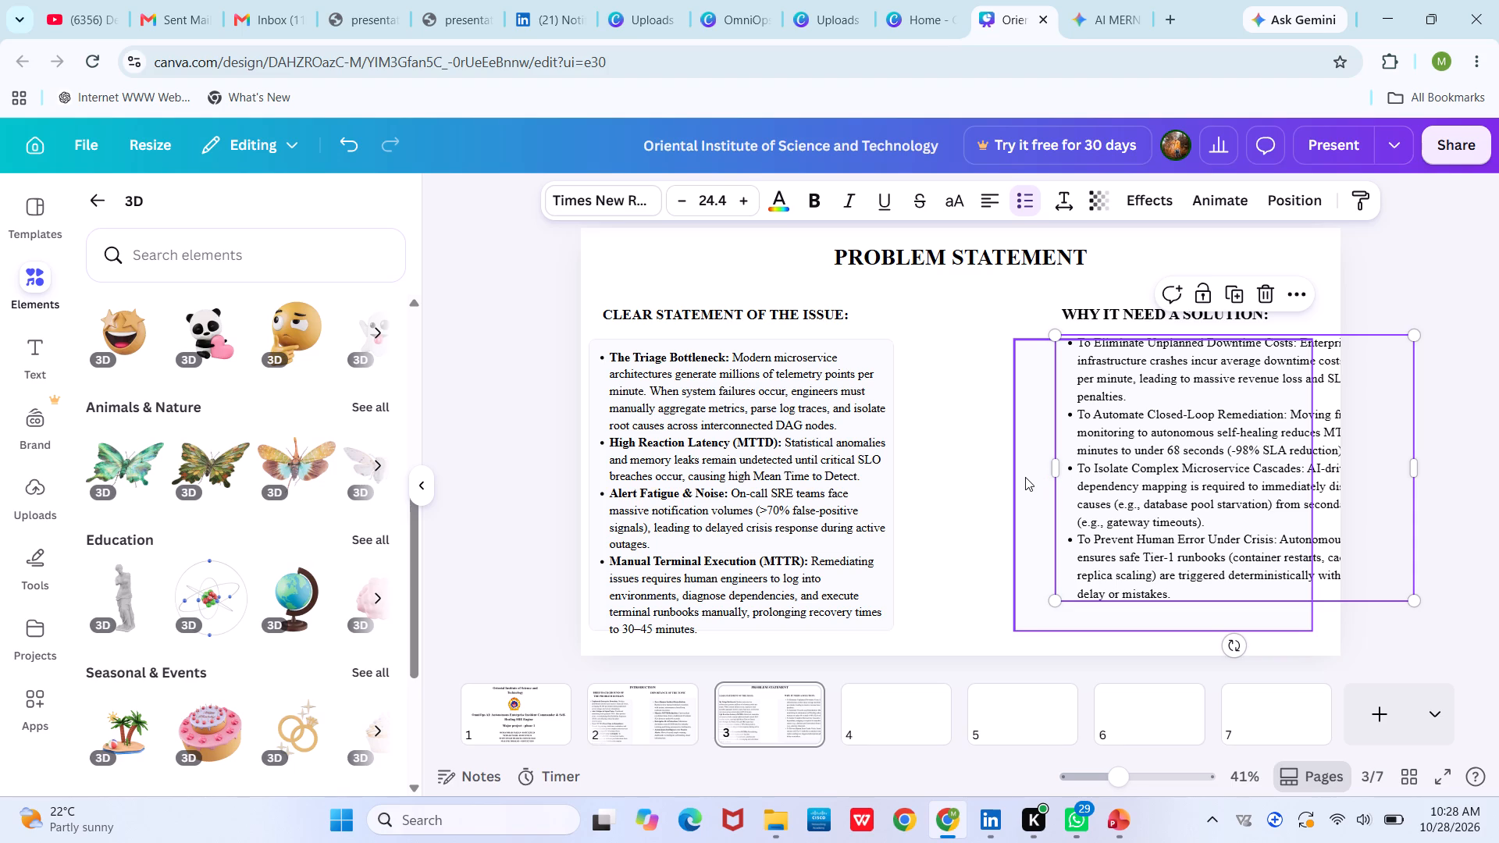
left_click_drag(1034, 474, 1015, 475)
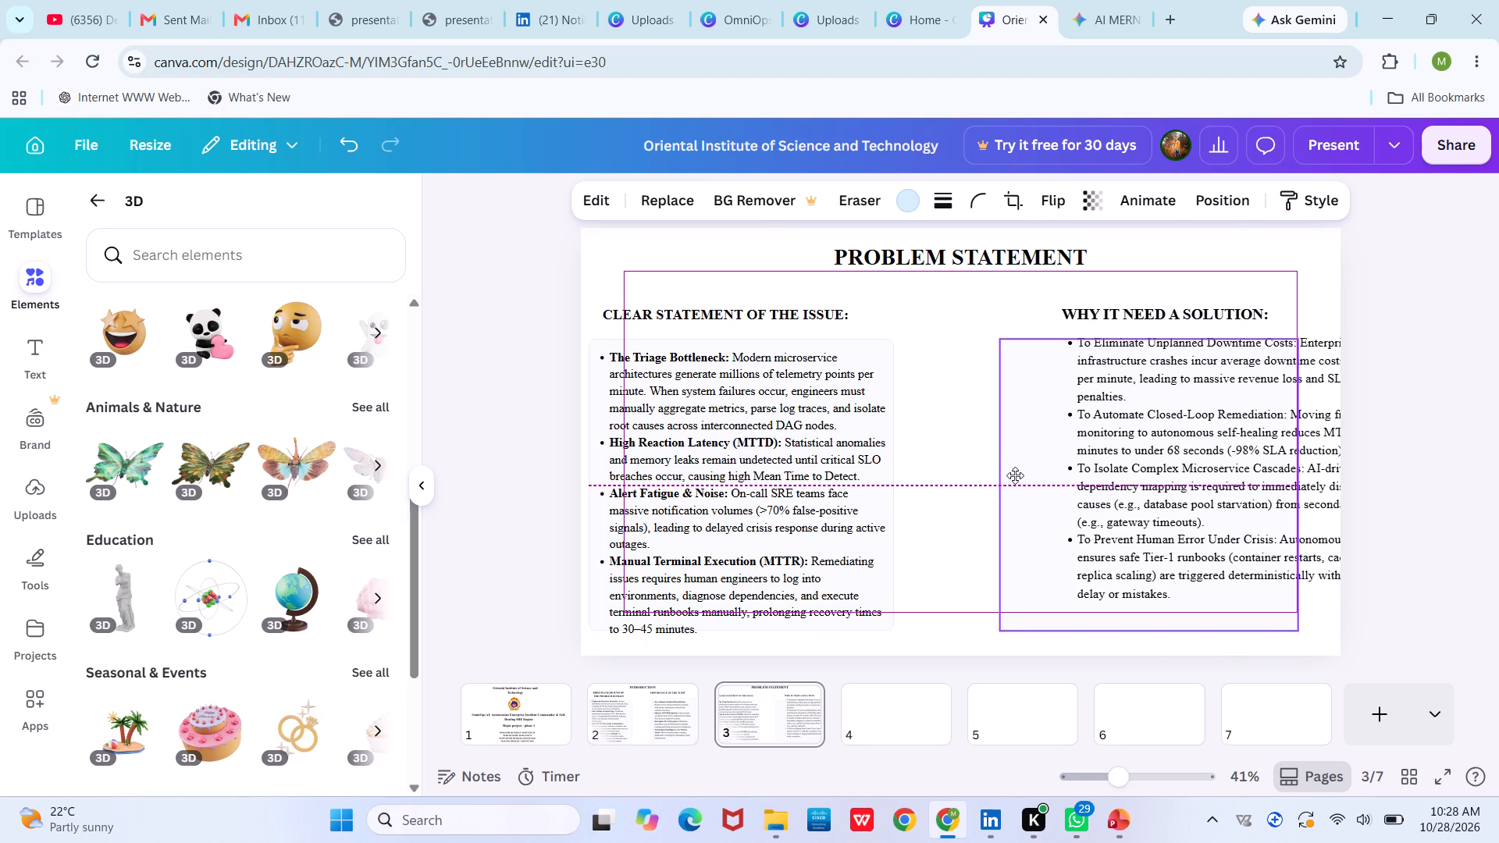
left_click_drag(1015, 475, 1020, 473)
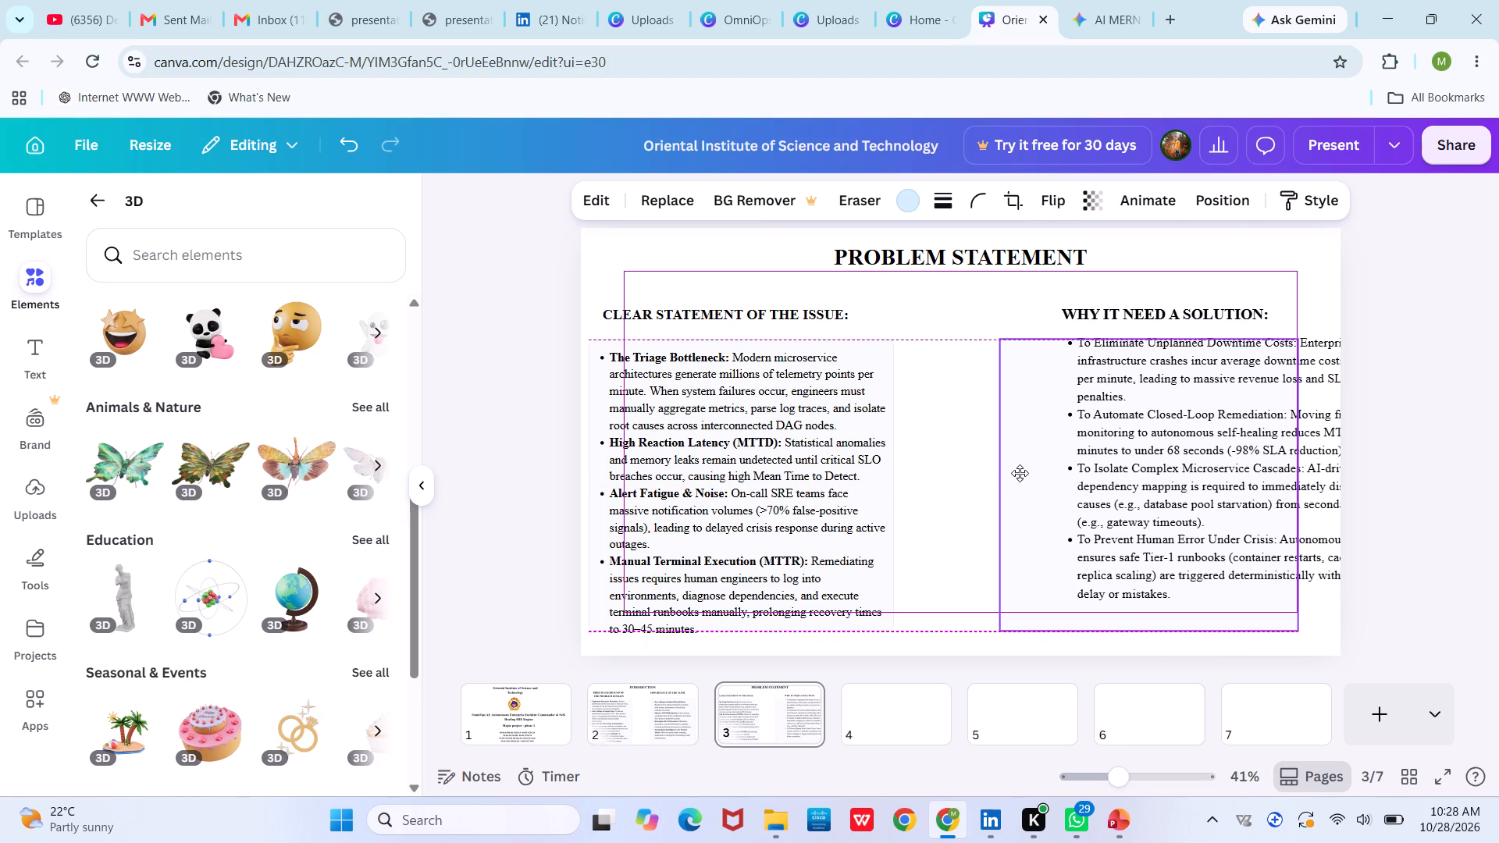
left_click_drag(1020, 473, 1026, 472)
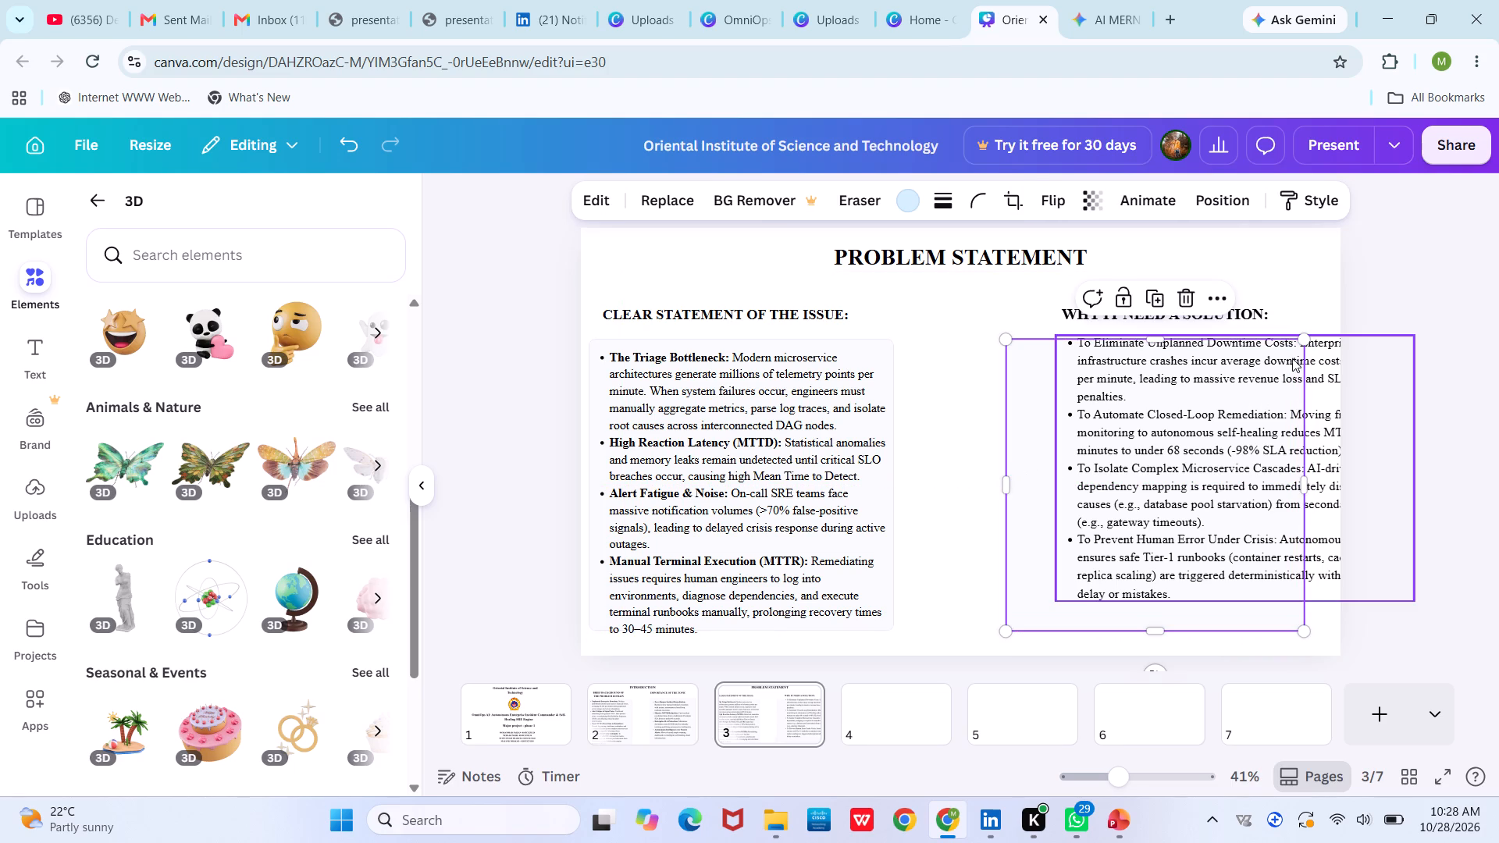
left_click_drag(1302, 339, 1309, 333)
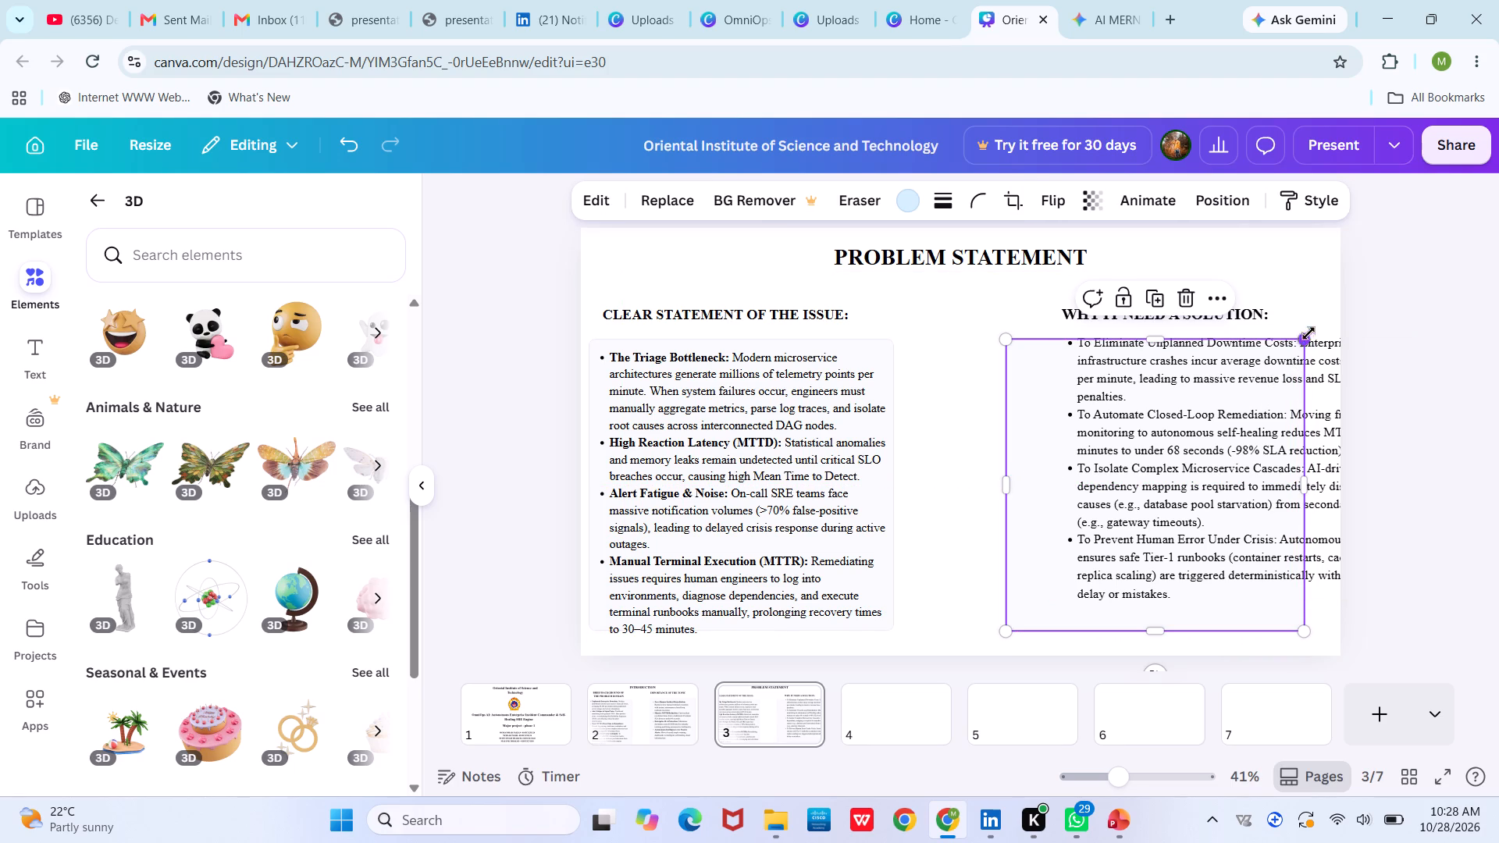
left_click_drag(1309, 333, 1311, 333)
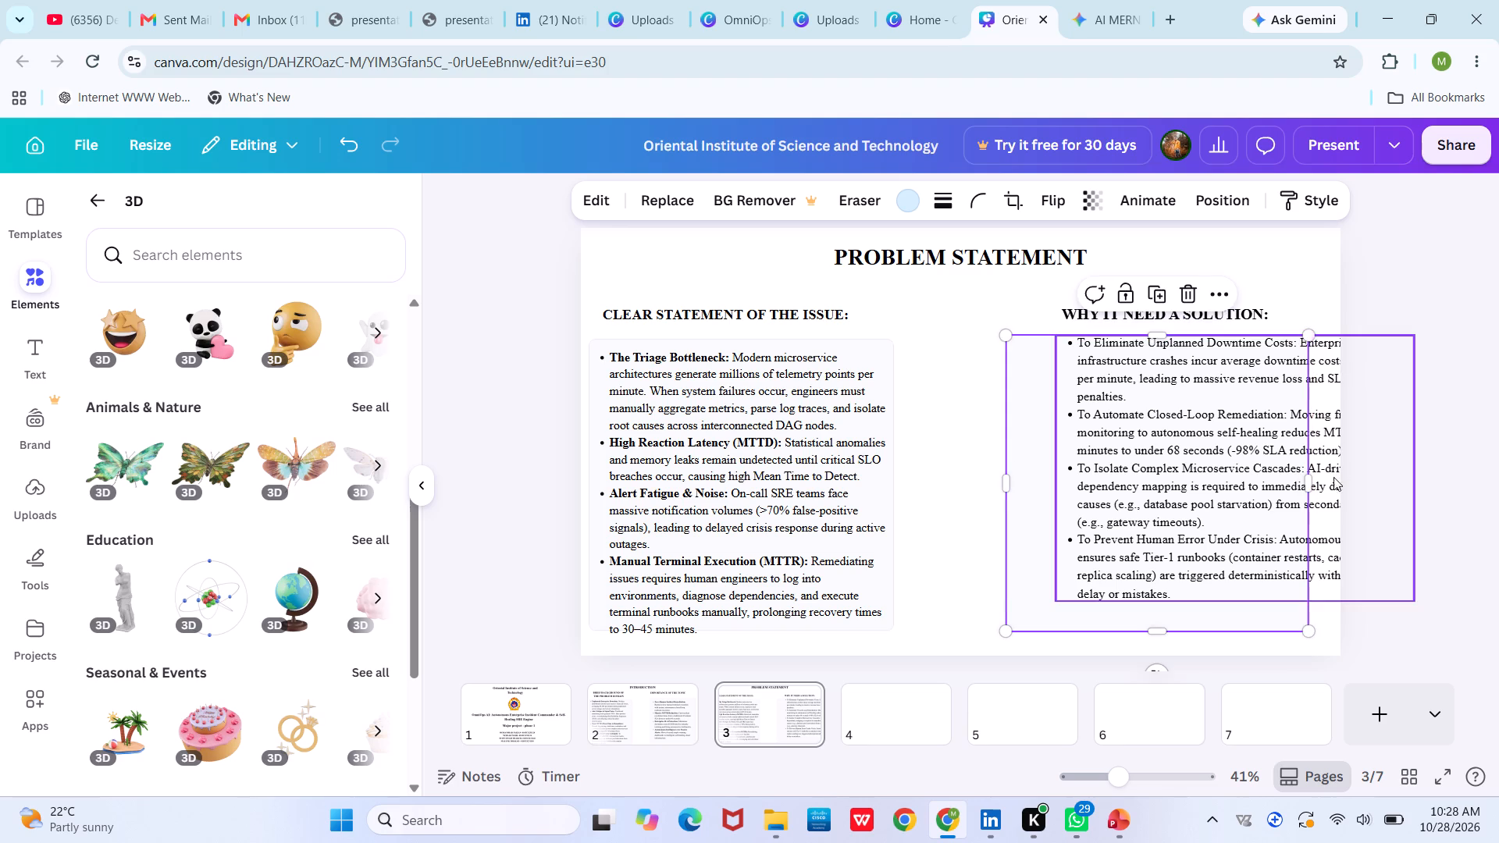
left_click_drag(1310, 485, 1326, 484)
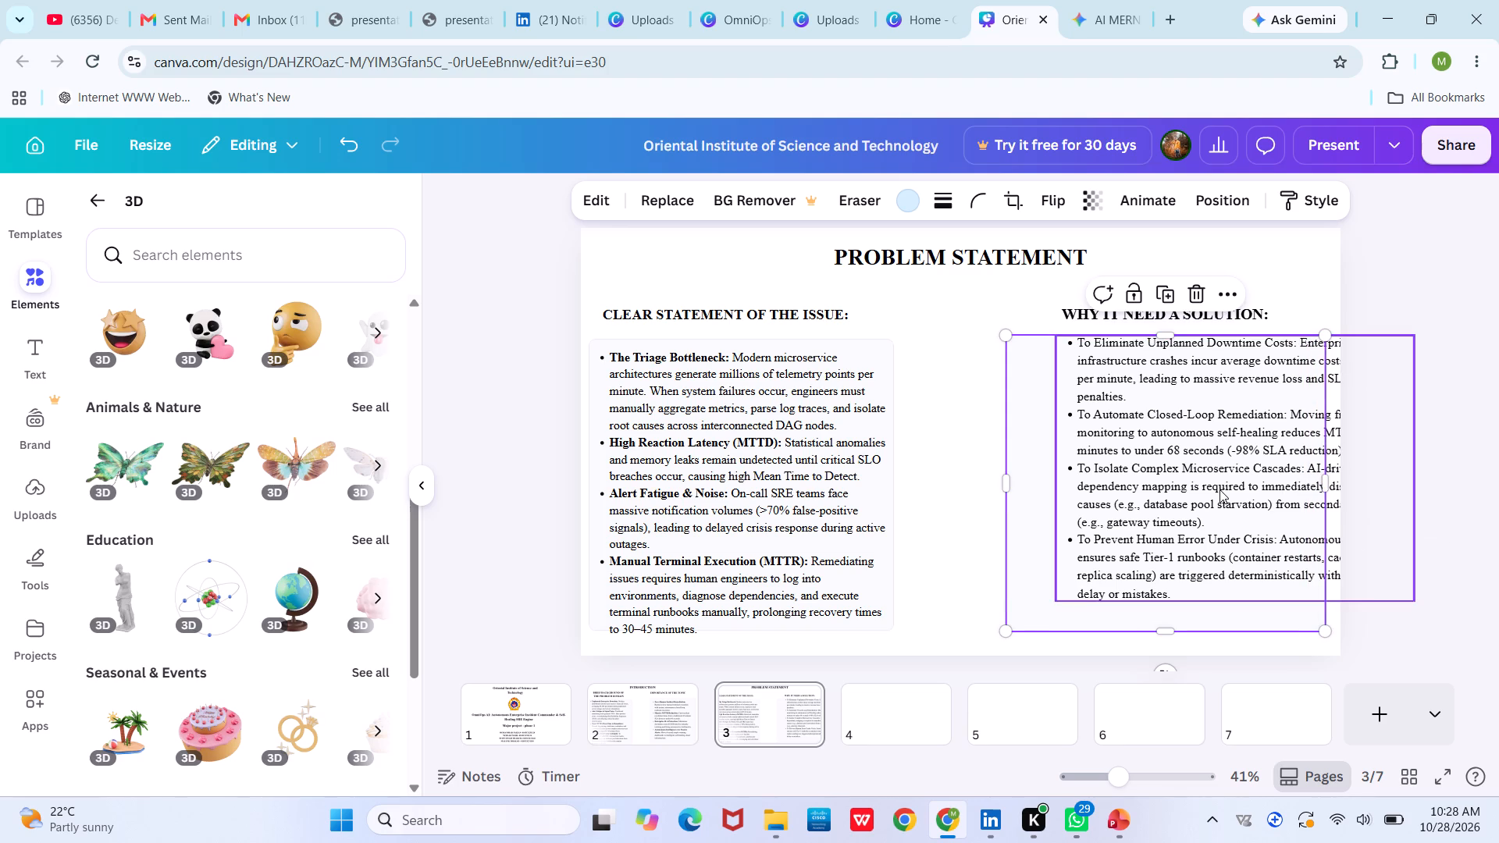
Move the solution bullets back onto the enlarged card and narrow their text box to the card's right edge.
left_click(1219, 489)
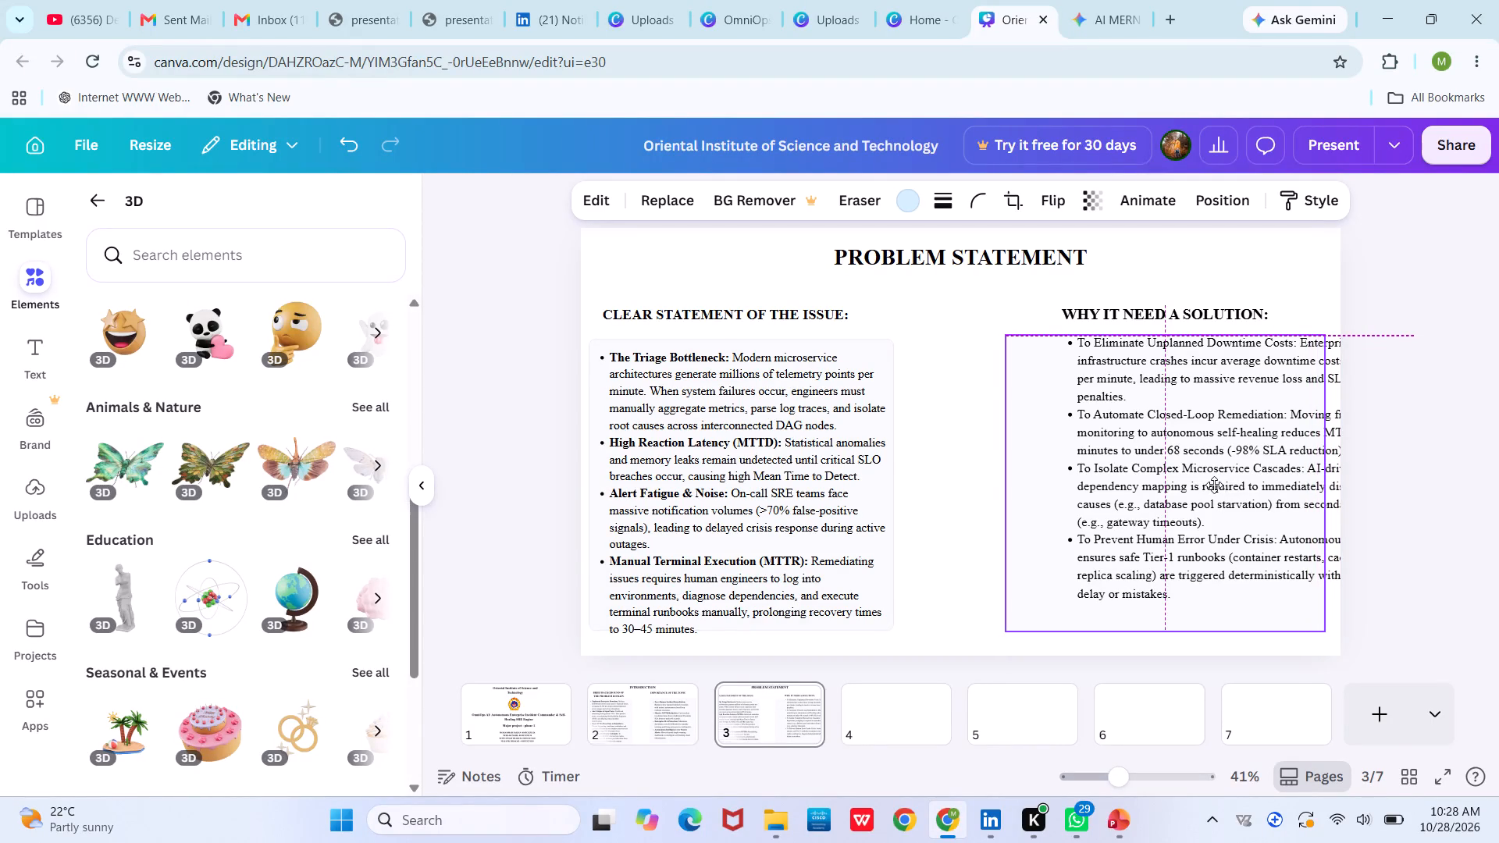
left_click(1202, 509)
left_click_drag(1202, 509, 1159, 527)
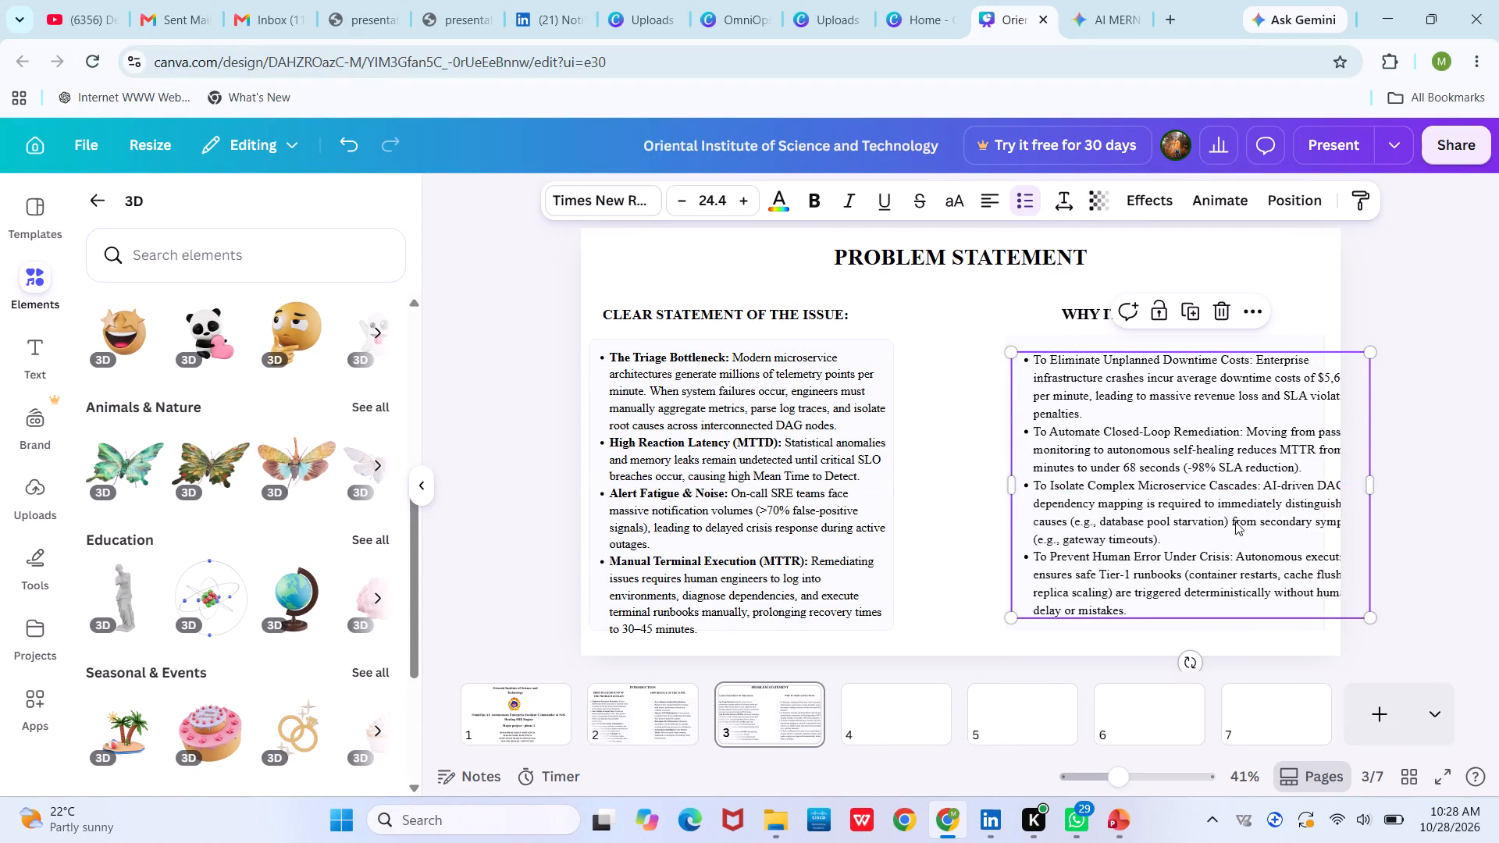
left_click_drag(1373, 487, 1332, 490)
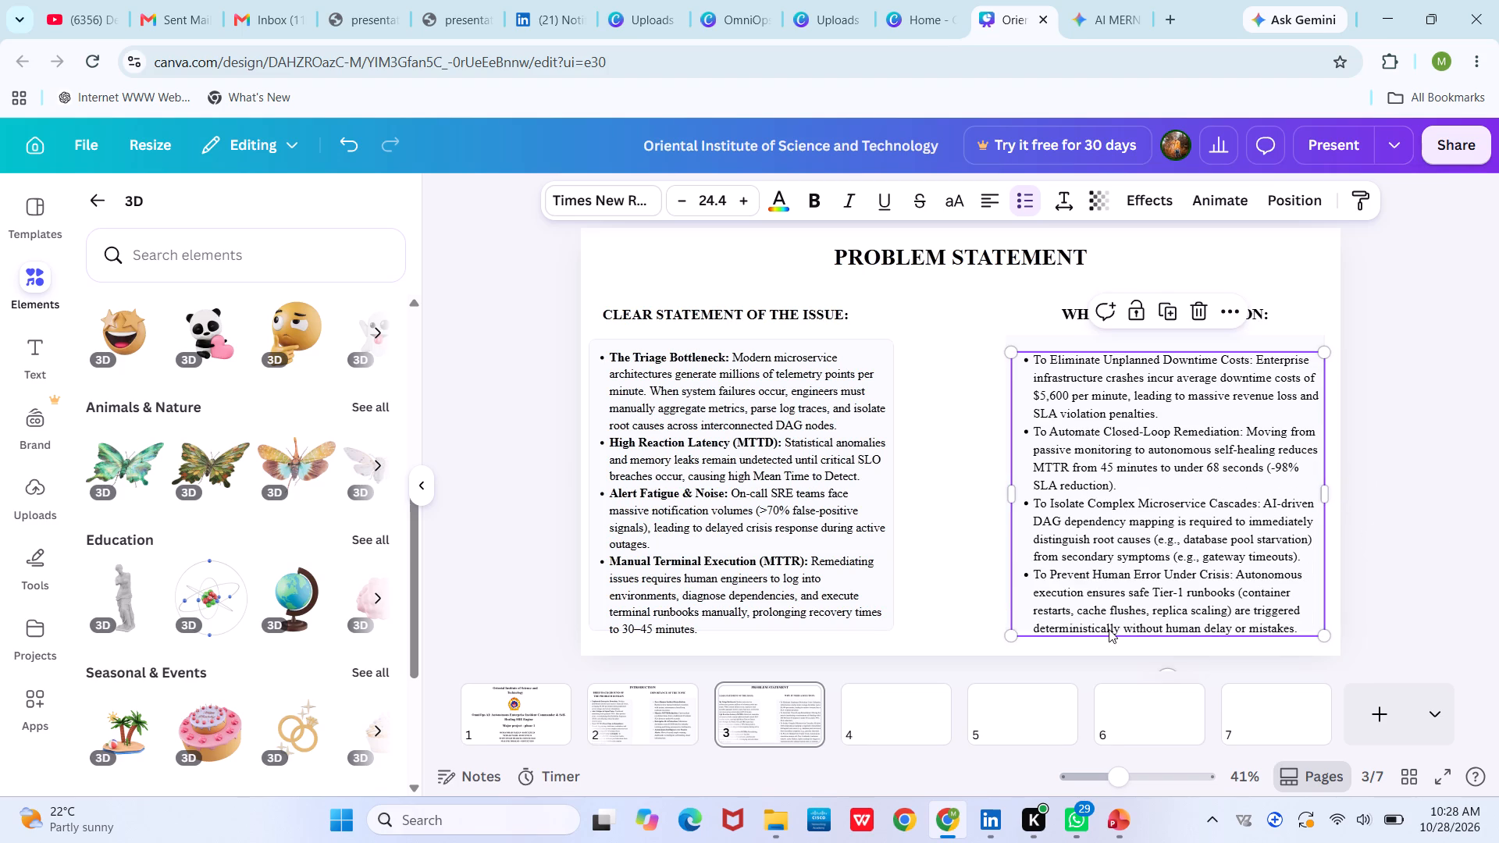
left_click(952, 626)
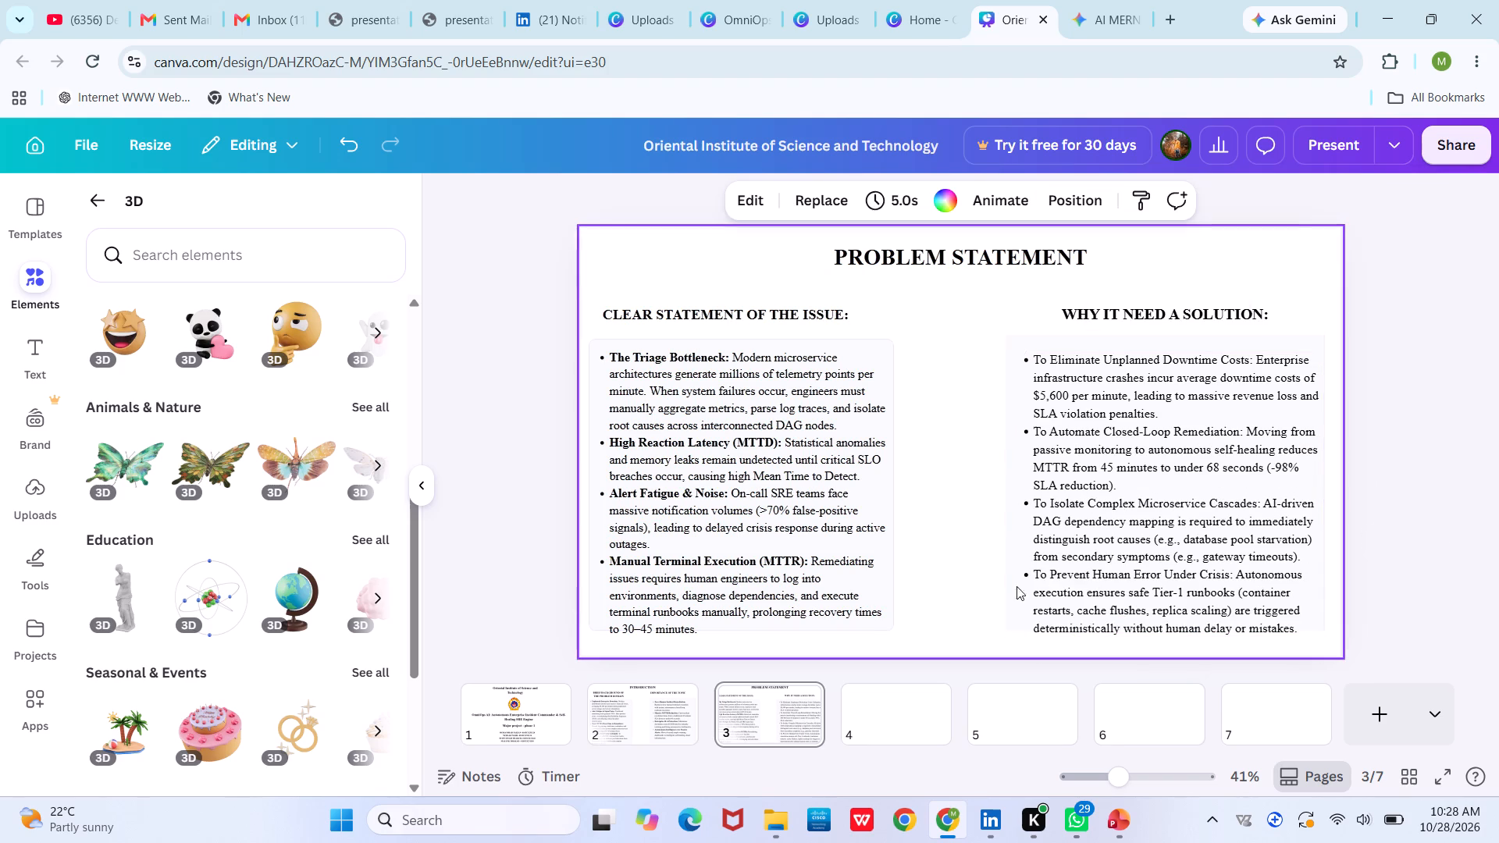
Nudge the solution bullets up and slightly left, and the issue bullets slightly up, so both texts sit within their cards.
left_click_drag(1096, 539, 1090, 528)
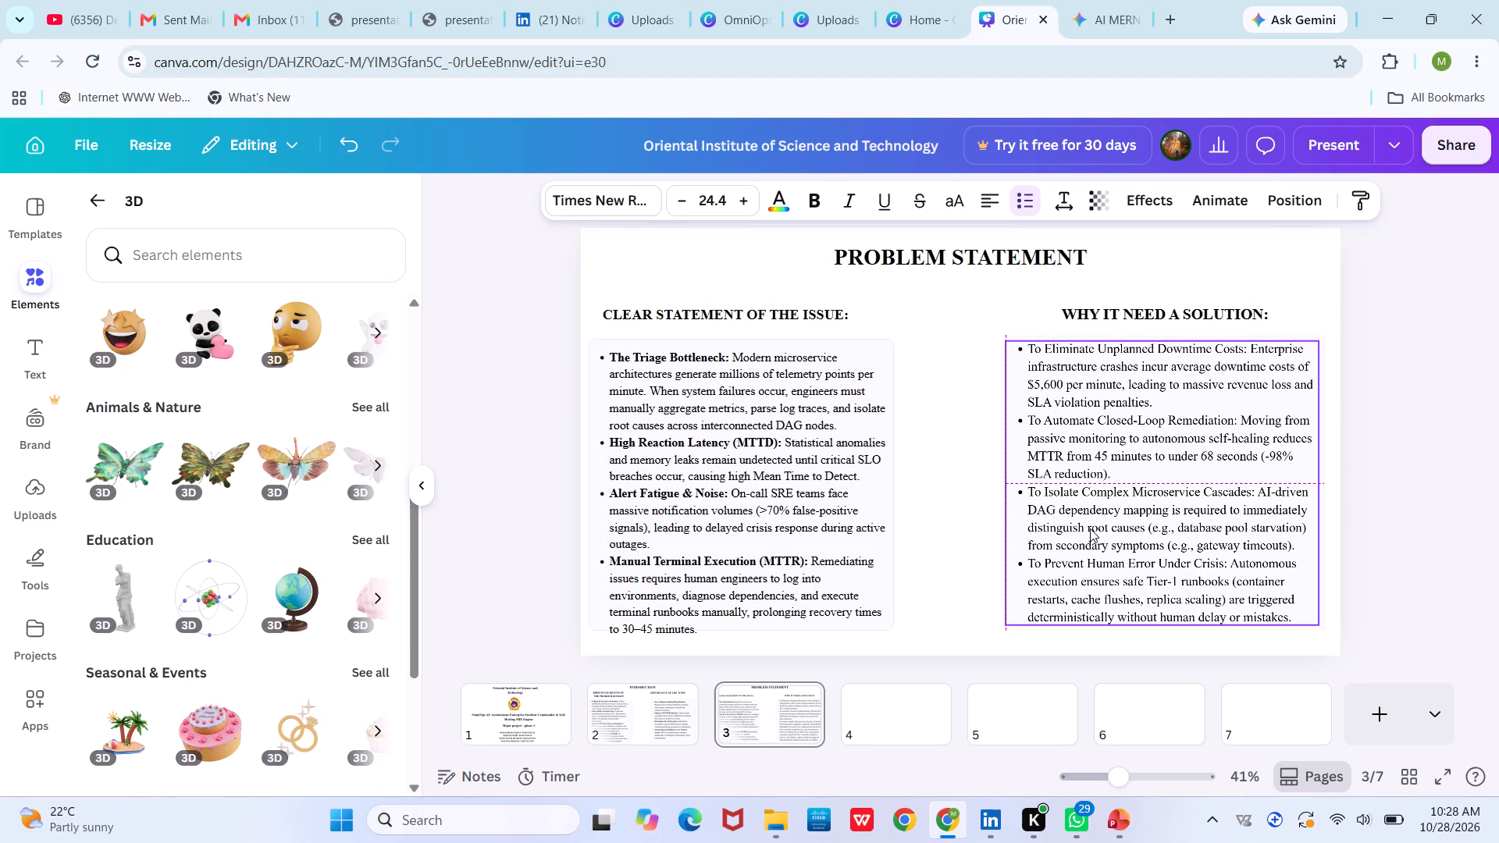
left_click(903, 592)
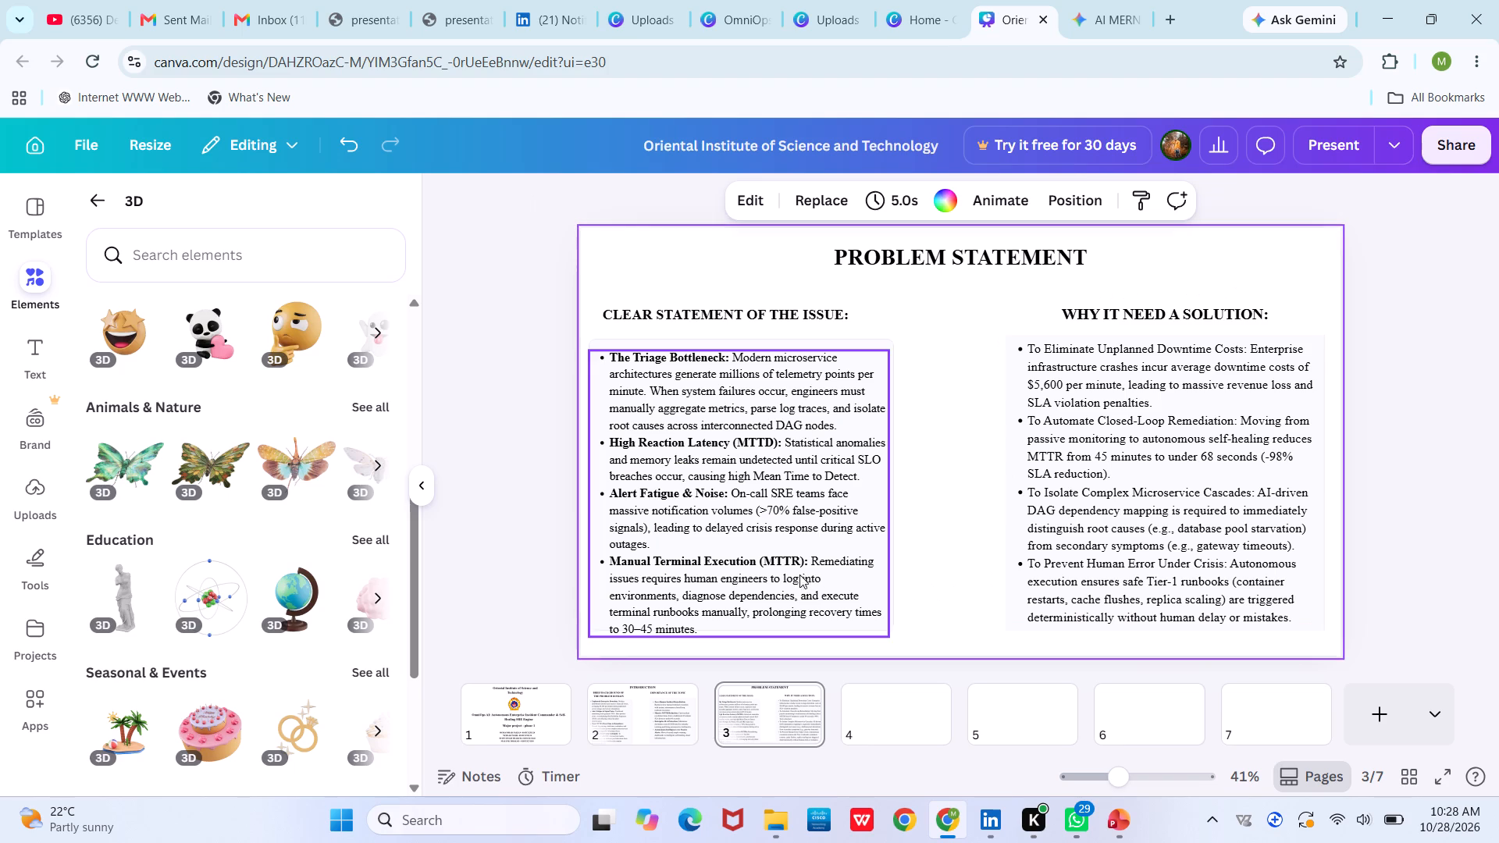
left_click_drag(784, 559, 783, 552)
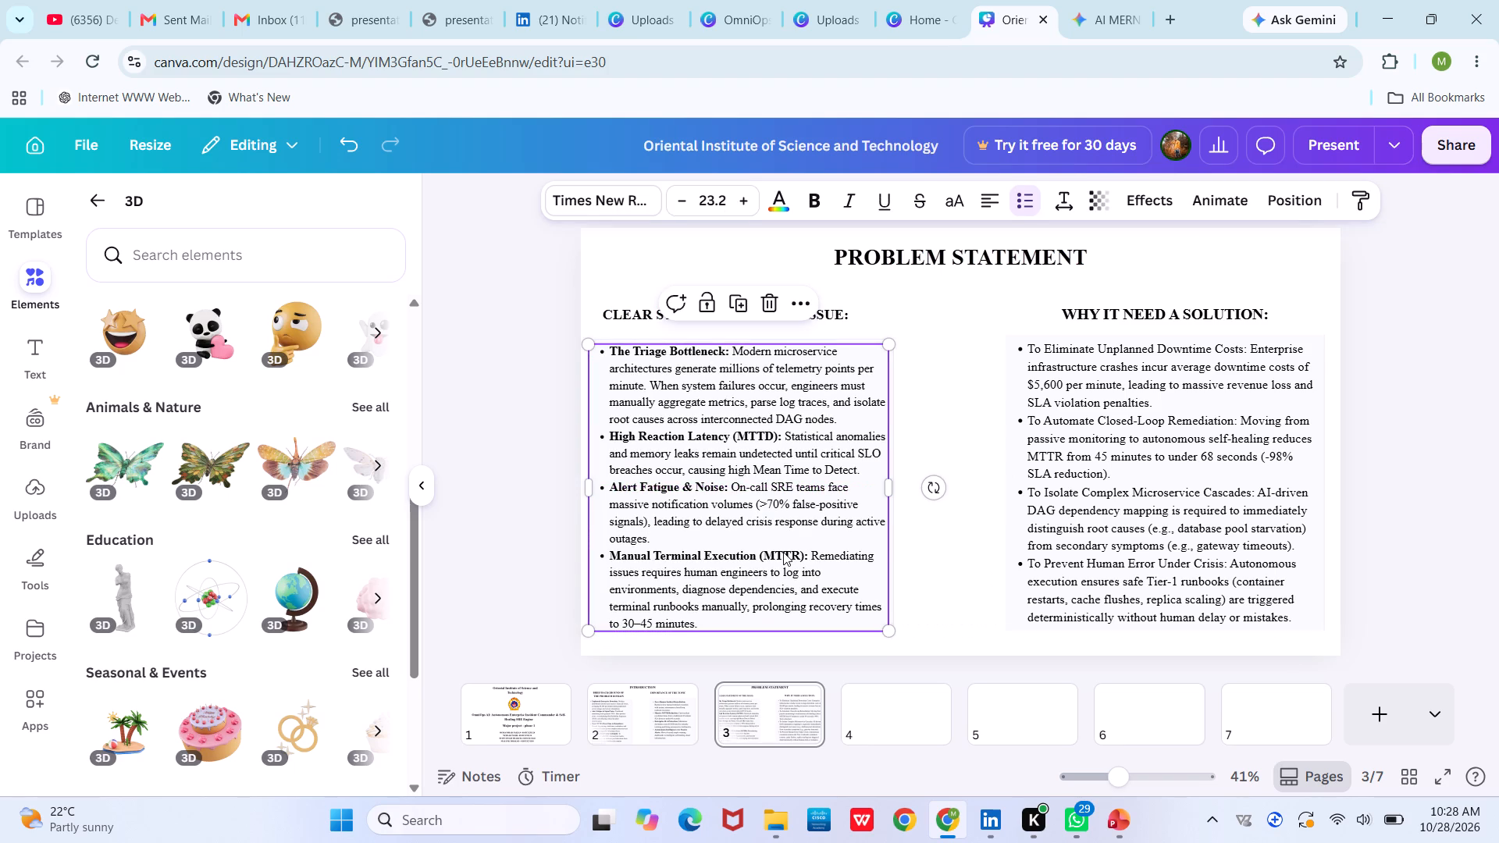
left_click(944, 438)
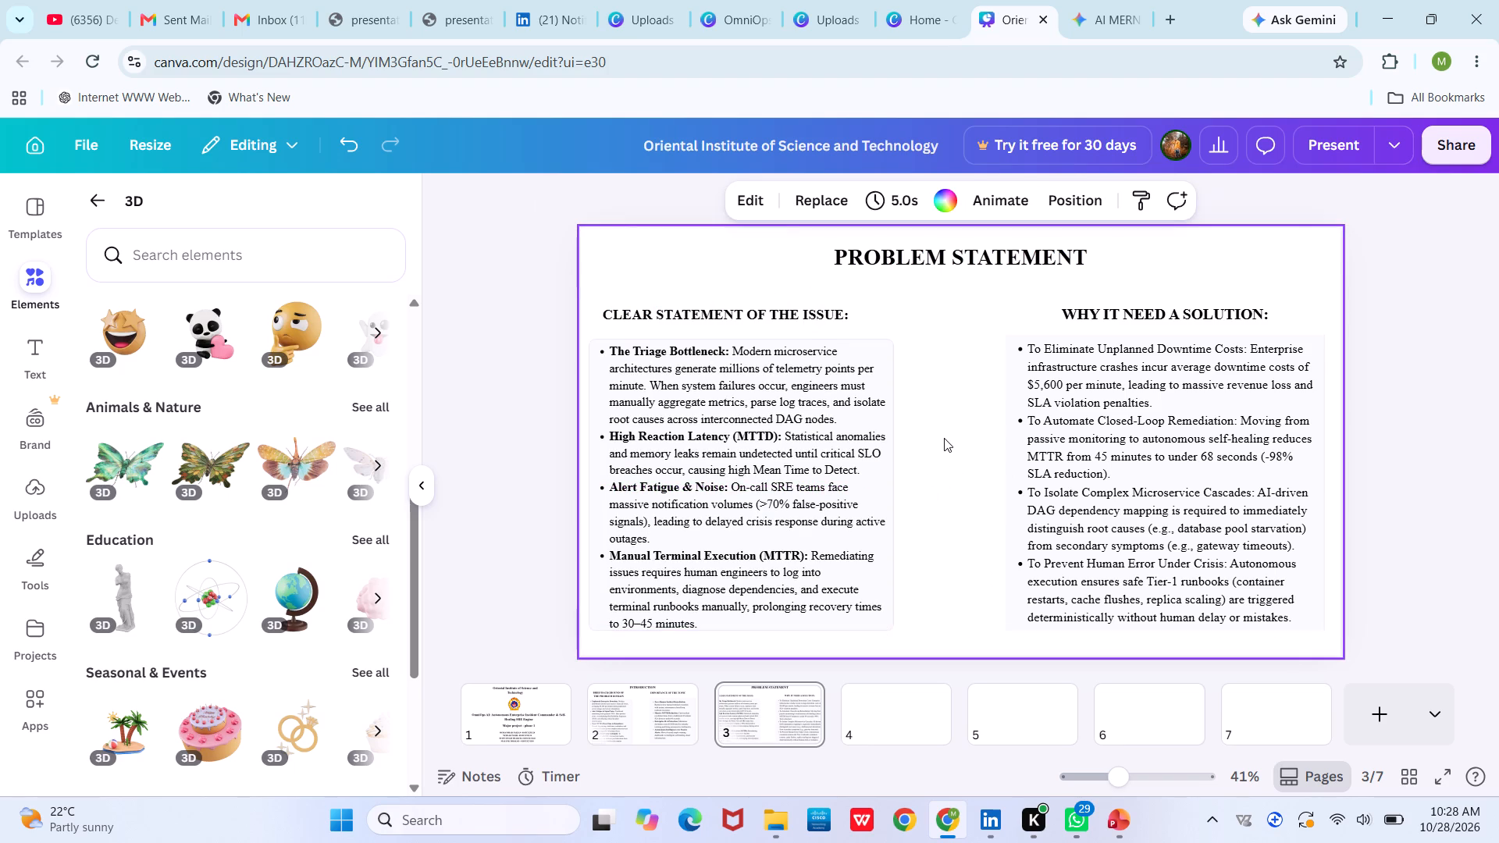
Shift the "CLEAR STATEMENT OF THE ISSUE:" heading slightly to the right.
left_click(797, 312)
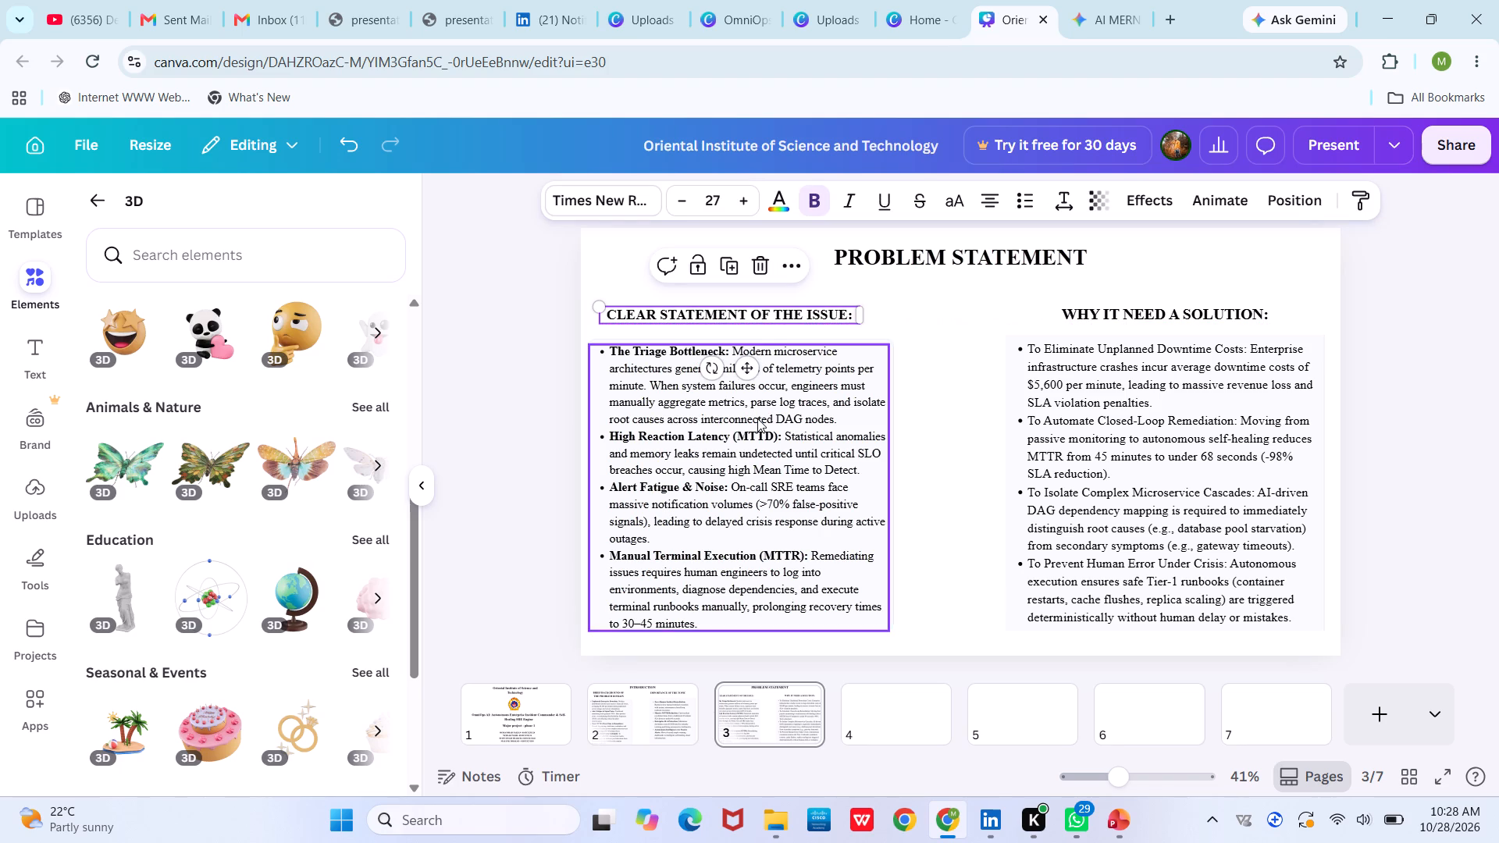
left_click(965, 342)
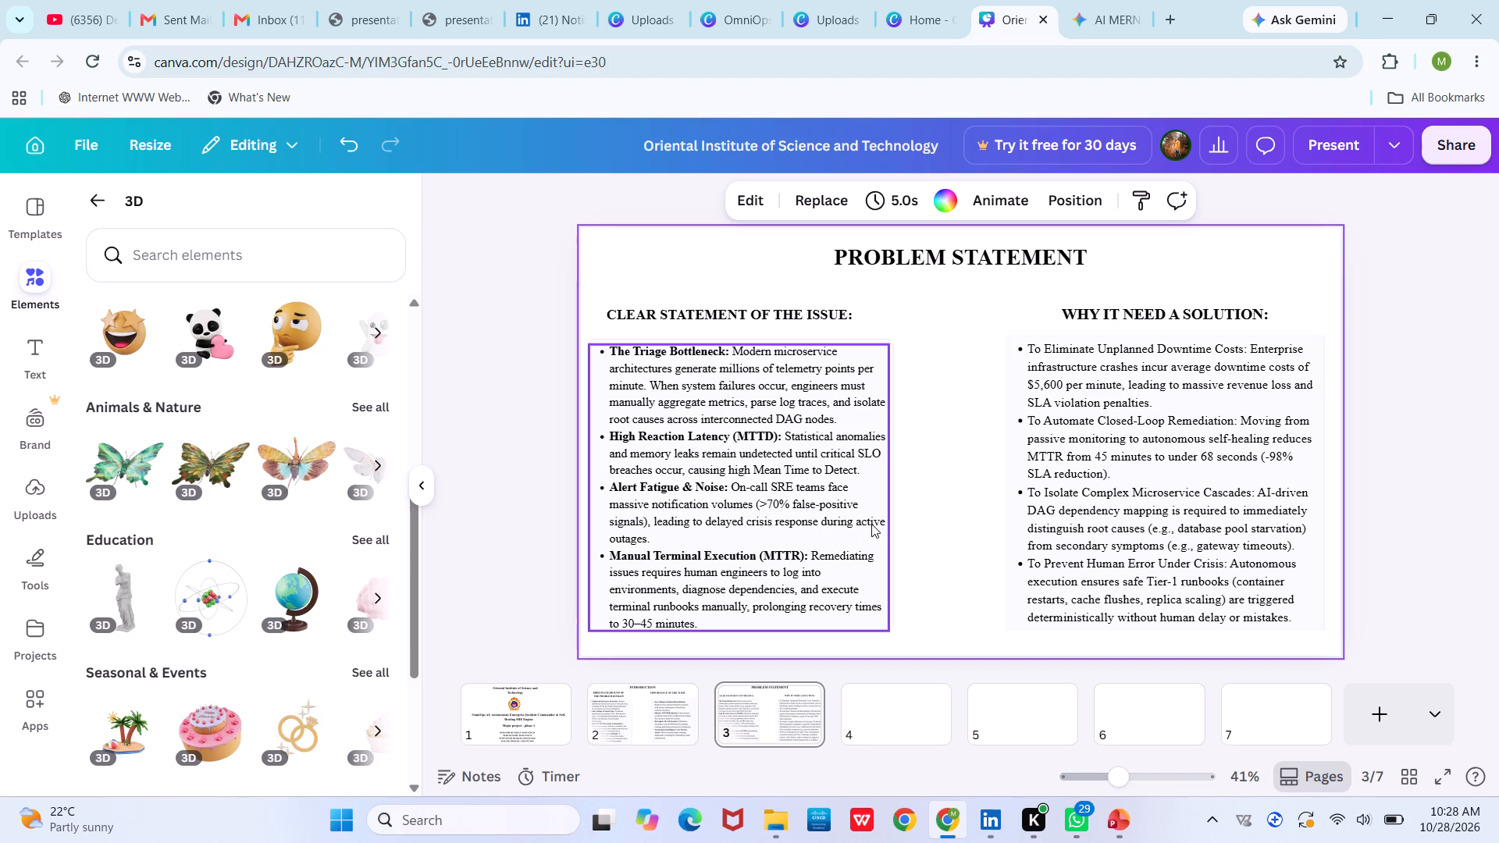
Make the lead phrase "To Eliminate Unplanned Downtime Costs:" bold in the first solution bullet.
left_click(1018, 350)
left_click(1018, 347)
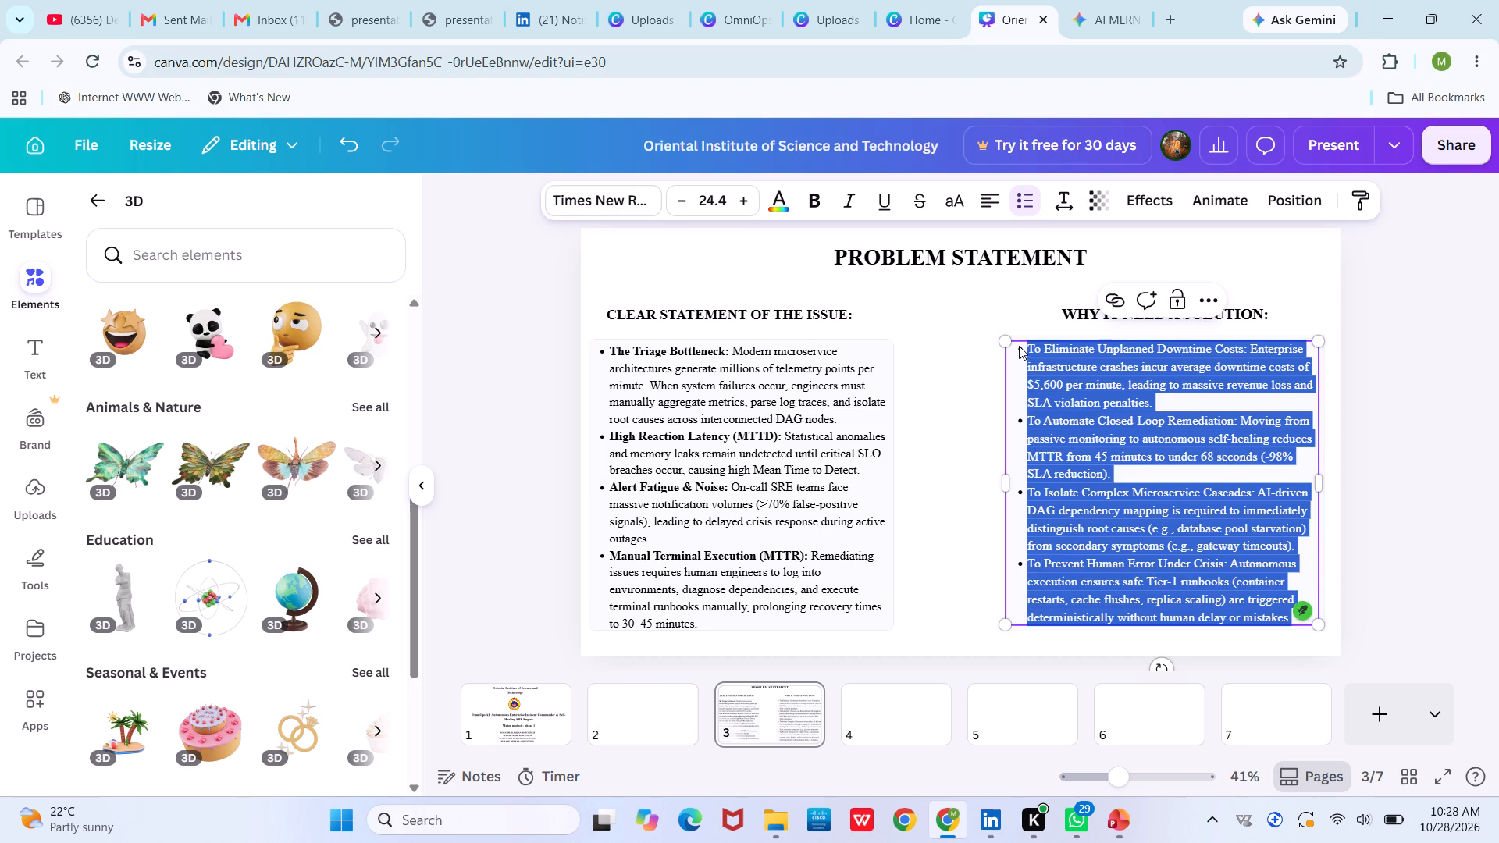
left_click(1020, 346)
left_click_drag(1024, 343, 1201, 329)
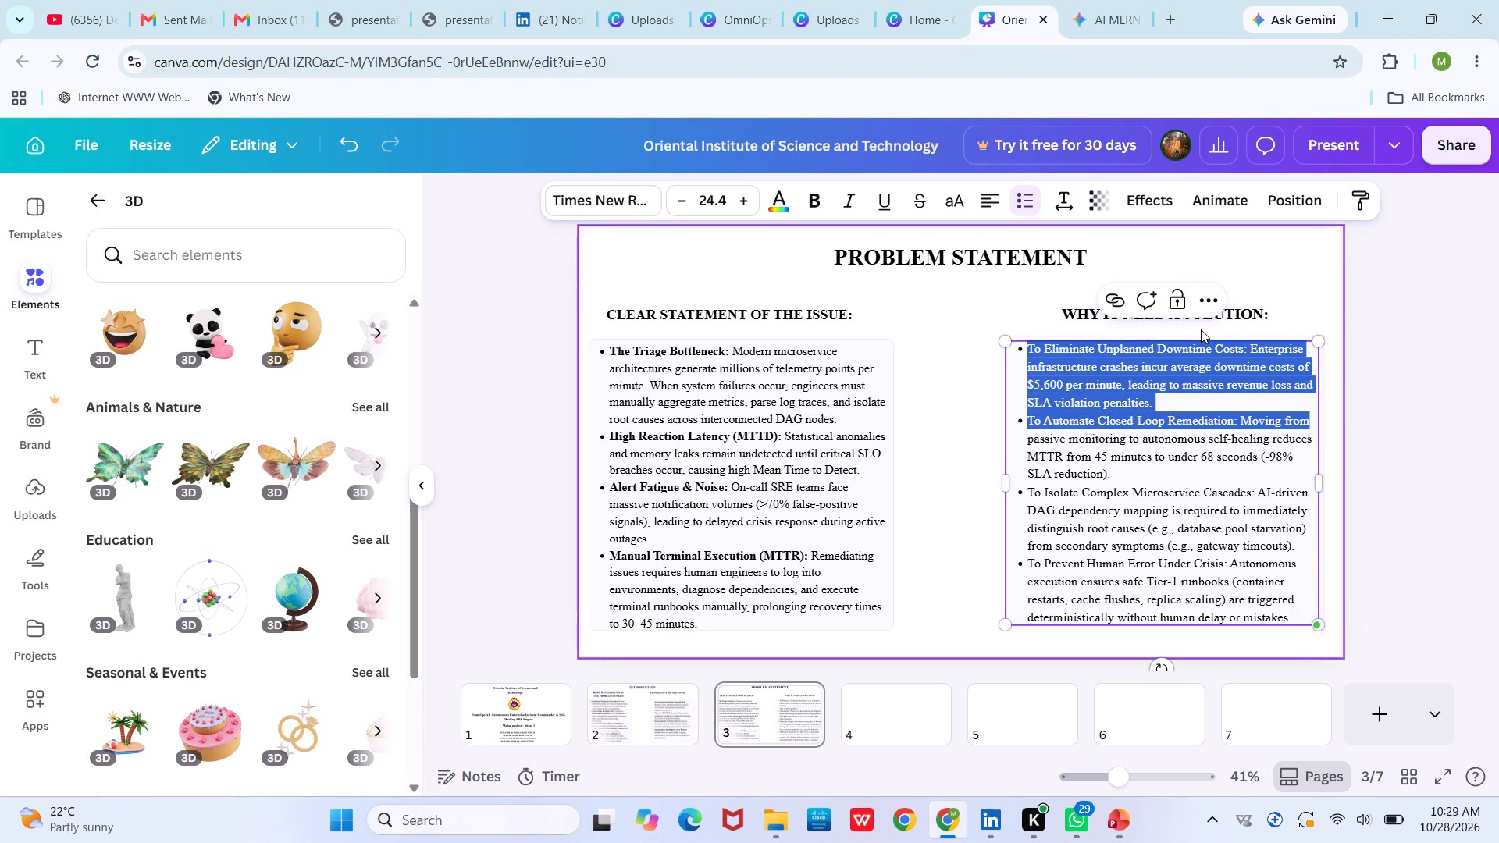
left_click_drag(1201, 329, 1202, 329)
left_click_drag(1202, 329, 1188, 338)
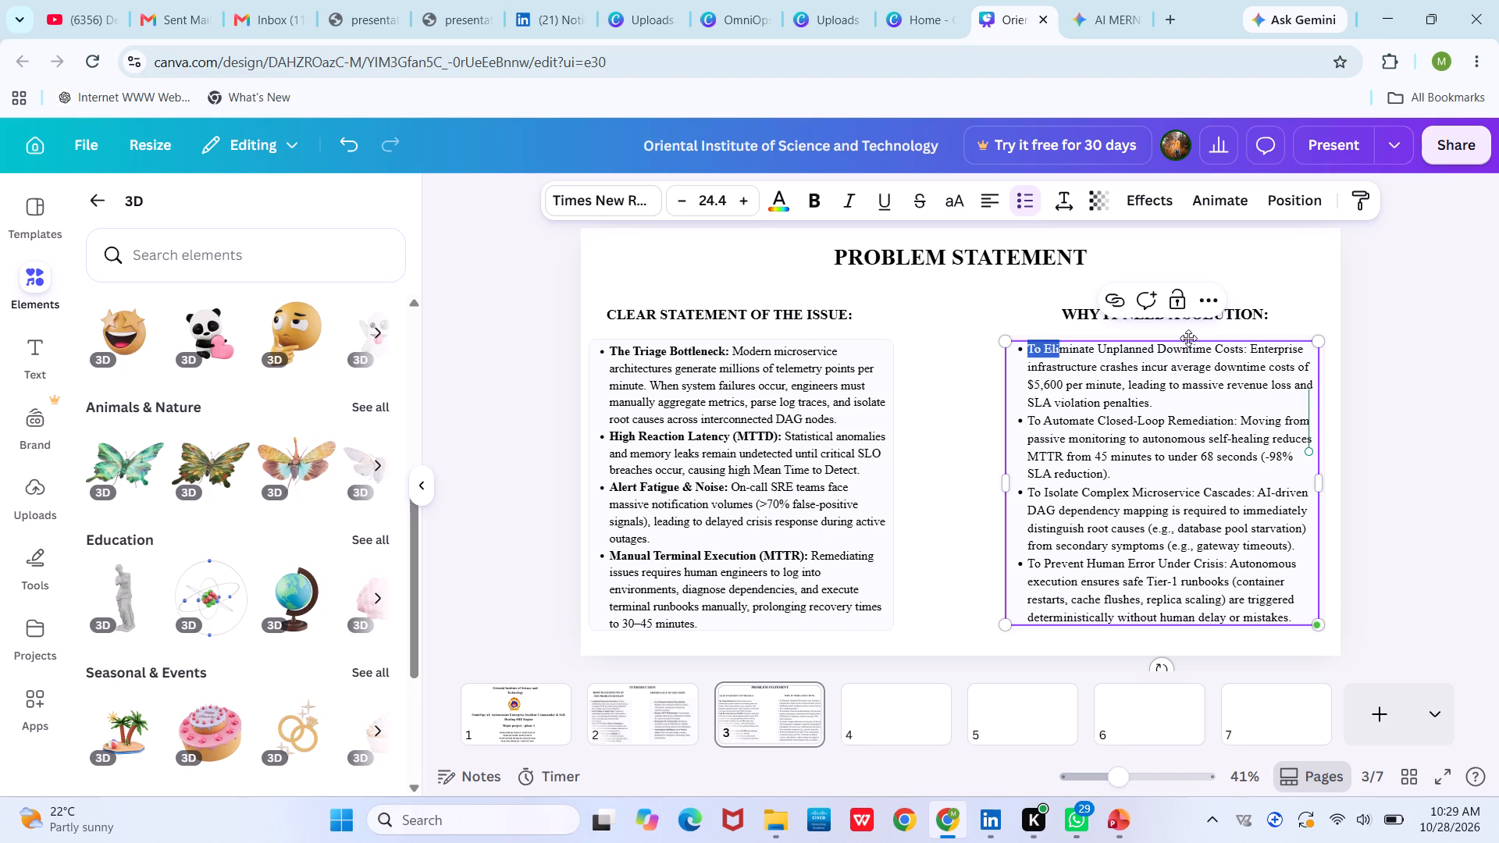
left_click_drag(1188, 338, 1221, 355)
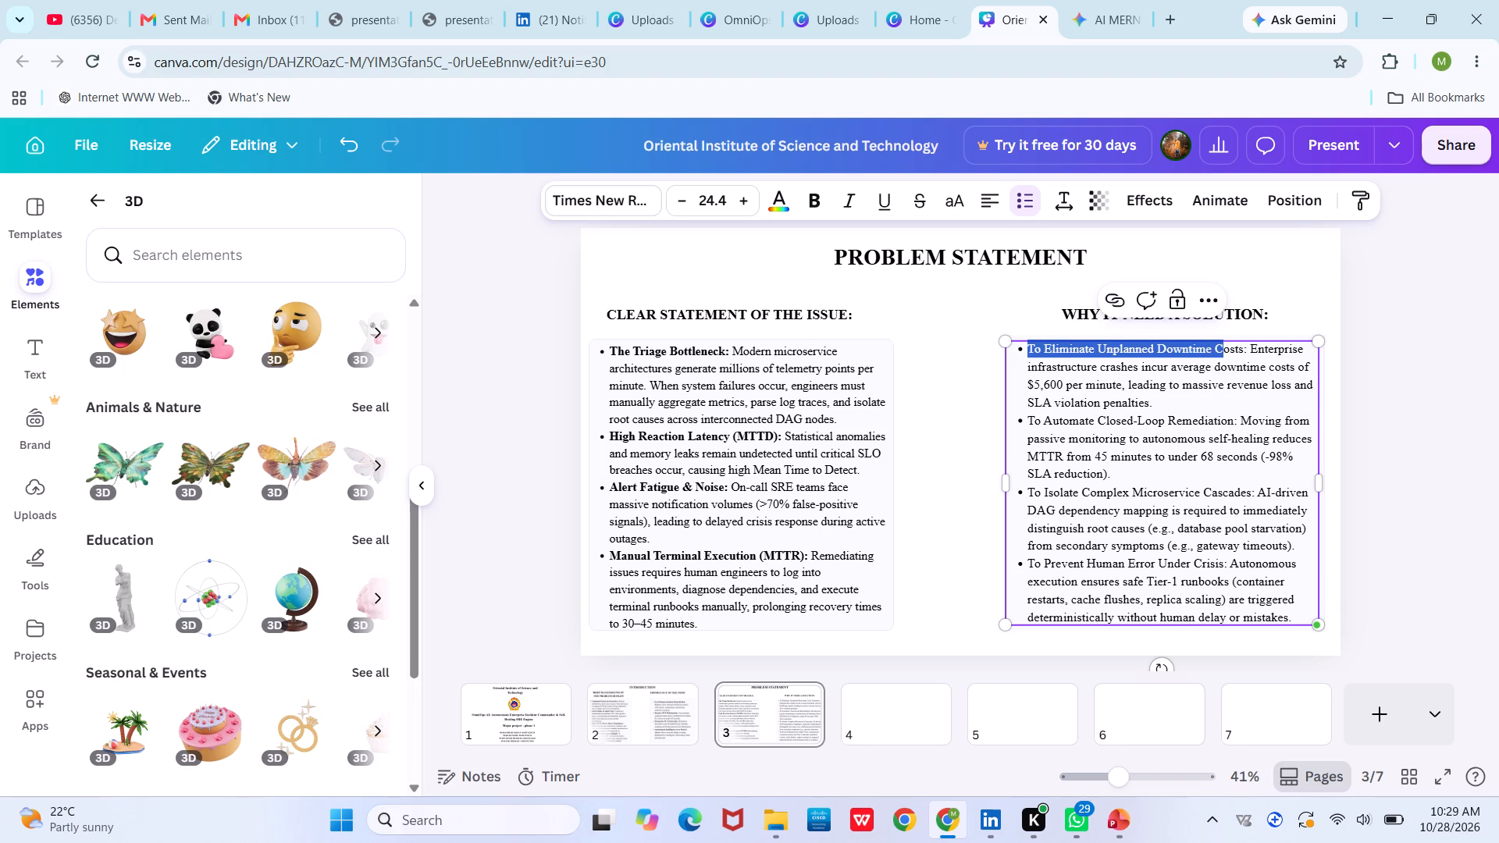
left_click_drag(1221, 355, 1246, 353)
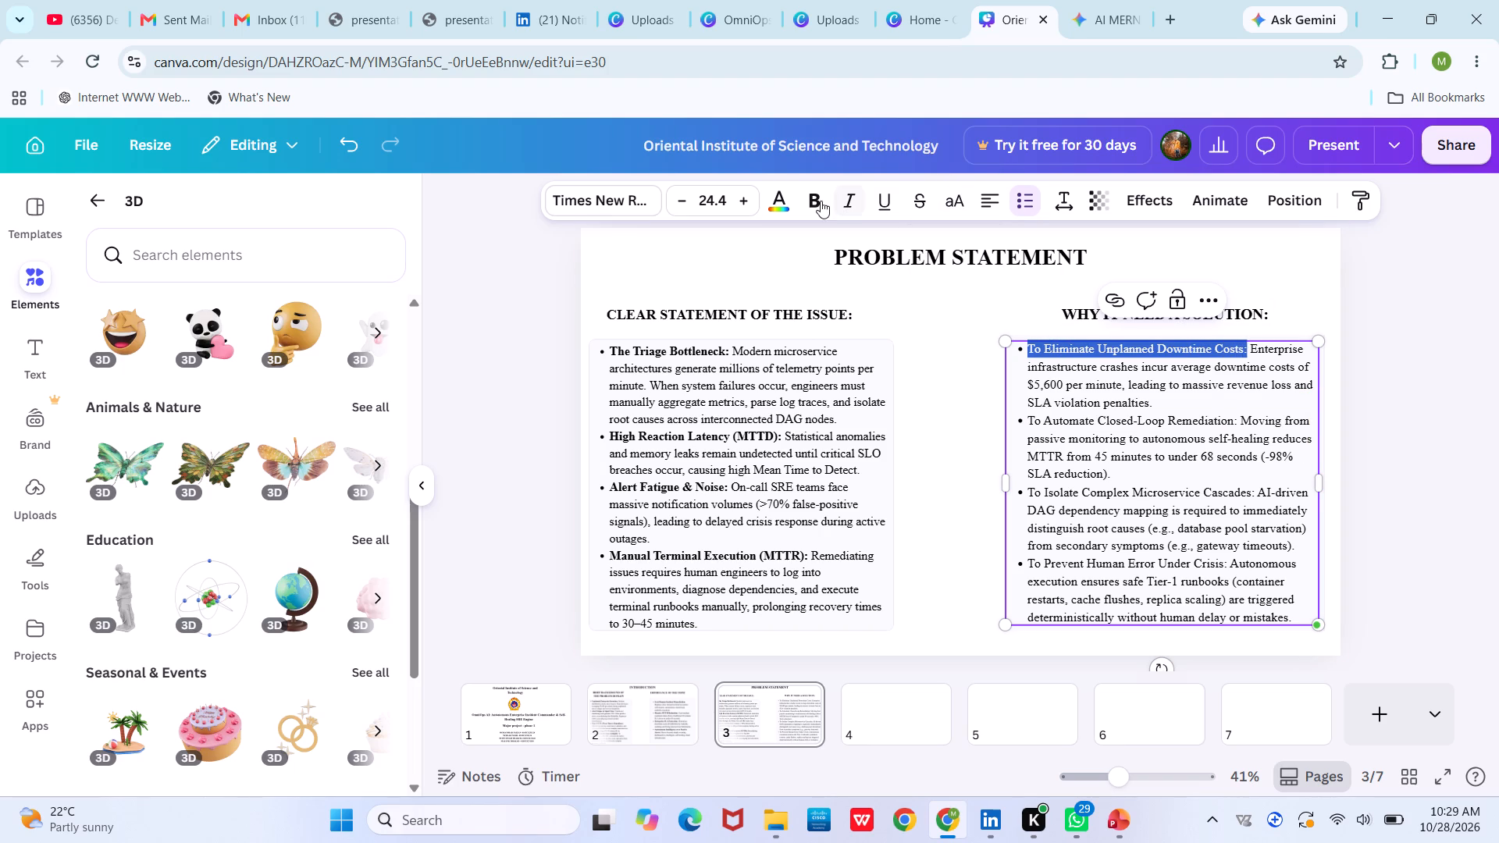
left_click(817, 200)
Make the lead phrase "To Automate Closed-Loop Remediation" bold in the second solution bullet.
left_click_drag(1027, 416, 1170, 406)
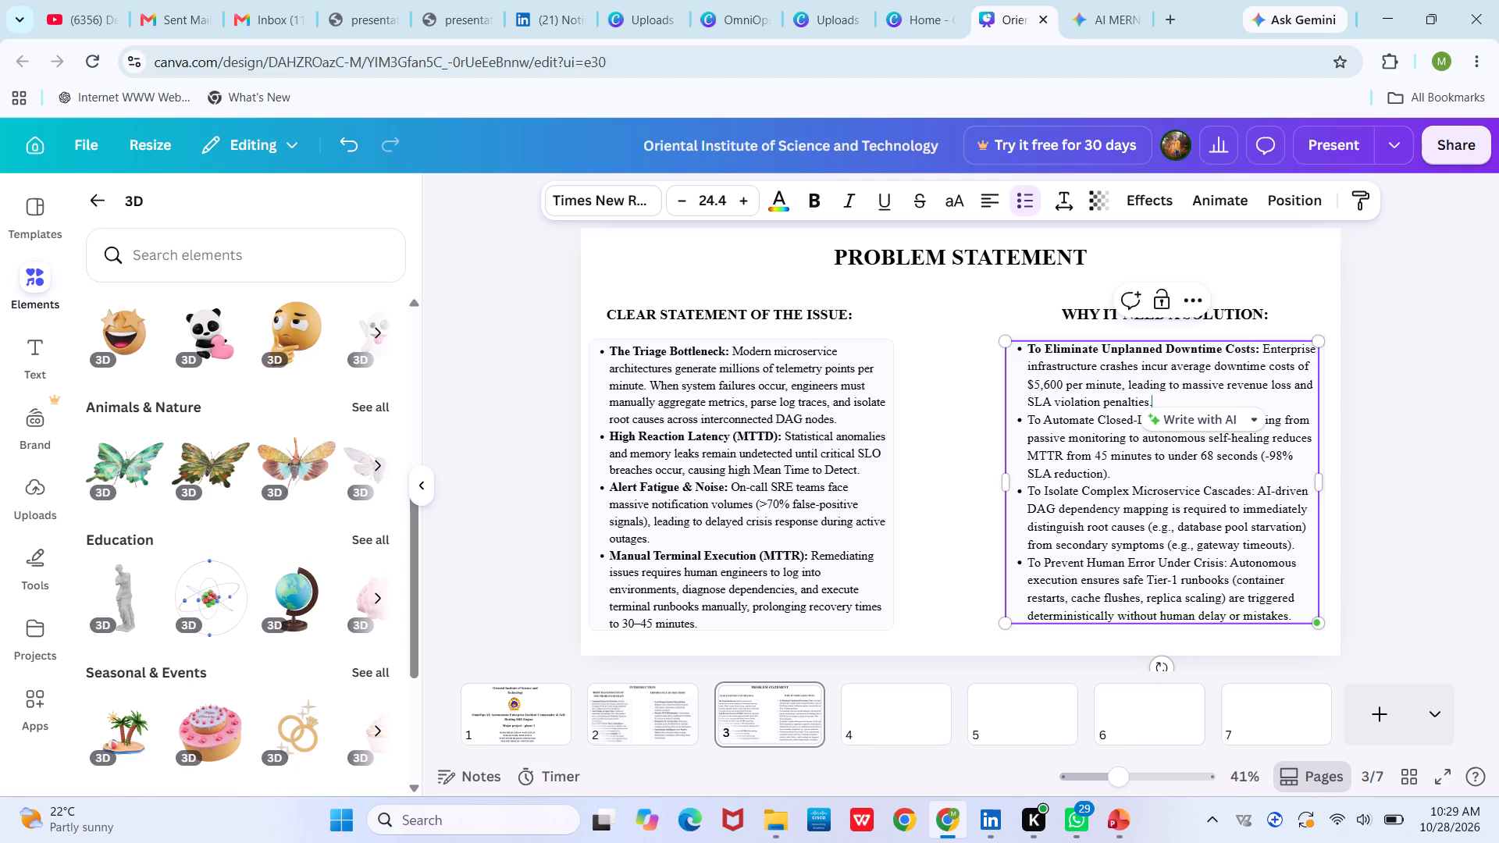
left_click_drag(1170, 406, 1229, 375)
left_click_drag(1027, 421, 1191, 430)
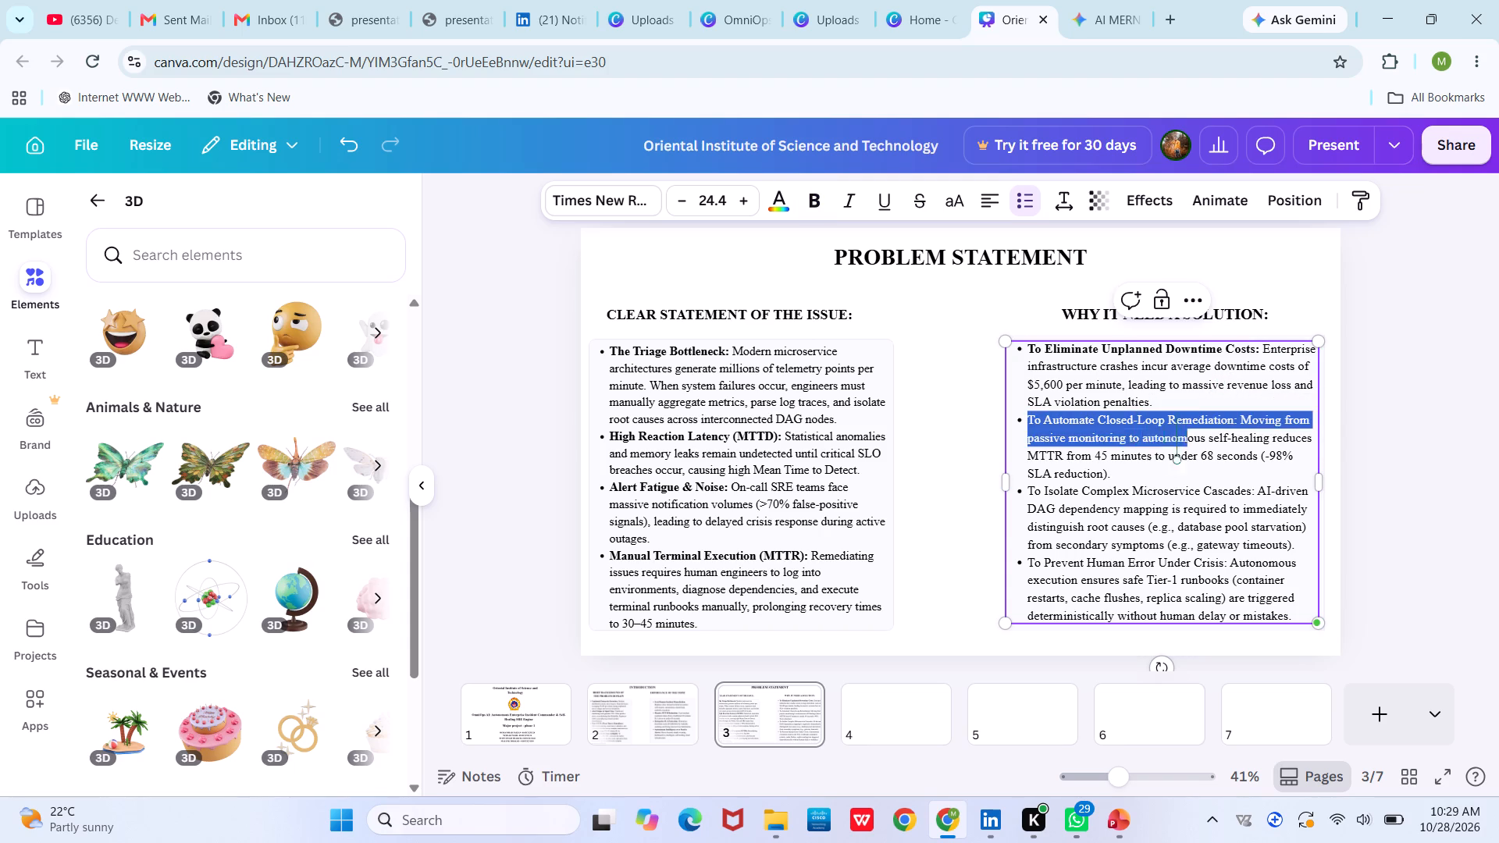
left_click_drag(1191, 430, 1235, 413)
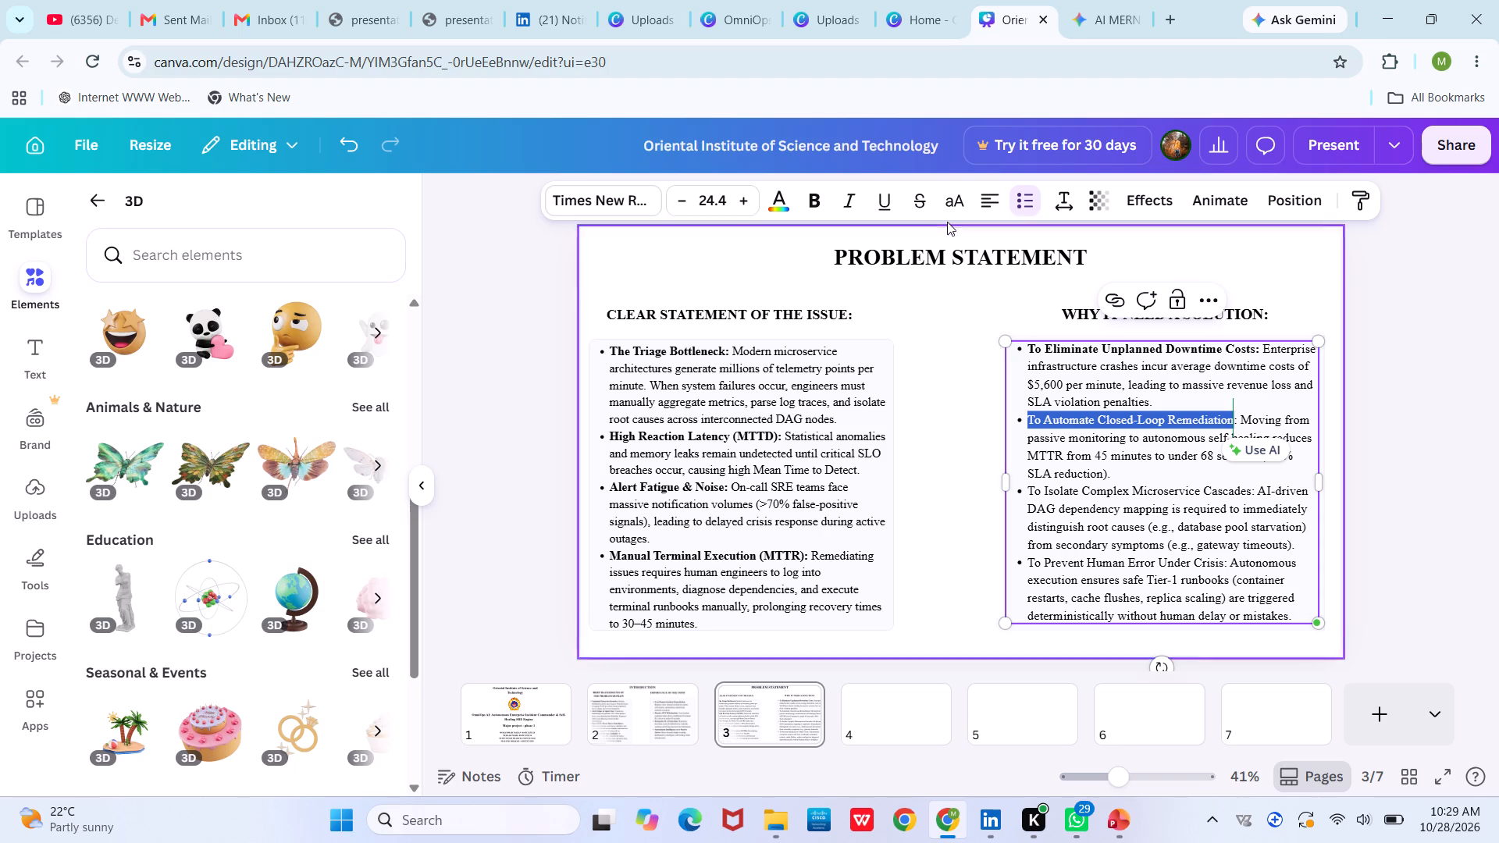
left_click(819, 200)
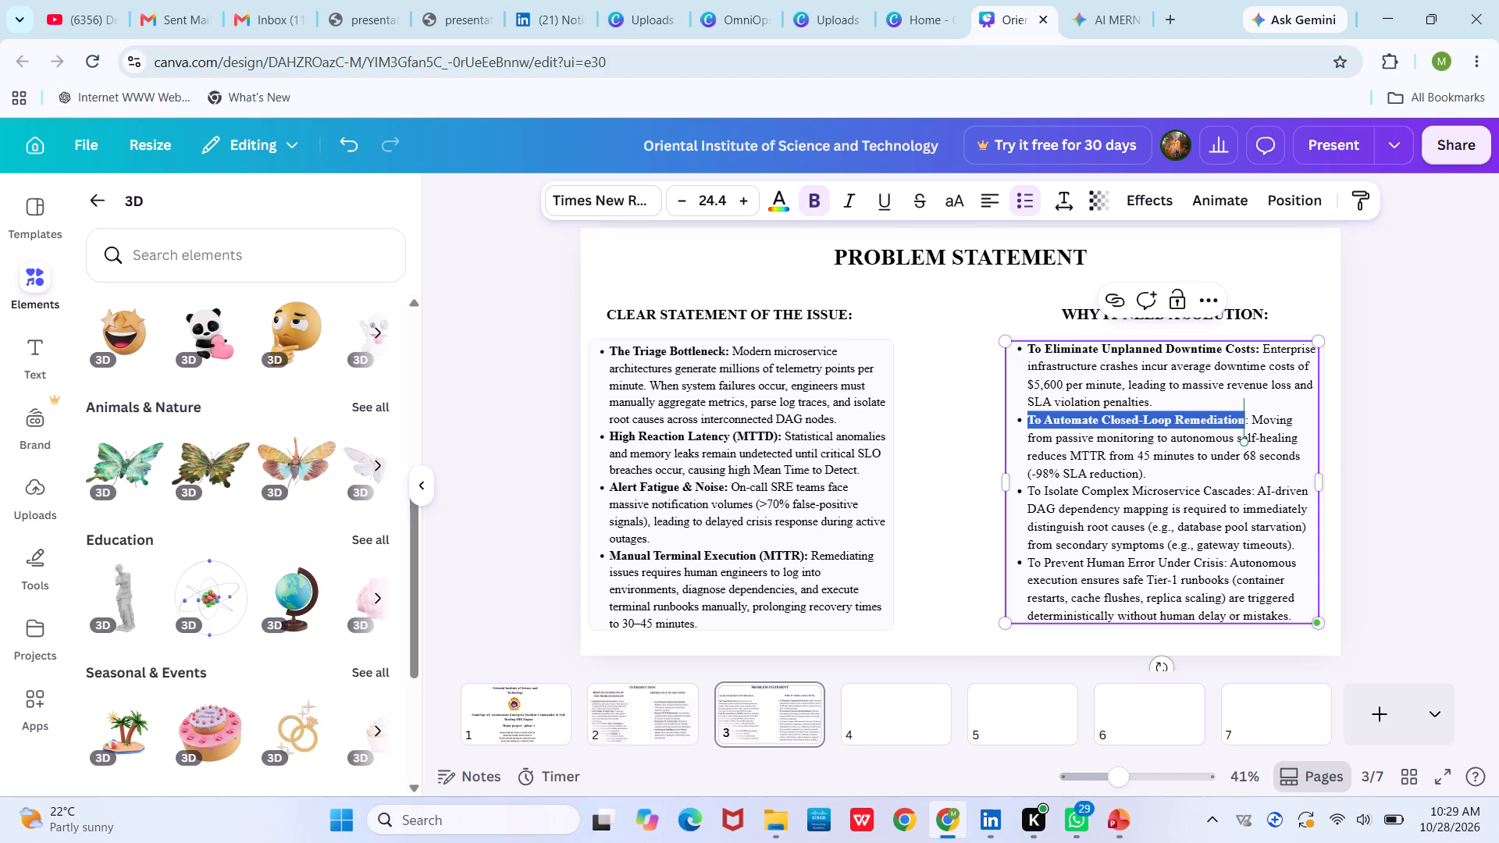
Make the lead phrase "To Isolate Complex Microservice Cascades:" bold in the third solution bullet.
left_click_drag(1025, 492, 1253, 486)
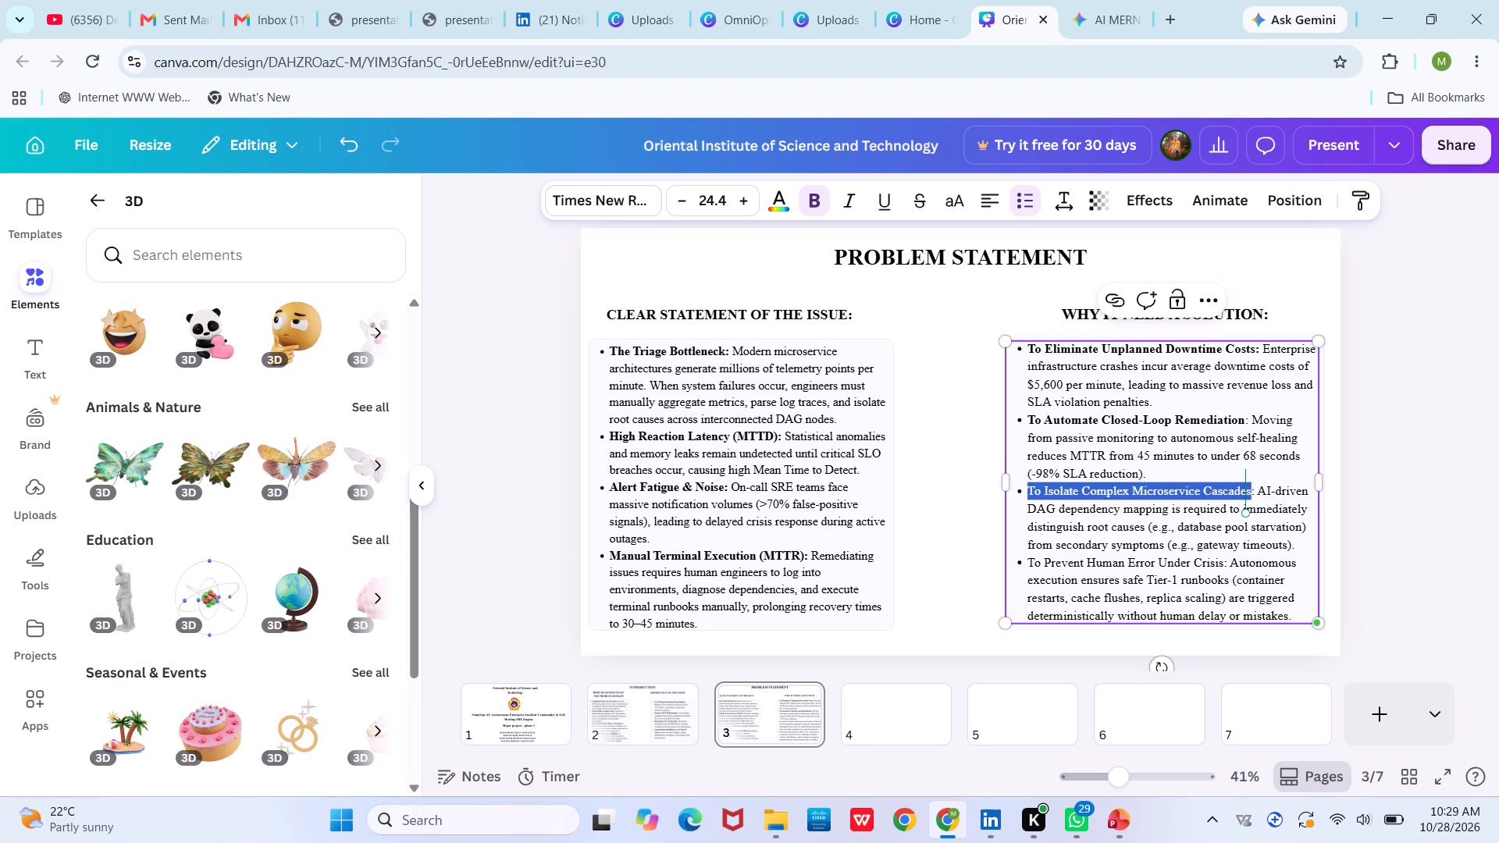
left_click_drag(1253, 486, 1254, 488)
left_click(820, 201)
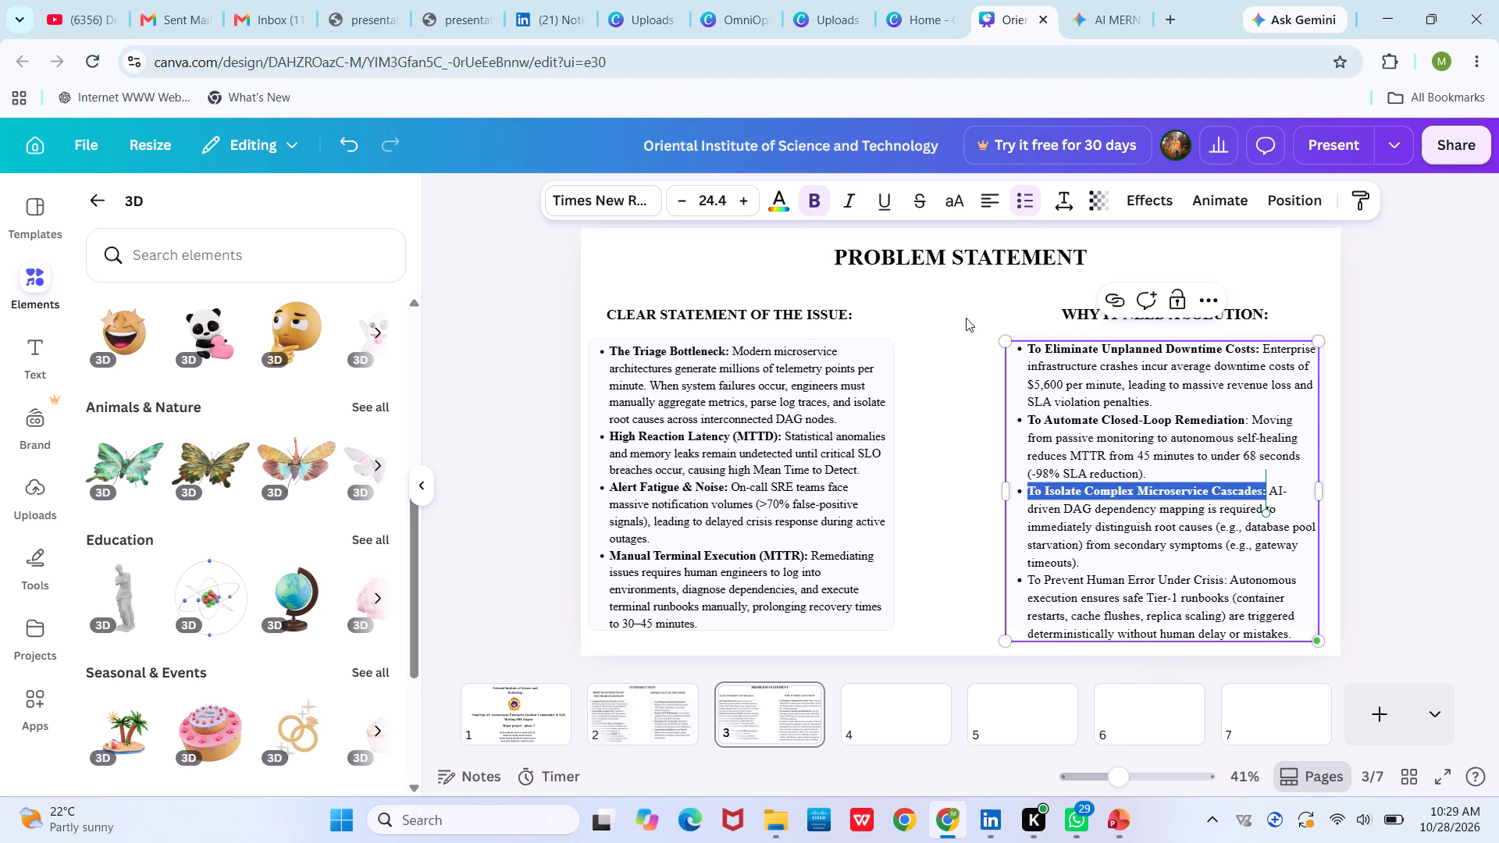
Make the lead phrase "To Prevent Human Error Under Crisis:" bold in the fourth solution bullet.
left_click_drag(1025, 578, 1225, 584)
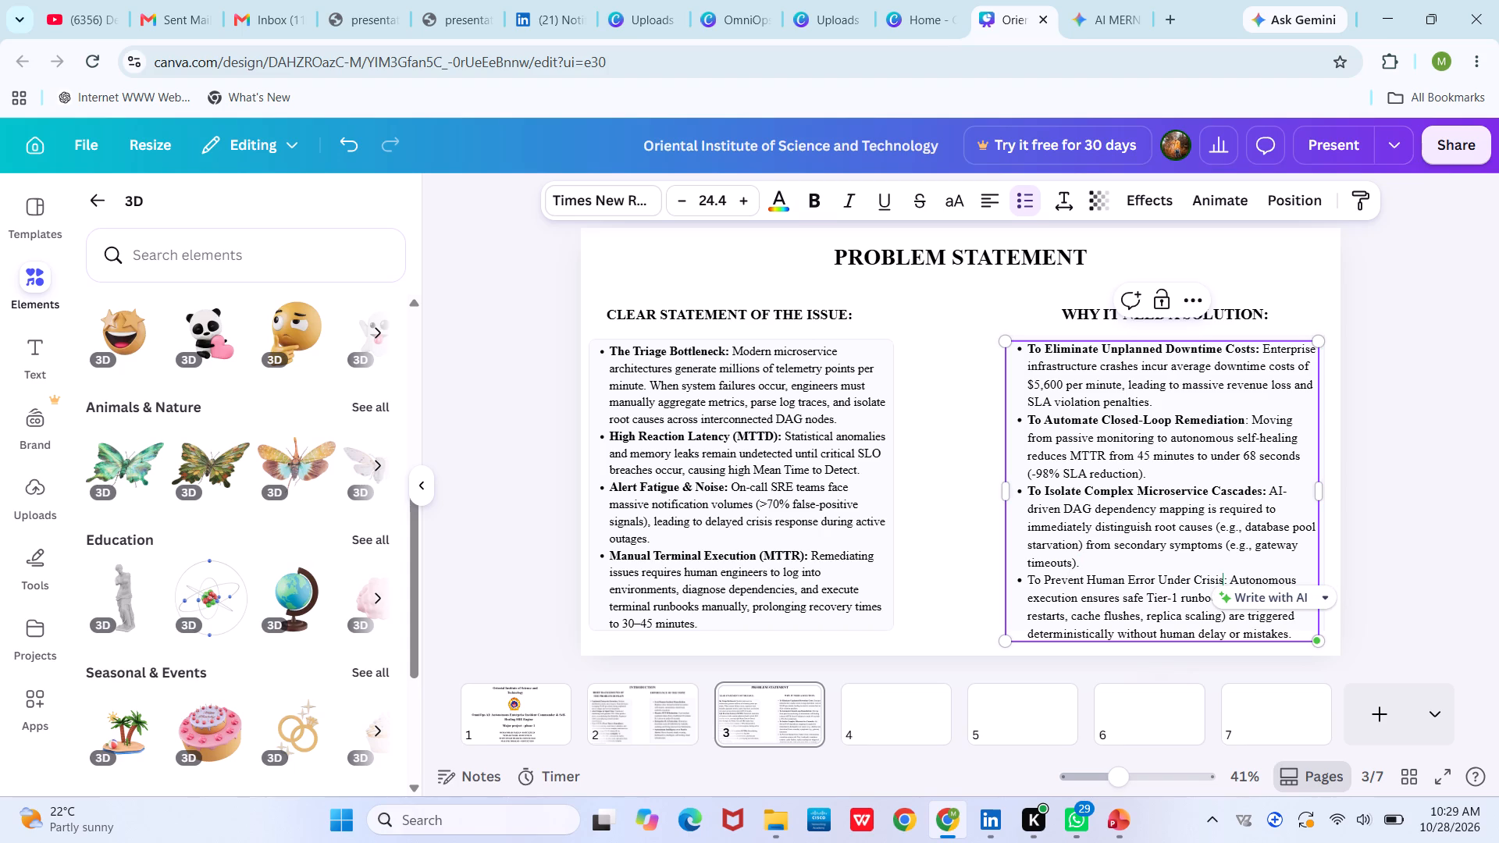
left_click_drag(1225, 584, 1226, 582)
left_click_drag(1026, 576, 1232, 580)
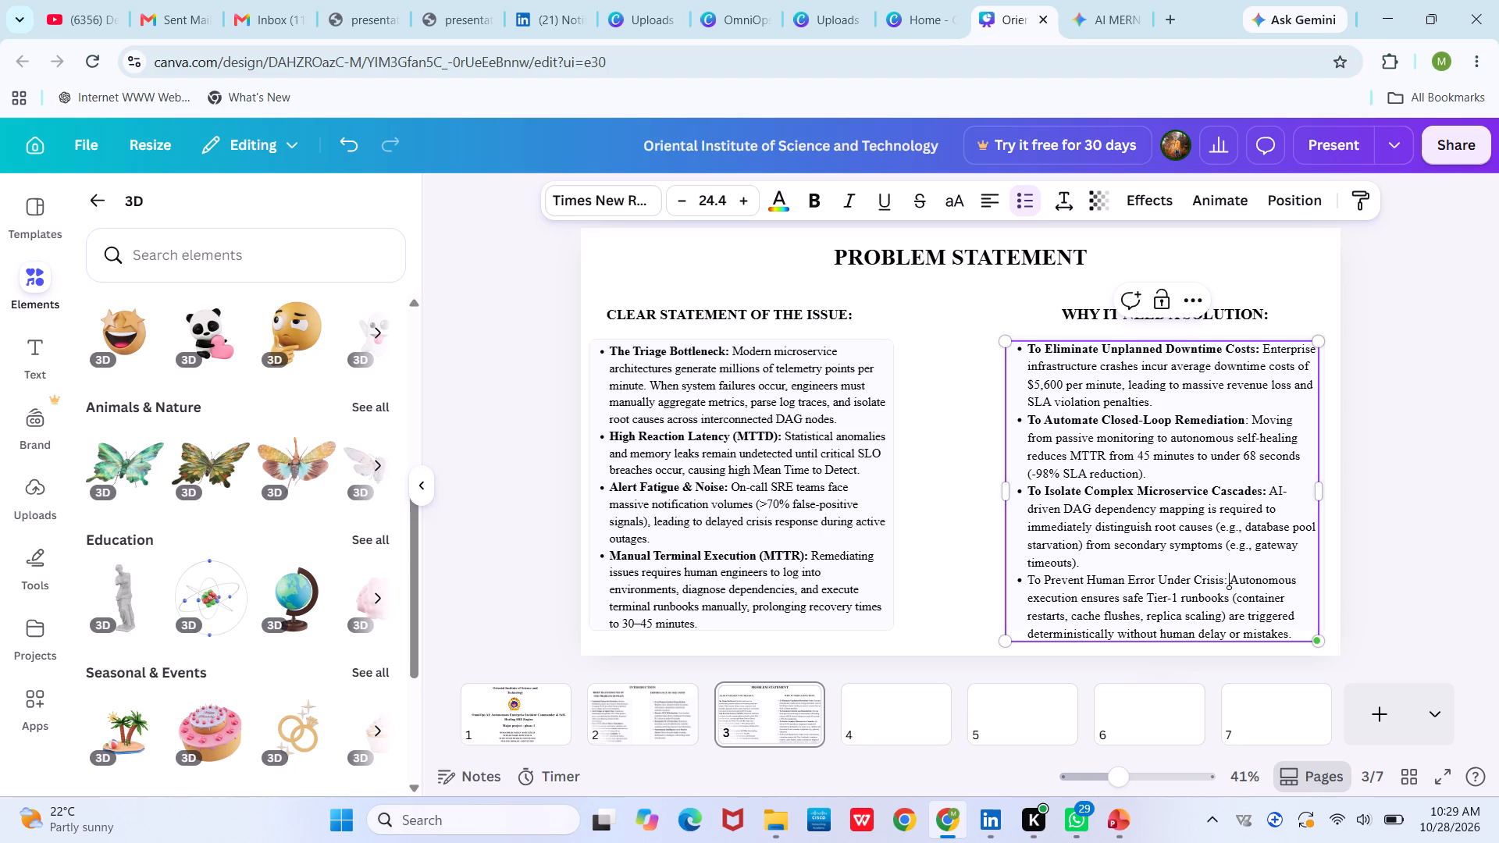
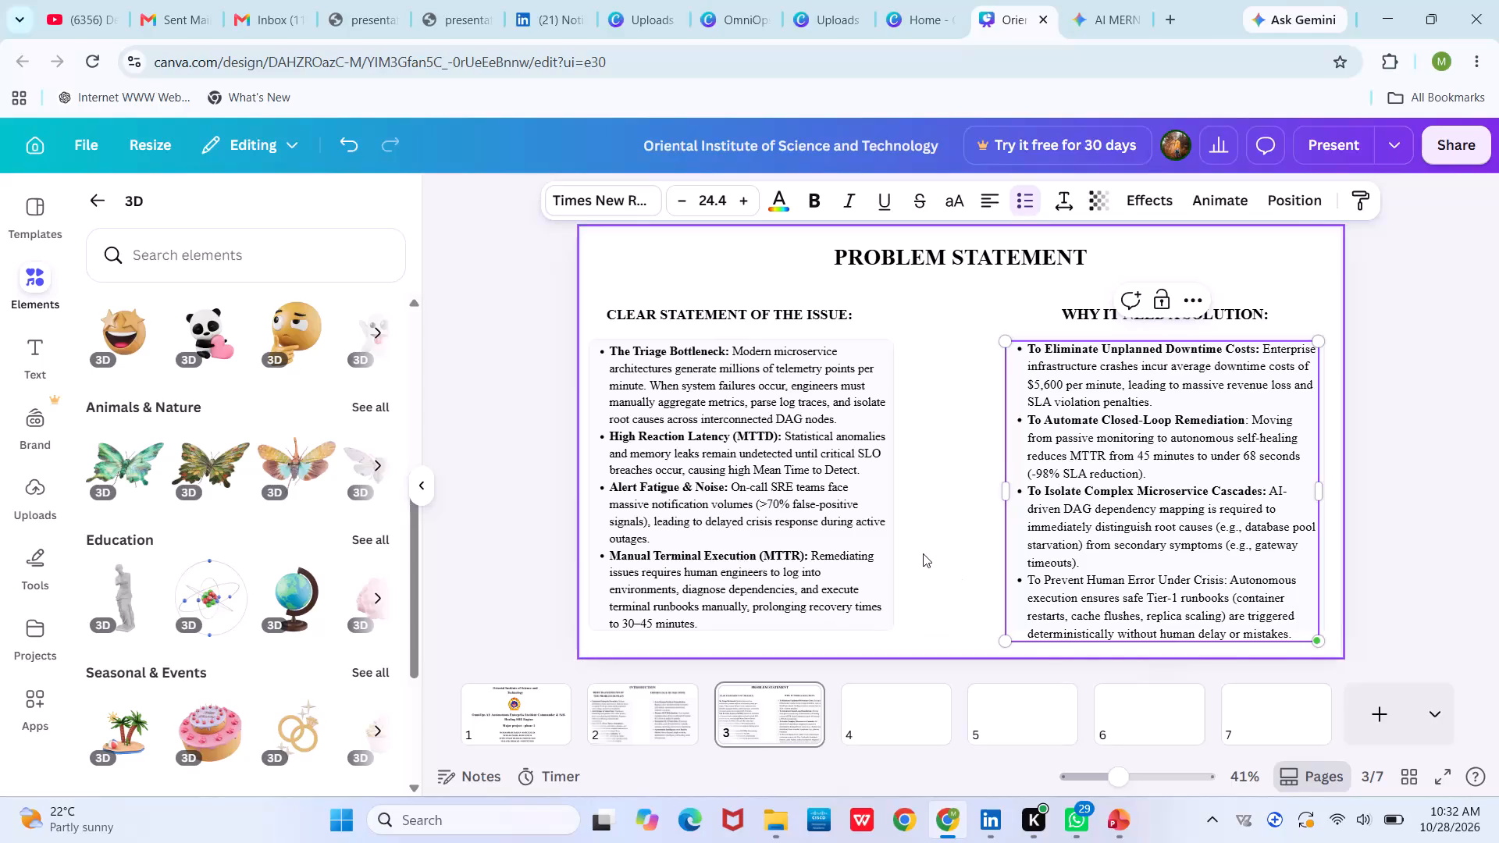
Nudge the solution bullets text box slightly up and to the left over its card.
left_click(940, 527)
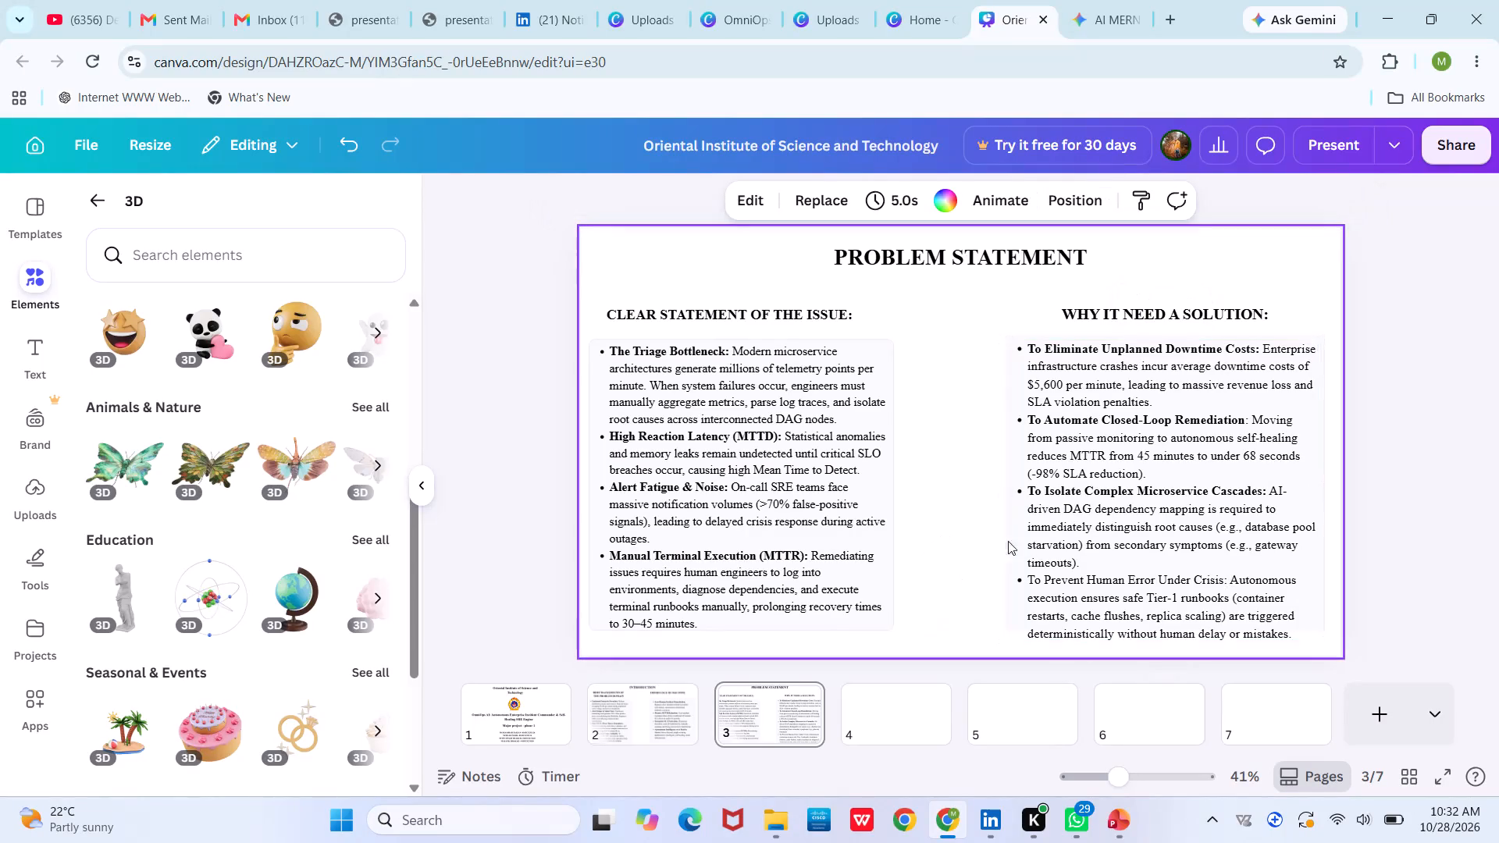
left_click(1029, 578)
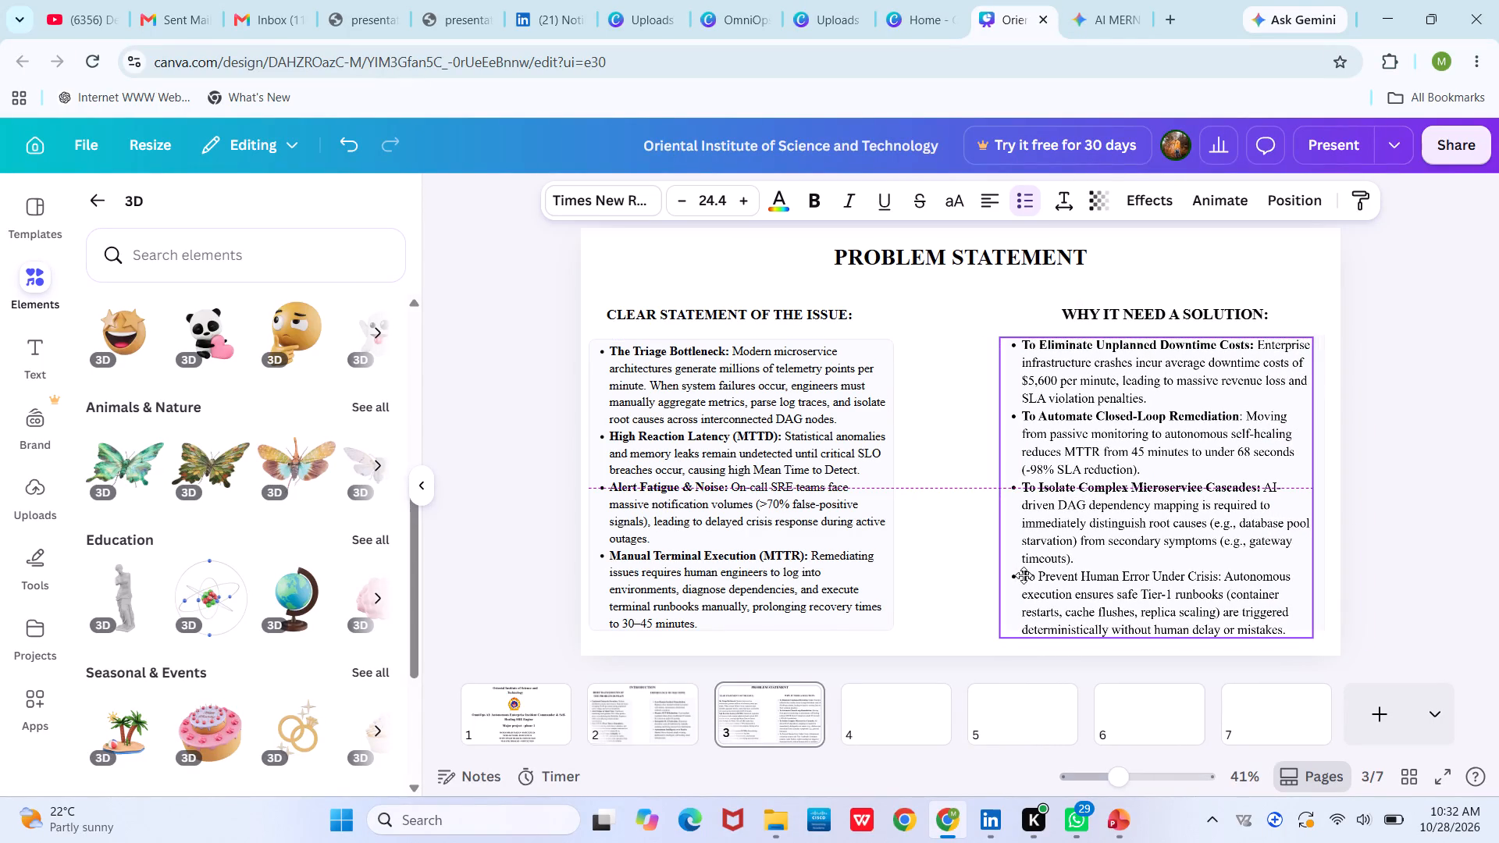
left_click(921, 587)
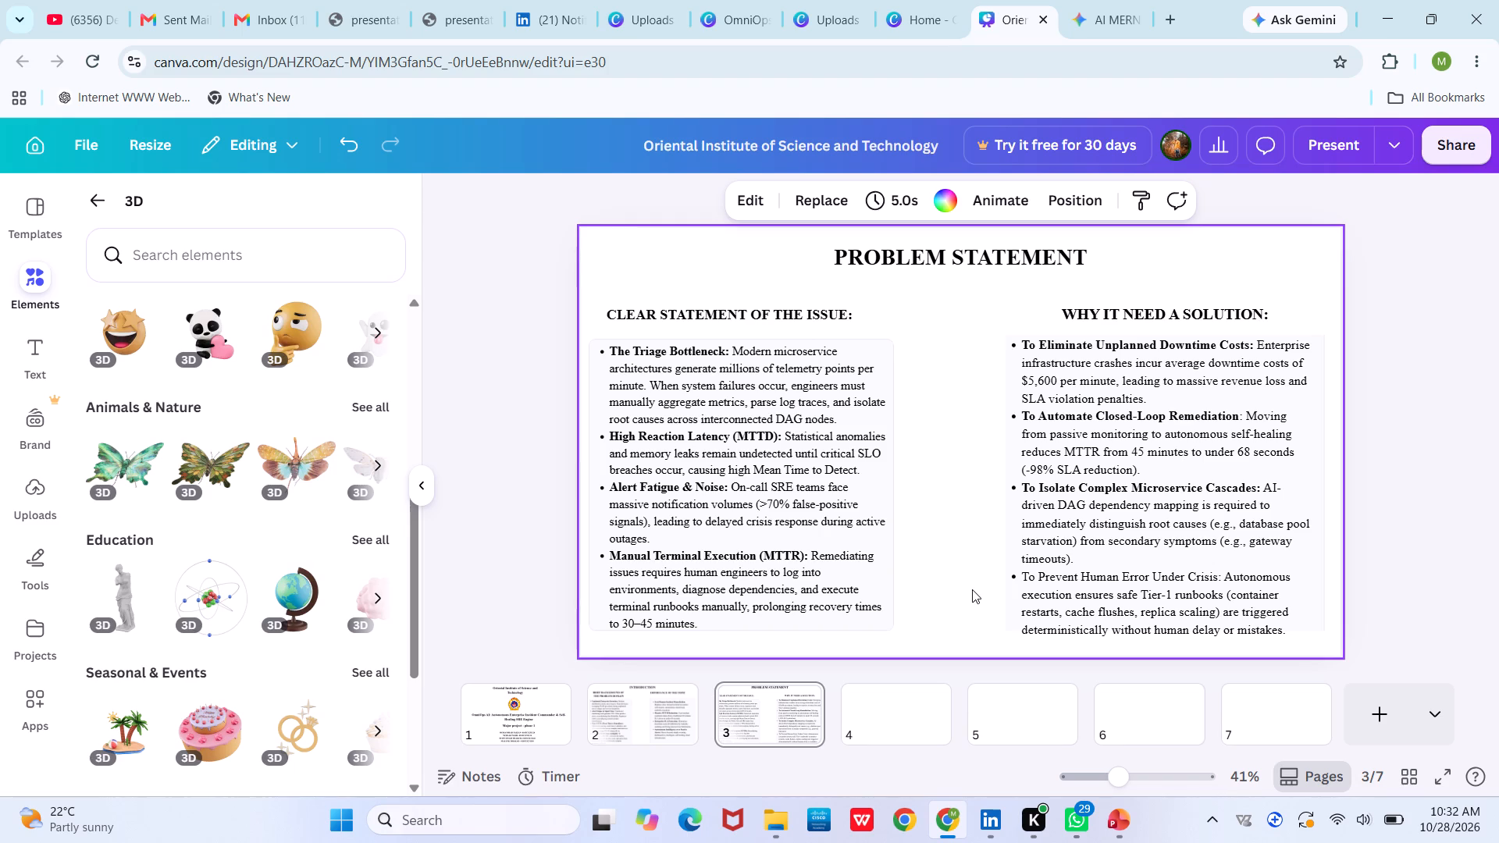
left_click(935, 593)
left_click(935, 570)
Scale the solution bullets text box down from its lower-left corner to a font size of about 23.9.
left_click(1012, 627)
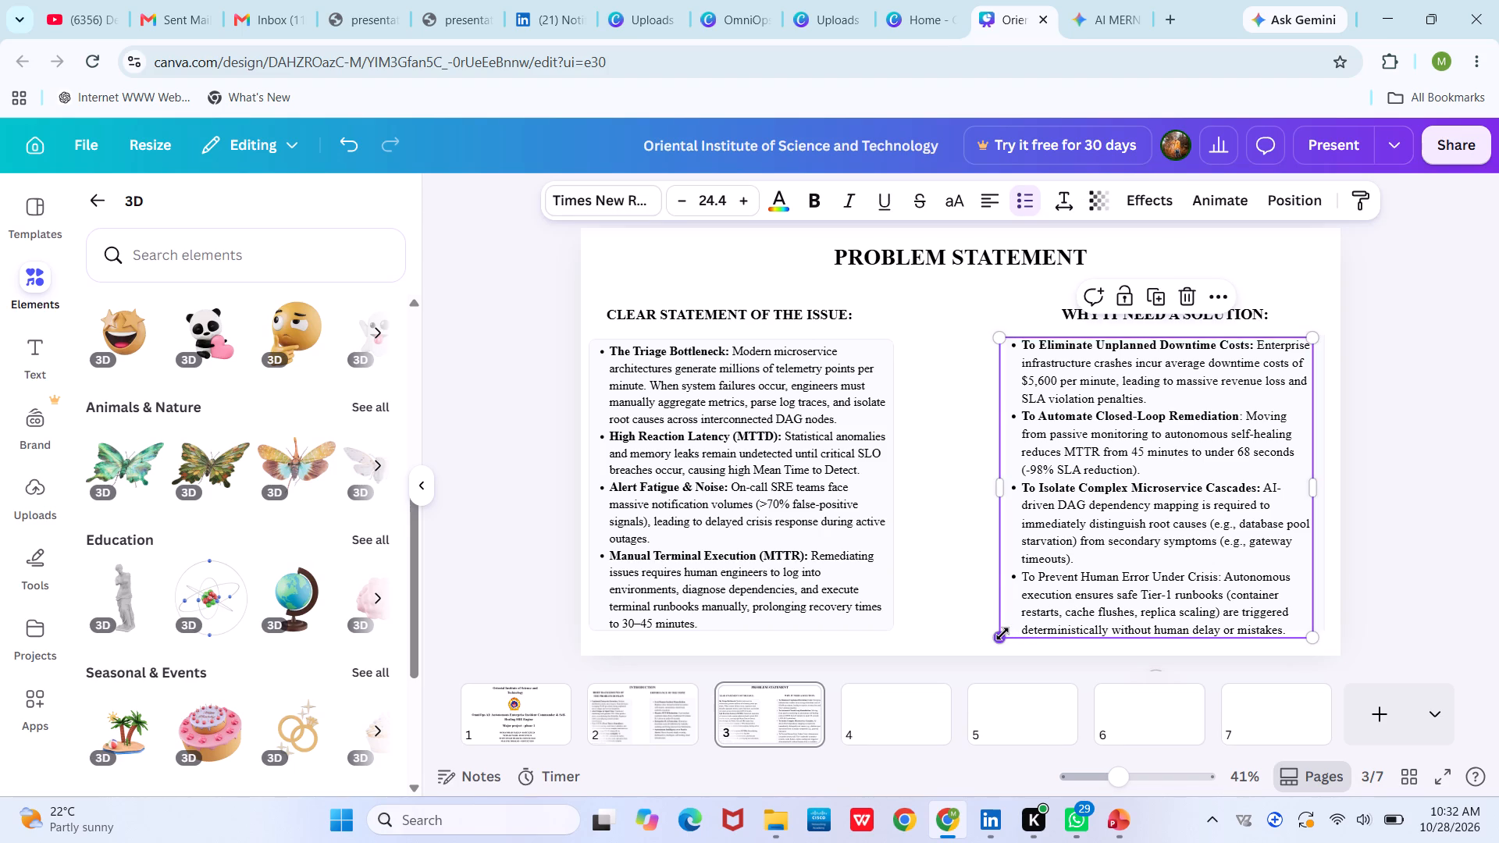
left_click_drag(1002, 634, 1002, 622)
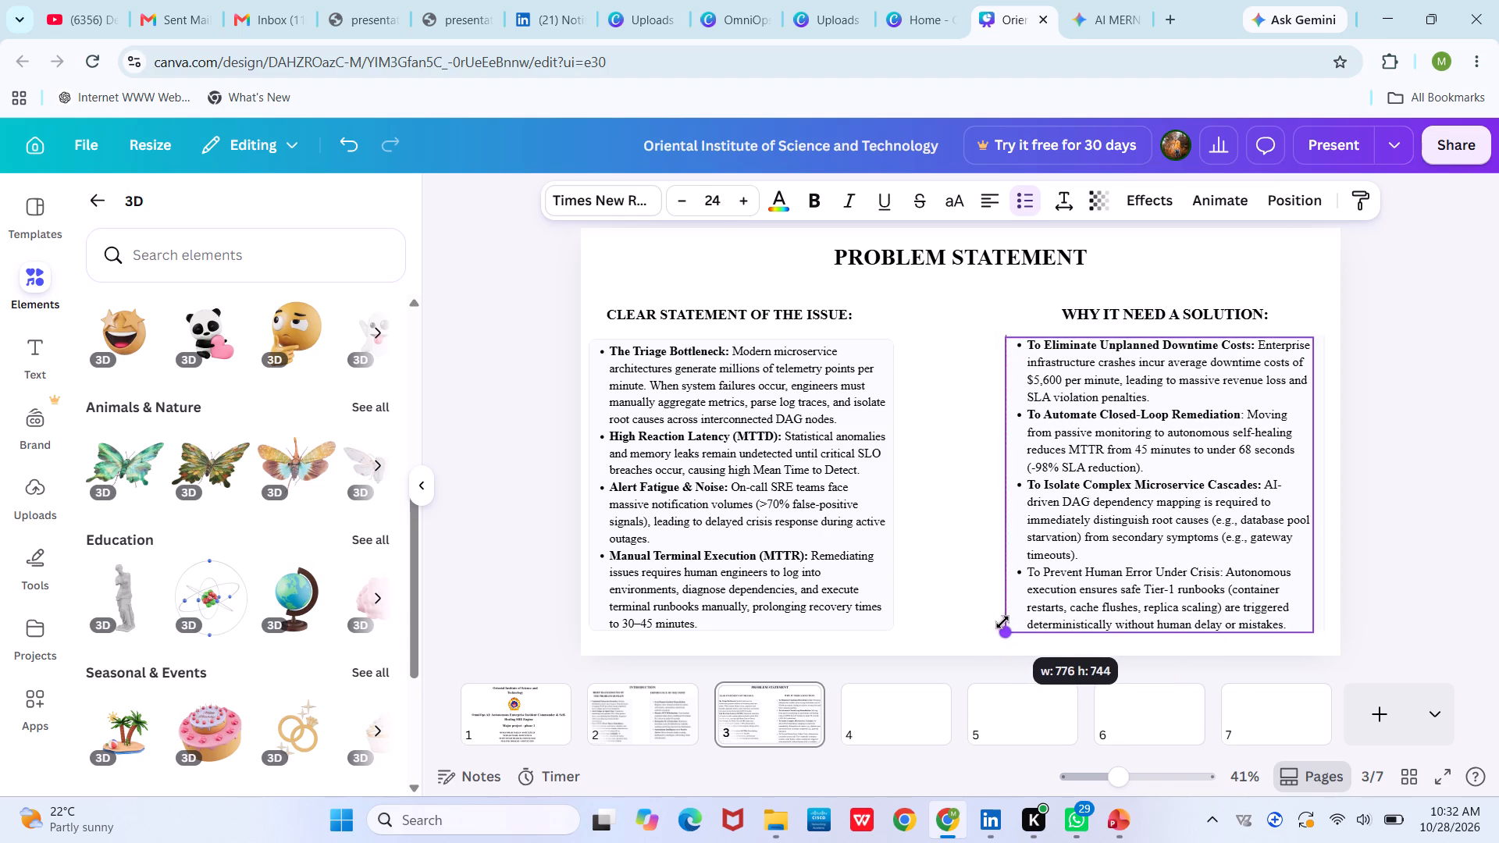
left_click_drag(1002, 622, 1003, 620)
left_click(949, 589)
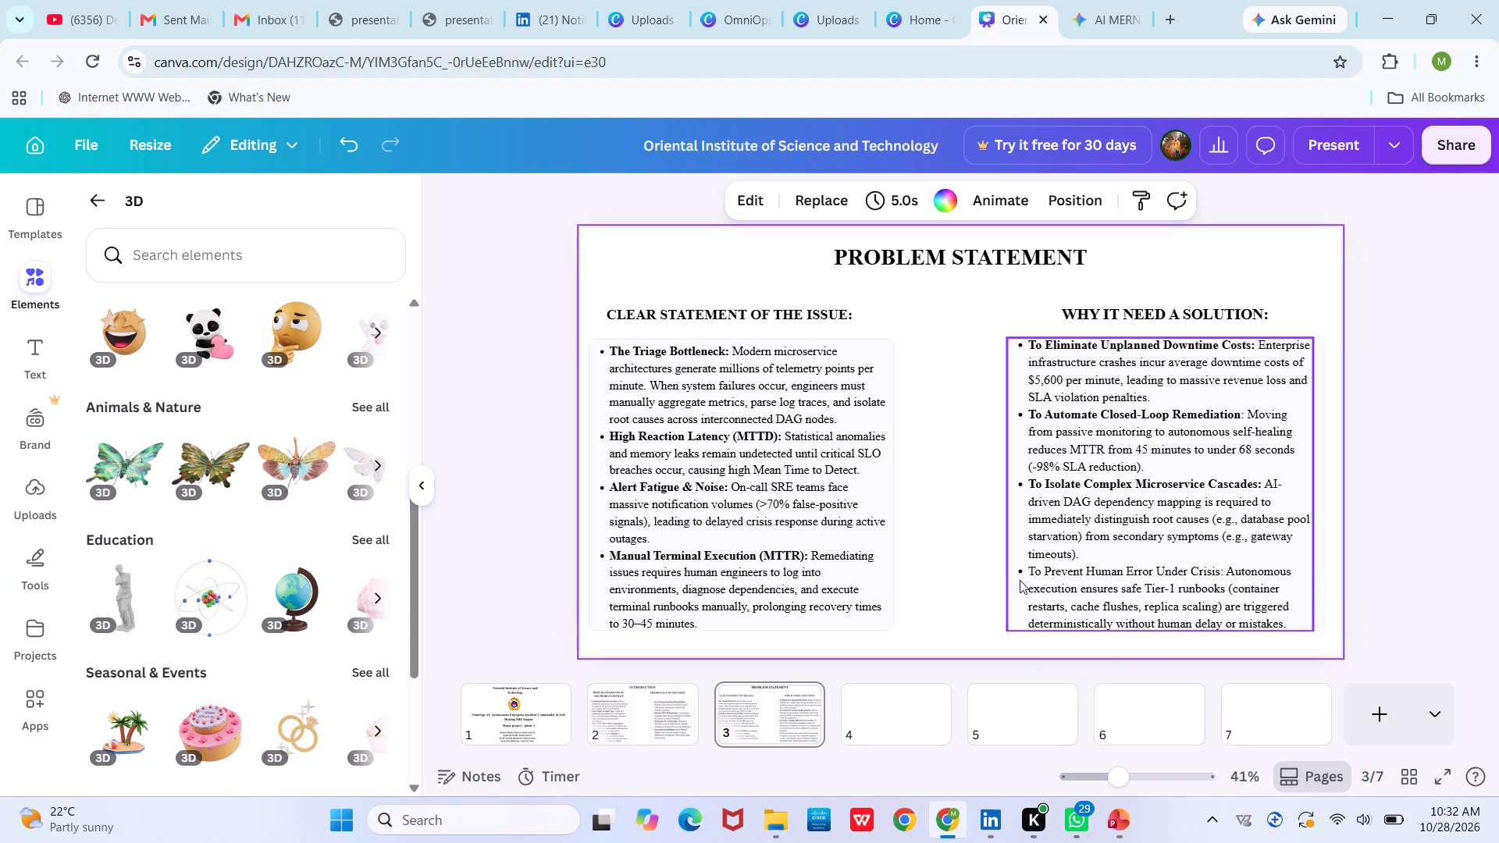
Make the lead phrase "To Prevent Human Error Under Crisis:" bold in the fourth solution bullet and deselect the text box.
left_click(1024, 574)
left_click(1027, 569)
left_click(1027, 569)
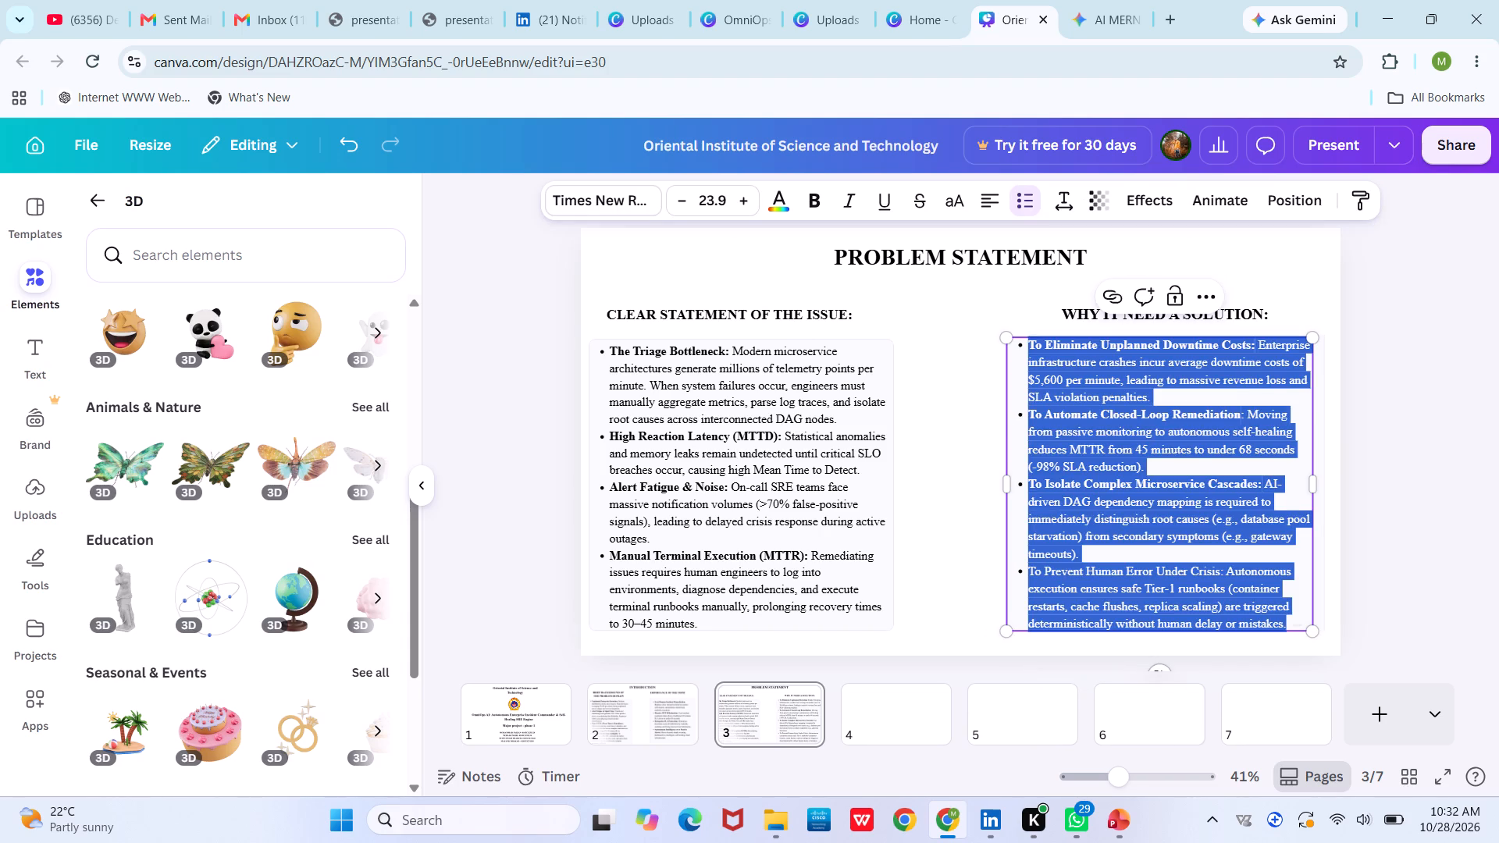
left_click_drag(1027, 569, 1216, 565)
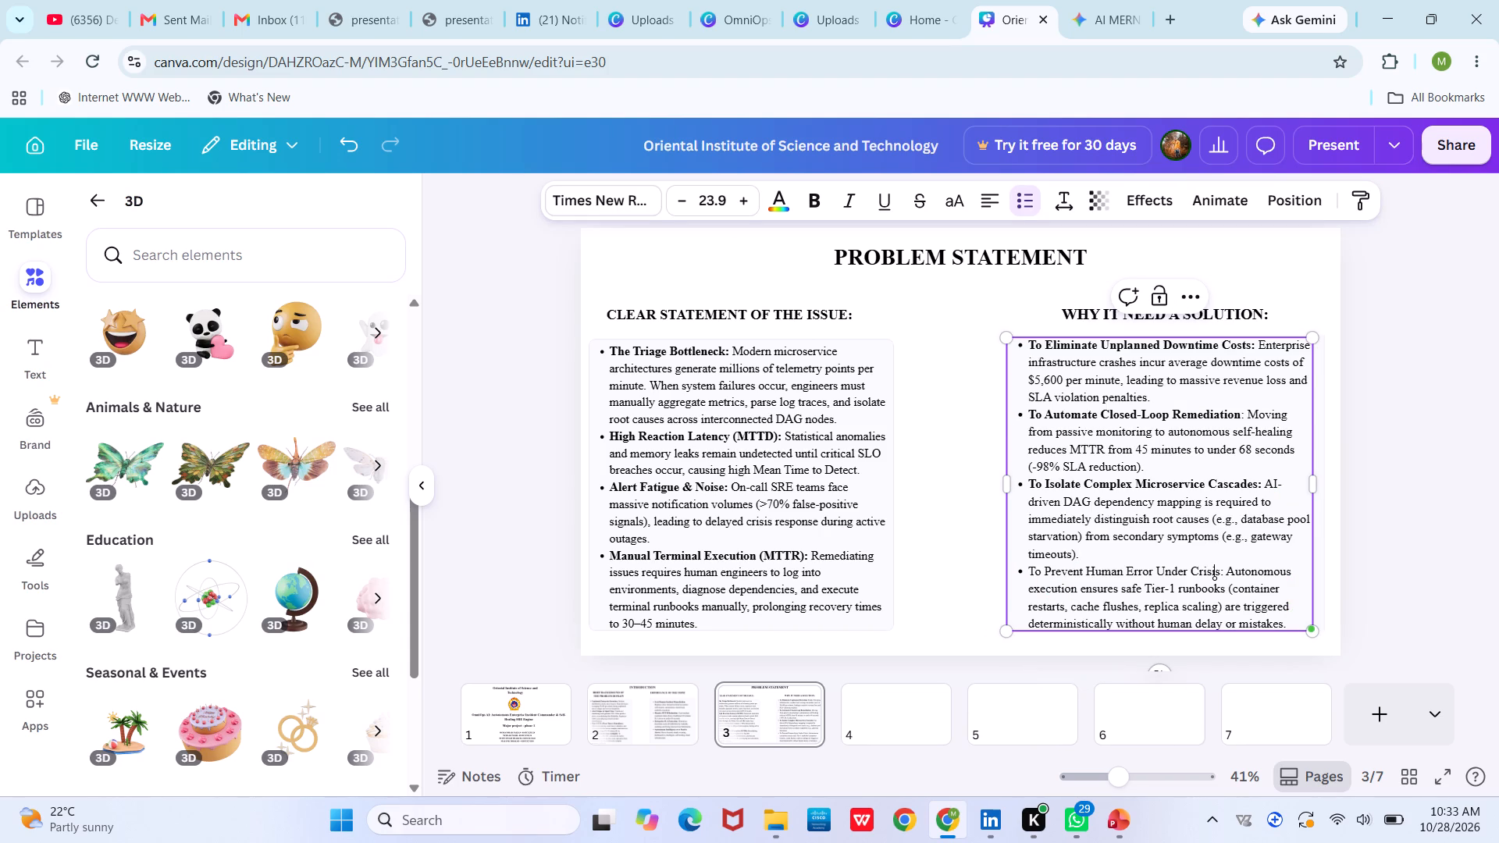
left_click_drag(1216, 565, 1217, 569)
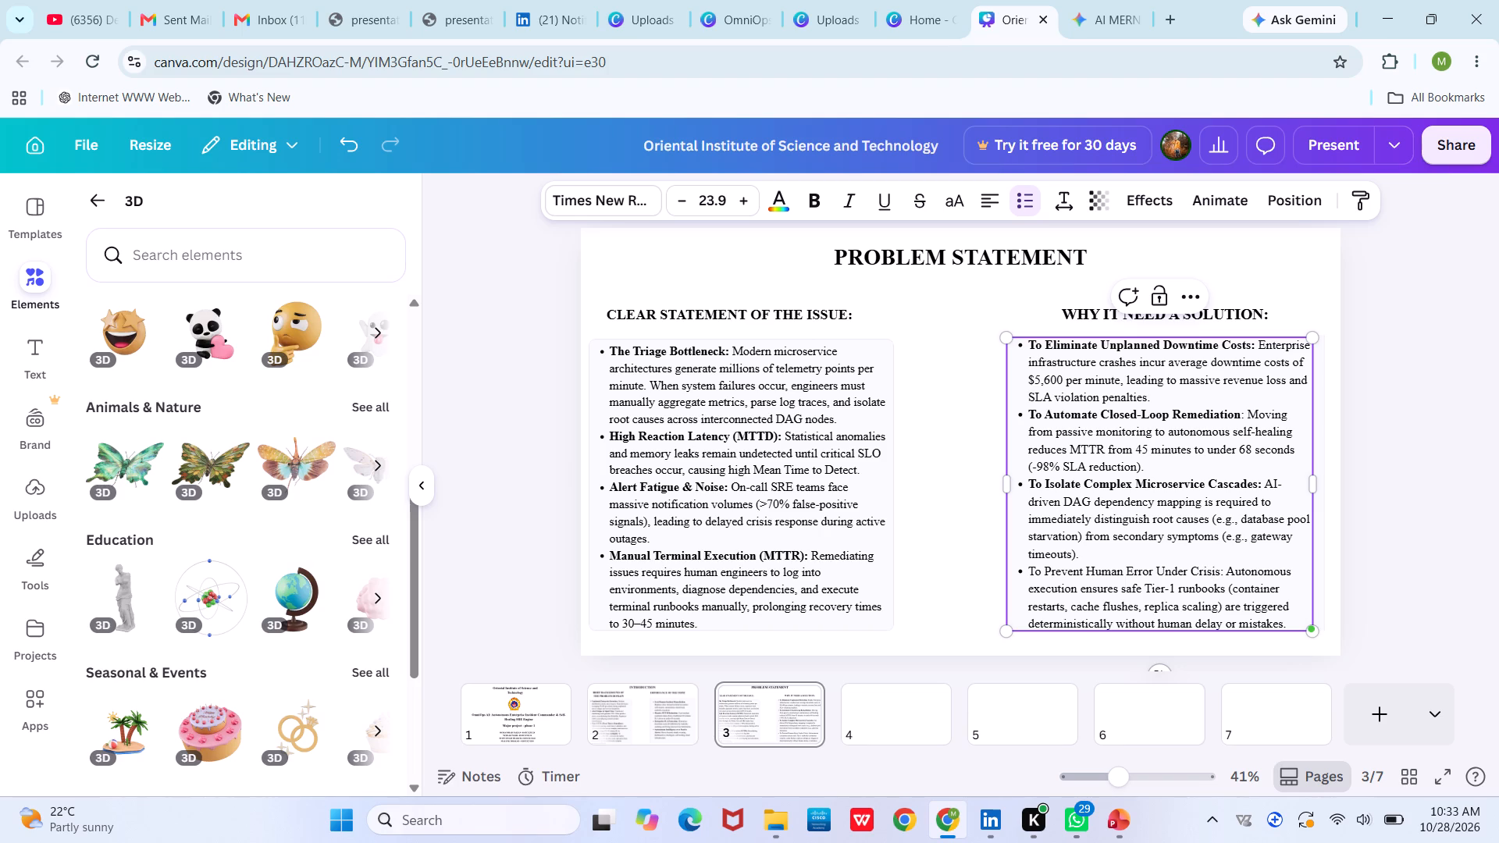
left_click(1031, 571)
left_click(1031, 571)
left_click_drag(1031, 571, 1191, 560)
left_click_drag(1191, 560, 1223, 567)
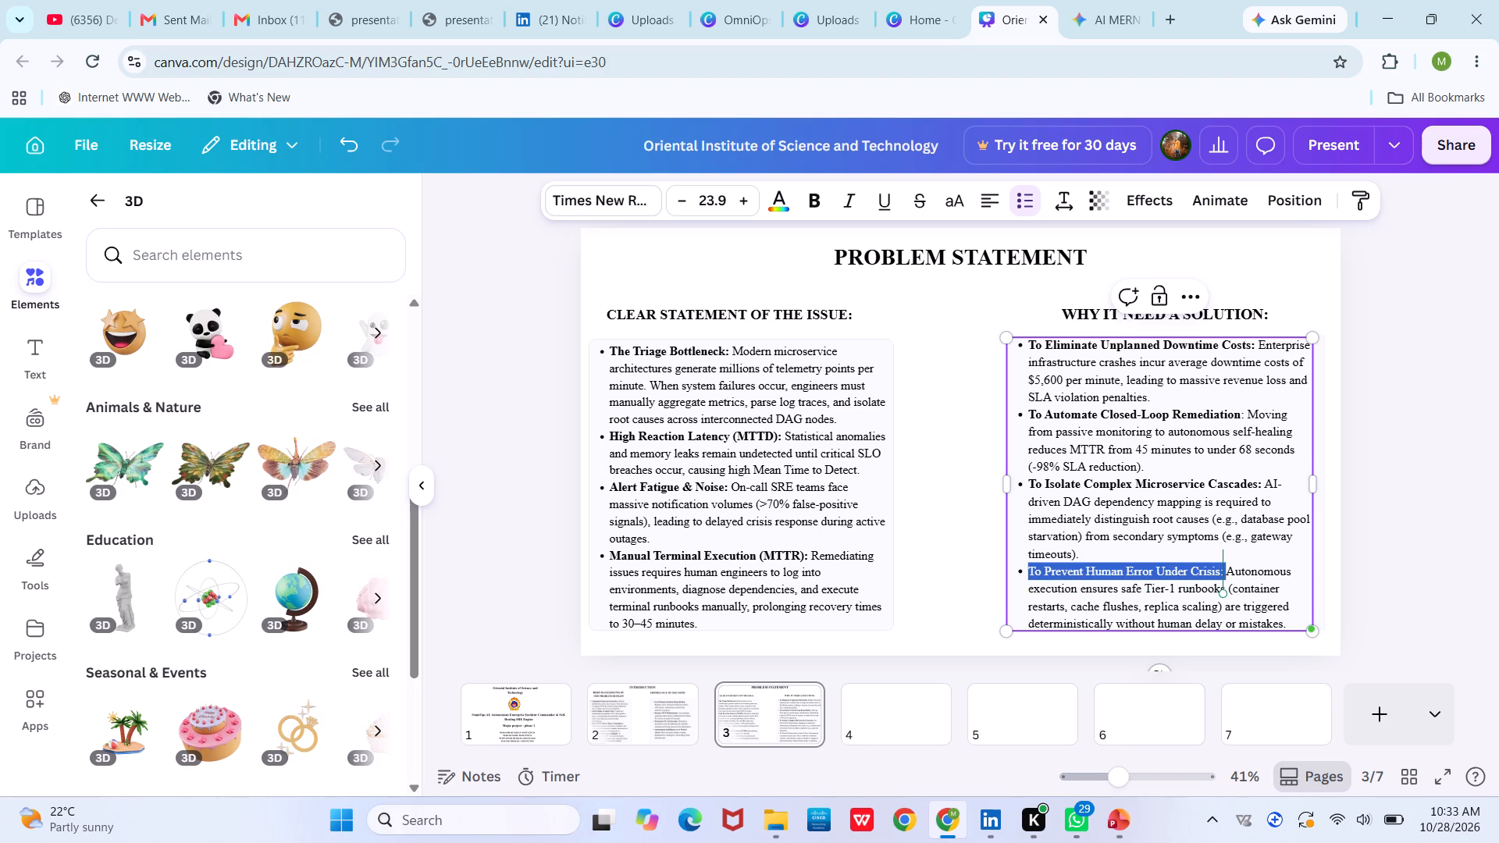
left_click_drag(1223, 567, 1222, 567)
left_click(821, 205)
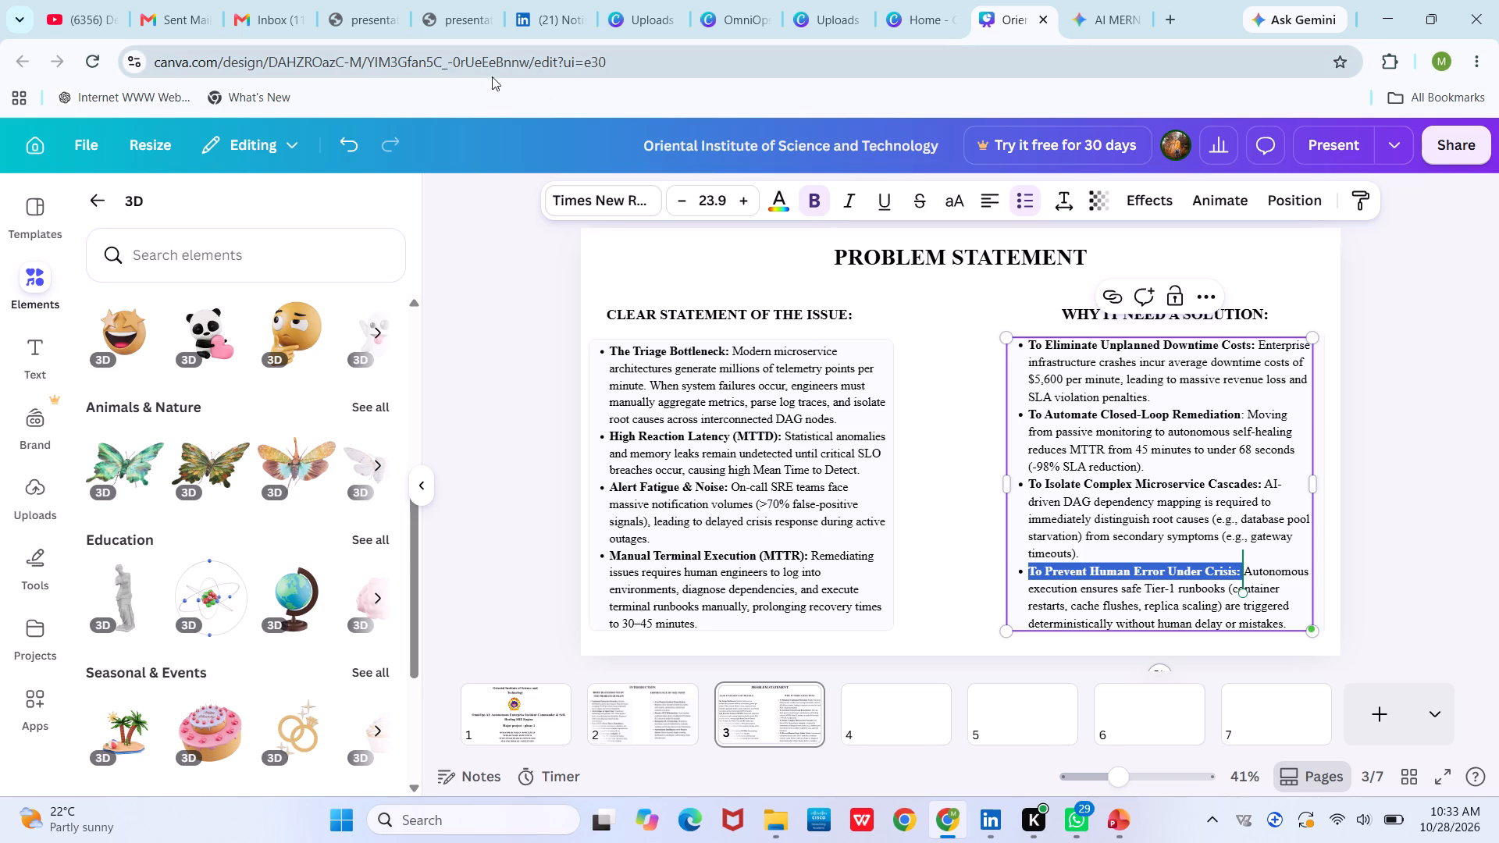
left_click(970, 340)
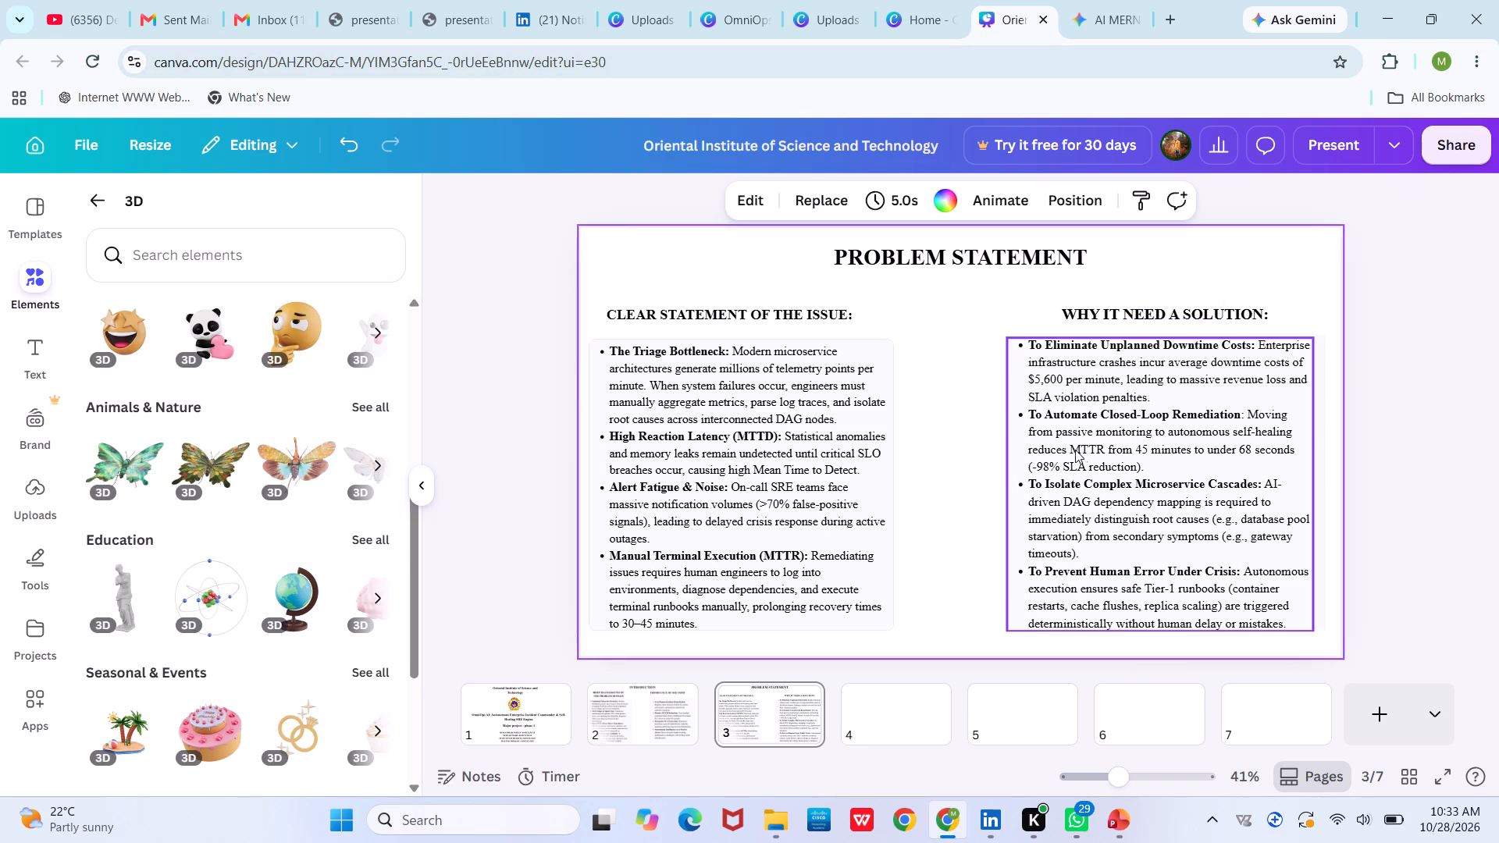
left_click(949, 476)
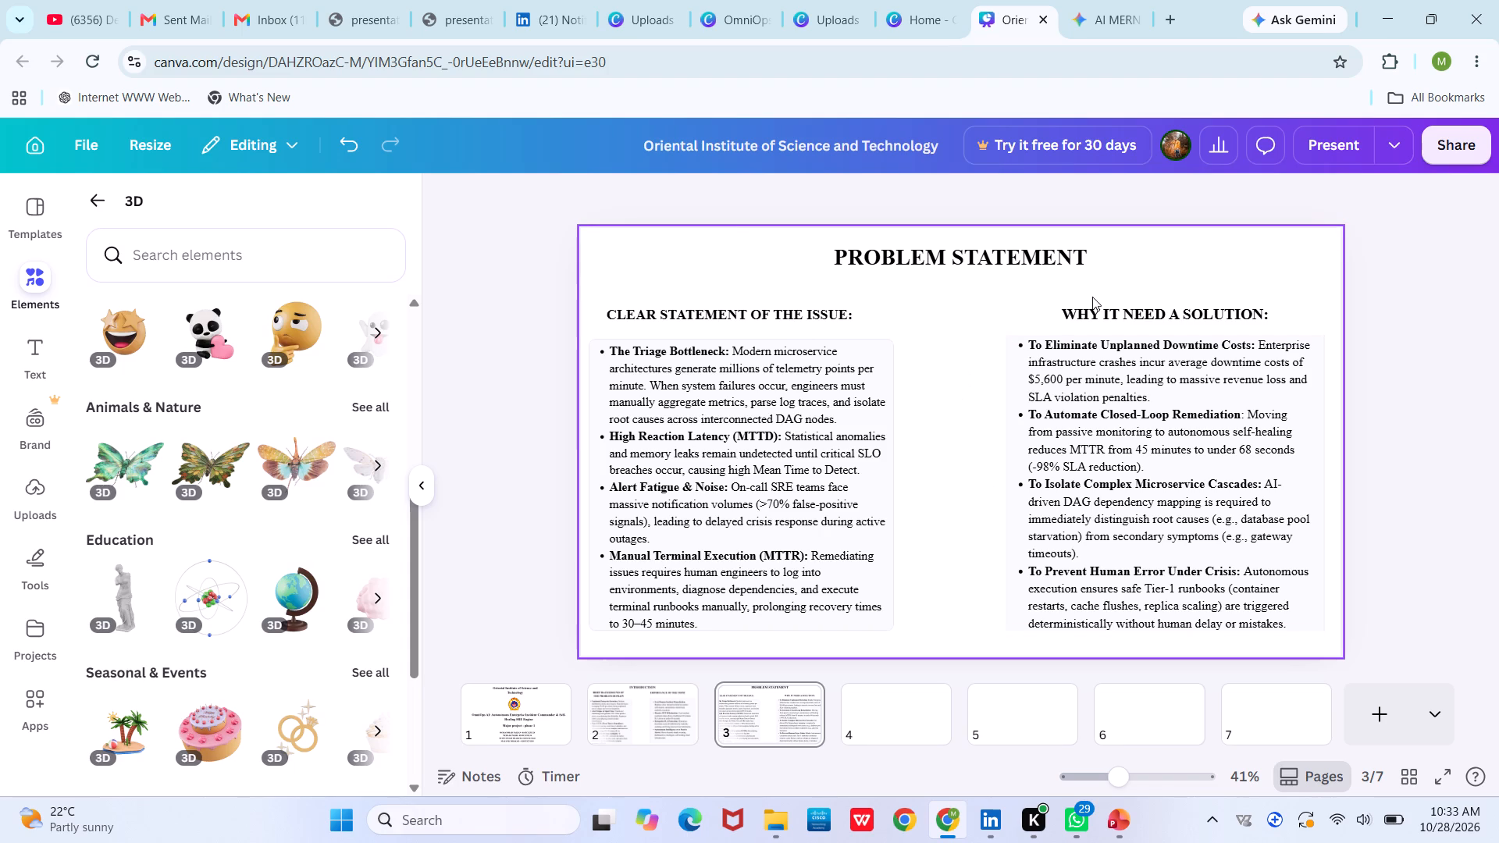
left_click(962, 404)
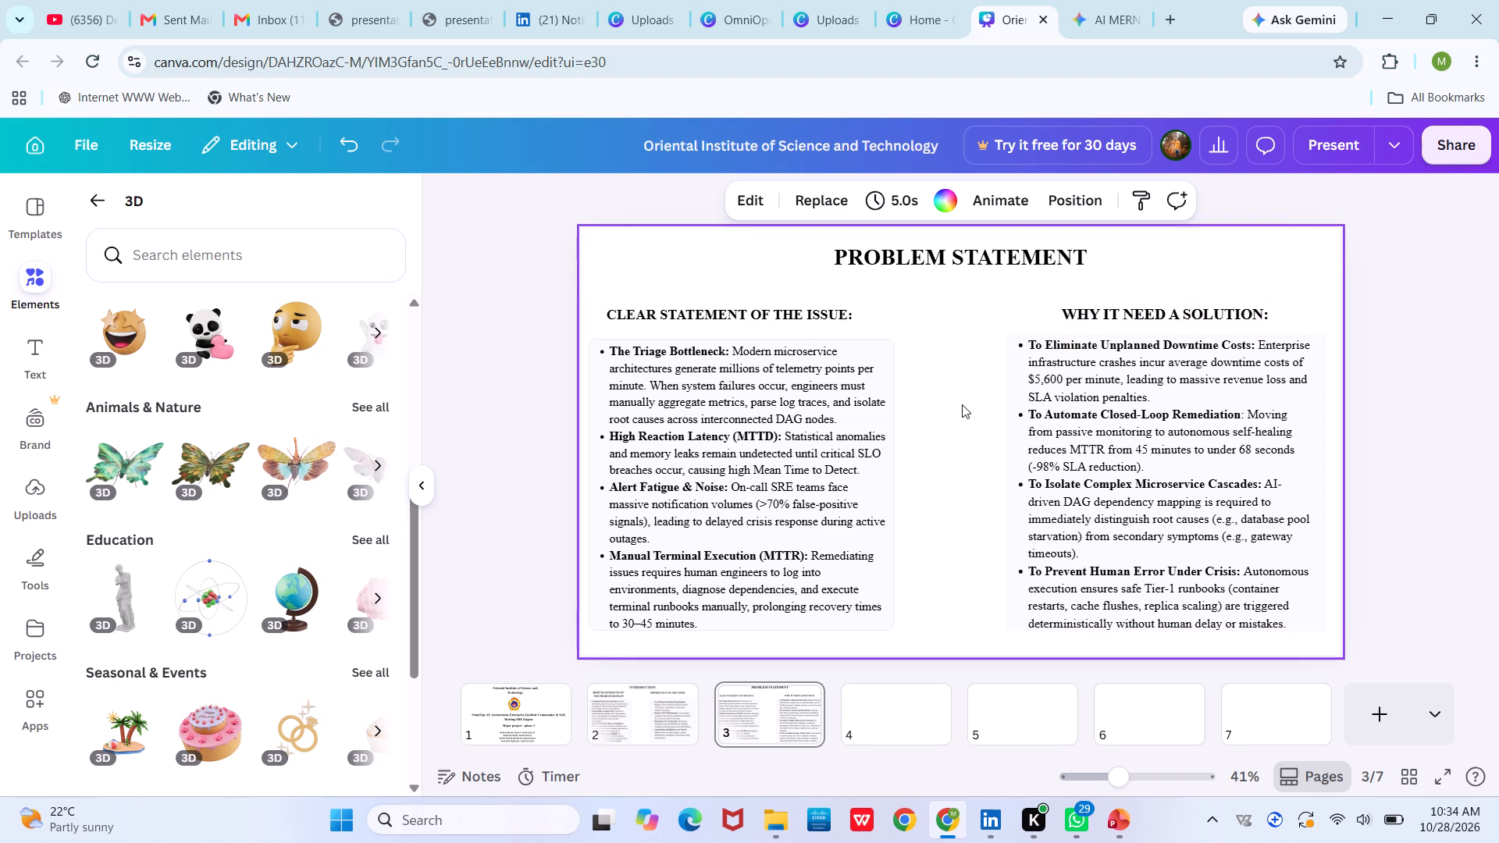
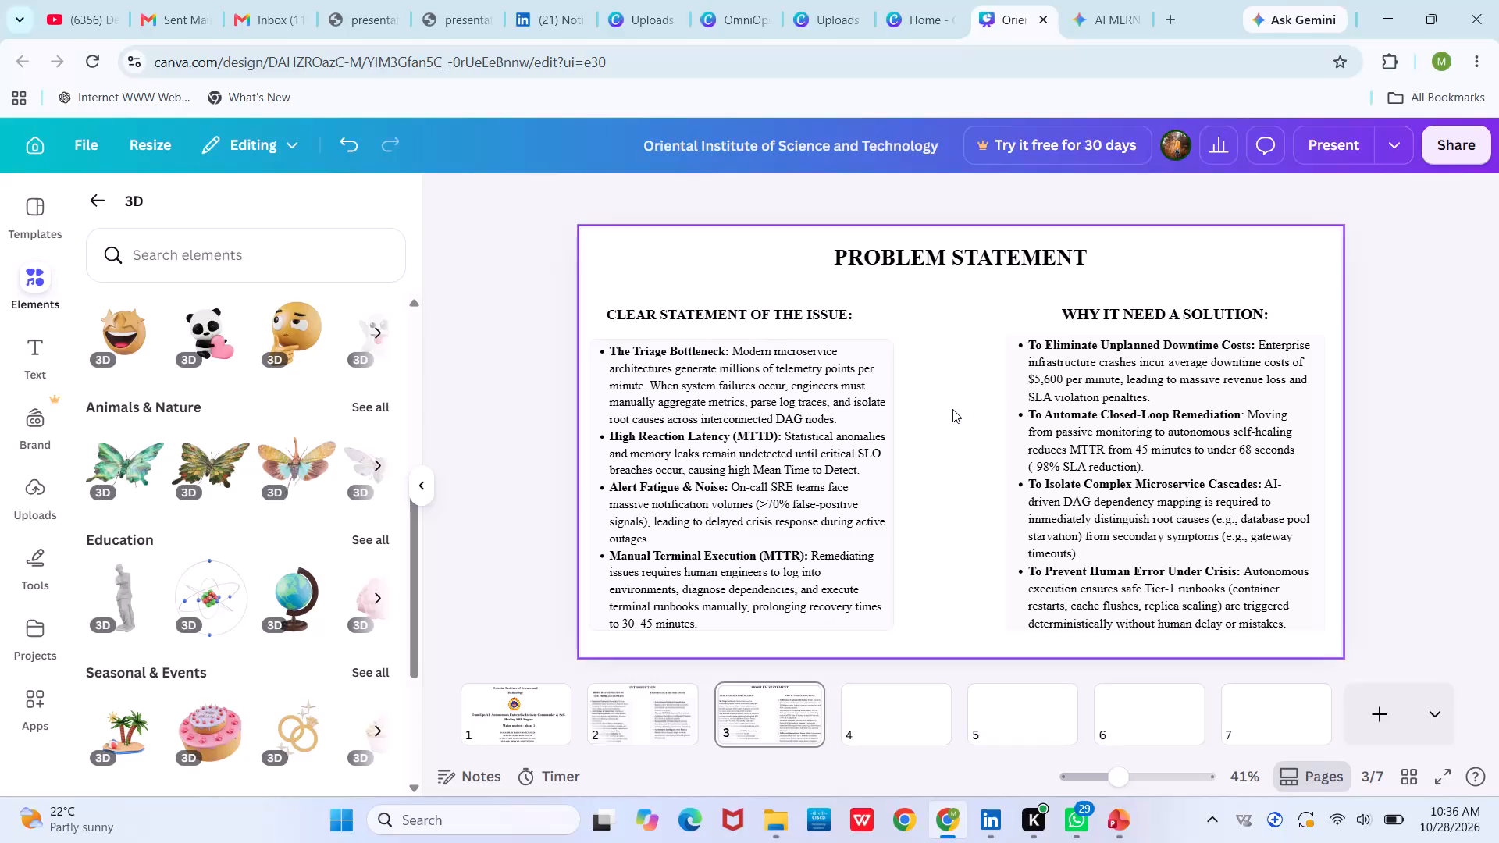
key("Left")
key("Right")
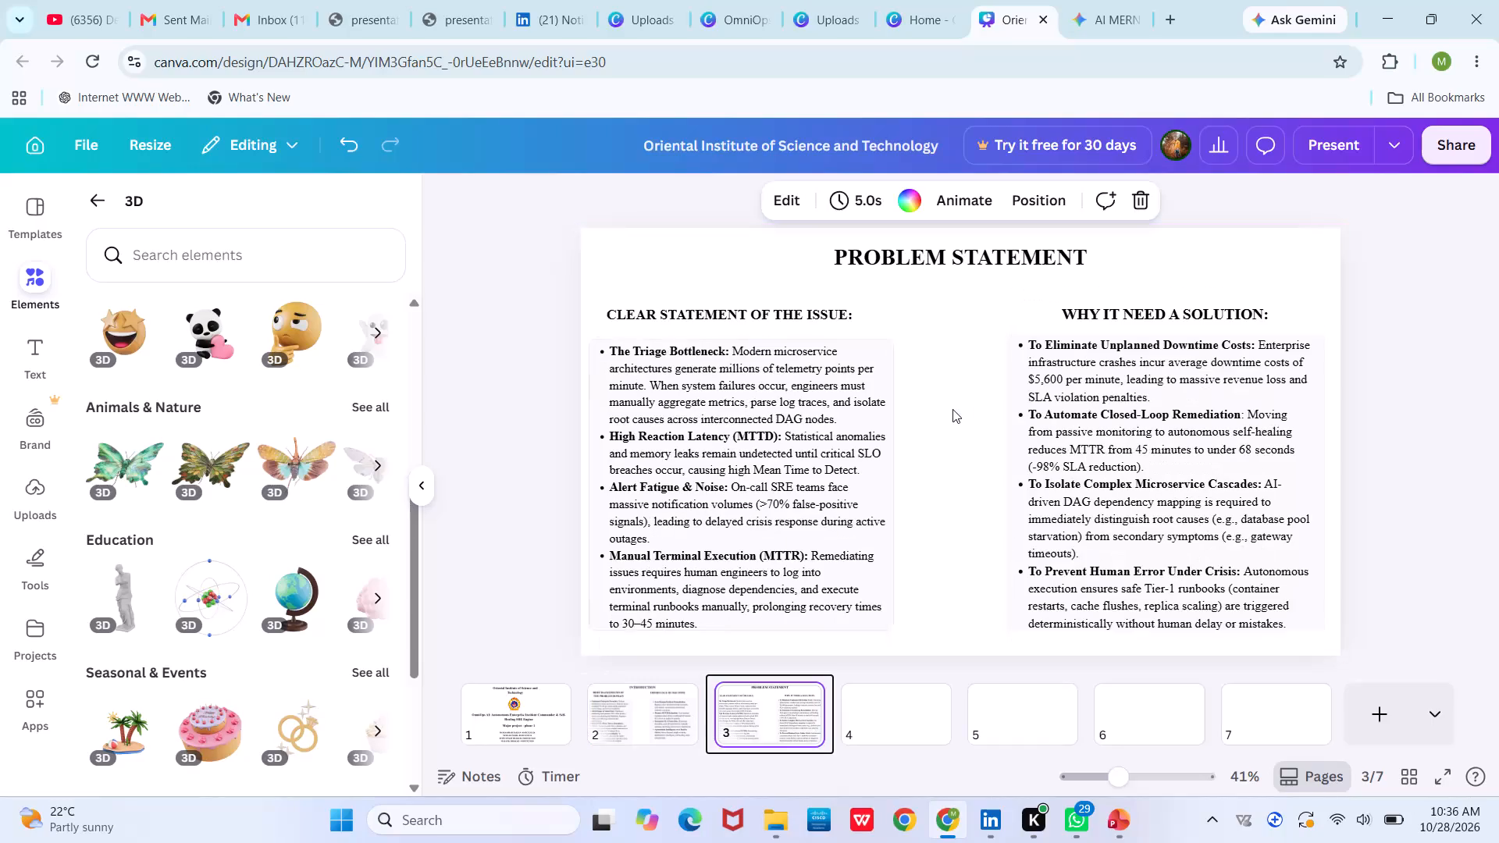
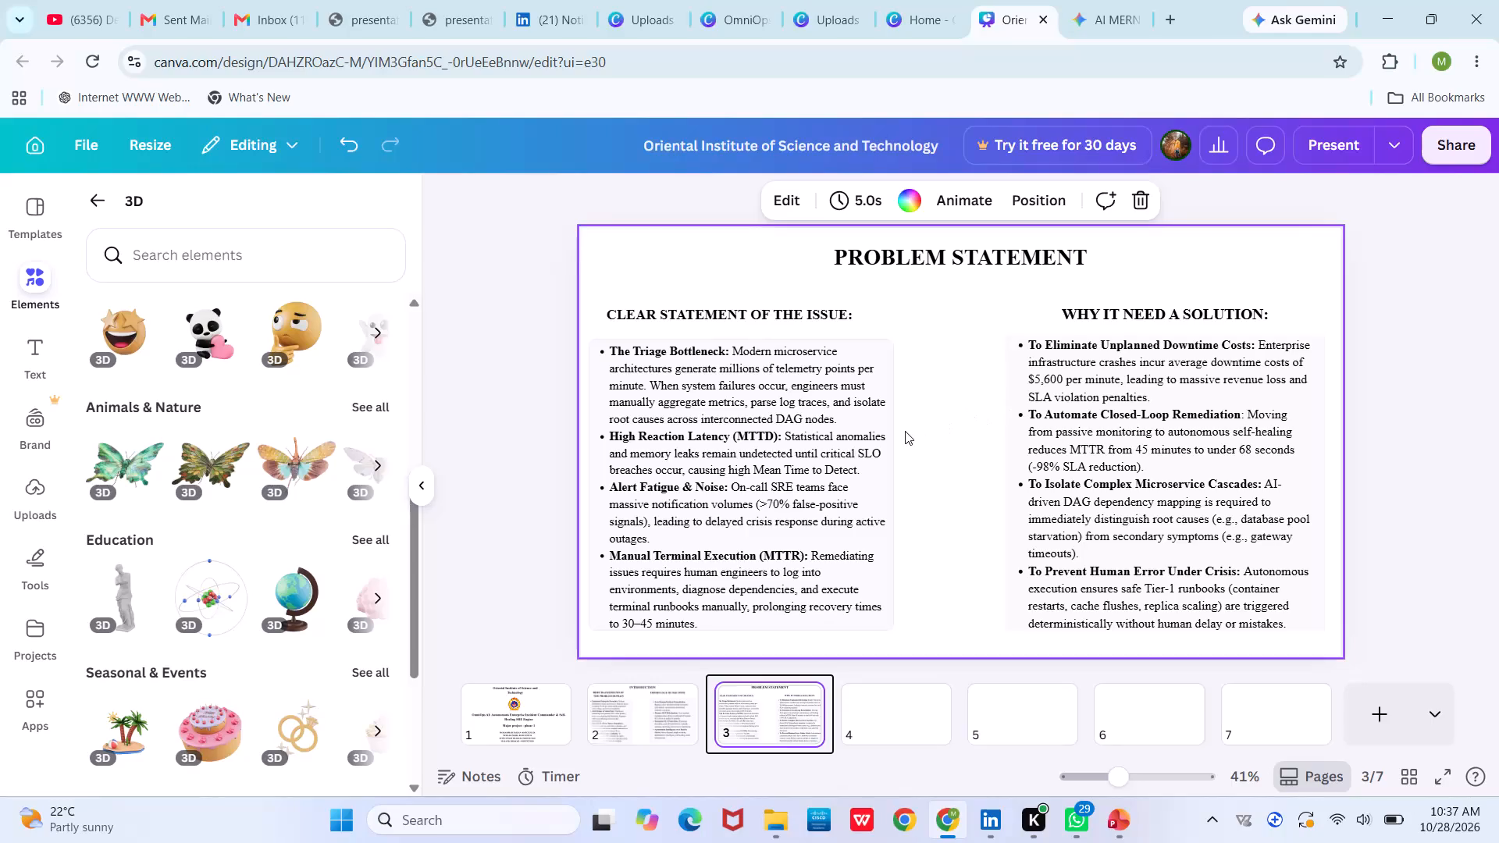
Rescale and reposition the bulleted text under WHY IT NEED A SOLUTION so it fits inside its card.
left_click(905, 431)
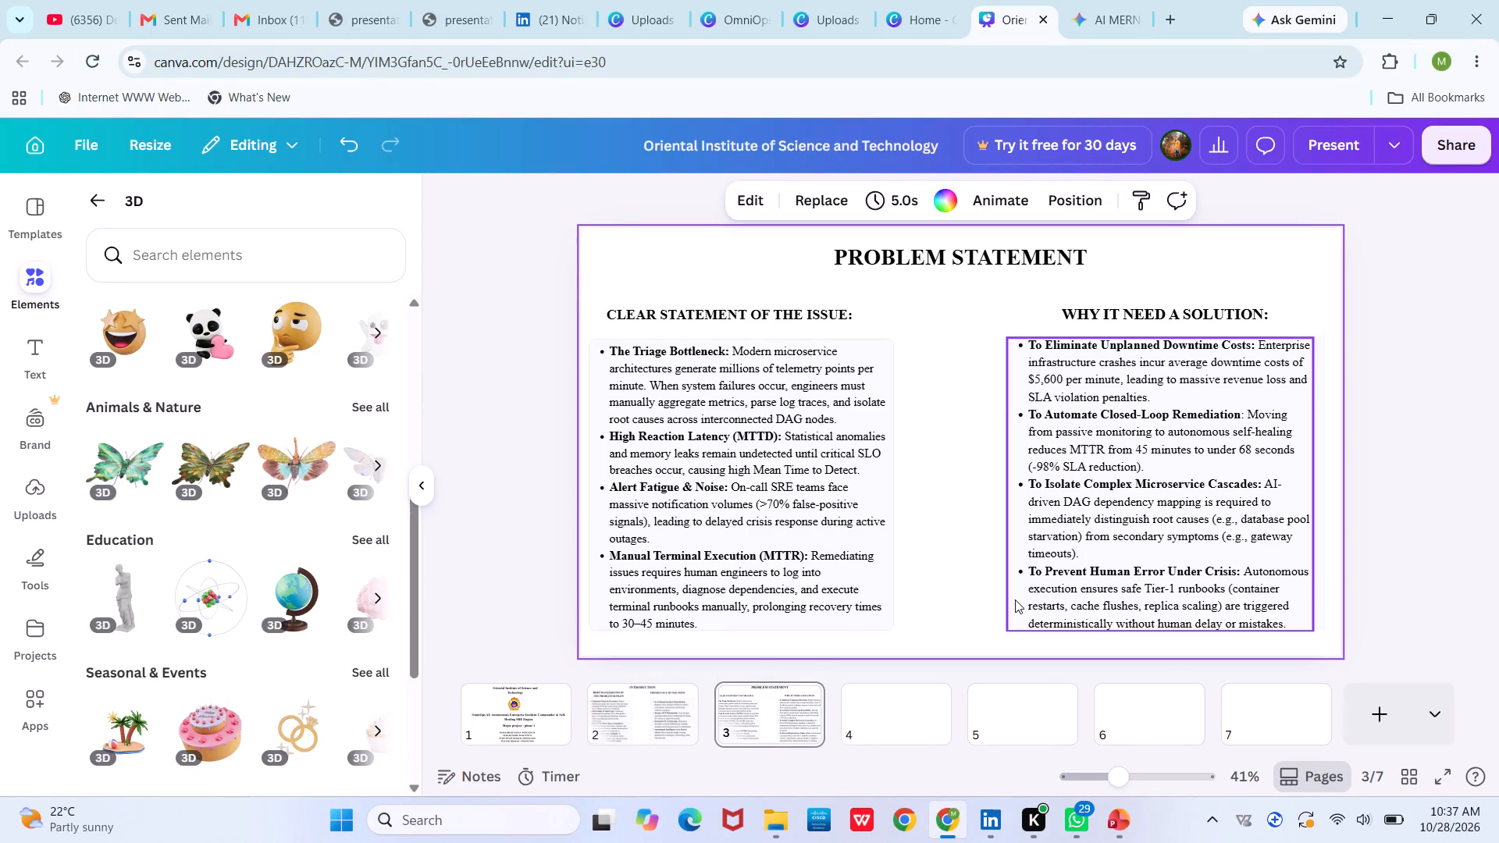
left_click(1013, 600)
left_click_drag(1002, 635, 994, 647)
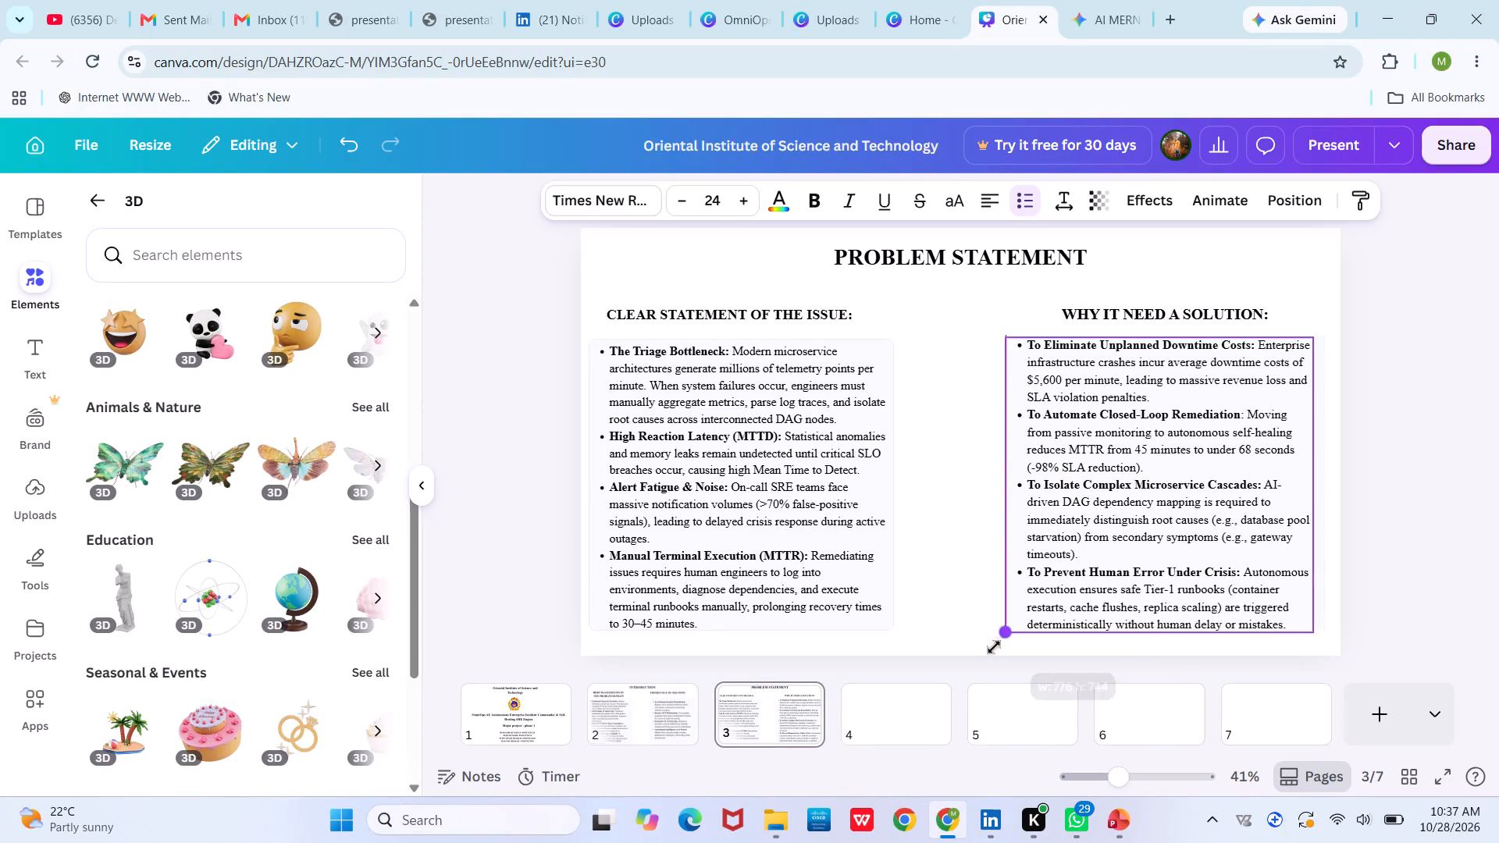
left_click_drag(994, 647, 1013, 611)
left_click(979, 606)
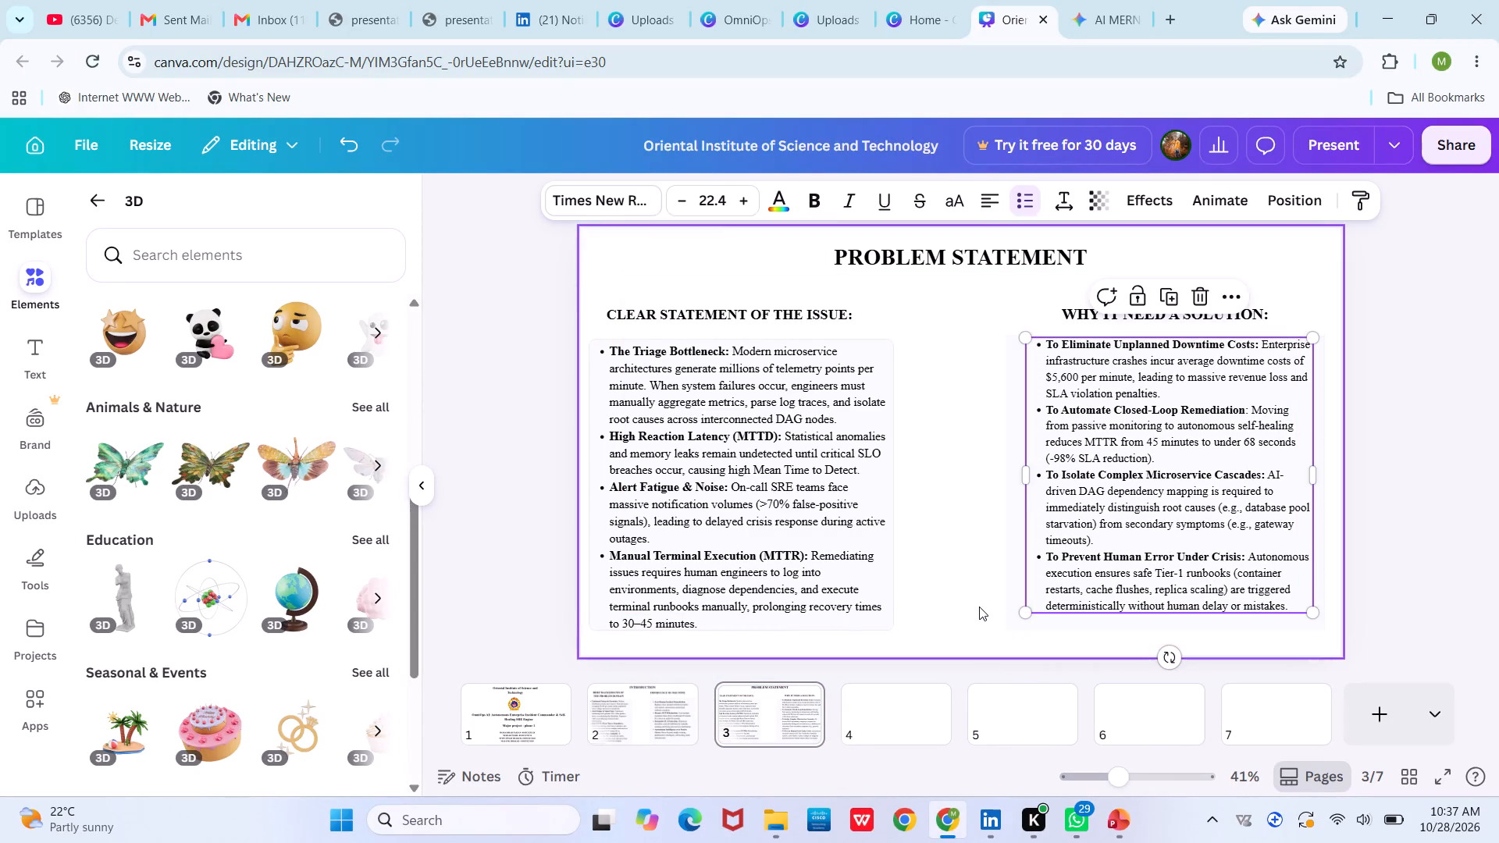
left_click_drag(1146, 523, 1135, 526)
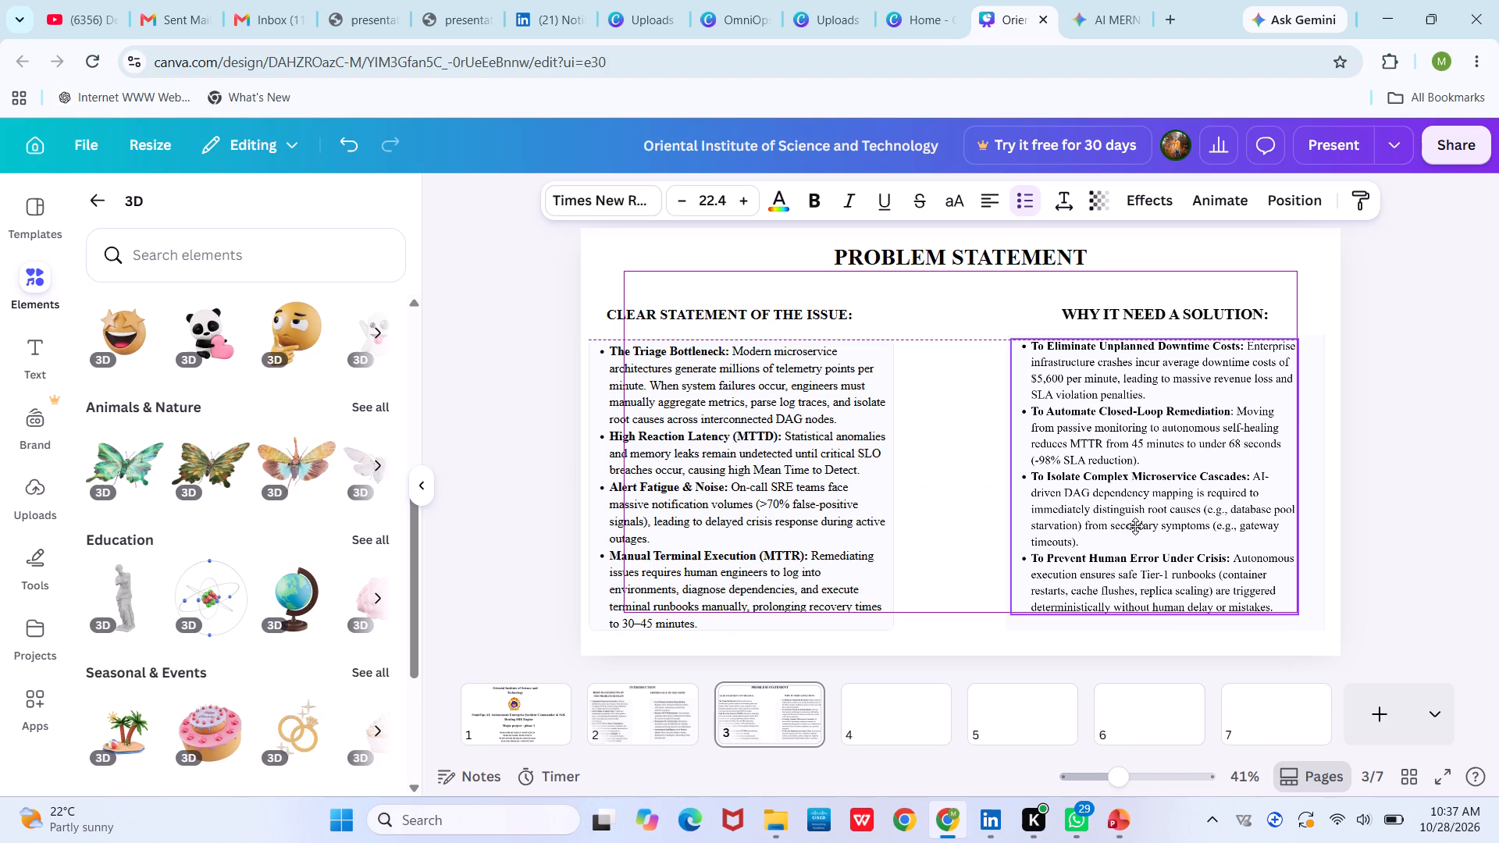
left_click_drag(1135, 526, 1138, 528)
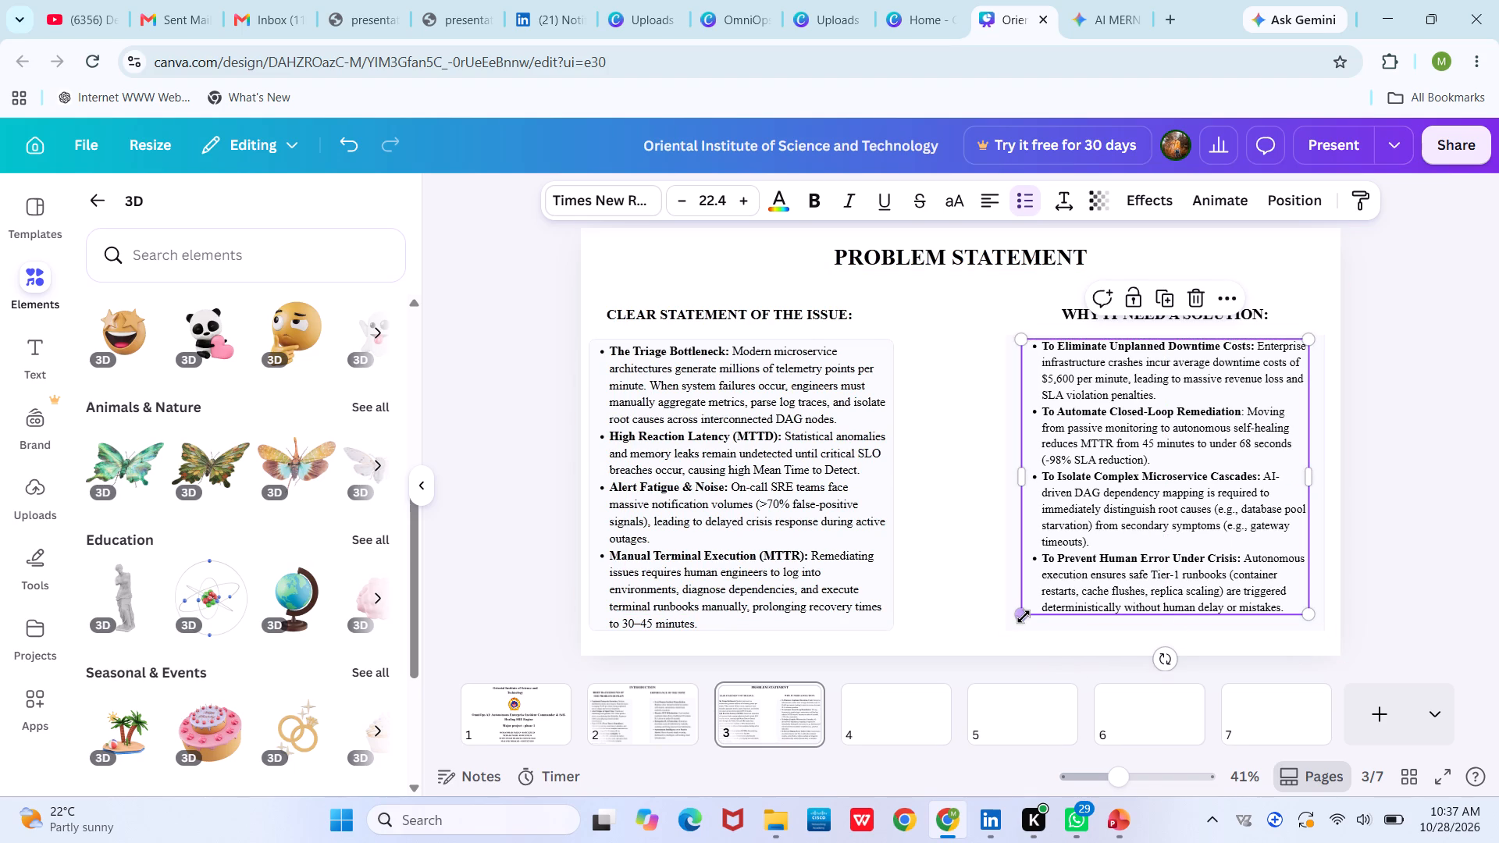
left_click_drag(1024, 616, 1009, 626)
left_click(921, 599)
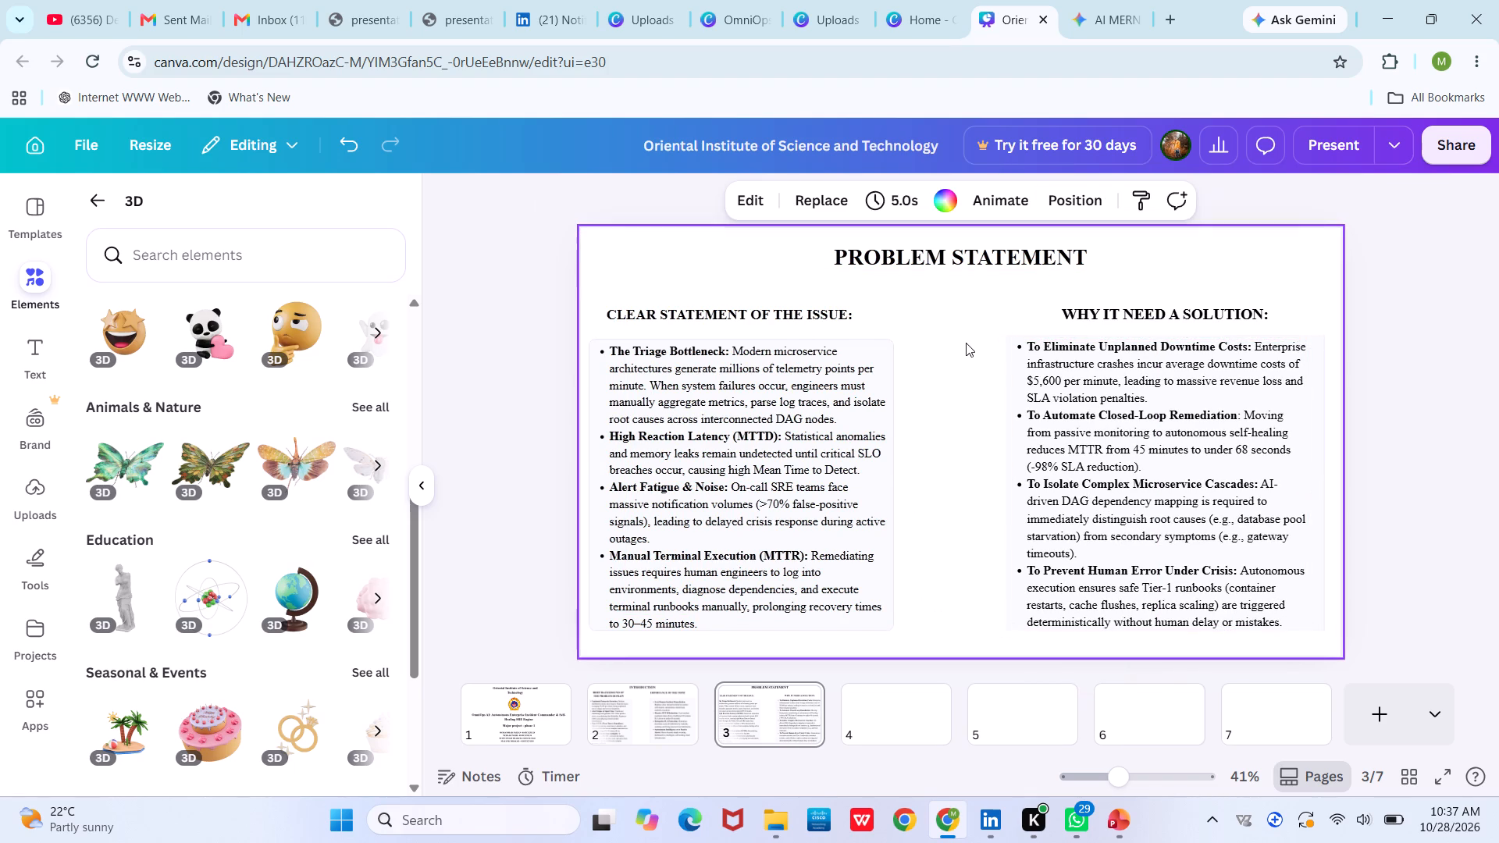
Widen the CLEAR STATEMENT OF THE ISSUE heading's text box and scale the heading up to about size 28.1.
left_click(814, 311)
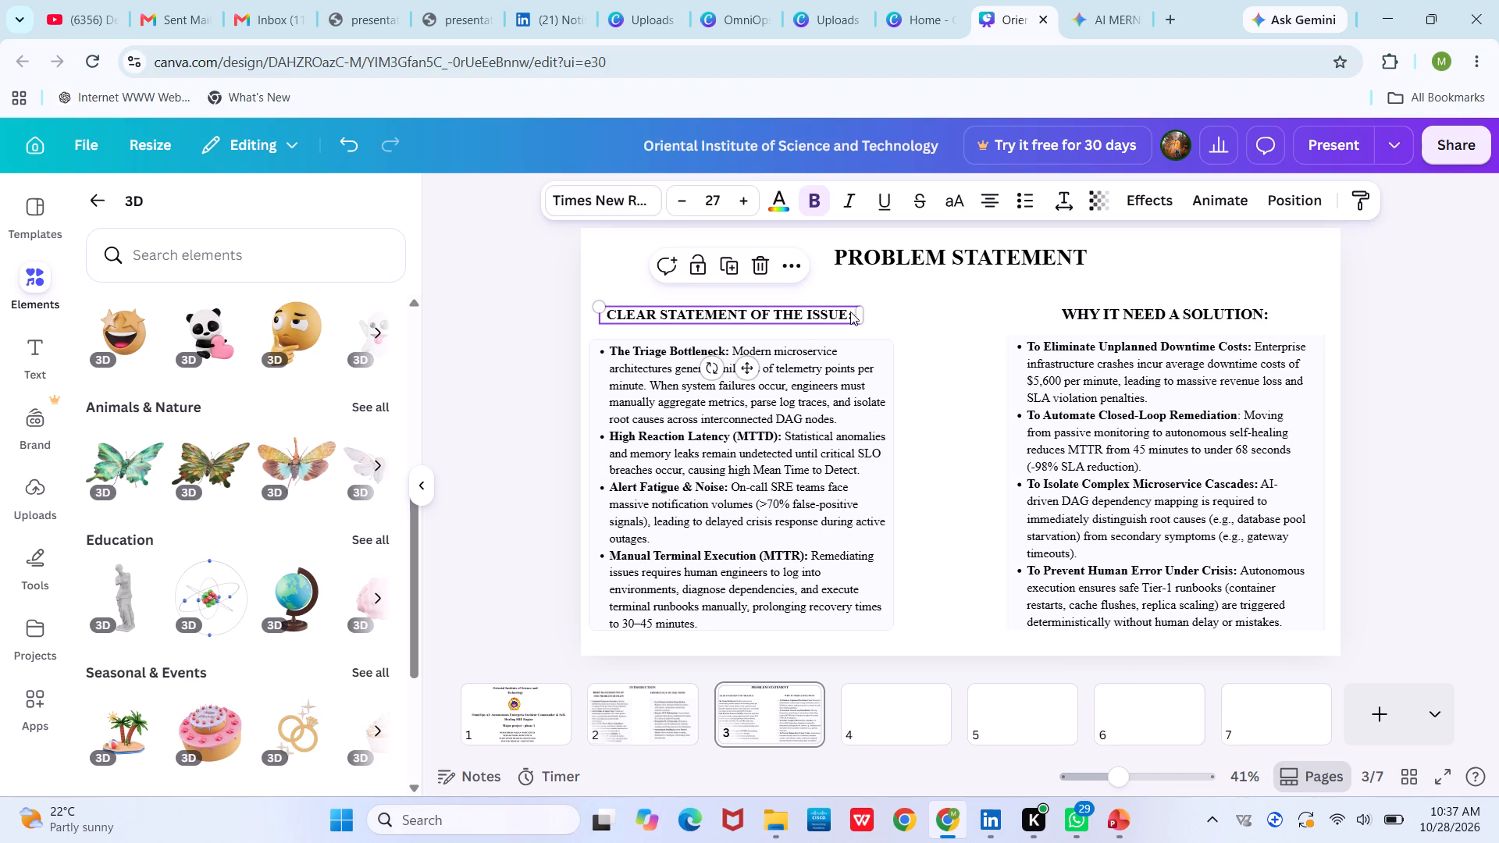
left_click(860, 311)
left_click_drag(860, 311, 878, 311)
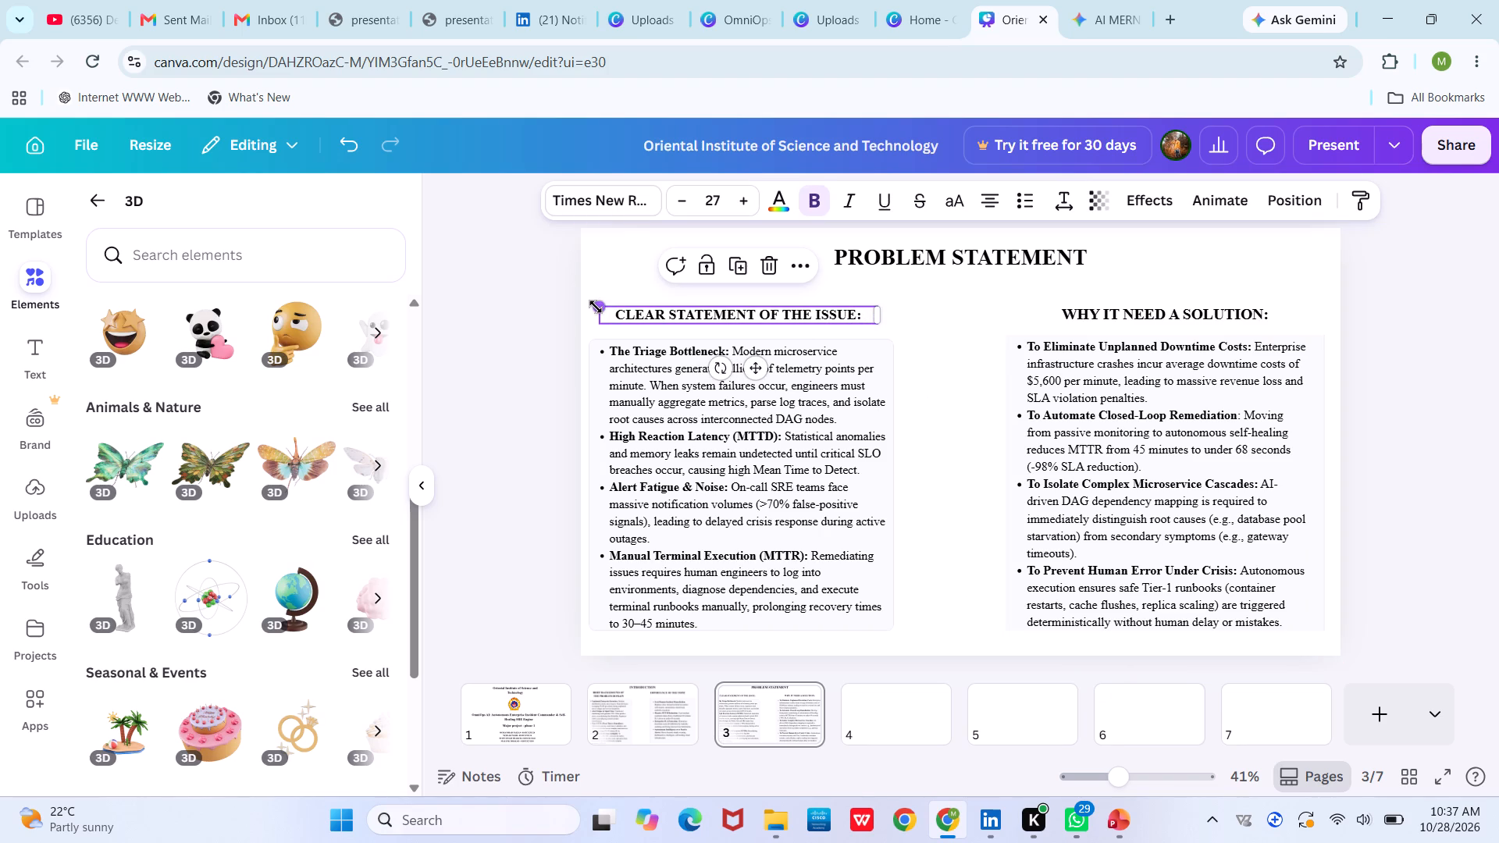
left_click(596, 307)
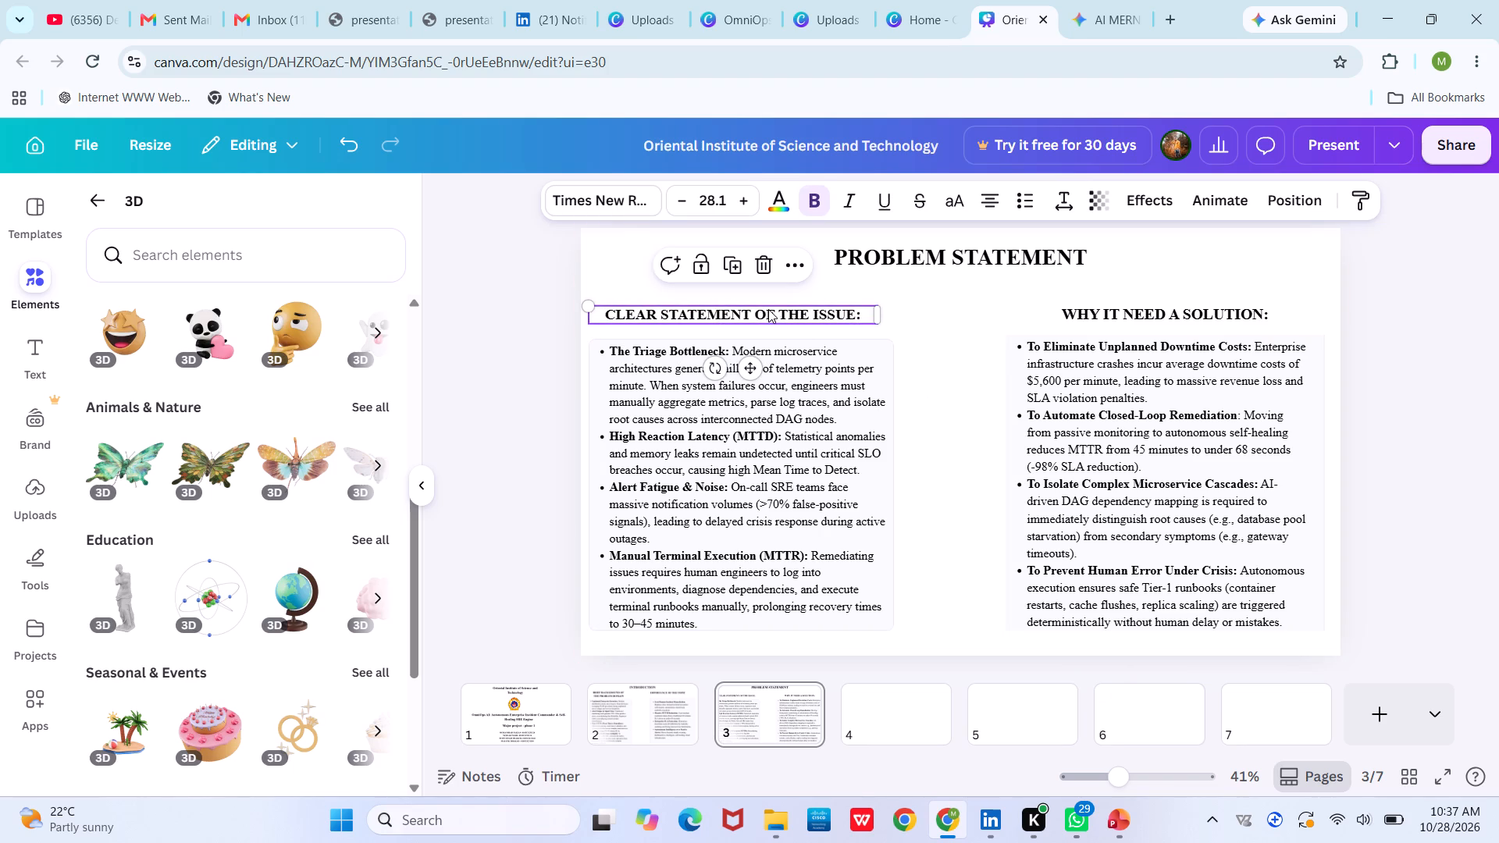
left_click(963, 281)
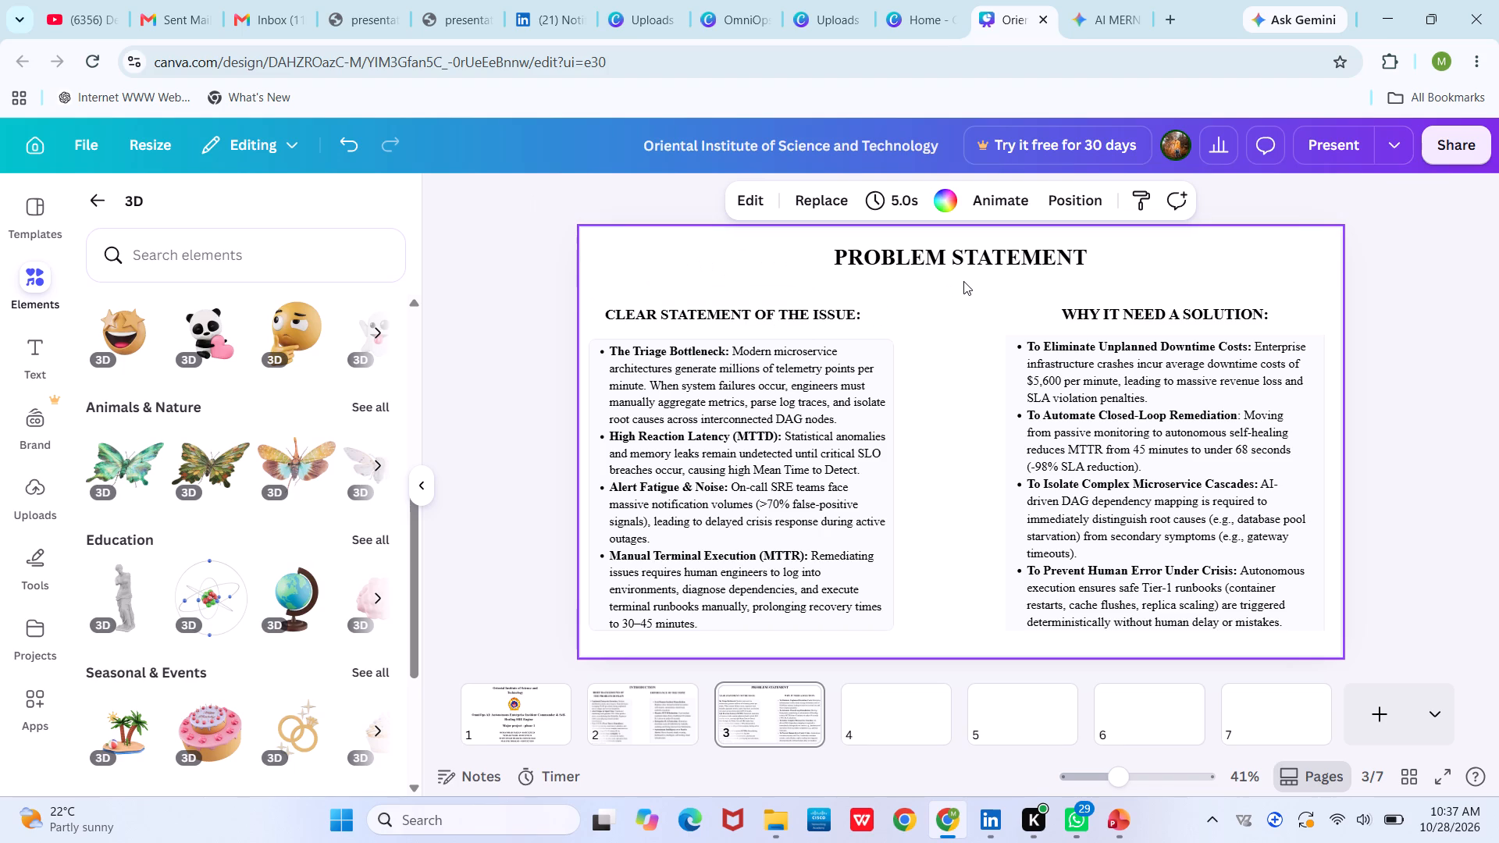
Review the Introduction and Problem Statement pages, and move on to blank page 4.
key("Left")
key("Left")
key("Right")
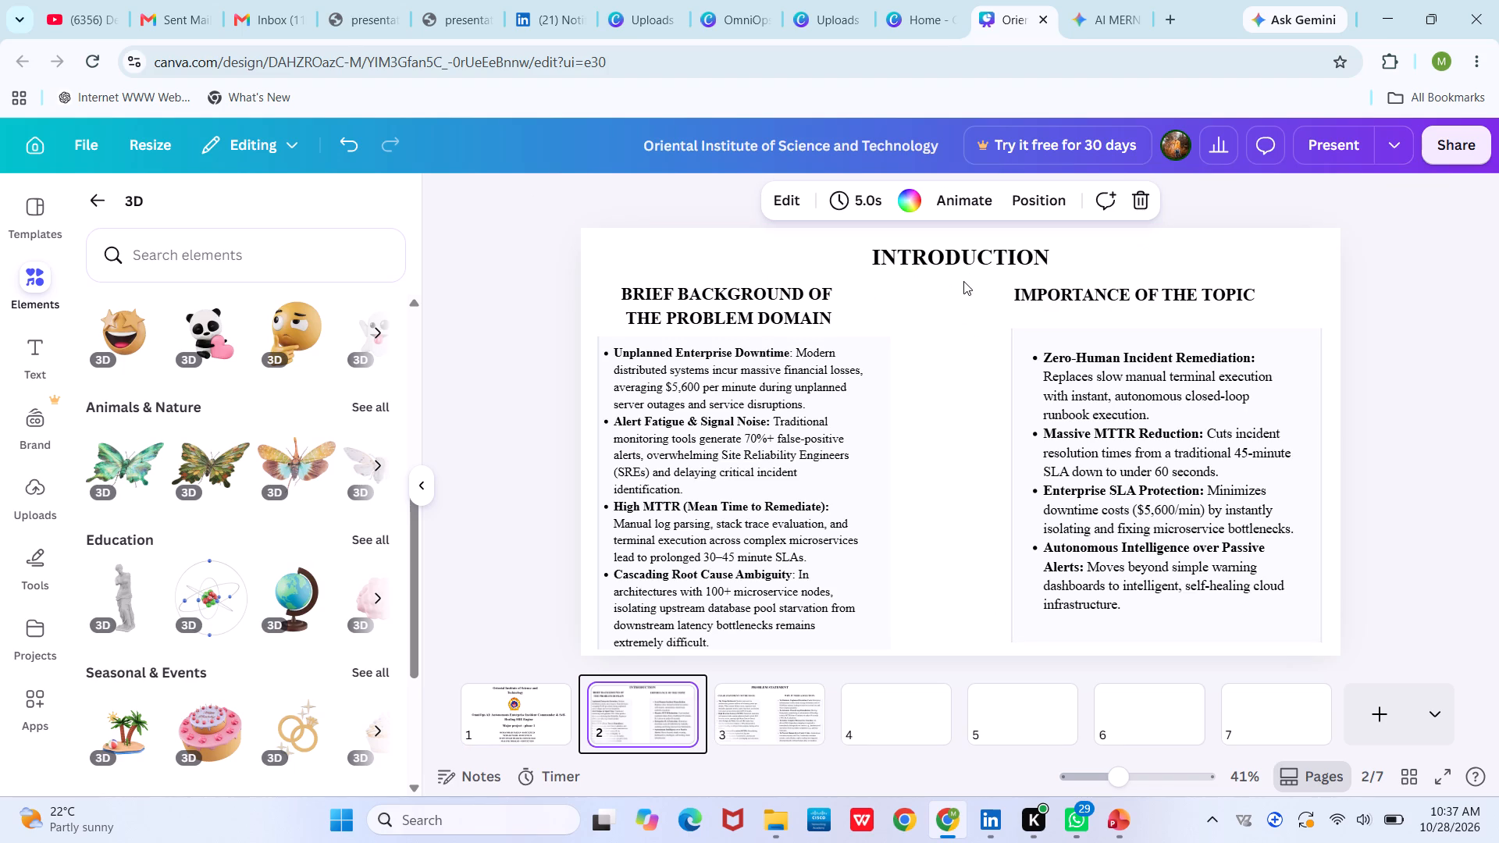
key("Right")
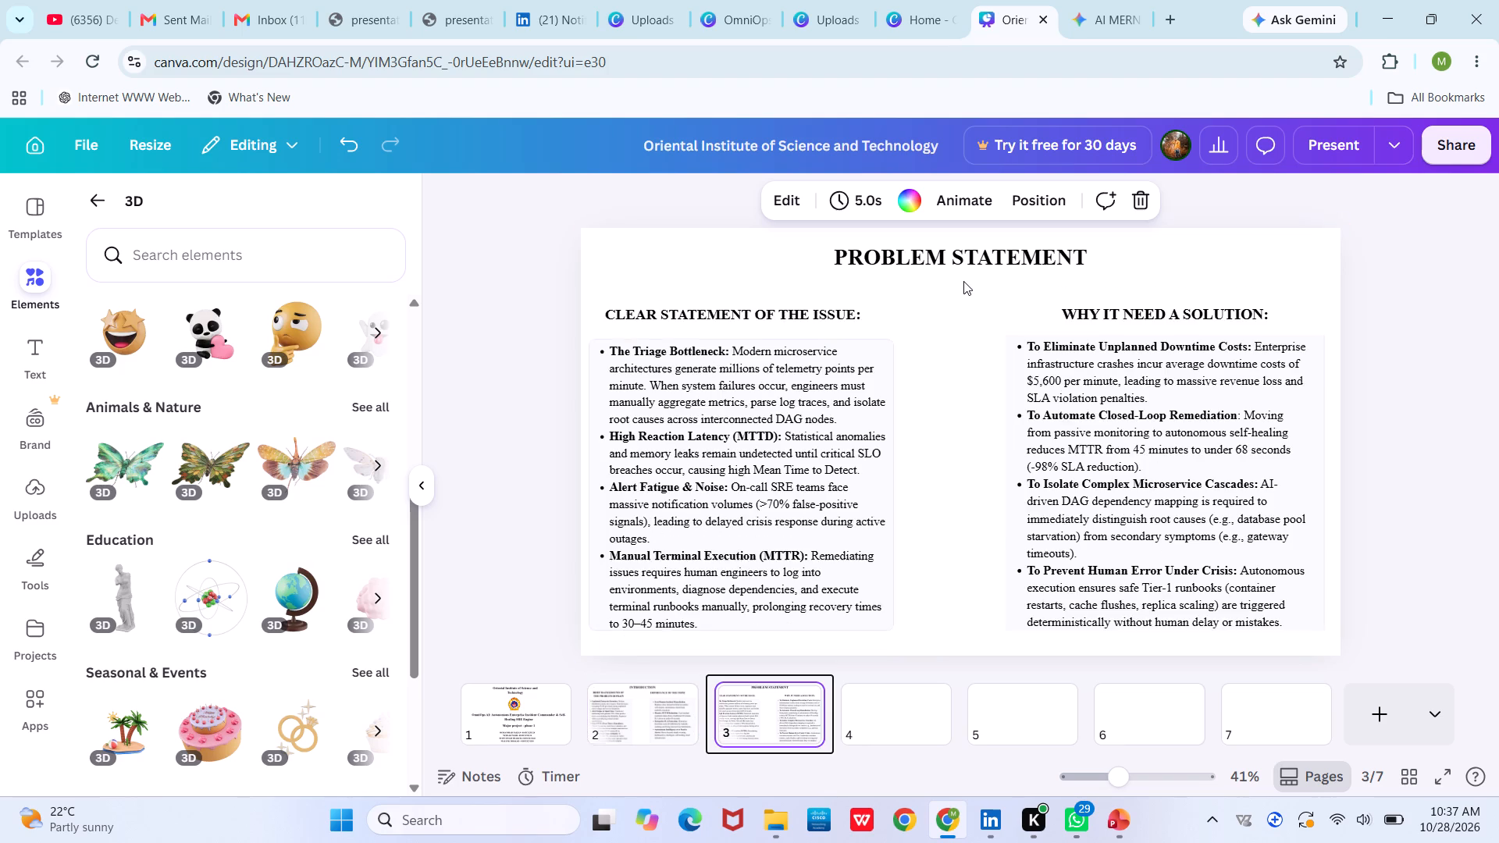
key("Right")
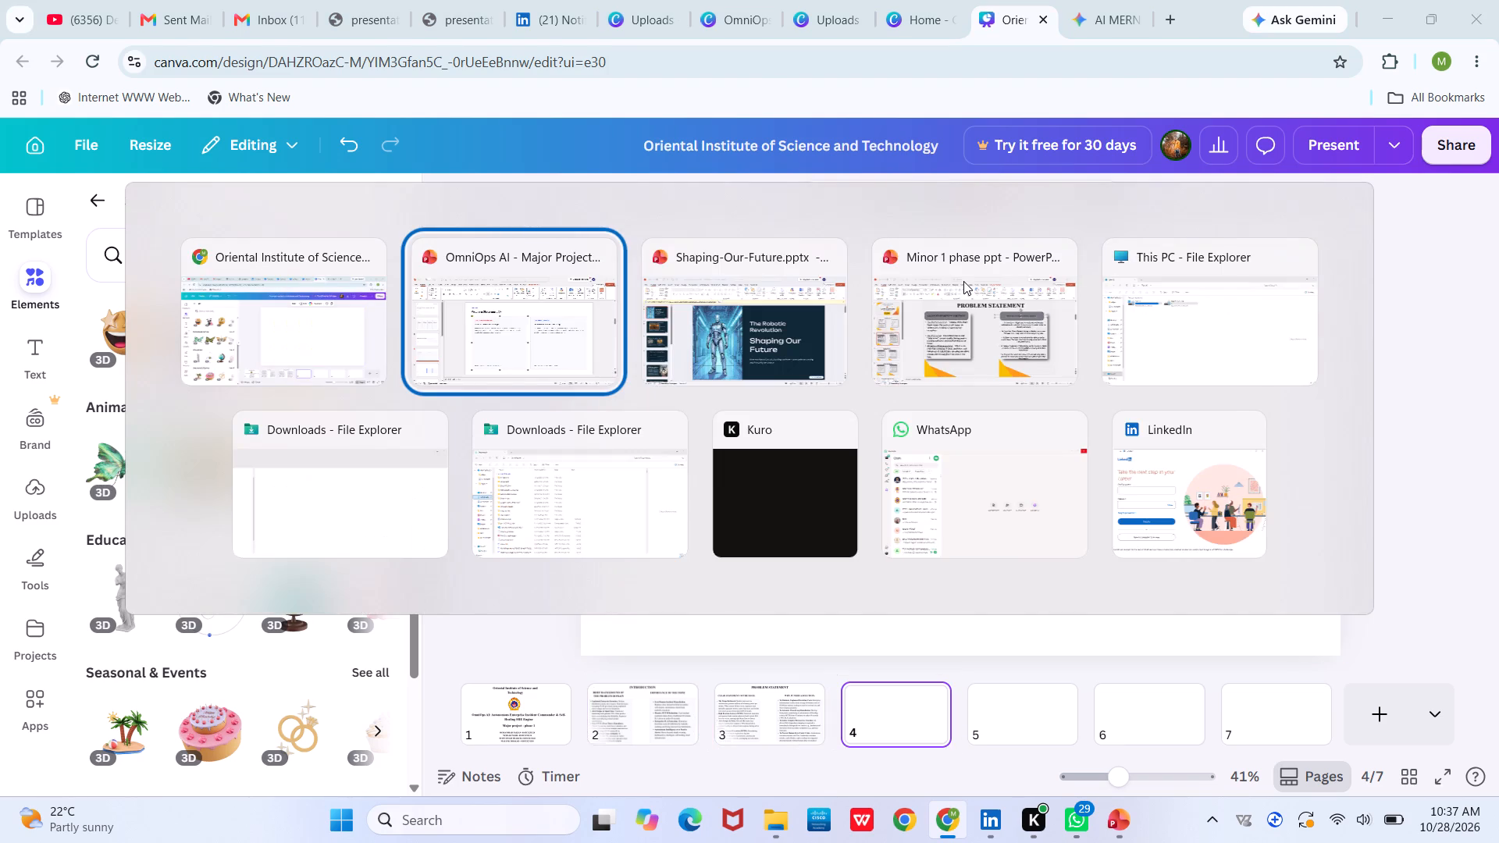
Switch to the OmniOps AI - Major Project presentation in PowerPoint.
left_click(1070, 240)
key("Right")
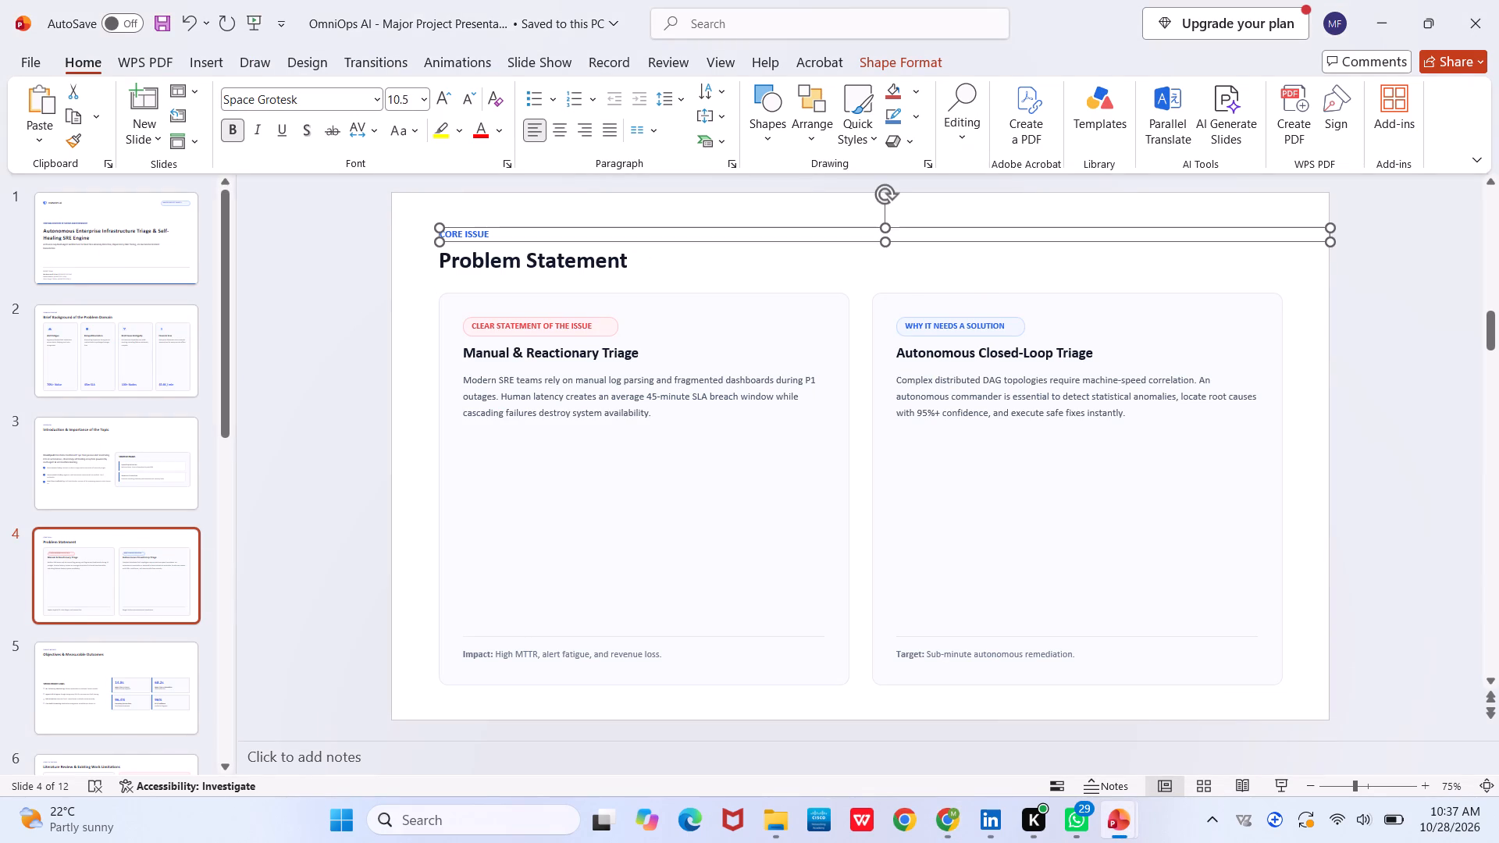
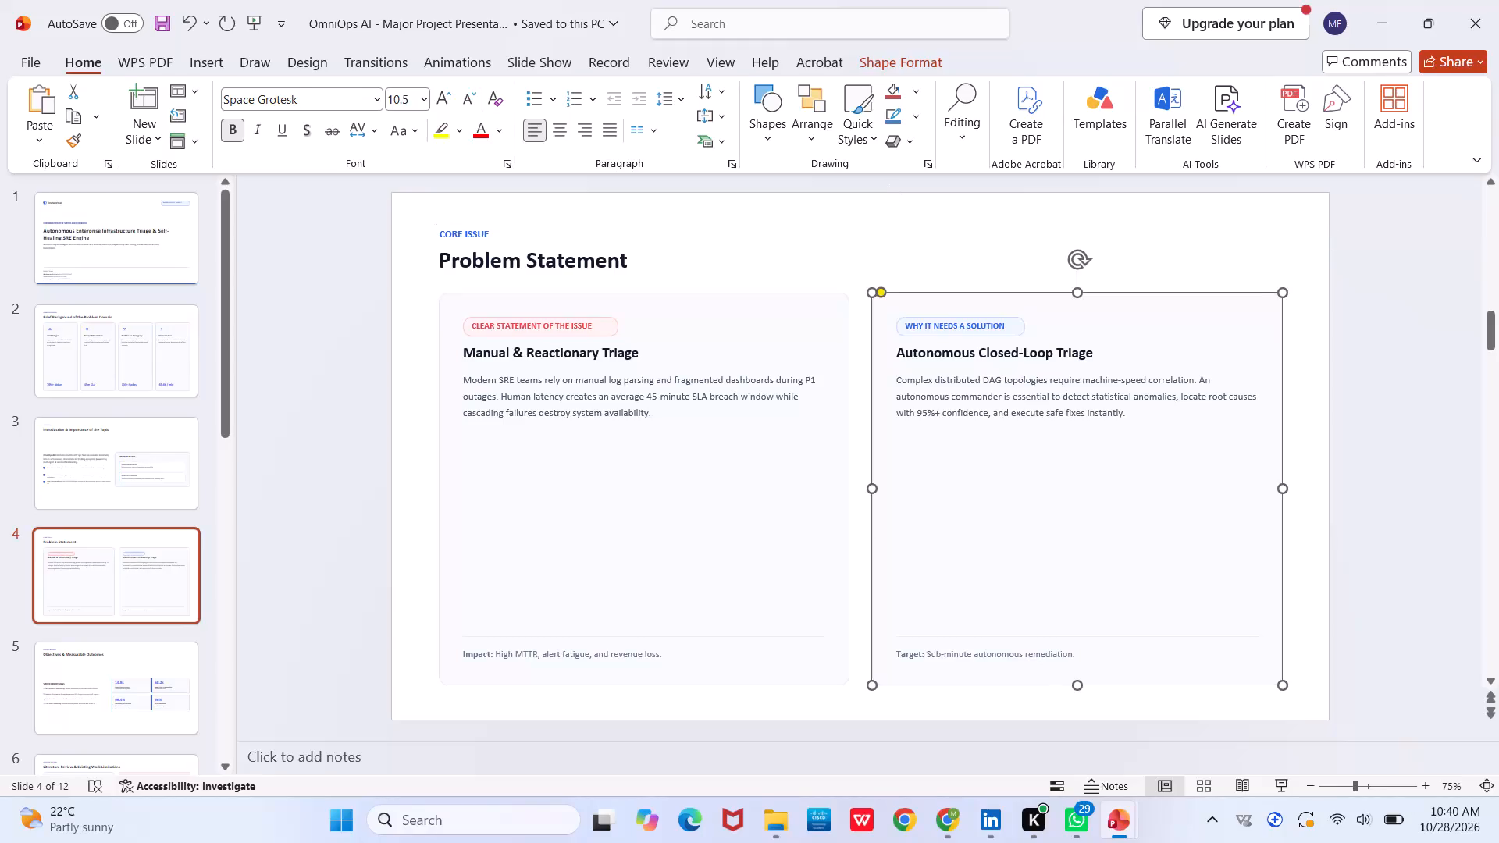
Advance the OmniOps AI deck to slide 5, Objectives & Measurable Outcomes.
key("Right")
key("Right")
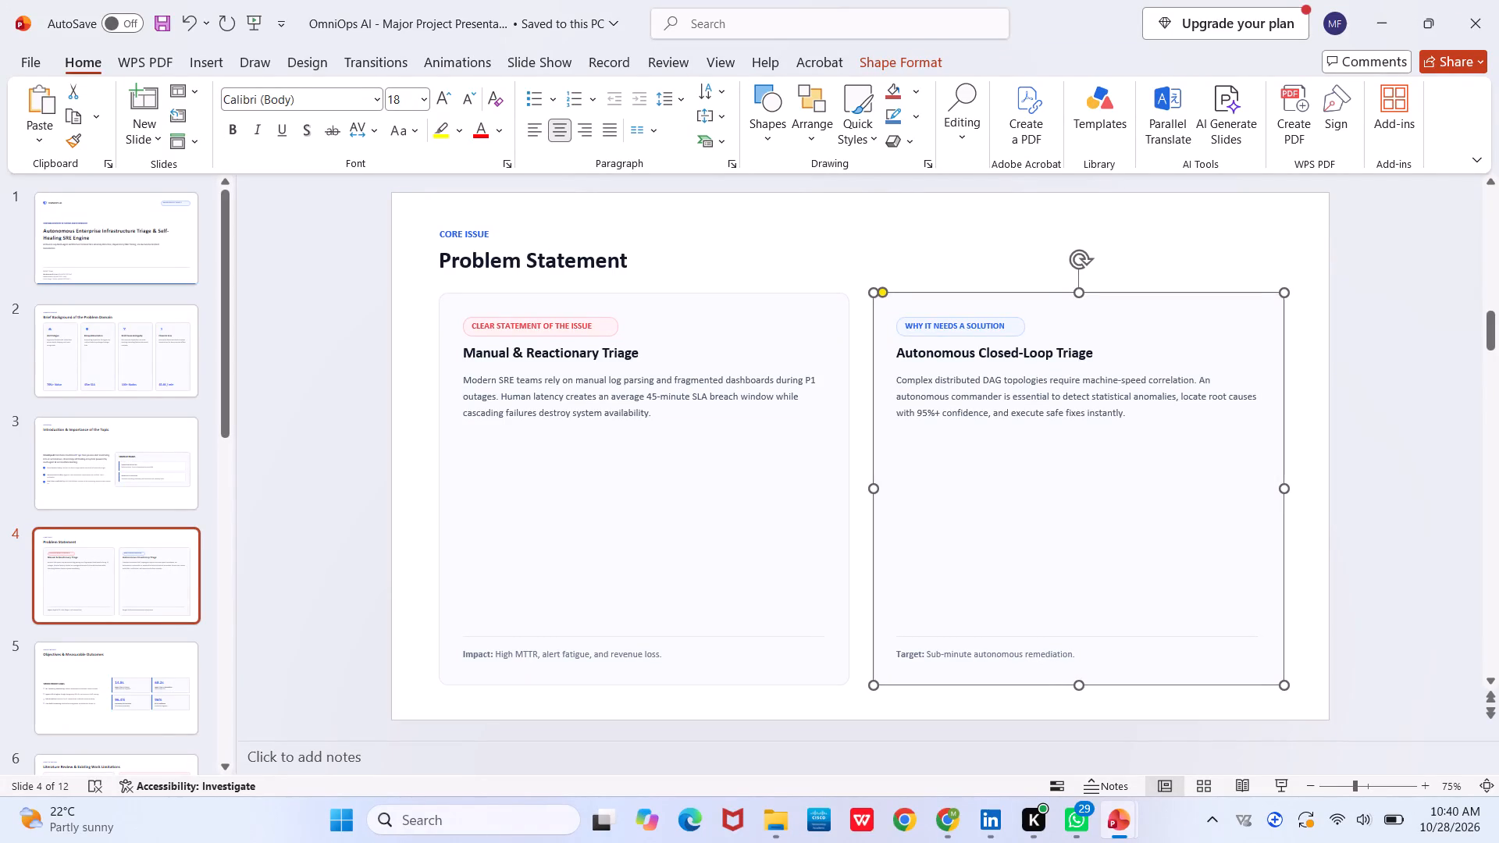
left_click(1356, 306)
key("Right")
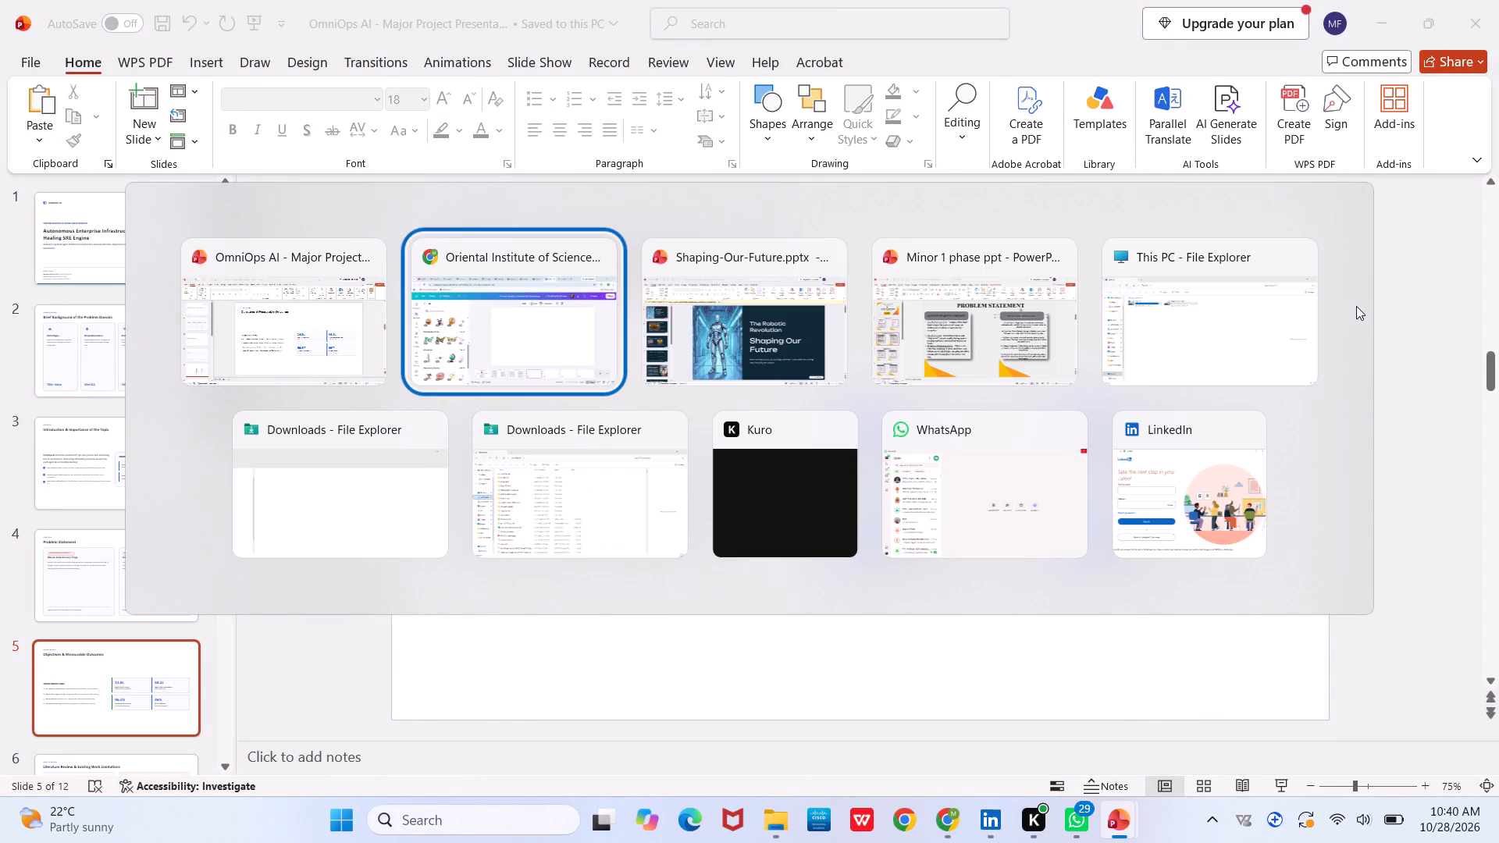
Switch to the Minor 1 phase ppt deck and capture a screenshot of its OBJECTIVES slide.
key("Right")
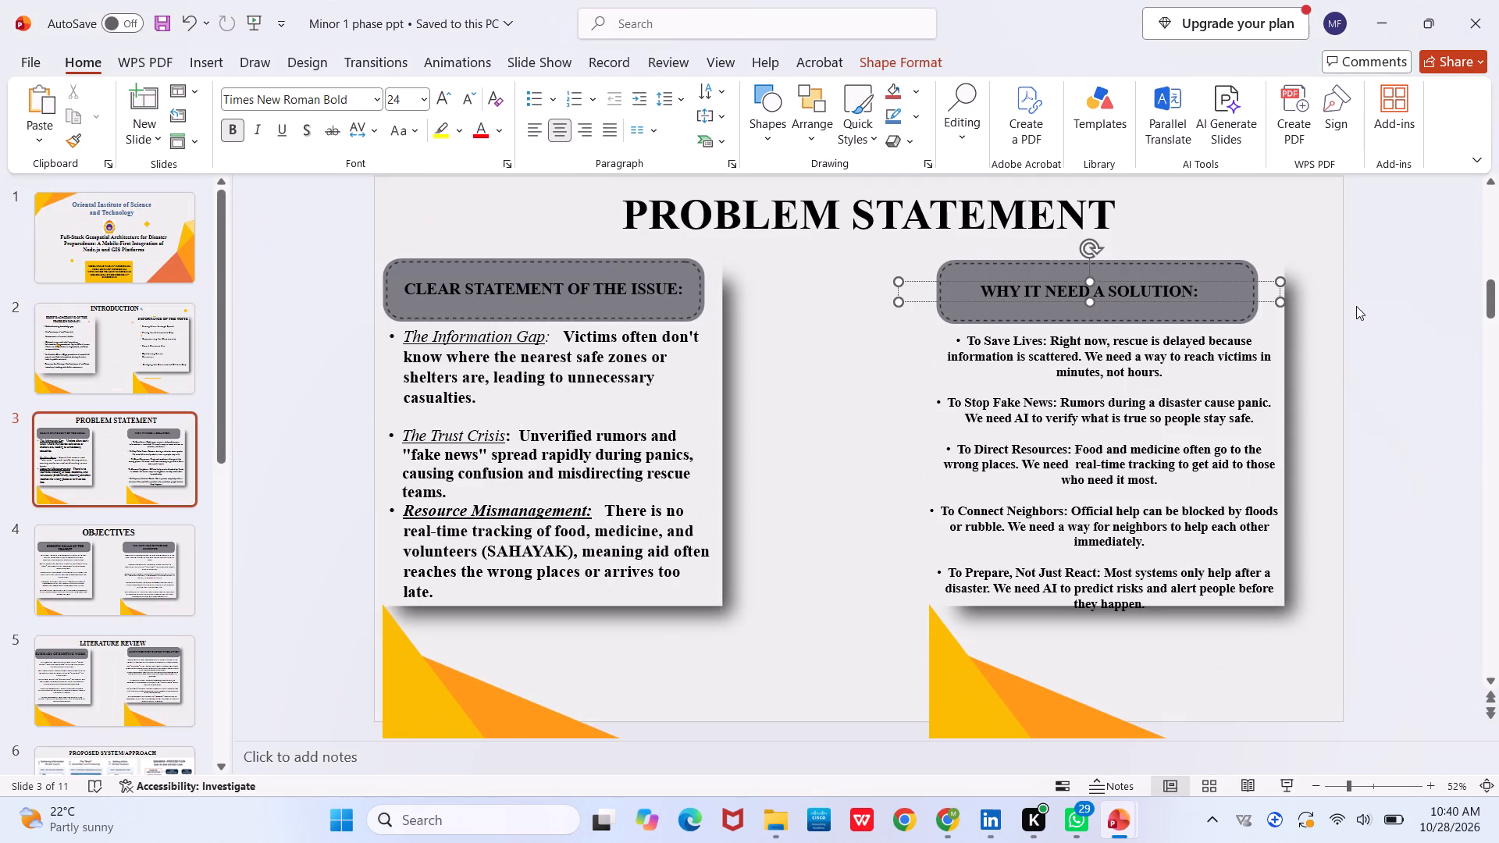
left_click(1419, 285)
key("Right")
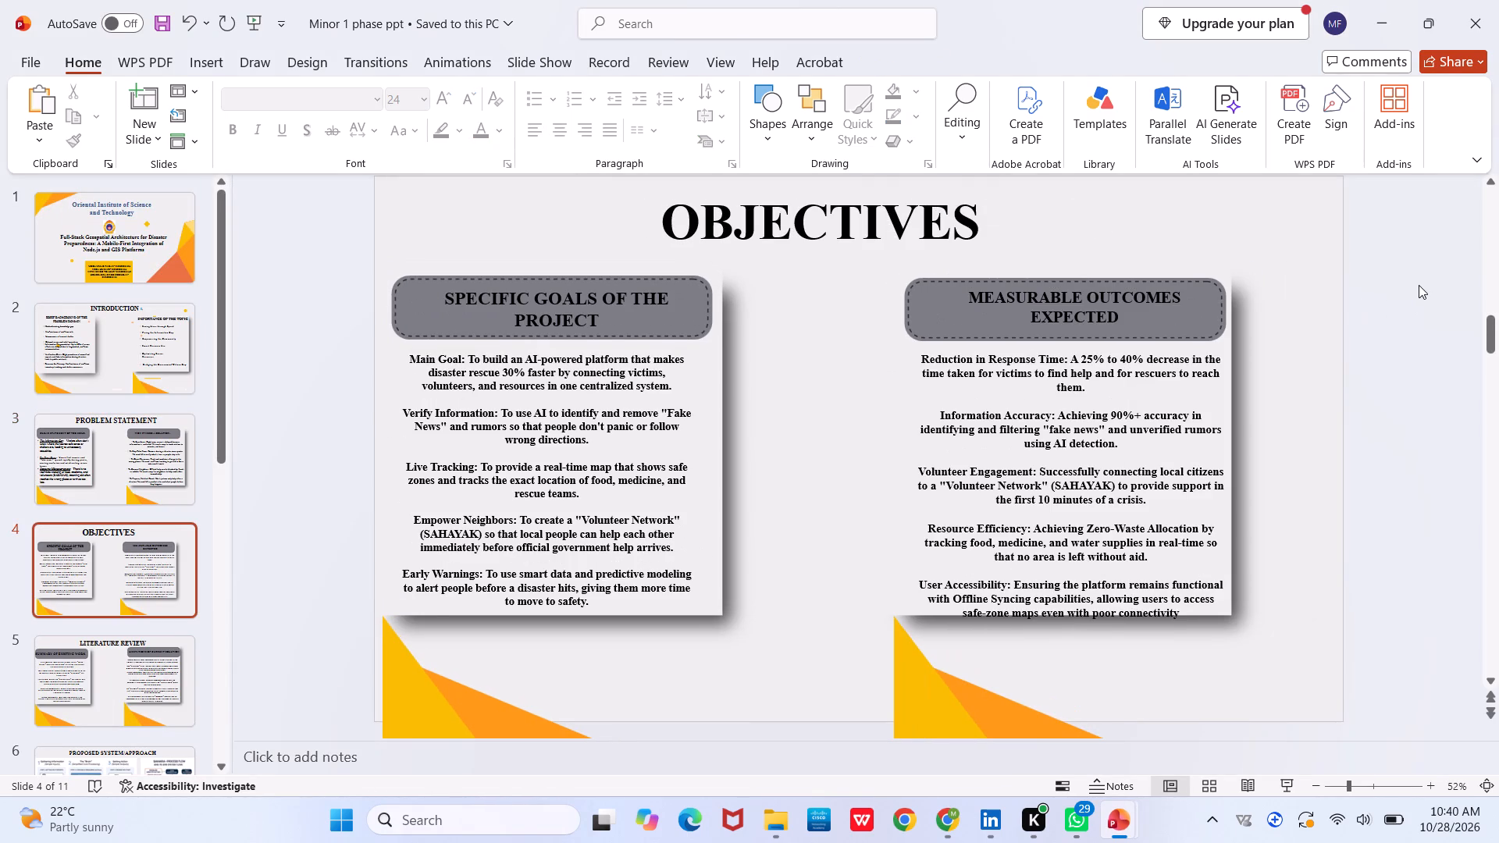
key("Right")
key("Right")
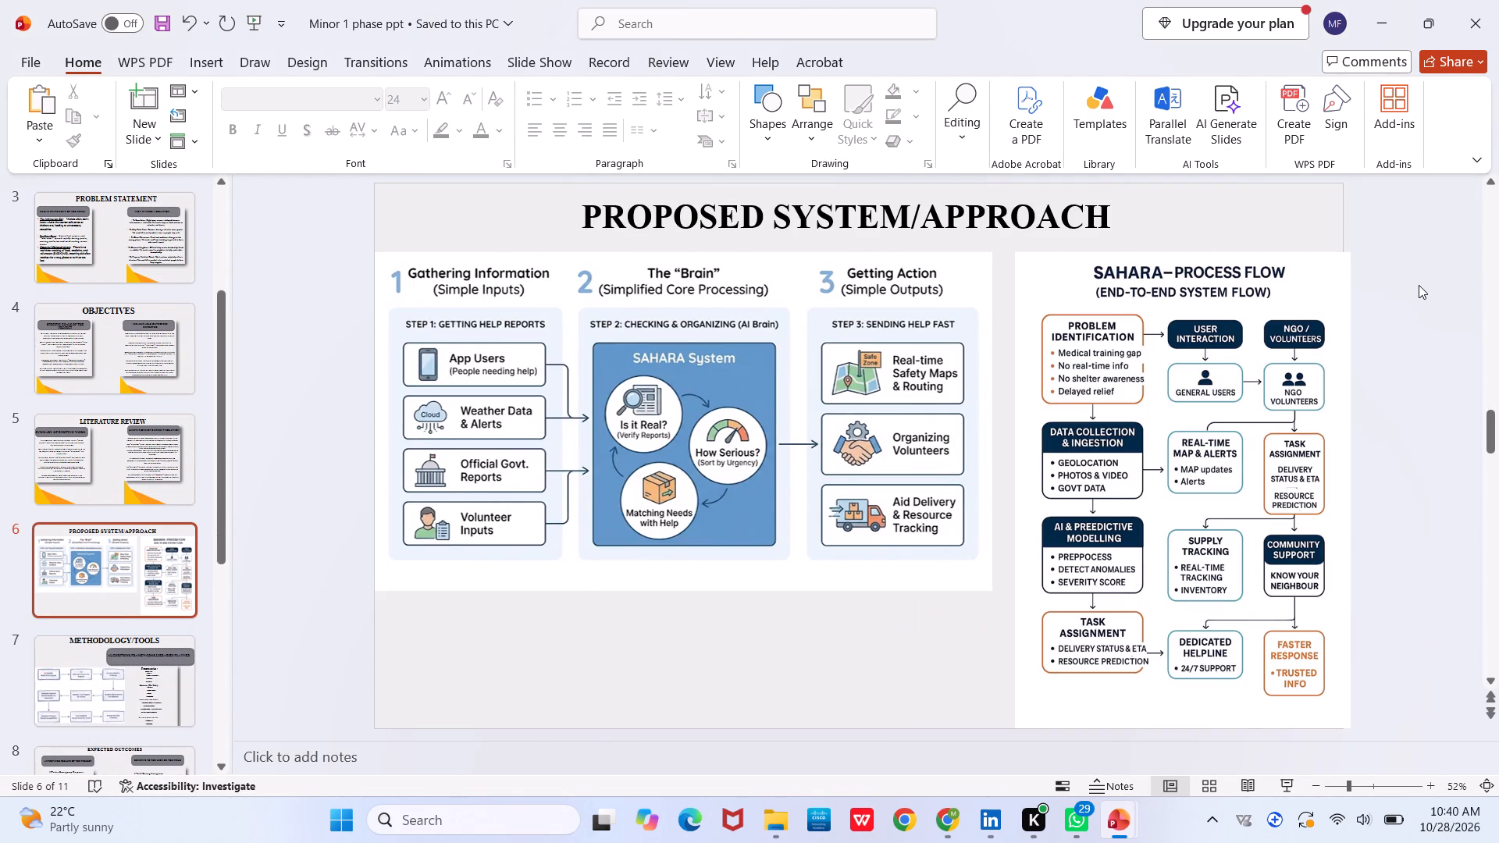
key("Left")
key("Left")
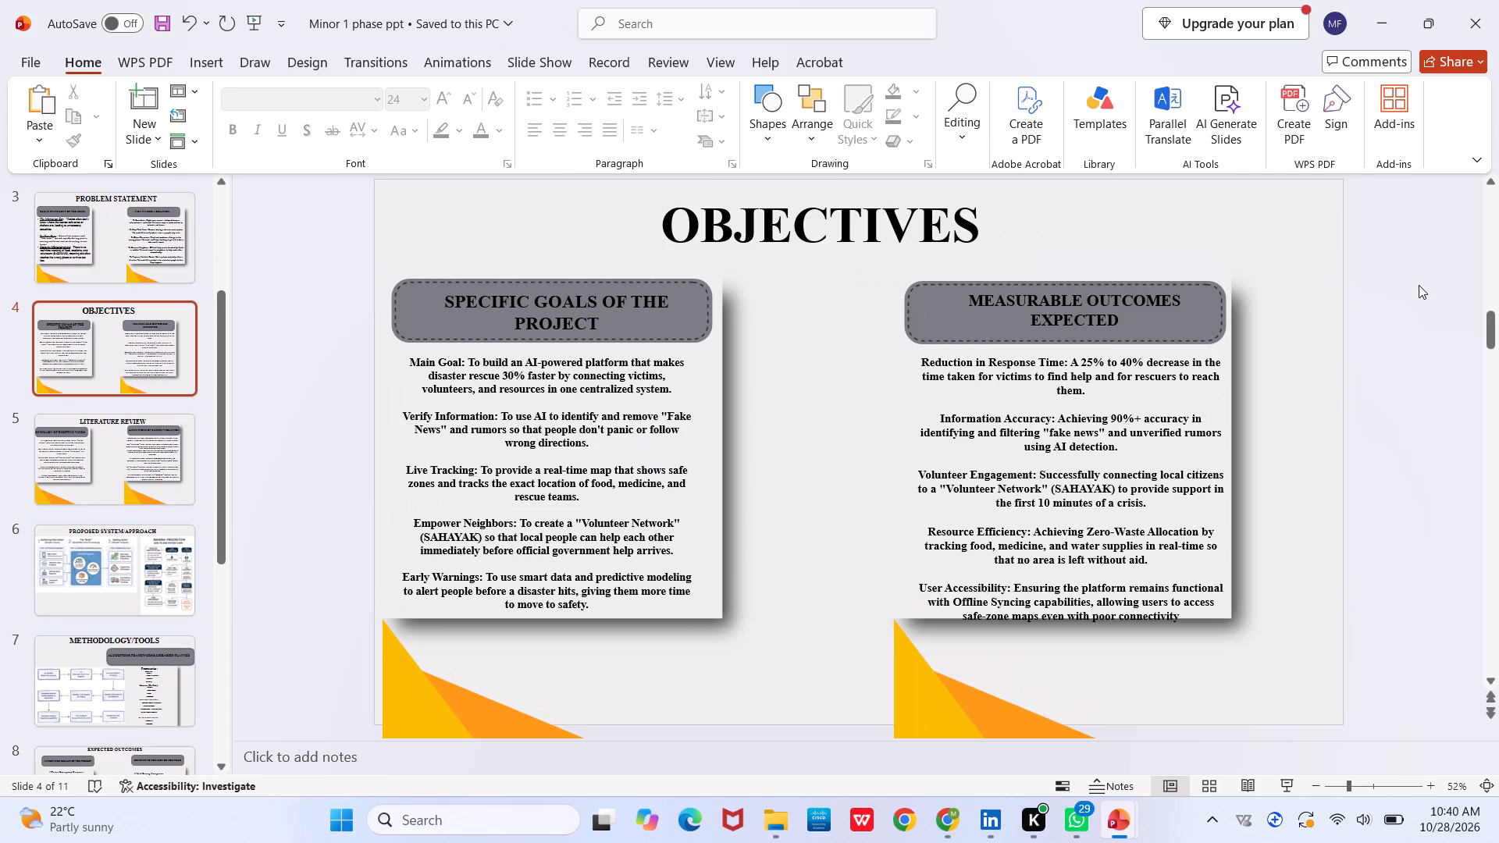
key("super+Print")
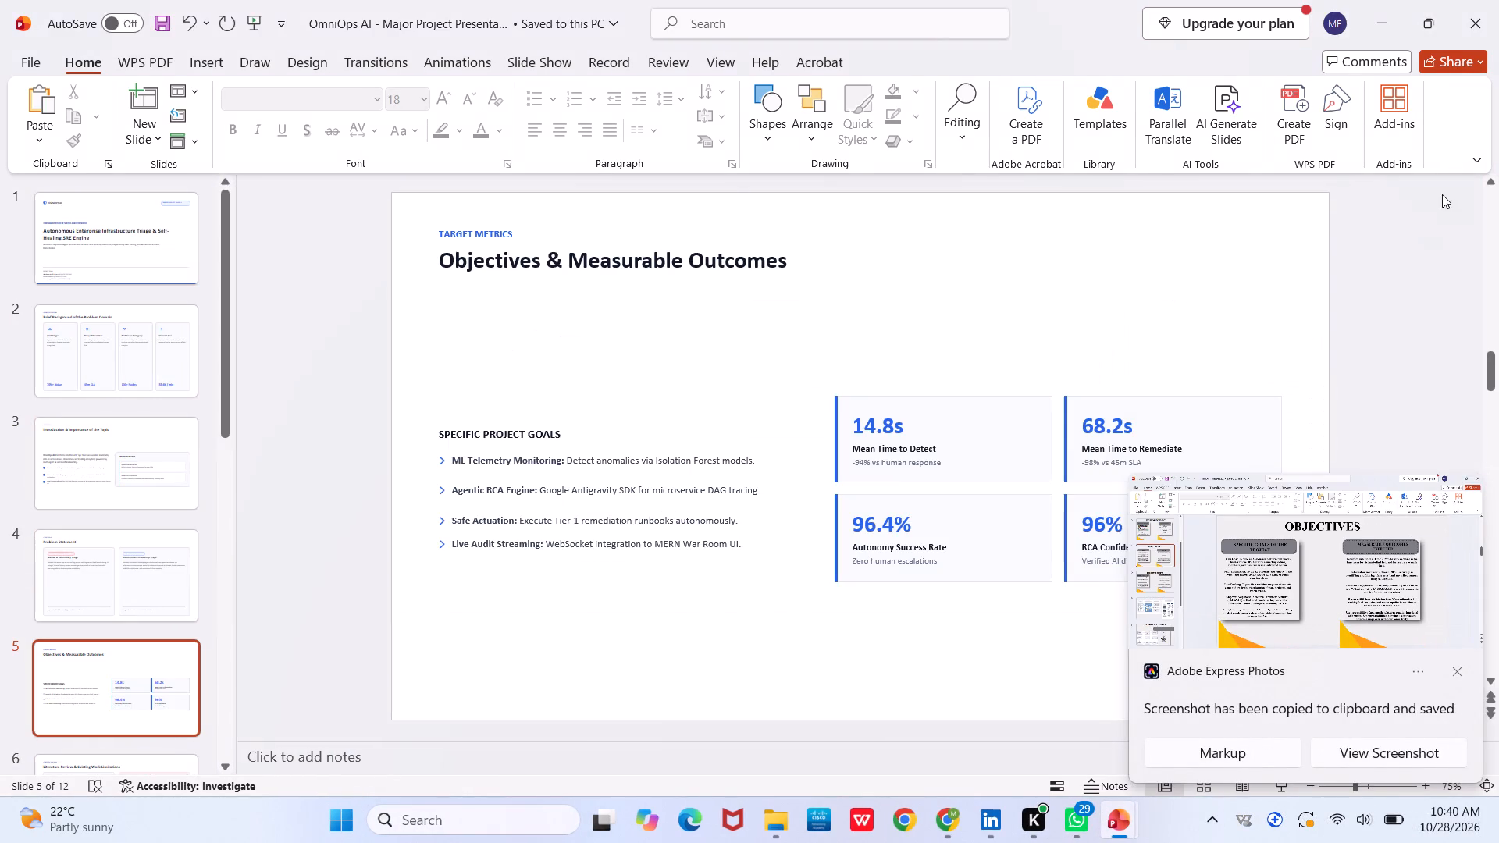
left_click(1447, 146)
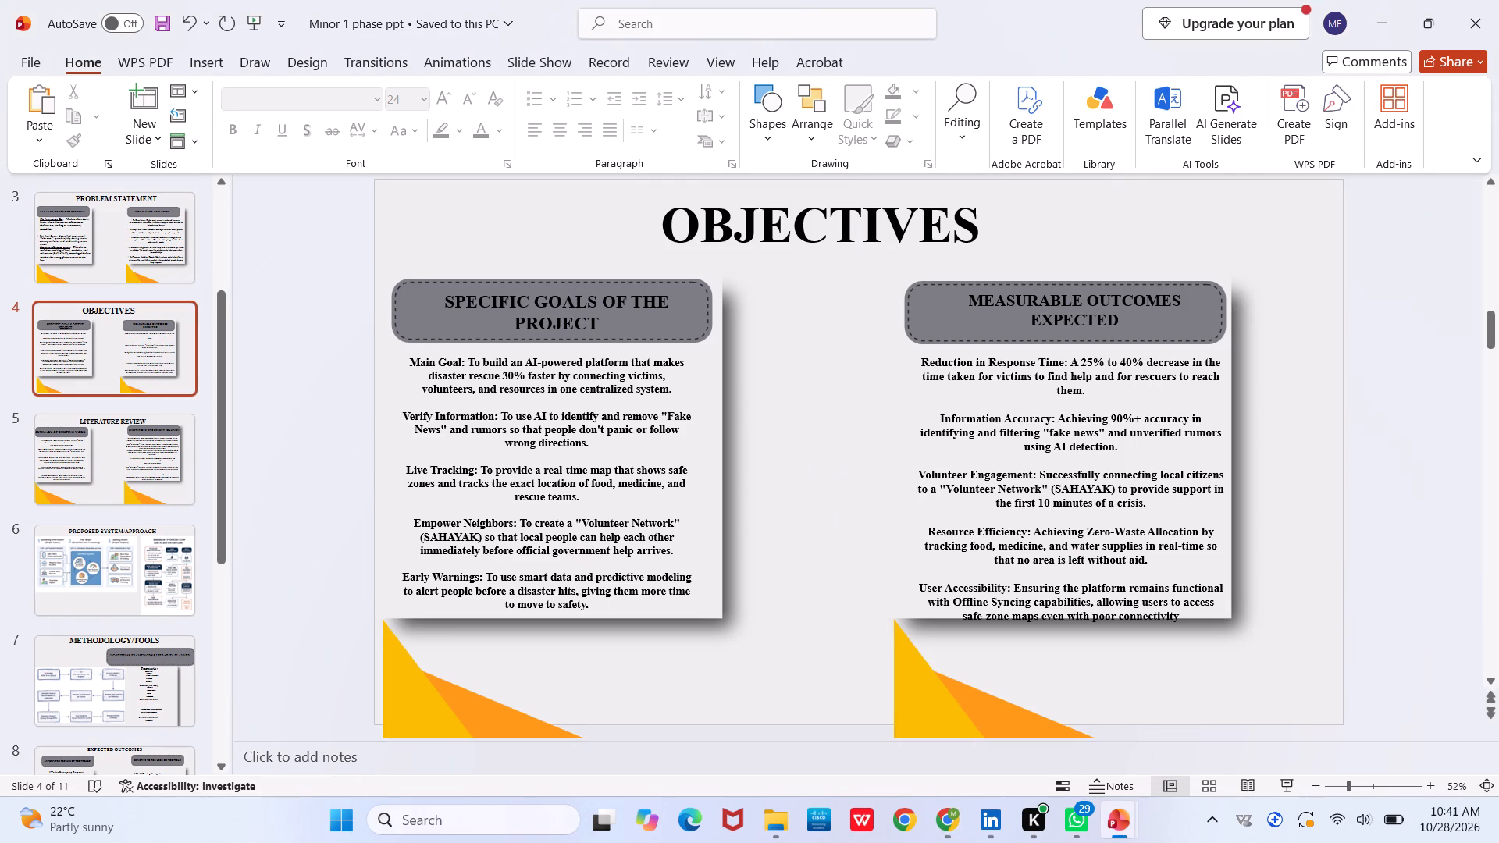
left_click(777, 212)
key("ctrl+c")
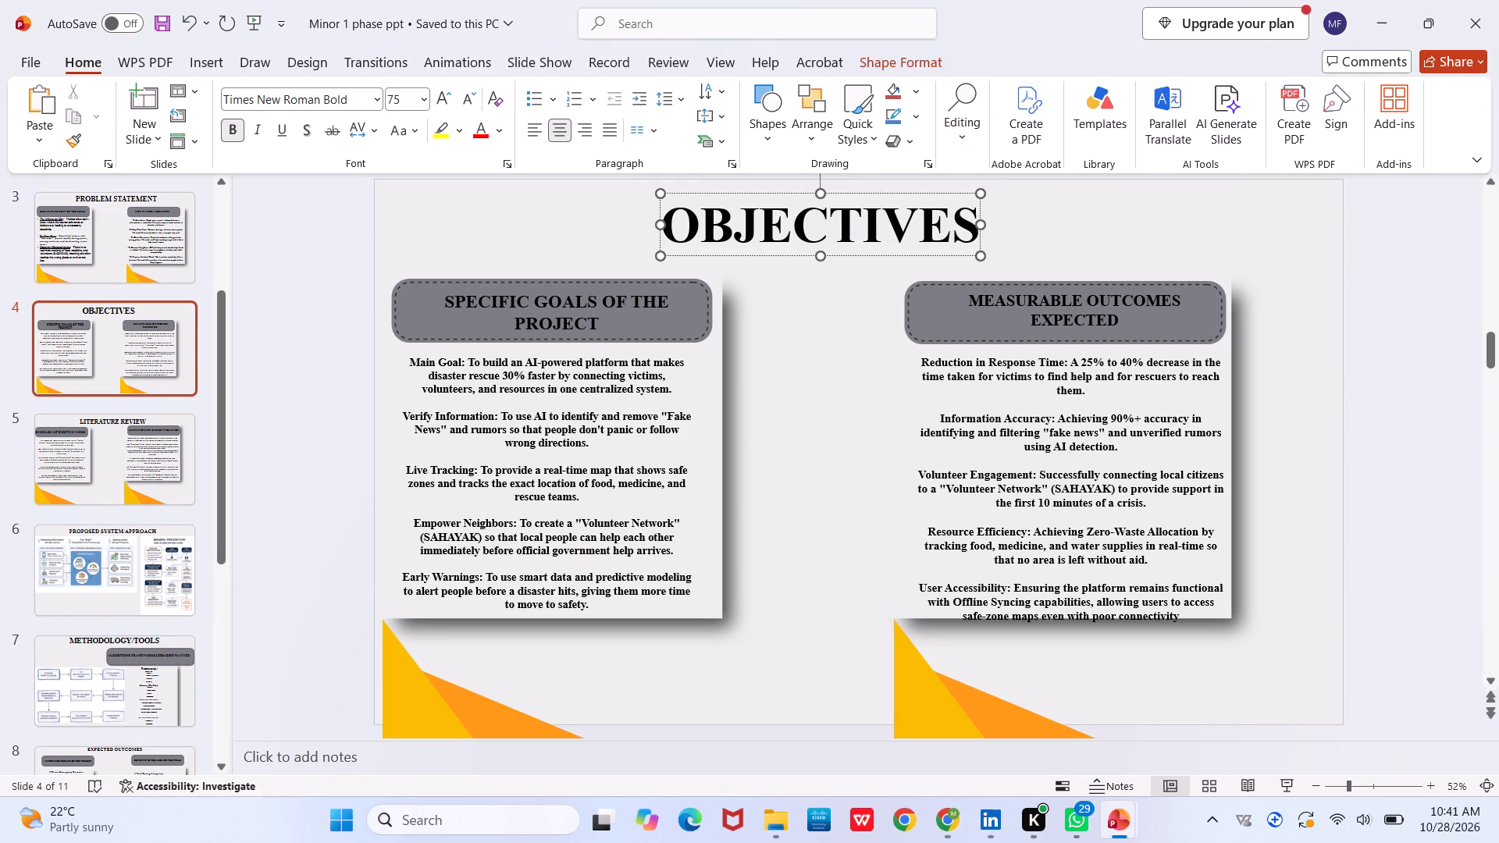
key("ctrl+a")
key("ctrl+c")
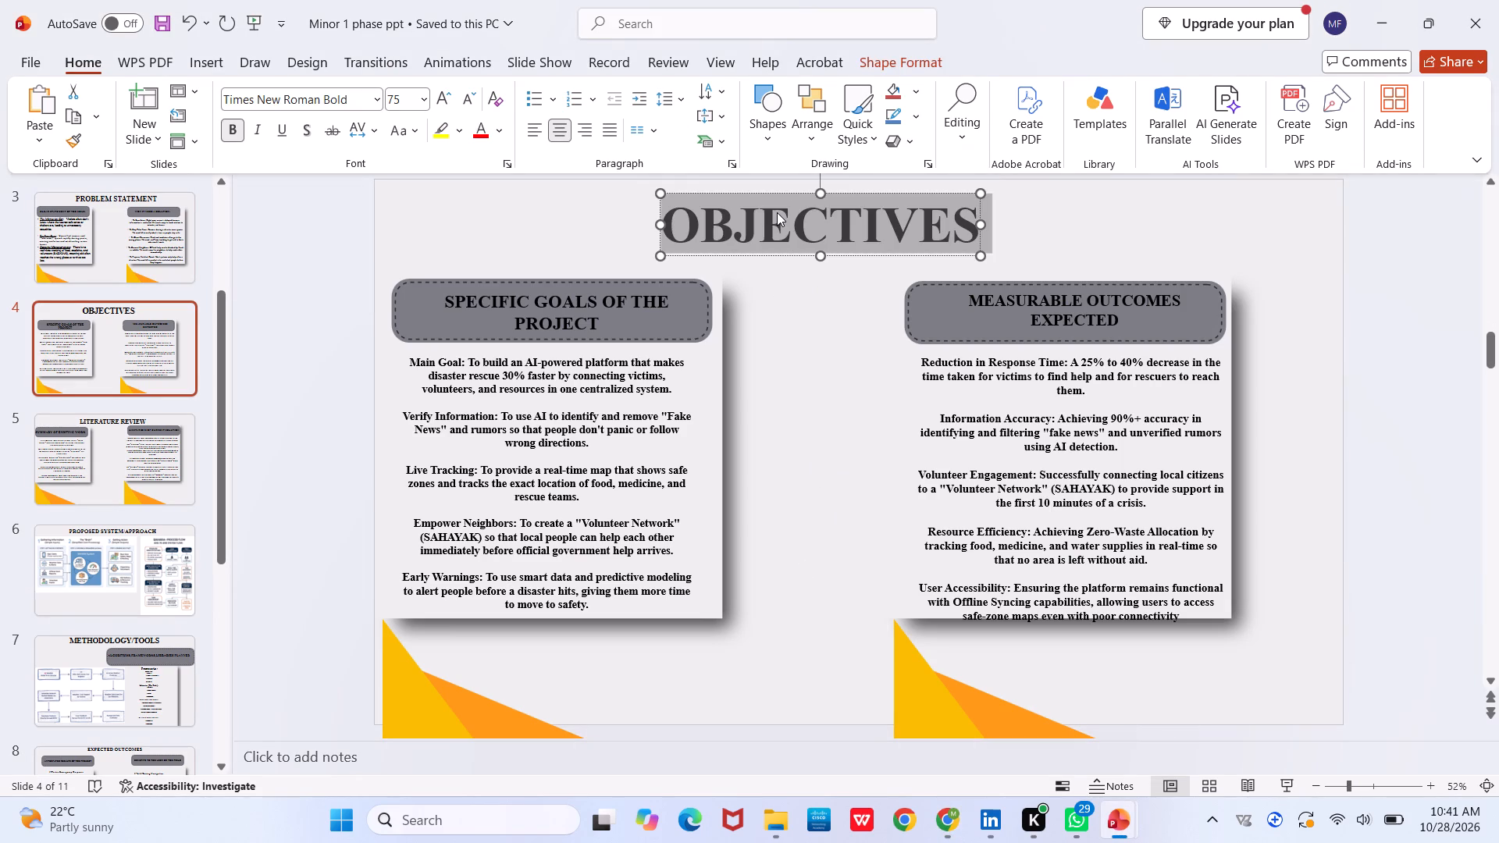
left_click(831, 262)
key("ctrl+v")
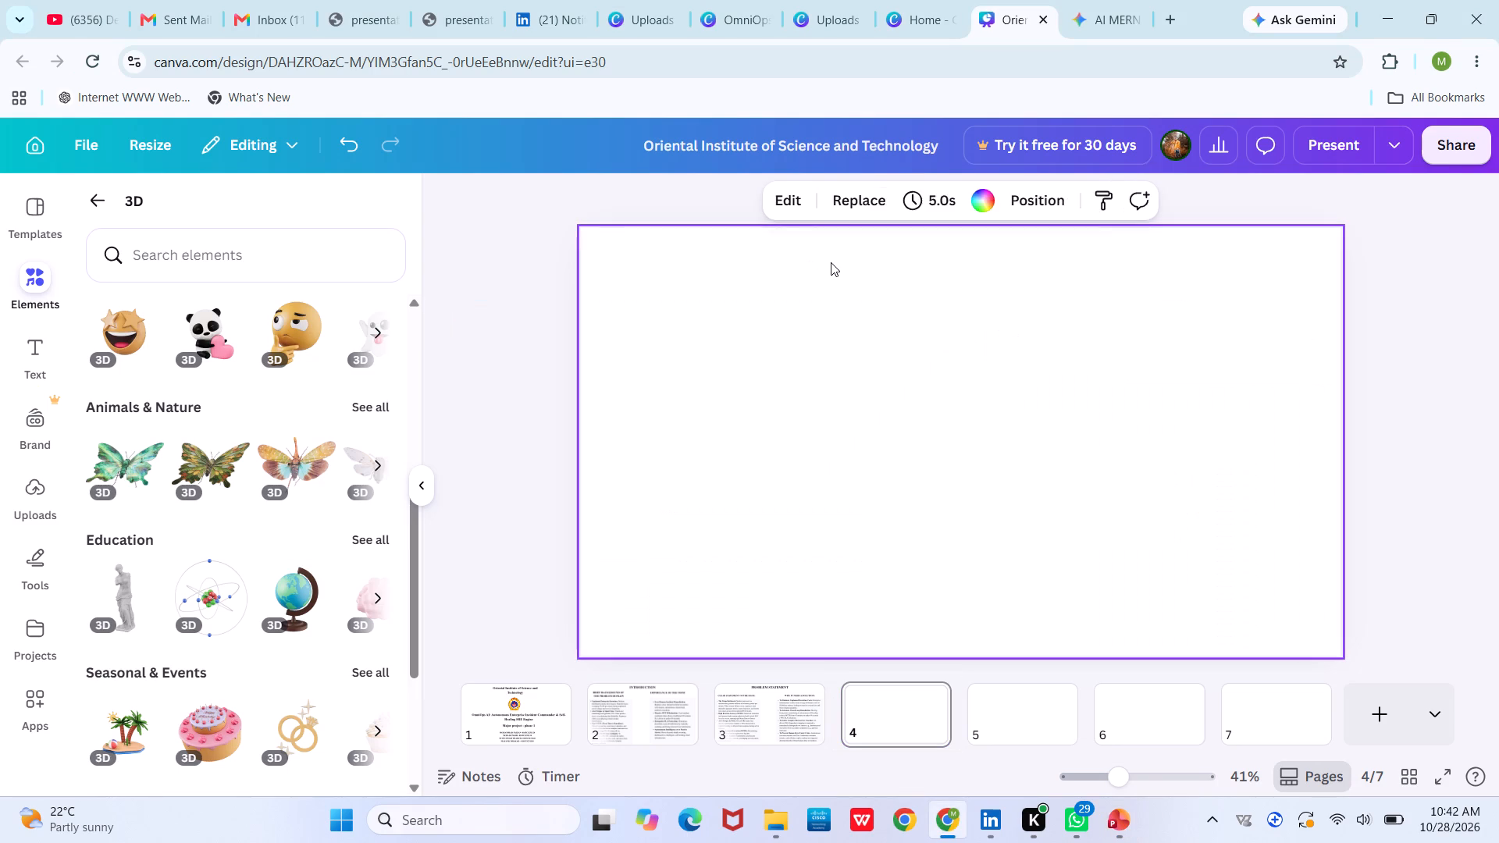
left_click_drag(828, 413, 940, 450)
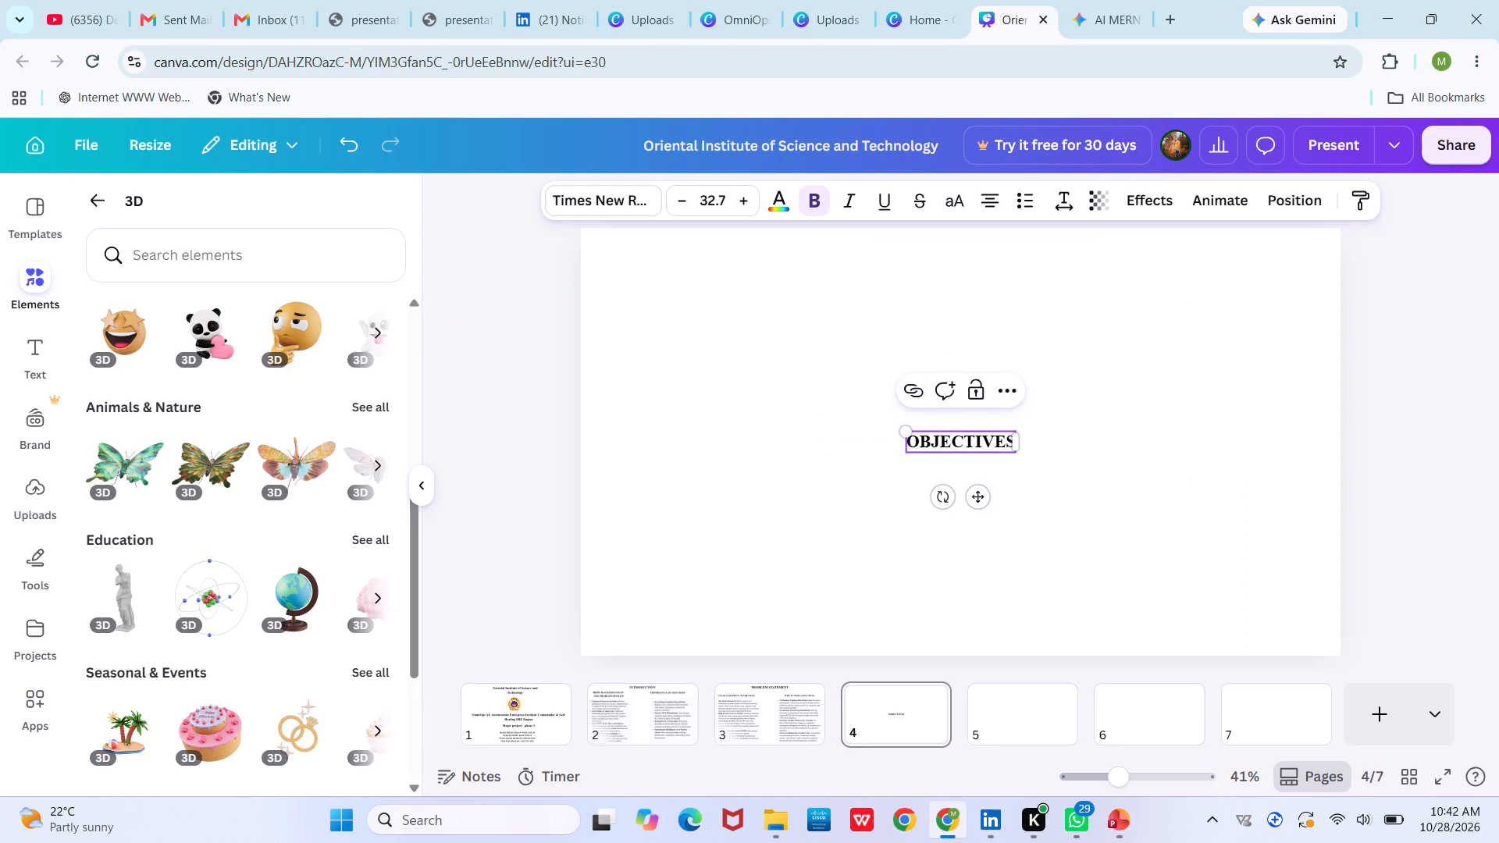
left_click(940, 450)
left_click(855, 474)
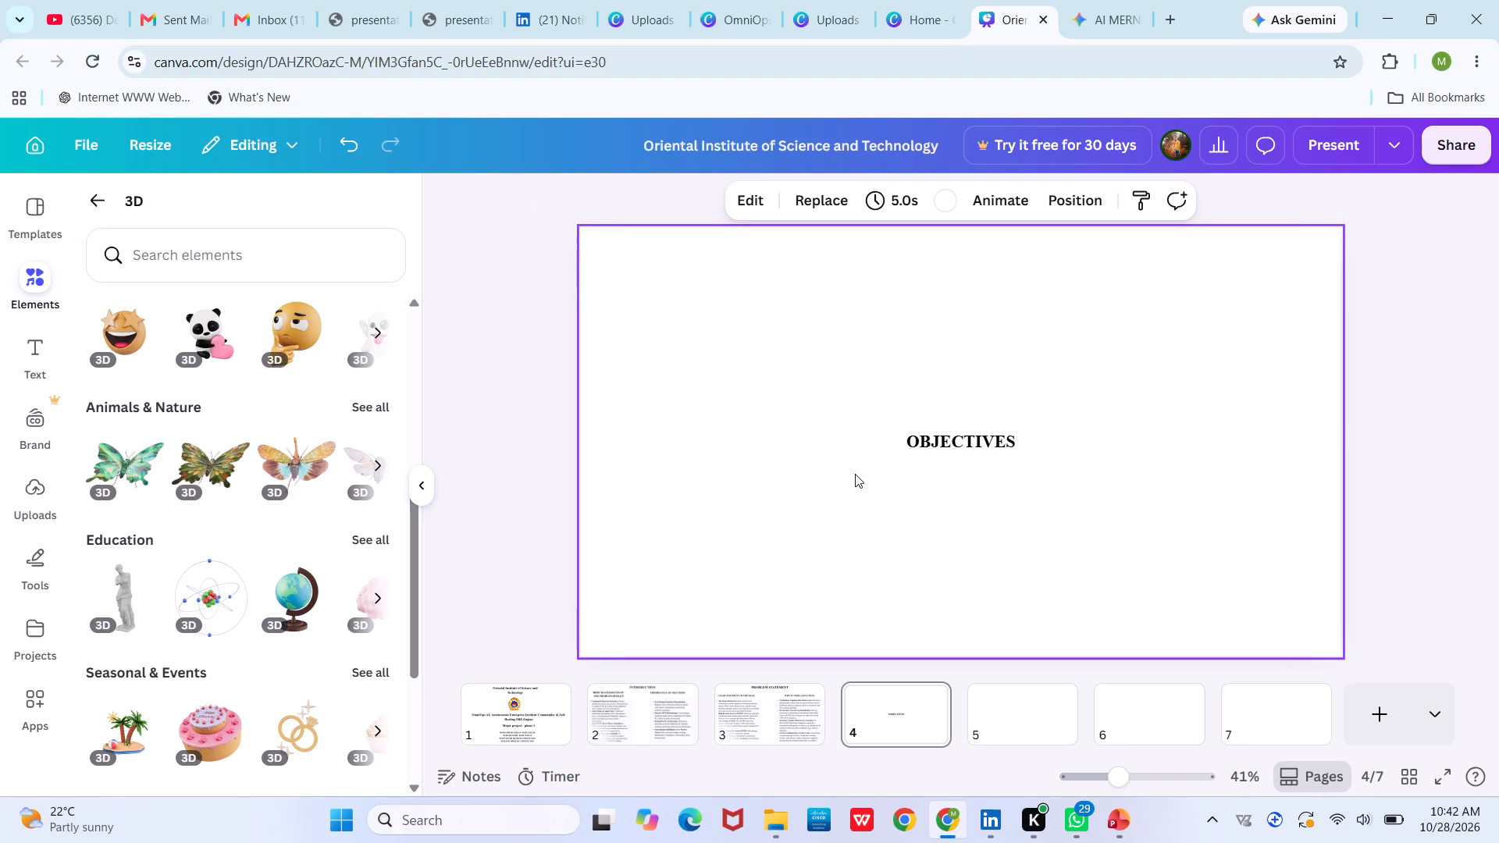
Move the OBJECTIVES title to the top of page 4 and widen its text box to about twice its width.
left_click_drag(959, 440, 947, 256)
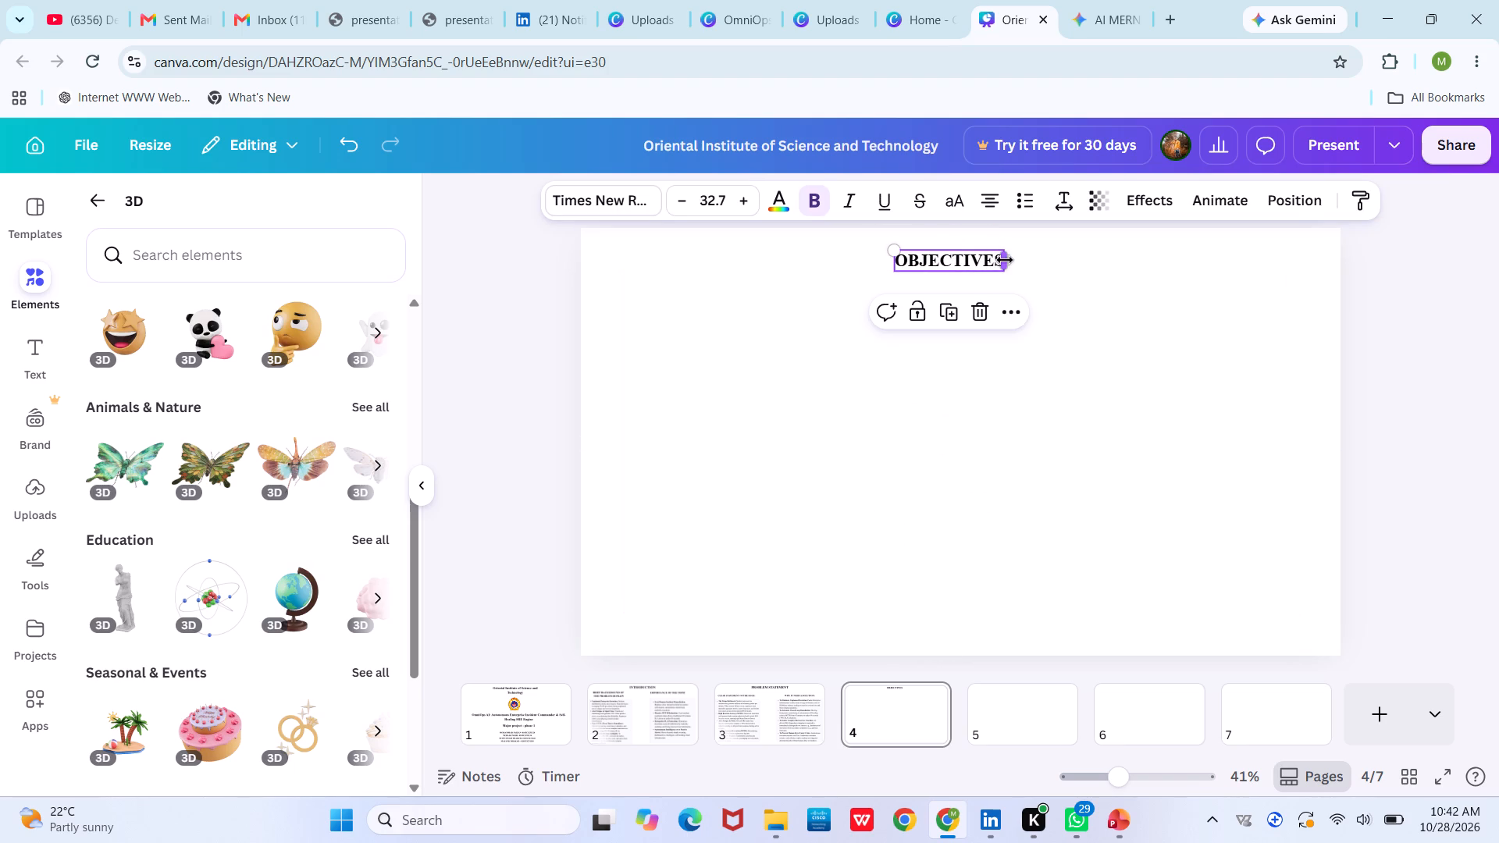
left_click_drag(1005, 260, 1113, 243)
left_click(975, 260)
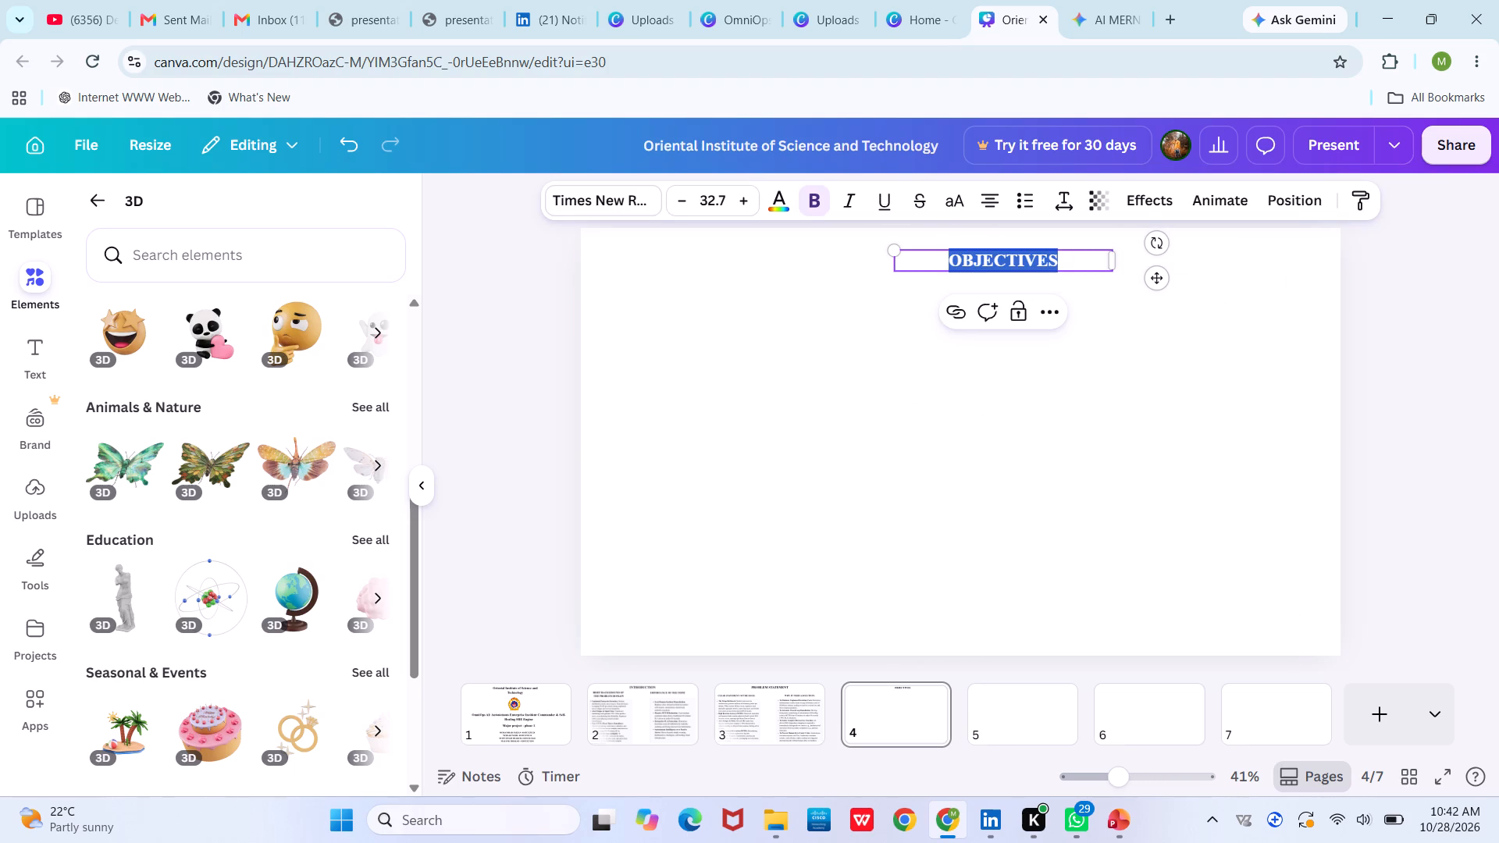
left_click(856, 323)
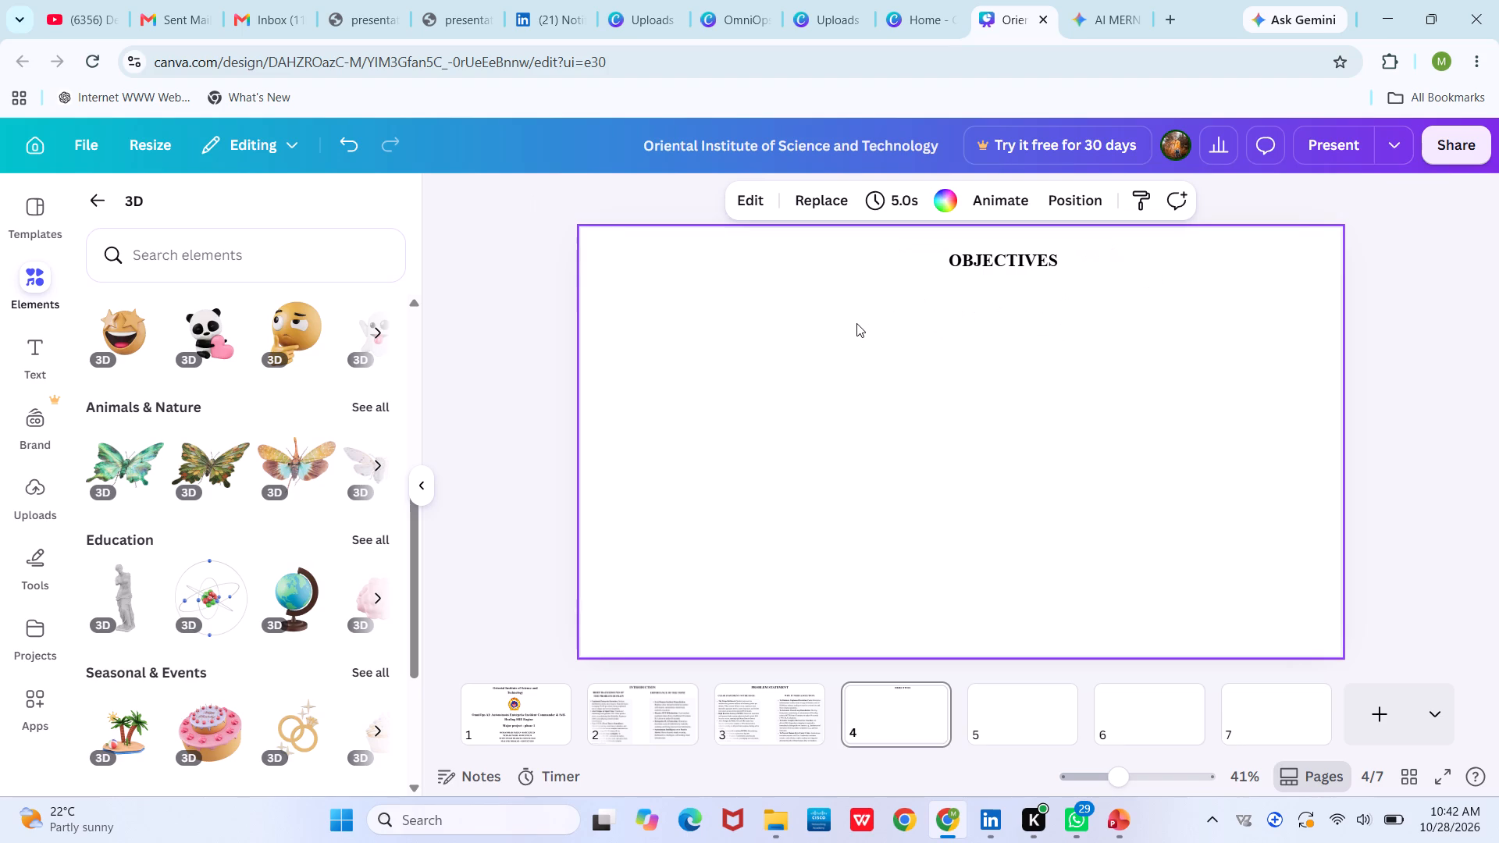
left_click(856, 323)
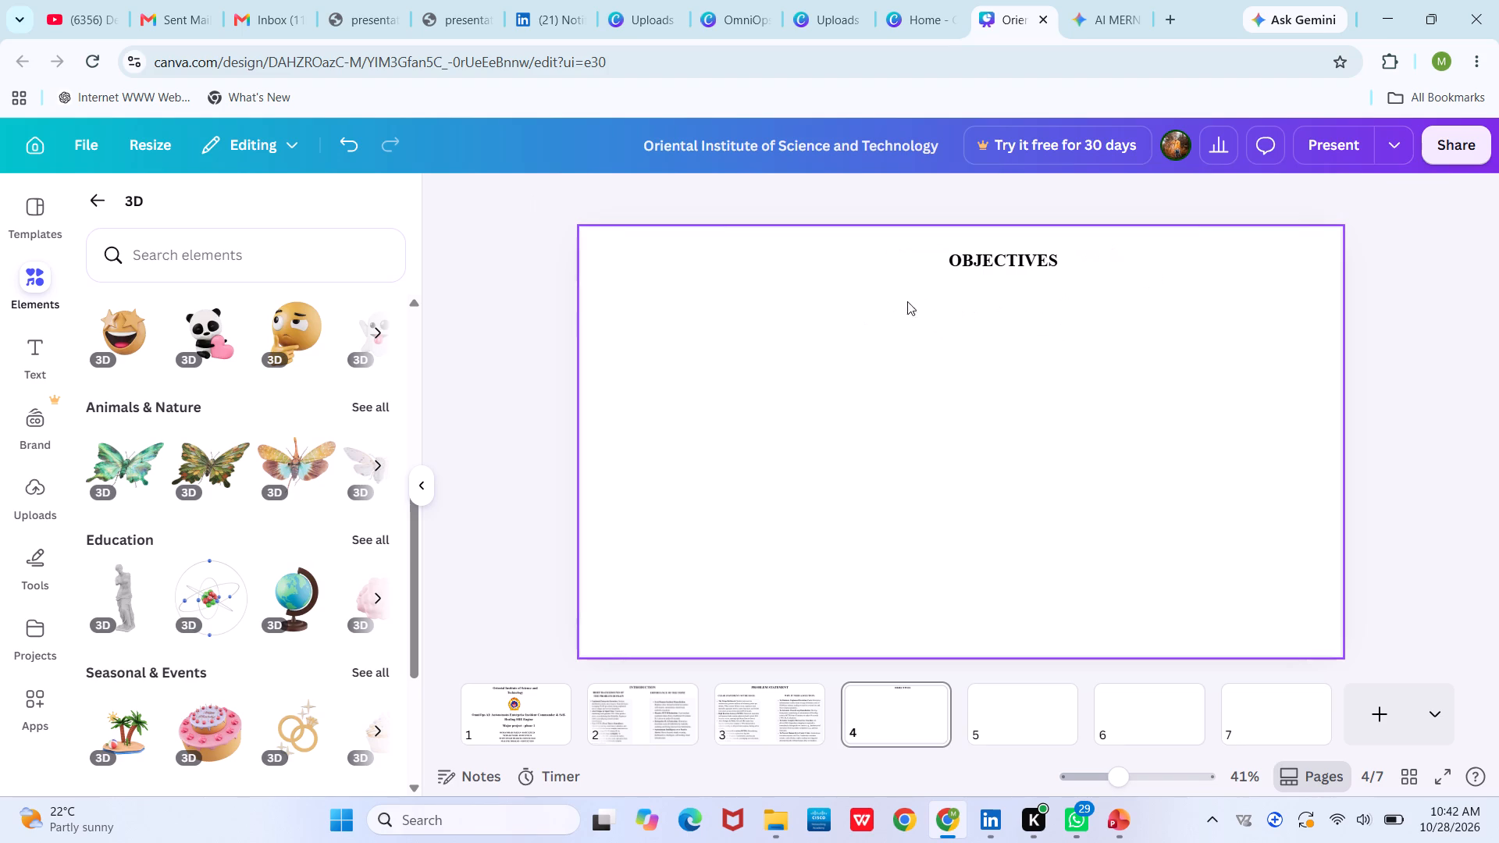
Increase the OBJECTIVES title's font size to 39.7 and centre the title horizontally at the top of page 4.
left_click(986, 265)
triple_click(747, 193)
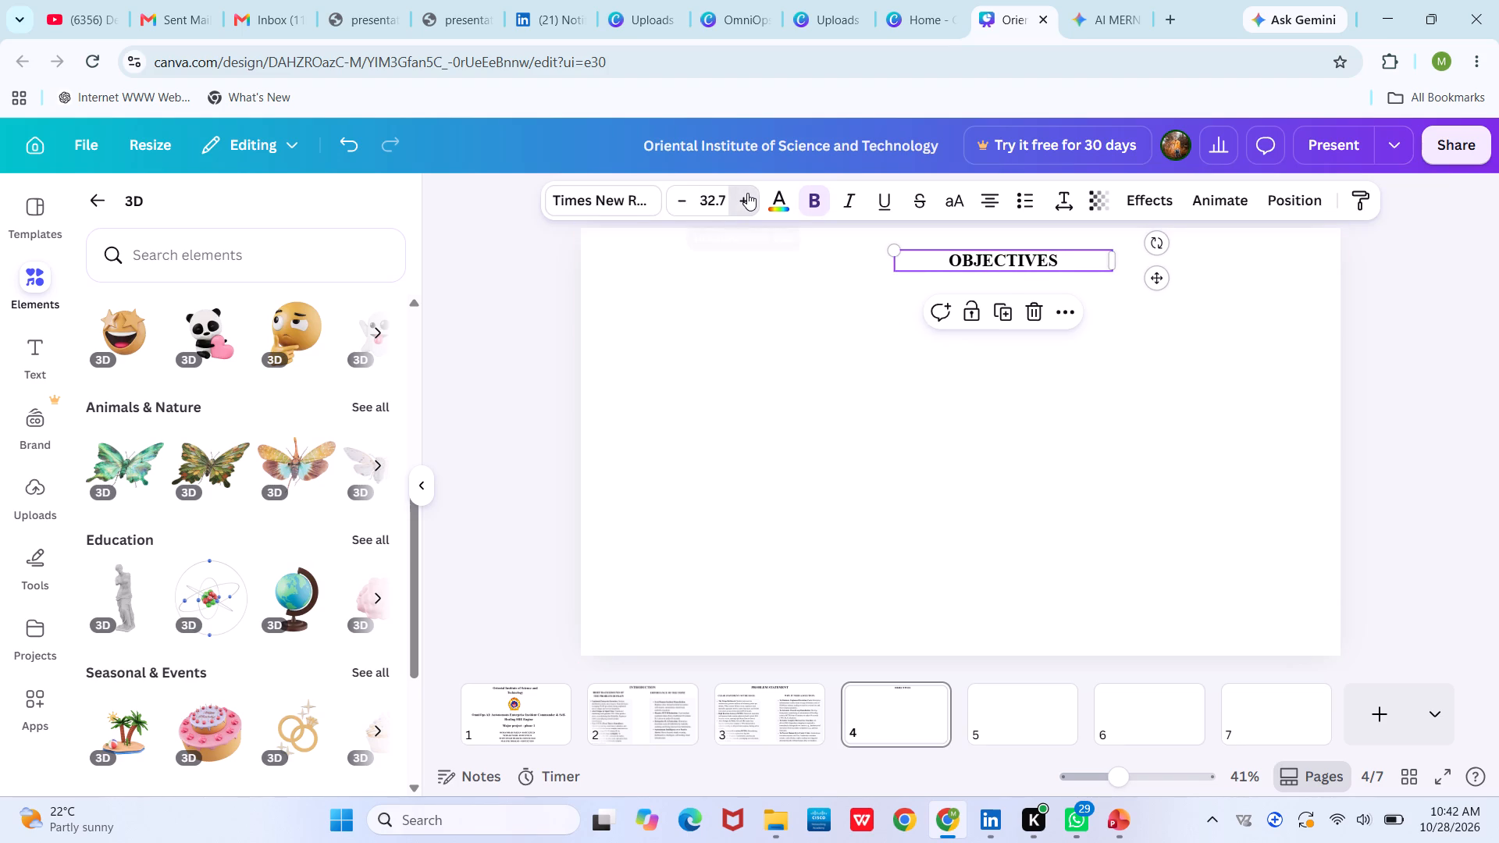
triple_click(747, 193)
left_click(747, 193)
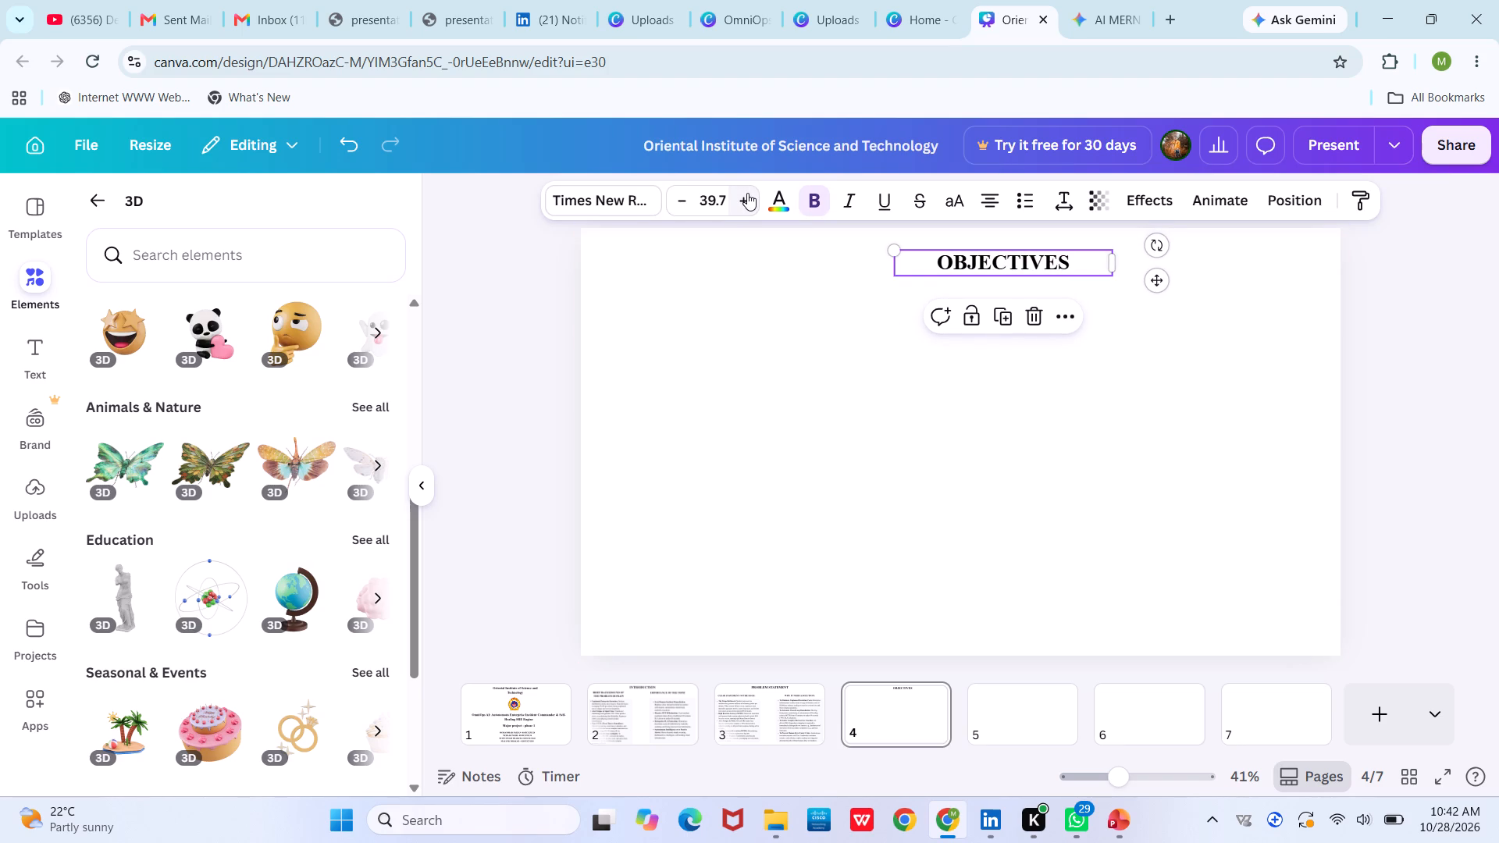
left_click(806, 333)
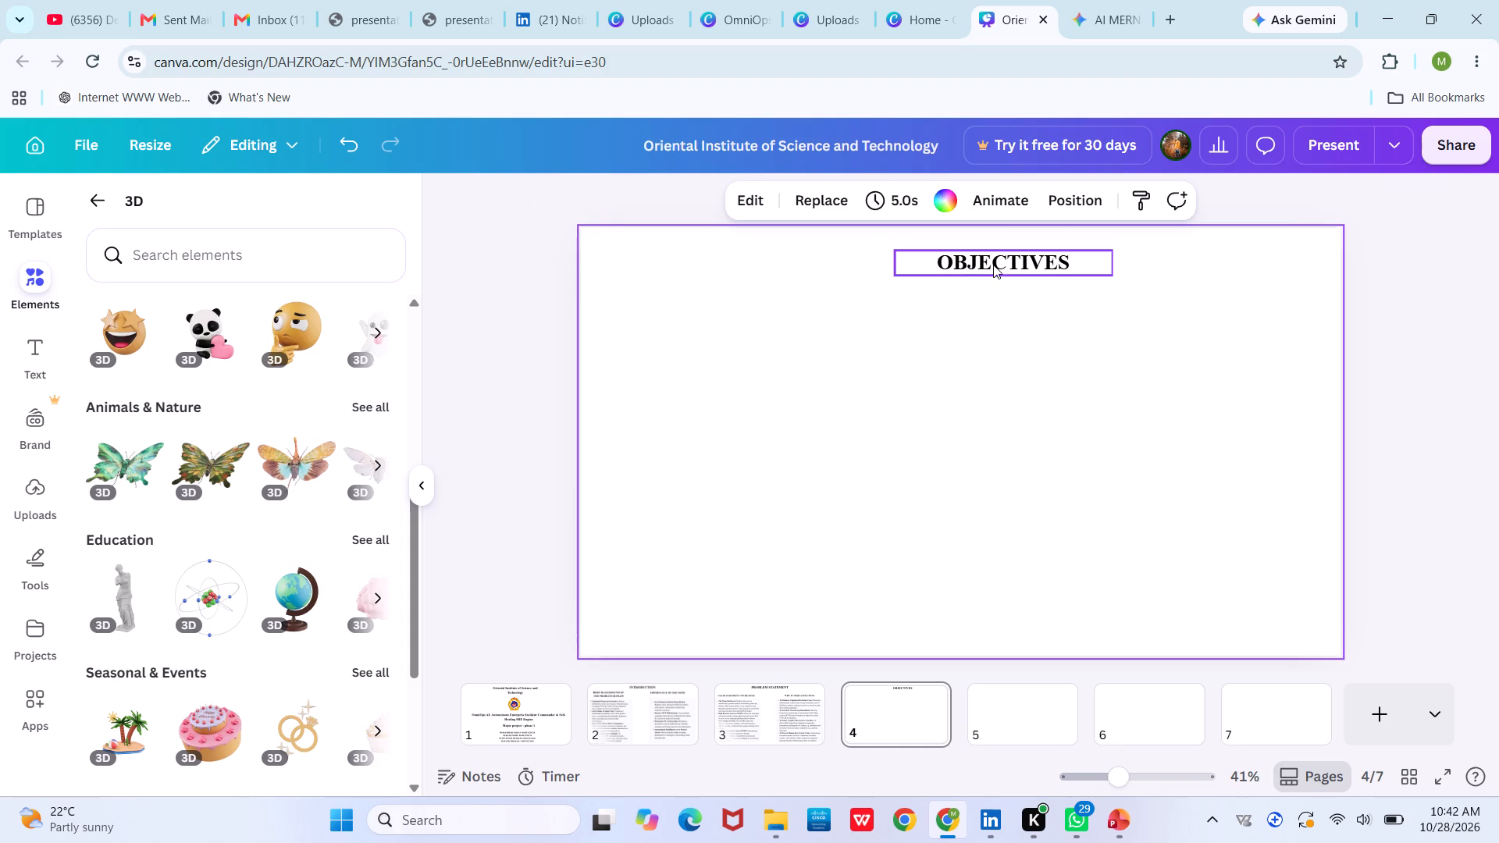
left_click_drag(993, 265, 938, 263)
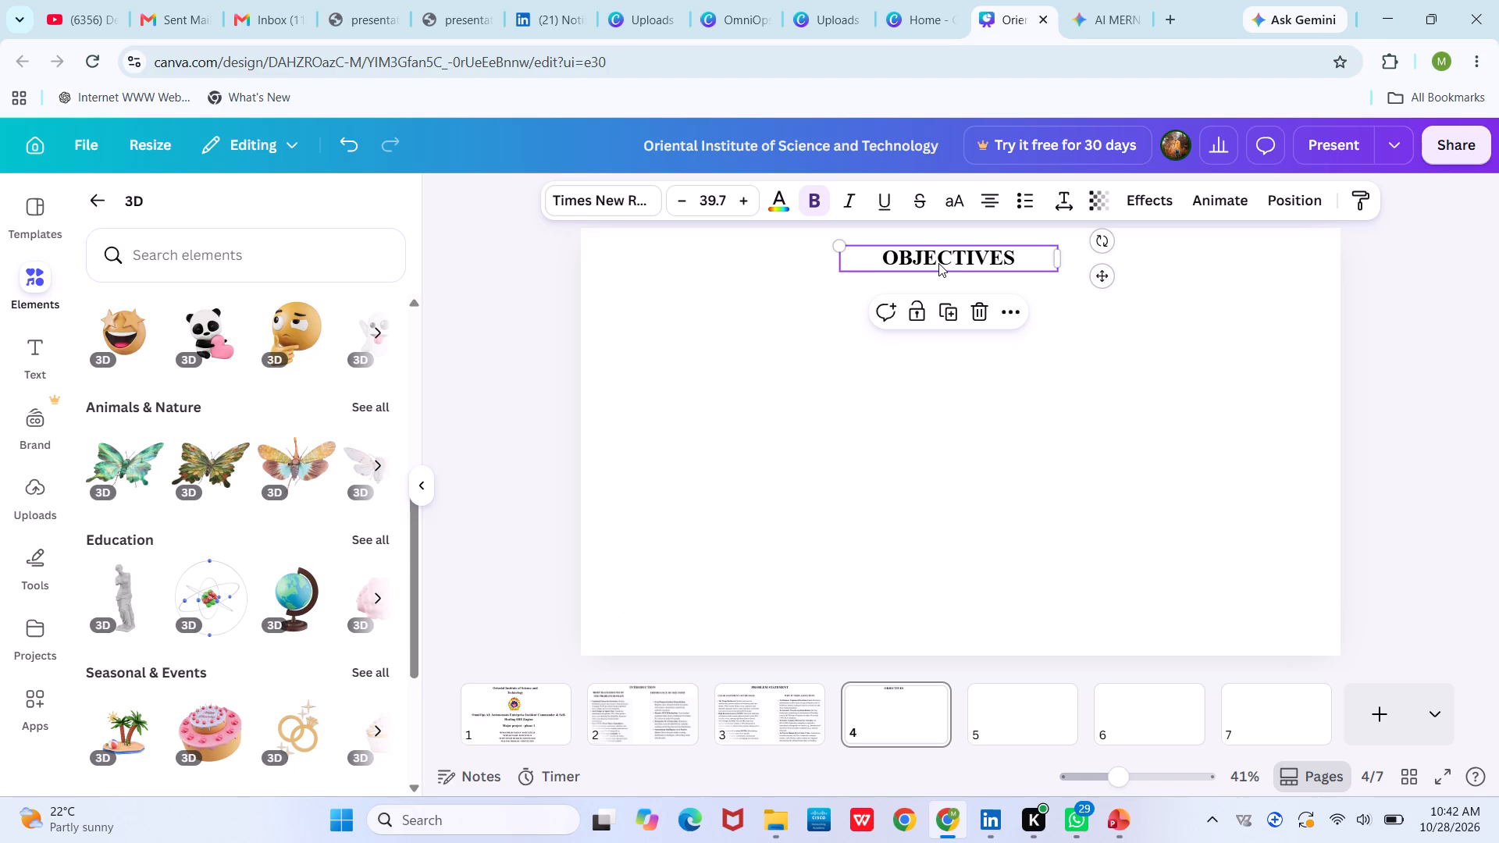
left_click(863, 308)
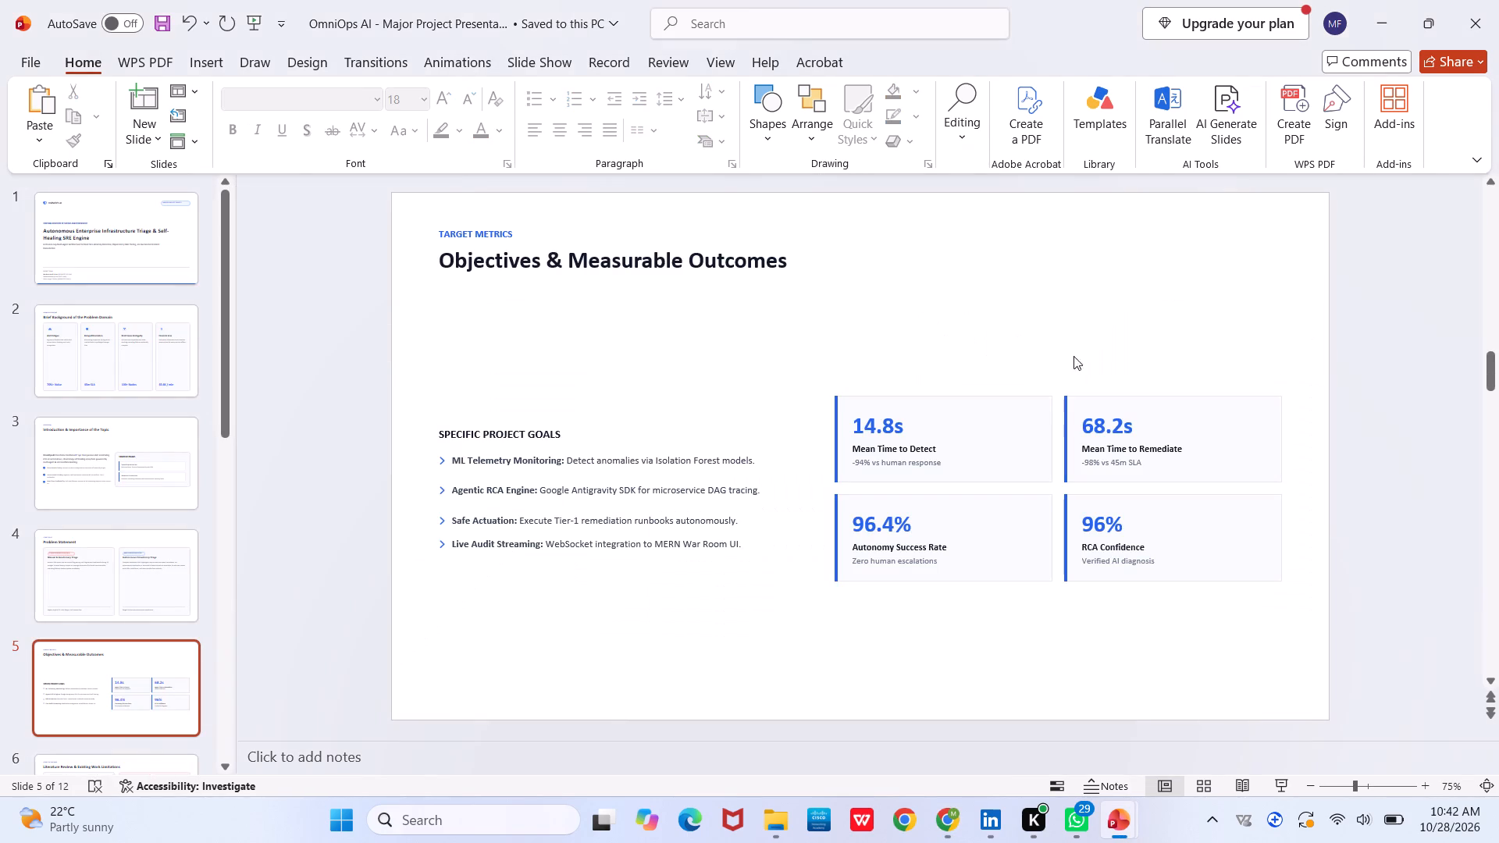
Switch to the OmniOps AI deck in PowerPoint and view its Objectives & Measurable Outcomes slide.
key("Left")
key("Right")
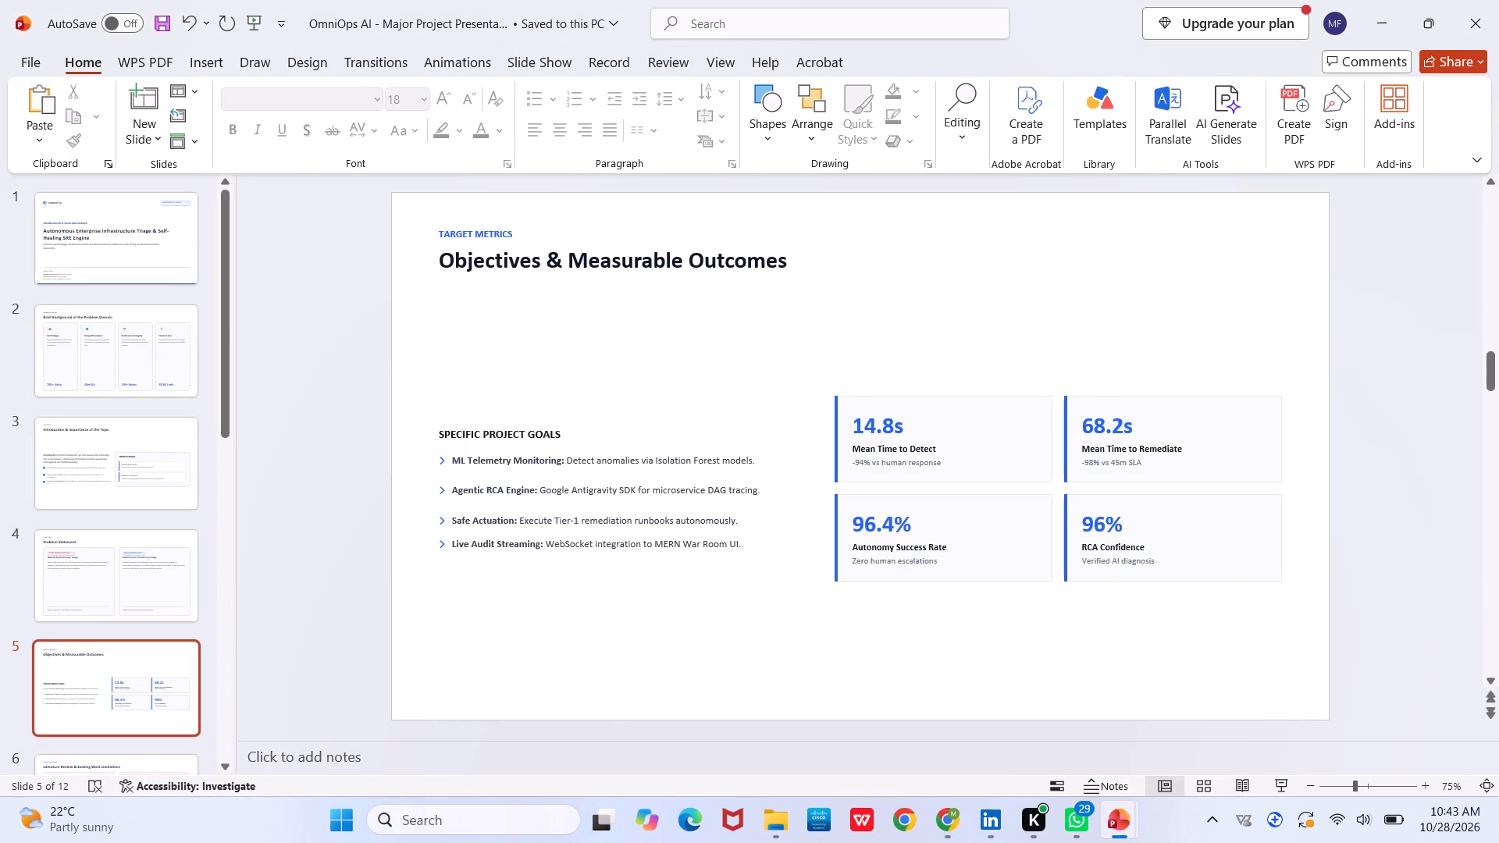
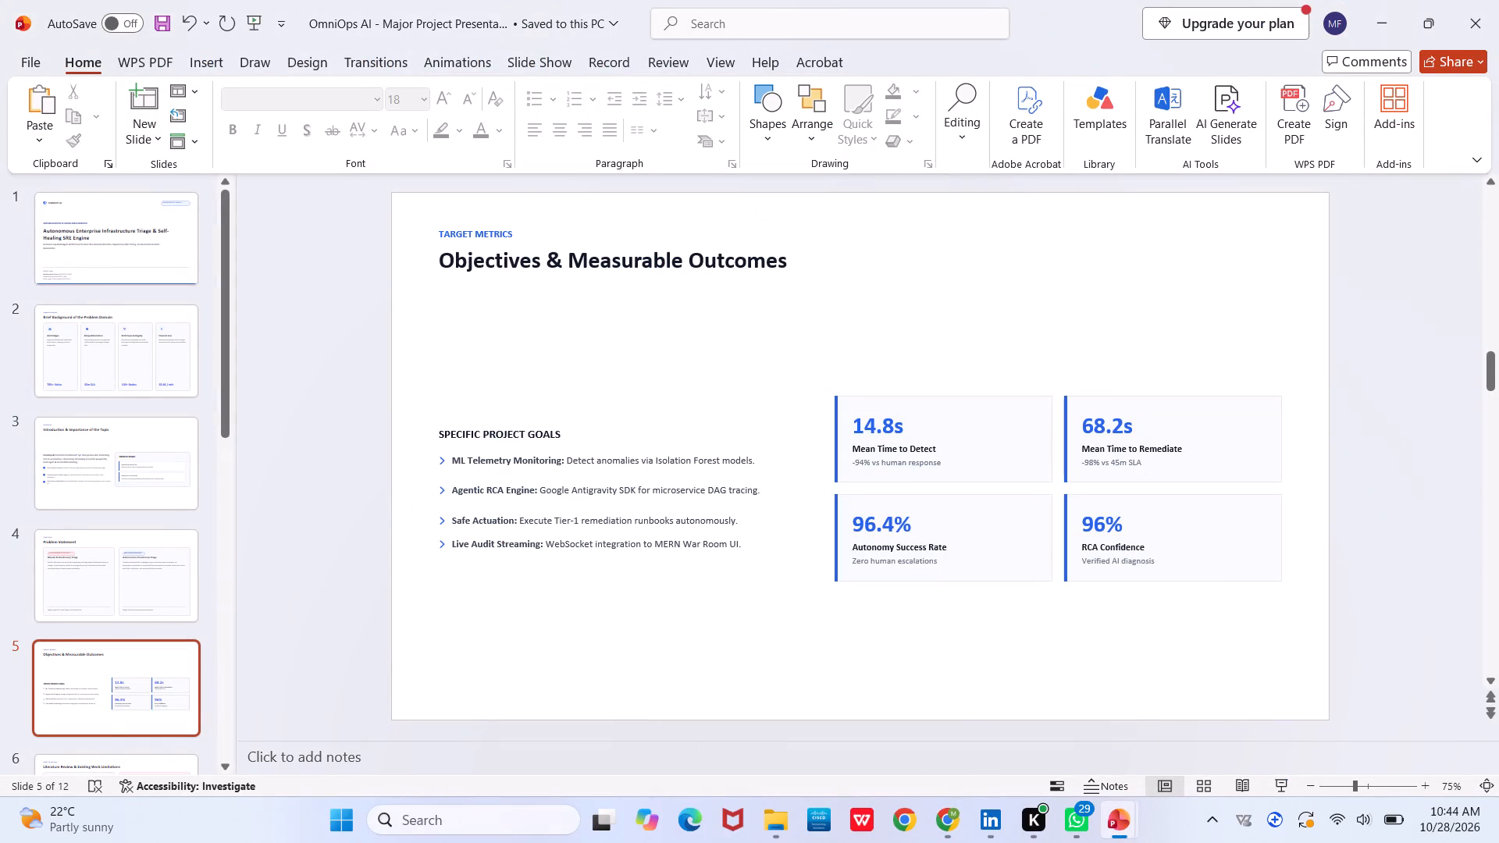
Copy the SPECIFIC PROJECT GOALS heading from the OmniOps AI deck and place it on Canva page 4, below OBJECTIVES at the page's left edge.
left_click(497, 432)
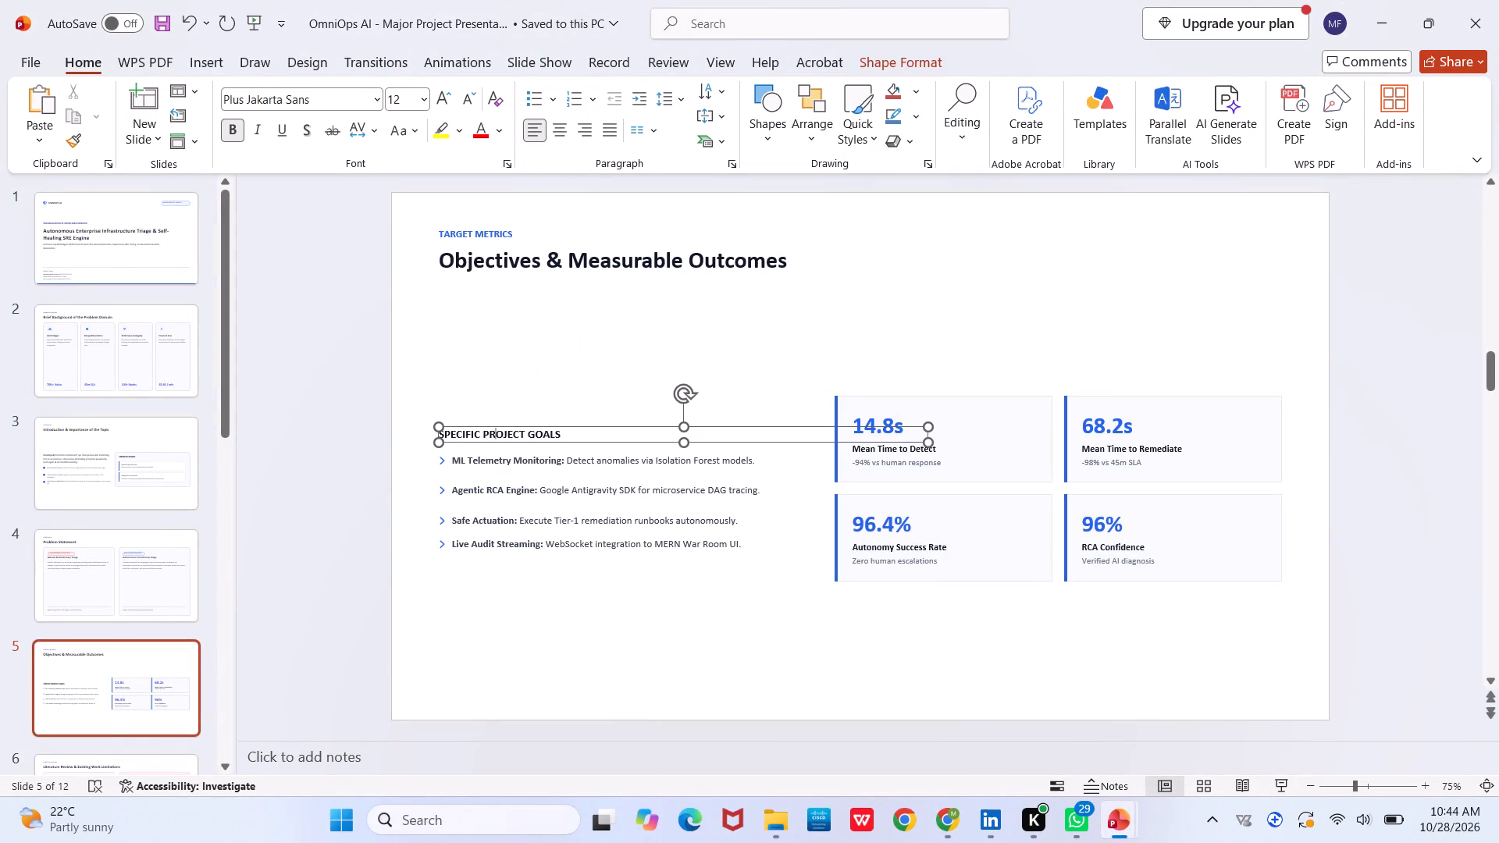
key("ctrl+a")
key("ctrl+c")
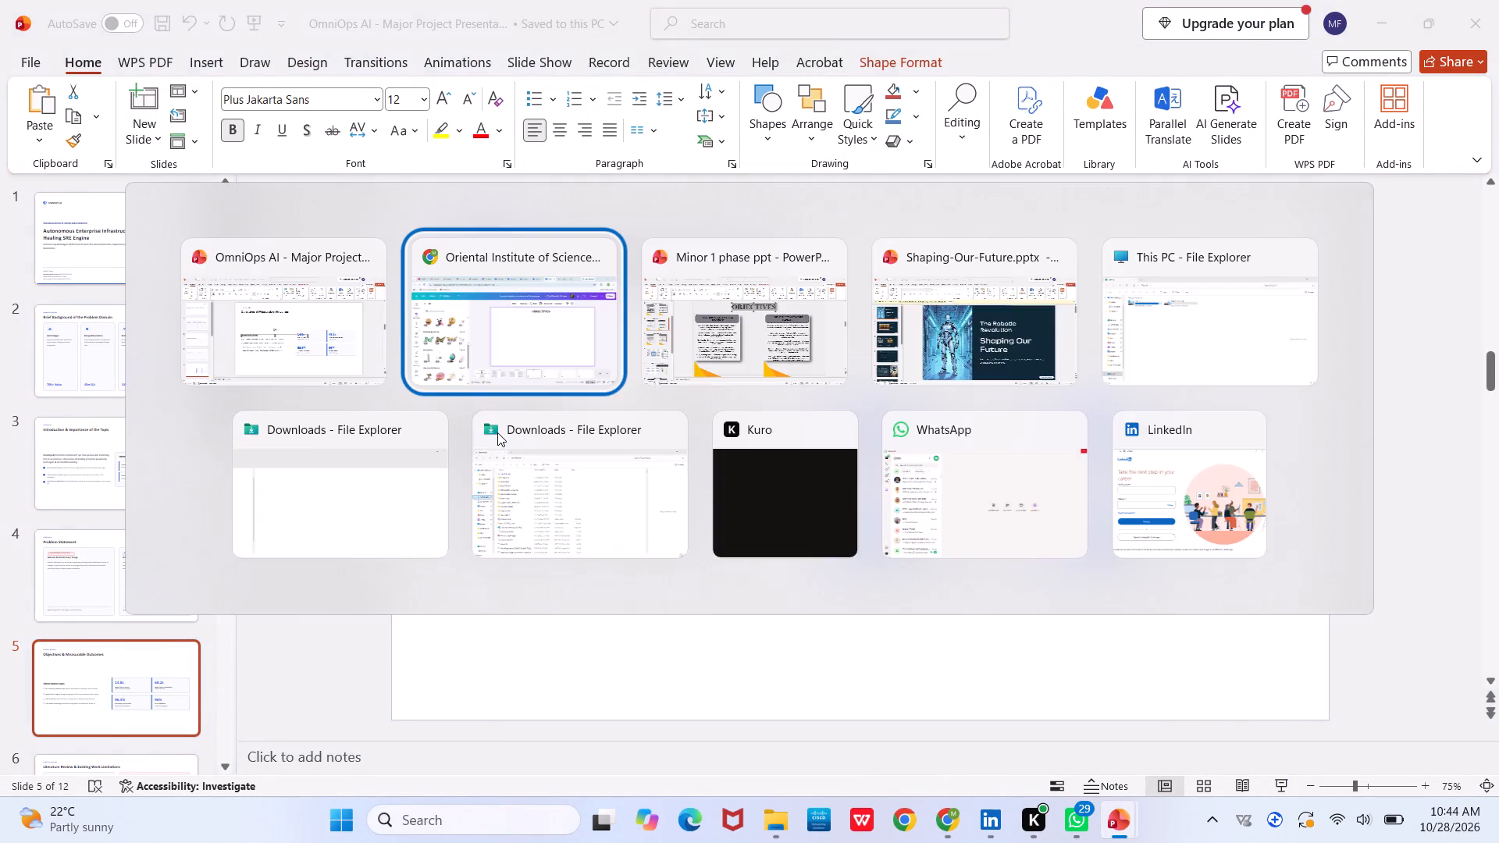
left_click(676, 339)
key("ctrl+v")
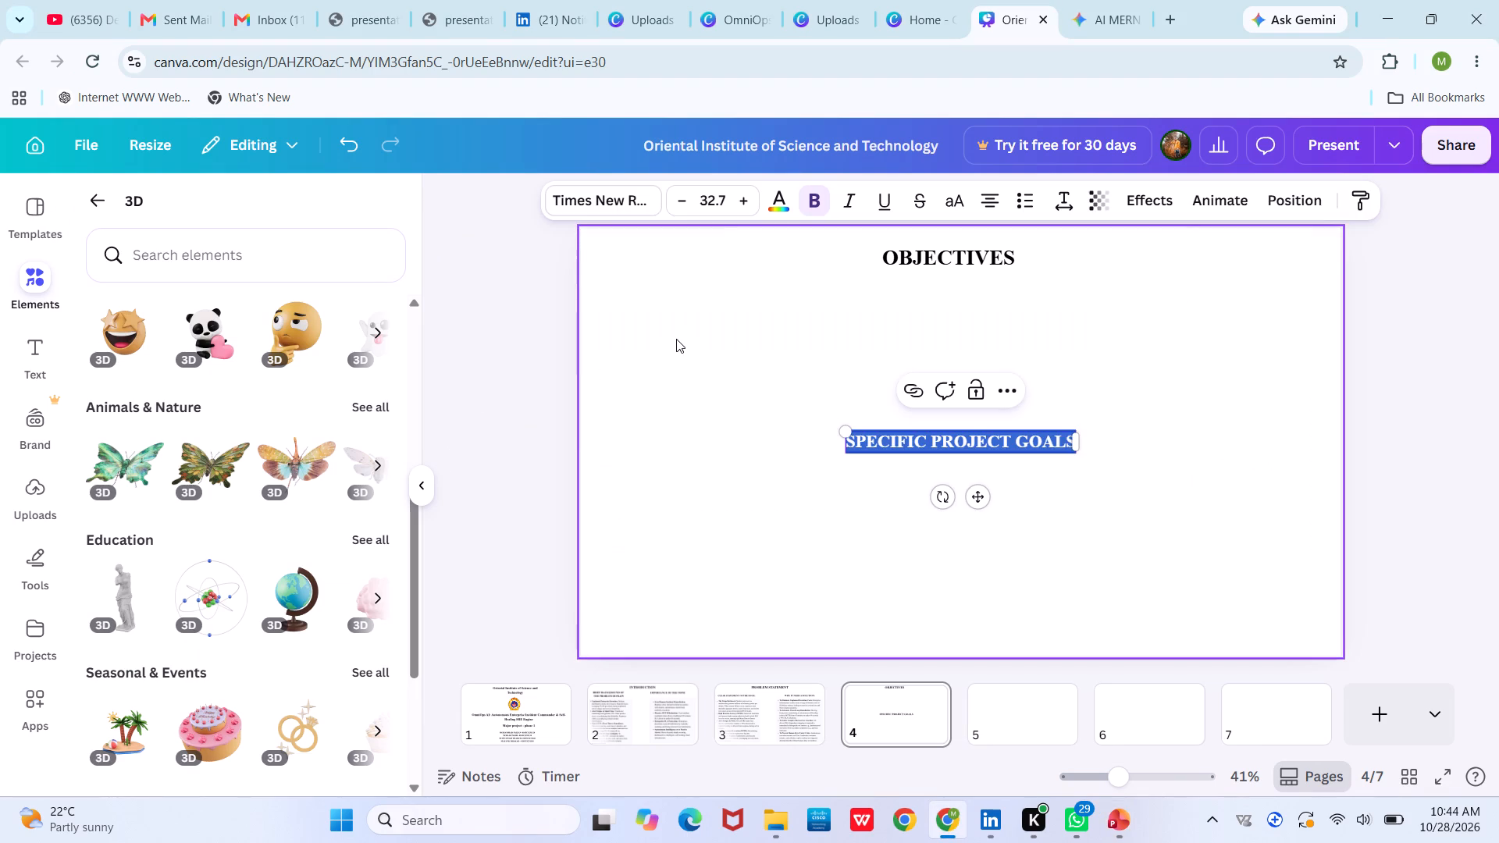
left_click(819, 464)
left_click_drag(903, 449, 824, 401)
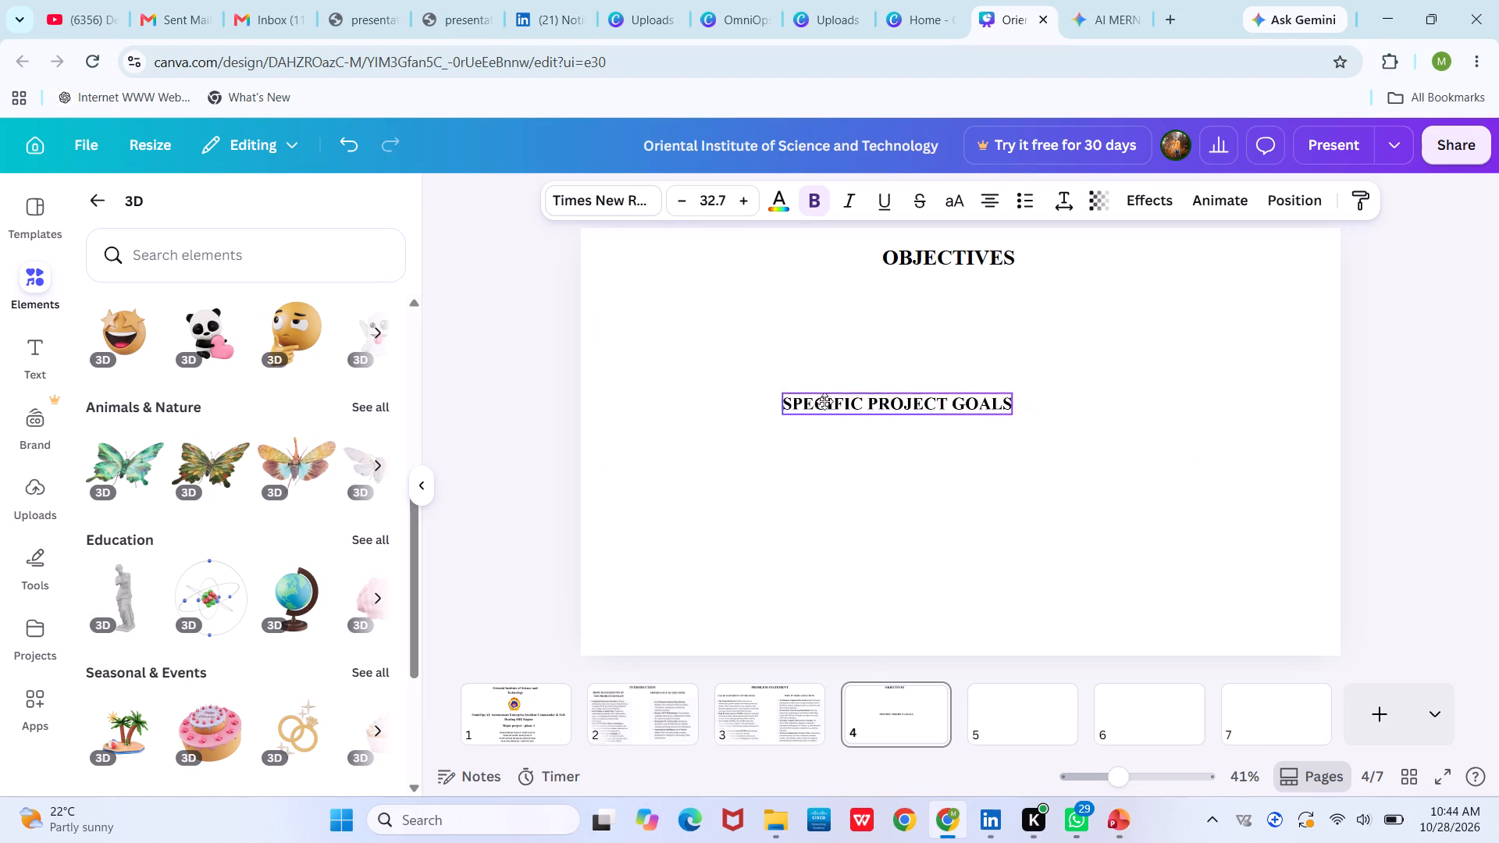
left_click_drag(824, 401, 648, 329)
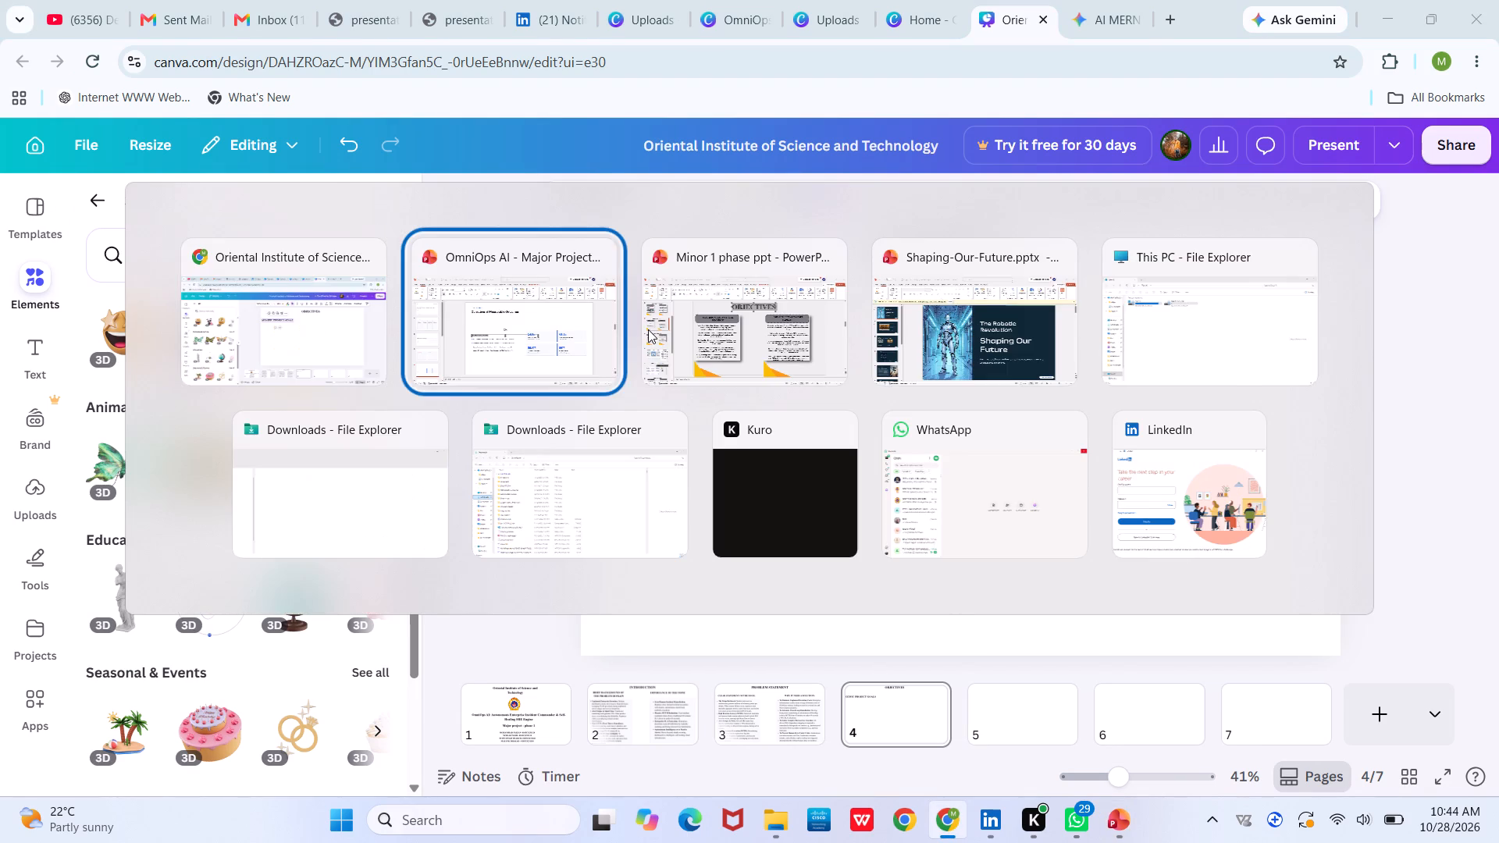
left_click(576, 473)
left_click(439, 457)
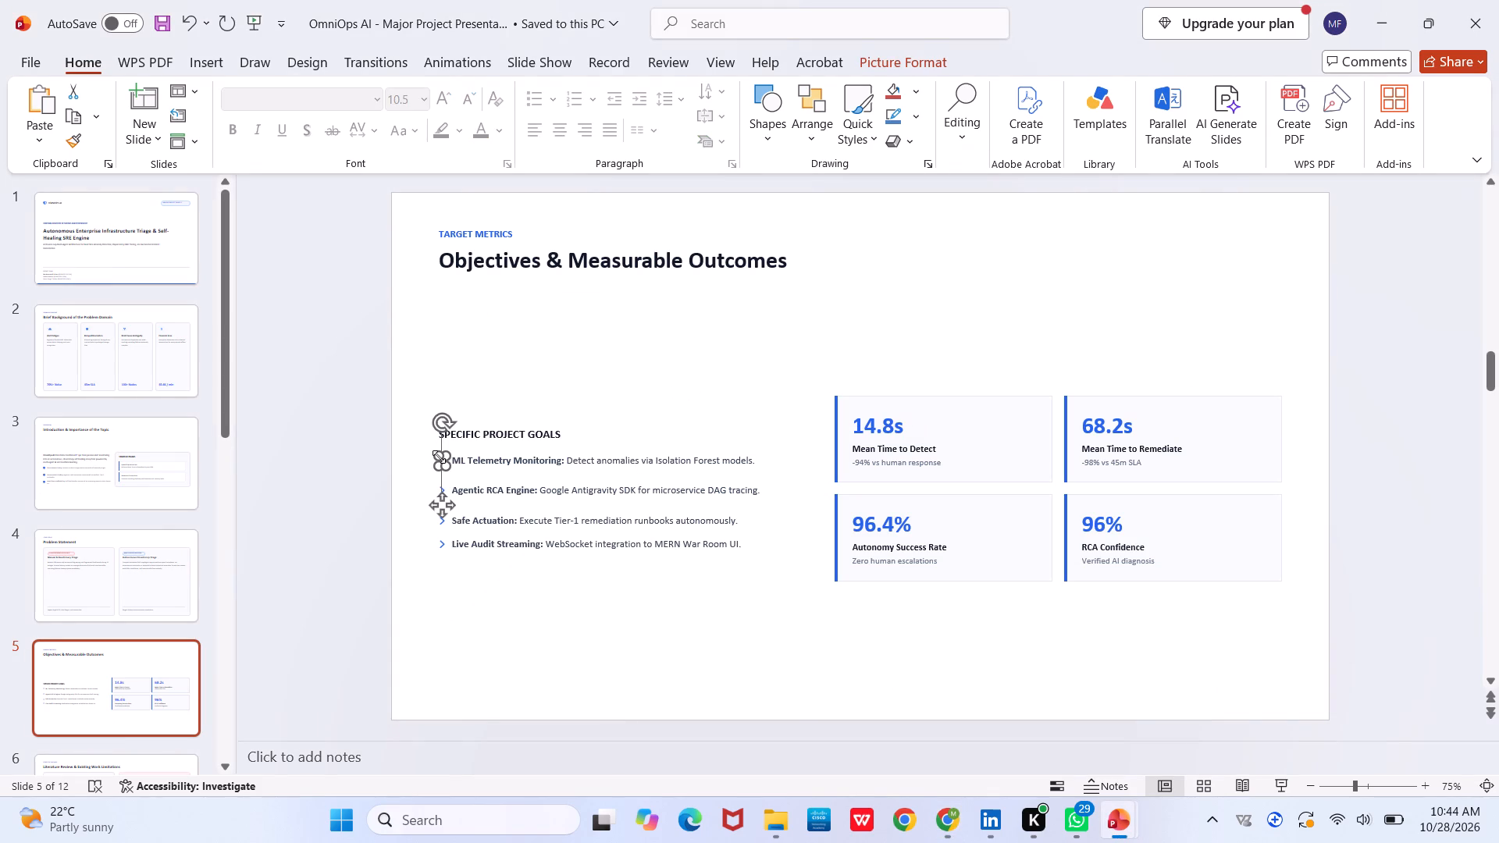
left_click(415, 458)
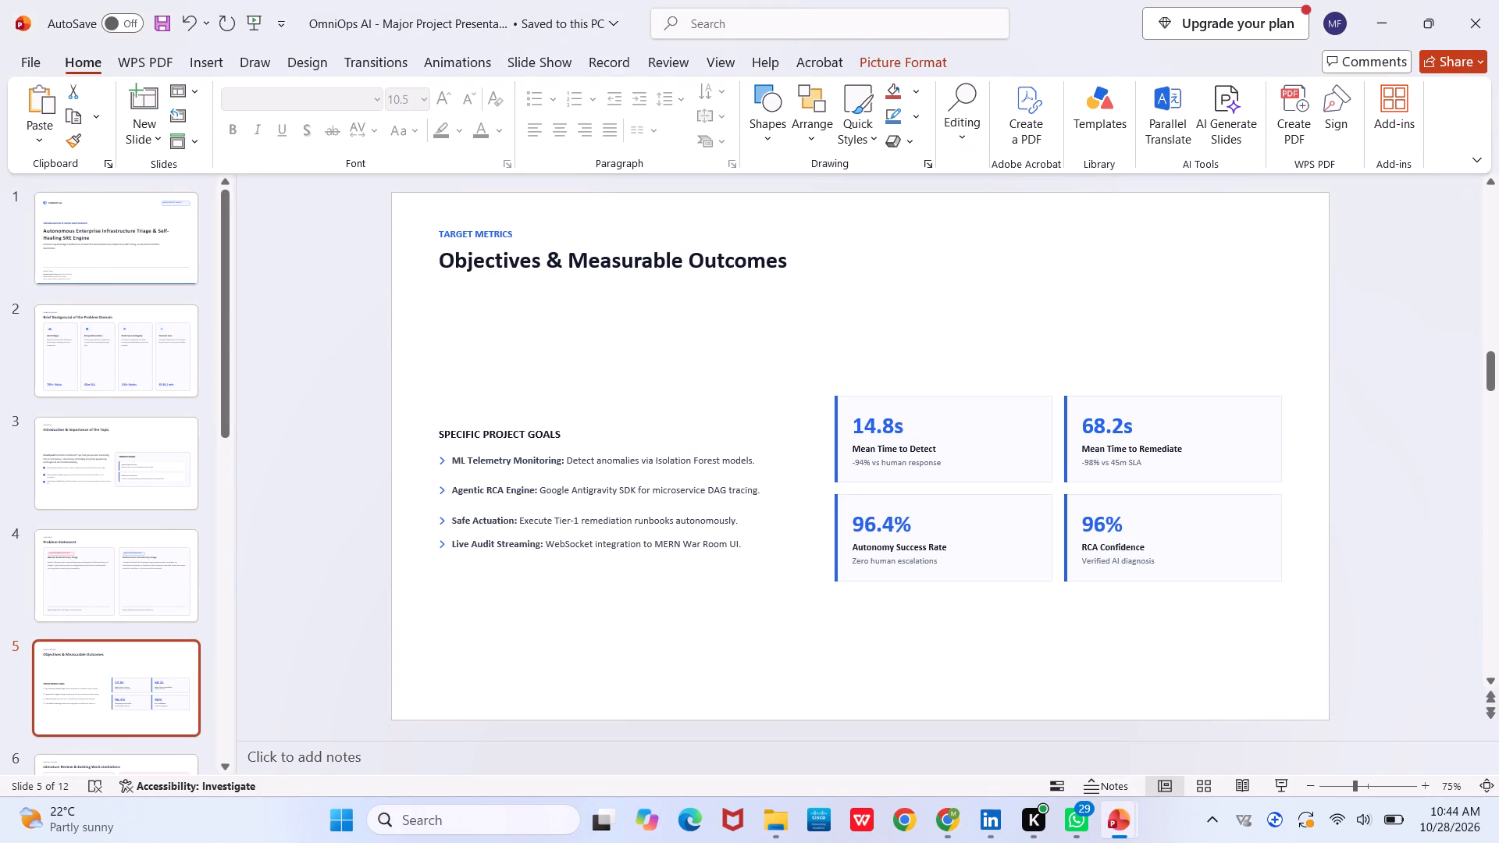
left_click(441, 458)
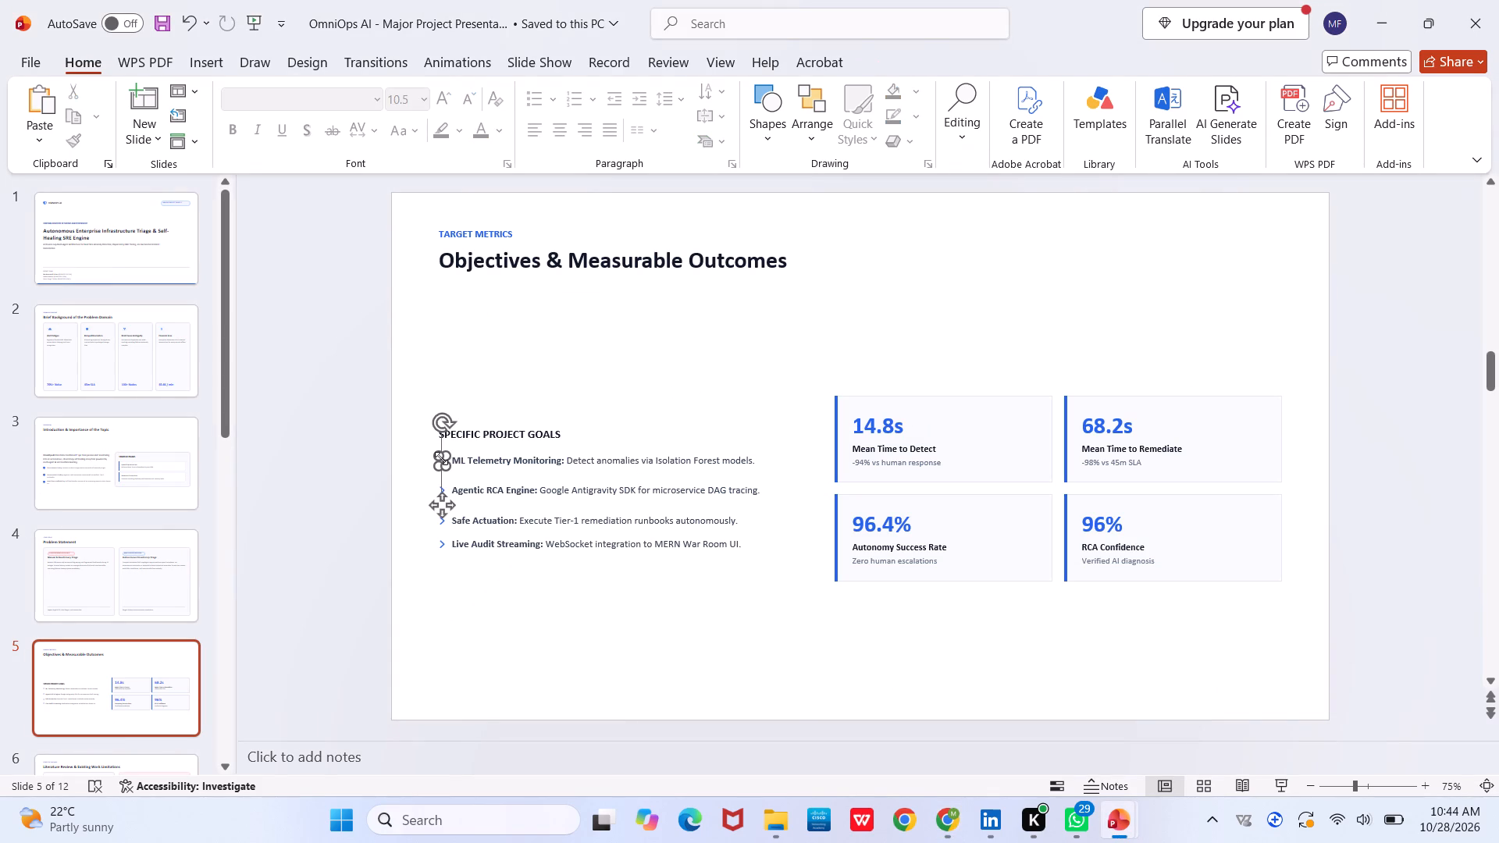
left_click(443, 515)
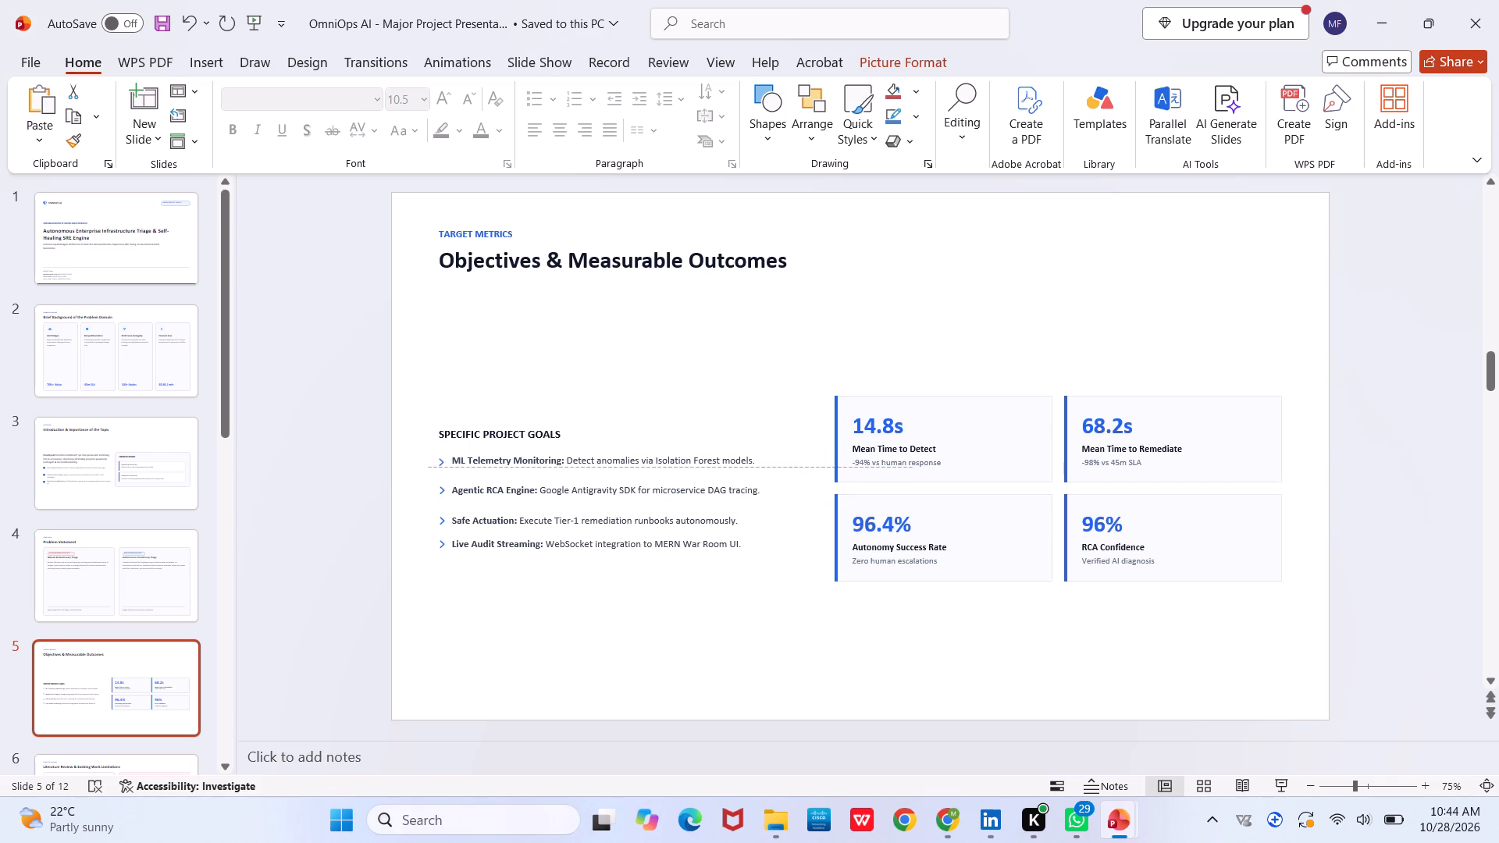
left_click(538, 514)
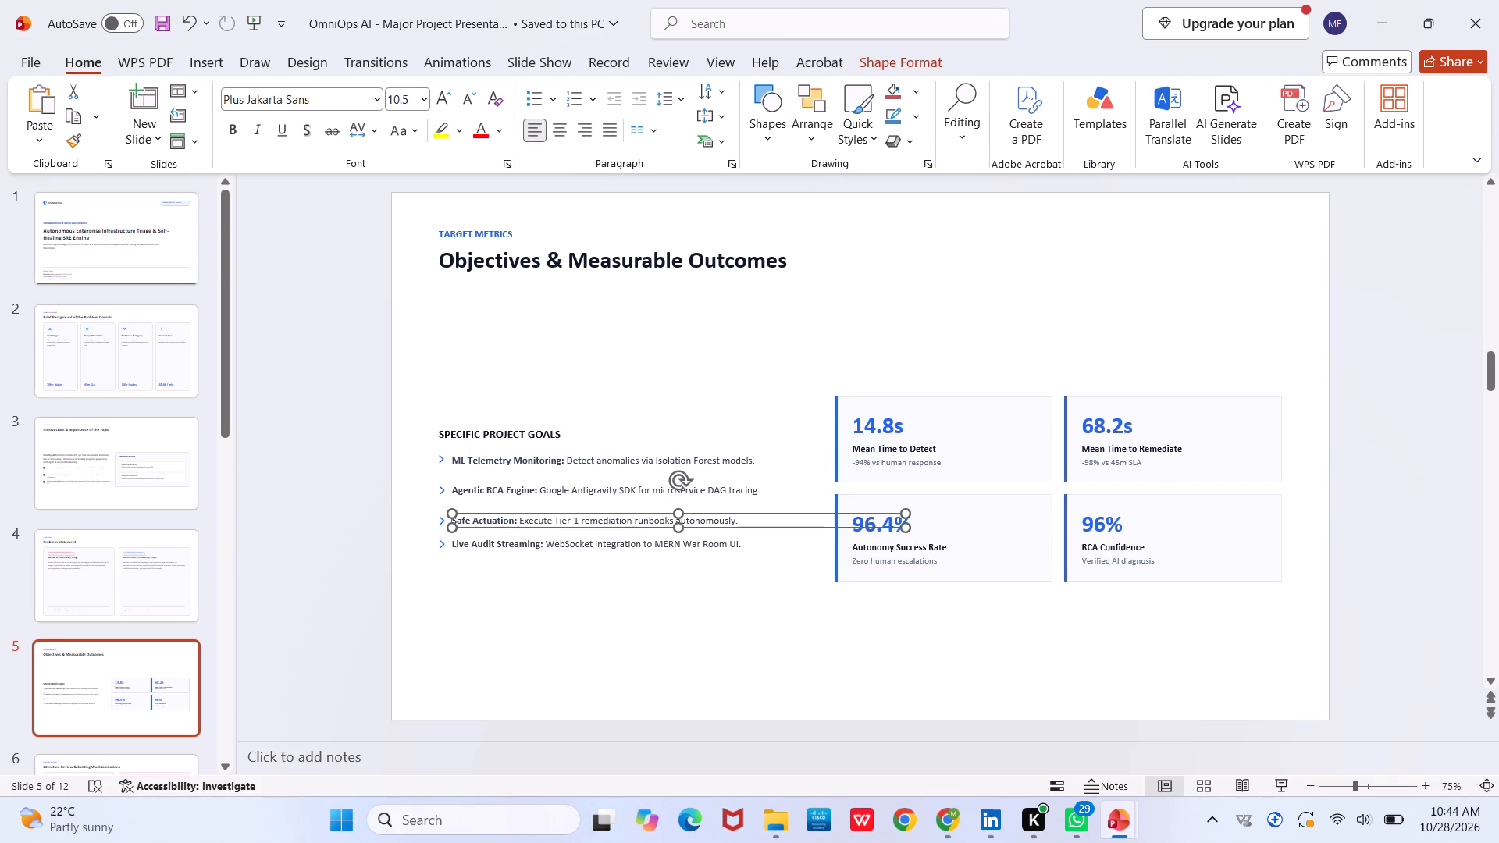
Copy the ML Telemetry Monitoring goal line from the OmniOps AI deck in PowerPoint and paste it onto page 4 of the Canva design.
left_click(497, 455)
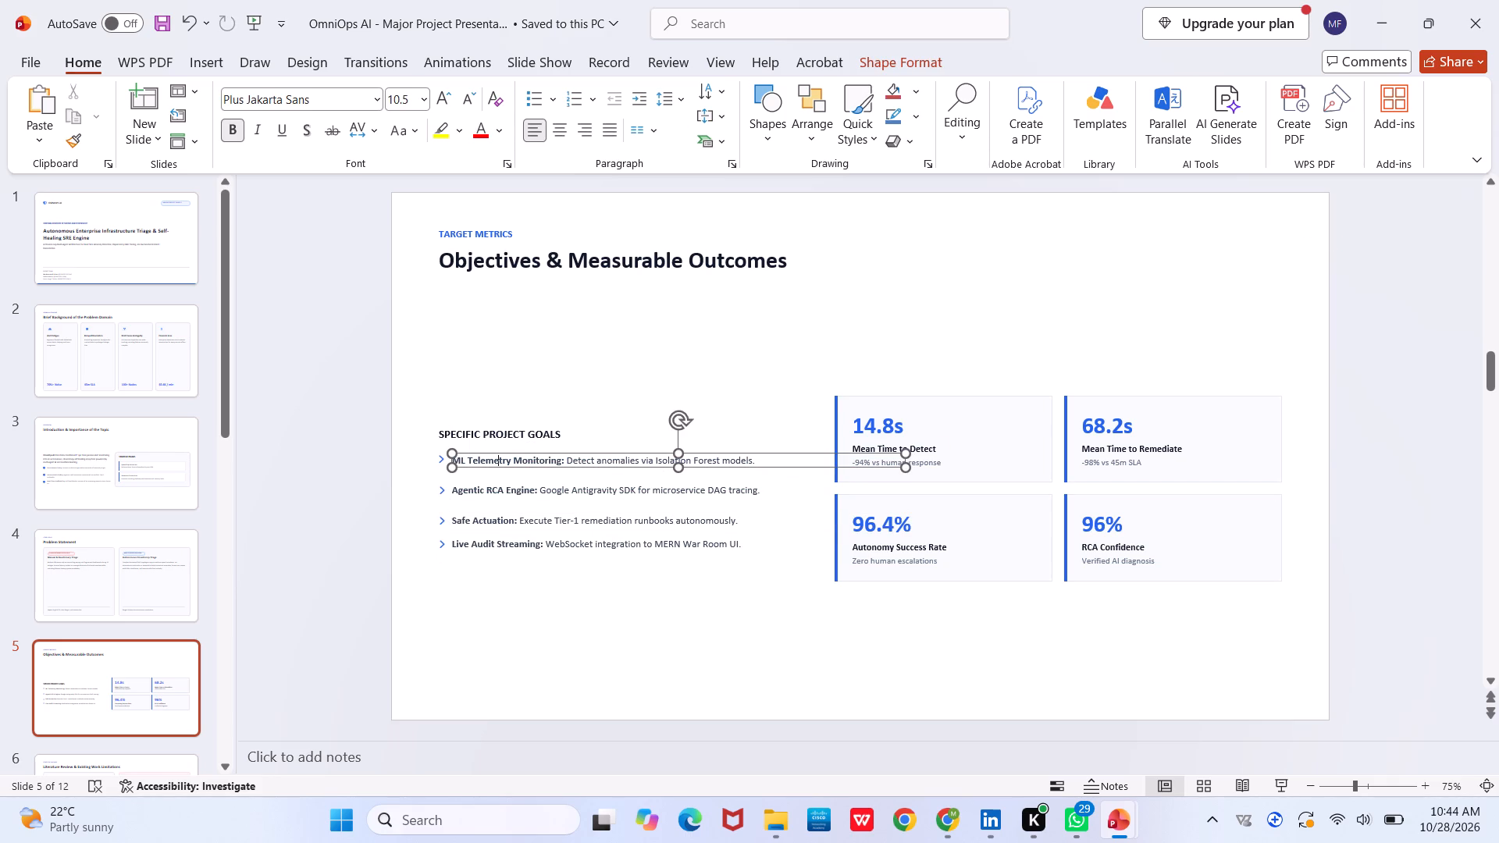
key("ctrl+a")
key("ctrl+c")
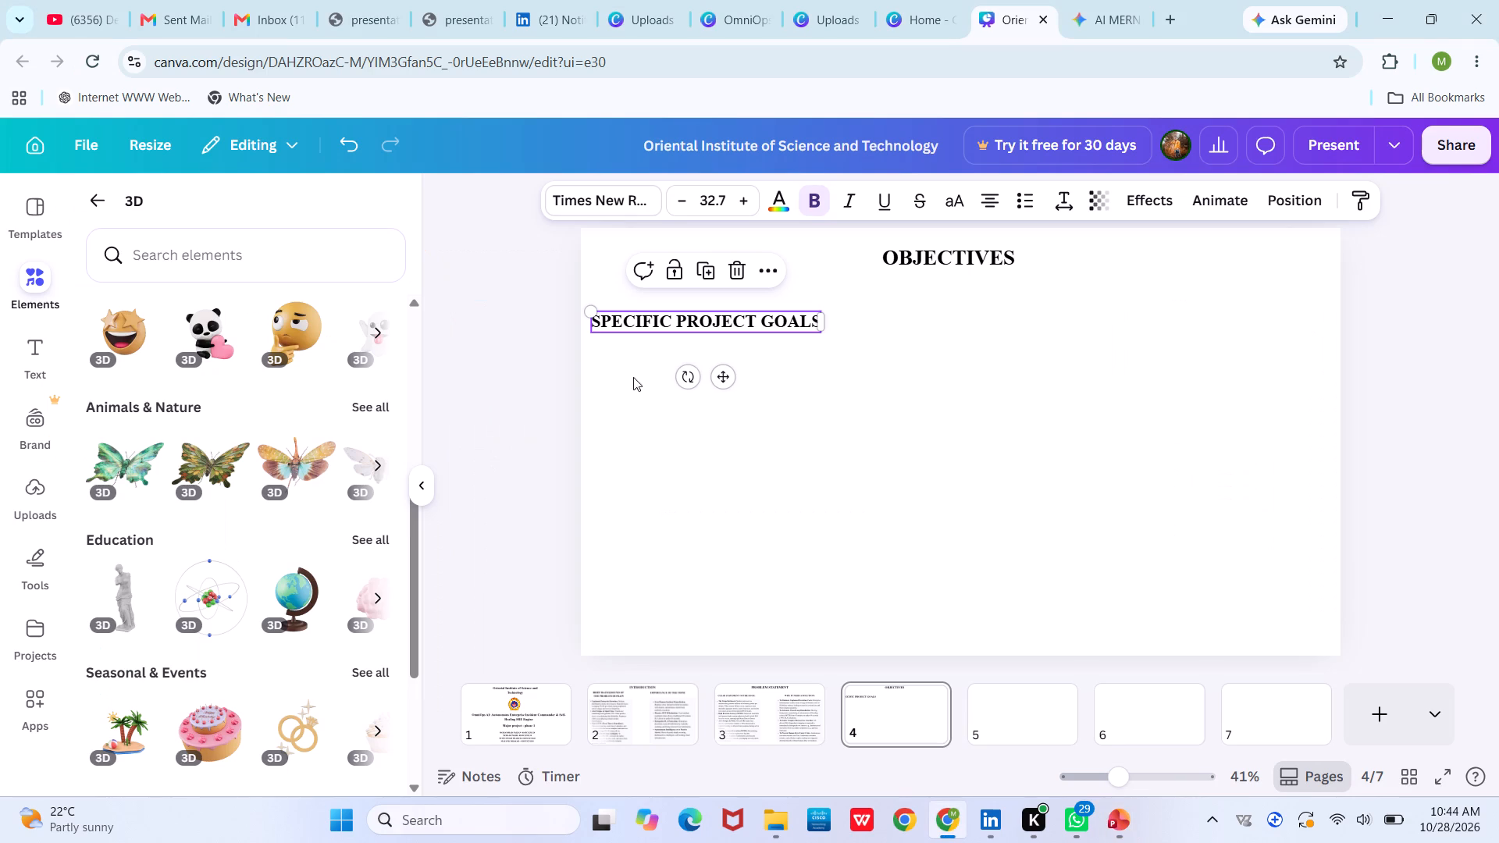
left_click(658, 408)
key("ctrl+v")
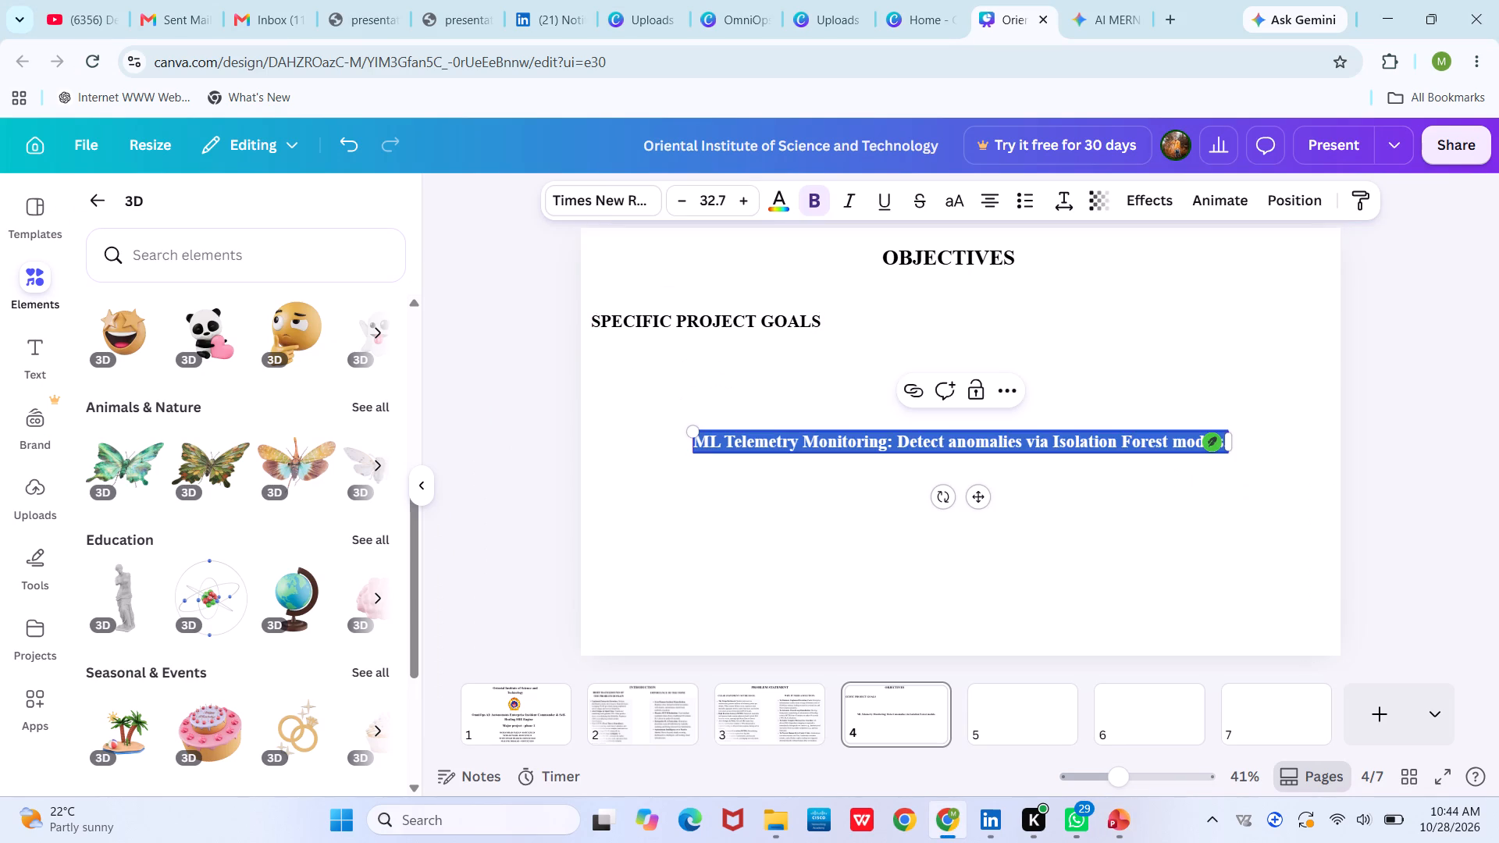
Make the ML Telemetry Monitoring line a non-bold bullet, place it below the SPECIFIC PROJECT GOALS heading, and set its font size to 23.7.
left_click(811, 207)
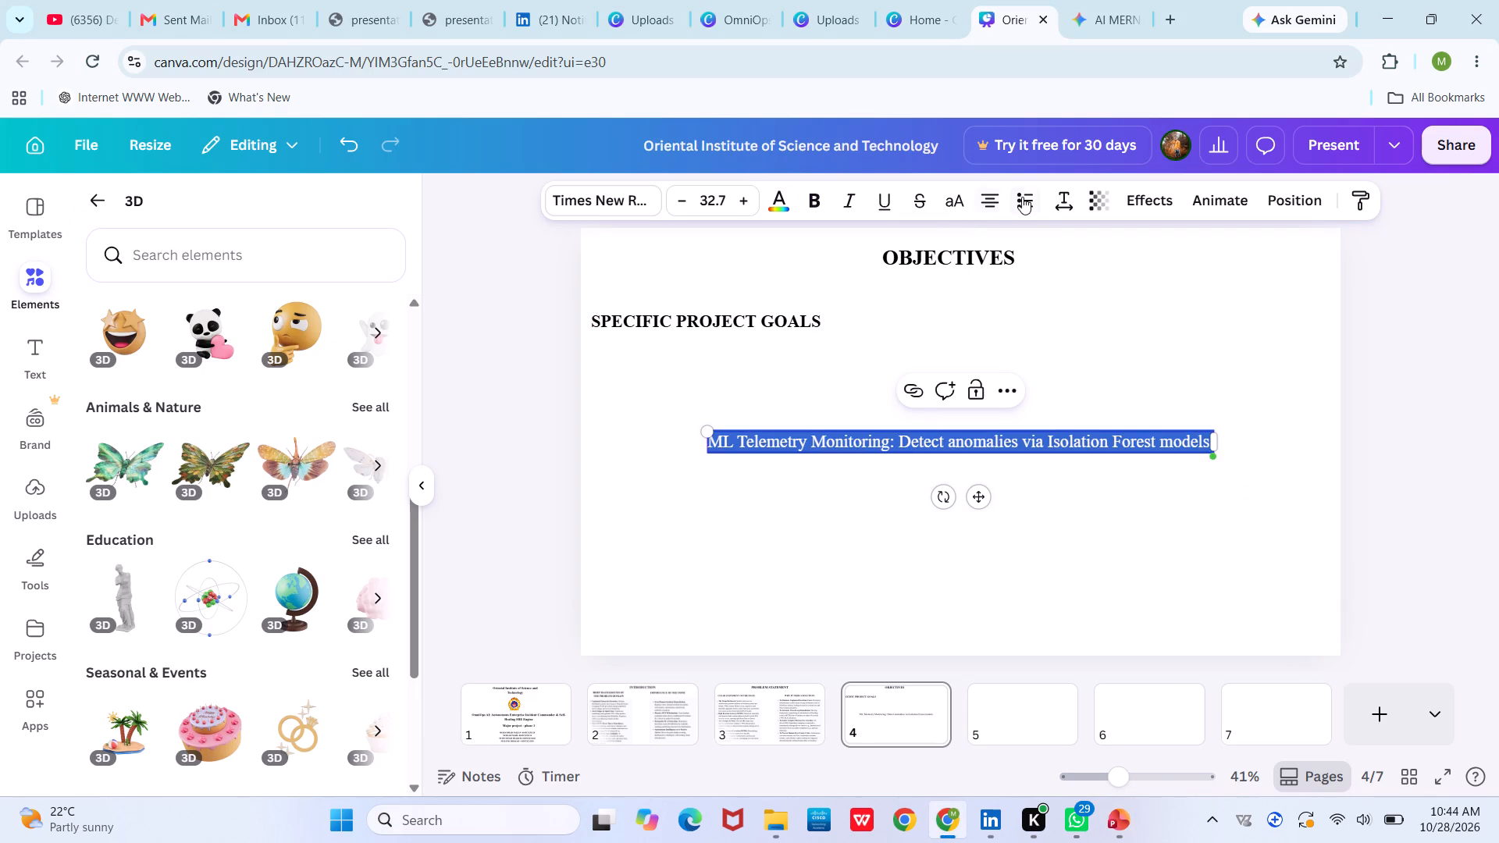
left_click(1034, 204)
left_click(861, 483)
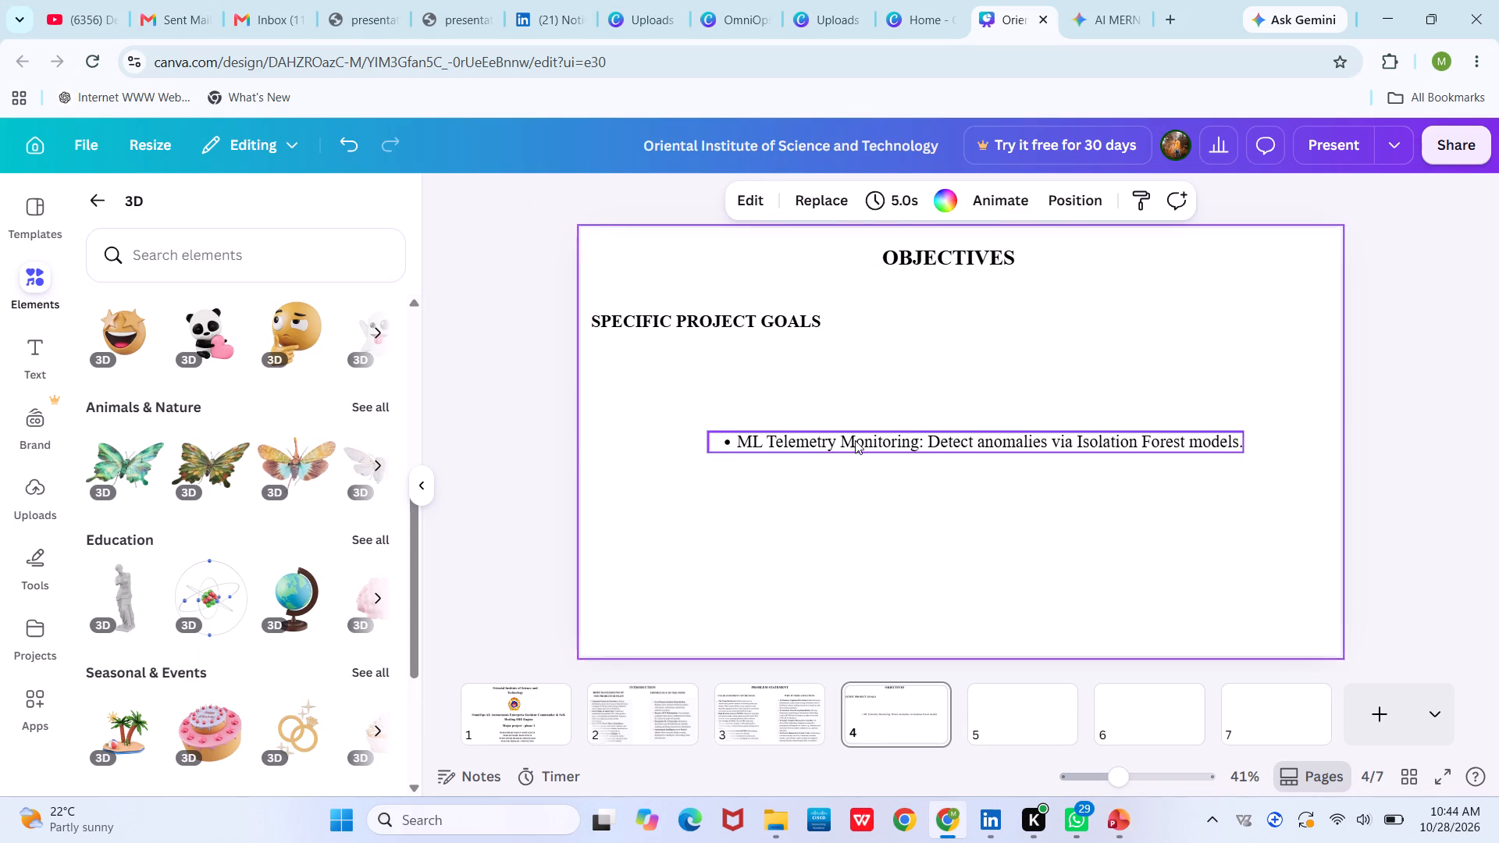
left_click_drag(855, 440, 751, 379)
triple_click(682, 202)
triple_click(682, 202)
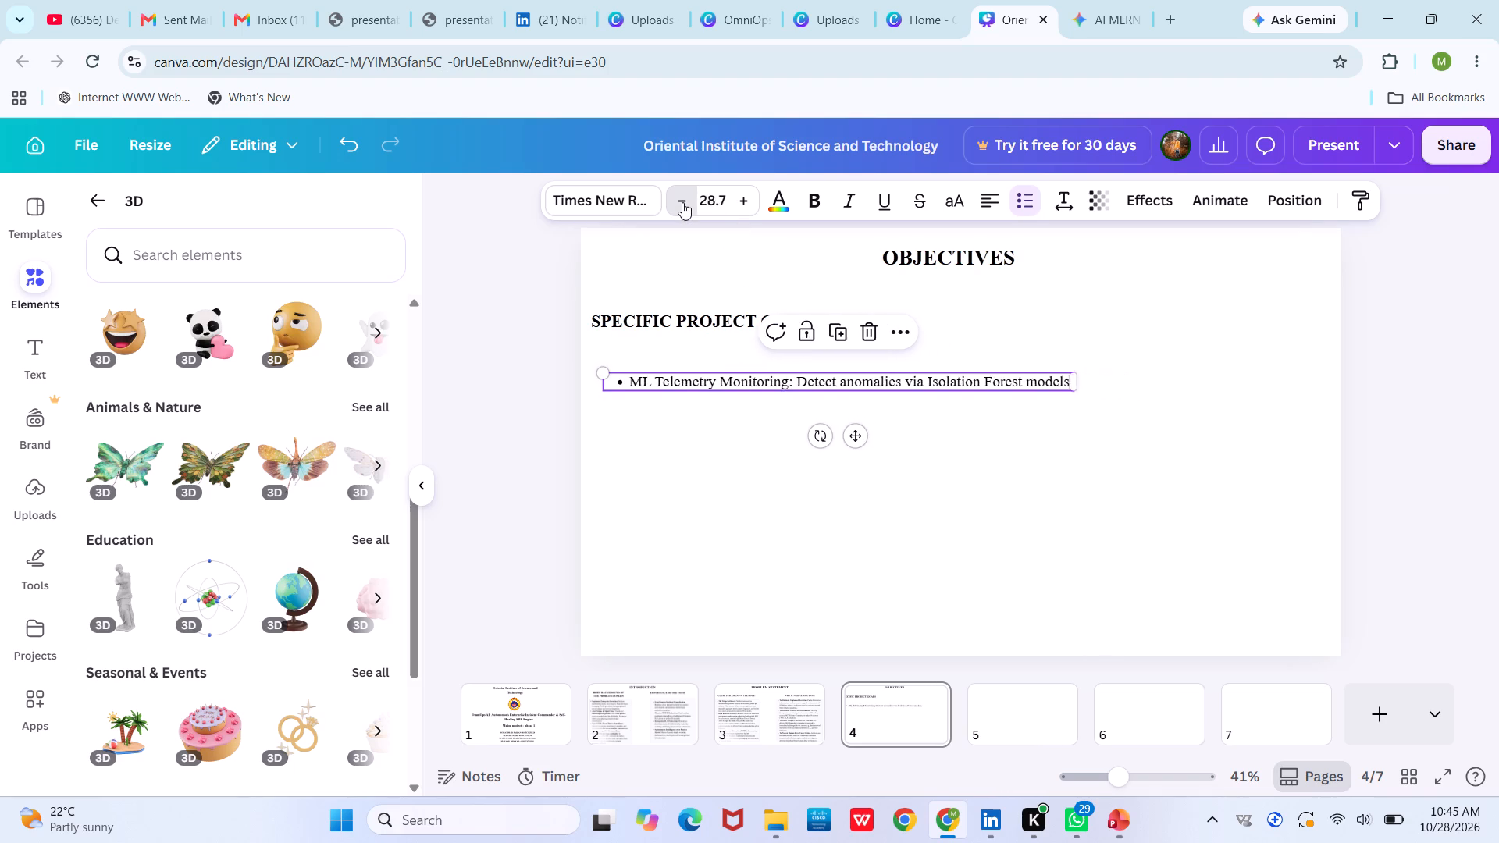
triple_click(682, 202)
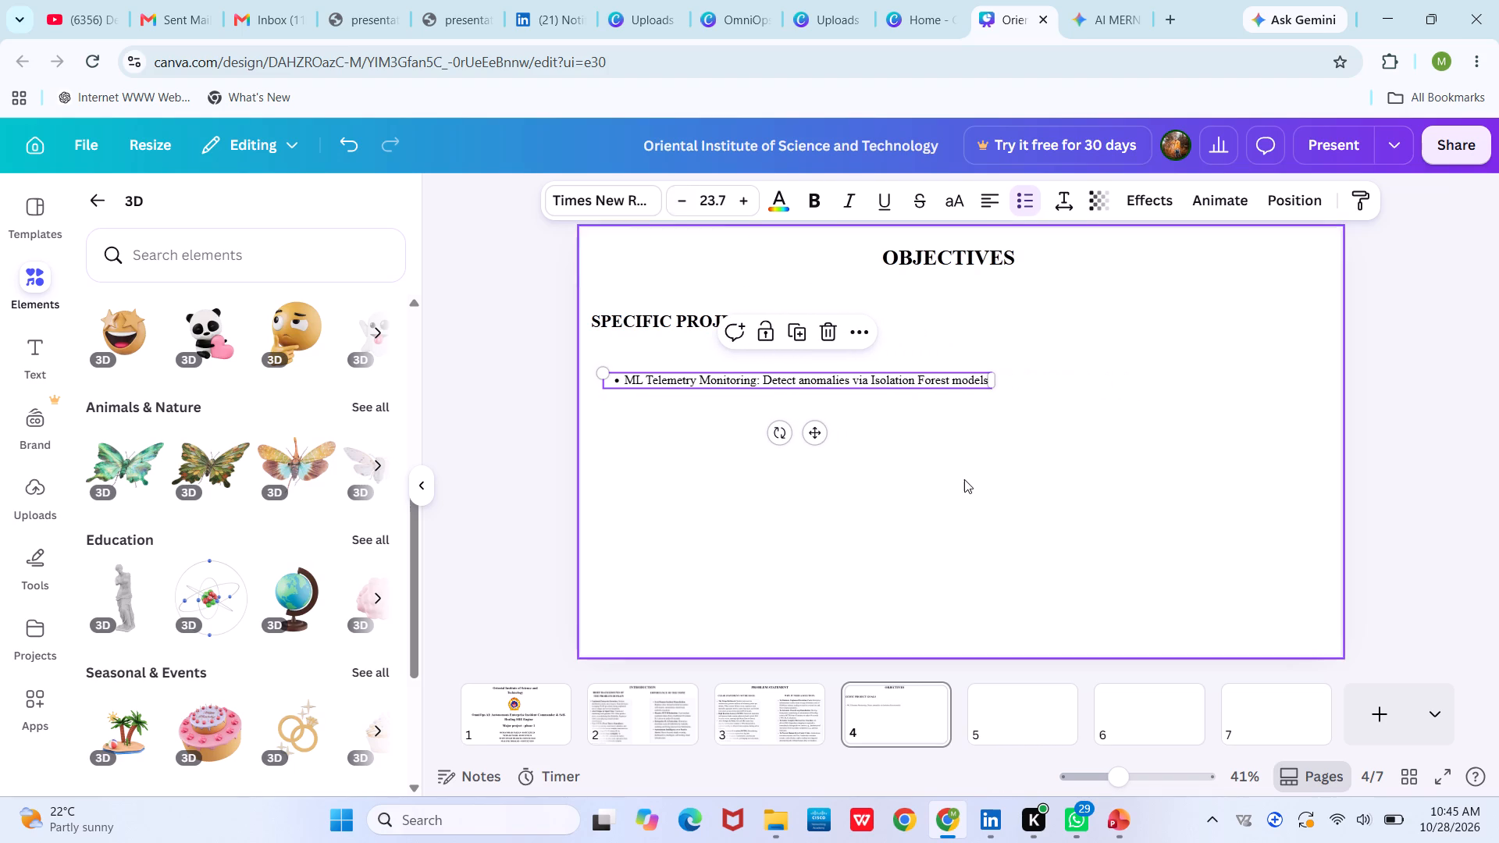
left_click(965, 480)
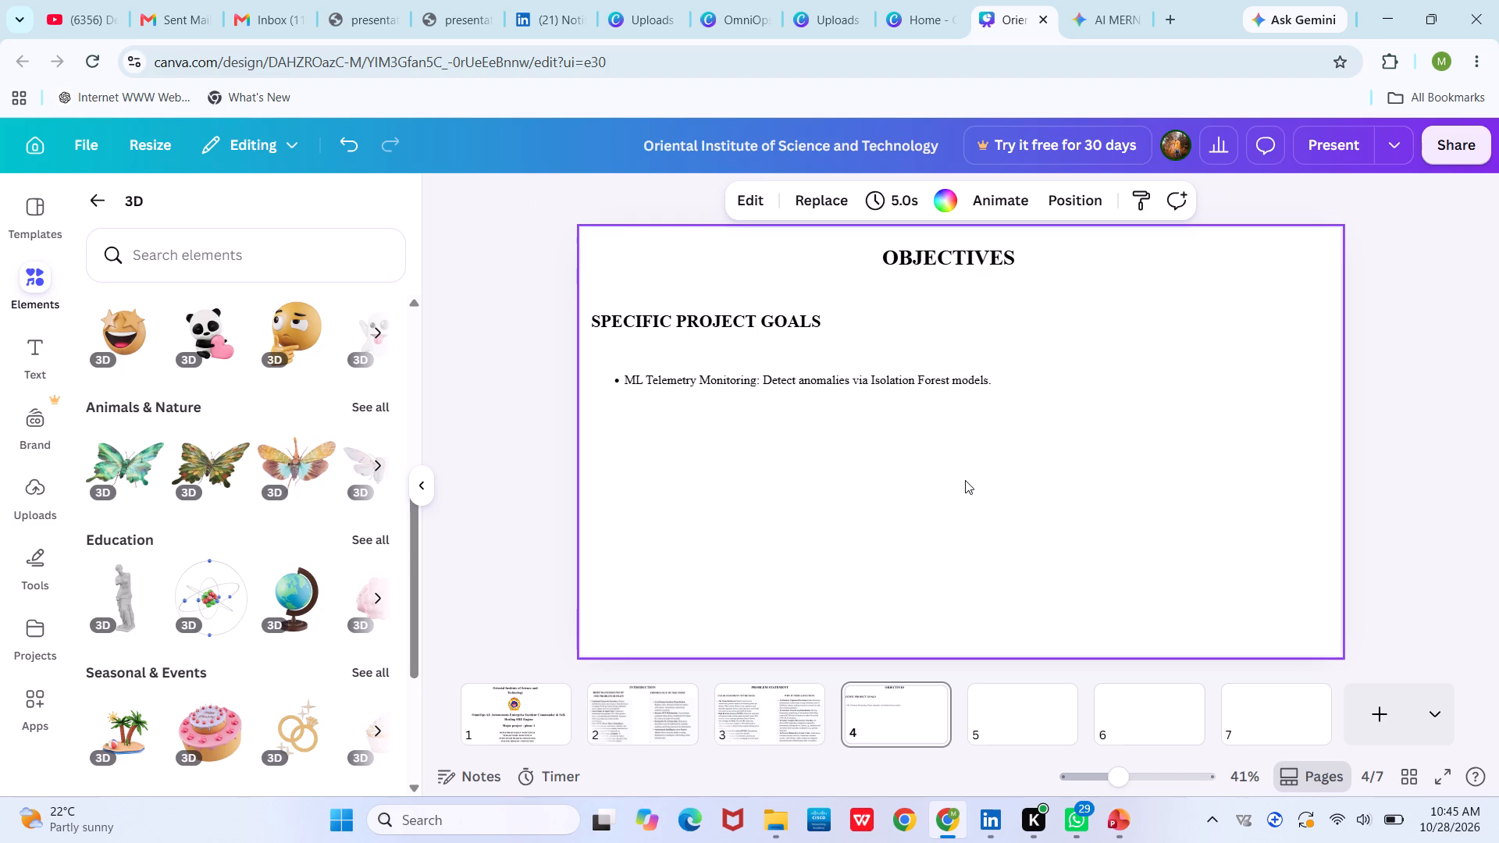
left_click(927, 375)
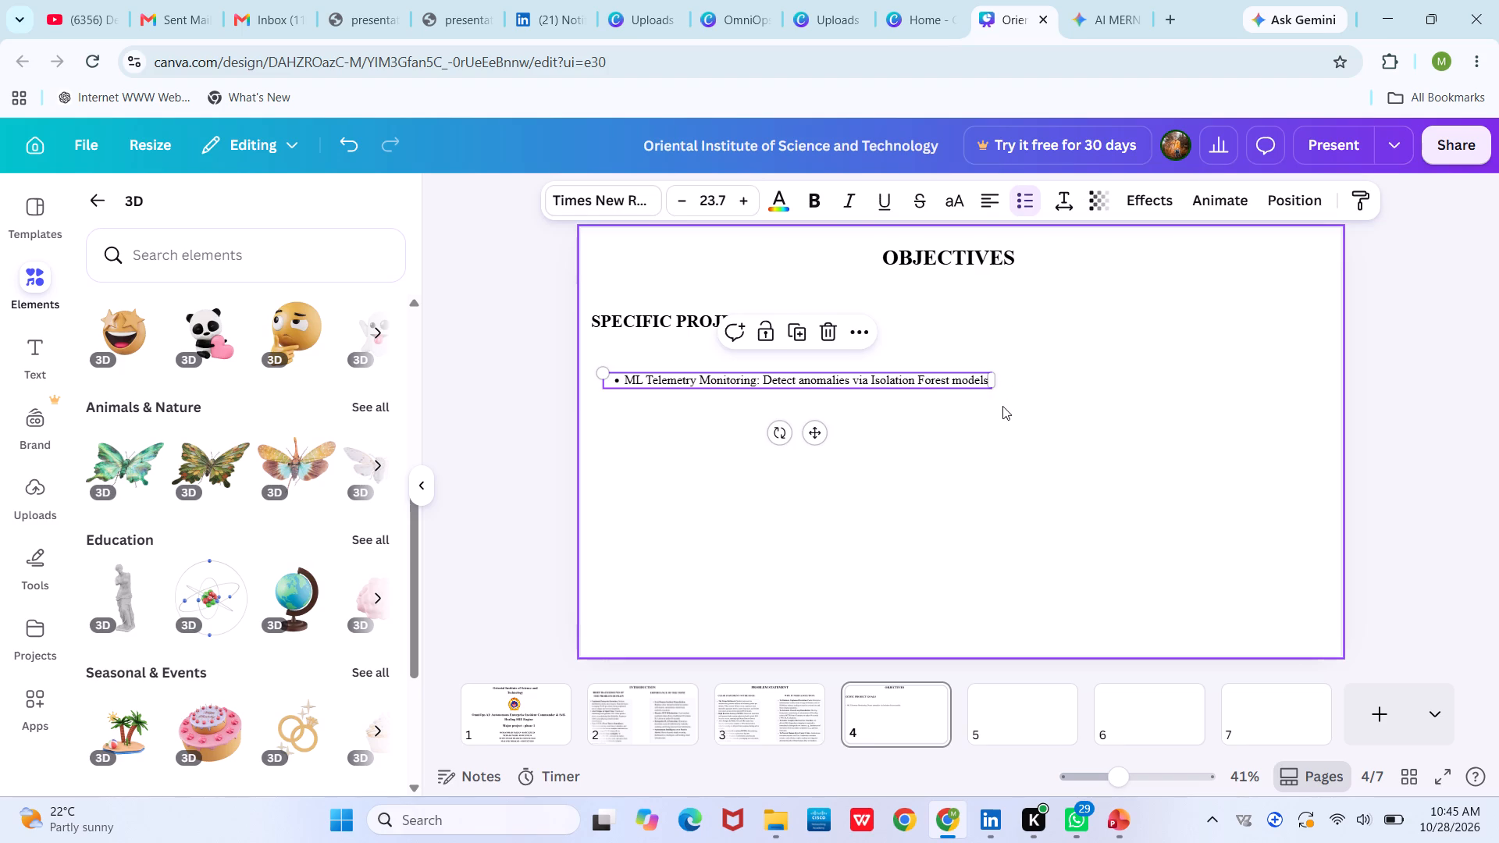
left_click(1002, 406)
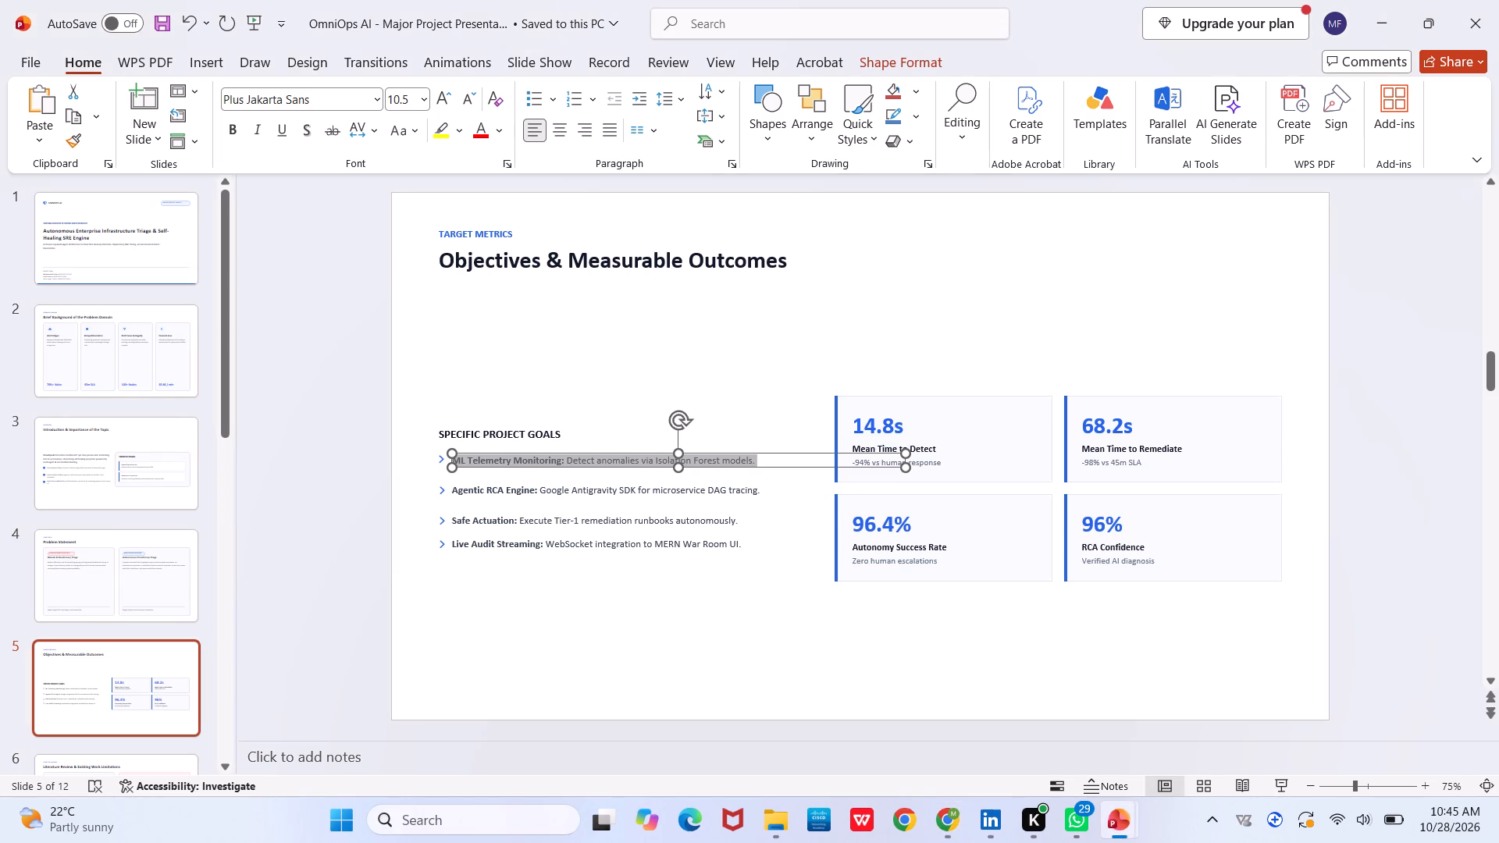
Copy the Agentic RCA Engine goal line from the OmniOps AI deck in PowerPoint and paste it onto page 4 of the Canva design.
left_click(706, 484)
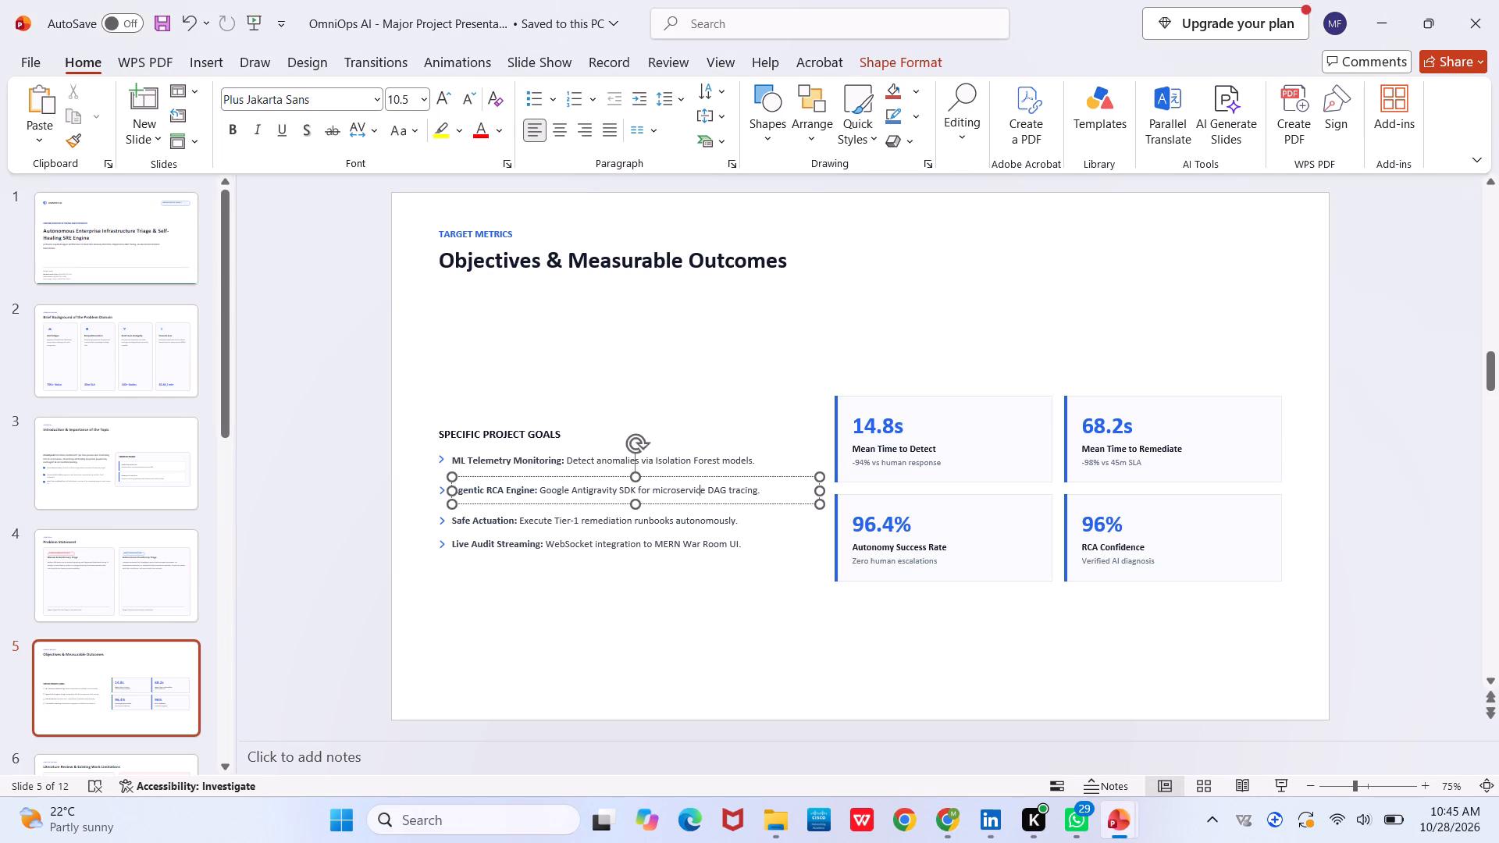
key("ctrl+a")
key("ctrl+c")
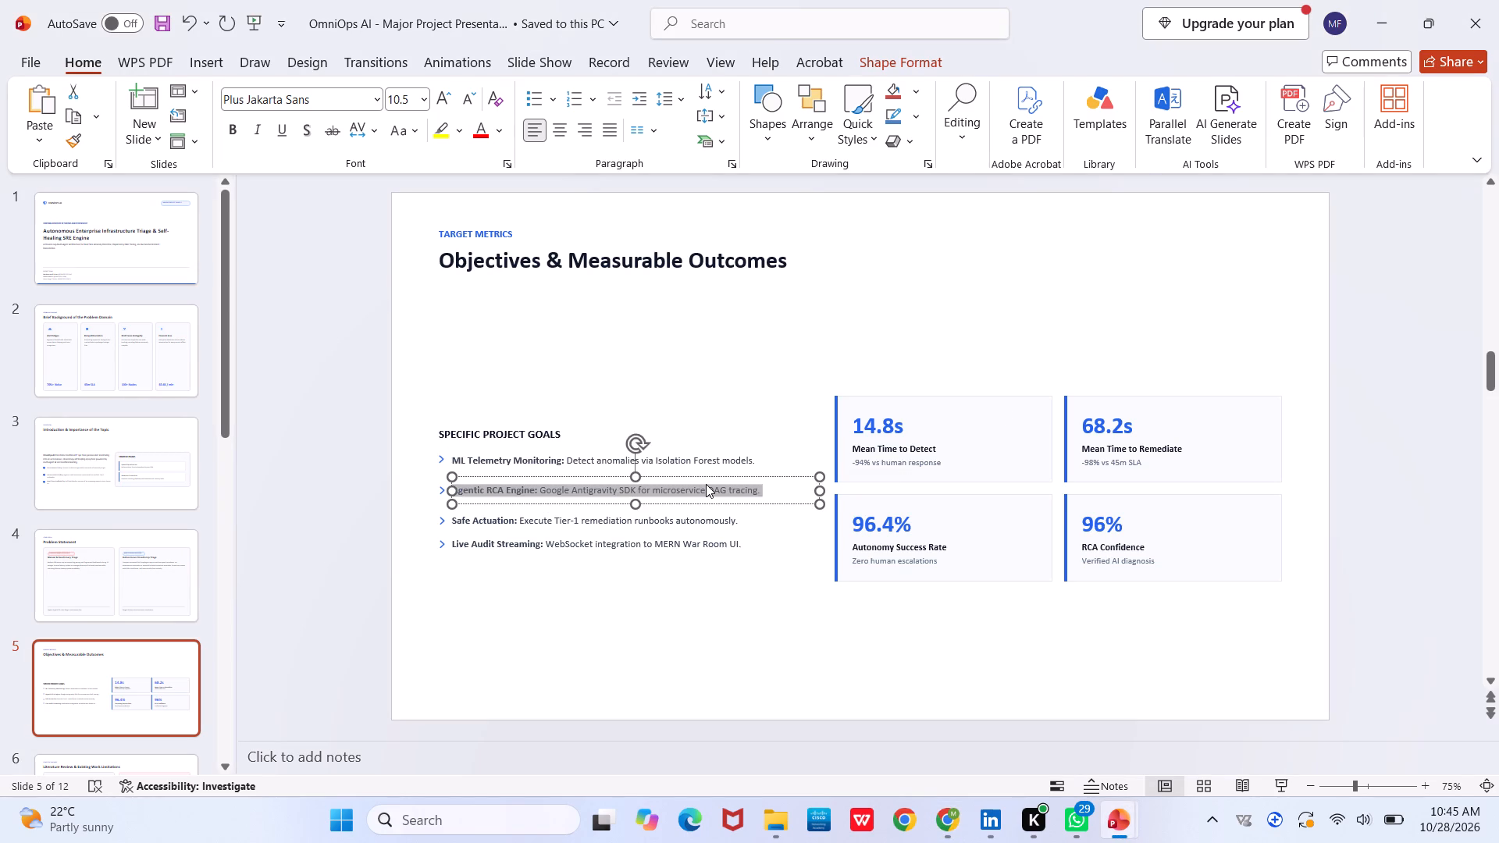
left_click(647, 441)
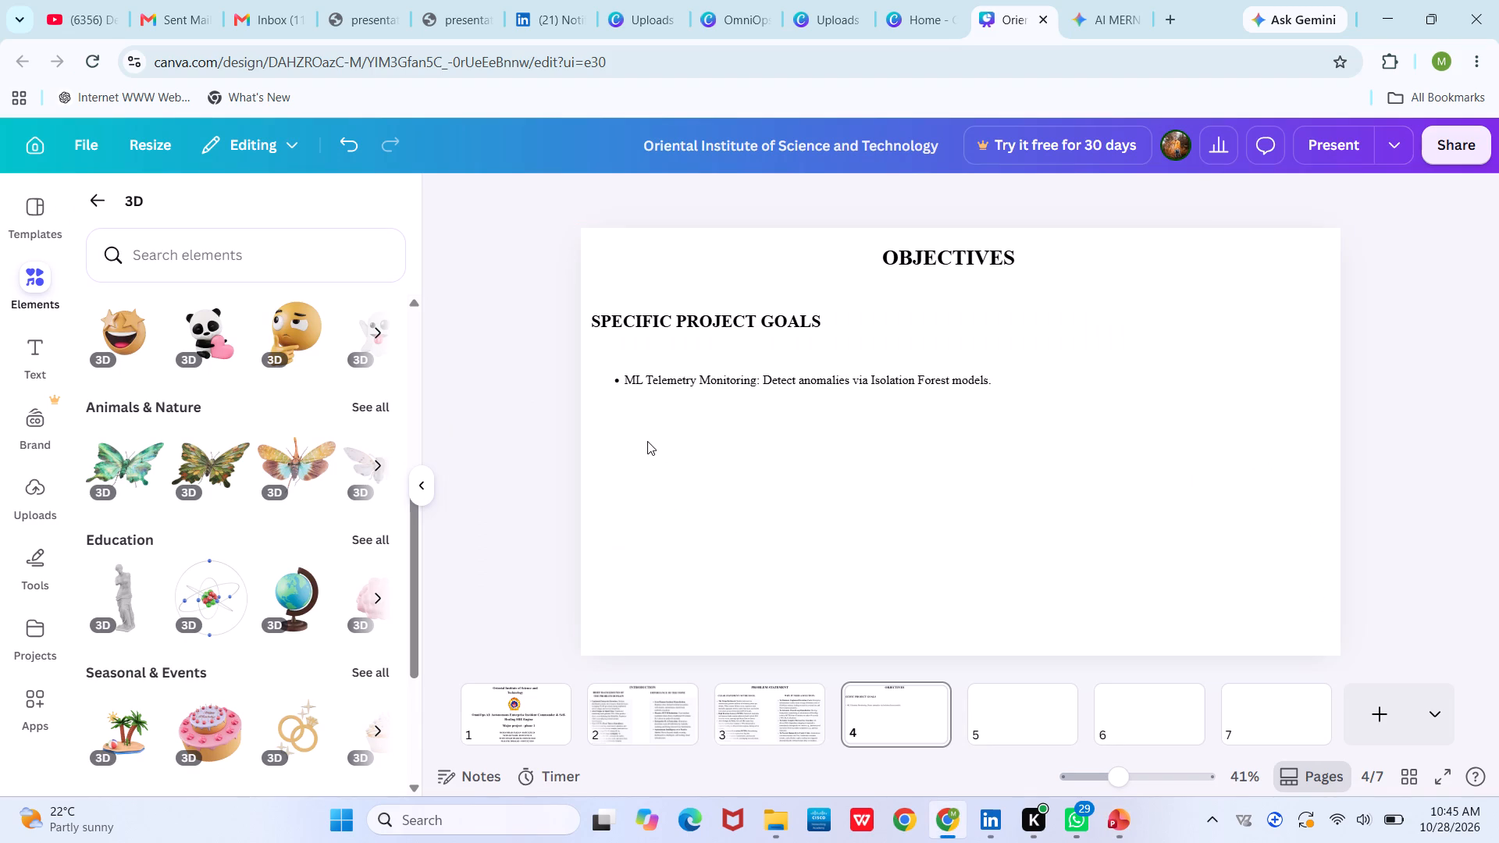
key("ctrl+v")
Make the Agentic RCA Engine line a non-bold bullet with font size 25.7.
left_click(810, 198)
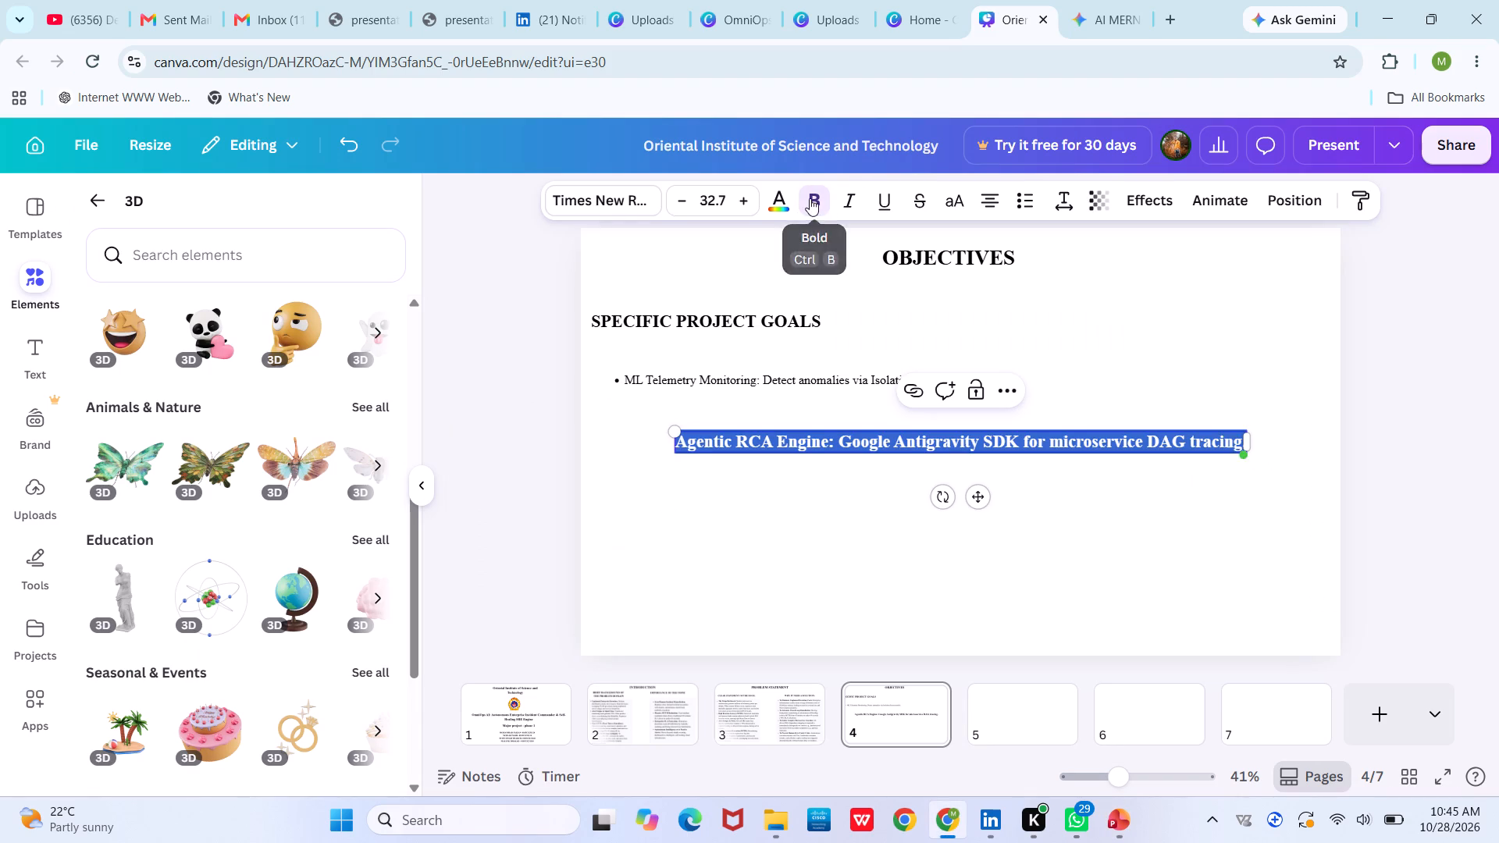
left_click(1029, 202)
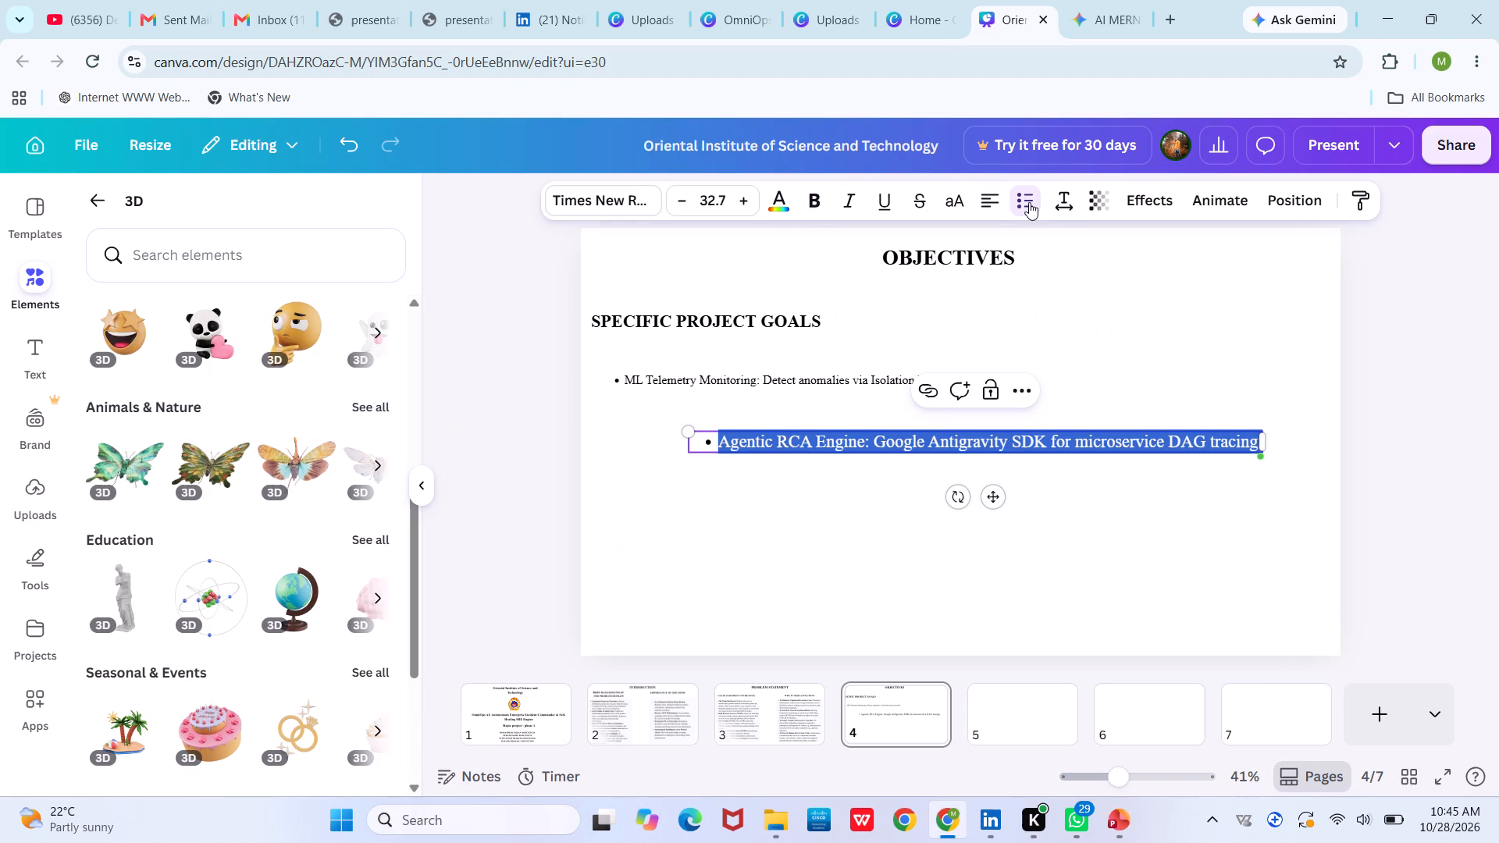
triple_click(681, 201)
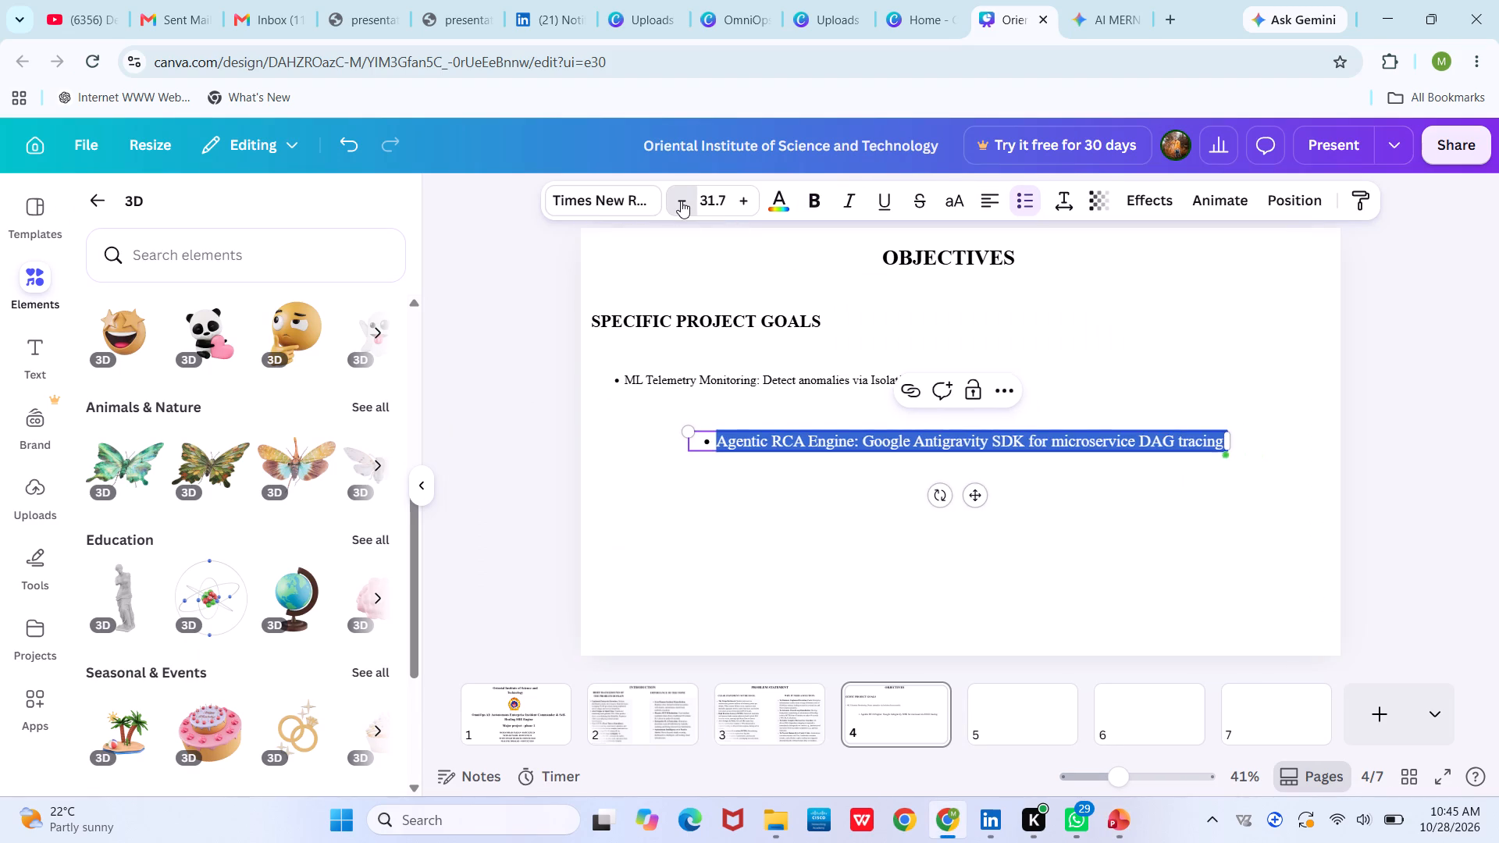
triple_click(681, 201)
left_click(681, 201)
left_click(765, 542)
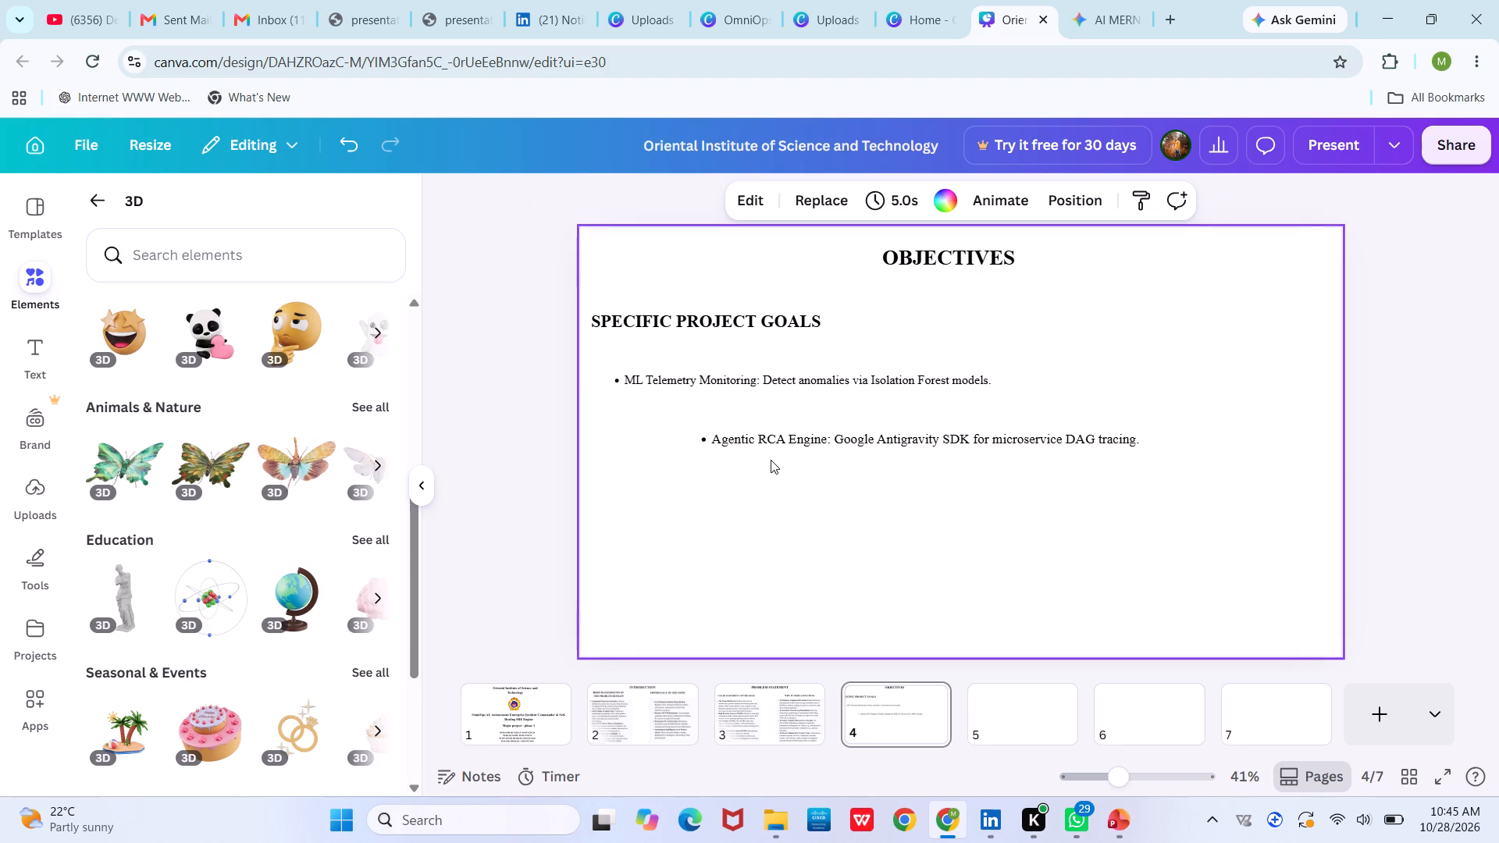
Place the Agentic RCA Engine bullet below the ML Telemetry Monitoring bullet, aligned with it, and narrow its text box to wrap onto two lines.
left_click_drag(771, 440, 687, 421)
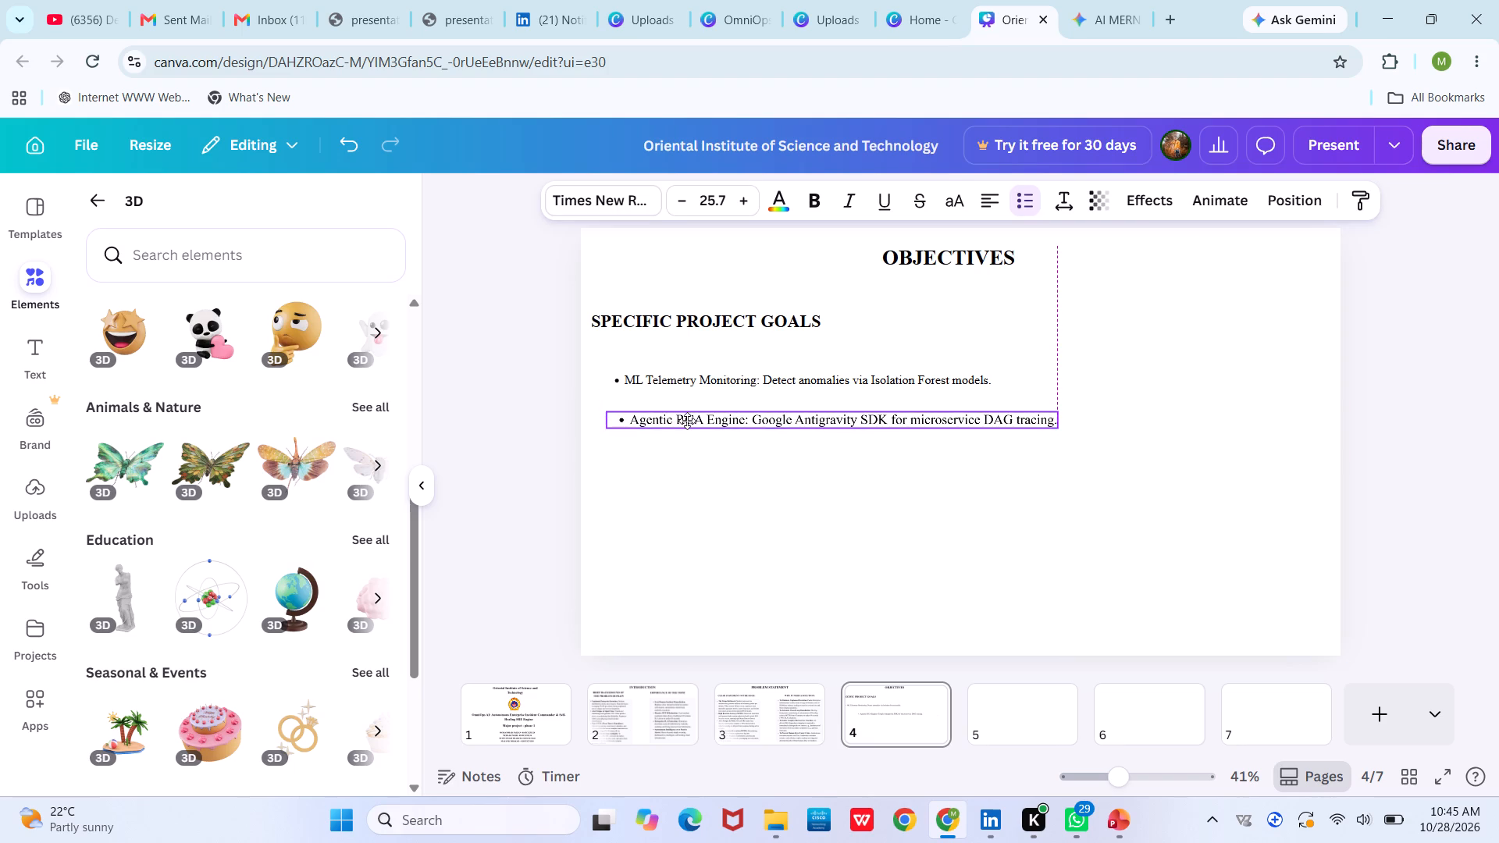
left_click_drag(687, 421, 687, 422)
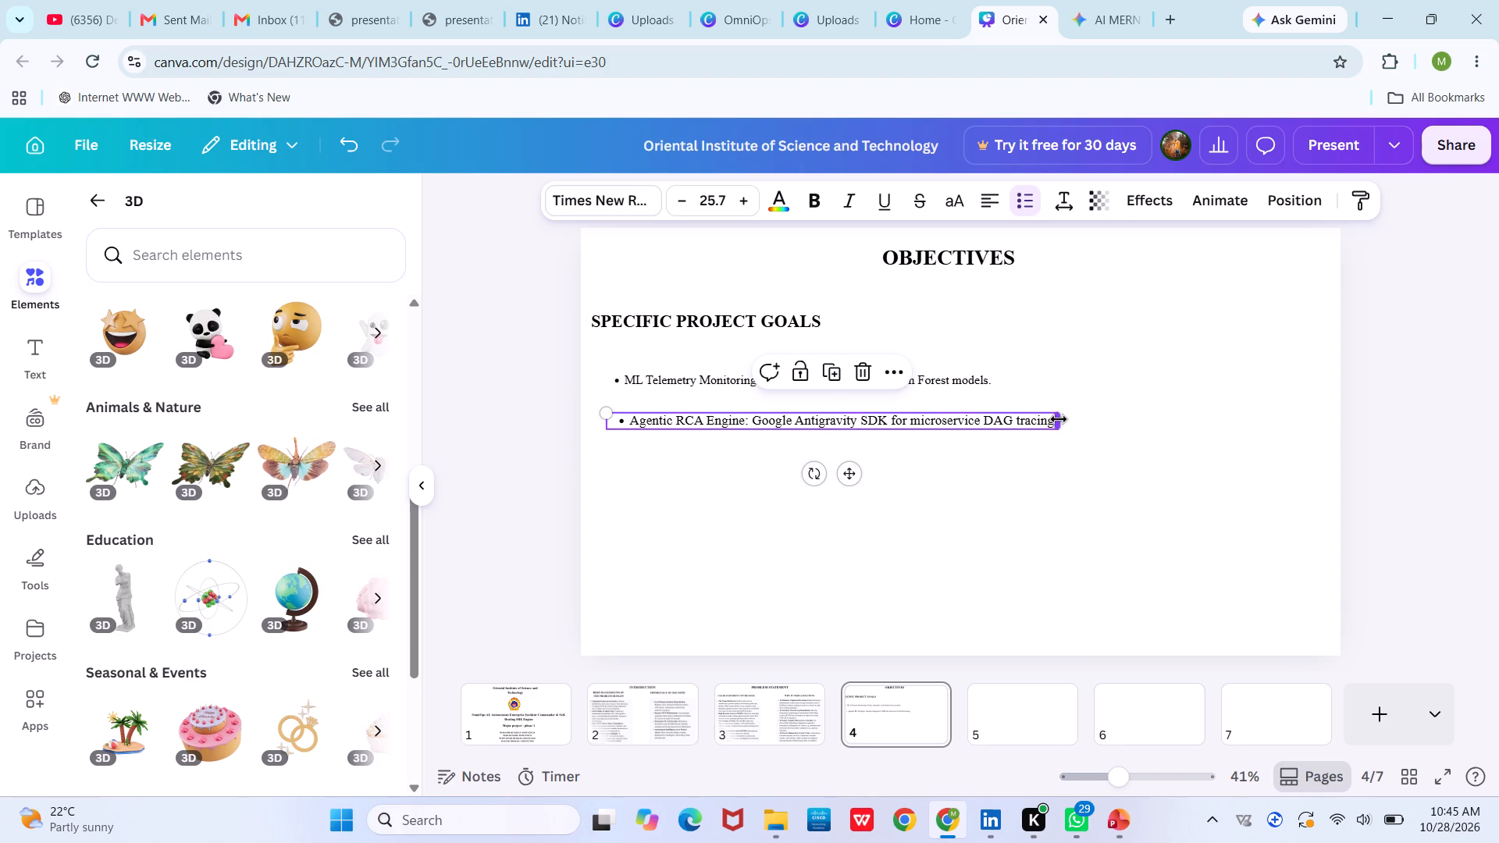
left_click_drag(1059, 419, 1014, 419)
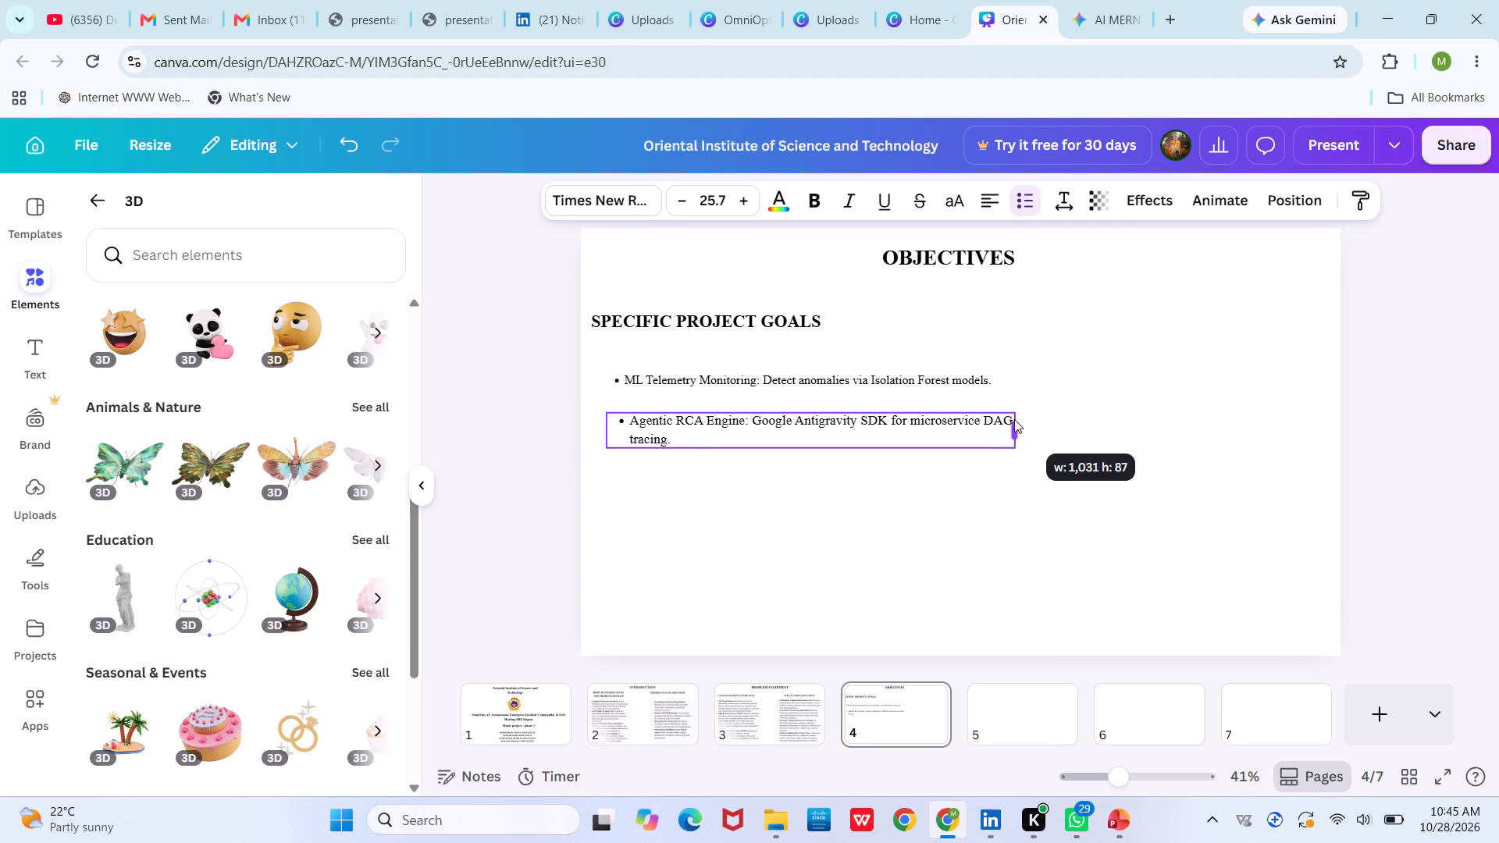
left_click_drag(1014, 419, 1003, 417)
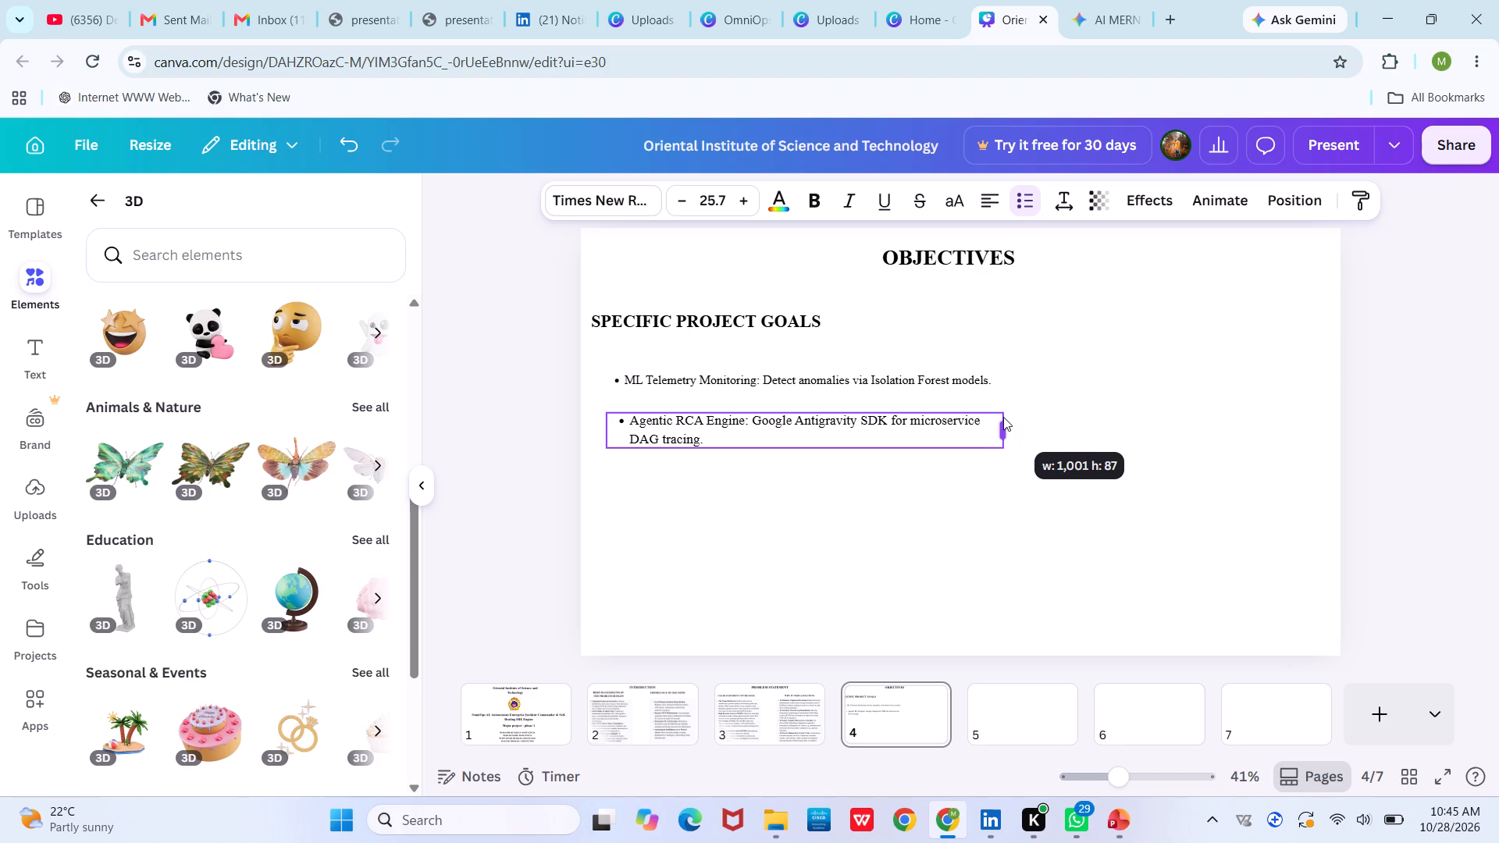
left_click_drag(1003, 417, 994, 417)
left_click(1072, 372)
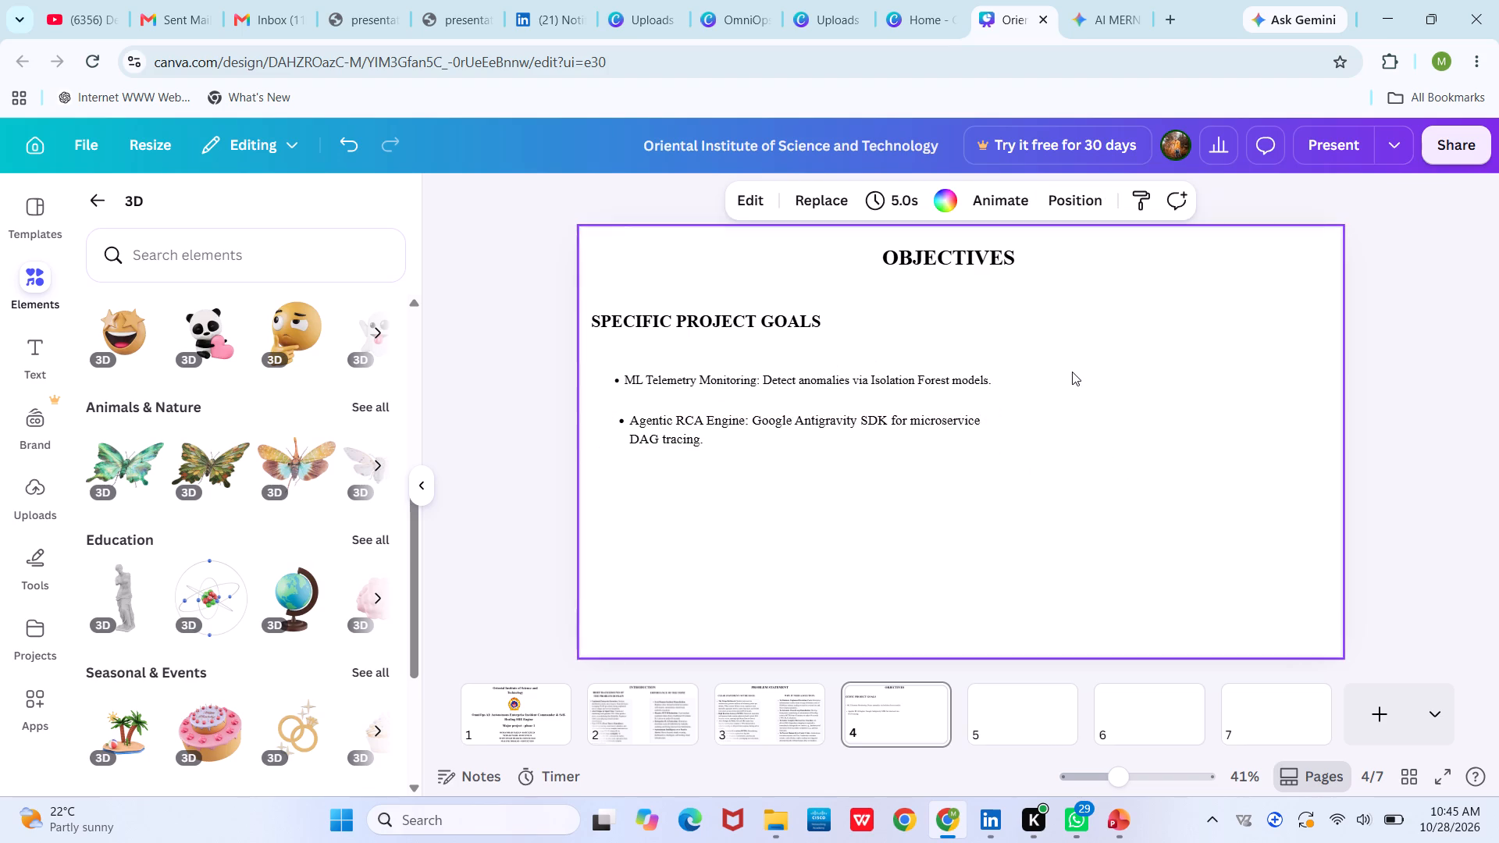
left_click(735, 430)
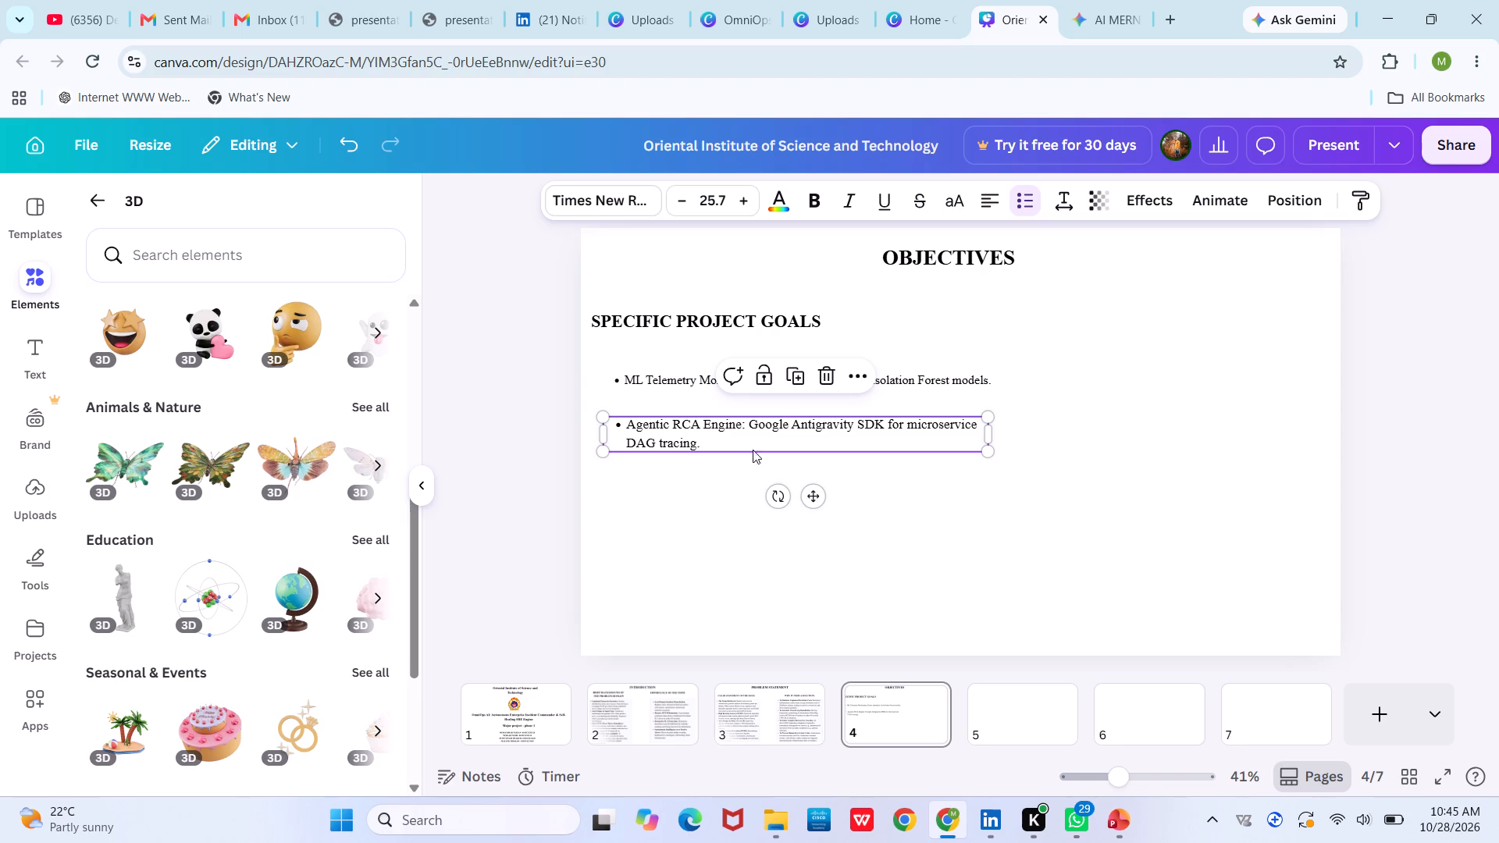
left_click(961, 527)
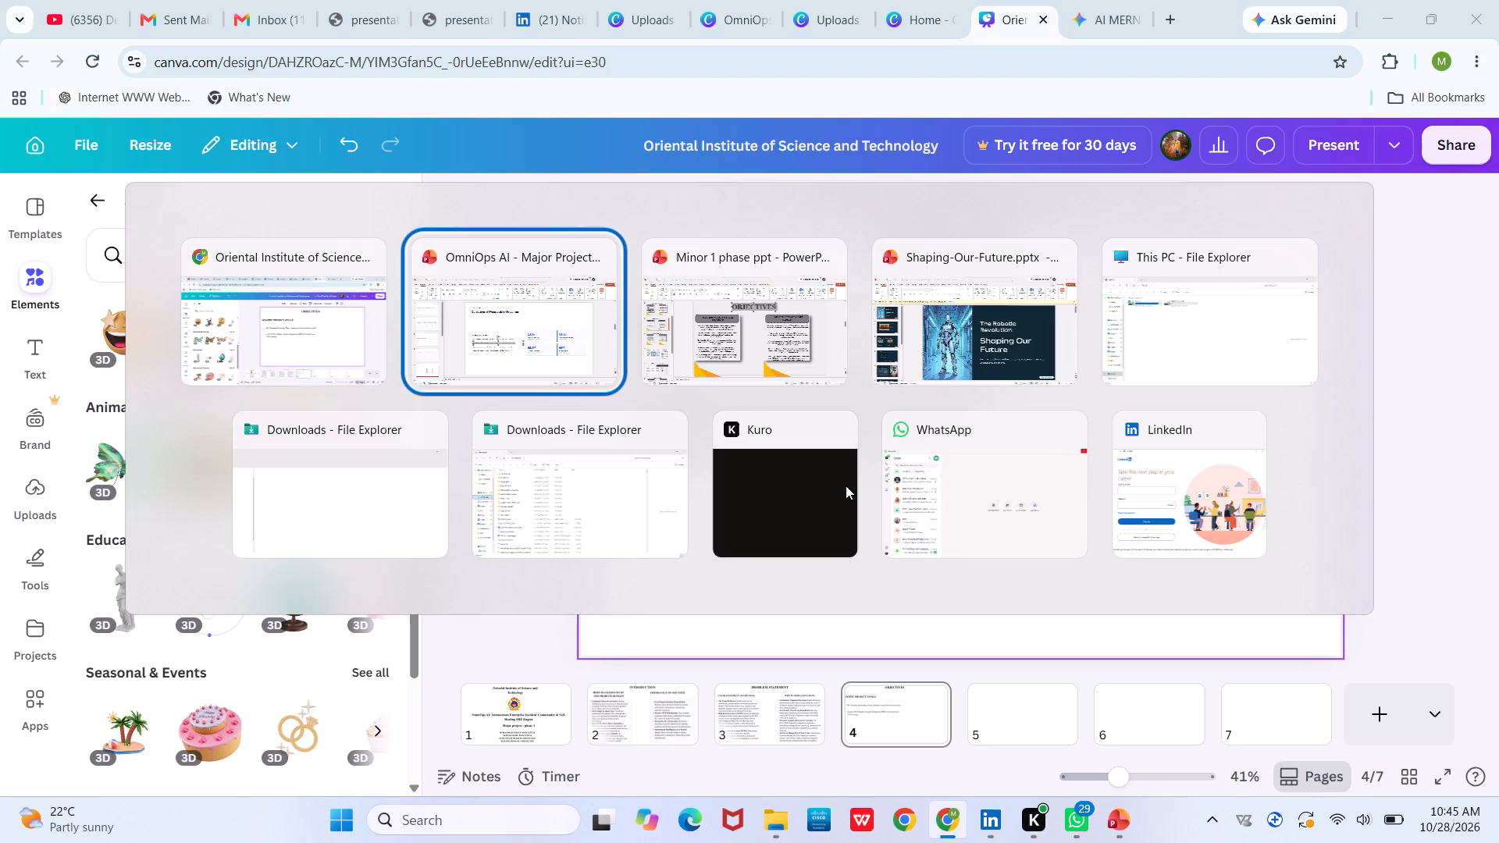
Copy the Safe Actuation goal line from the OmniOps AI deck in PowerPoint and paste it onto page 4 of the Canva design.
left_click(501, 521)
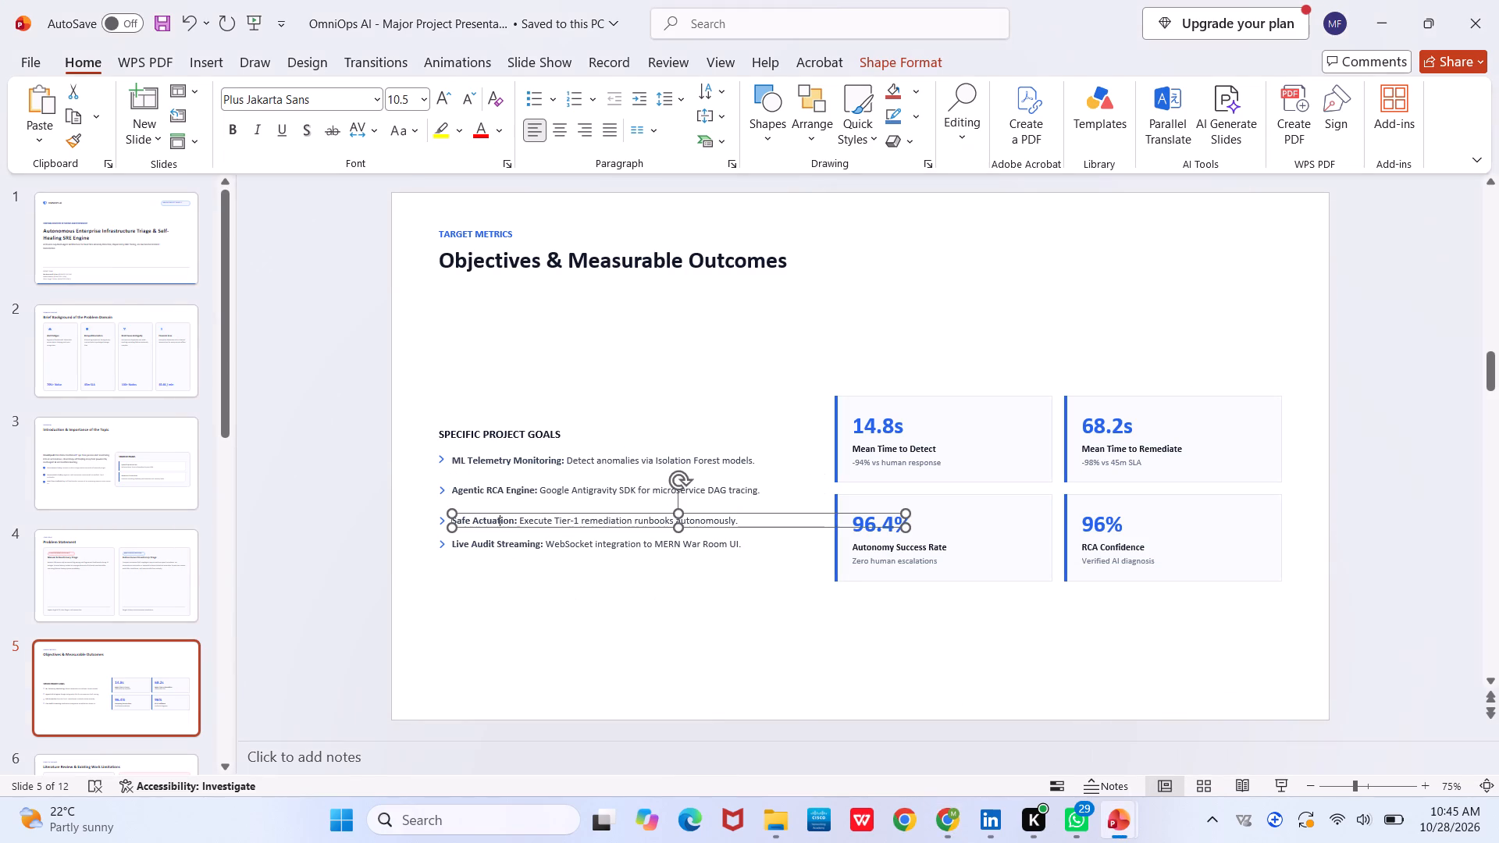
key("ctrl+a")
key("ctrl+c")
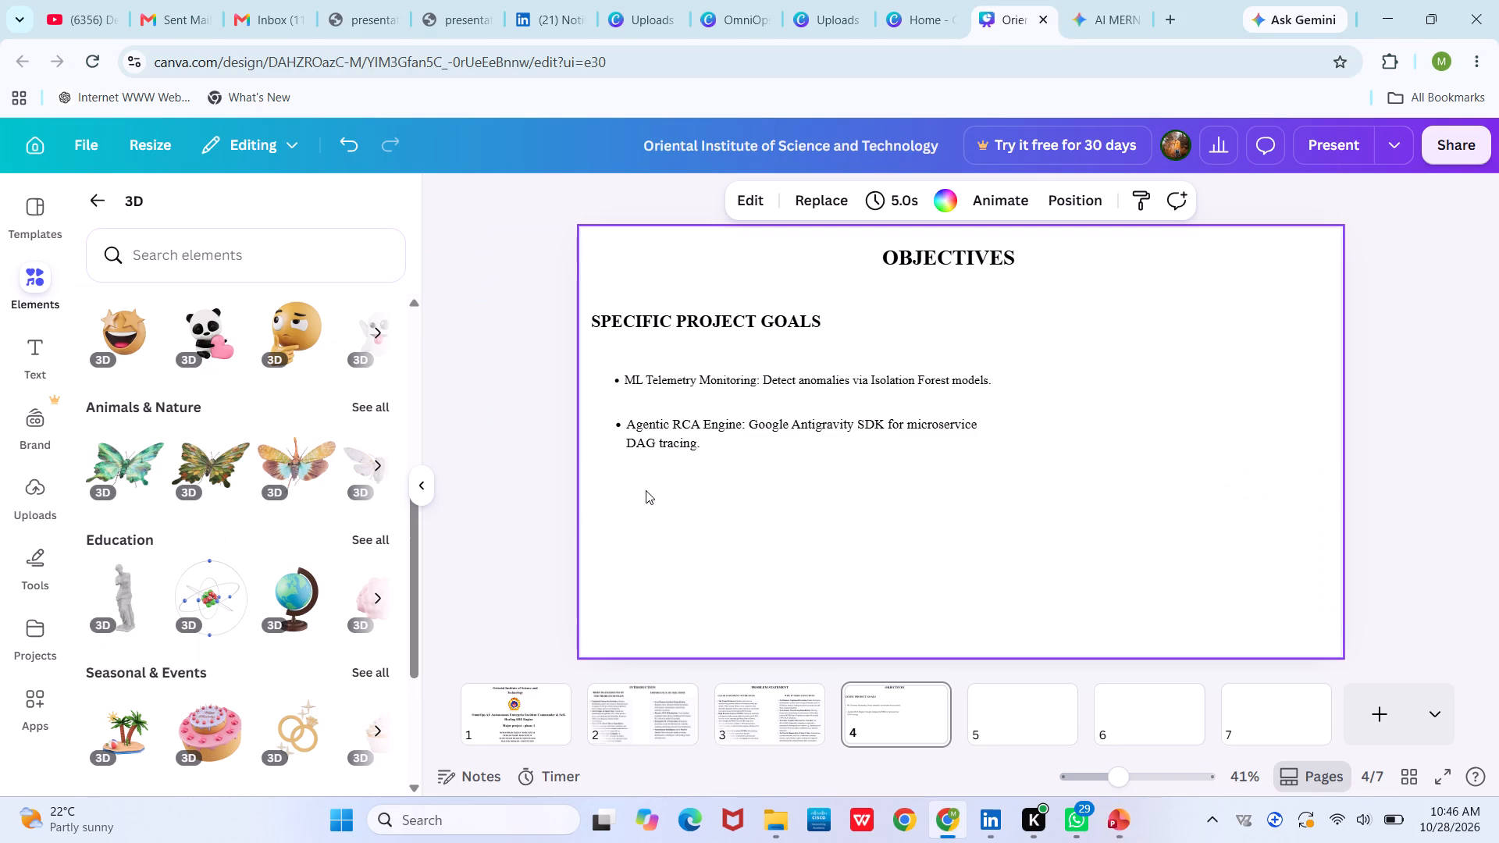
left_click(646, 485)
key("ctrl+v")
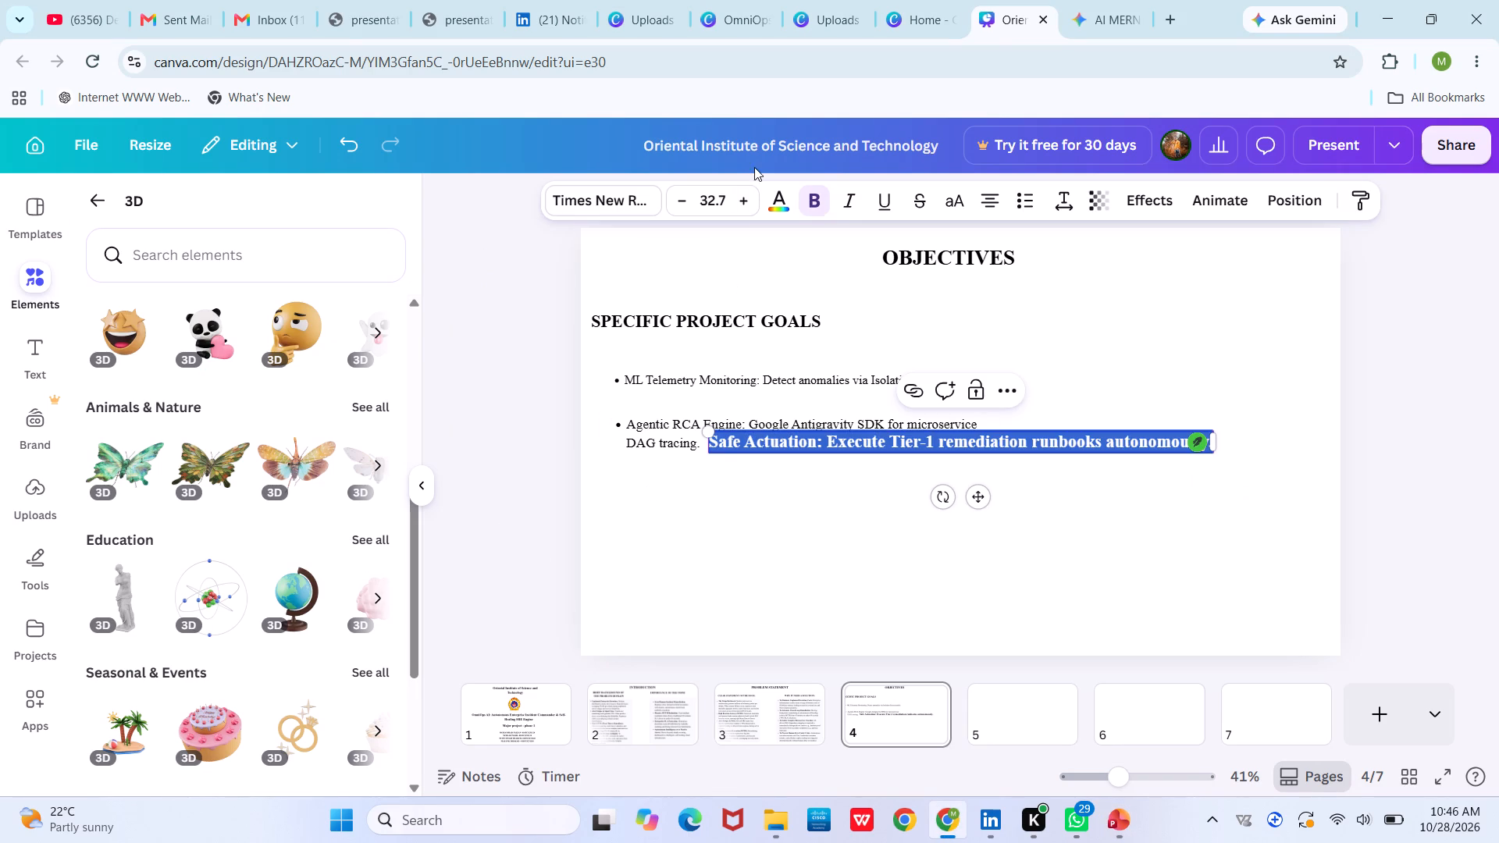
Make the pasted Safe Actuation line a non-bold bullet with font size 25.7.
left_click(824, 203)
left_click(1021, 206)
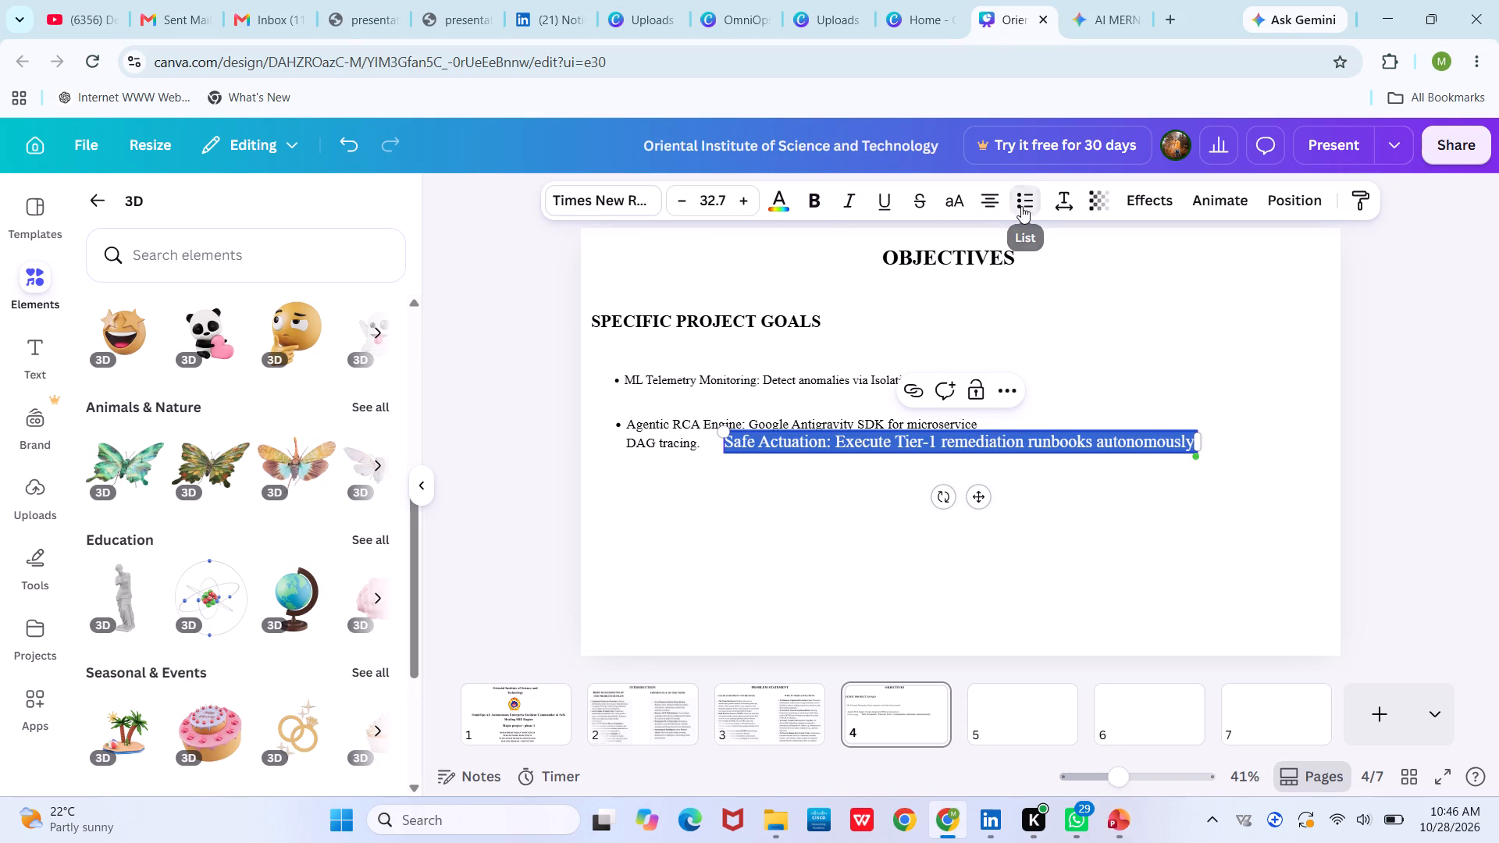
triple_click(680, 208)
left_click(680, 208)
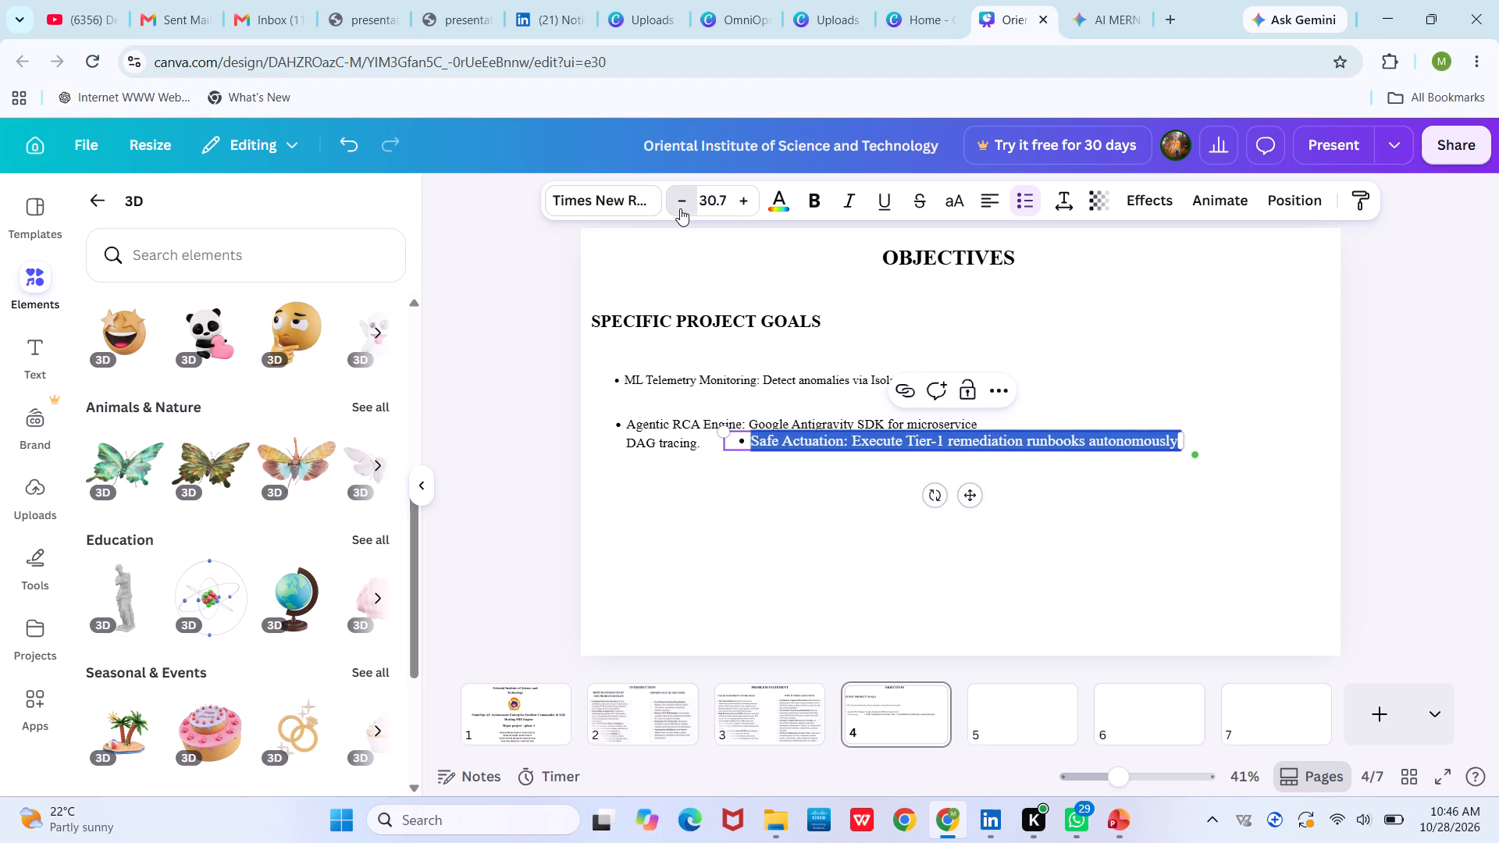
left_click(680, 208)
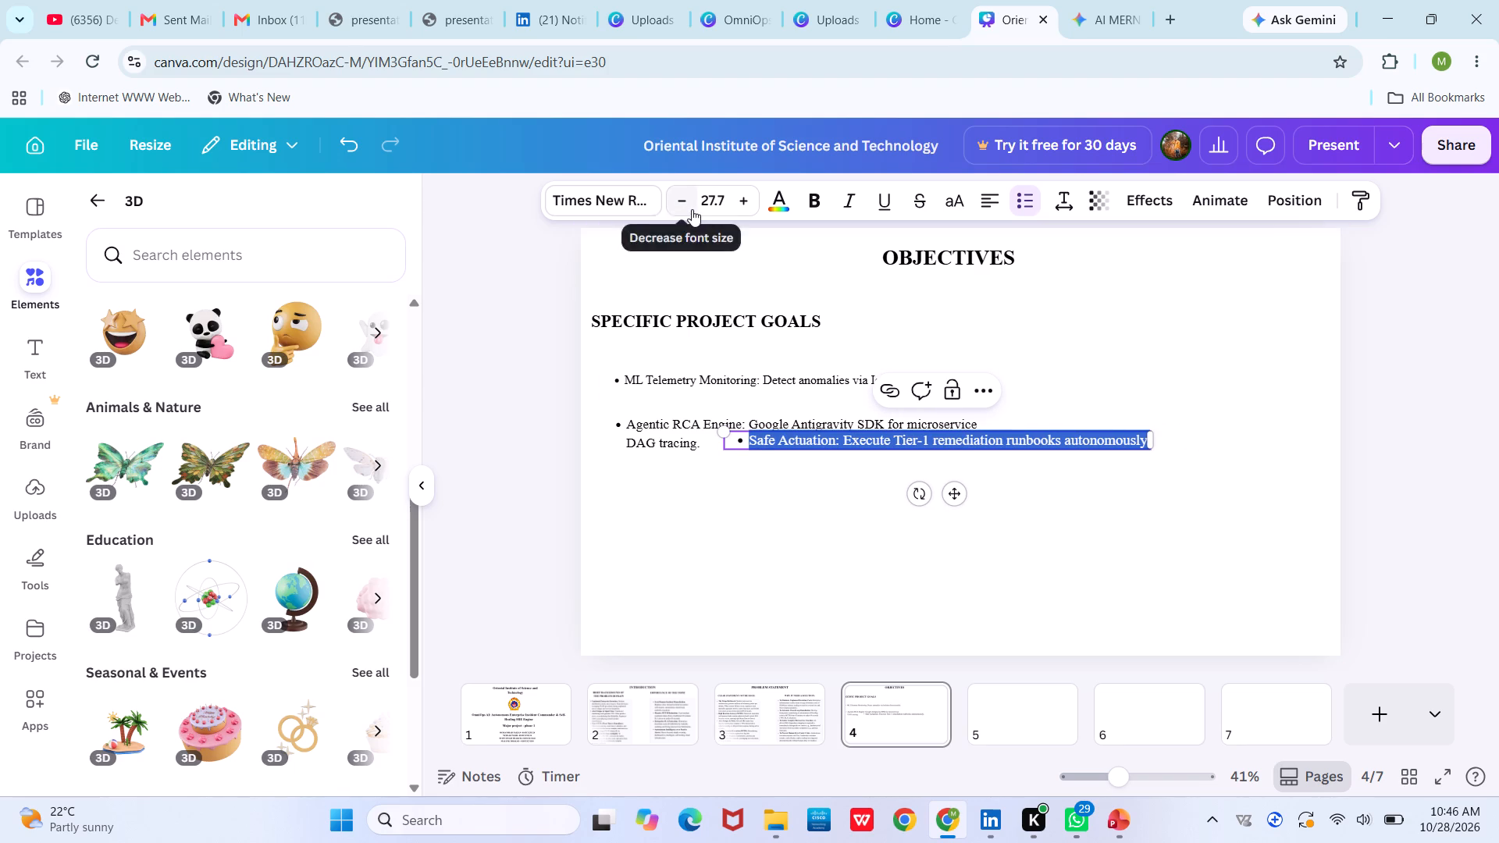
double_click(692, 209)
left_click(846, 540)
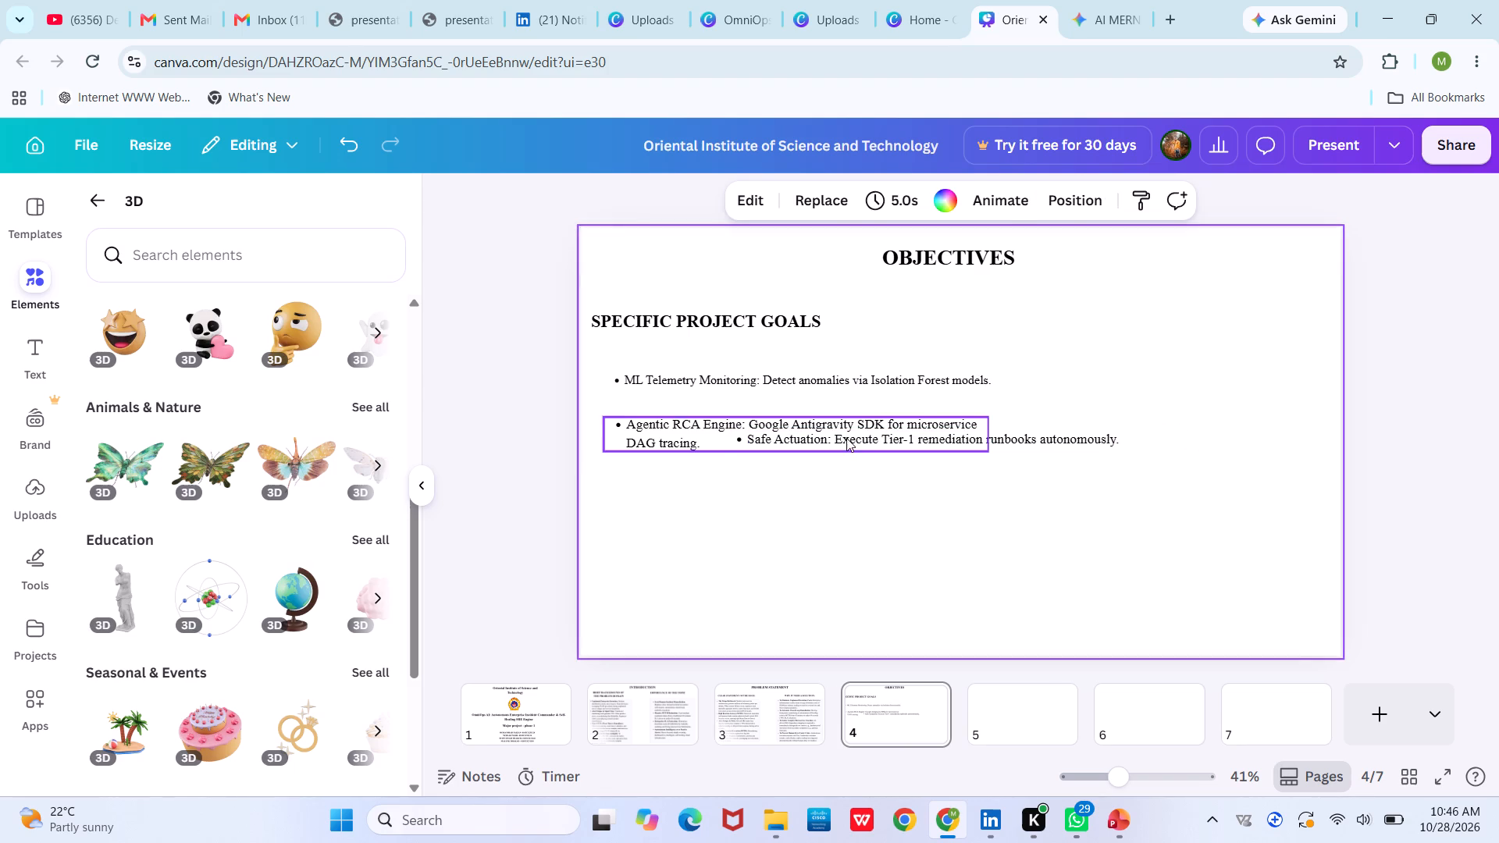
Place the Safe Actuation bullet below the Agentic RCA Engine bullet, left-aligned with the bullets above.
left_click_drag(846, 438, 731, 474)
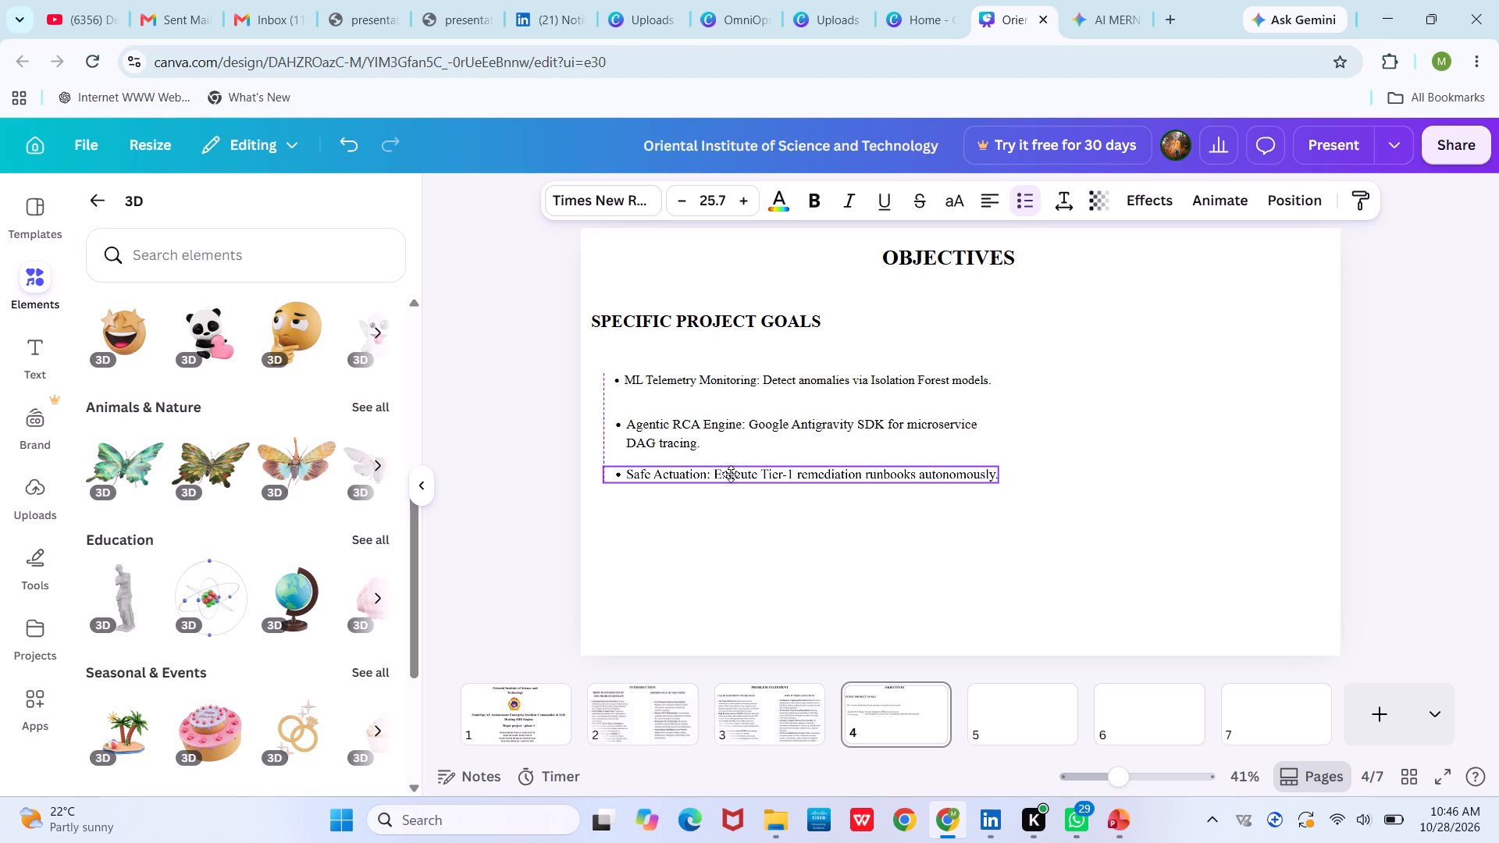
left_click_drag(731, 474, 731, 475)
left_click(954, 522)
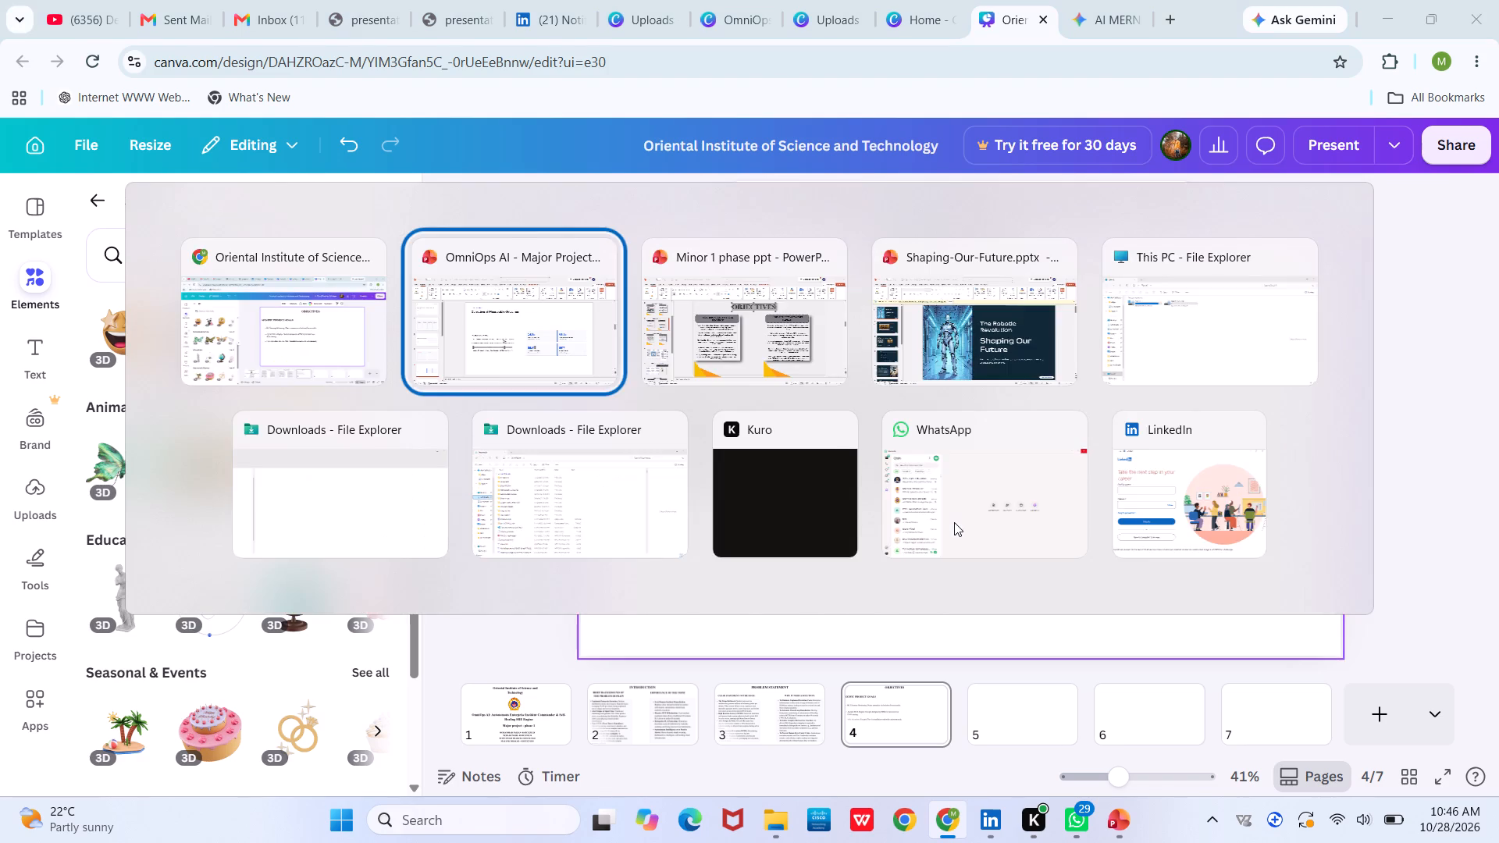
Copy the Live Audit Streaming goal line from the OmniOps AI deck in PowerPoint and paste it onto page 4 in Canva.
left_click(643, 548)
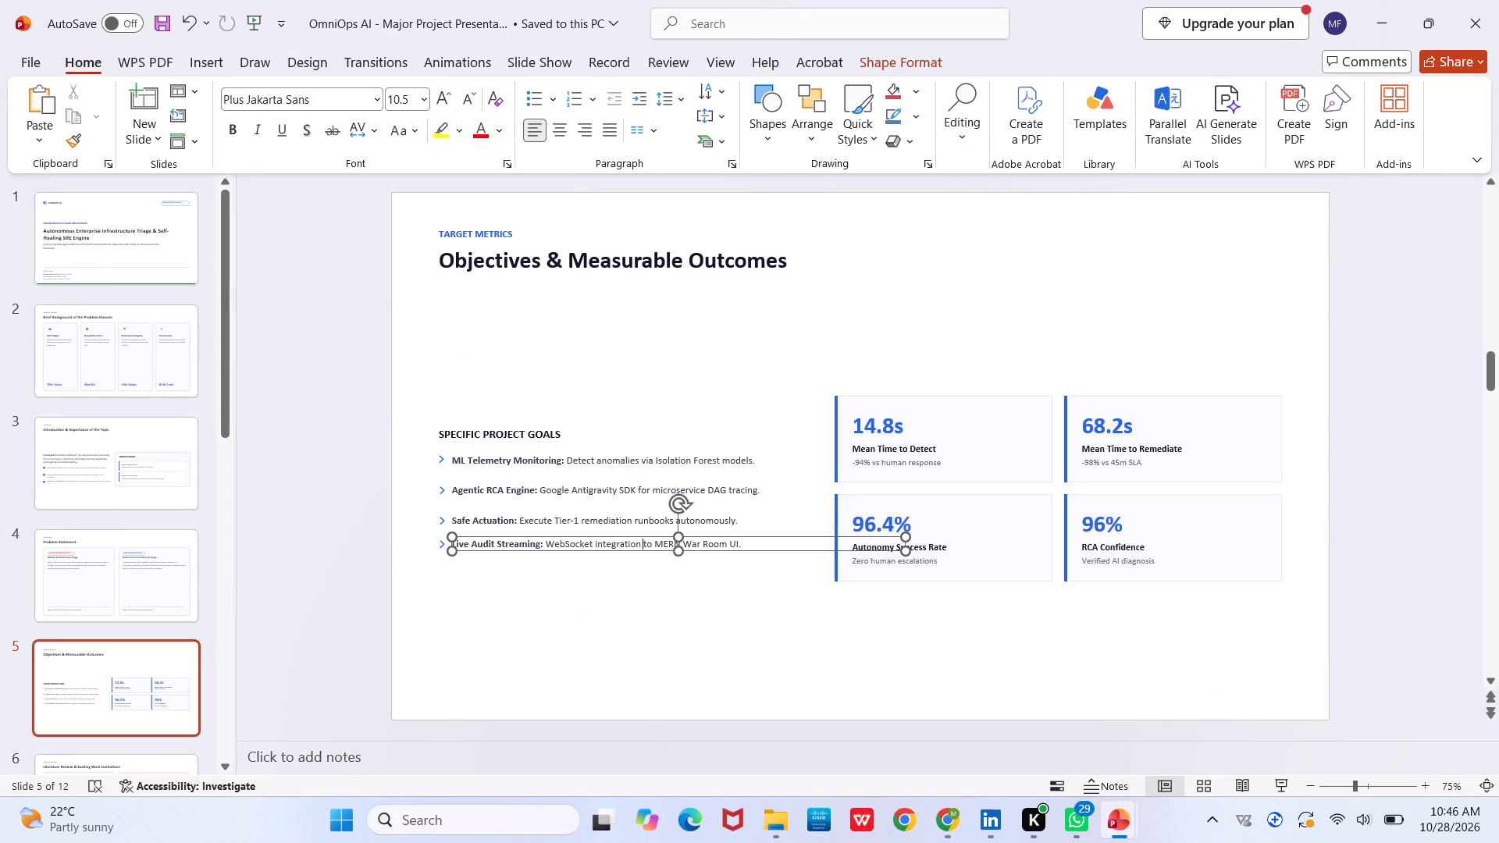
key("ctrl+c")
key("ctrl+a")
key("ctrl+c")
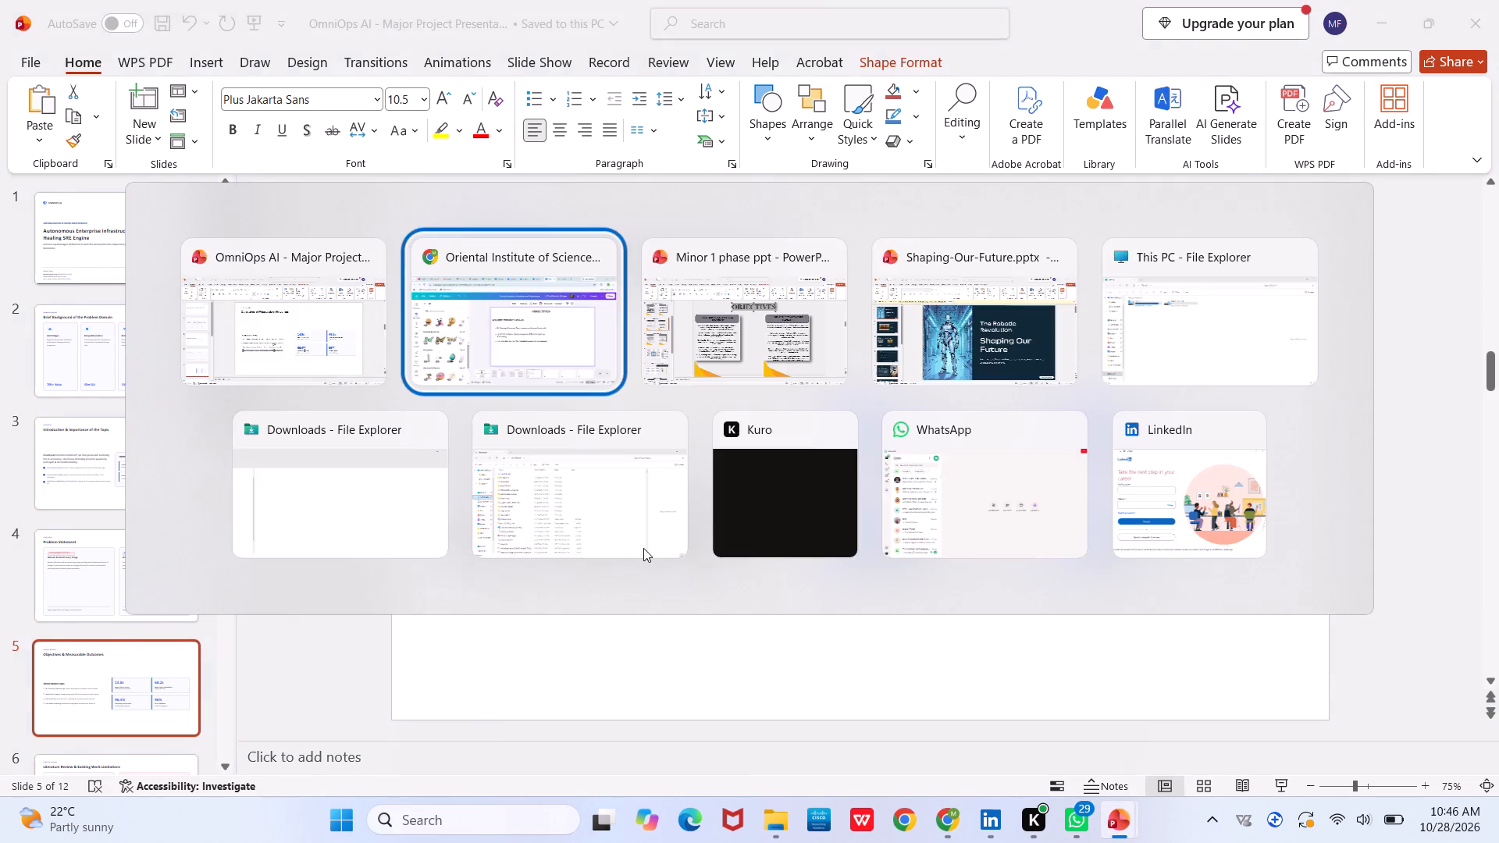
left_click(628, 510)
key("ctrl+v")
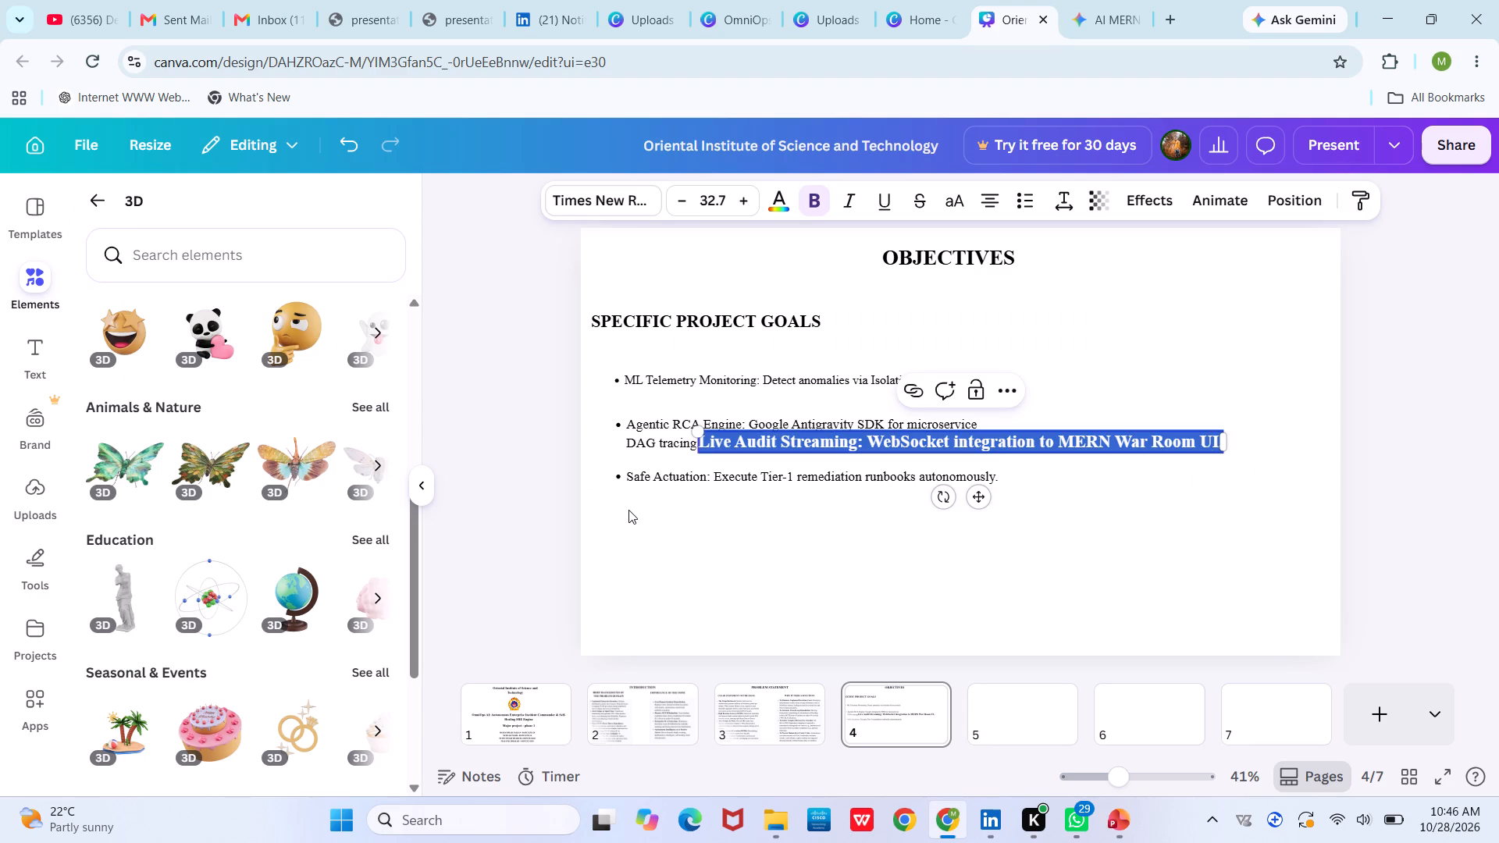
Make the pasted Live Audit Streaming line a non-bold bullet with font size 25.7.
left_click(809, 207)
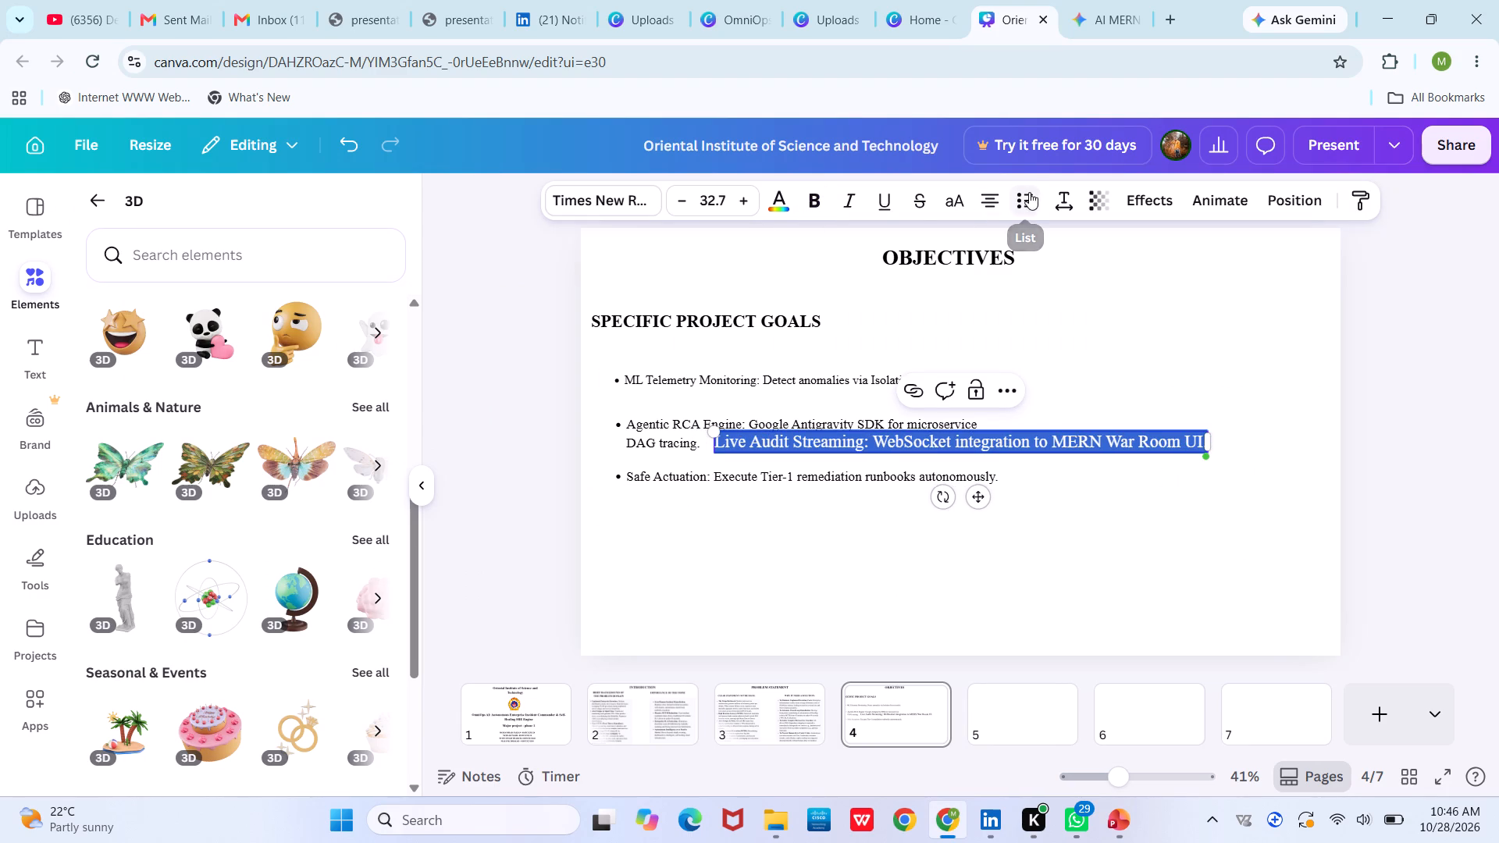
left_click(1029, 203)
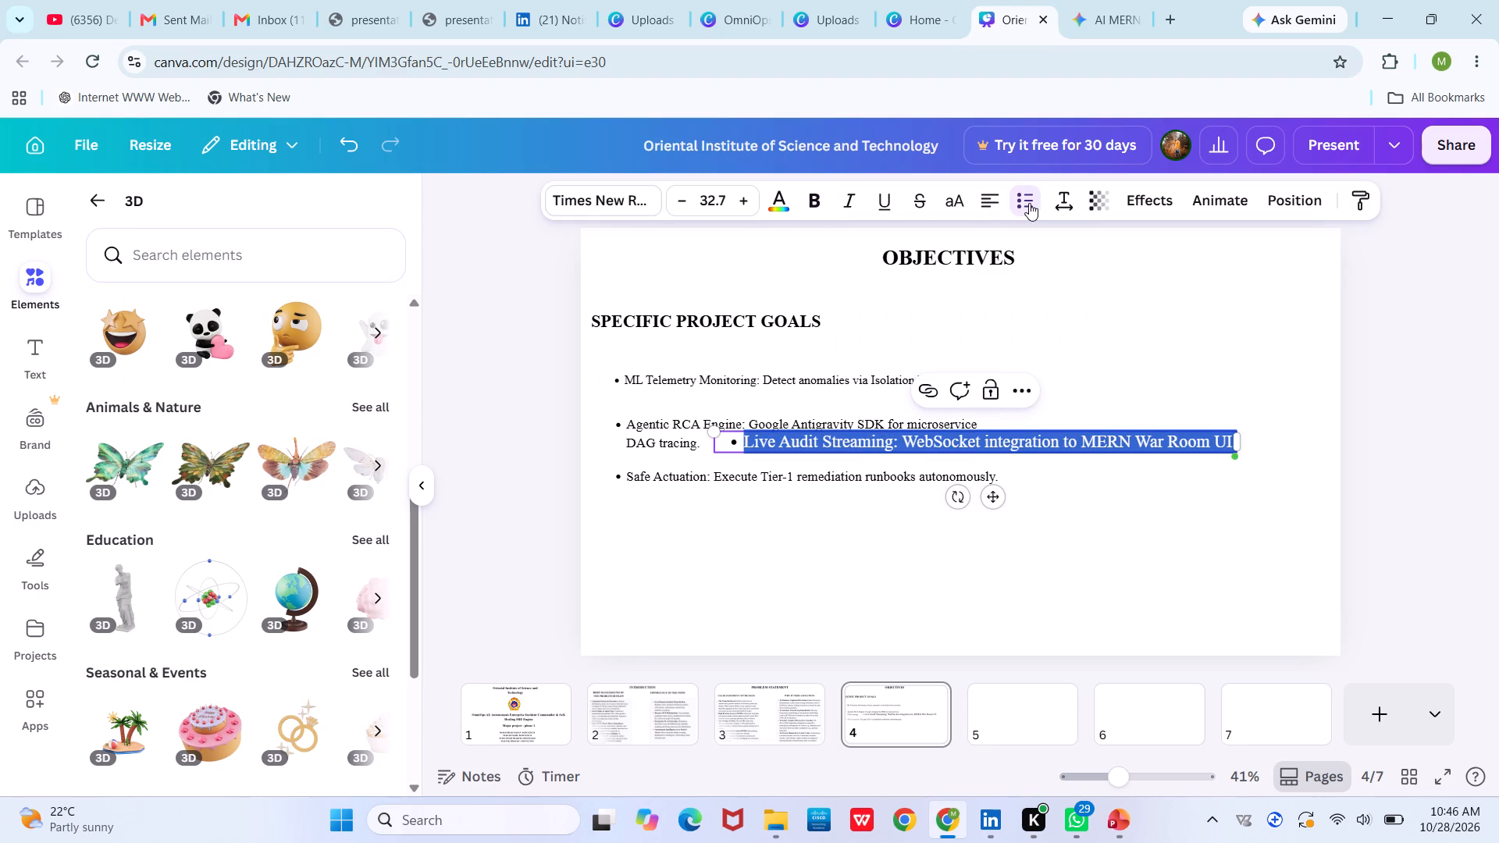
triple_click(686, 203)
double_click(686, 203)
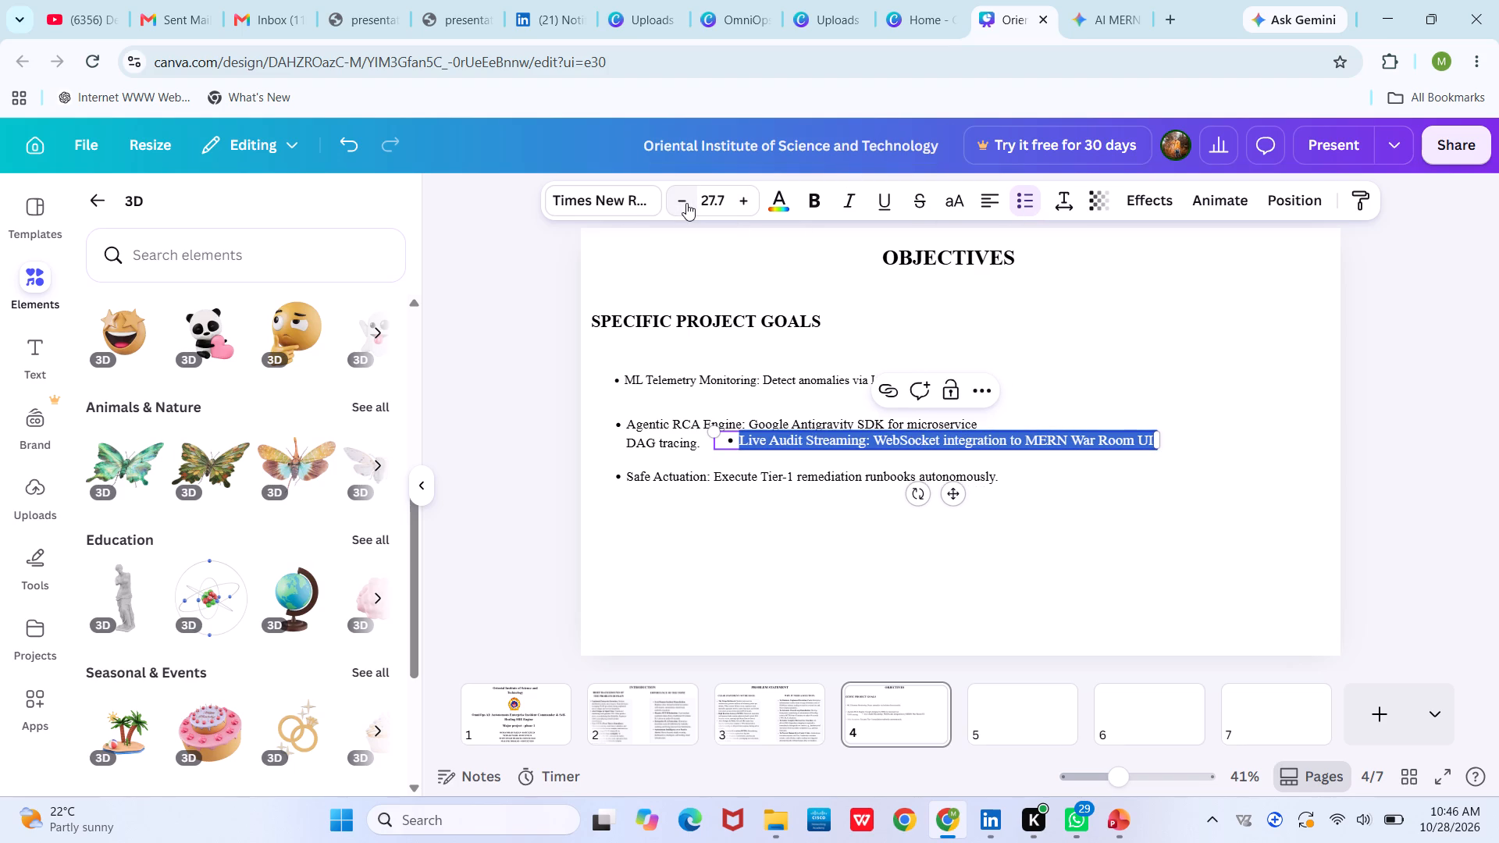
left_click(686, 203)
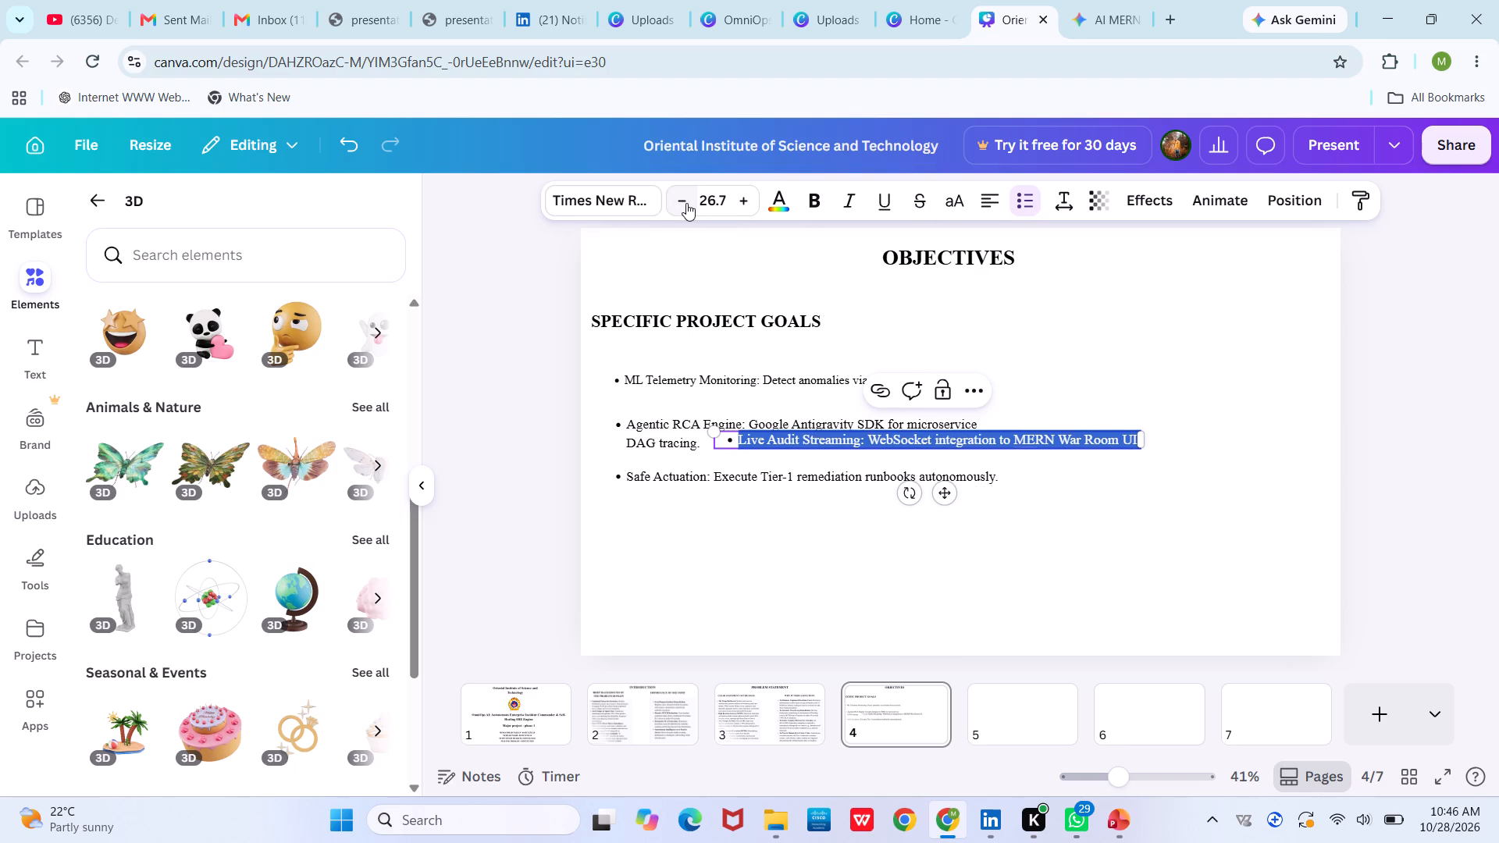
left_click(686, 203)
left_click(900, 646)
Place the Live Audit Streaming bullet below the Safe Actuation bullet, left-aligned with it.
left_click_drag(905, 431, 806, 501)
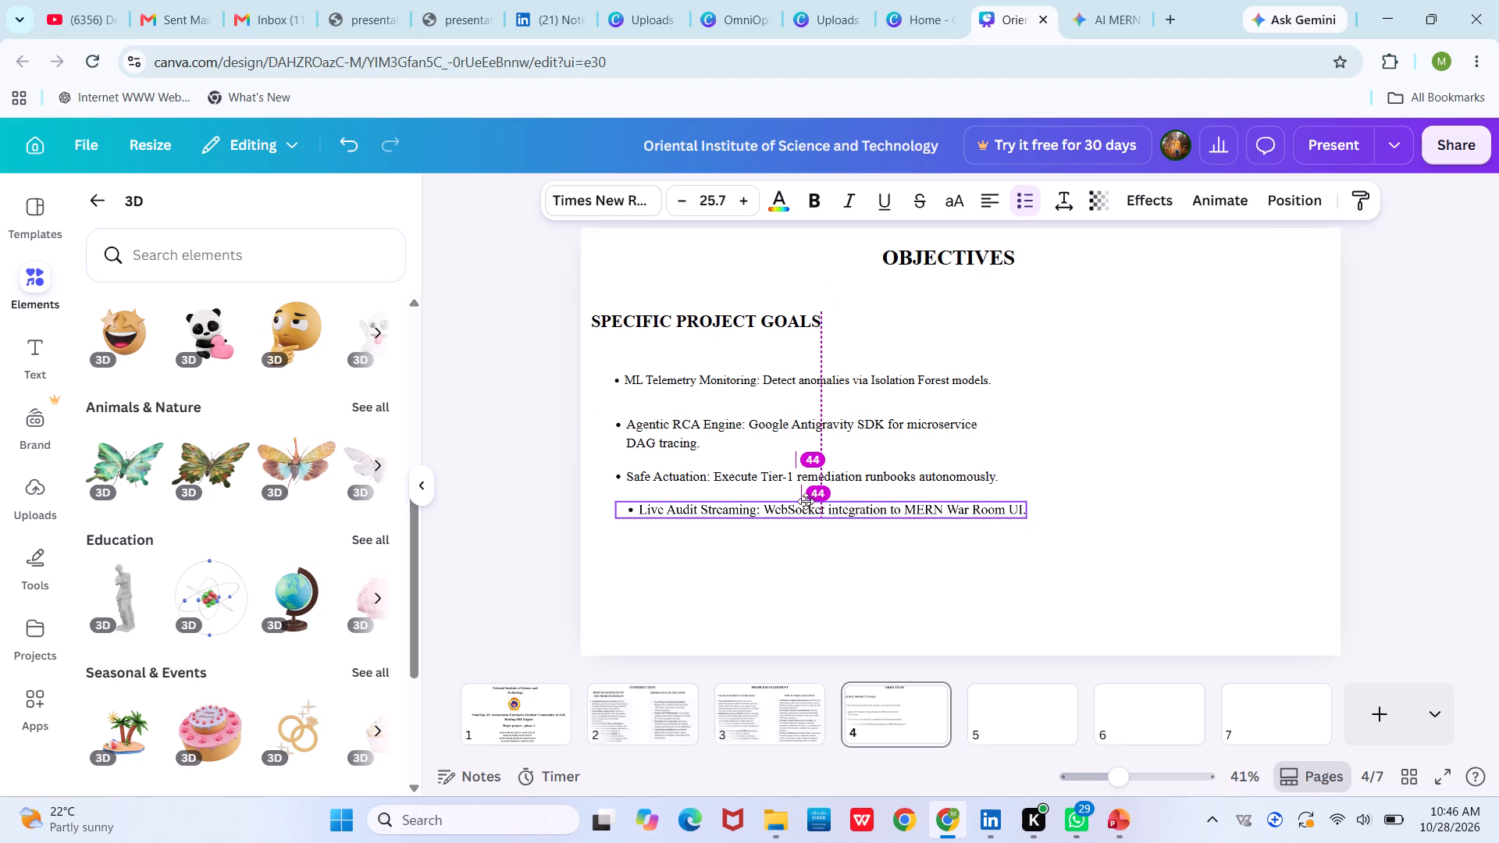
left_click_drag(806, 501, 800, 499)
left_click_drag(800, 499, 795, 501)
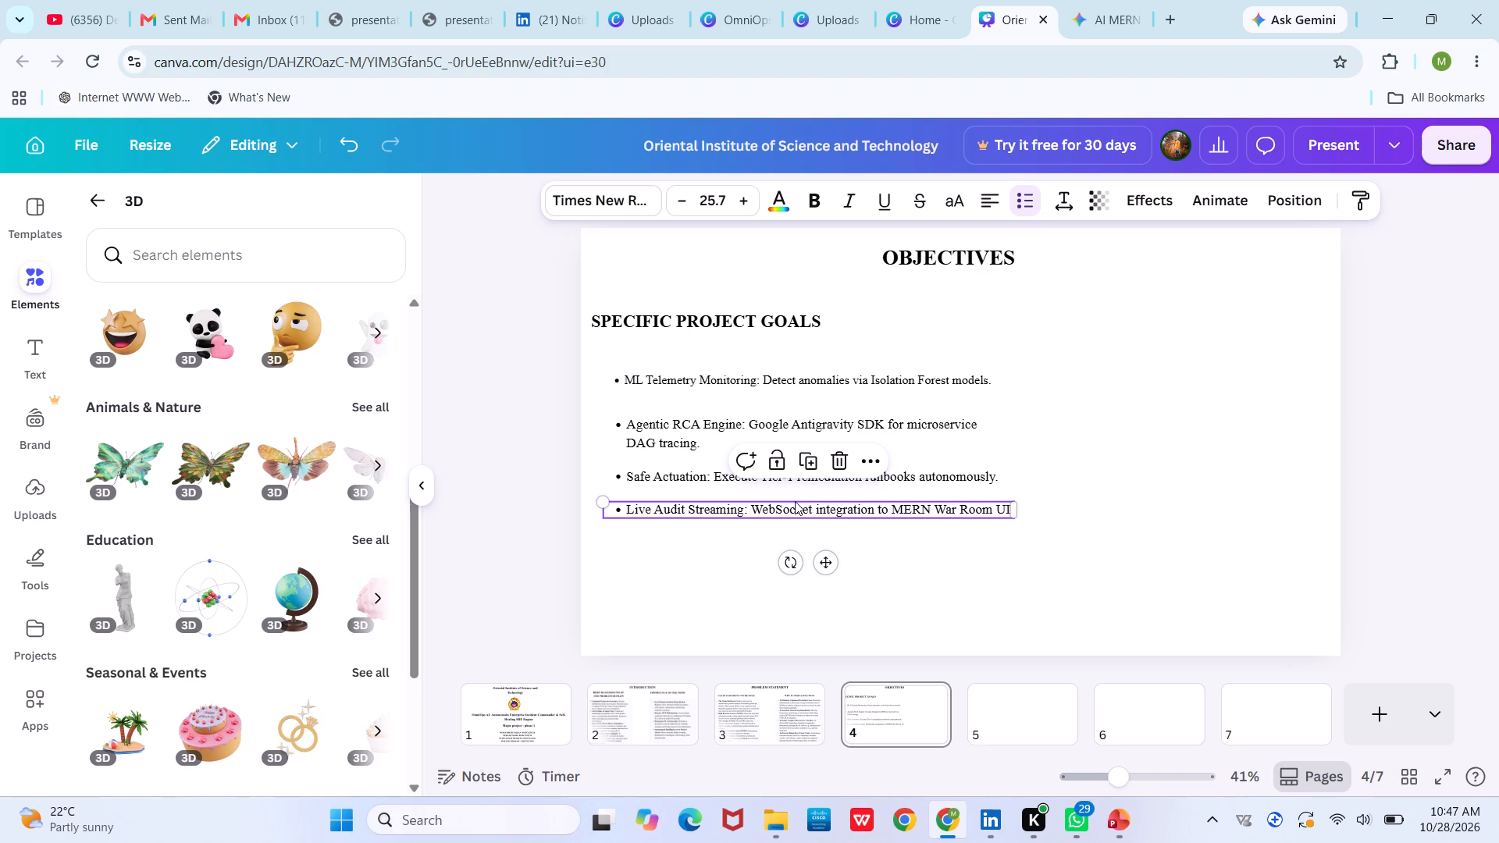
left_click(1051, 494)
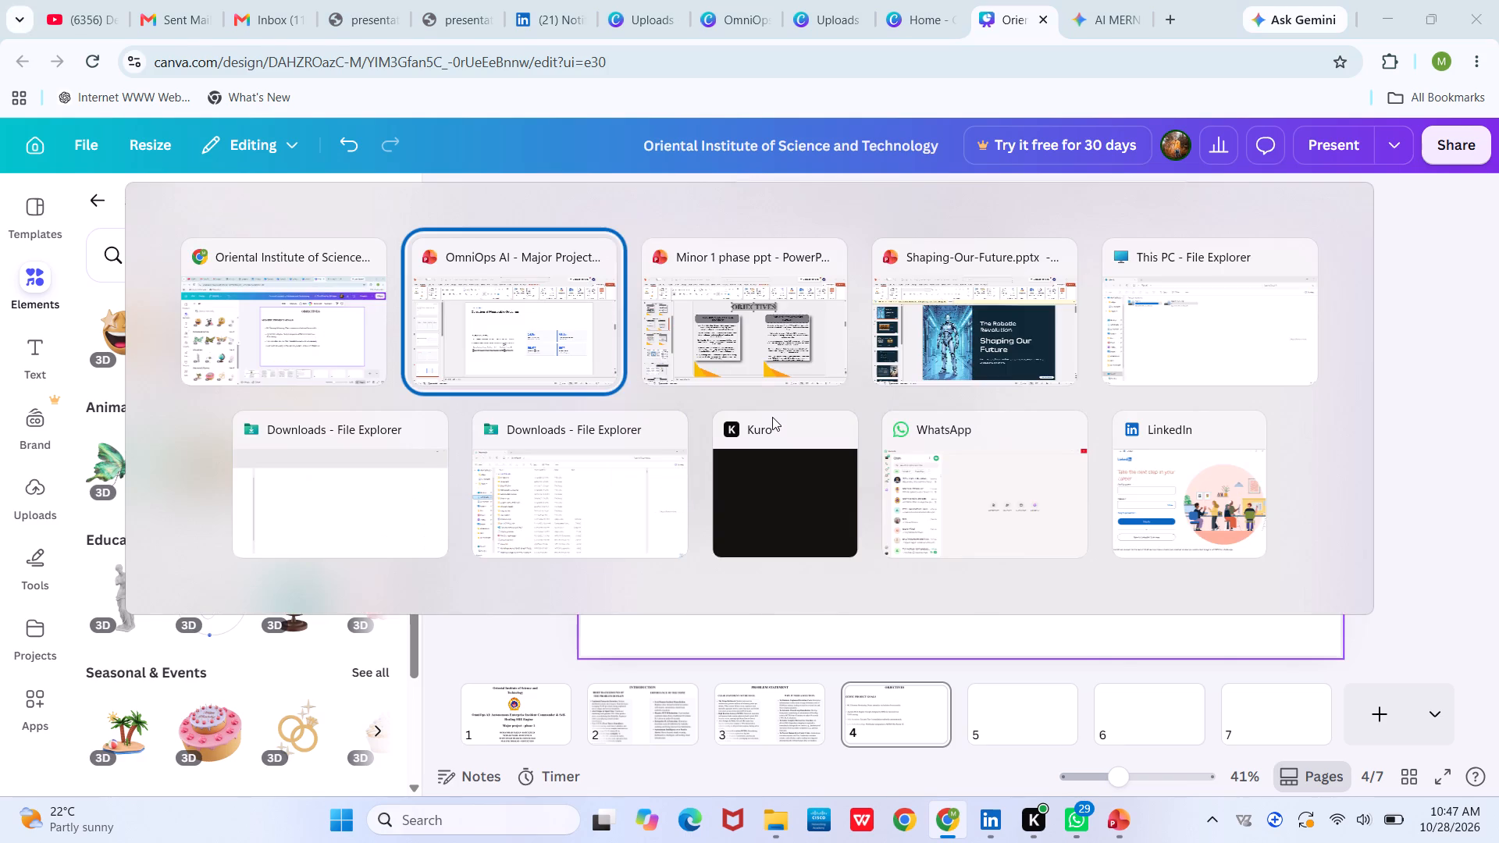
Copy the Mean Time to Detect card's background box from the OmniOps AI deck in PowerPoint and paste it onto page 4 in Canva.
left_click(967, 424)
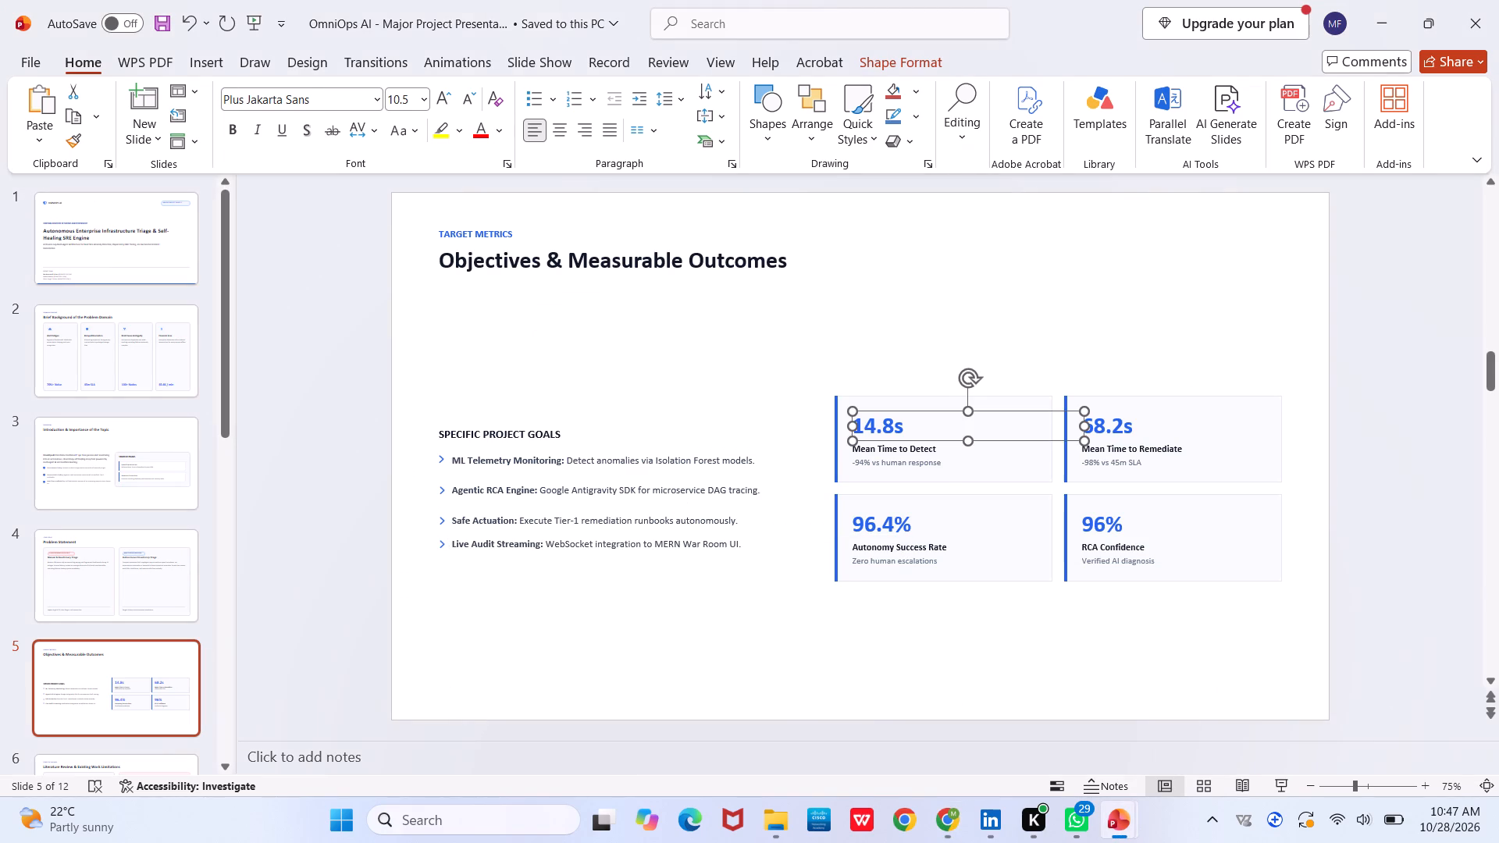
left_click(1013, 468)
key("ctrl+c")
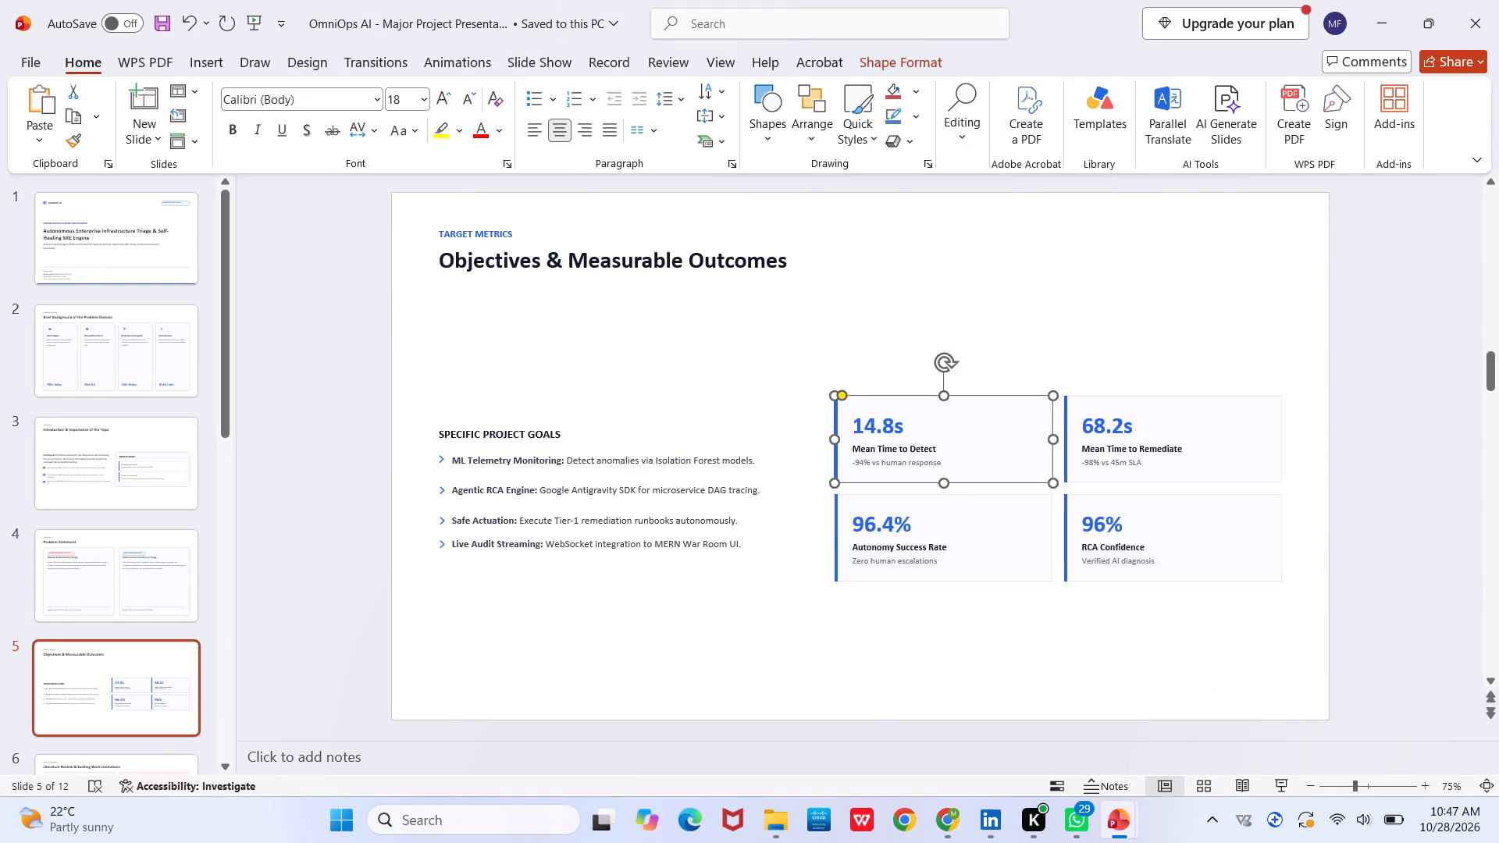
key("ctrl+a")
left_click(946, 324)
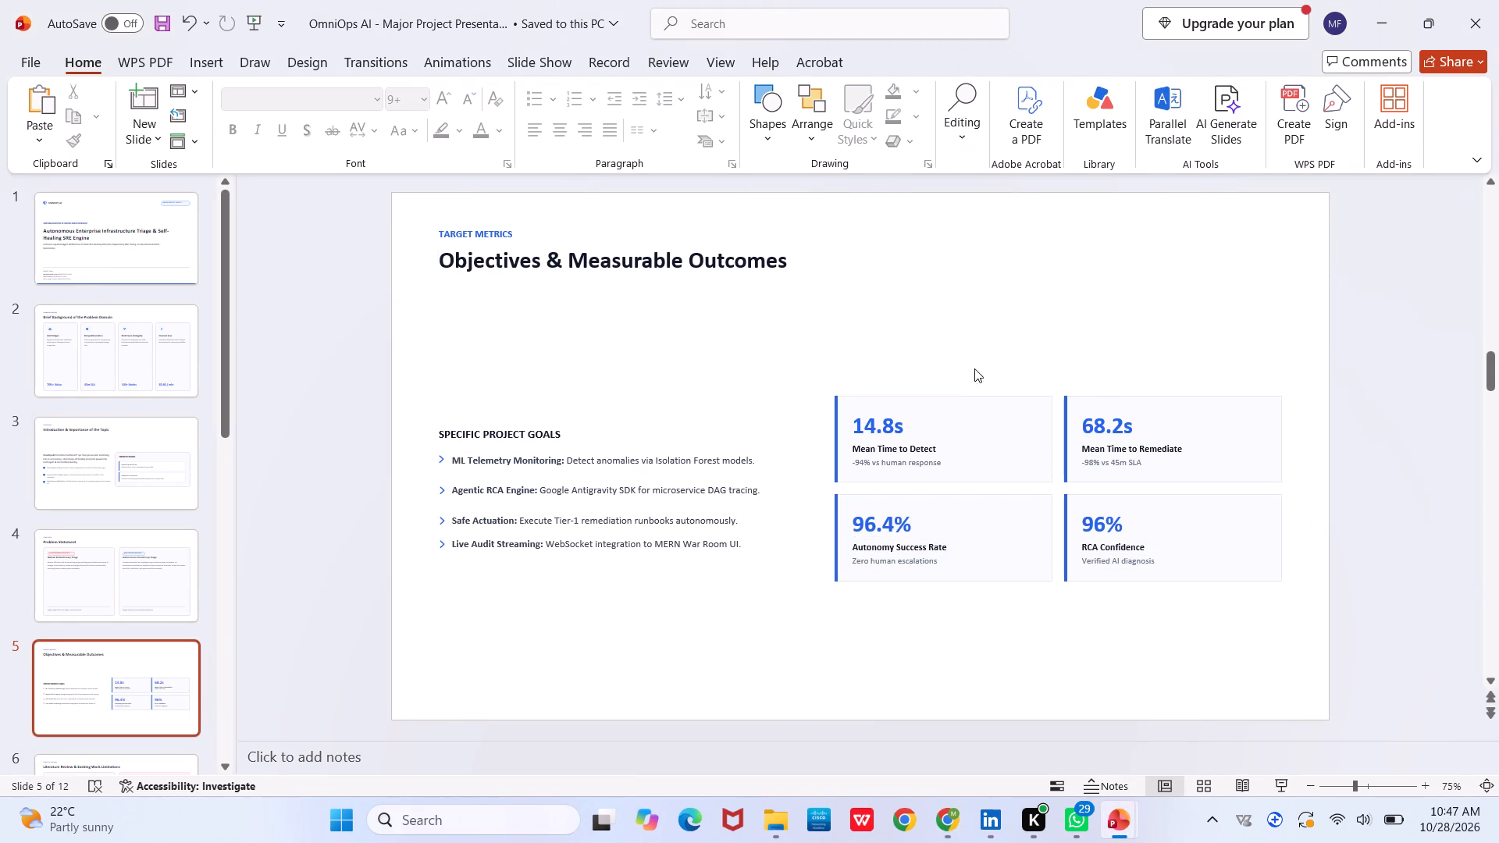
left_click(1103, 343)
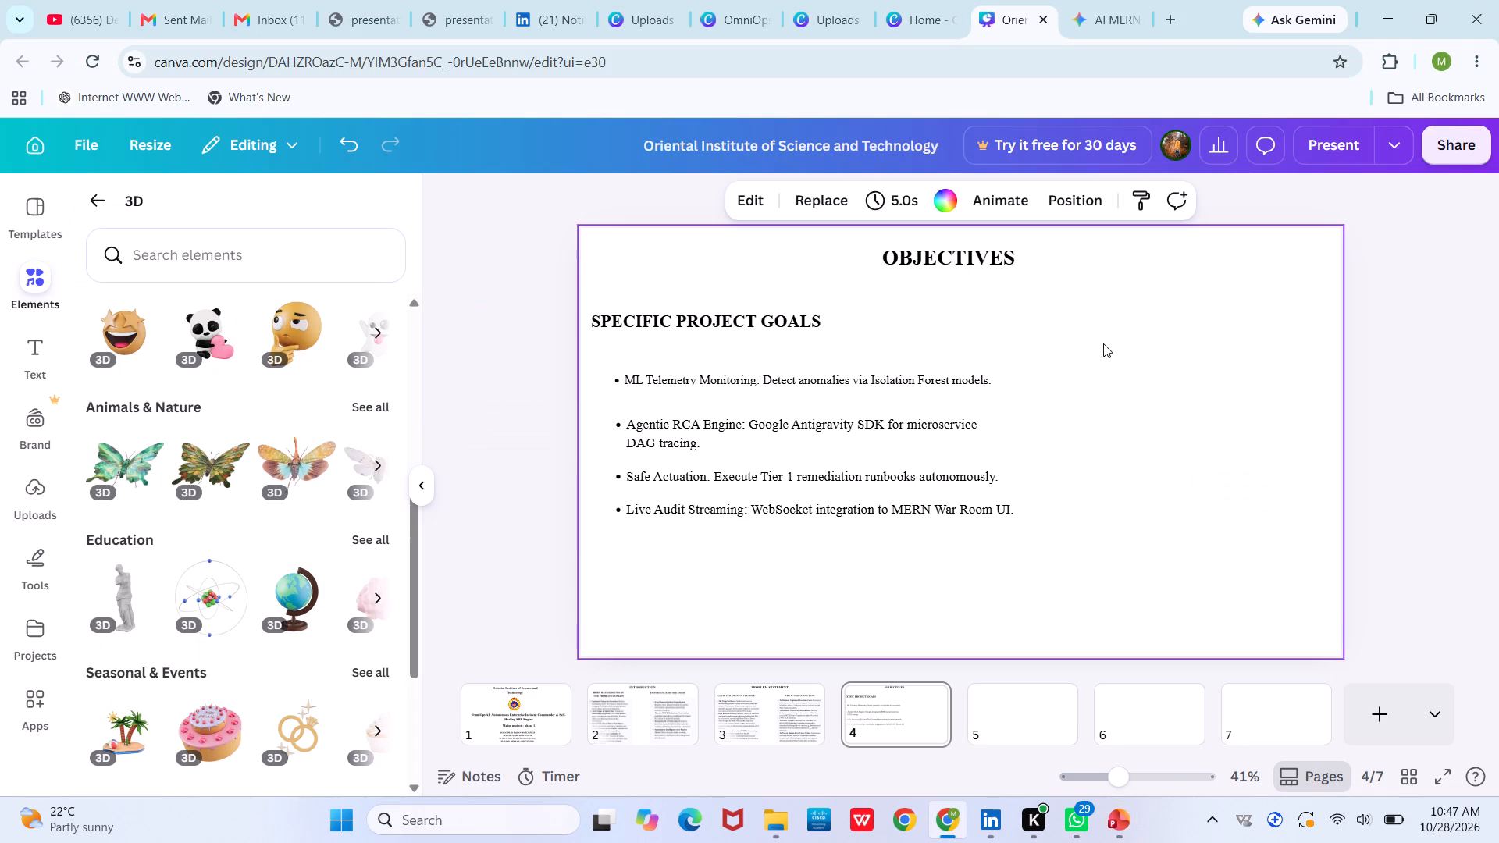
key("ctrl+v")
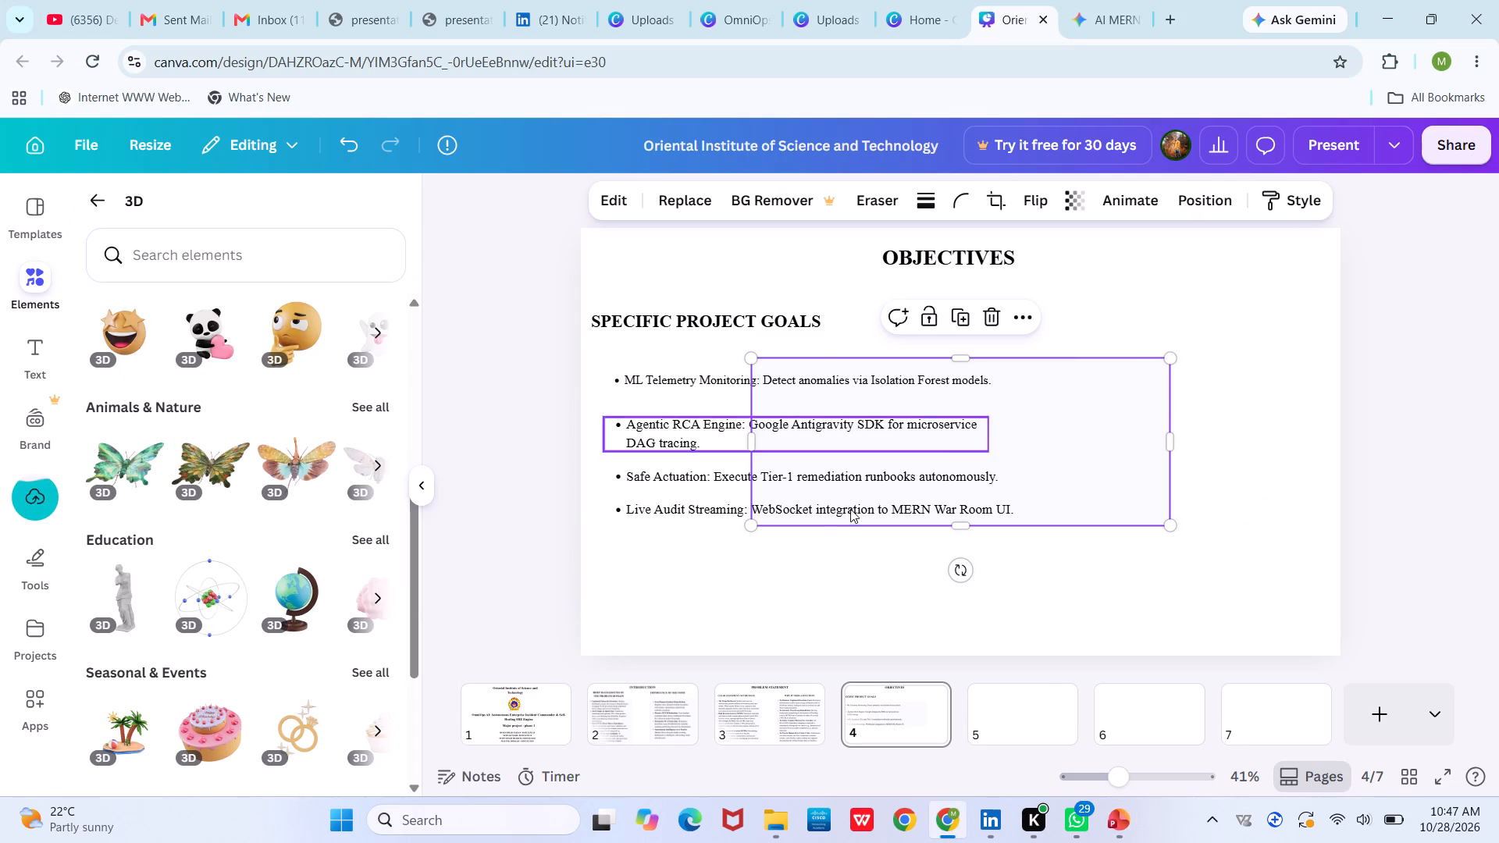
Resize the pasted card box to about 328 by 174 and move it to the blank area right of the SPECIFIC PROJECT GOALS heading.
left_click_drag(751, 528, 992, 416)
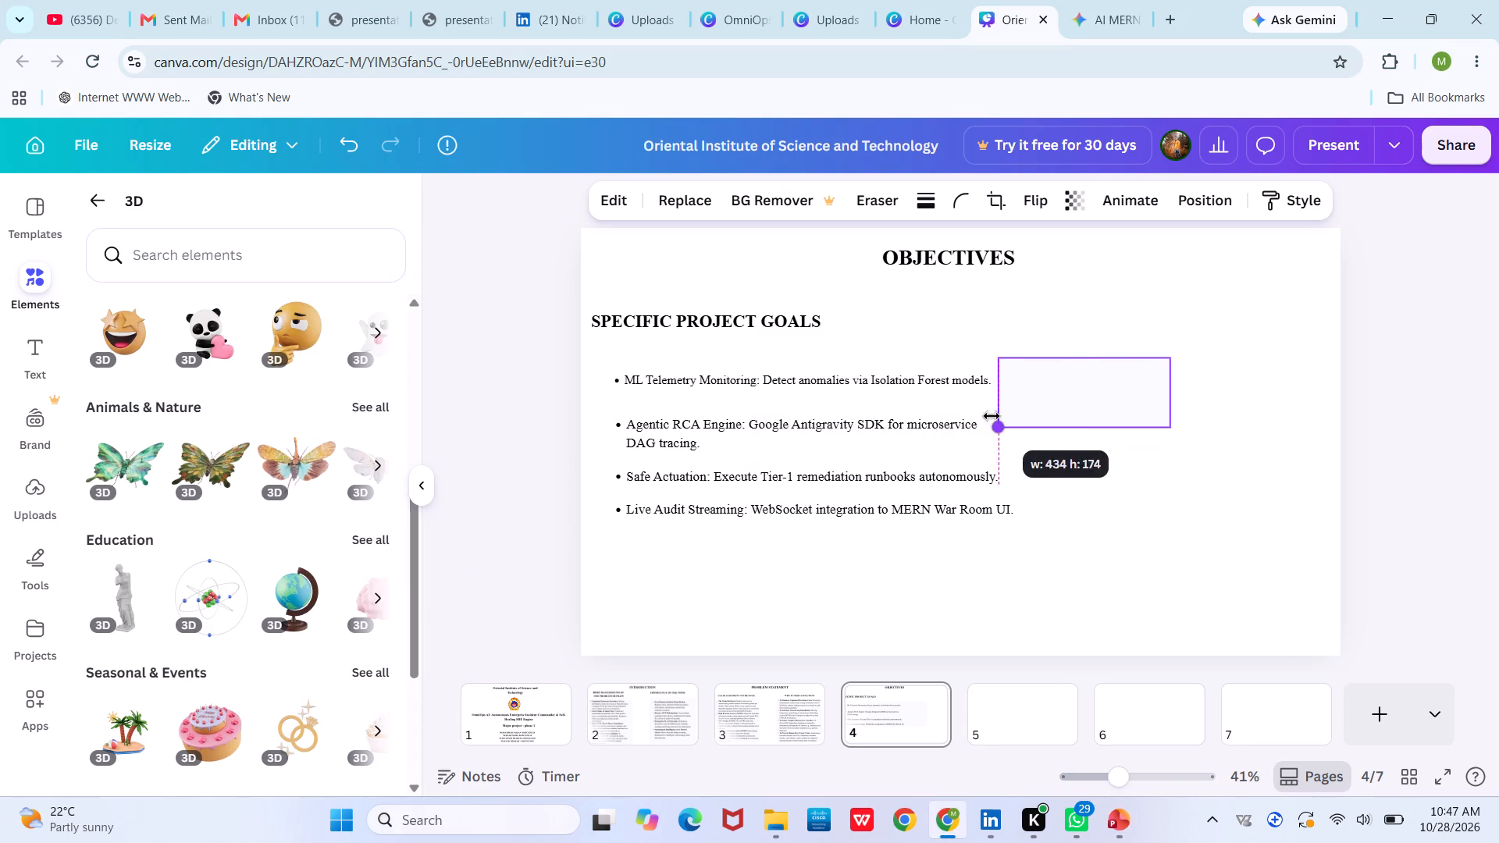
left_click_drag(1172, 391, 1130, 397)
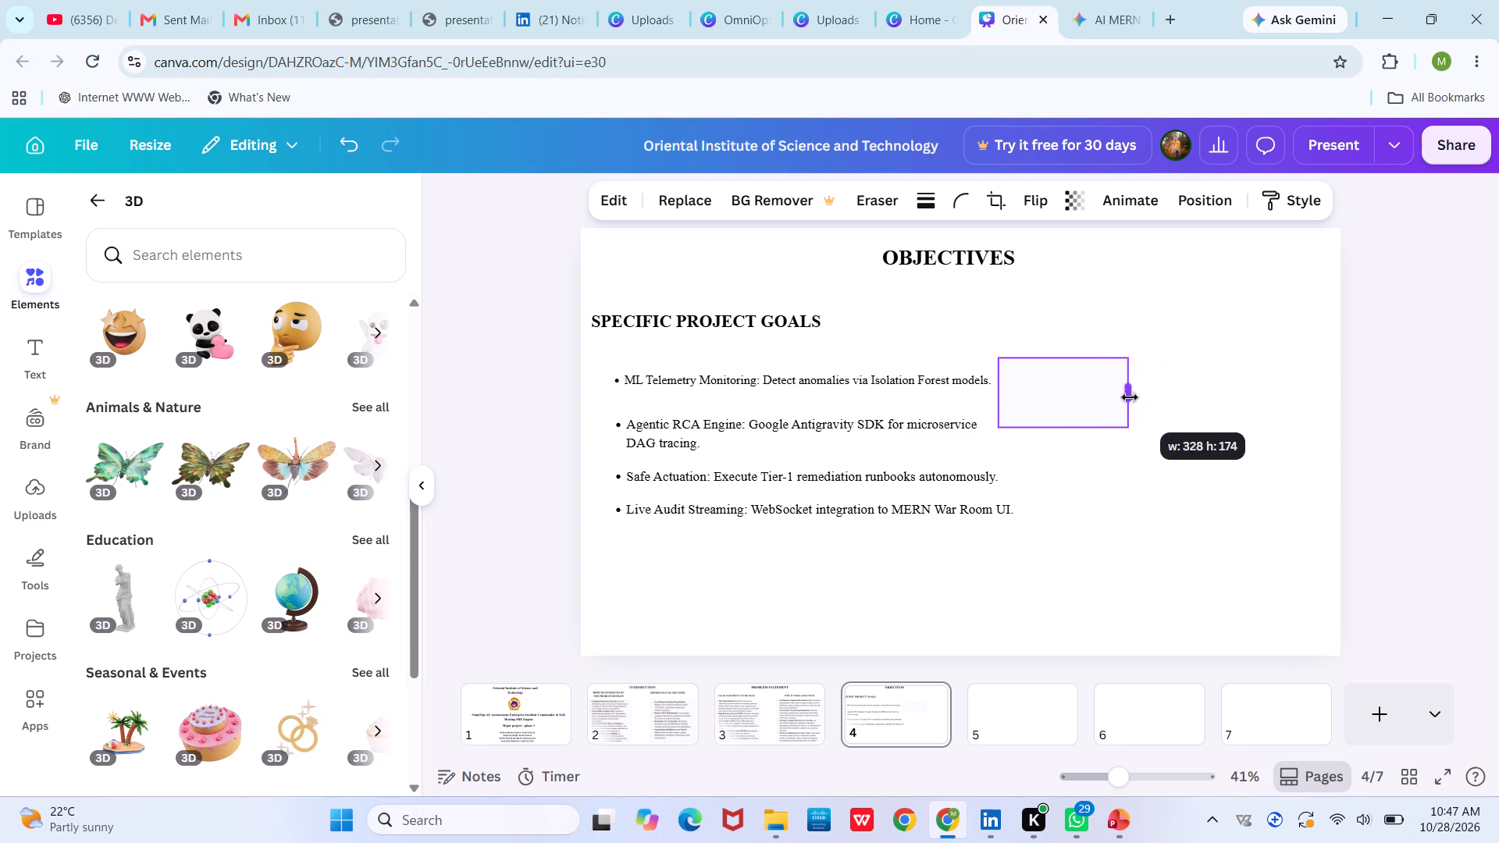
left_click_drag(1130, 397, 1129, 397)
left_click_drag(1079, 399, 1132, 348)
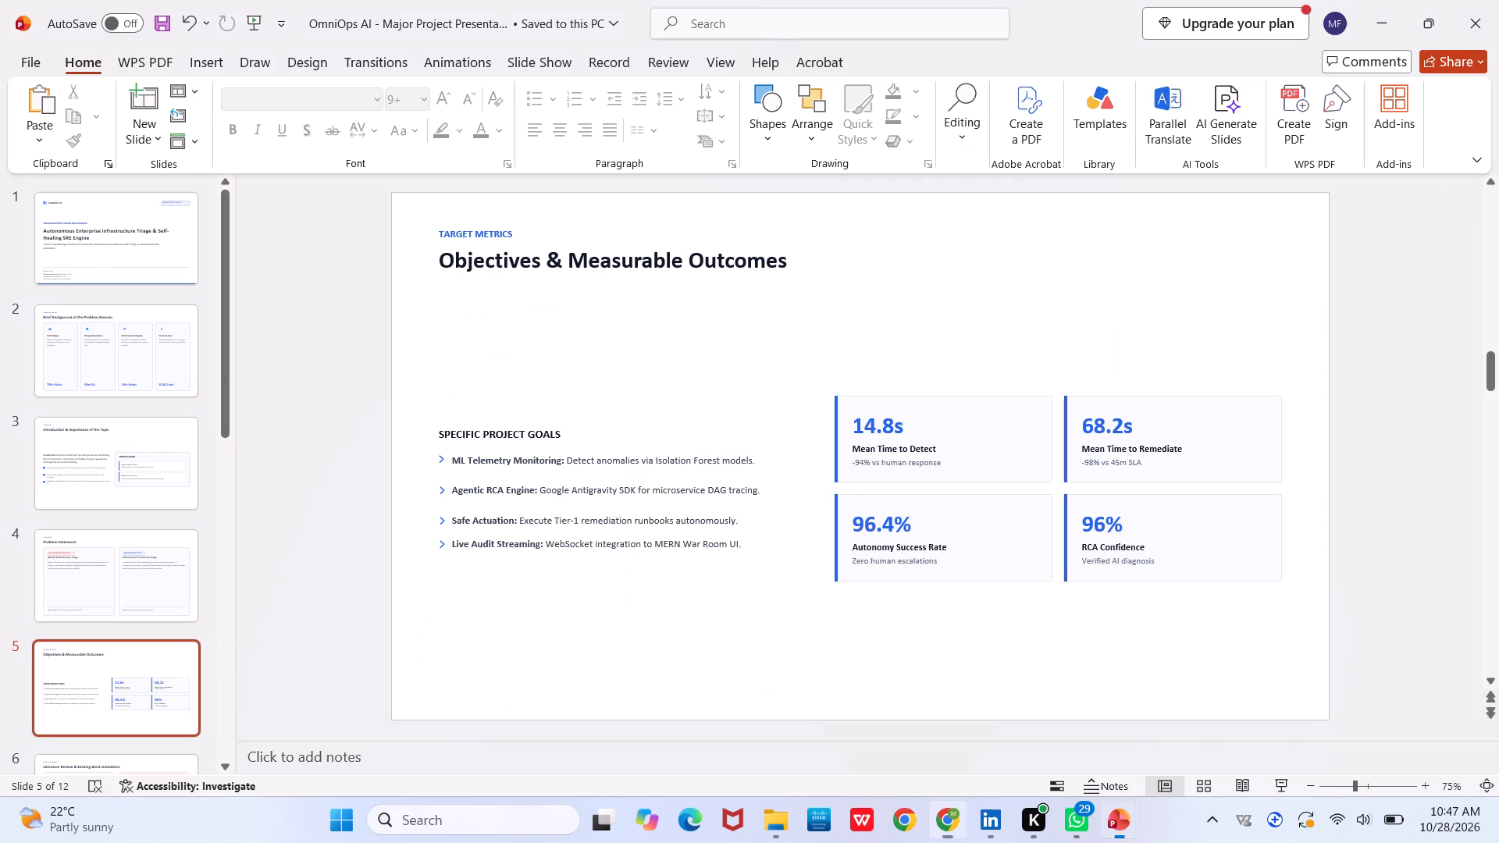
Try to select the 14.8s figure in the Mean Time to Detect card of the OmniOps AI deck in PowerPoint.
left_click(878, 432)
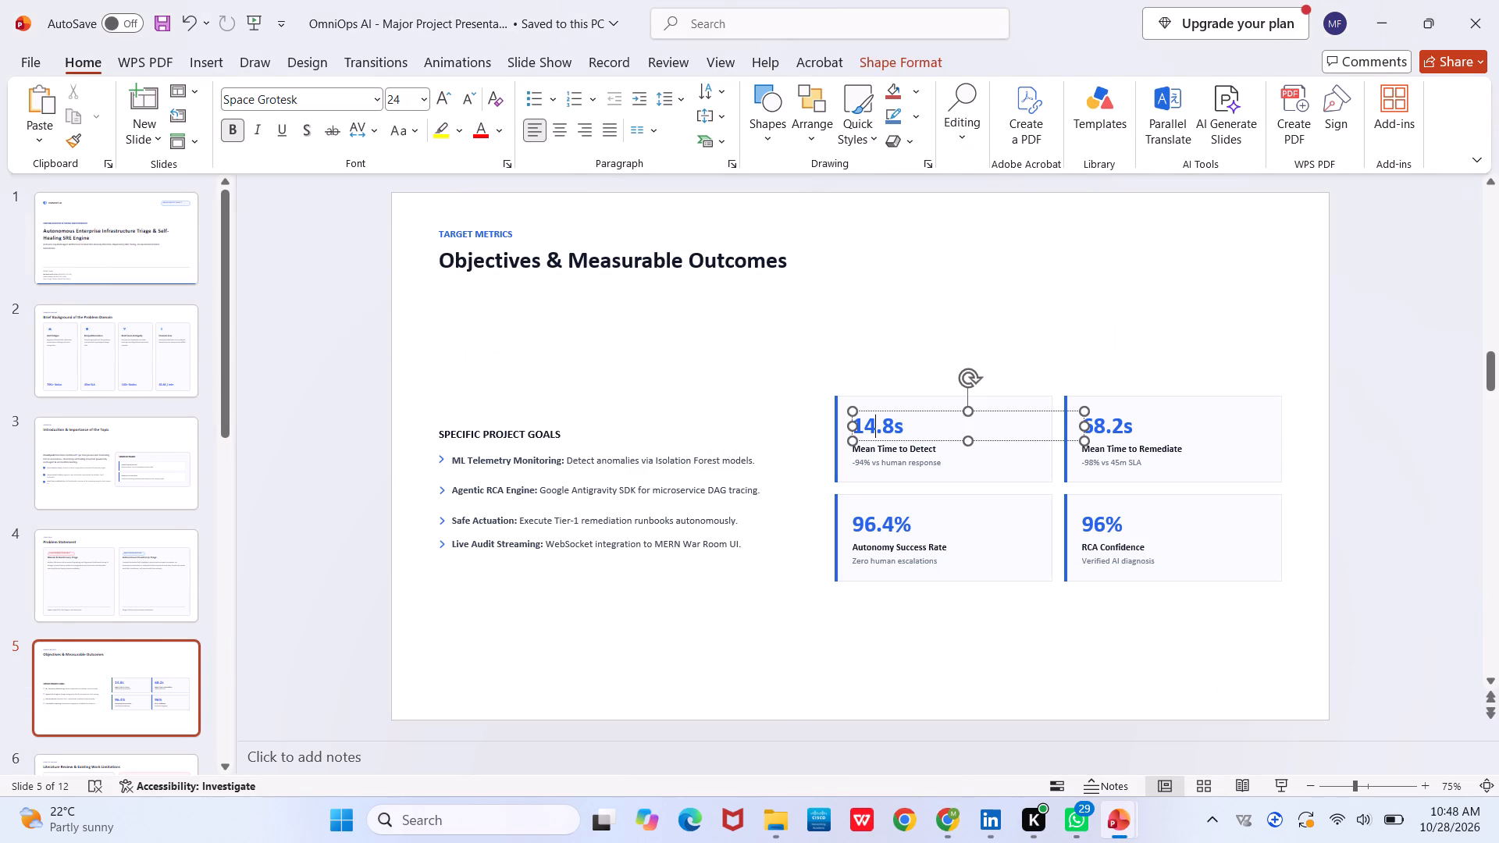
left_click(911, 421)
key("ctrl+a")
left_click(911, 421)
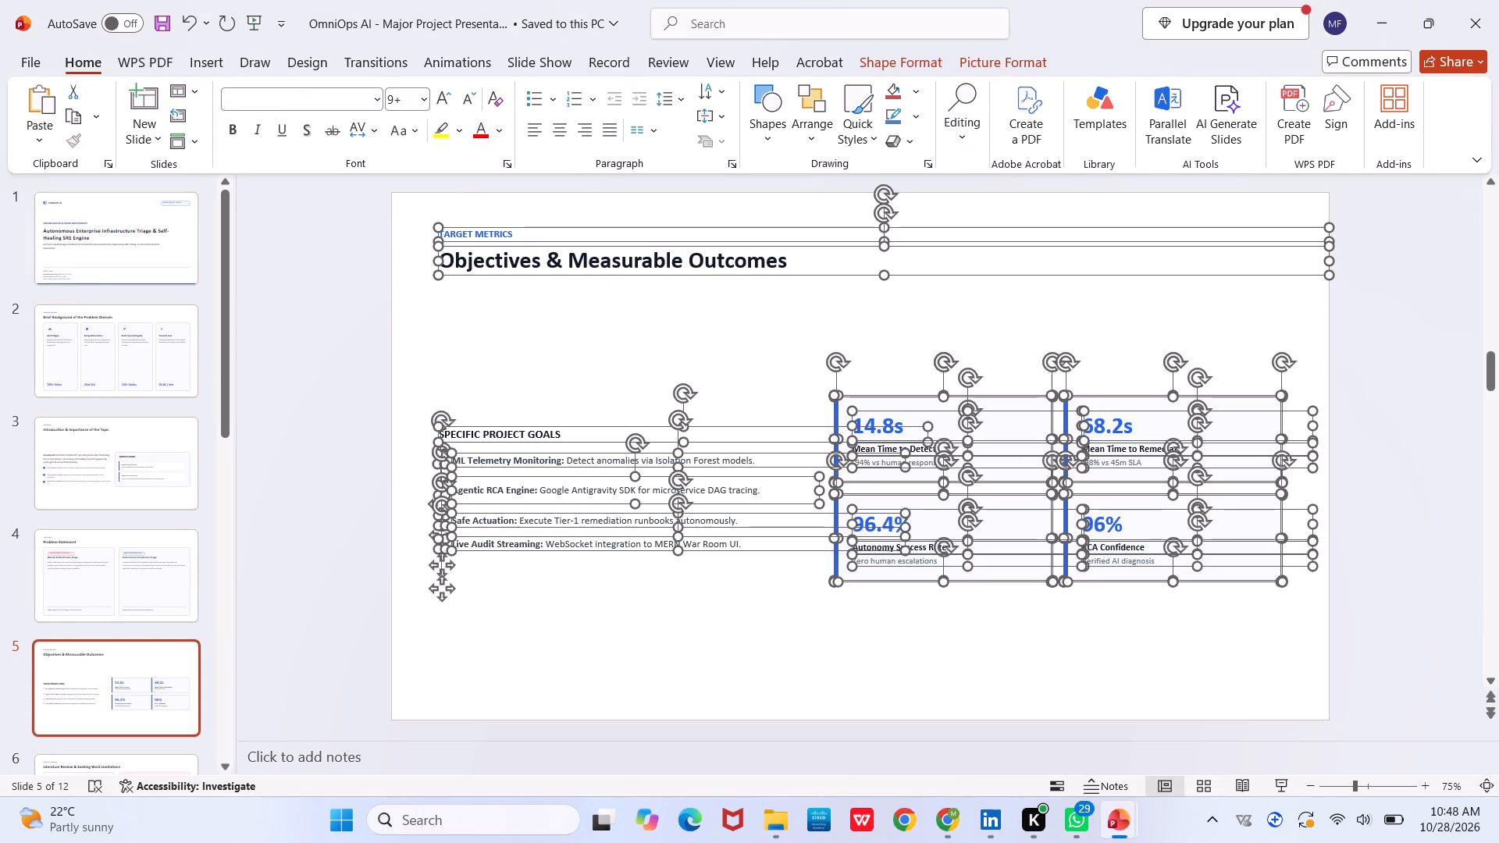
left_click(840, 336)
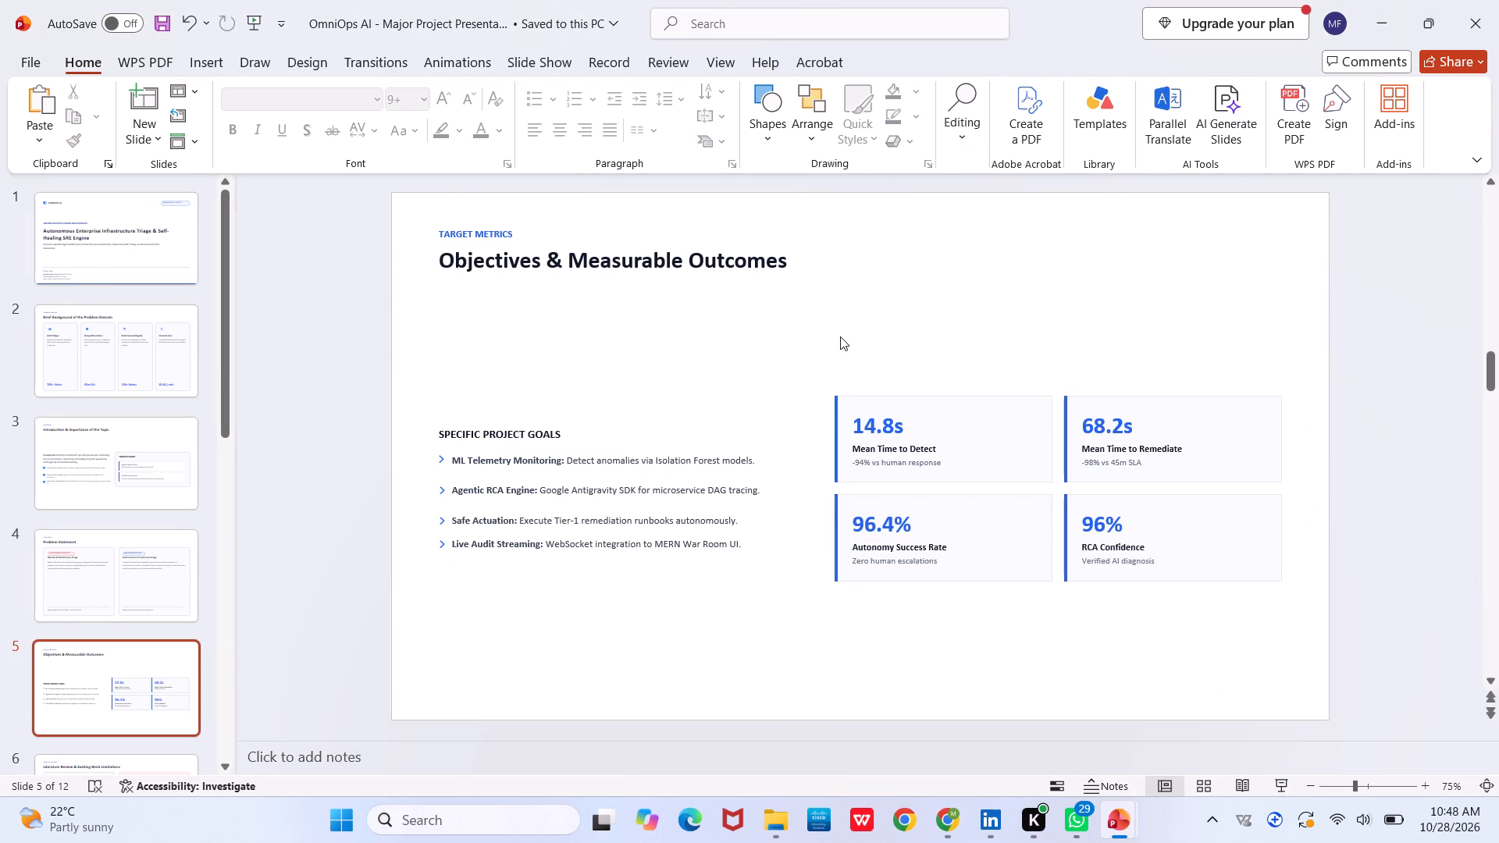
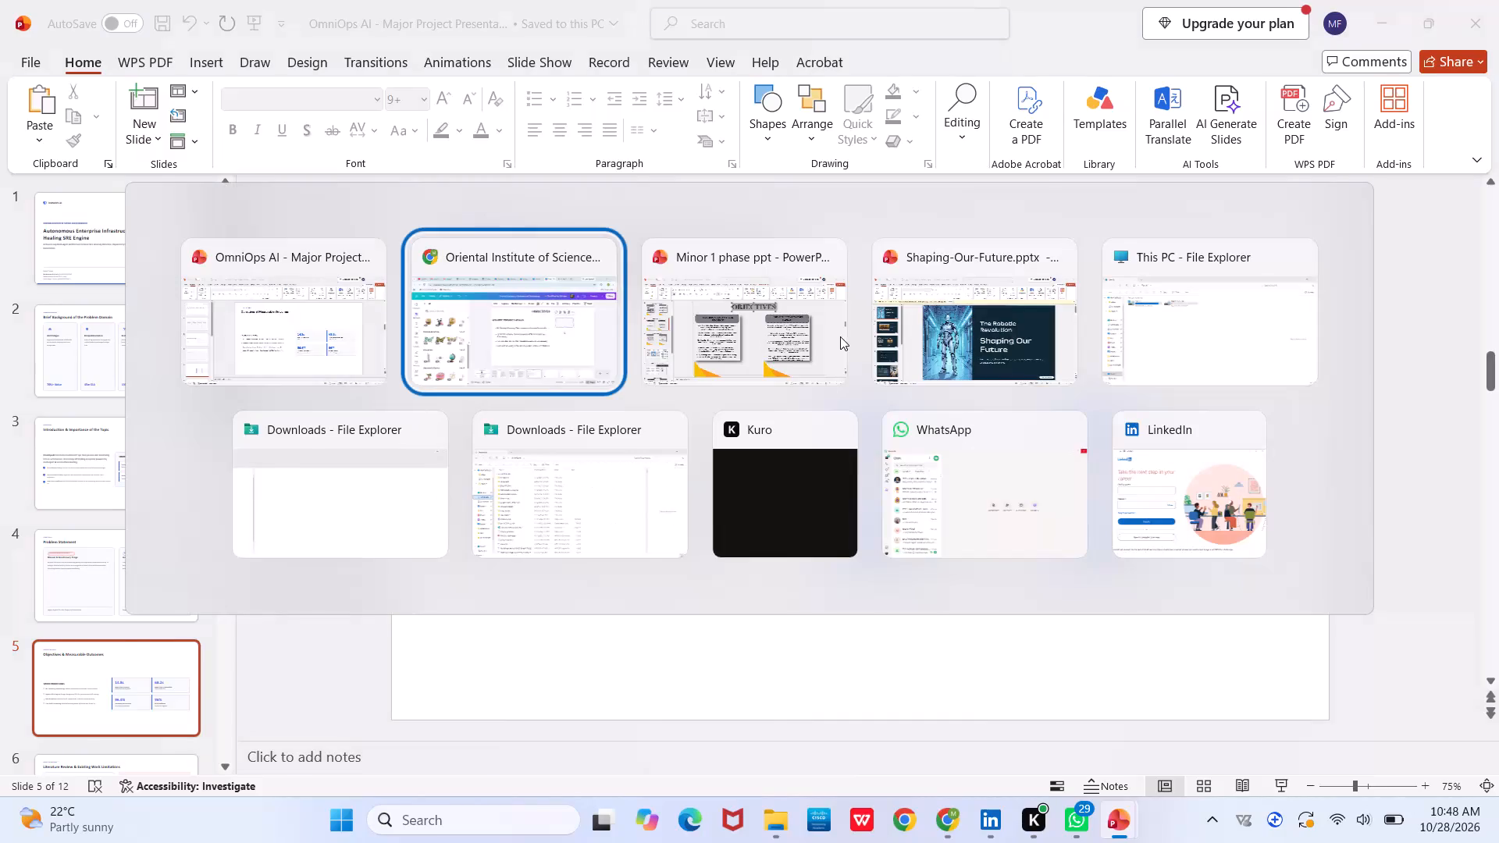
Paste the copied card shape onto the OBJECTIVES page of the Canva design.
key("ctrl+v")
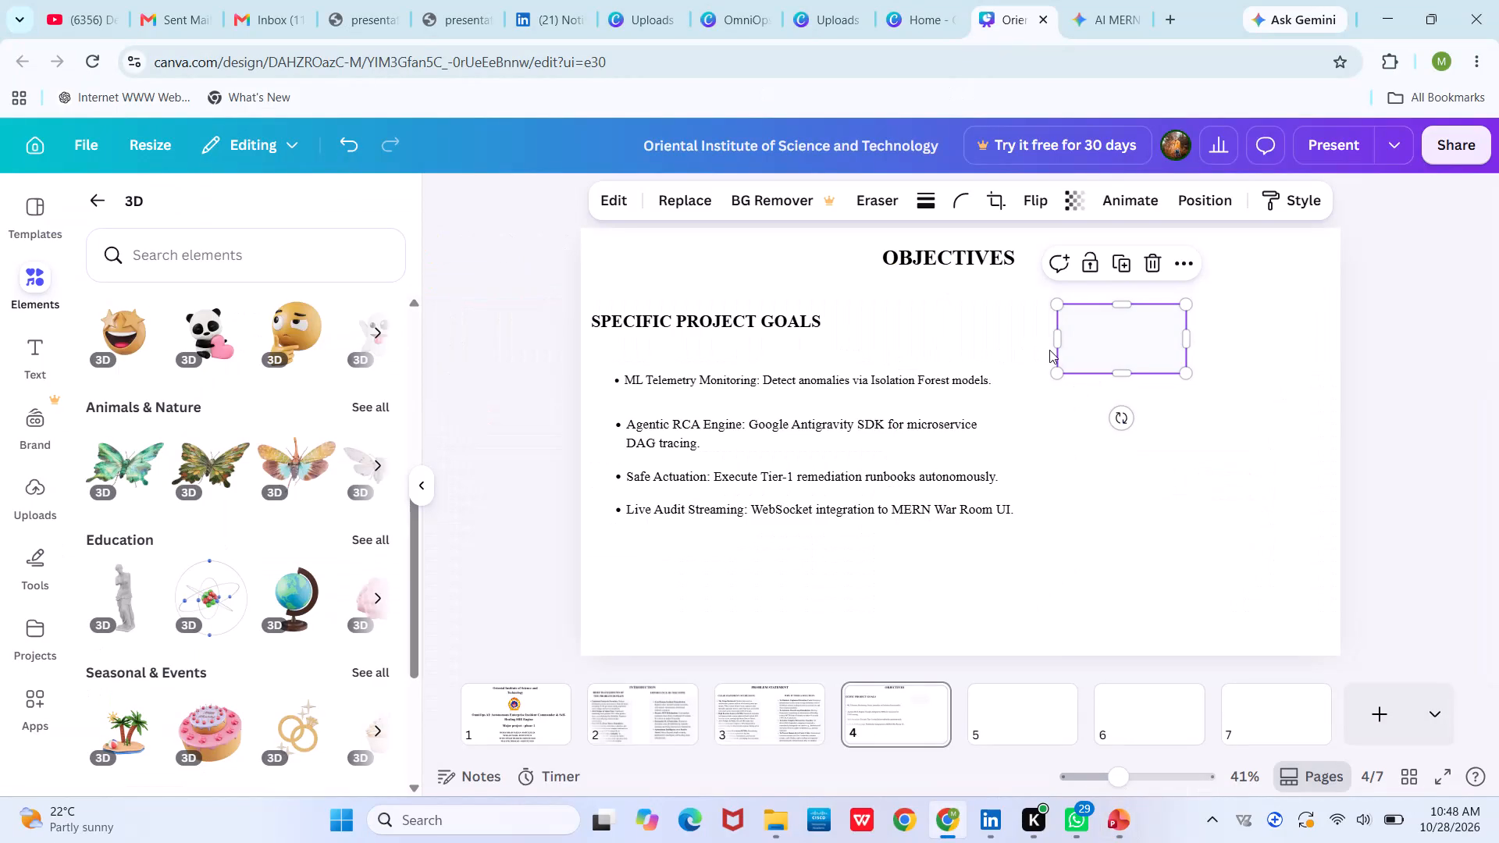
left_click(1092, 345)
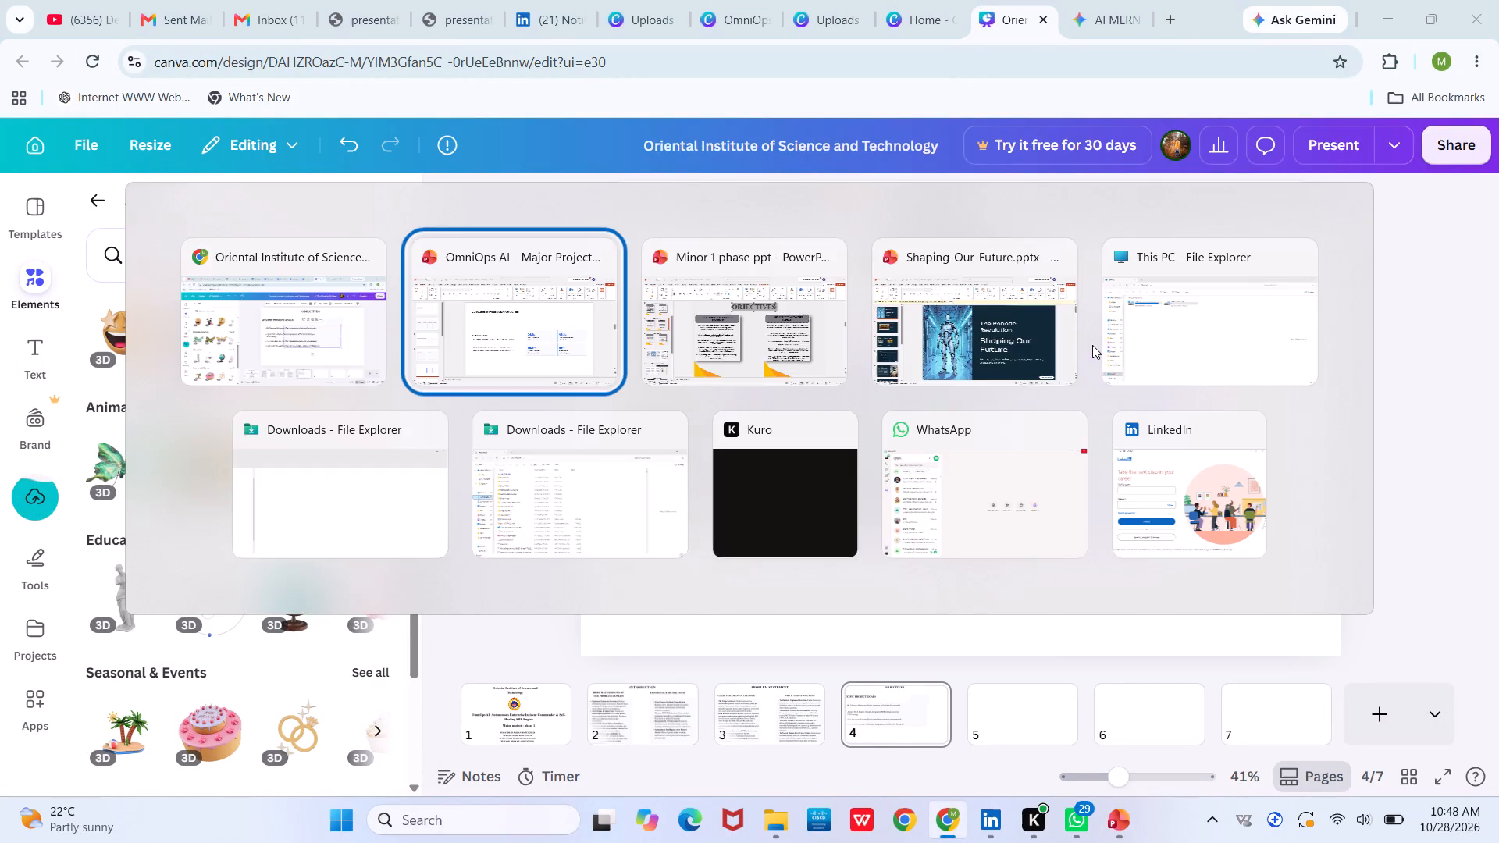
Copy the "14.8s" metric from the PowerPoint slide into Canva's OBJECTIVES page, moving the large pasted shape down below the goals.
left_click(855, 433)
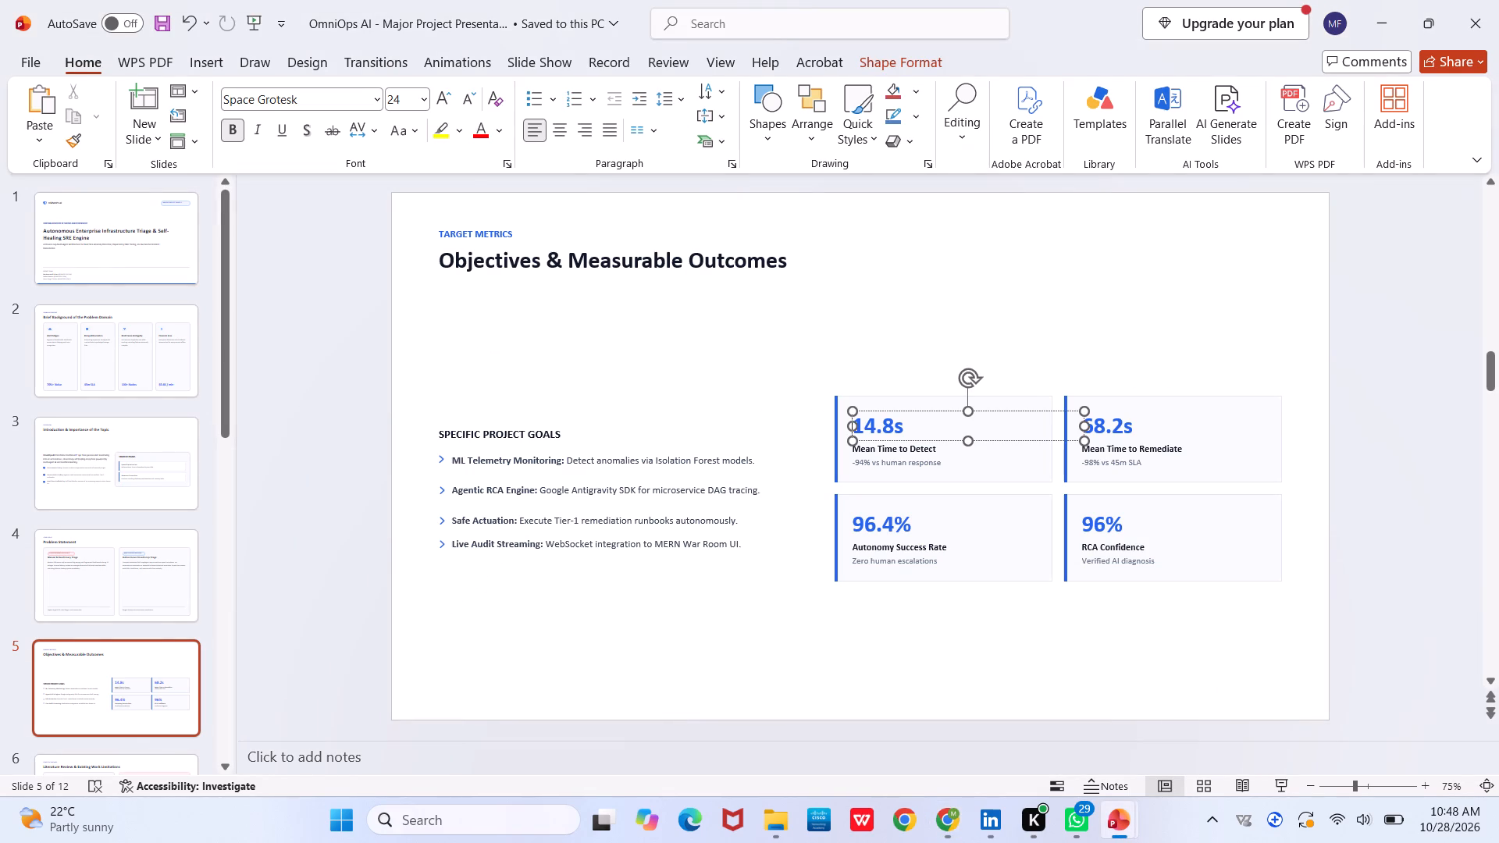
key("ctrl+a")
key("ctrl+c")
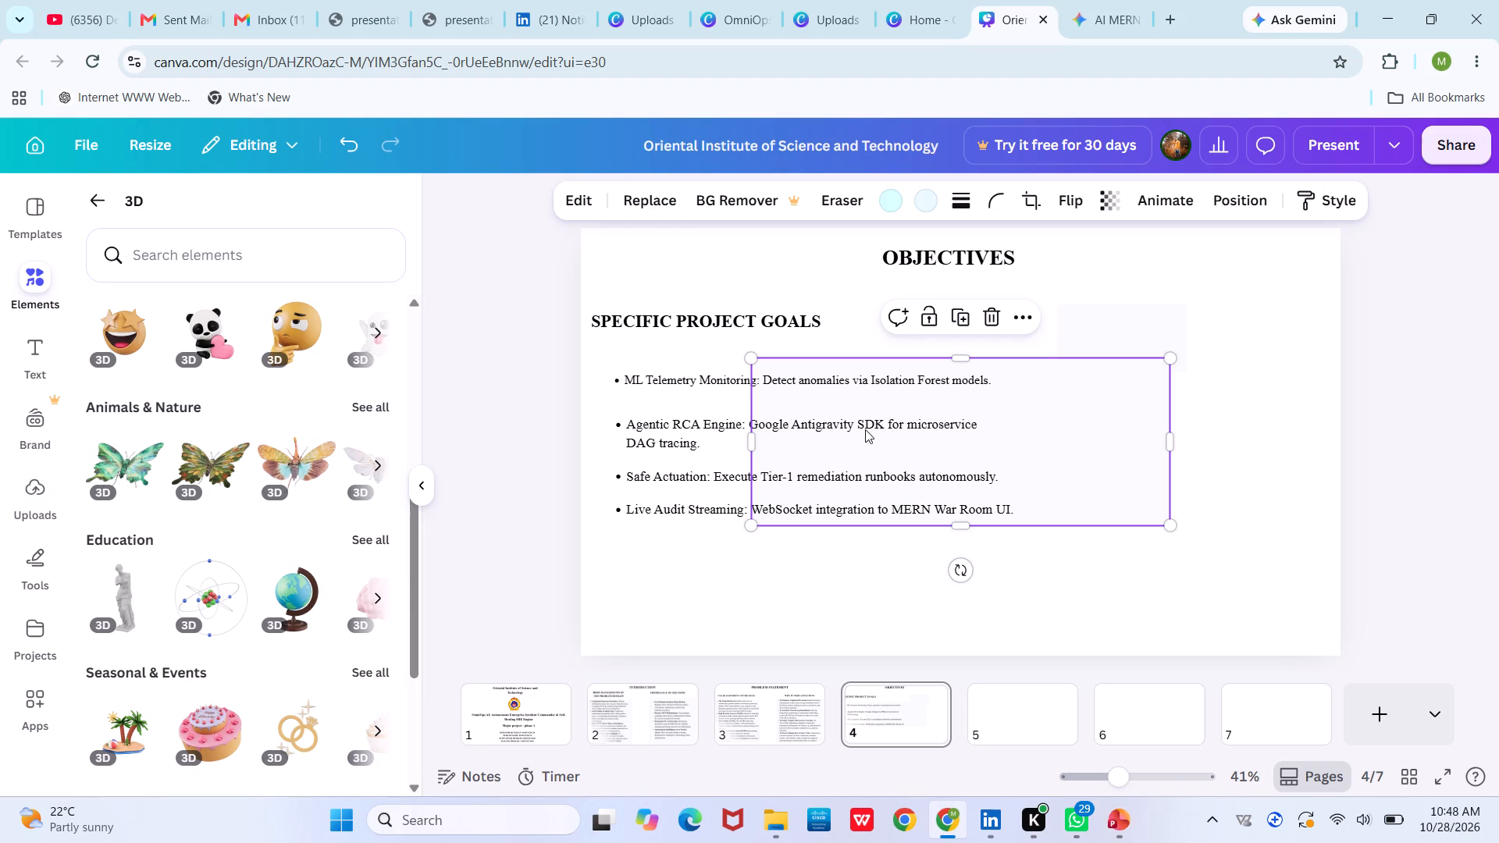
left_click_drag(1033, 414, 1066, 532)
left_click(1093, 347)
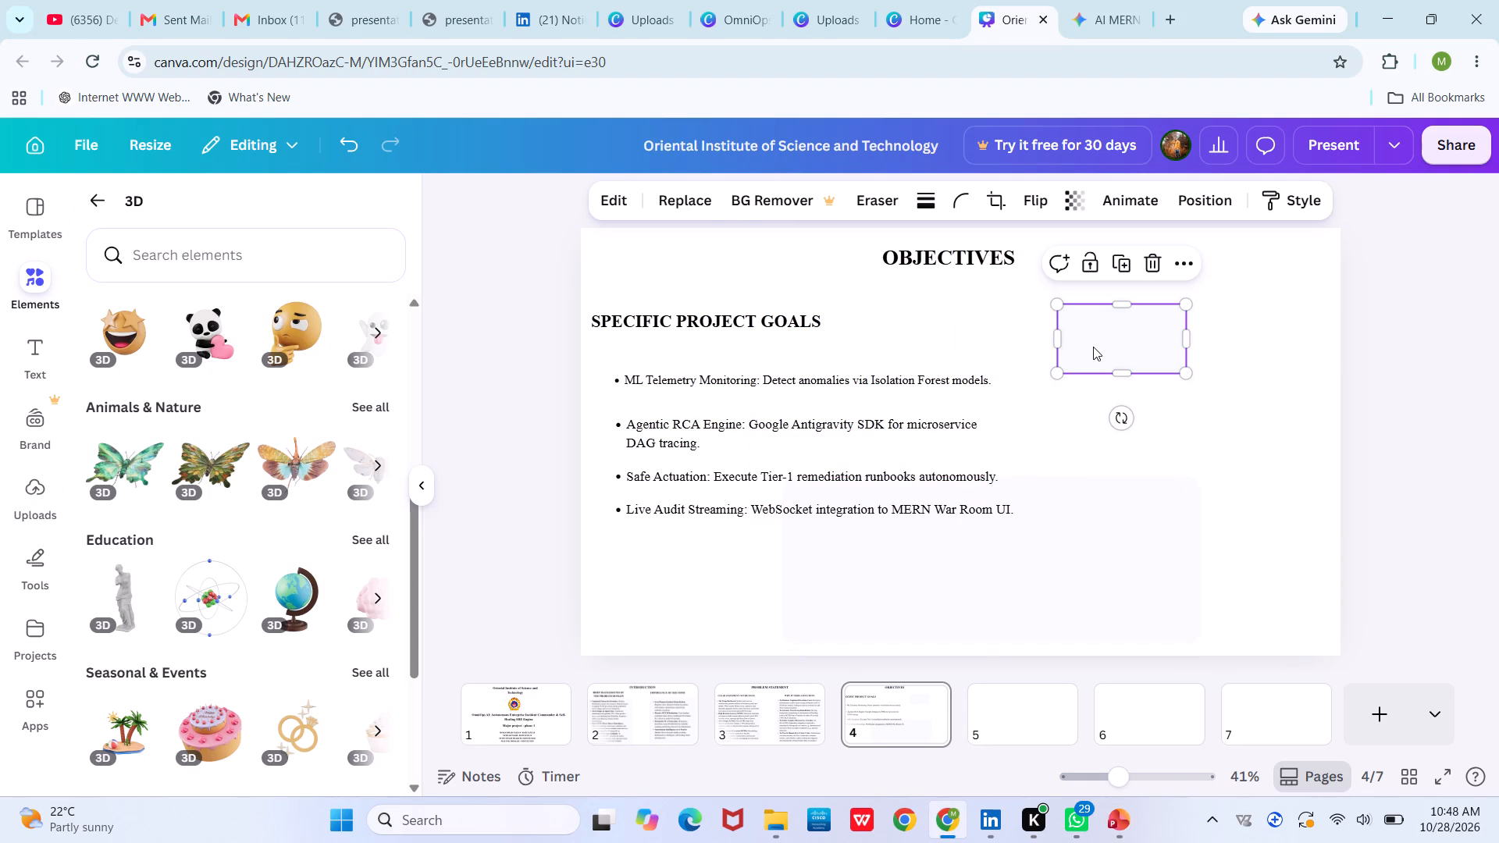
key("ctrl+v")
left_click(1077, 416)
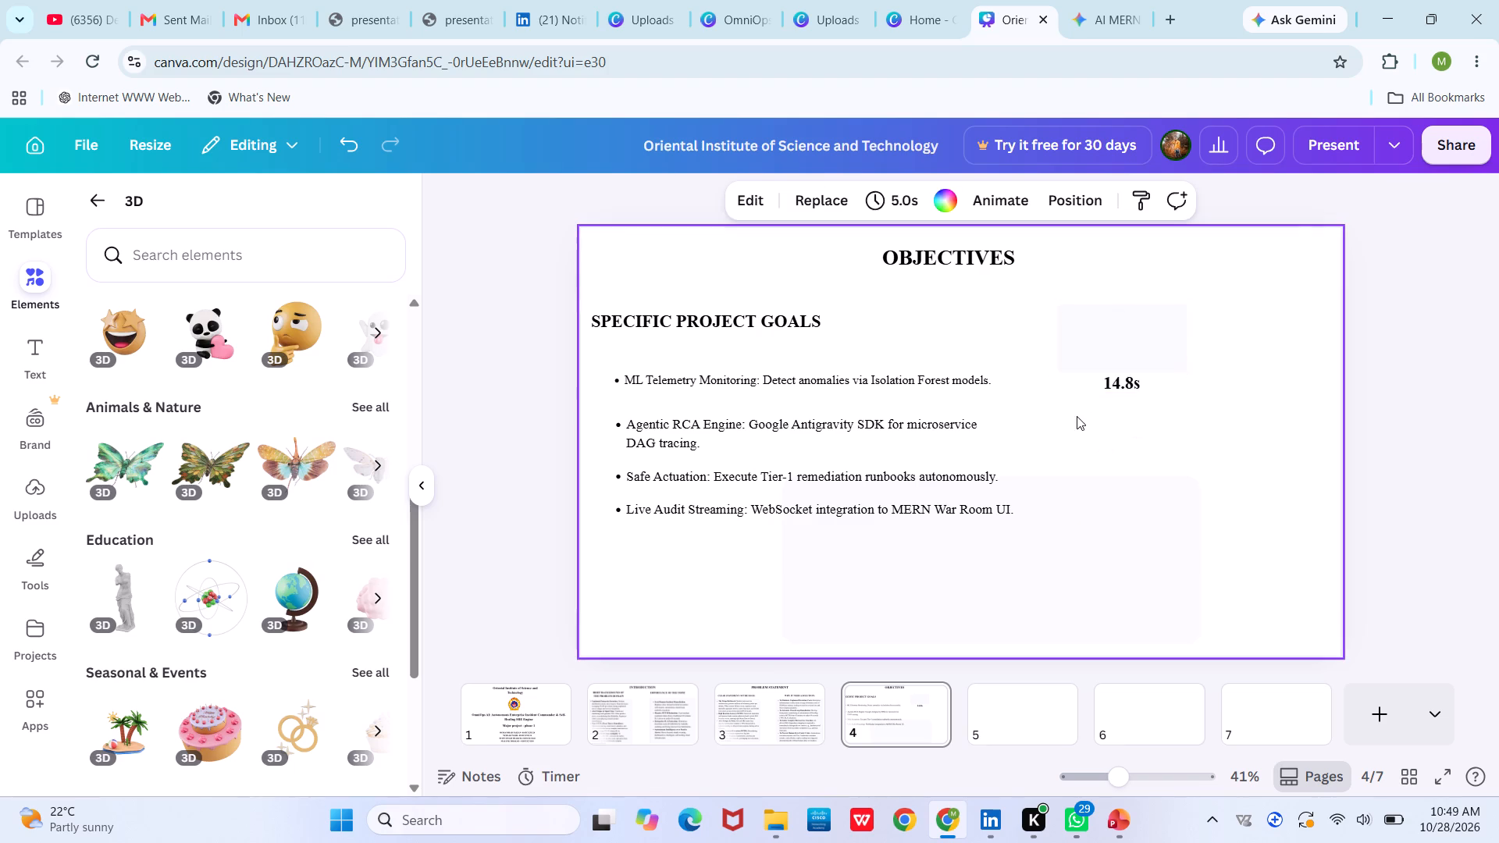
Place the "14.8s" text at the upper-left of the small card and narrow its text box to fit.
left_click_drag(1122, 382, 1094, 328)
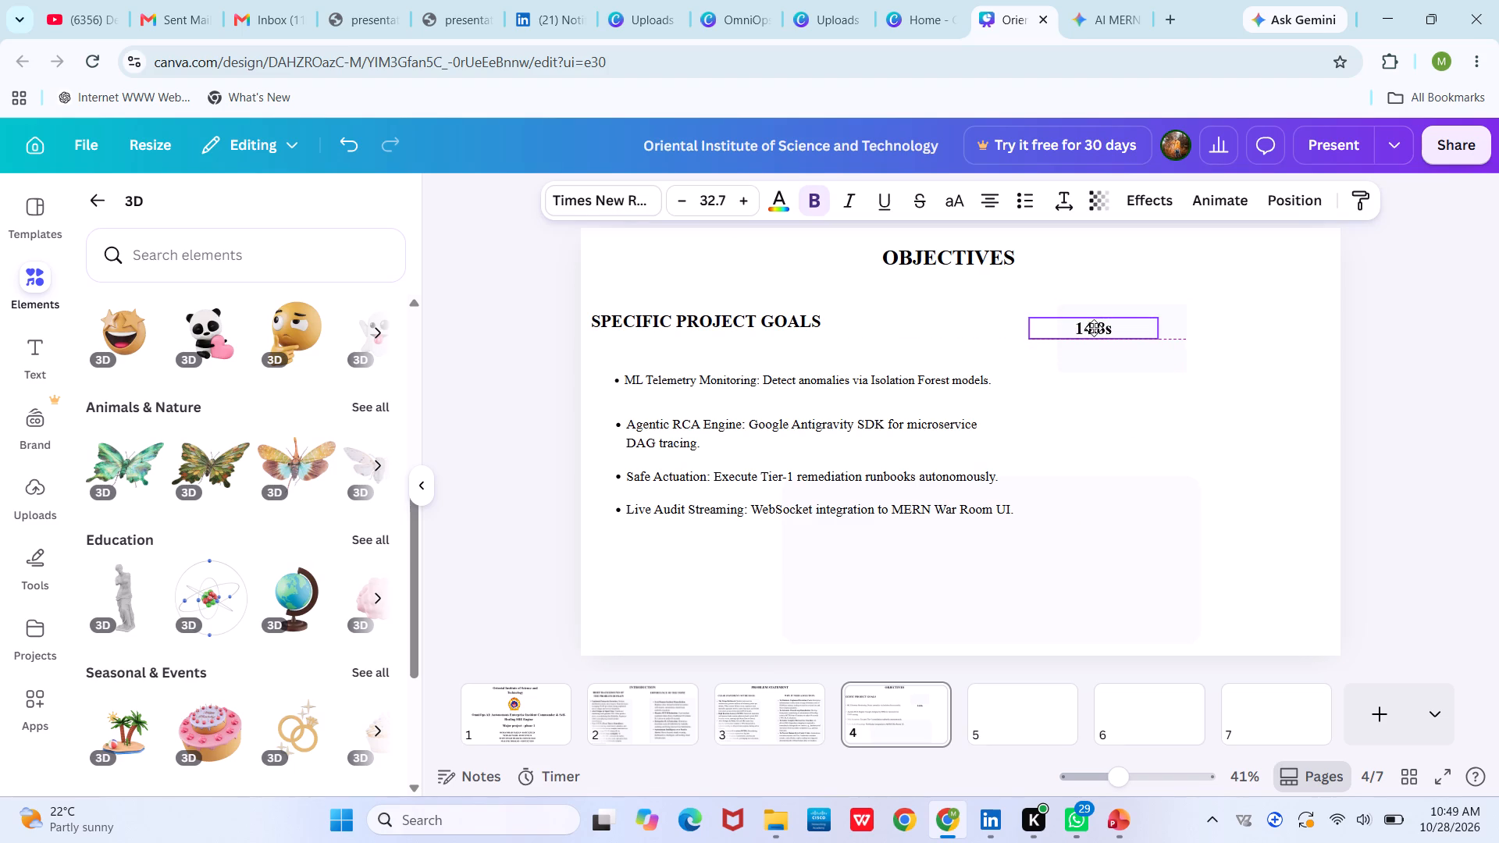
left_click_drag(1094, 328, 1088, 327)
left_click_drag(1088, 327, 1086, 322)
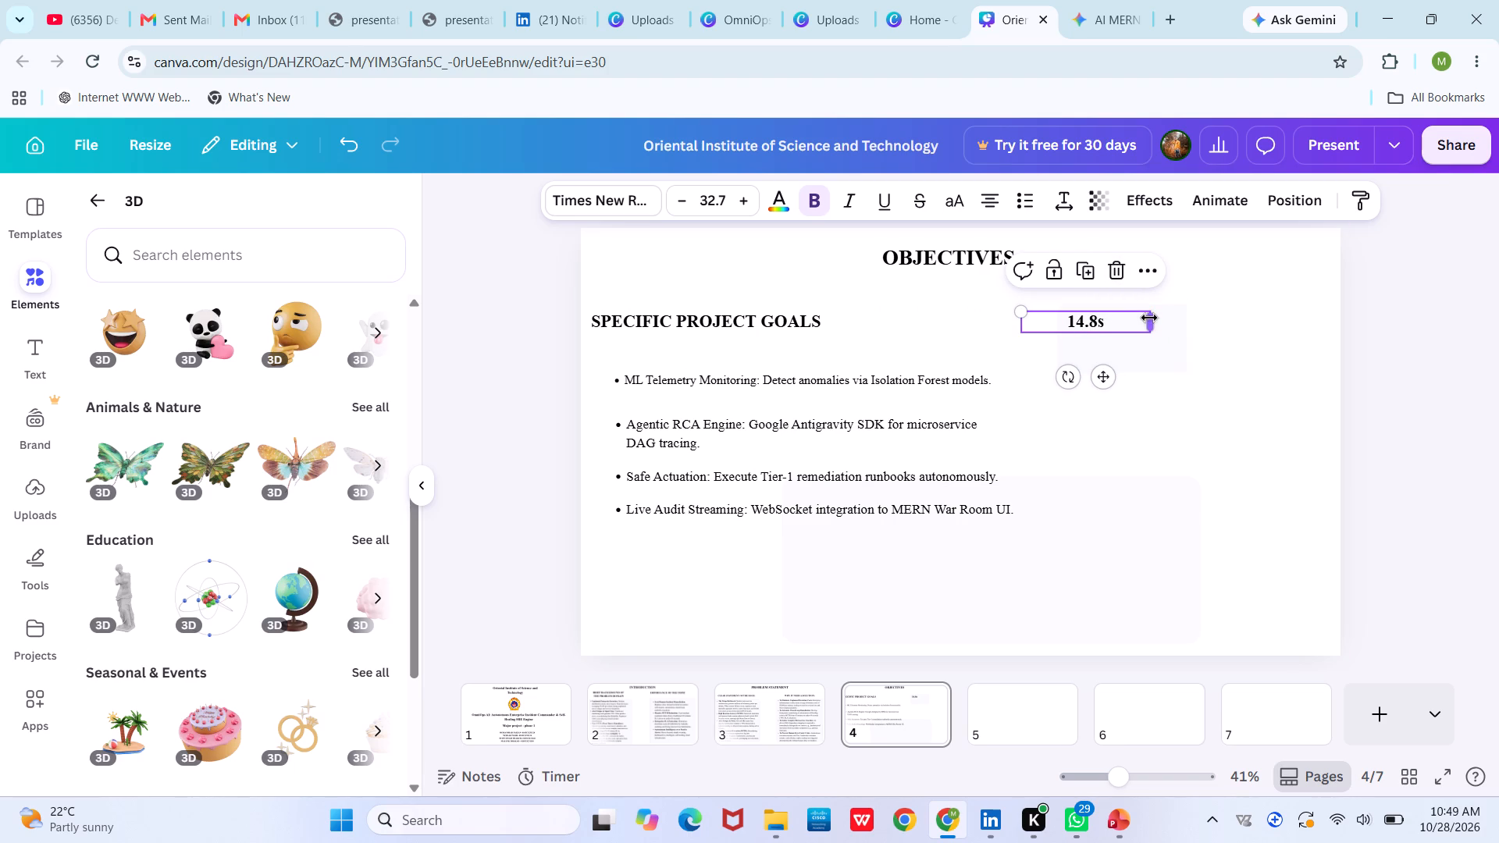
left_click_drag(1152, 319, 1116, 322)
left_click(1002, 365)
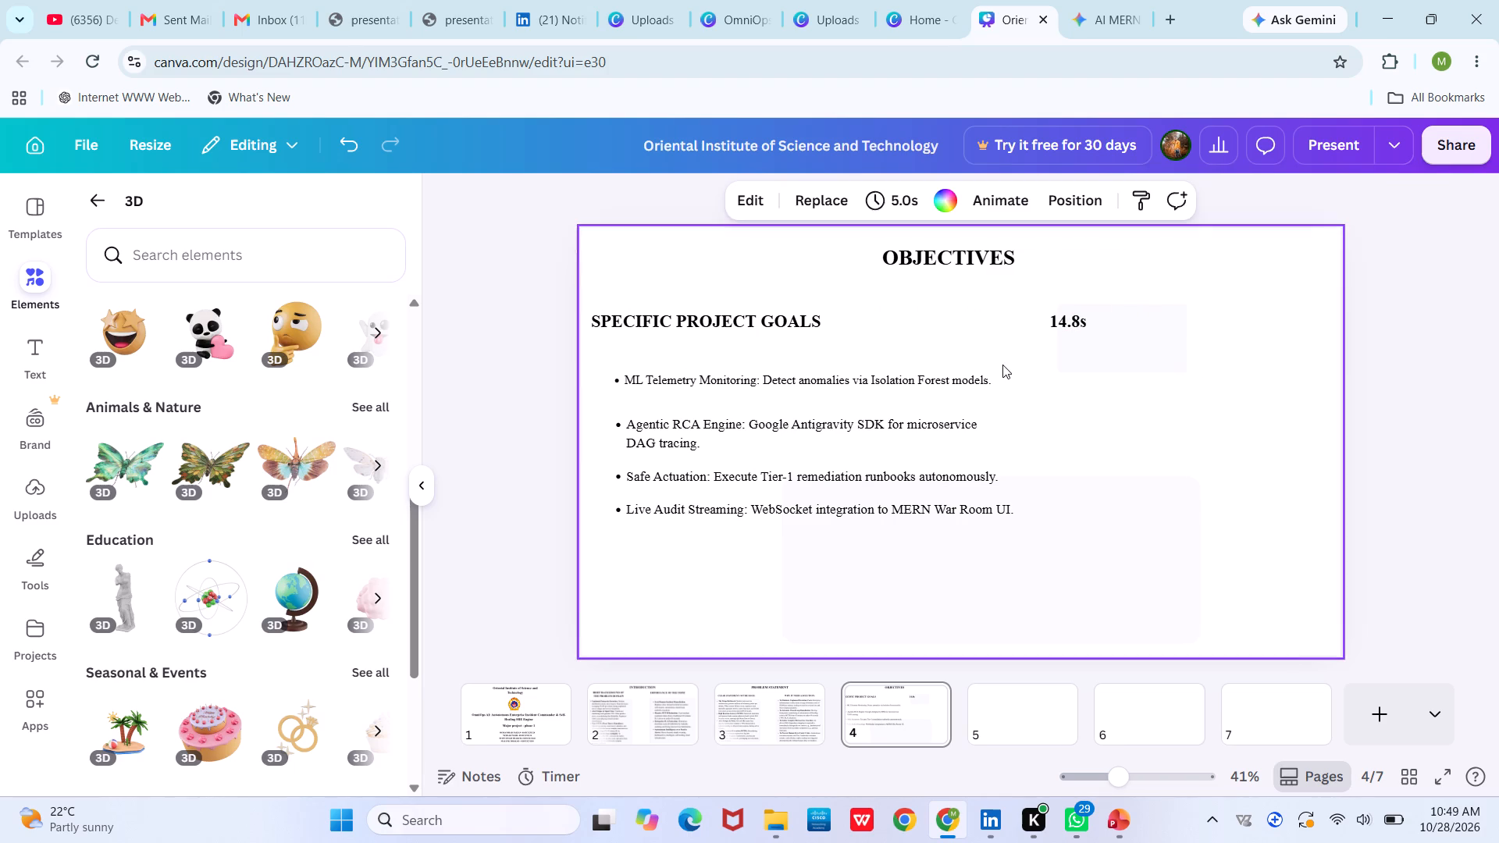
left_click_drag(1071, 315, 1090, 315)
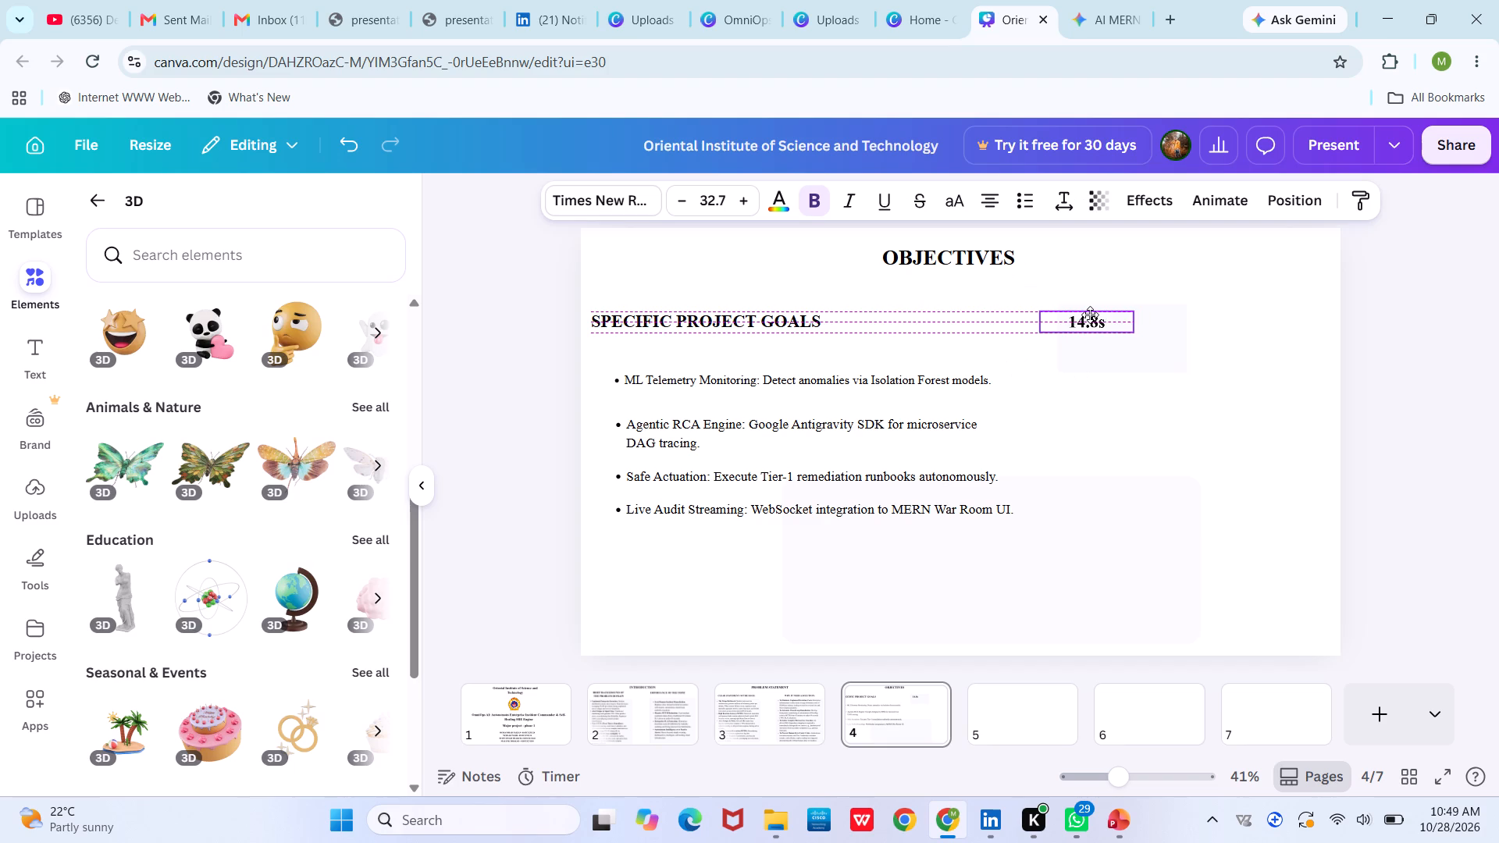
left_click_drag(1090, 315, 1088, 312)
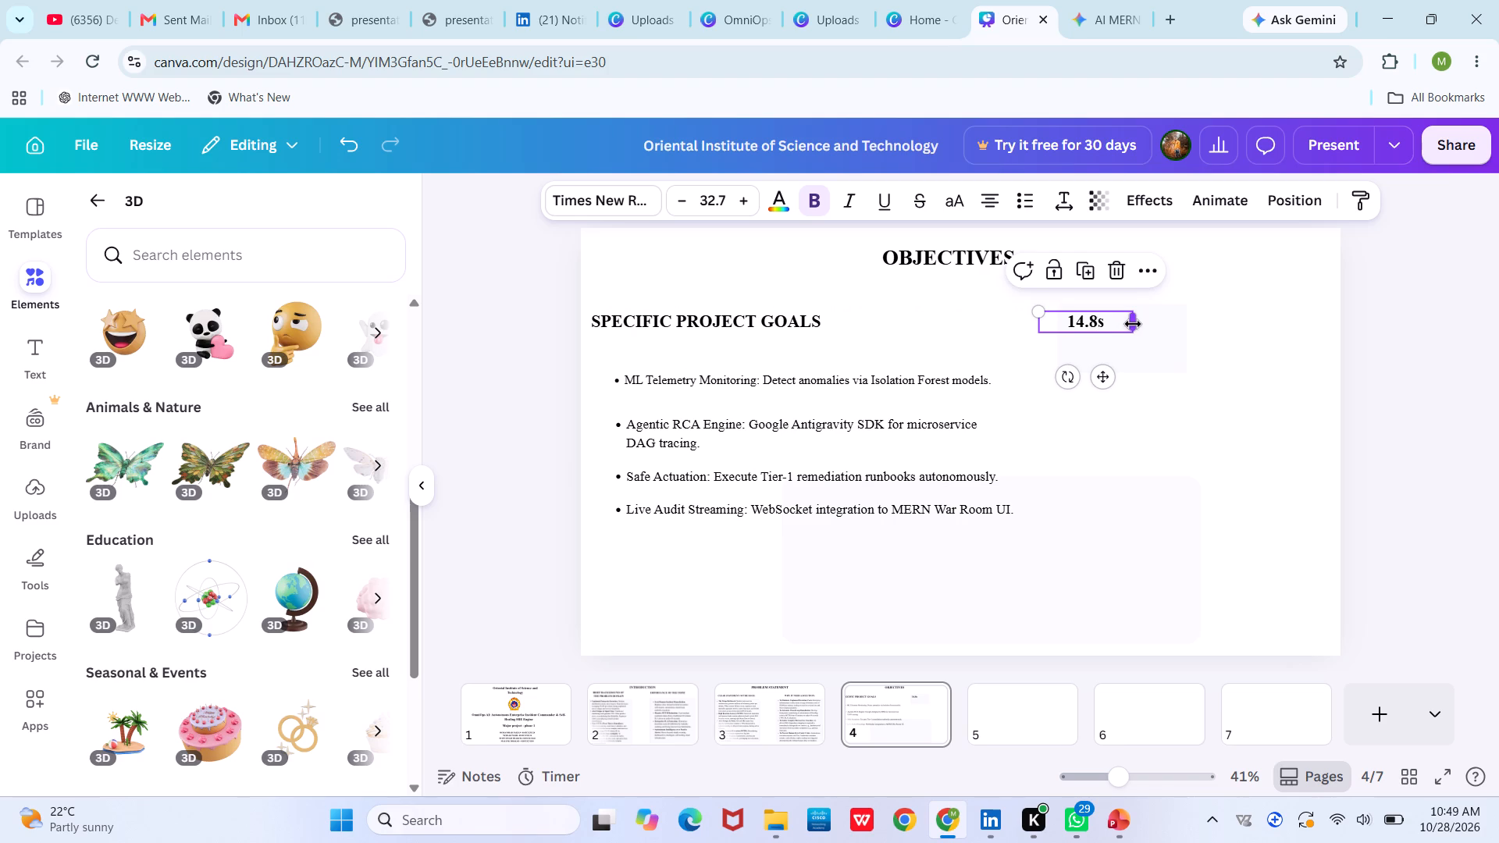
left_click_drag(1133, 324, 1118, 324)
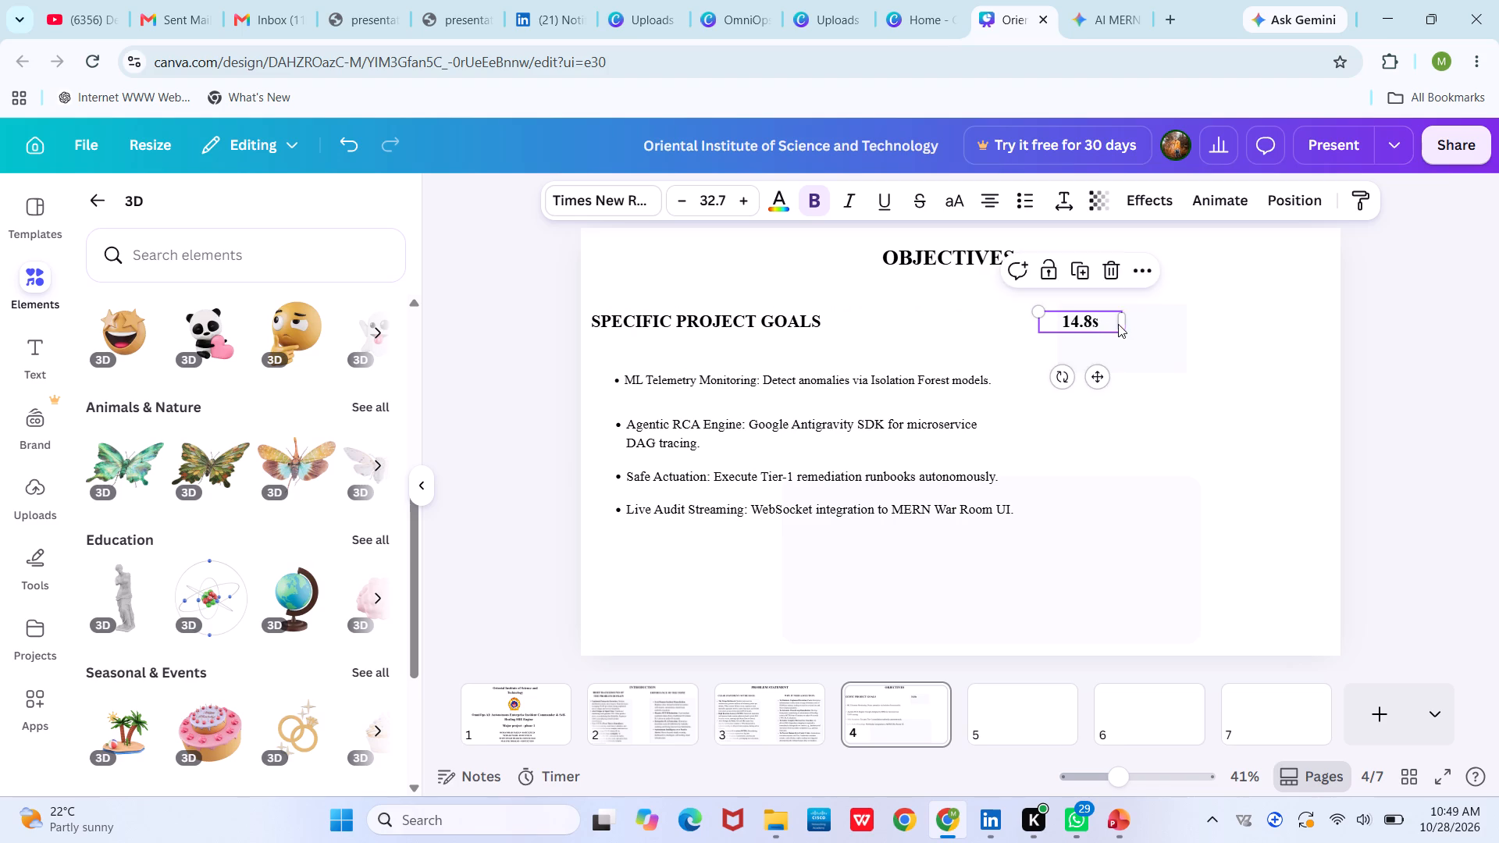
left_click(1021, 345)
left_click(1077, 320)
left_click(999, 321)
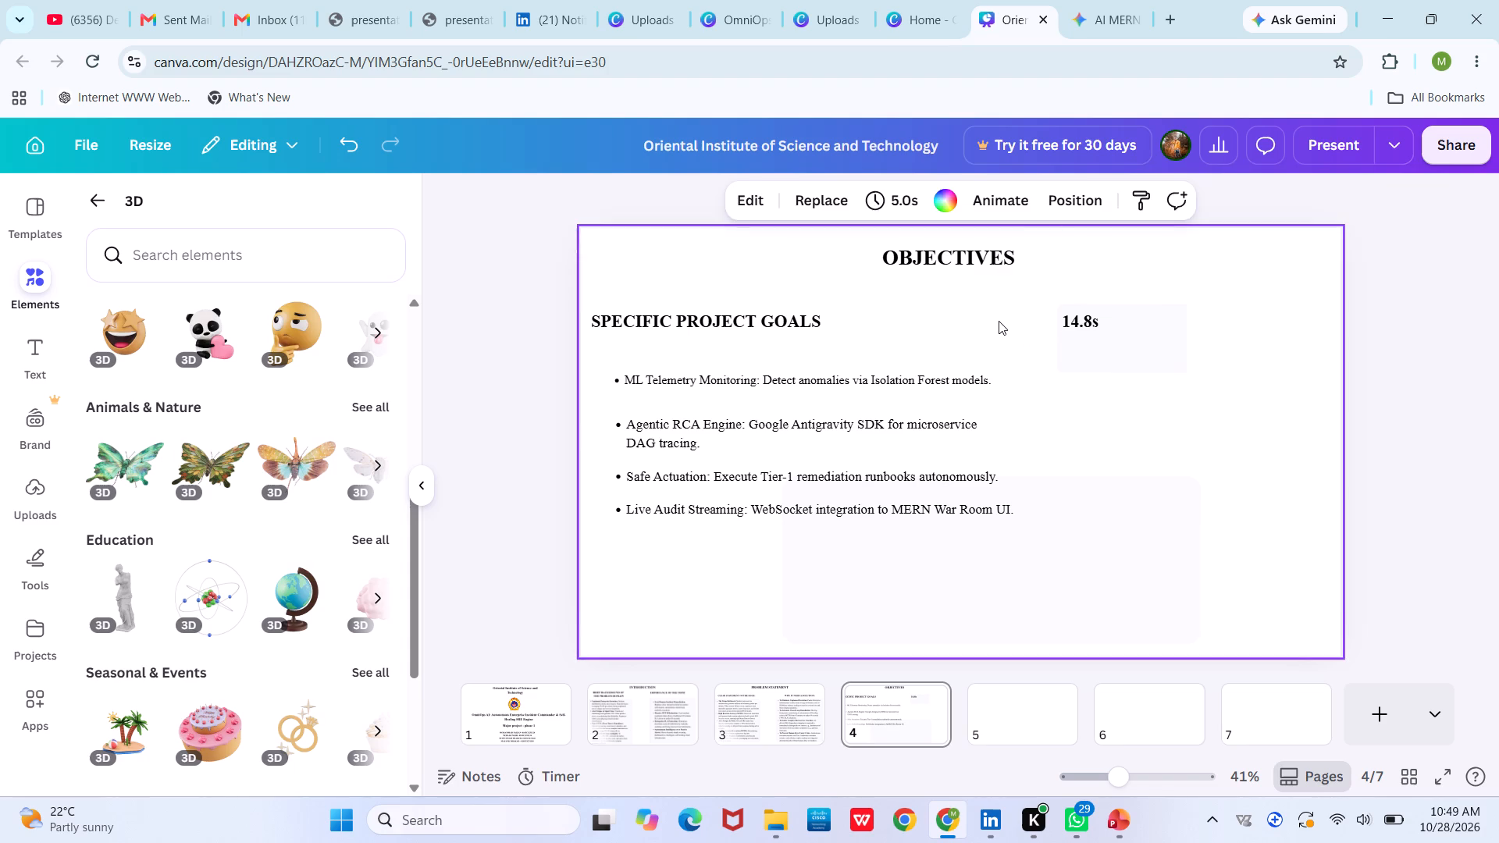
Switch to PowerPoint and copy the "Mean Time to Detect" label text from the 14.8s card.
left_click(975, 460)
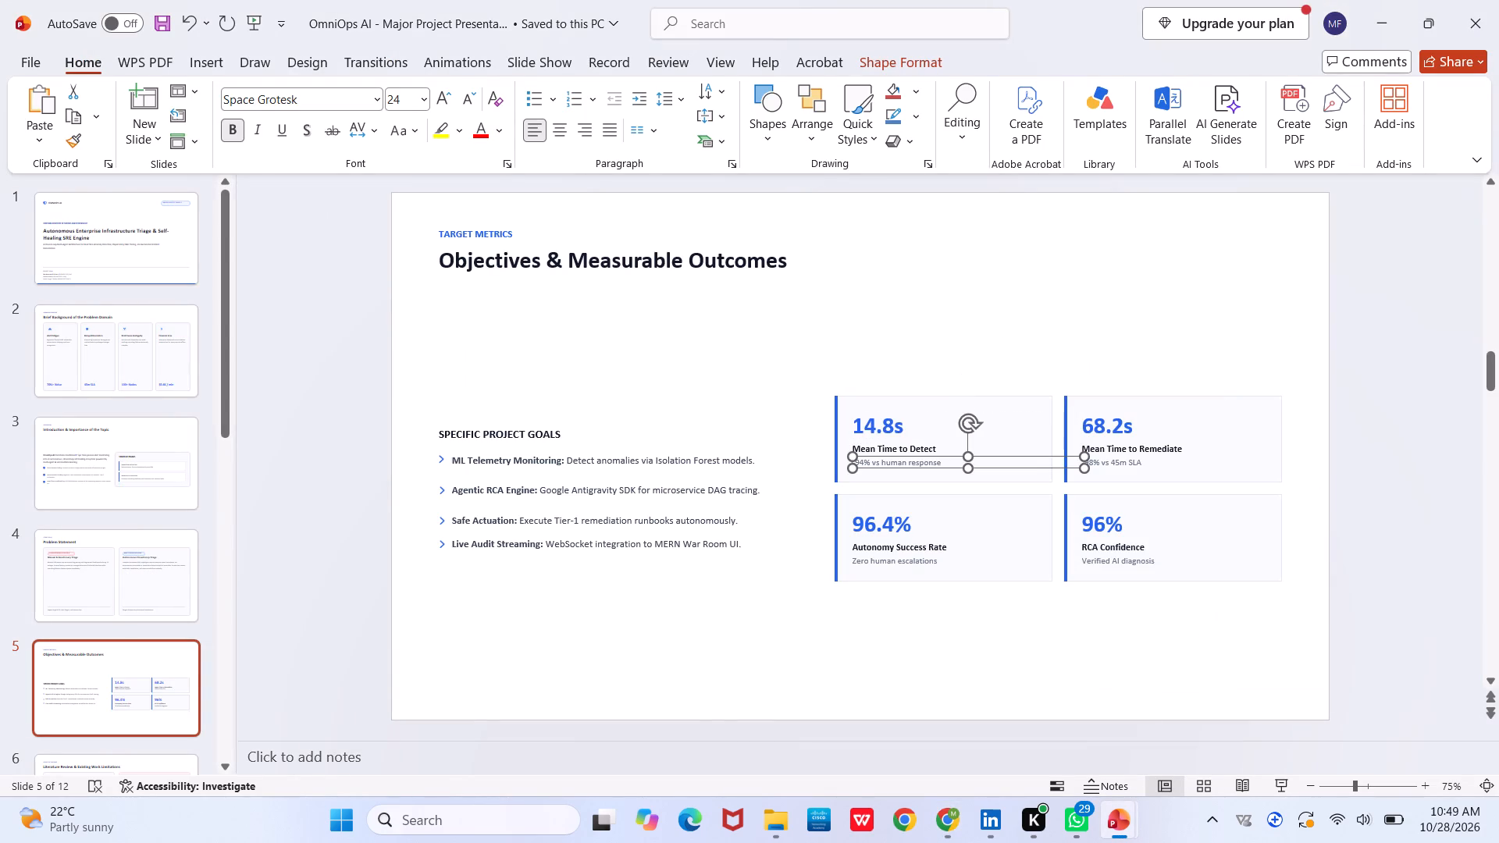
left_click(931, 450)
key("ctrl+a")
key("ctrl+c")
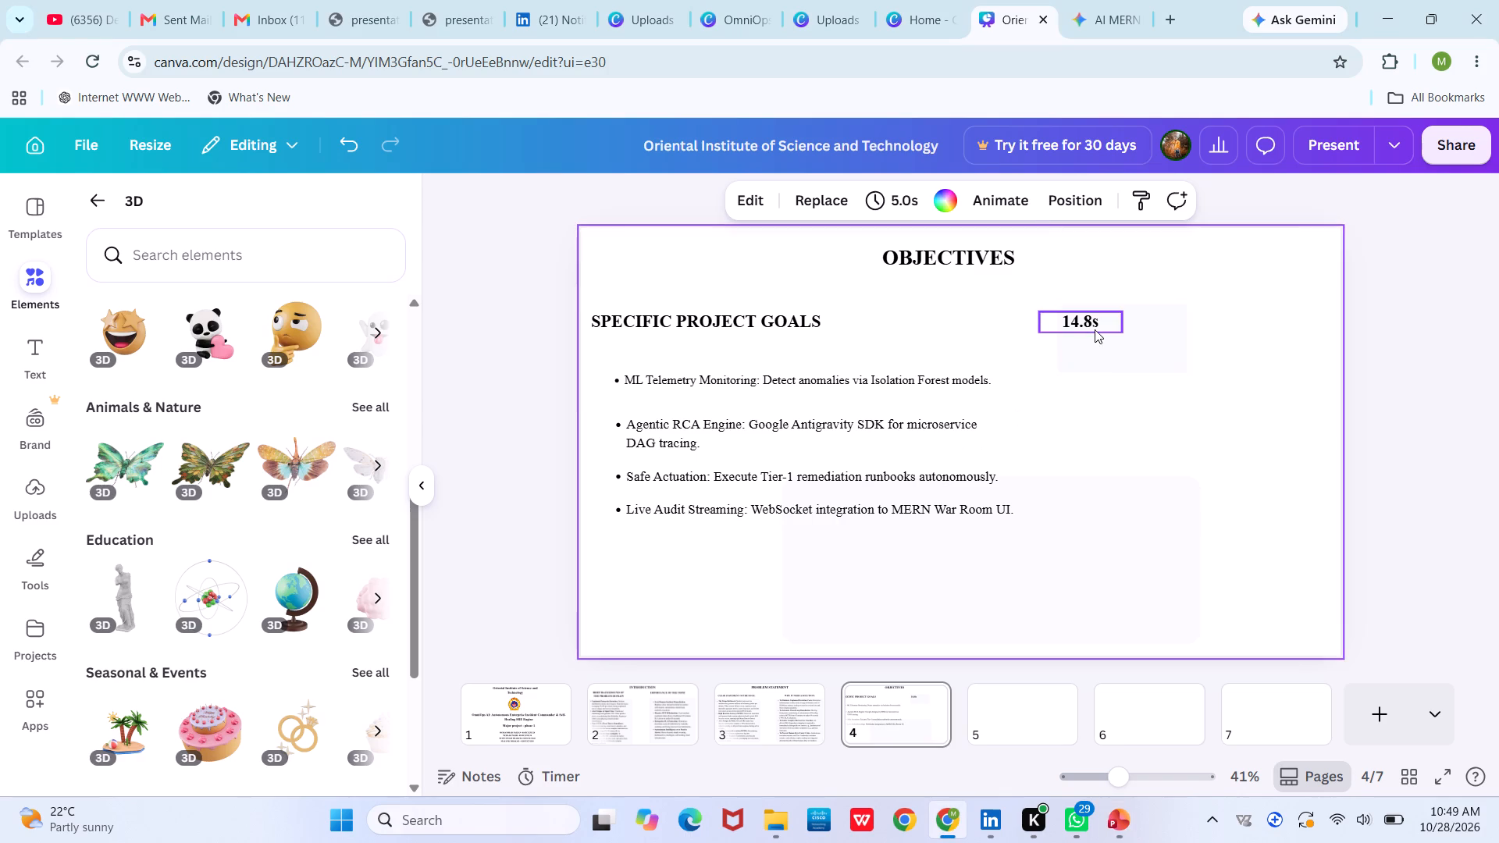
Back in Canva, reduce the font size of the "14.8s" text to 24.7.
left_click(1094, 325)
triple_click(671, 195)
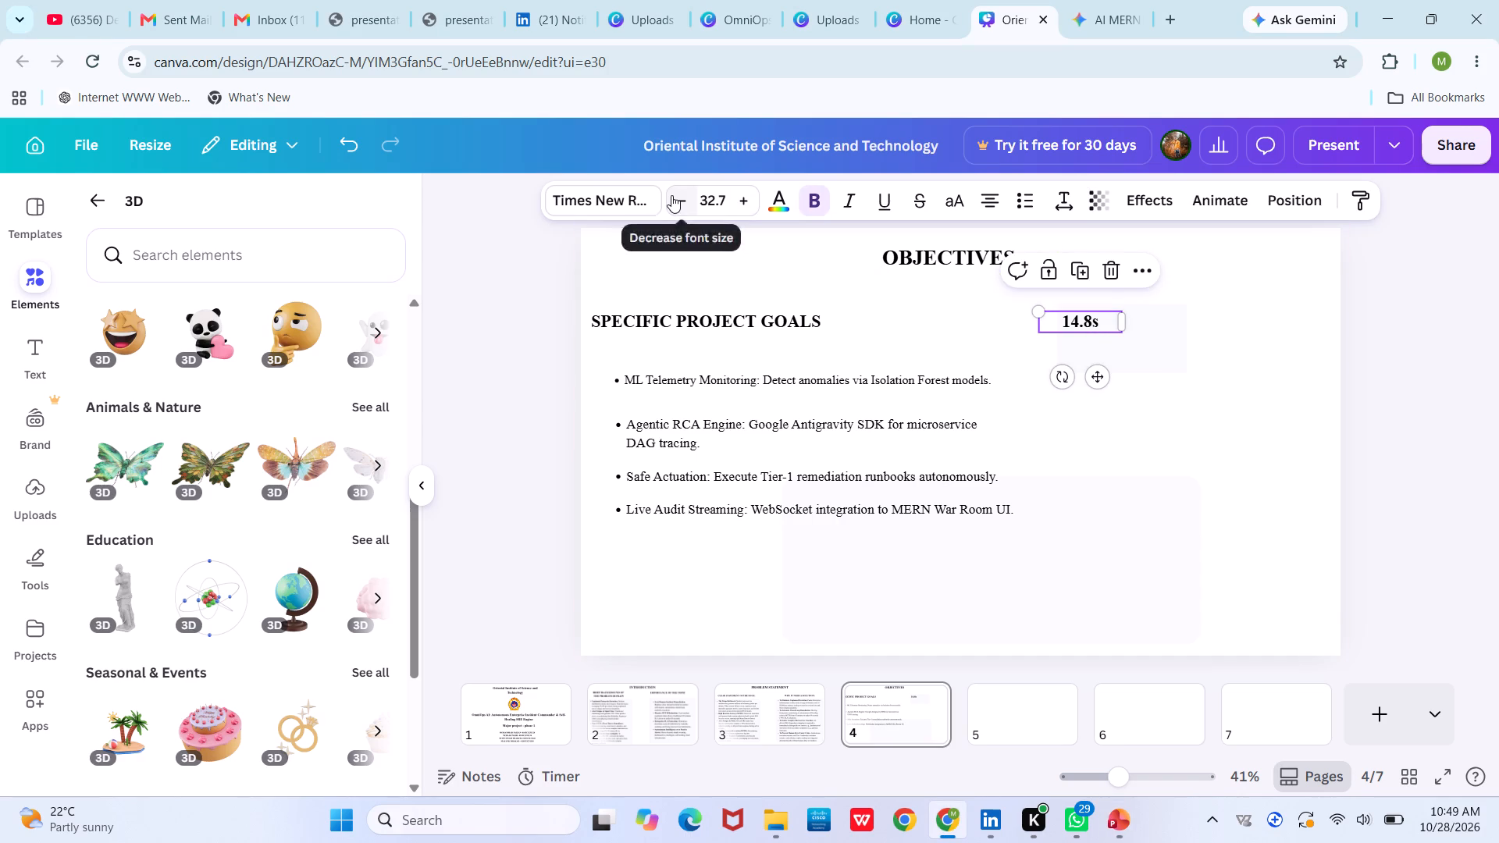
triple_click(671, 195)
double_click(671, 195)
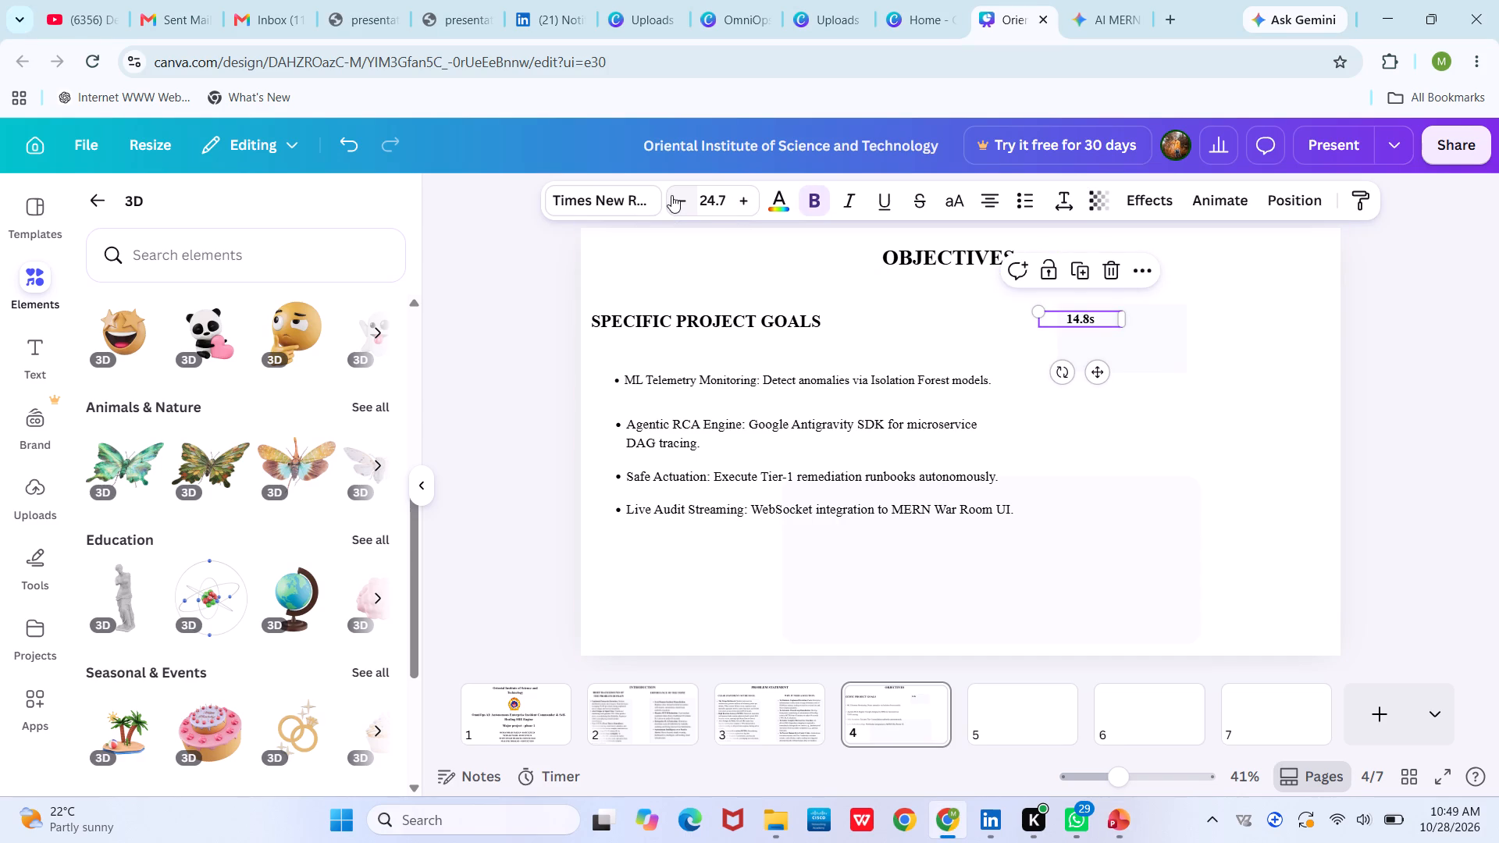
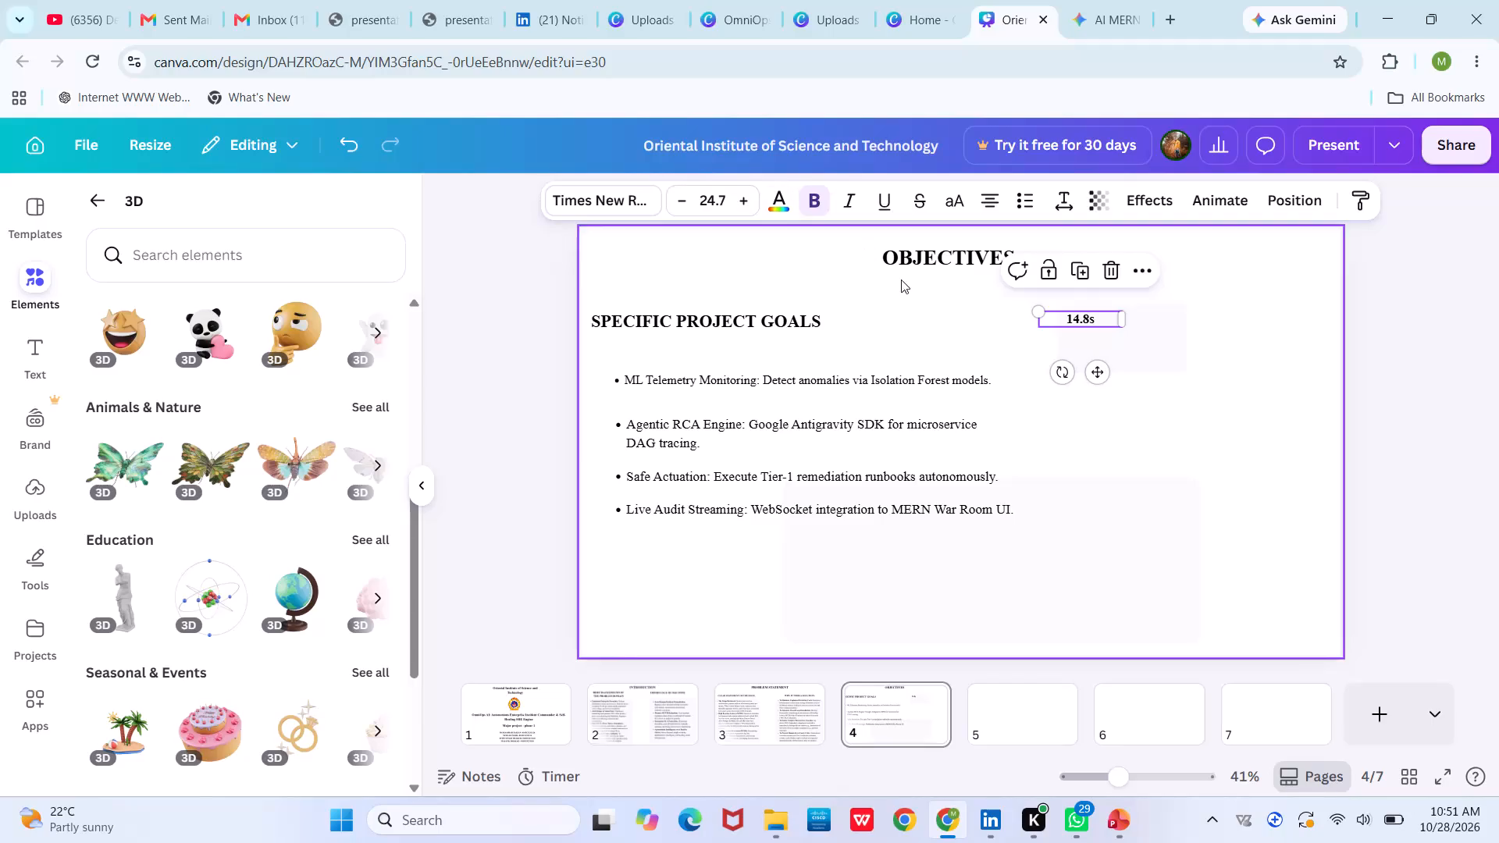
Nudge the "14.8s" text slightly so it sits inside the upper-left of the small metric card.
left_click(1197, 306)
left_click_drag(1084, 315, 1093, 311)
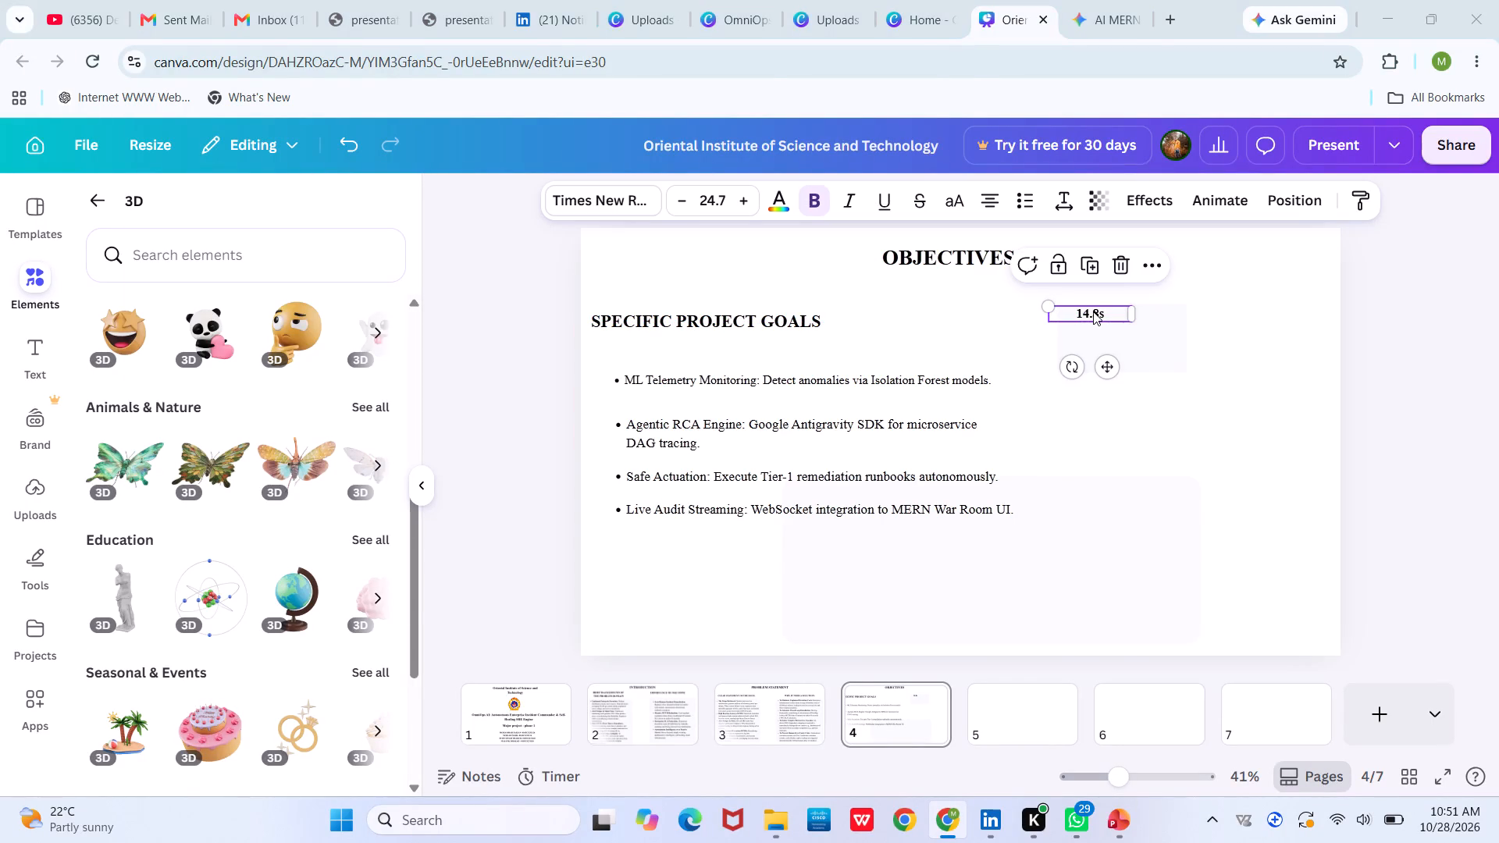
Copy the "Mean Time to Detect" label from PowerPoint and paste it into Canva's OBJECTIVES page by the 14.8s card.
key("ctrl+c")
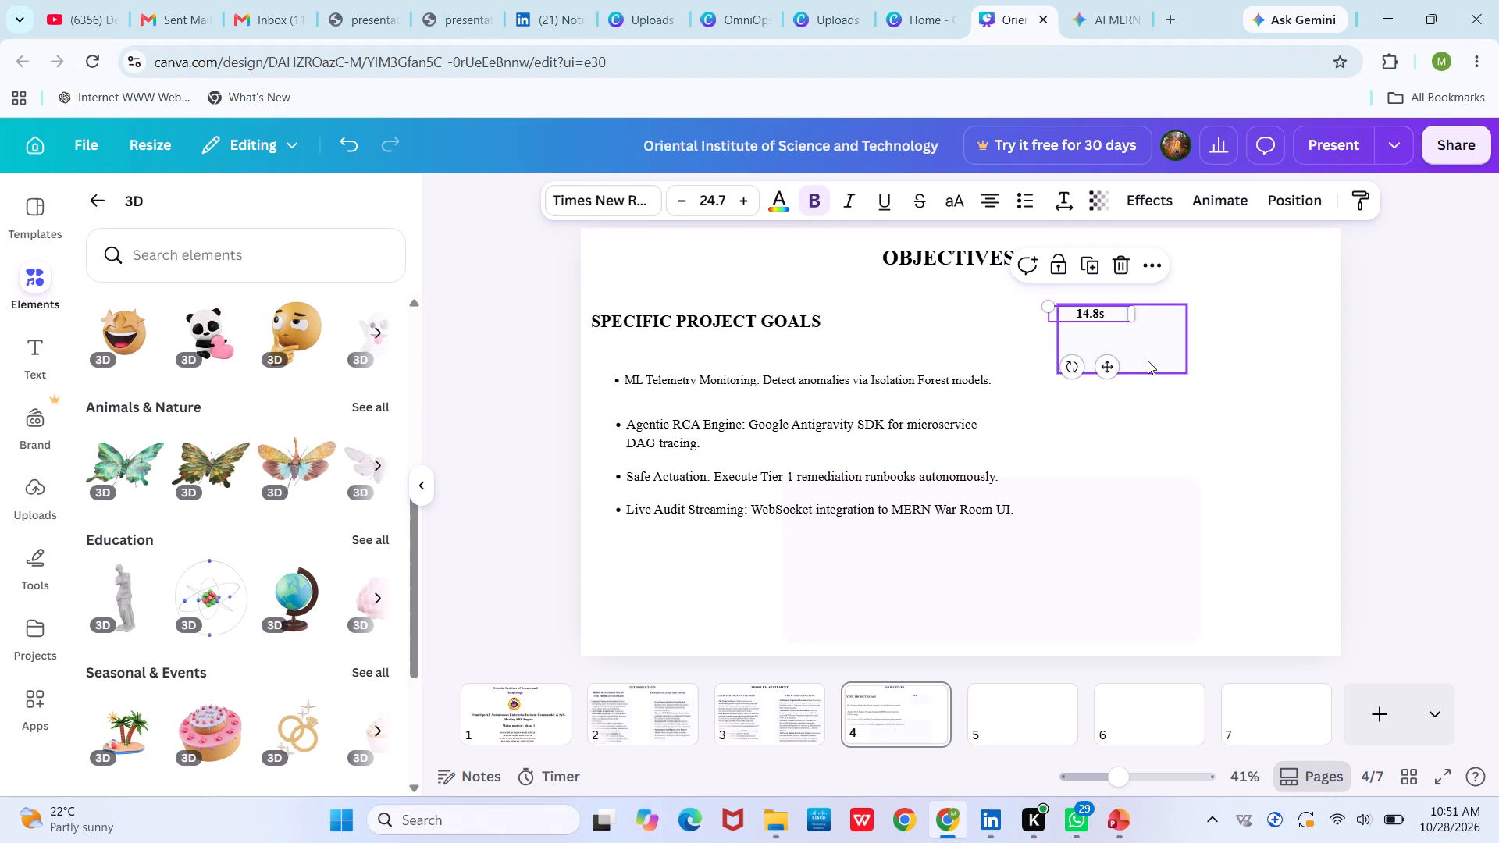
left_click(1144, 322)
left_click(1152, 334)
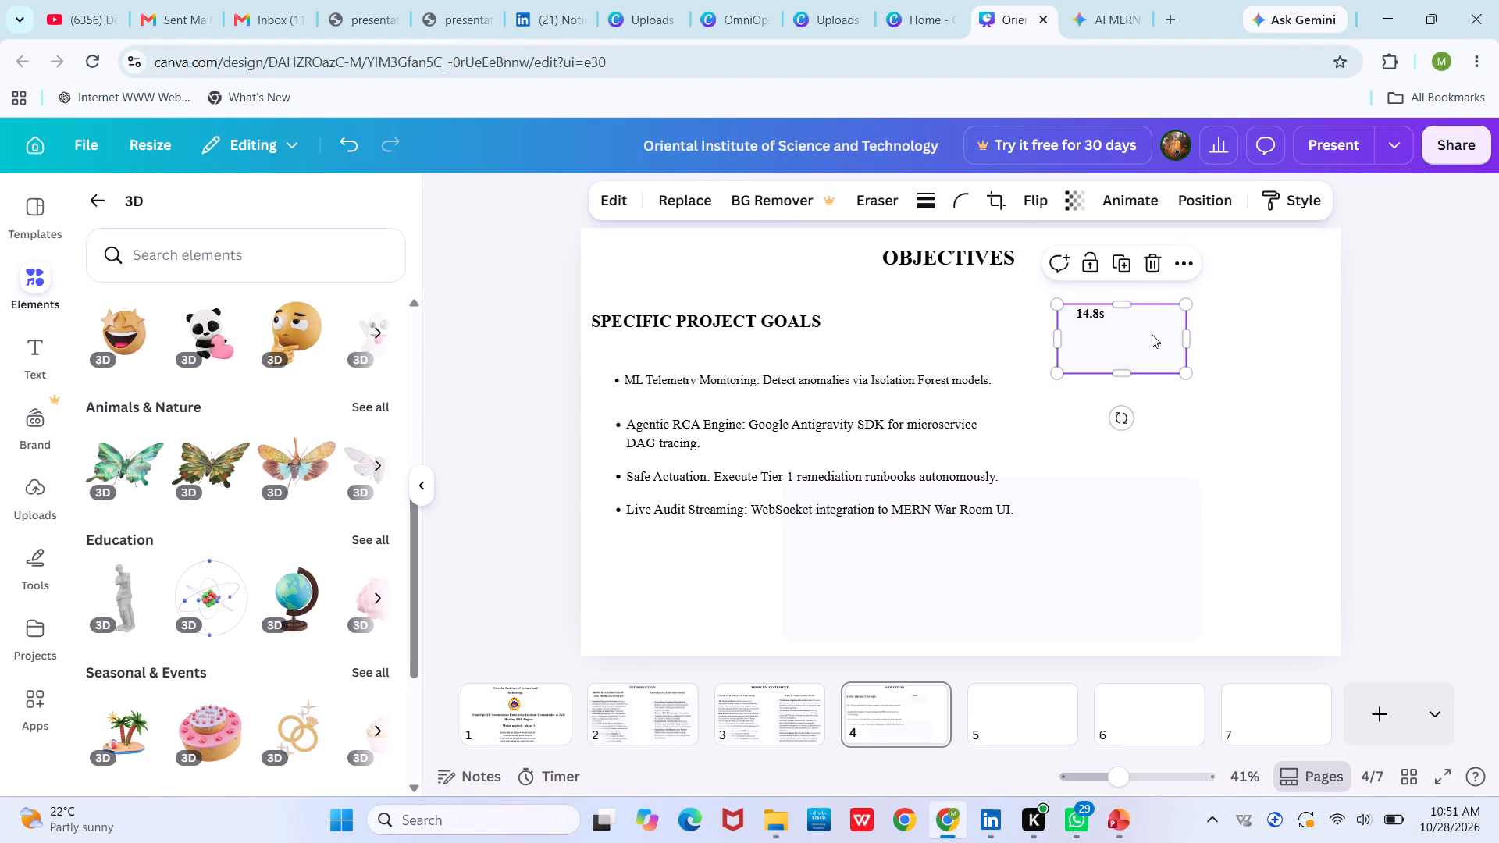
key("ctrl+v")
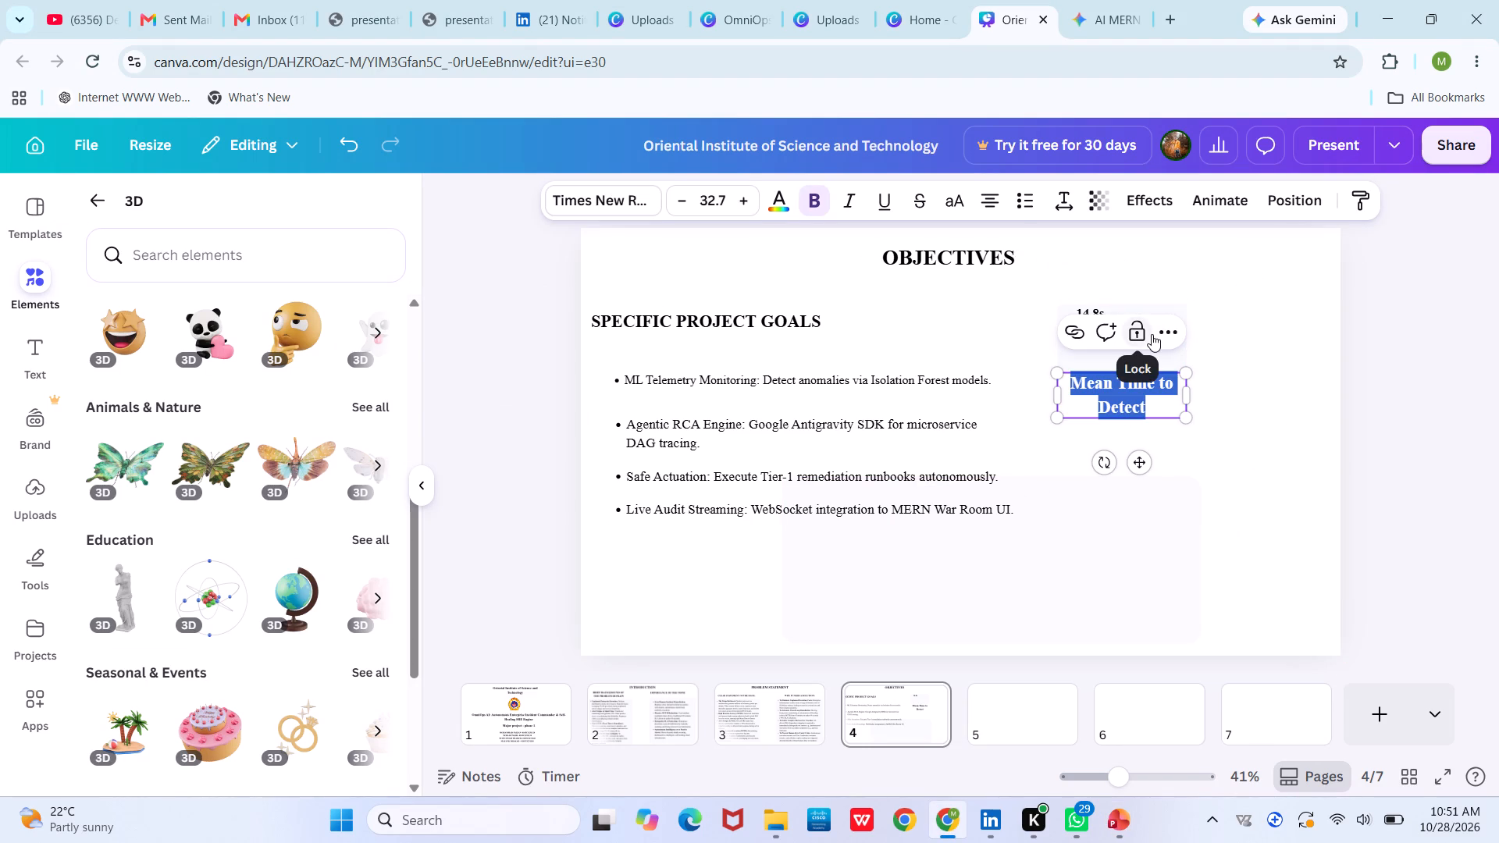
Remove bold from the "Mean Time to Detect" label and widen its text box until the text fits on one line.
left_click(818, 212)
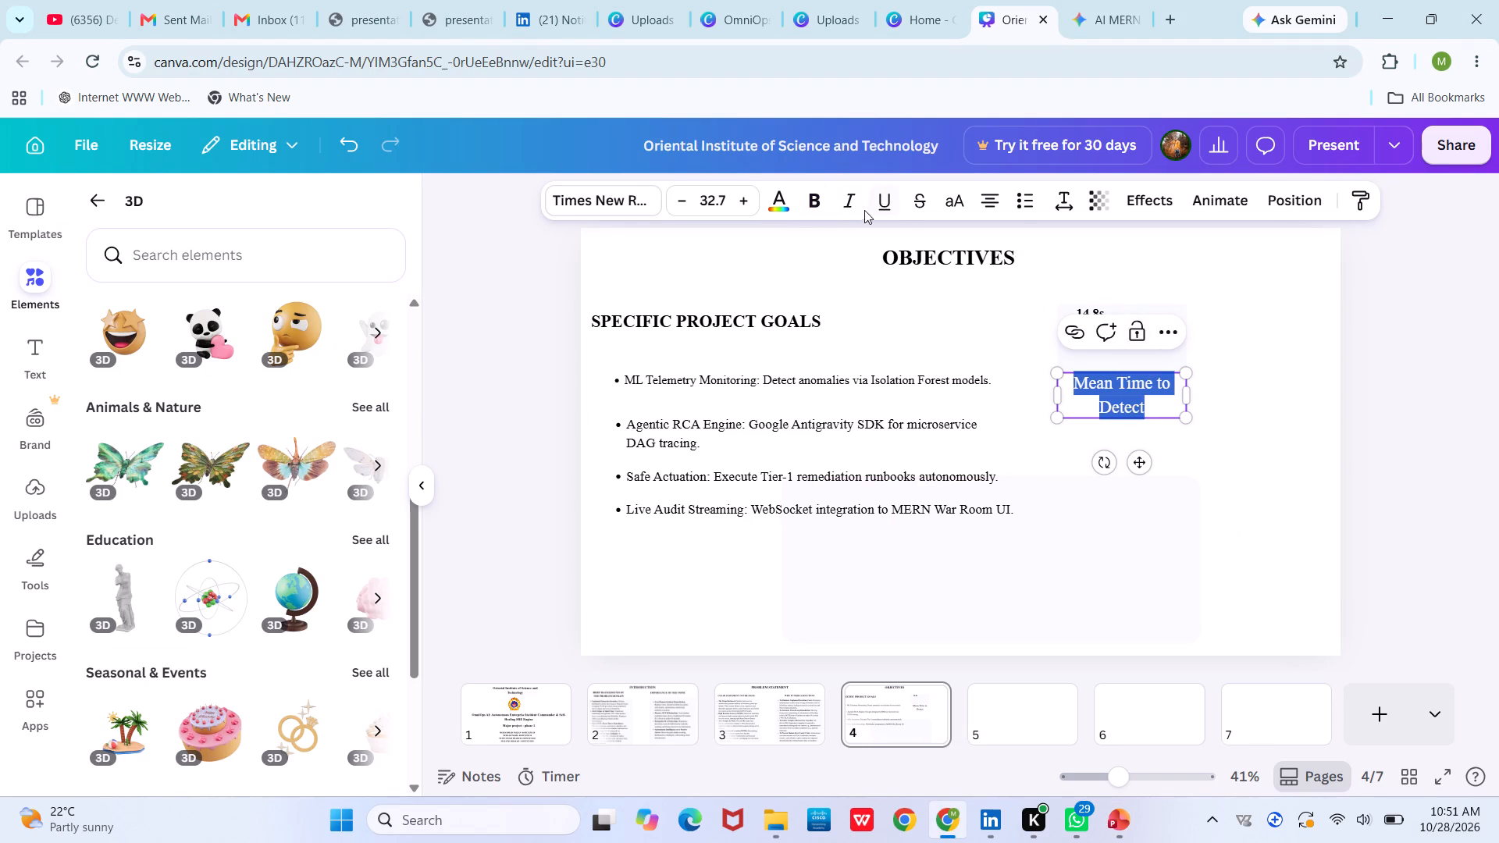
left_click_drag(1050, 396, 1031, 400)
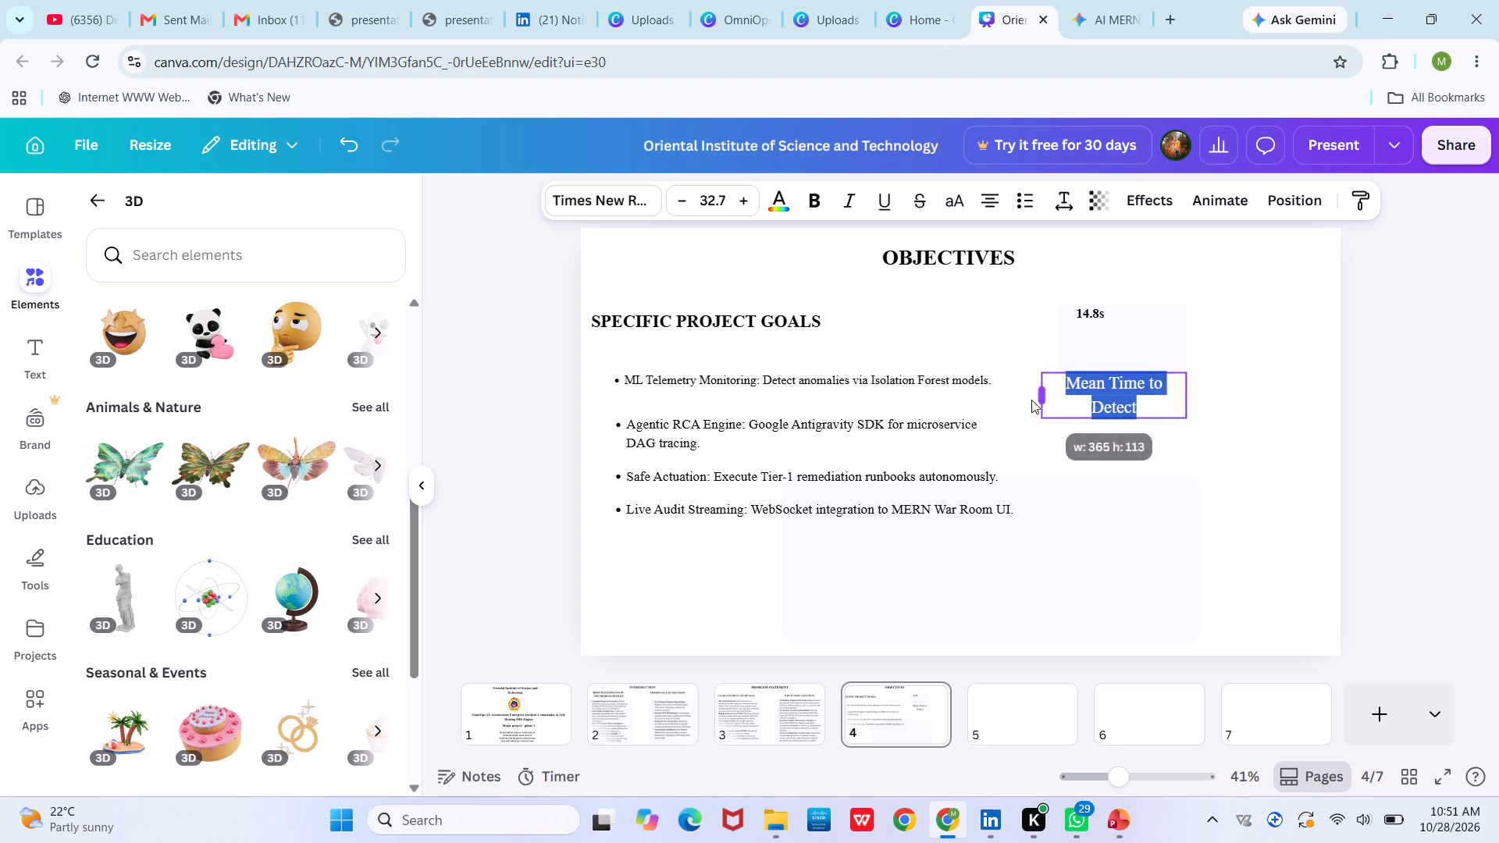
left_click_drag(1031, 400, 1027, 400)
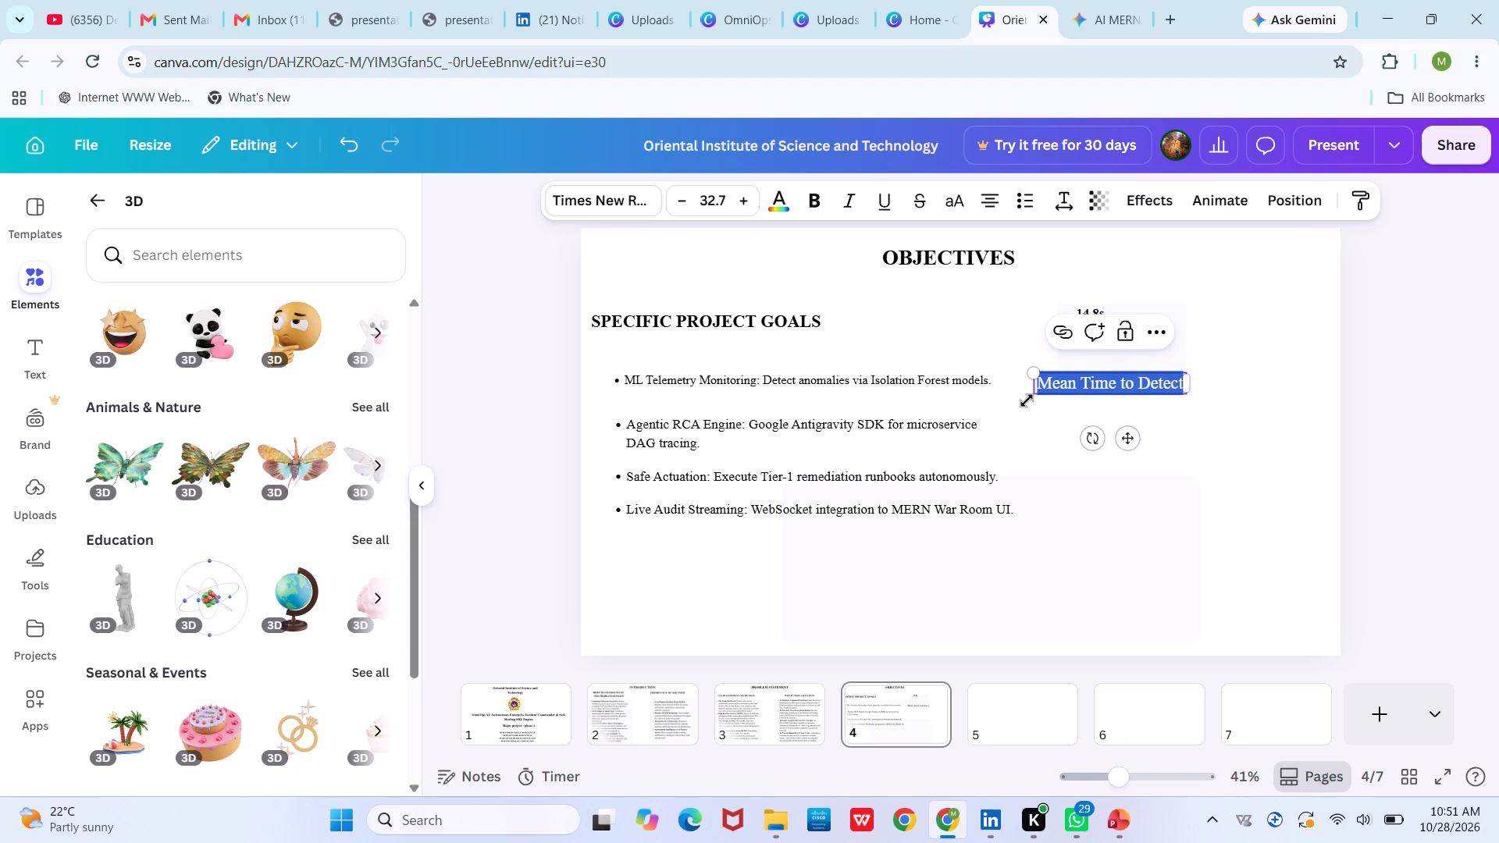
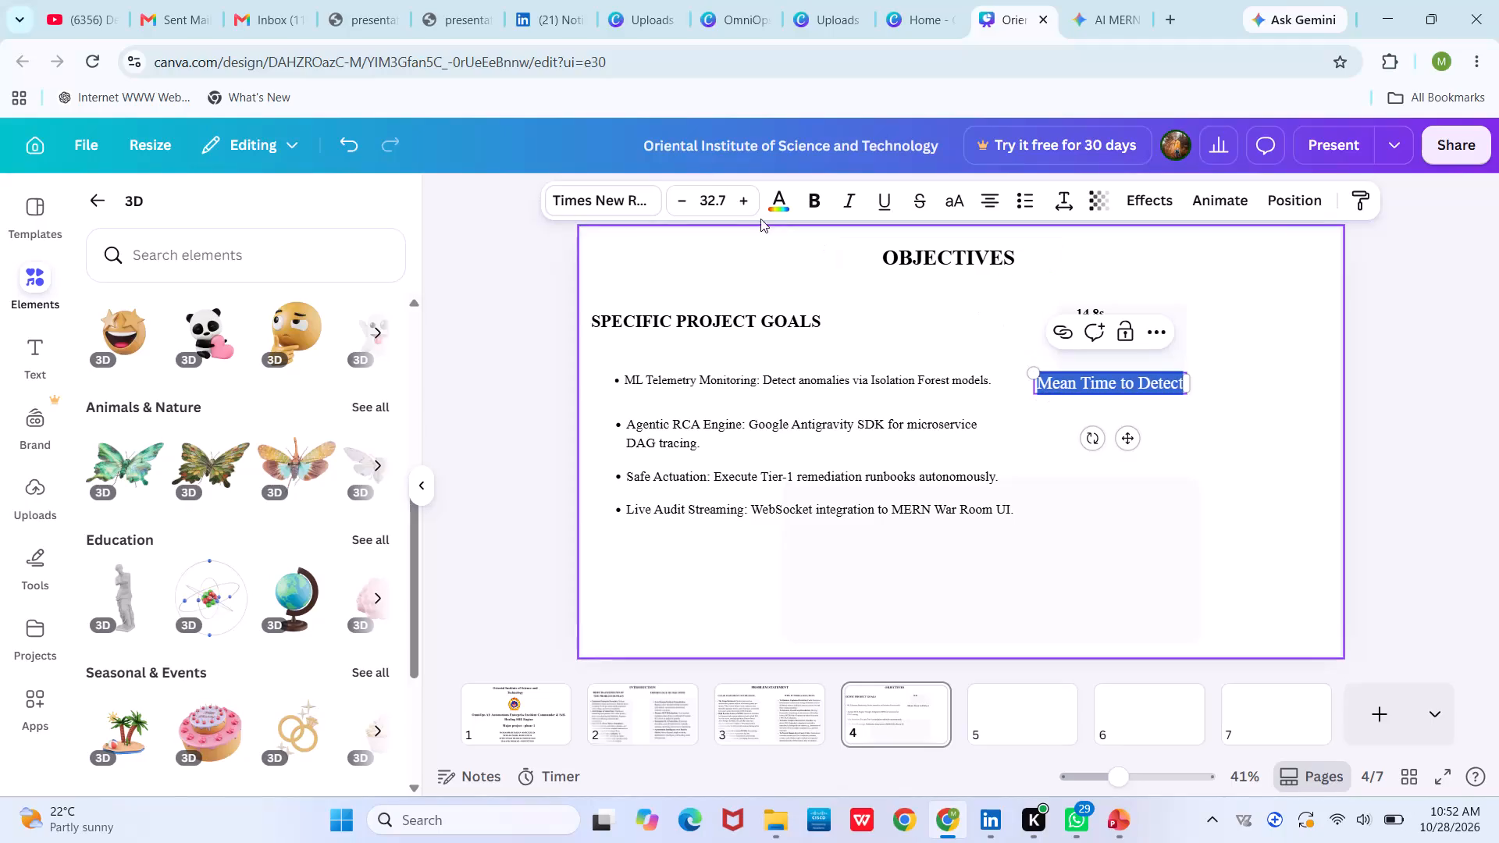
Reduce the "Mean Time to Detect" label to font size 18.7 and place it directly beneath "14.8s" in the small metric card.
triple_click(685, 201)
triple_click(685, 201)
triple_click(685, 201)
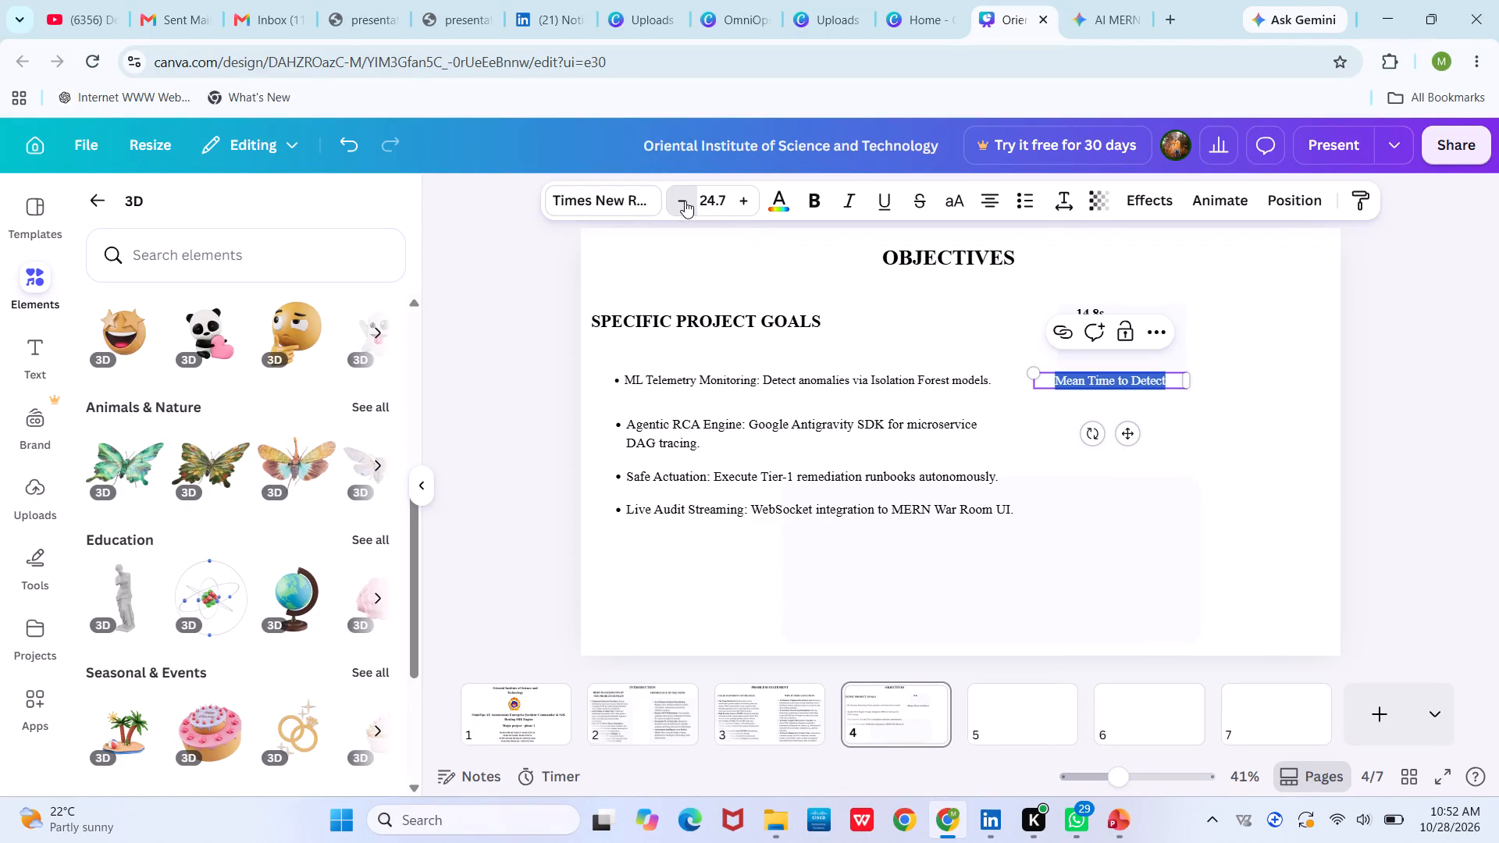
left_click(941, 317)
left_click_drag(1104, 385, 1116, 353)
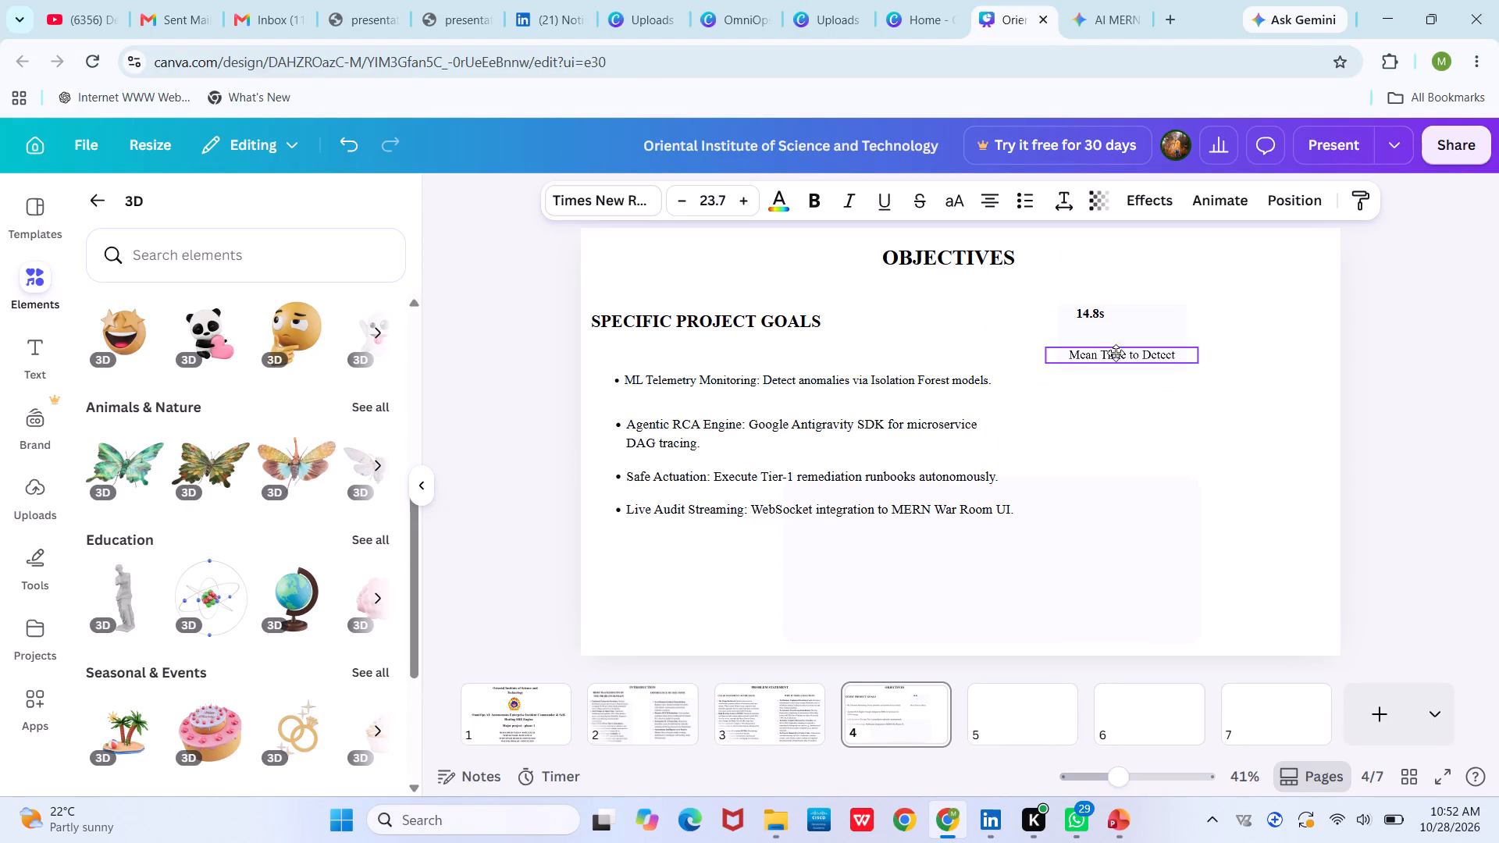
left_click_drag(1116, 353, 1116, 334)
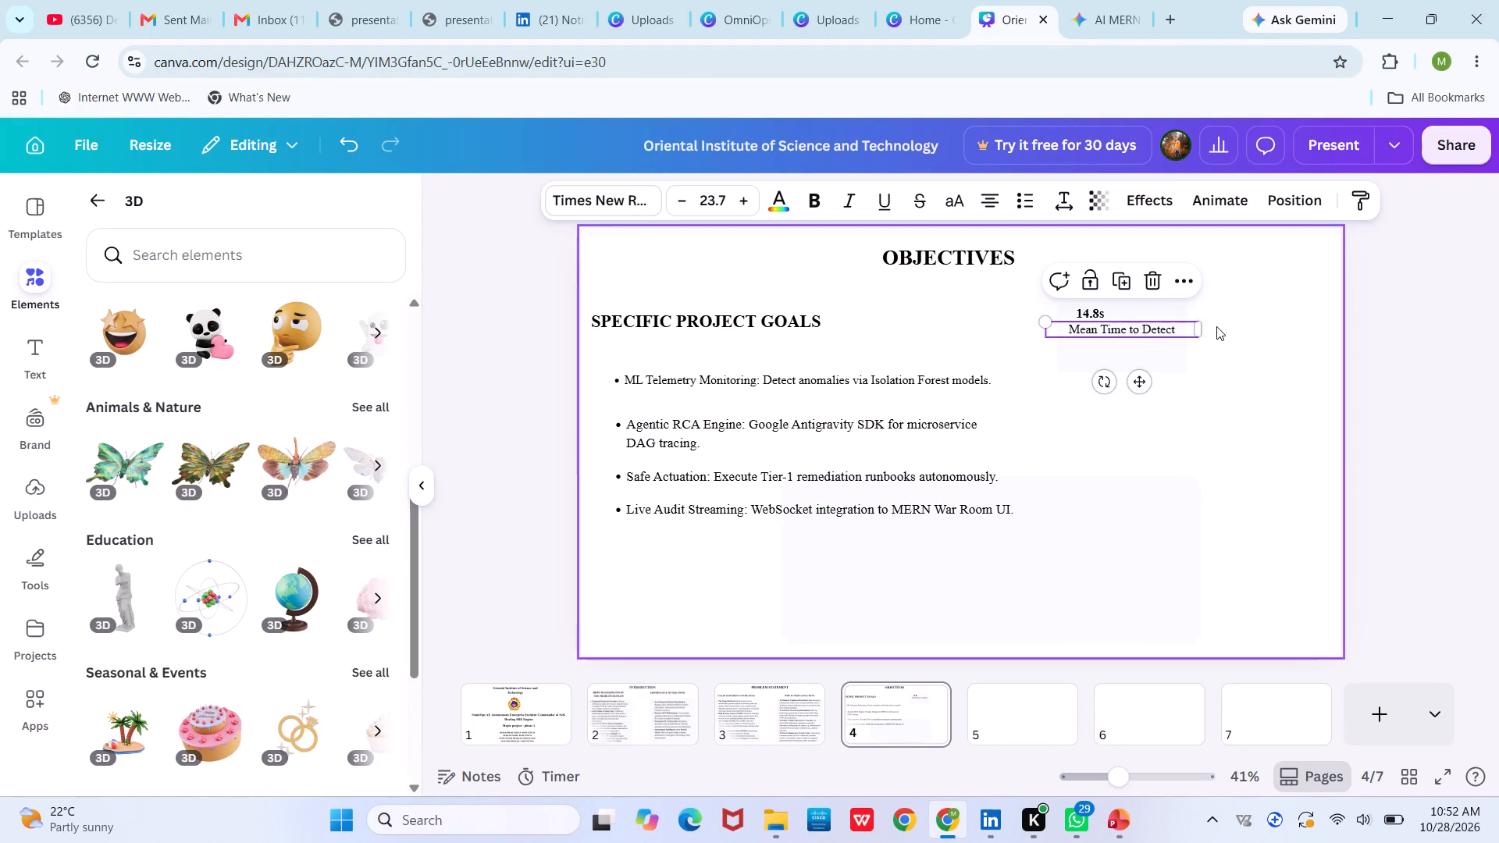
triple_click(677, 197)
double_click(677, 197)
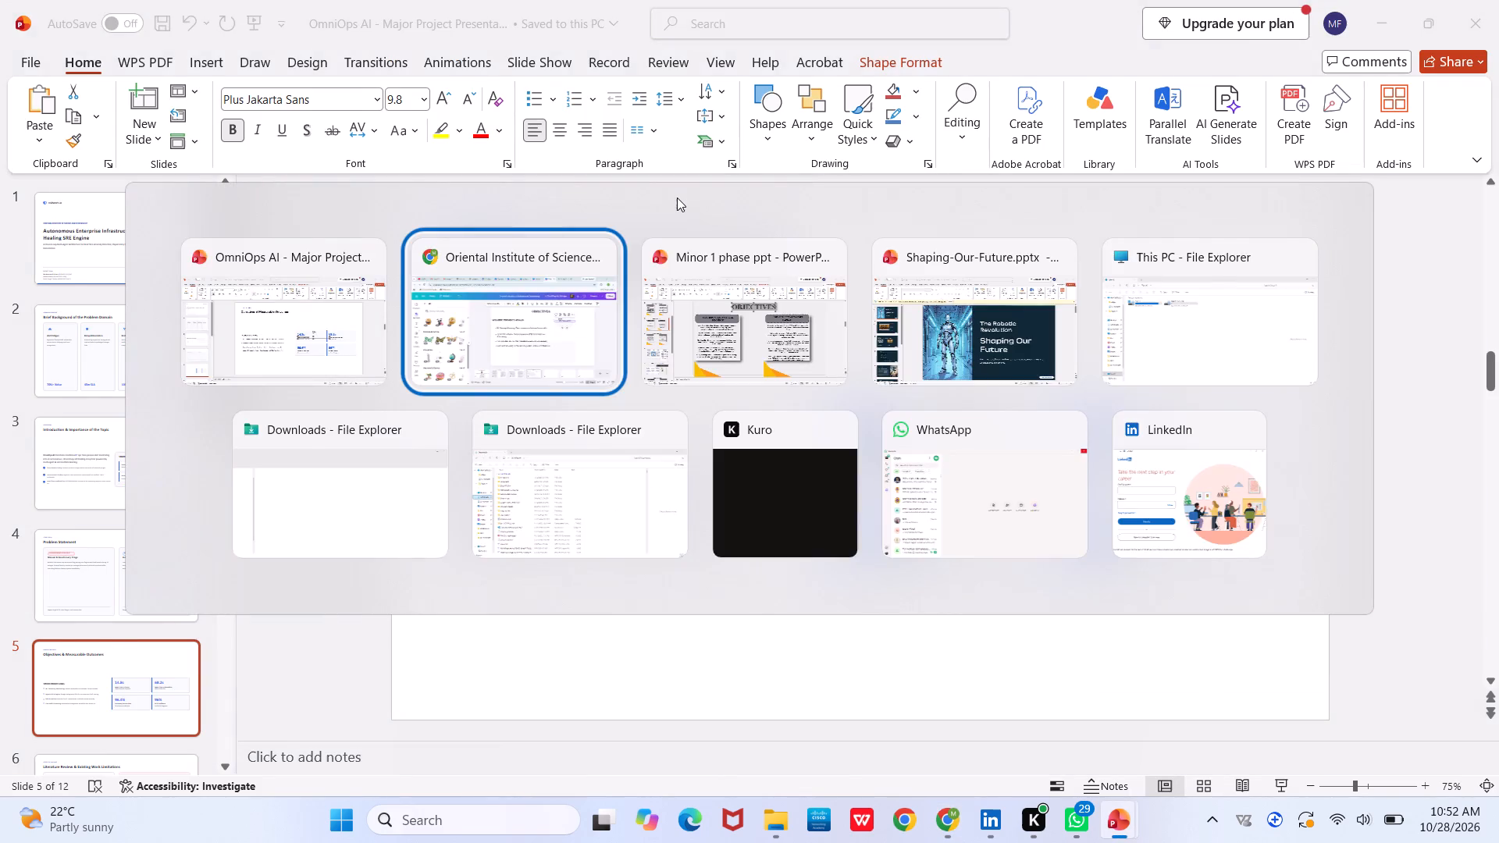
left_click(1024, 334)
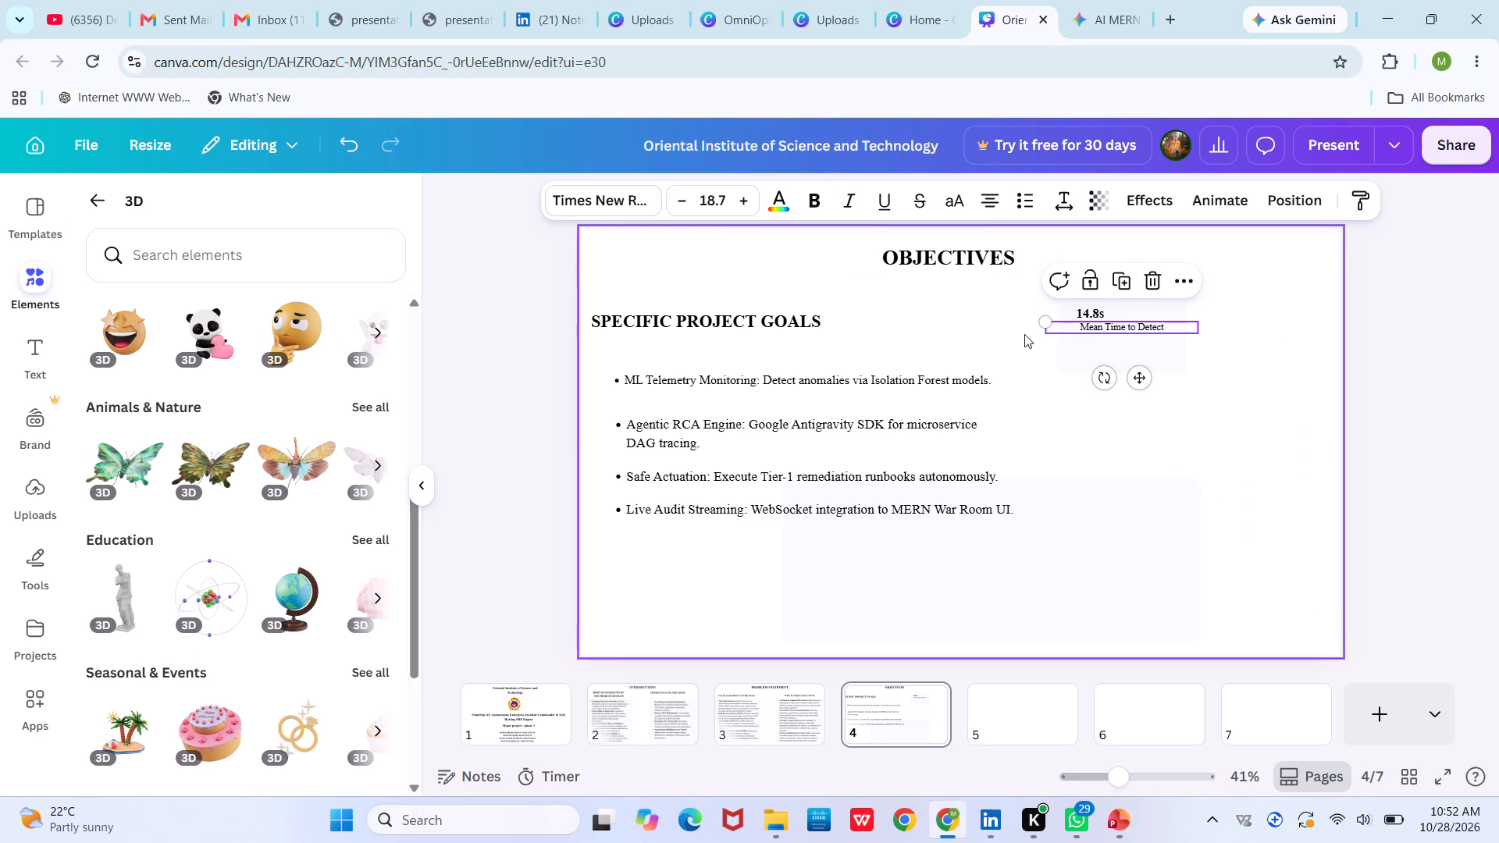
left_click_drag(1089, 325, 1081, 331)
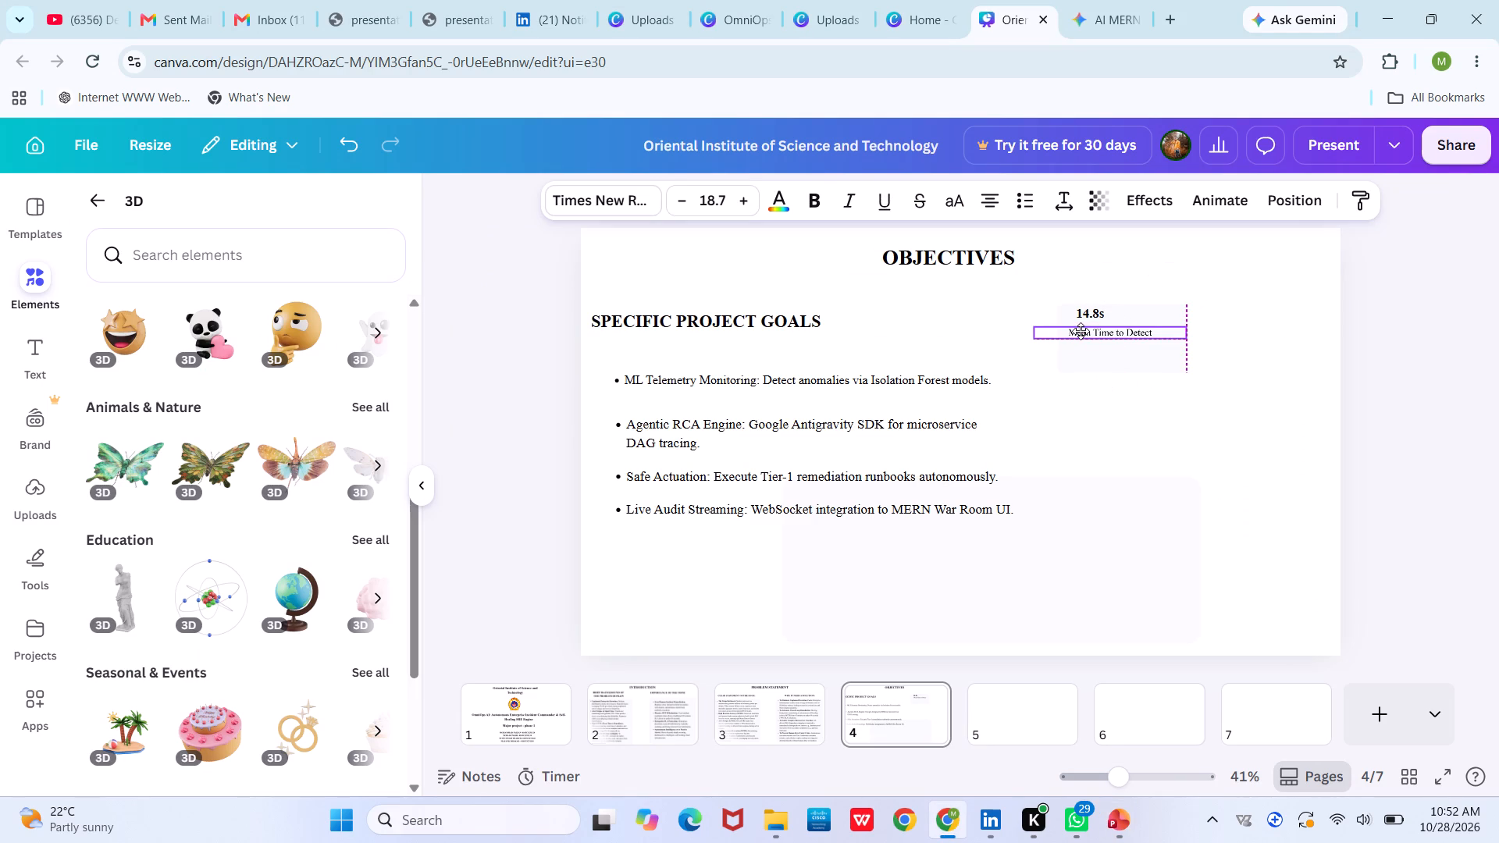
left_click_drag(1081, 331, 1074, 332)
left_click_drag(1074, 332, 1070, 330)
left_click(1355, 289)
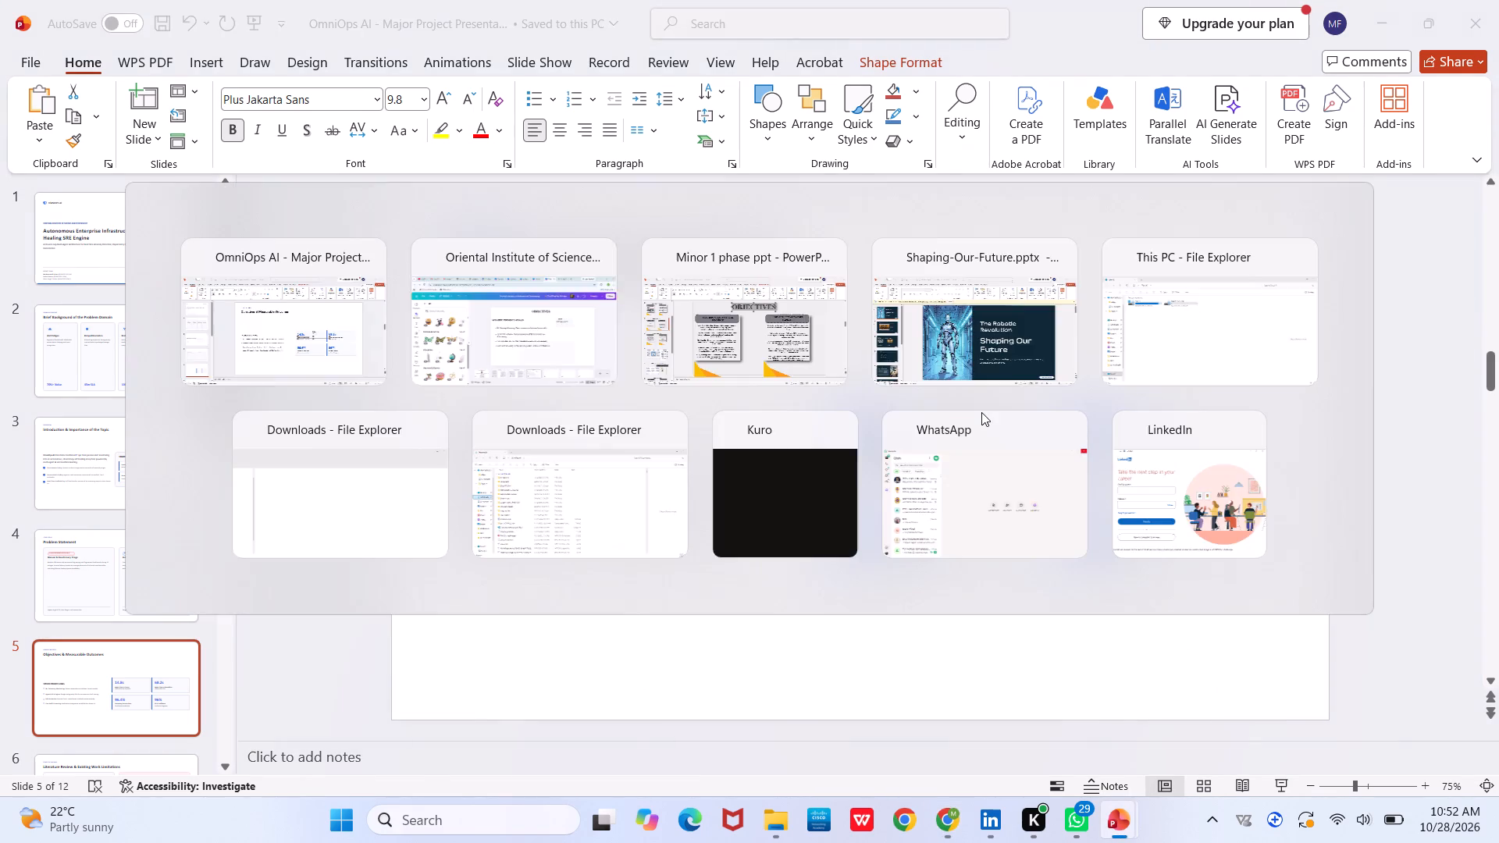
Colour the "14.8s" text blue using a default solid colour.
left_click(1091, 314)
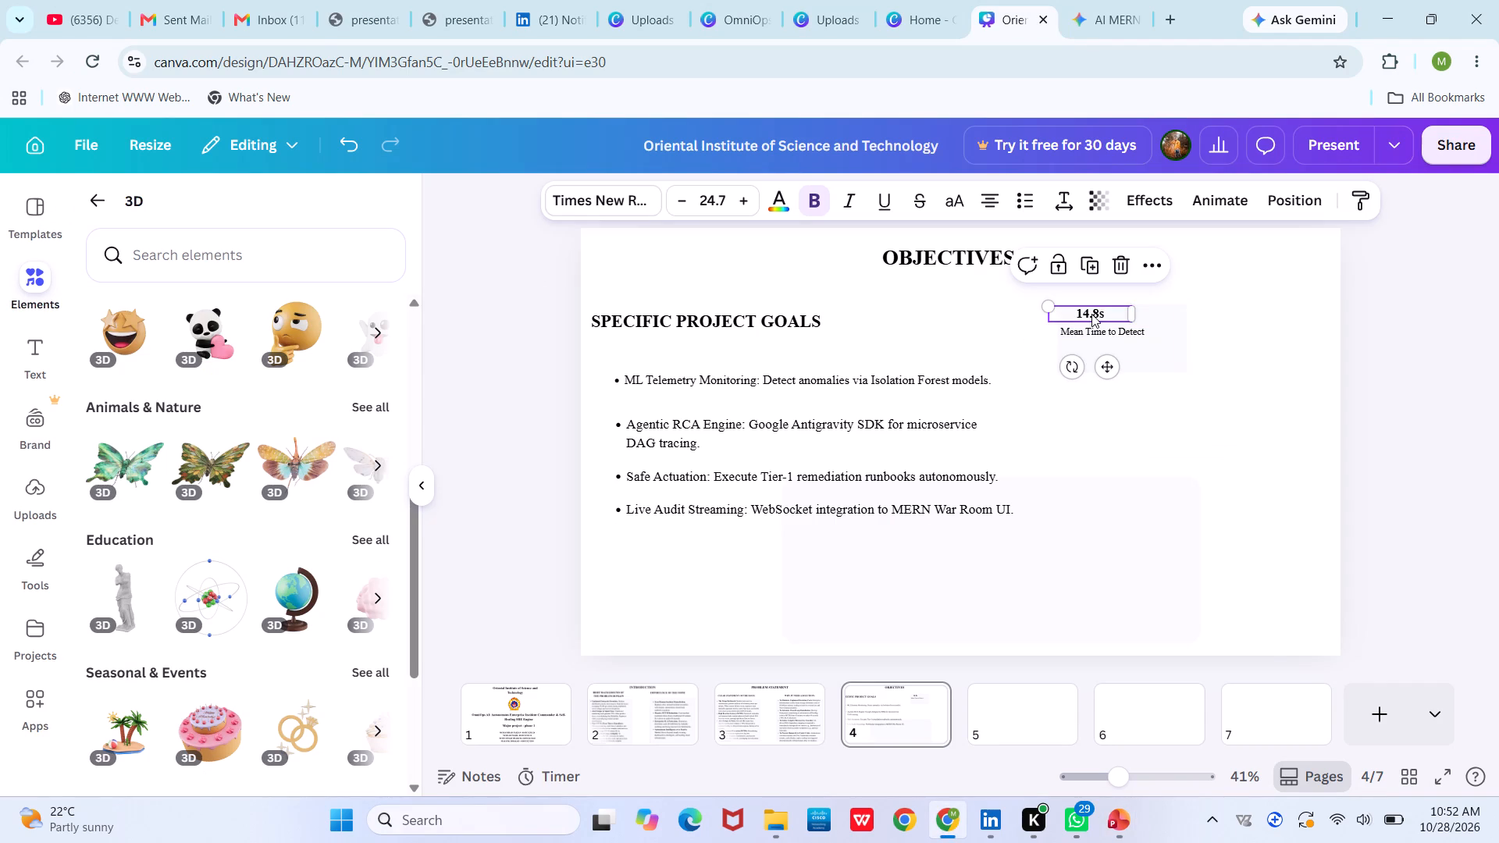
left_click(778, 208)
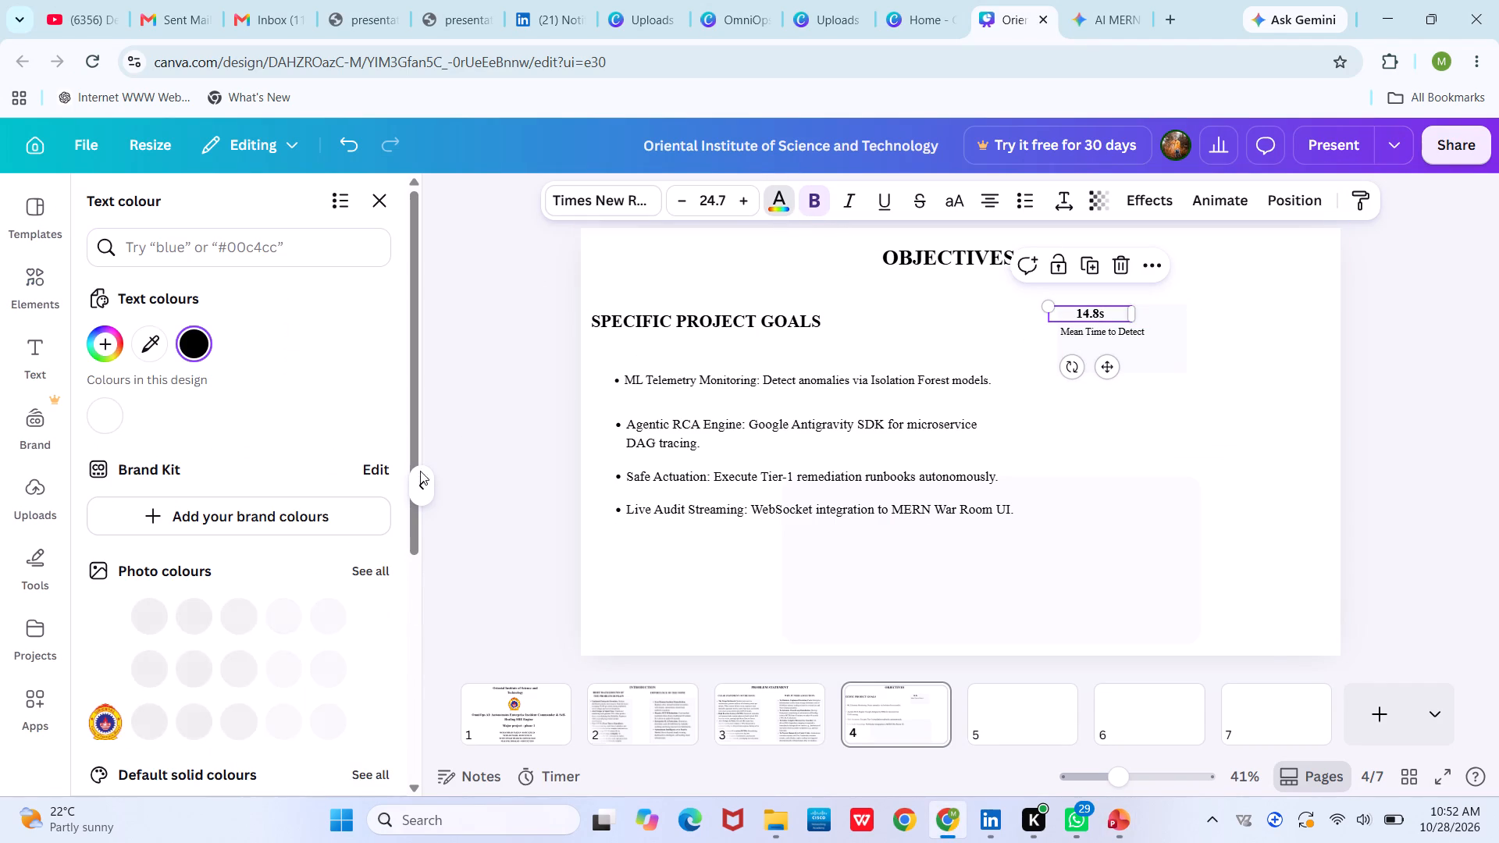
scroll(284, 643, "down", 2)
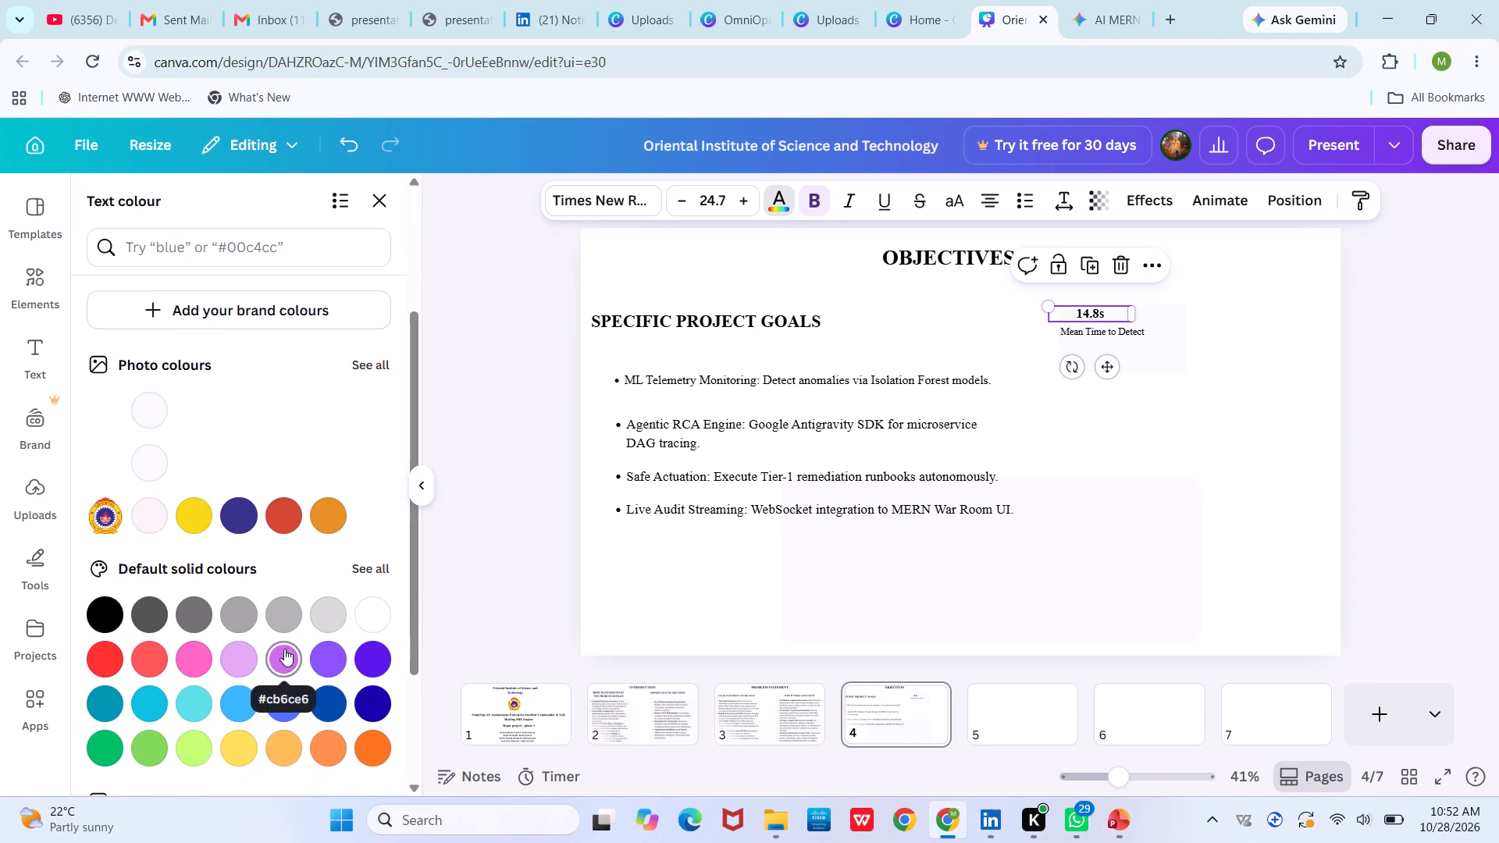
left_click(284, 711)
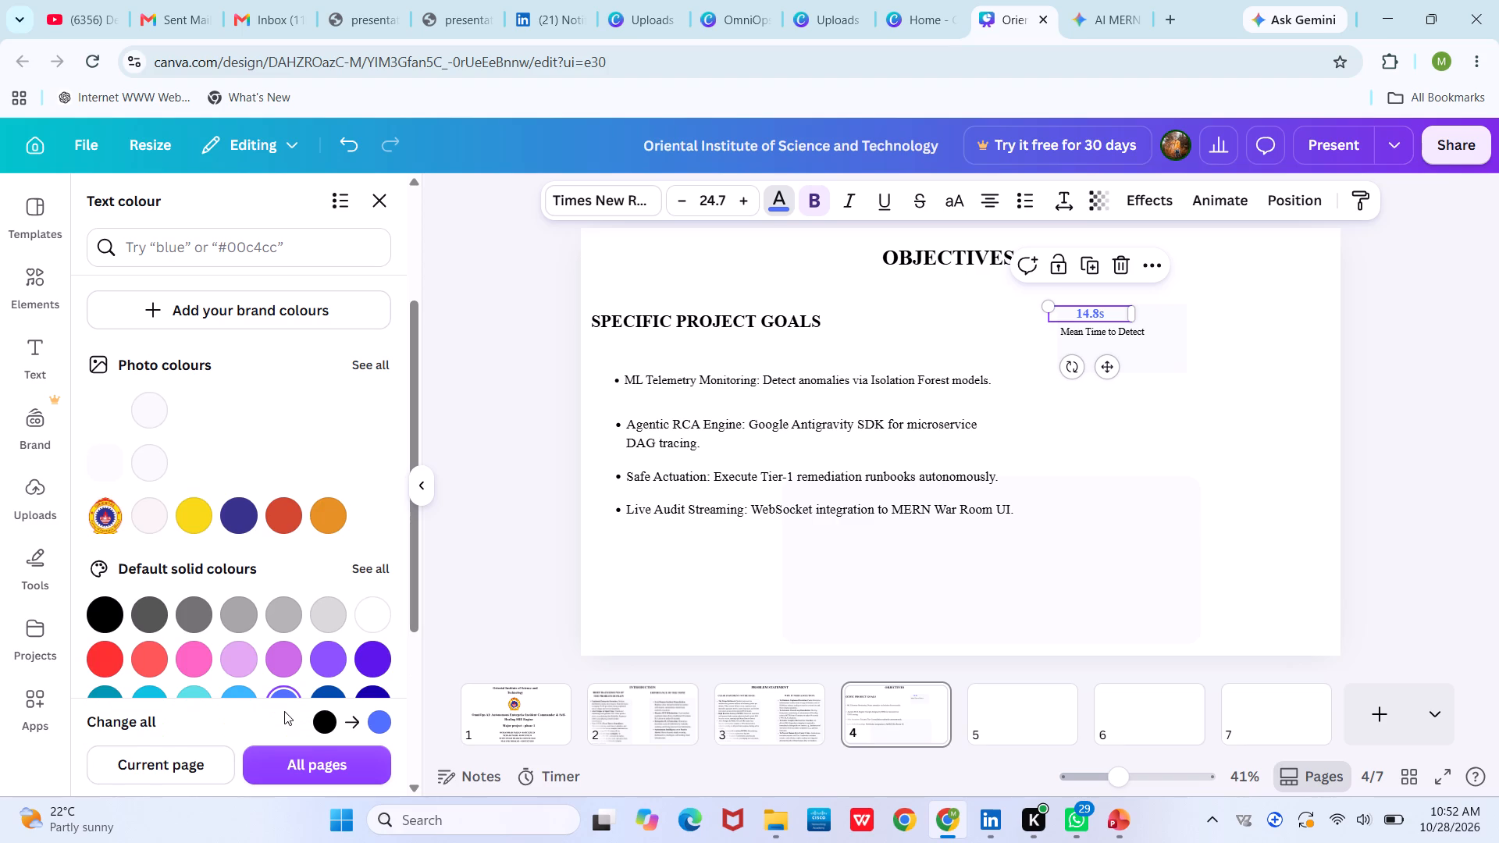
left_click(896, 331)
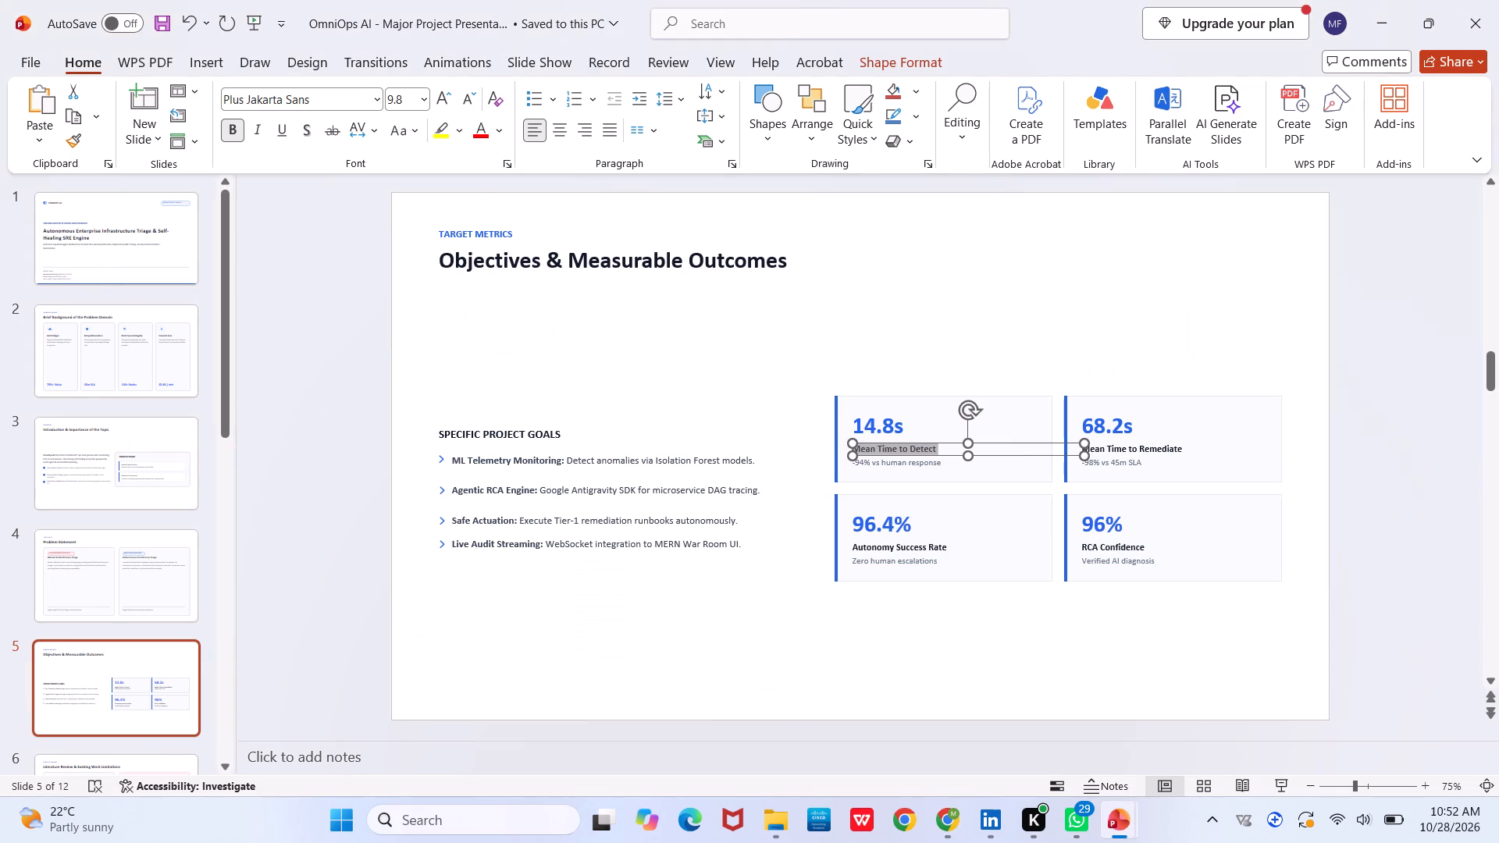
Copy the "-94% vs human response" text from the PowerPoint slide and paste it into Canva's OBJECTIVES page.
left_click(929, 462)
left_click(929, 462)
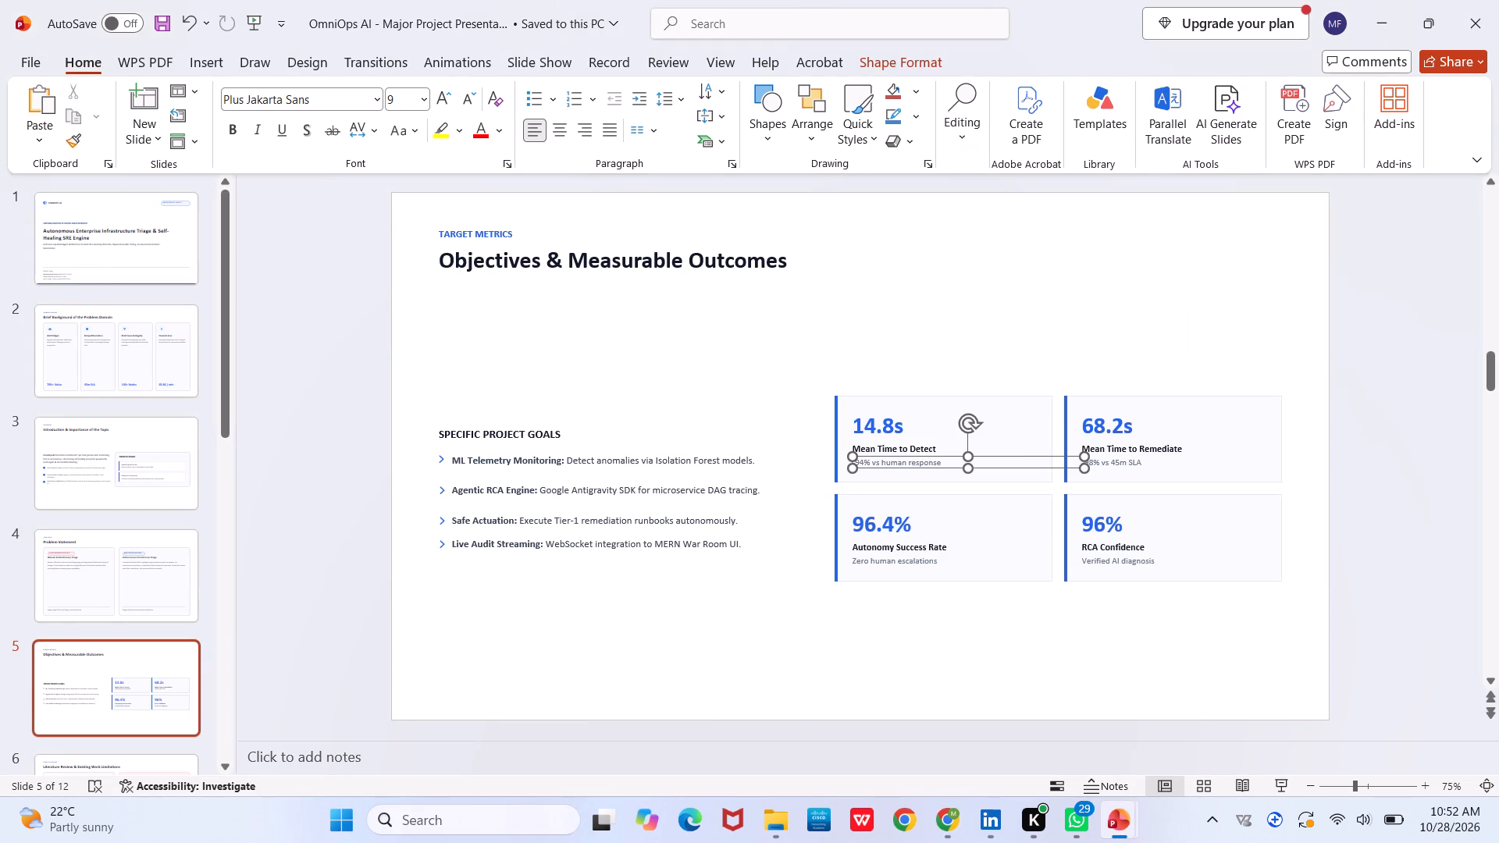
key("ctrl+a")
key("ctrl+c")
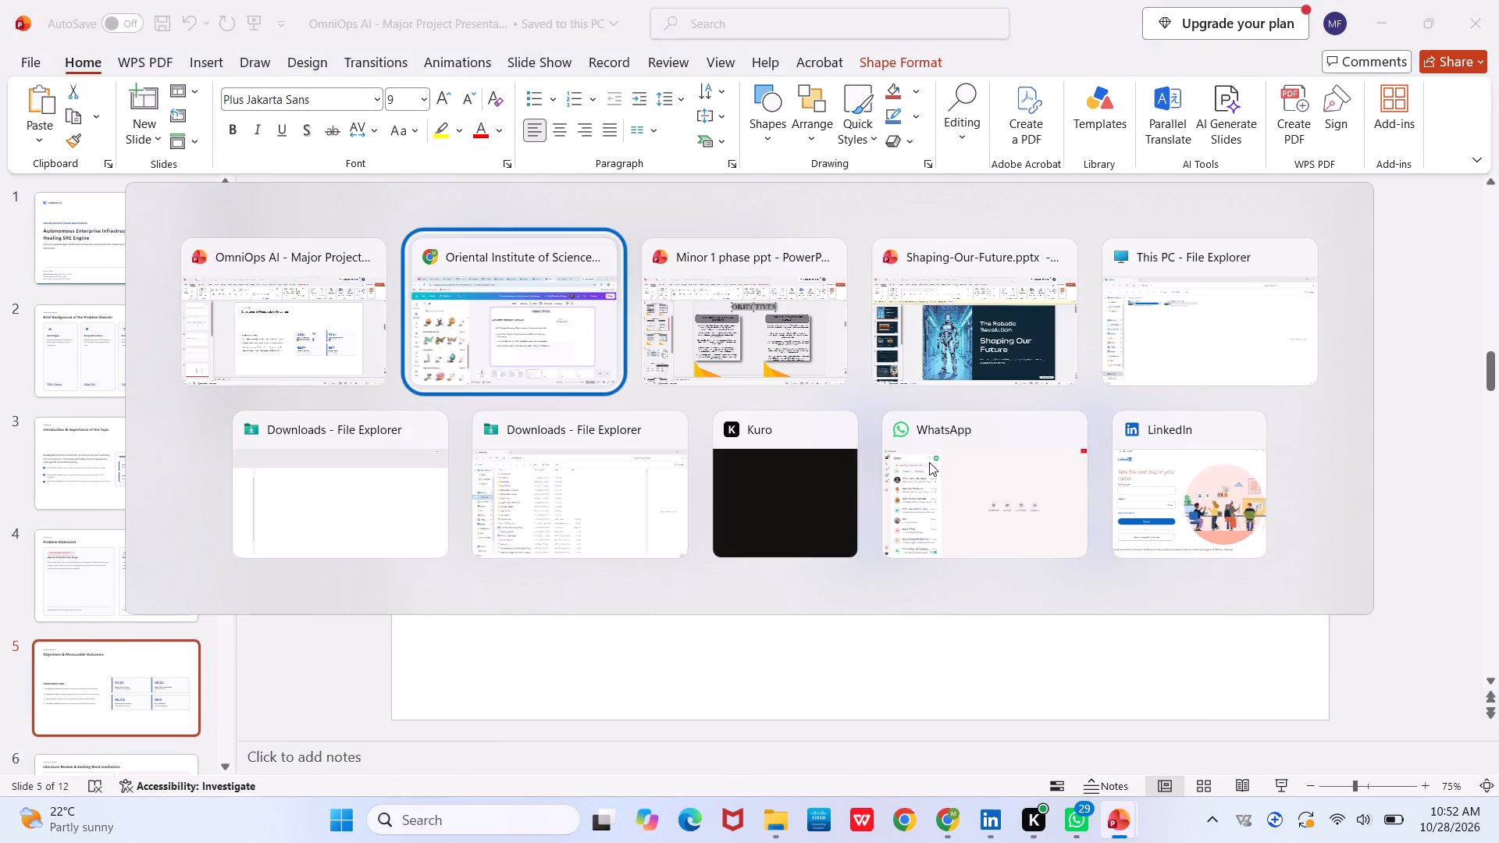
key("ctrl+v")
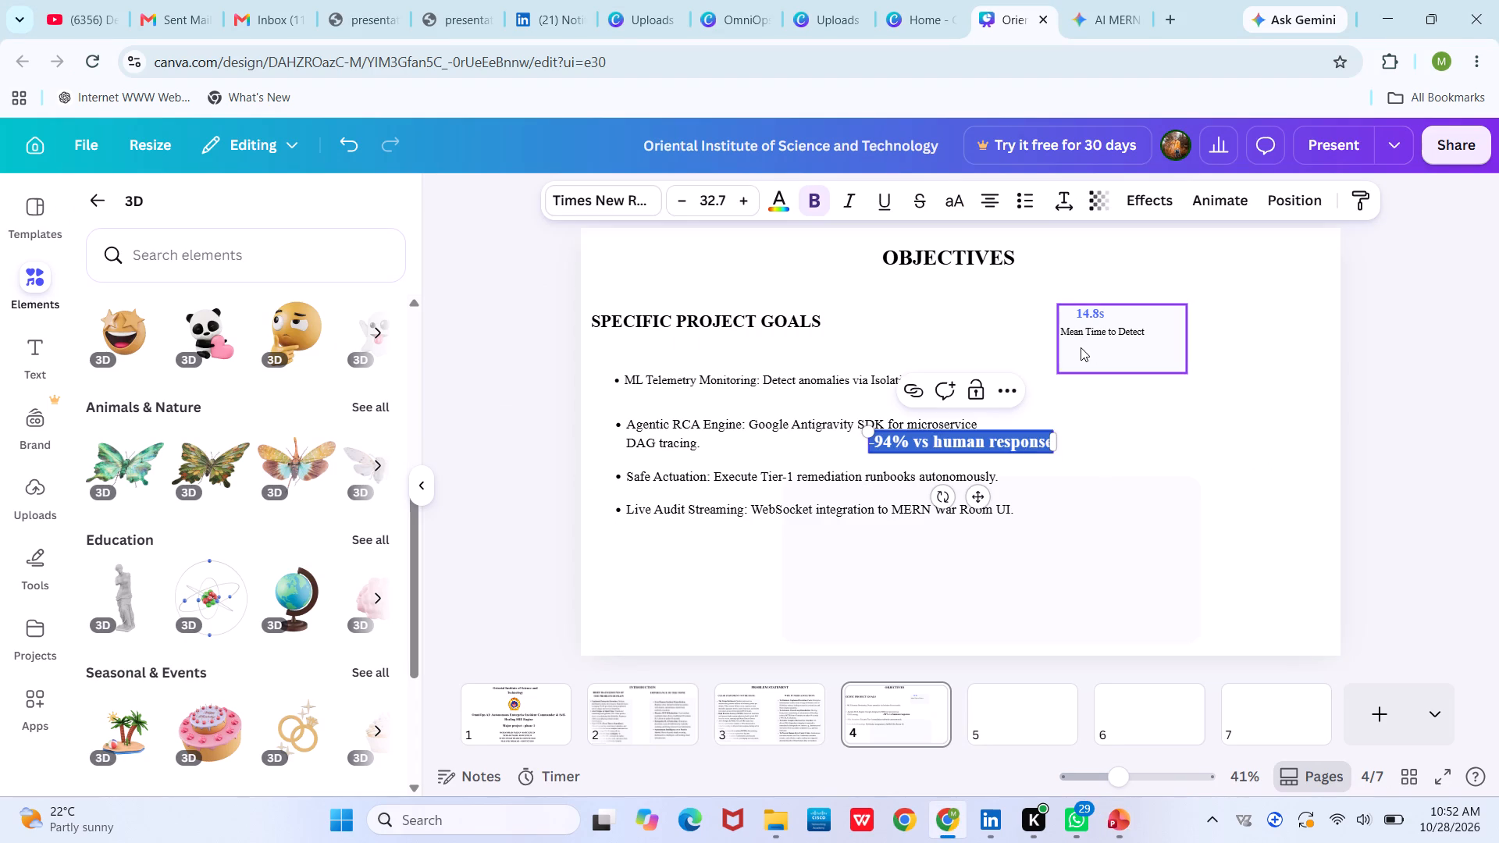
Remove bold from the "-94% vs human response" text and reduce its font size to 17.7.
left_click(821, 210)
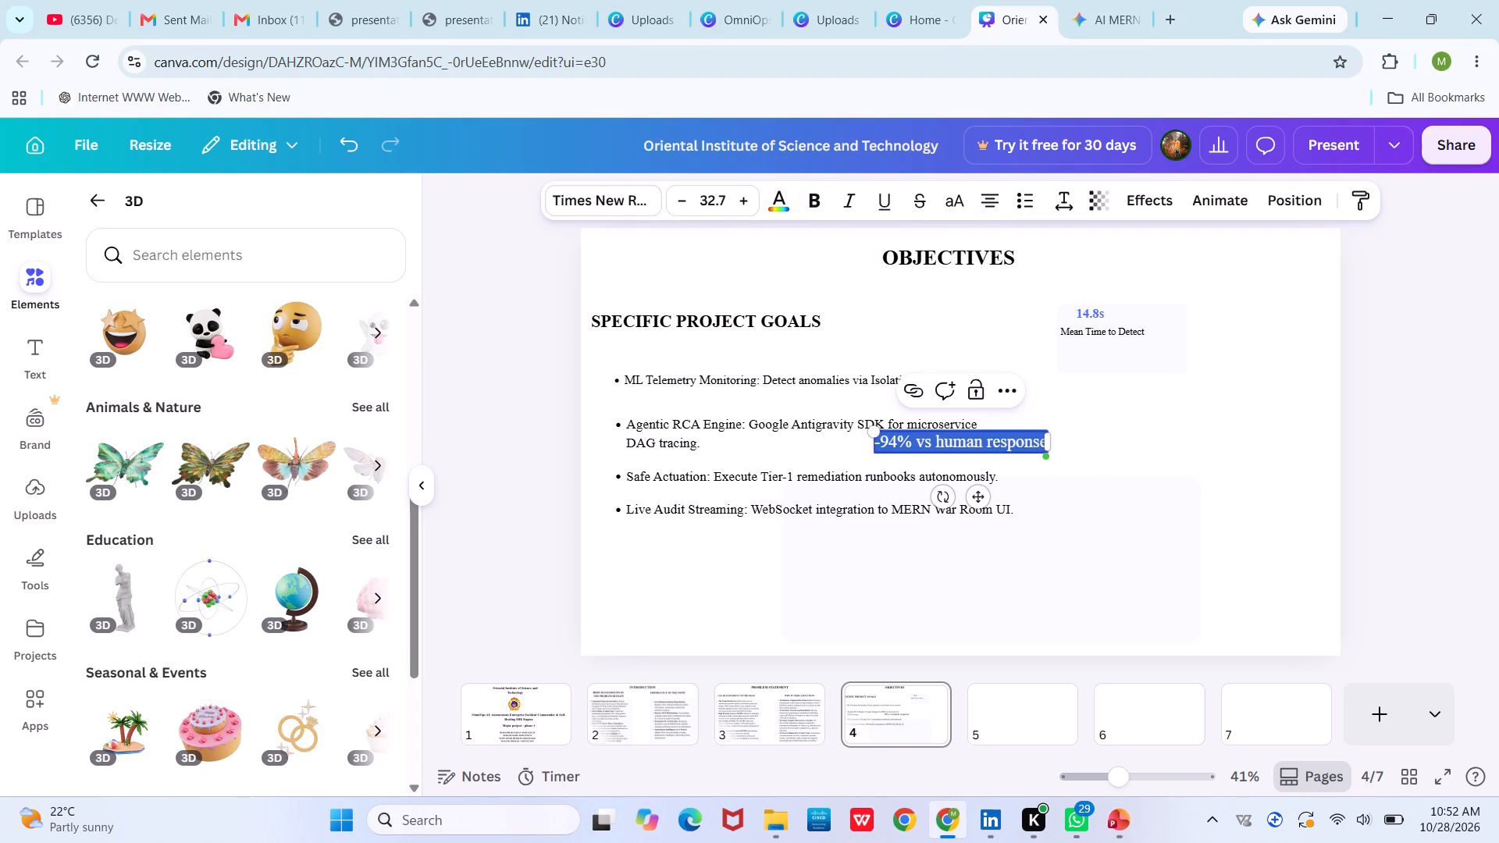
triple_click(671, 205)
triple_click(671, 205)
triple_click(671, 205)
triple_click(671, 205)
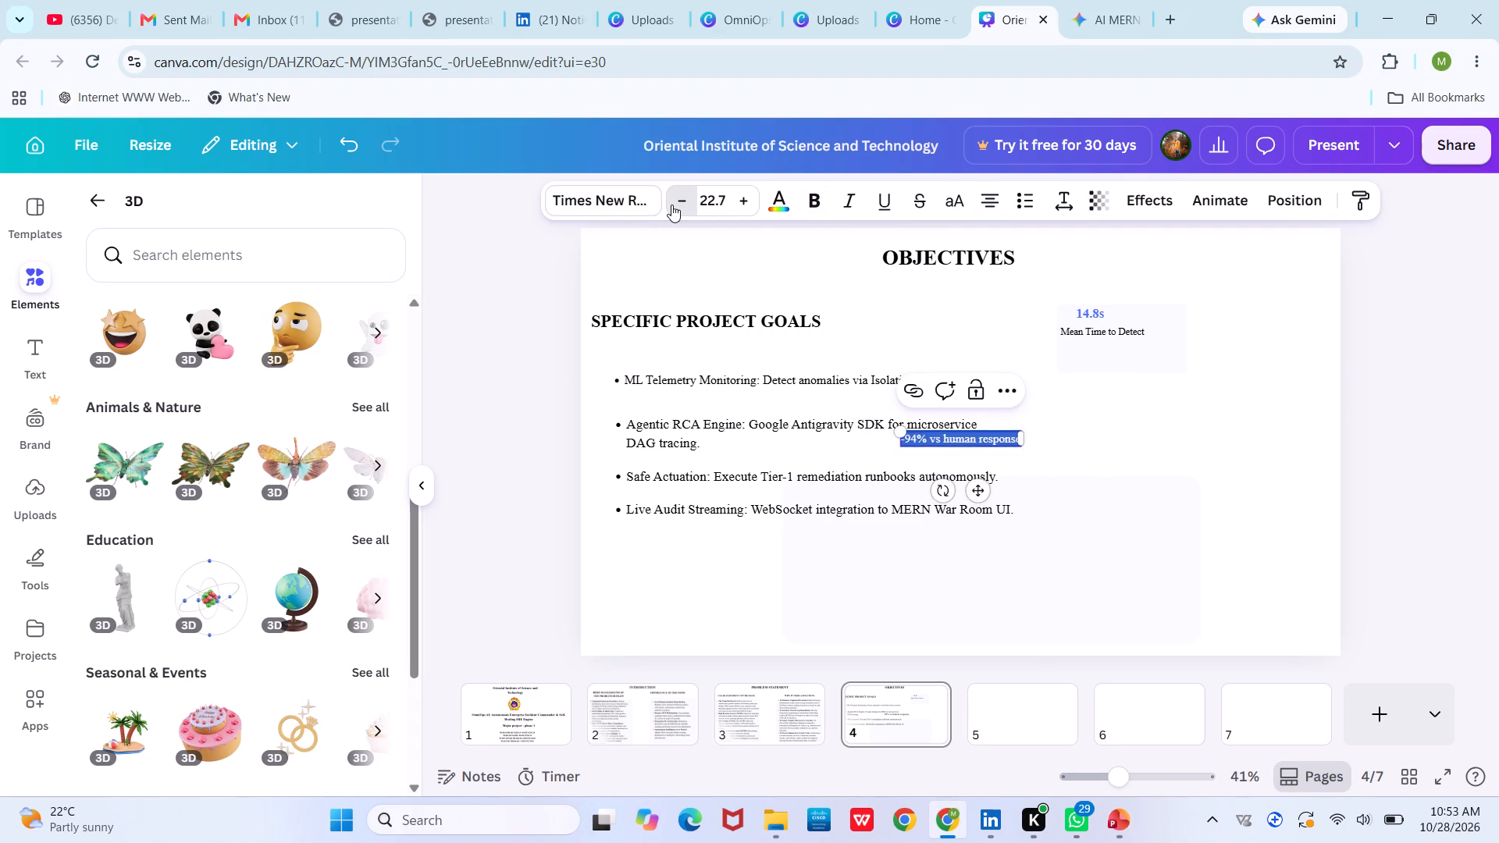
left_click(671, 205)
double_click(671, 205)
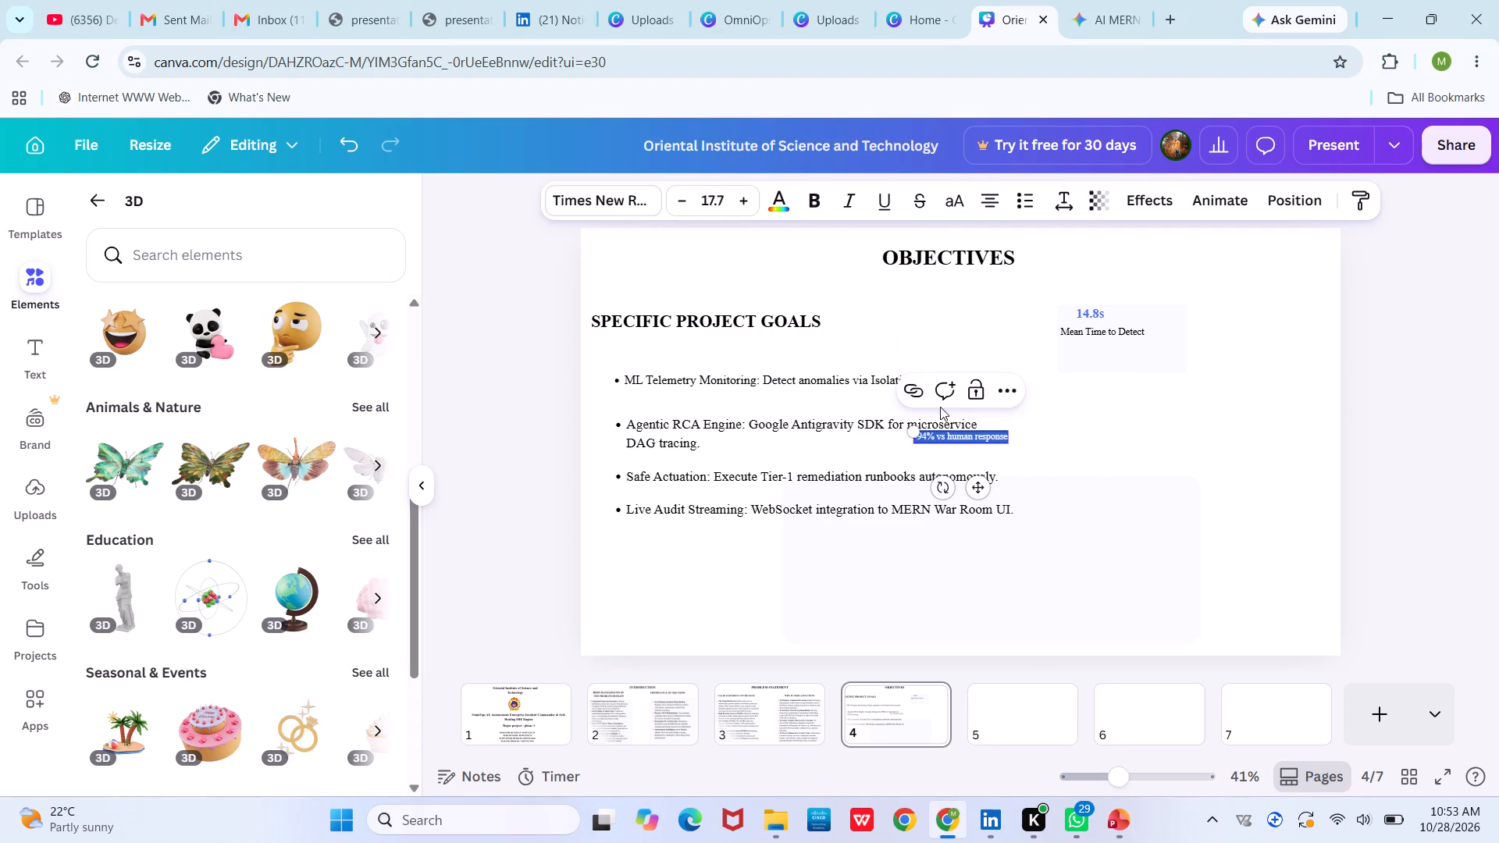
left_click(1073, 410)
Move the "-94% vs human response" text into the small metric card, beneath "Mean Time to Detect".
left_click_drag(973, 436, 1151, 332)
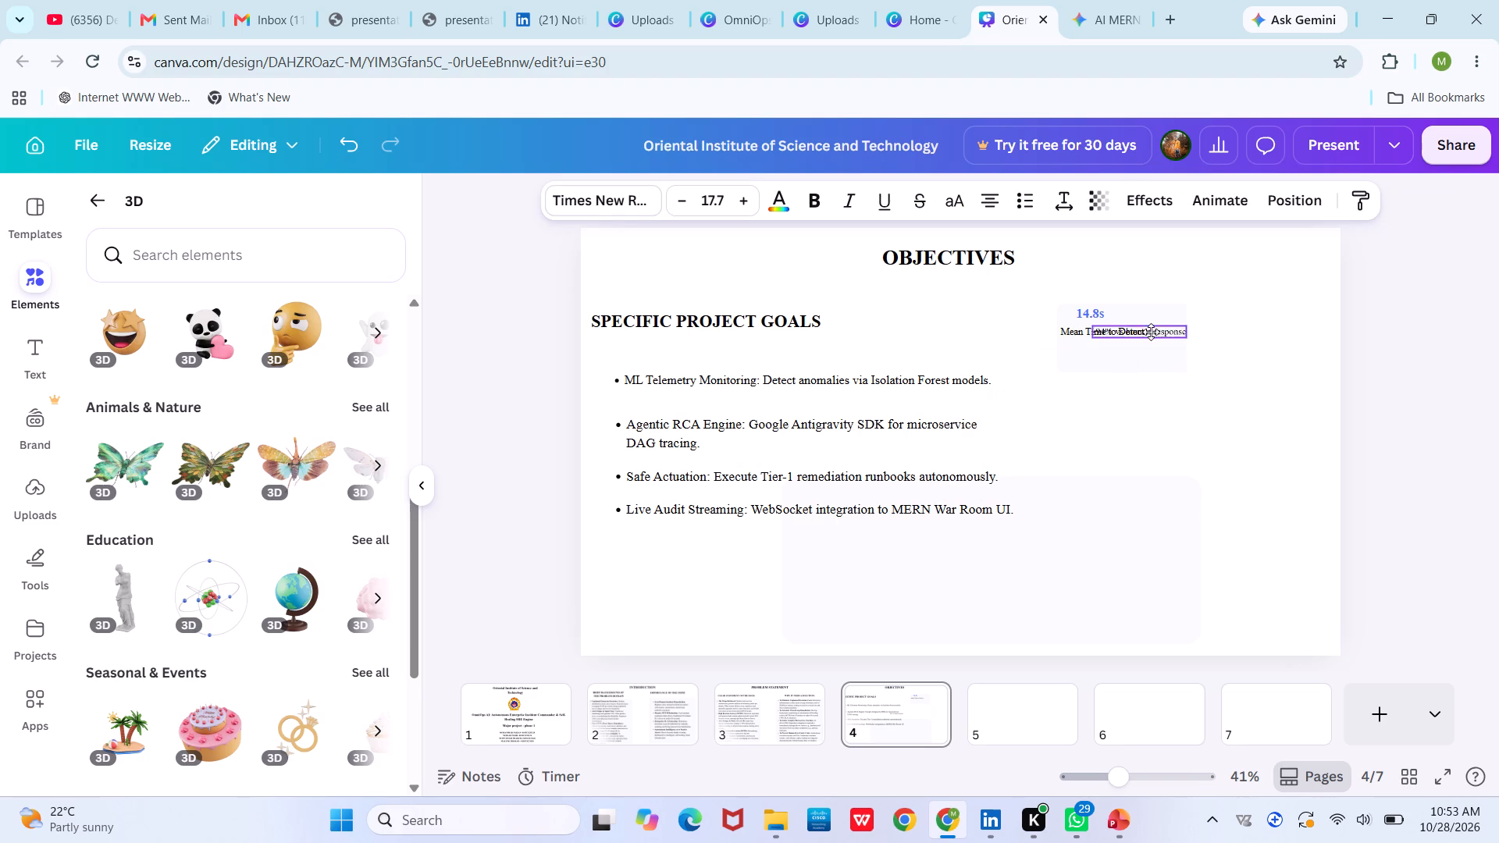
left_click_drag(1151, 332, 1115, 351)
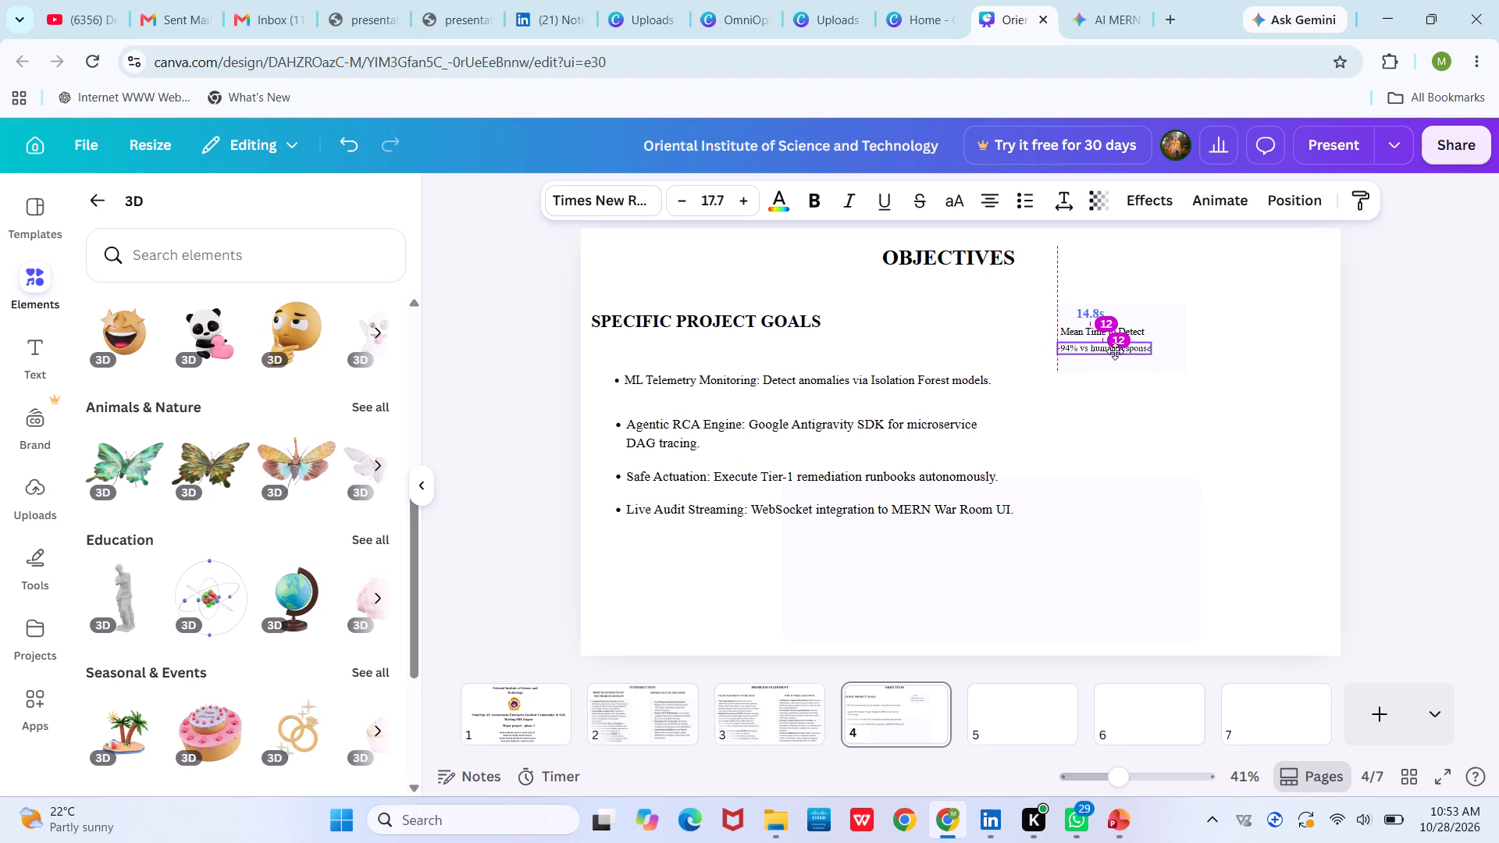
left_click_drag(1115, 351, 1121, 351)
left_click_drag(1121, 351, 1120, 351)
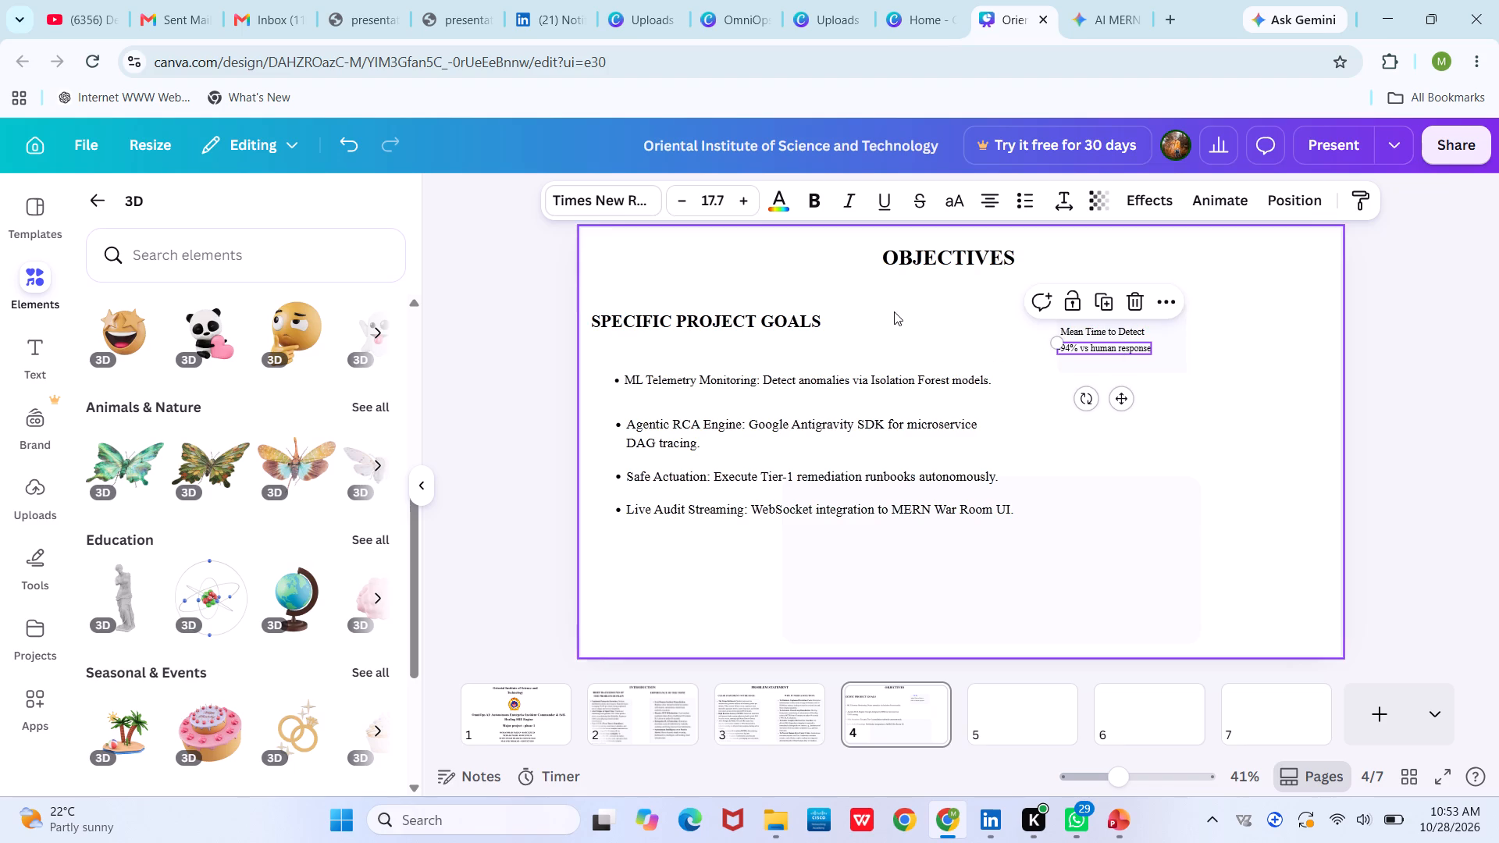
Set the "-94% vs human response" text to size 18.7 and realign it at the card's left edge, evenly spaced below "Mean Time to Detect".
left_click(742, 199)
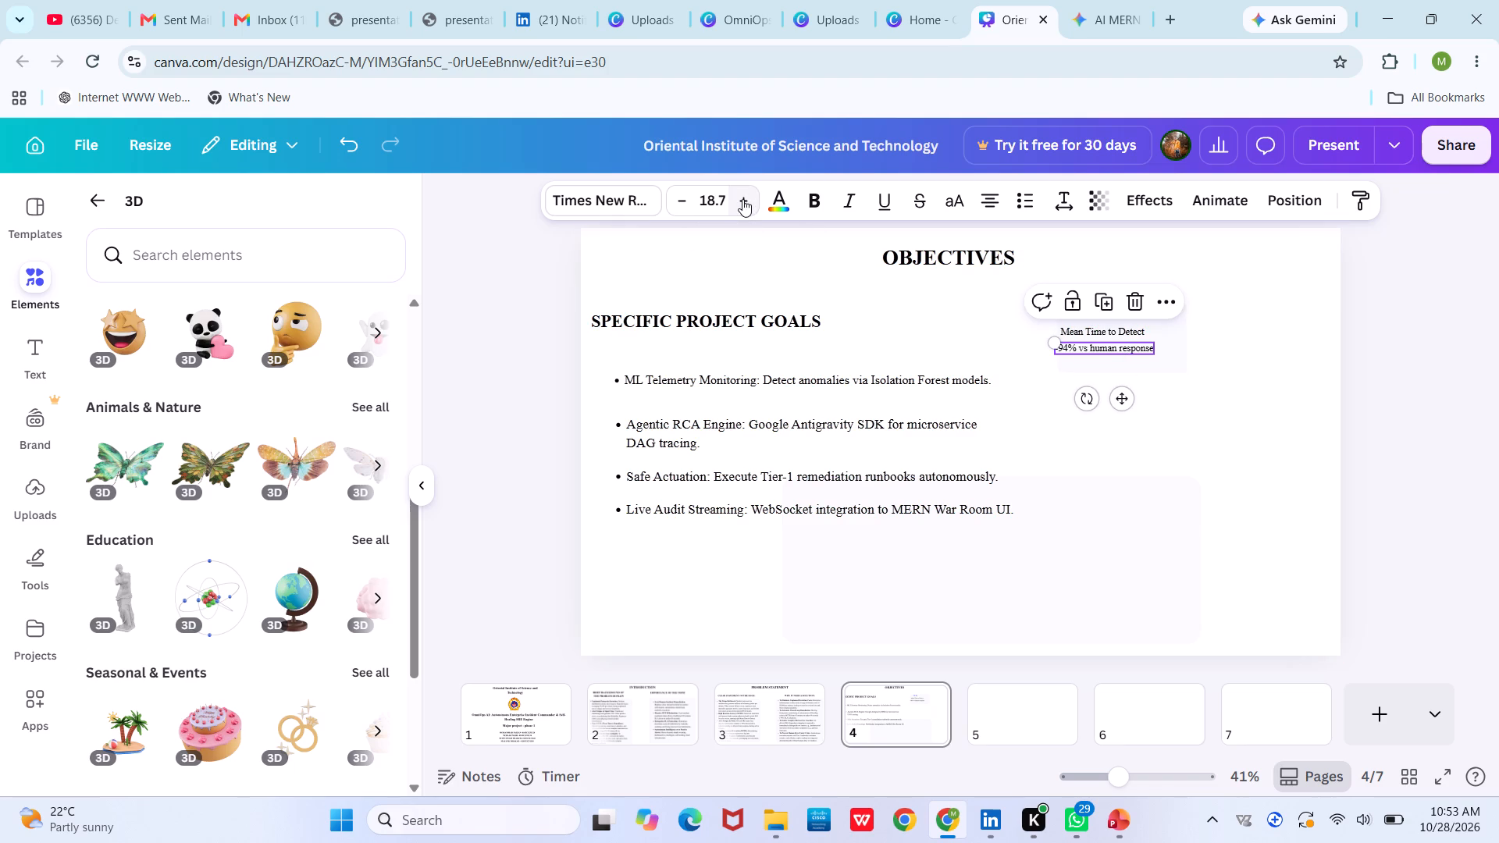
left_click(844, 308)
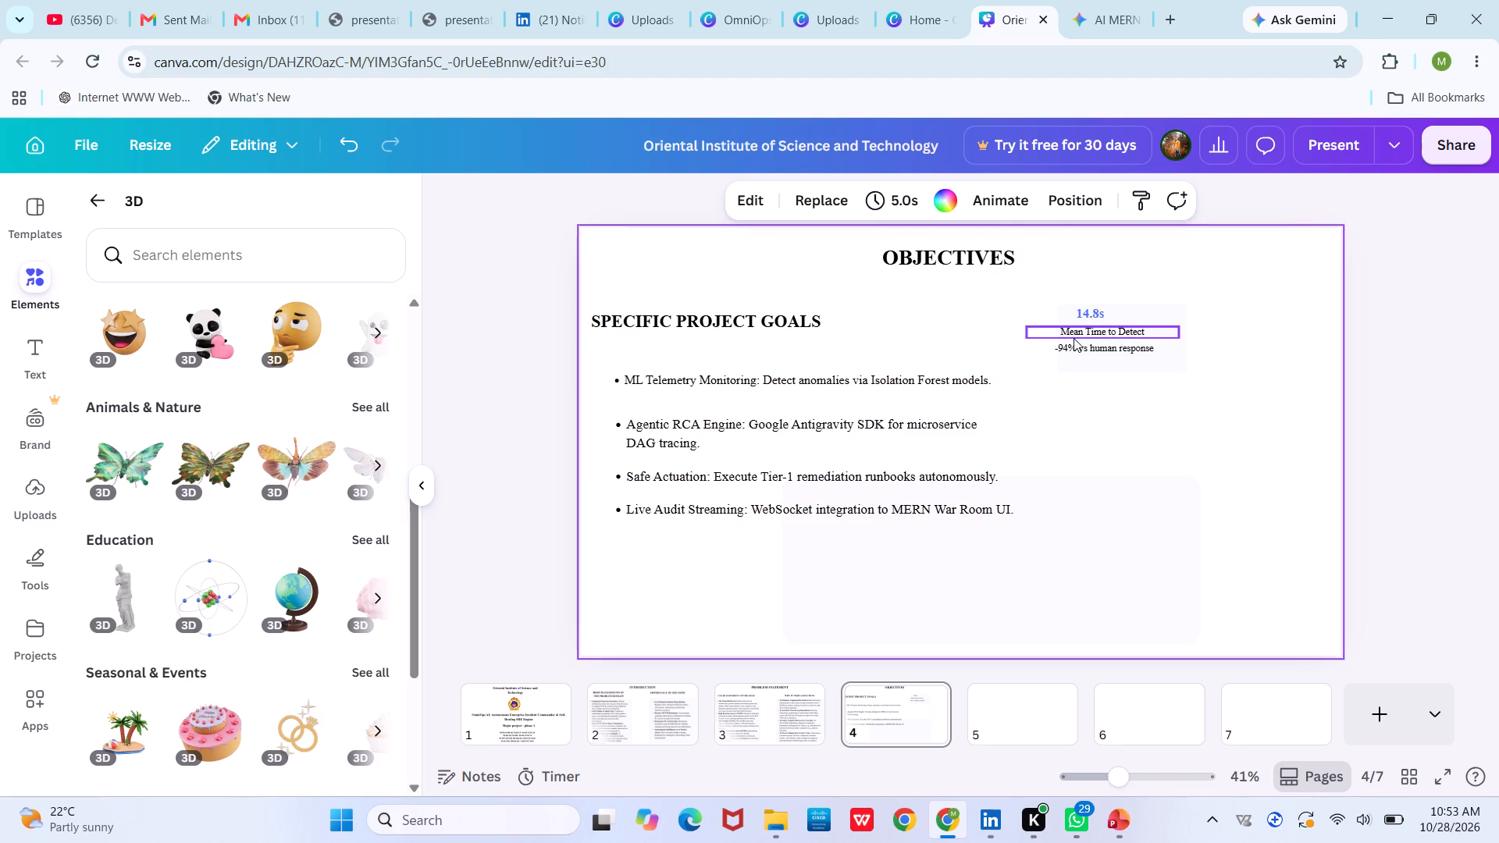
left_click_drag(1076, 343, 1085, 343)
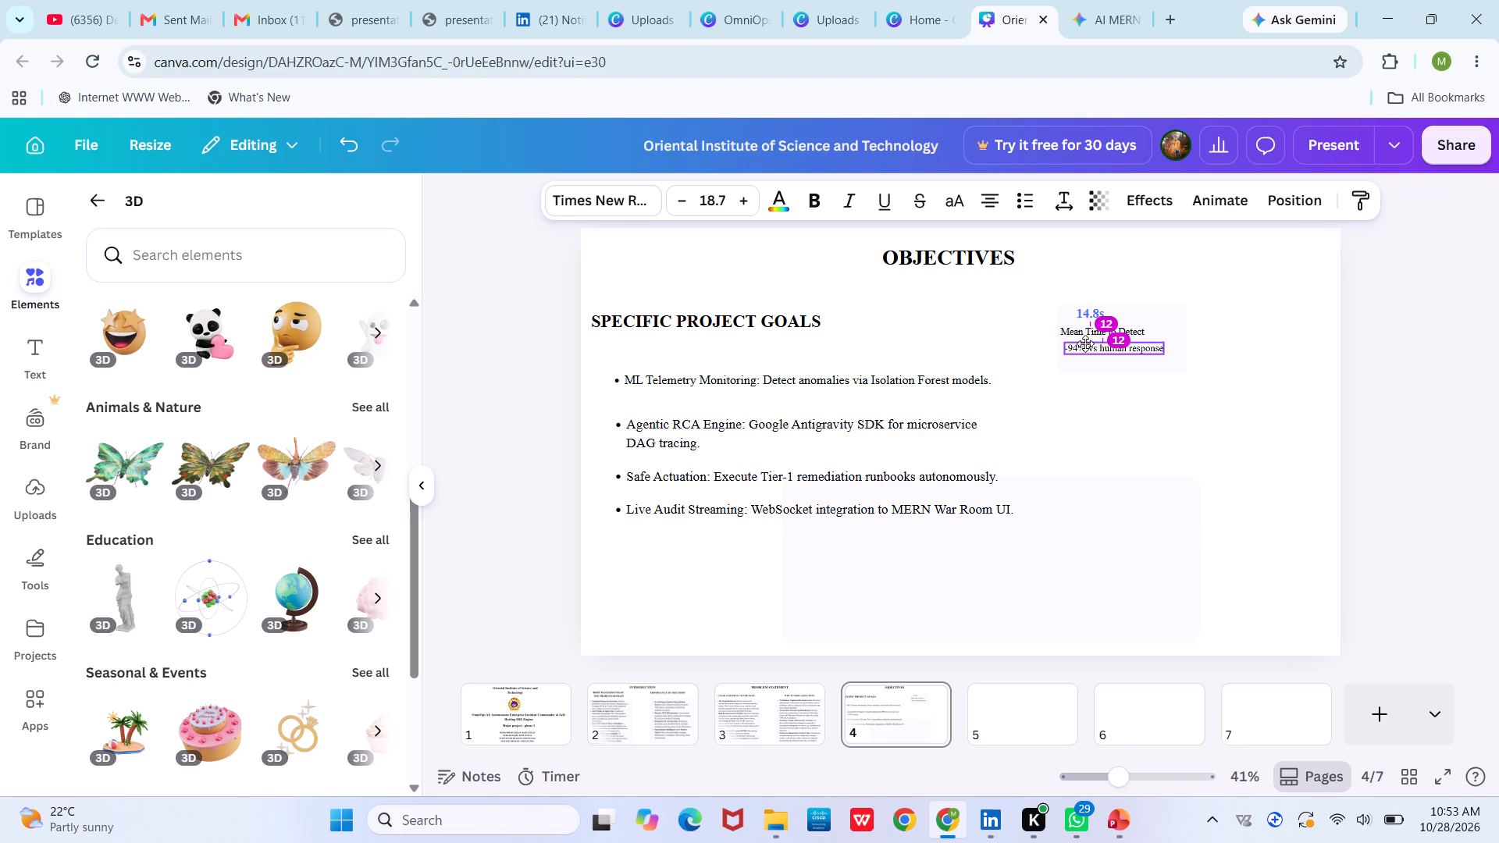
left_click_drag(1085, 343, 1084, 344)
left_click(970, 341)
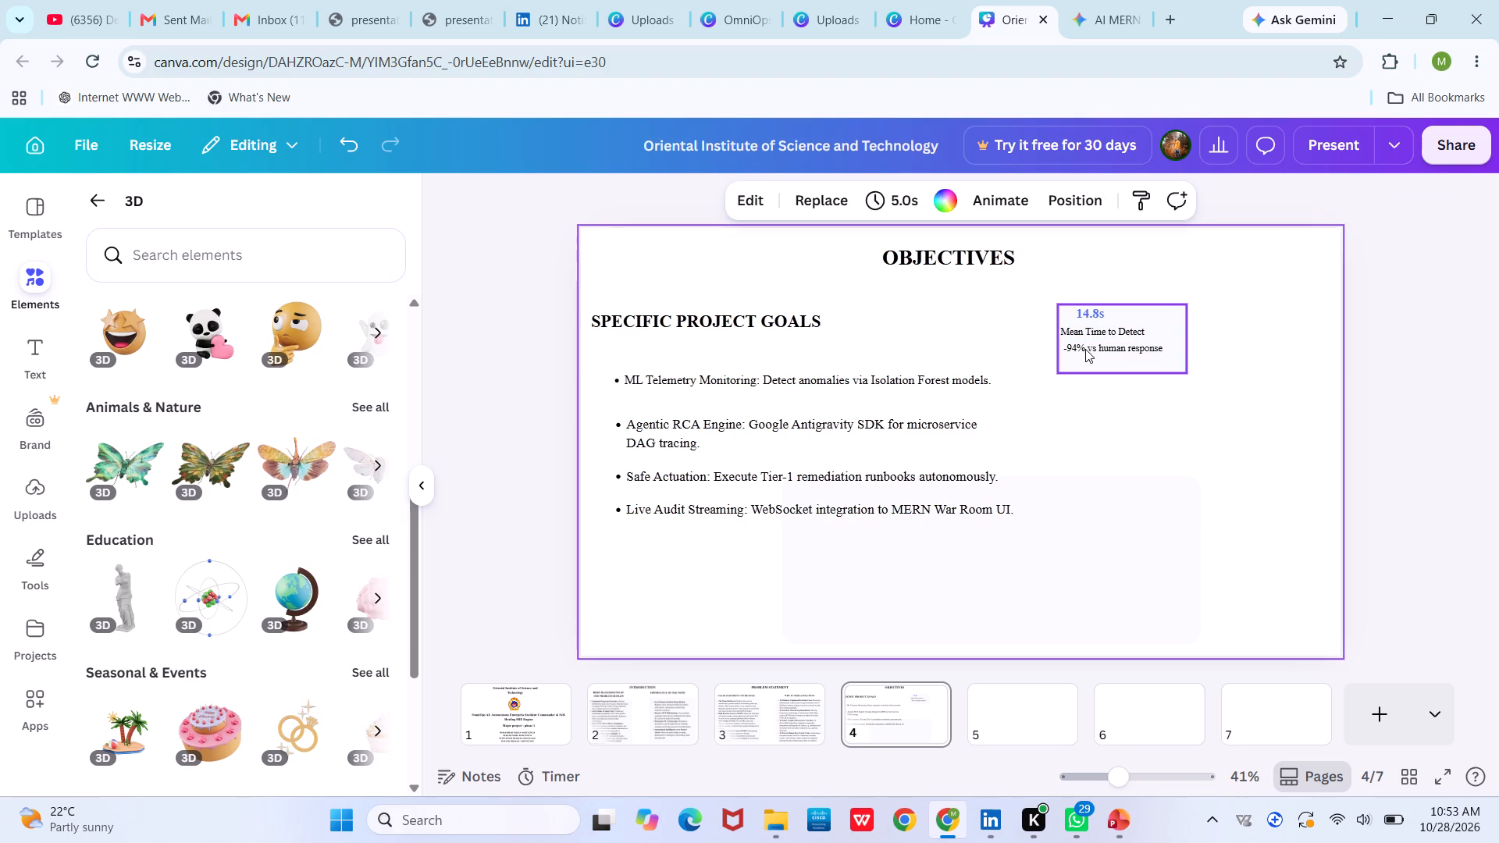
left_click(1088, 349)
left_click(1087, 345)
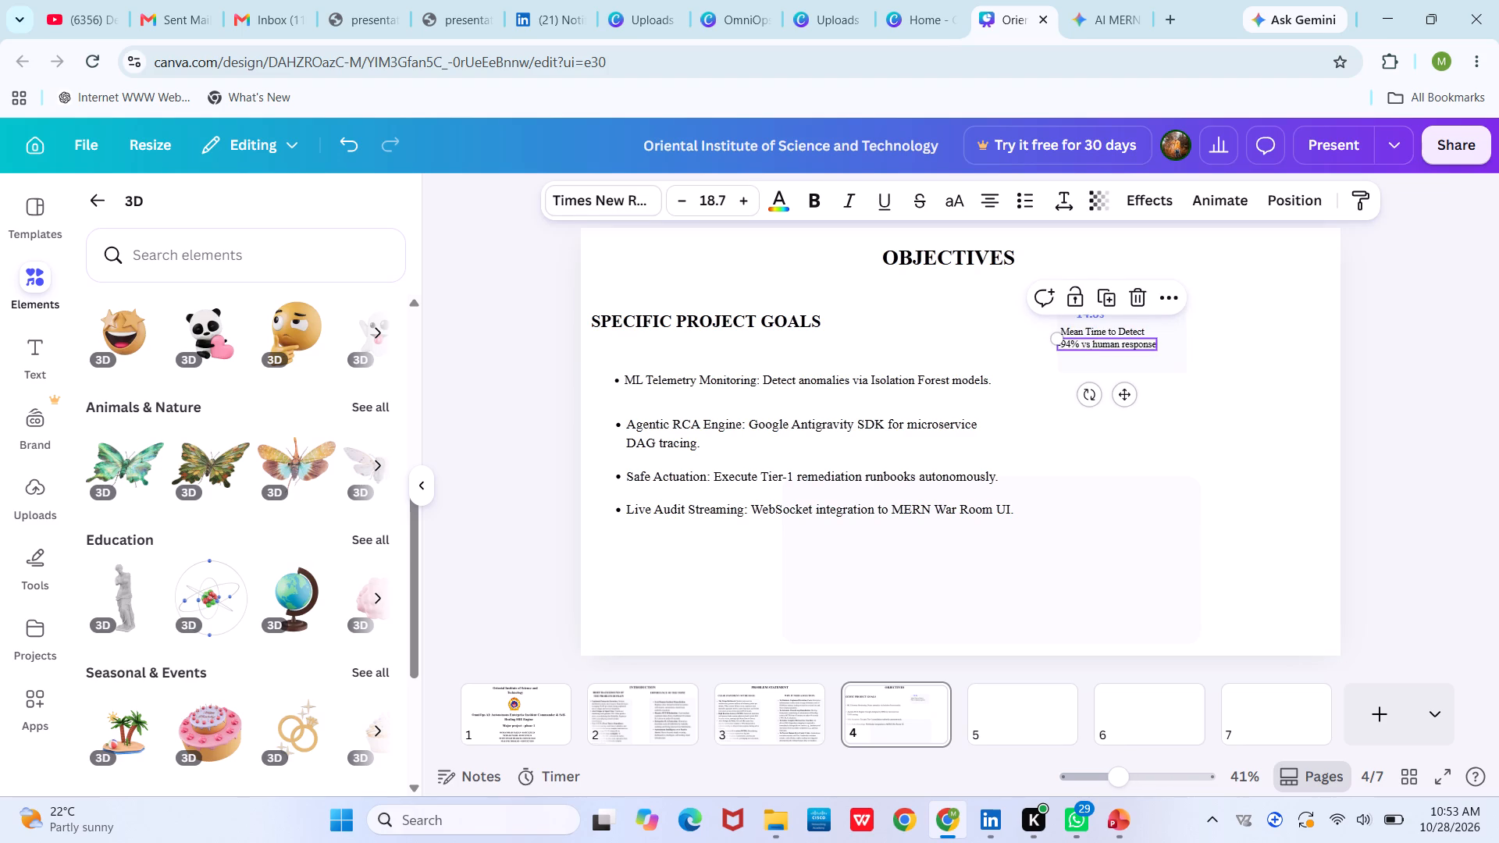
left_click(1002, 358)
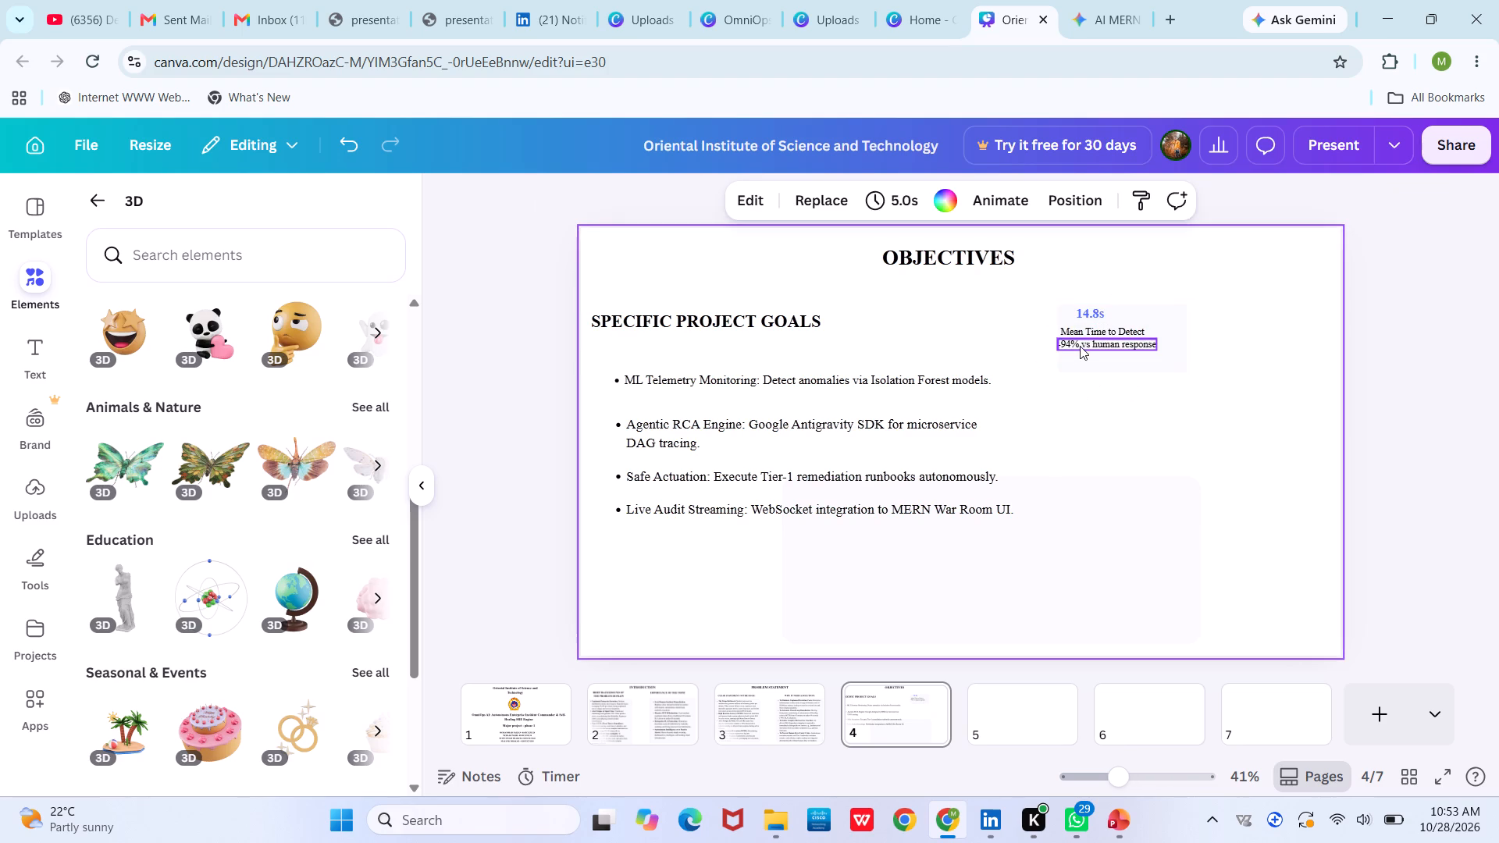
left_click_drag(1080, 346, 1081, 354)
left_click(1012, 335)
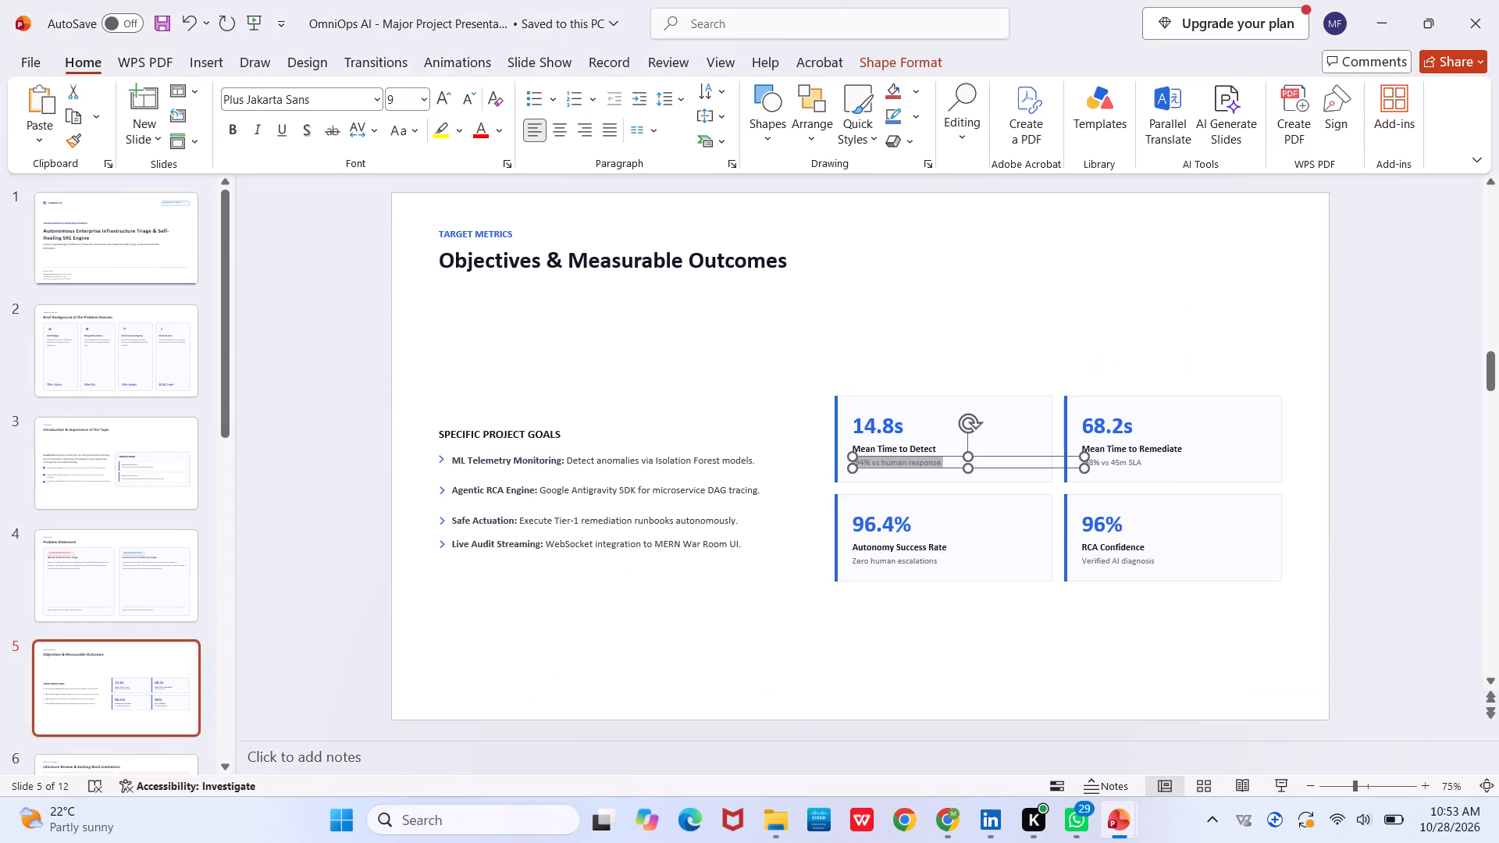
Copy the blue vertical accent bar of the 14.8s card from PowerPoint and paste it onto Canva's OBJECTIVES page.
left_click(833, 445)
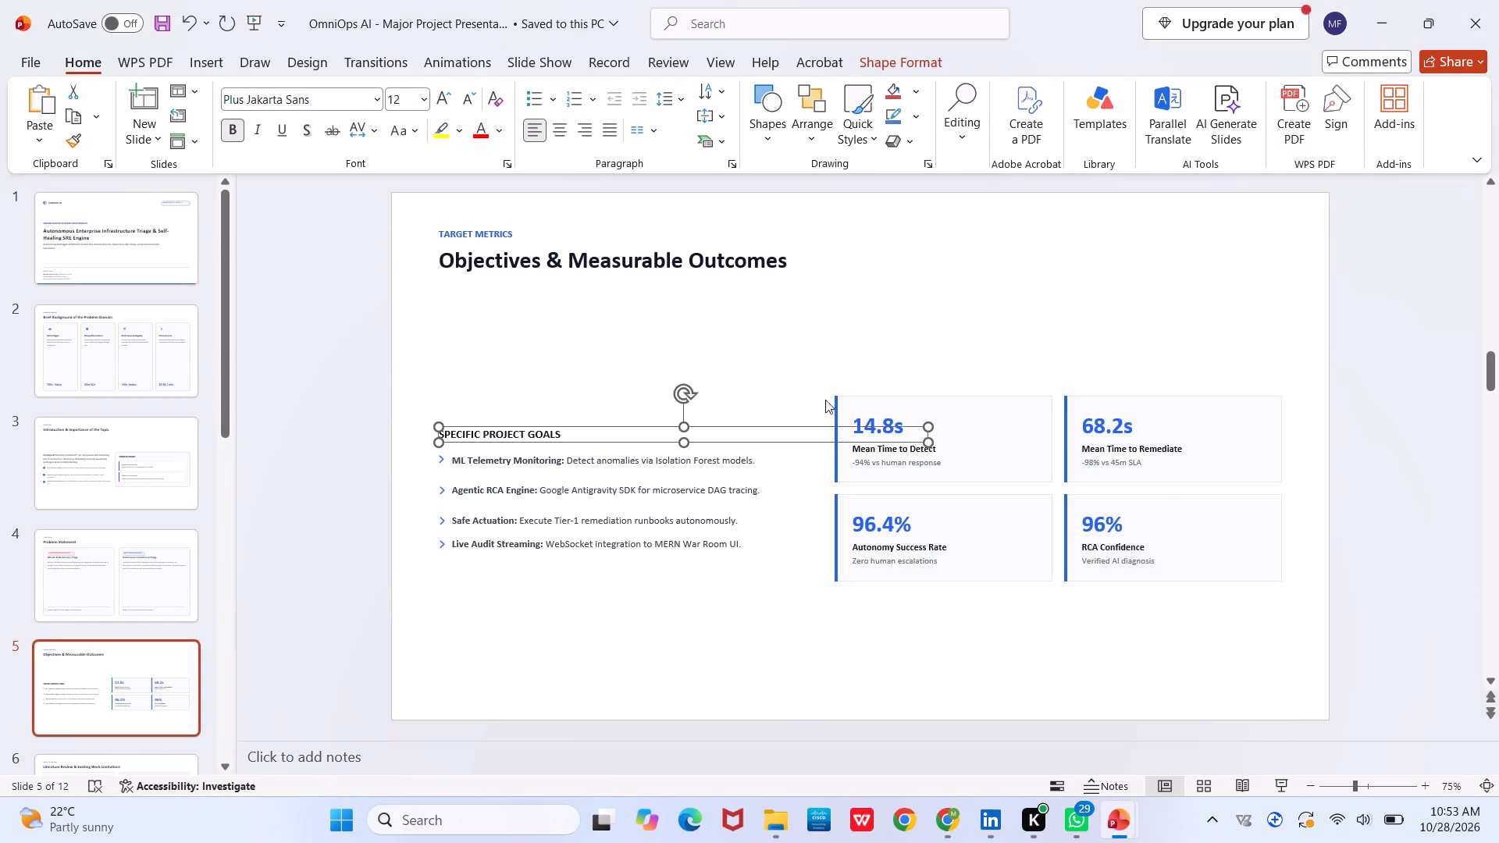
left_click(828, 390)
left_click(835, 396)
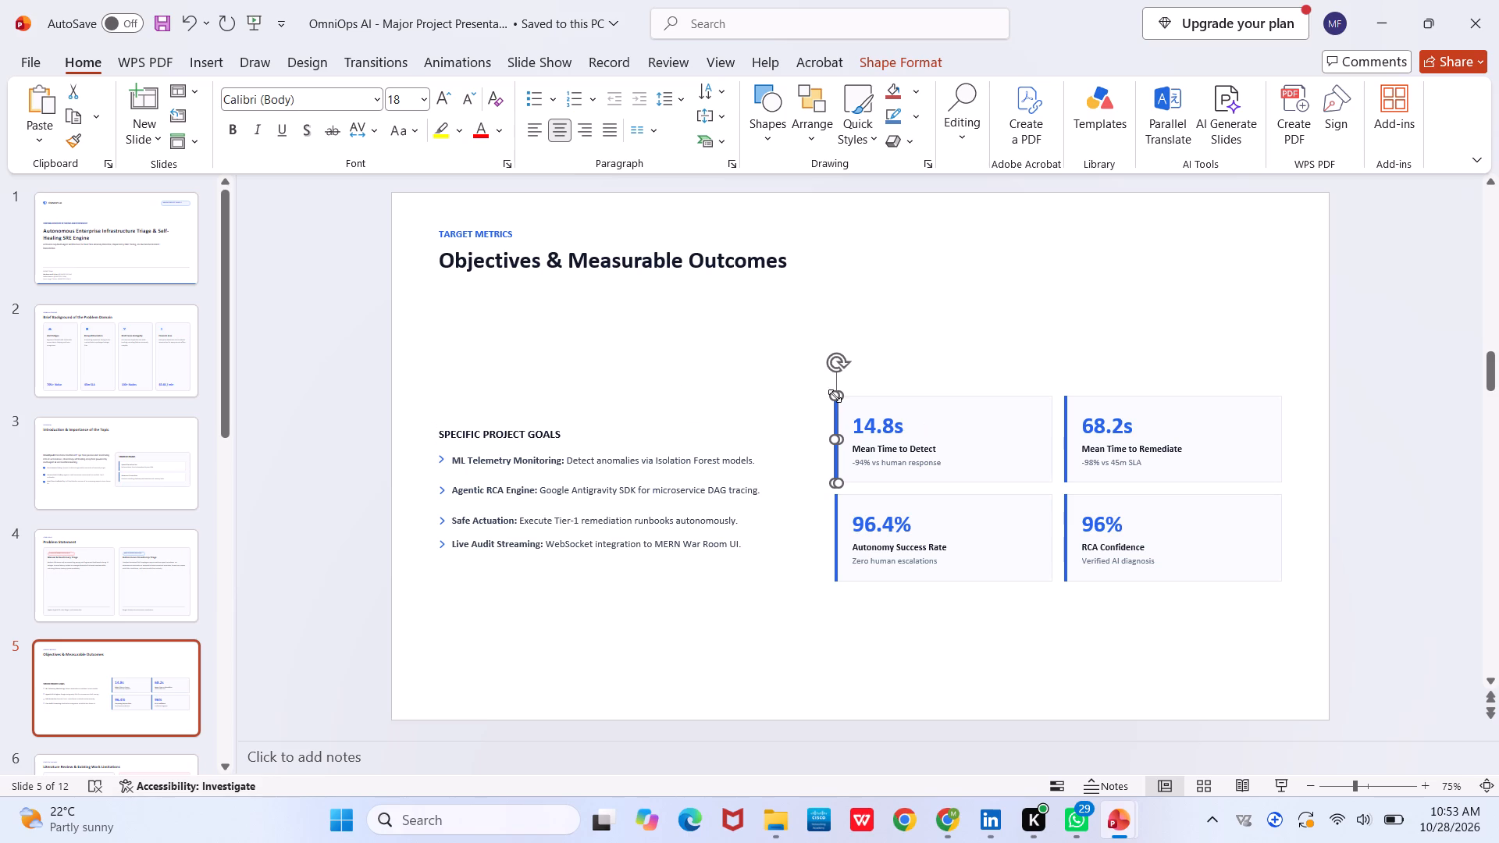
key("ctrl+c")
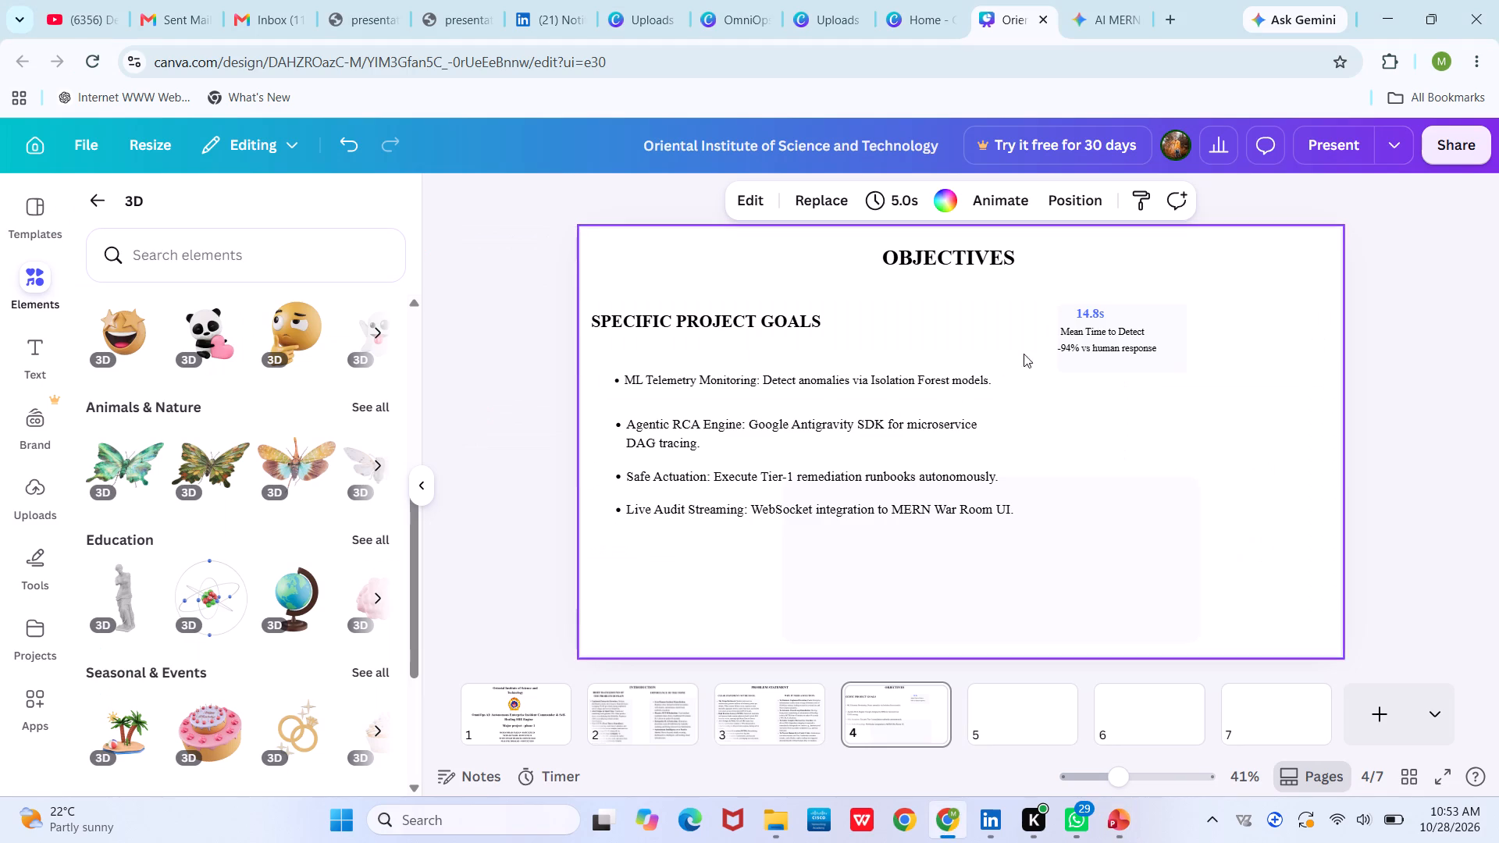
left_click(1039, 334)
left_click(983, 316)
key("ctrl+v")
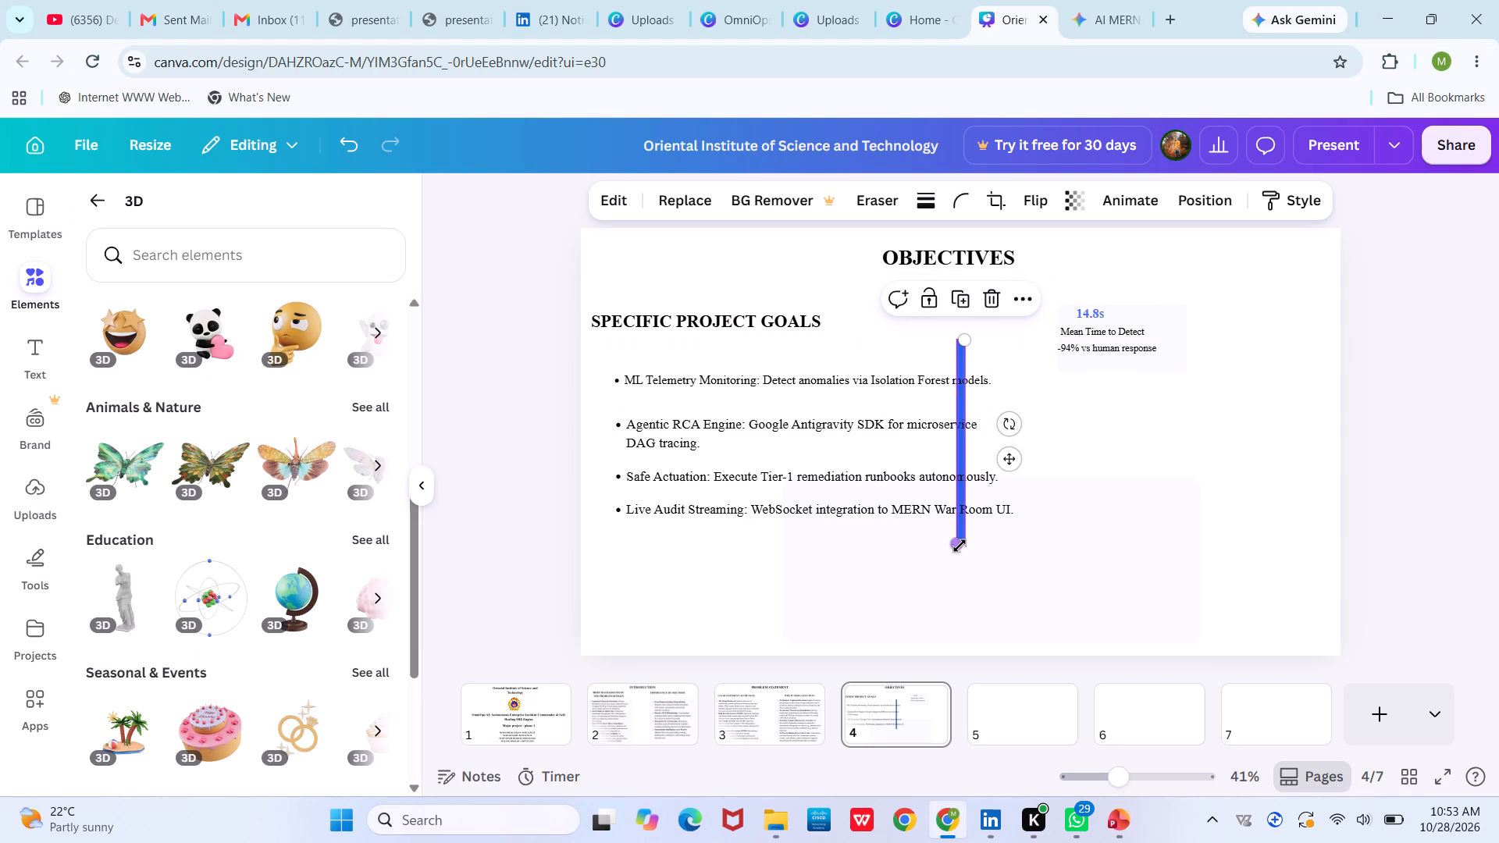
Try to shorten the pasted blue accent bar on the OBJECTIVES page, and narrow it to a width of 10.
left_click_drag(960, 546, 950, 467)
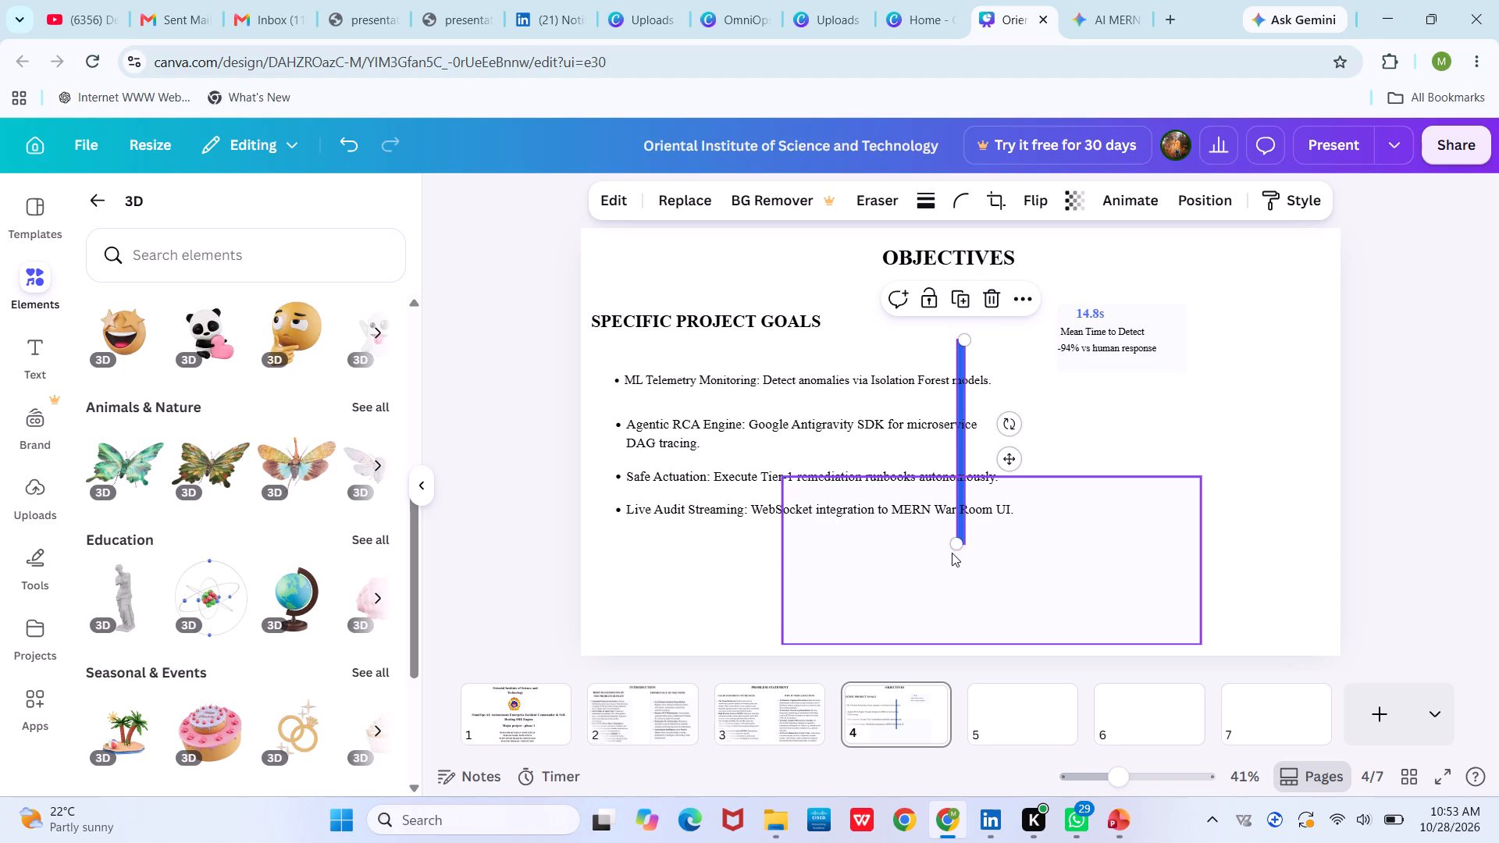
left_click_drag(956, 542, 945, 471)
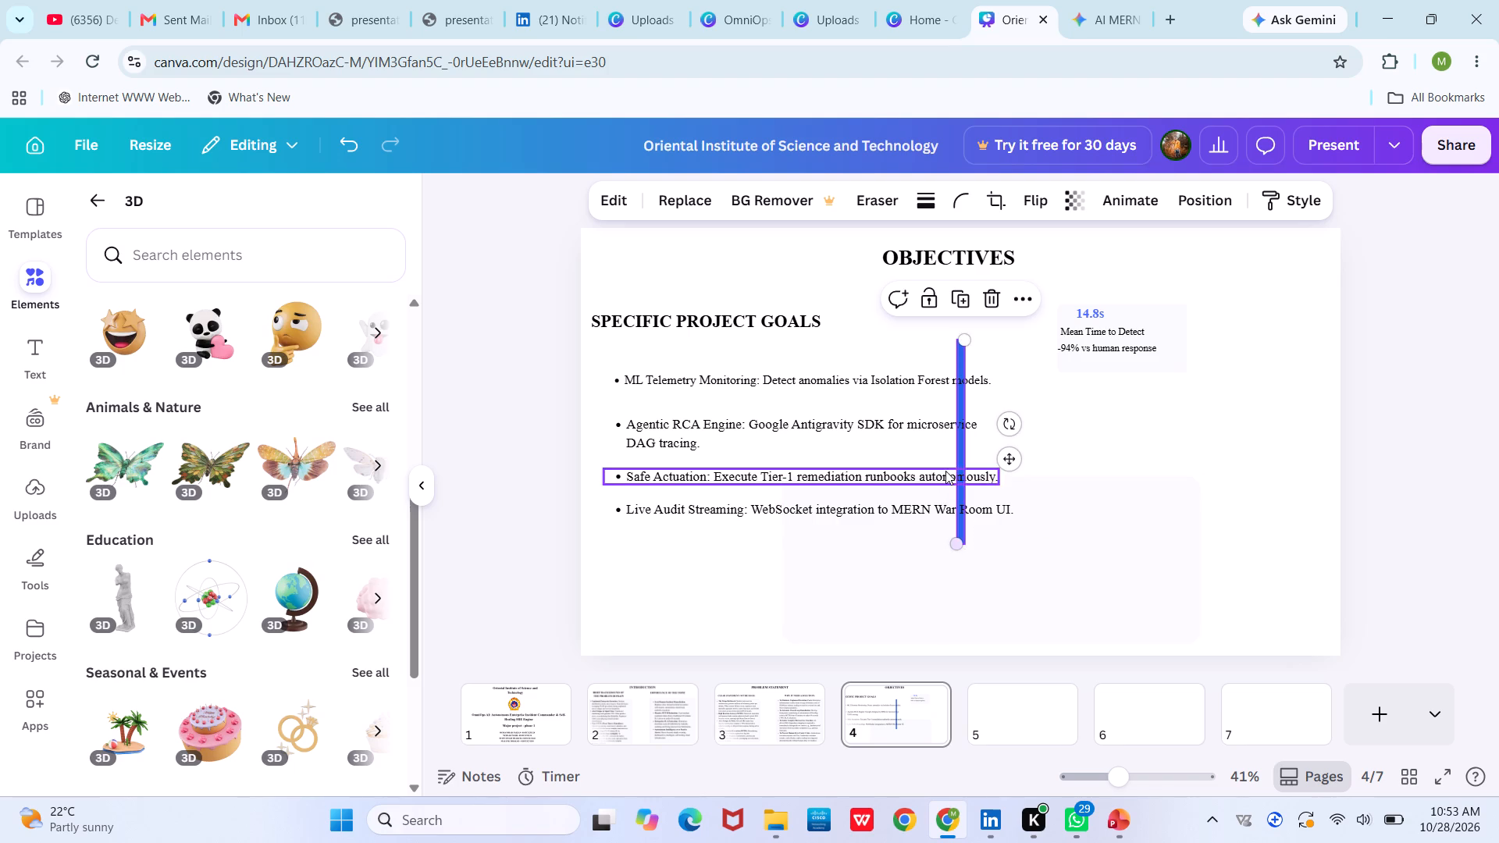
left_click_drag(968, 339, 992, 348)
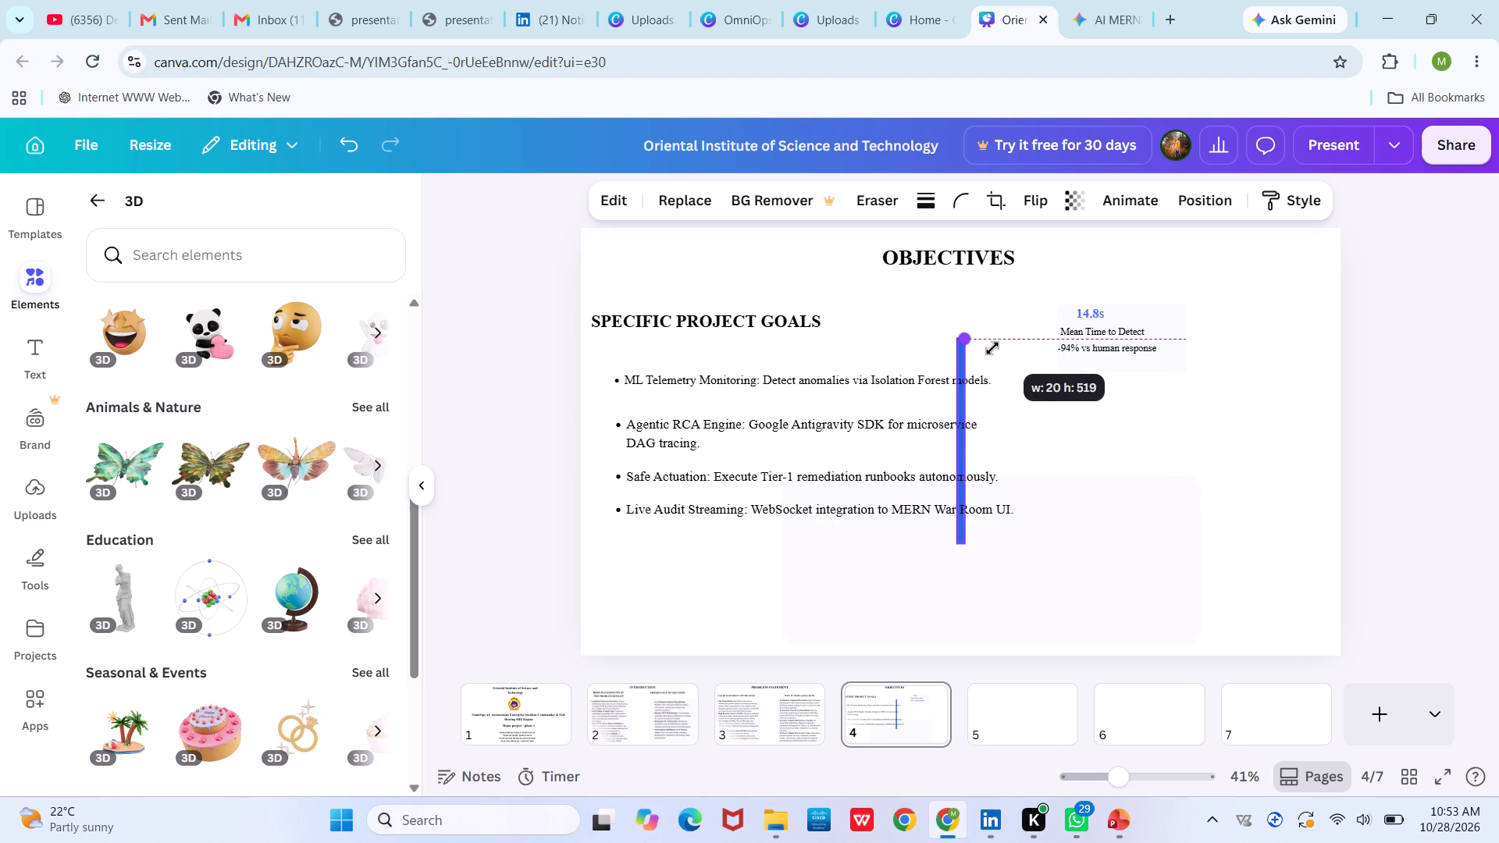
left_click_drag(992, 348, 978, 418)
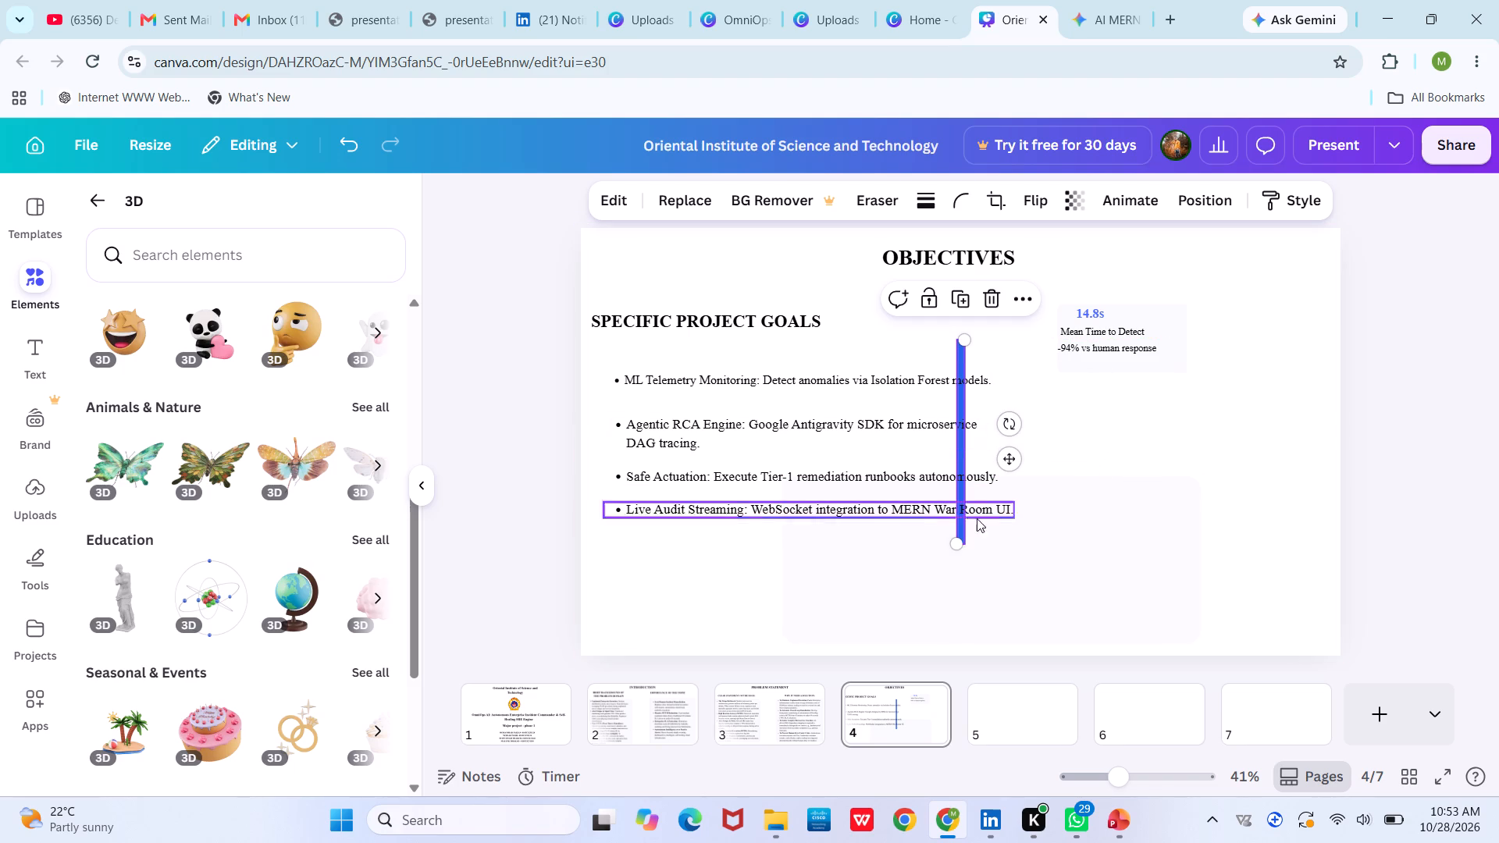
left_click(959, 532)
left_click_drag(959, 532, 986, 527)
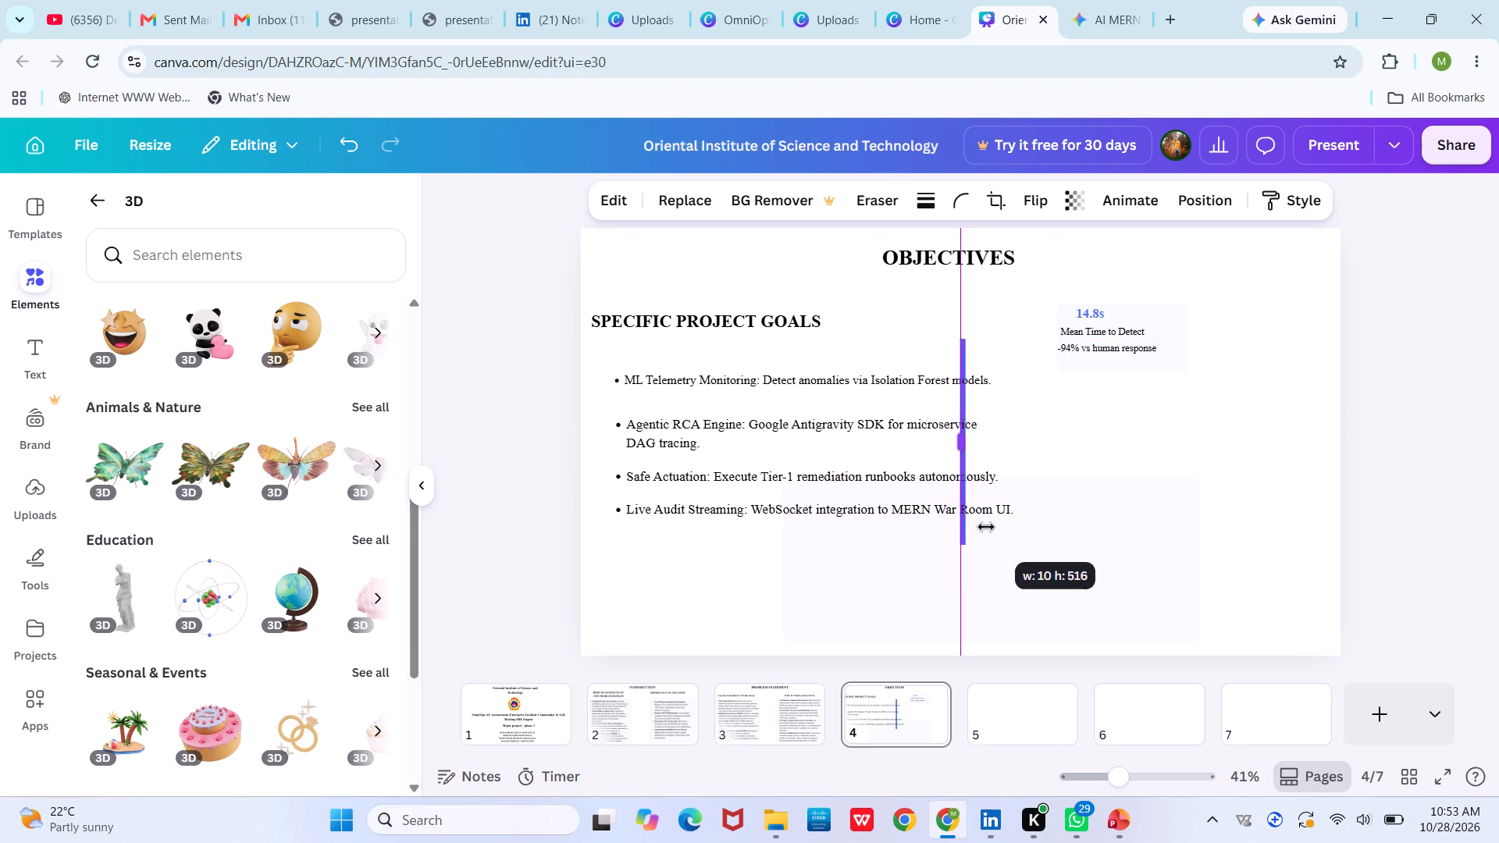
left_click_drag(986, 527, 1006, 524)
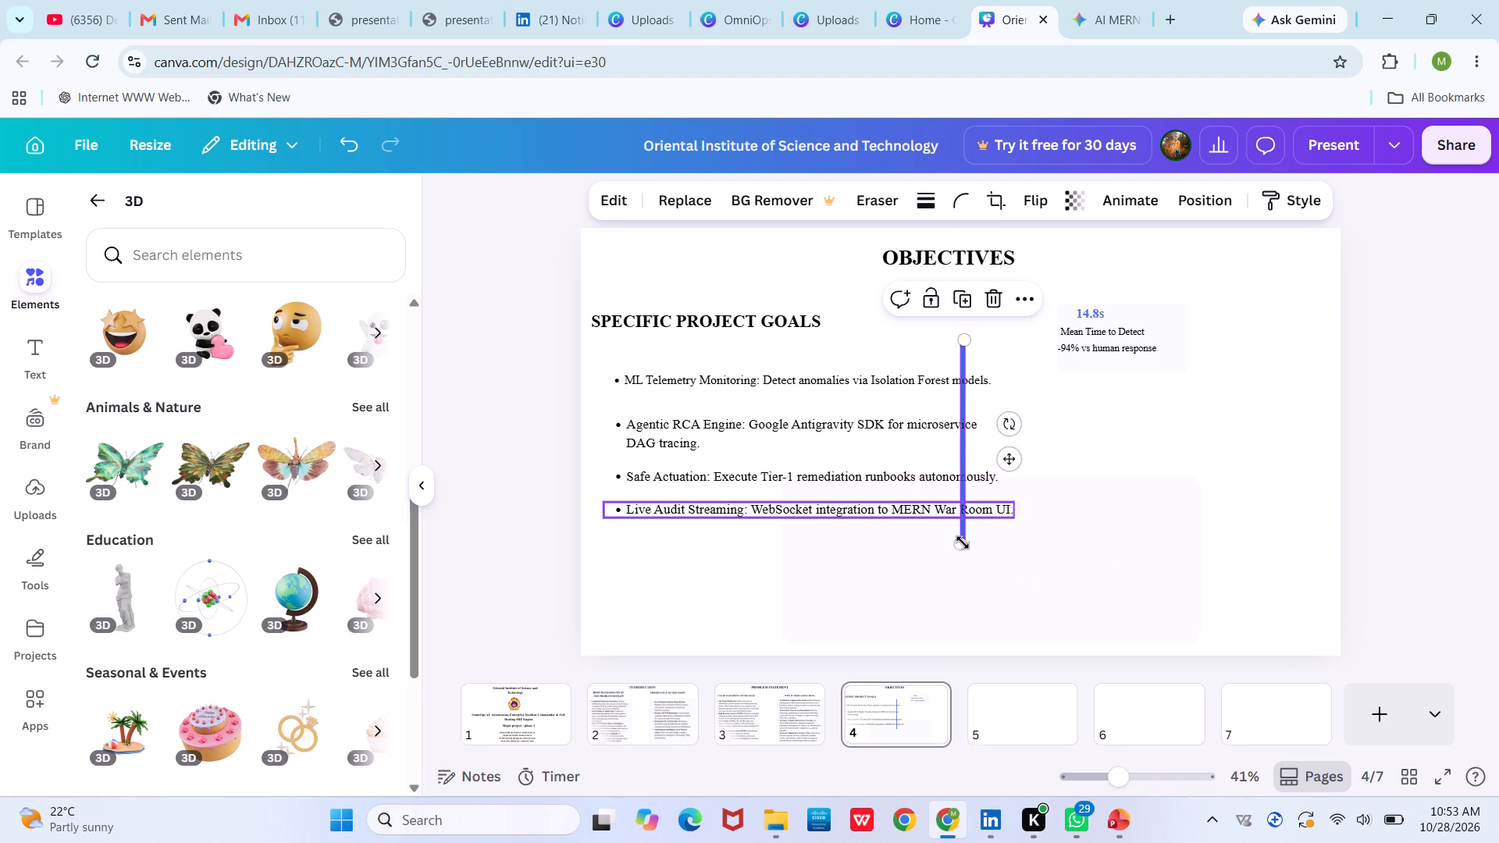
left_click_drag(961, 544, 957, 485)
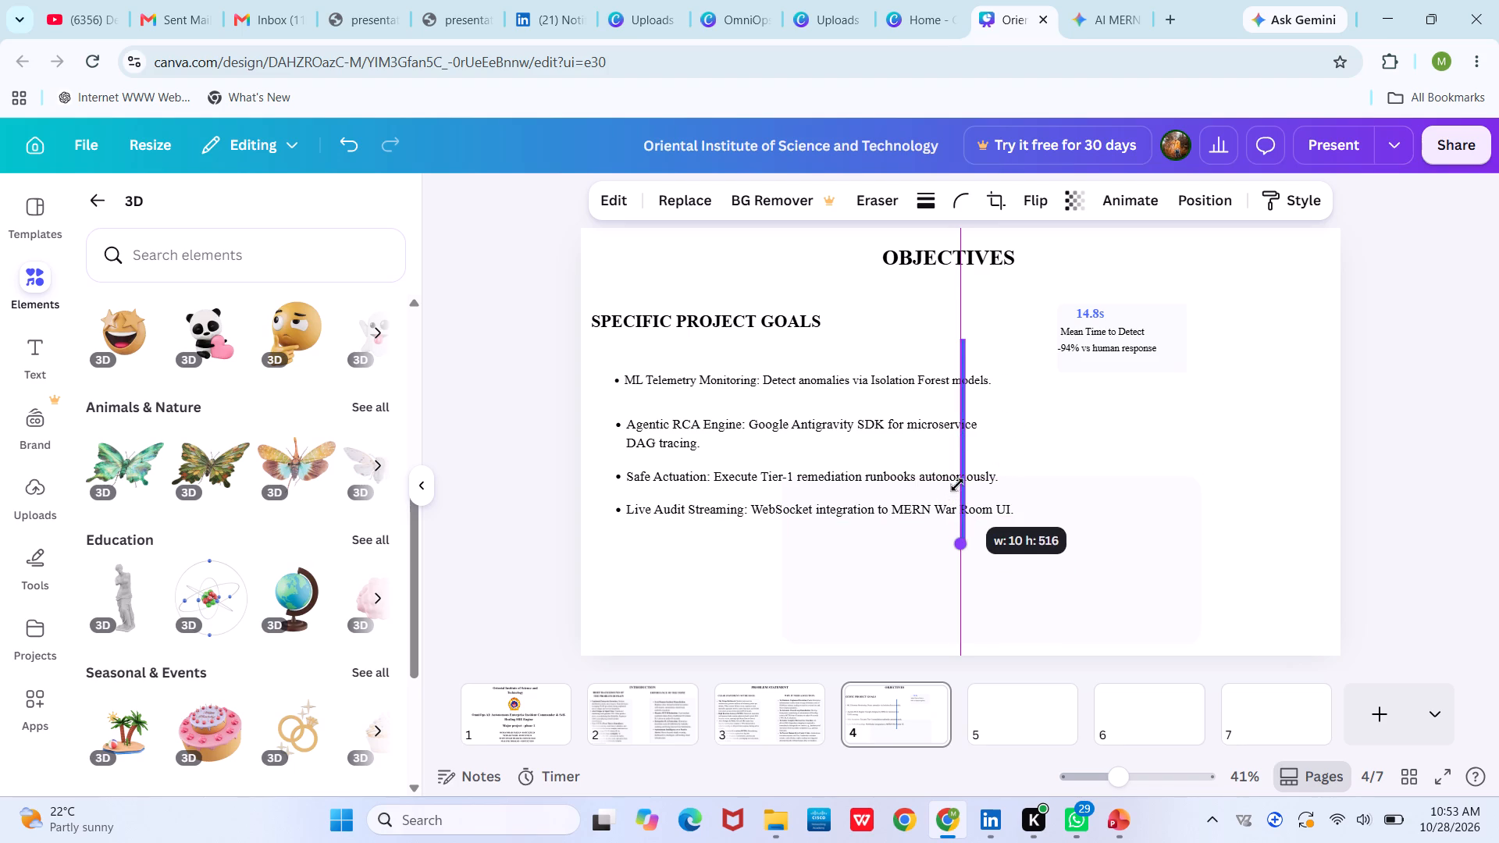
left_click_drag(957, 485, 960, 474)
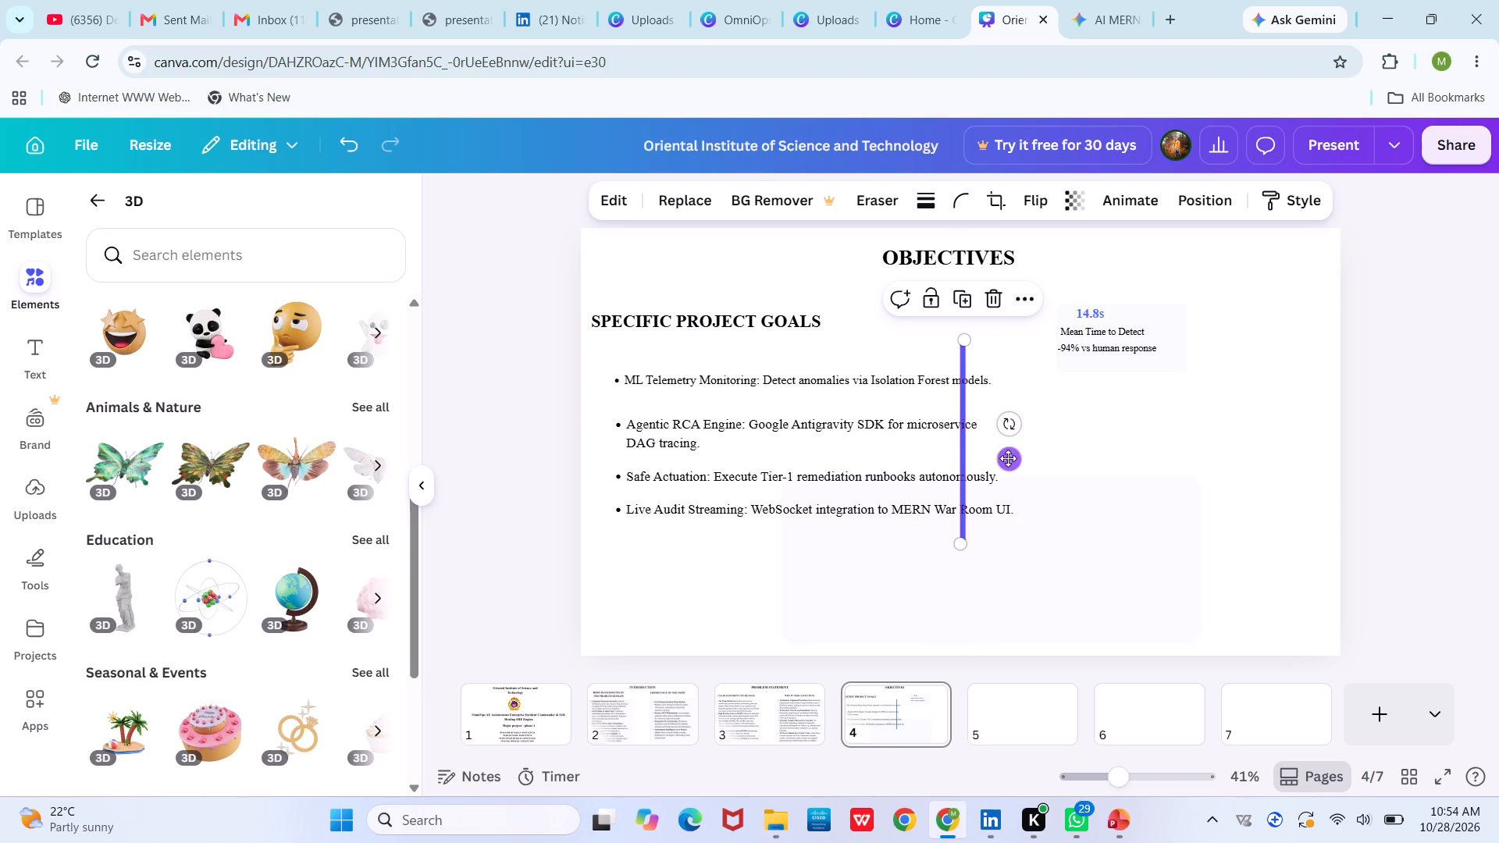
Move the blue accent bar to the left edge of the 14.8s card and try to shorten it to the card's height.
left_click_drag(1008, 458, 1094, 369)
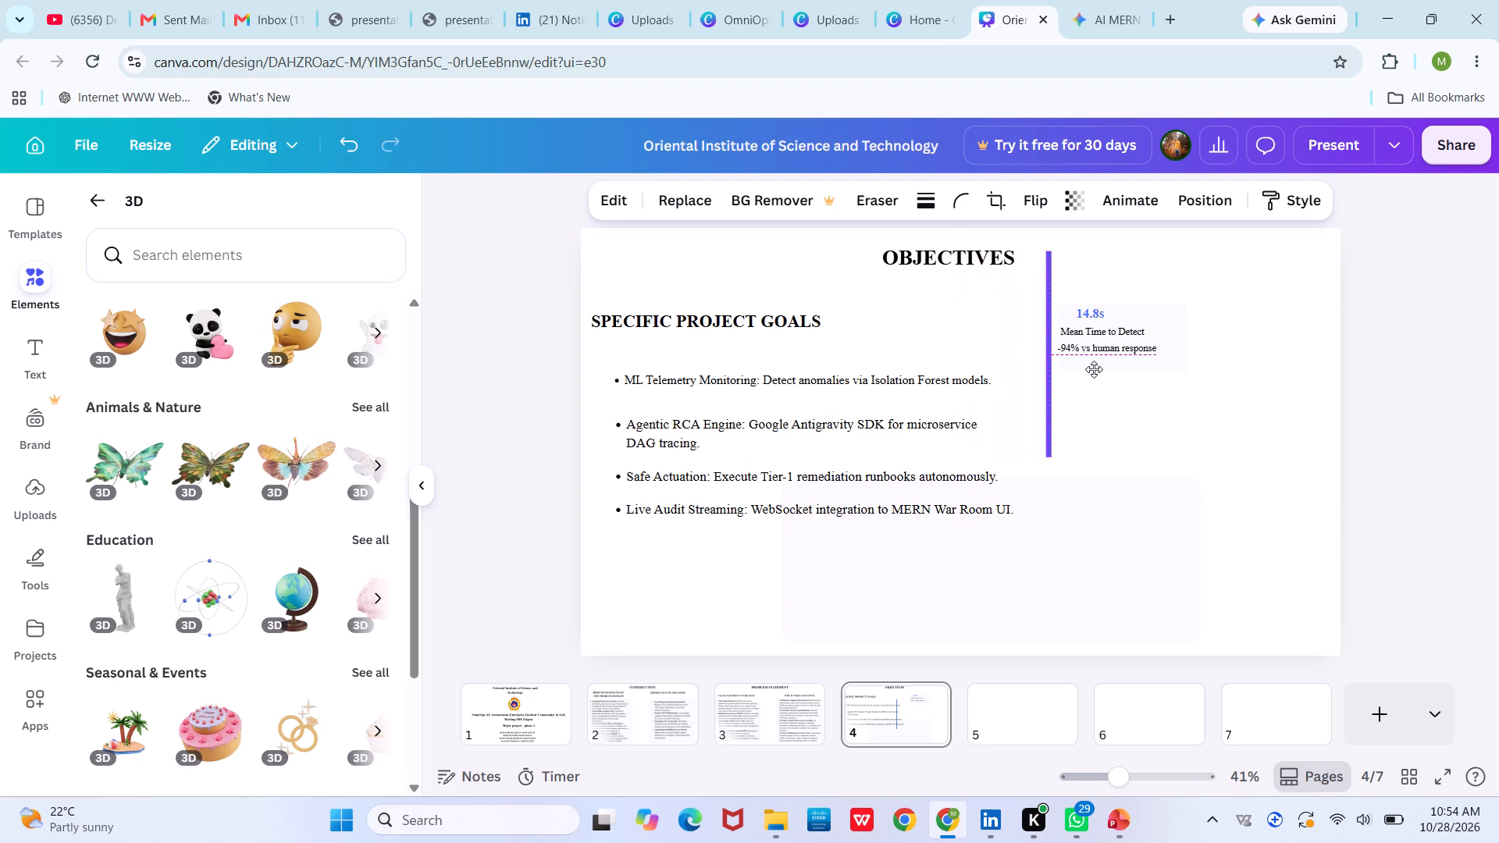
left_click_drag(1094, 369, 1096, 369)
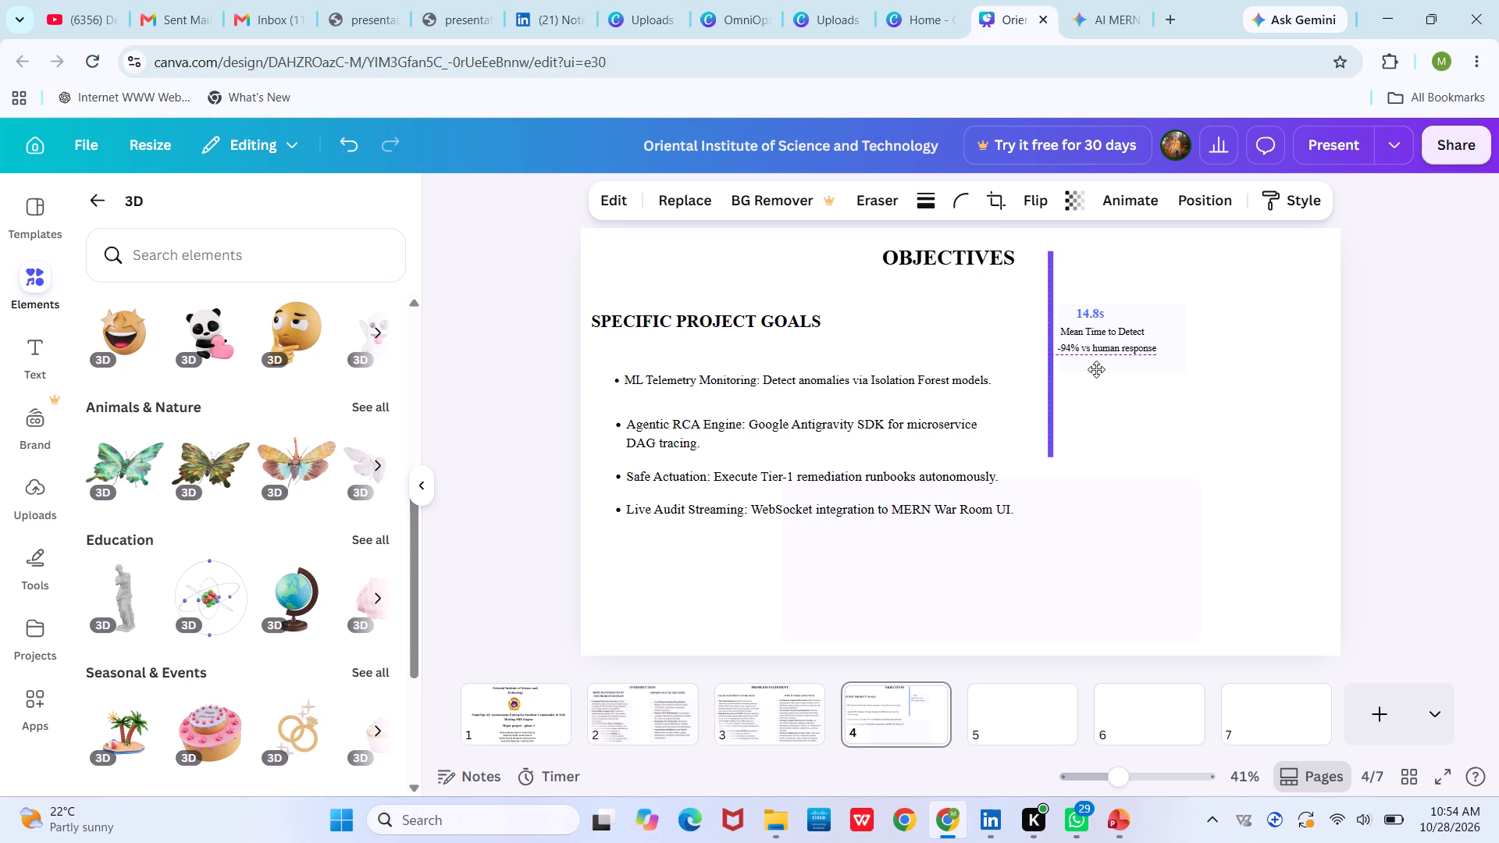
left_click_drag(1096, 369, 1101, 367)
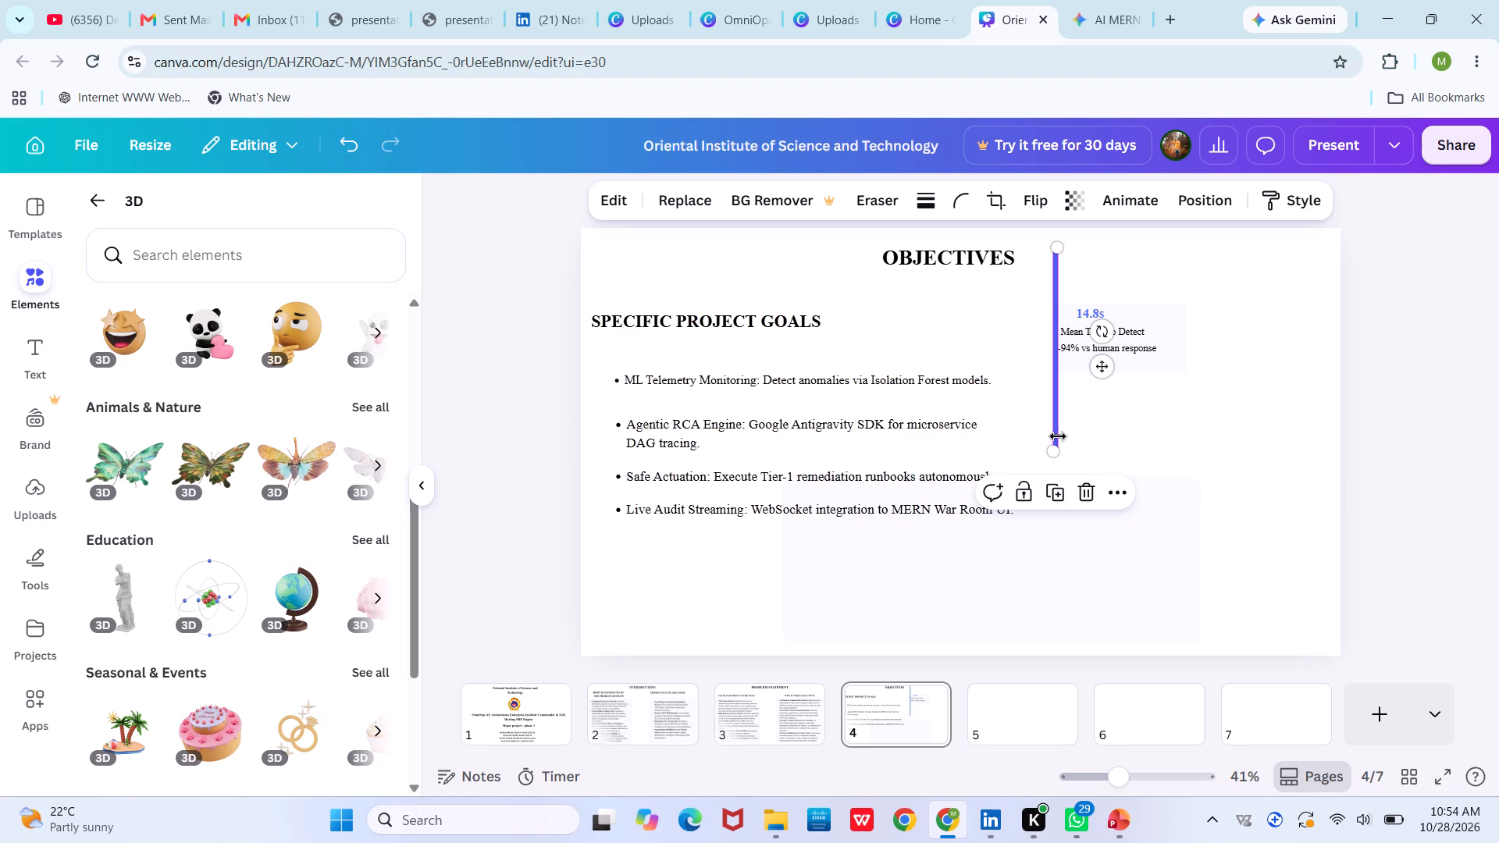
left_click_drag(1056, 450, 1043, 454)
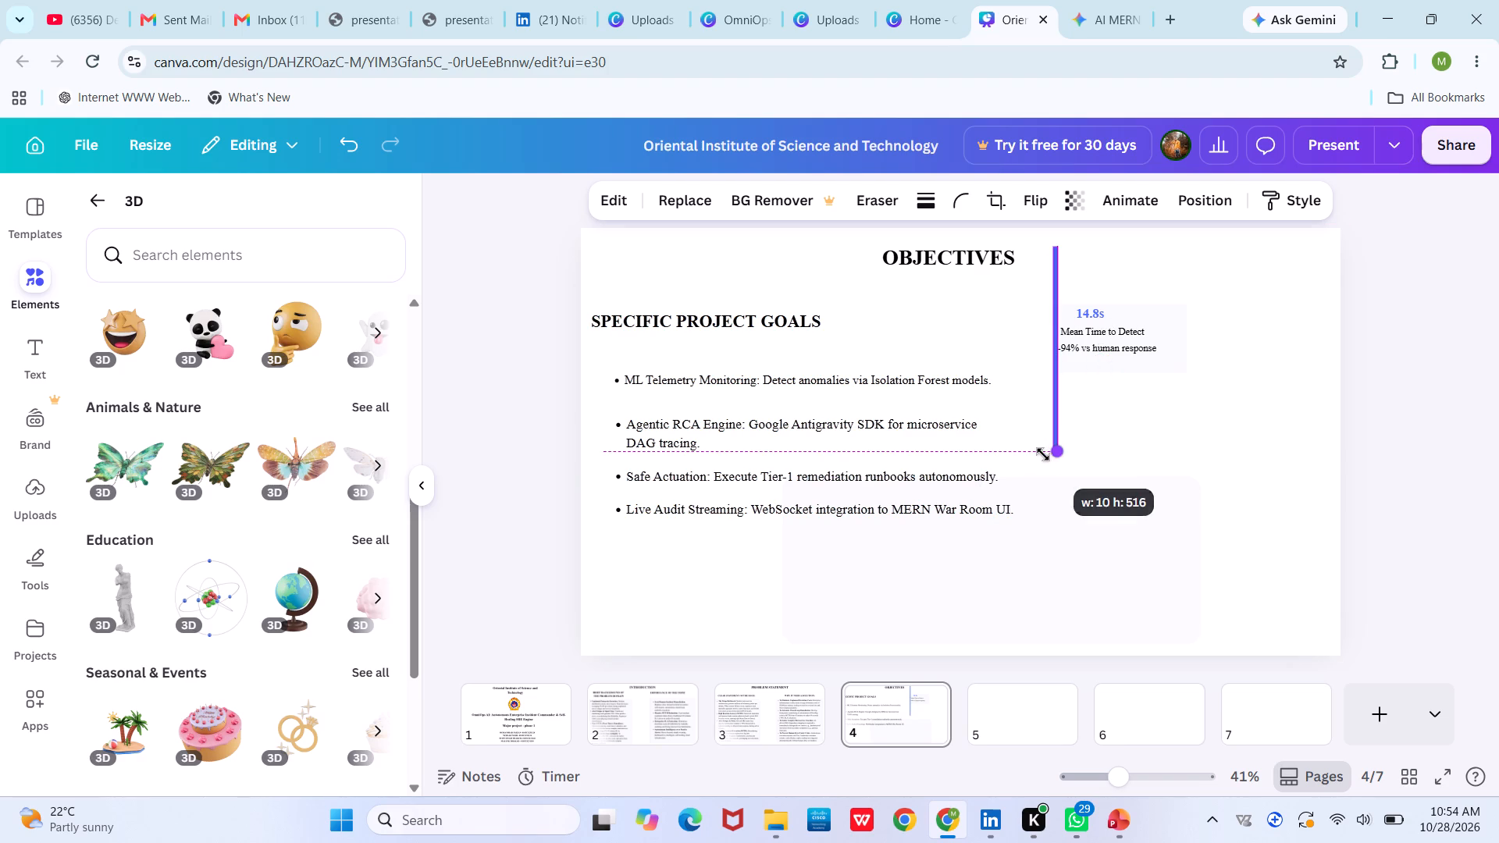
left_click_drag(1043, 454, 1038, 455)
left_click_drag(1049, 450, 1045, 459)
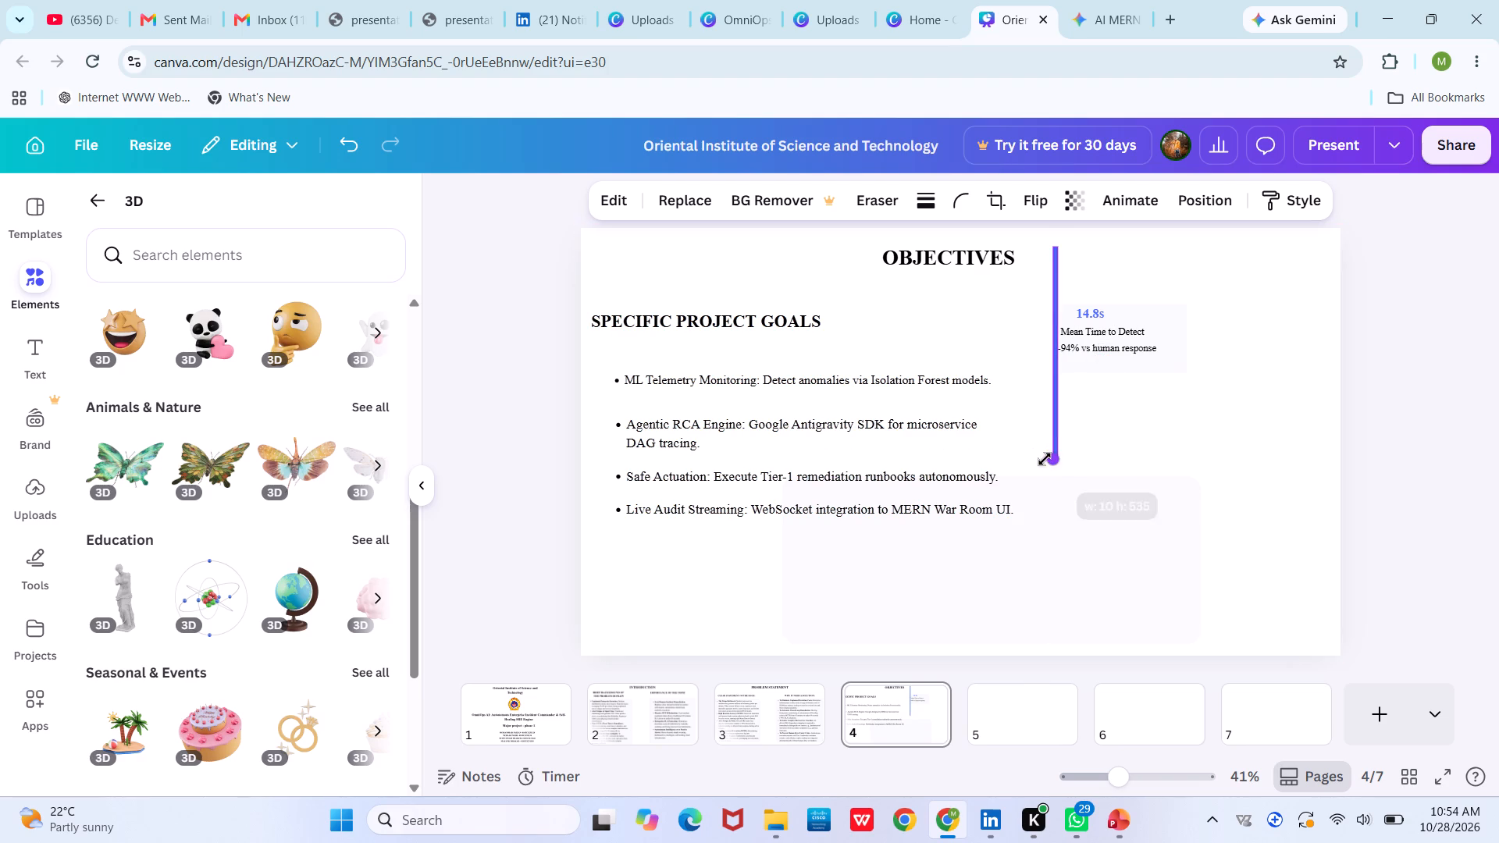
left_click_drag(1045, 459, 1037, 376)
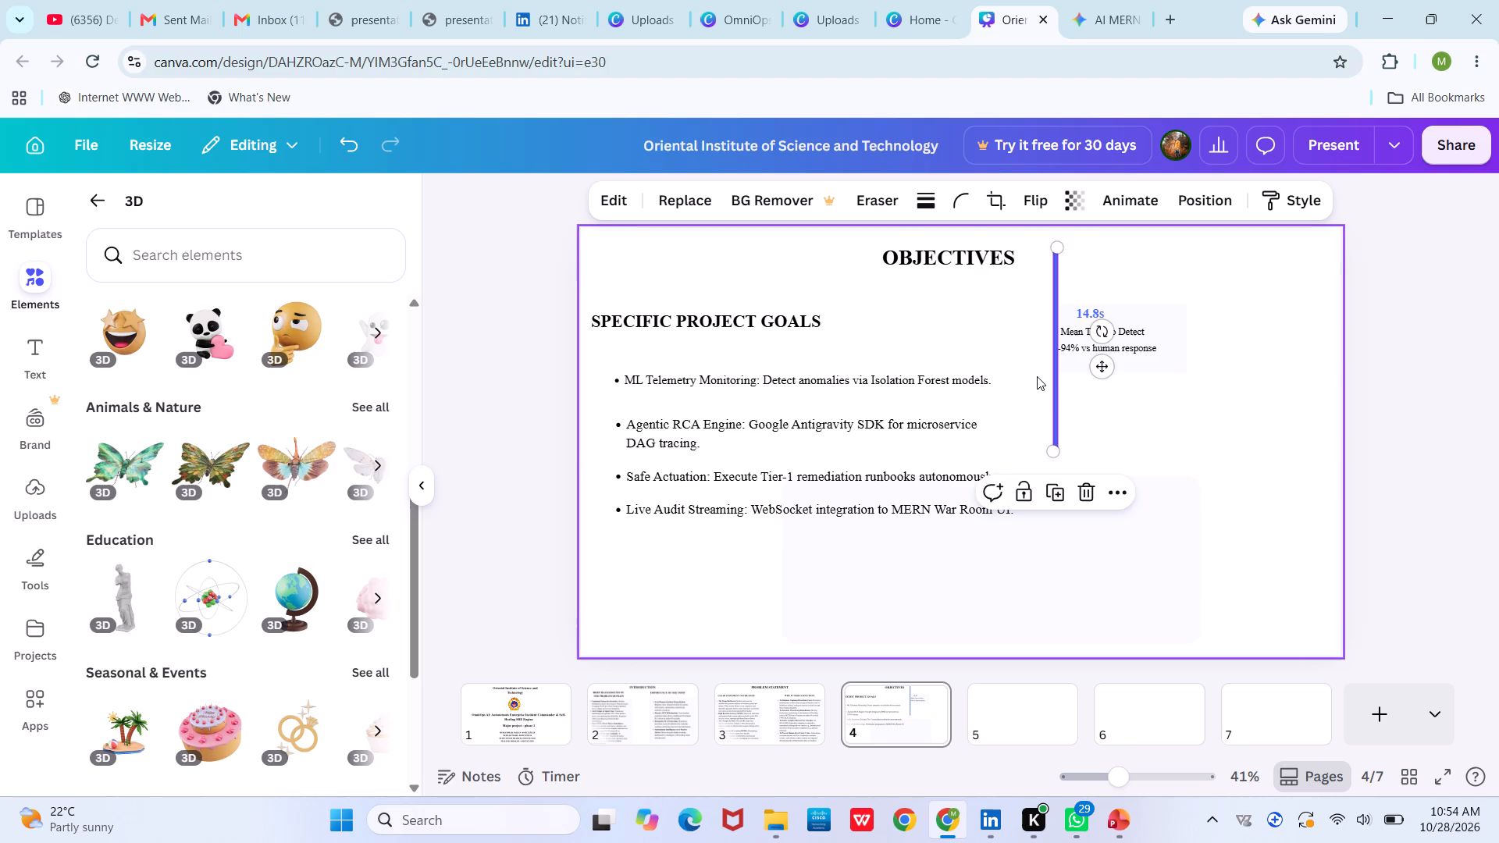
Delete the blue accent bar from the OBJECTIVES page.
key("BackSpace")
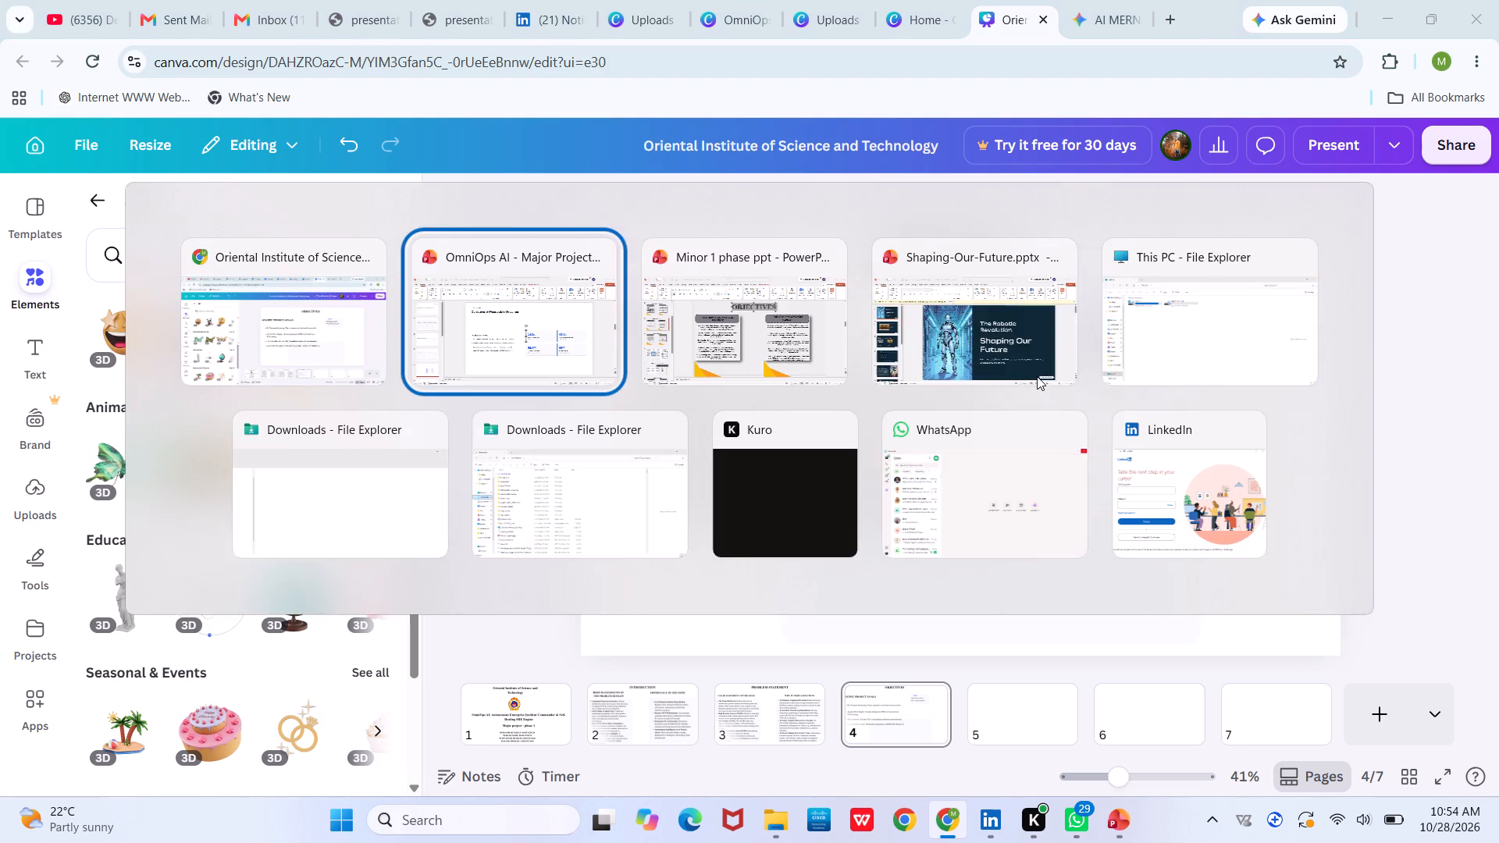
Switch to PowerPoint and copy the "68.2s" value from the Mean Time to Remediate card.
left_click(1116, 422)
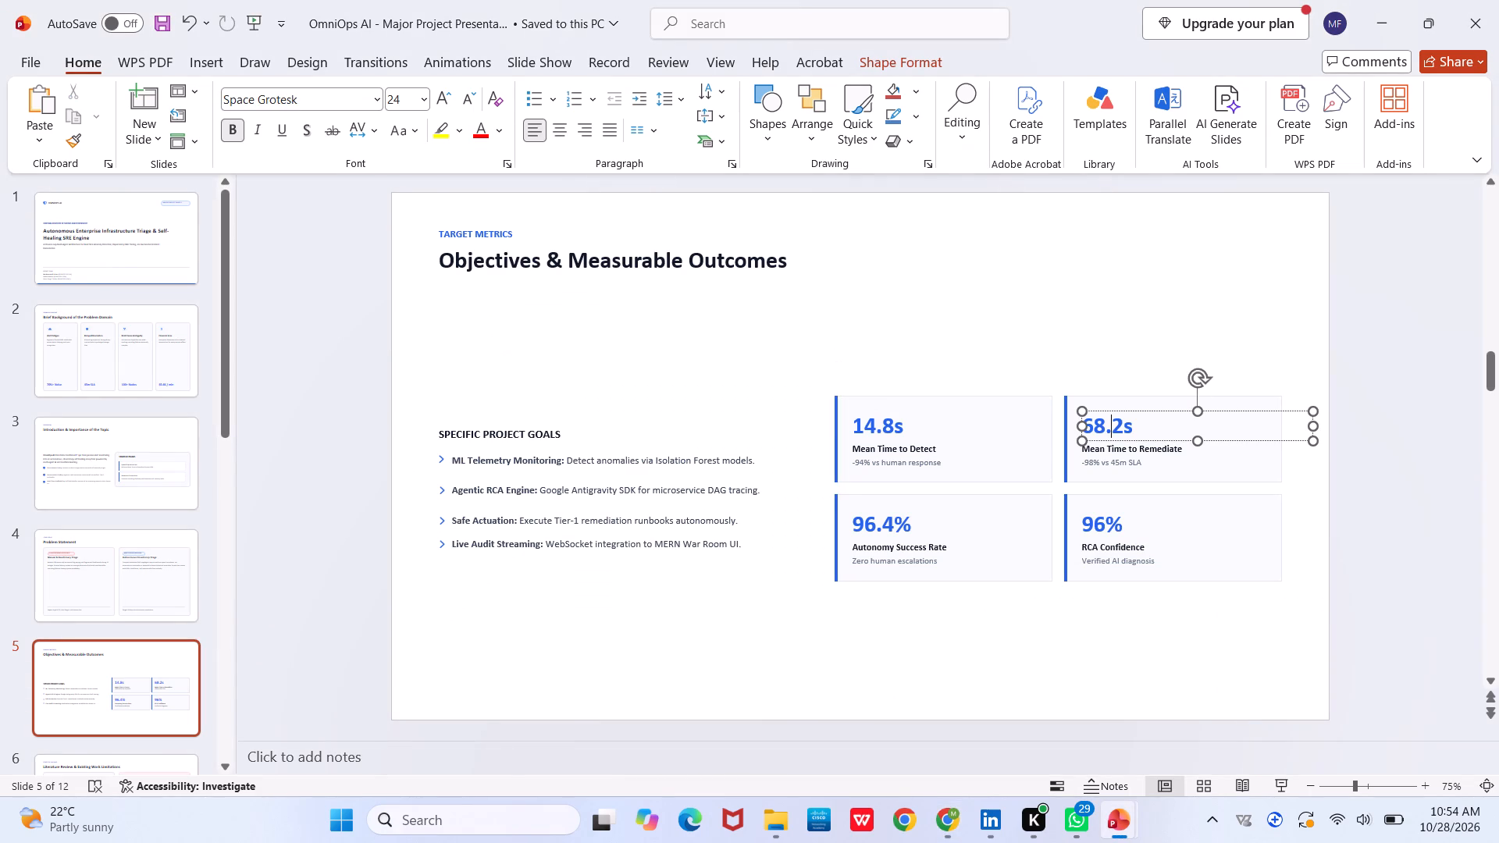
key("ctrl+a")
key("ctrl+c")
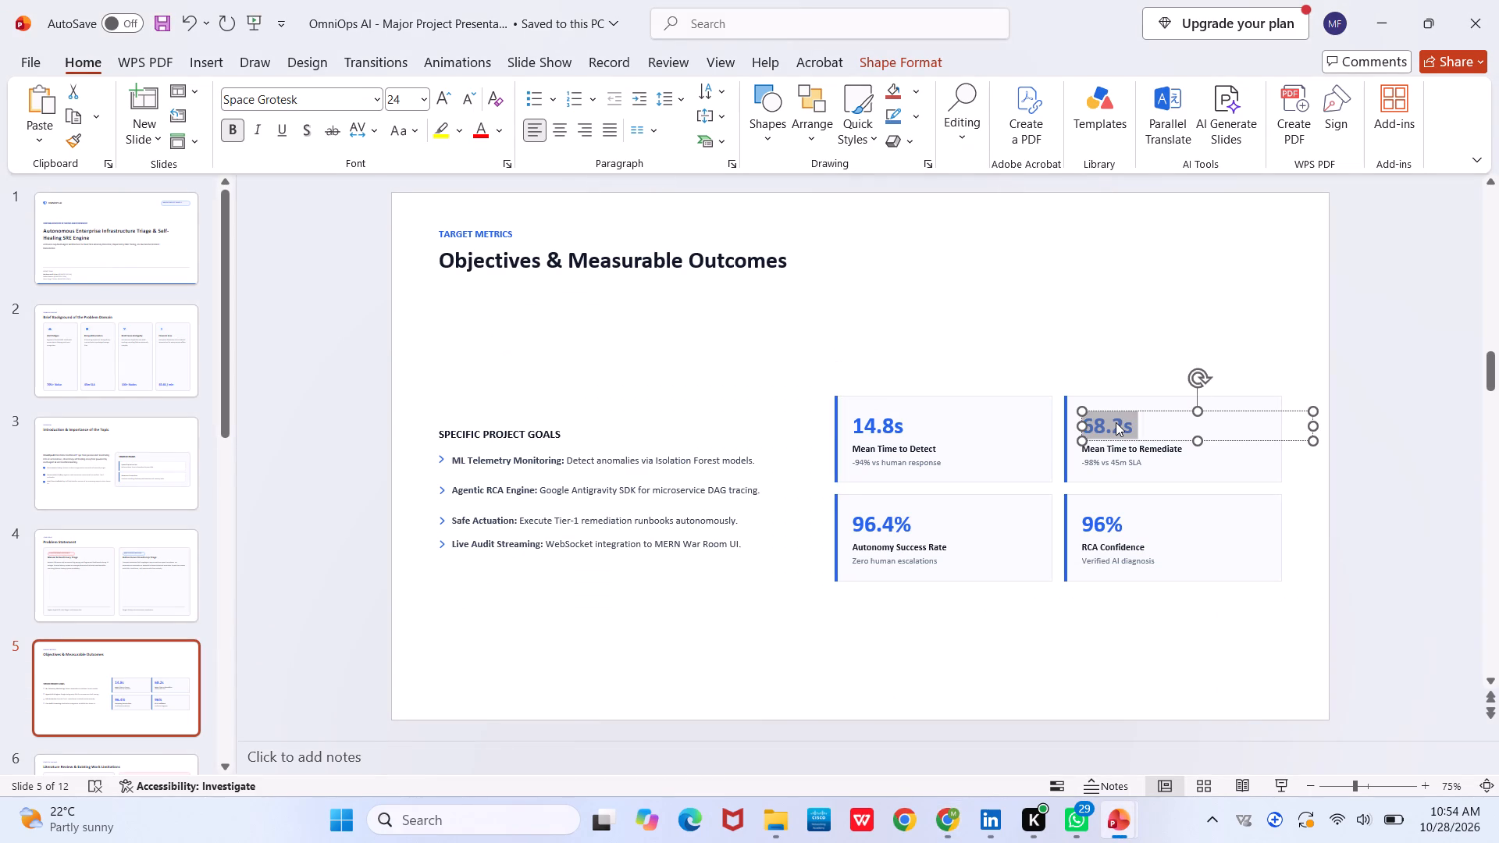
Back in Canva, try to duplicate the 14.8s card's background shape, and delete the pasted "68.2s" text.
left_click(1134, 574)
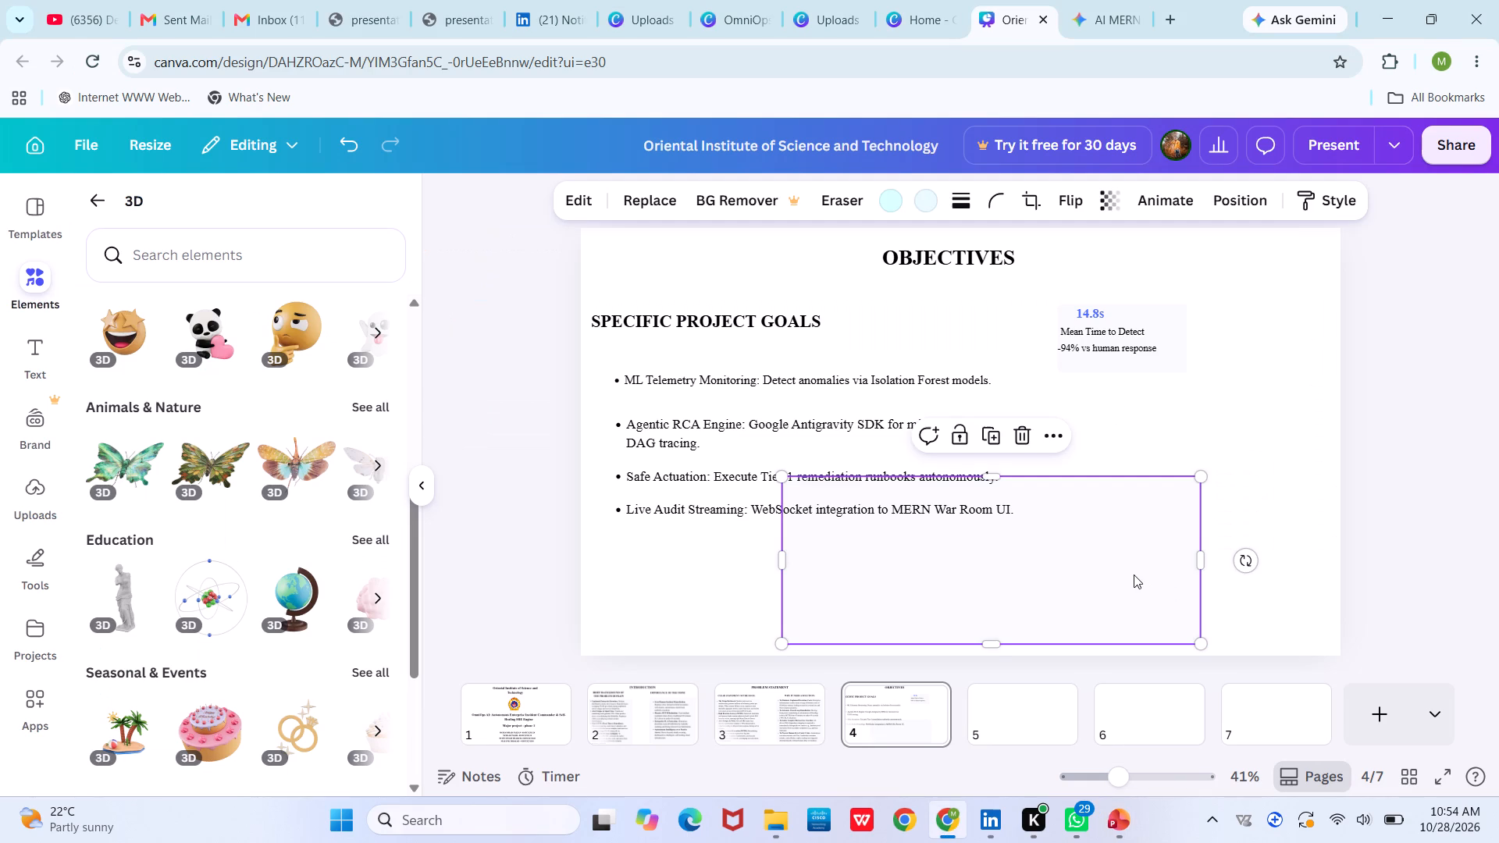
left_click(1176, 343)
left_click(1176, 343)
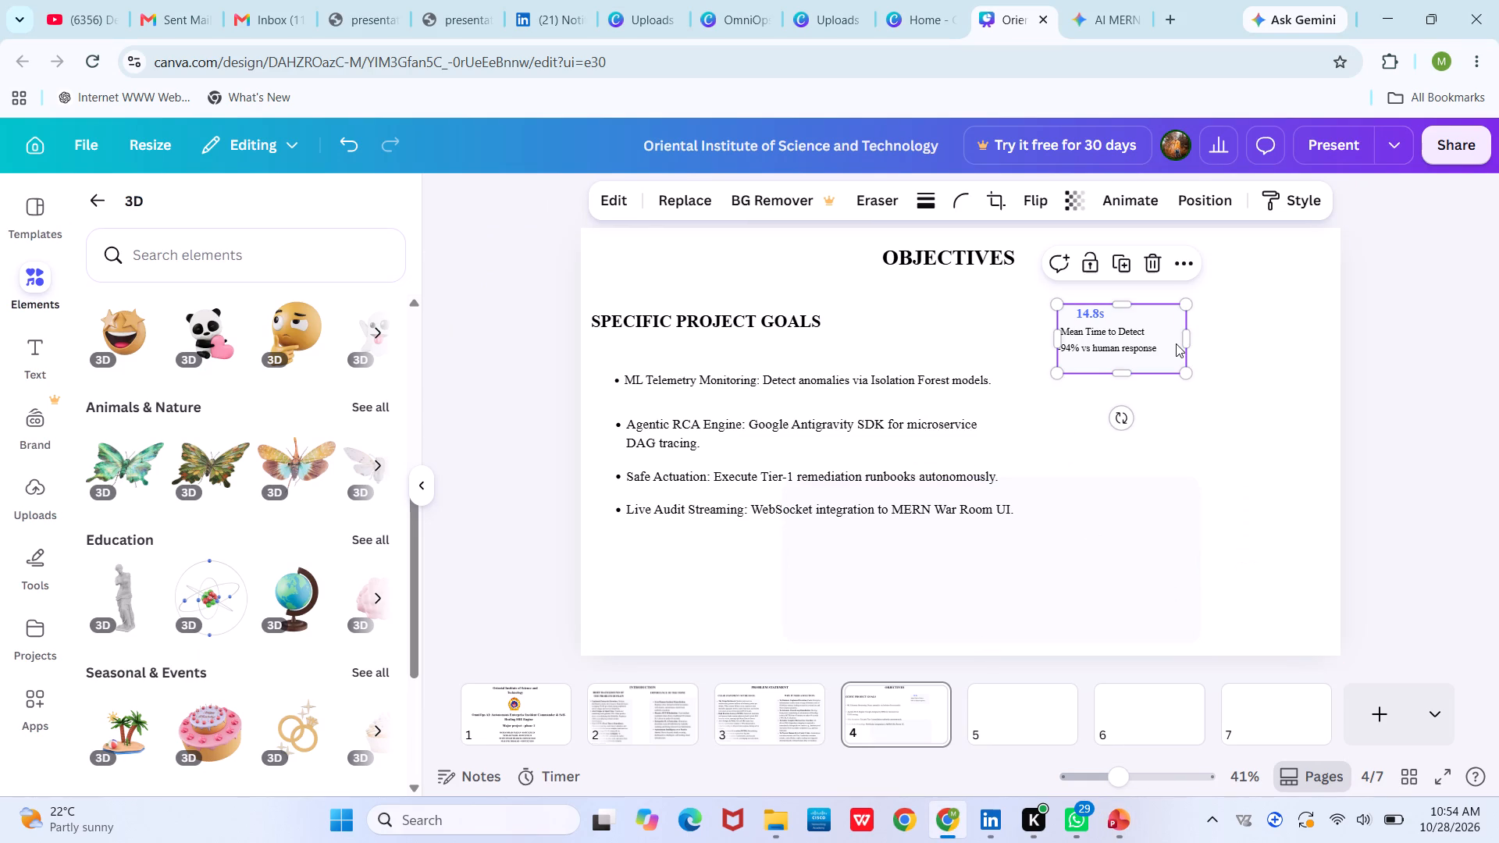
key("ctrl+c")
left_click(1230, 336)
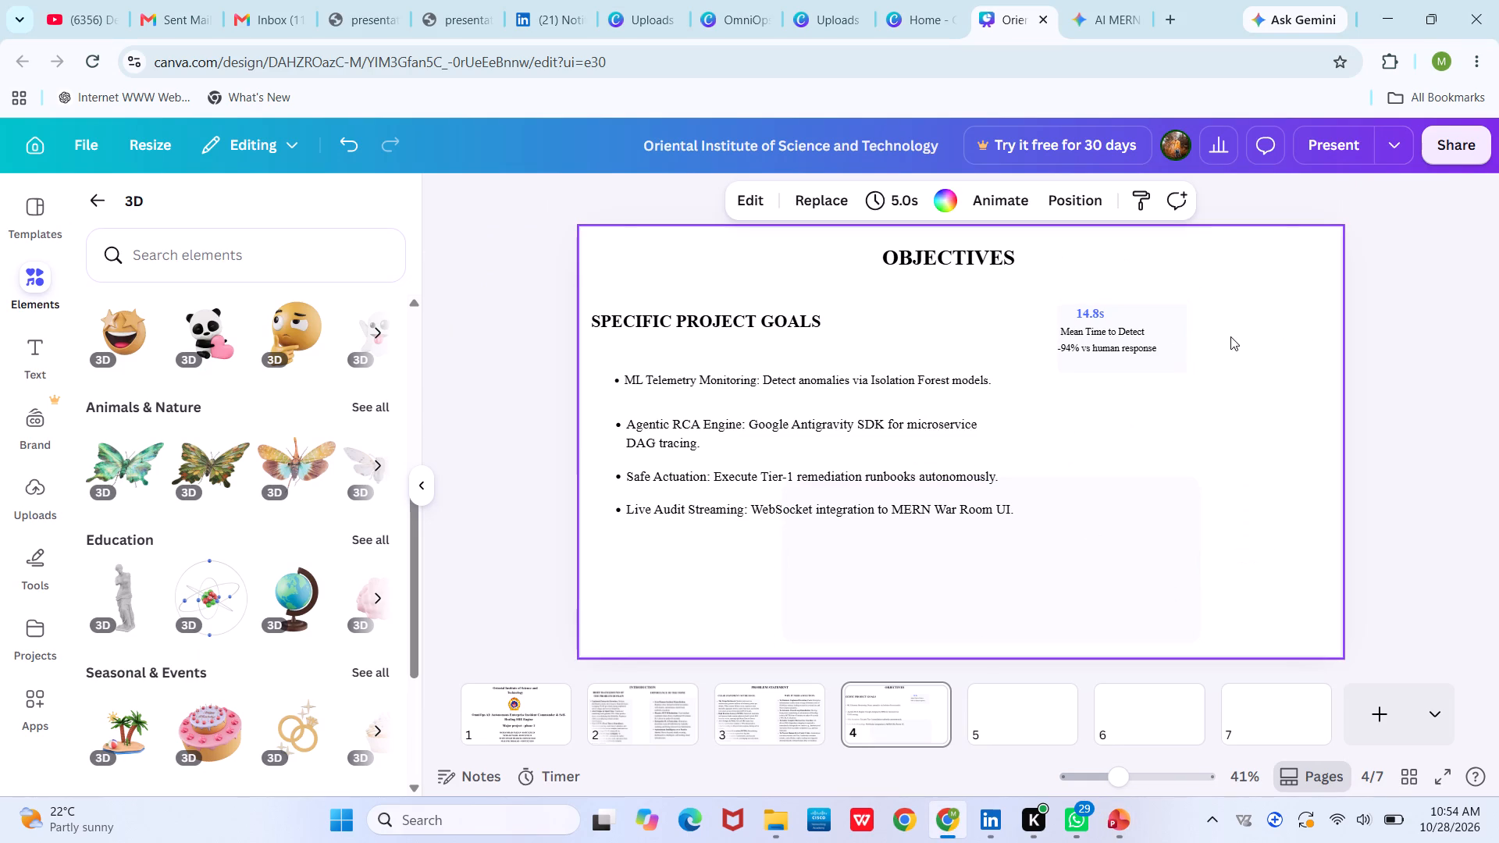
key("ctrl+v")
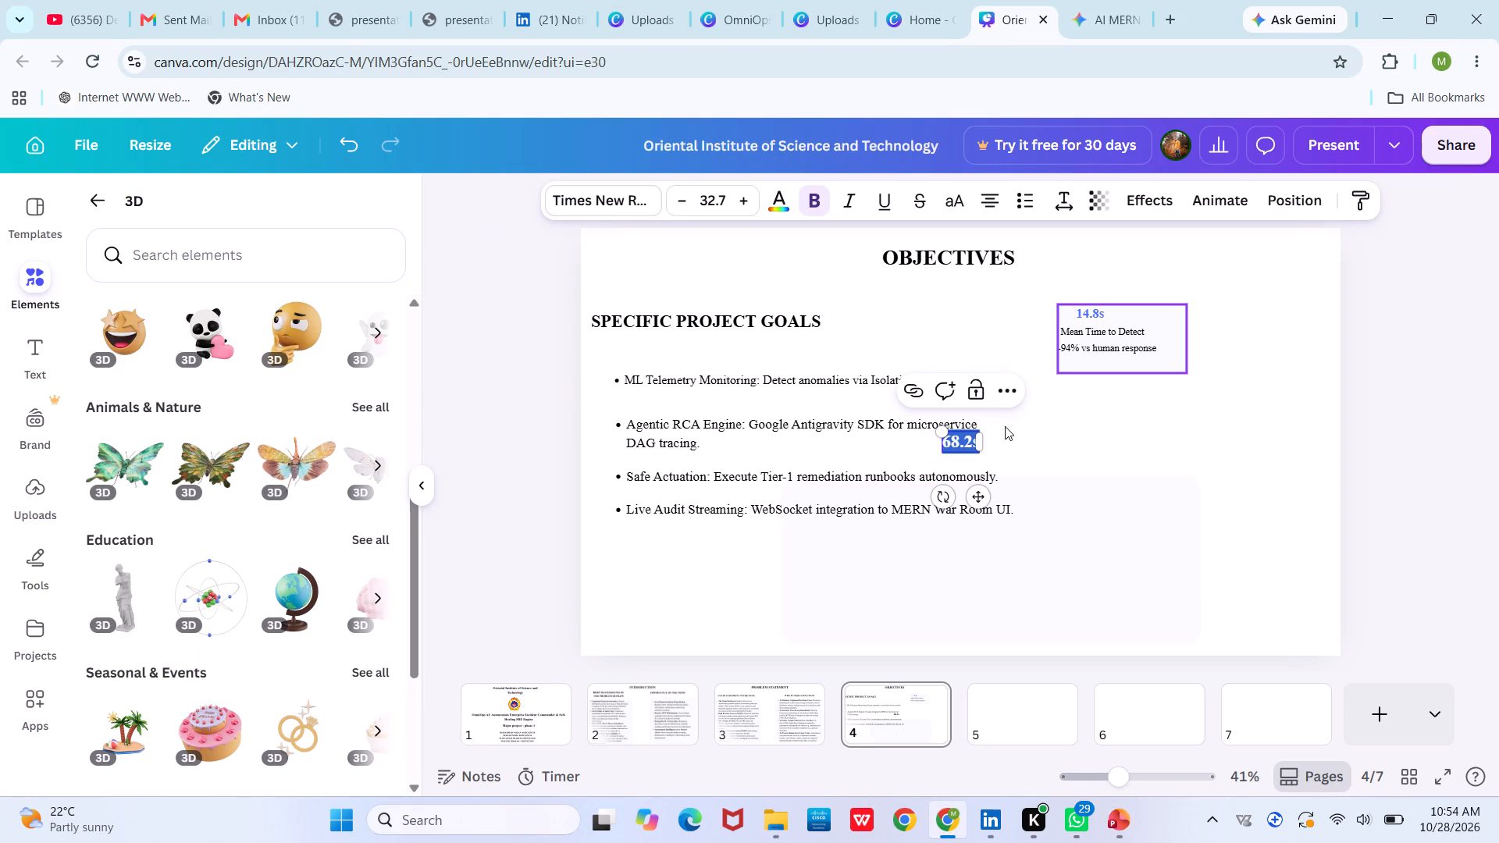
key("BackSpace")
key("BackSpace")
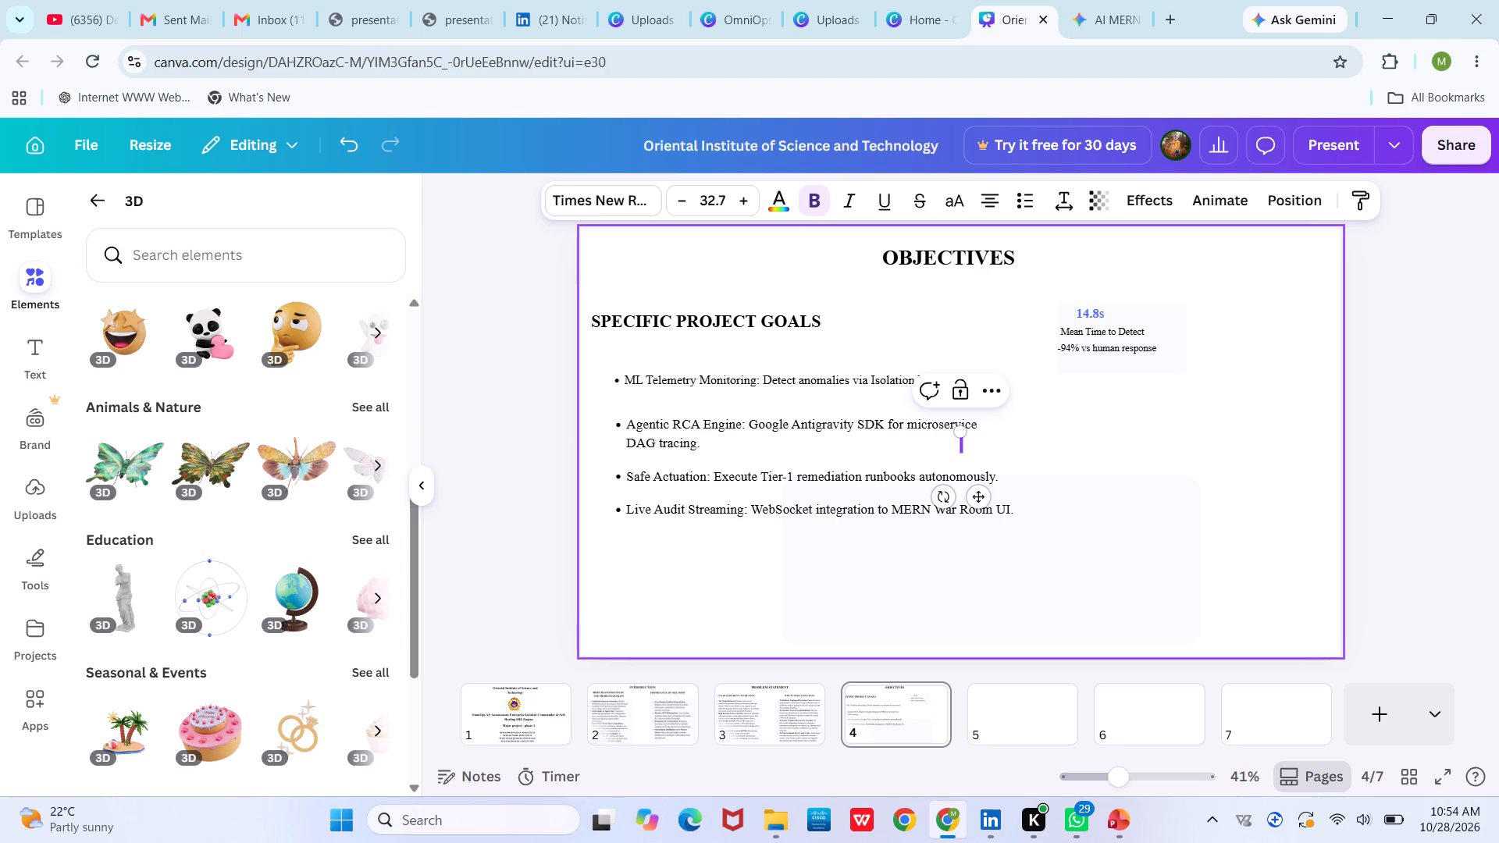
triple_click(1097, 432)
Duplicate the background shape of the 14.8s card and place the copy beside it on the right, level with the original.
left_click(1161, 327)
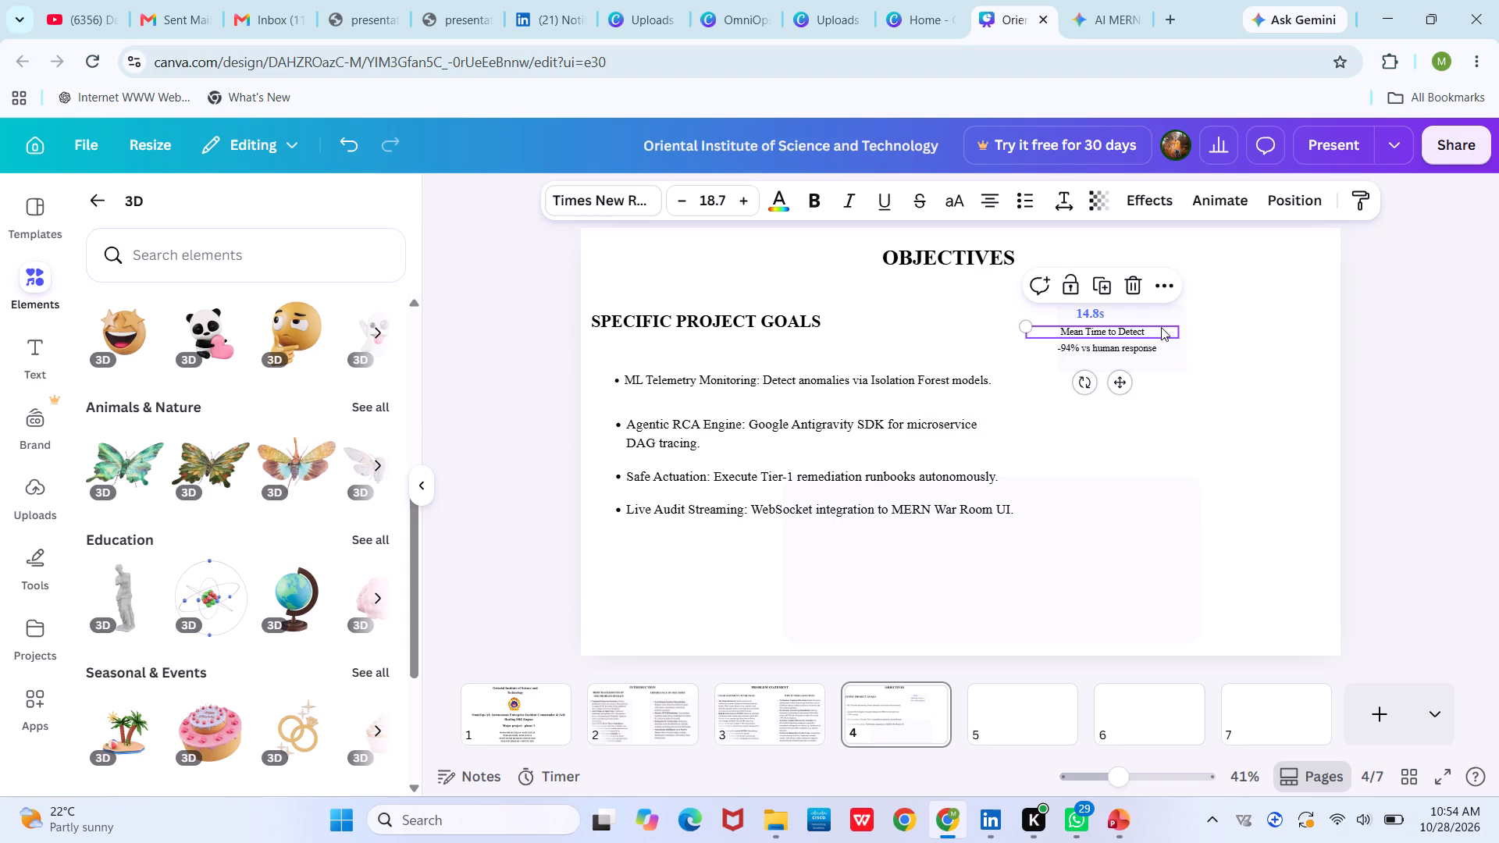
double_click(1173, 357)
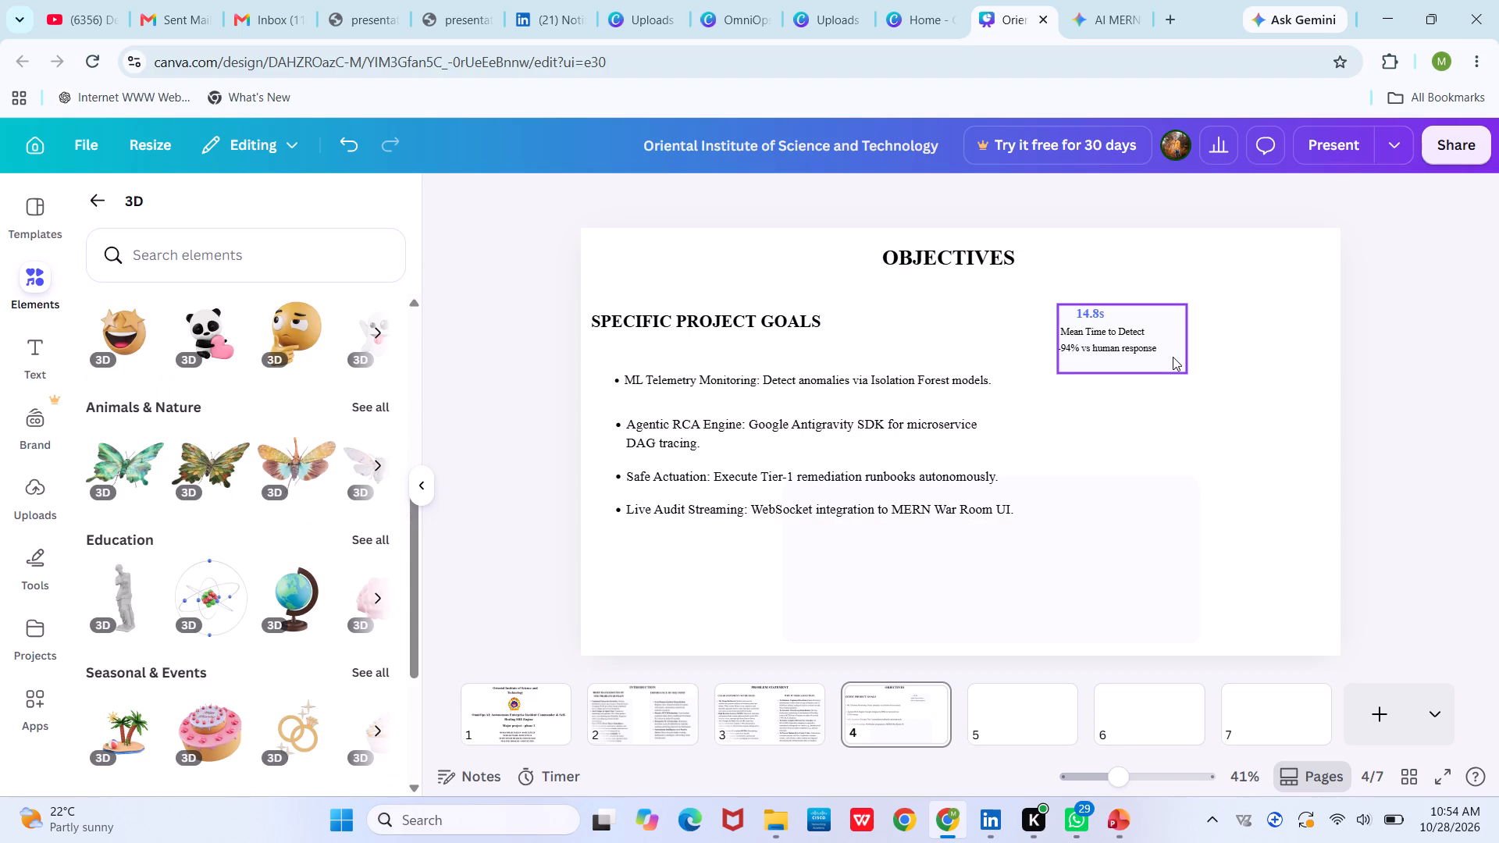
left_click(1173, 357)
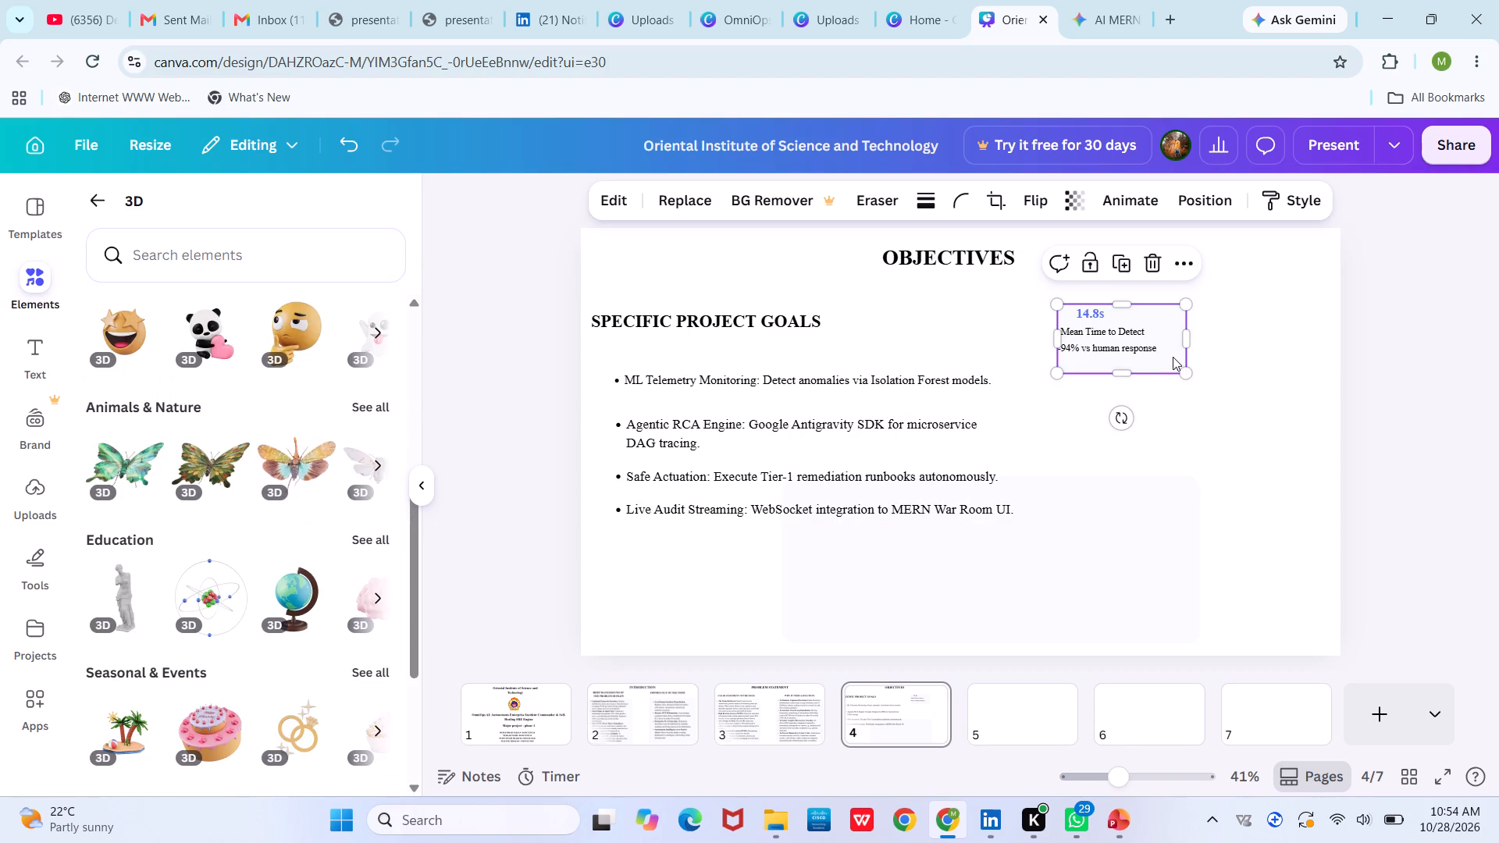
key("ctrl+c")
left_click(1222, 391)
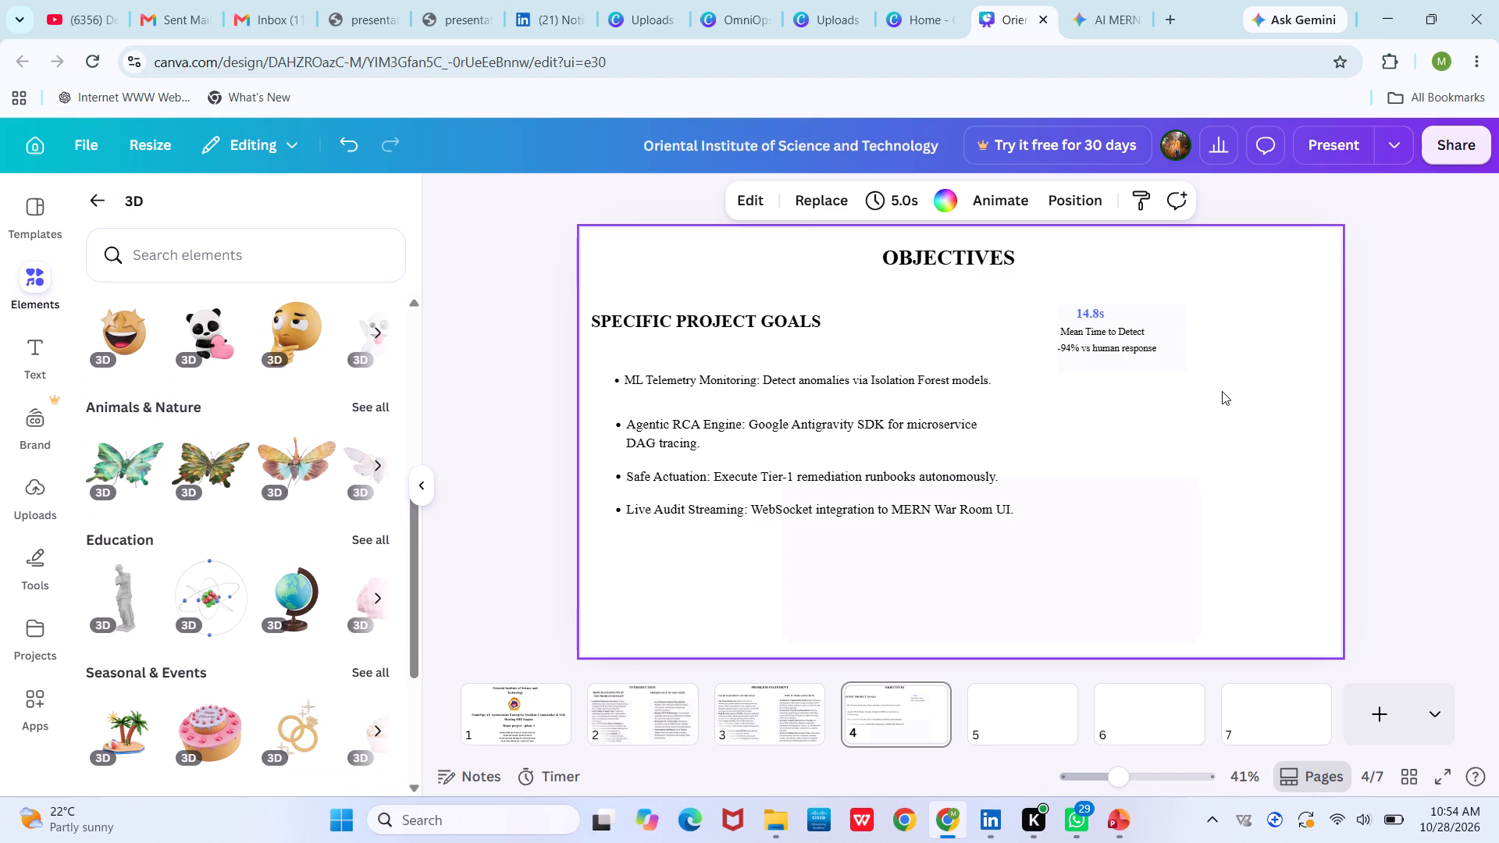
key("ctrl+v")
left_click_drag(1145, 352, 1258, 343)
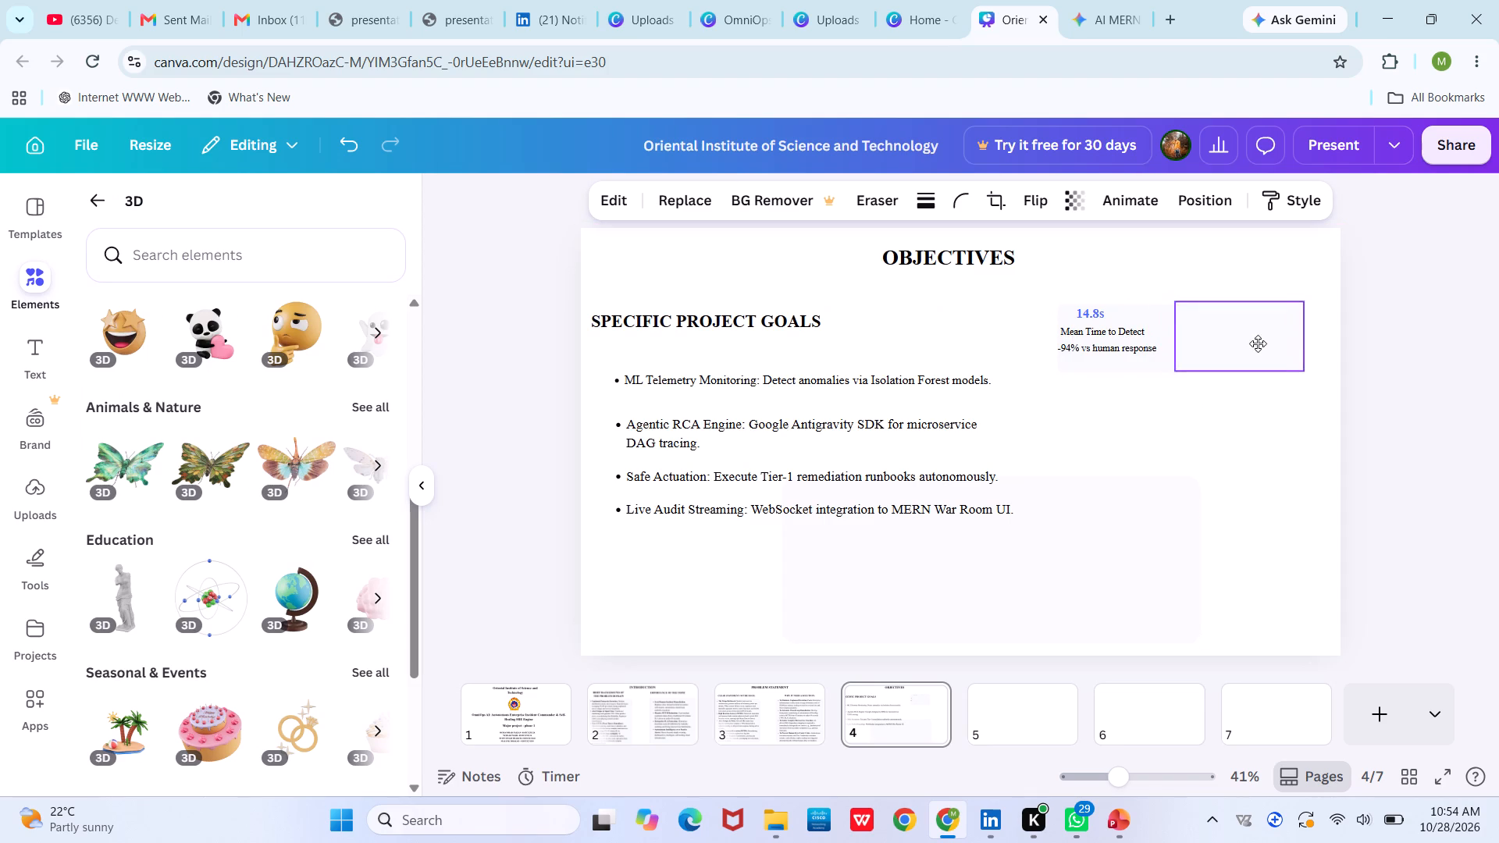
left_click_drag(1258, 343, 1287, 344)
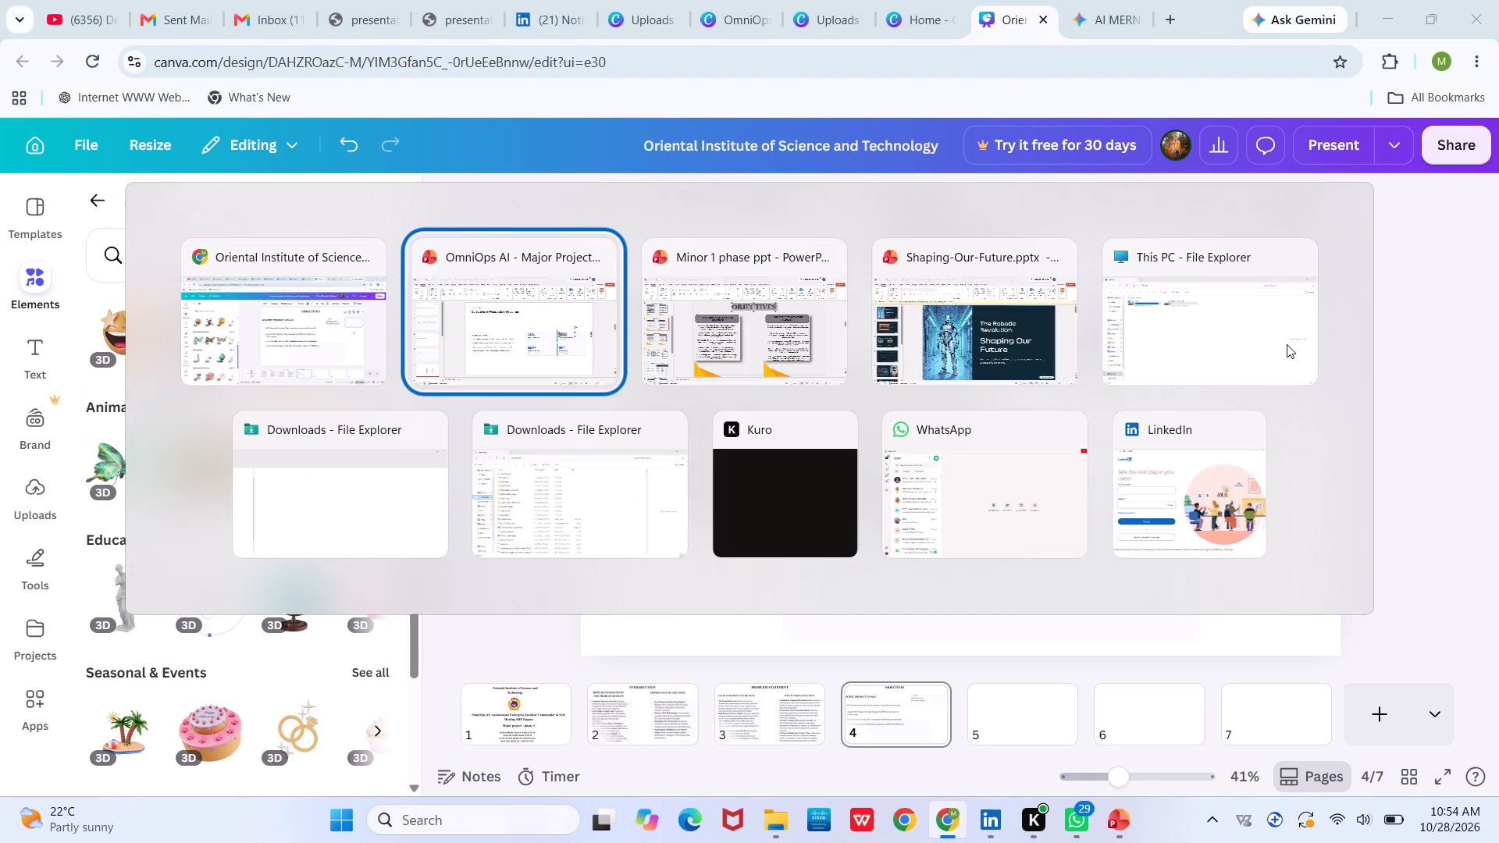
Copy the "68.2s" value from PowerPoint again and paste it onto Canva's OBJECTIVES page.
key("ctrl+c")
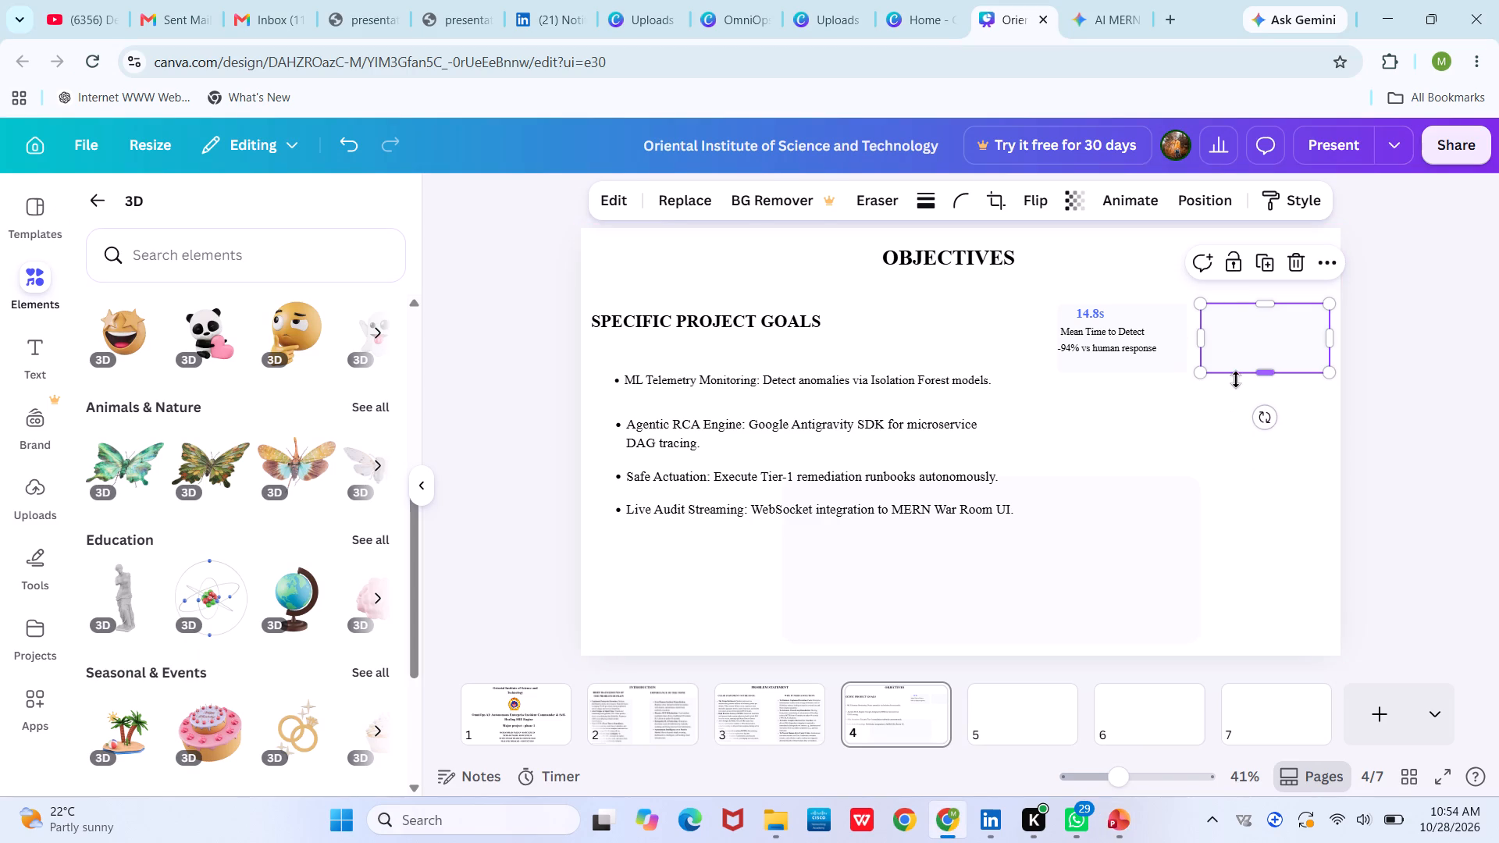
key("ctrl+v")
left_click(1213, 433)
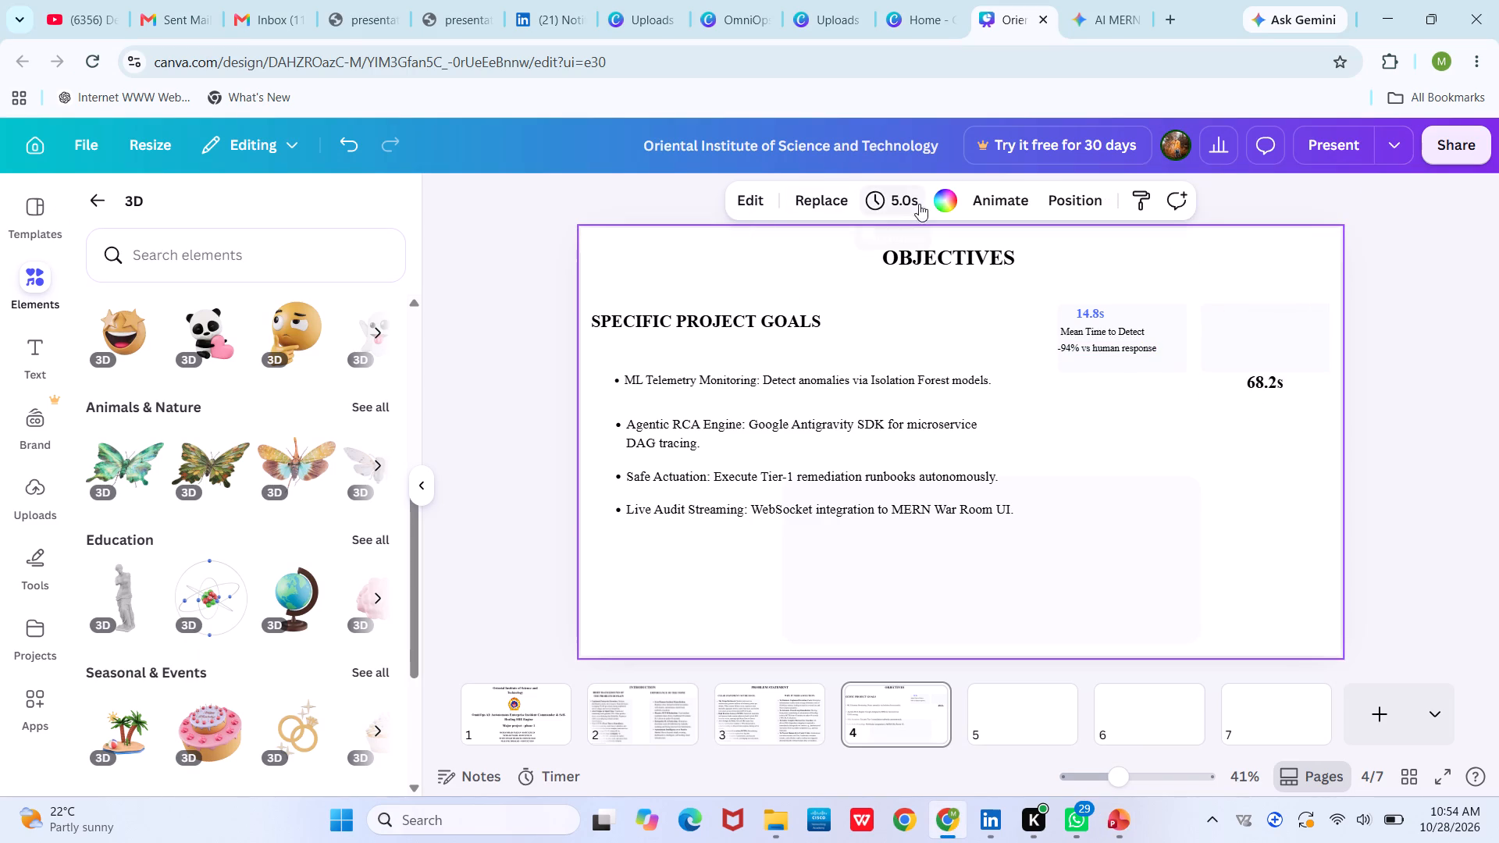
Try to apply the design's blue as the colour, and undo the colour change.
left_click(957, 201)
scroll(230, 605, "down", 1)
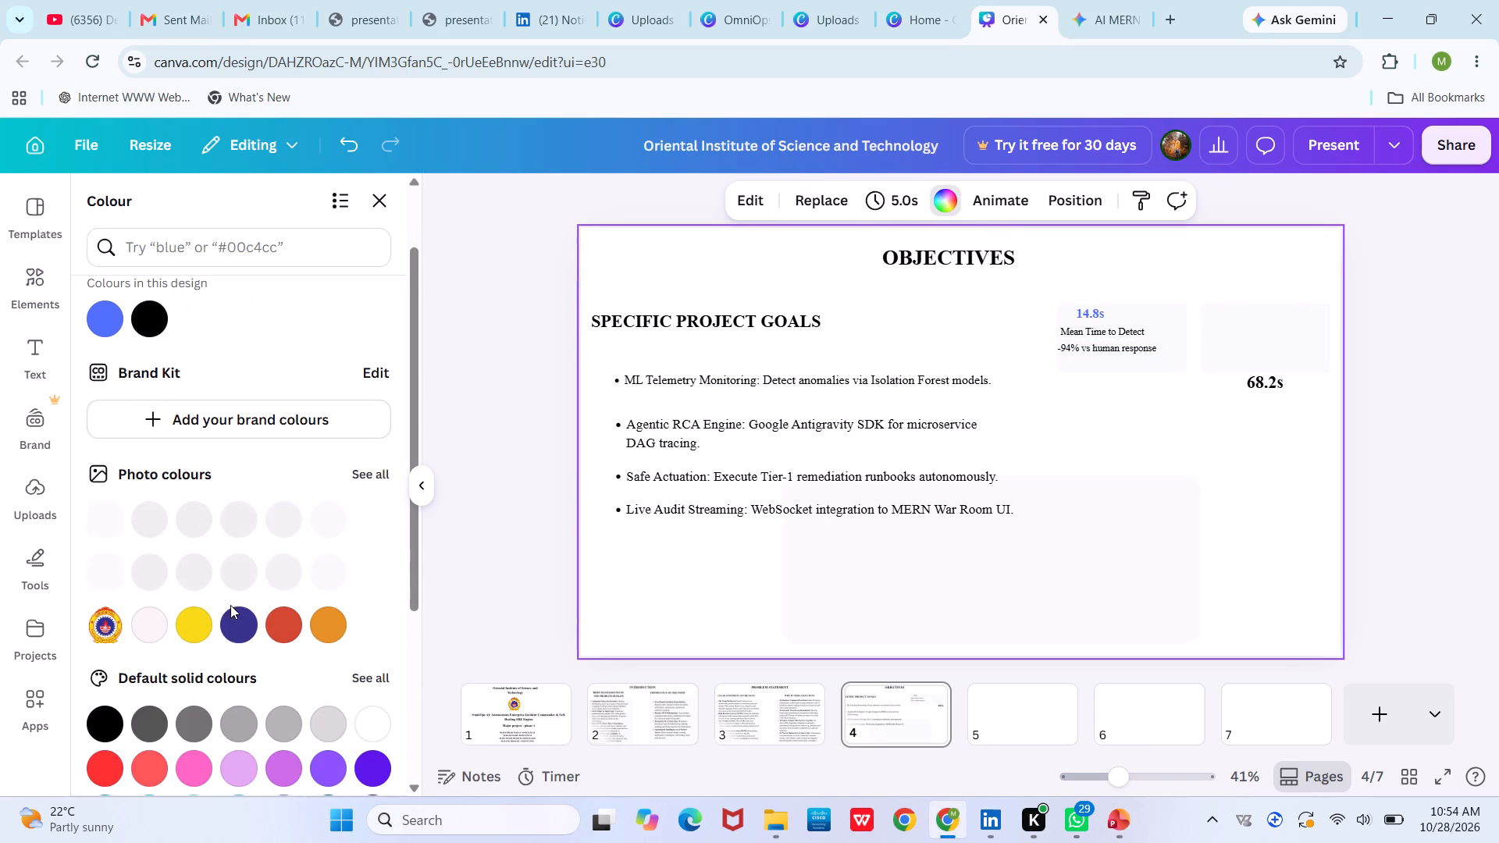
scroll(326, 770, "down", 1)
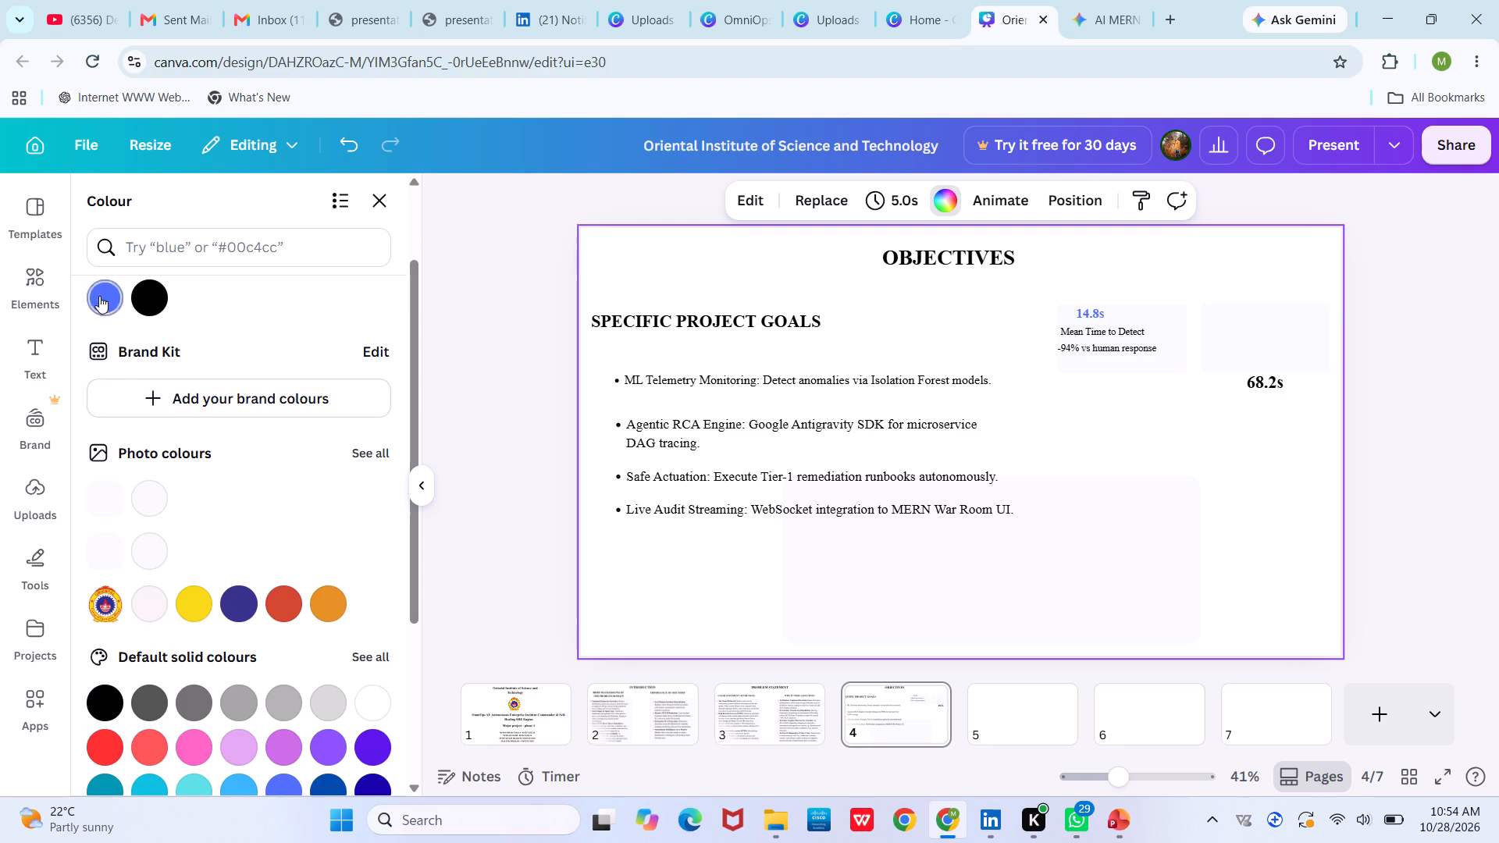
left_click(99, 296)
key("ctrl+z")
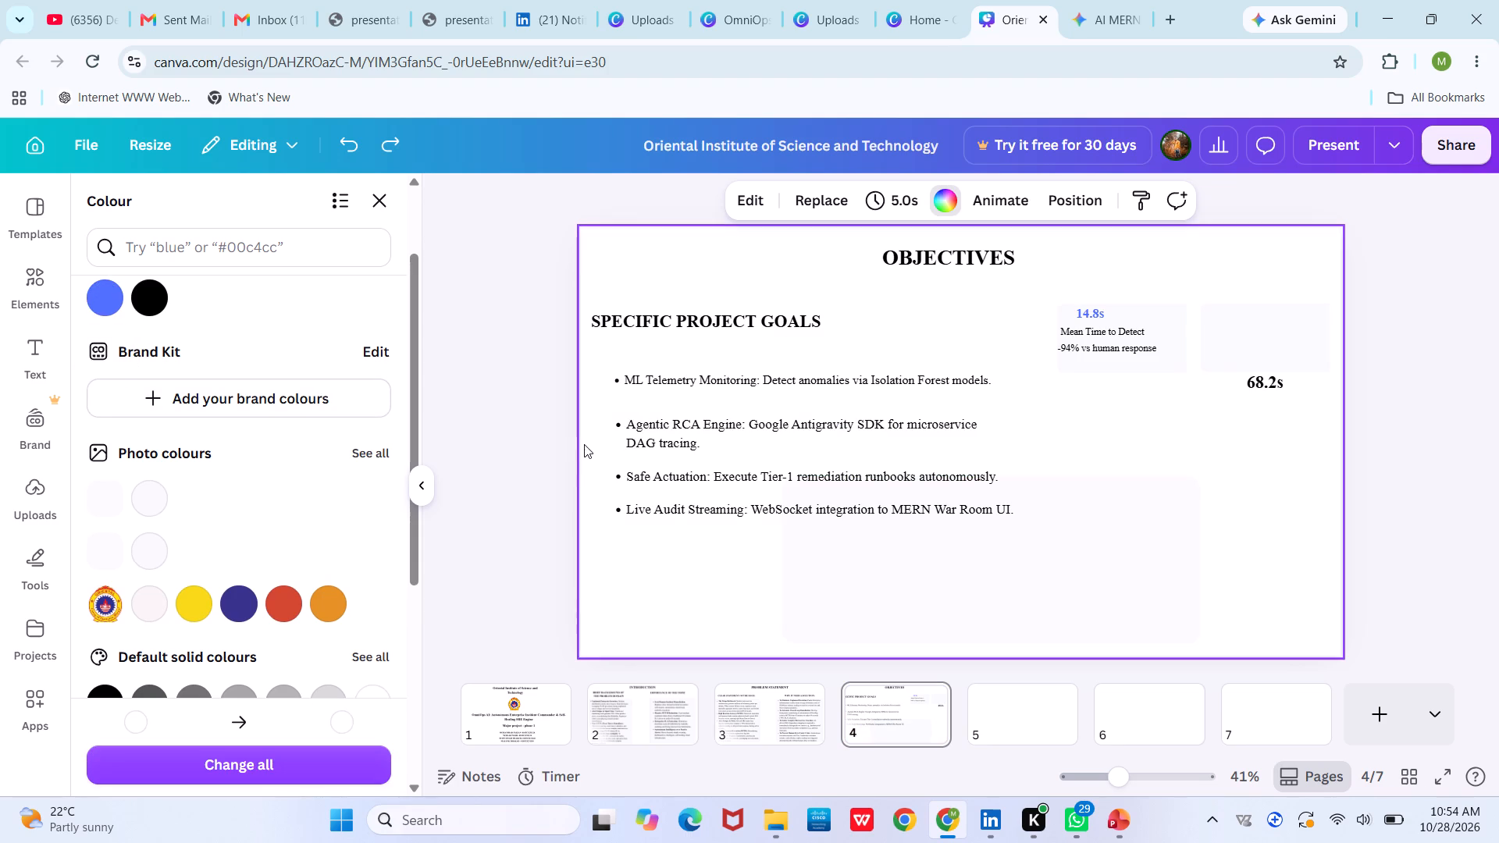
Move the "68.2s" text to the top of the new empty metric card, level with "14.8s".
left_click(1261, 377)
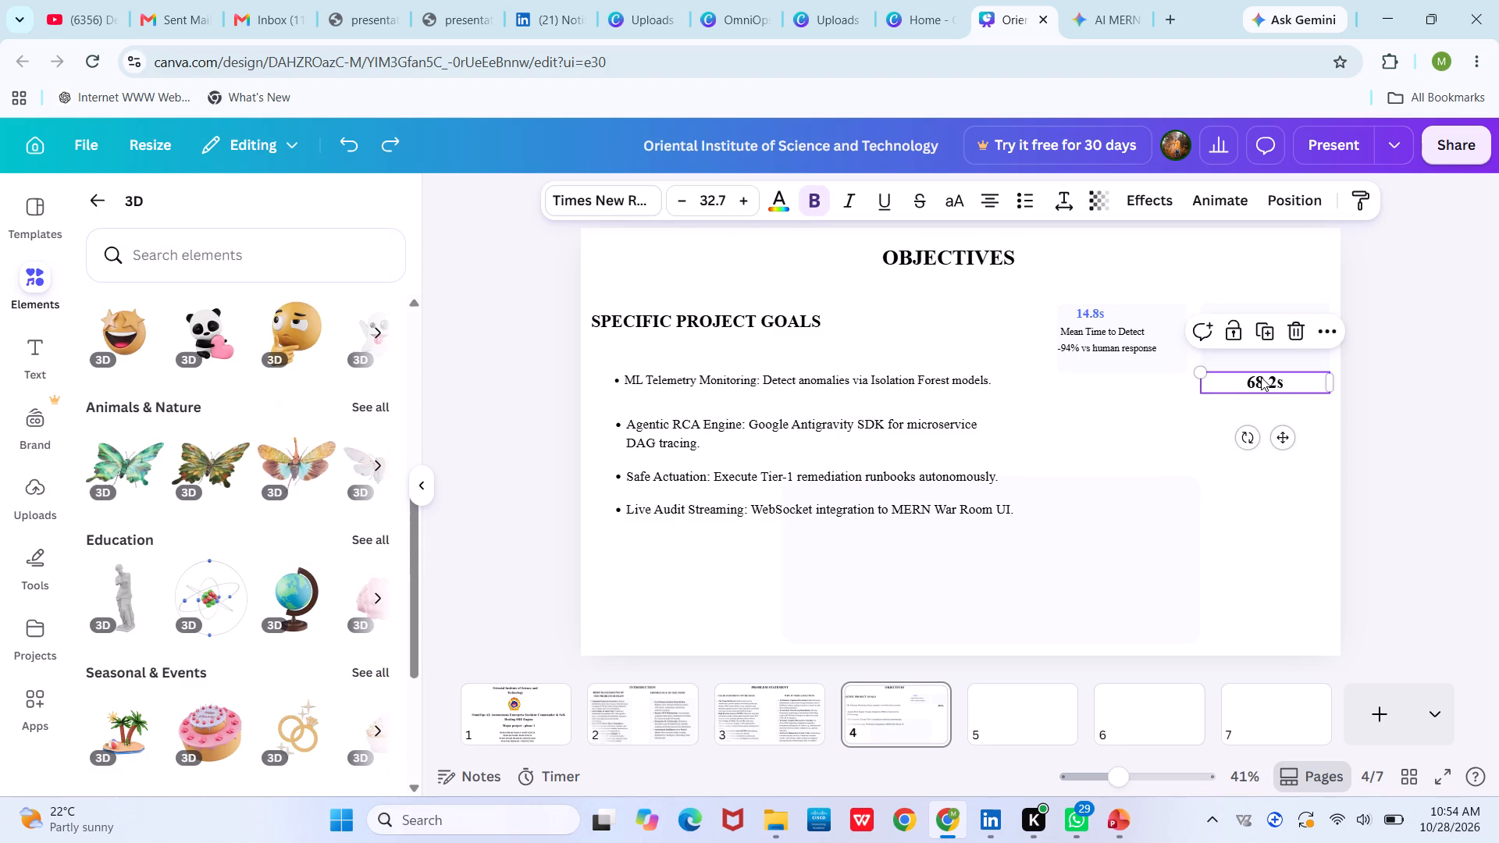
left_click_drag(1261, 377, 1241, 310)
scroll(268, 389, "up", 3)
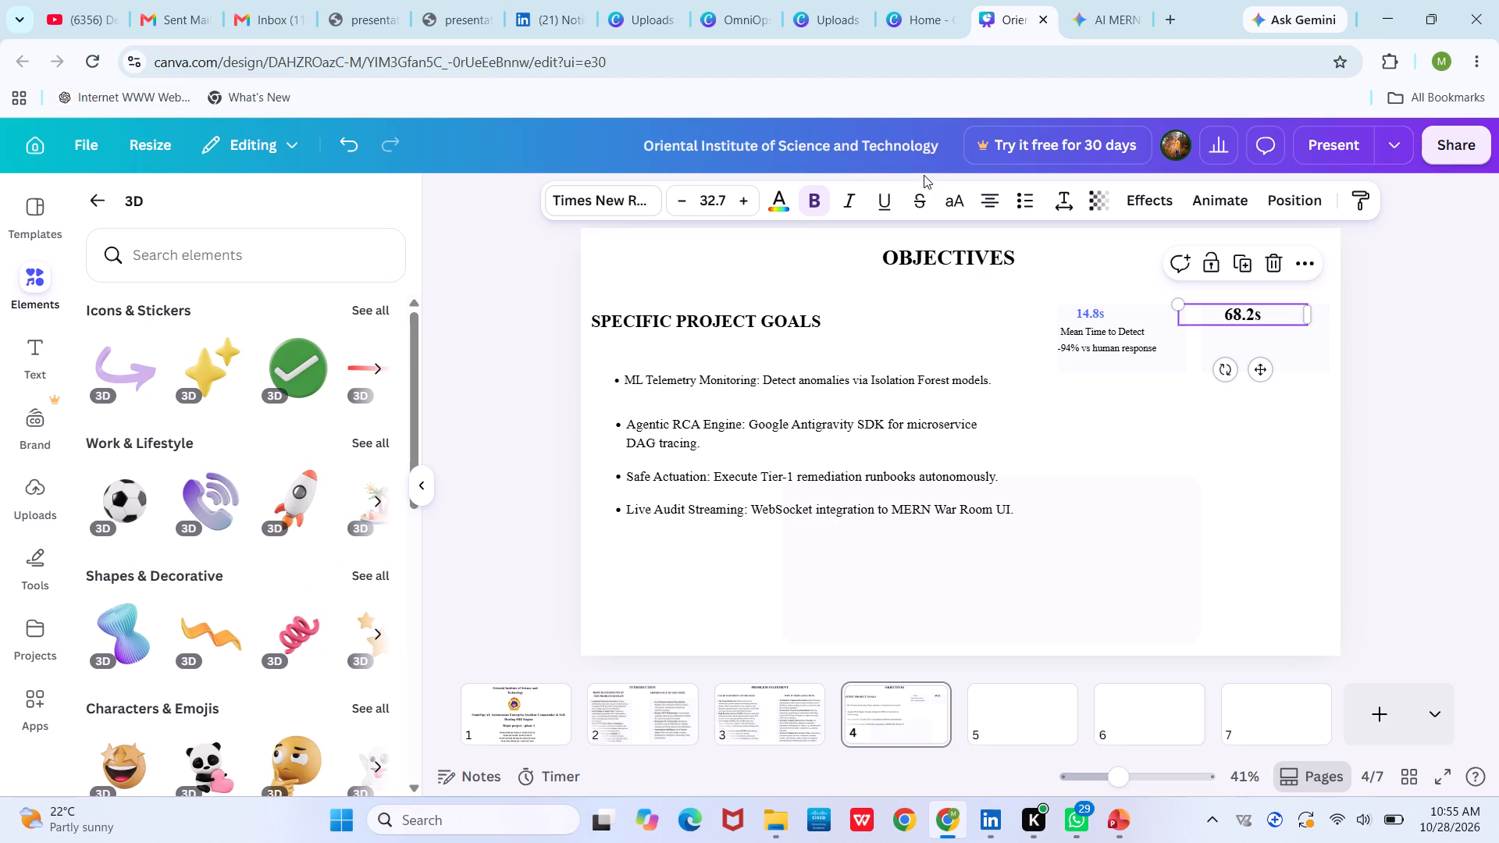
Apply the design's blue as the text colour of "68.2s" and keep the text bold.
left_click(803, 207)
left_click(819, 205)
left_click(774, 207)
left_click(201, 342)
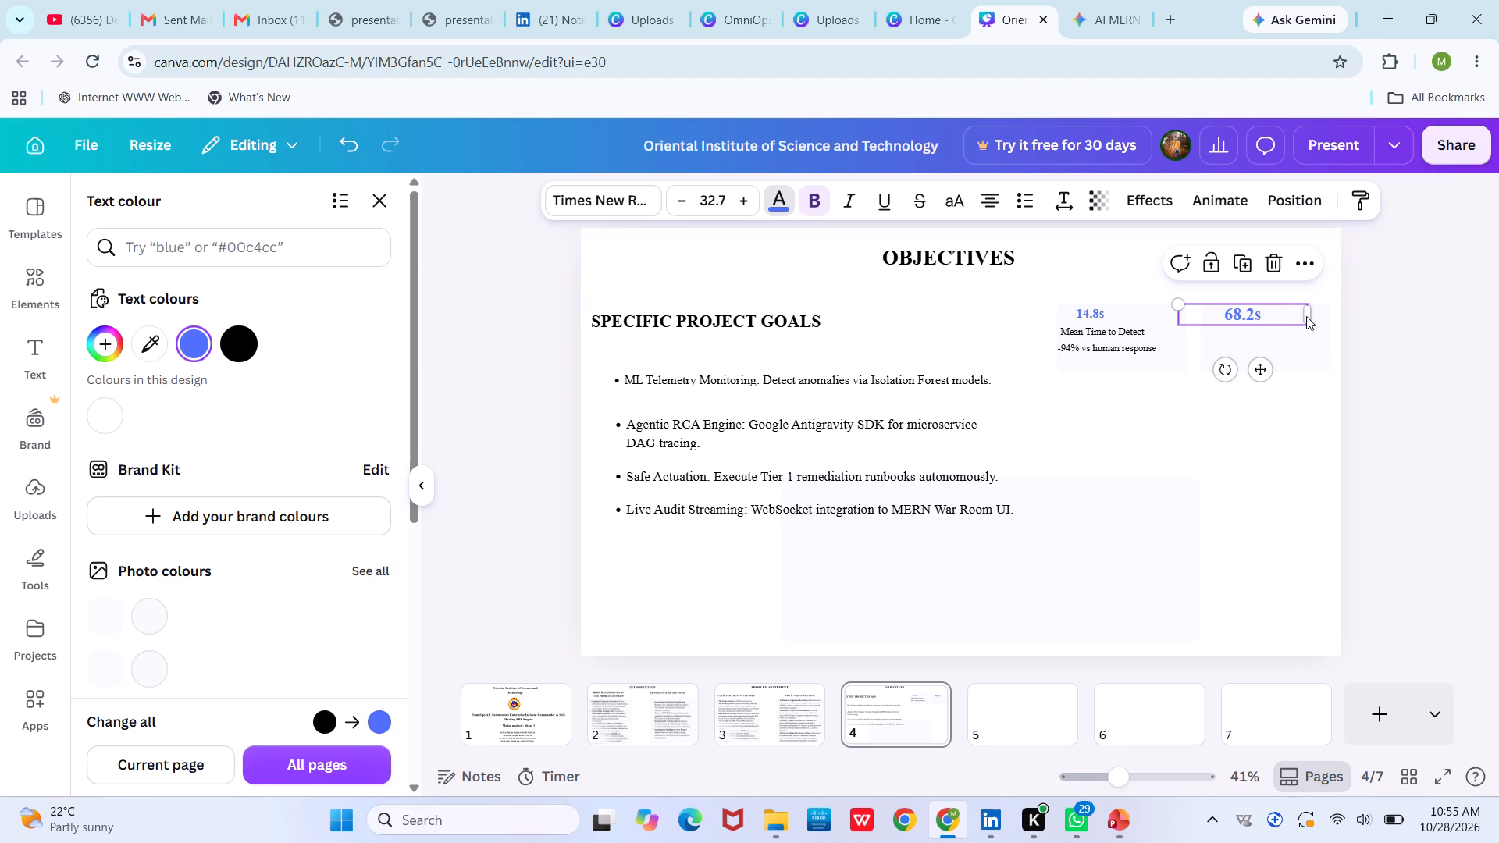
Shift "68.2s" to its card's left side and reduce its font size to match "14.8s".
left_click_drag(1306, 316, 1289, 318)
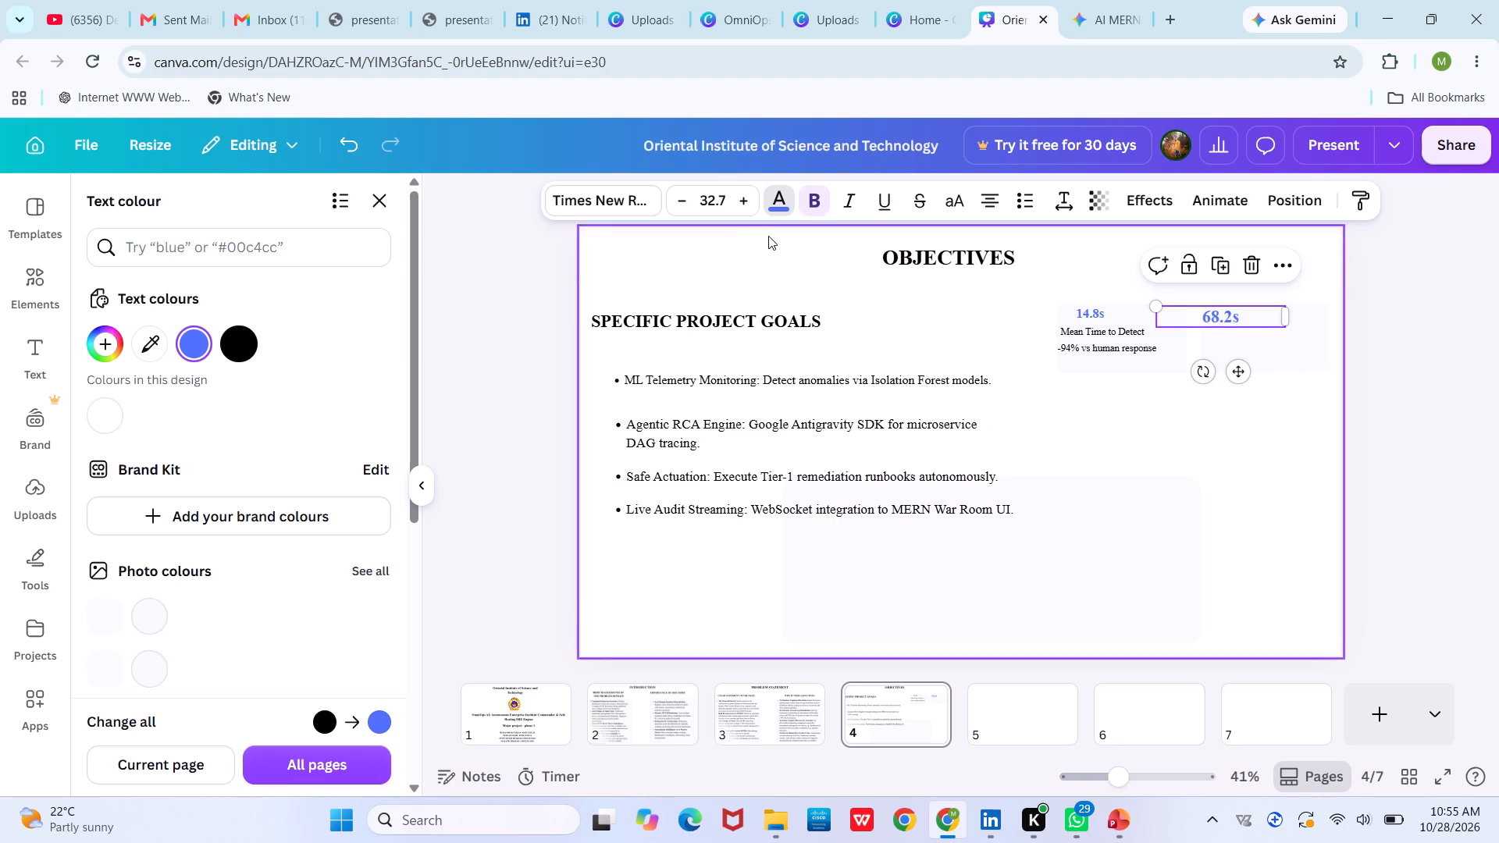
triple_click(682, 205)
triple_click(682, 205)
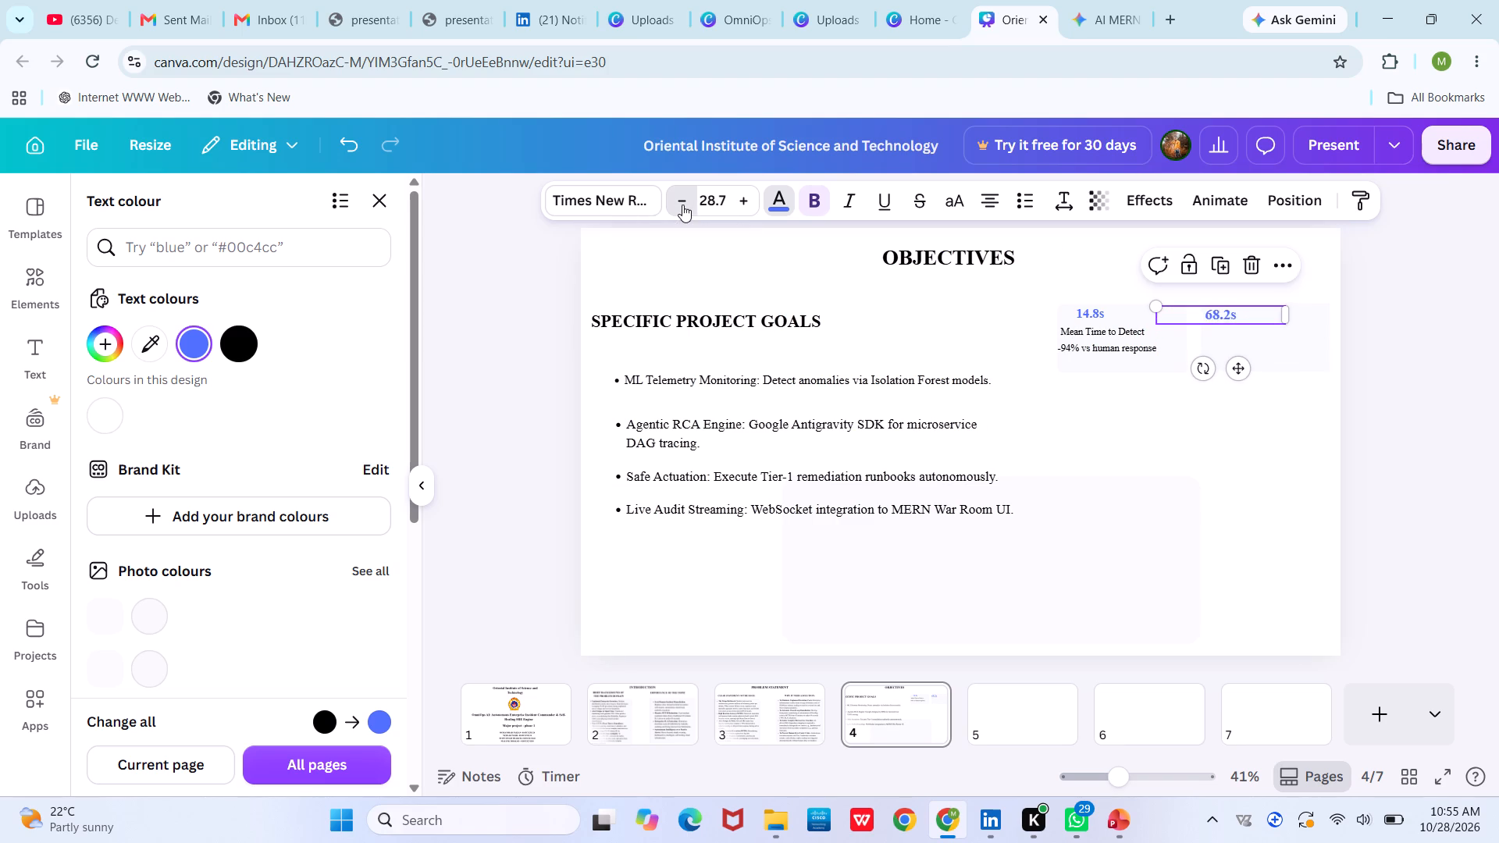
triple_click(682, 205)
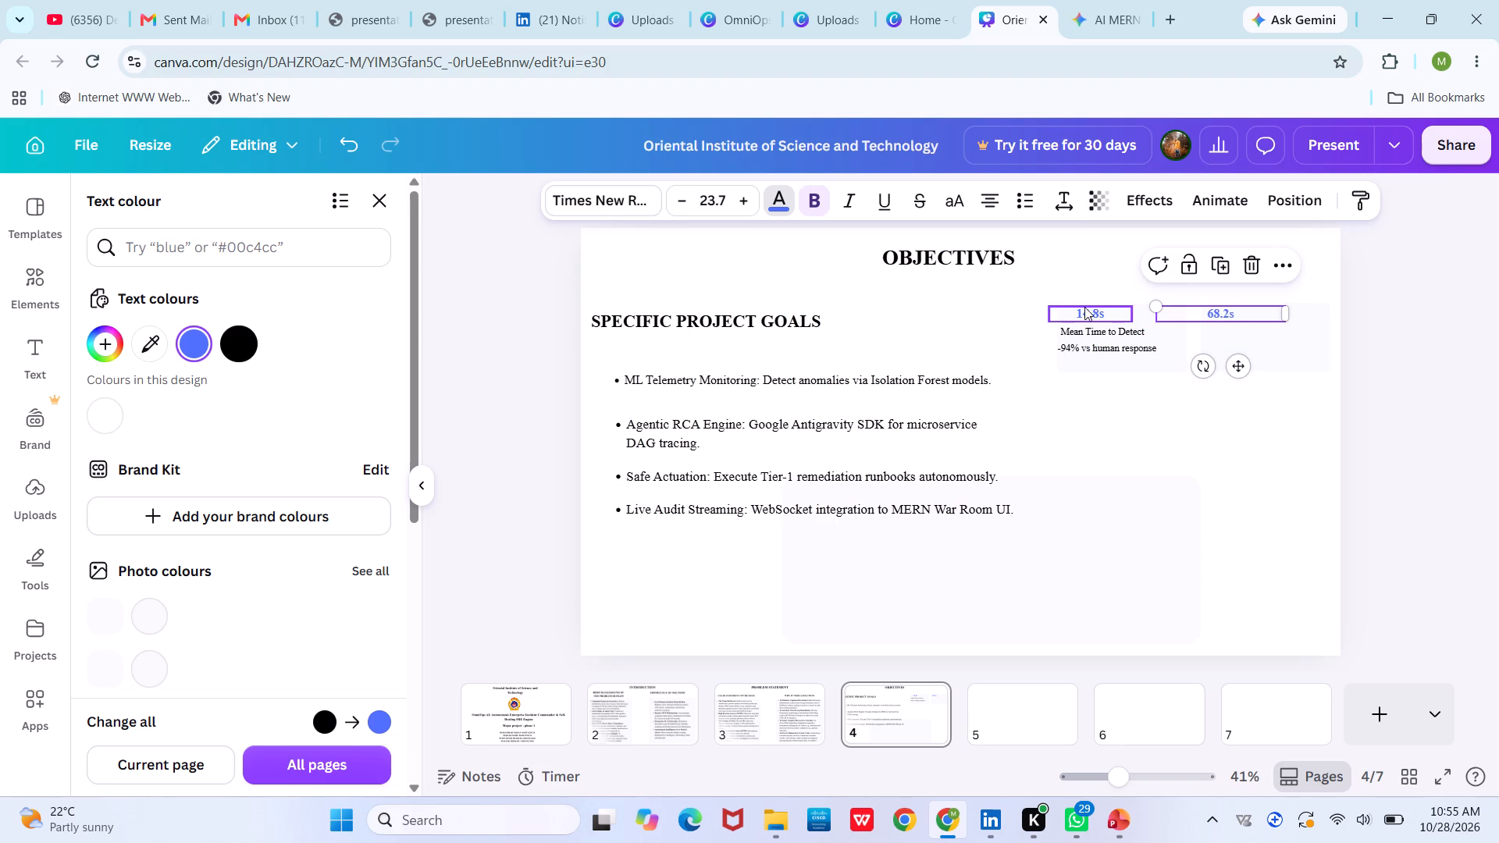
left_click(1092, 310)
left_click(1224, 313)
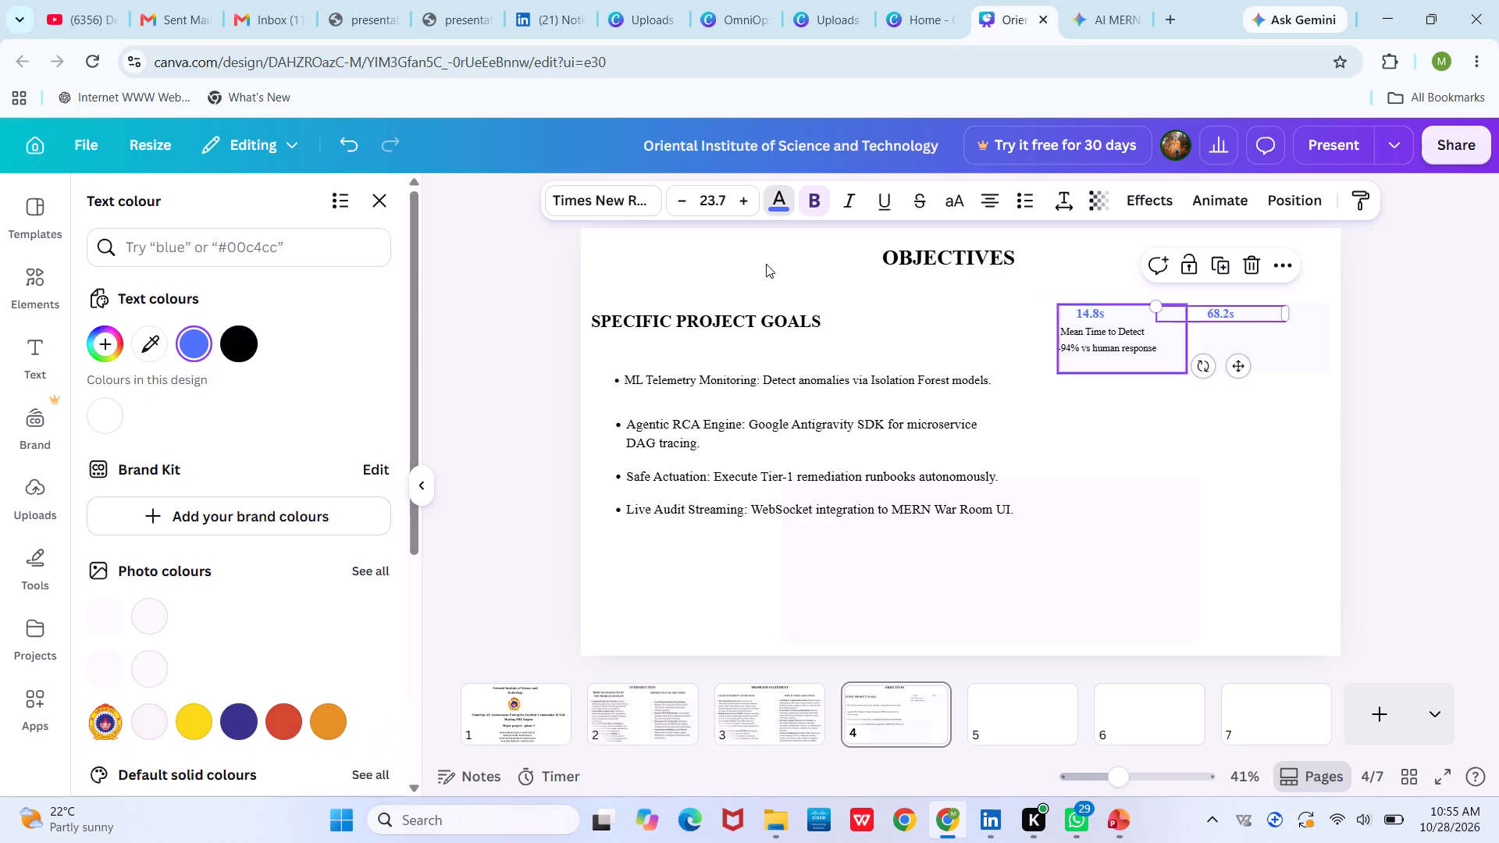
left_click(966, 325)
left_click(1227, 313)
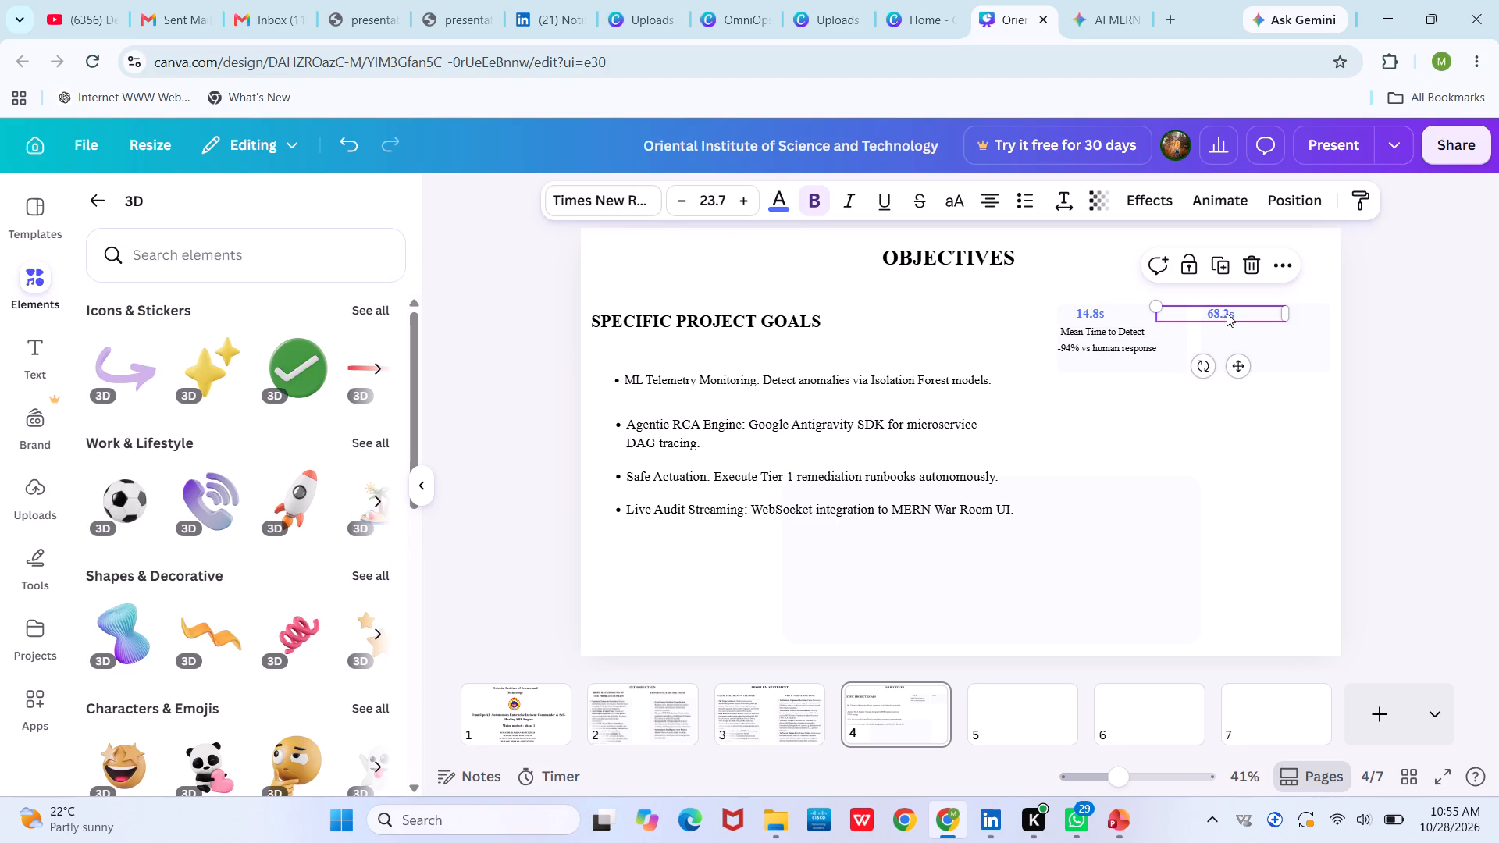
left_click(750, 202)
left_click(878, 286)
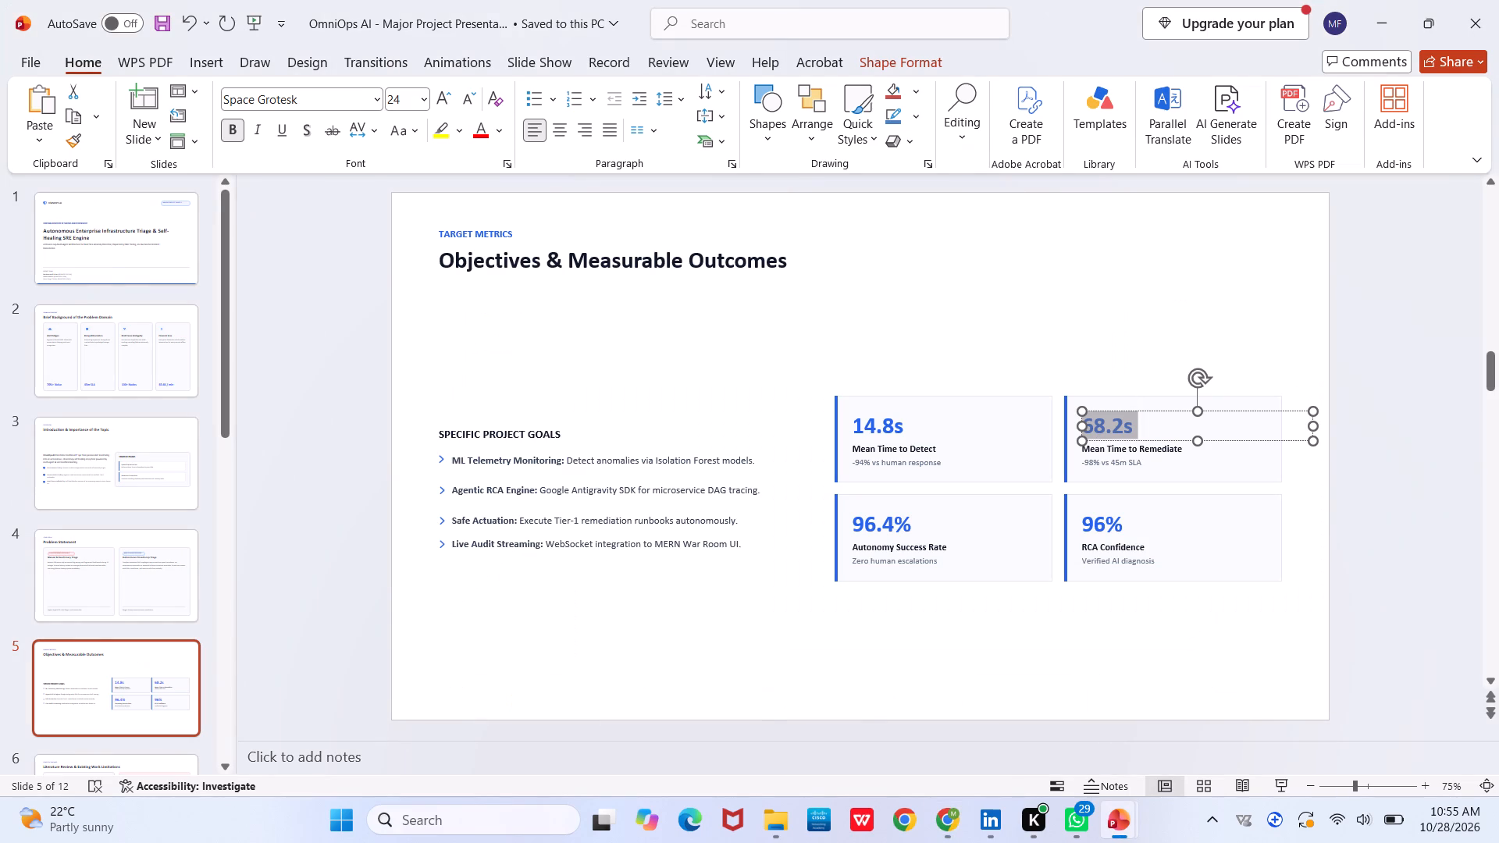
Copy the "Mean Time to Remediate" label from the PowerPoint slide and paste it onto Canva's OBJECTIVES page.
left_click(1198, 461)
left_click(1172, 446)
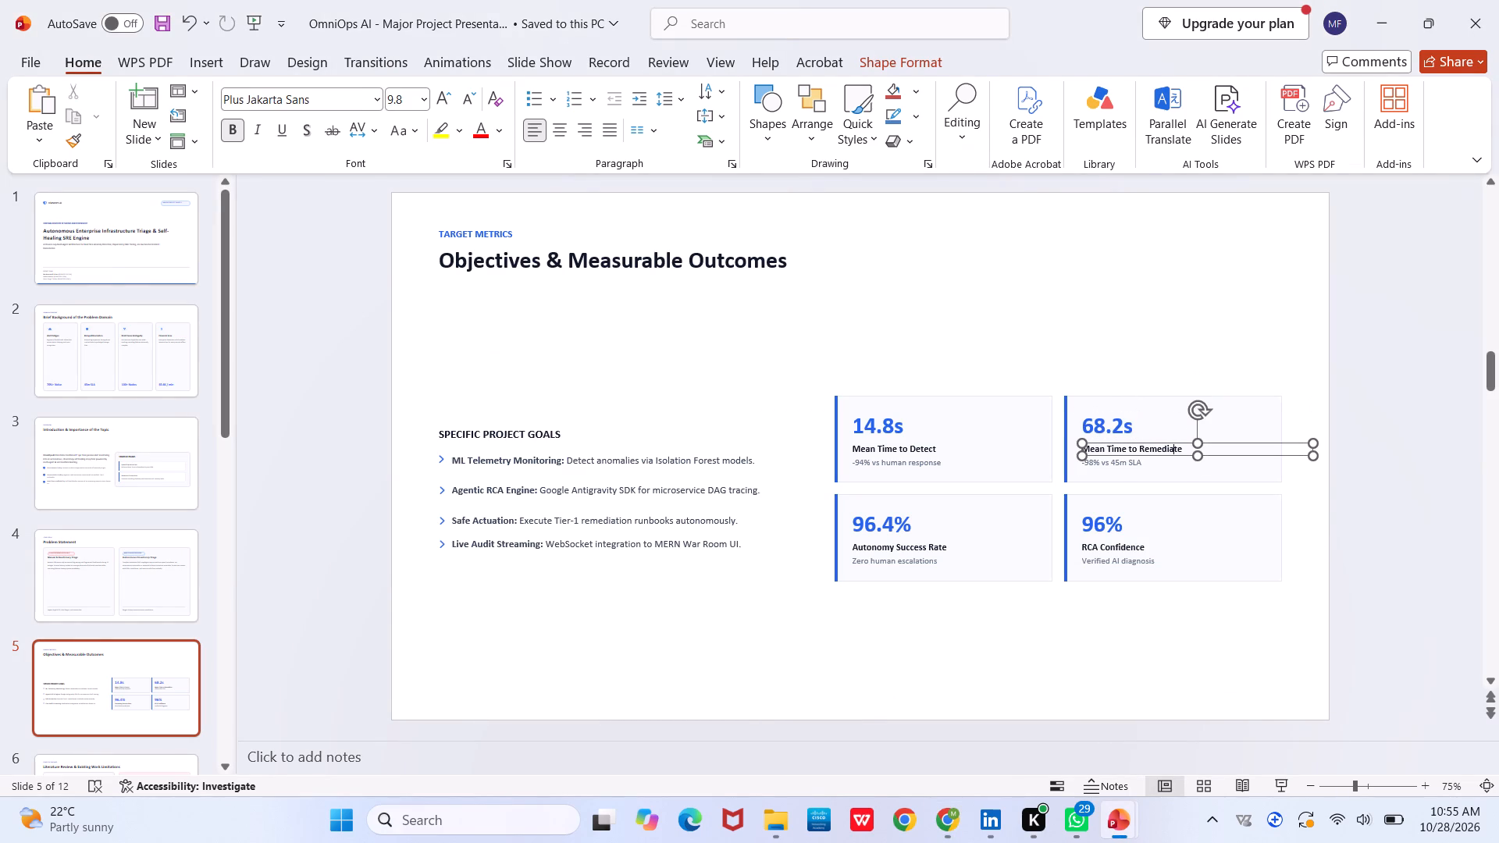
key("ctrl+a")
key("ctrl+c")
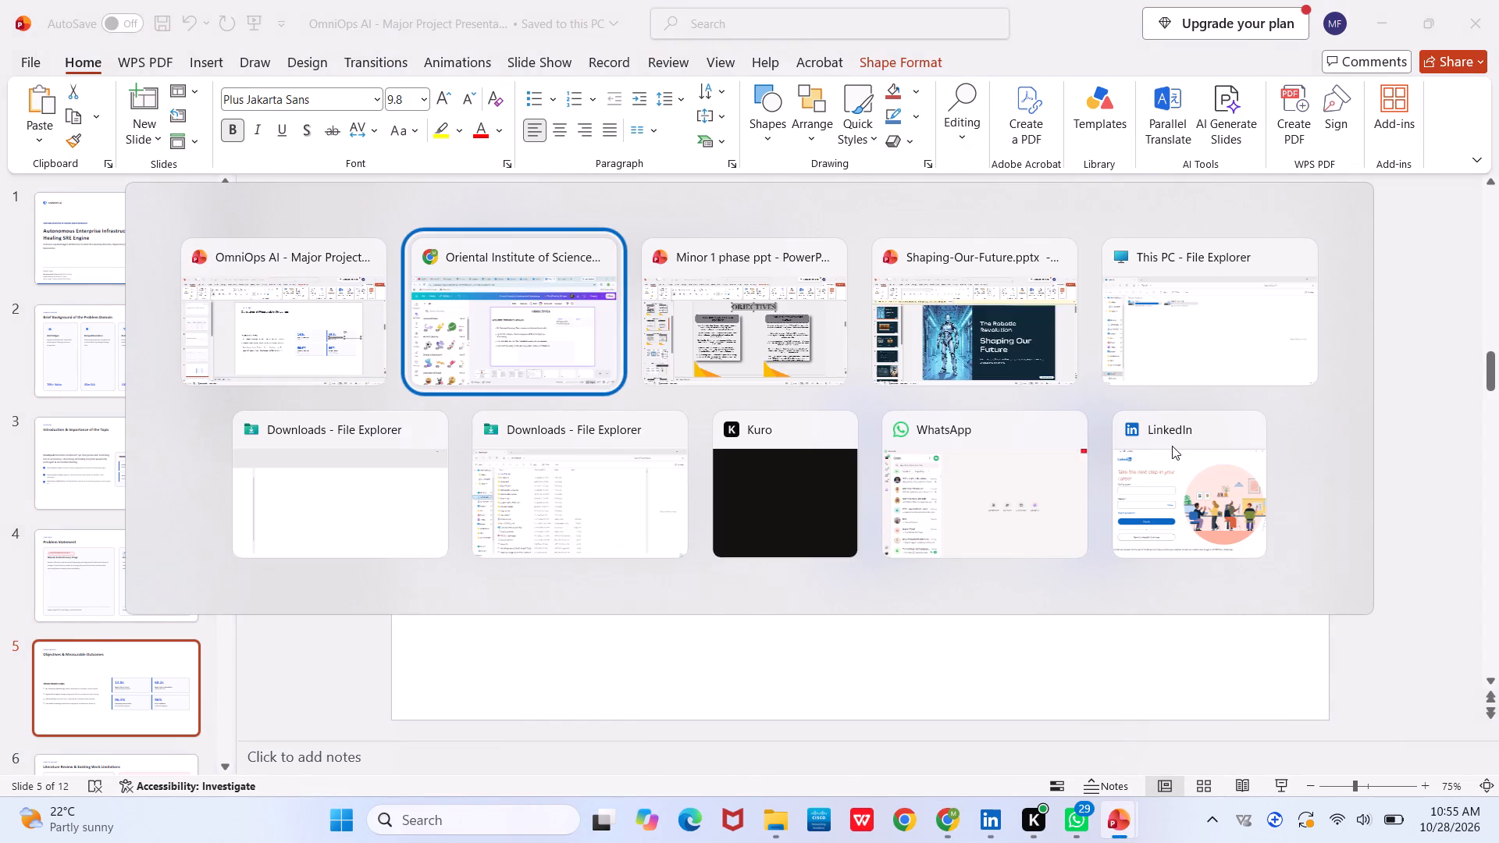
left_click(1237, 347)
key("ctrl+v")
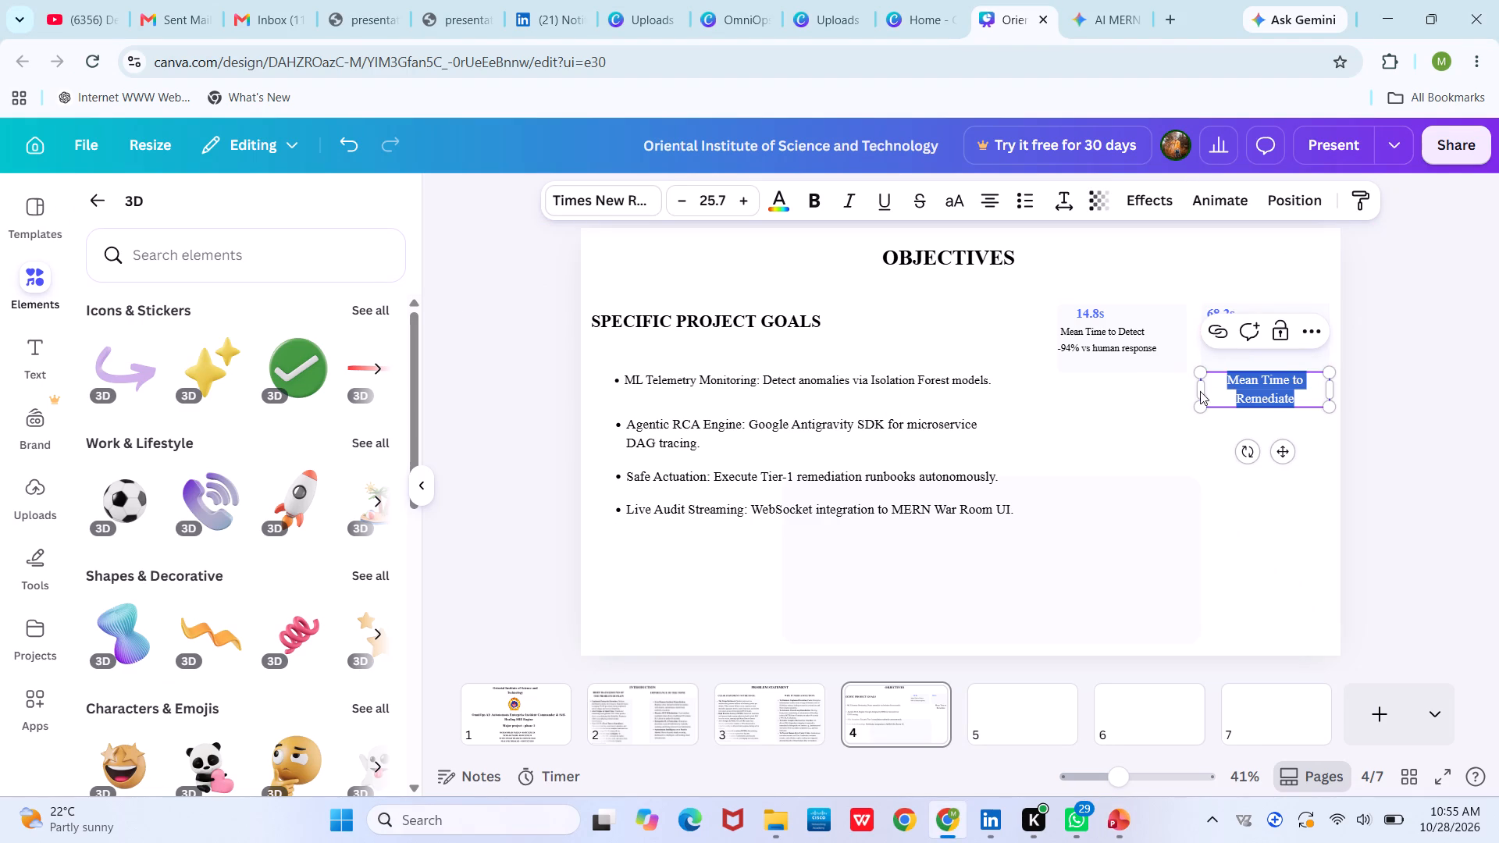
Fit "Mean Time to Remediate" on one line at font size 20.7 and place it under "68.2s", level with "Mean Time to Detect".
left_click_drag(1200, 391, 1167, 398)
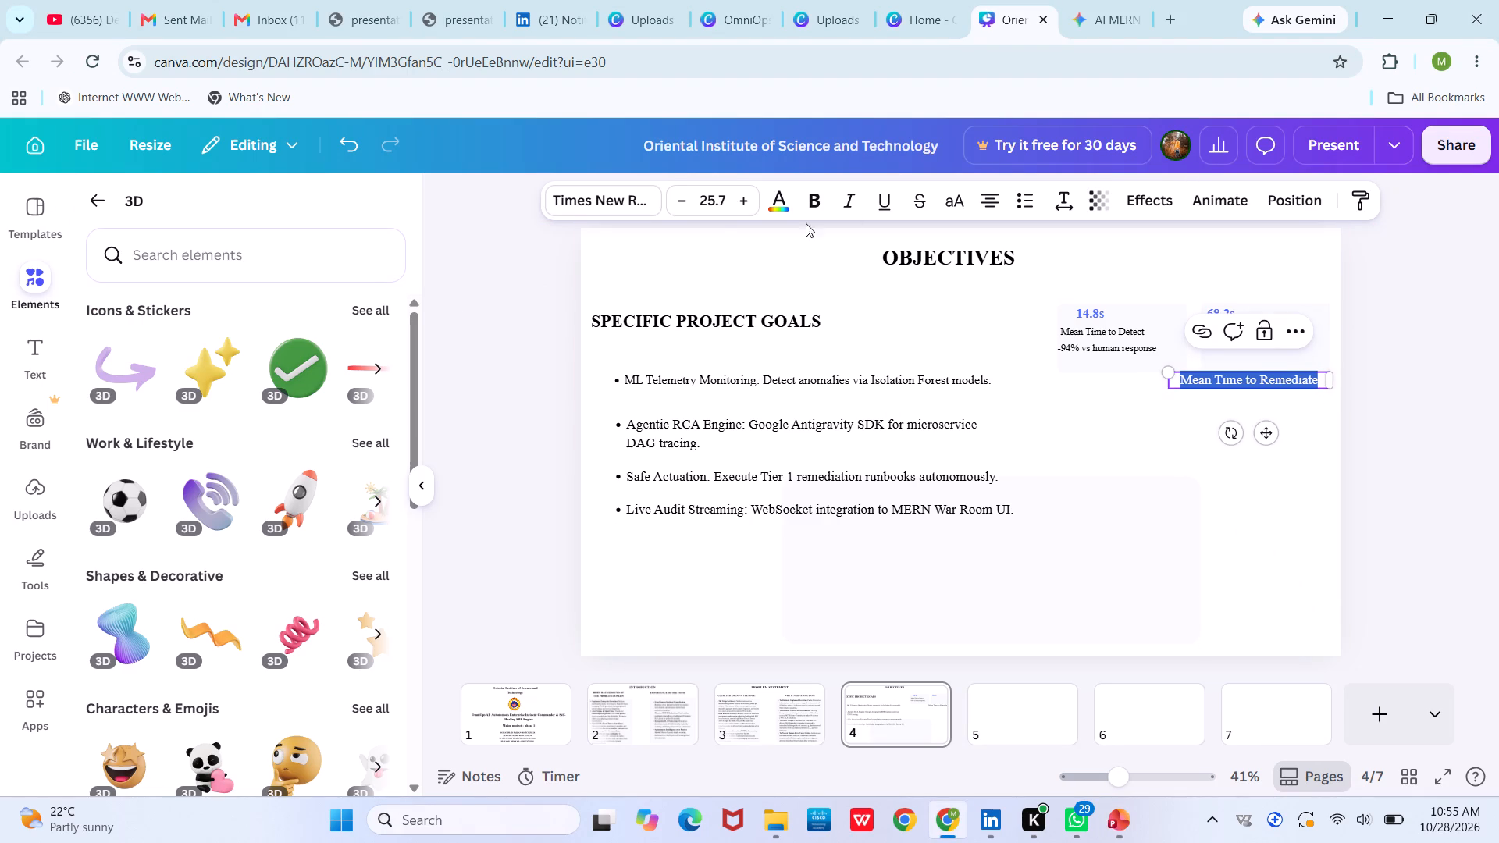
triple_click(676, 206)
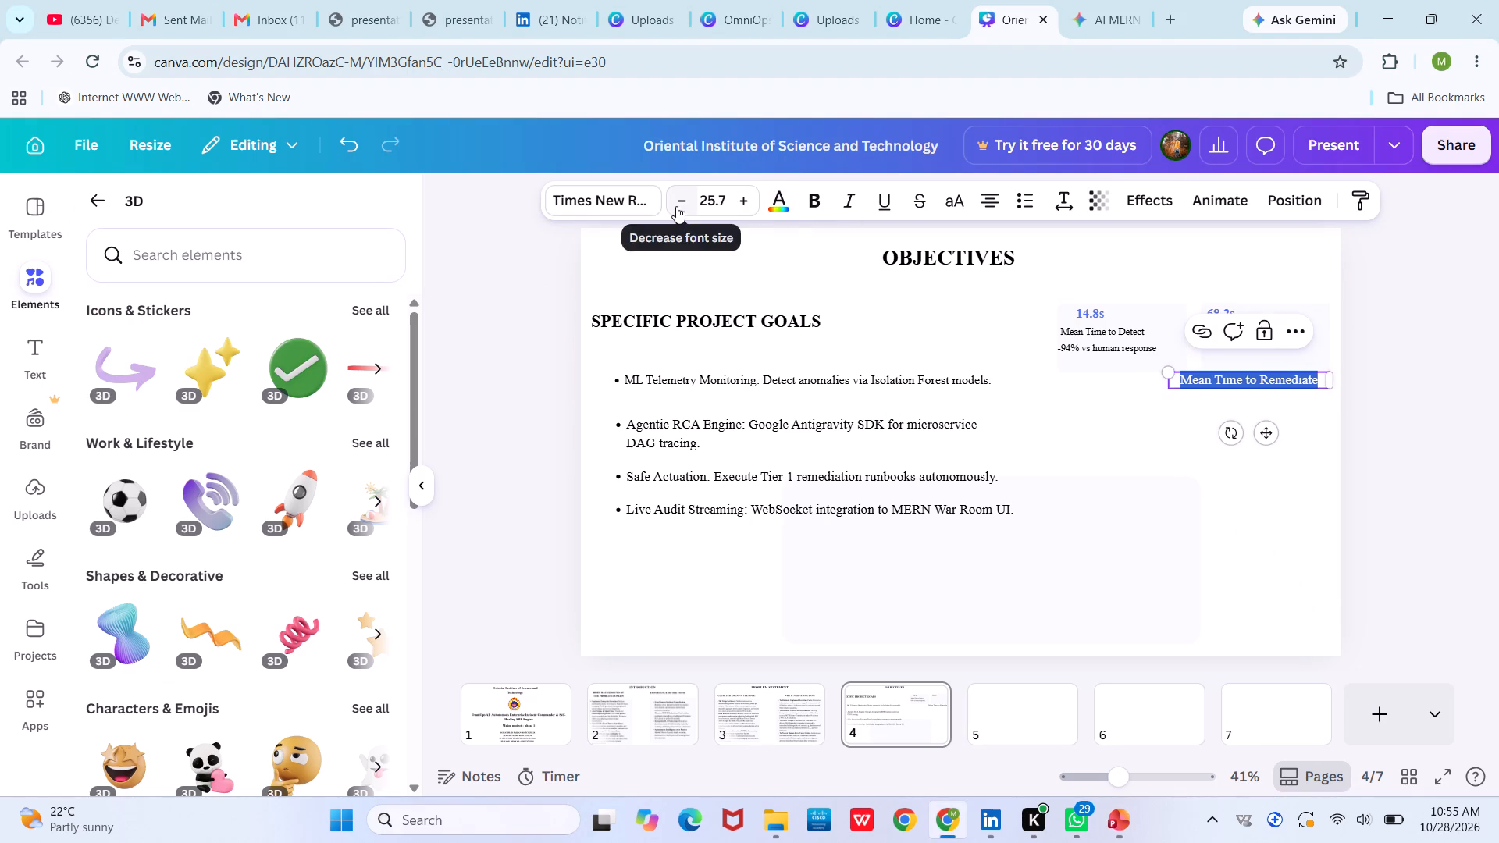
double_click(676, 206)
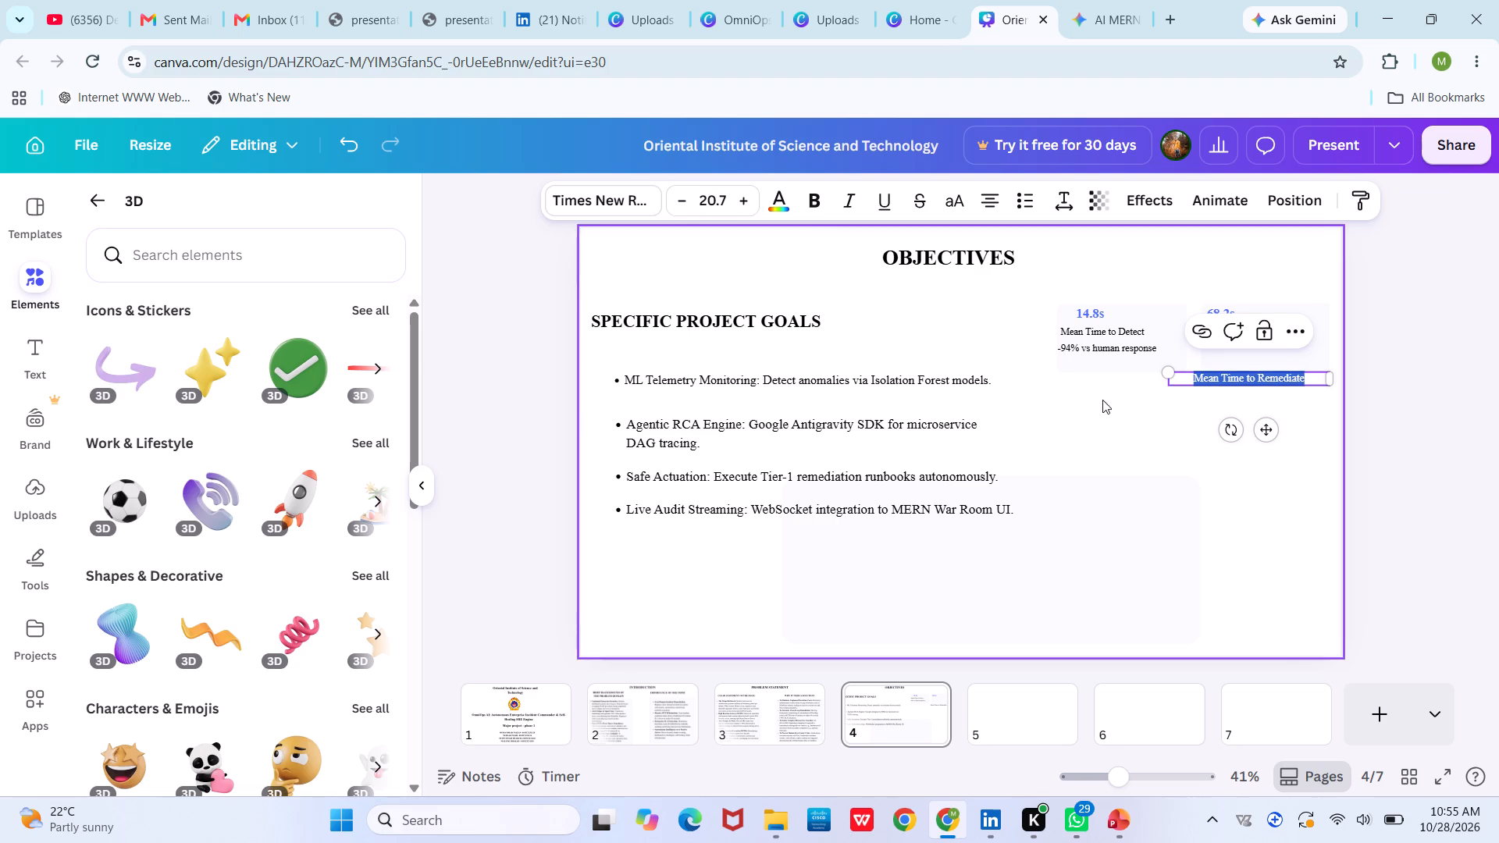
left_click(1199, 419)
left_click_drag(1230, 379, 1244, 343)
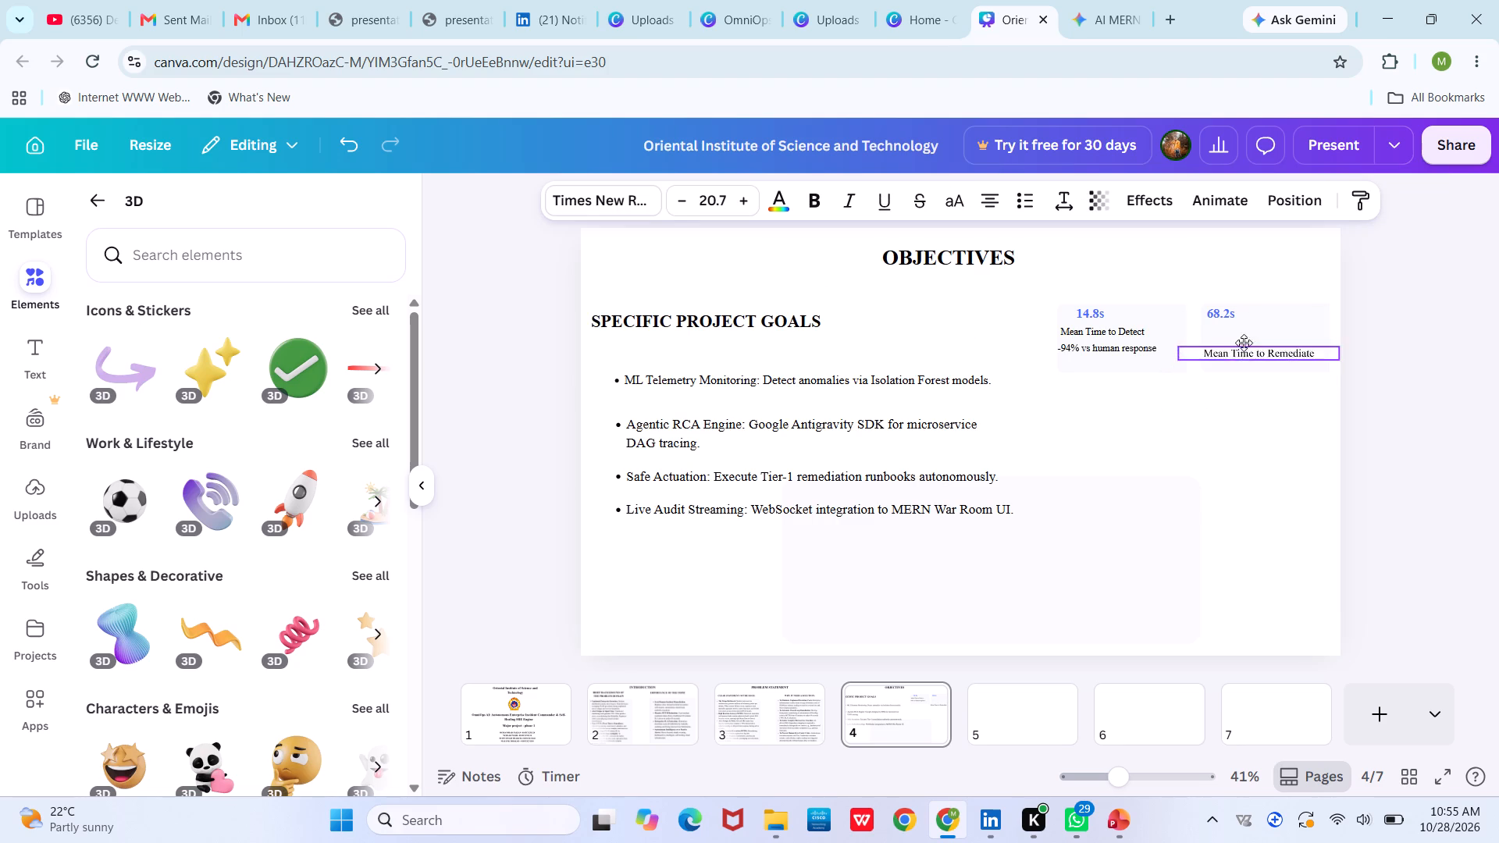
left_click_drag(1244, 343, 1246, 336)
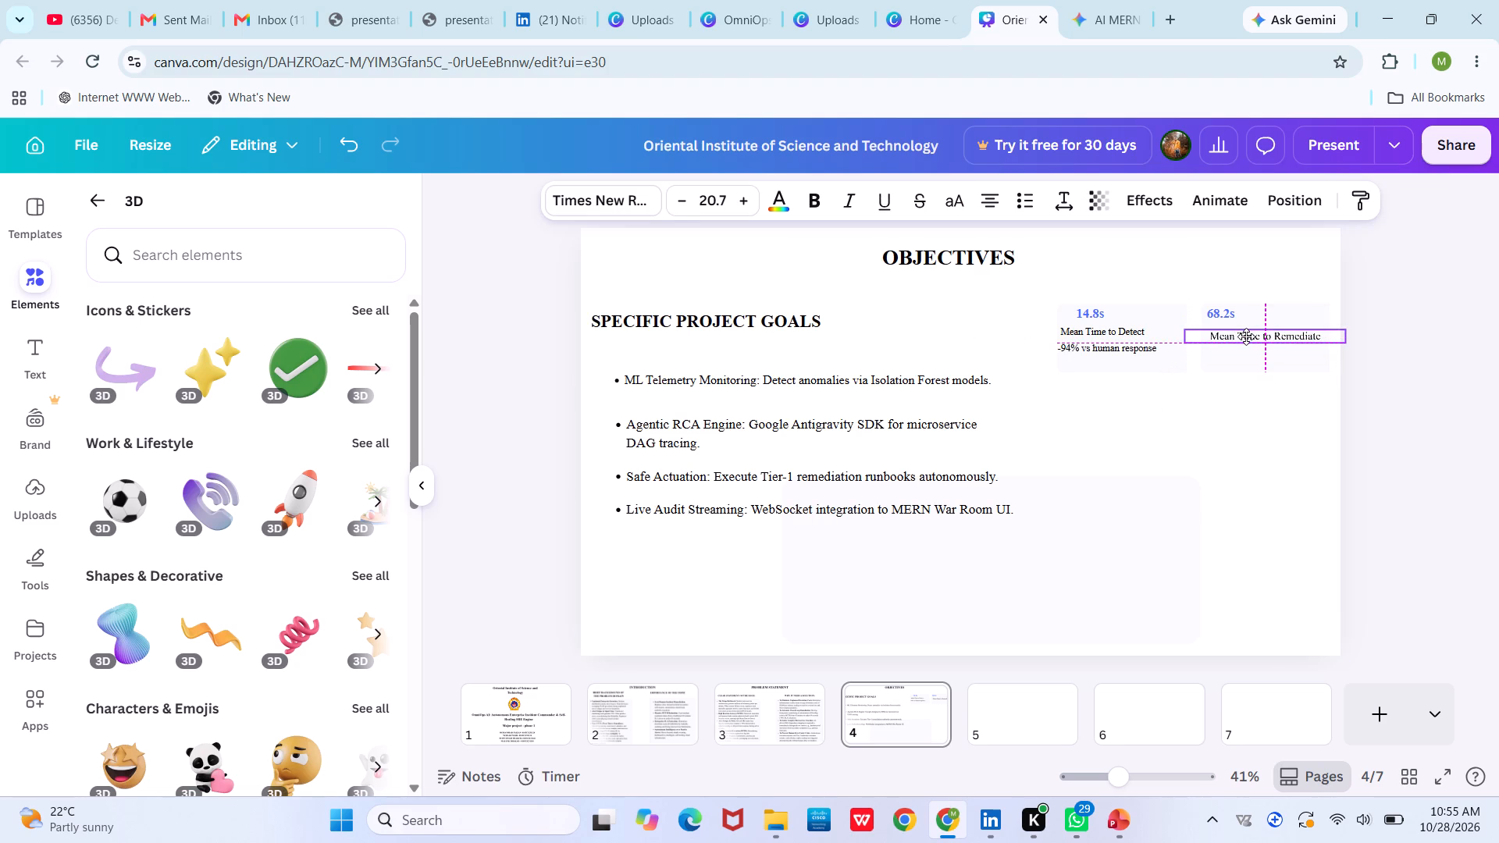
left_click_drag(1246, 336, 1249, 331)
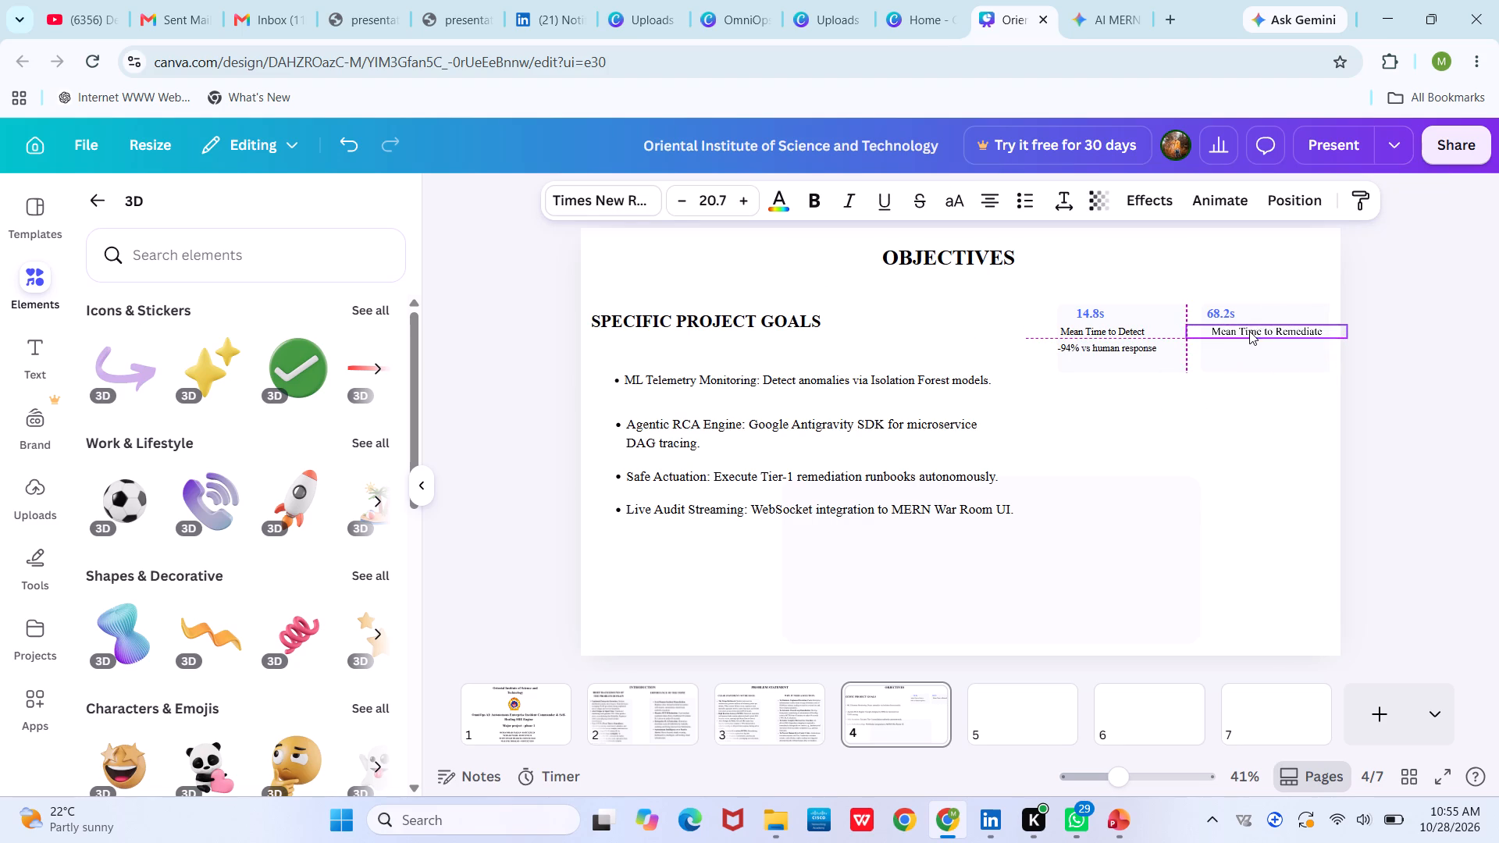
left_click(1346, 329)
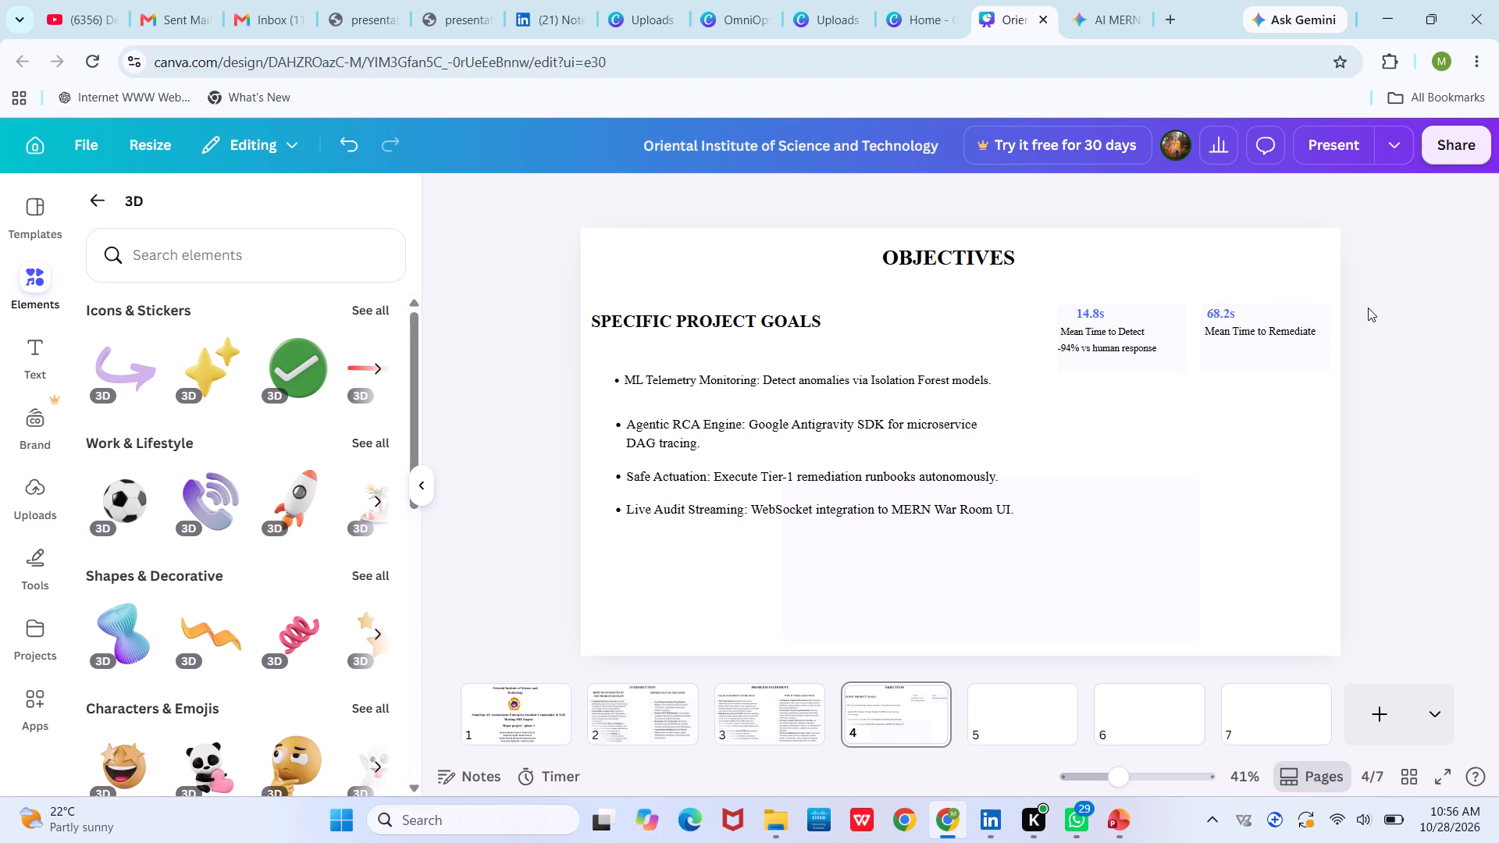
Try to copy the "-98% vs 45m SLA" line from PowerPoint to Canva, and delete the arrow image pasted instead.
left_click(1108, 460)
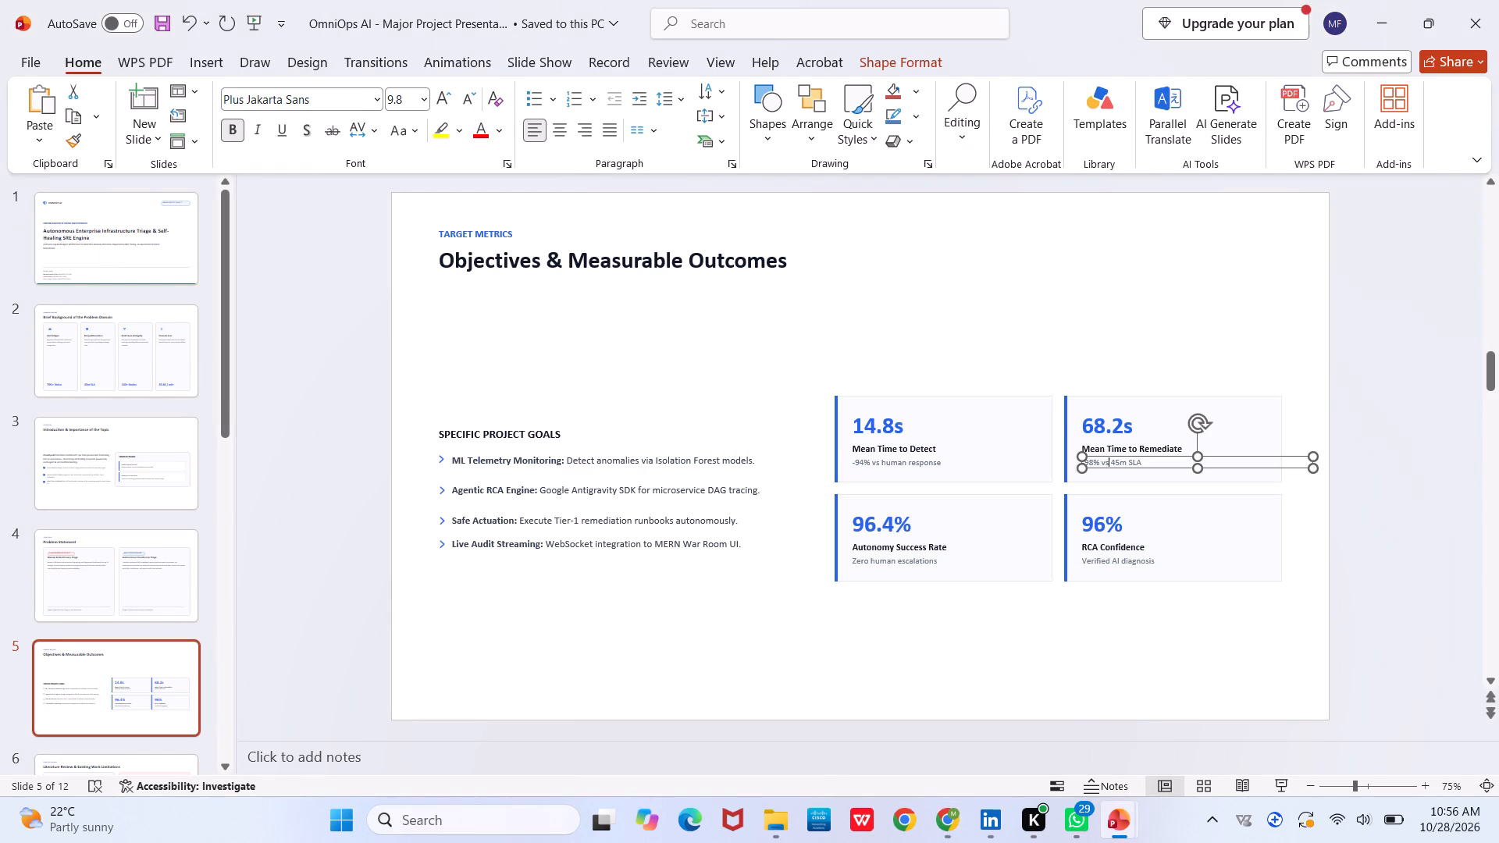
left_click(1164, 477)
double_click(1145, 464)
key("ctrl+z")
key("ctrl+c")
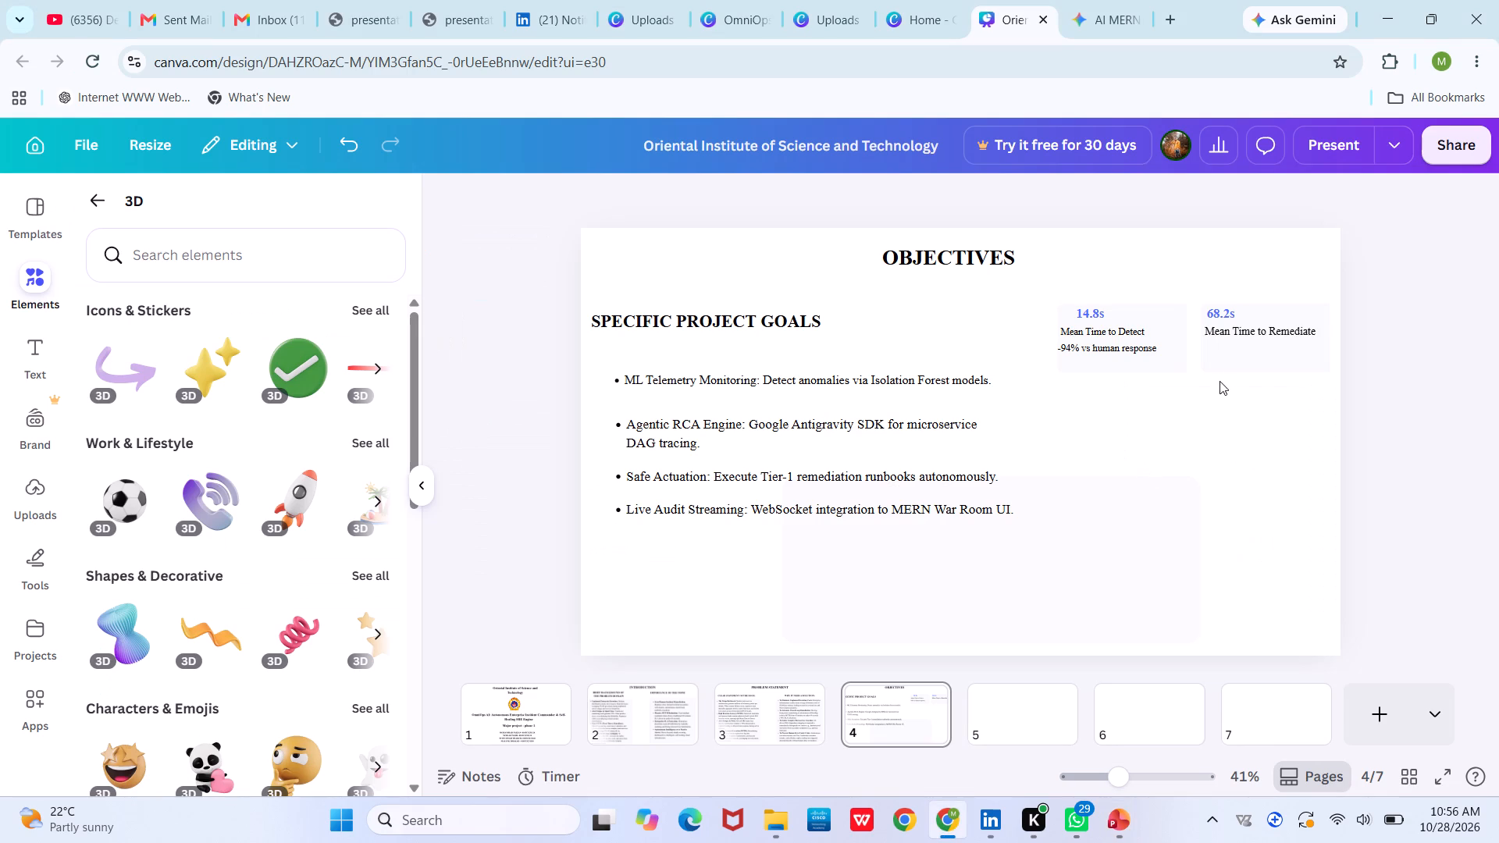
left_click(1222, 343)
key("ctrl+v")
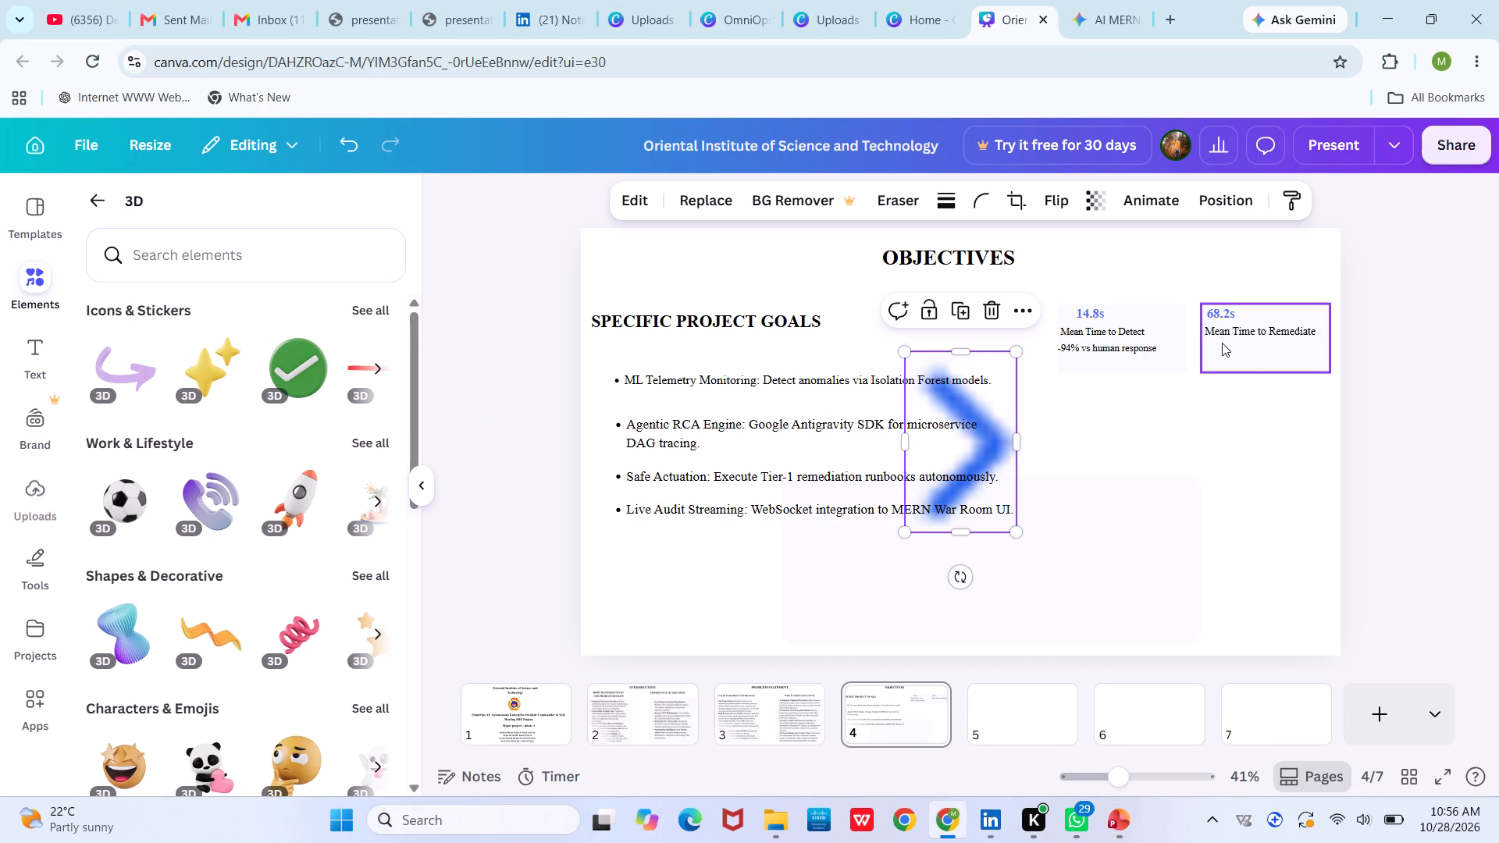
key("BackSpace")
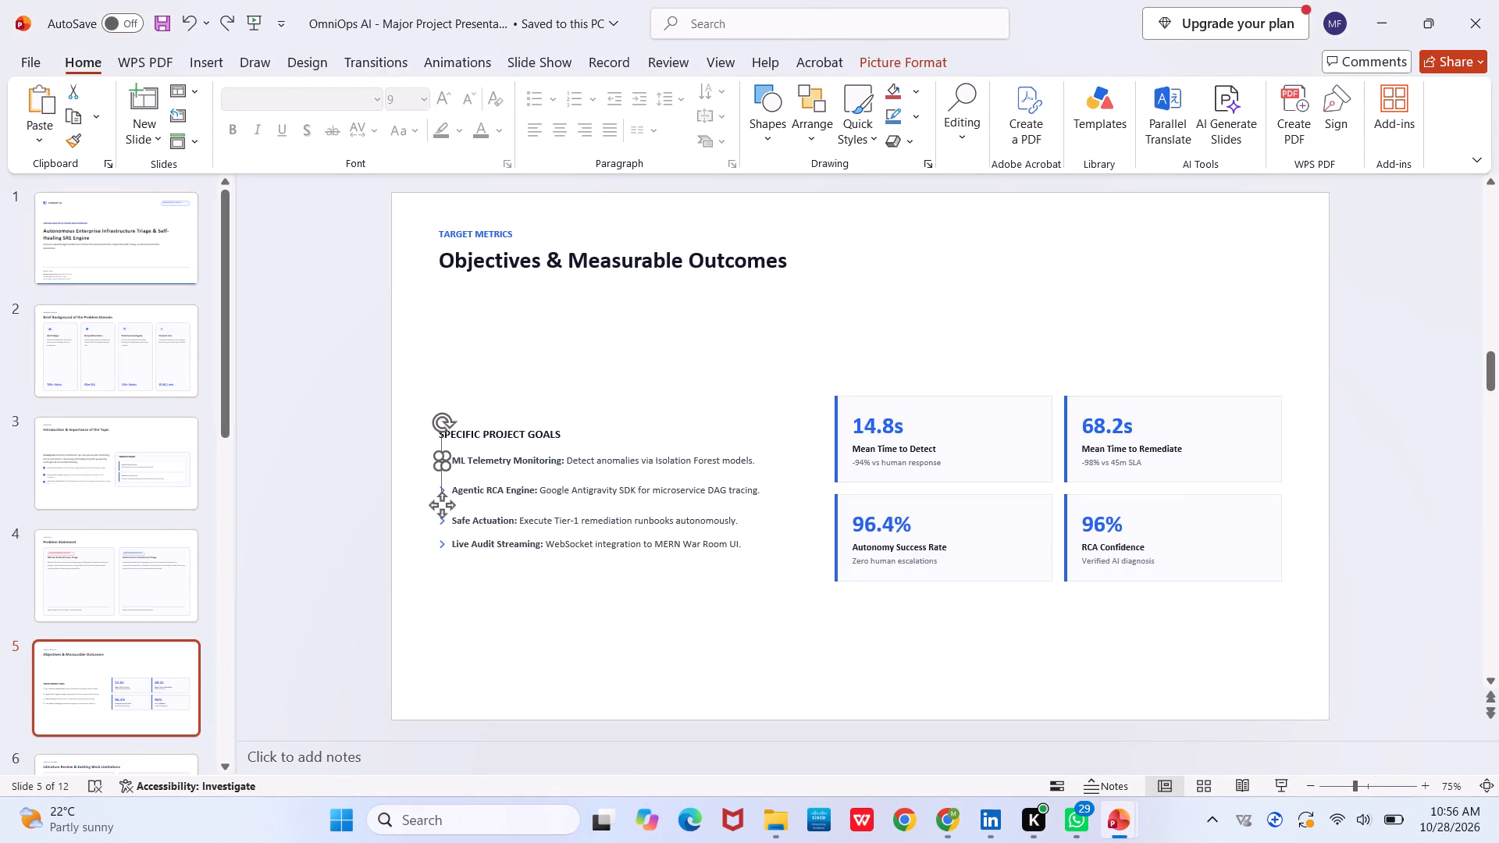
Copy the "-98% vs 45m SLA" line from the PowerPoint slide and paste it onto Canva's OBJECTIVES page.
left_click(1109, 469)
left_click(1109, 462)
key("ctrl+a")
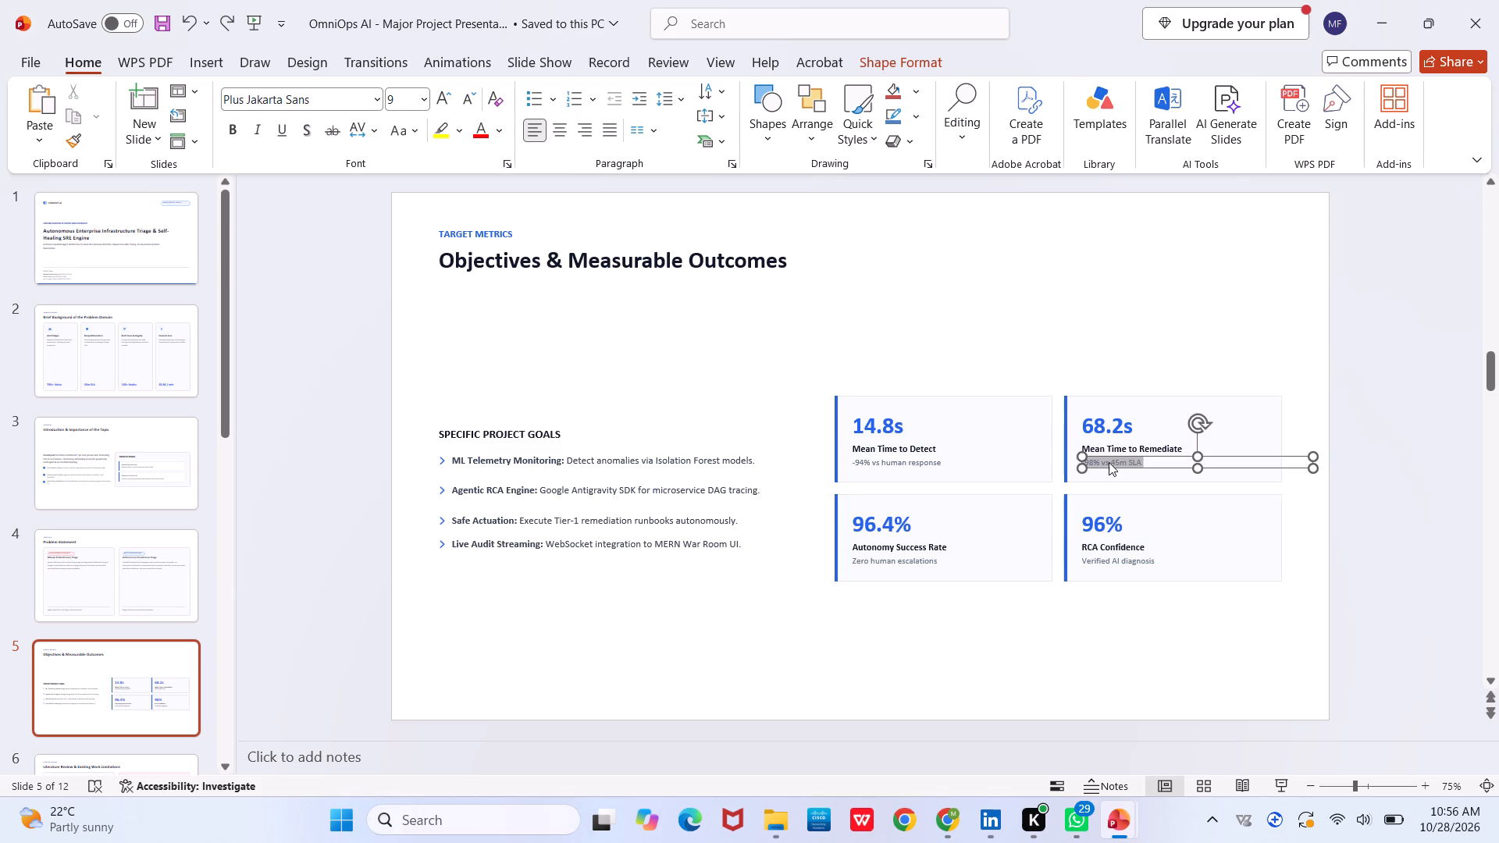
key("ctrl+c")
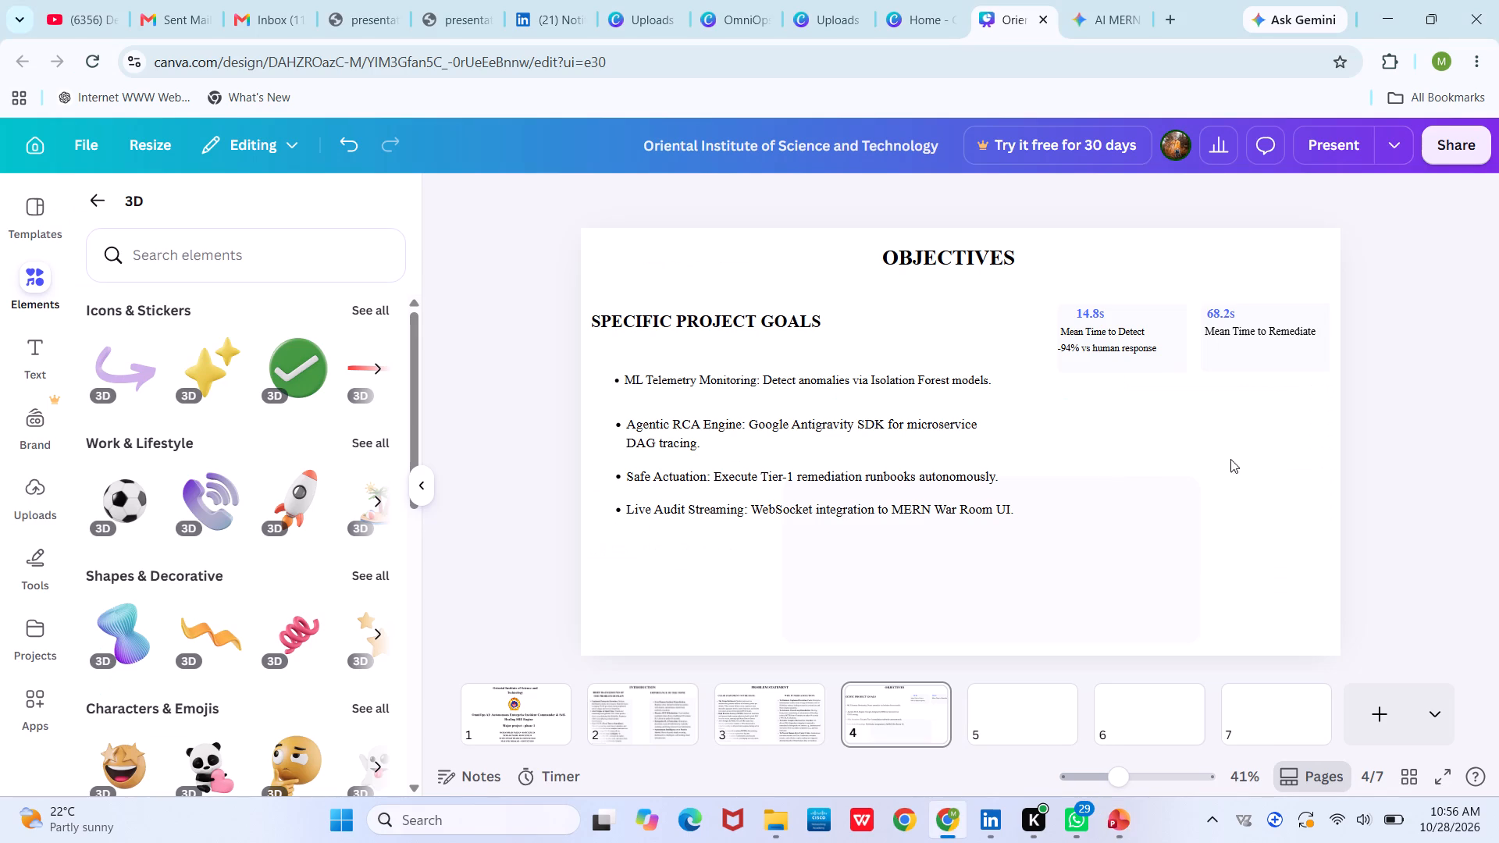
left_click(1234, 361)
key("ctrl+v")
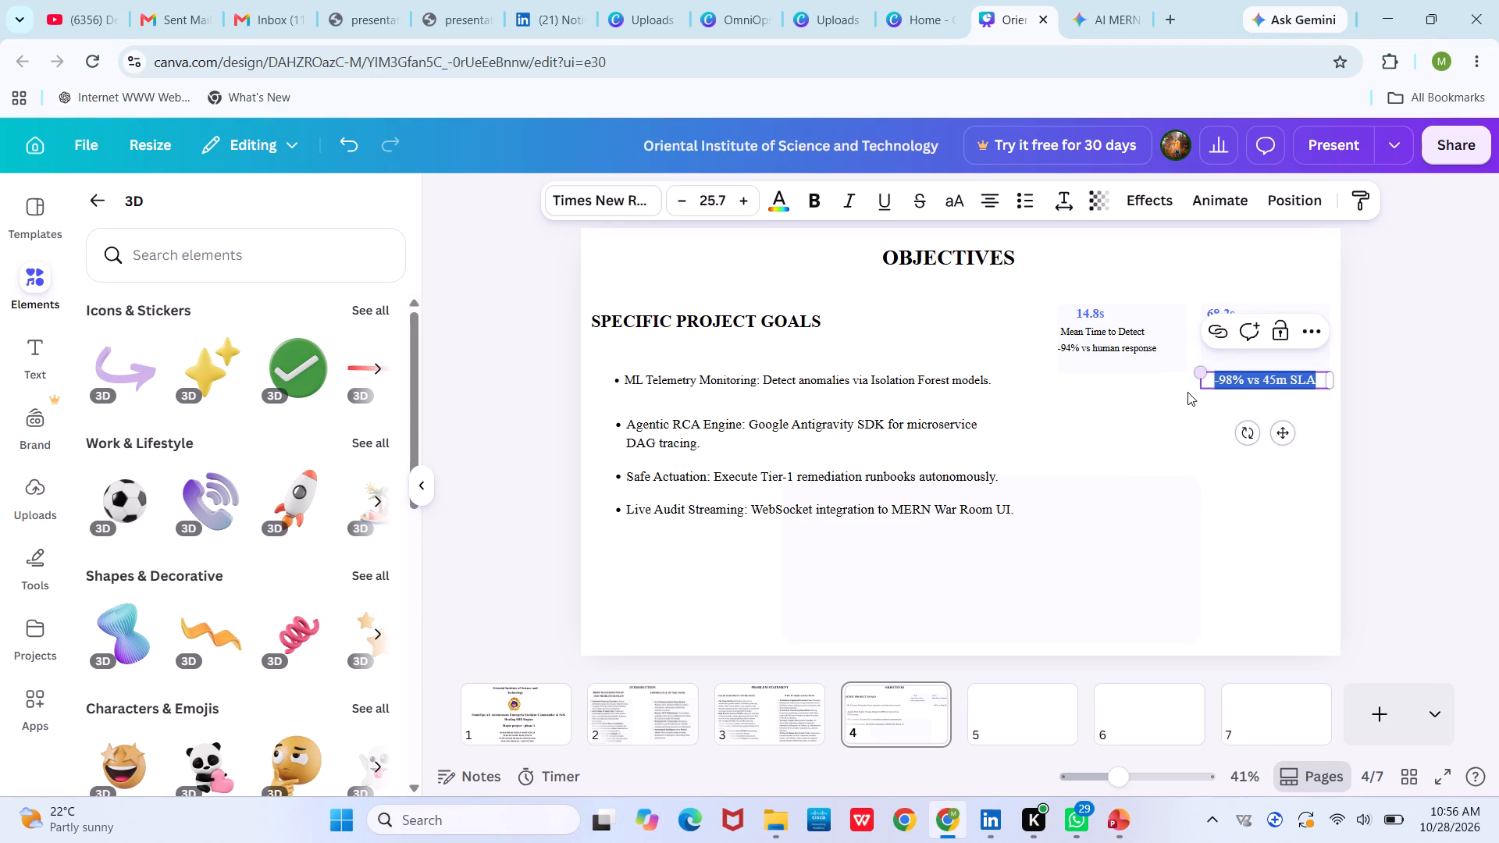
Place "-98% vs 45m SLA" under "Mean Time to Remediate" in the 68.2s card and reduce its font size to 22.3.
left_click_drag(1198, 372, 1212, 370)
left_click(1168, 418)
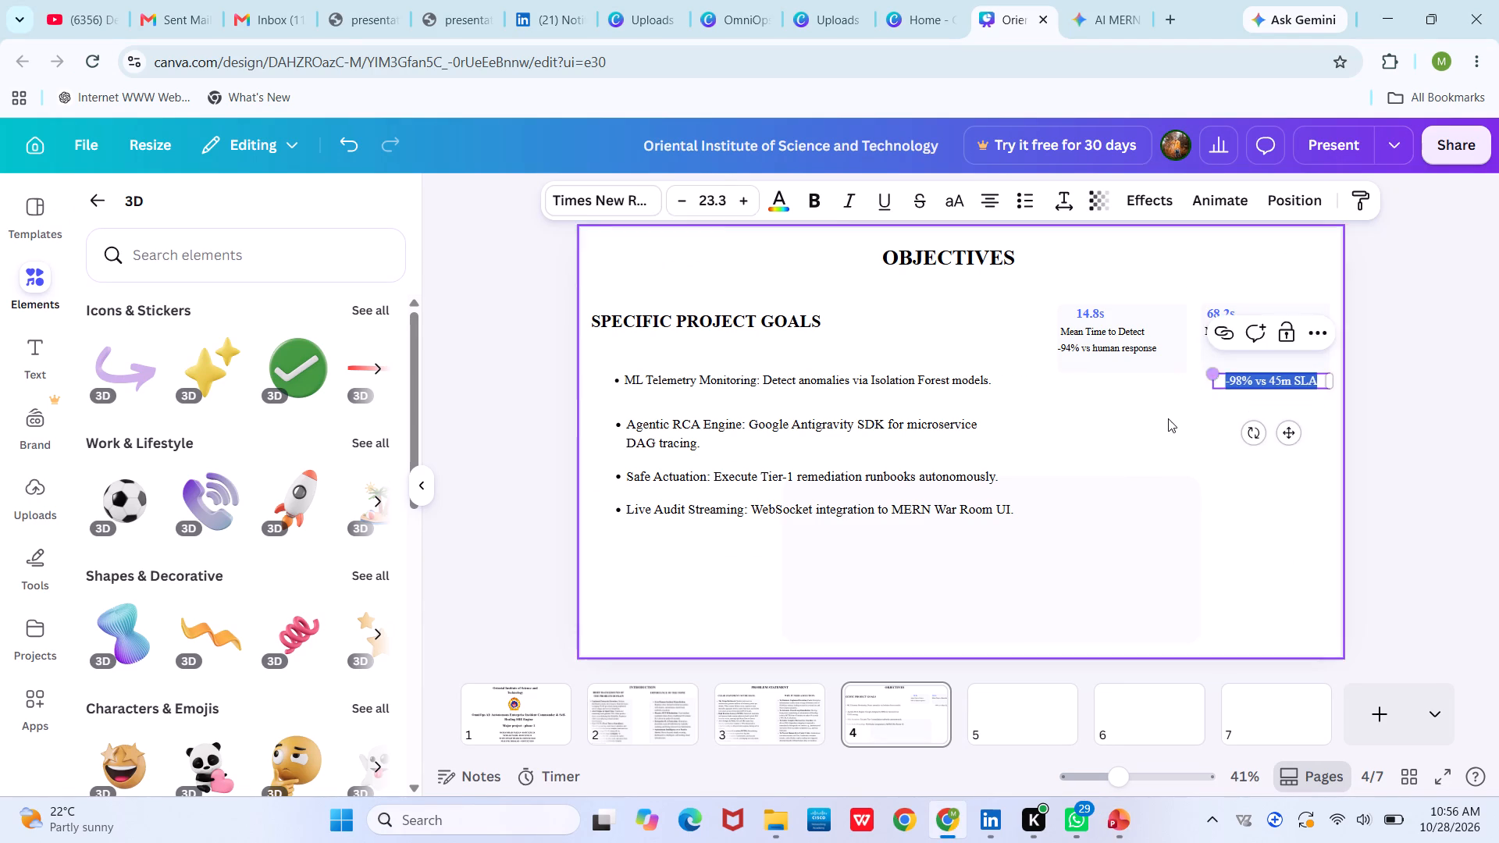
left_click_drag(1248, 379, 1241, 354)
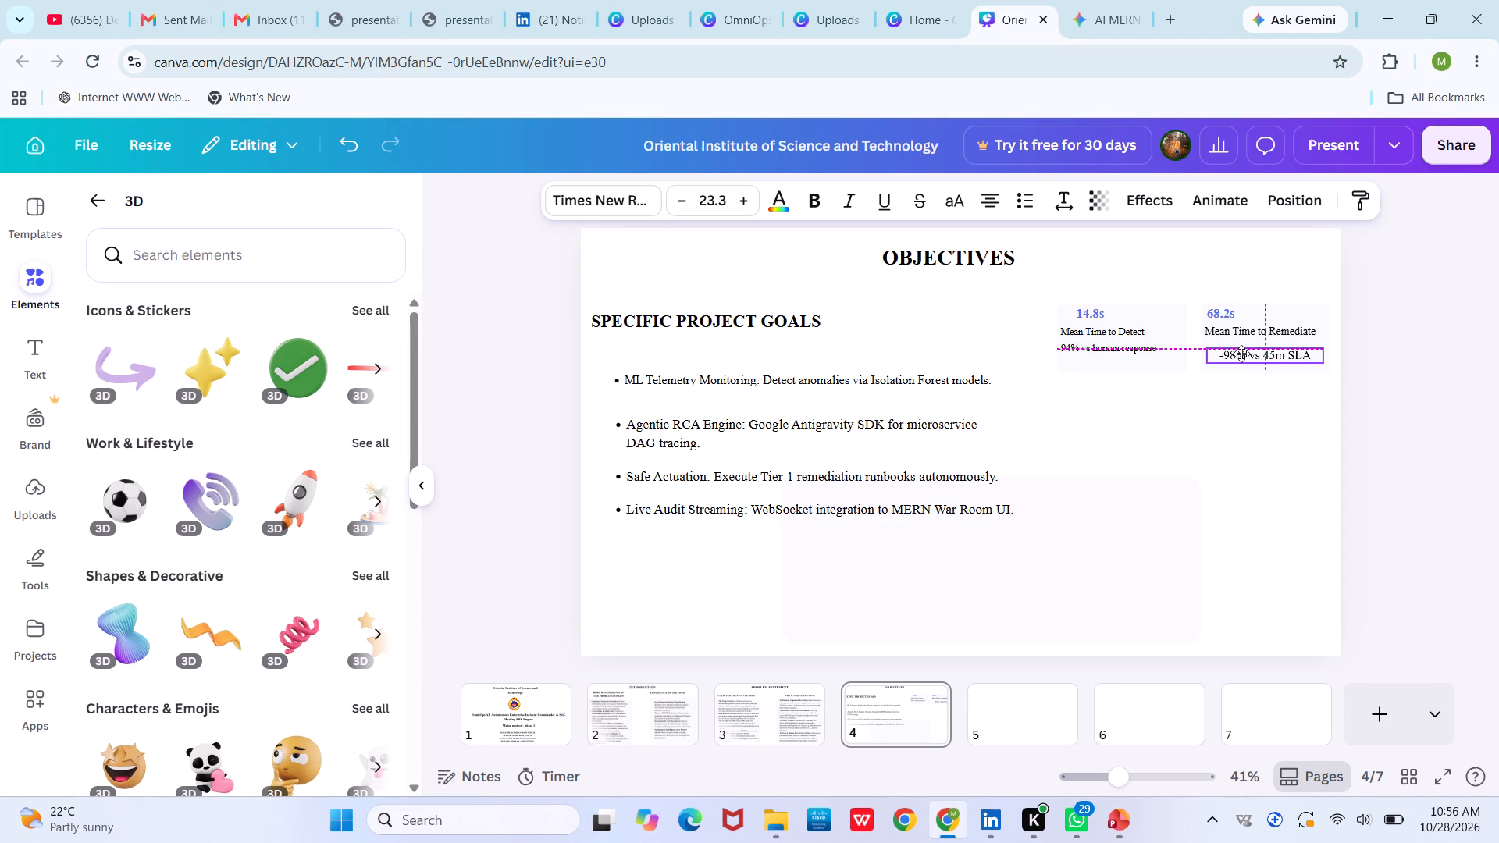
left_click_drag(1241, 354, 1237, 347)
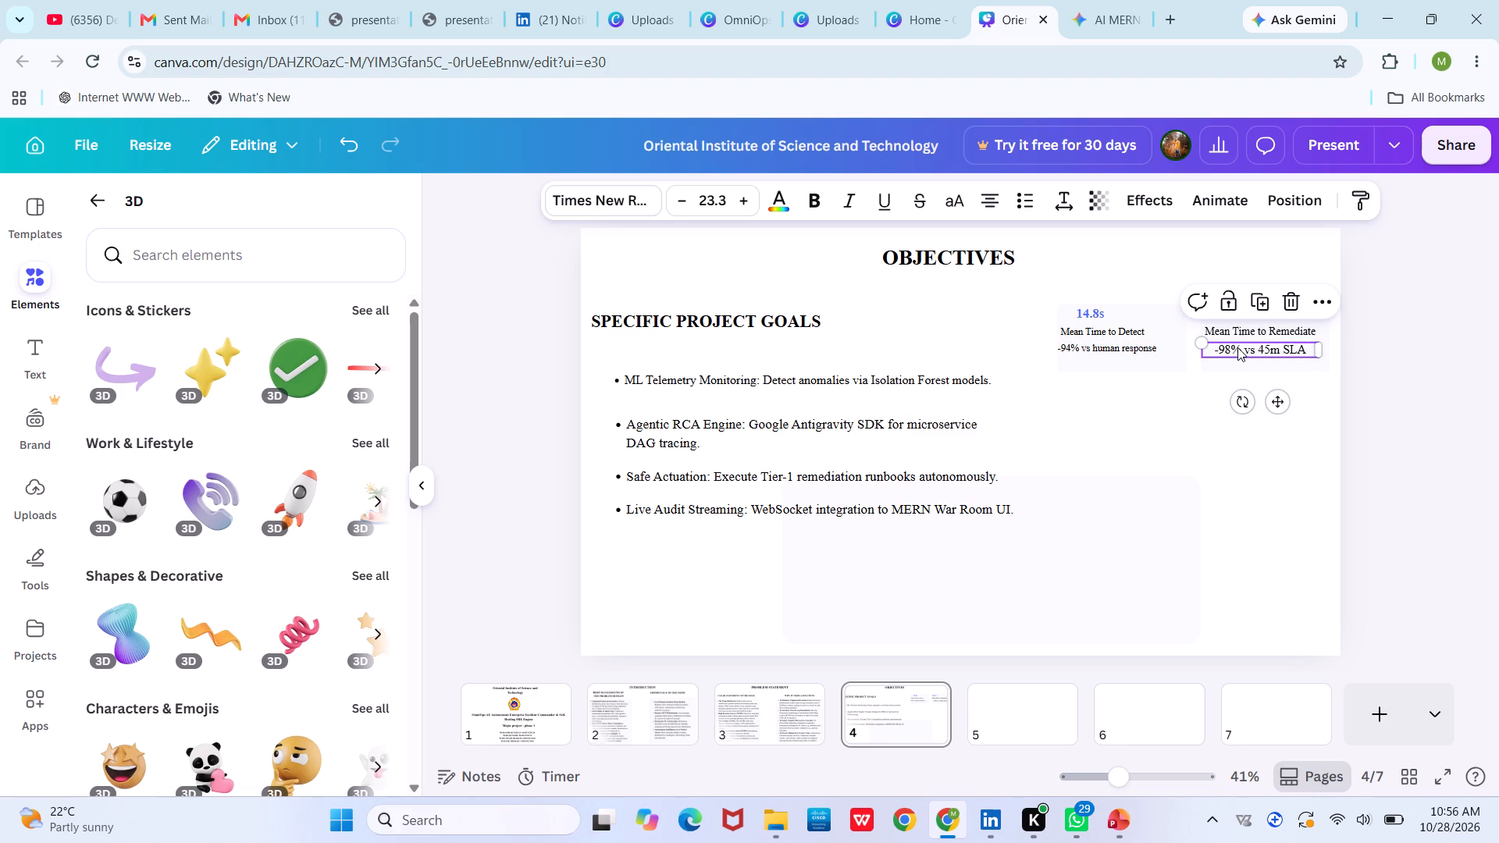
left_click(678, 207)
Make the "-98% vs 45m SLA" and "-94% vs human response" lines of the two metric cards bold.
double_click(817, 197)
left_click(817, 197)
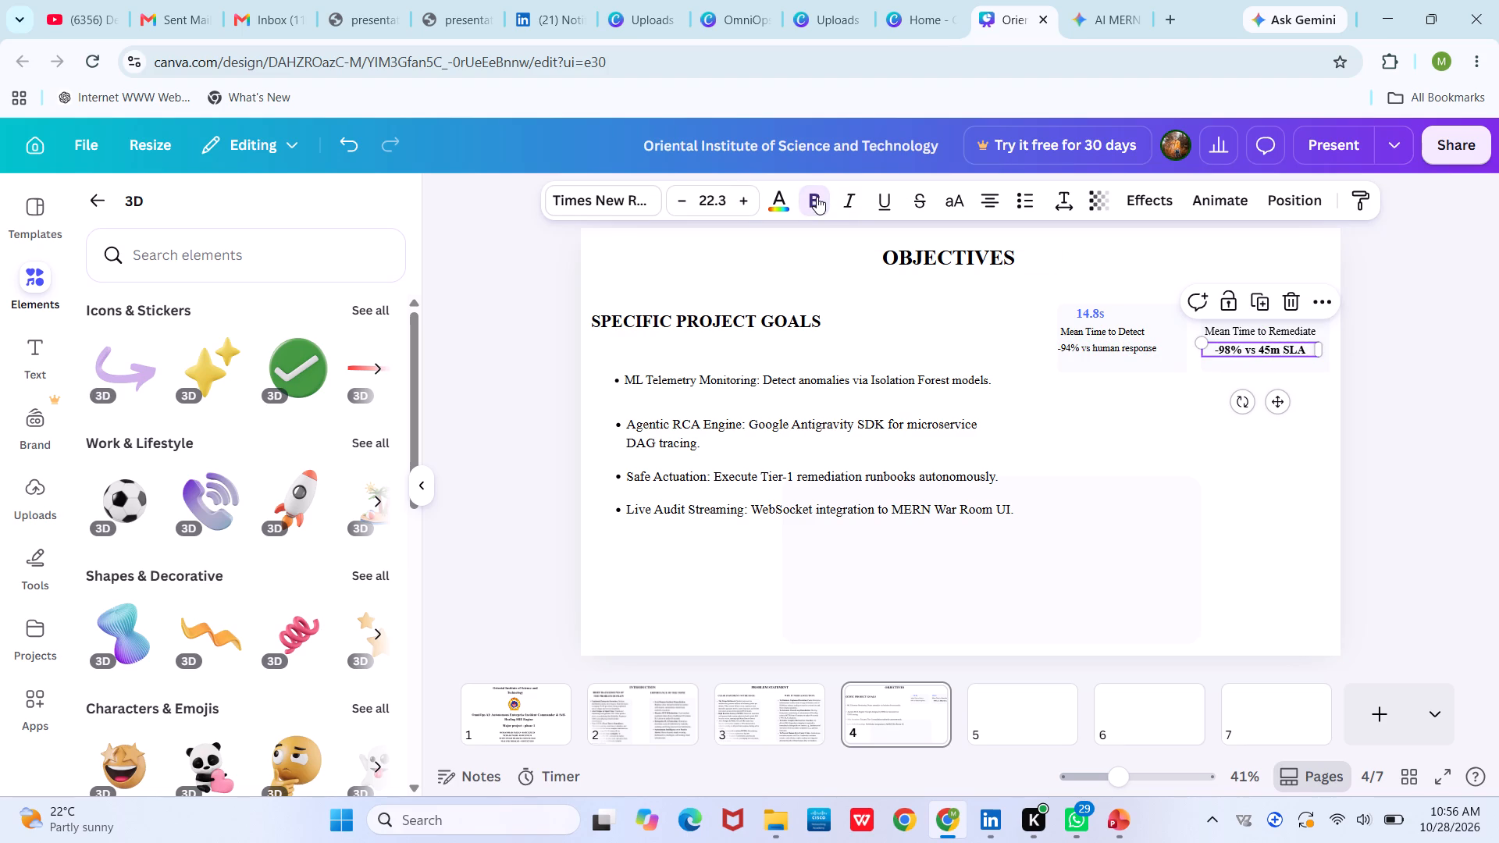
left_click(1081, 346)
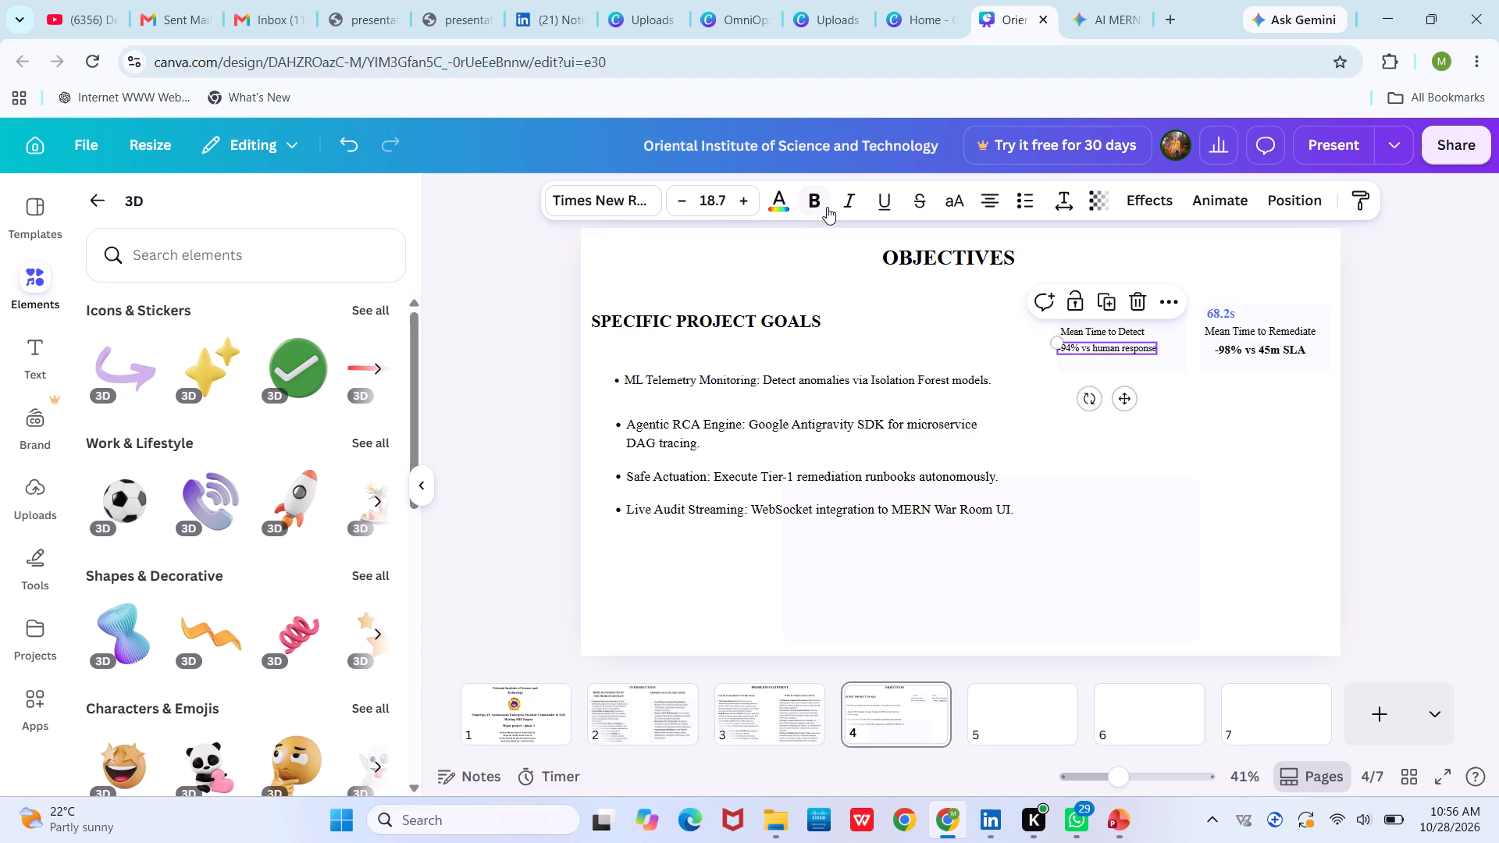
left_click(824, 207)
left_click(942, 290)
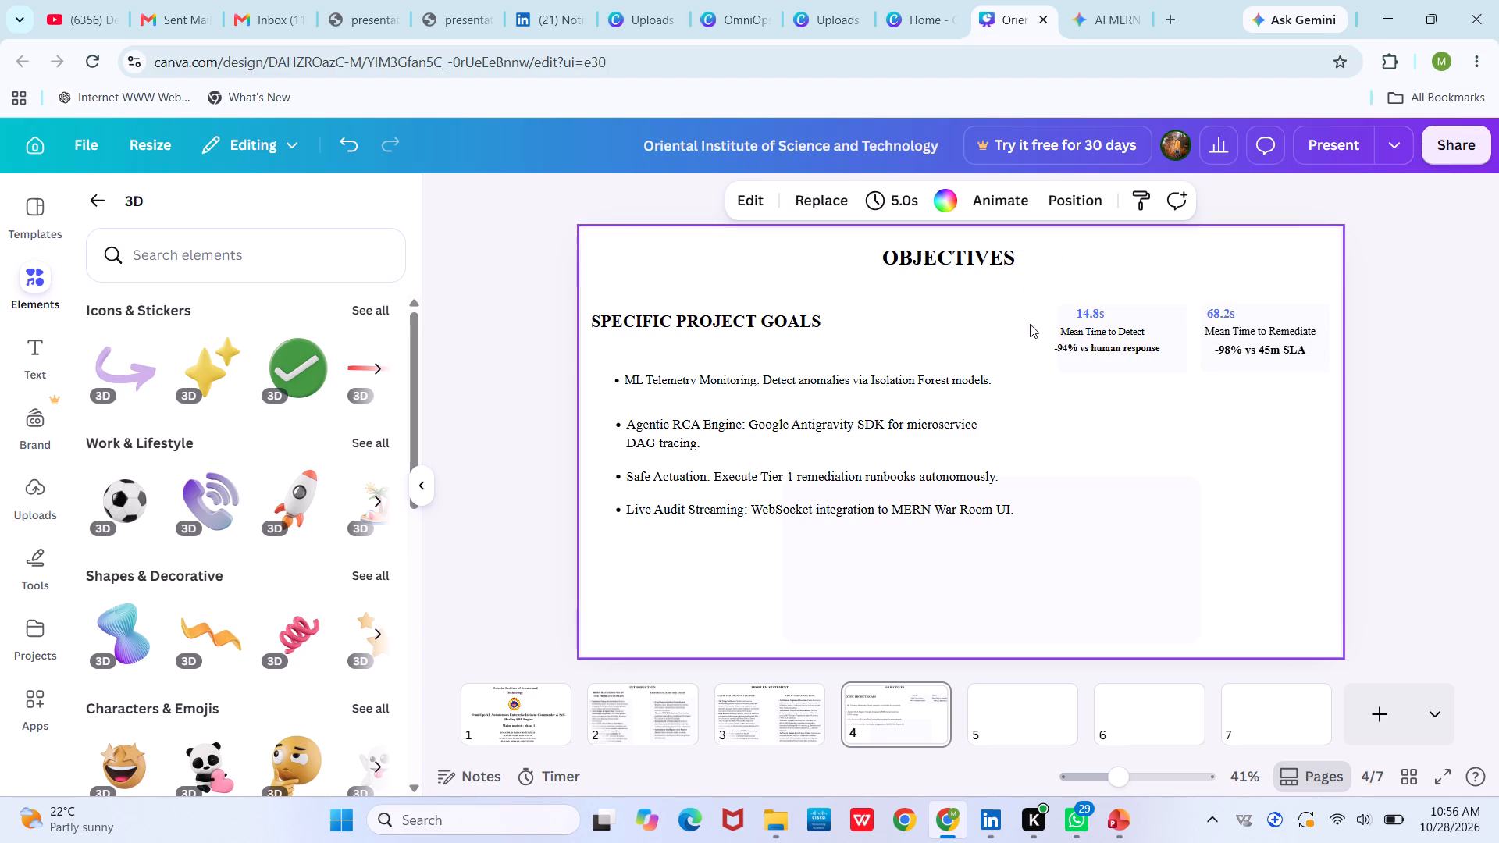
left_click(1098, 344)
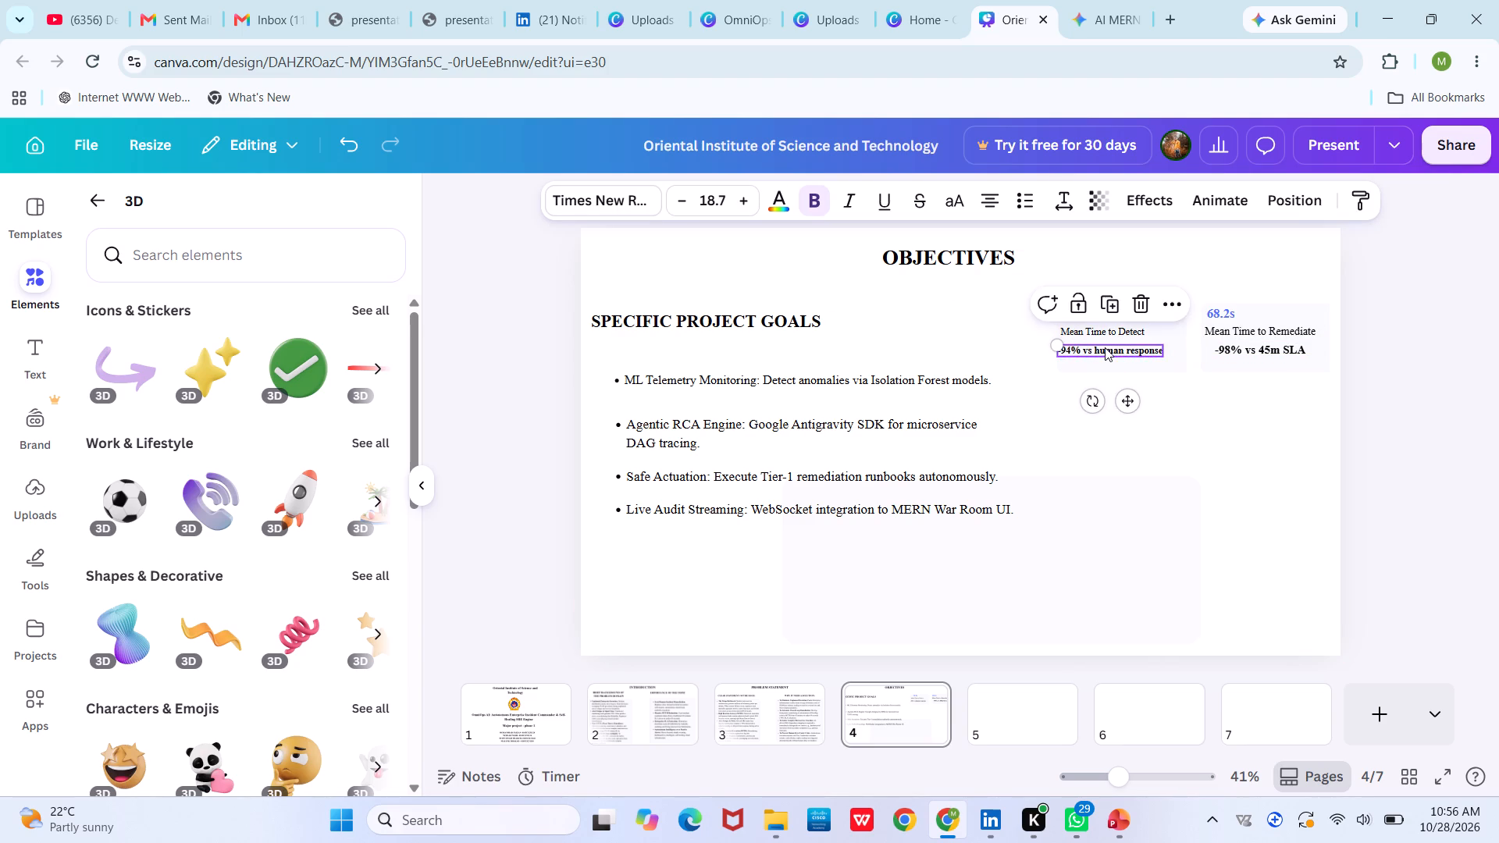
Duplicate the pale background rectangle of the 14.8s card and place the copy directly below that card.
left_click(981, 348)
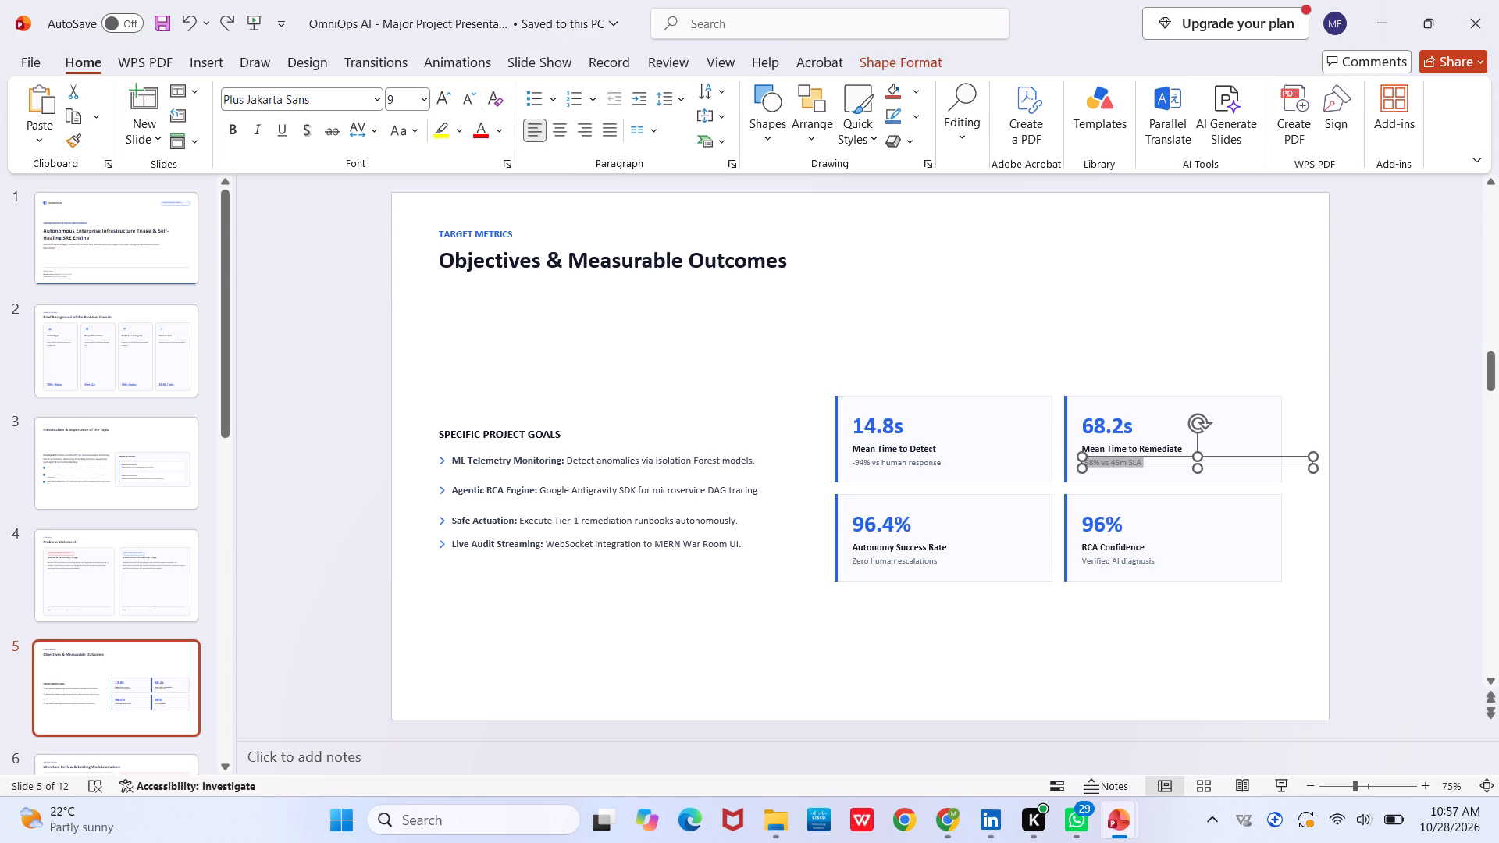
left_click(974, 518)
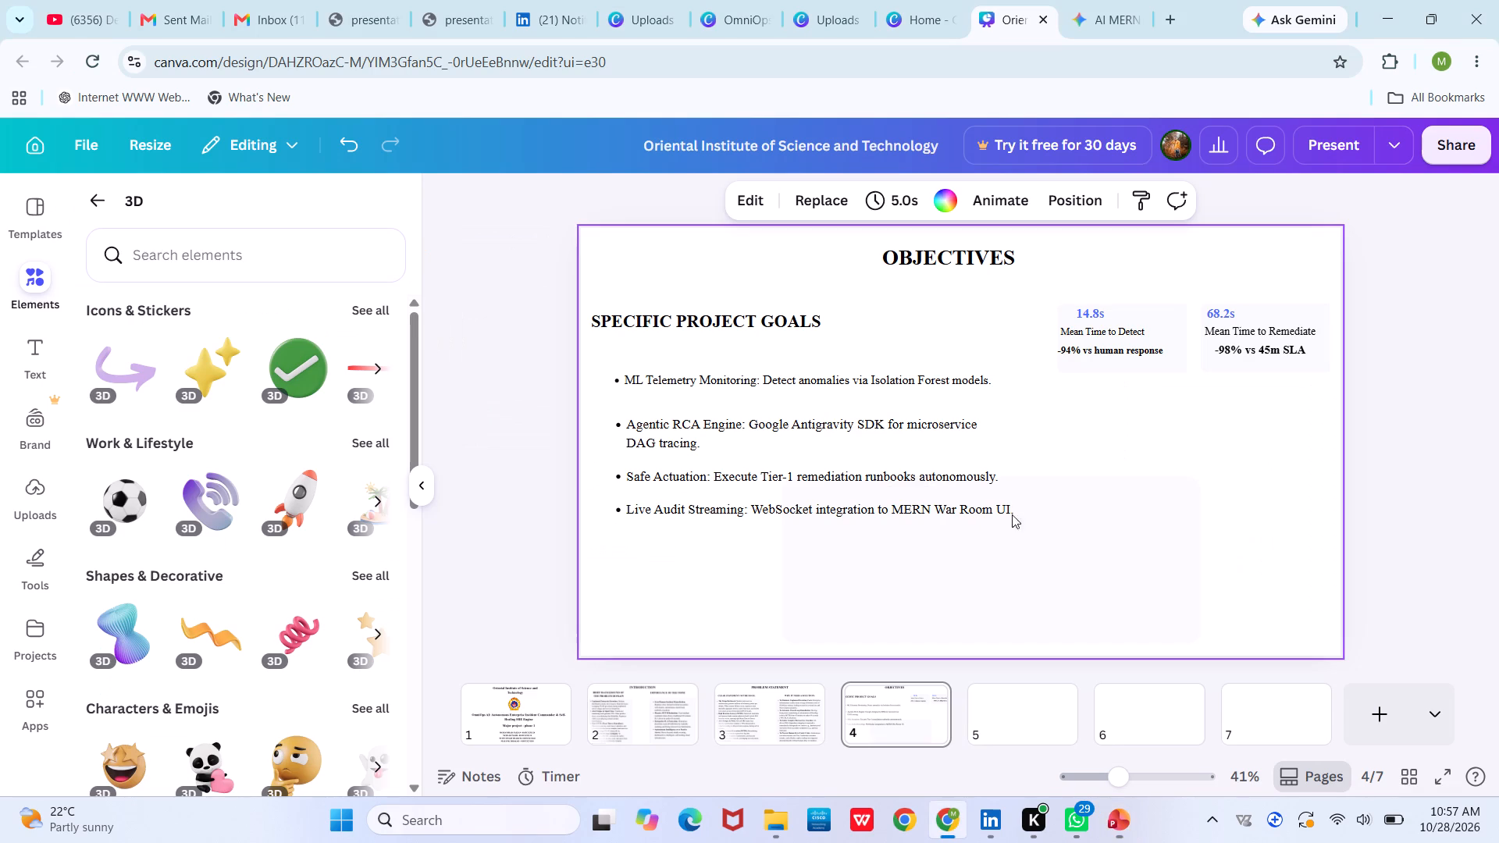
left_click(1165, 366)
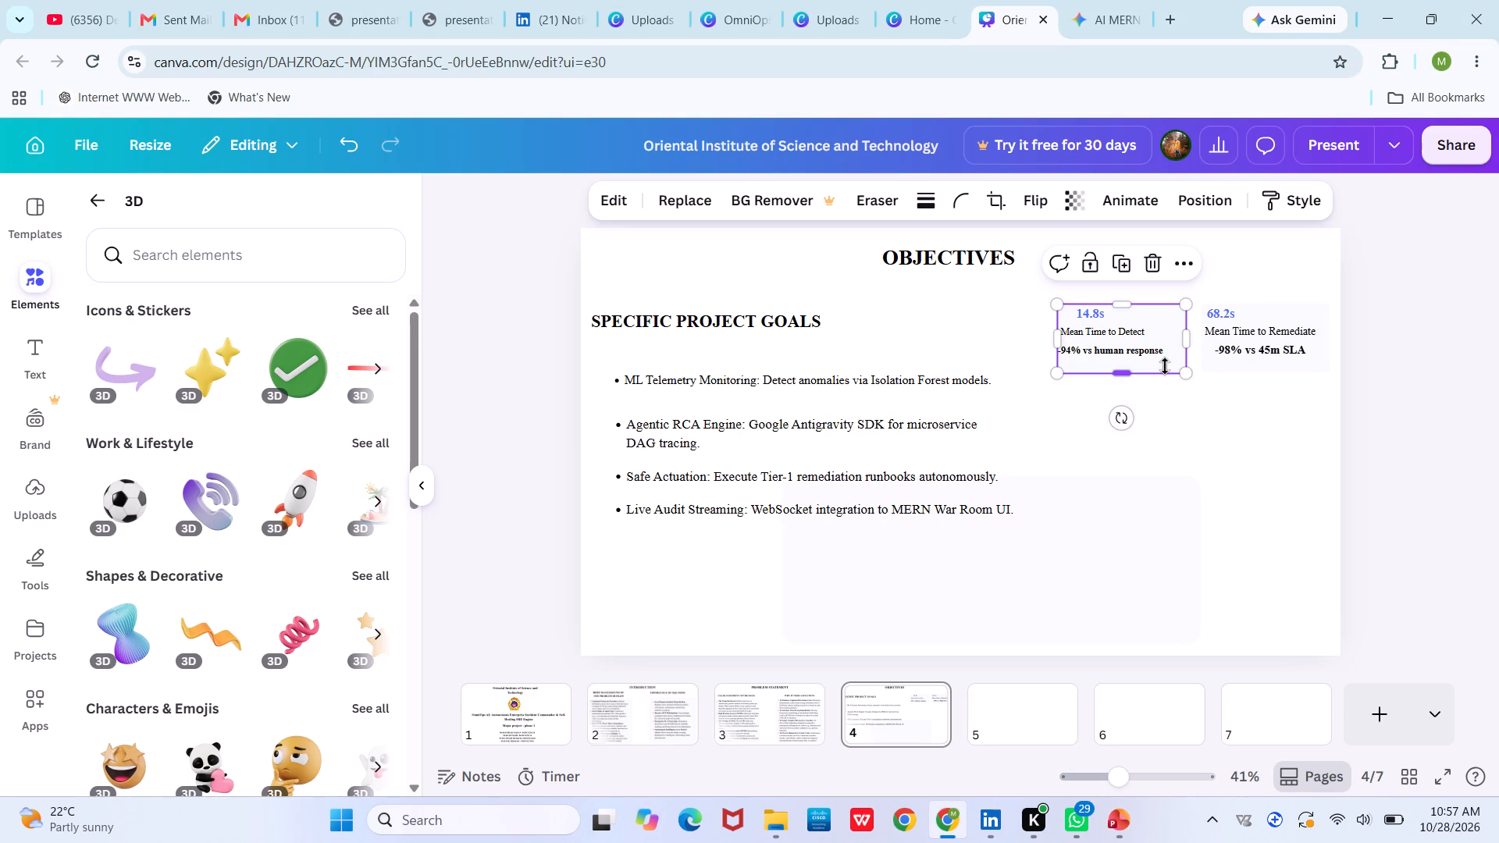
key("ctrl+c")
left_click(1091, 439)
key("ctrl+v")
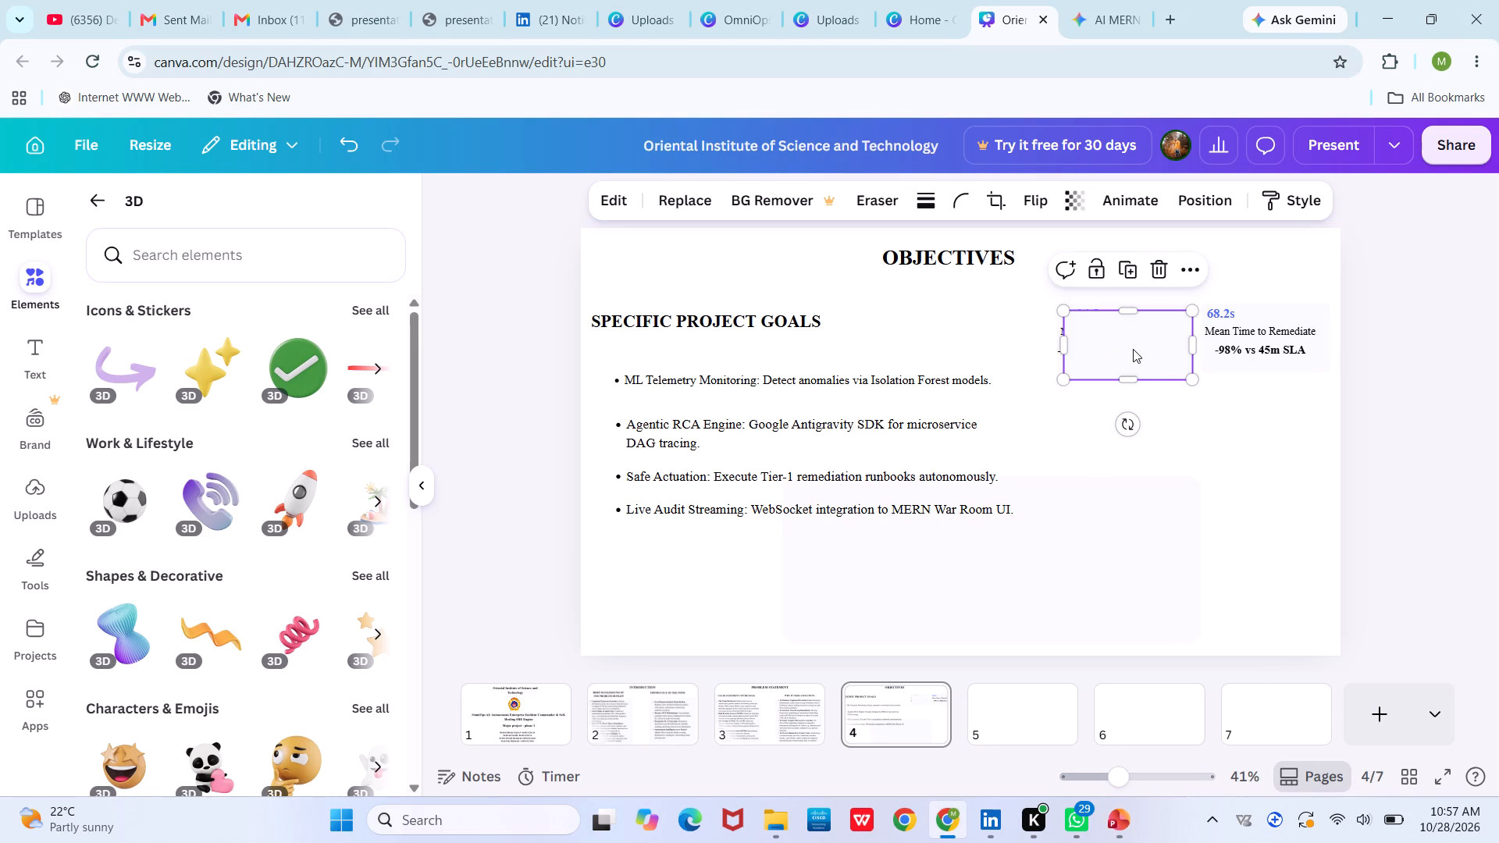
left_click_drag(1132, 349, 1128, 418)
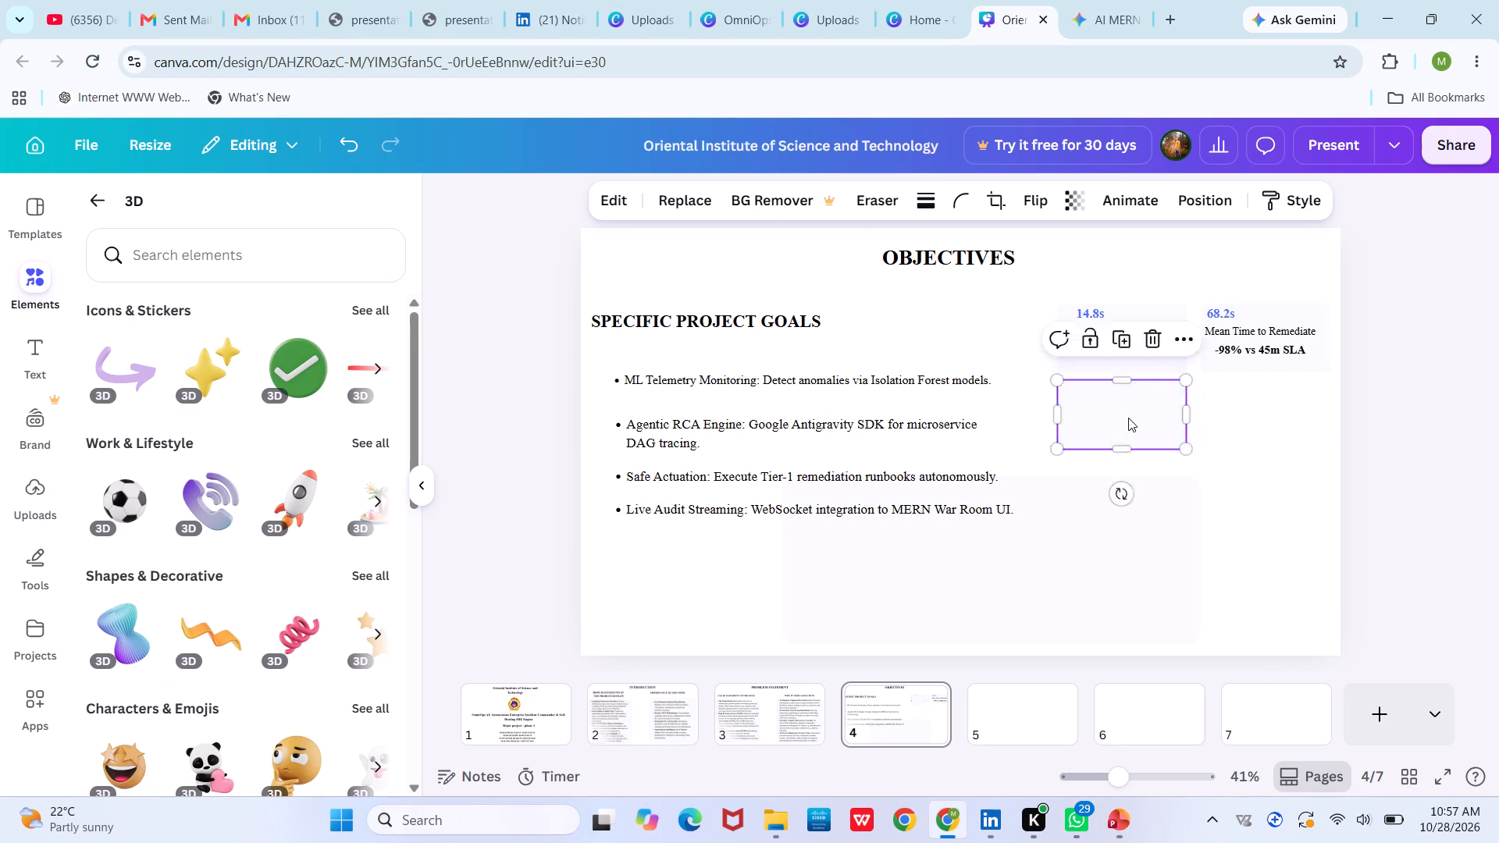
Delete the large pale rectangle behind the lower part of the OBJECTIVES page.
left_click(1049, 577)
key("BackSpace")
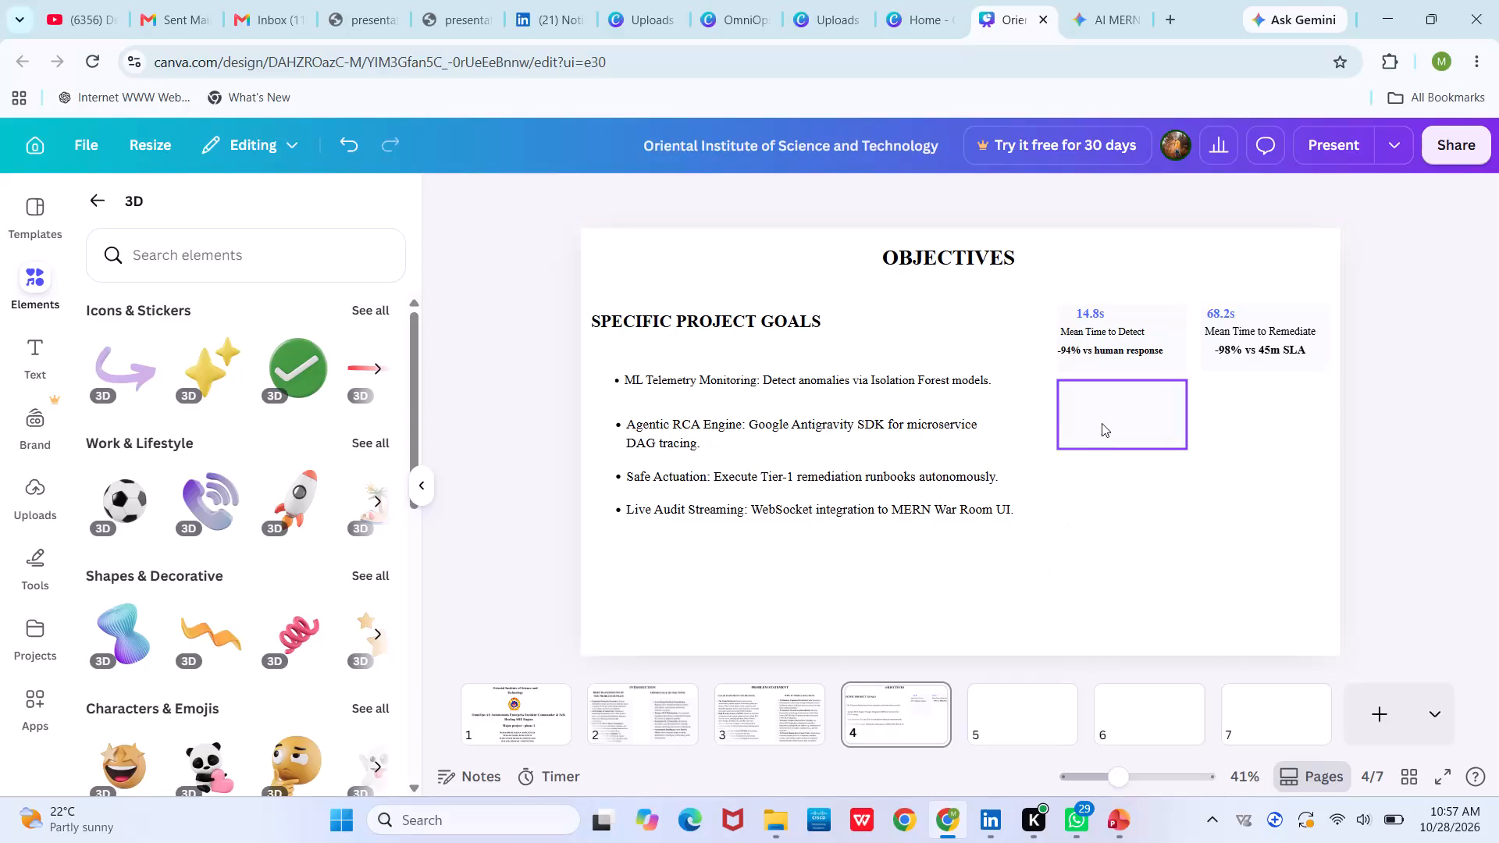
Move the duplicated card background slightly lower to widen the gap beneath the 14.8s card.
left_click_drag(1102, 423, 1102, 439)
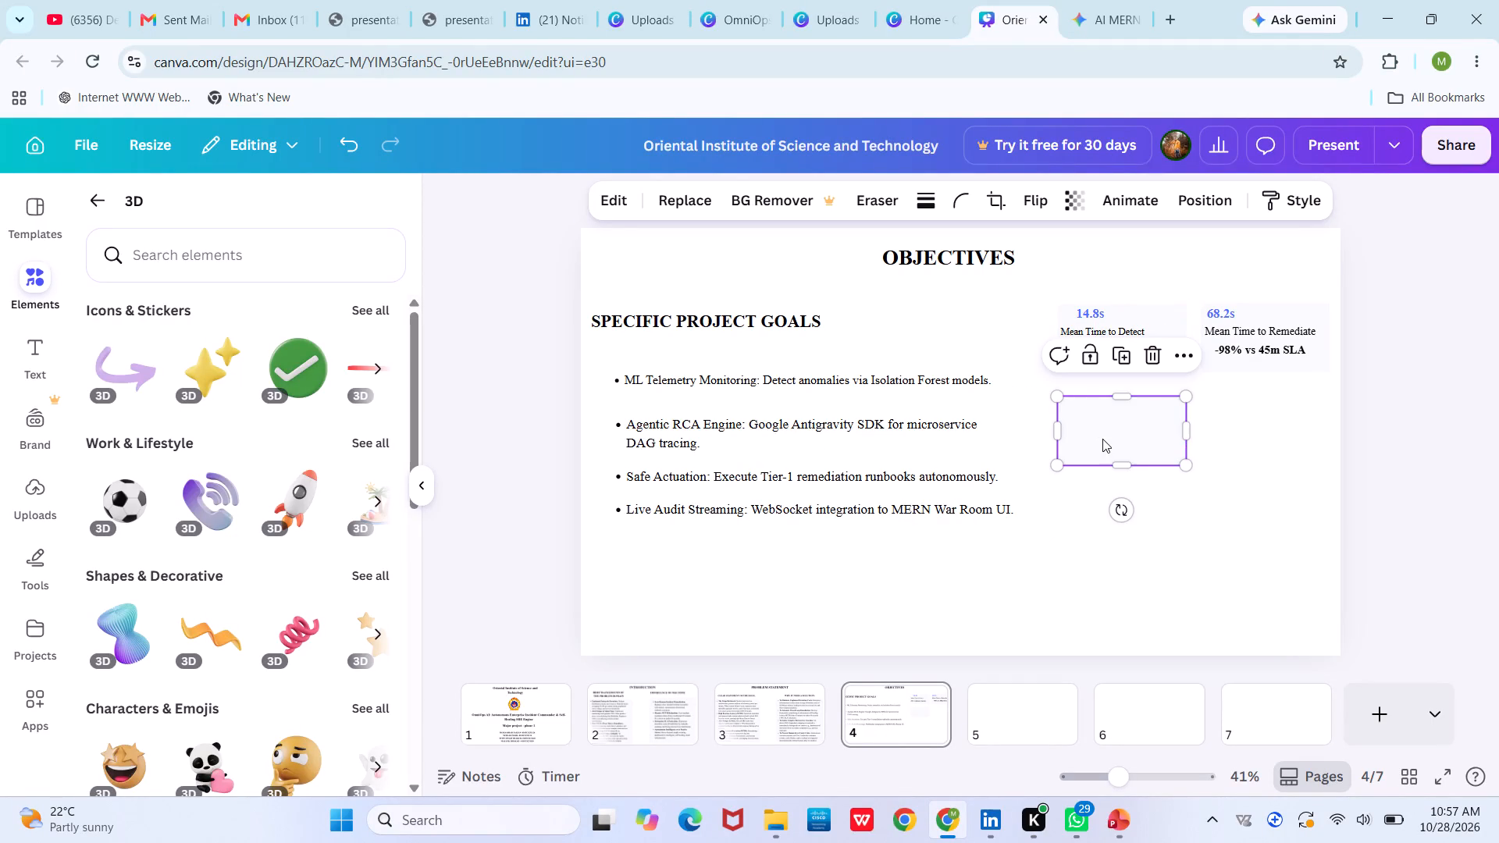
left_click(1277, 437)
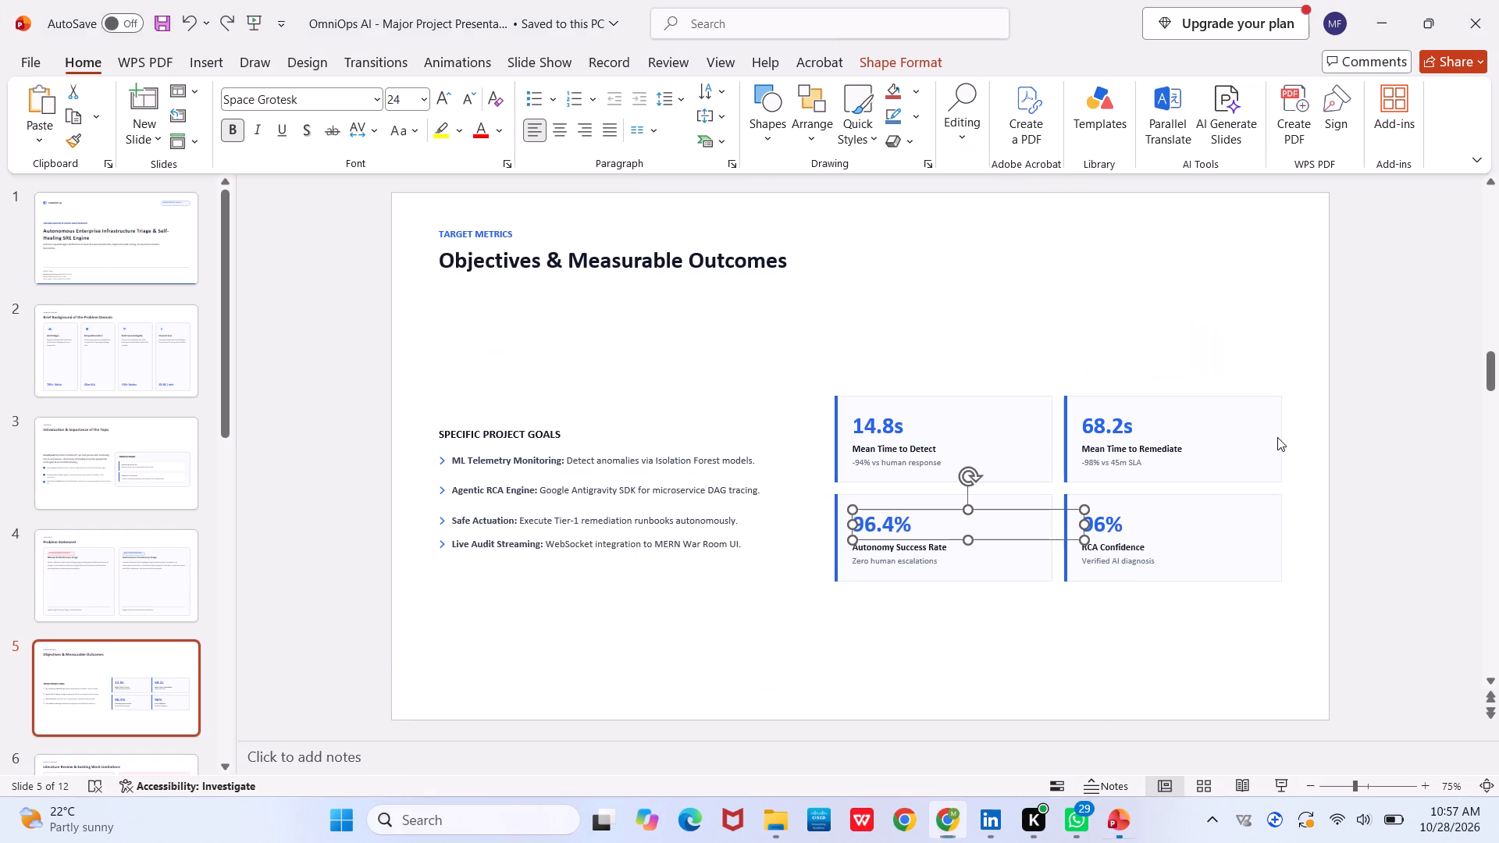
Copy the "96.4%" figure from the PowerPoint slide, leaving the slide's text intact, and paste it onto Canva's OBJECTIVES page.
left_click(911, 523)
left_click(933, 523)
double_click(933, 523)
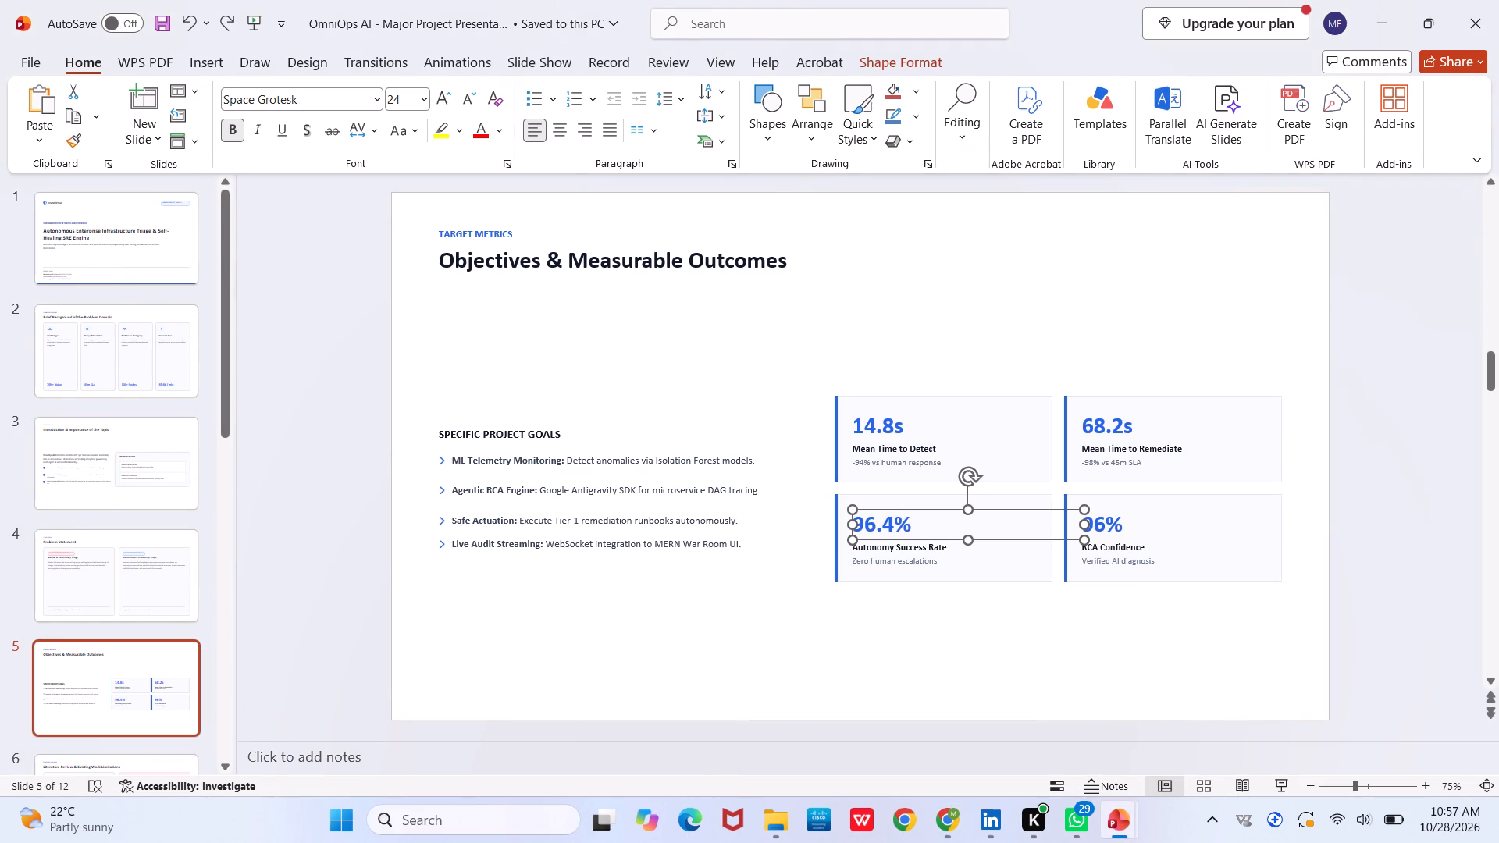
double_click(933, 523)
key("ctrl+a")
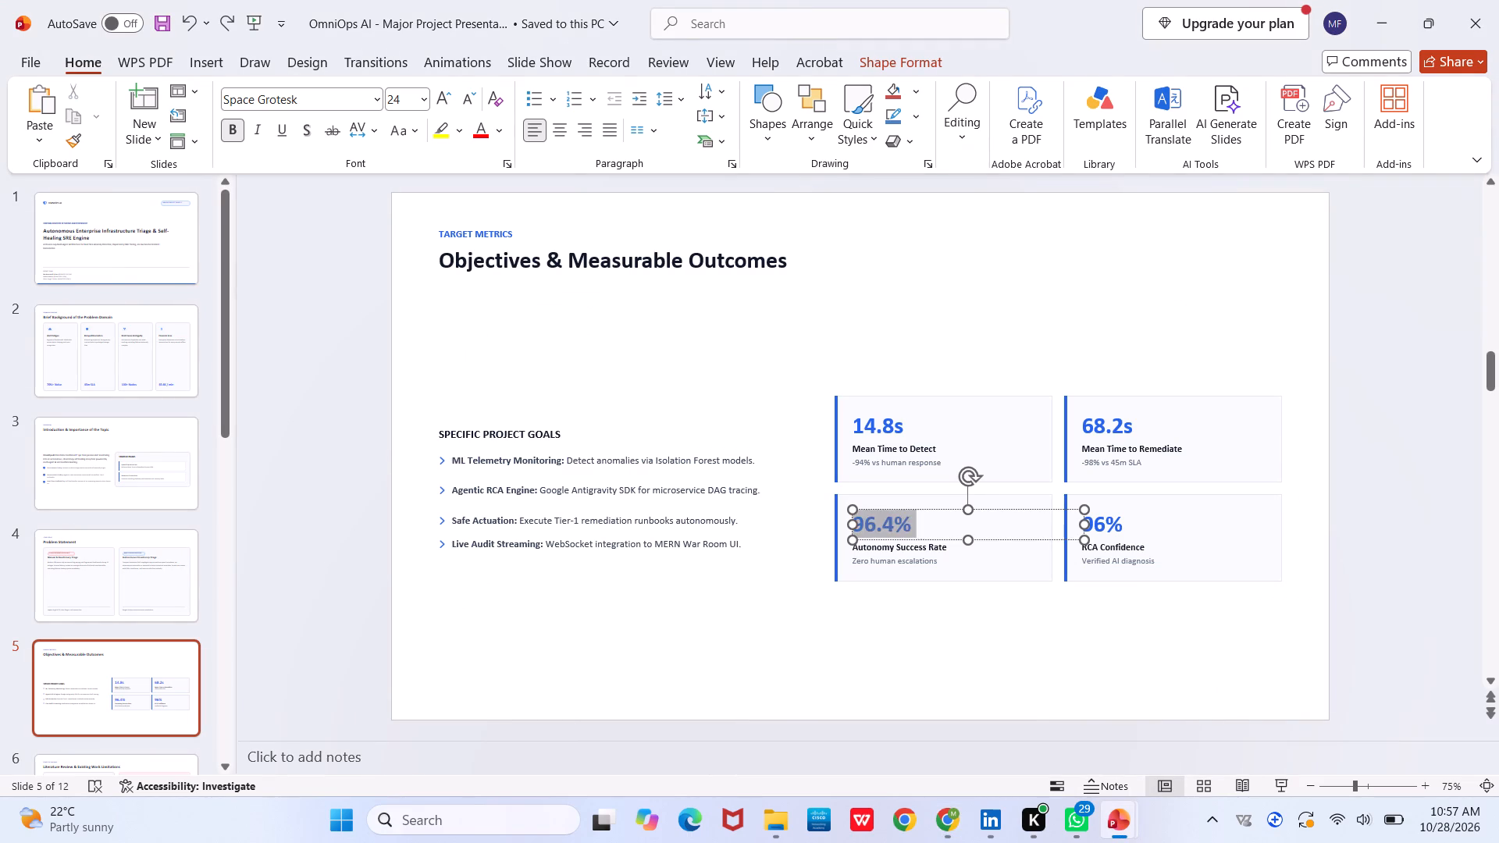
key("c")
key("BackSpace")
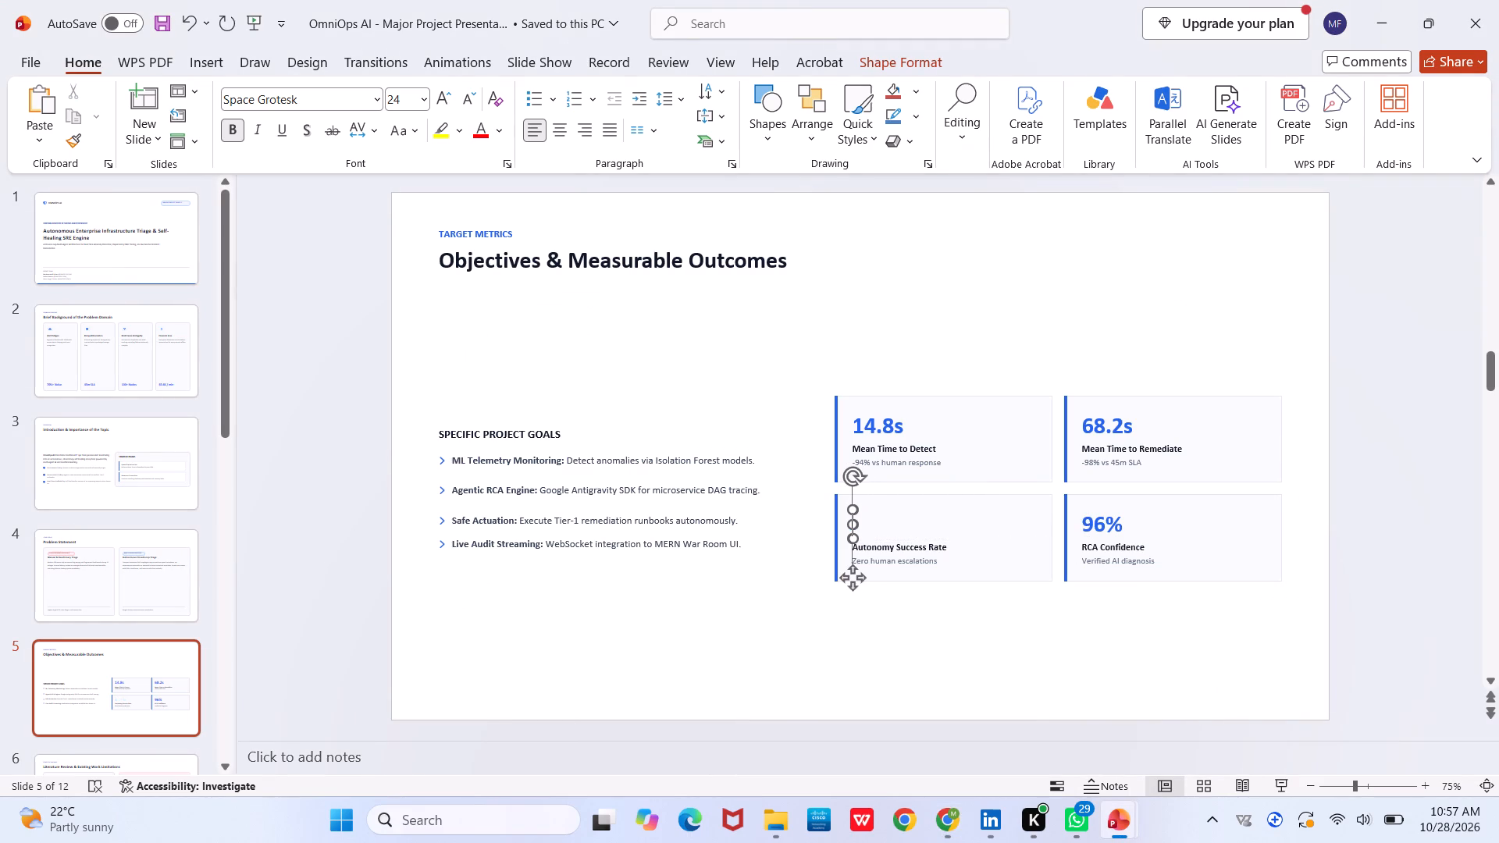
key("ctrl+z")
key("ctrl+z")
key("ctrl+c")
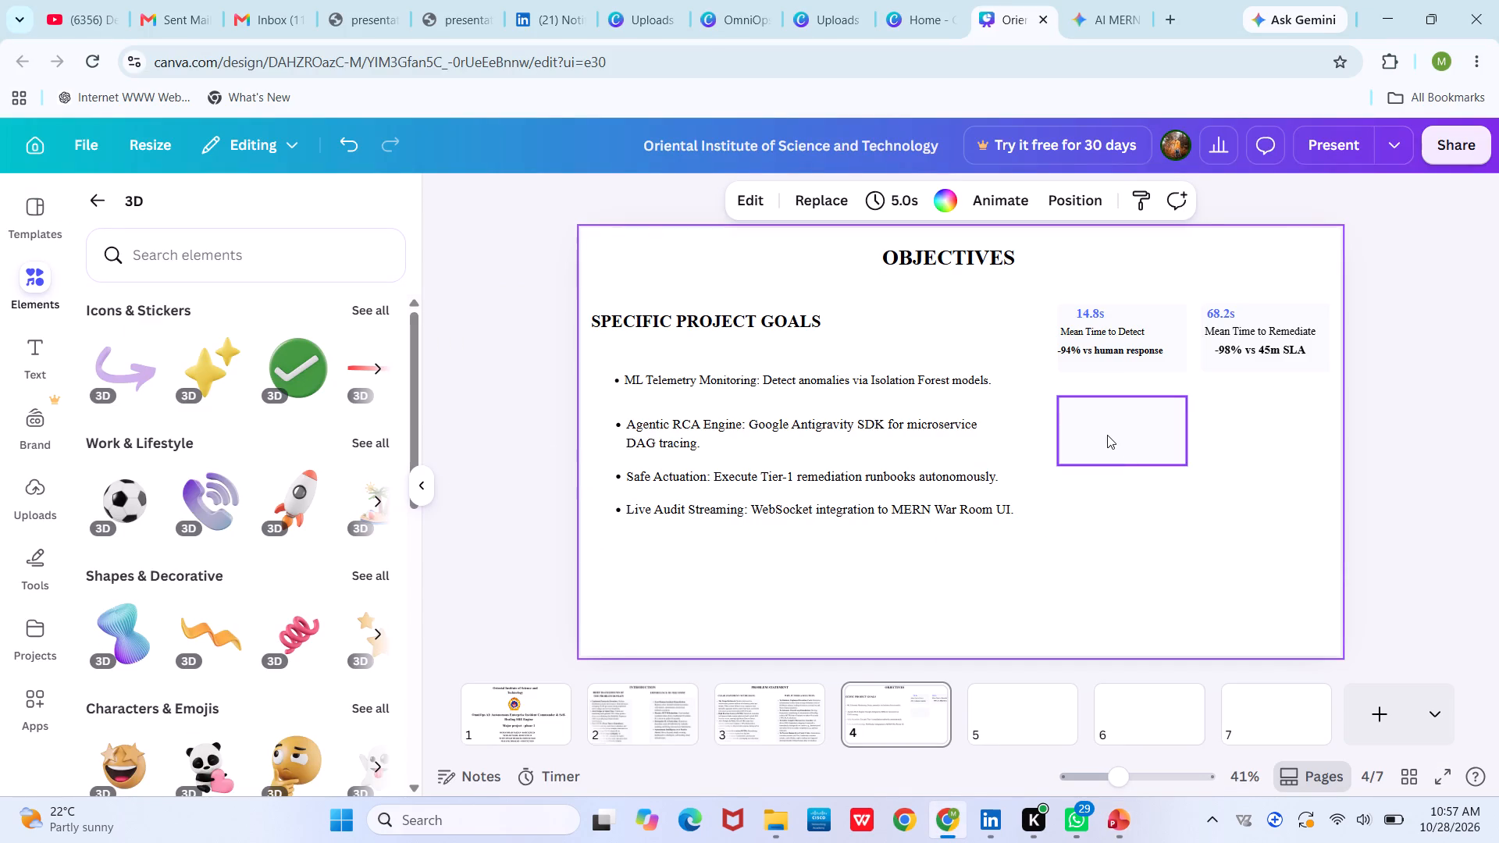
key("ctrl+v")
left_click(912, 455)
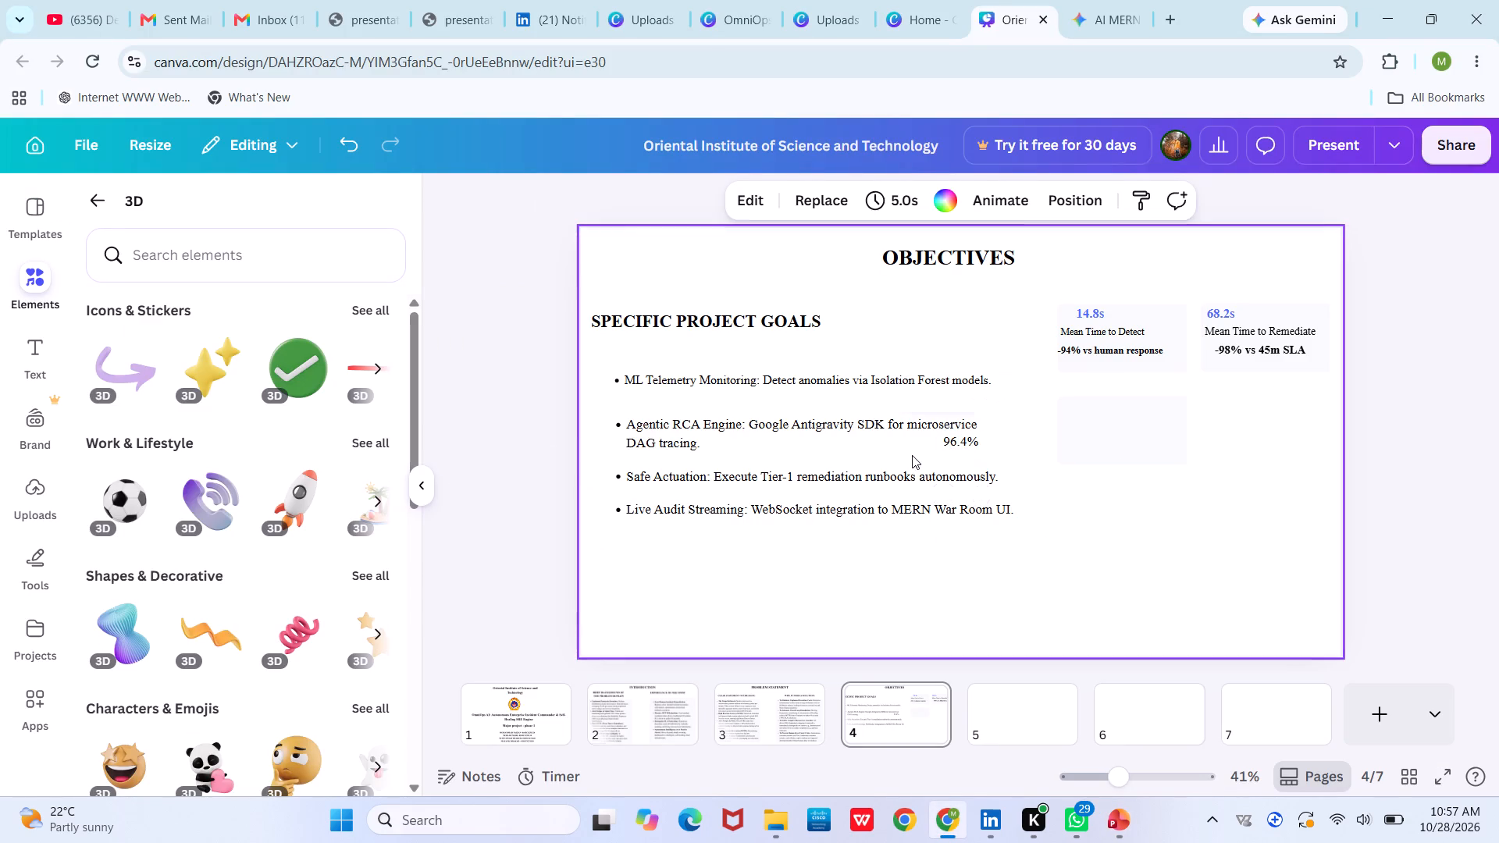
Place "96.4%" in the empty card below 14.8s and make it bold in Vivid blue #5170ff.
left_click_drag(945, 446, 1068, 416)
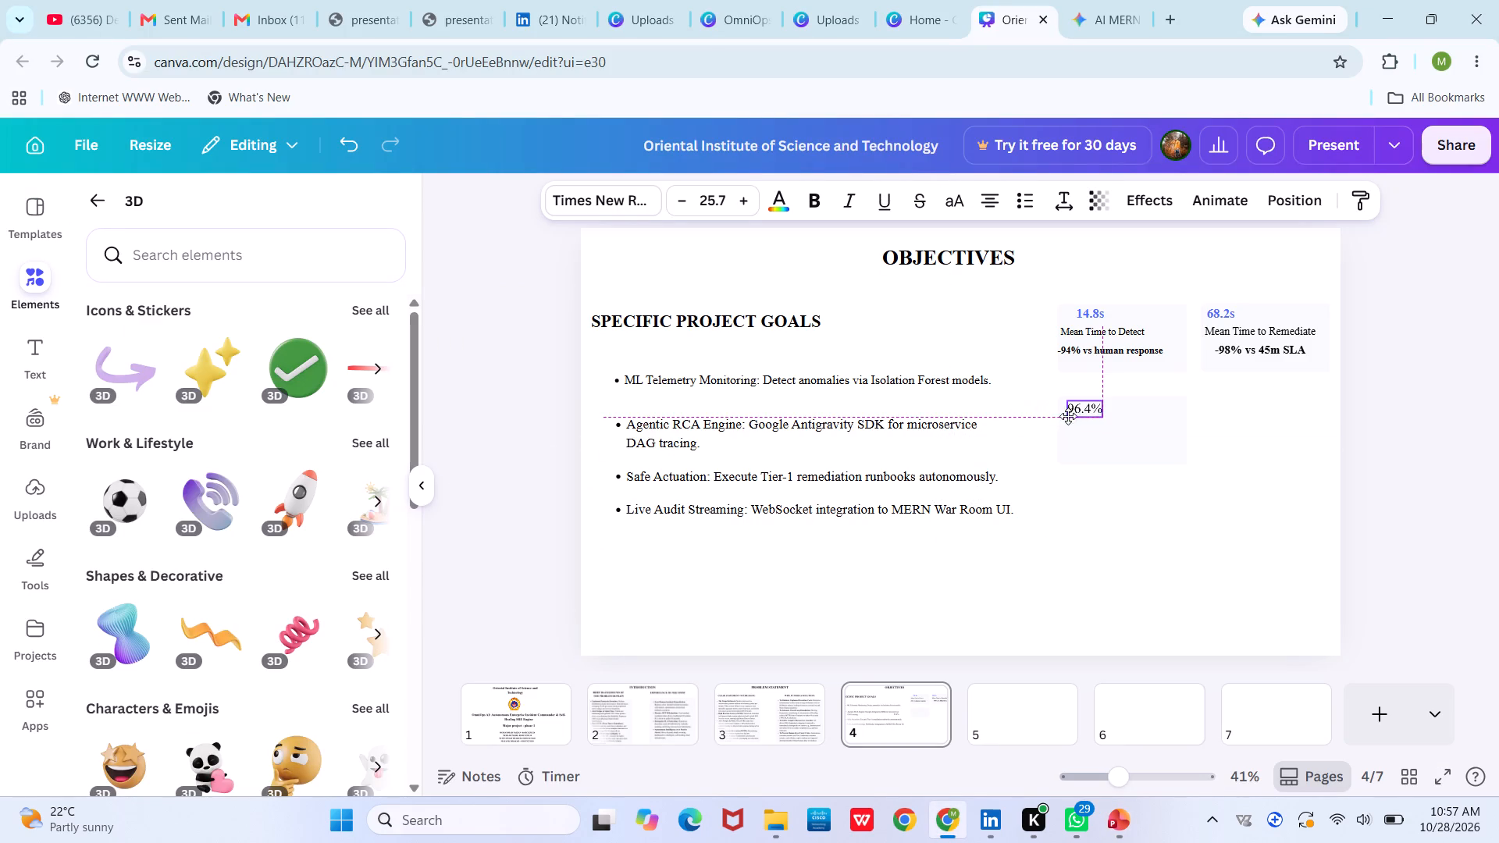
left_click_drag(1068, 416, 1067, 417)
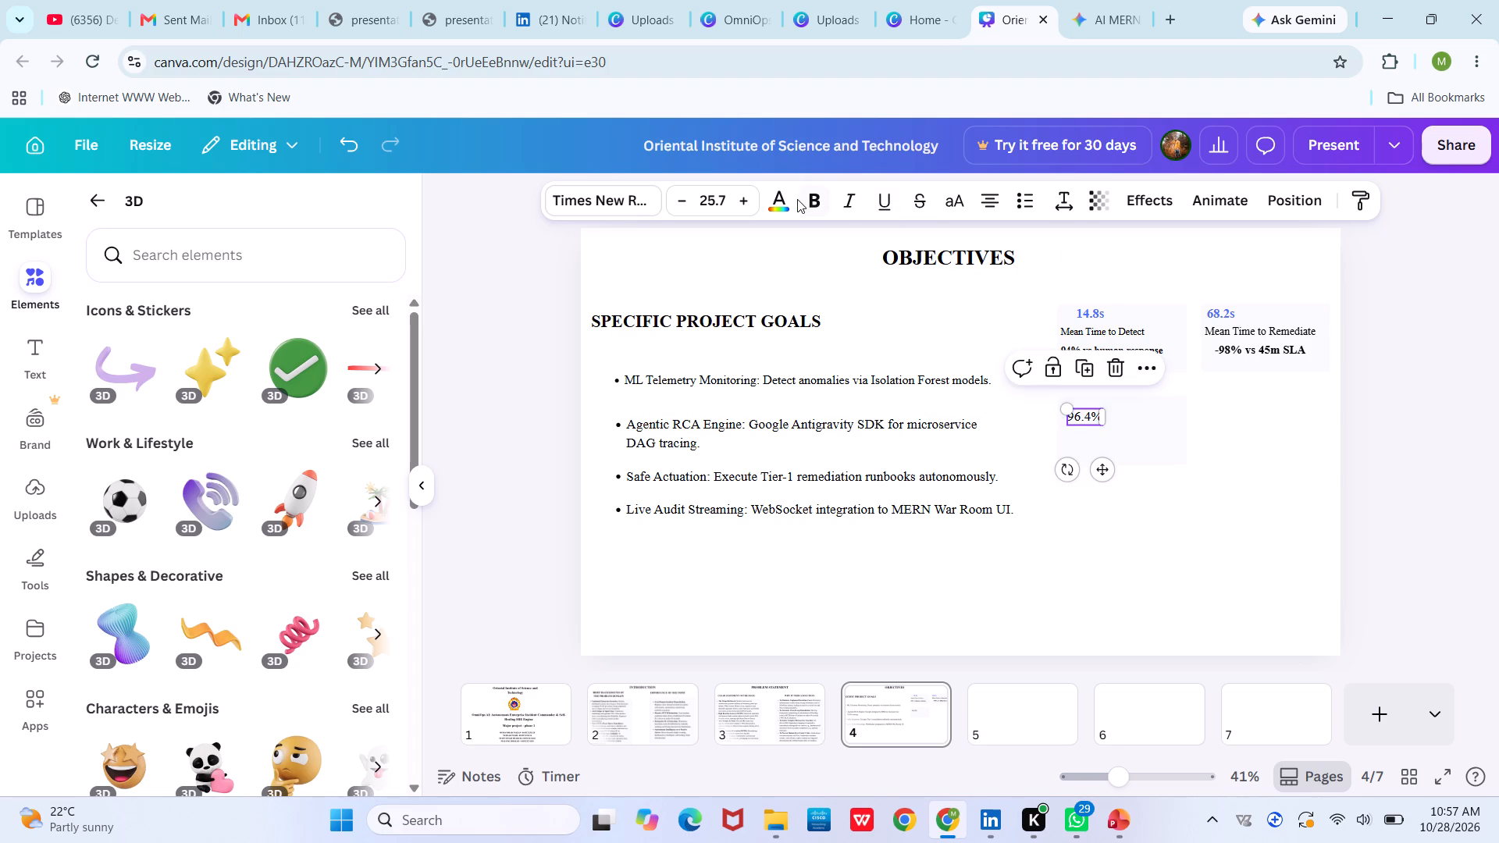
left_click(797, 199)
left_click(811, 202)
left_click(772, 212)
left_click(195, 358)
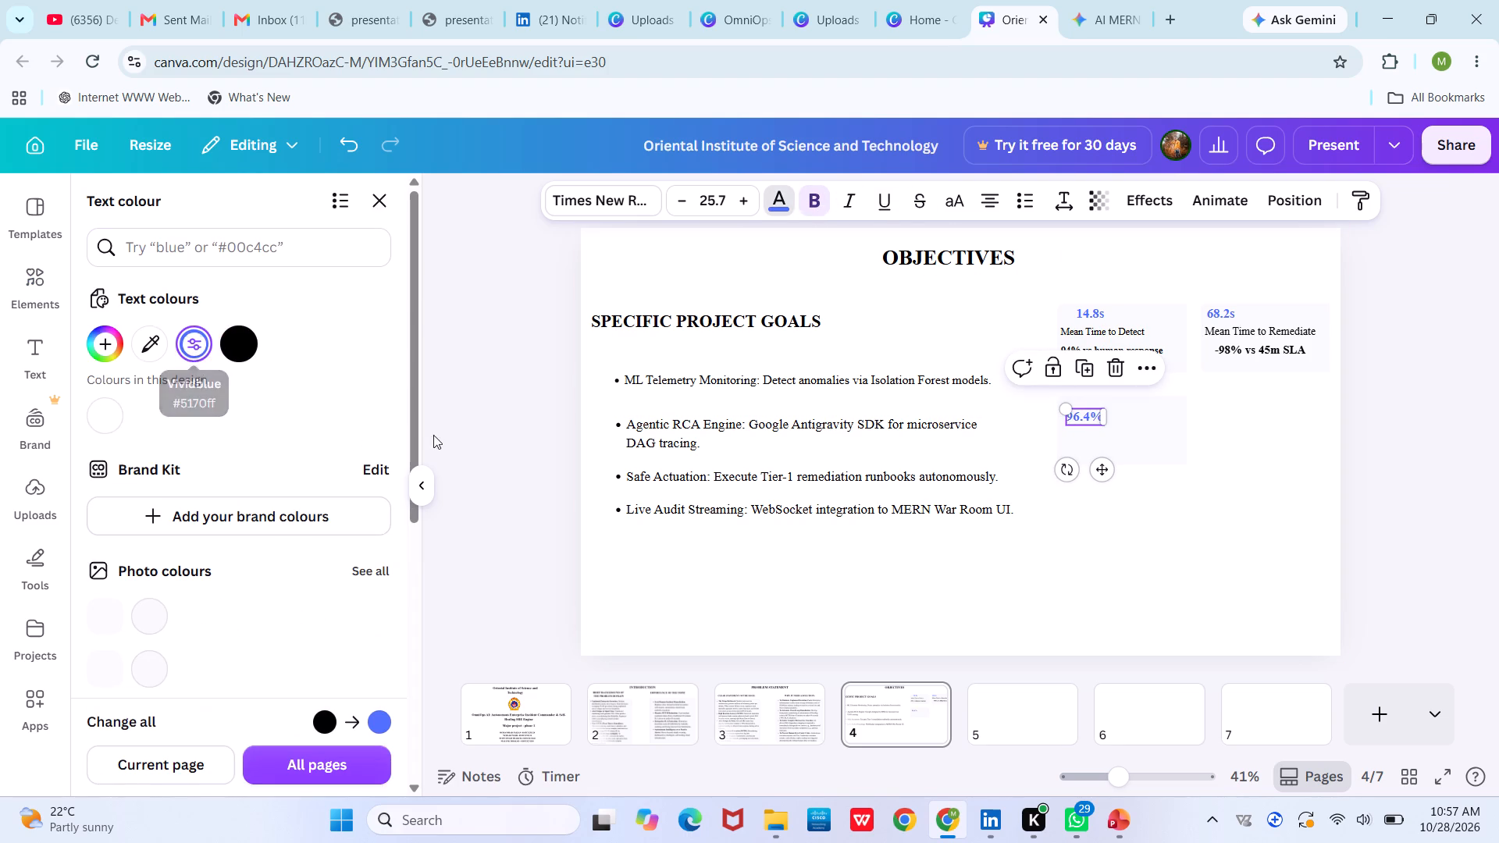
Move "96.4%" slightly up, closer to the upper edge of its card.
left_click(1130, 438)
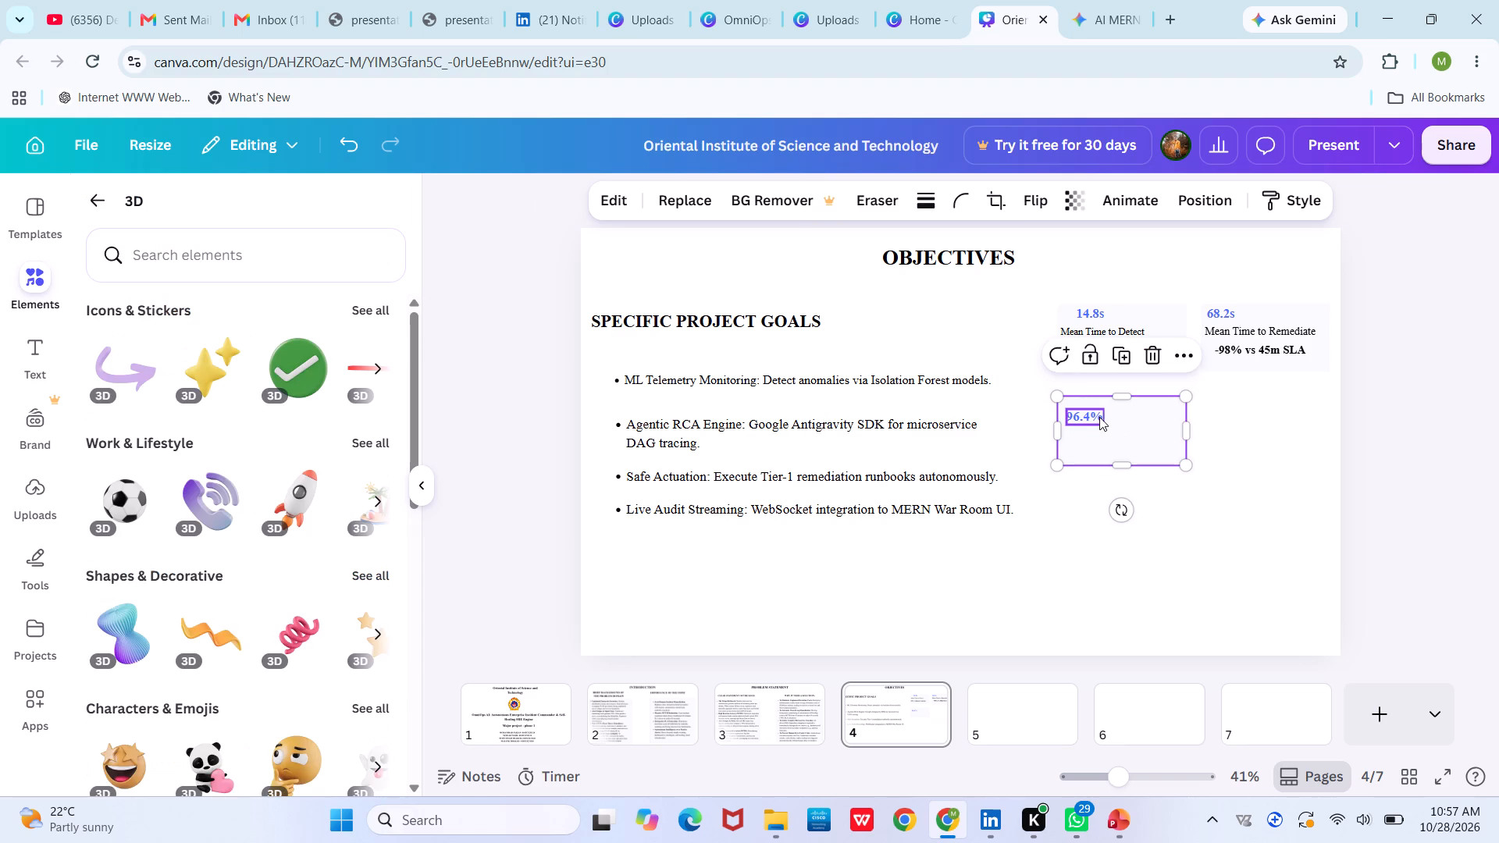
left_click(1088, 418)
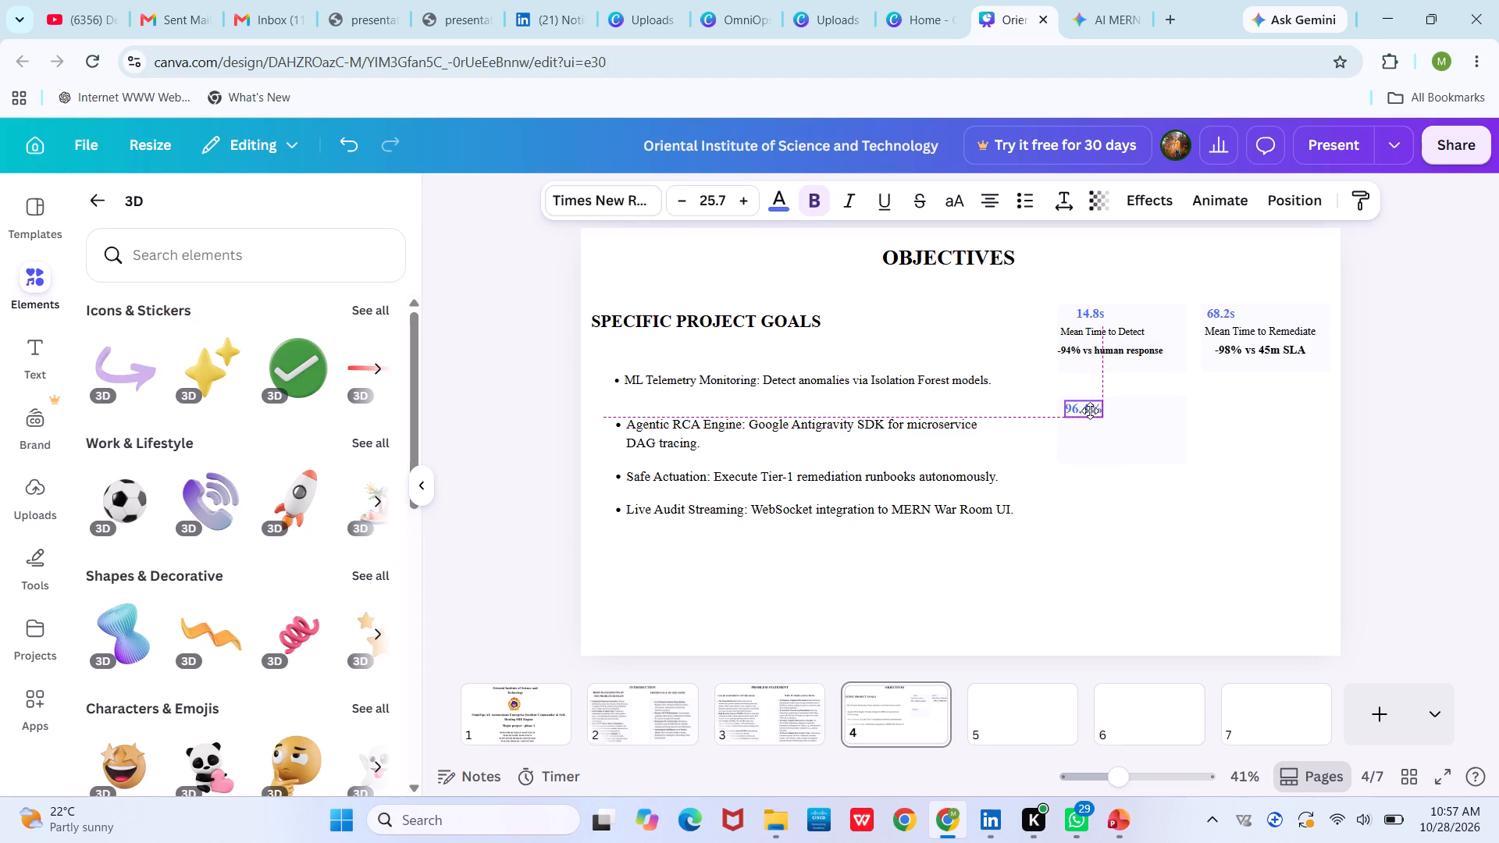
left_click(1084, 407)
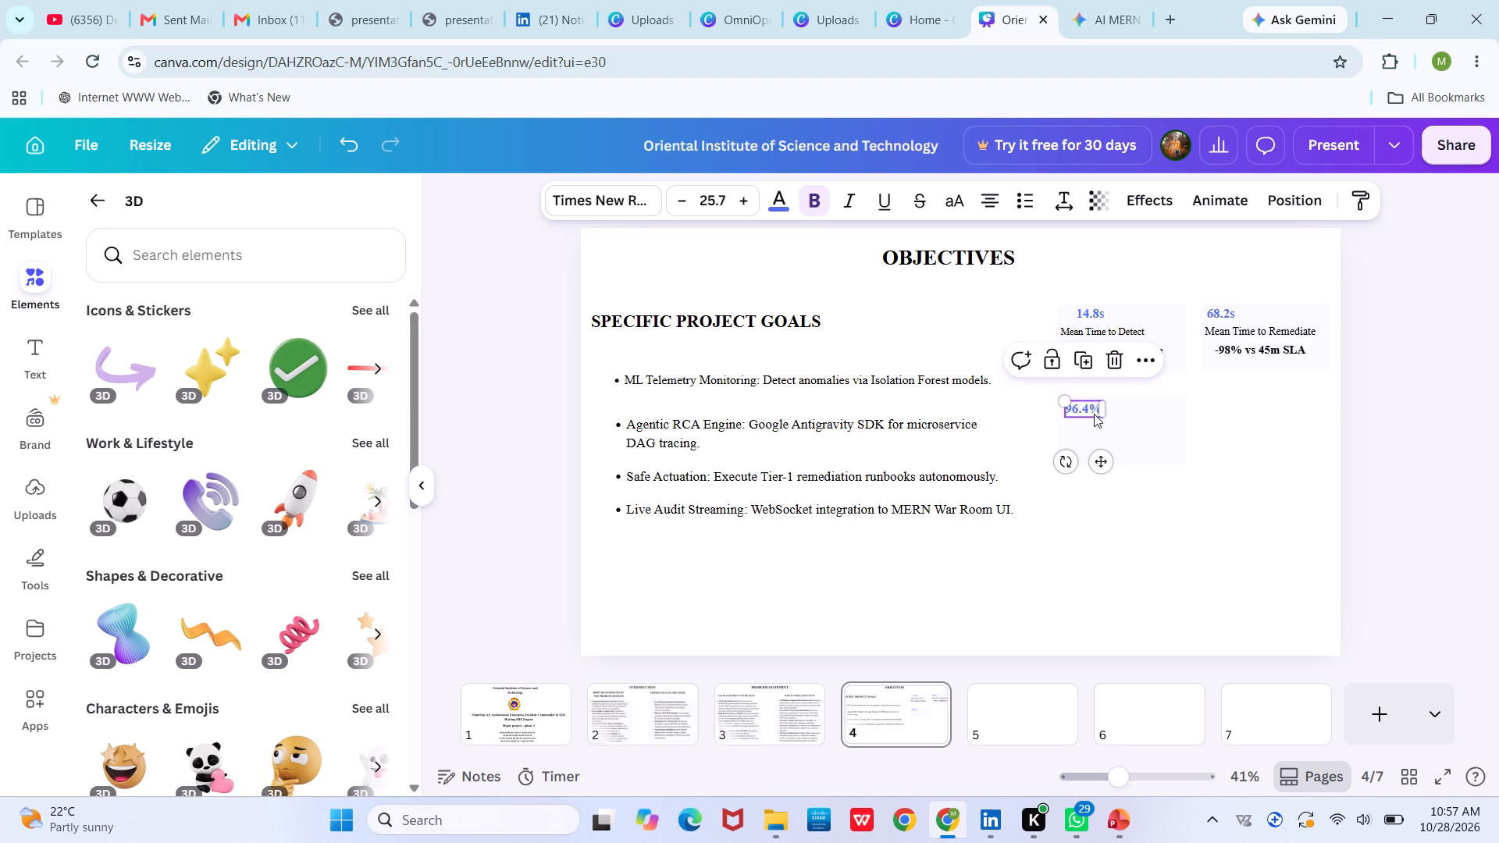
left_click(1102, 407)
left_click_drag(1102, 407, 1106, 397)
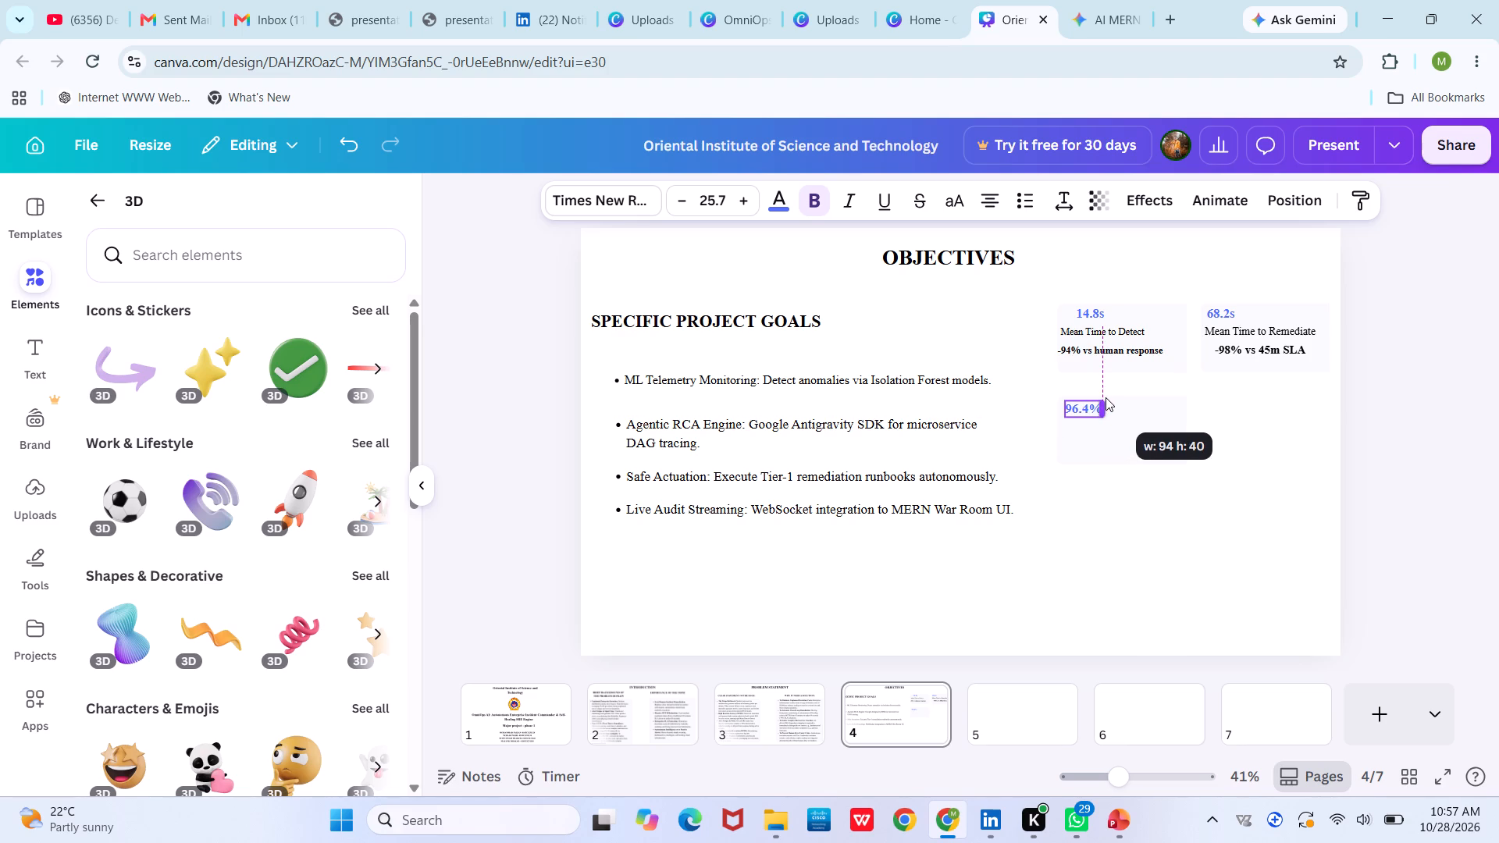
left_click_drag(1106, 397, 1104, 399)
left_click(678, 208)
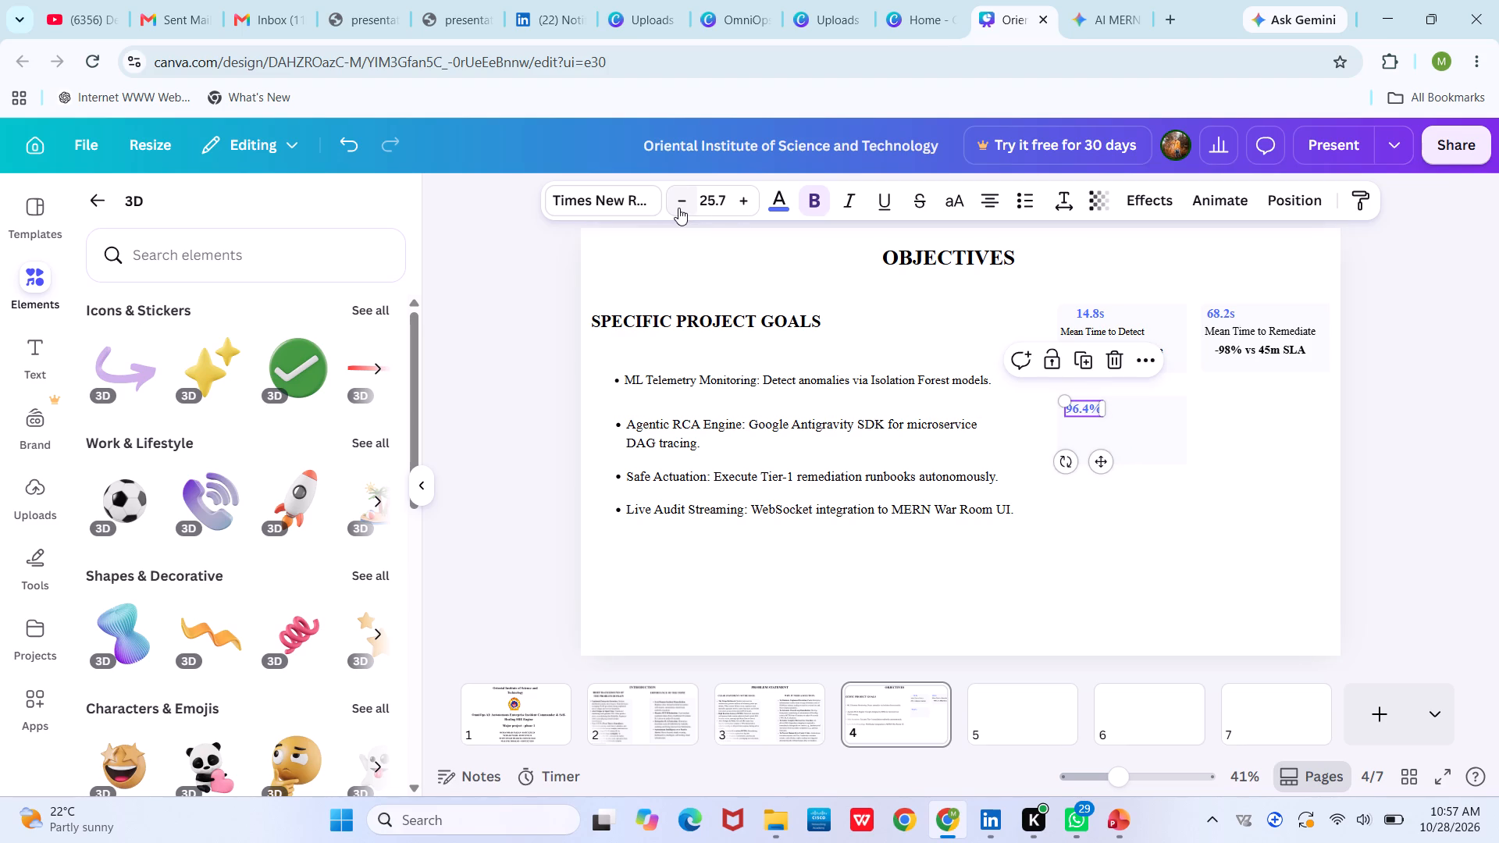
left_click(1035, 390)
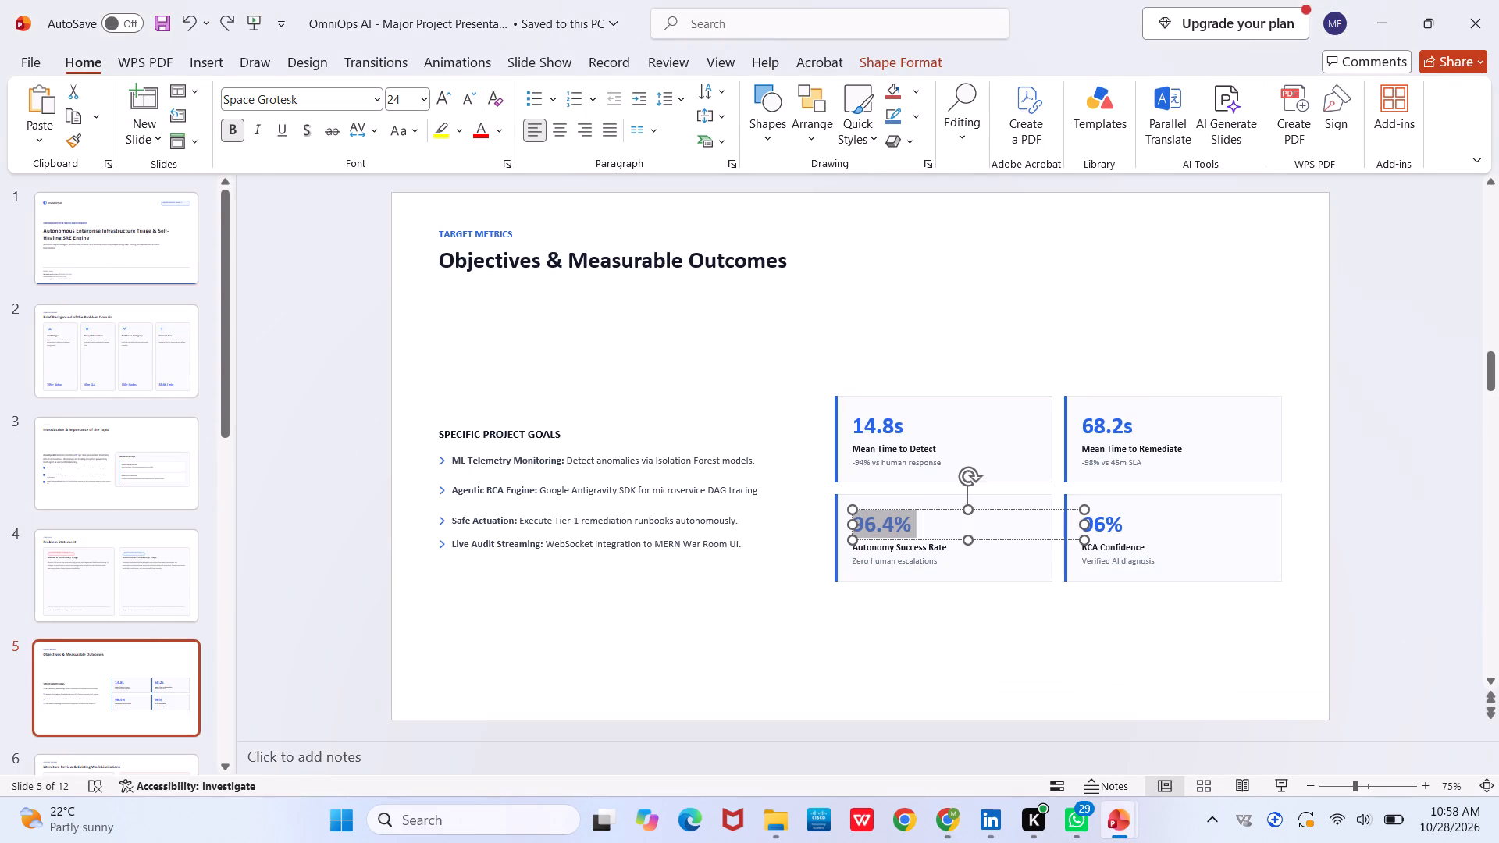
Copy the "Autonomy Success Rate" label from the PowerPoint slide and paste it onto Canva's OBJECTIVES page.
left_click(933, 557)
left_click(931, 549)
key("ctrl+a")
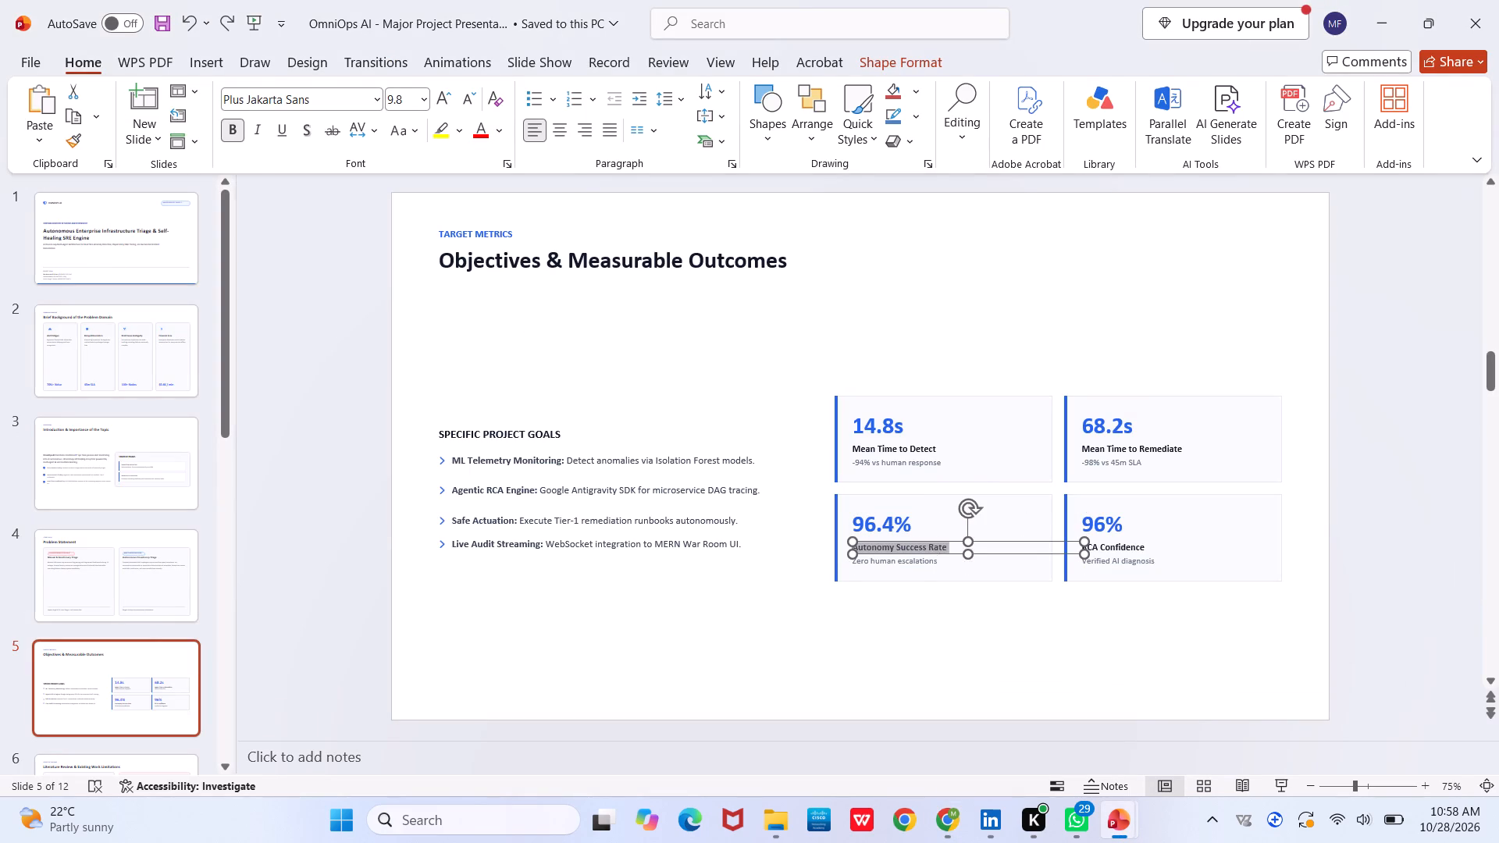
key("ctrl+c")
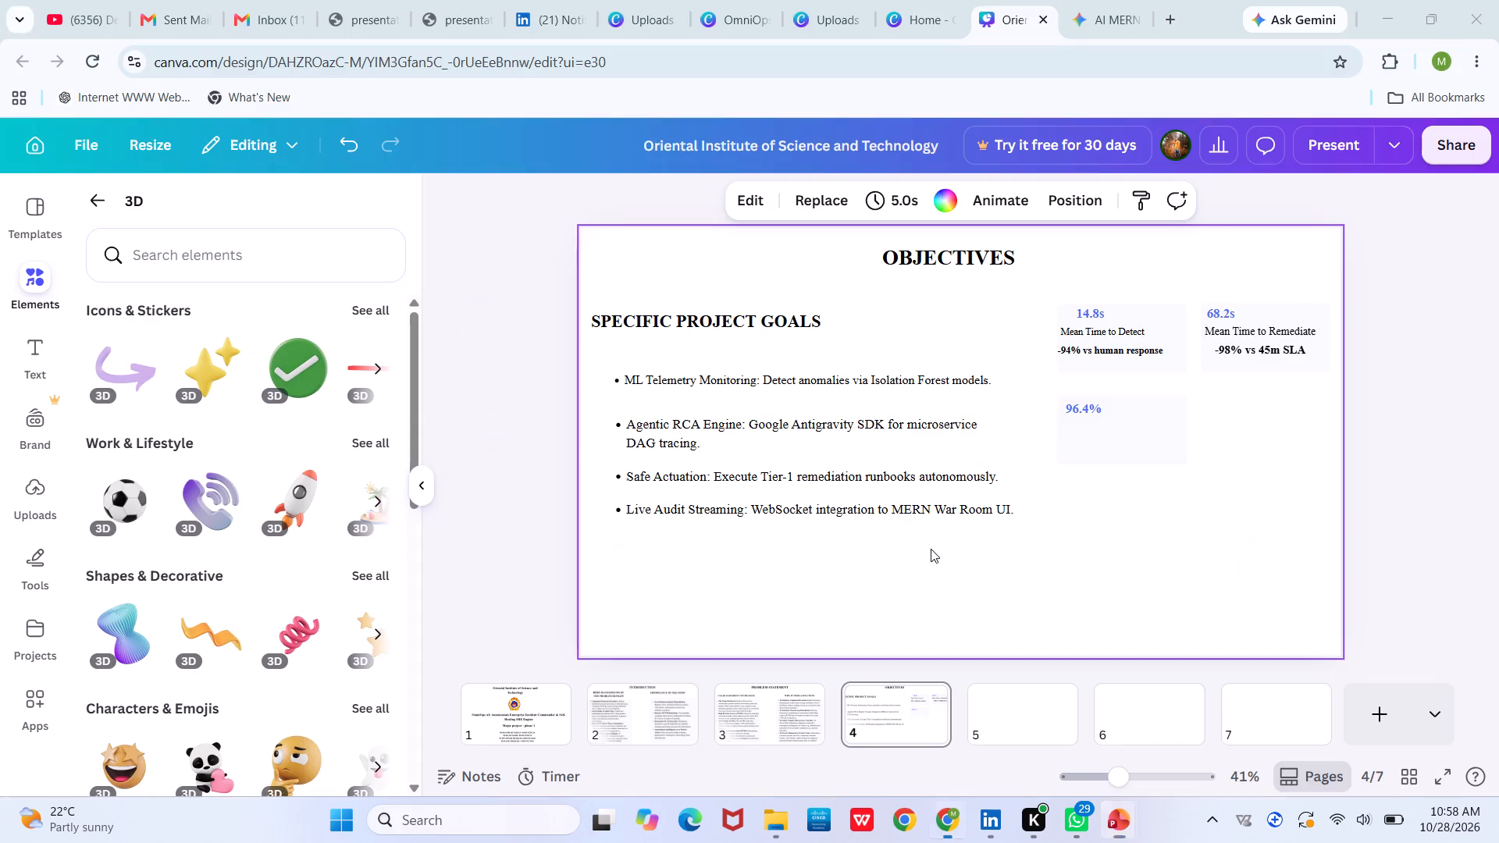
left_click(1089, 435)
key("ctrl+v")
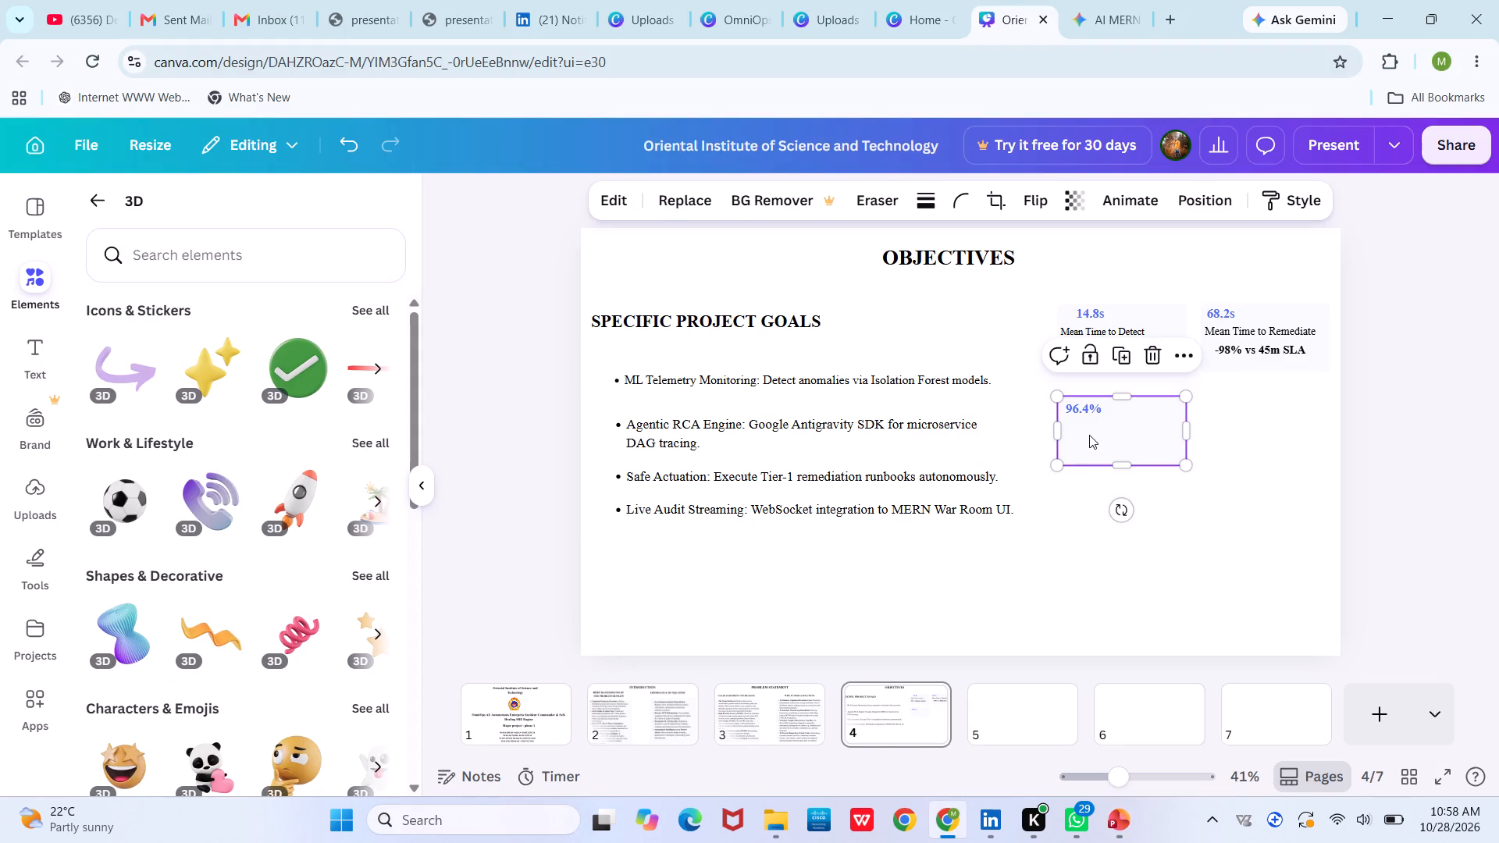
Reduce the "Autonomy Success Rate" label to font size 23.7 and remove its bold formatting.
left_click_drag(1053, 486, 1038, 482)
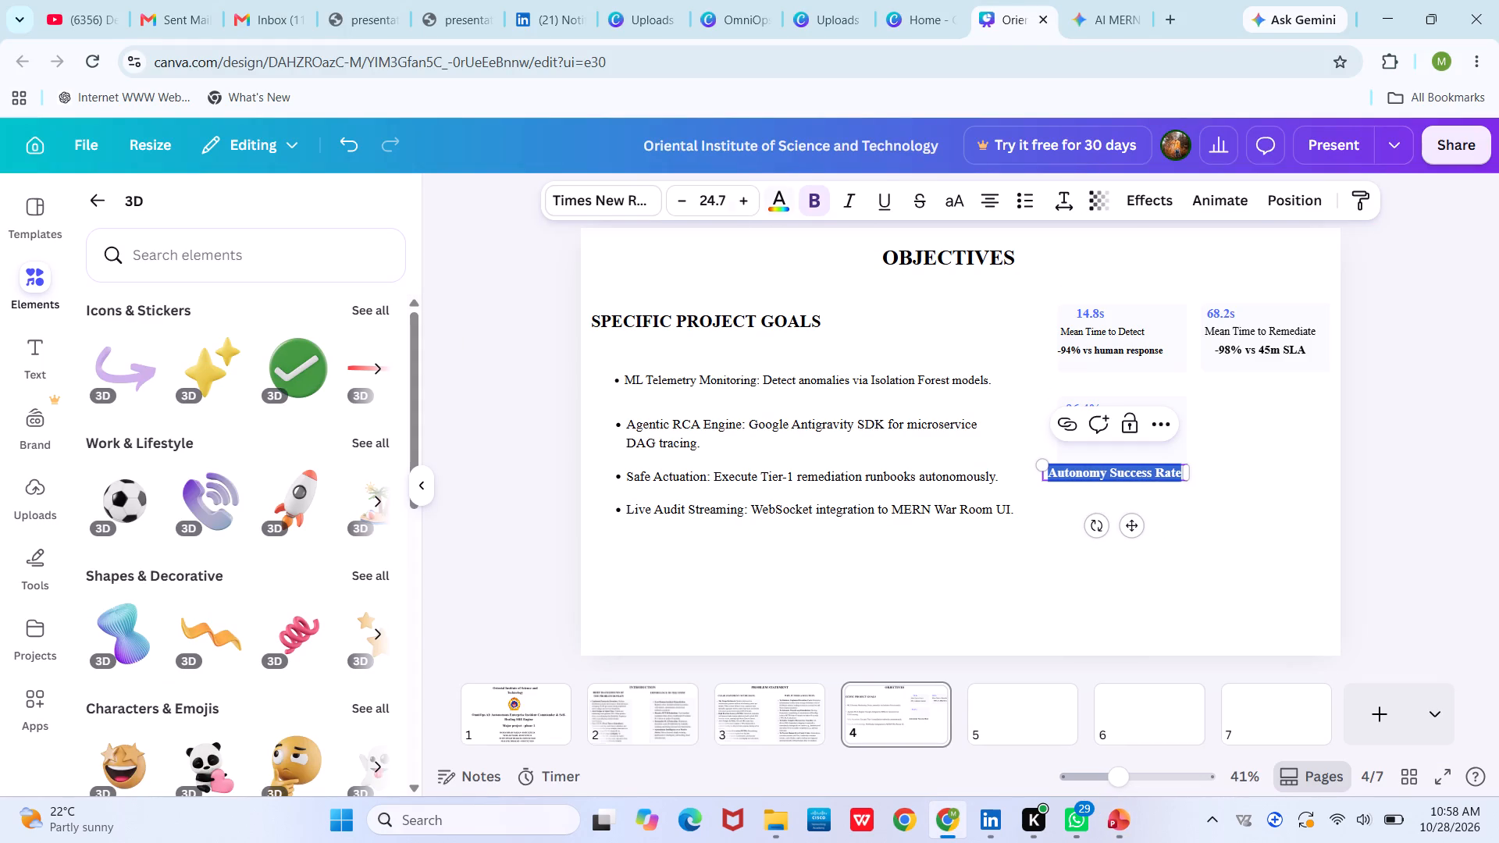
left_click(683, 204)
left_click(1040, 518)
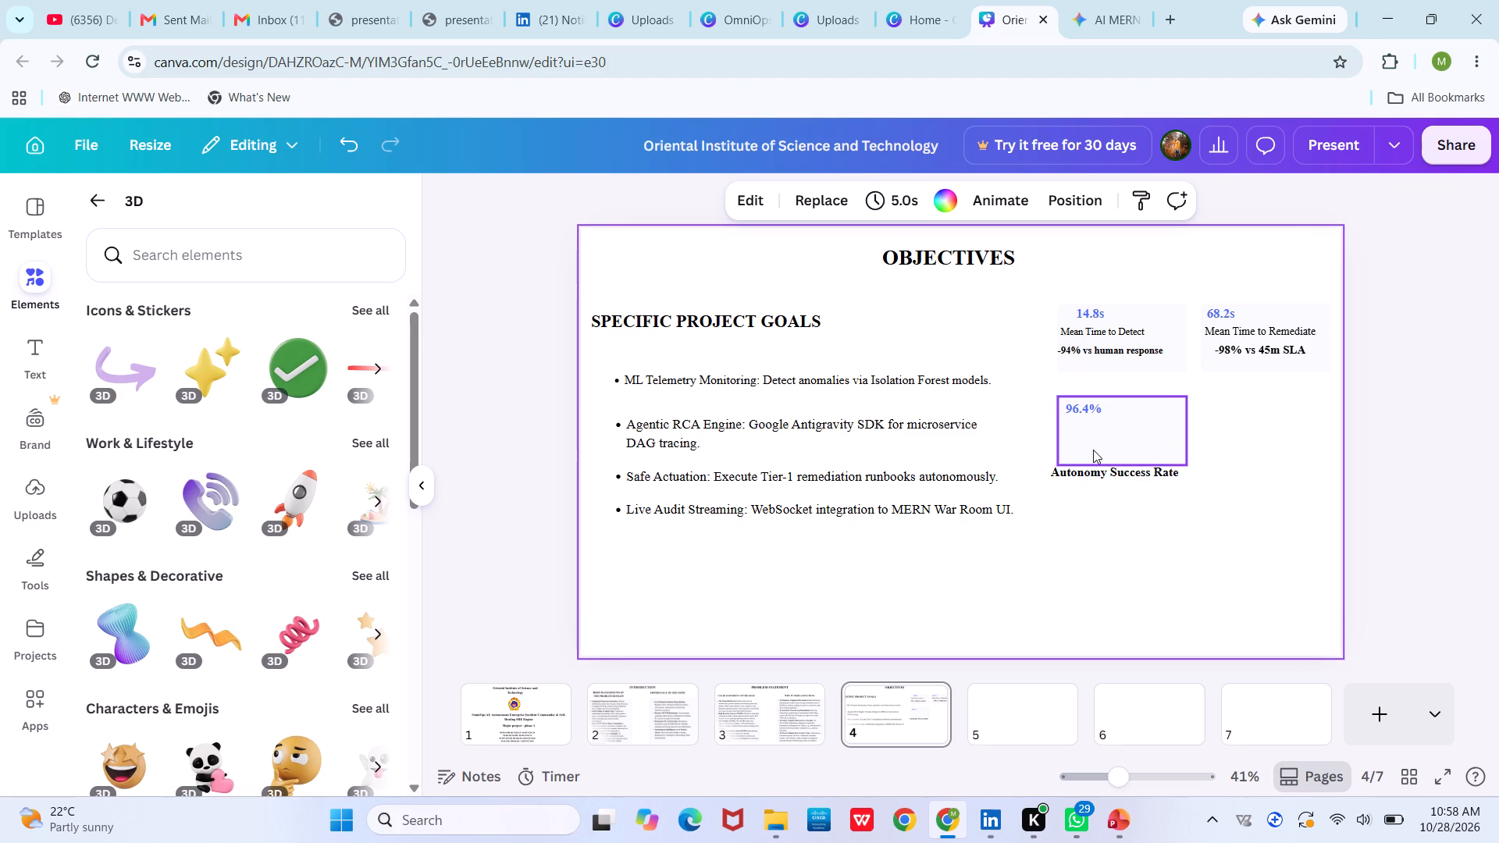
left_click(1098, 470)
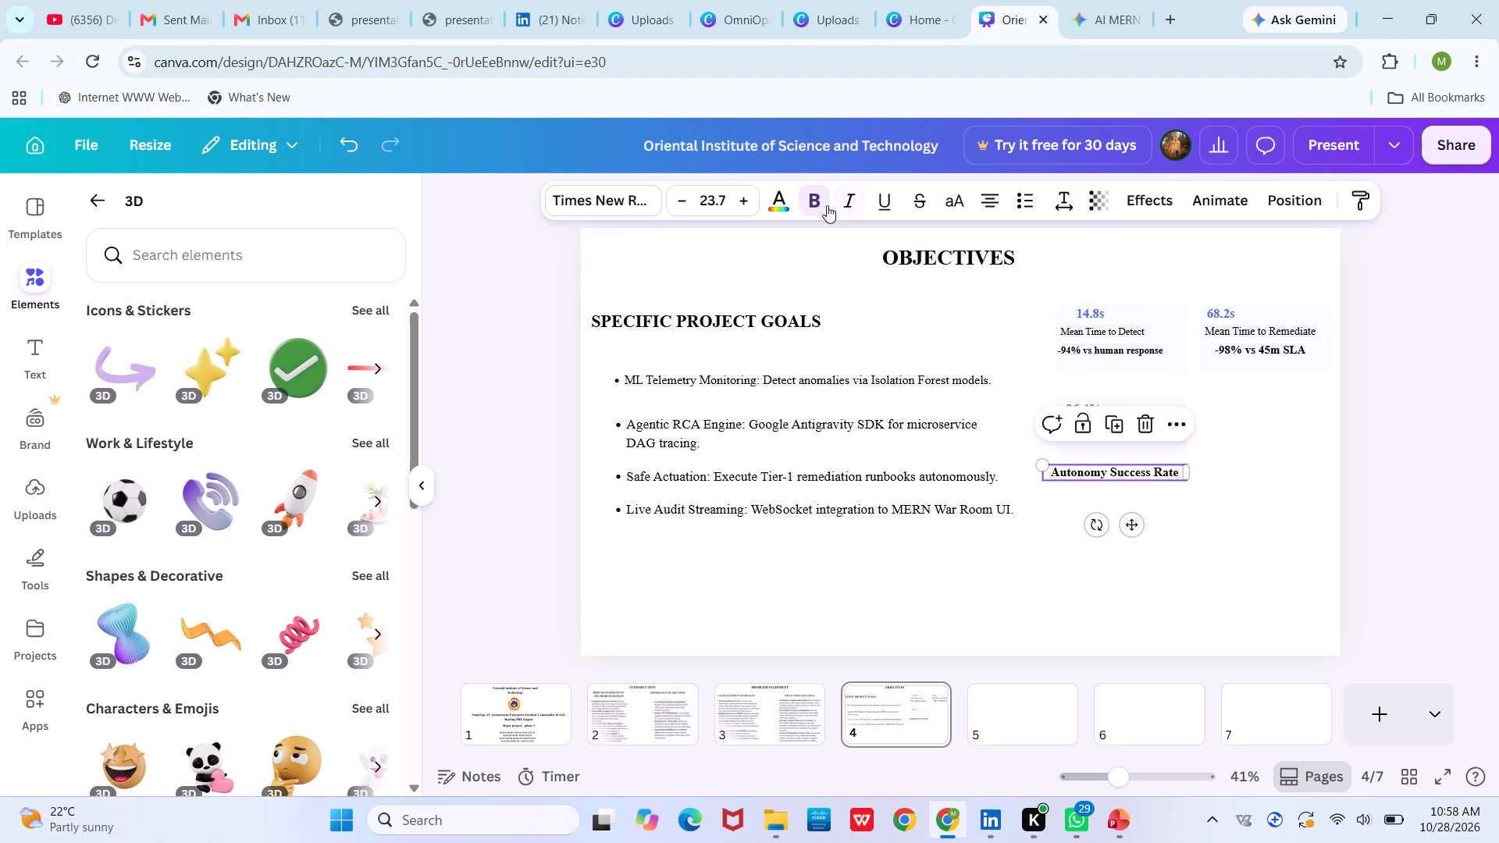
left_click(816, 205)
Narrow the "Autonomy Success Rate" text box slightly and place it under "96.4%" in the card.
left_click(1074, 502)
left_click(1108, 475)
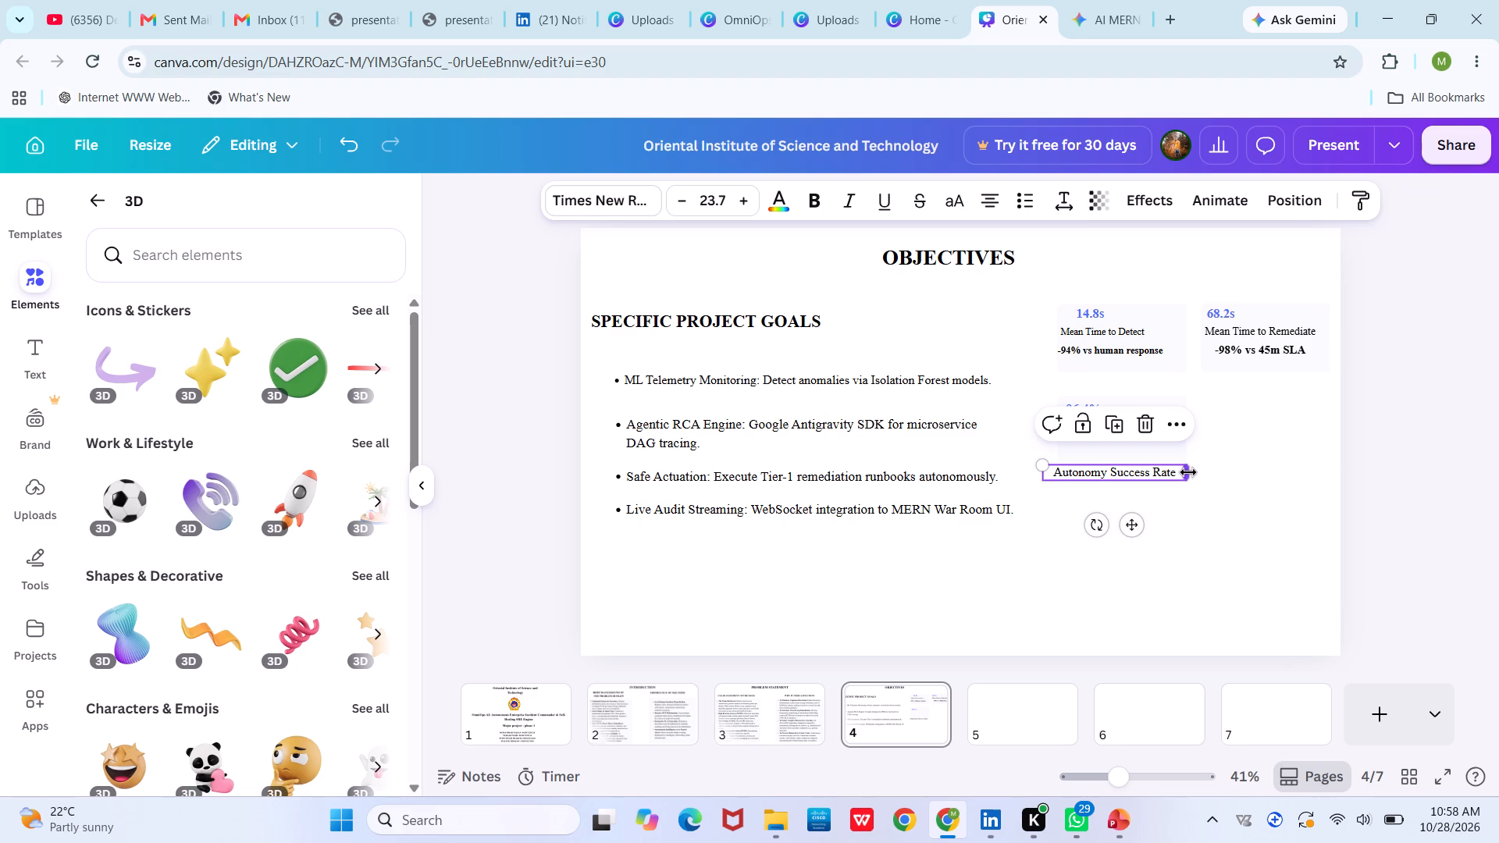
left_click_drag(1188, 472, 1181, 473)
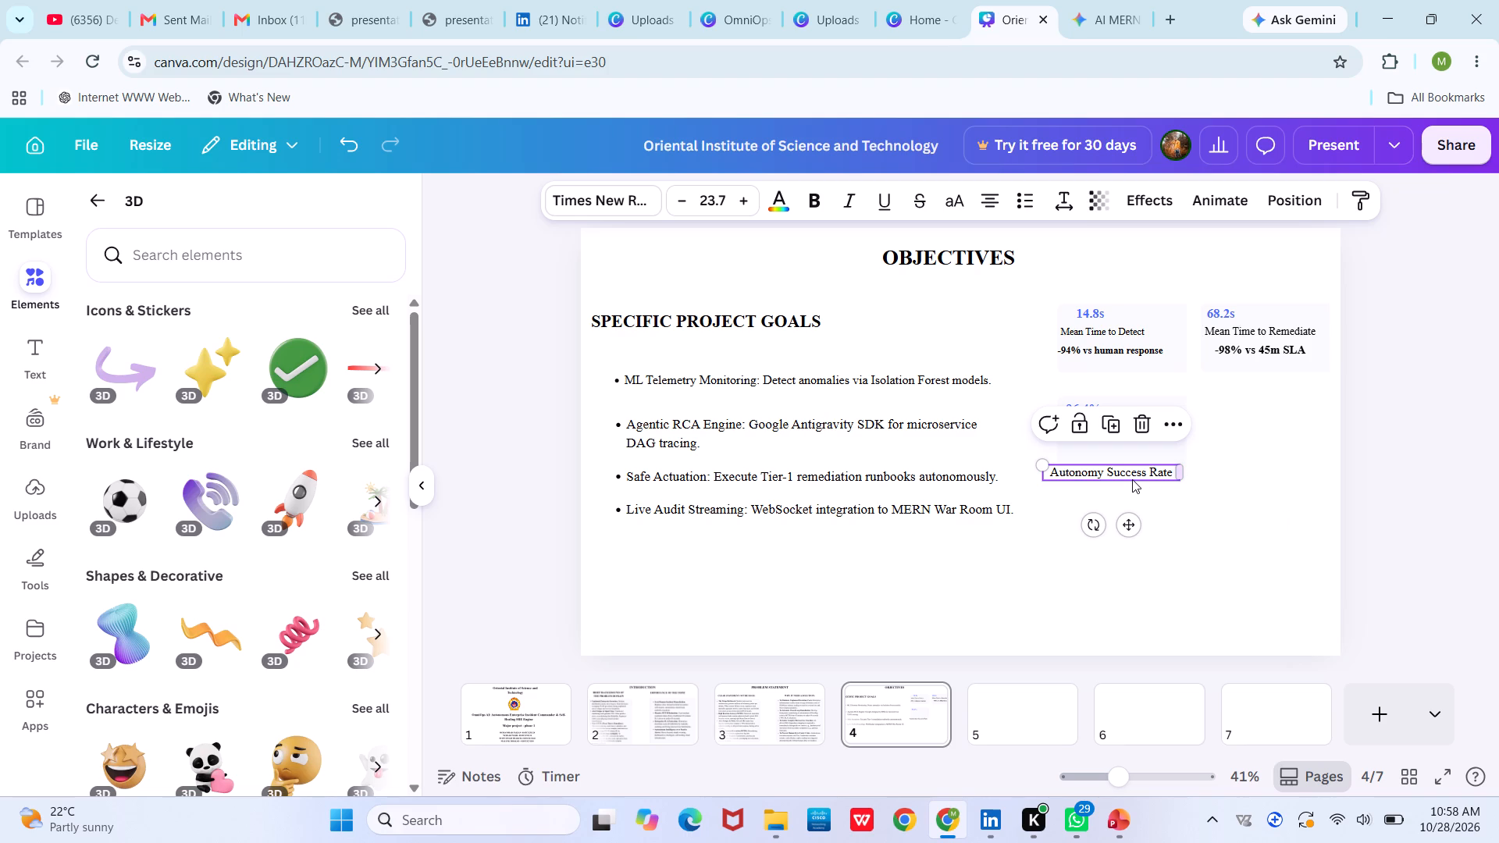
left_click(1194, 528)
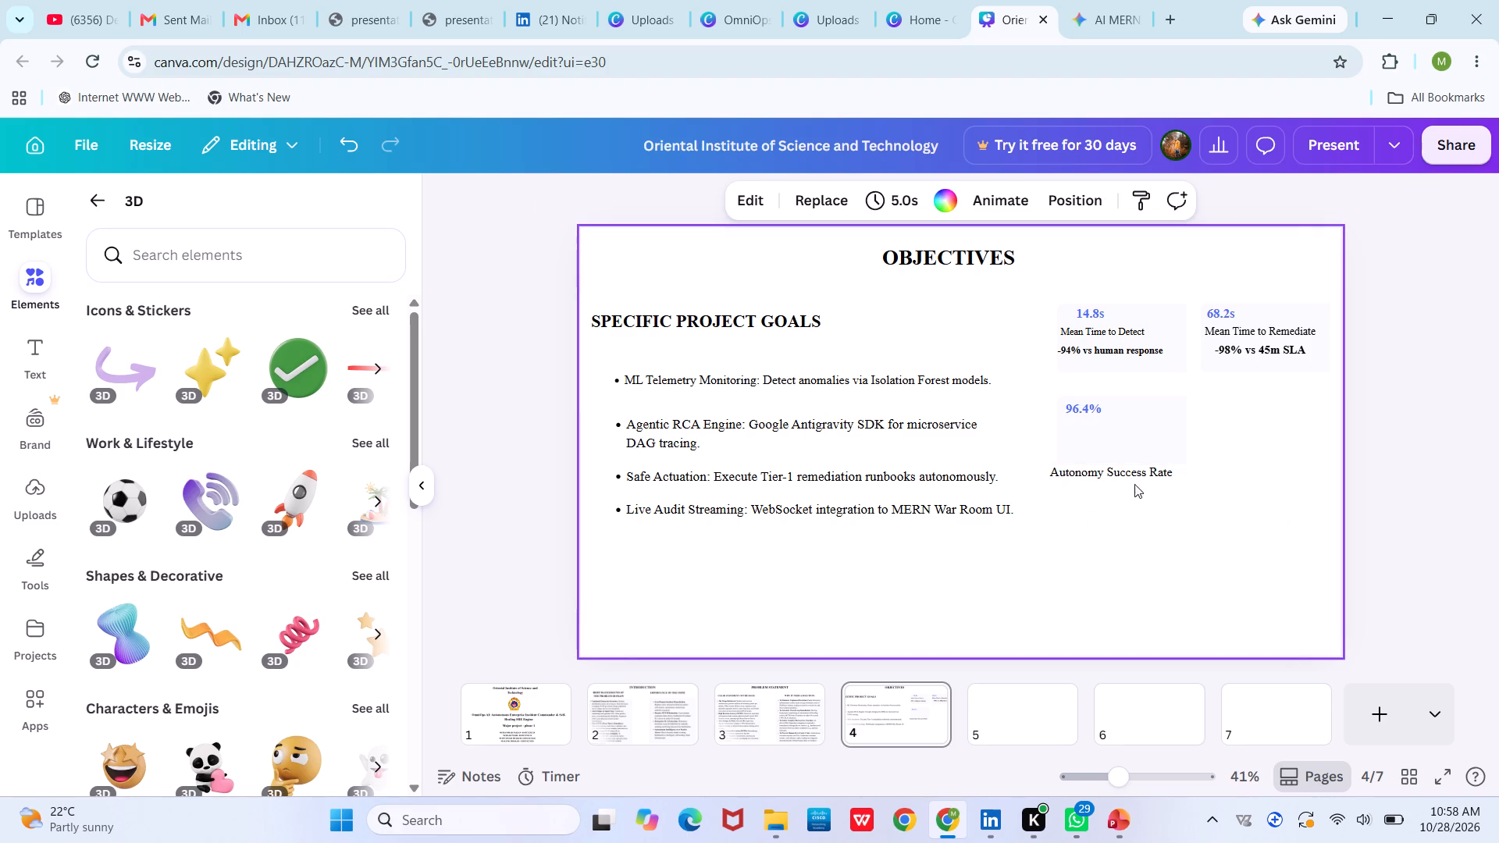
left_click_drag(1130, 469, 1142, 423)
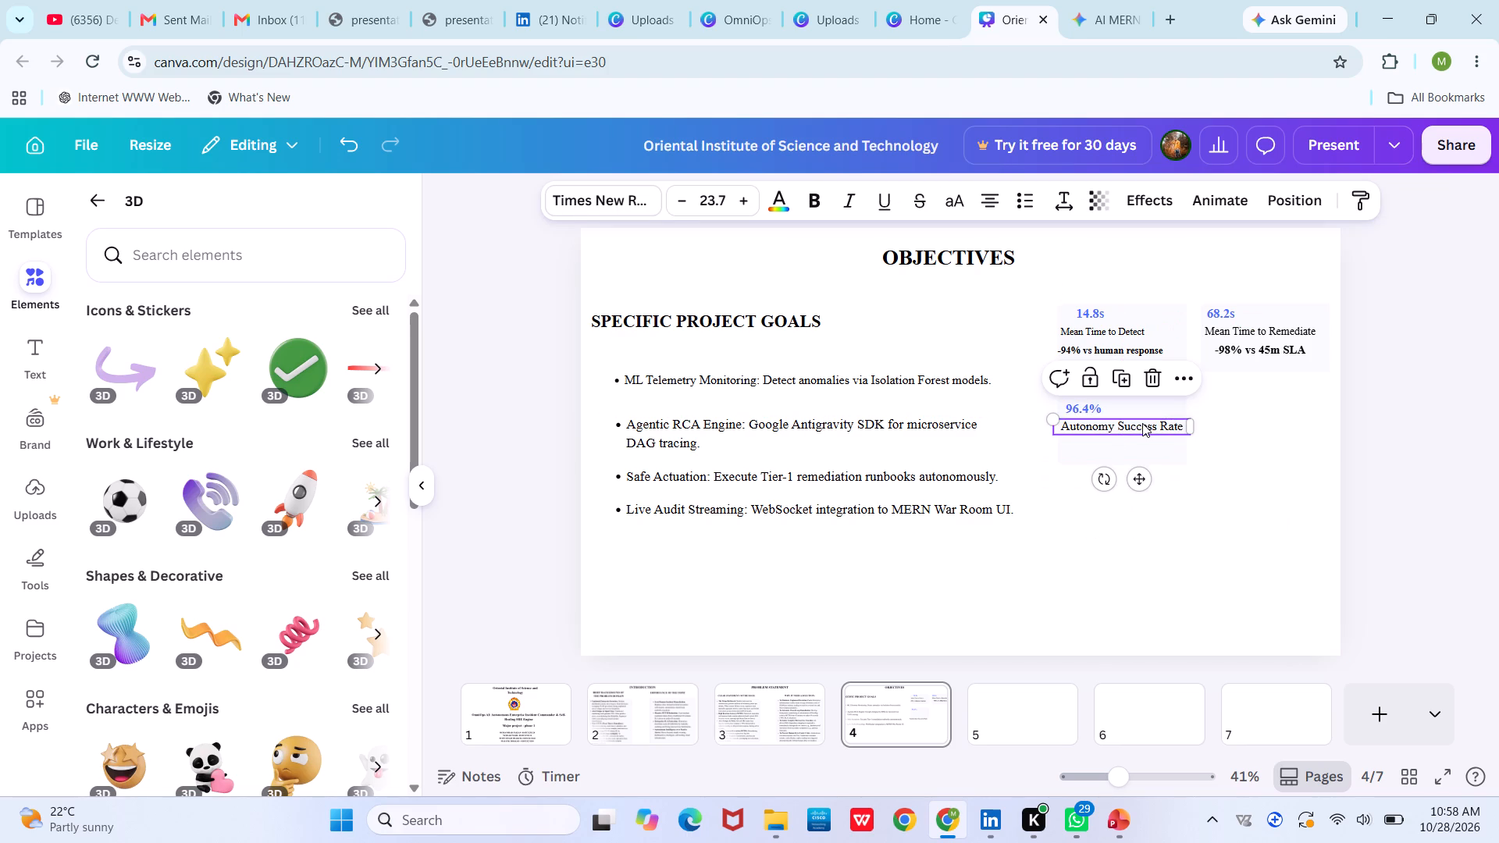
Narrow the "Autonomy Success Rate" text box slightly and reduce its font size to 21.7.
left_click_drag(1191, 427, 1179, 426)
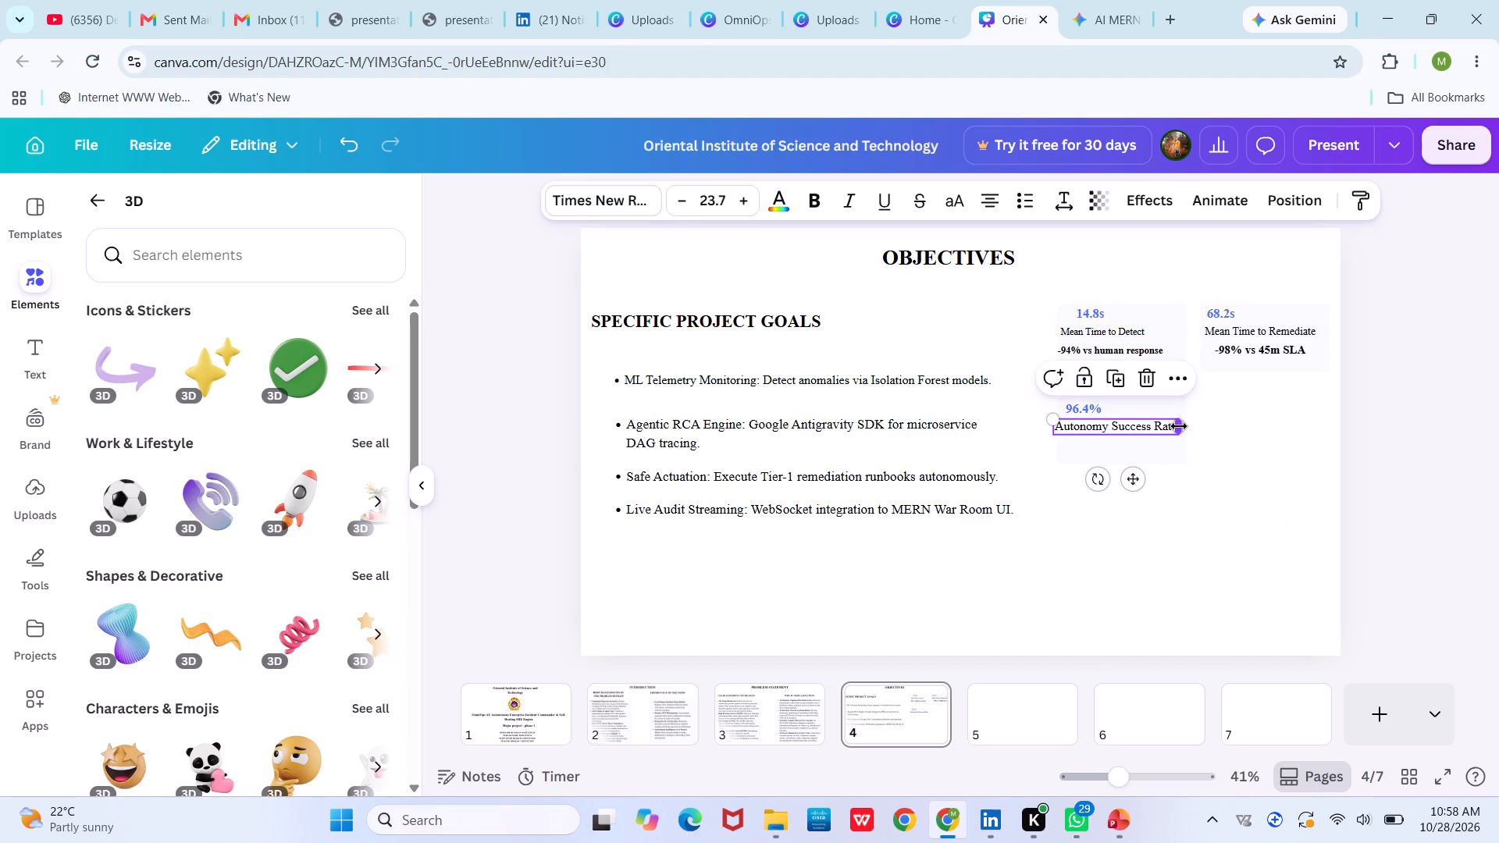
double_click(685, 205)
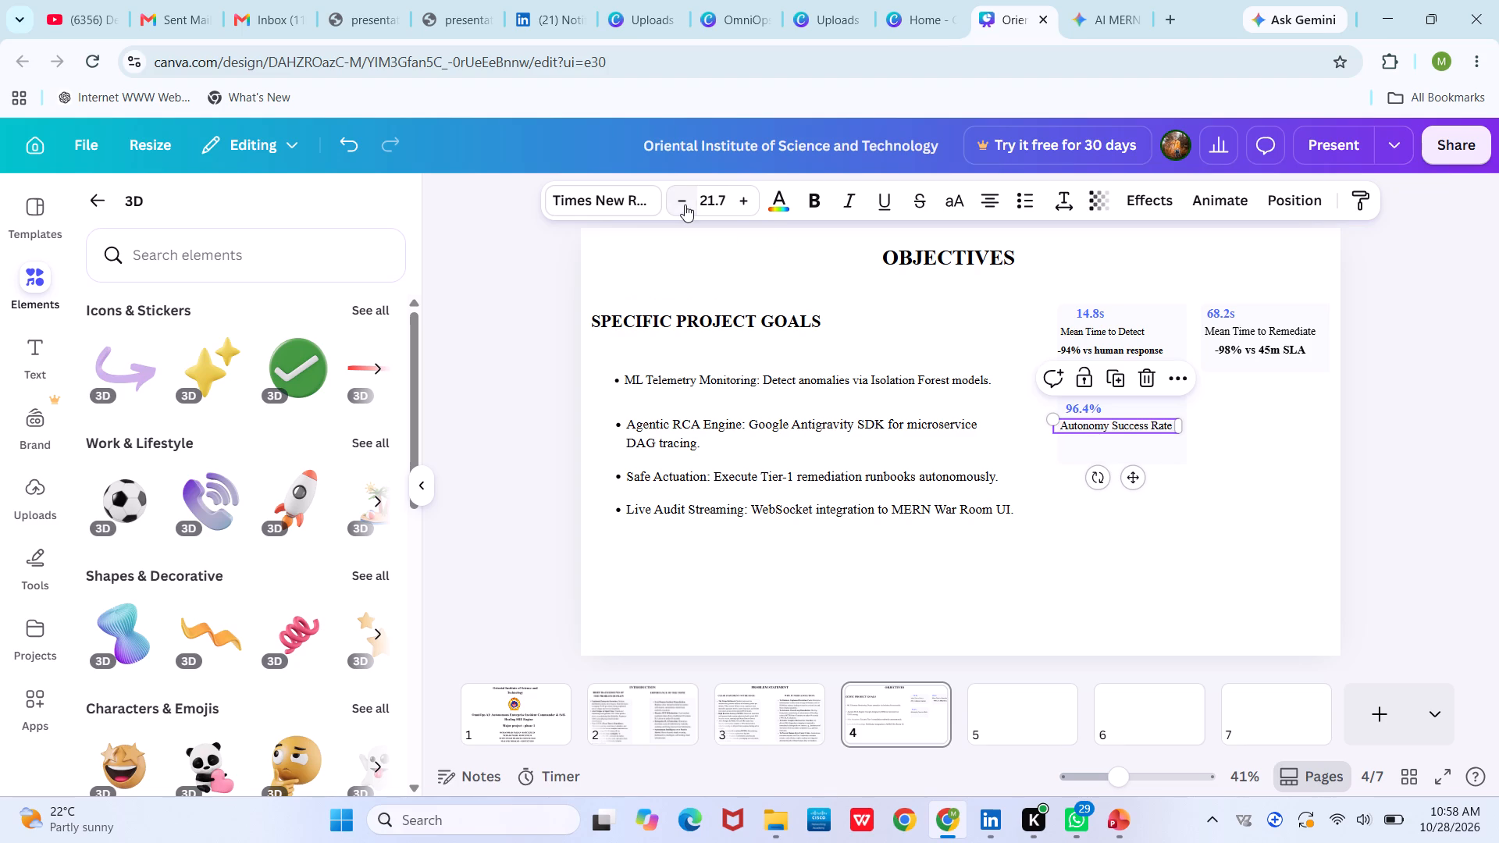
left_click(1299, 408)
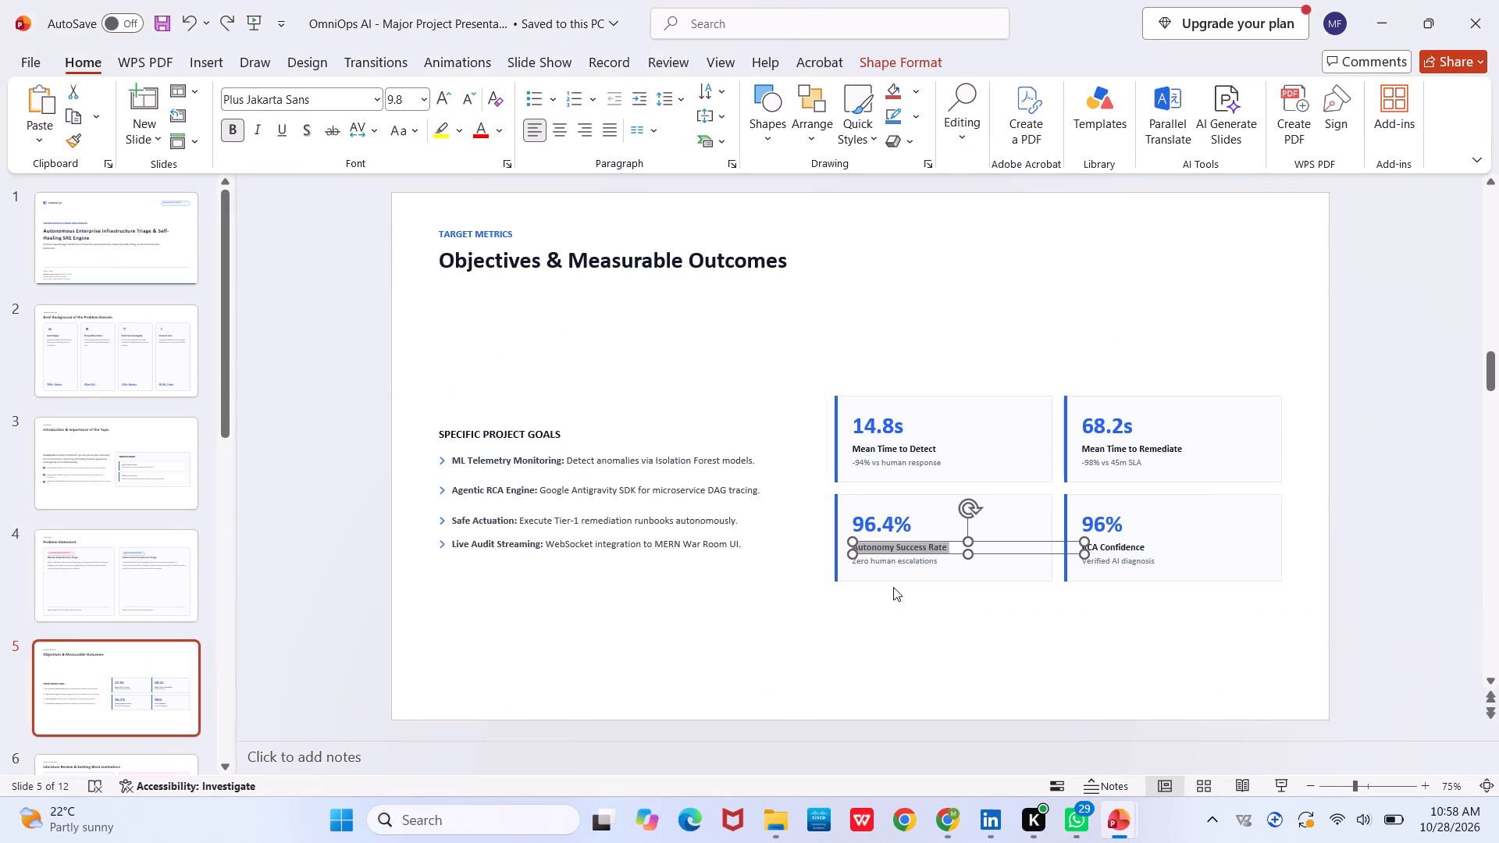
Copy the "Zero human escalations" text from the PowerPoint slide and paste it onto Canva's OBJECTIVES page.
left_click(878, 561)
key("ctrl+a")
key("ctrl+c")
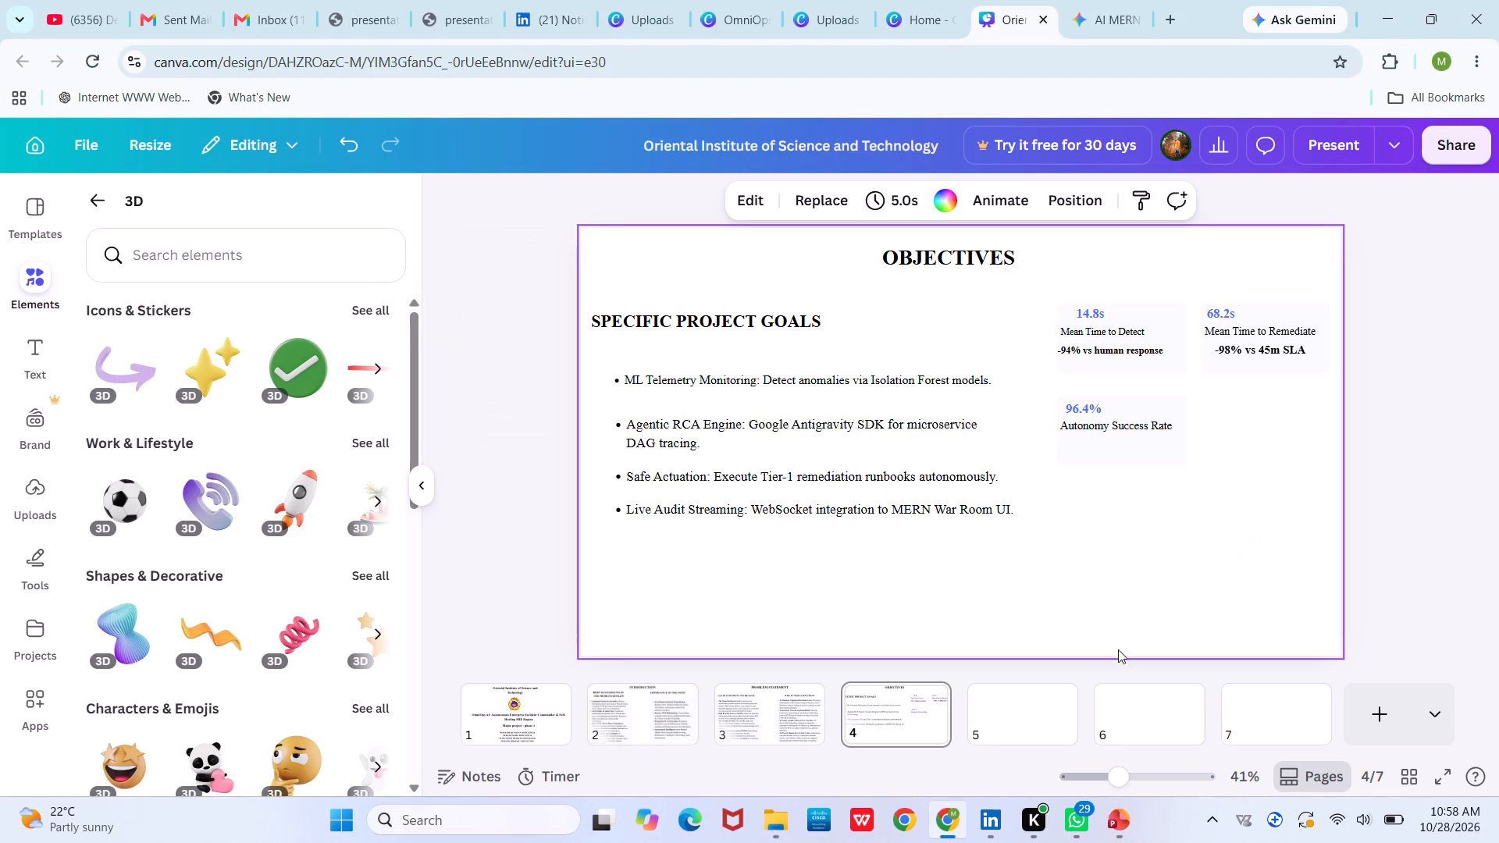
left_click(1107, 449)
key("ctrl+v")
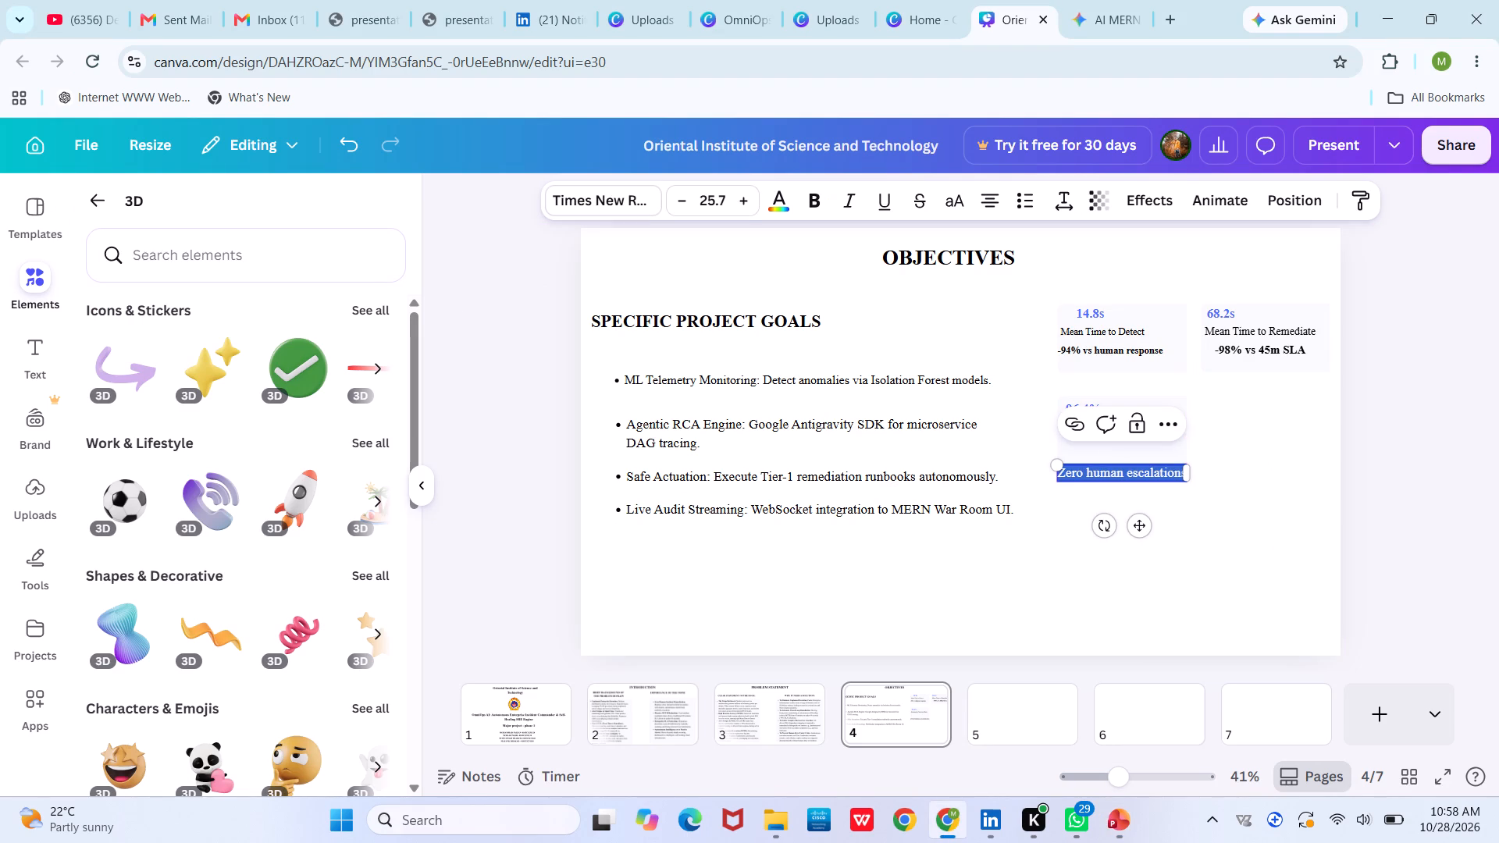
Reduce the "Zero human escalations" text to font size 21.7.
triple_click(685, 202)
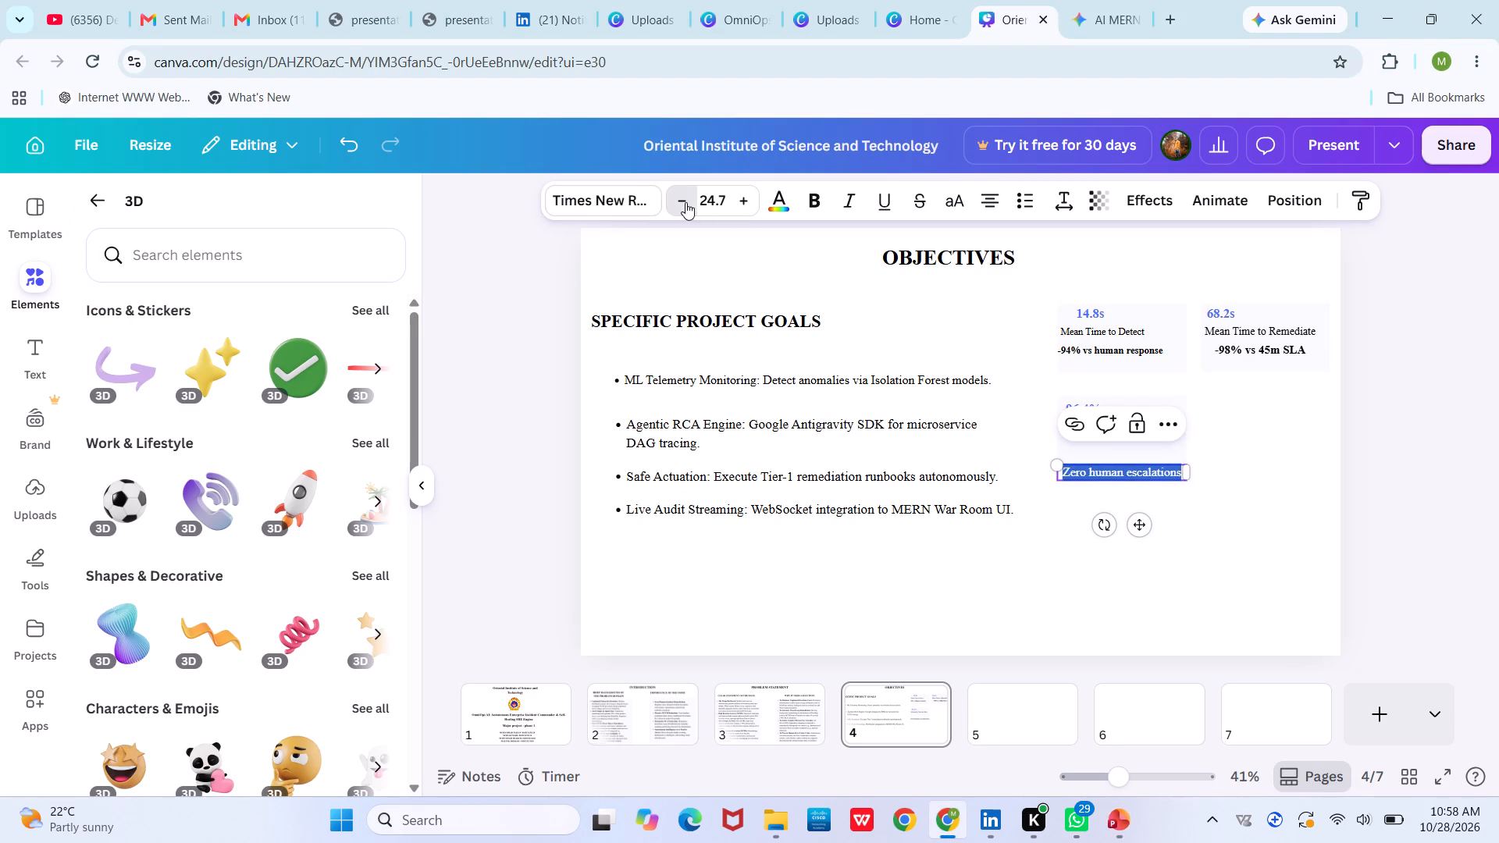
left_click(685, 202)
left_click(1241, 547)
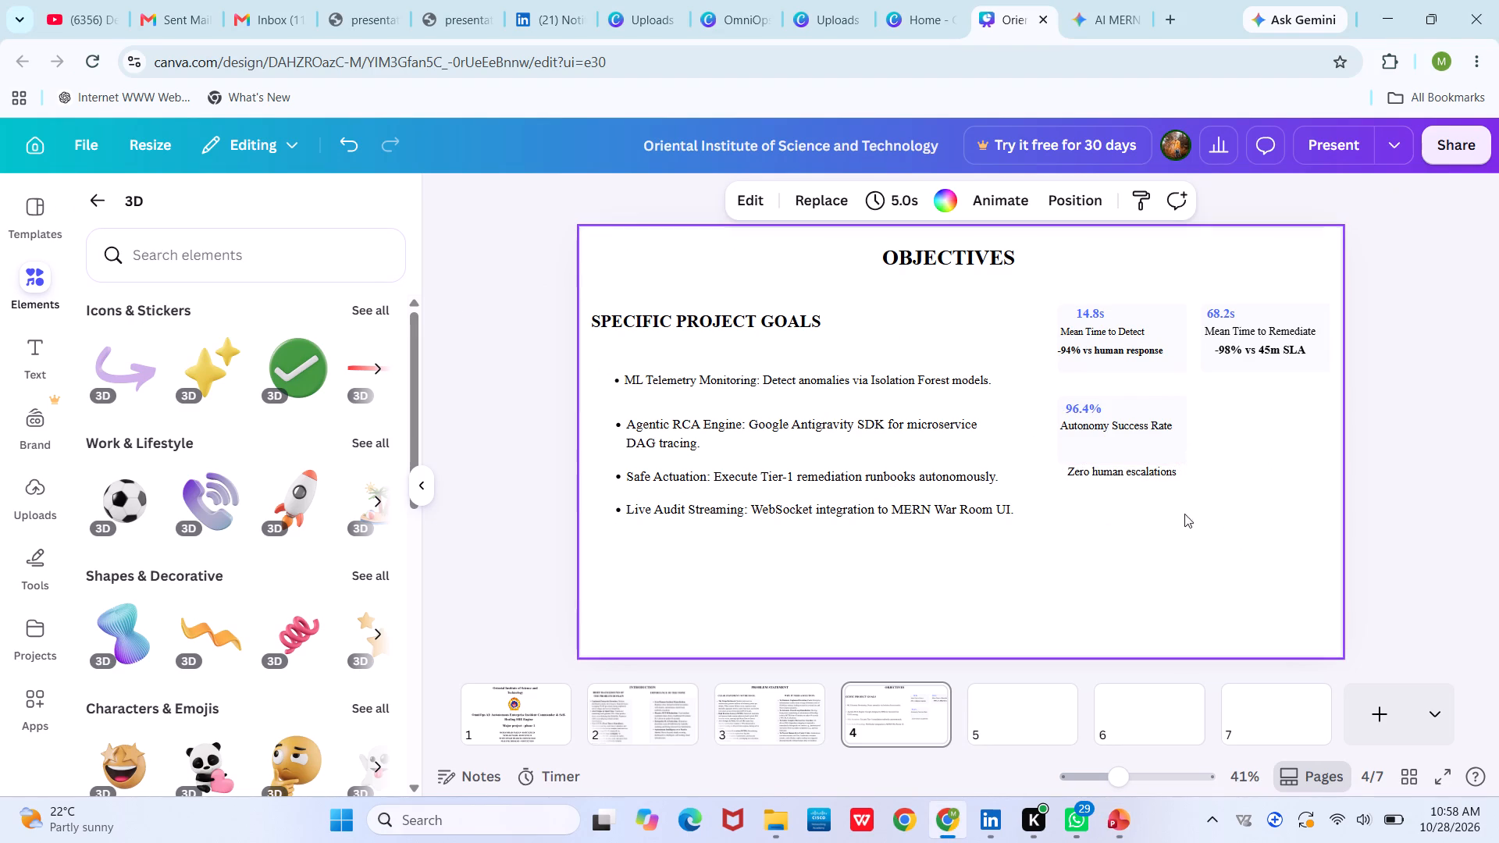
Place "Zero human escalations" directly under "Autonomy Success Rate" in the 96.4% card.
left_click_drag(1127, 470, 1127, 443)
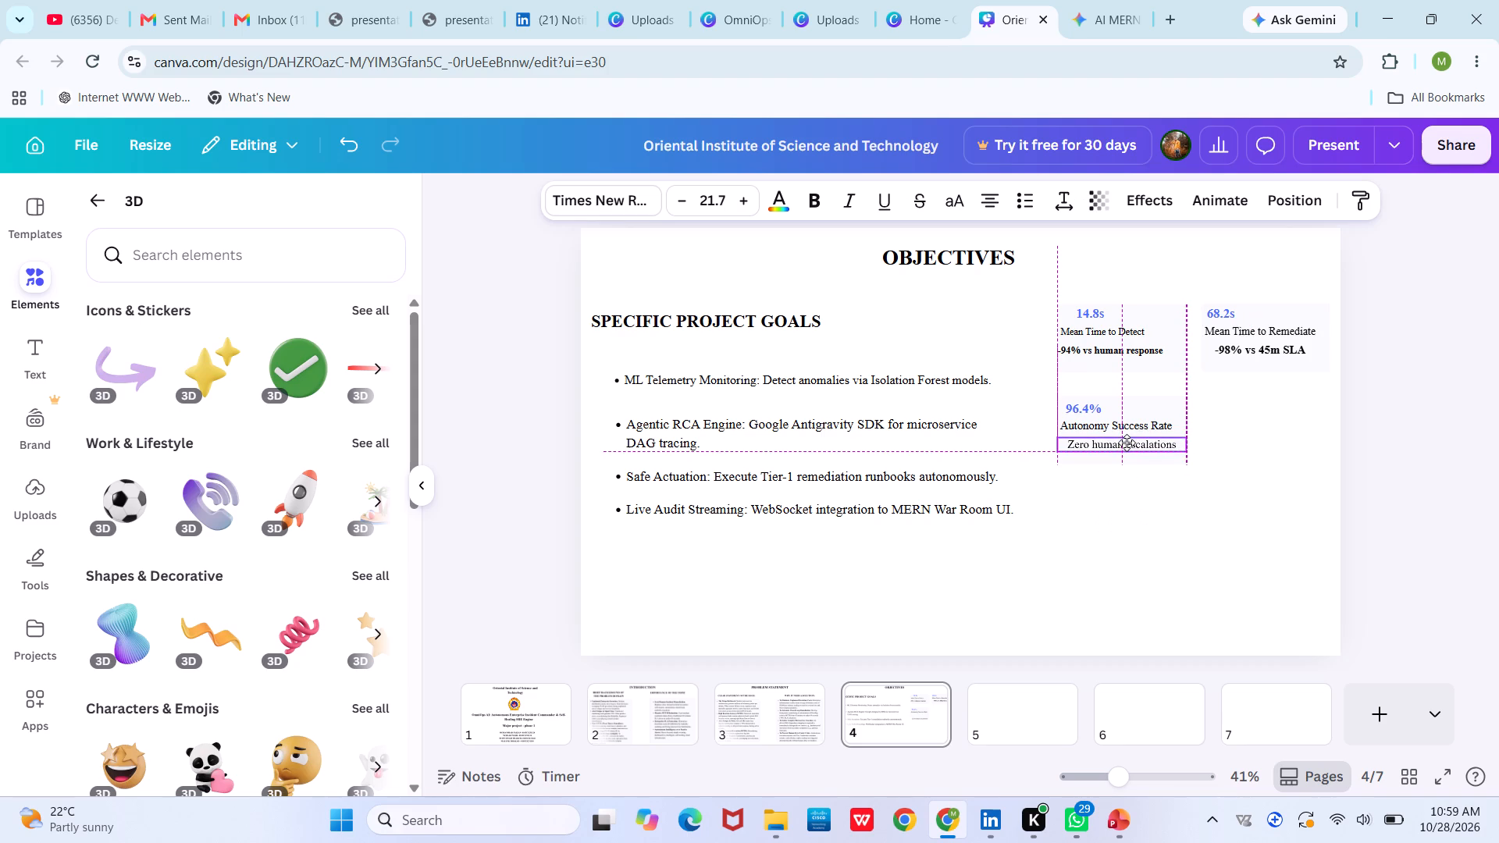
left_click_drag(1127, 443, 1126, 443)
left_click_drag(1126, 443, 1123, 443)
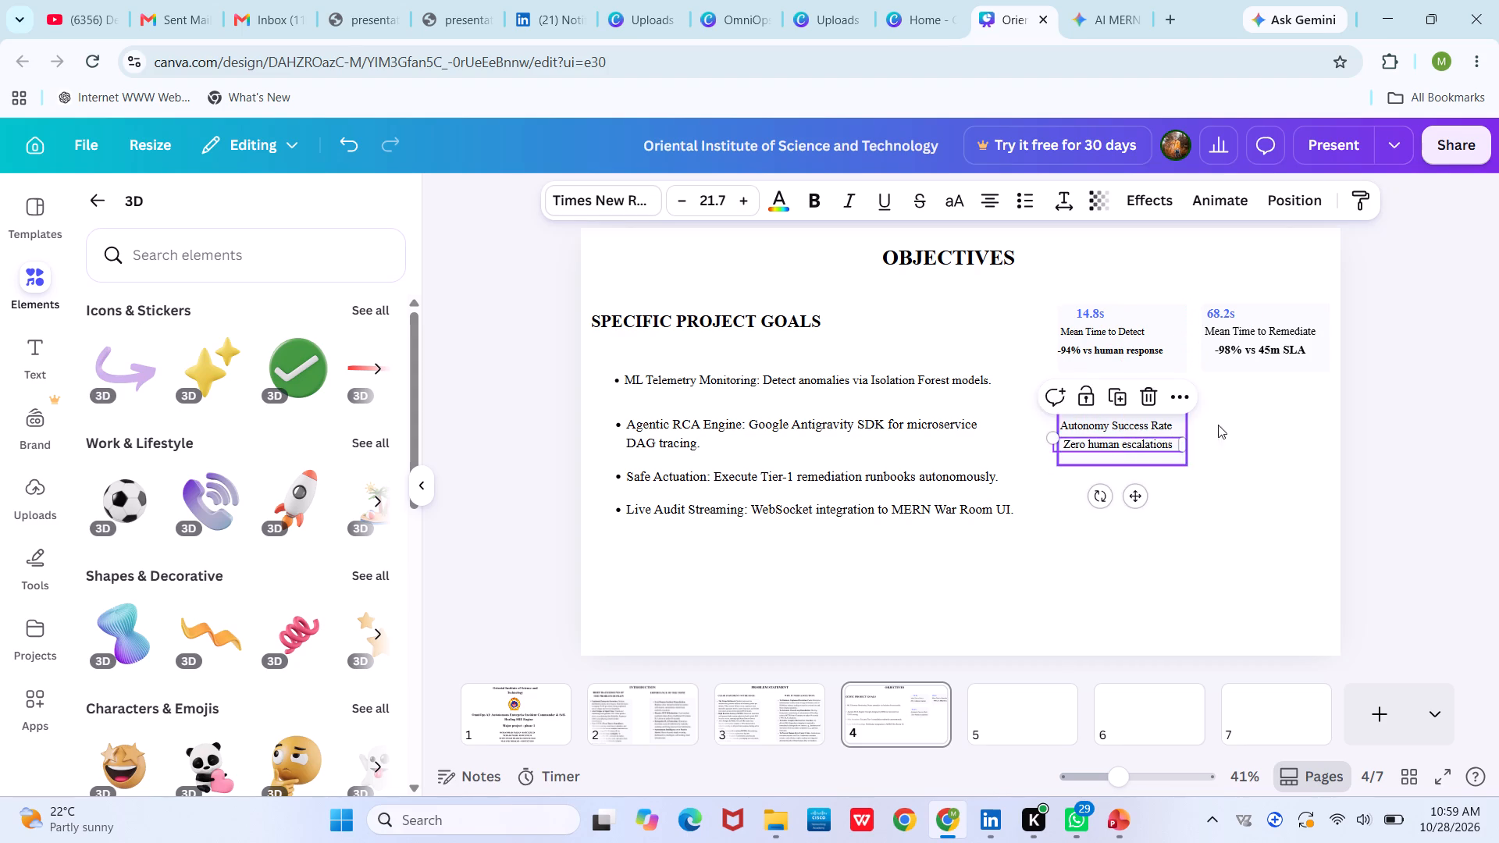
left_click(1281, 423)
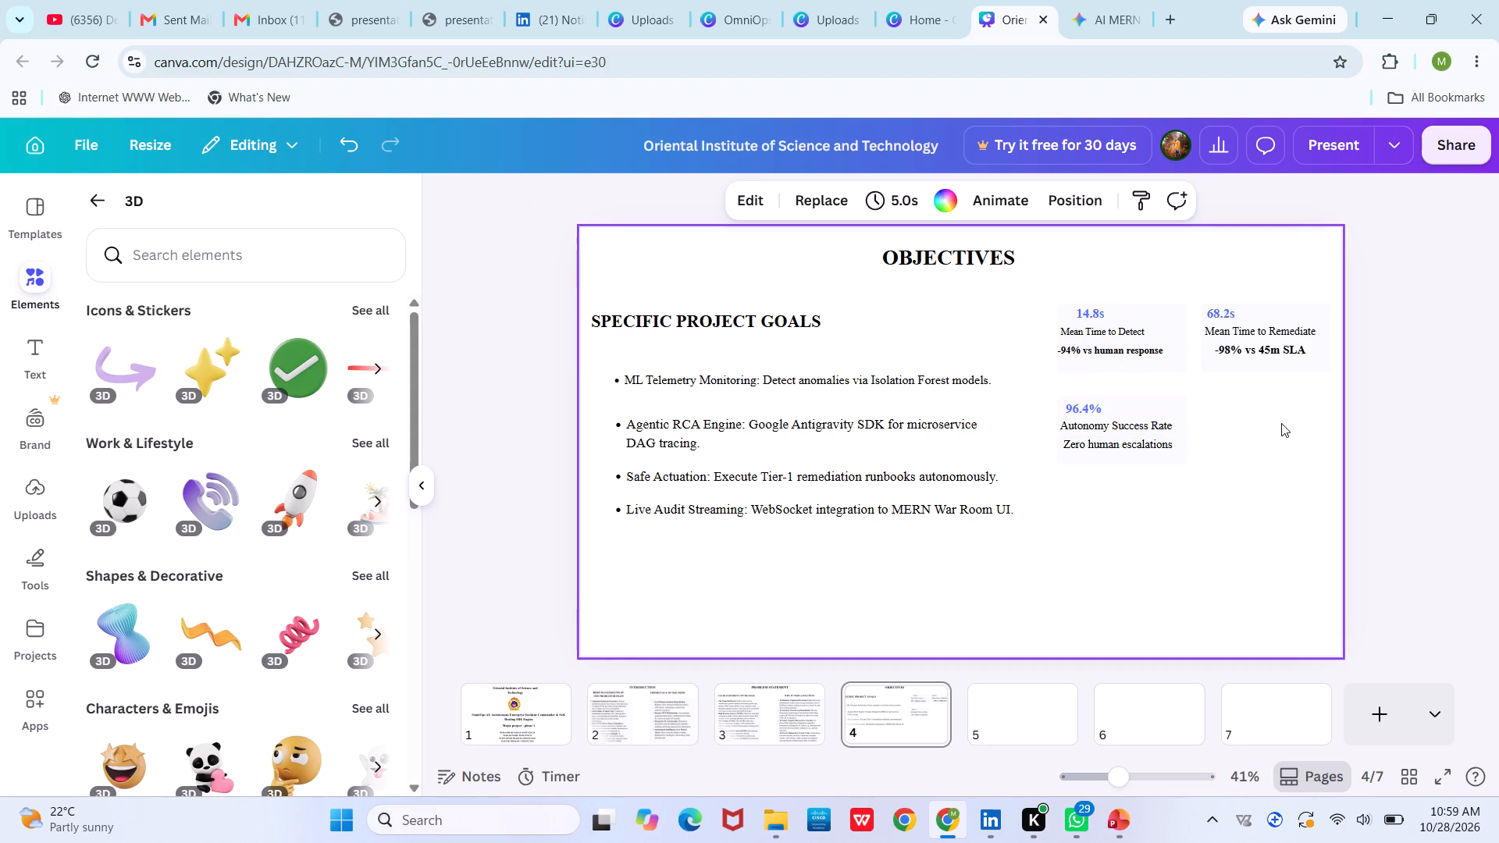
Duplicate the 96.4% card's background and place the copy beside it, aligned under the 68.2s card.
left_click(1168, 403)
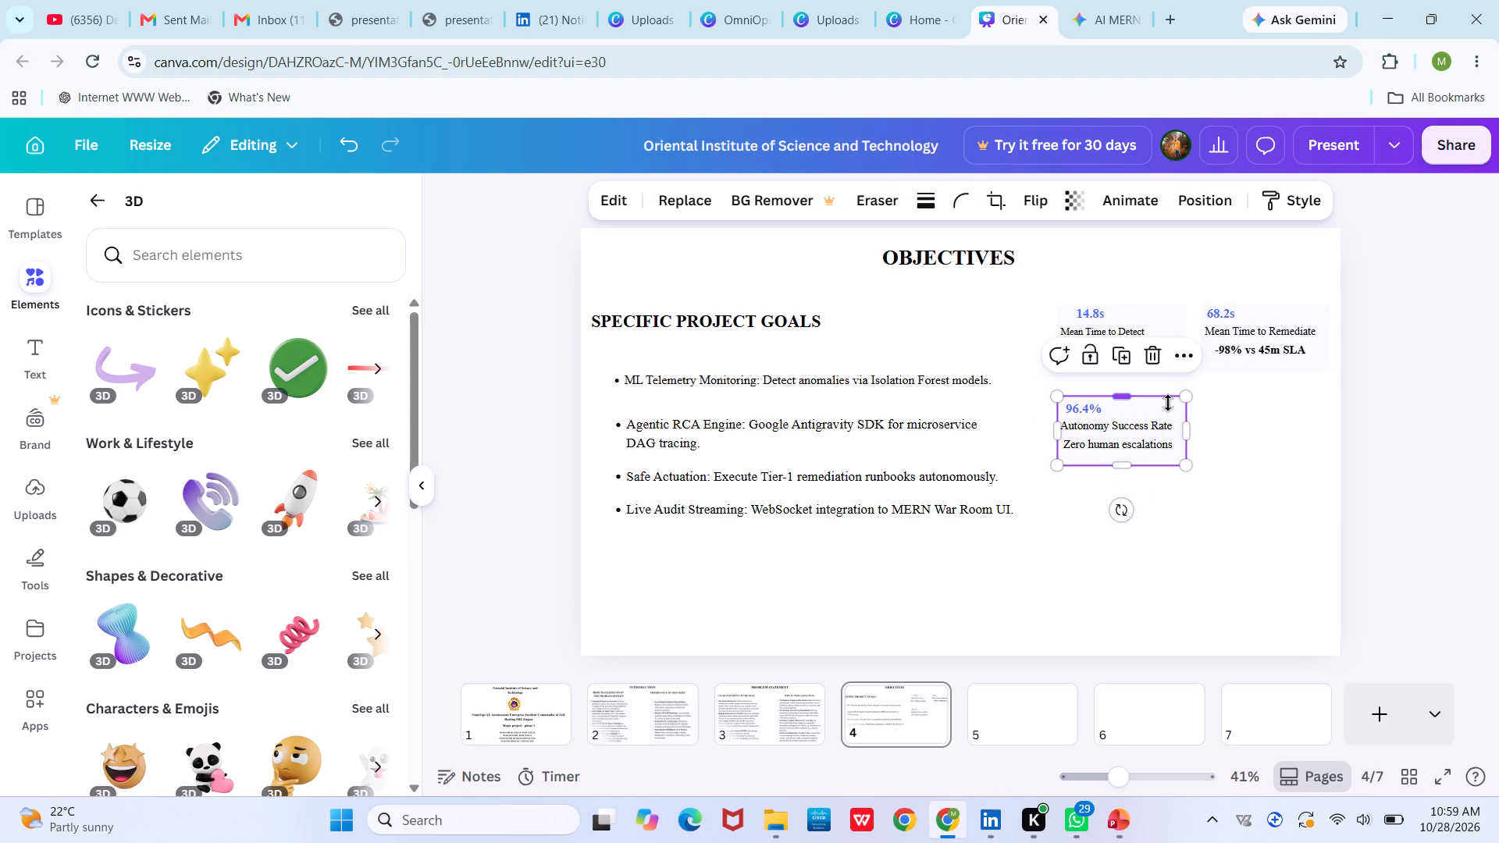
key("ctrl+c")
left_click(1267, 420)
key("ctrl+v")
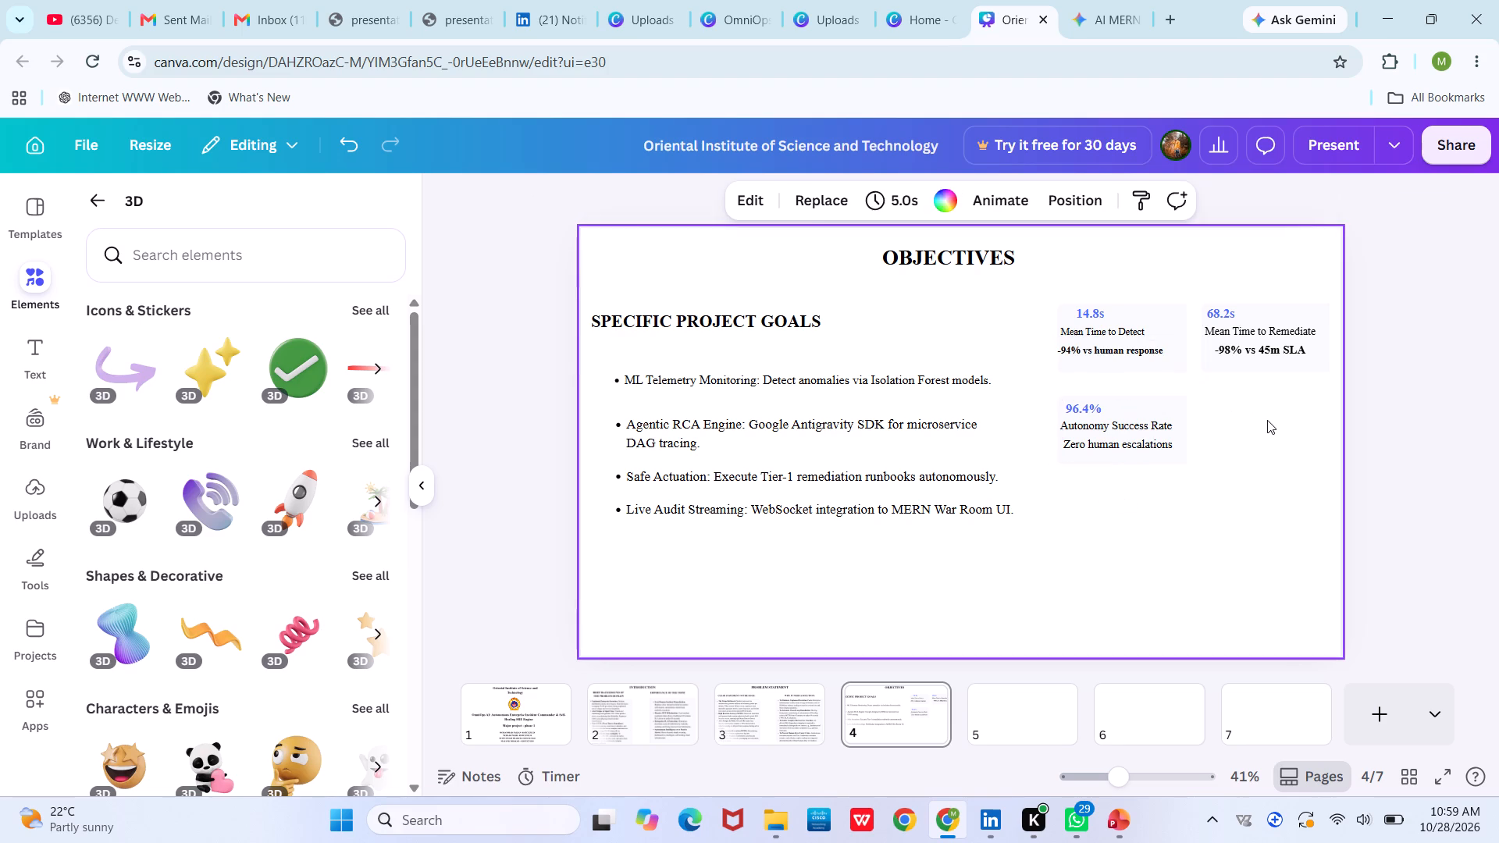
left_click_drag(1139, 426, 1273, 421)
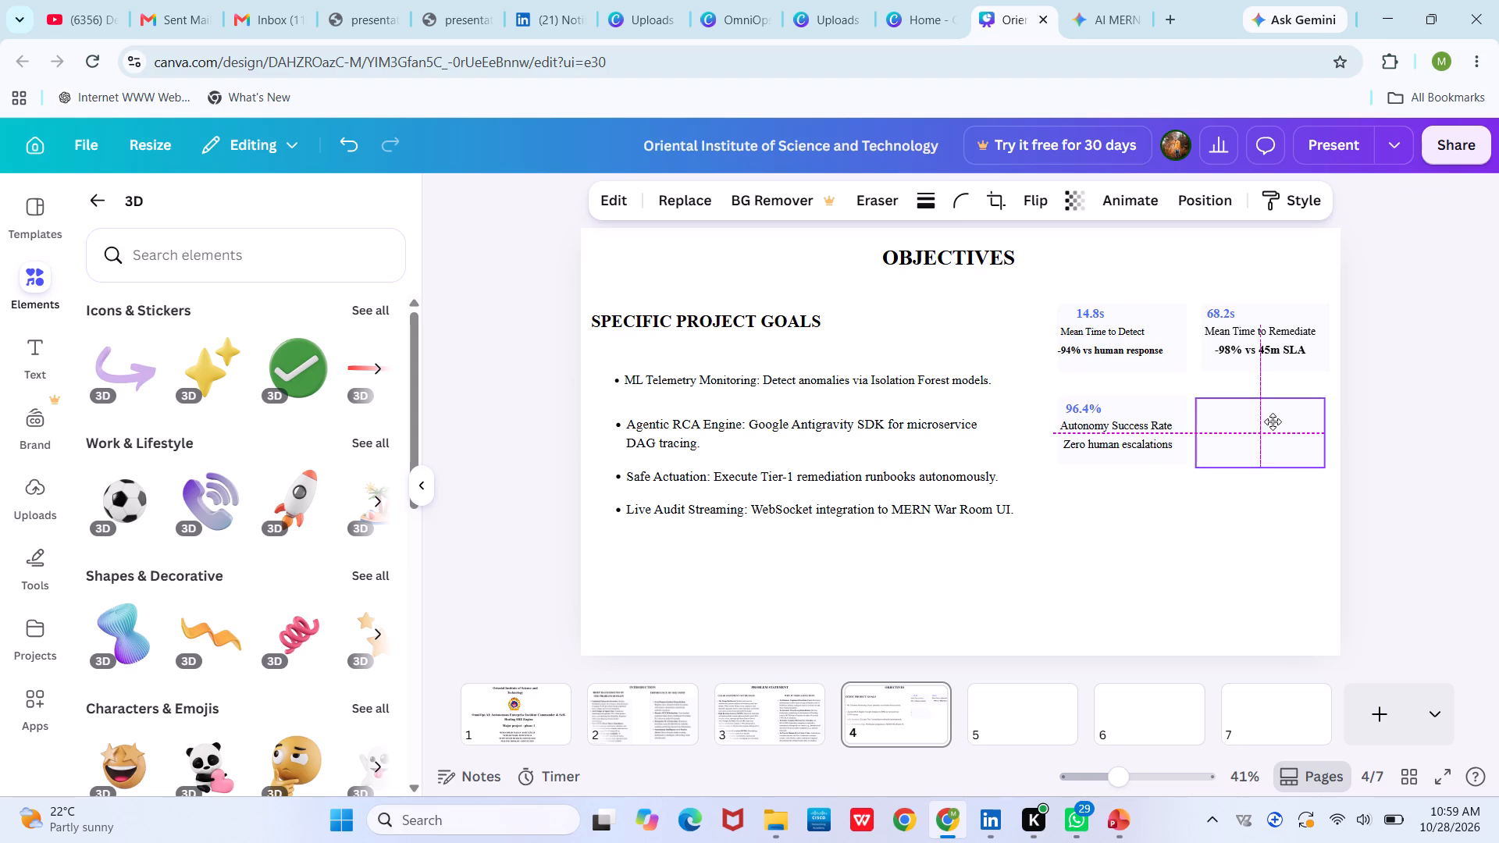
left_click_drag(1273, 421, 1277, 420)
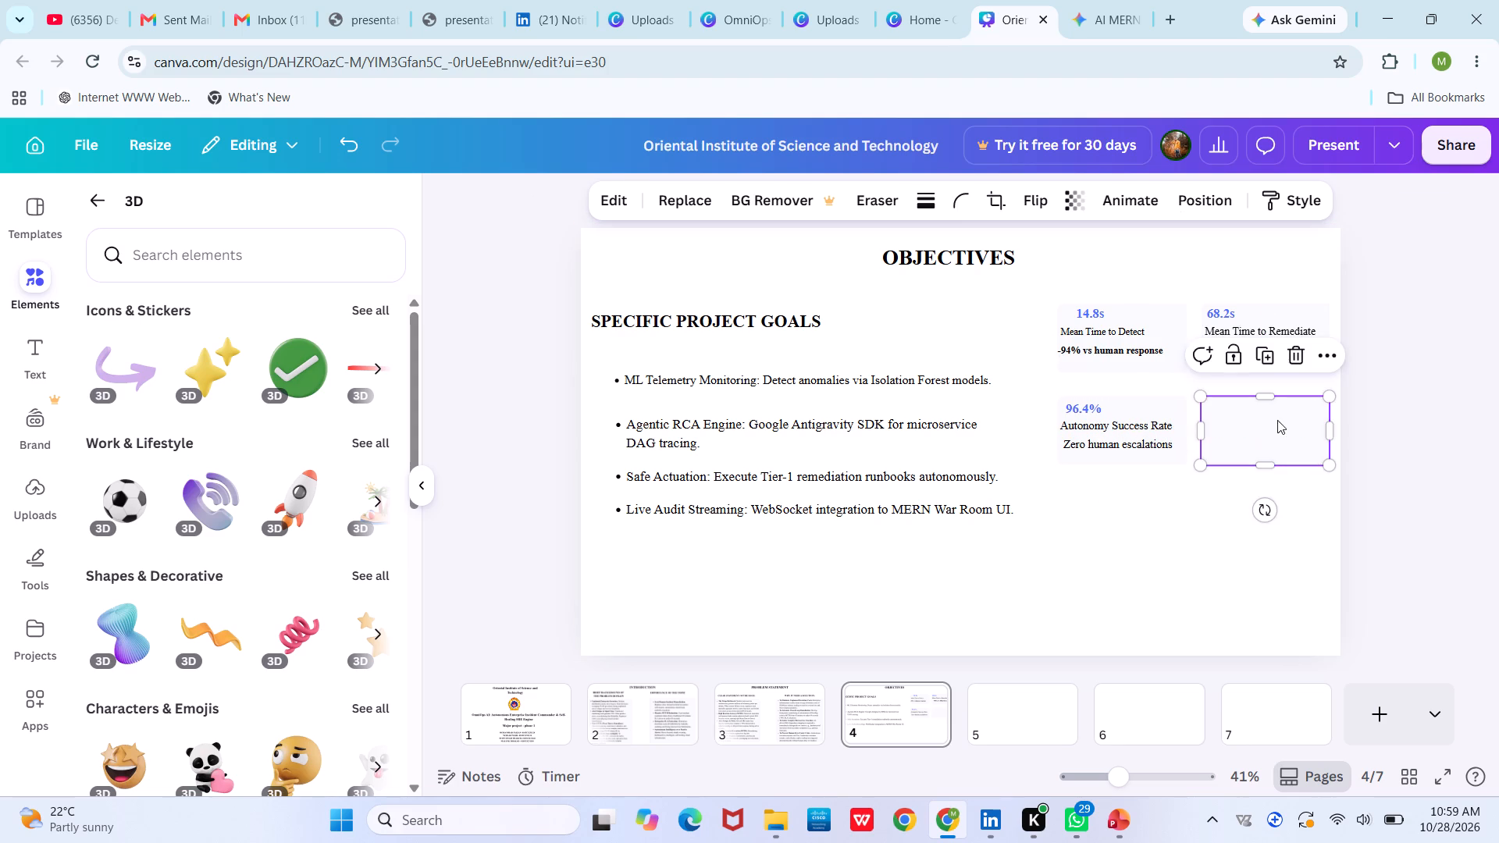
left_click(1207, 521)
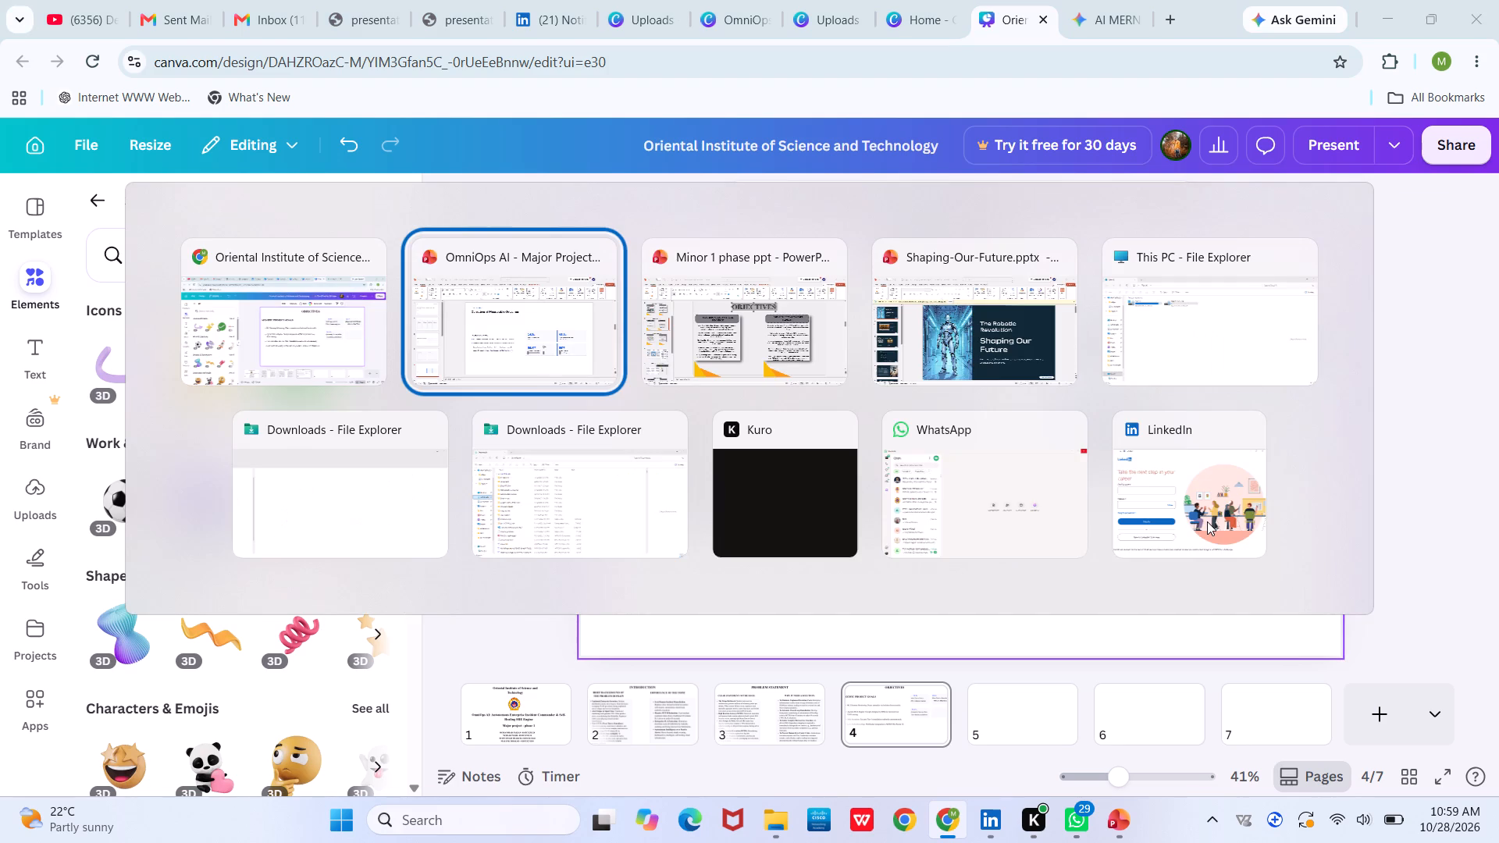
Copy the "96%" value from the PowerPoint slide and paste it onto Canva's OBJECTIVES page.
left_click(1101, 521)
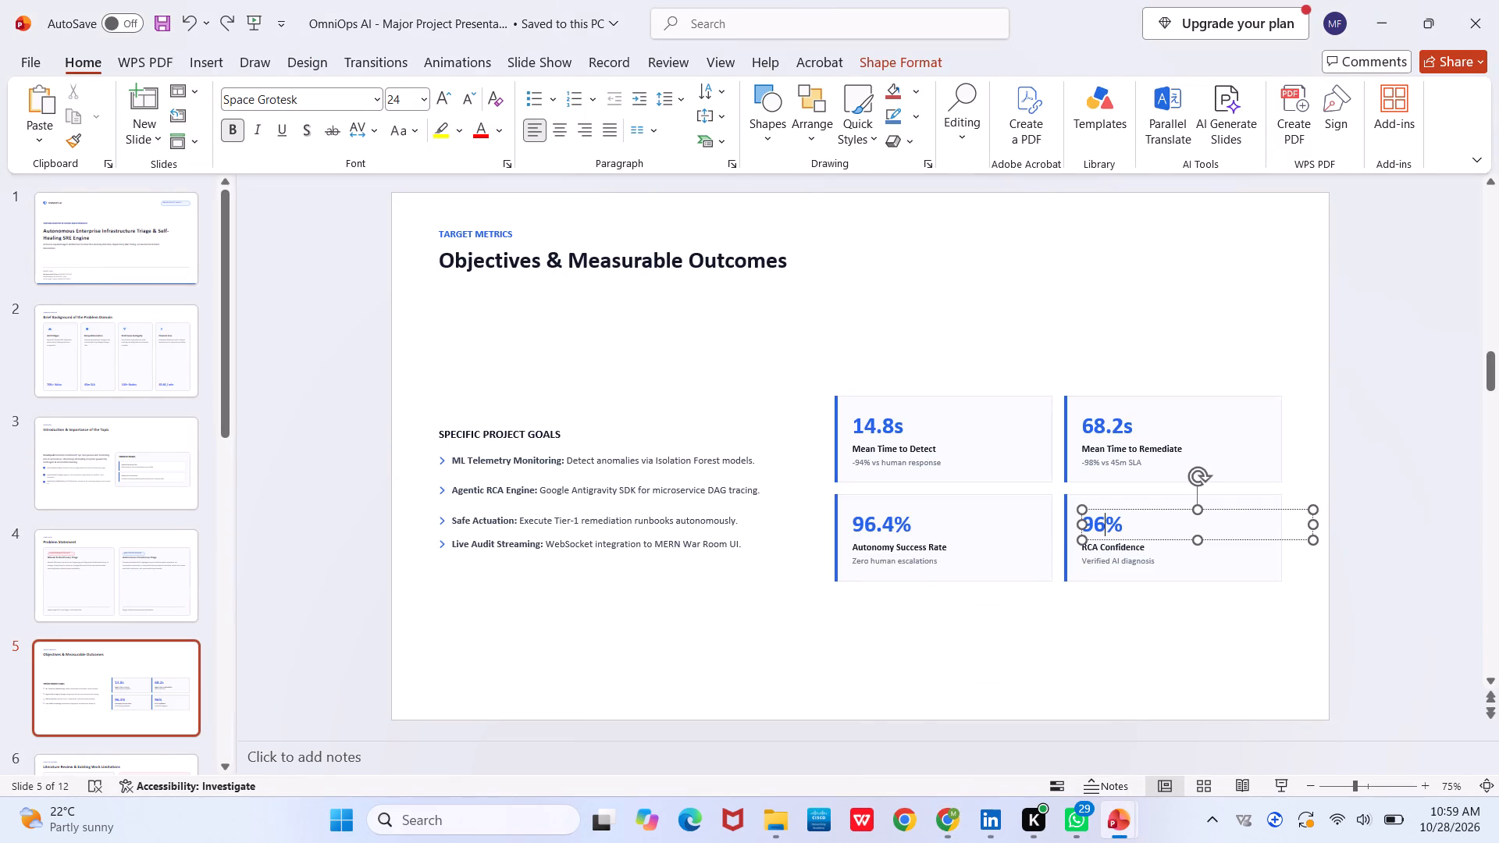
key("ctrl+a")
key("ctrl+c")
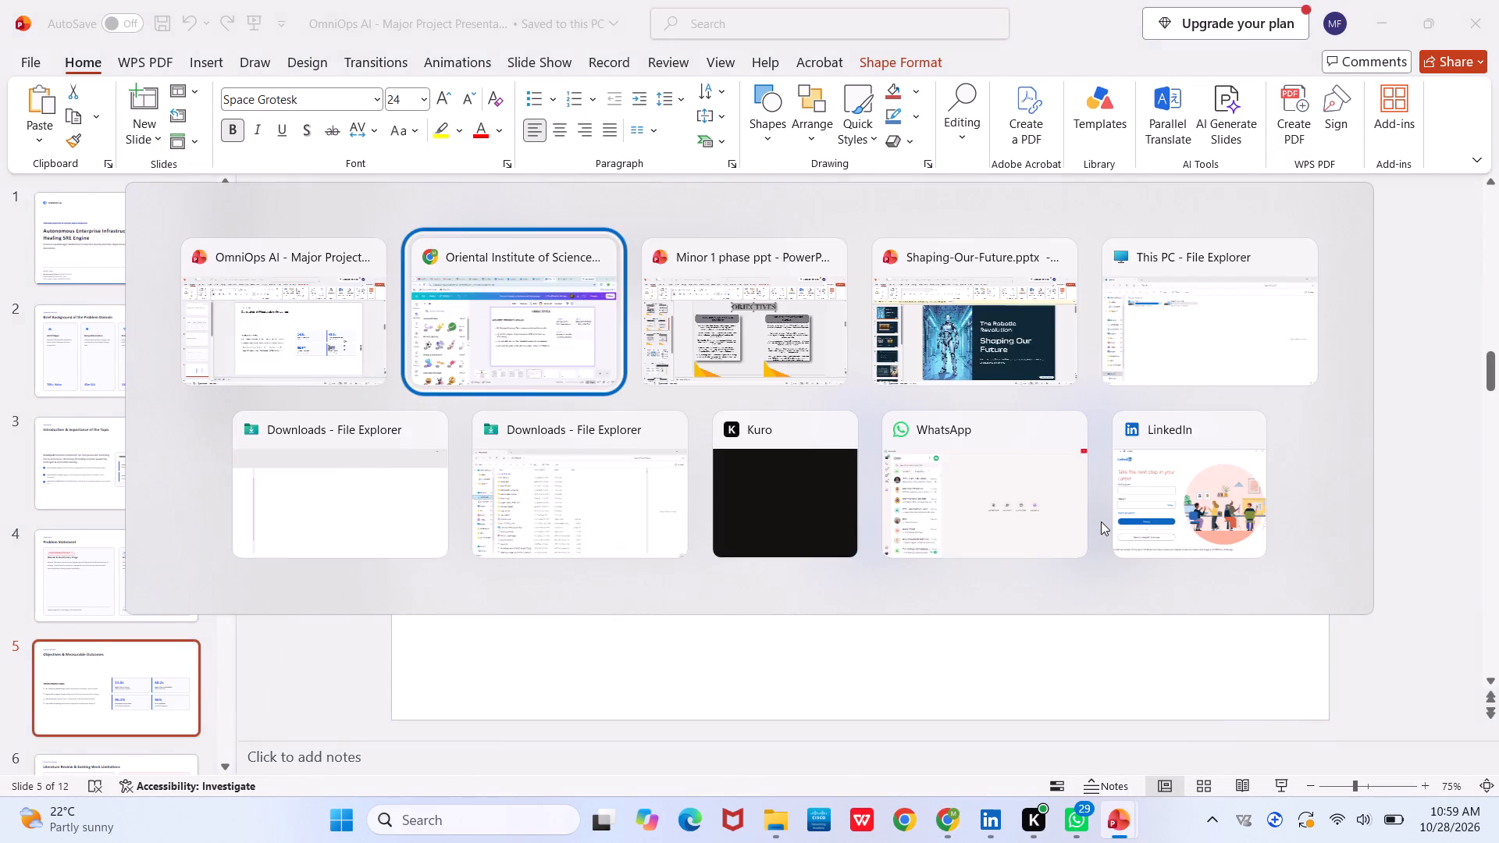
left_click(1262, 420)
key("ctrl+v")
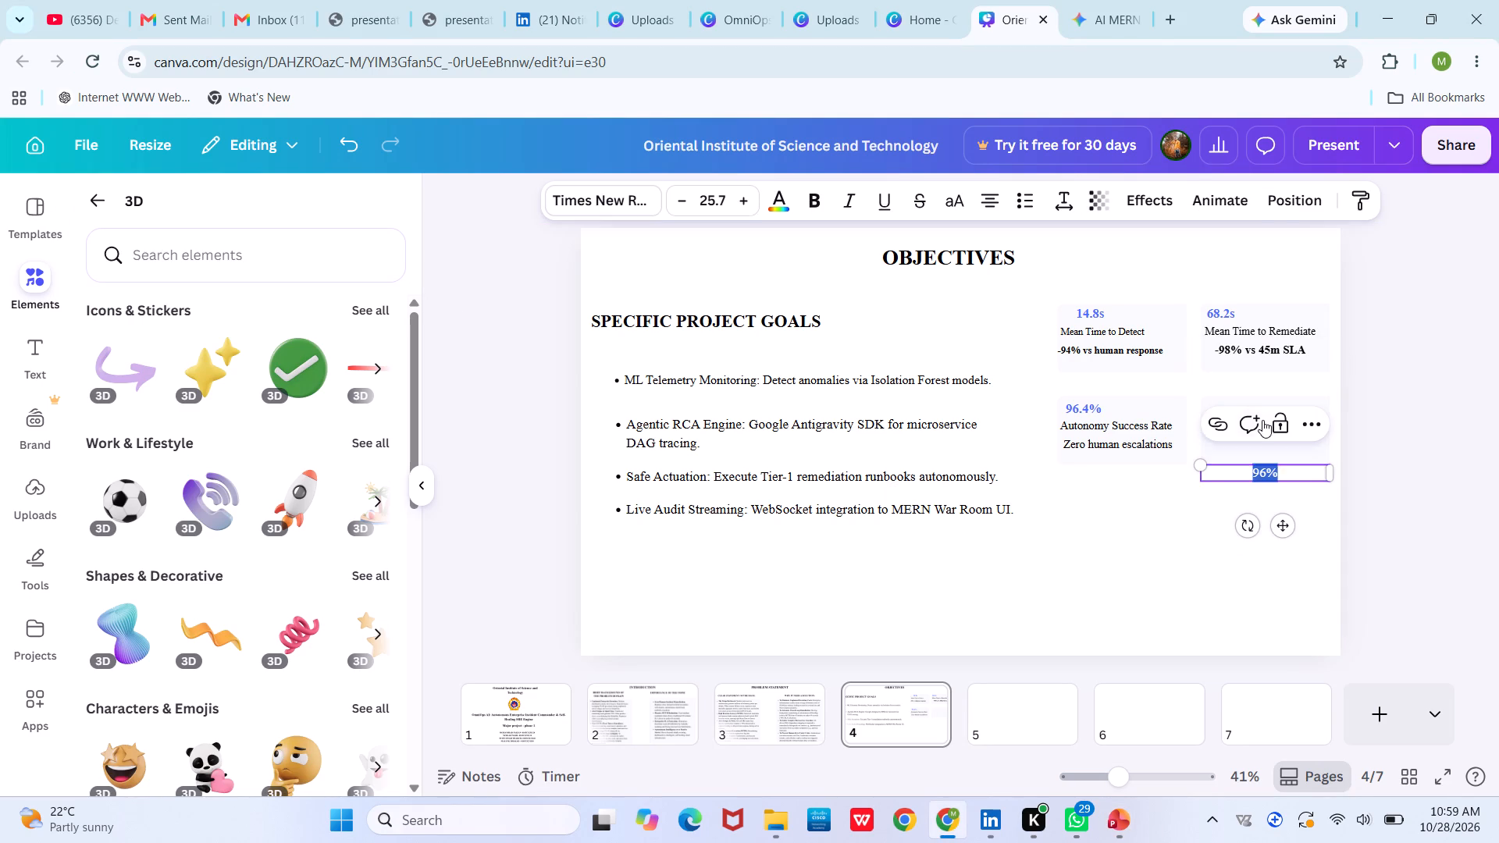
Place "96%" near the upper-left corner of the empty fourth card, level with "96.4%".
left_click(1161, 524)
left_click_drag(1259, 473, 1223, 442)
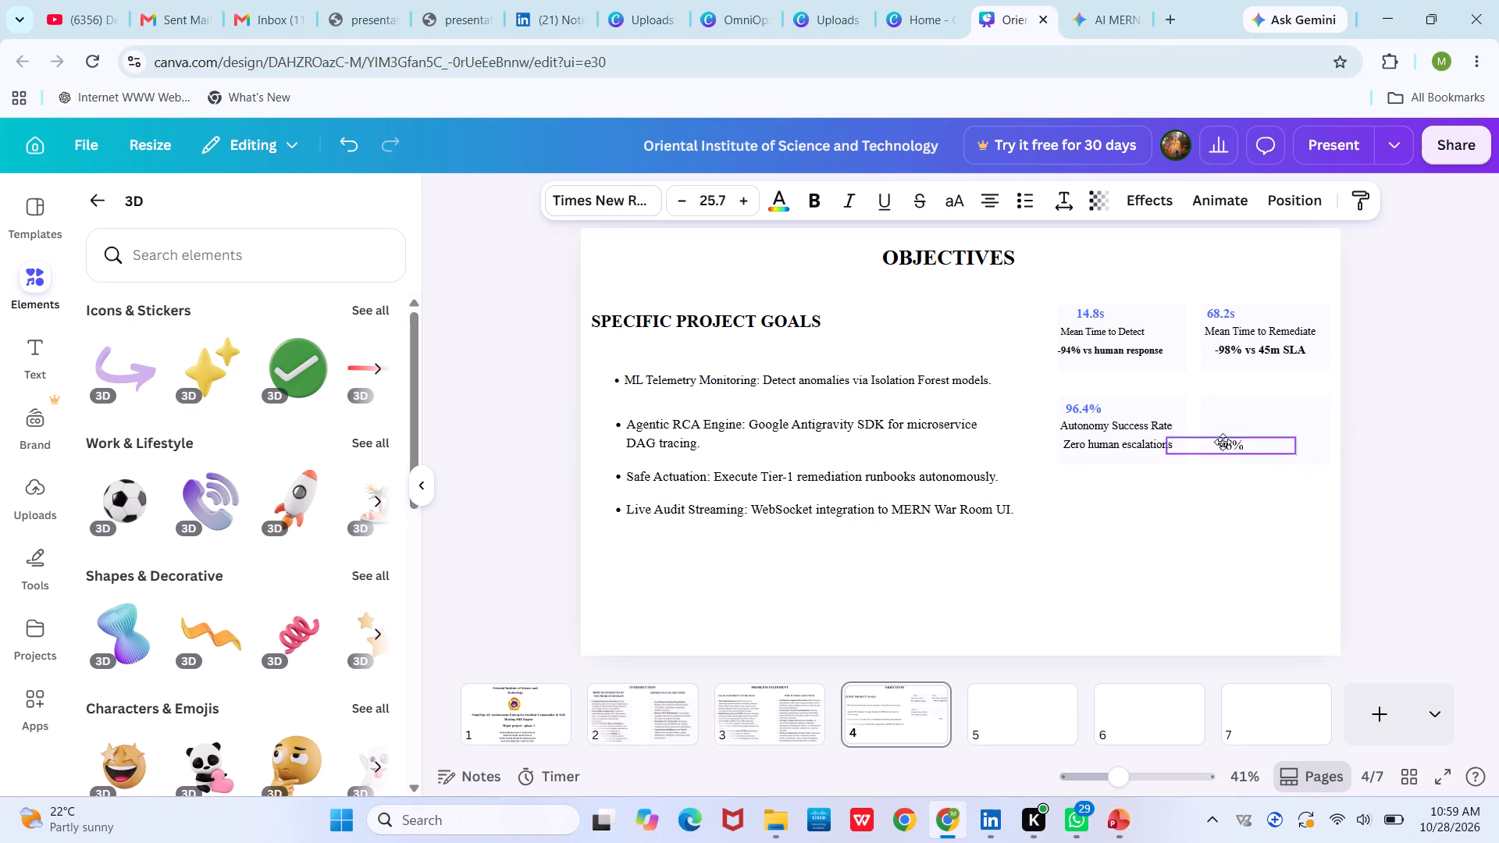
left_click_drag(1223, 442, 1225, 408)
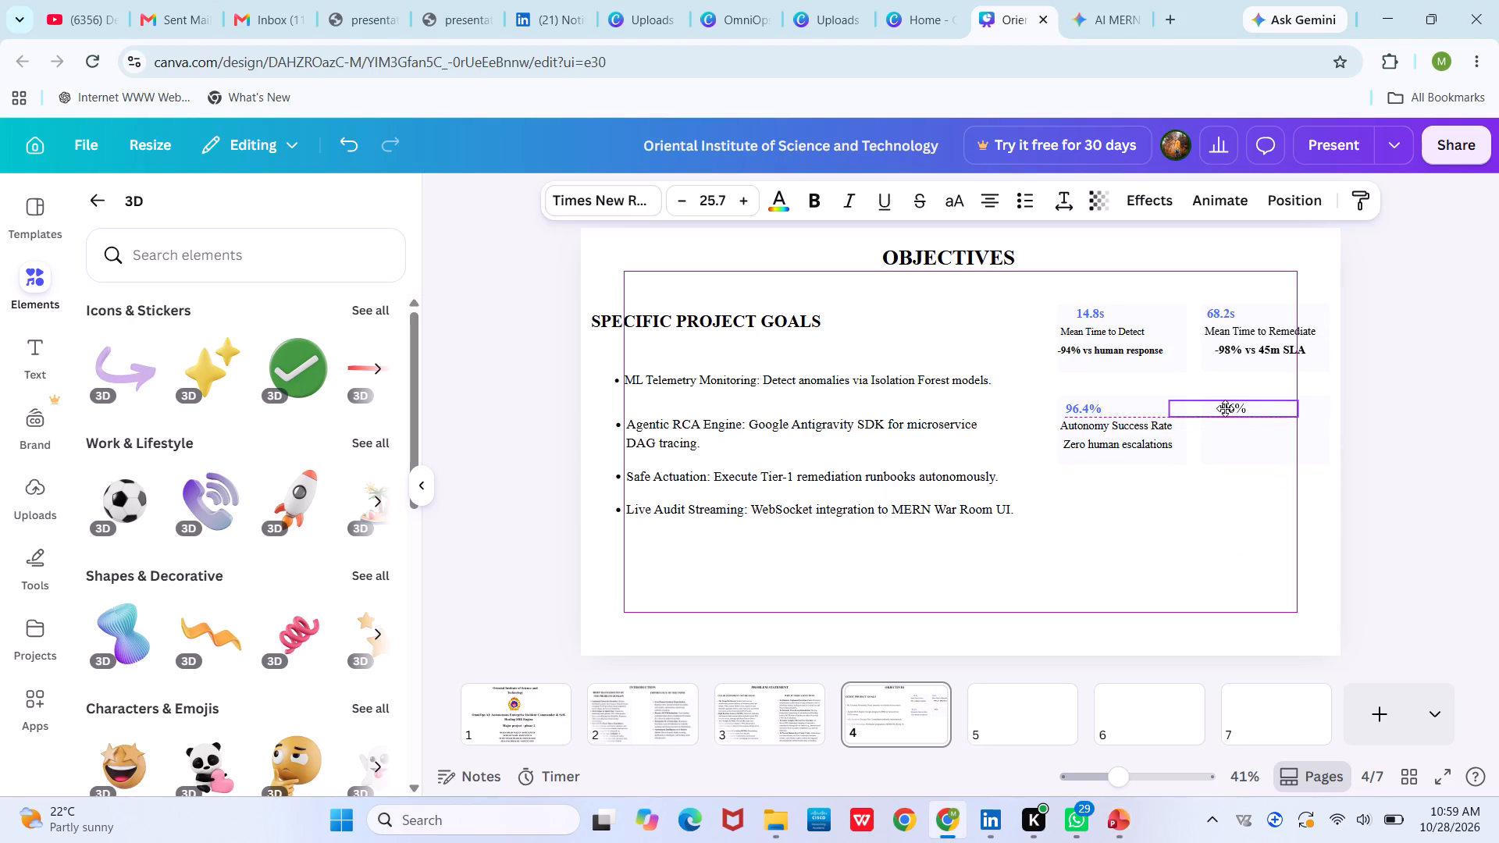
left_click_drag(1225, 408, 1222, 408)
Format the "96%" value in bold with the same blue text colour as the other metric values.
left_click(1256, 408)
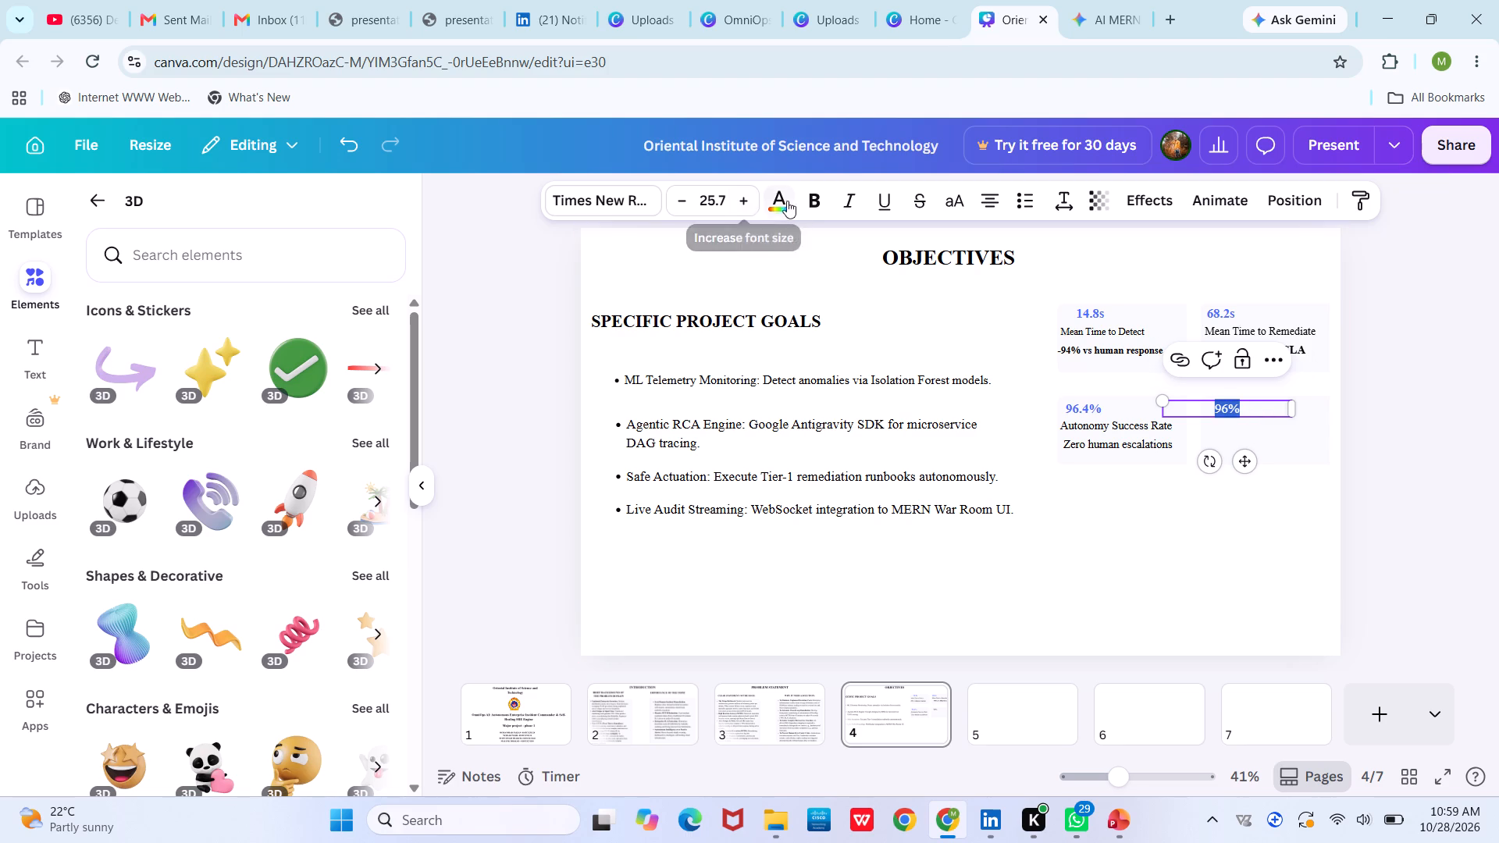
left_click(774, 203)
left_click(191, 350)
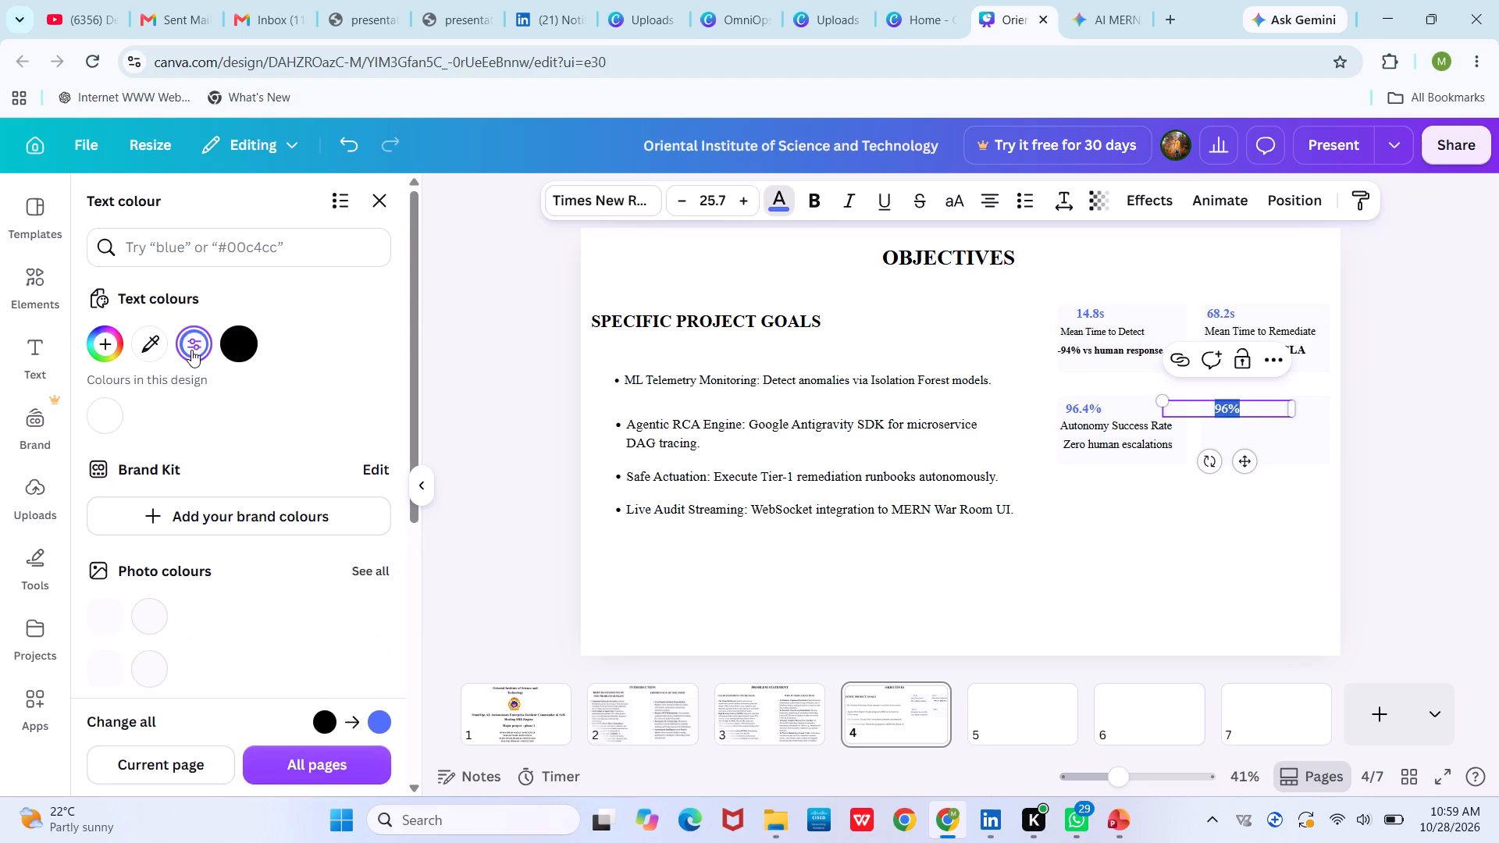
left_click(1059, 525)
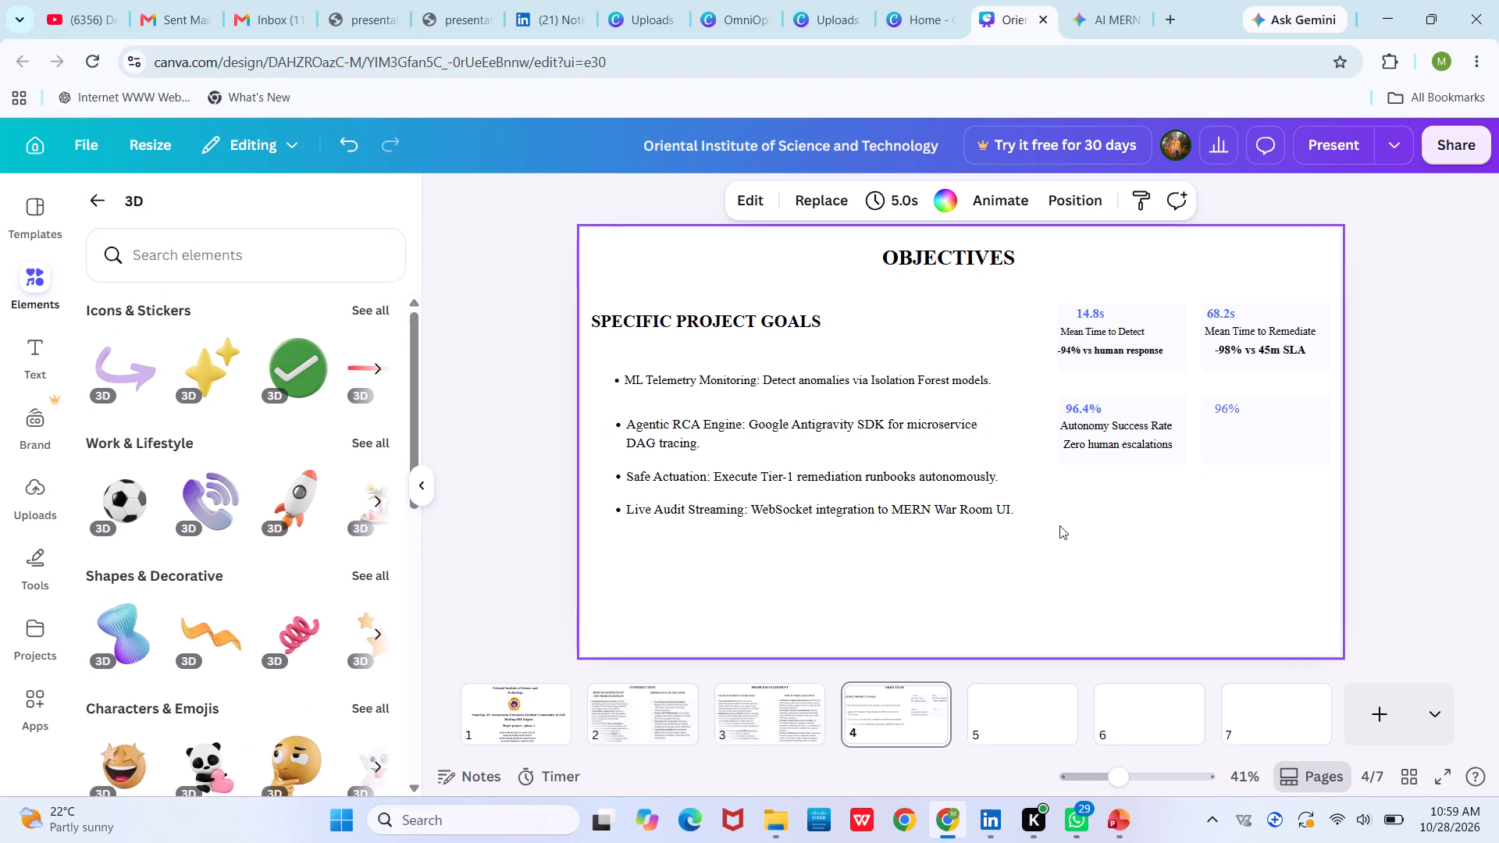
left_click(1234, 404)
left_click(1234, 404)
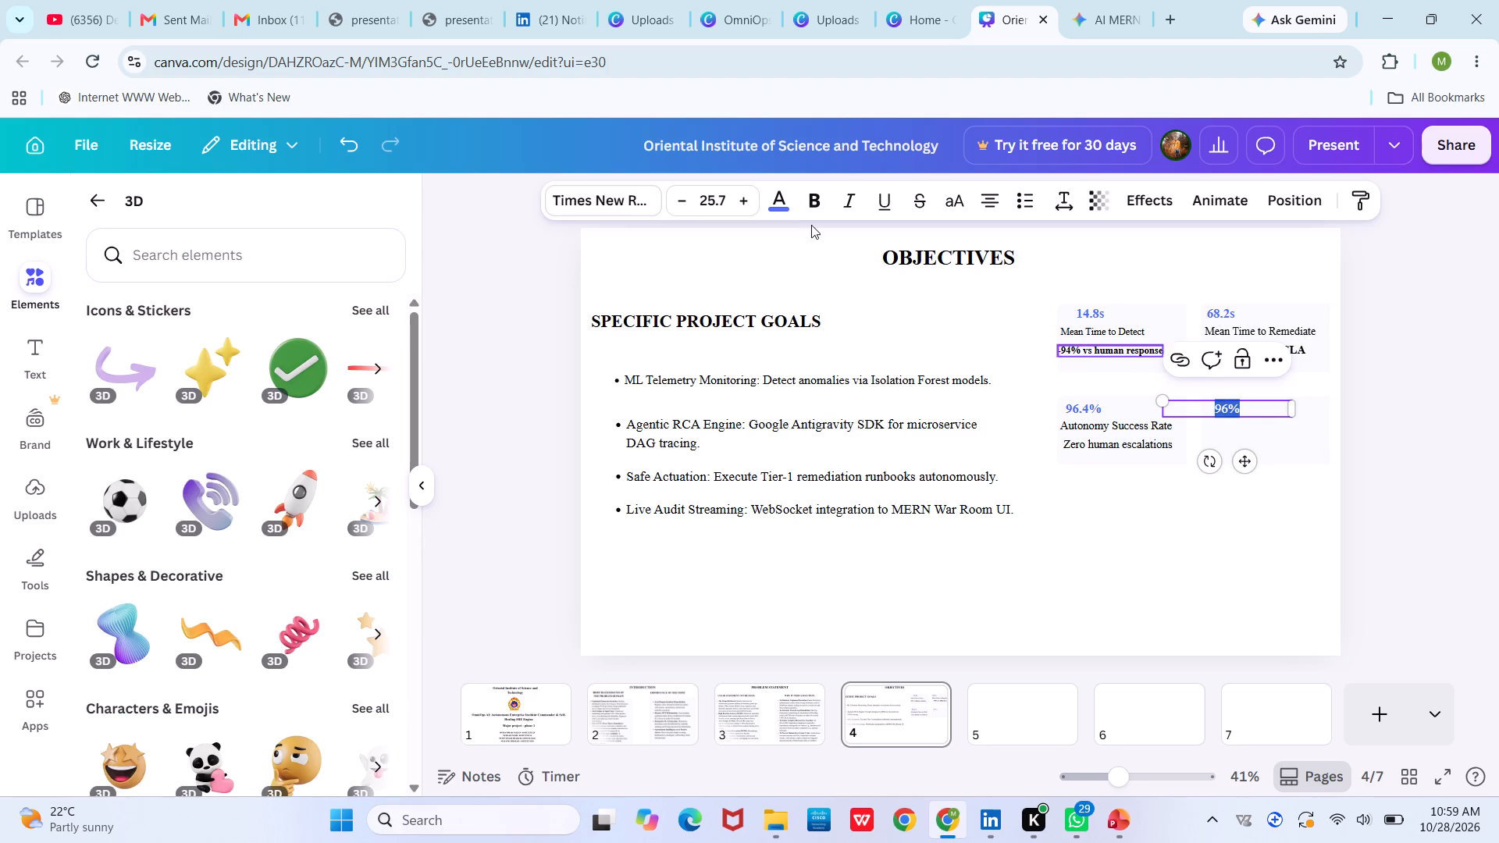
left_click(810, 204)
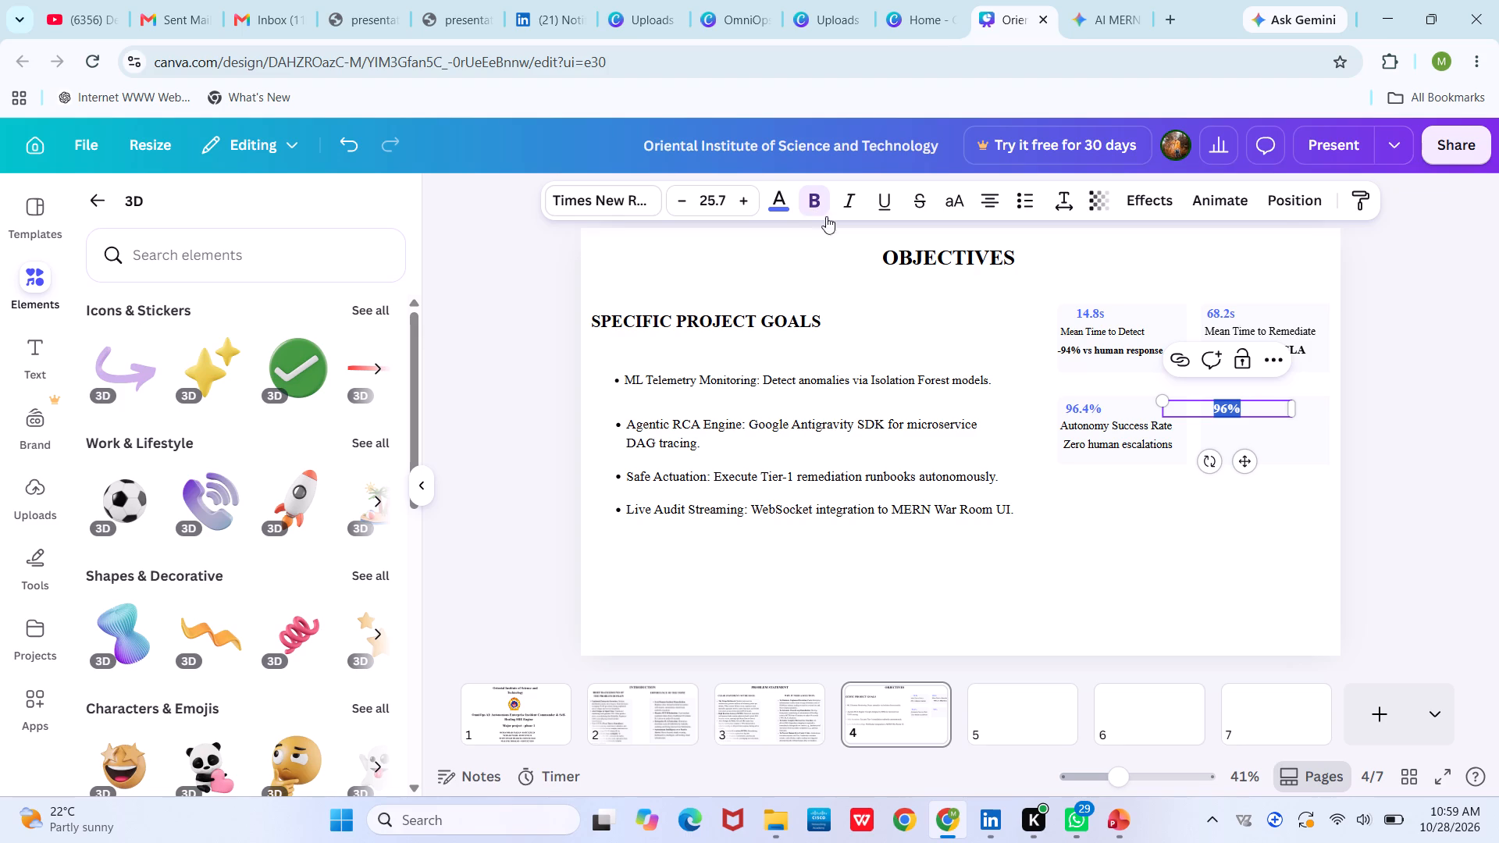
left_click(1163, 525)
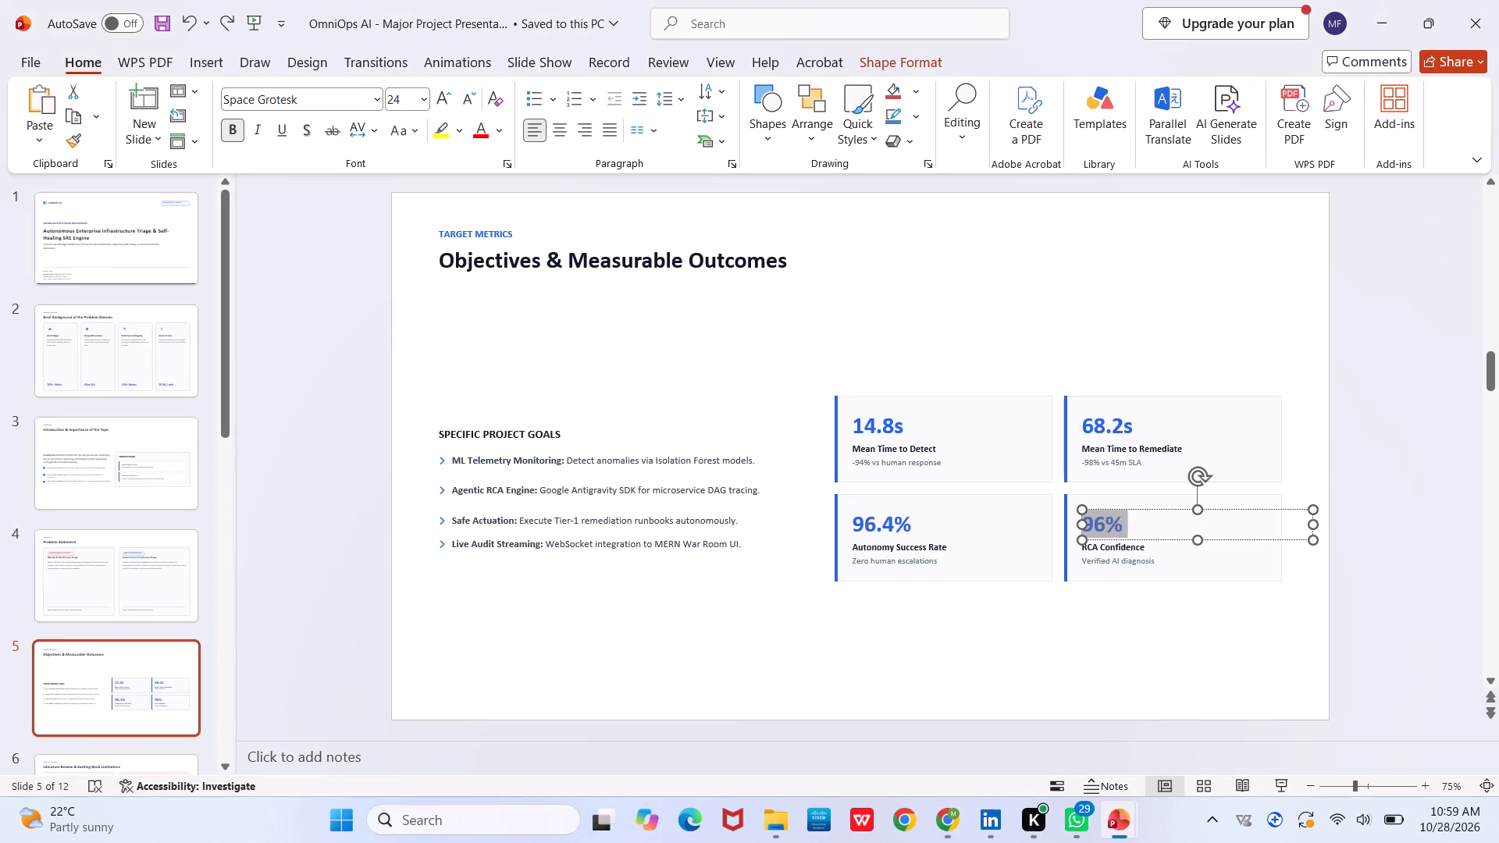
Copy the "RCA Confidence" label from the PowerPoint slide and paste it onto Canva's OBJECTIVES page.
left_click(1101, 551)
key("ctrl+a")
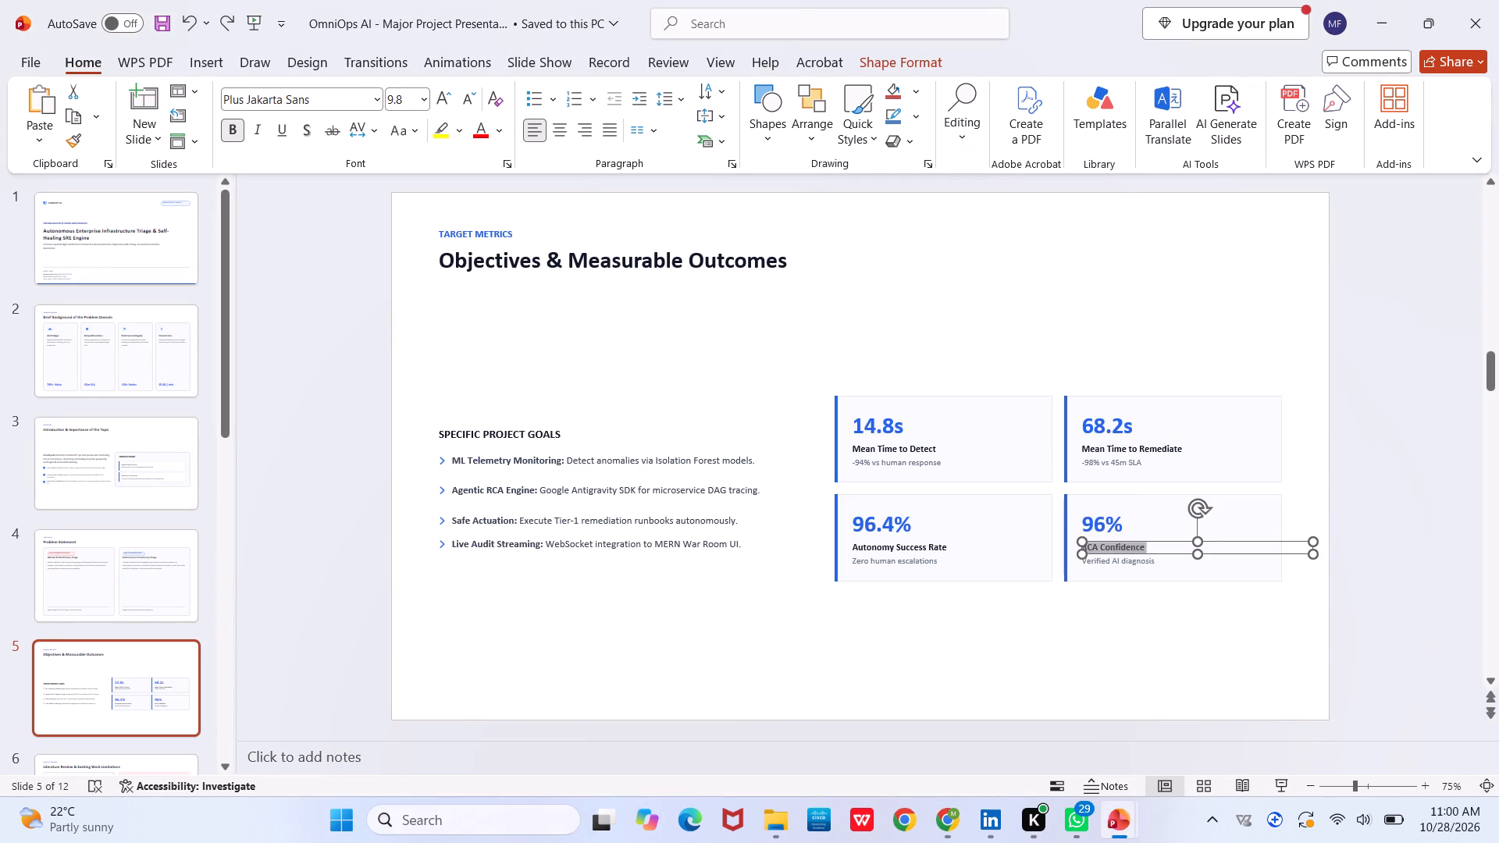
key("ctrl+c")
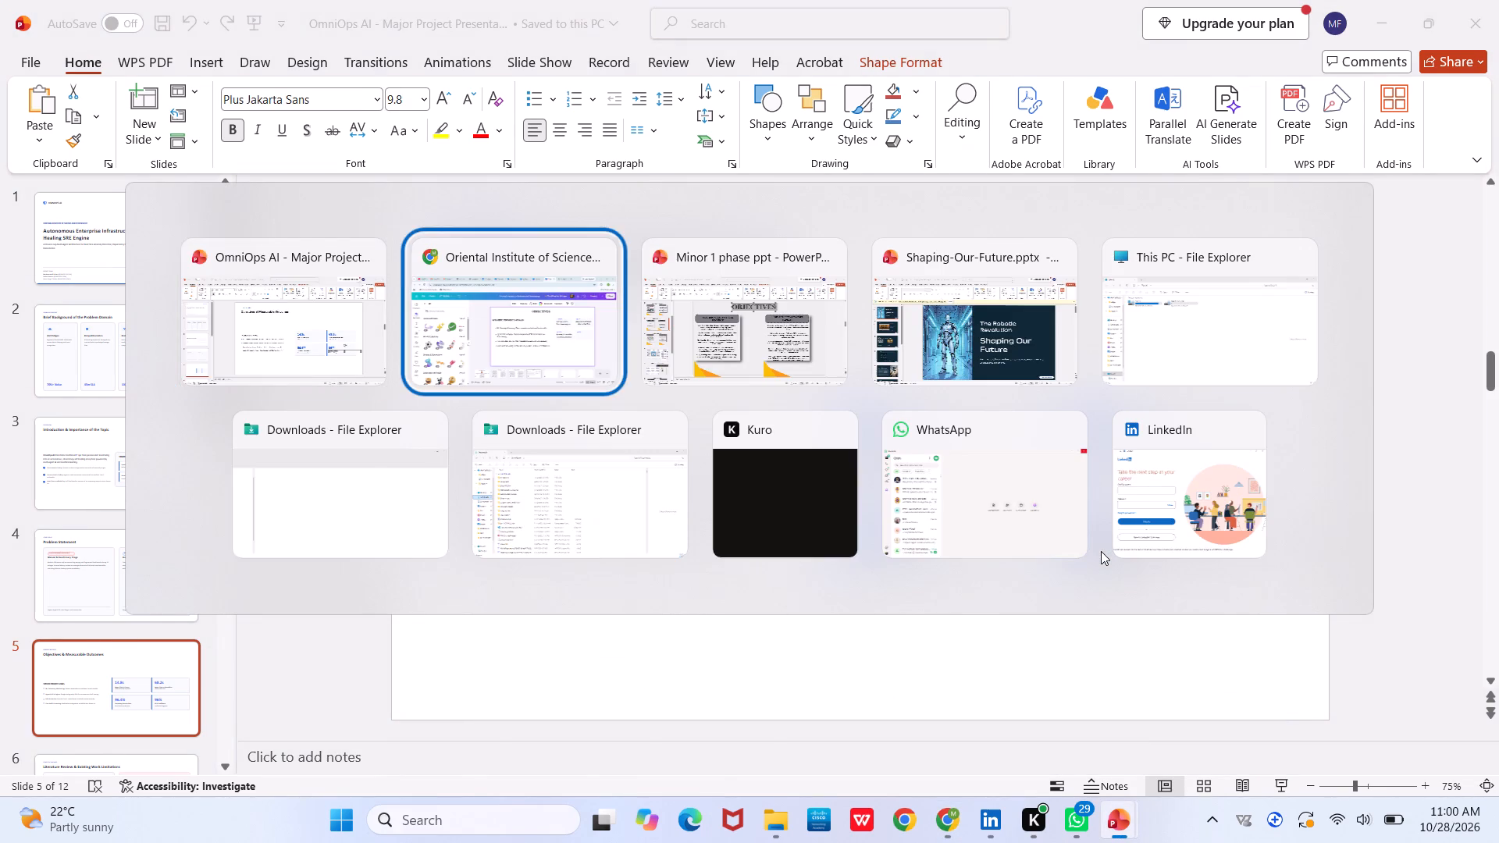
double_click(1166, 540)
key("ctrl+v")
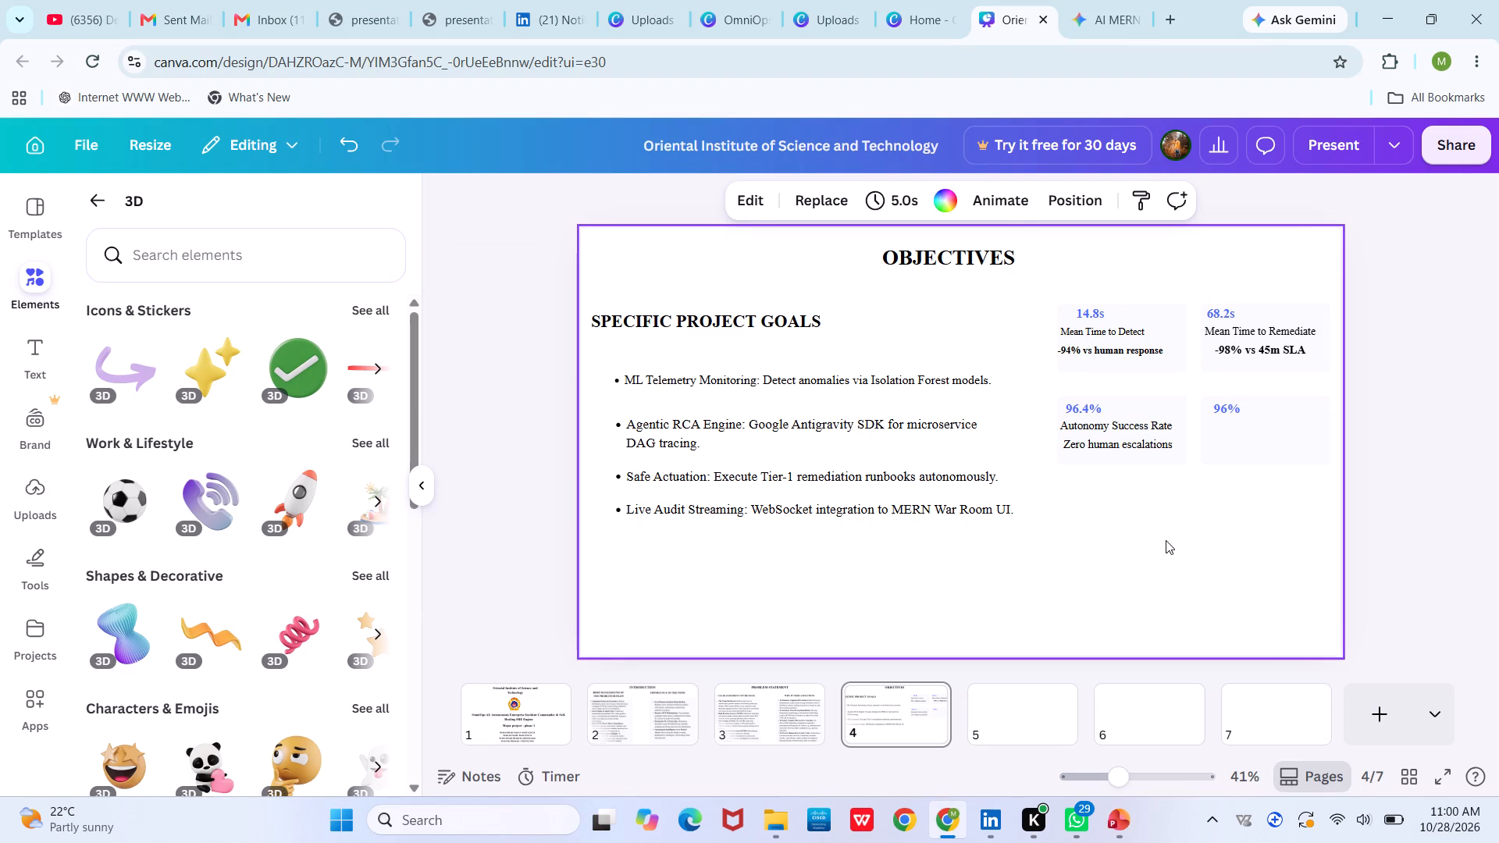
left_click(1053, 490)
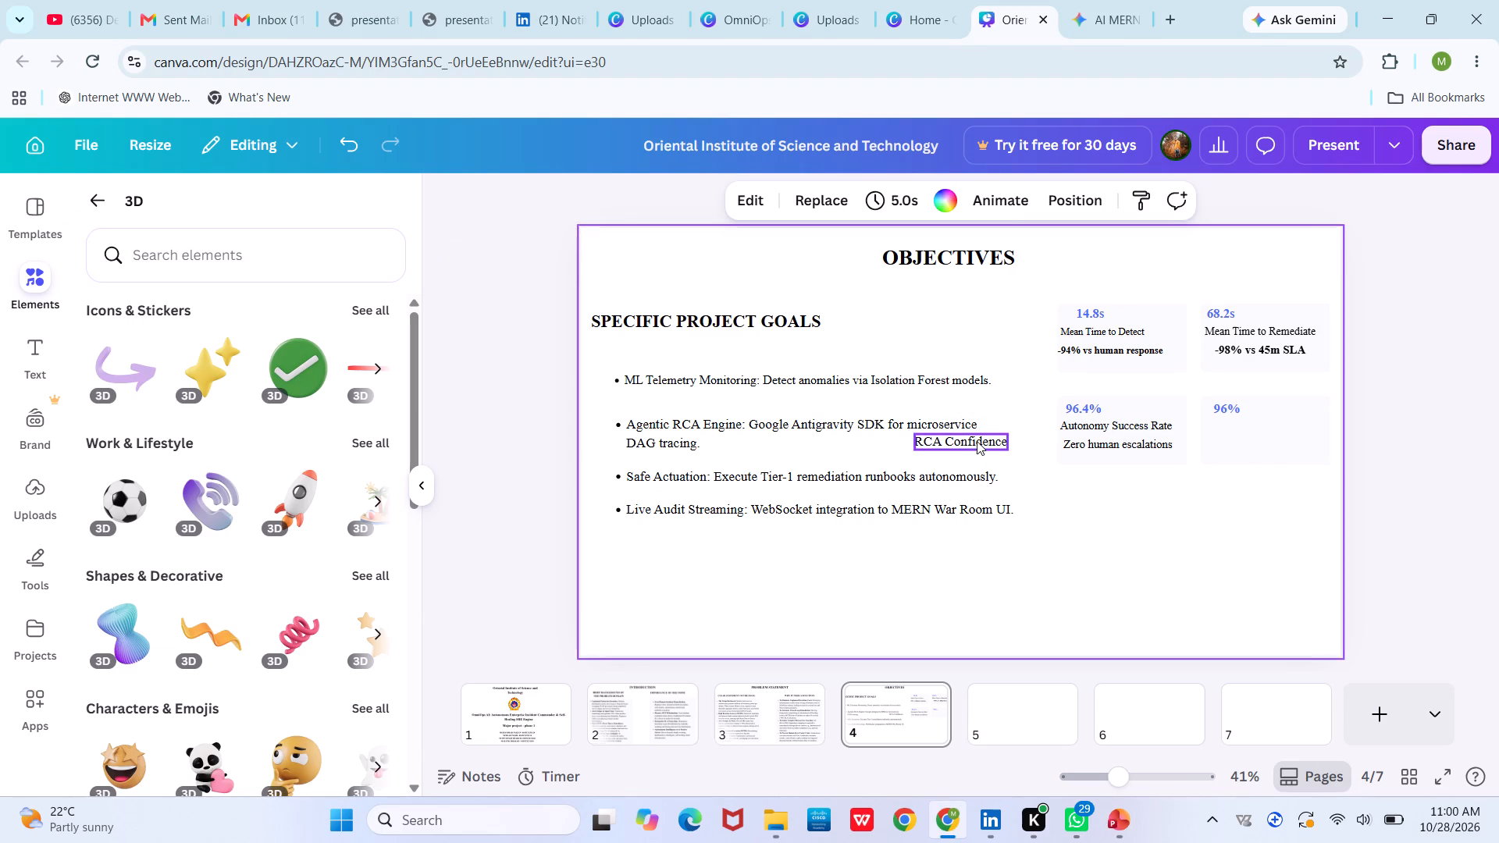
Place the "RCA Confidence" label under "96%" in the fourth card.
left_click_drag(977, 441, 1266, 432)
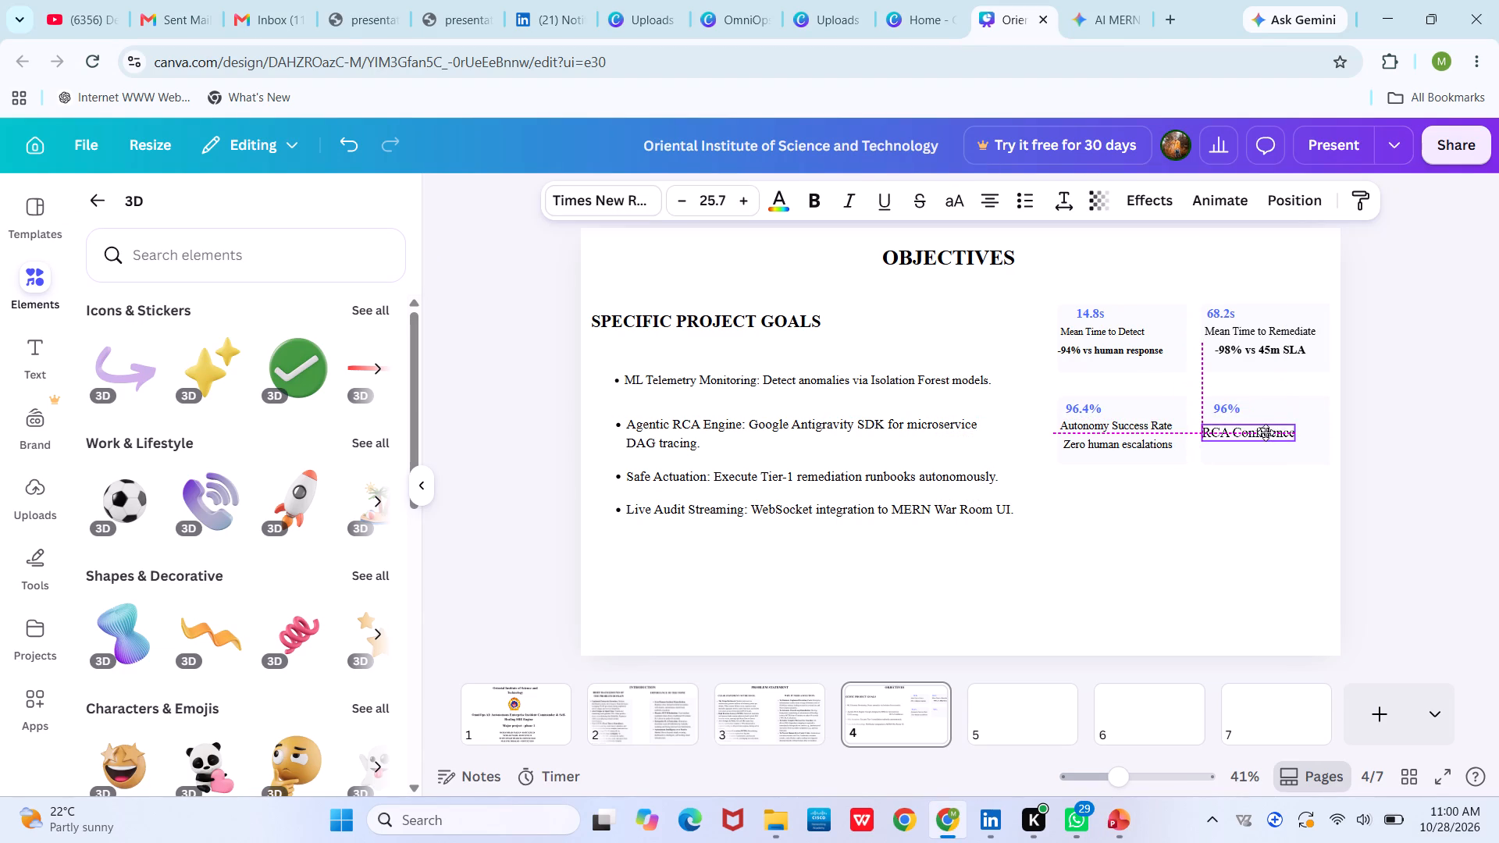
left_click_drag(1266, 432, 1266, 430)
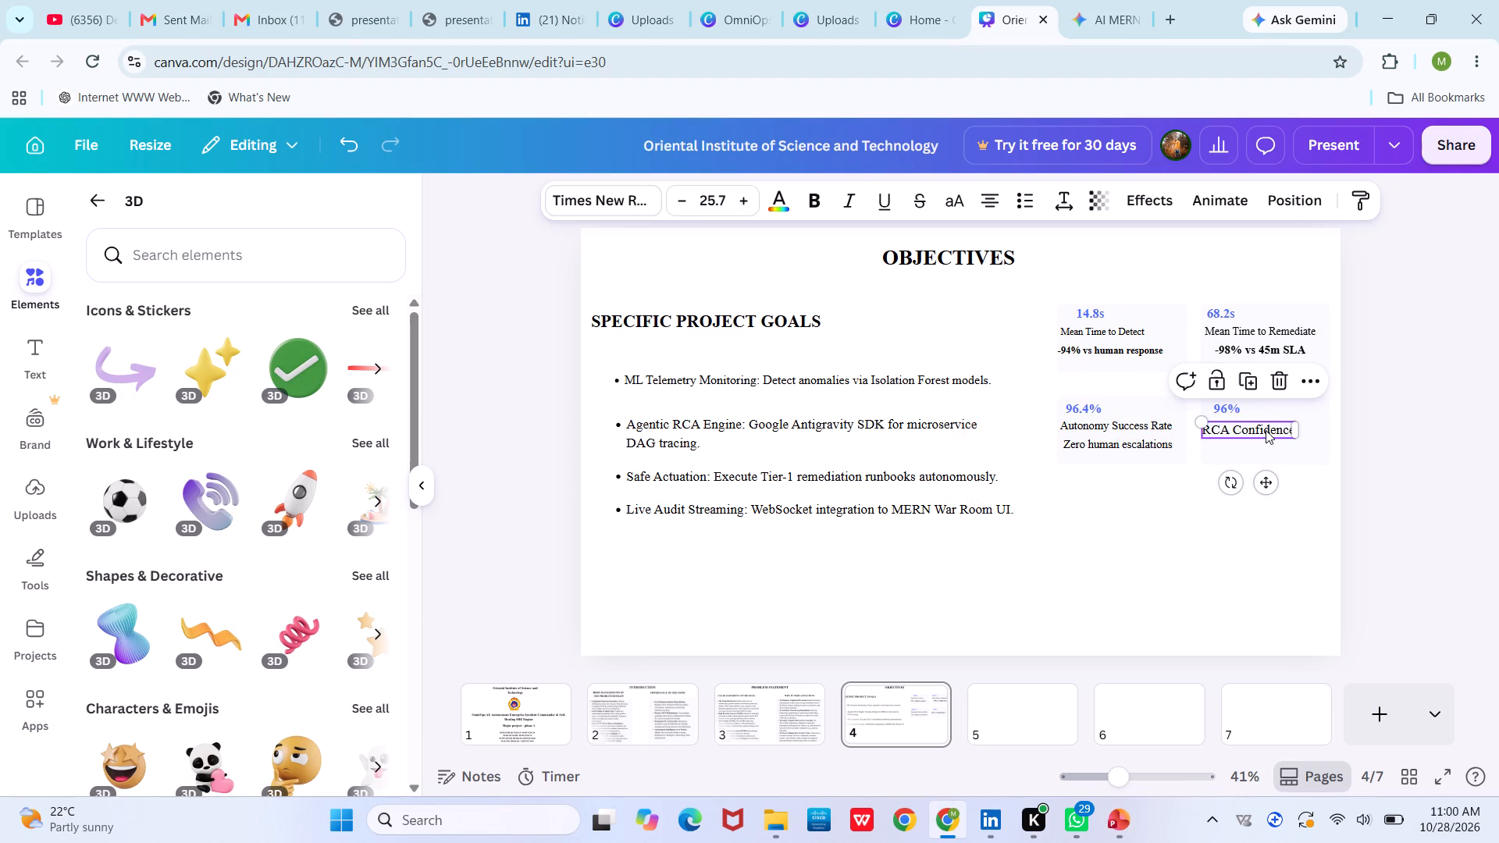
Reduce the "RCA Confidence" label to font size 22.7 and align it with the "Autonomy Success Rate" label.
left_click(676, 193)
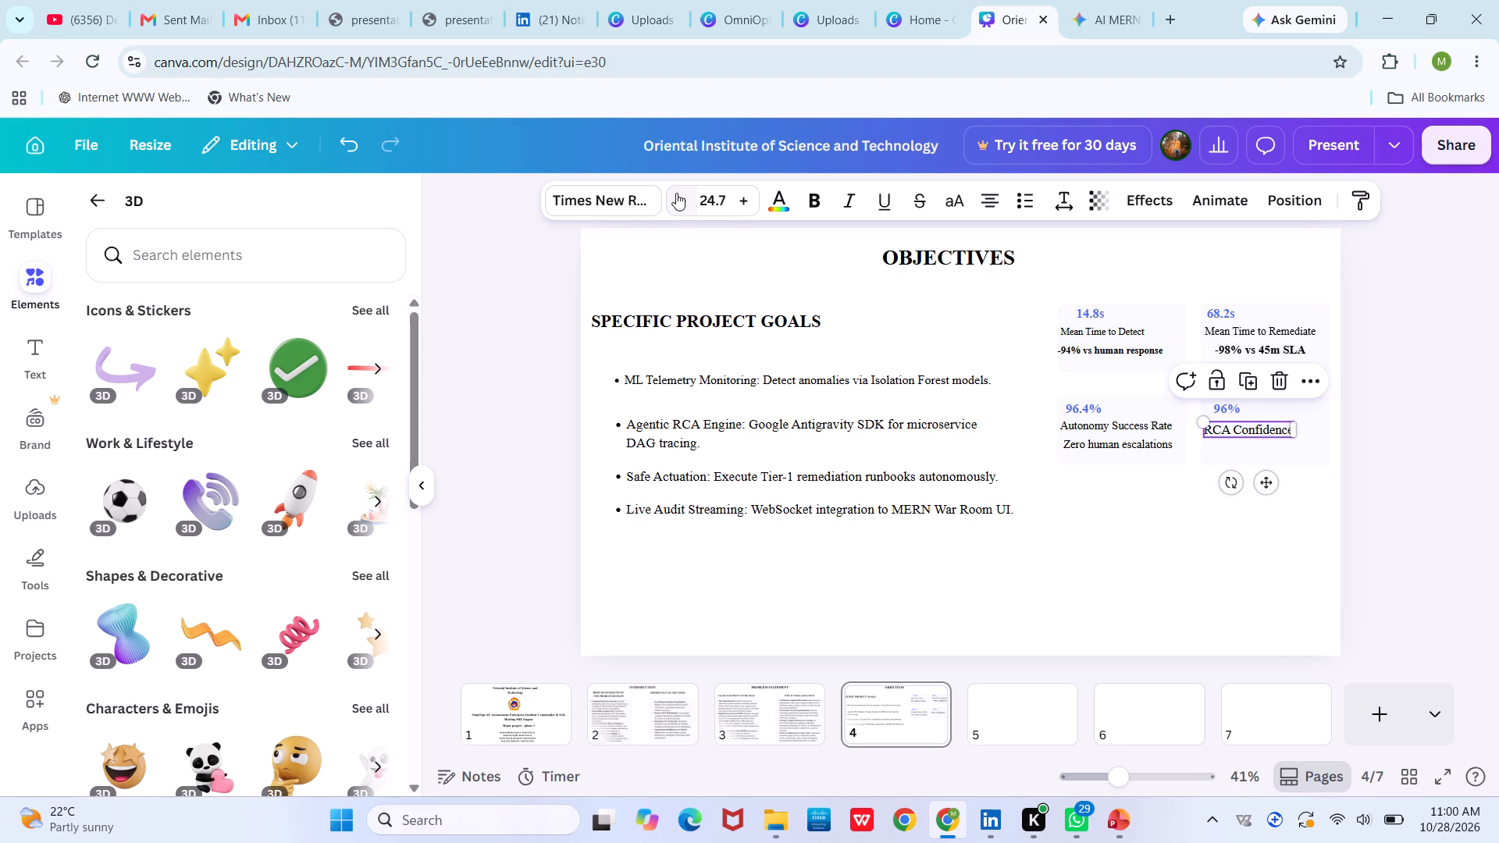
left_click(676, 193)
left_click(676, 193)
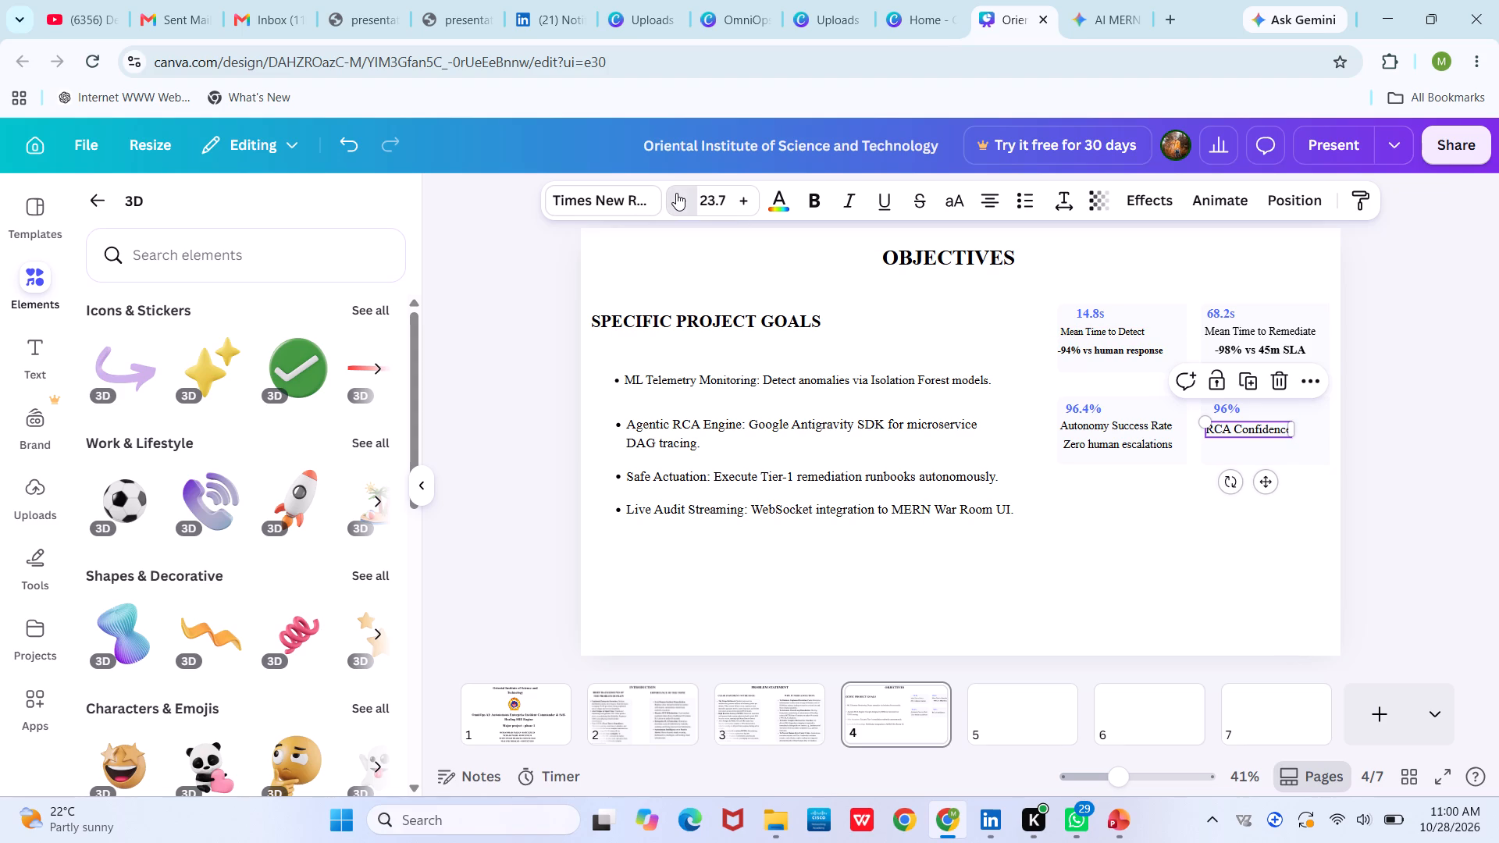
left_click(1134, 510)
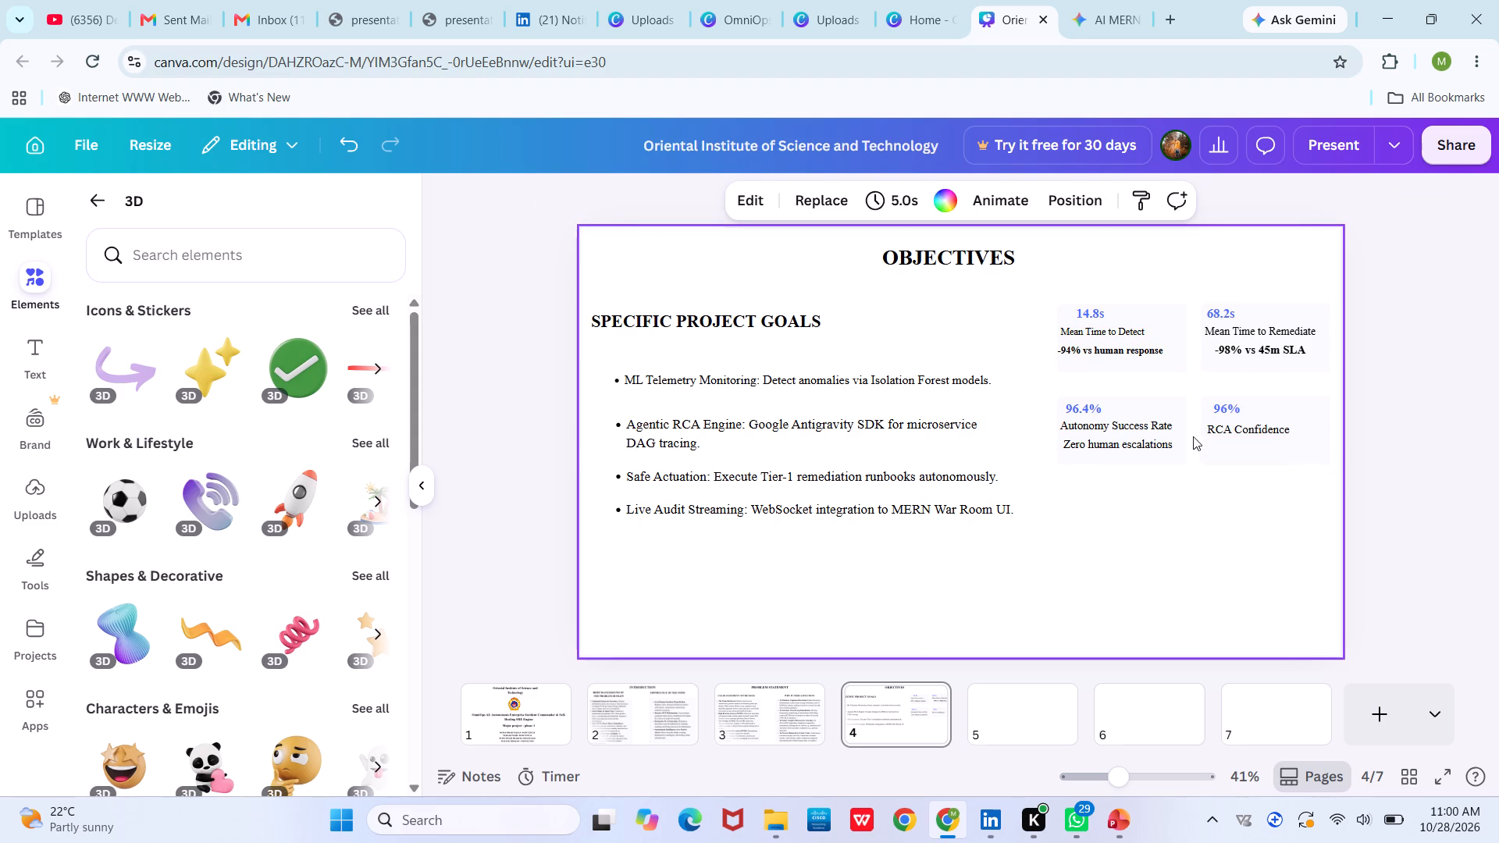
left_click(1234, 430)
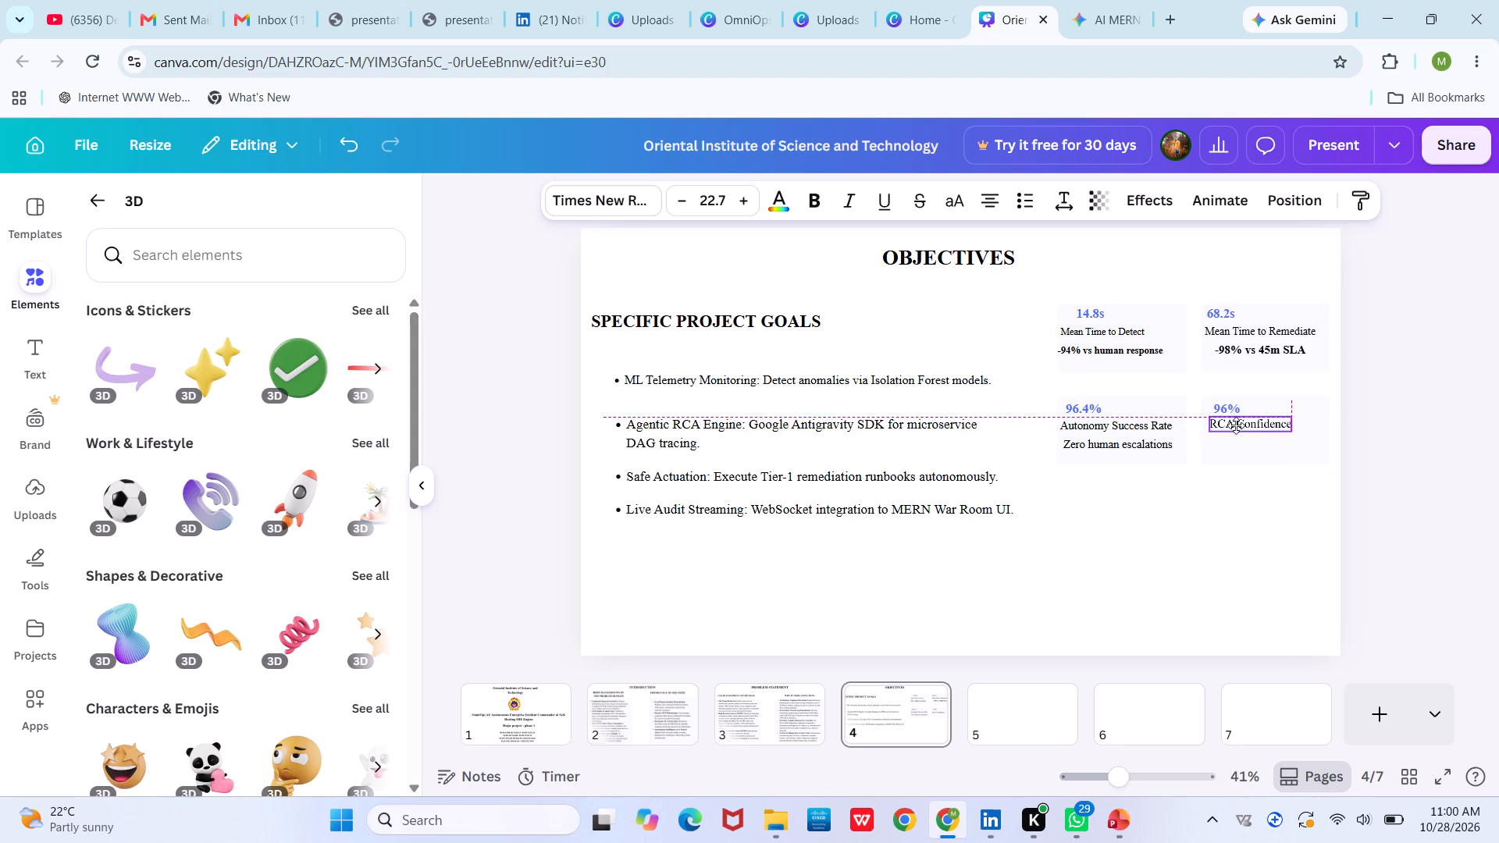
left_click(1124, 561)
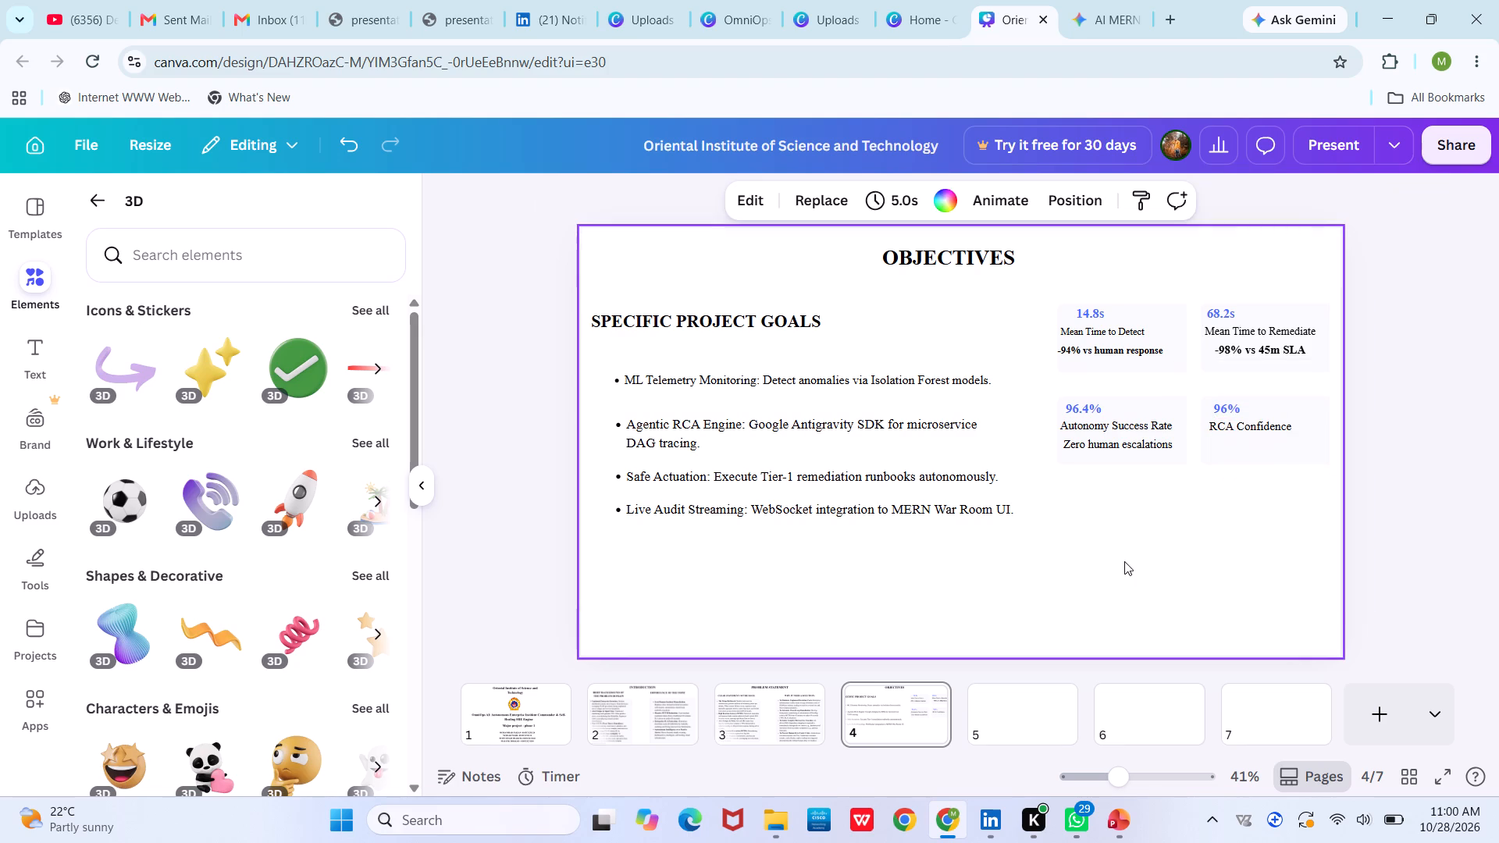
Copy the "Verified AI diagnosis" line from the PowerPoint slide's fourth card and paste it onto Canva's OBJECTIVES page.
left_click(1154, 571)
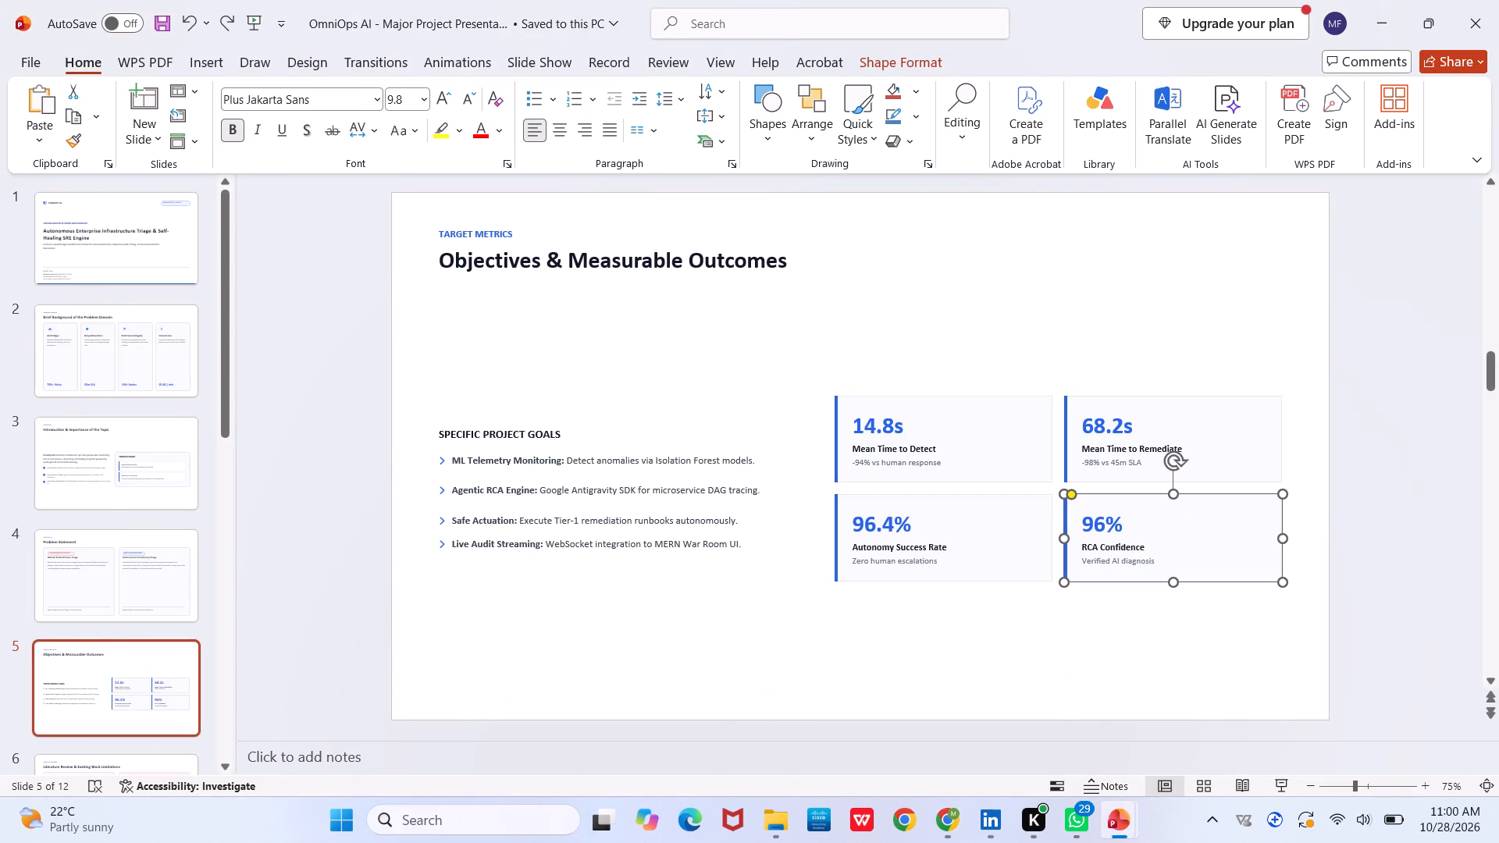
left_click(1145, 560)
key("ctrl+a")
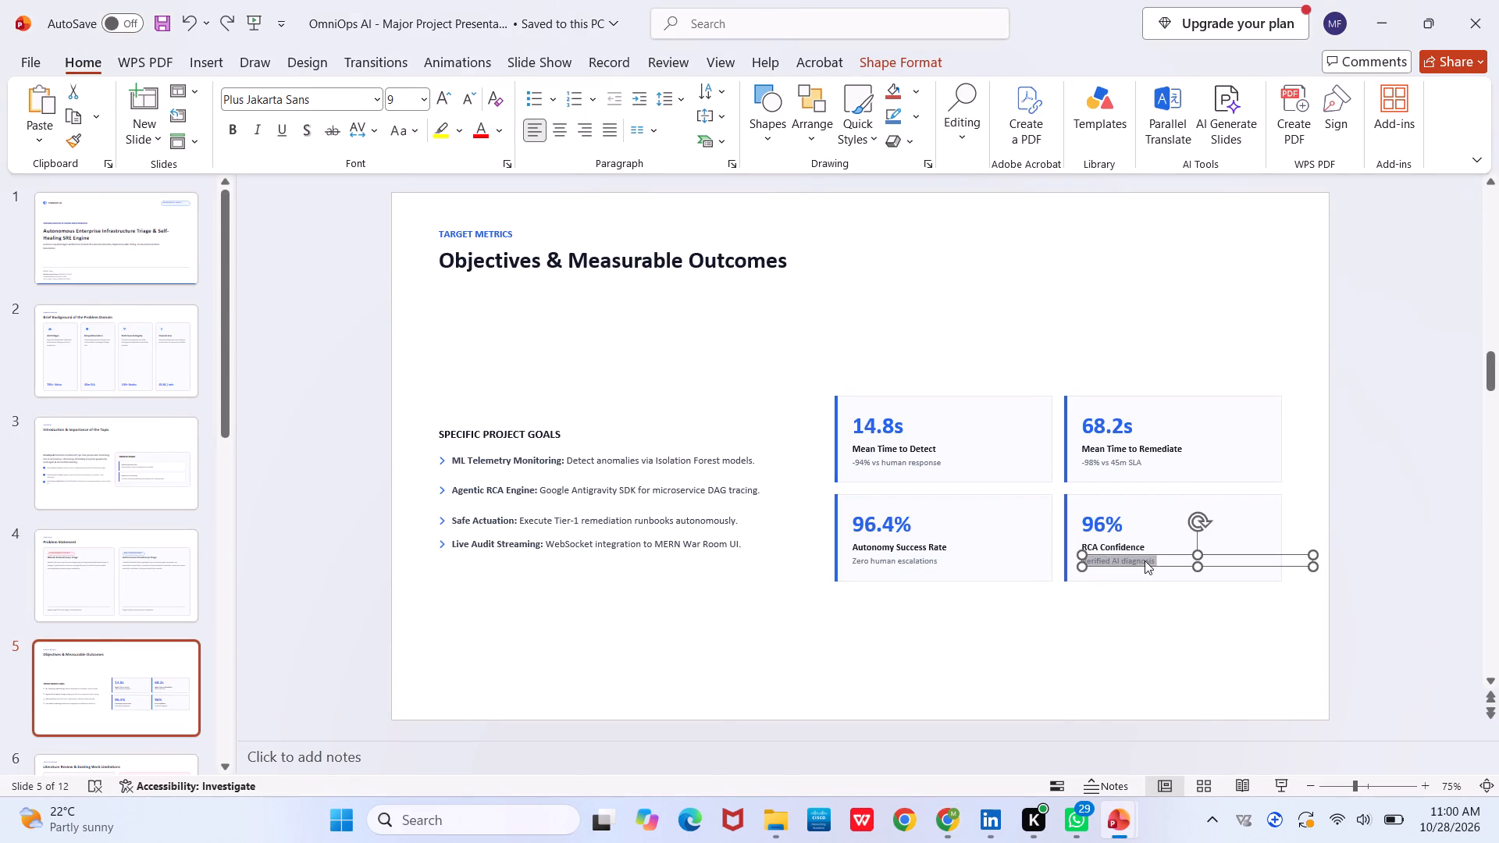
key("ctrl+c")
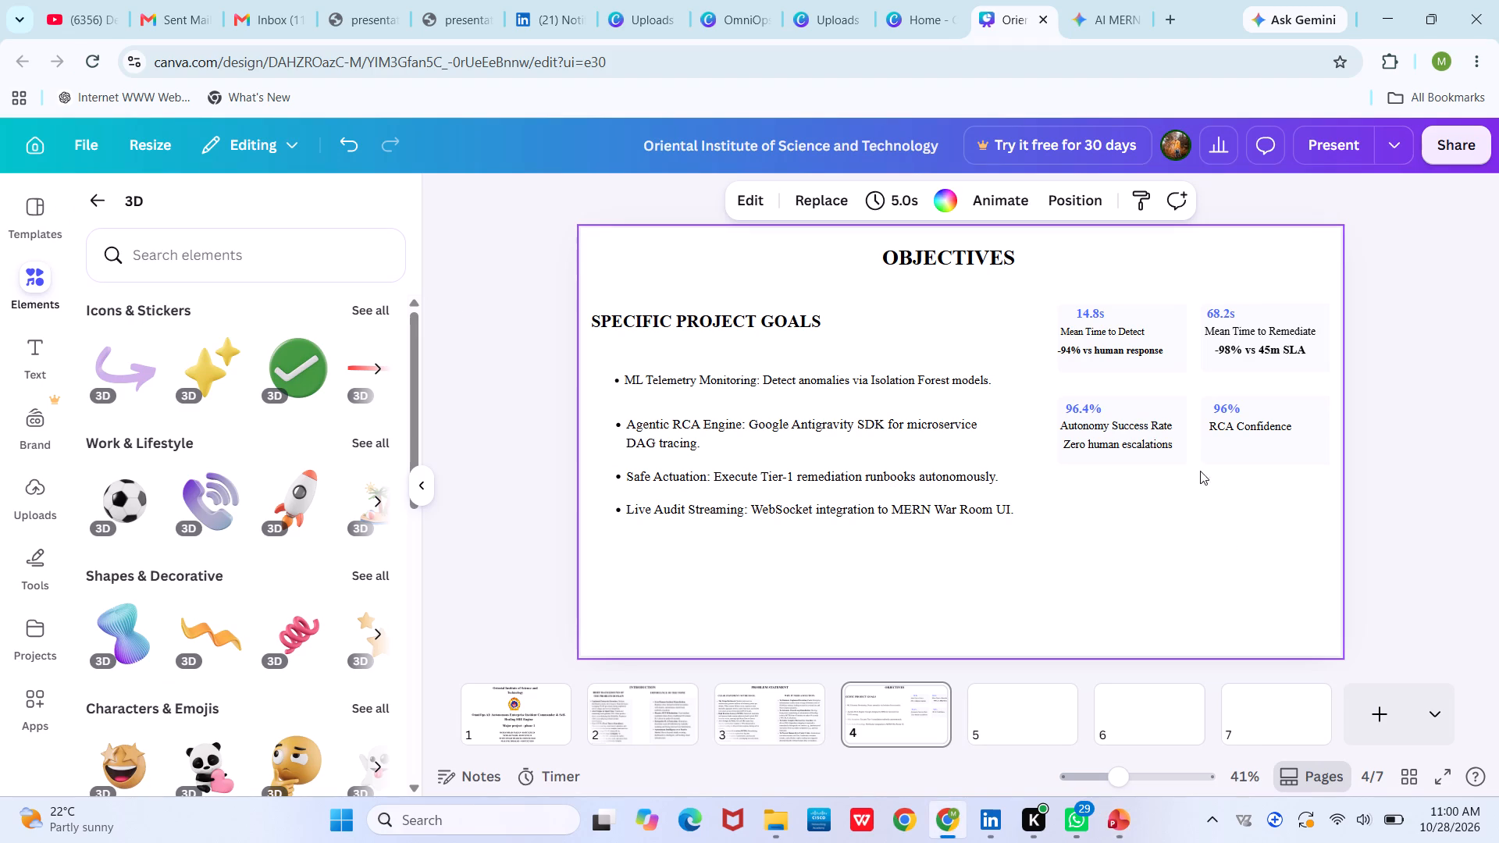
key("ctrl+v")
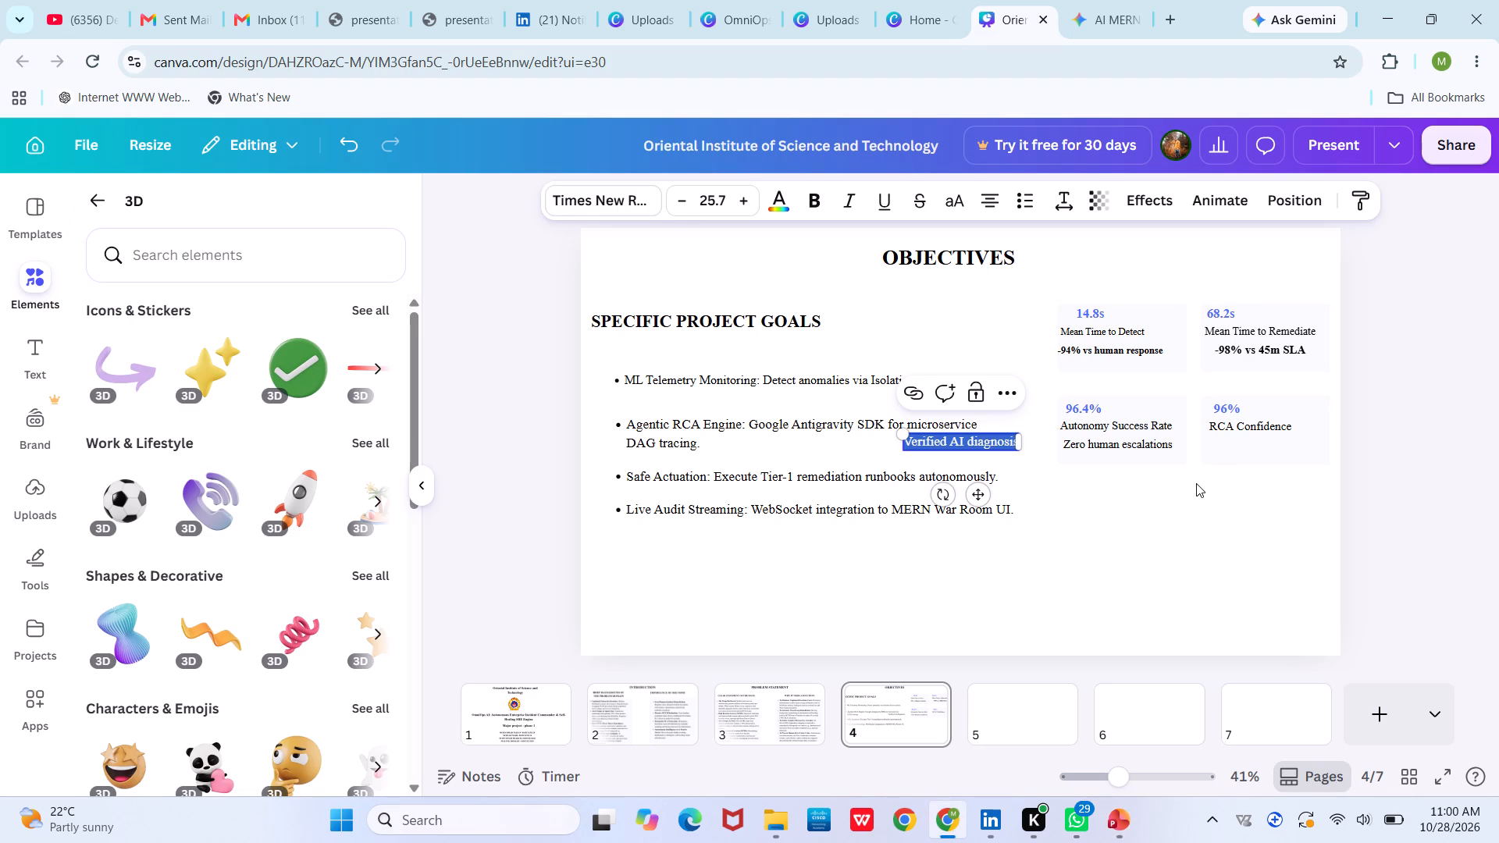
Shrink the "Verified AI diagnosis" text to fit the fourth card and place it under "RCA Confidence".
triple_click(681, 204)
left_click(1062, 503)
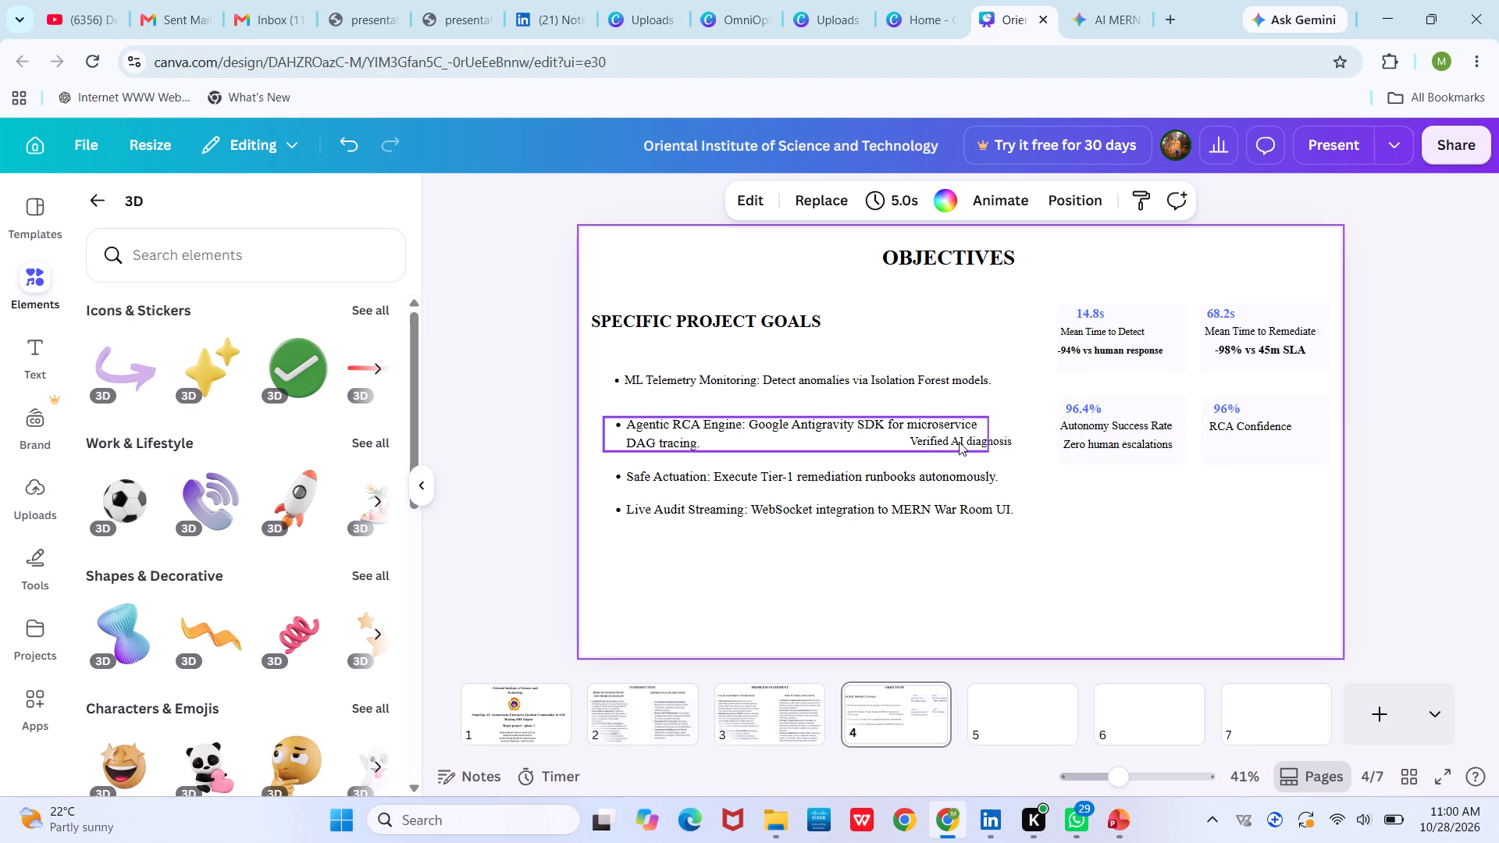
left_click_drag(959, 442, 1276, 460)
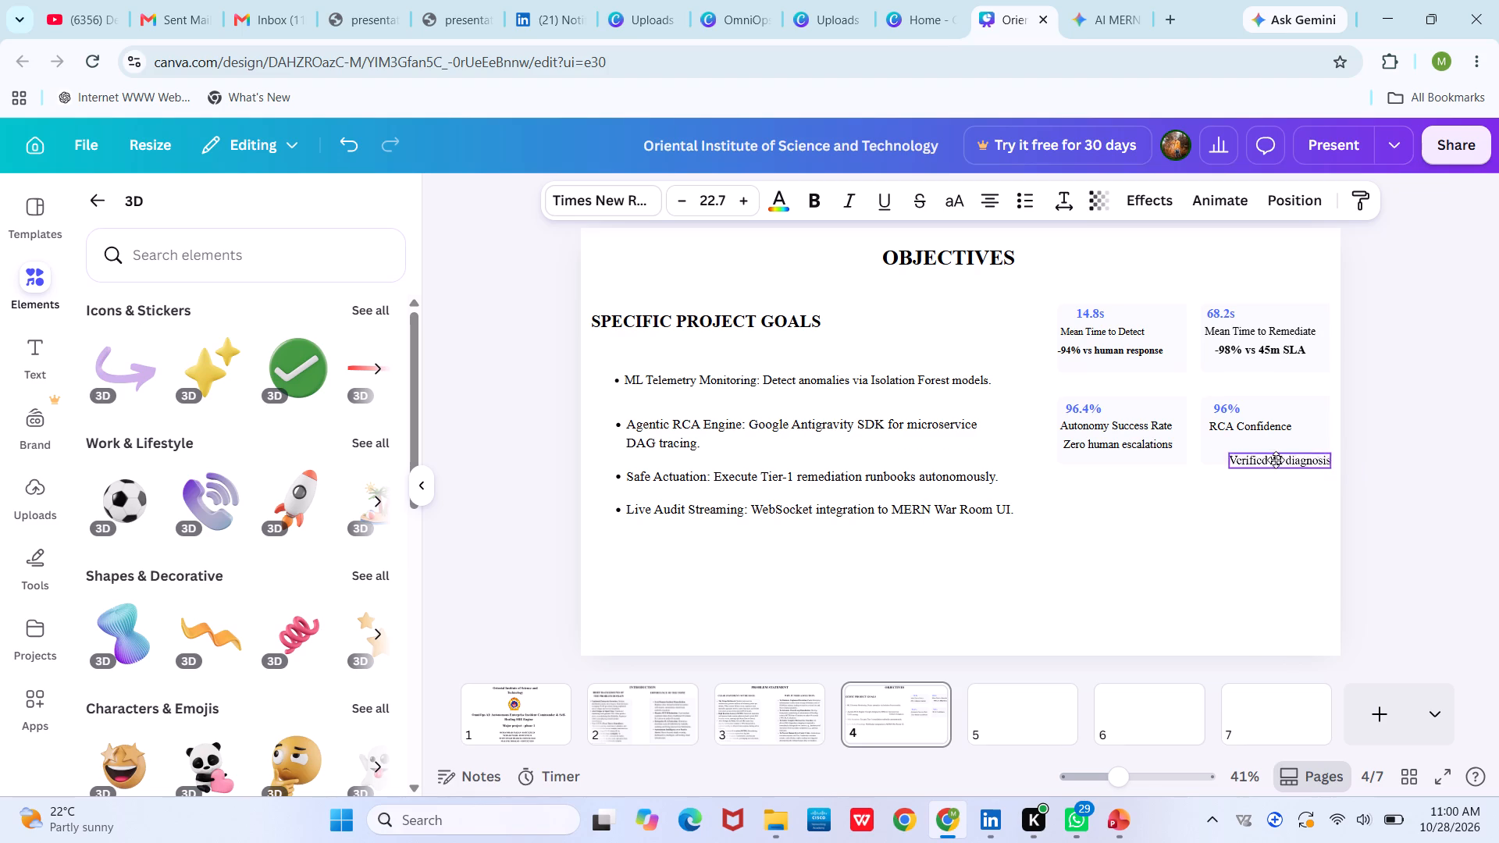
left_click_drag(1276, 460, 1249, 446)
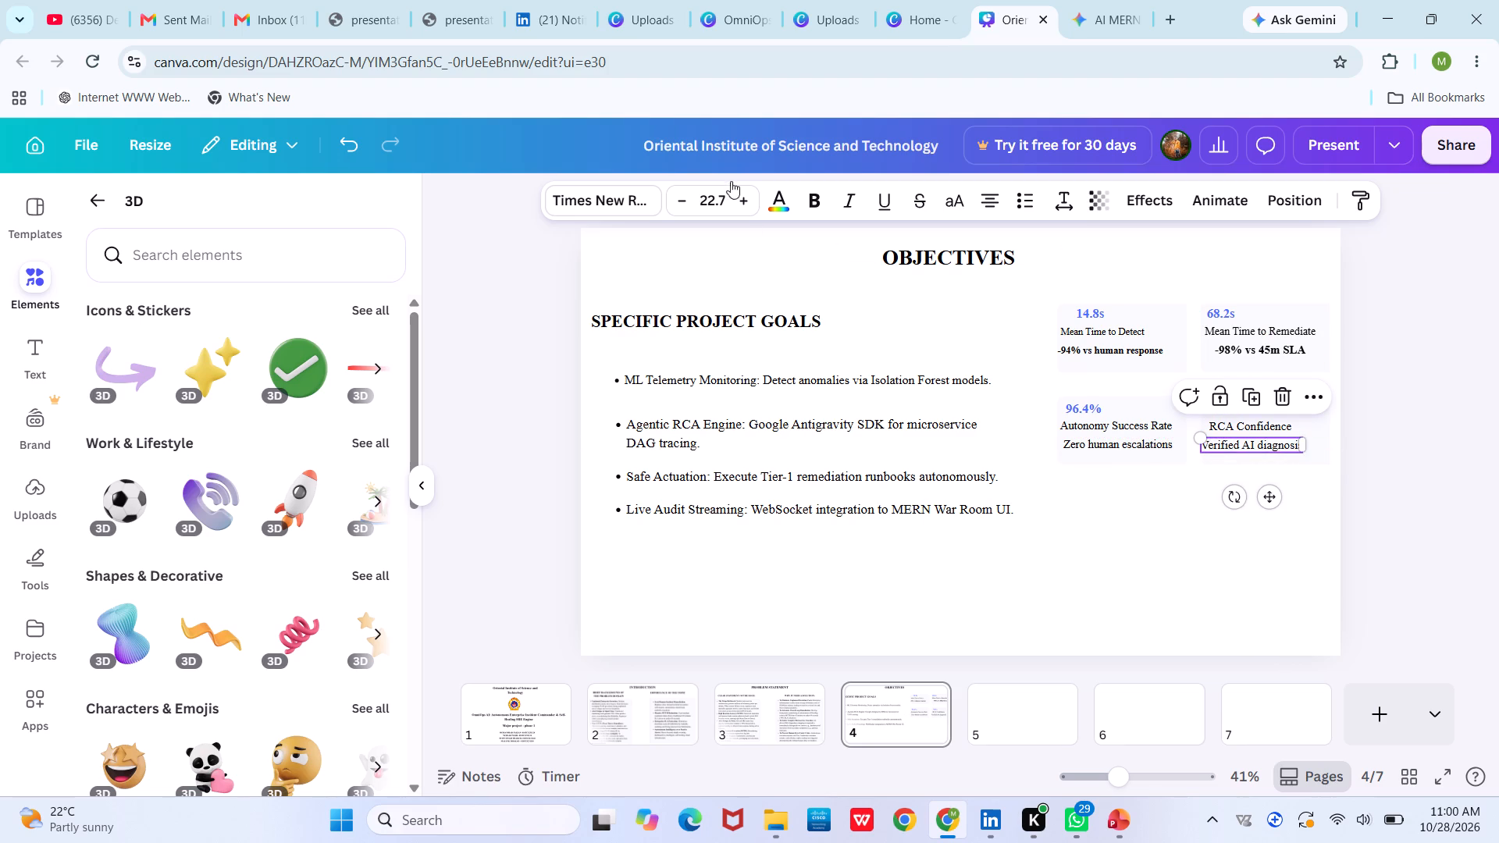
left_click(680, 202)
left_click(1074, 539)
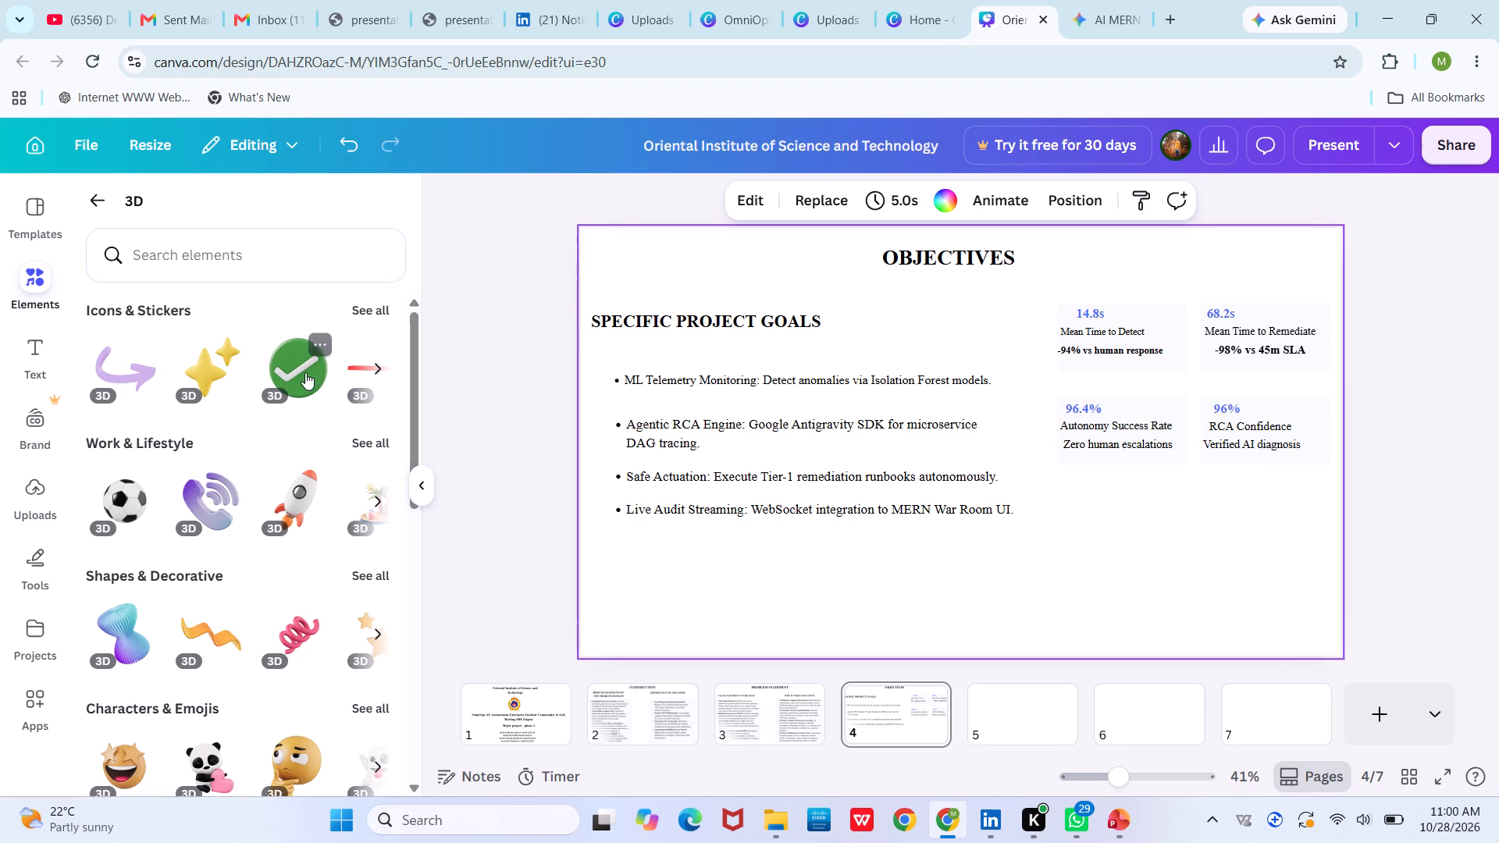
Search the 3D elements for "line", look through the graphics for a suitable one, and clear the search.
left_click(384, 367)
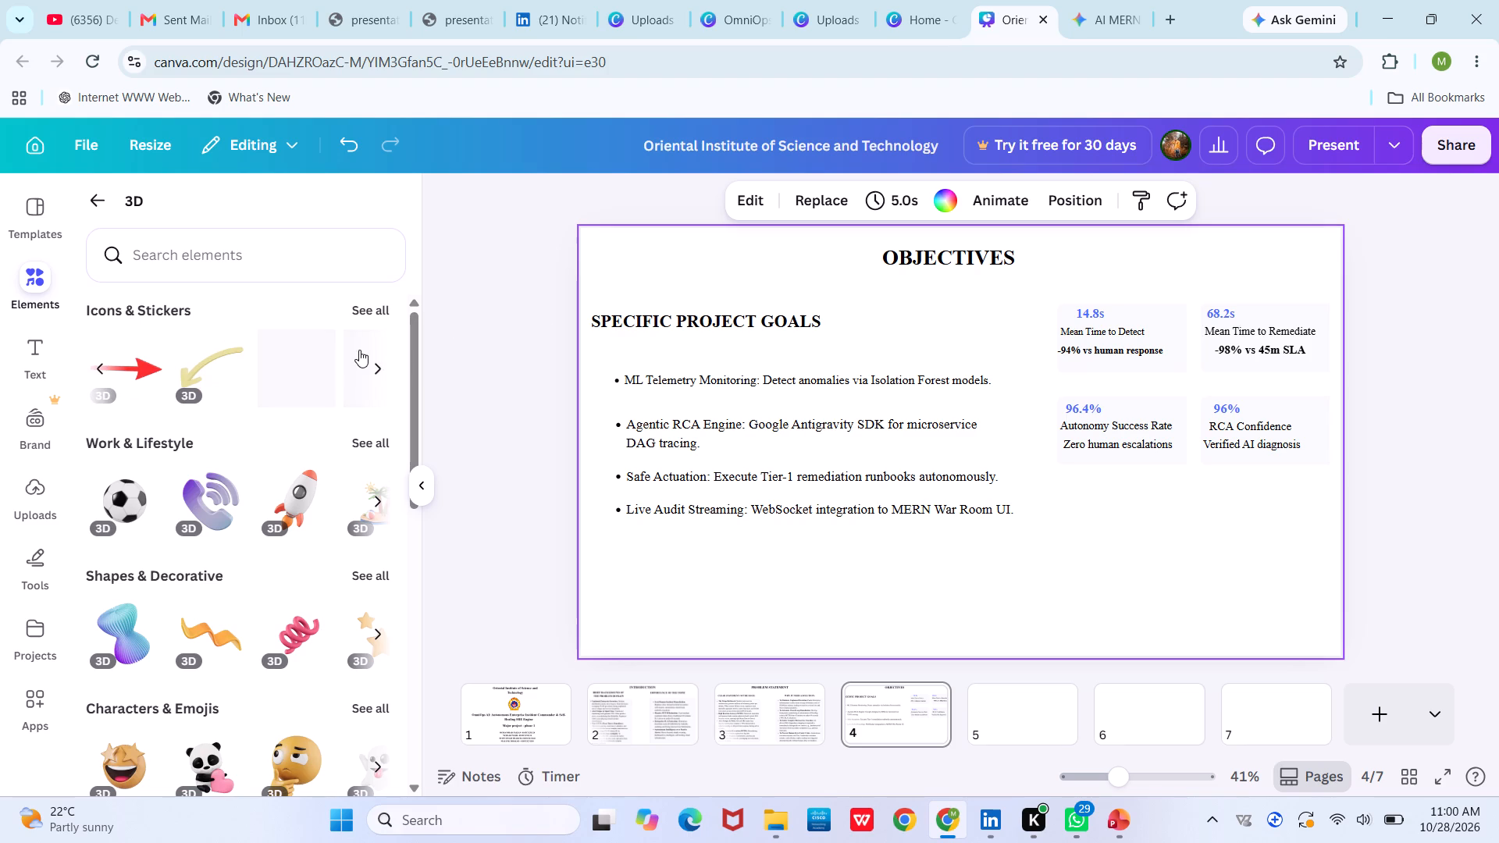
left_click(376, 366)
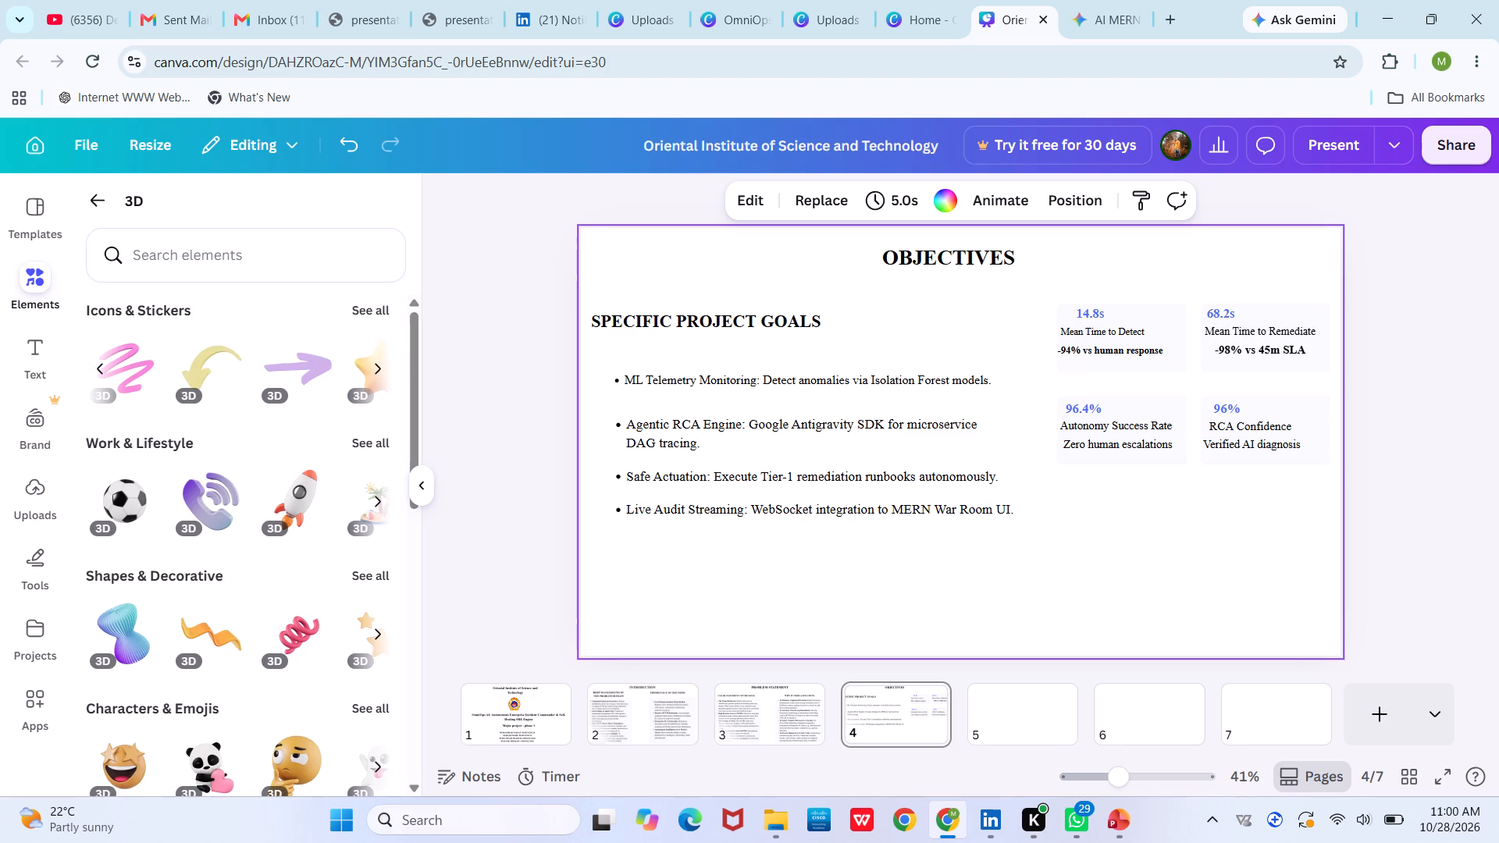
left_click(167, 258)
type("lihe")
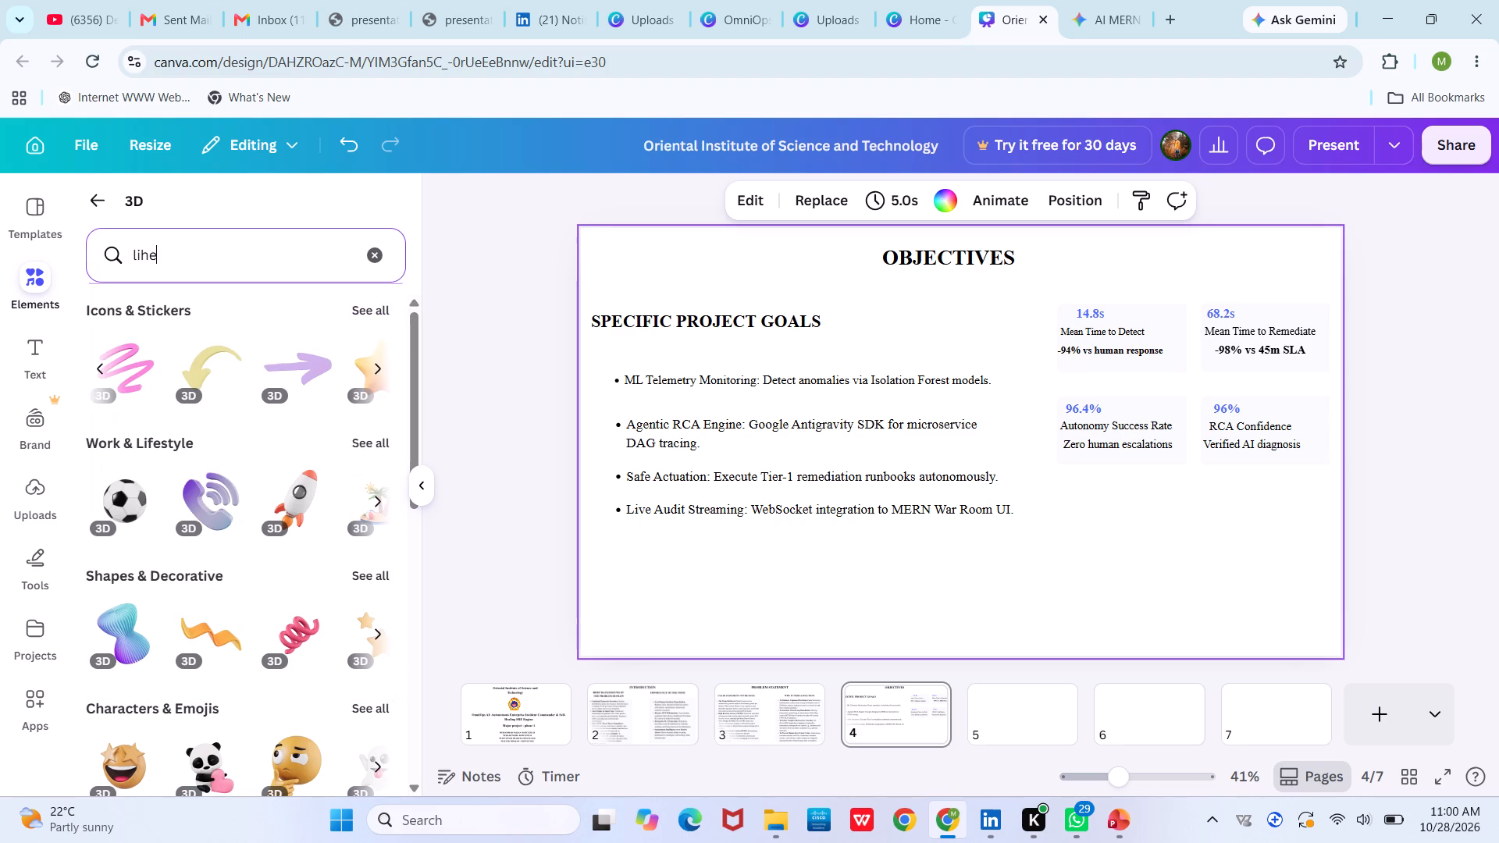
key("BackSpace")
key("BackSpace")
key("BackSpace")
type("ine")
key("Return")
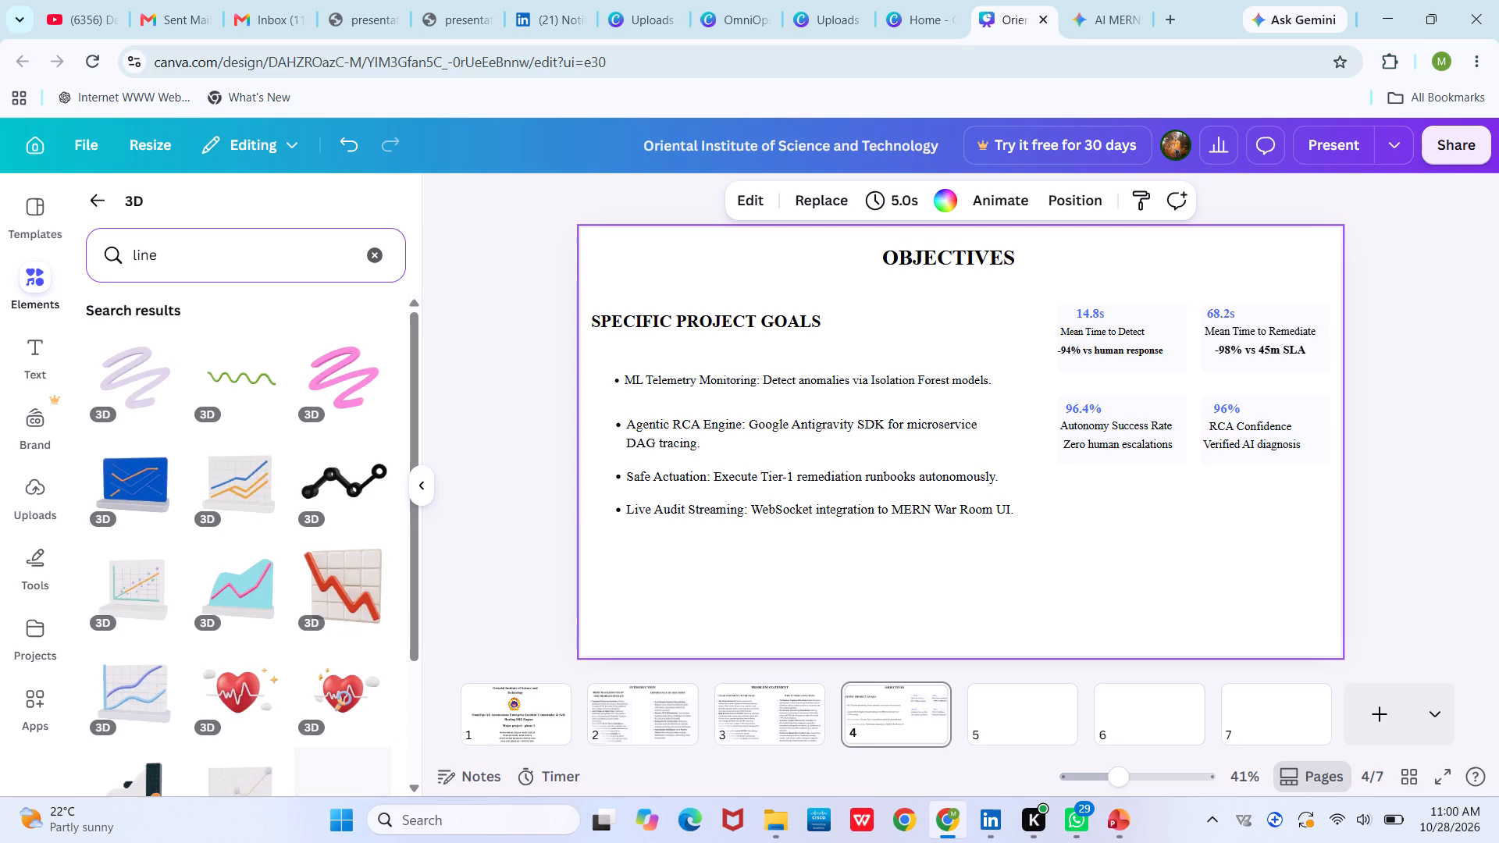
scroll(272, 499, "down", 5)
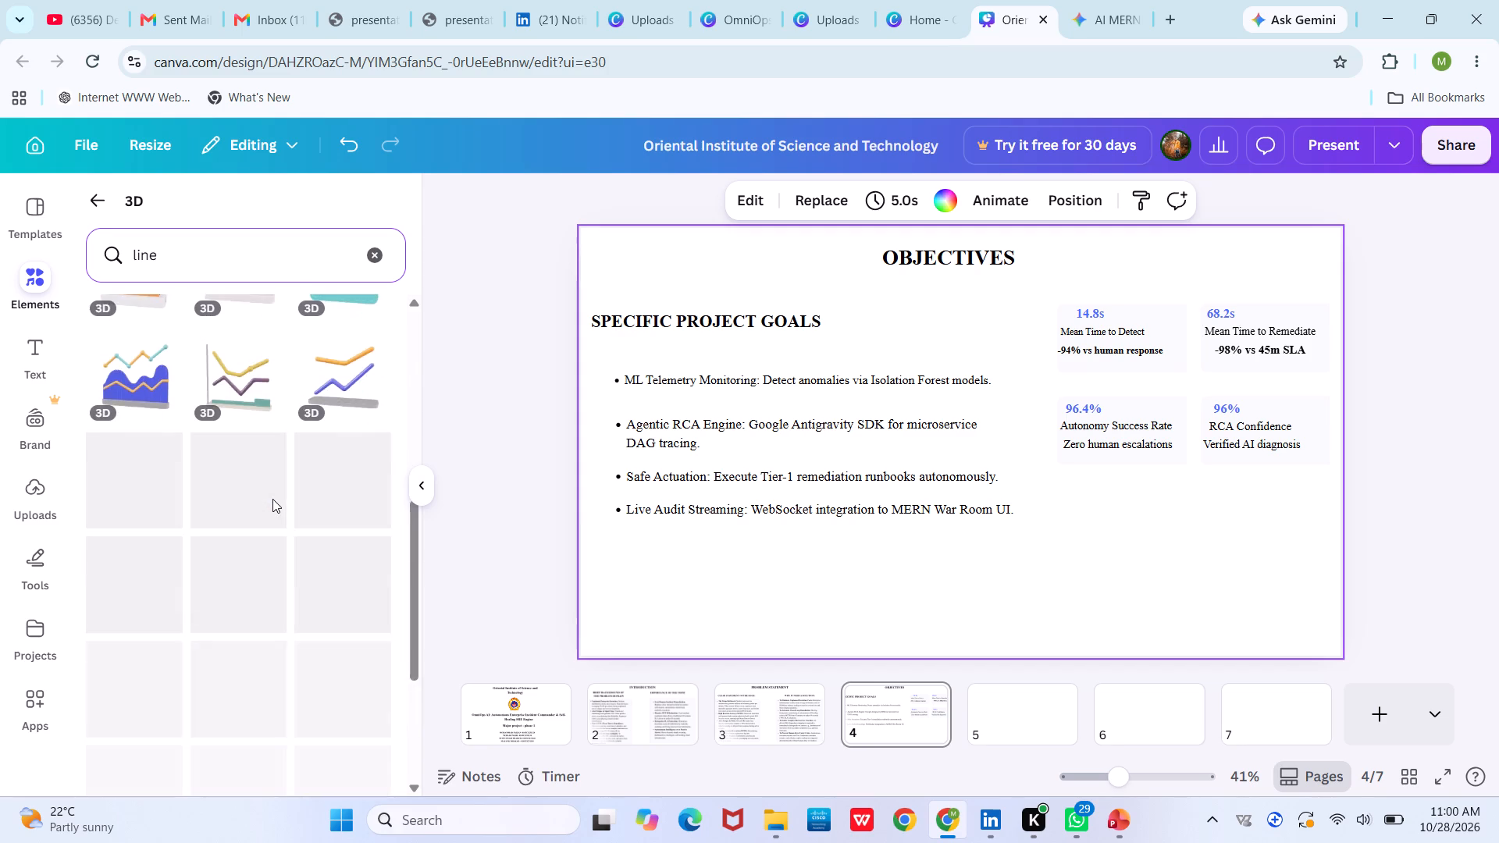
scroll(272, 499, "down", 1)
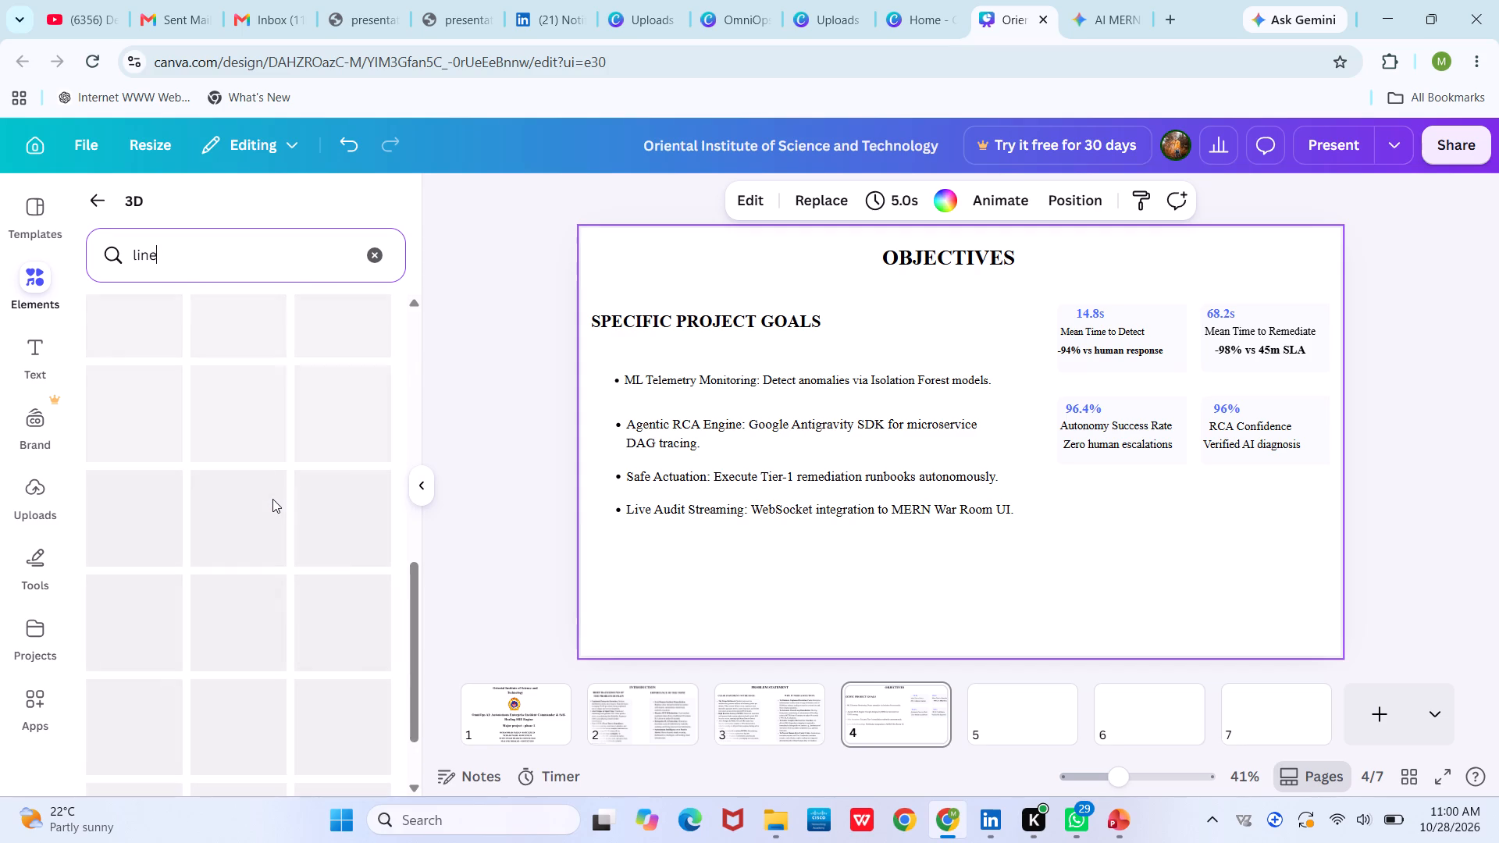
left_click(695, 580)
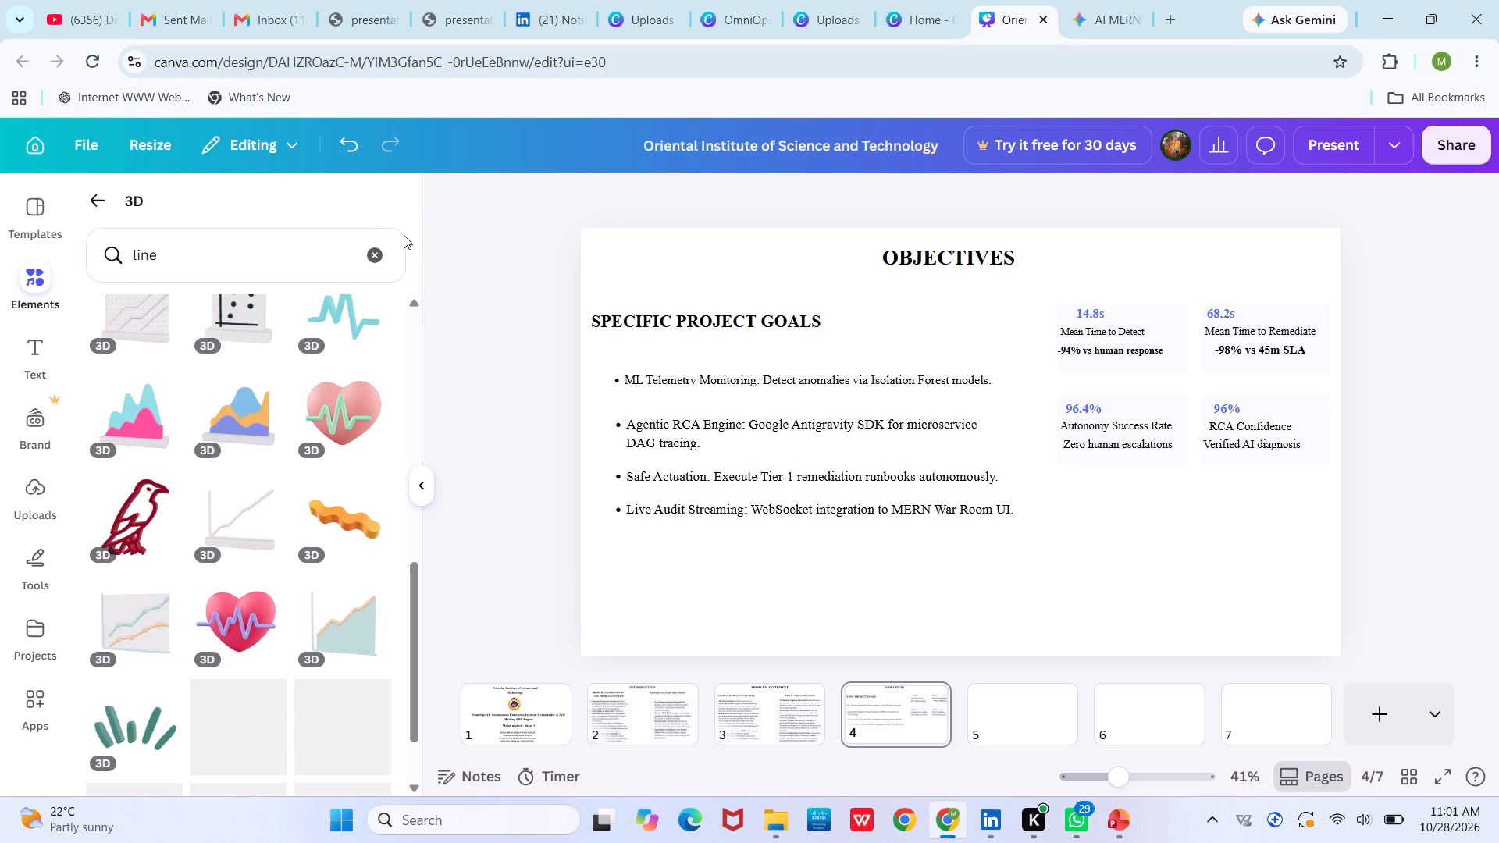
left_click(372, 254)
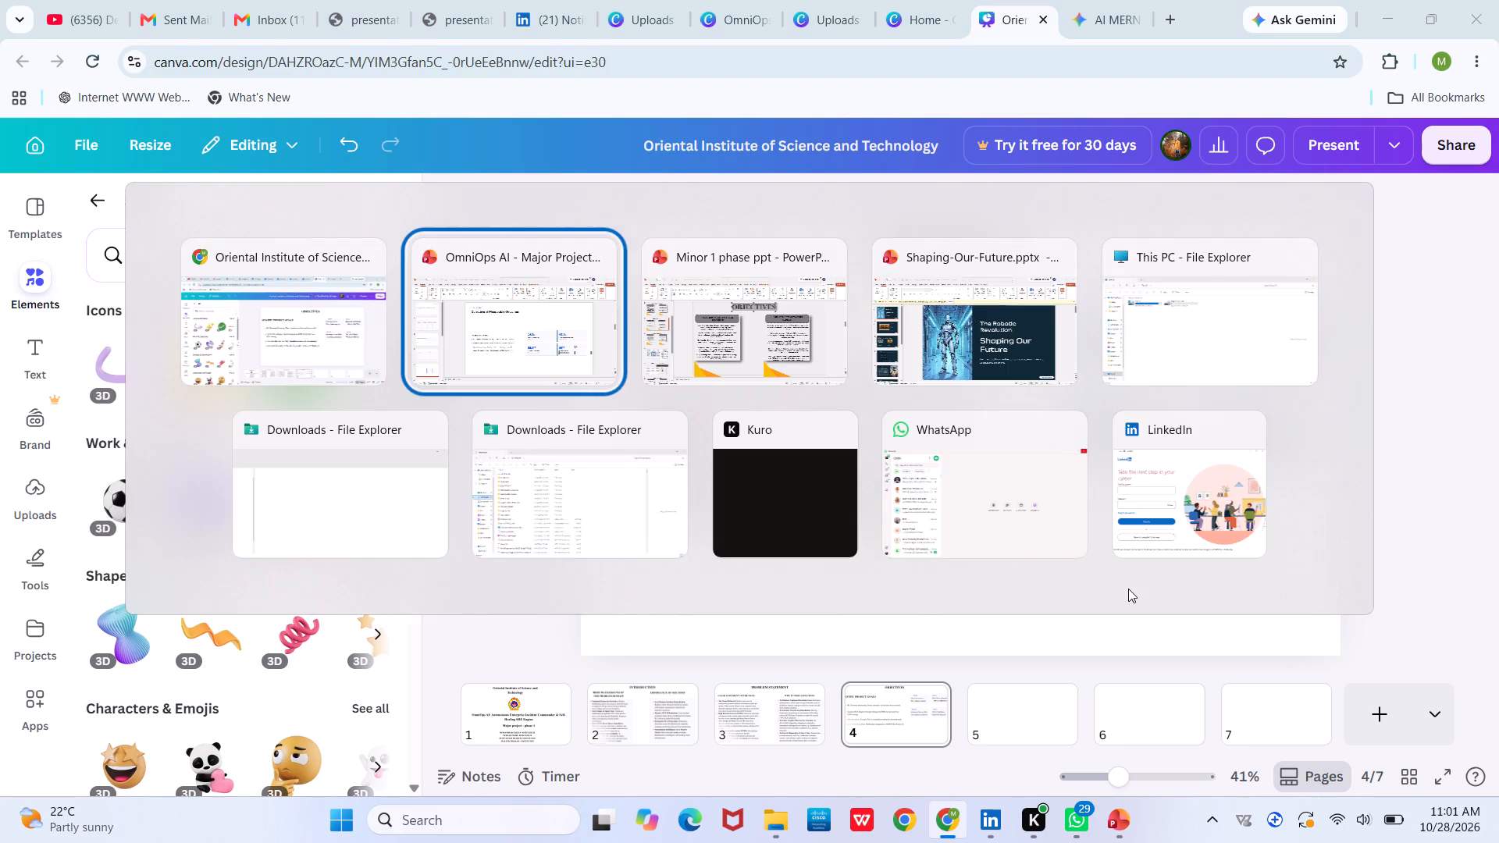
Copy the title "Literature Review & Existing Work Limitations" from PowerPoint slide 6 and paste it onto Canva's blank page 5.
key("Down")
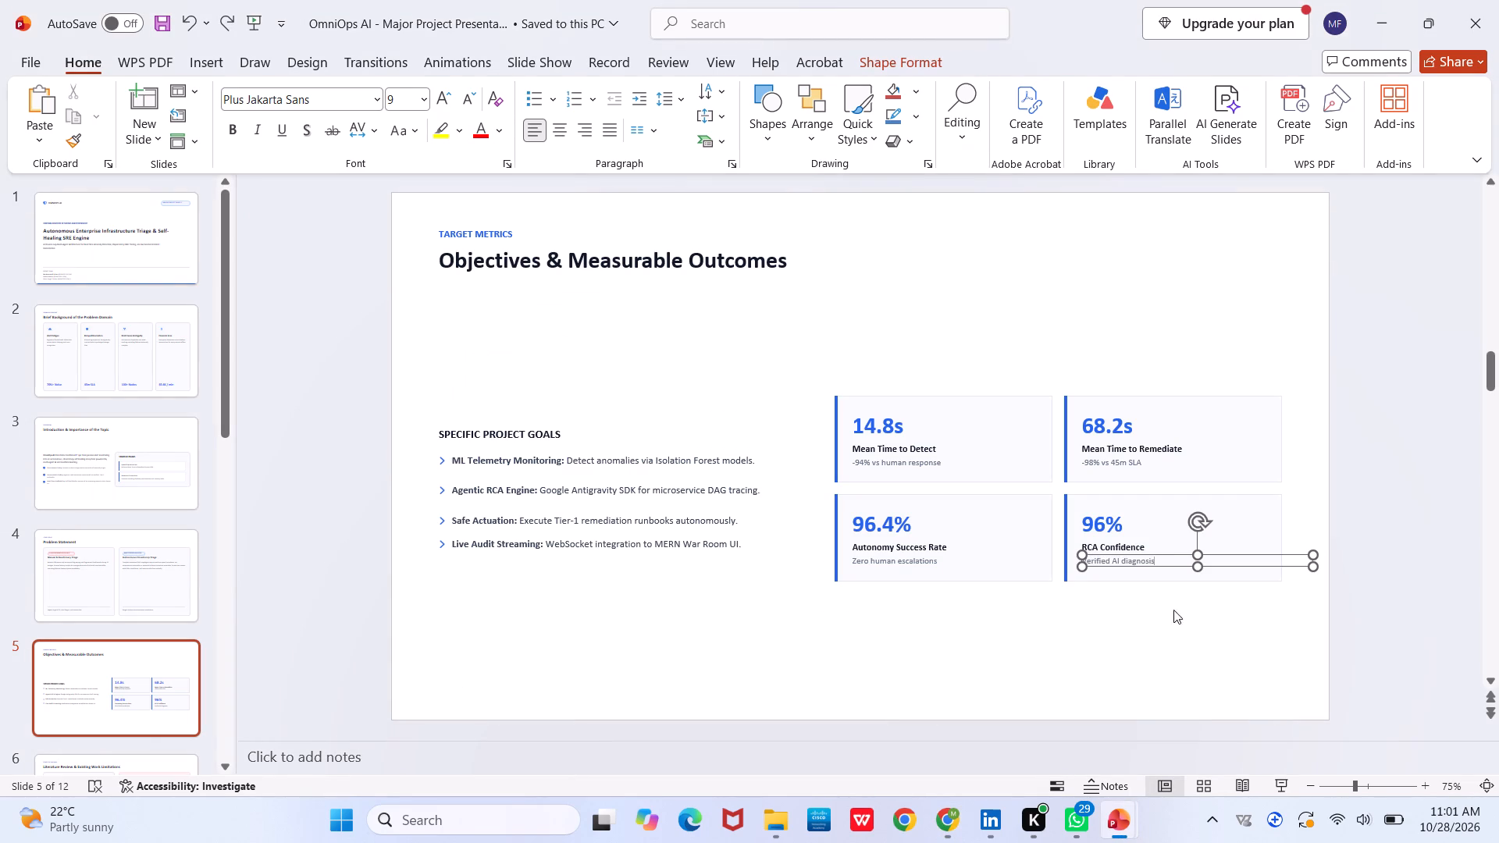
left_click(1170, 626)
key("Right")
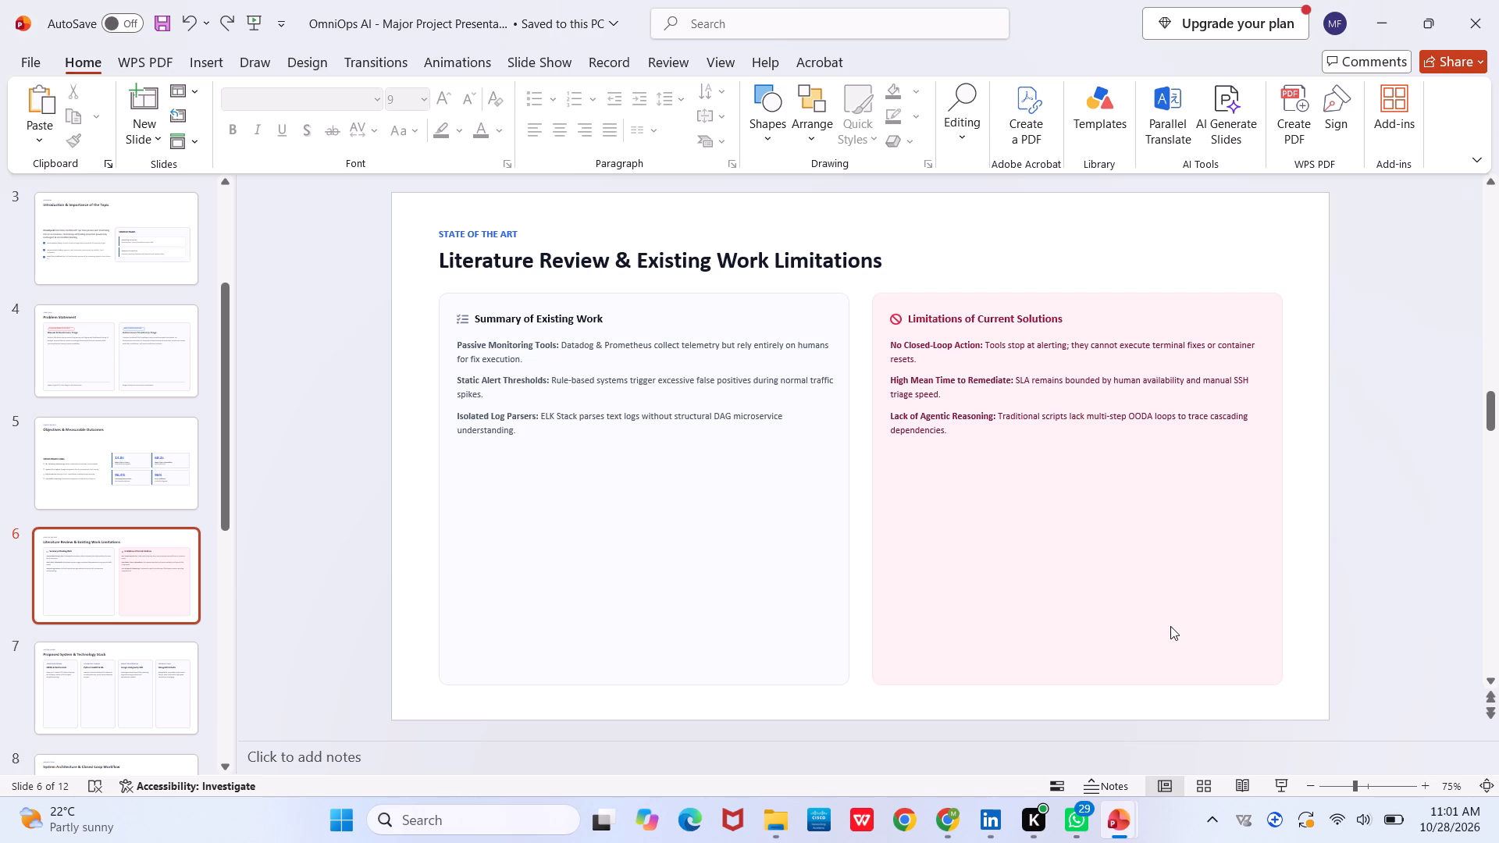
left_click(799, 263)
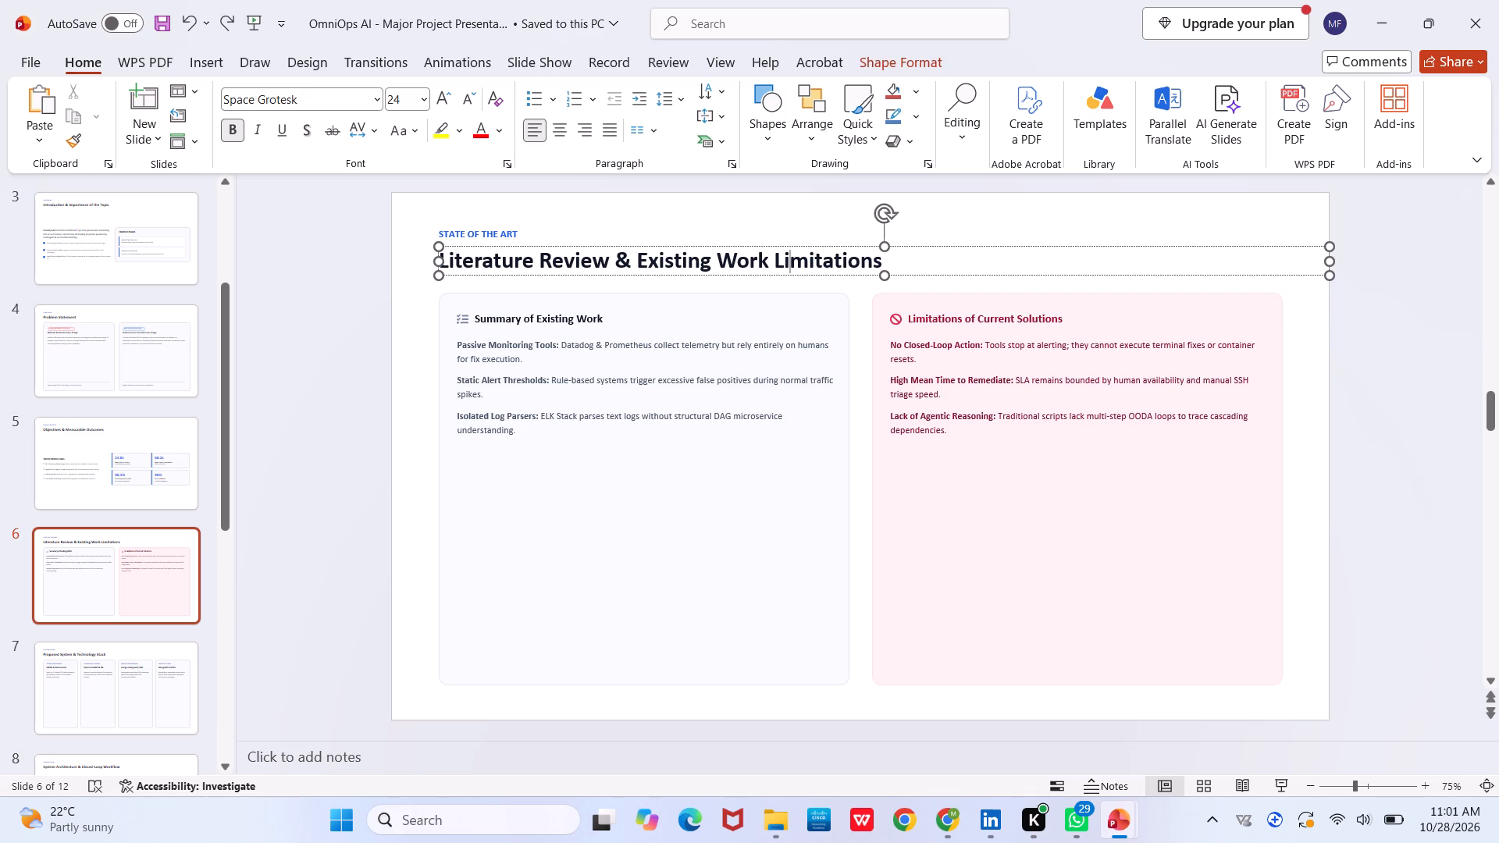
key("ctrl+a")
key("ctrl+c")
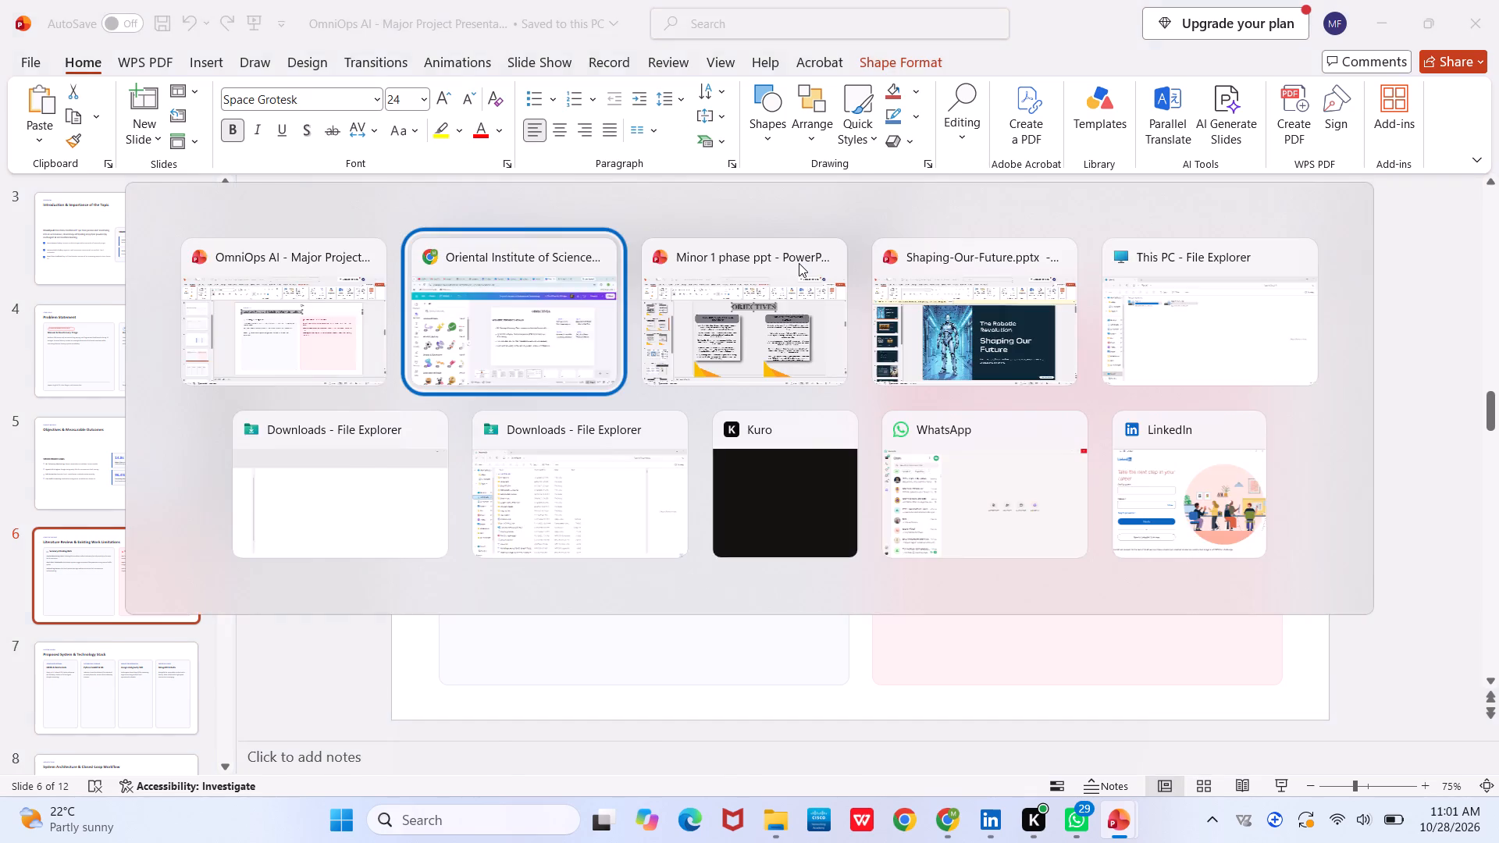
left_click(1041, 719)
key("ctrl+v")
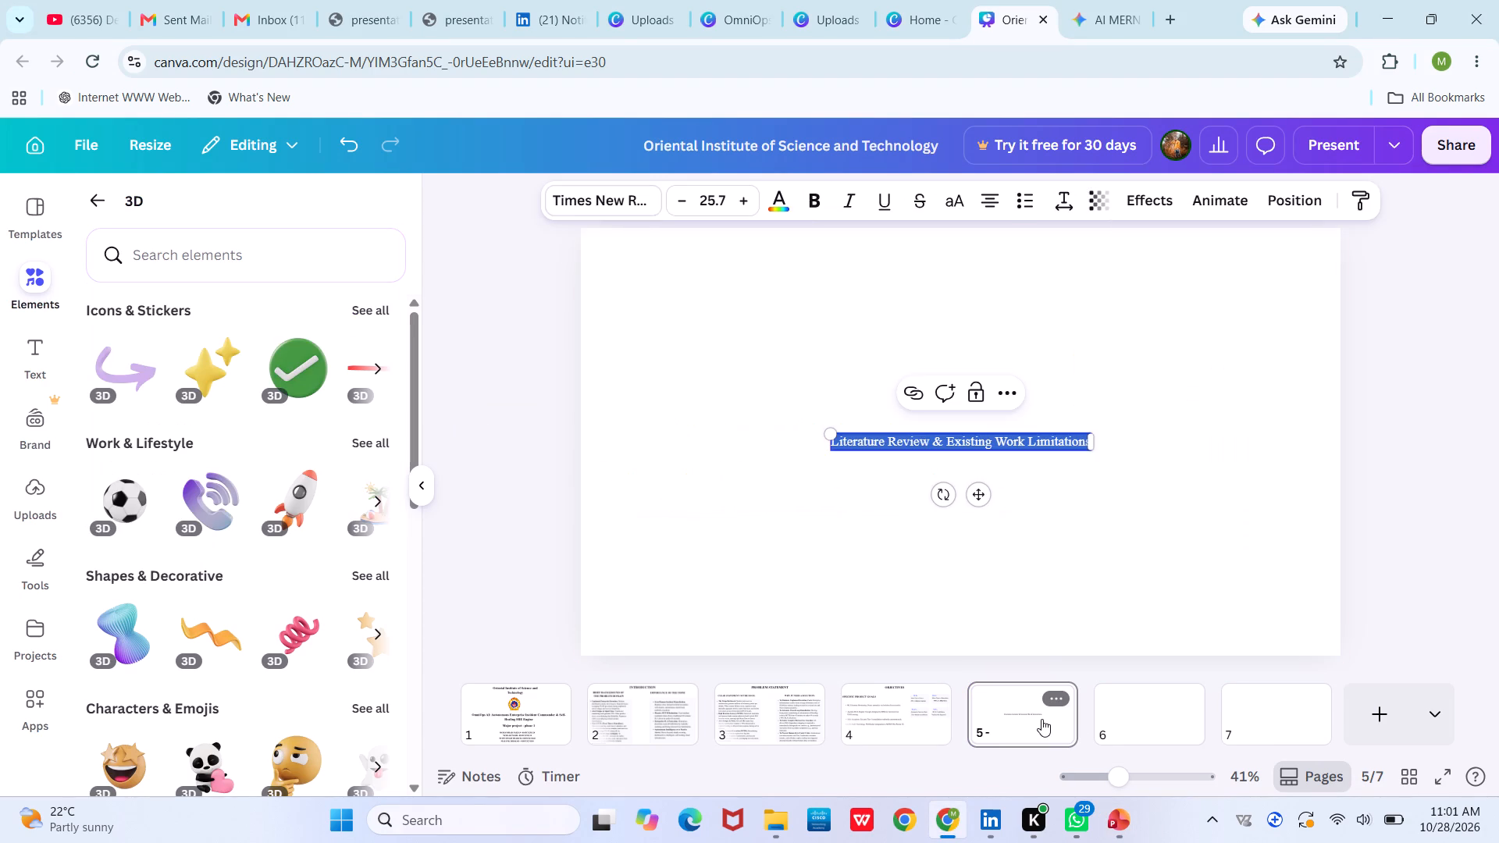
Place the "Literature Review & Existing Work Limitations" title near the top centre of page 5, in bold at size 29.7.
left_click(735, 537)
left_click(863, 428)
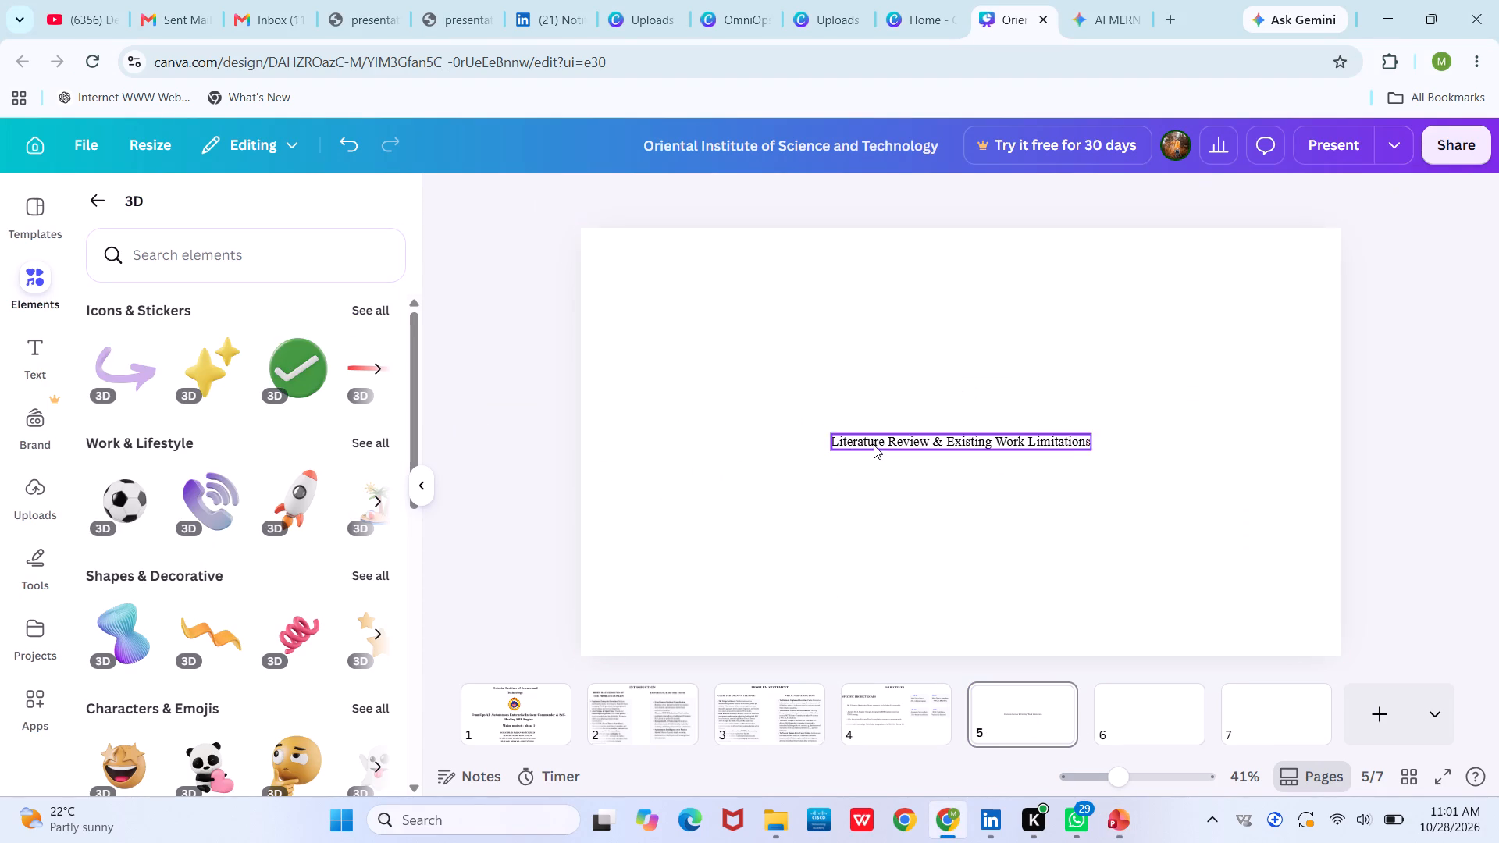
left_click(874, 446)
left_click_drag(874, 446, 880, 256)
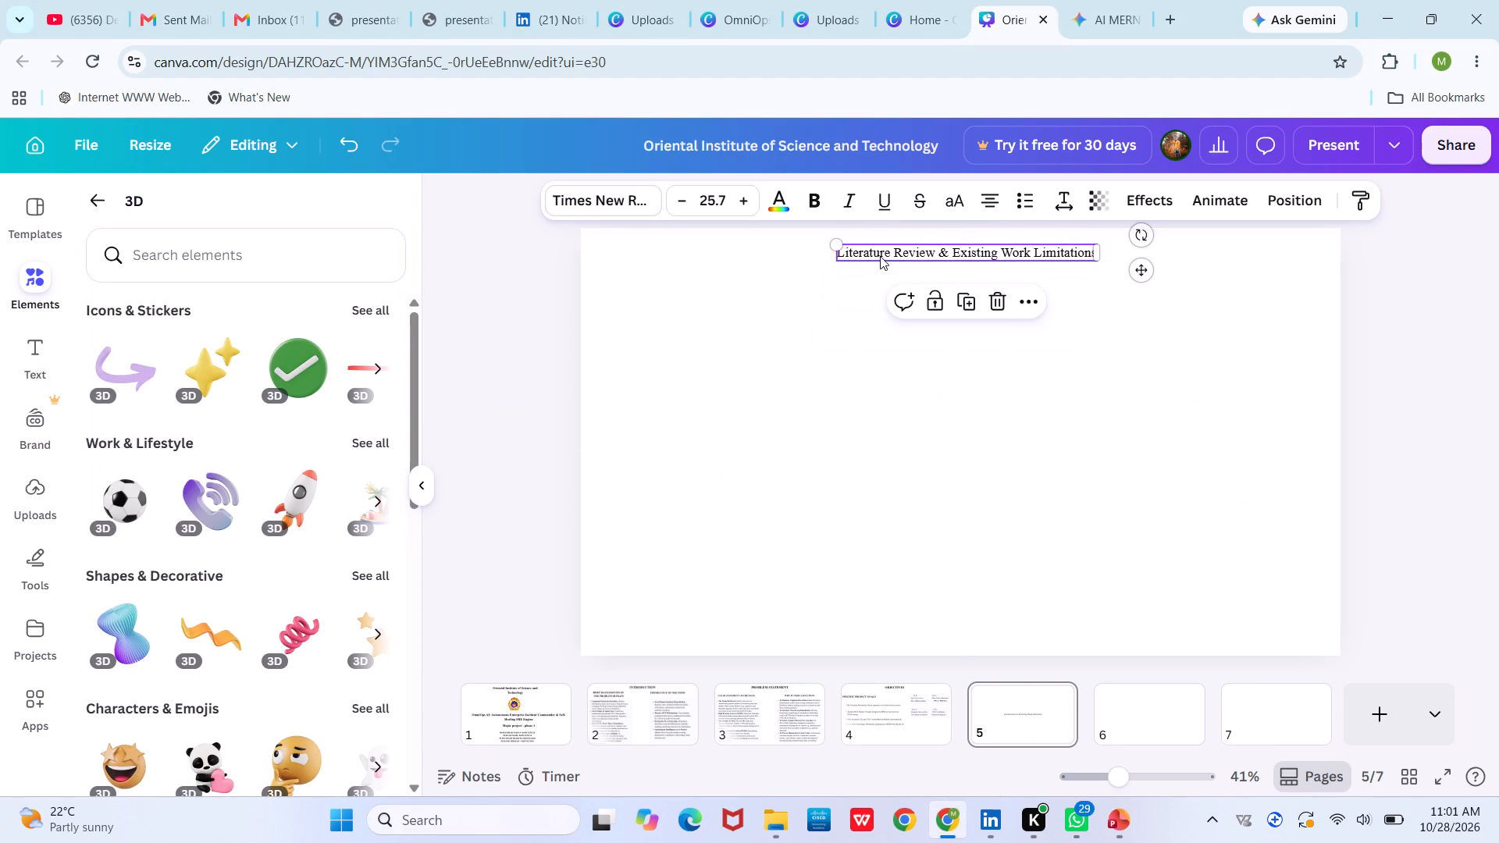
left_click(817, 201)
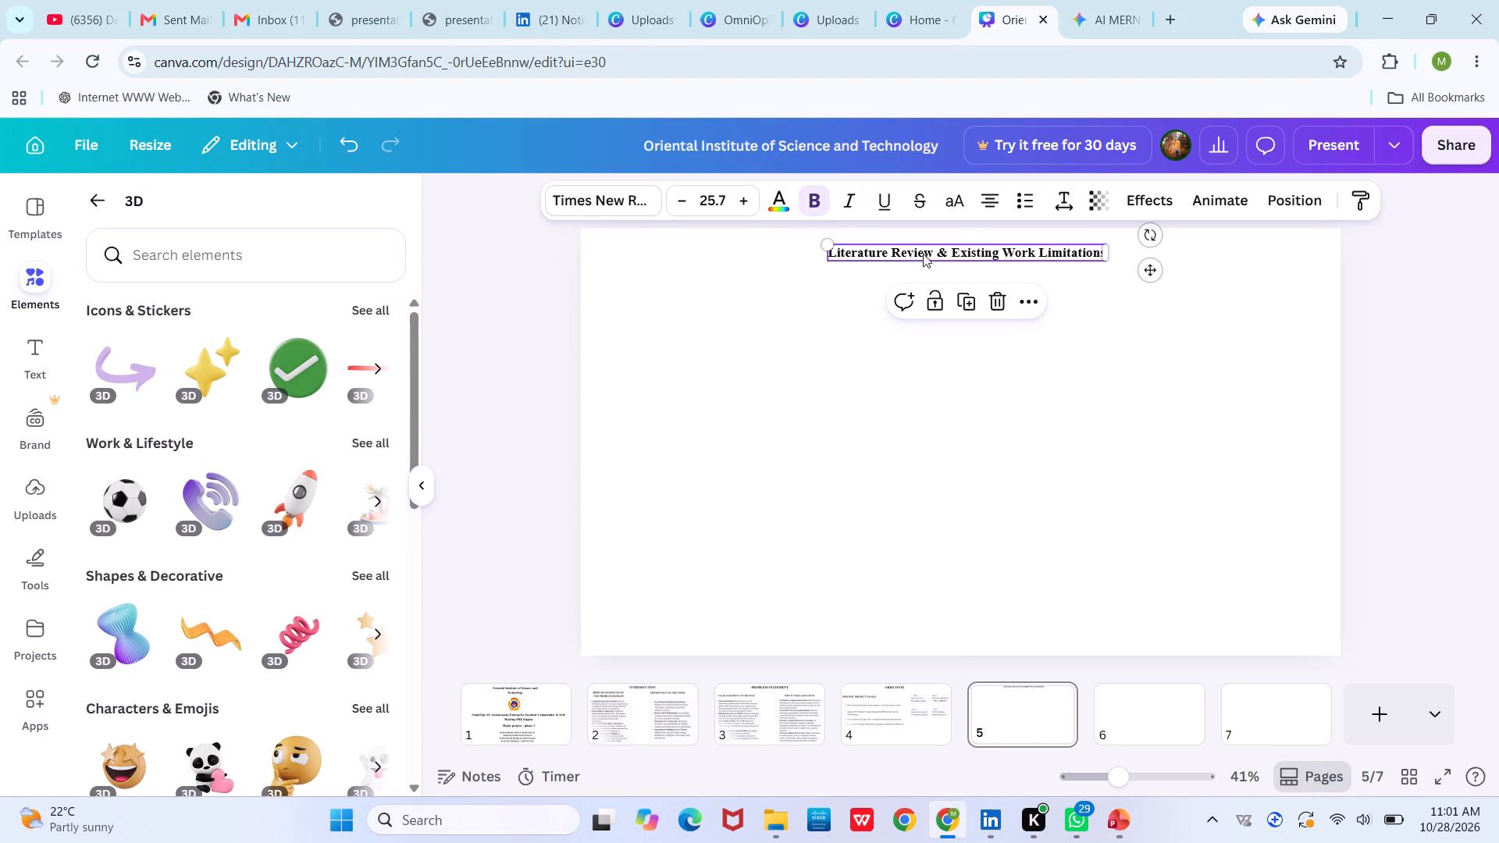
triple_click(744, 202)
left_click(744, 202)
left_click(796, 383)
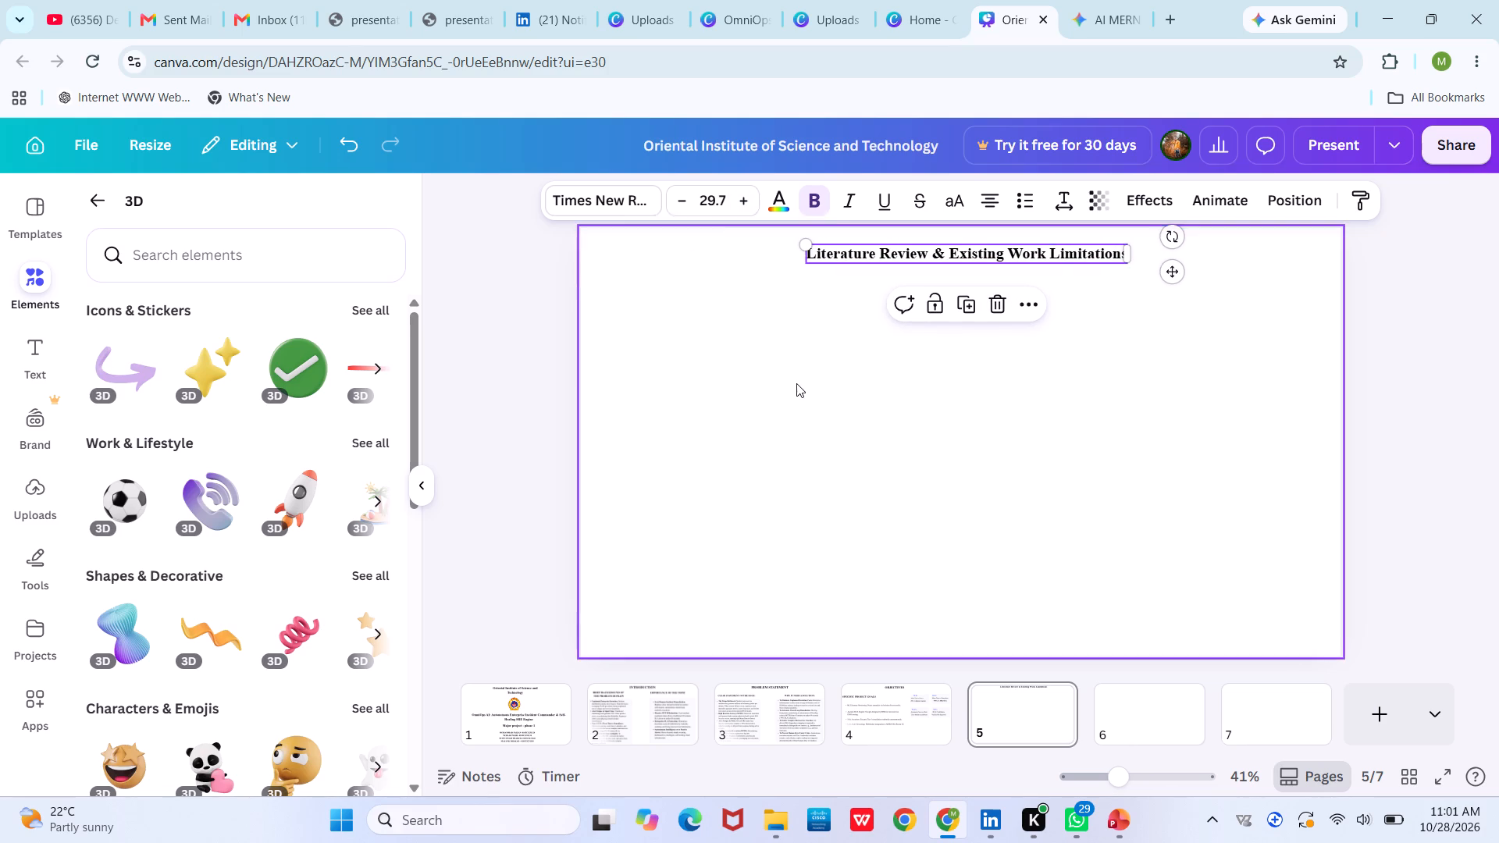
left_click_drag(980, 255, 995, 257)
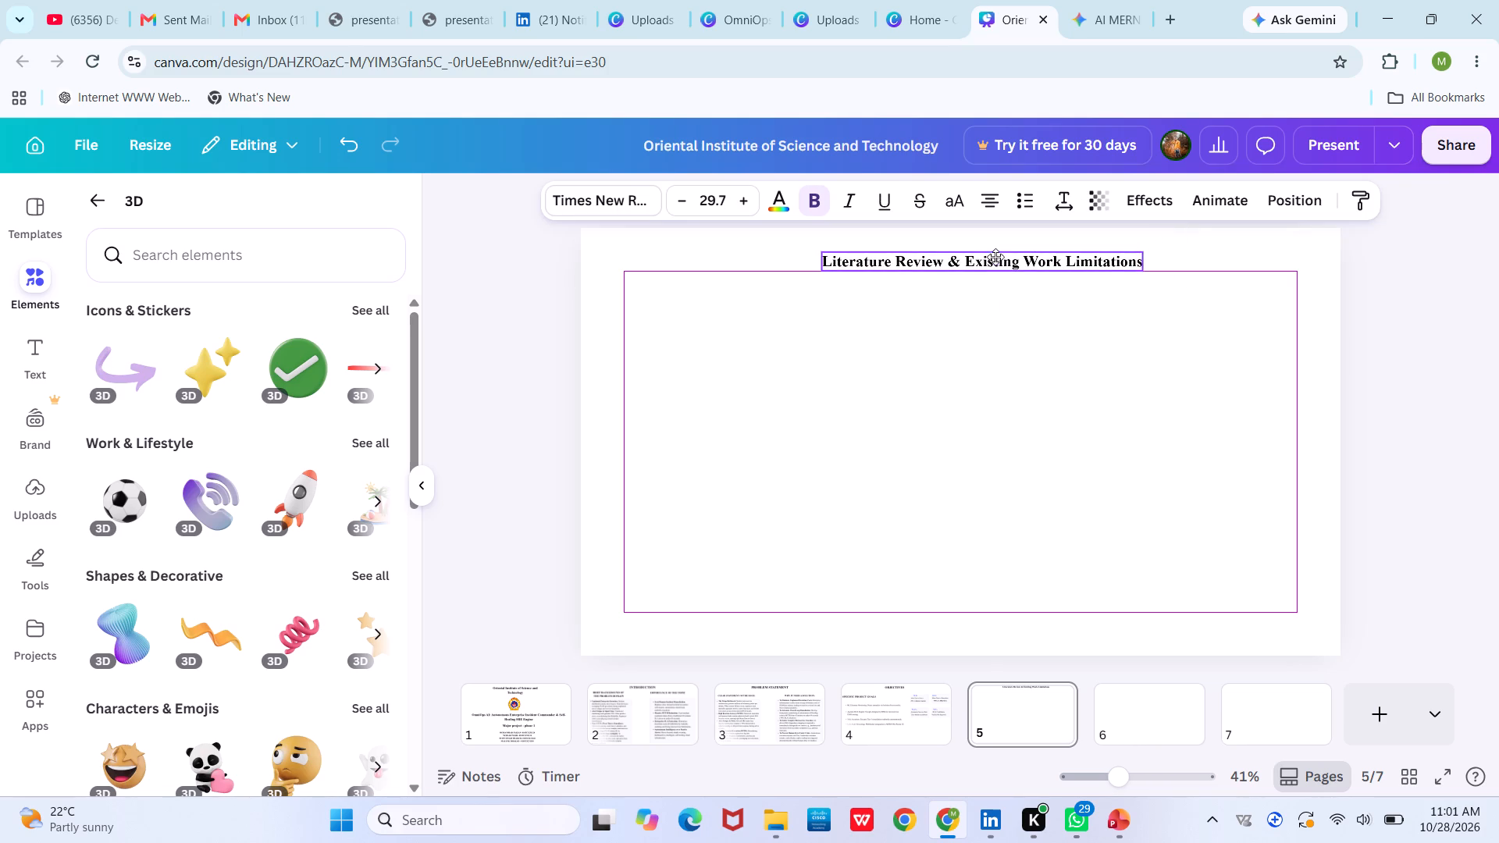
left_click_drag(995, 257, 996, 255)
left_click(923, 393)
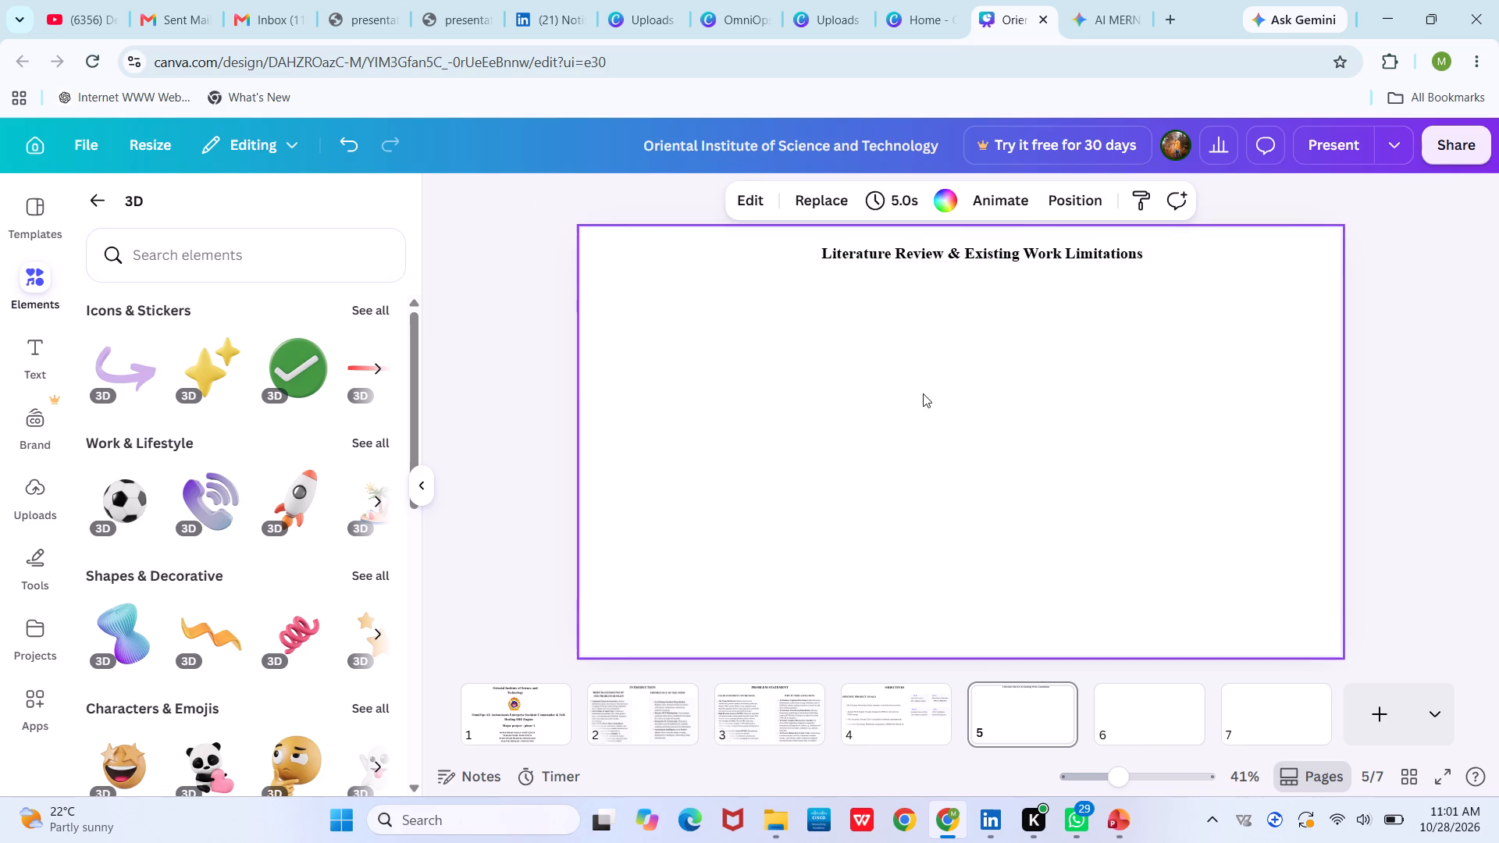
Copy the "Summary of Existing Work" card background from PowerPoint slide 6 and place it in the left half of Canva's page 5.
left_click(716, 517)
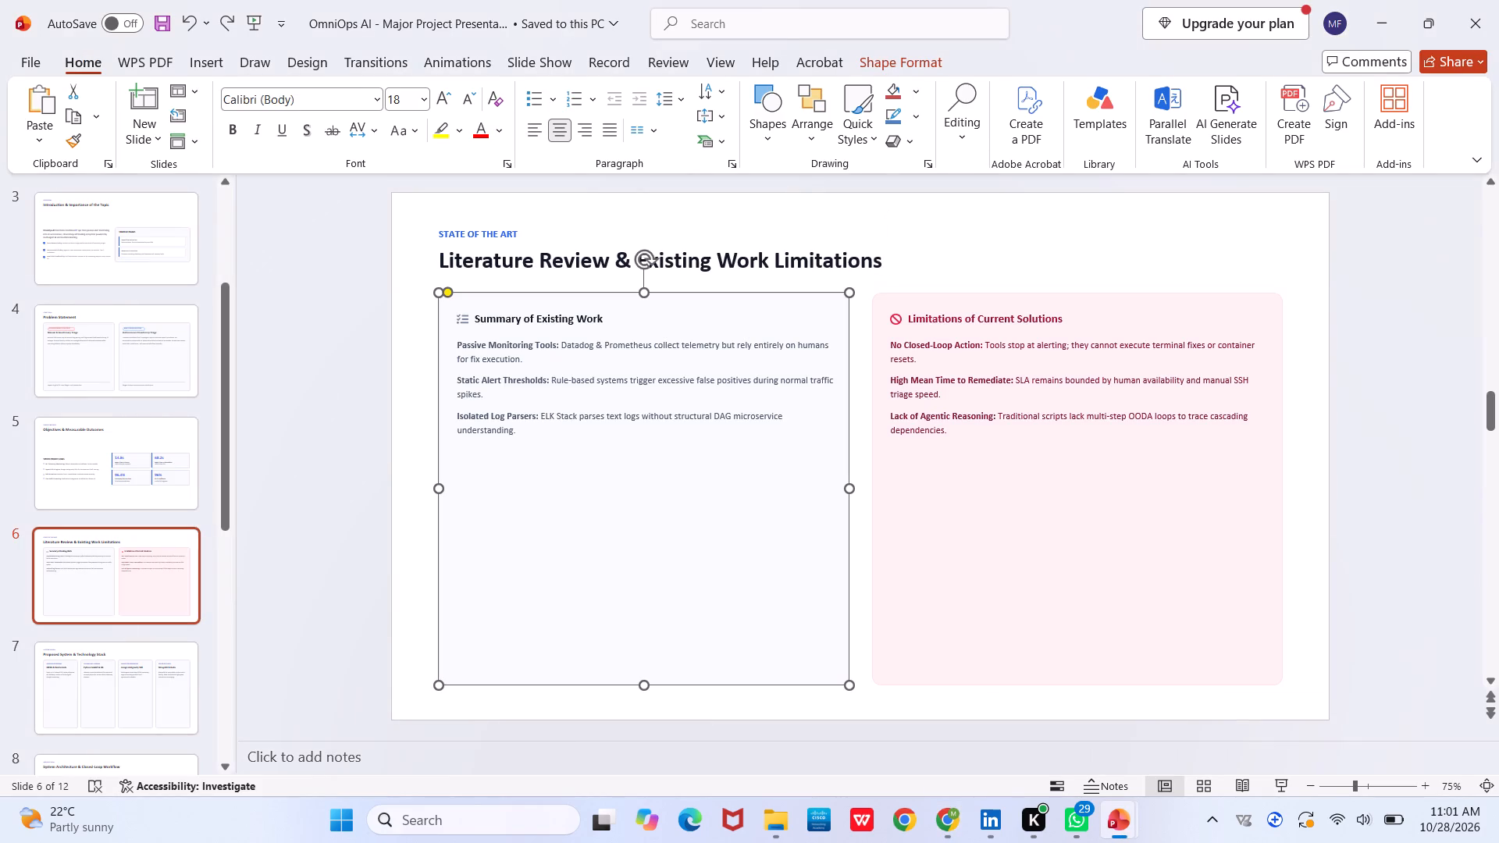
key("ctrl+c")
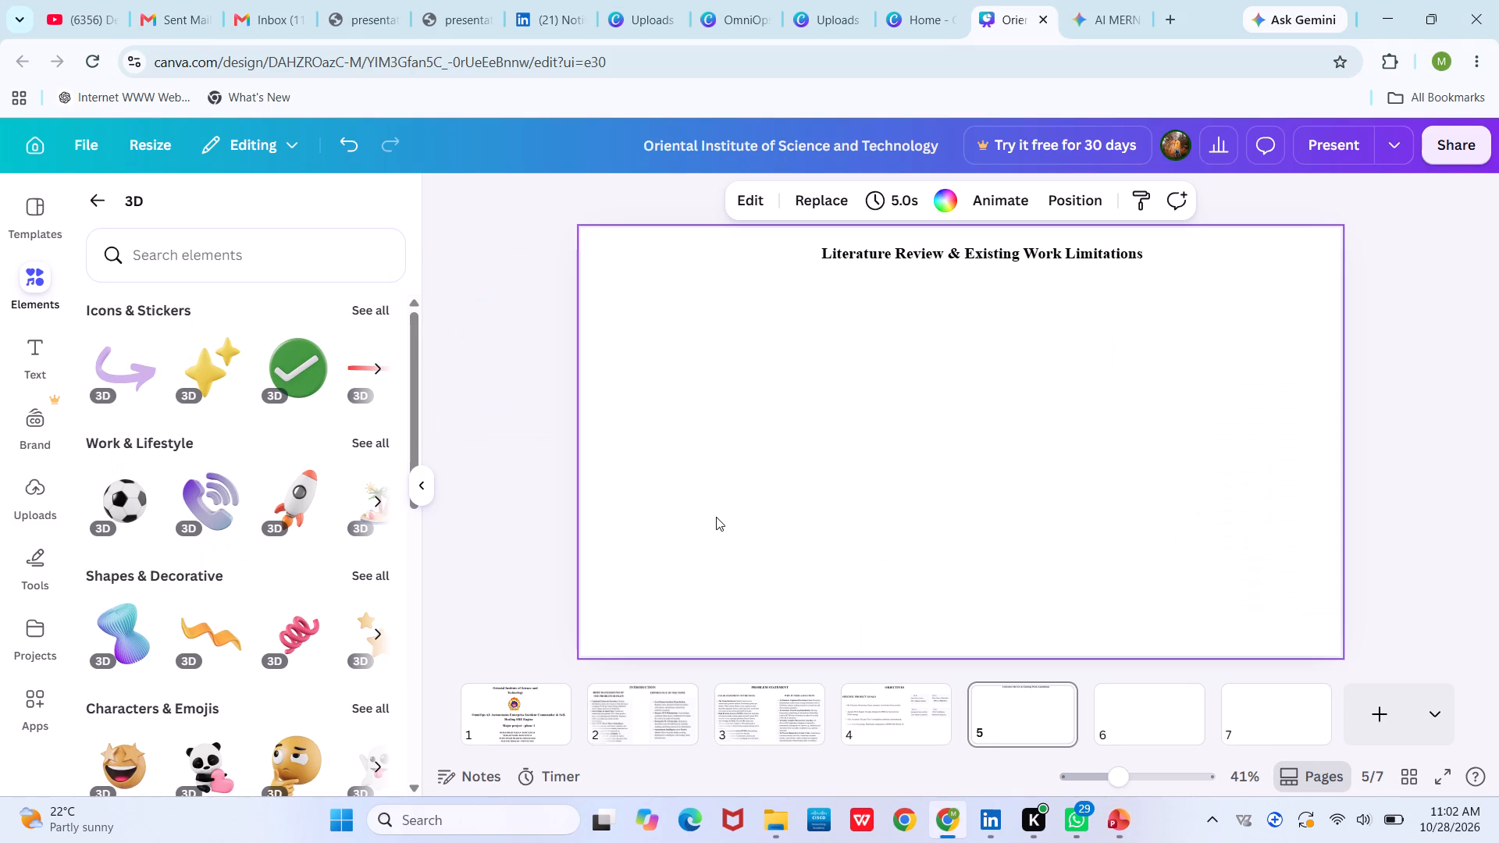
key("ctrl+v")
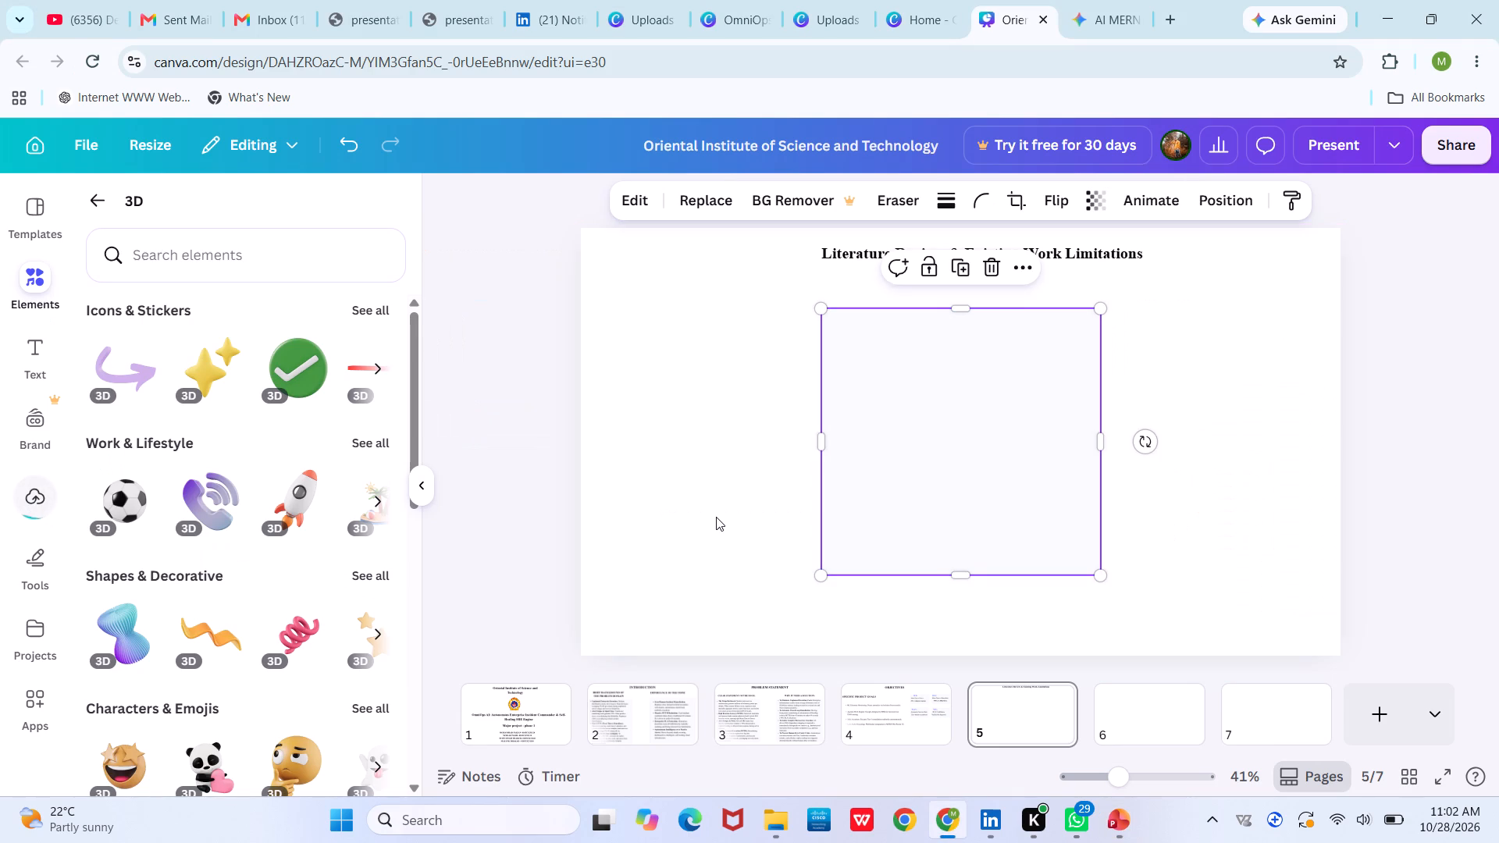
left_click_drag(892, 434, 673, 468)
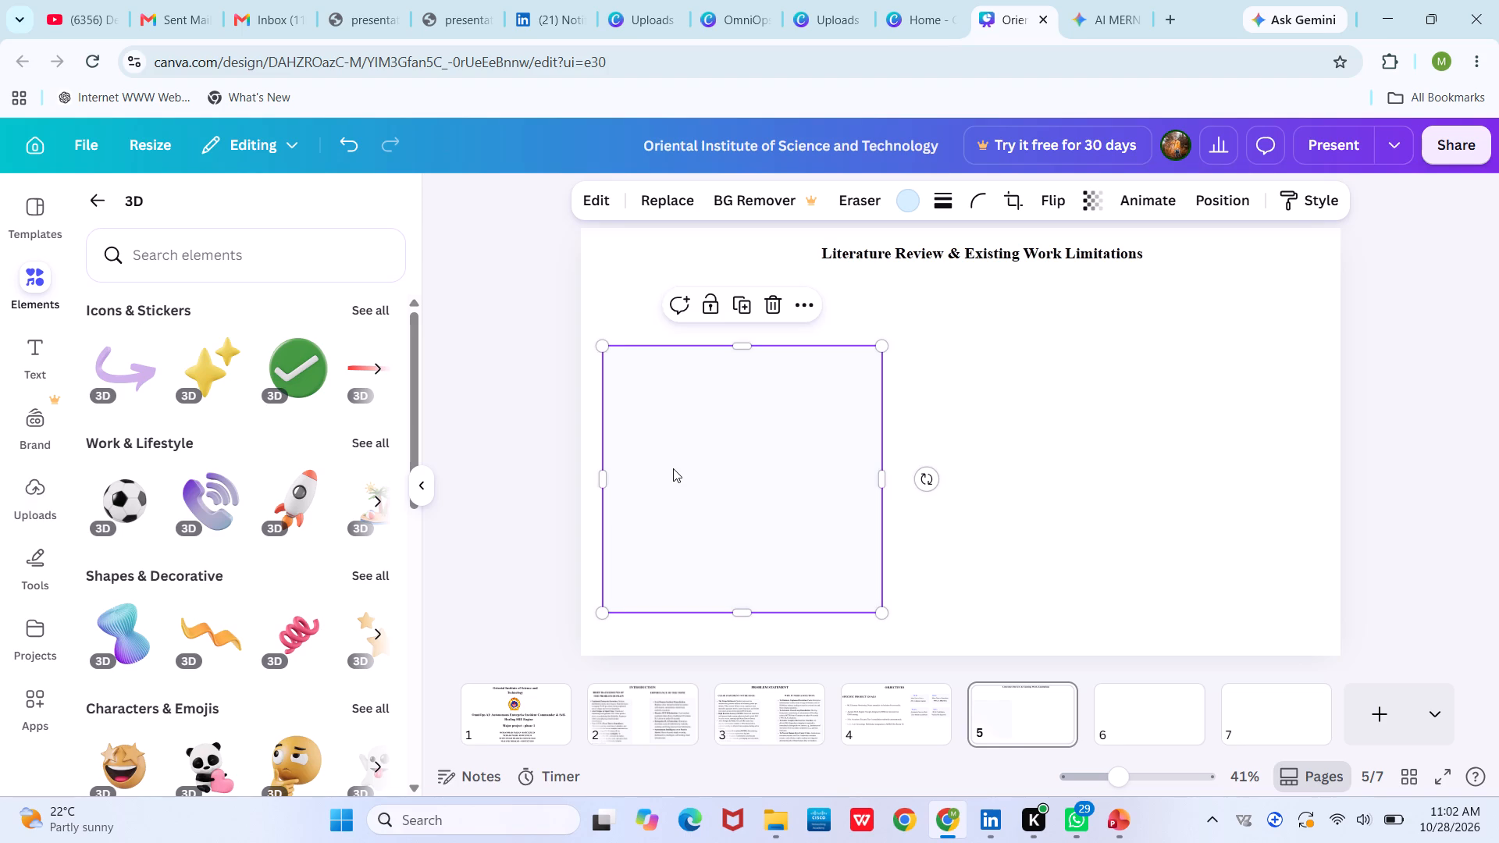
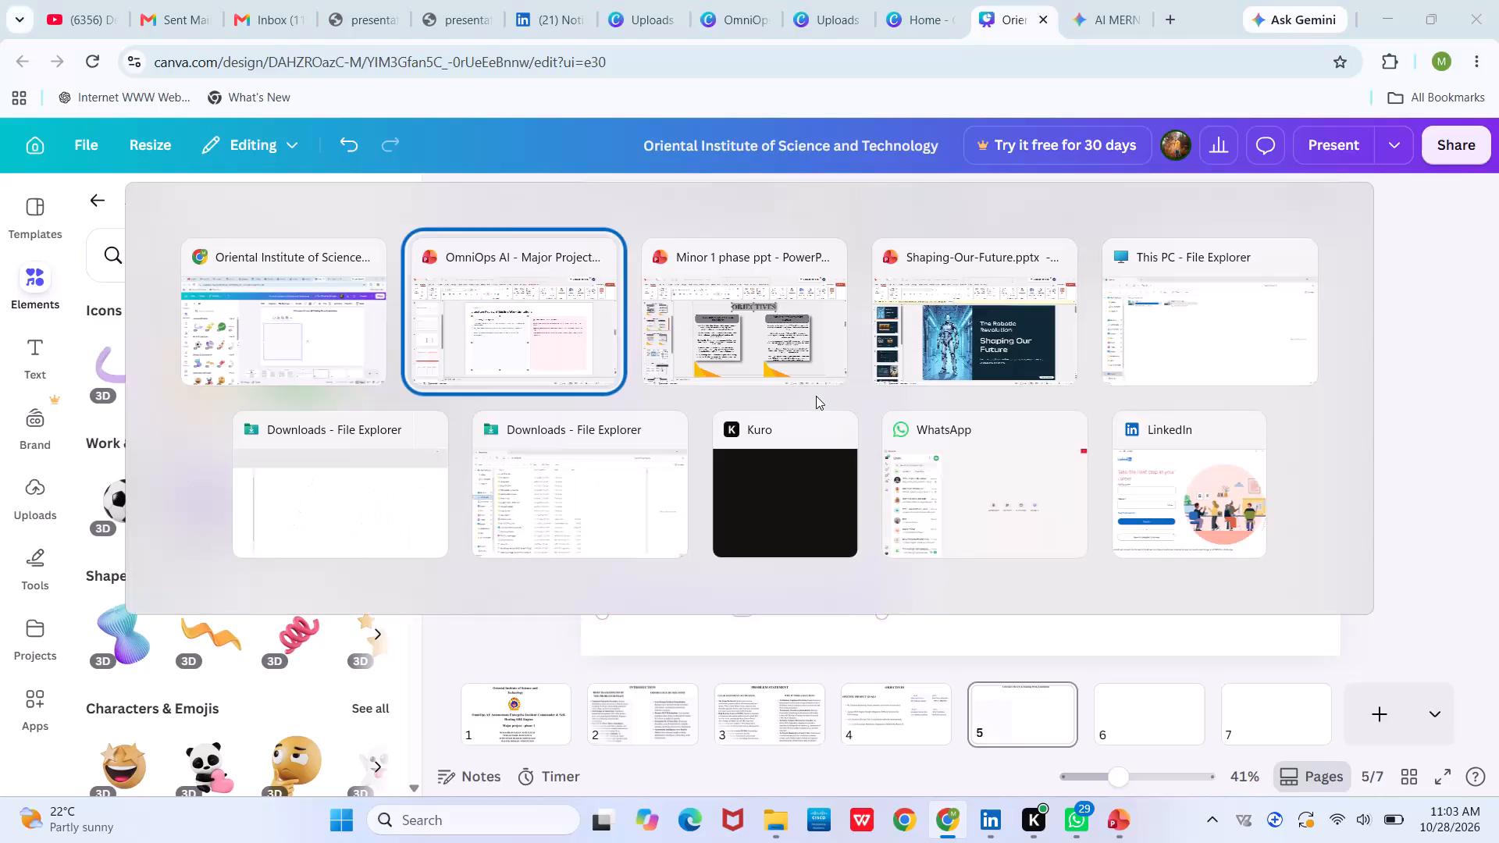
Select the "Summary of Existing Work" heading text box on PowerPoint slide 6.
left_click(495, 319)
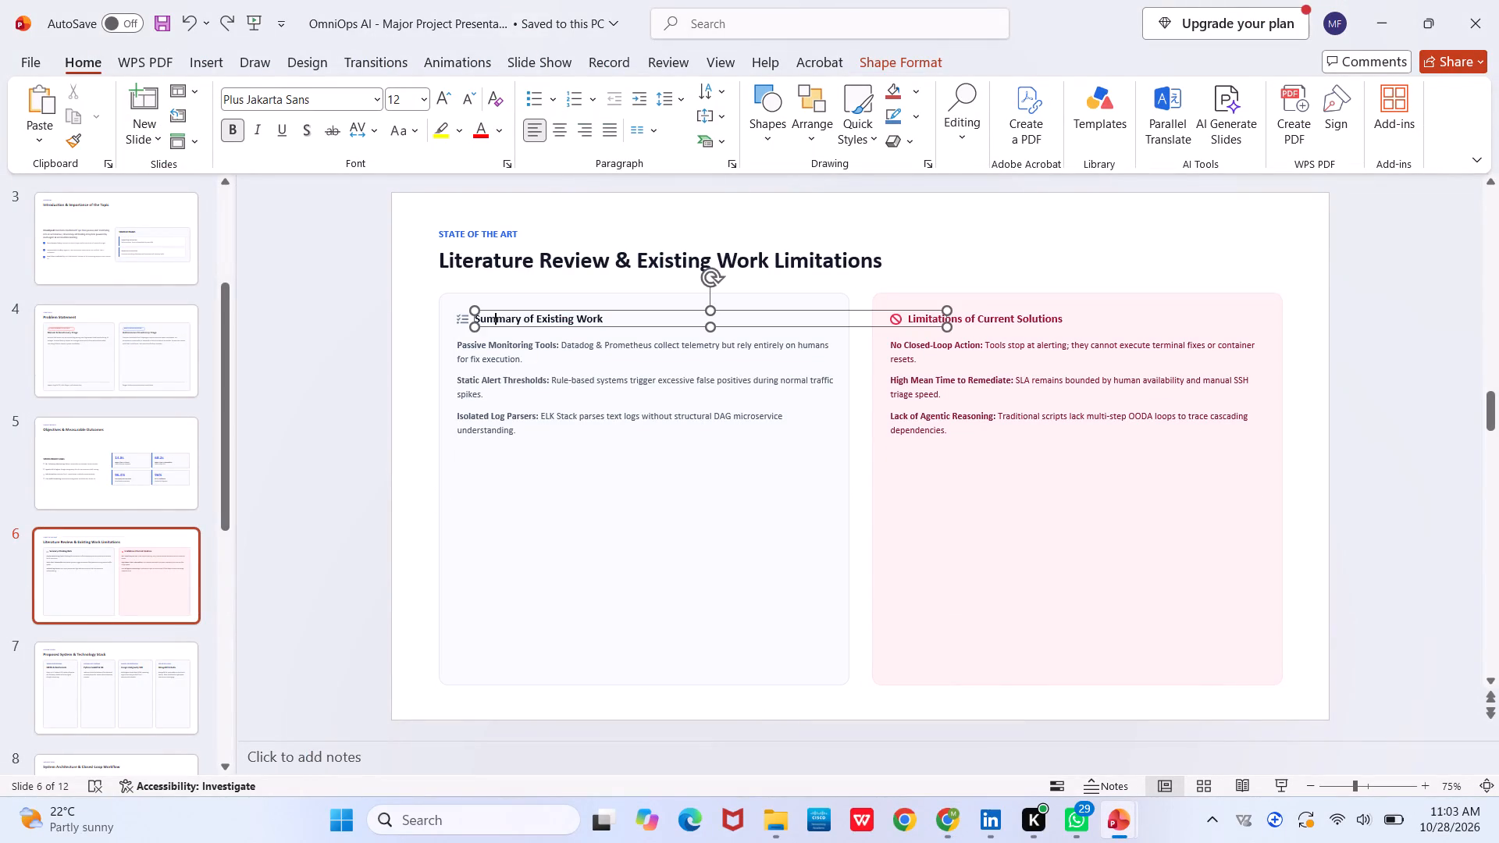
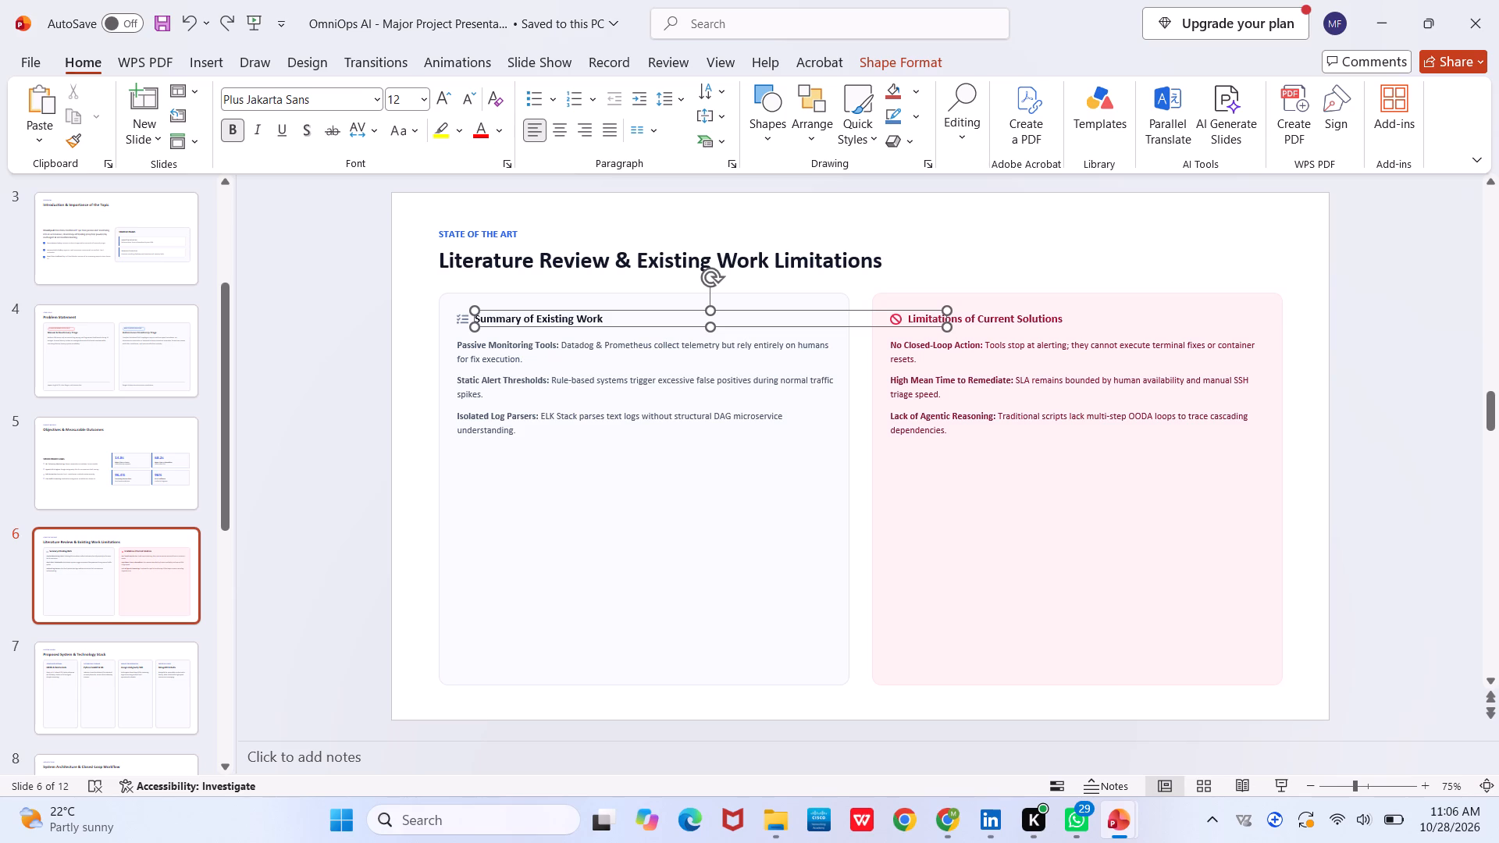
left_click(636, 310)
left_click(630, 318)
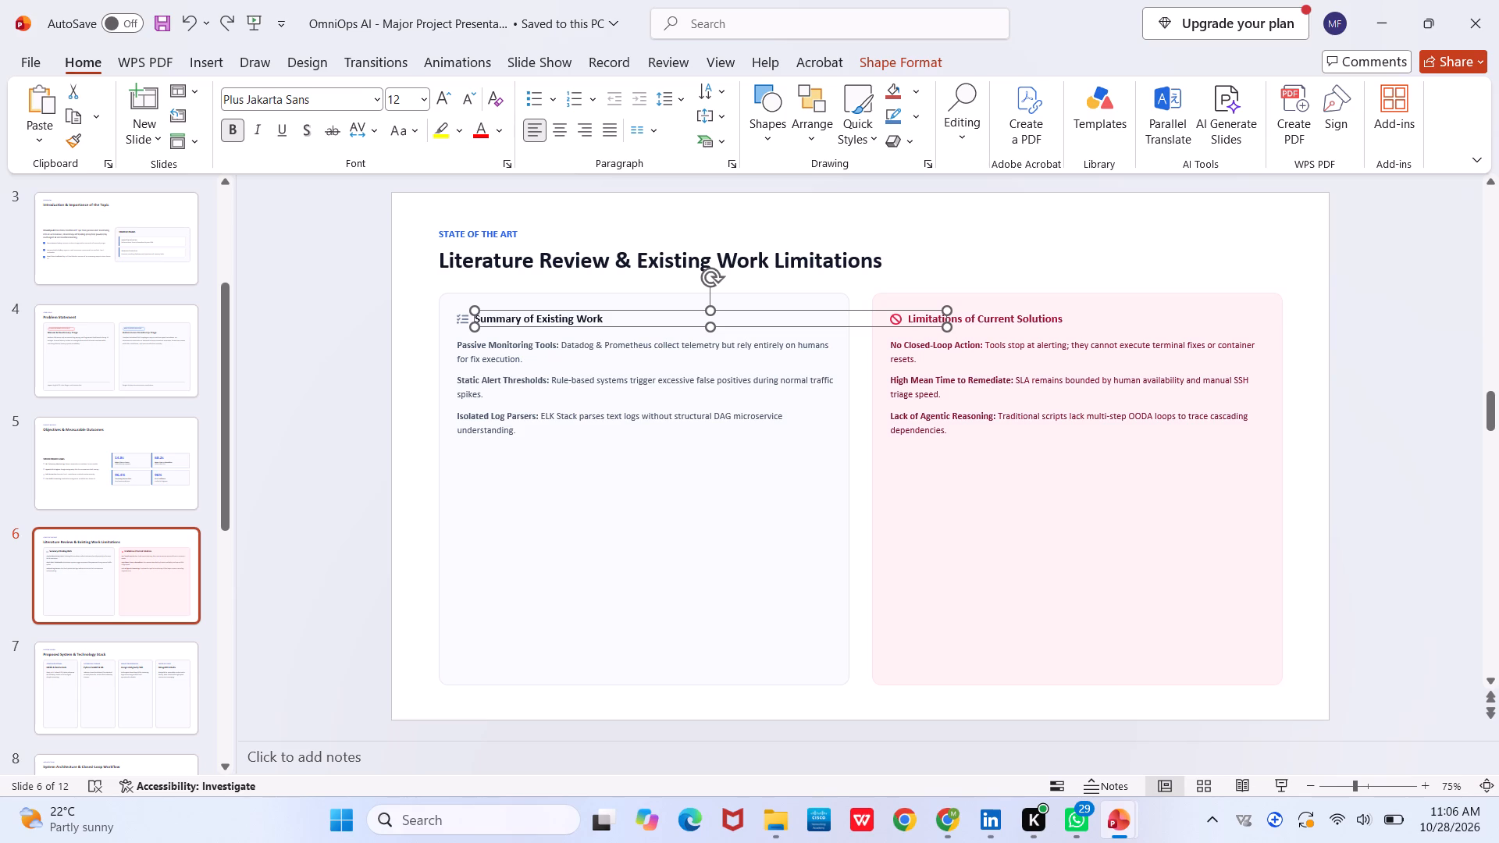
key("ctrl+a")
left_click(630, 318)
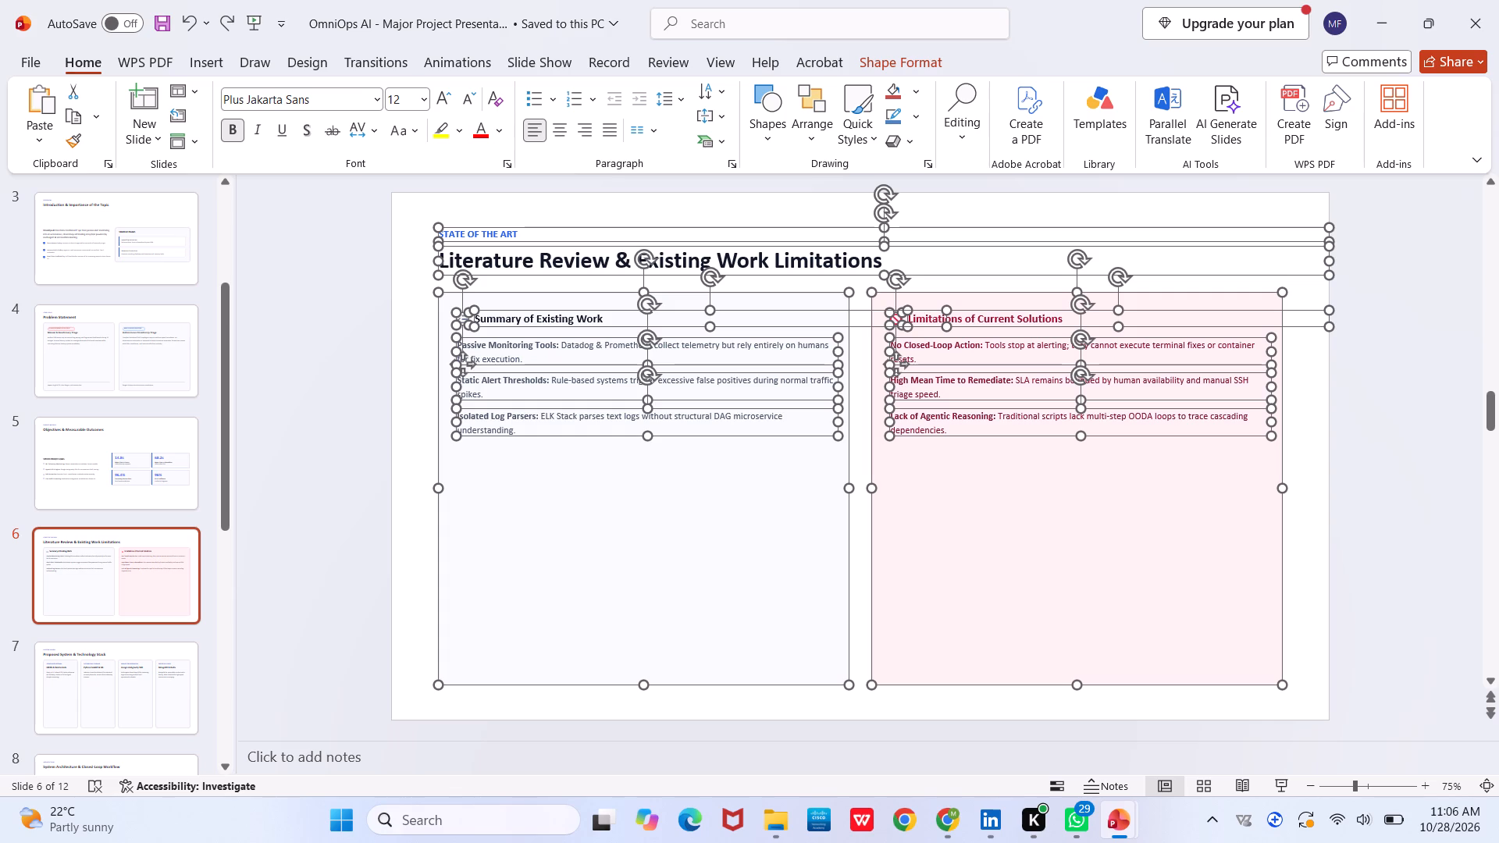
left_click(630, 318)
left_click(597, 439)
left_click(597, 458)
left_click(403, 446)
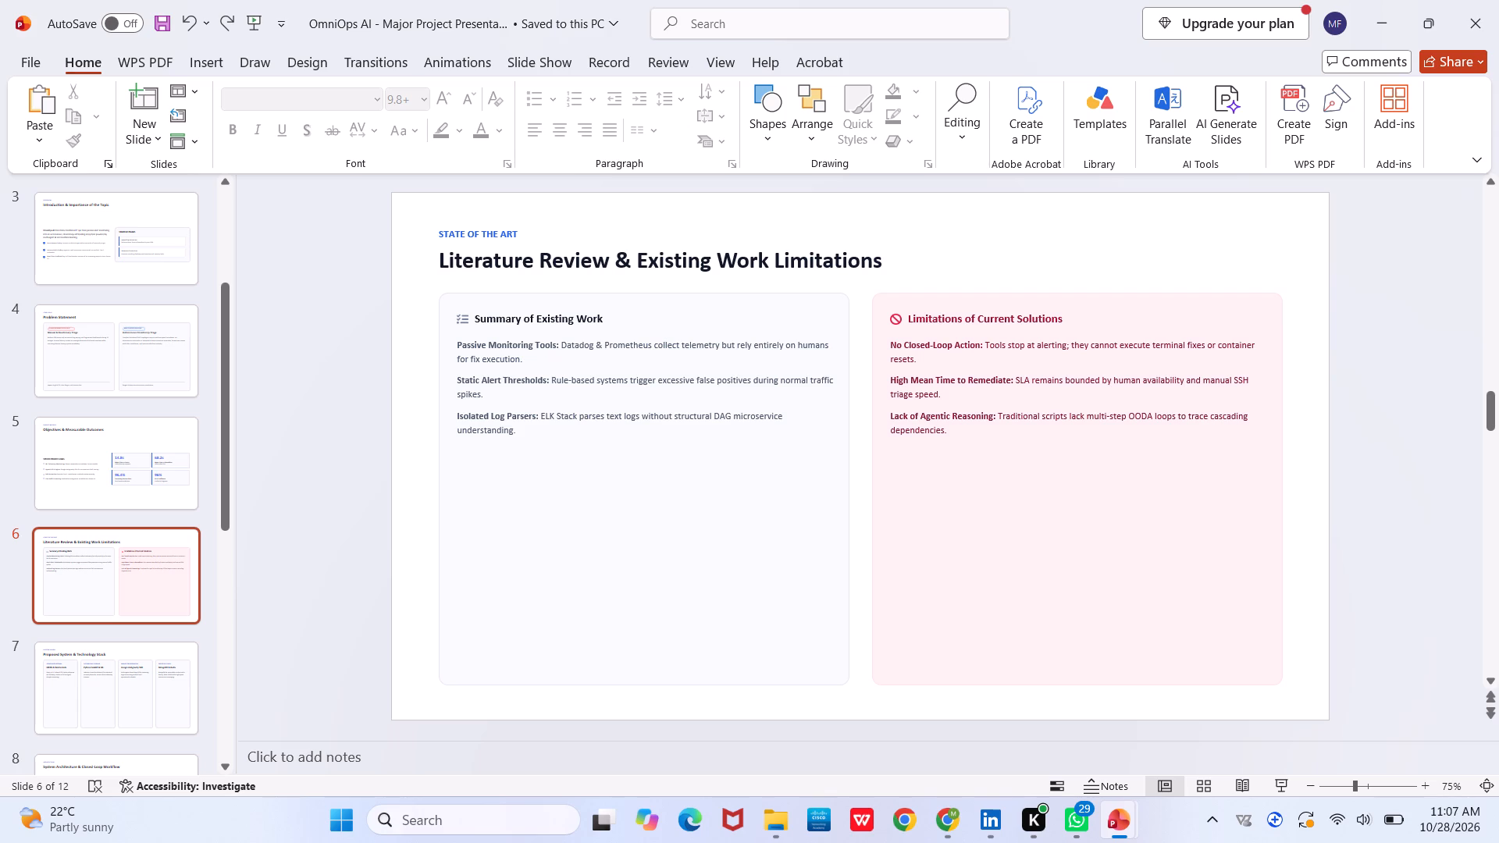
Copy the "Summary of Existing Work" heading from PowerPoint slide 6 and paste it onto page 5 of the Canva presentation.
left_click(588, 317)
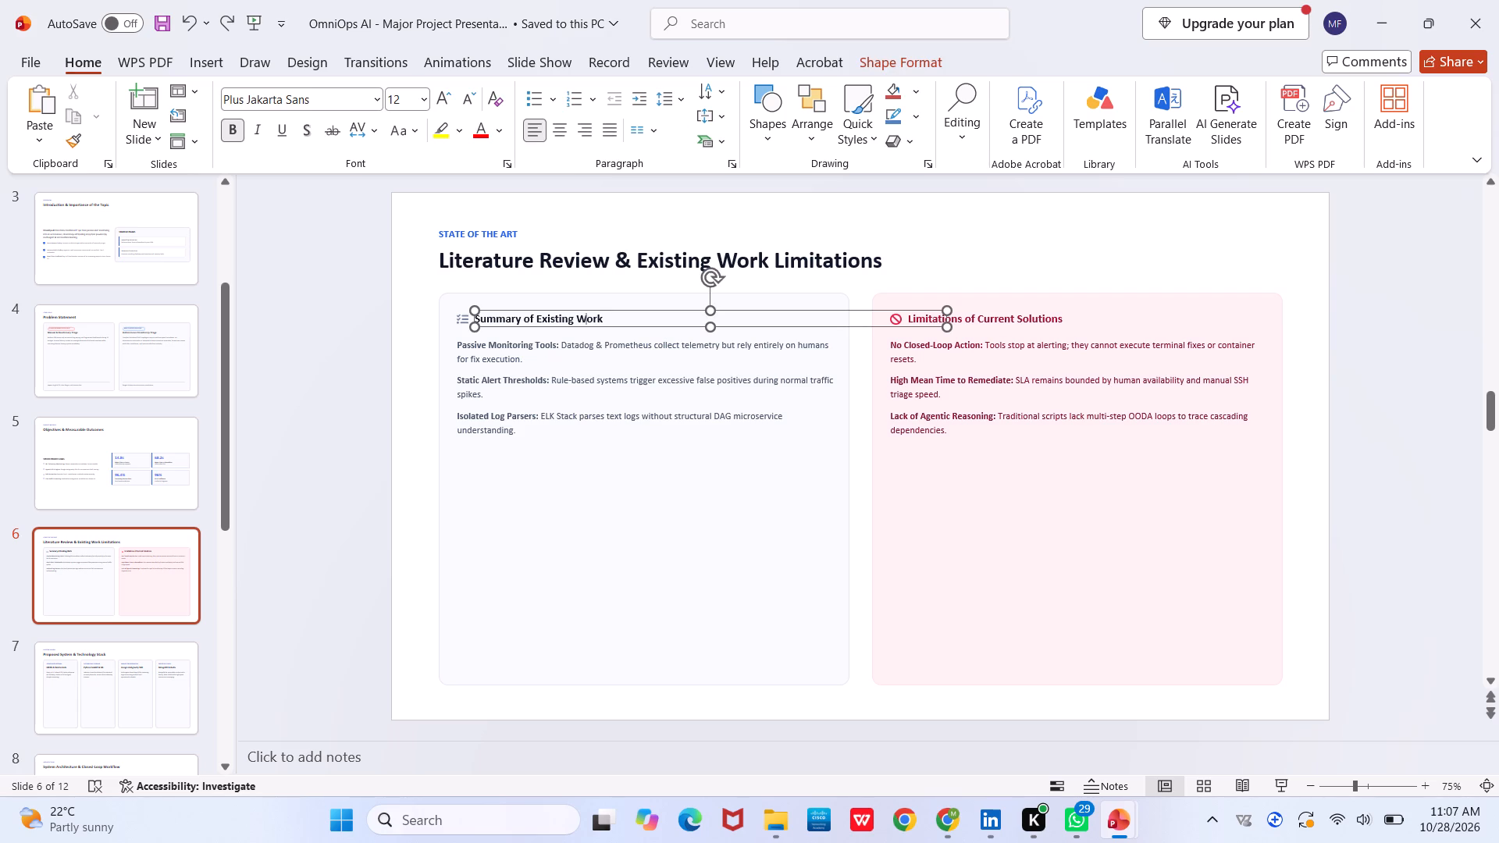
key("ctrl+a")
key("ctrl+c")
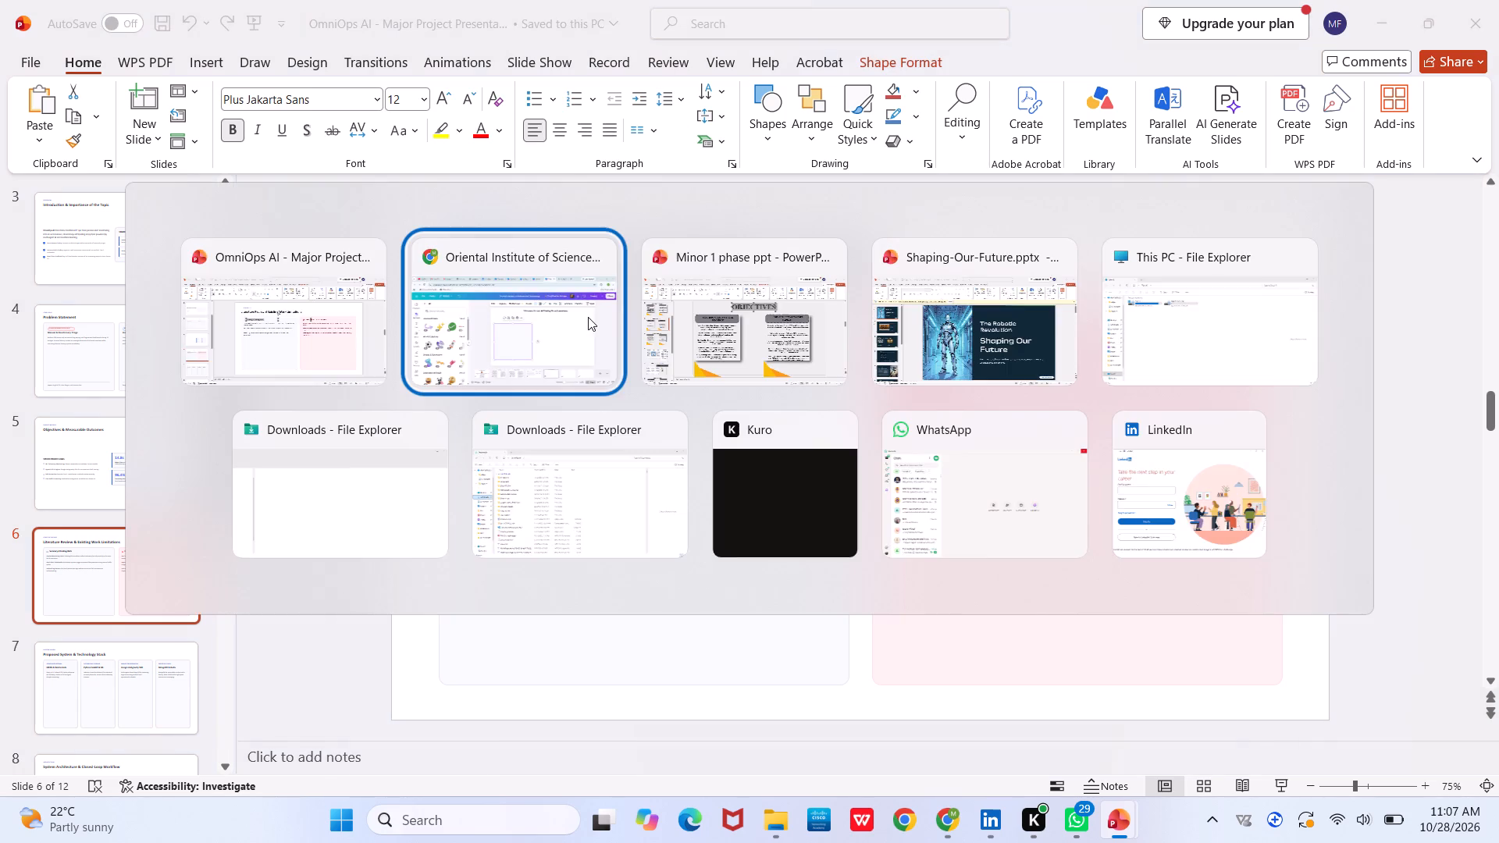
left_click(604, 296)
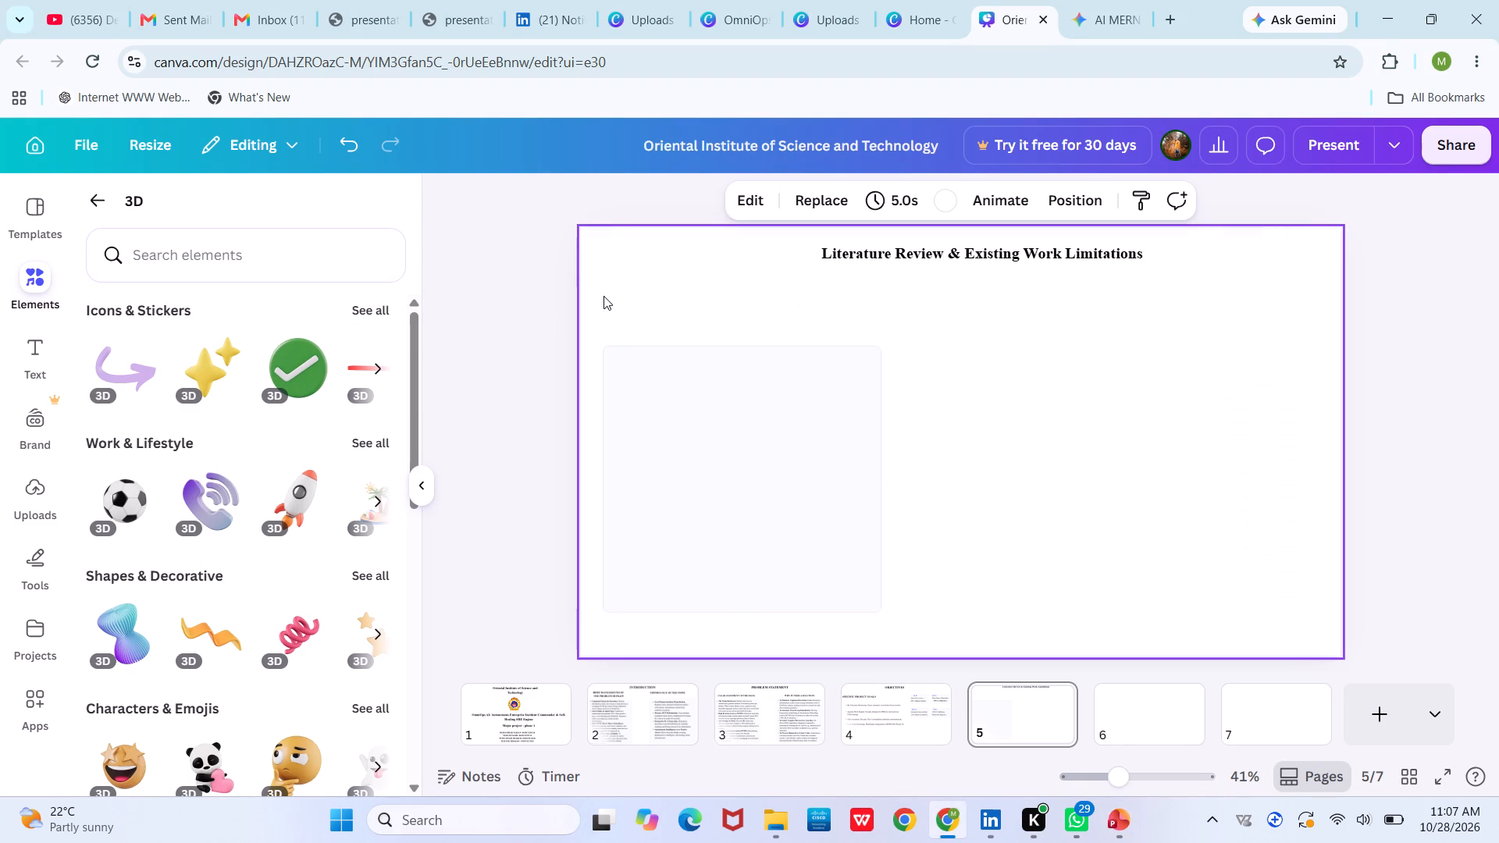
key("ctrl+v")
left_click(998, 521)
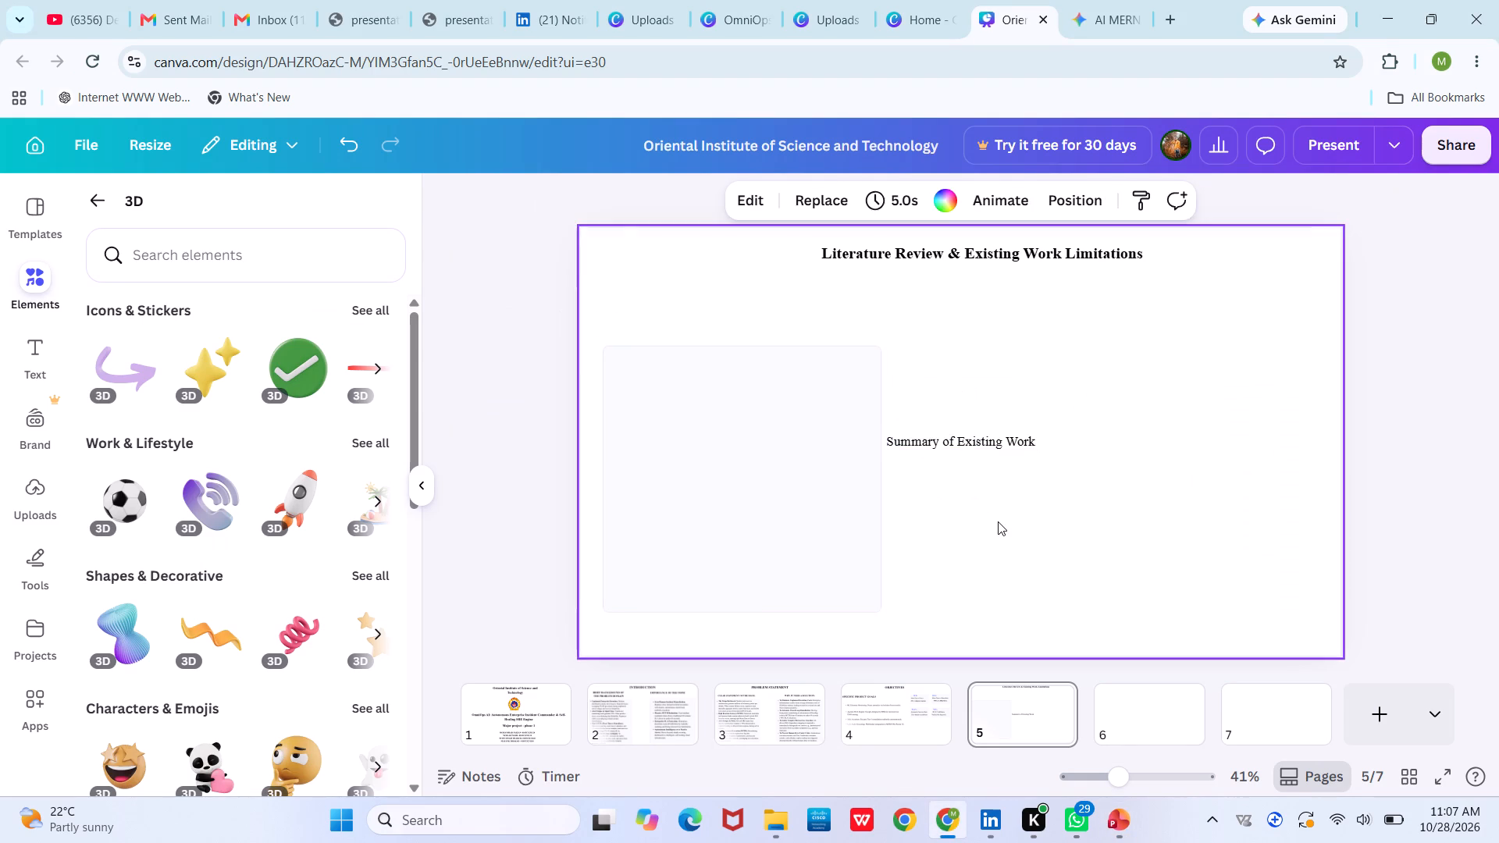
Place the pasted "Summary of Existing Work" heading above the card, bold and in a text box nearly as wide as the card.
left_click_drag(954, 436, 684, 302)
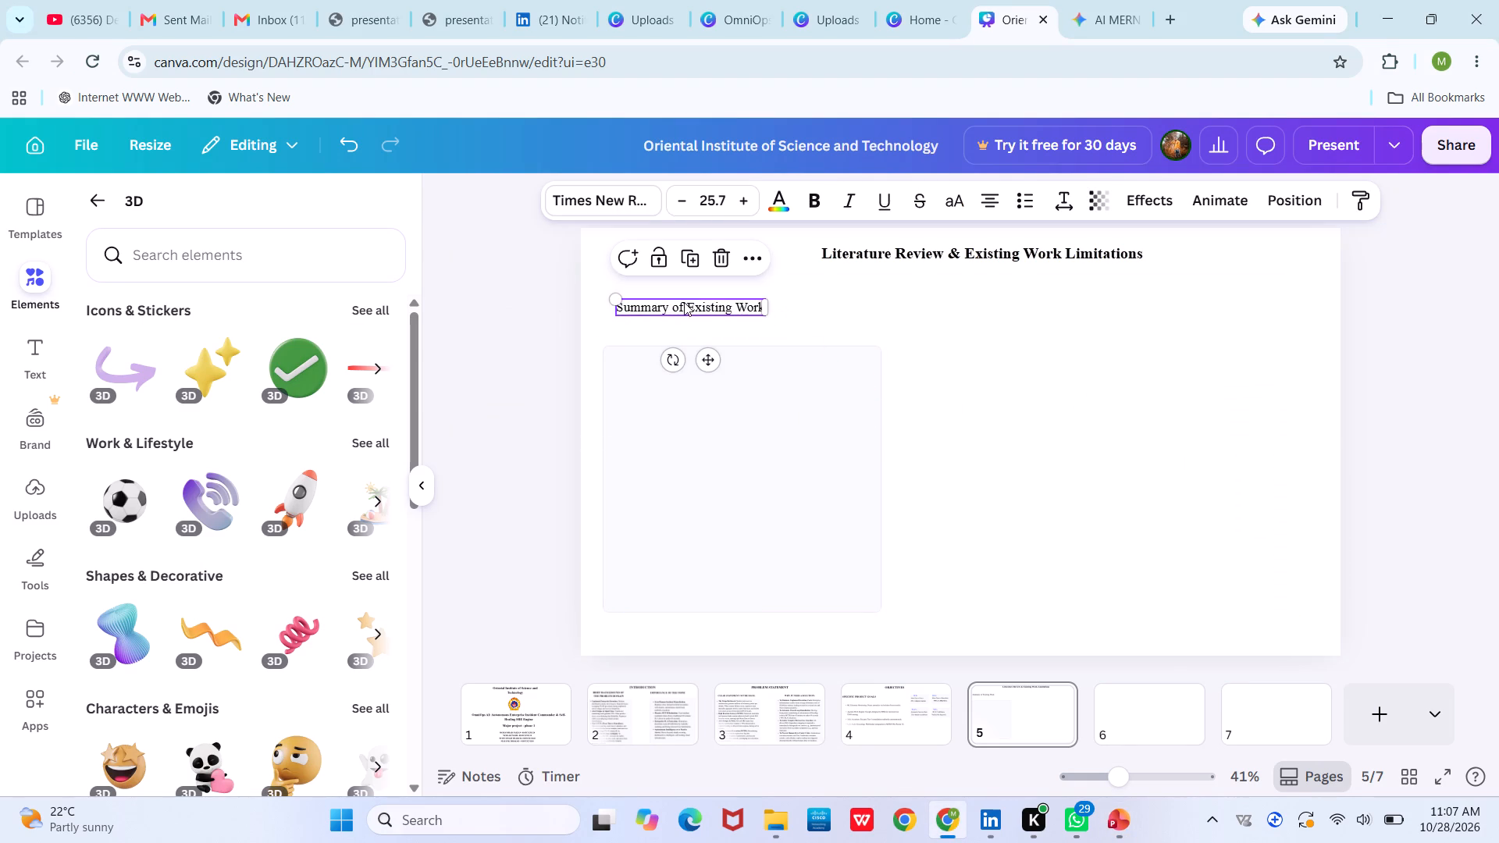
left_click(810, 198)
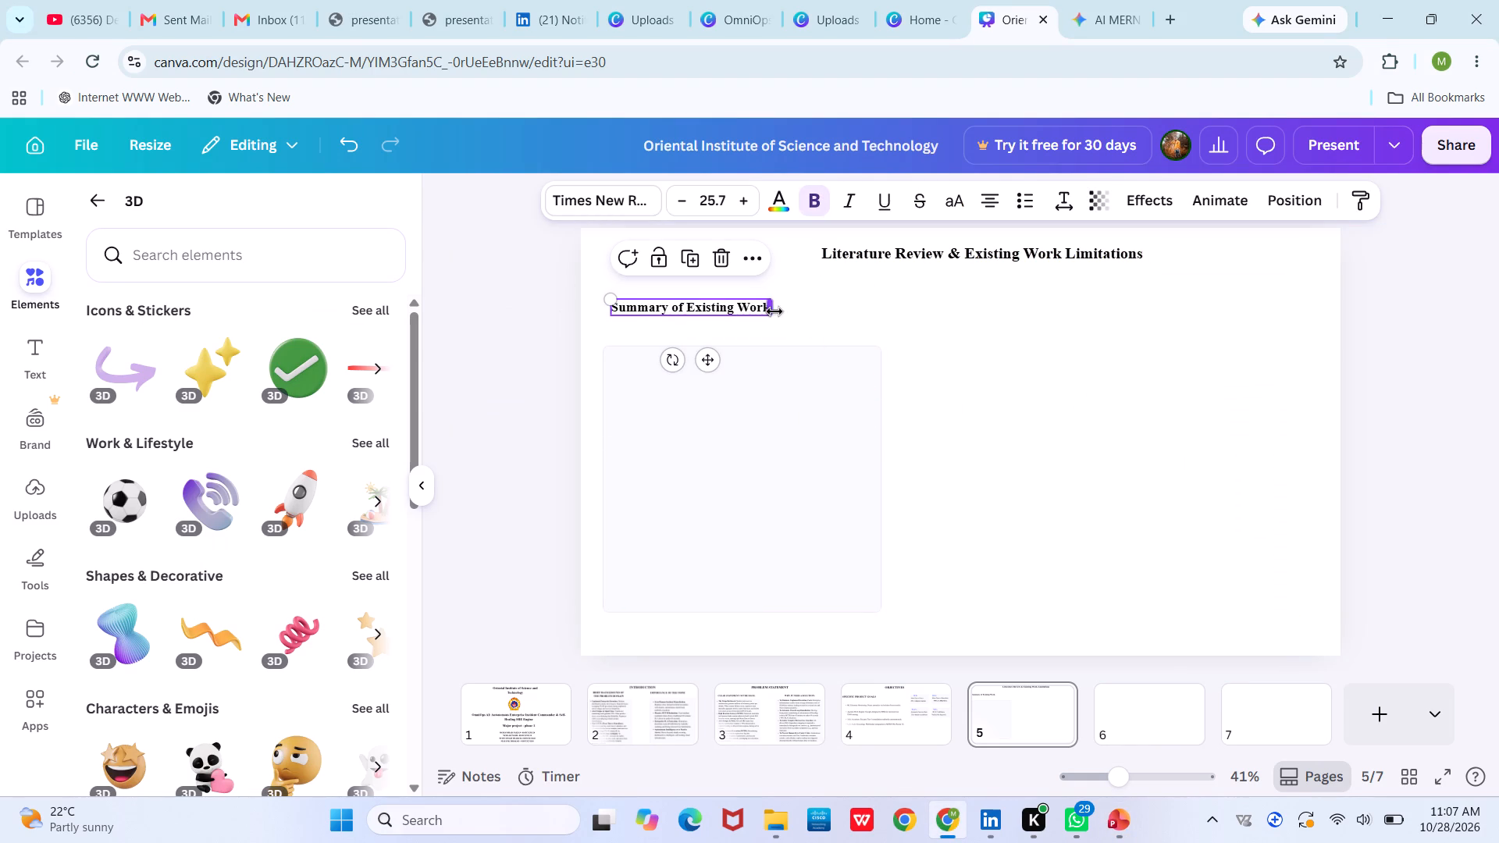
left_click_drag(771, 310, 856, 308)
left_click(948, 342)
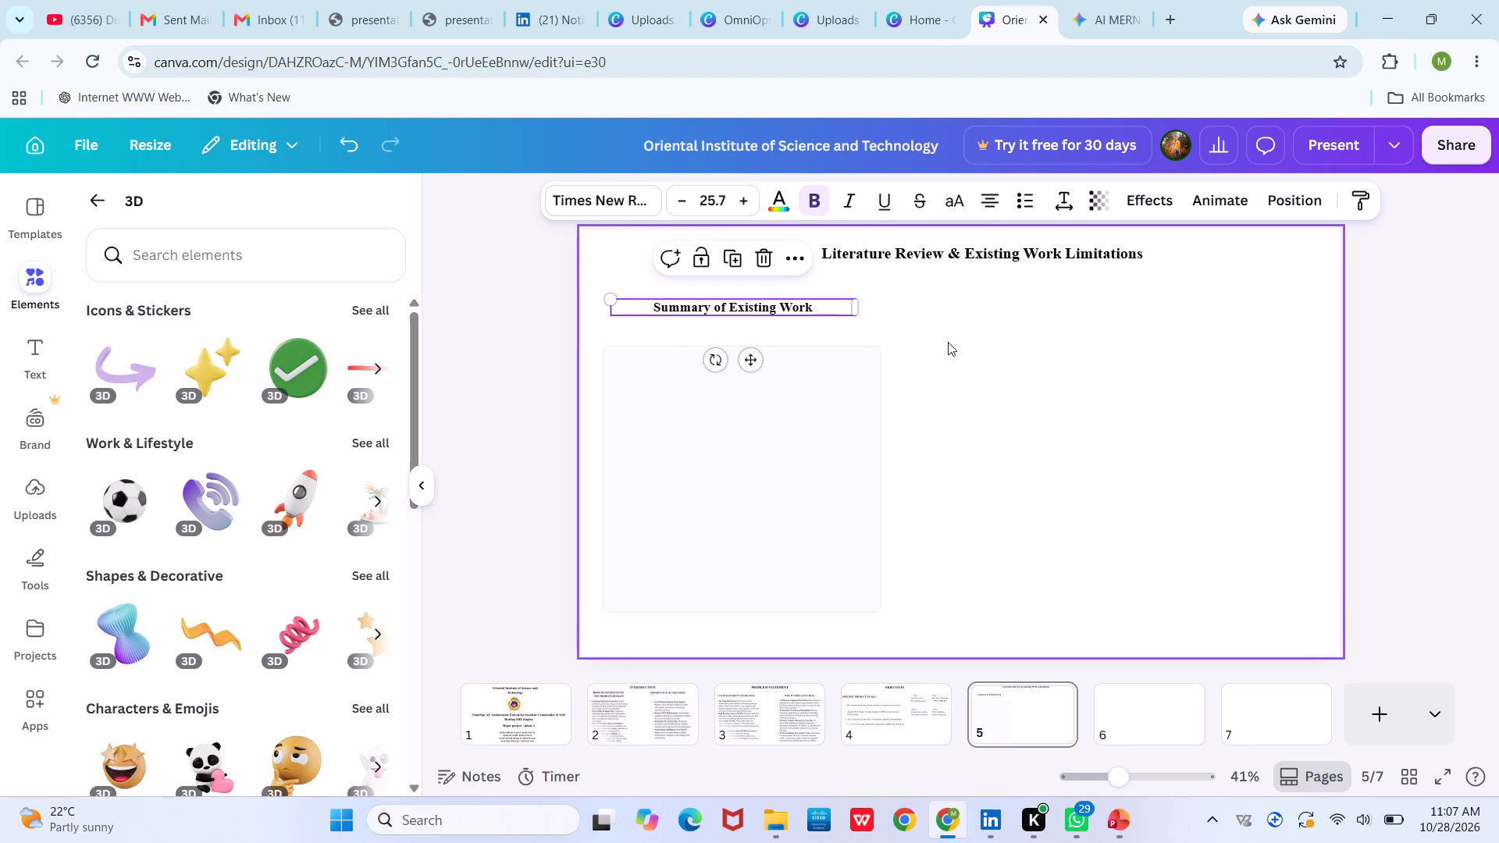
Enlarge the font of the "Summary of Existing Work" heading so its text nearly spans the card's width.
left_click(766, 304)
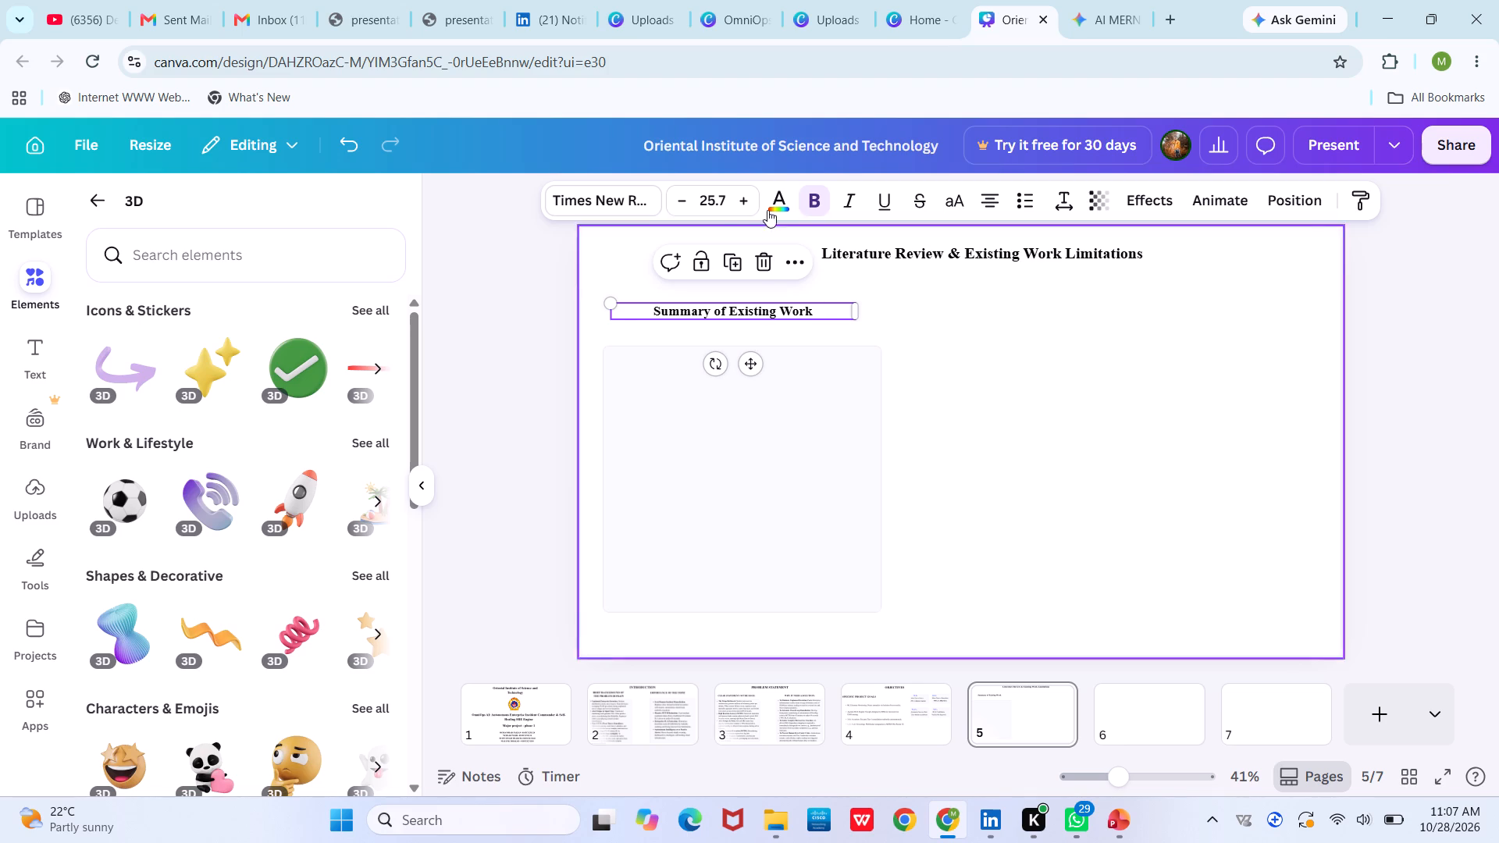
triple_click(749, 199)
triple_click(749, 199)
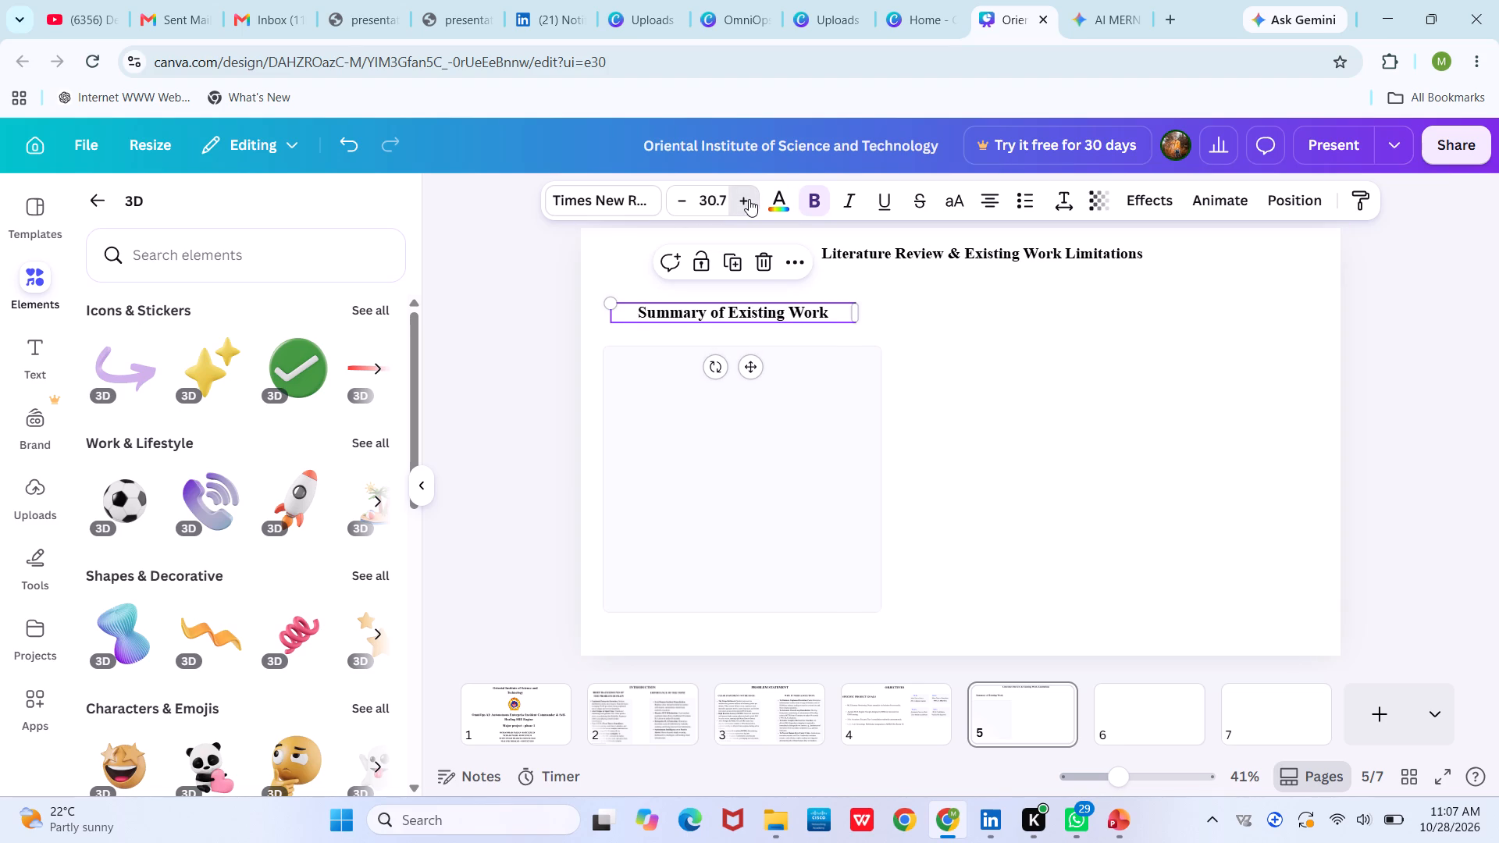
triple_click(749, 199)
left_click(749, 199)
left_click(1084, 340)
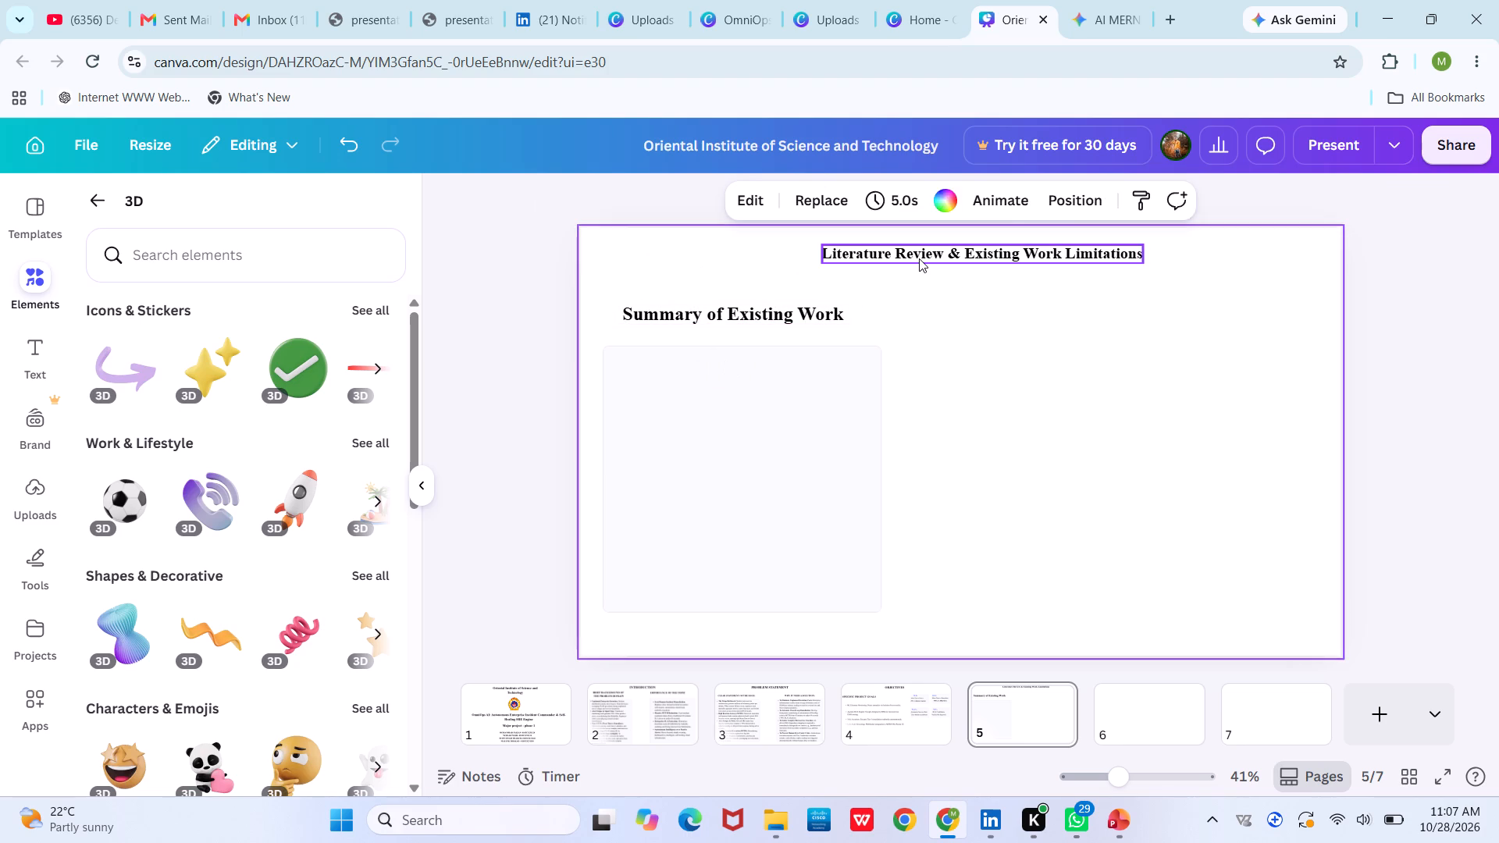
Slightly increase the font size of the "Literature Review & Existing Work Limitations" page title.
left_click(919, 258)
double_click(742, 201)
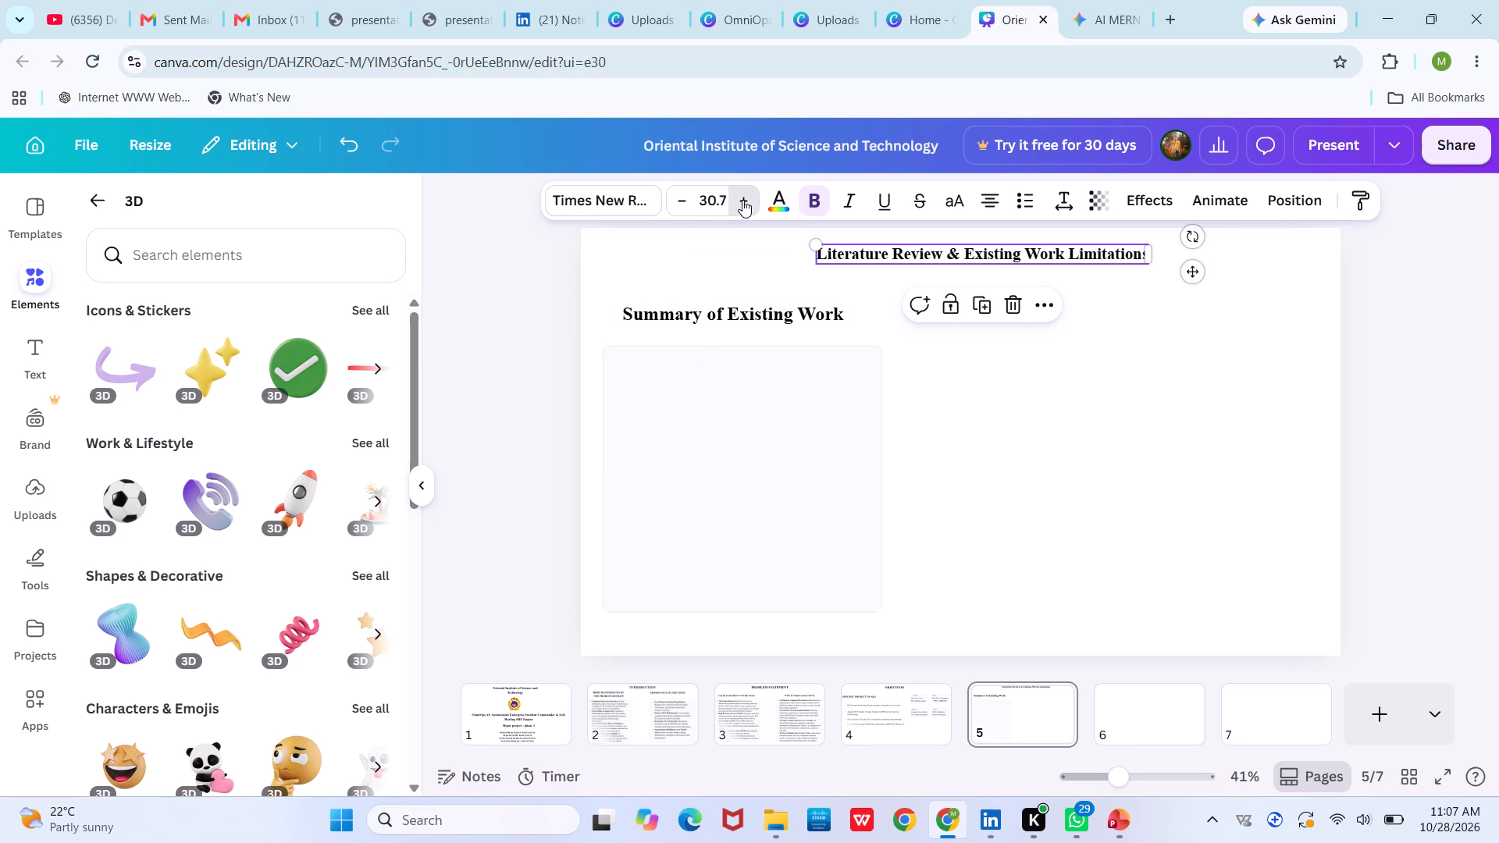
left_click(743, 198)
left_click(743, 198)
left_click(720, 269)
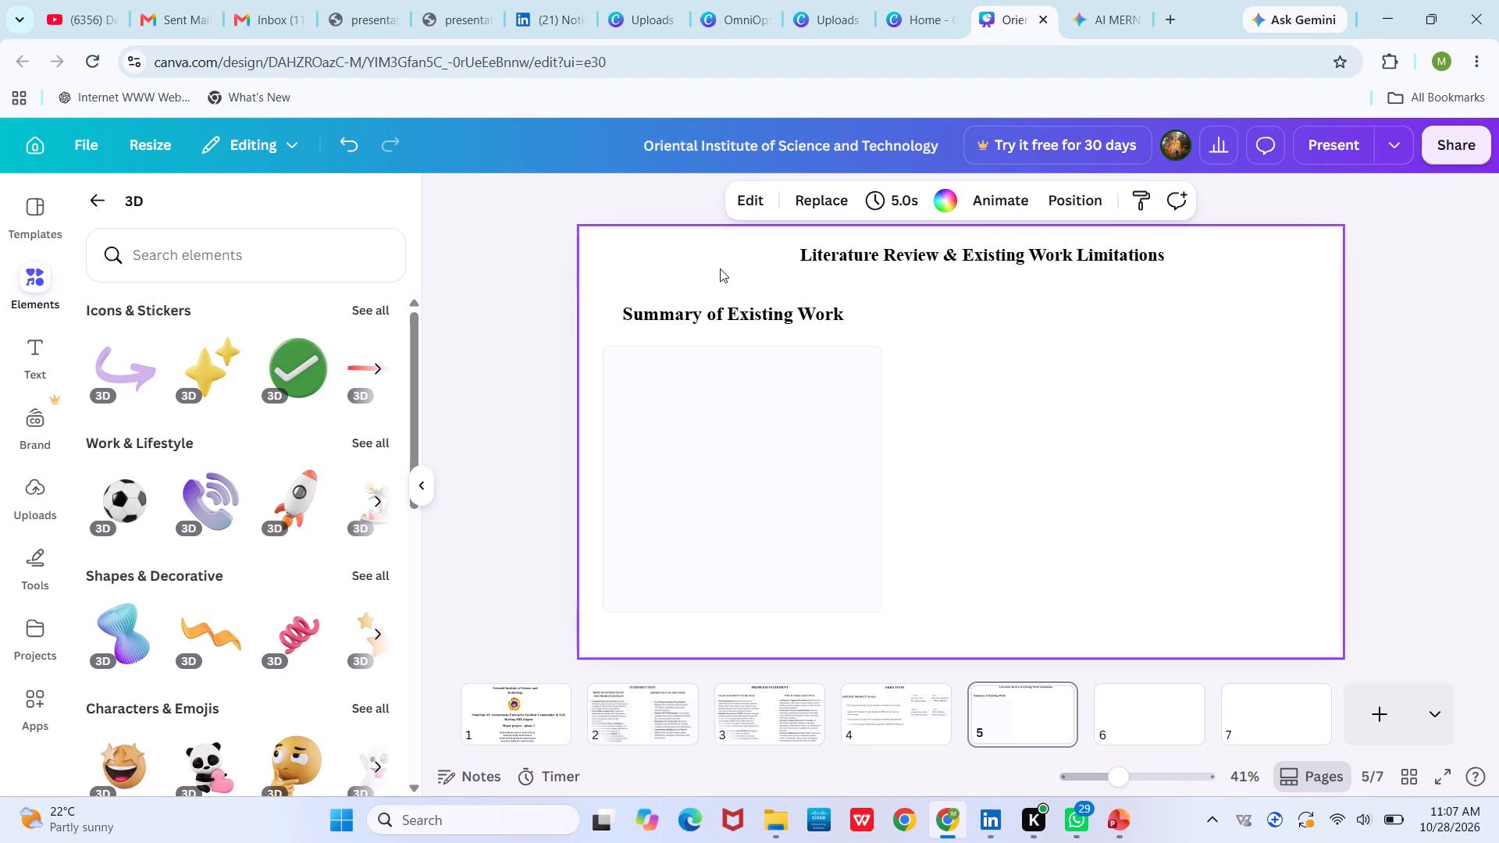
left_click(770, 427)
left_click(1053, 397)
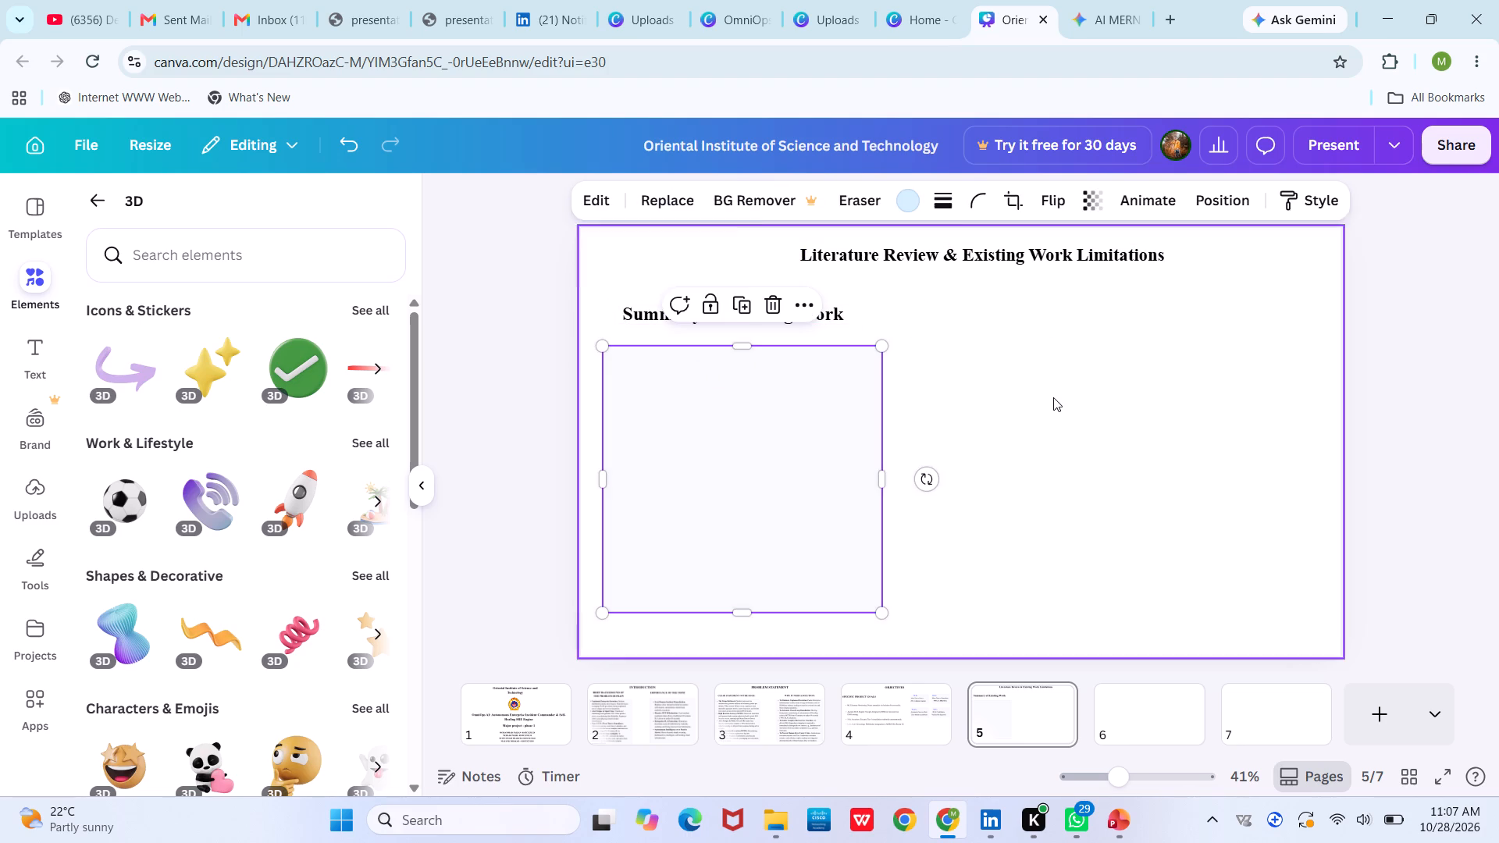
Copy the checklist icon beside the "Summary of Existing Work" heading in PowerPoint and paste it onto Canva page 5.
left_click(625, 379)
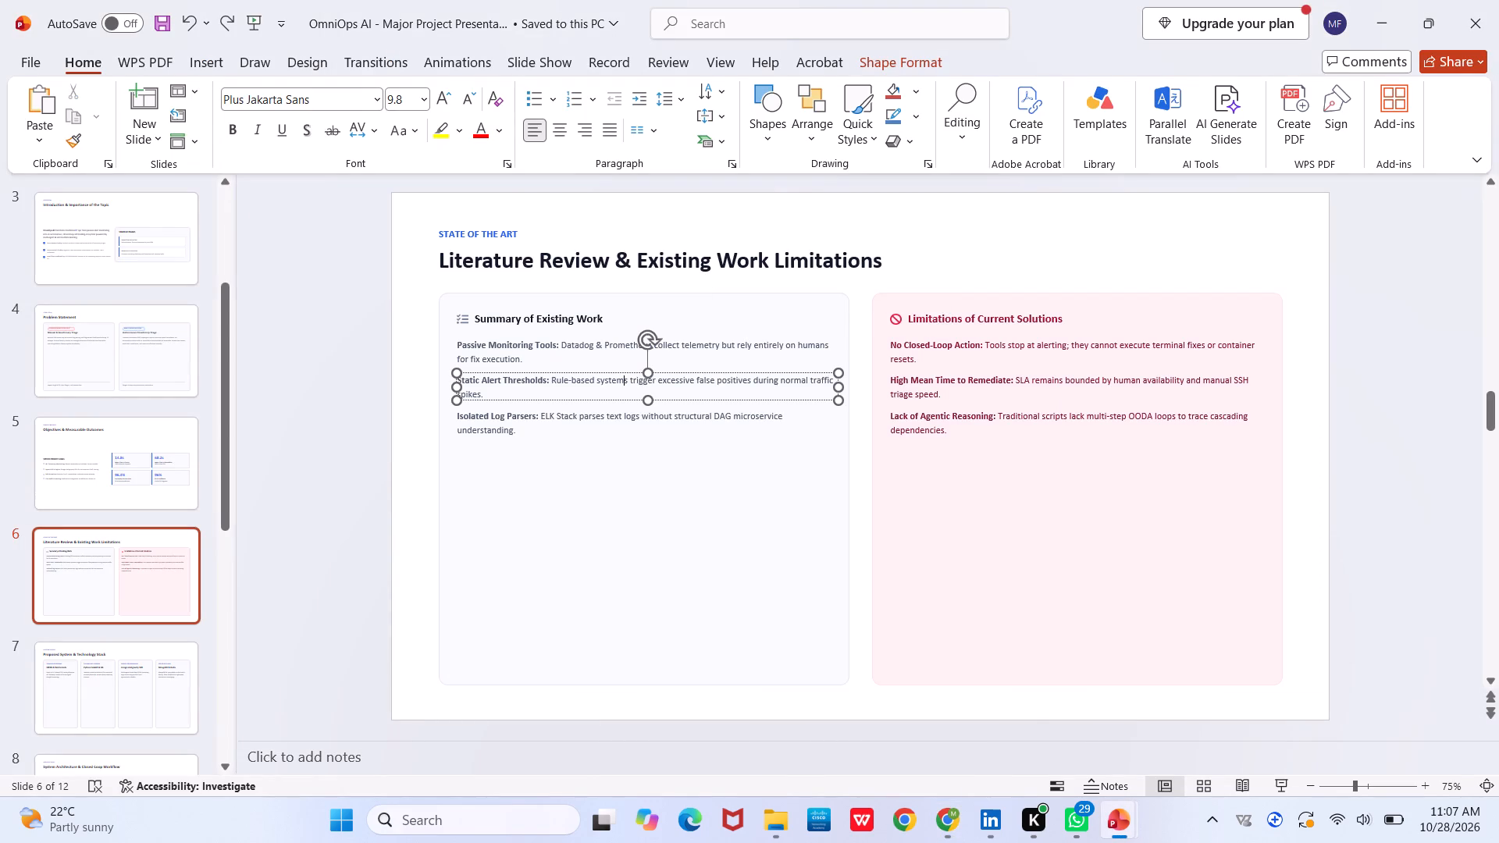
left_click(458, 323)
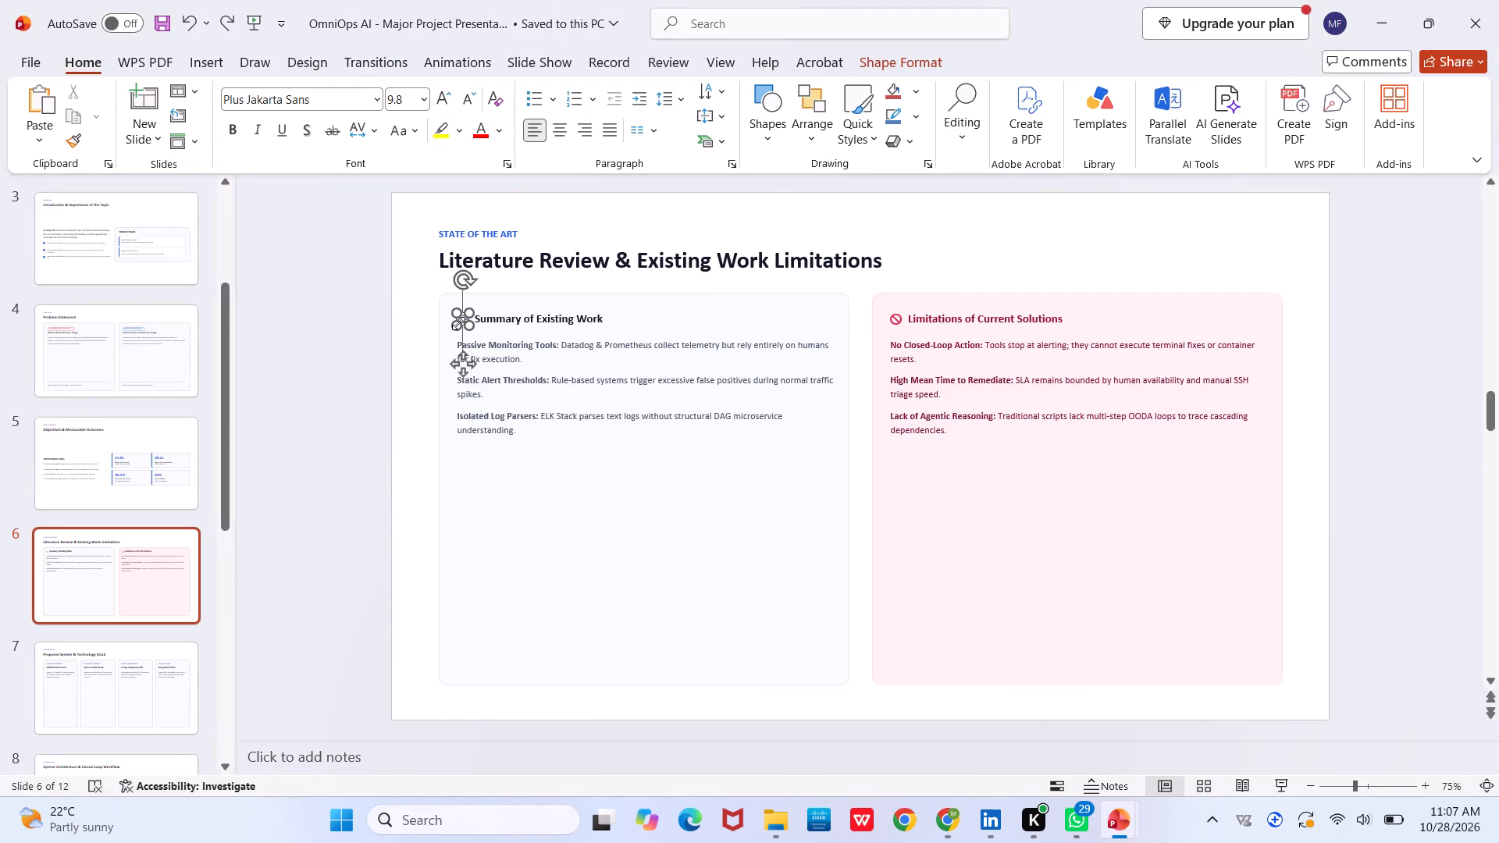
key("ctrl+c")
left_click(458, 323, "ctrl")
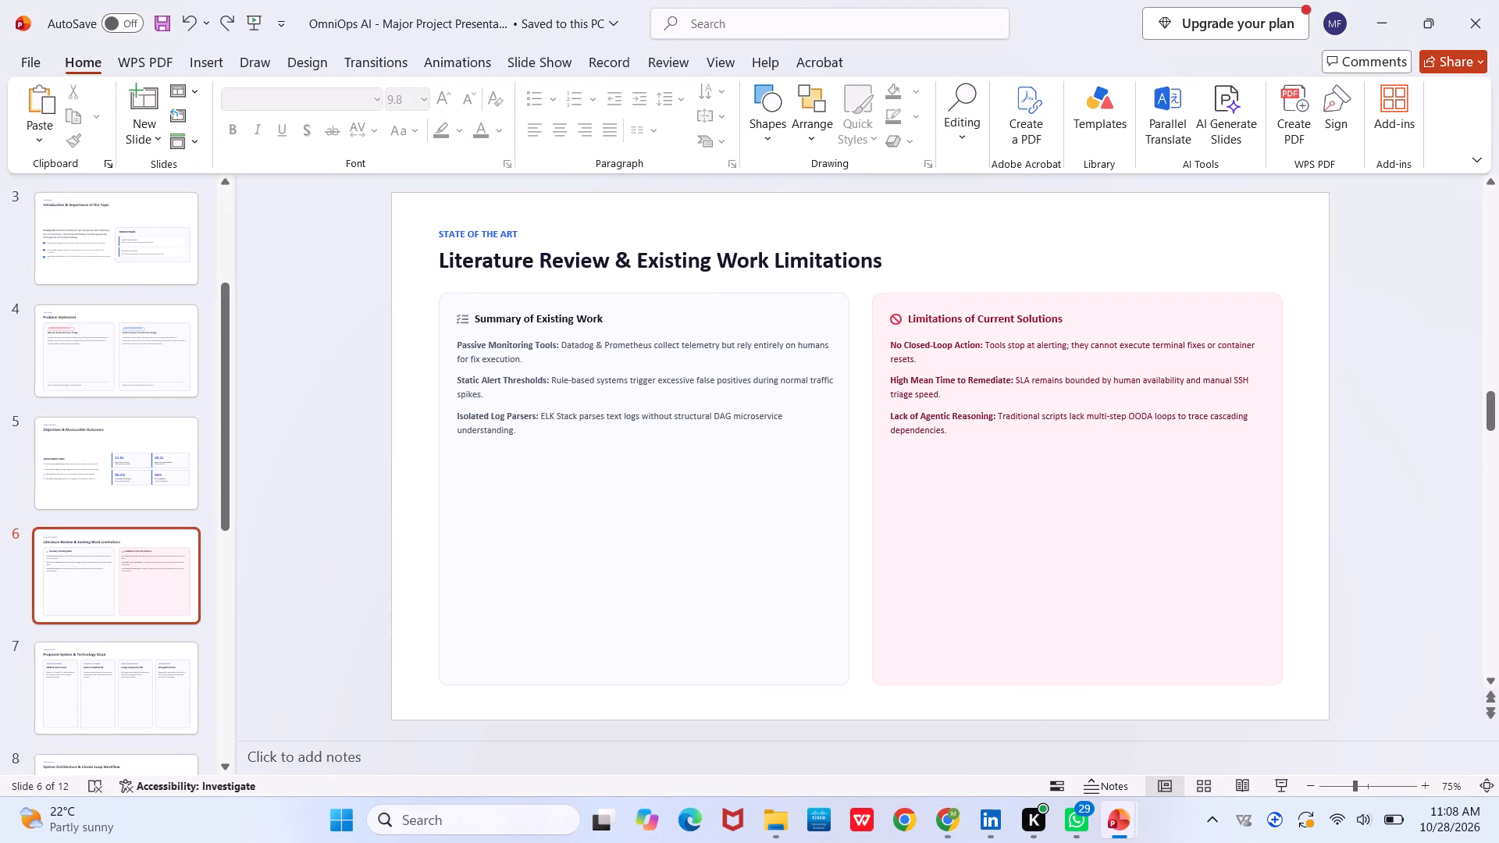
left_click(598, 307)
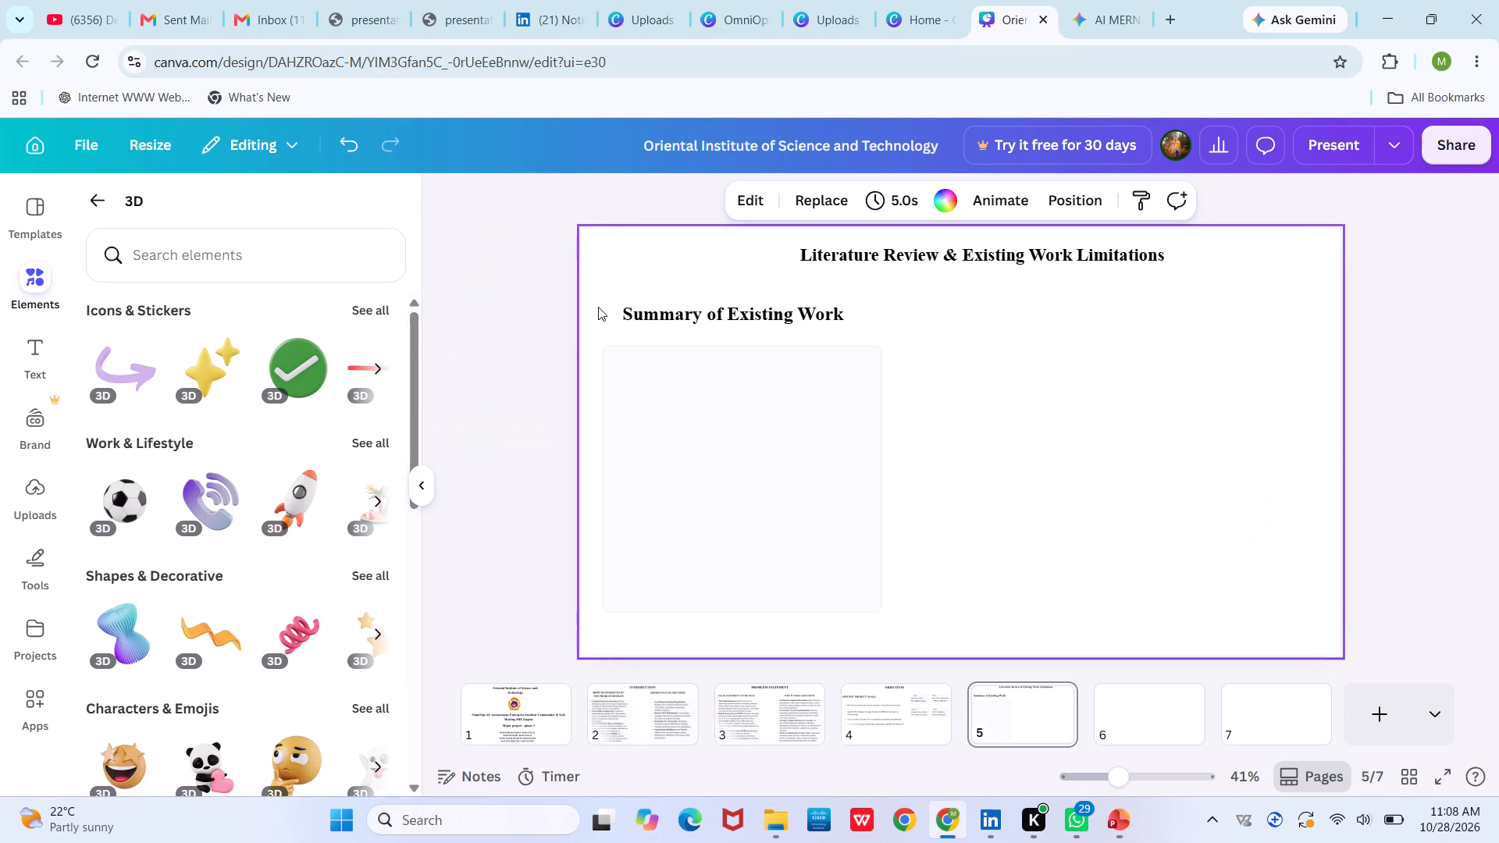
key("ctrl+v")
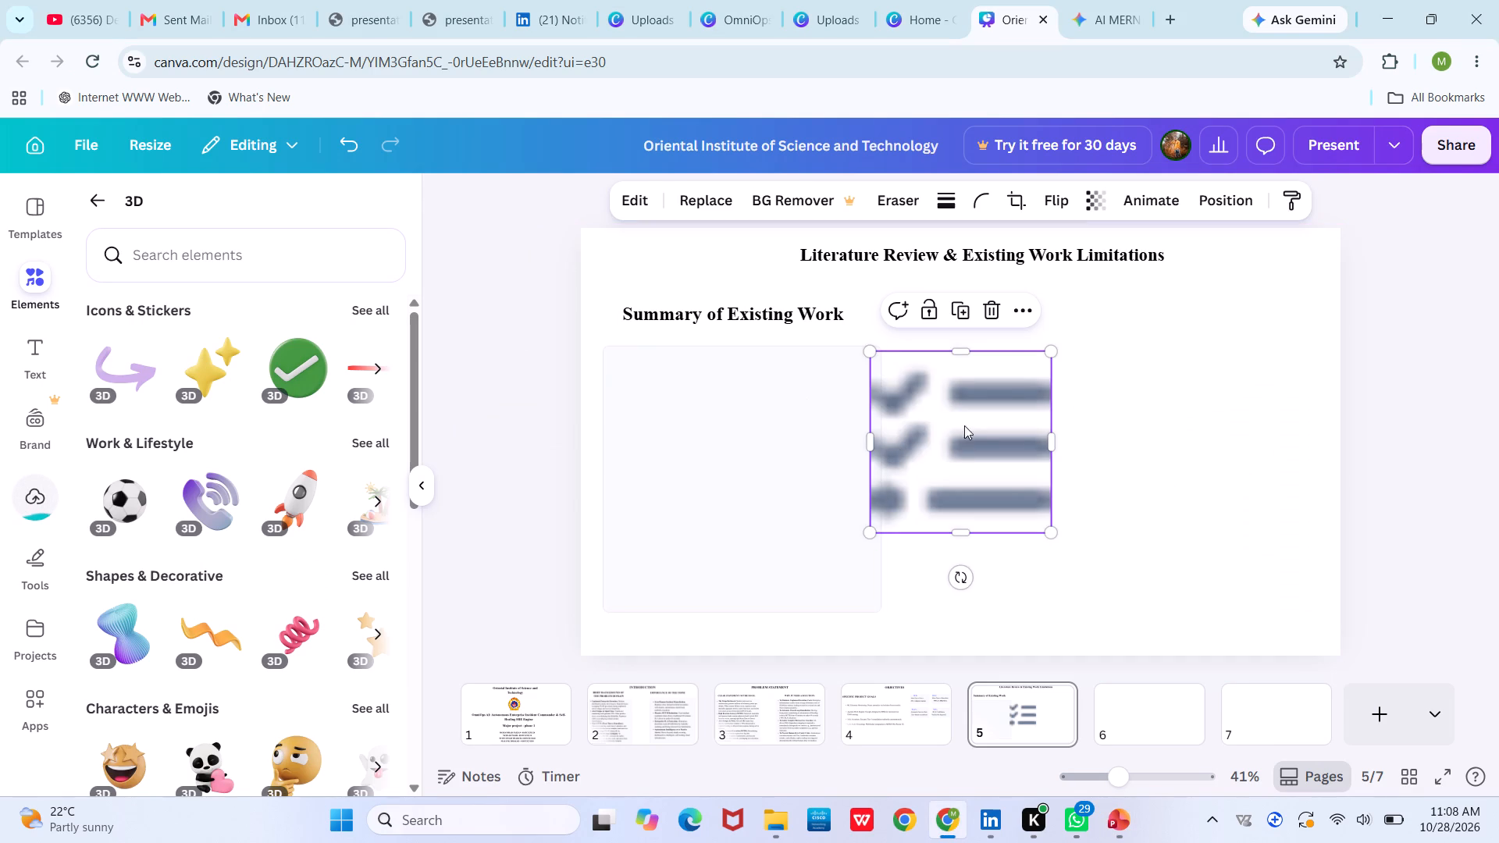
Shrink the checklist icon to about 33 by 33 and place it just before the "Summary of Existing Work" heading.
left_click_drag(874, 355, 1027, 453)
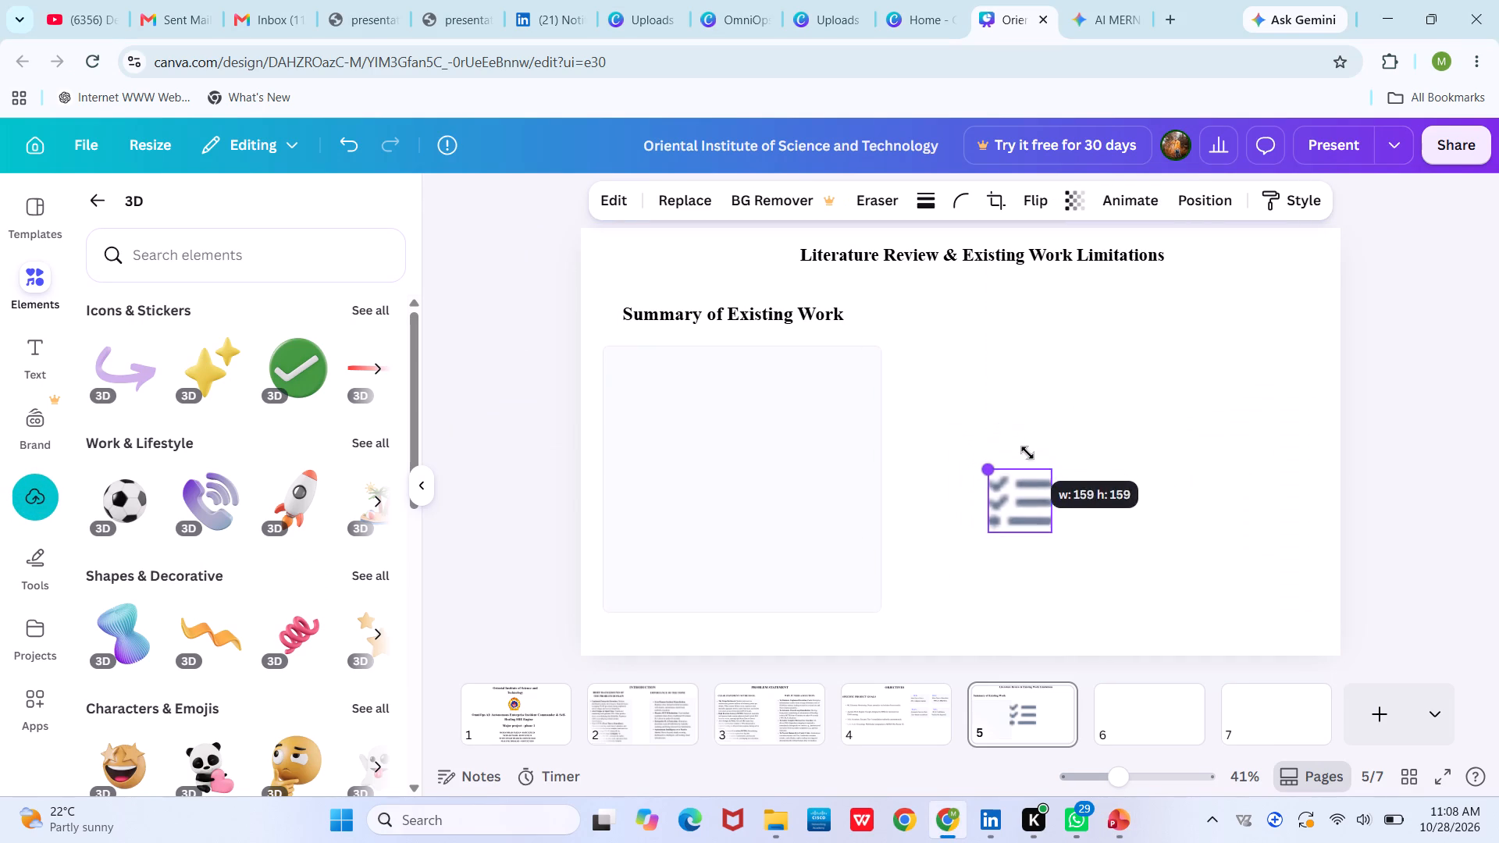
left_click_drag(1027, 453, 1045, 478)
left_click(1113, 499)
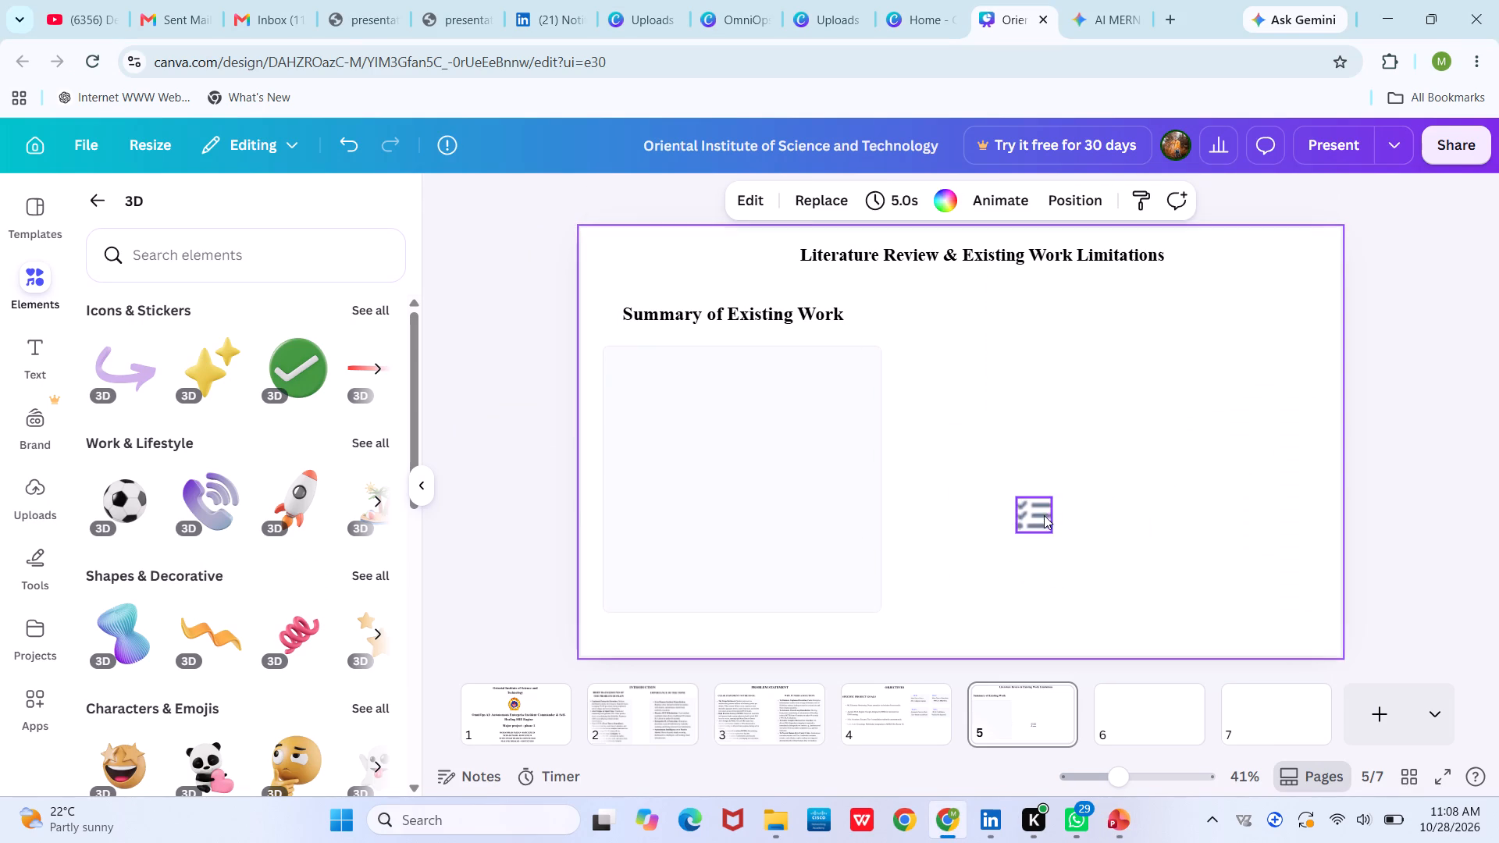
left_click(1044, 515)
left_click_drag(1049, 498, 1045, 508)
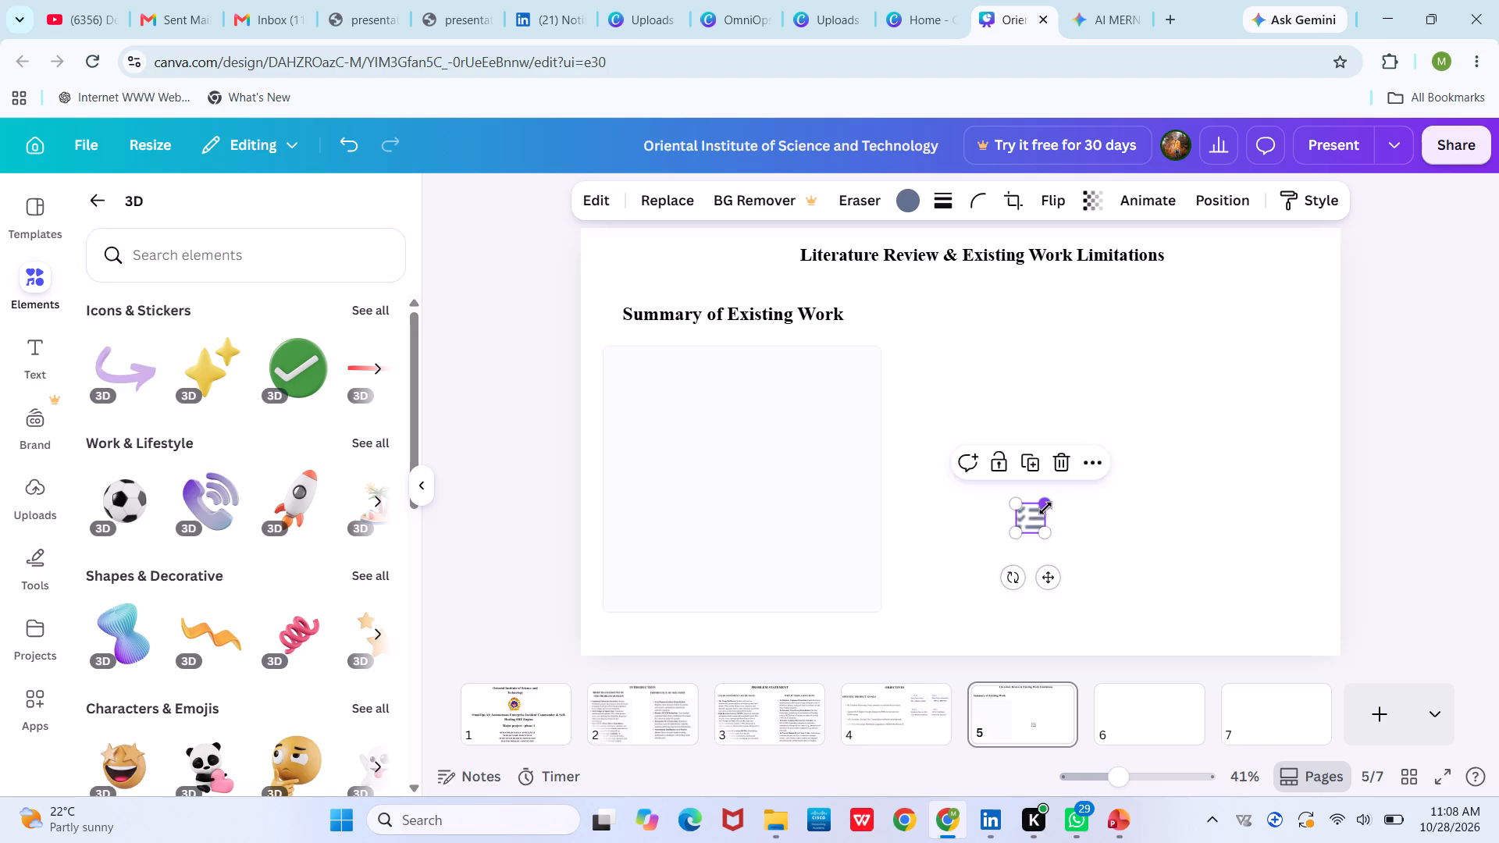
left_click(1070, 515)
left_click_drag(1041, 519, 621, 315)
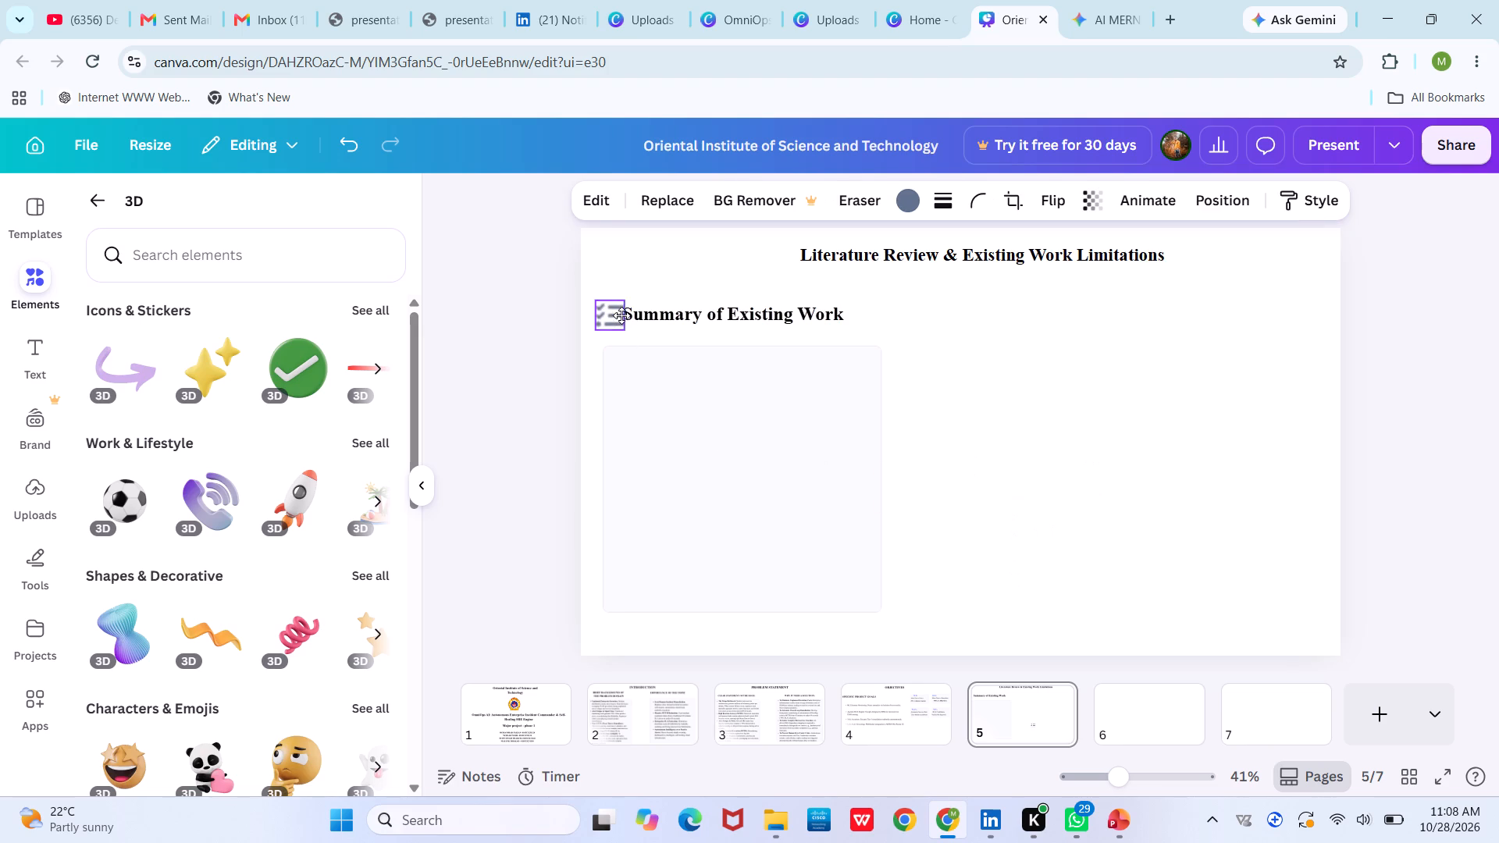
left_click_drag(621, 315, 894, 404)
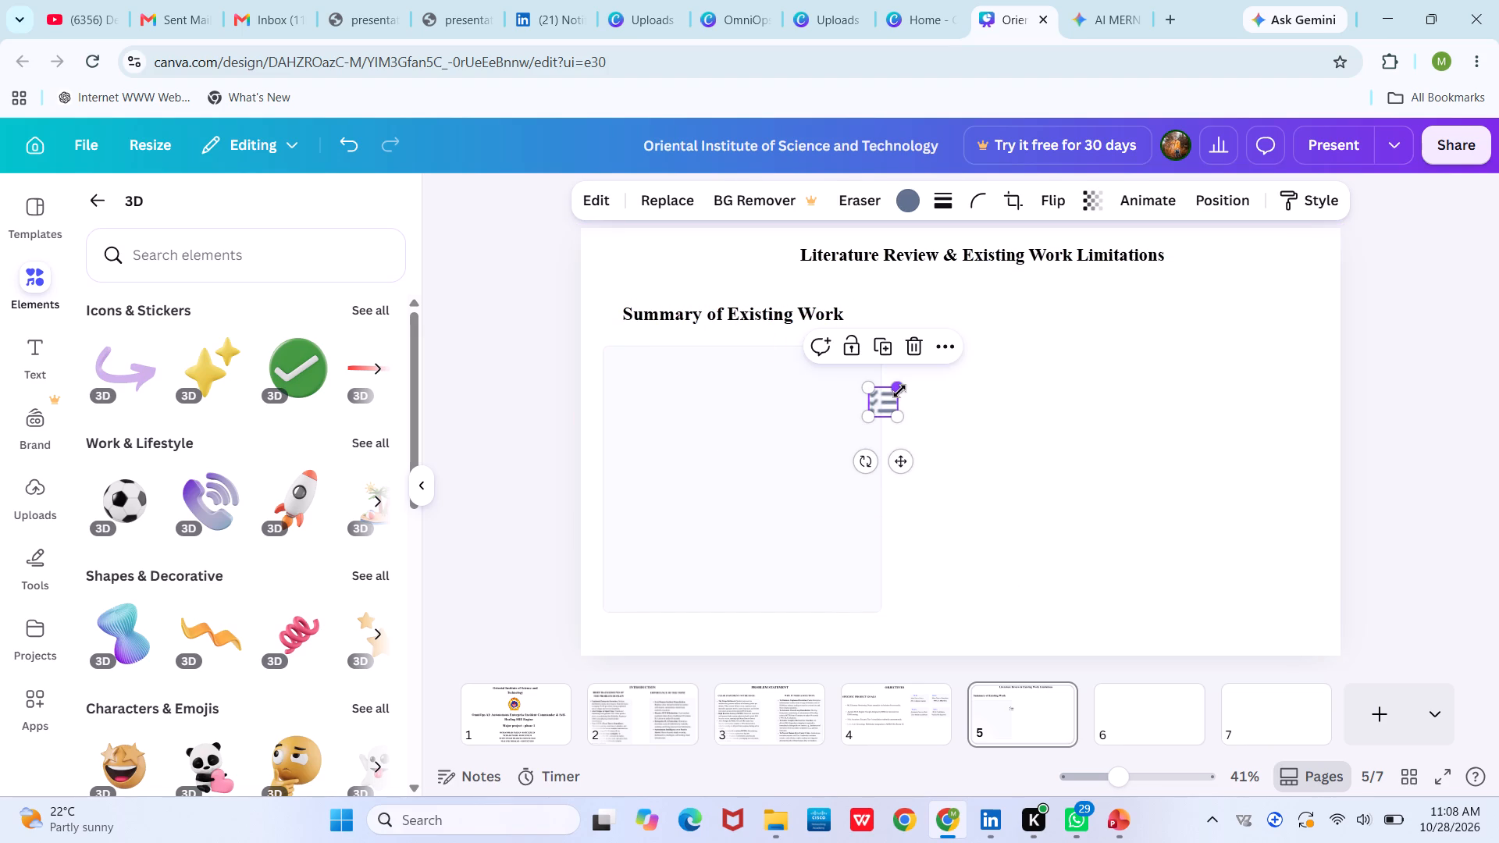
left_click_drag(899, 390, 888, 405)
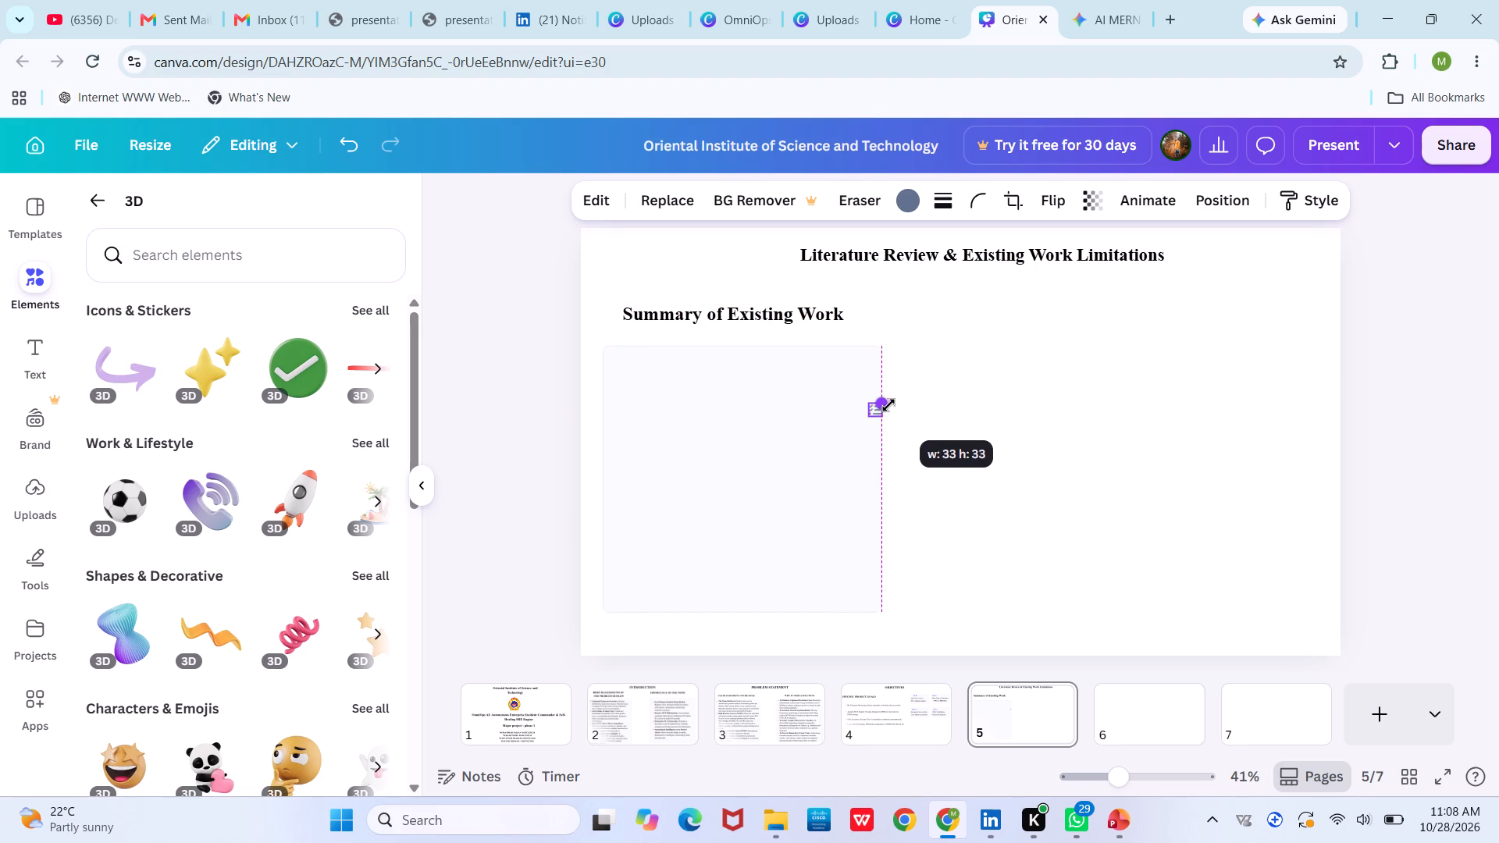
left_click_drag(888, 405, 888, 406)
left_click(945, 398)
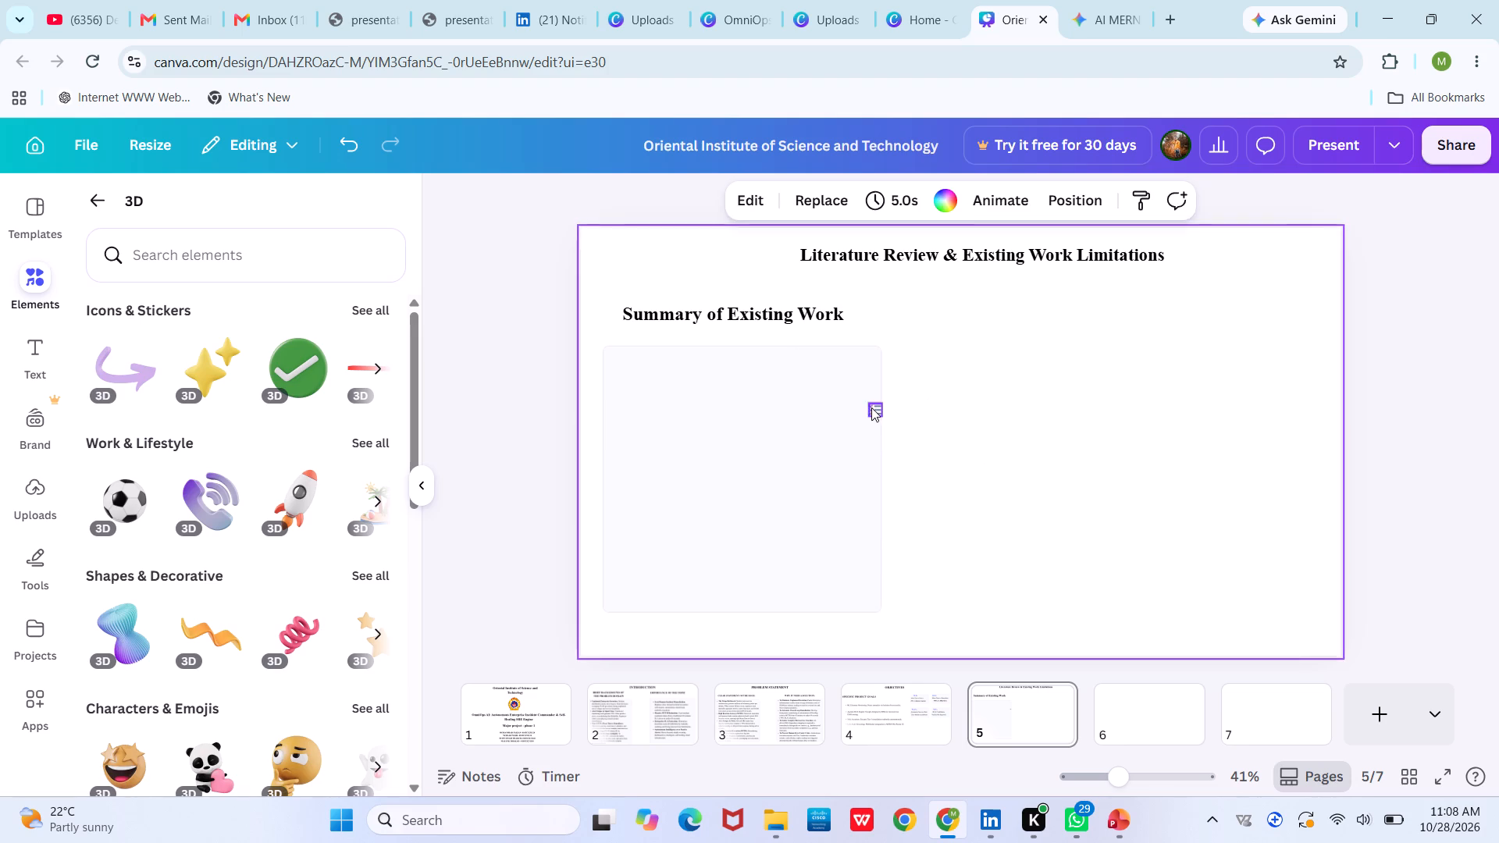
left_click_drag(869, 407, 604, 313)
left_click(1134, 360)
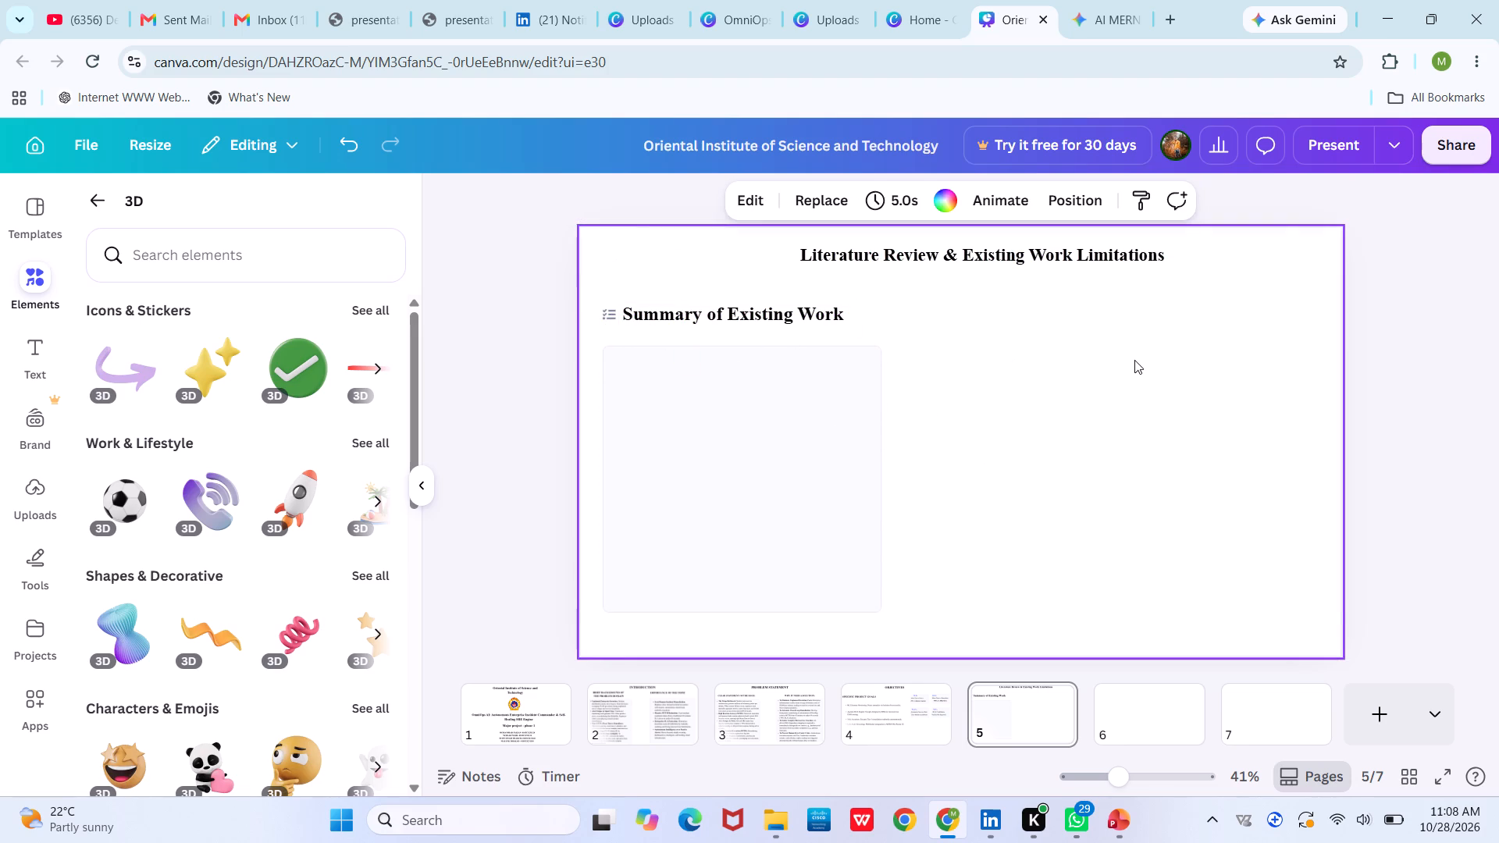
Copy the "Passive Monitoring Tools" paragraph from PowerPoint slide 6 into Canva page 5 and format it as a bulleted list.
left_click(486, 347)
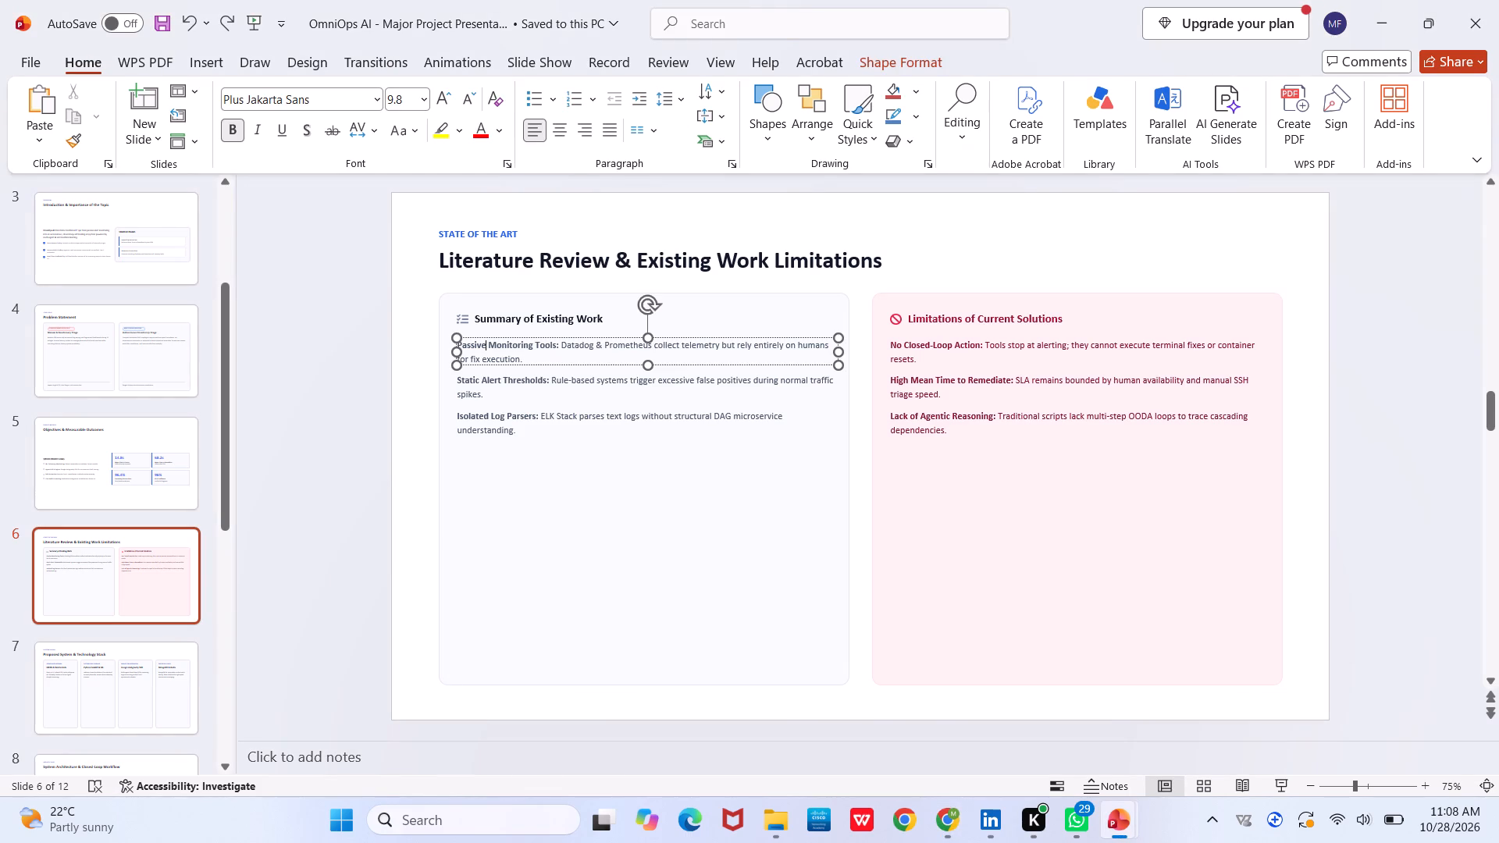
key("ctrl+a")
key("ctrl+c")
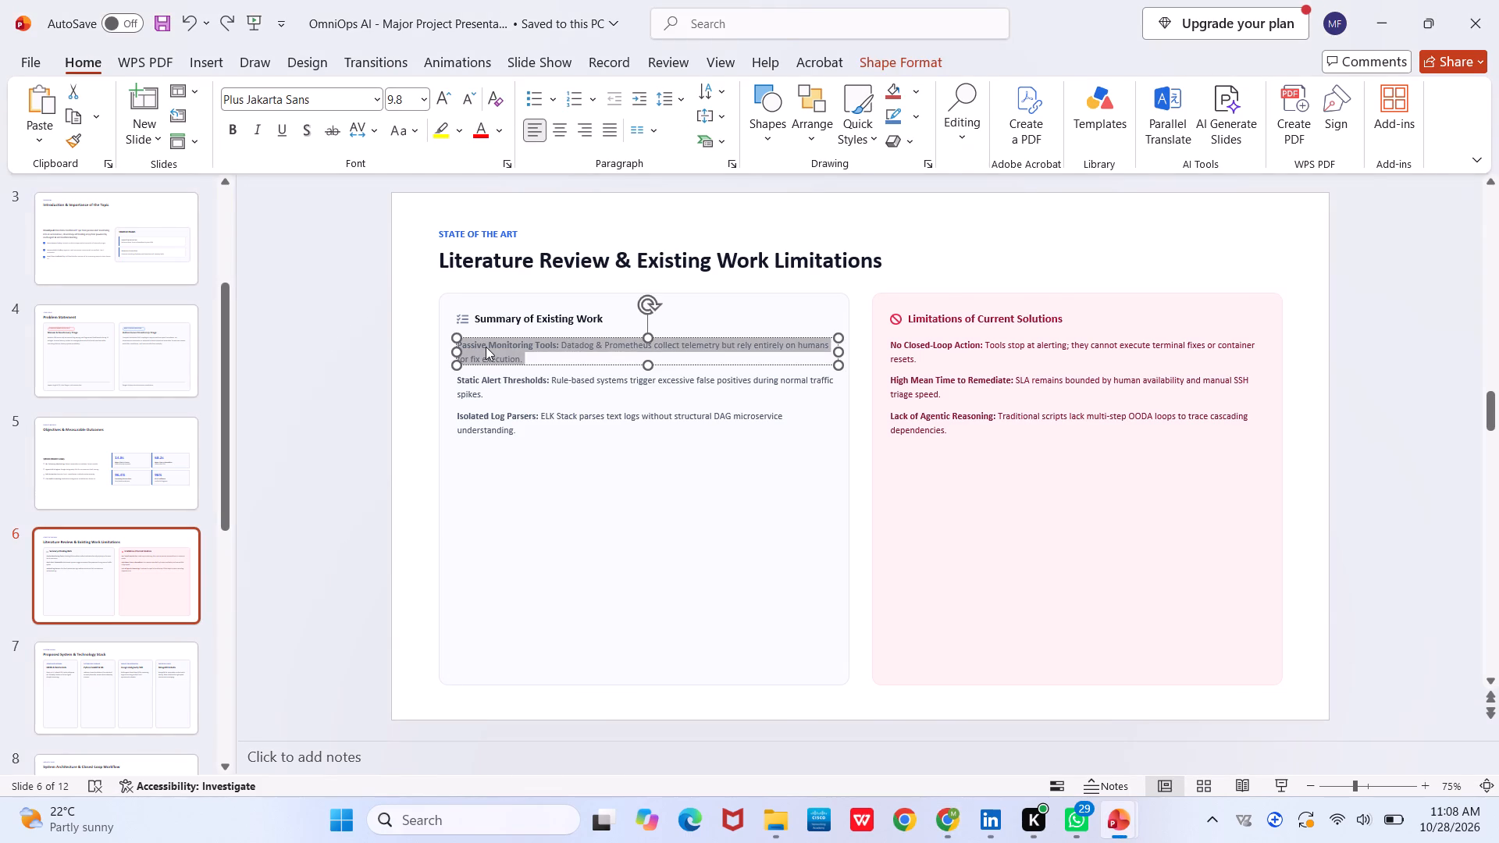
left_click(671, 364)
key("ctrl+v")
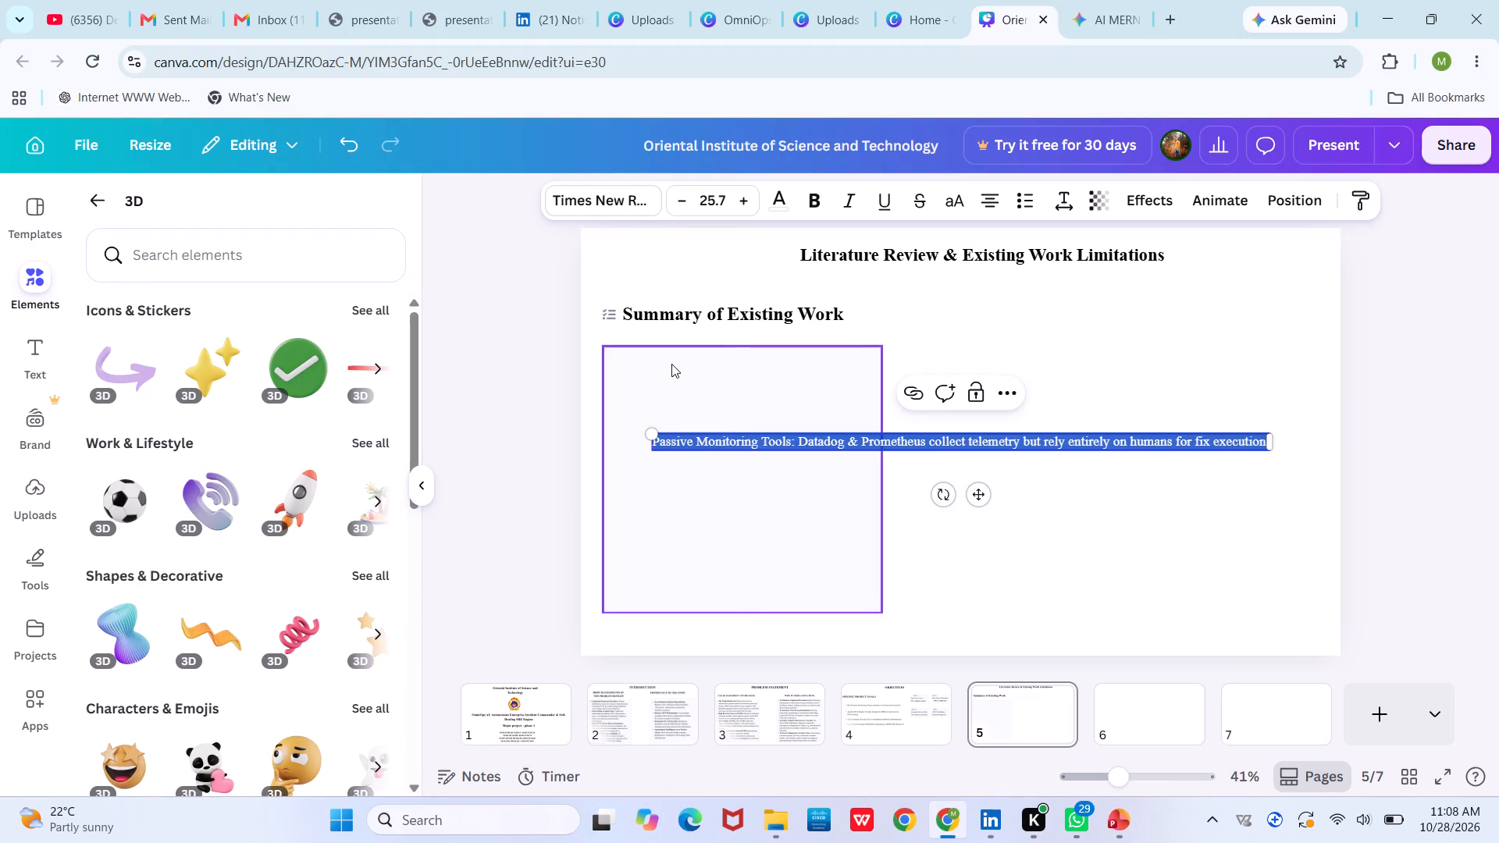
left_click(1026, 205)
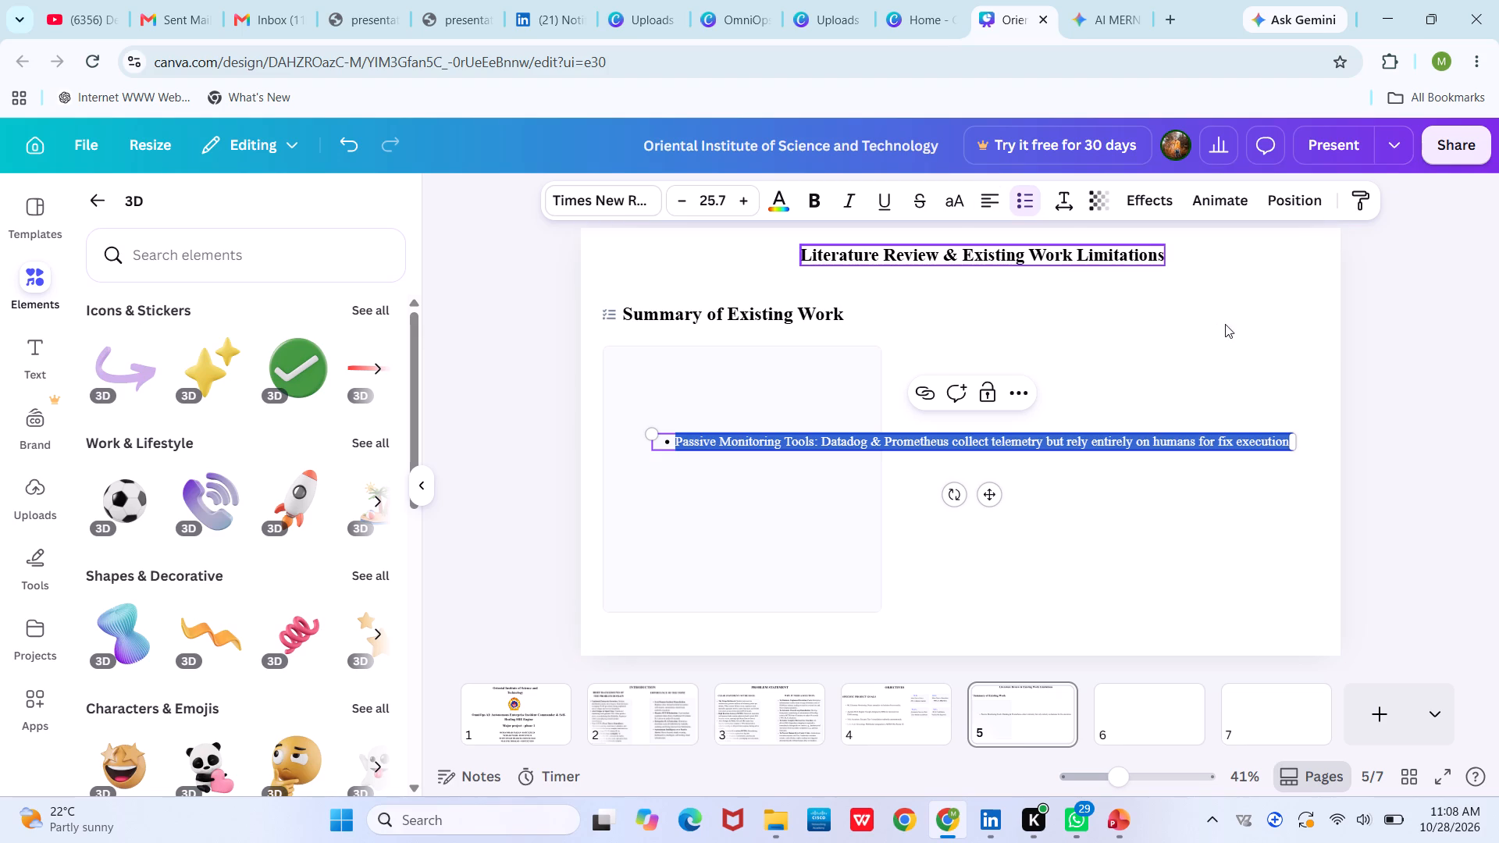
Narrow the "Passive Monitoring Tools" text box to fit the card and position it at the card's upper edge.
left_click_drag(1292, 439, 968, 450)
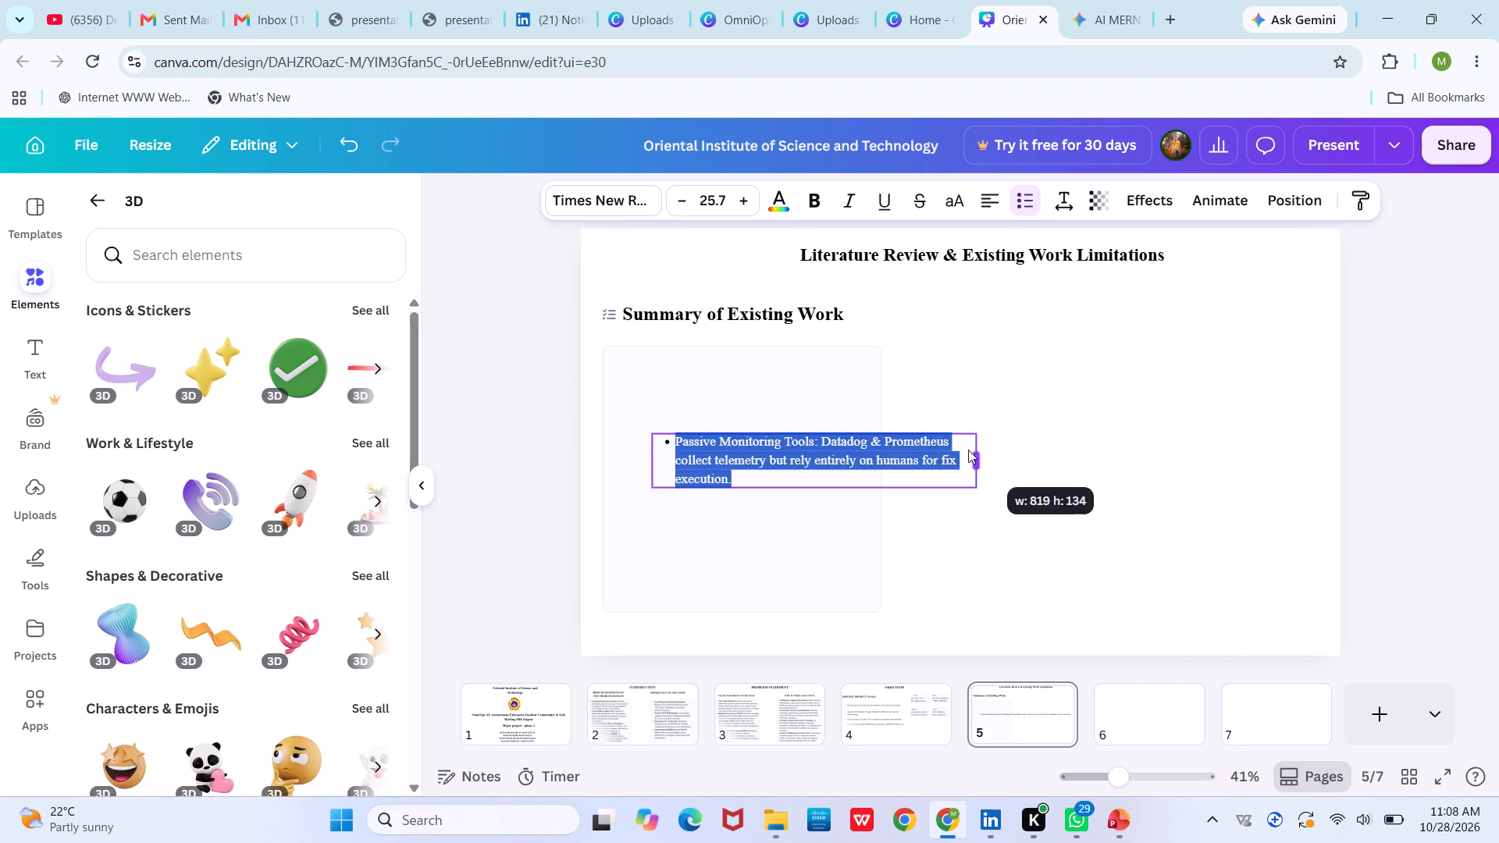
left_click_drag(968, 450, 836, 433)
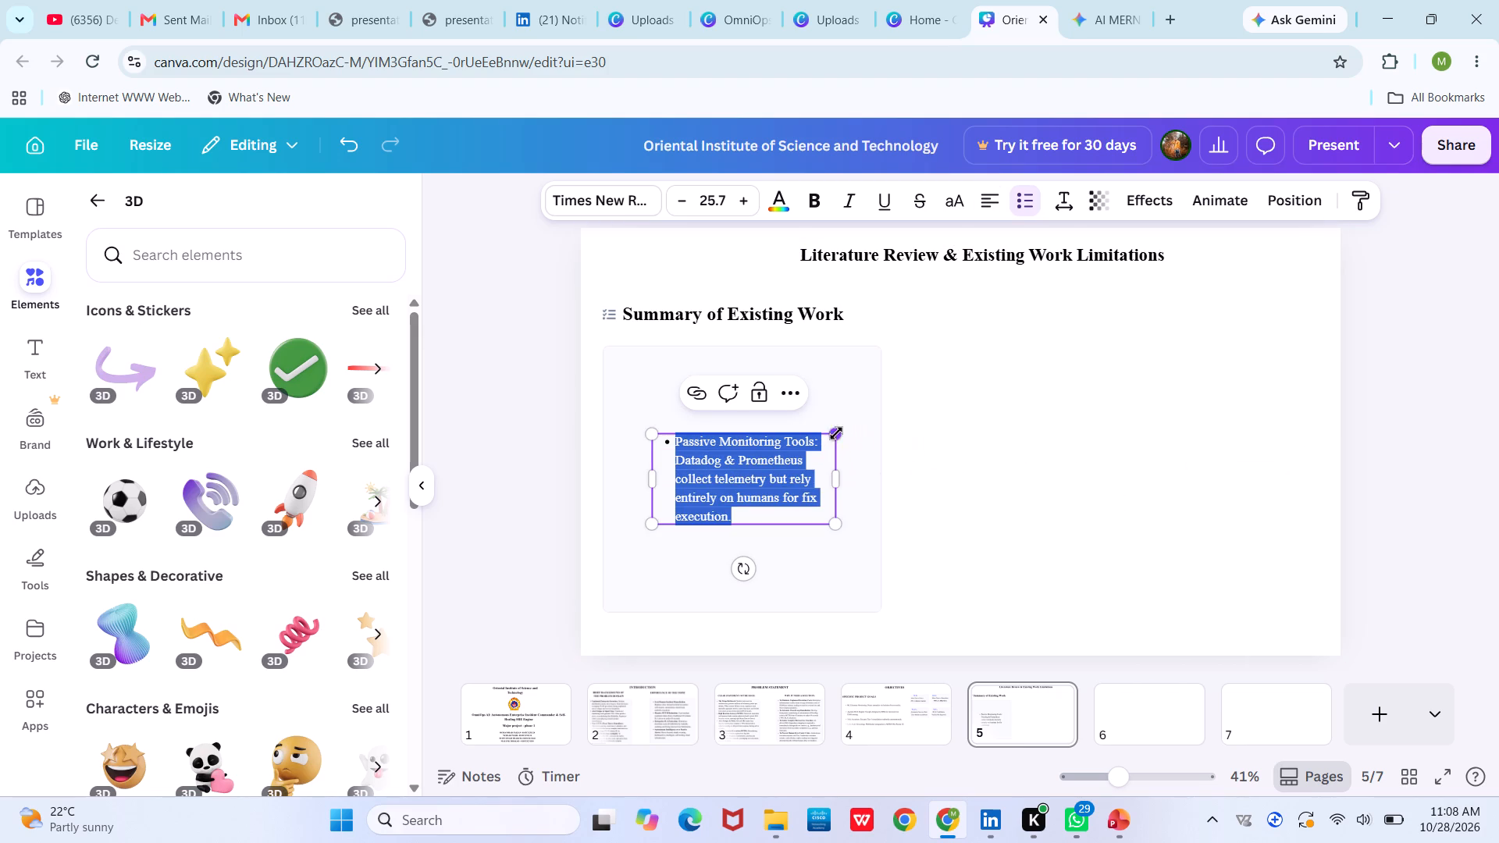
left_click(746, 439)
left_click(1079, 381)
left_click_drag(743, 483, 705, 408)
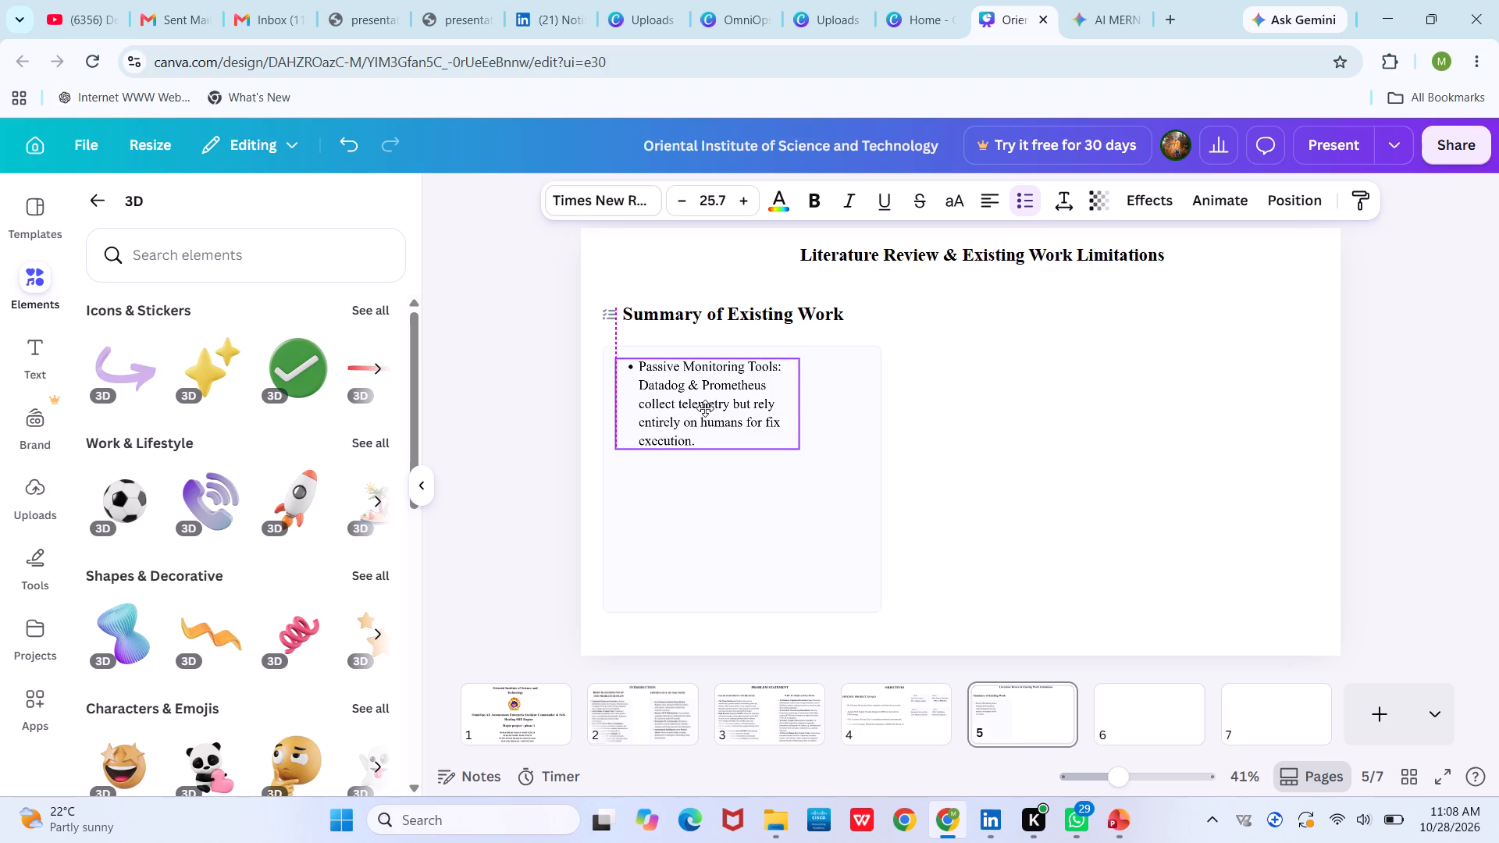
left_click_drag(705, 408, 705, 407)
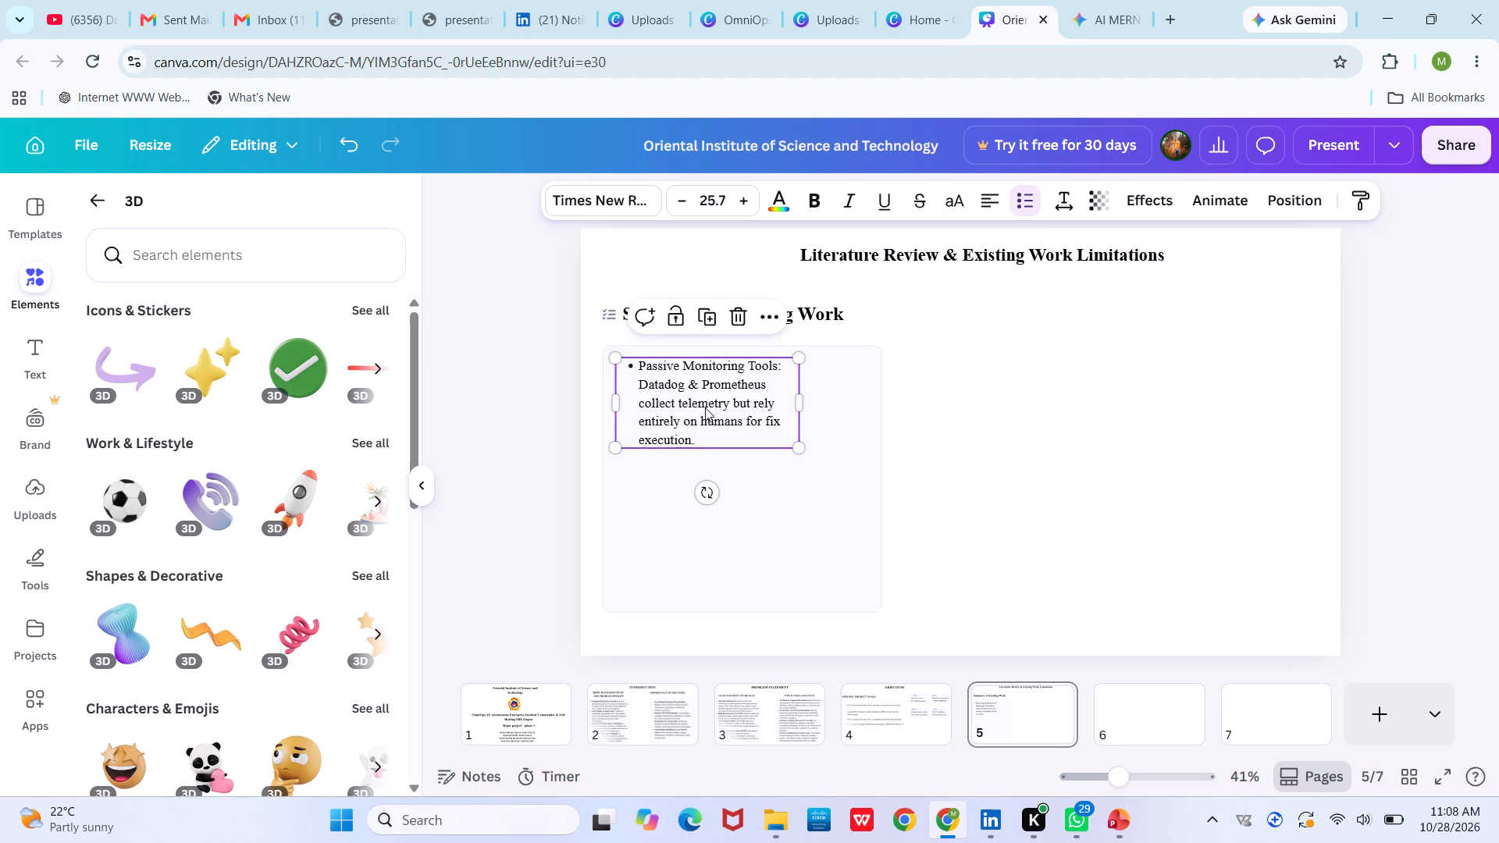
Make the "Passive Monitoring Tools:" lead-in of the first bullet bold.
left_click(636, 362)
left_click_drag(636, 362, 771, 361)
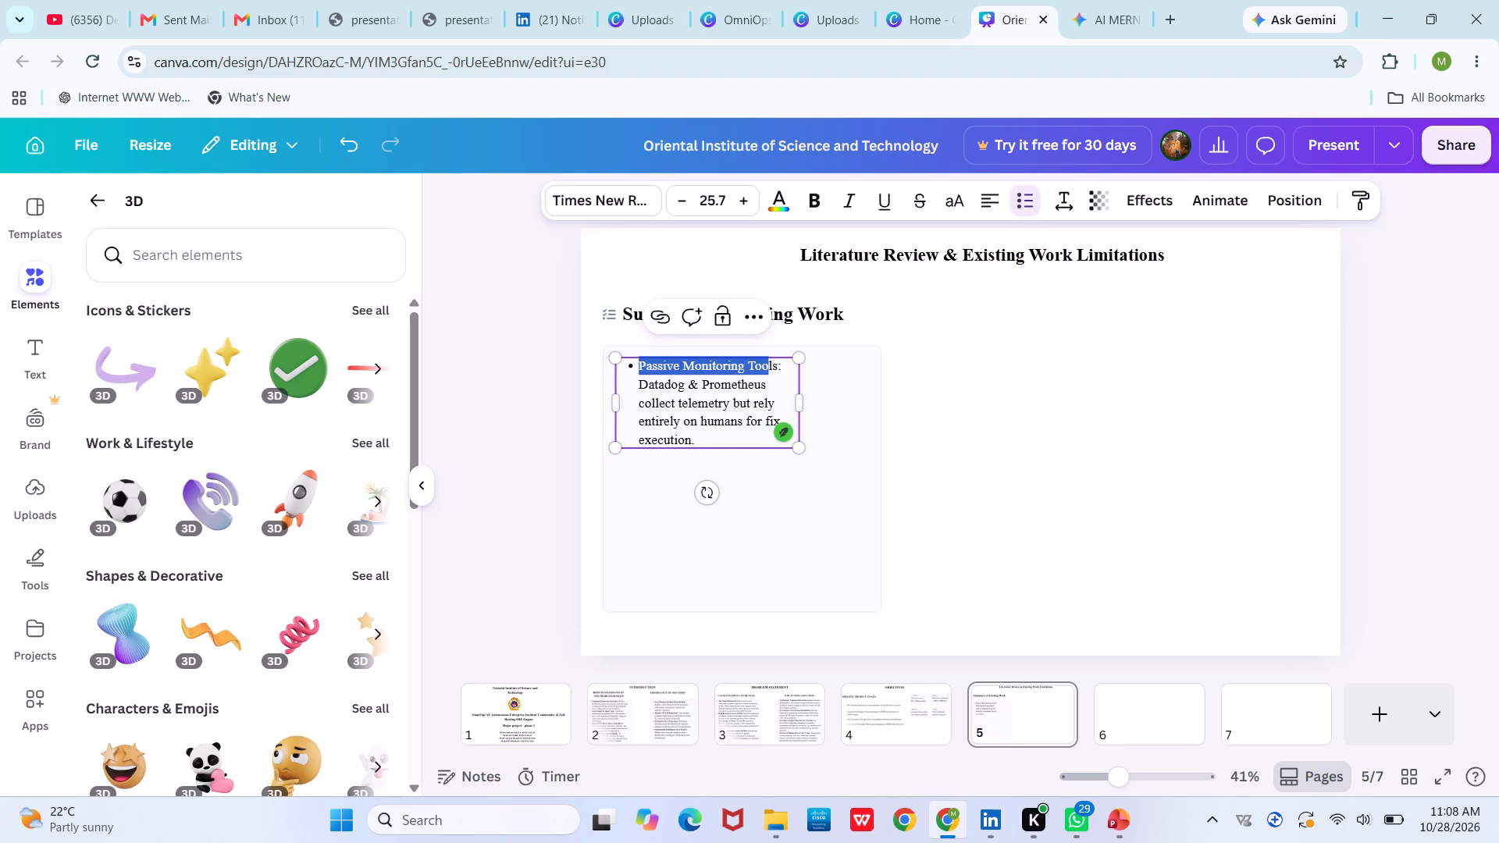
left_click_drag(771, 361, 783, 361)
left_click(812, 197)
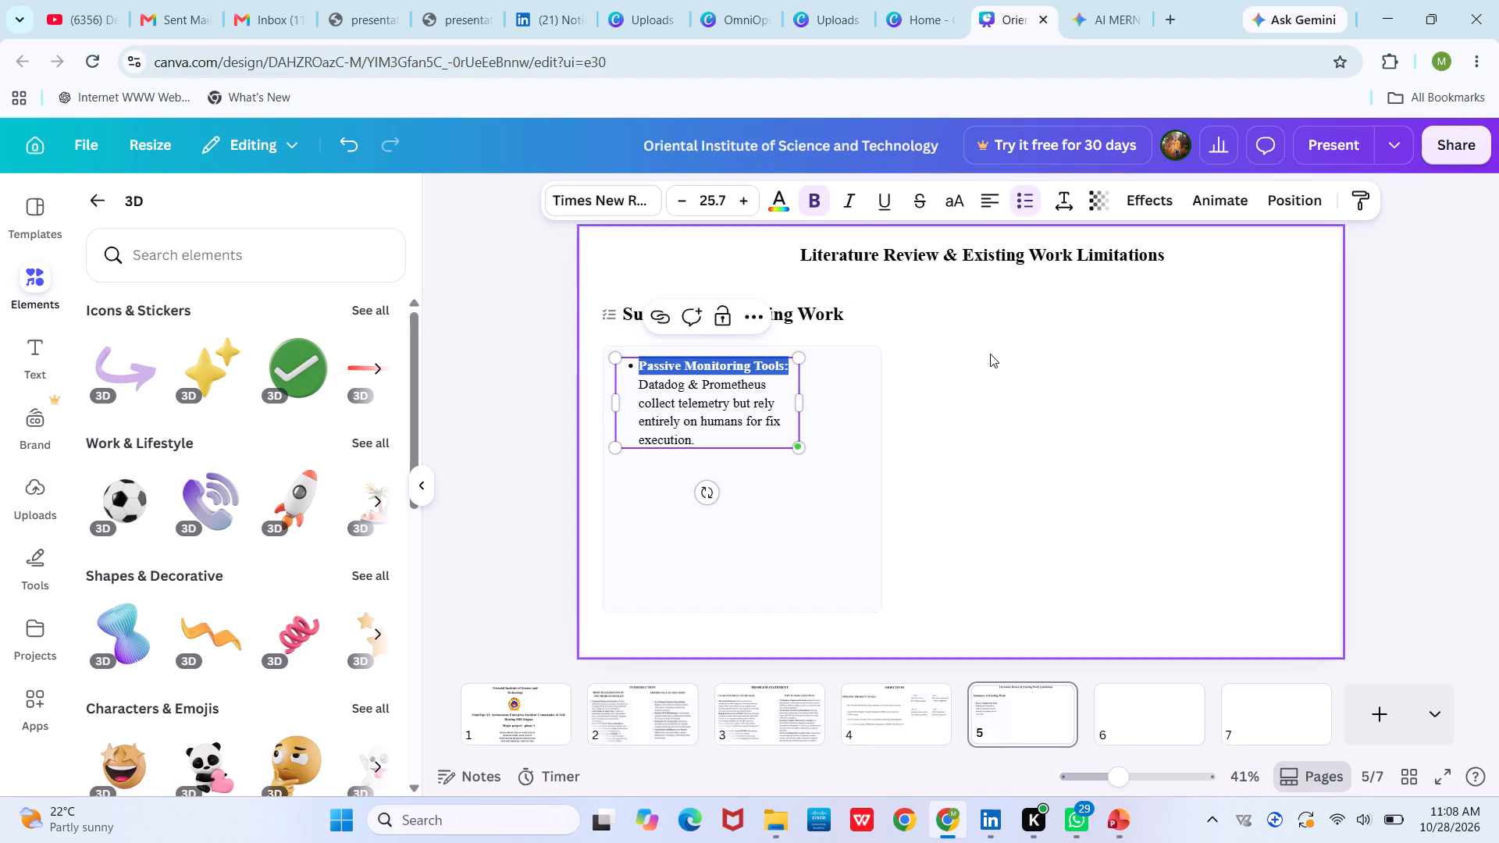
left_click(993, 354)
Widen the "Passive Monitoring Tools" text box until it almost spans the width of the card.
left_click(754, 434)
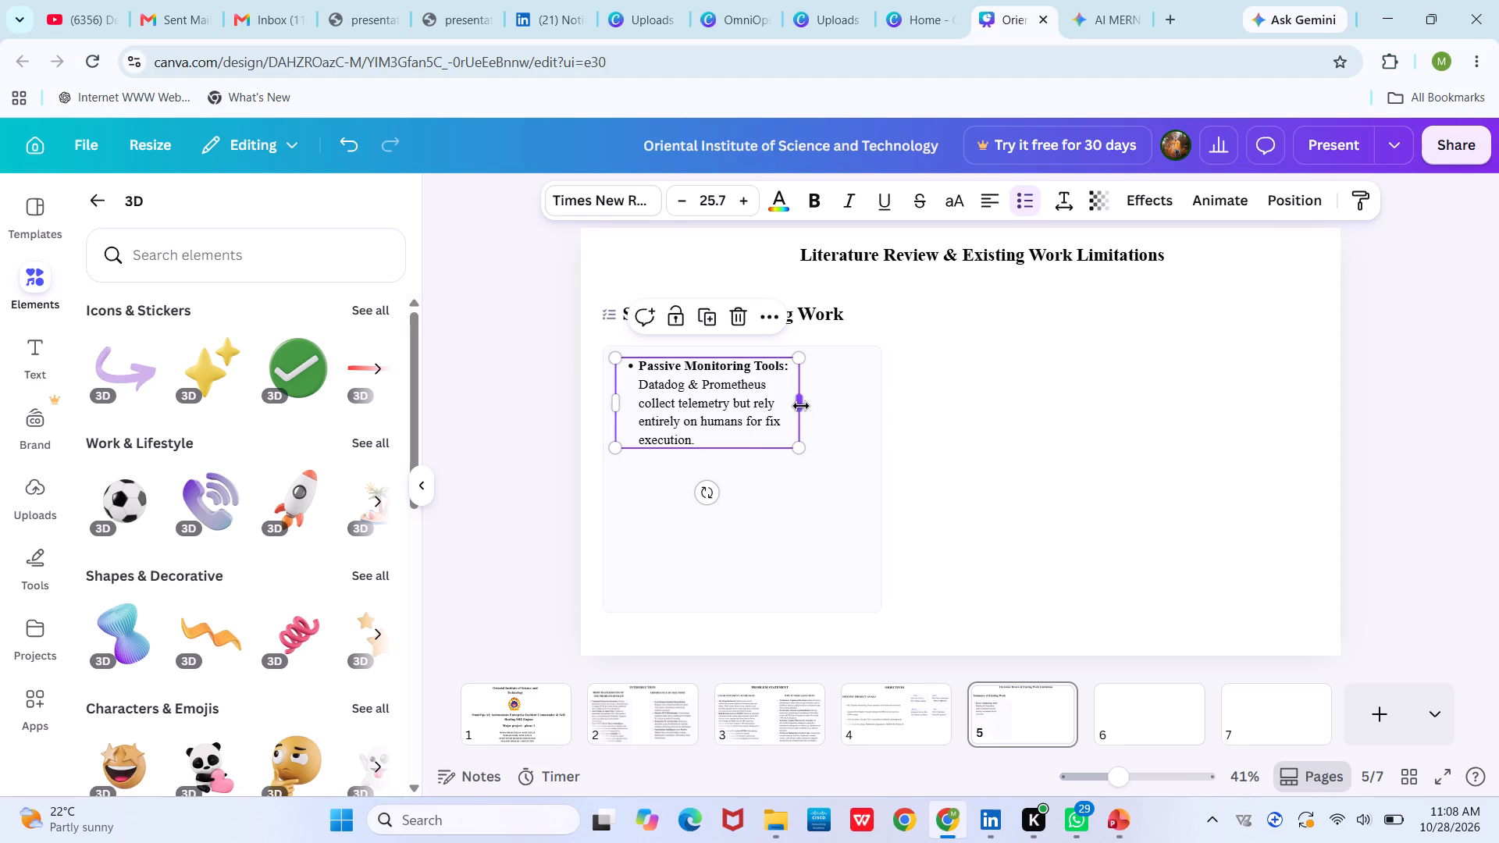
left_click_drag(801, 402, 871, 388)
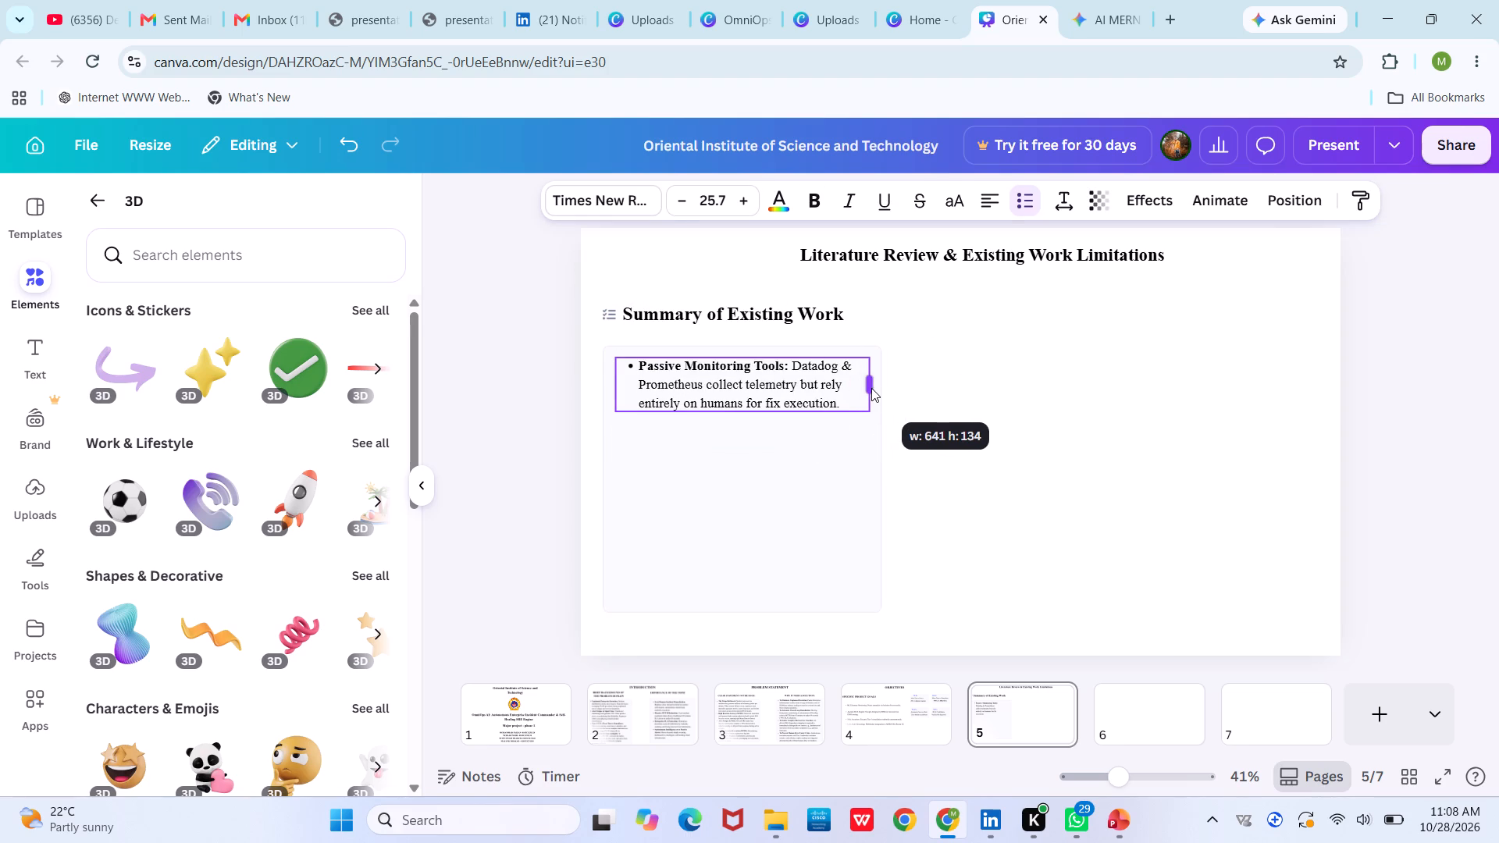
left_click_drag(871, 388, 874, 386)
left_click(1024, 365)
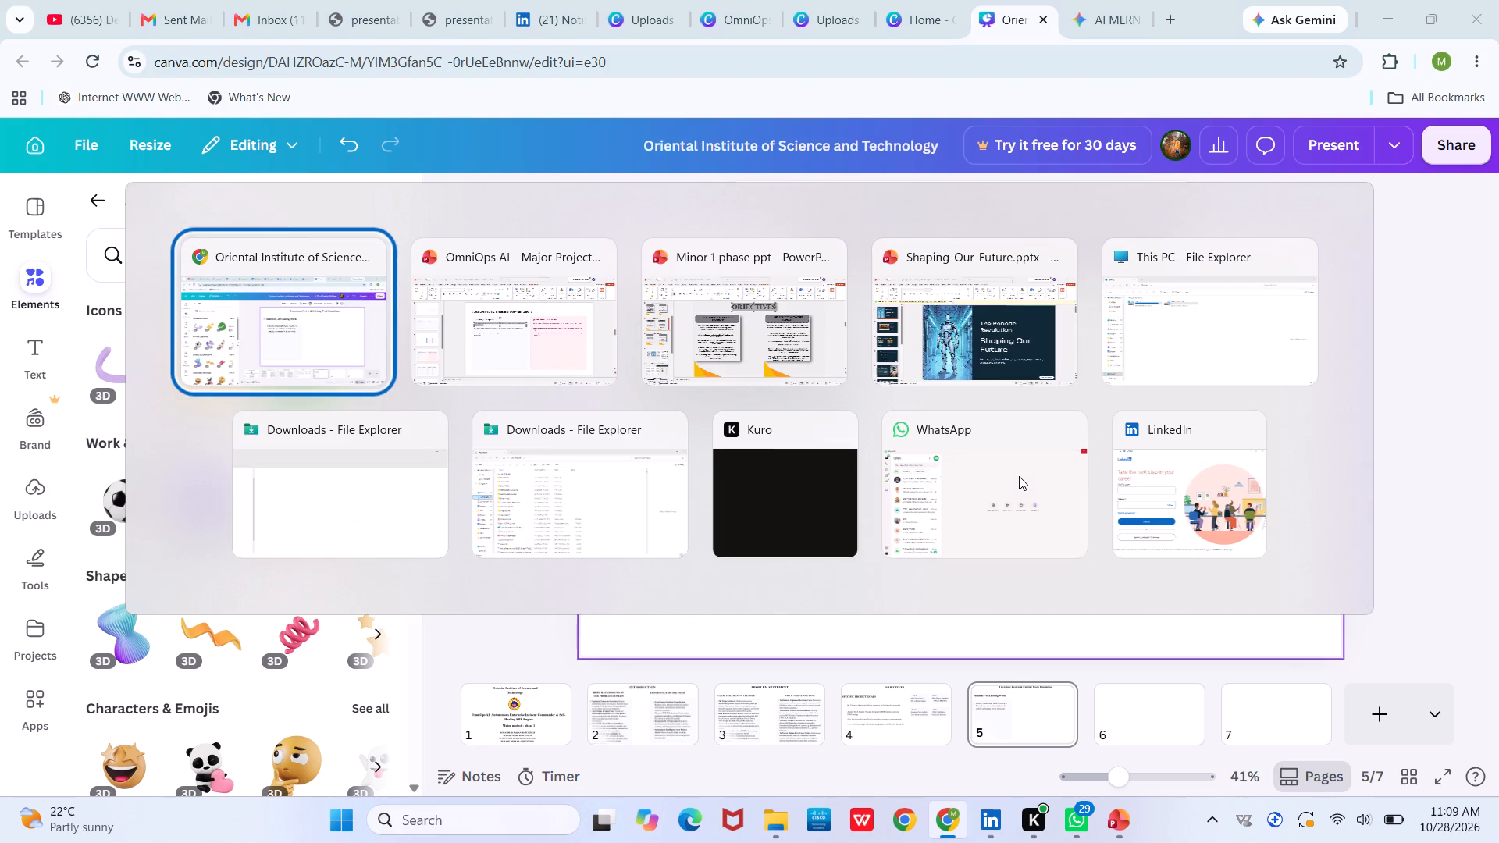
Copy the "Static Alert Thresholds" paragraph from PowerPoint slide 6 and paste it onto Canva page 5.
left_click(504, 390)
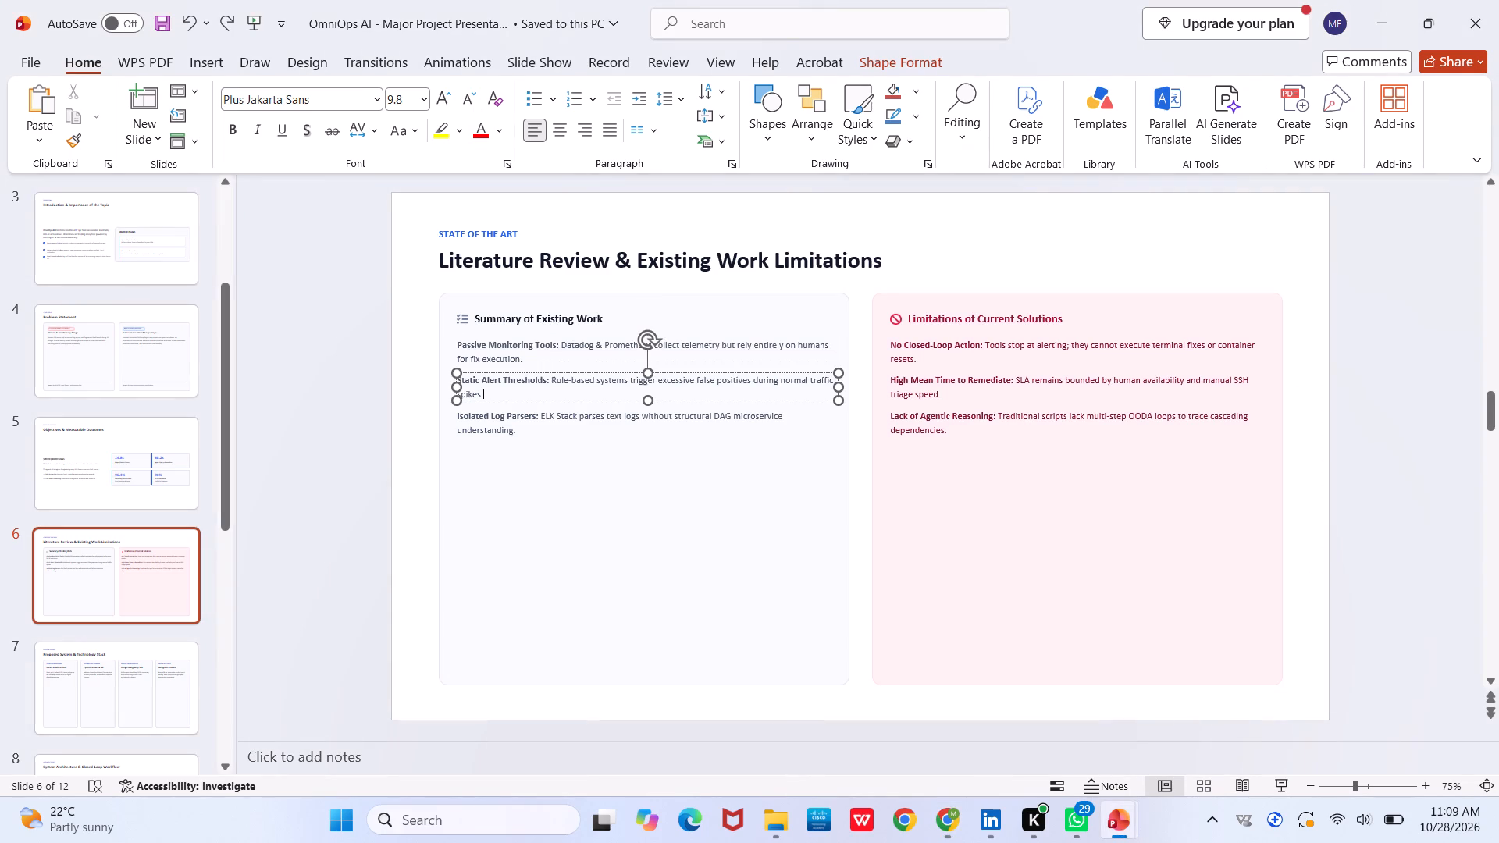
key("ctrl+a")
key("ctrl+c")
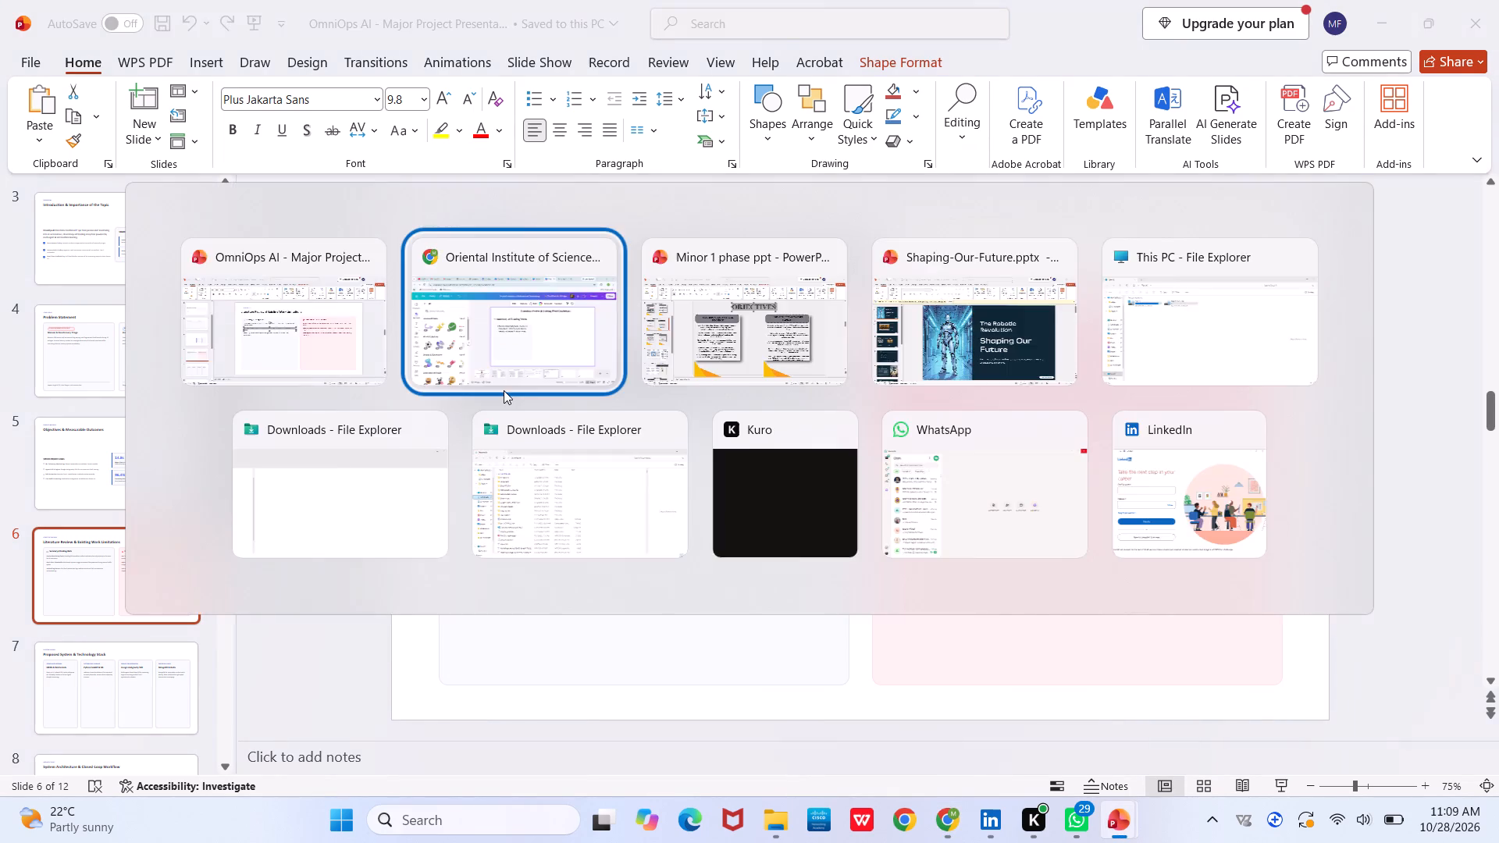
left_click(683, 478)
key("ctrl+v")
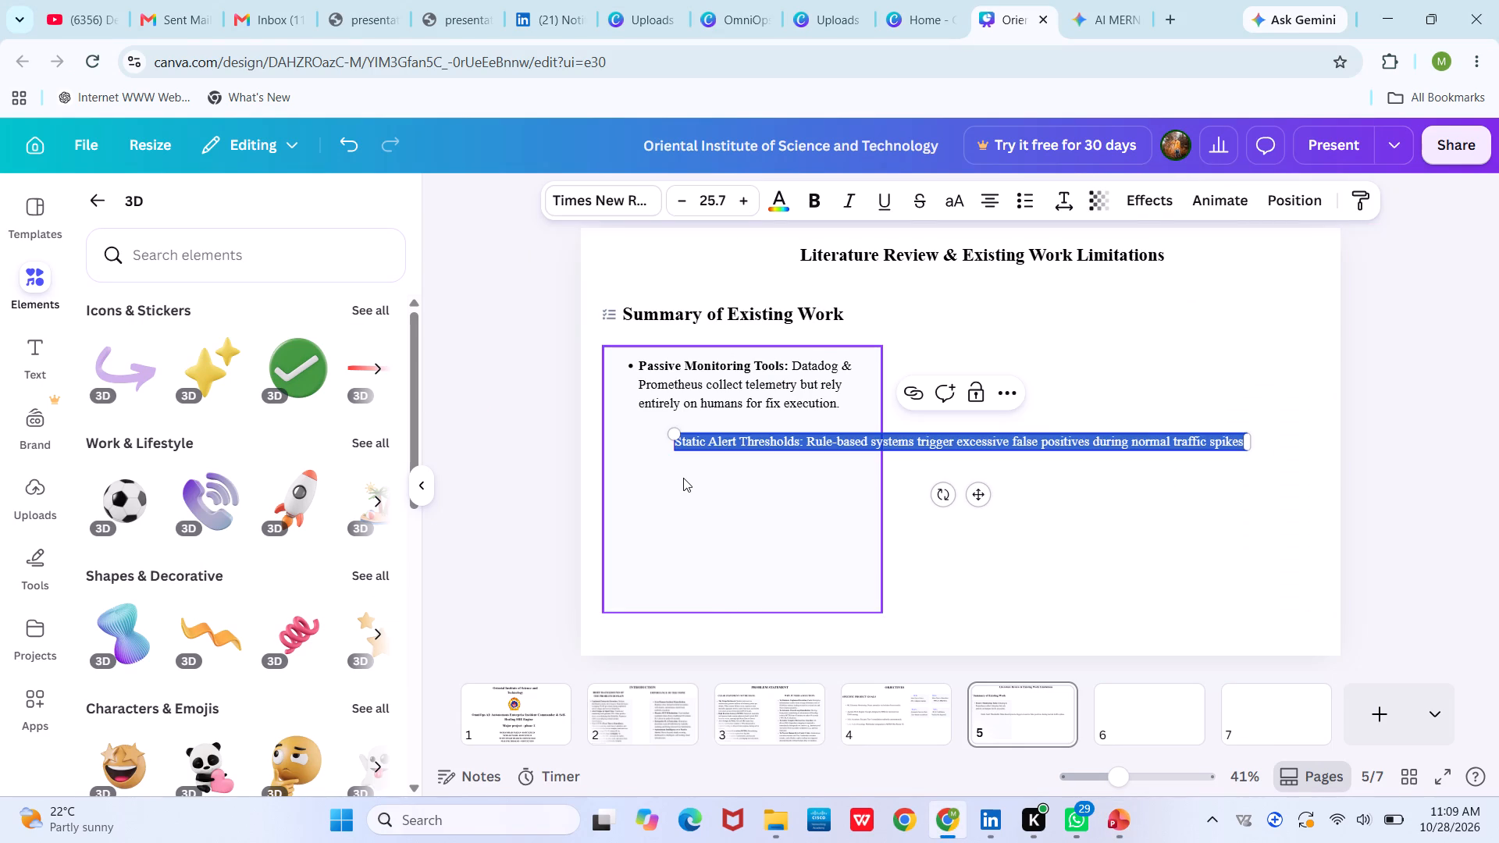
Narrow the "Static Alert Thresholds" text box to three lines and format it as a bulleted list.
left_click_drag(1252, 443, 929, 443)
double_click(797, 447)
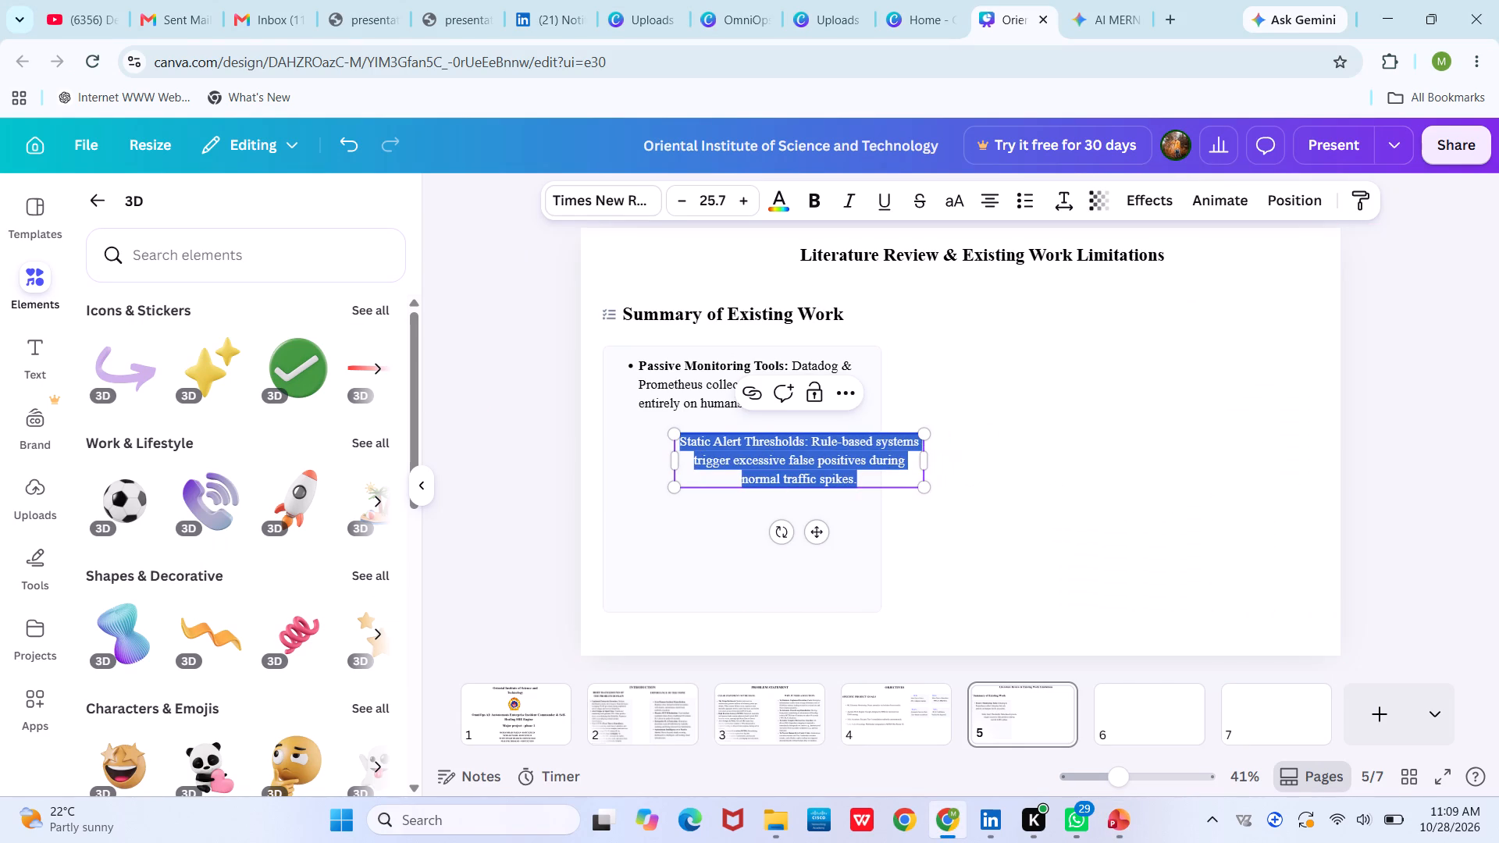
left_click(640, 489)
left_click(773, 463)
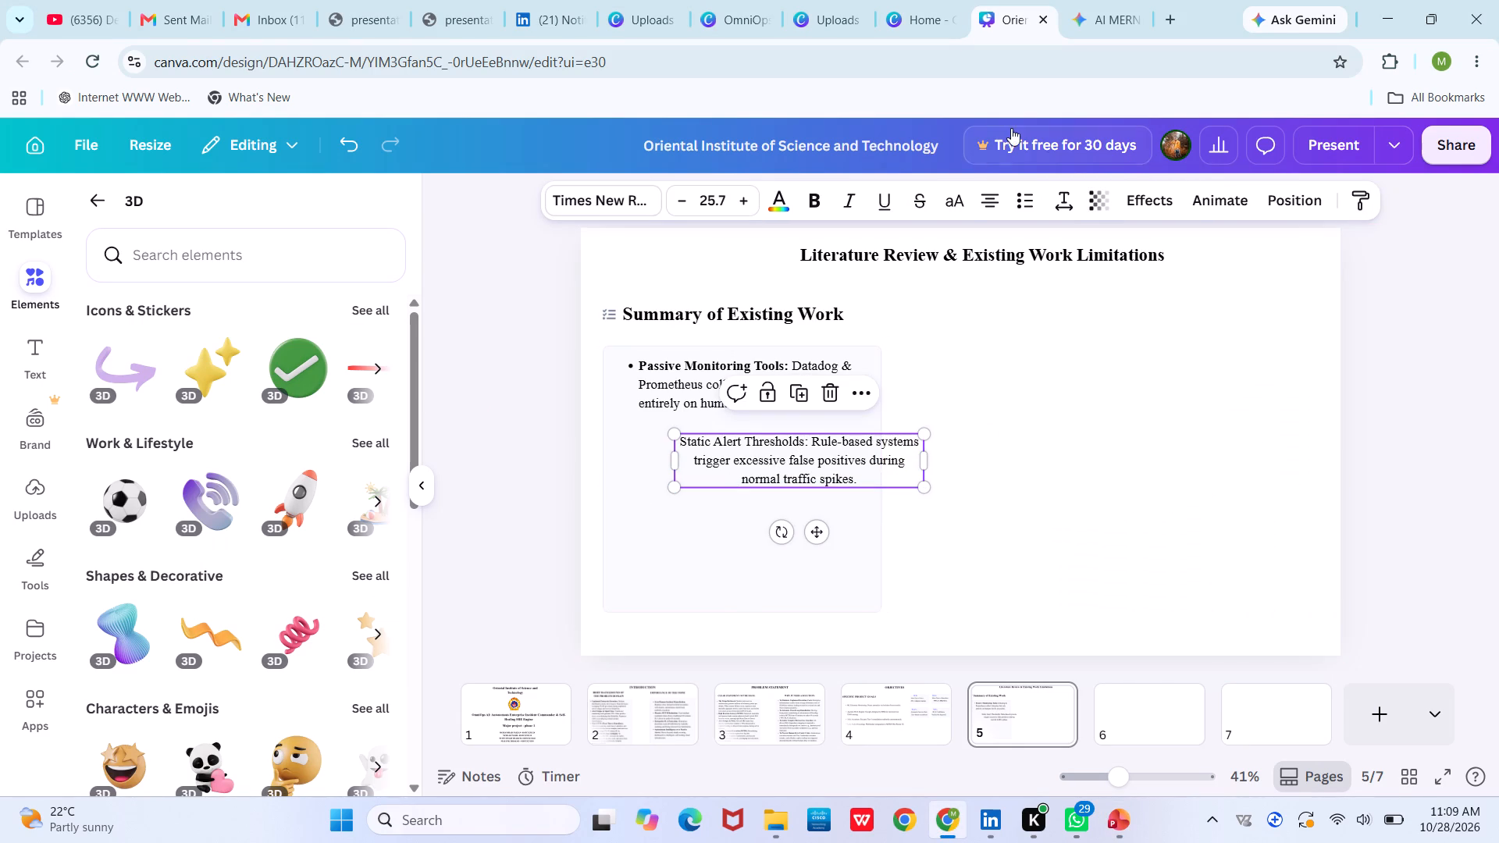
left_click(1033, 208)
Place the "Static Alert Thresholds" bullet below "Passive Monitoring Tools" in the card, shifting both text boxes close to the card's left edge.
left_click_drag(800, 459, 733, 450)
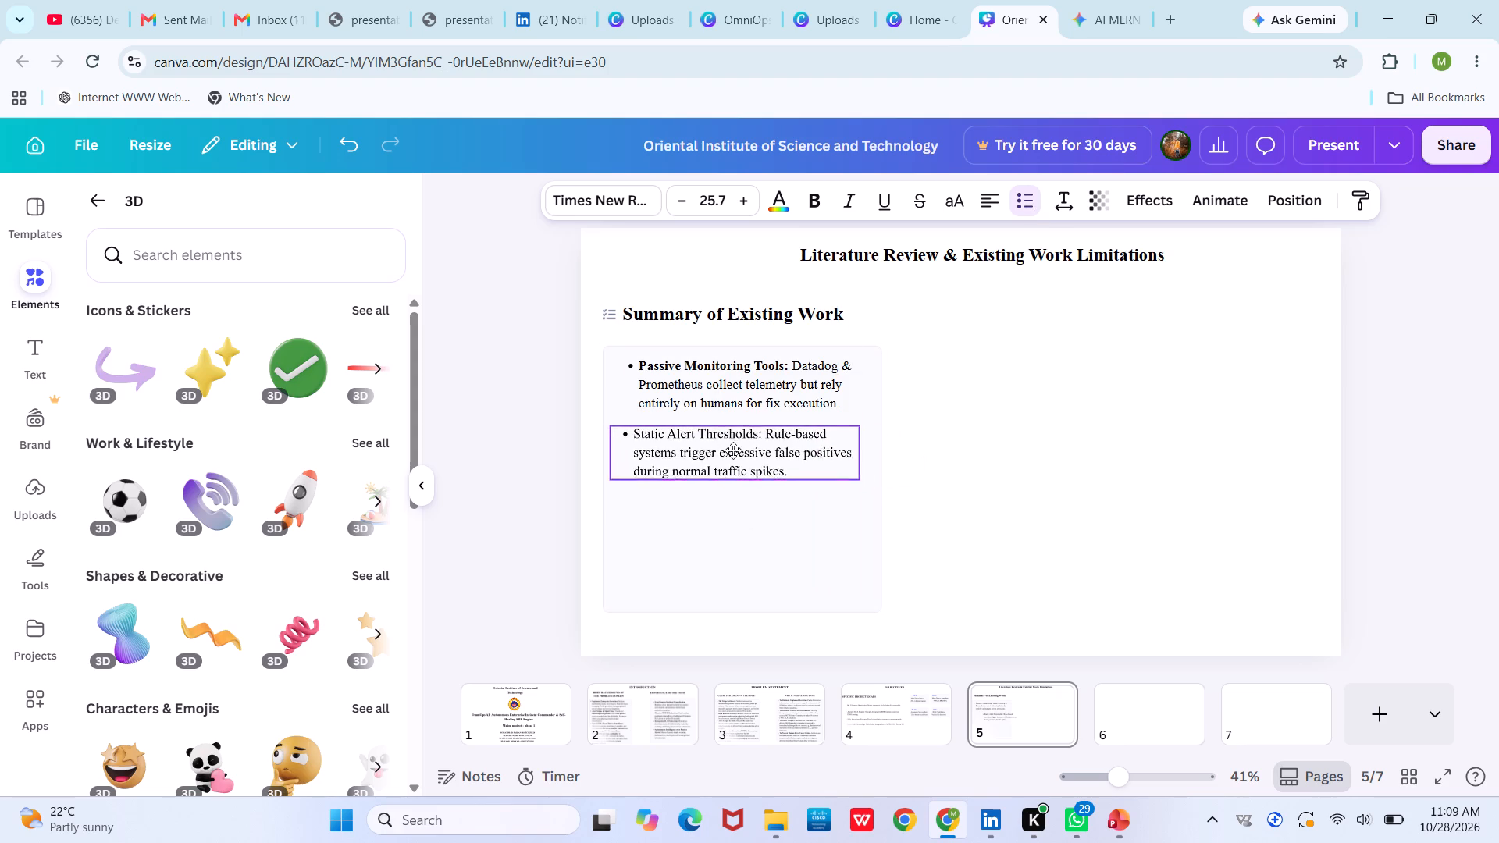
left_click_drag(733, 450, 732, 457)
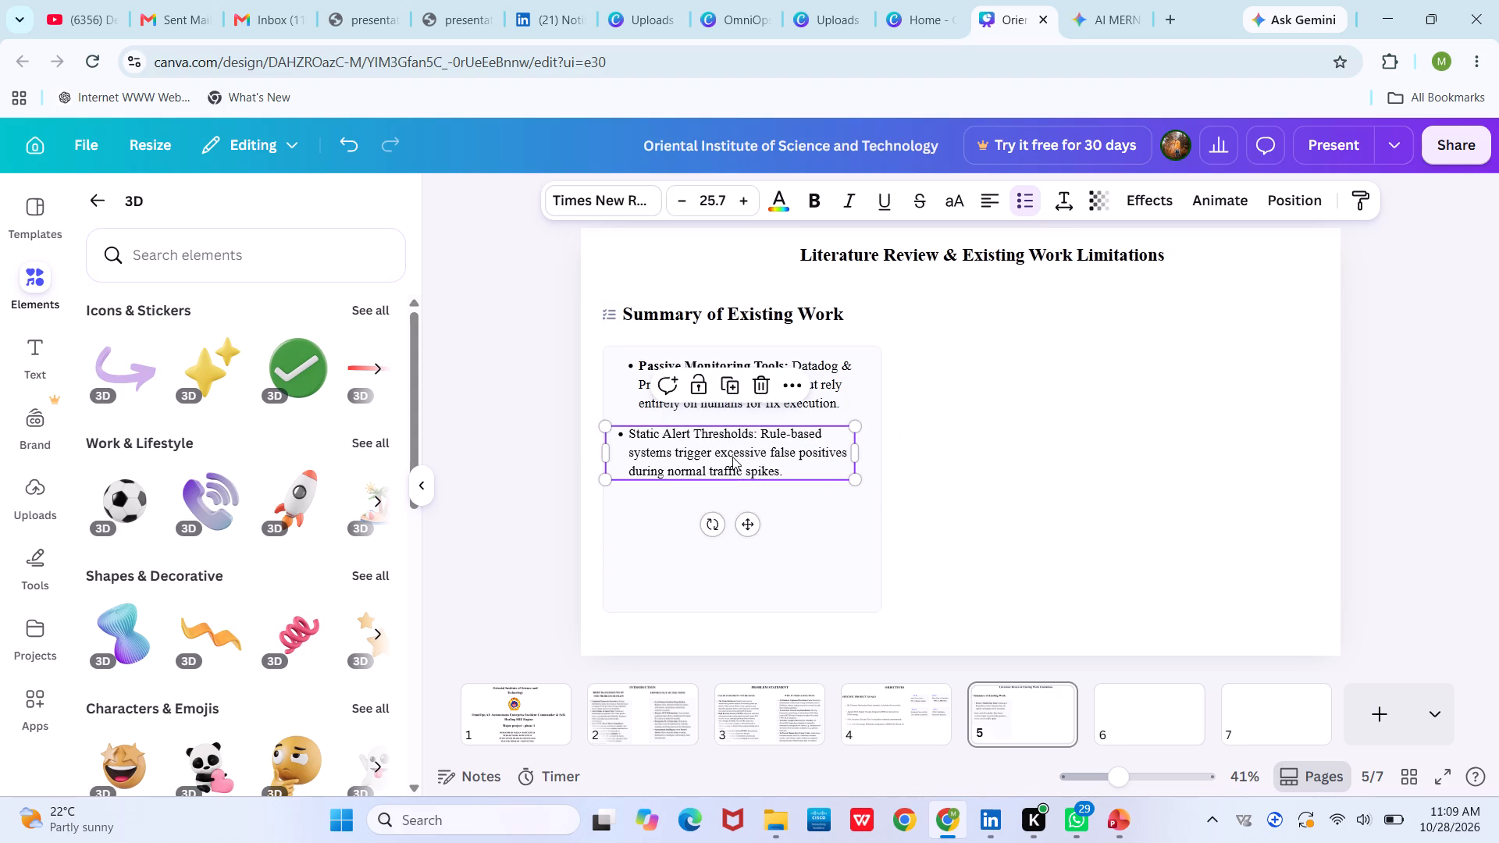
left_click(950, 371)
left_click_drag(828, 374, 803, 375)
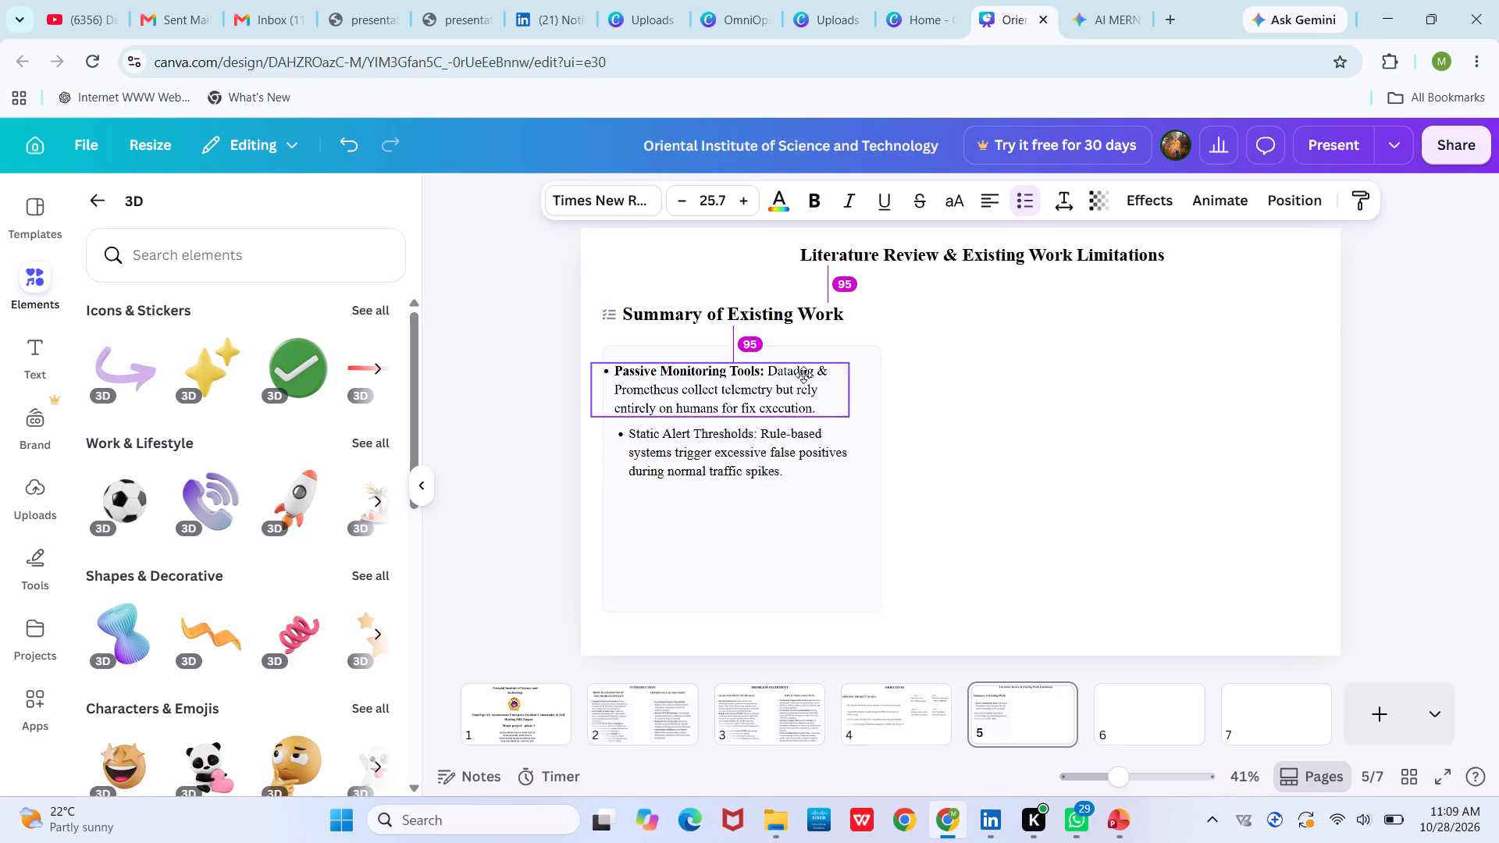
left_click_drag(803, 375, 815, 374)
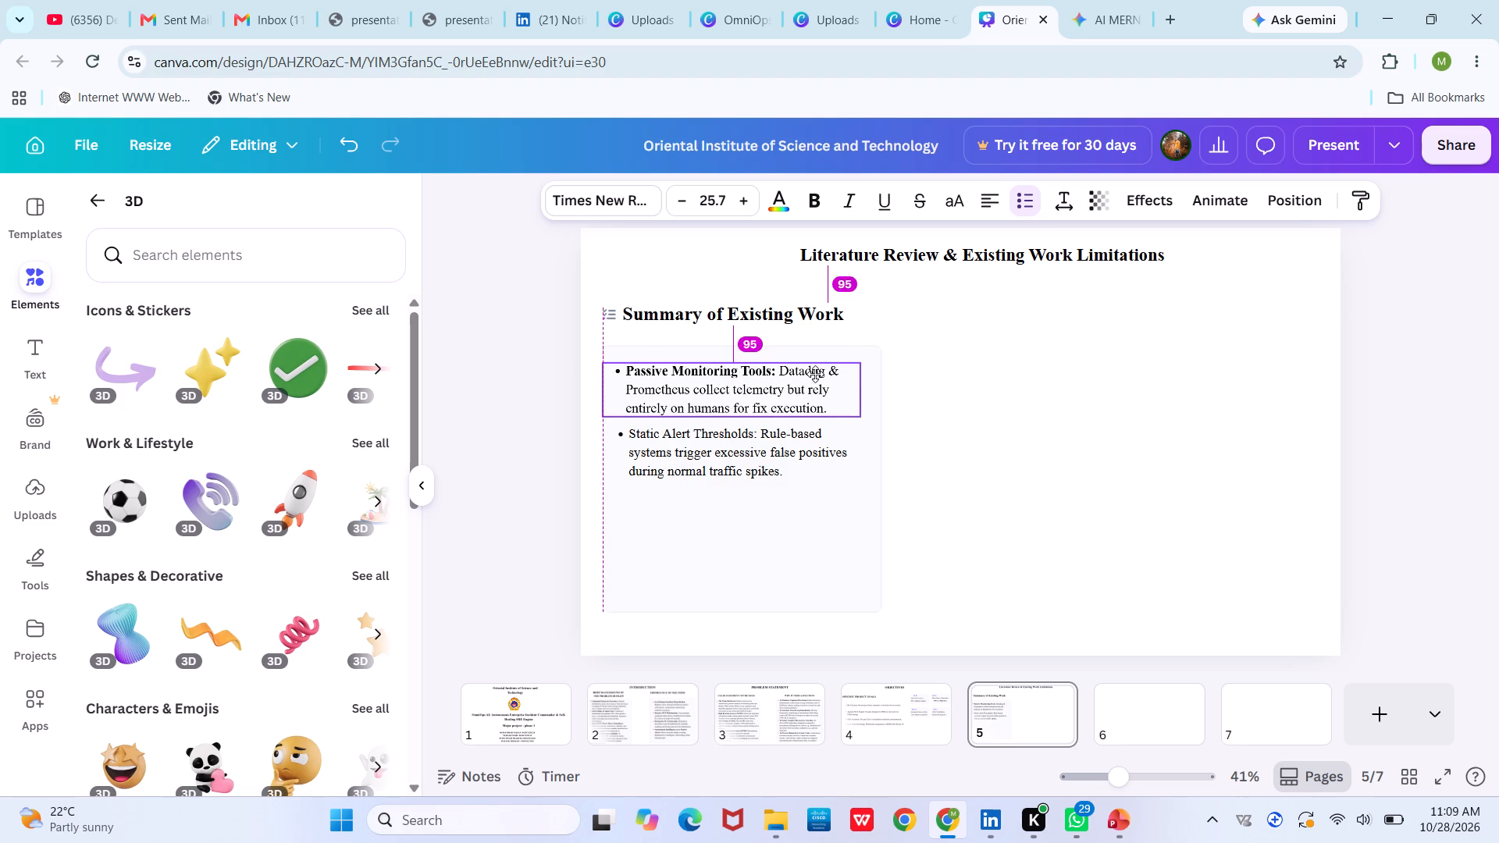
left_click_drag(815, 374, 815, 372)
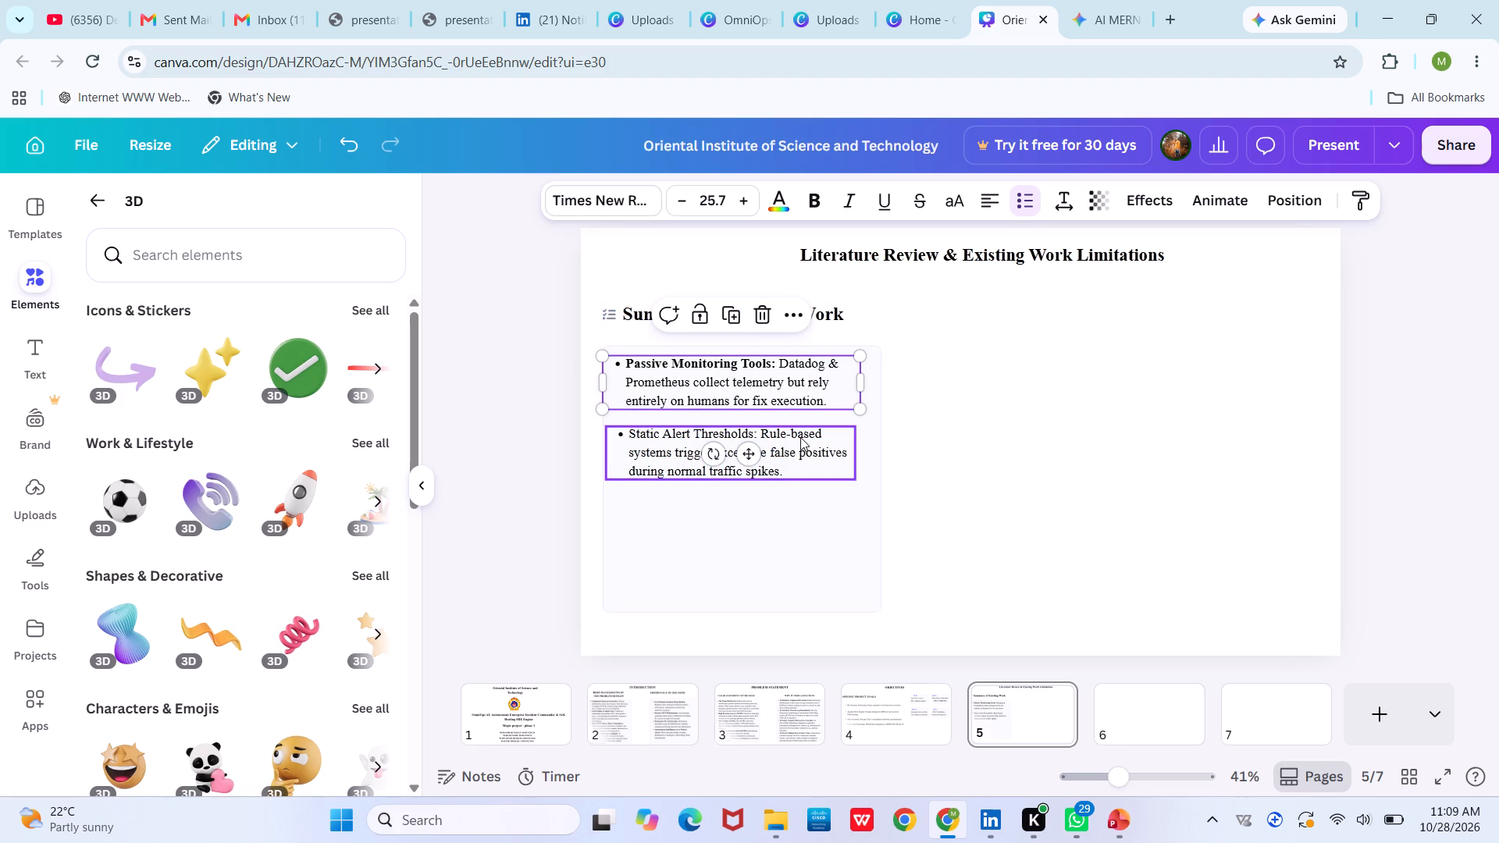
left_click_drag(800, 437, 793, 433)
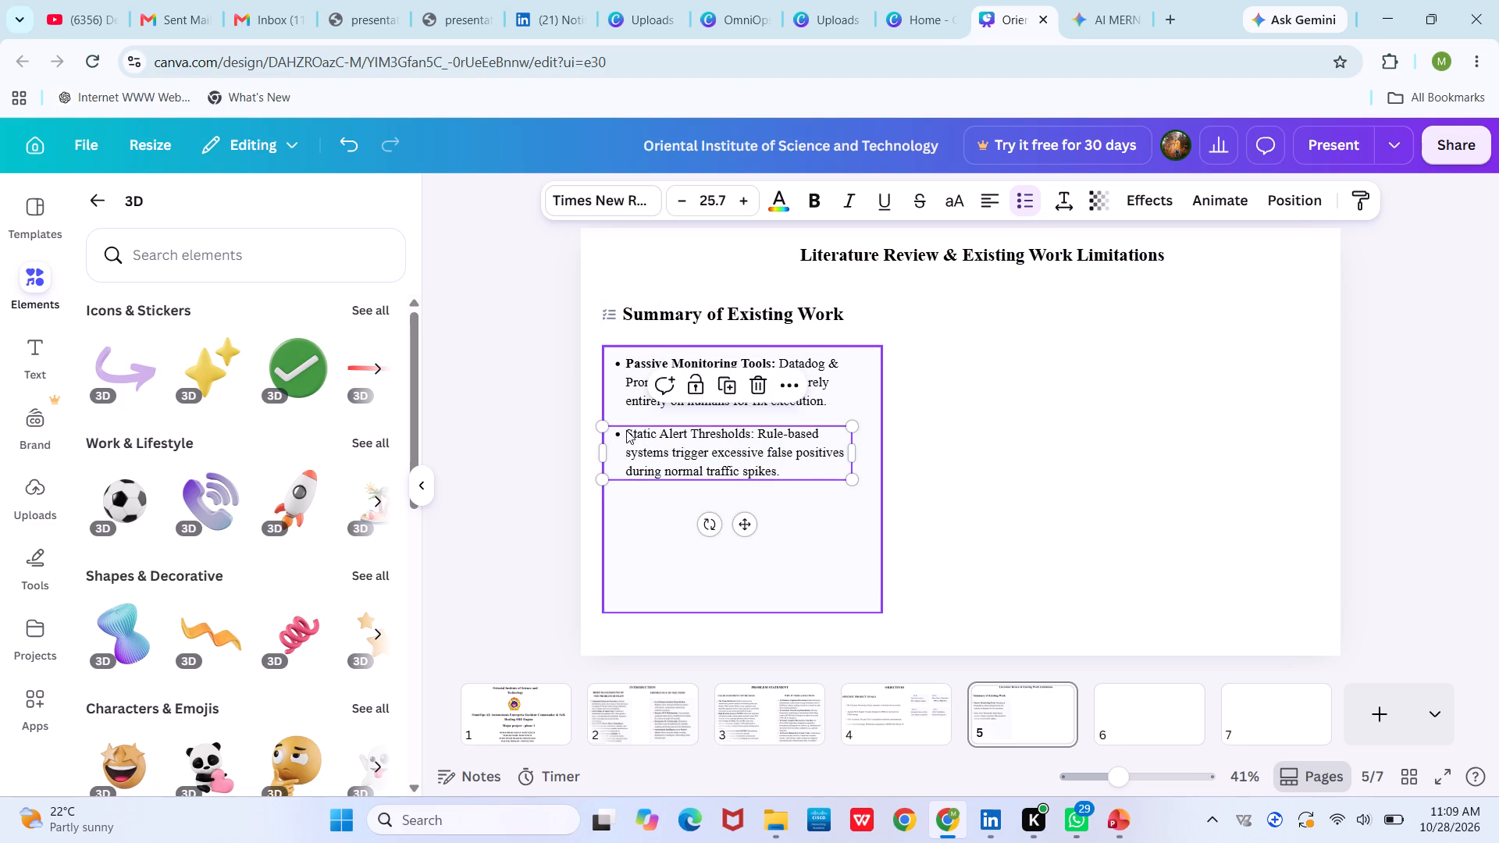
left_click_drag(626, 430, 636, 434)
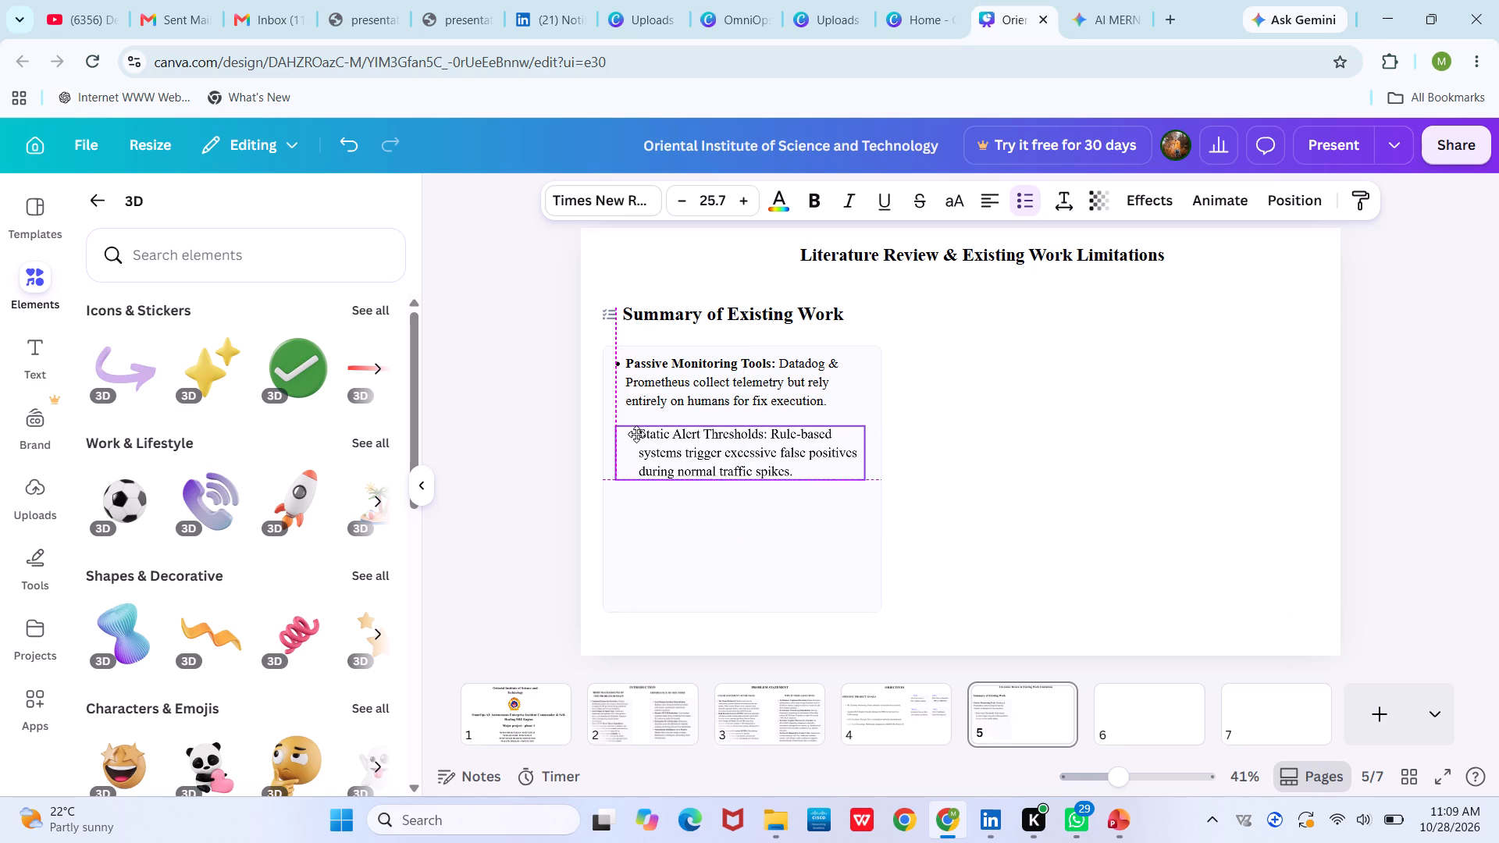
left_click_drag(636, 434, 633, 435)
Make the "Static Alert Thresholds" lead-in of the second bullet bold.
left_click(640, 443)
left_click(632, 434)
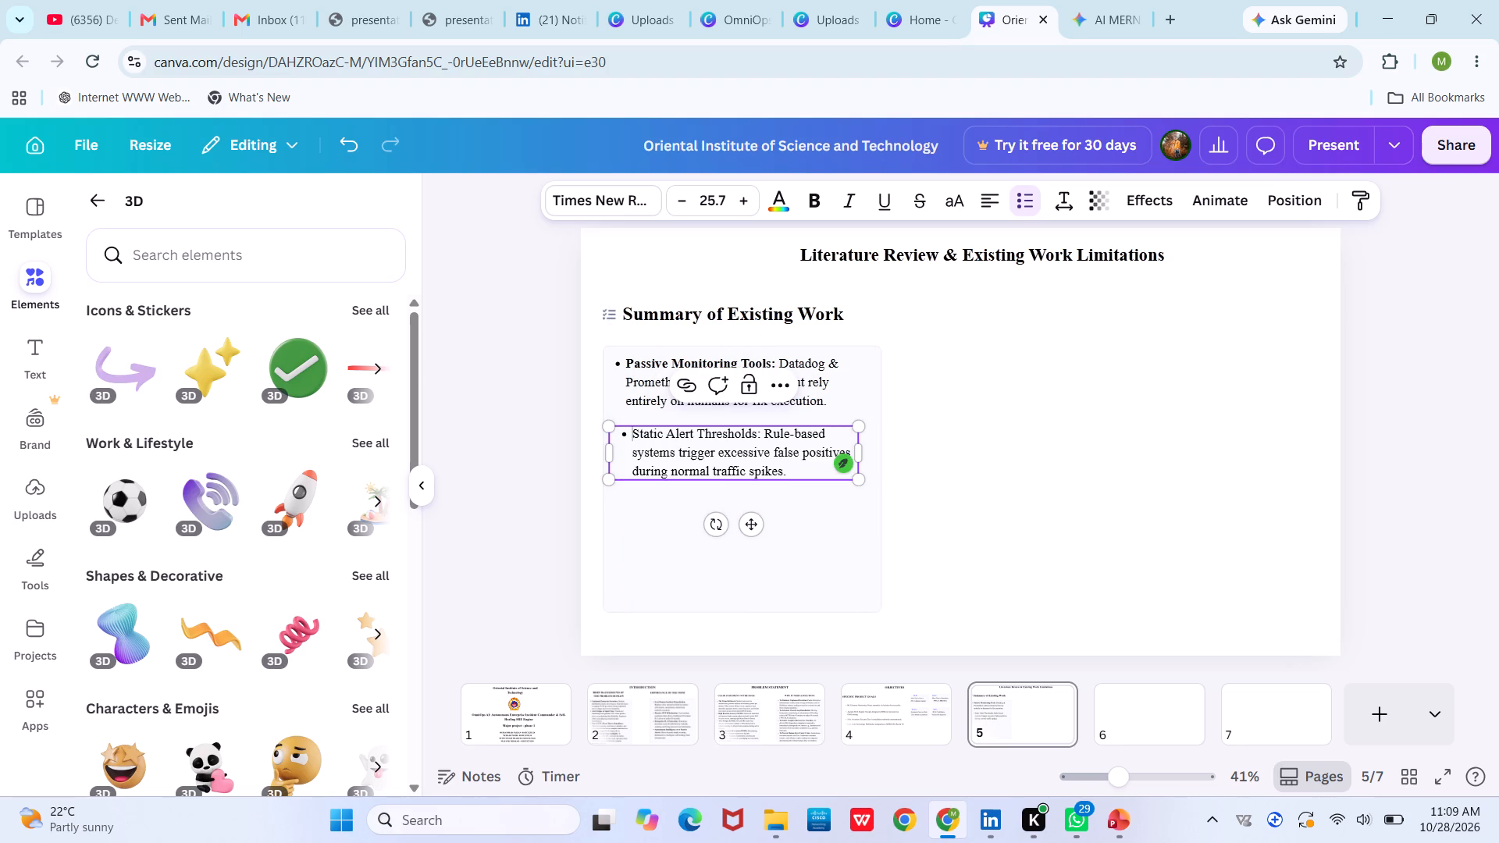
left_click(632, 434)
left_click_drag(632, 434, 744, 429)
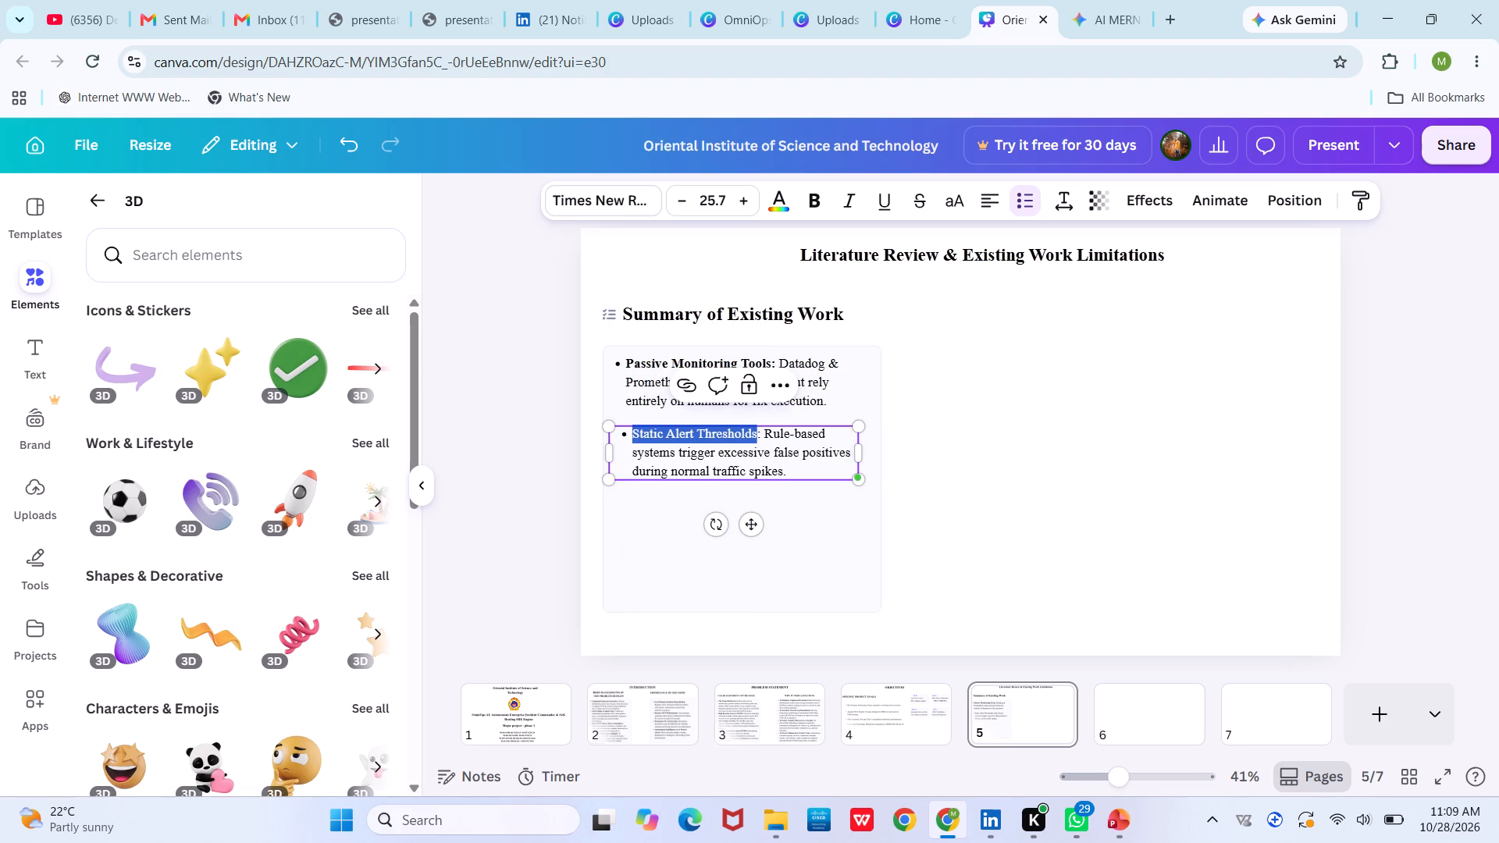
left_click(817, 206)
left_click(999, 340)
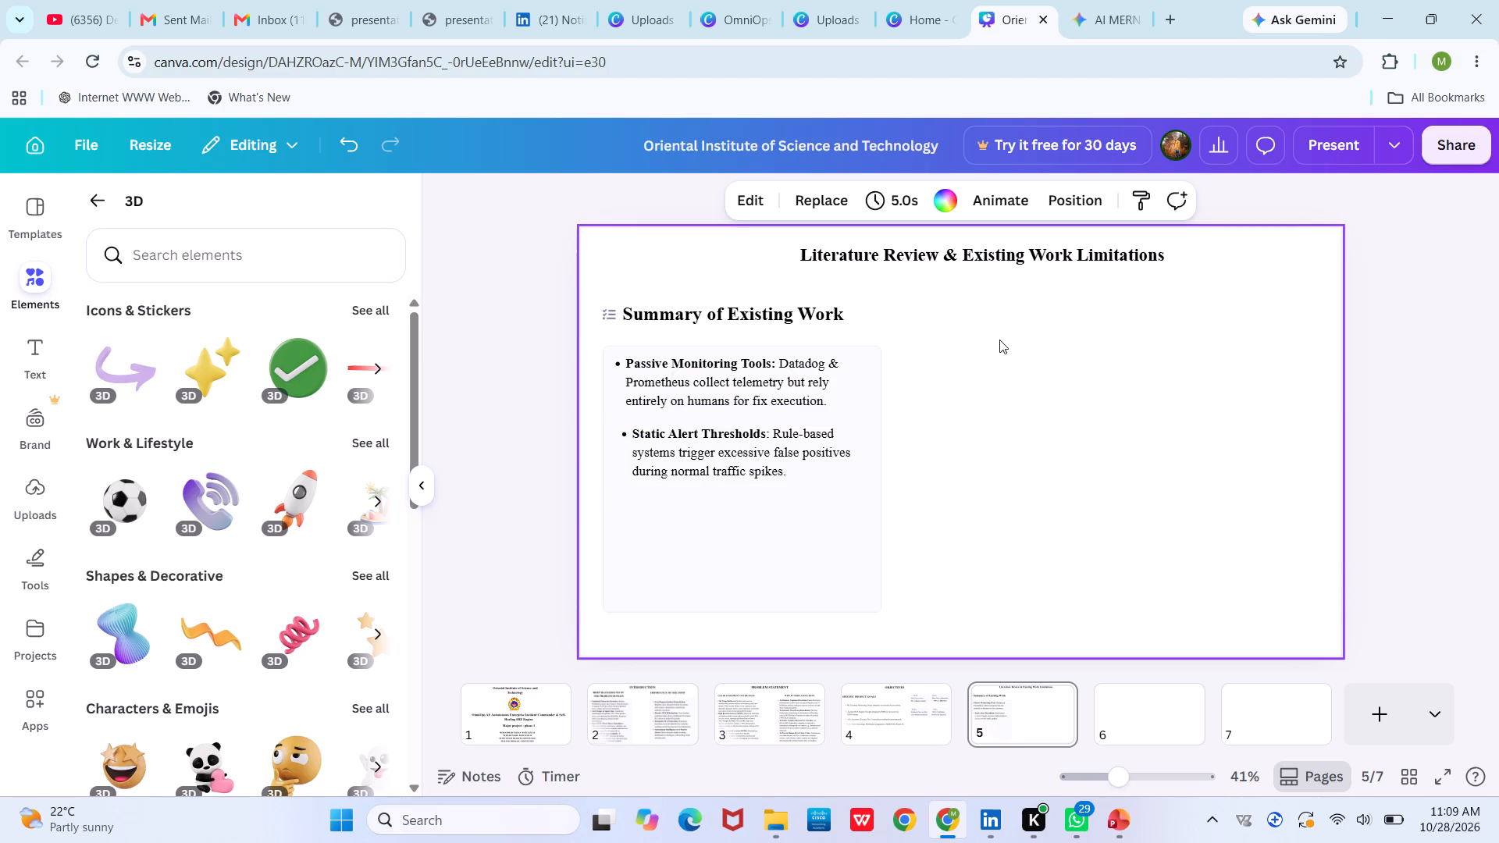
Copy the "Isolated Log Parsers" paragraph from PowerPoint slide 6 and paste it onto Canva page 5.
left_click(461, 412)
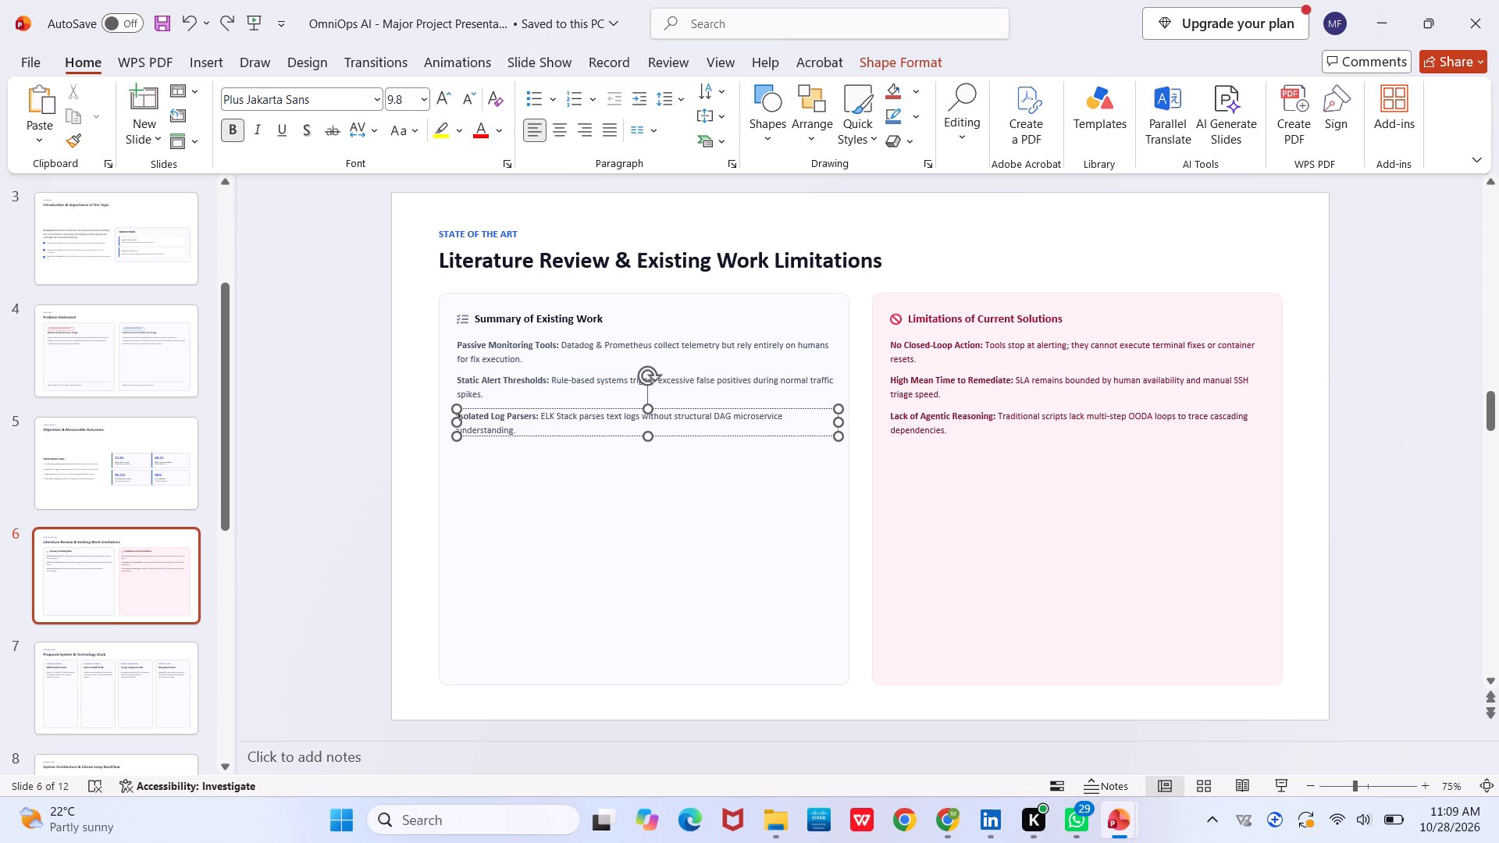
left_click(510, 424)
key("ctrl+a")
key("ctrl+c")
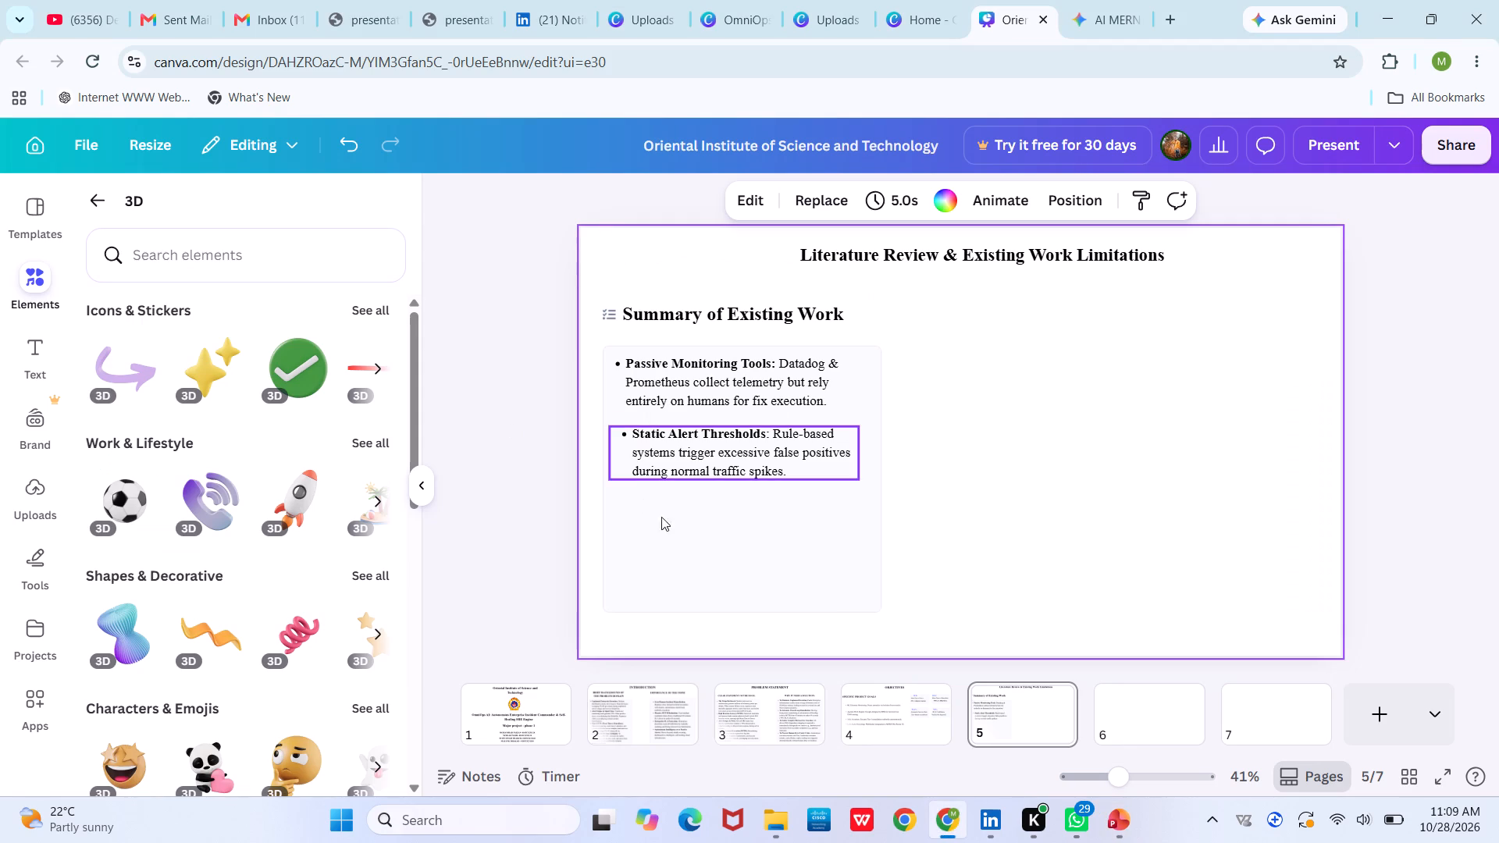
left_click(671, 525)
key("ctrl+v")
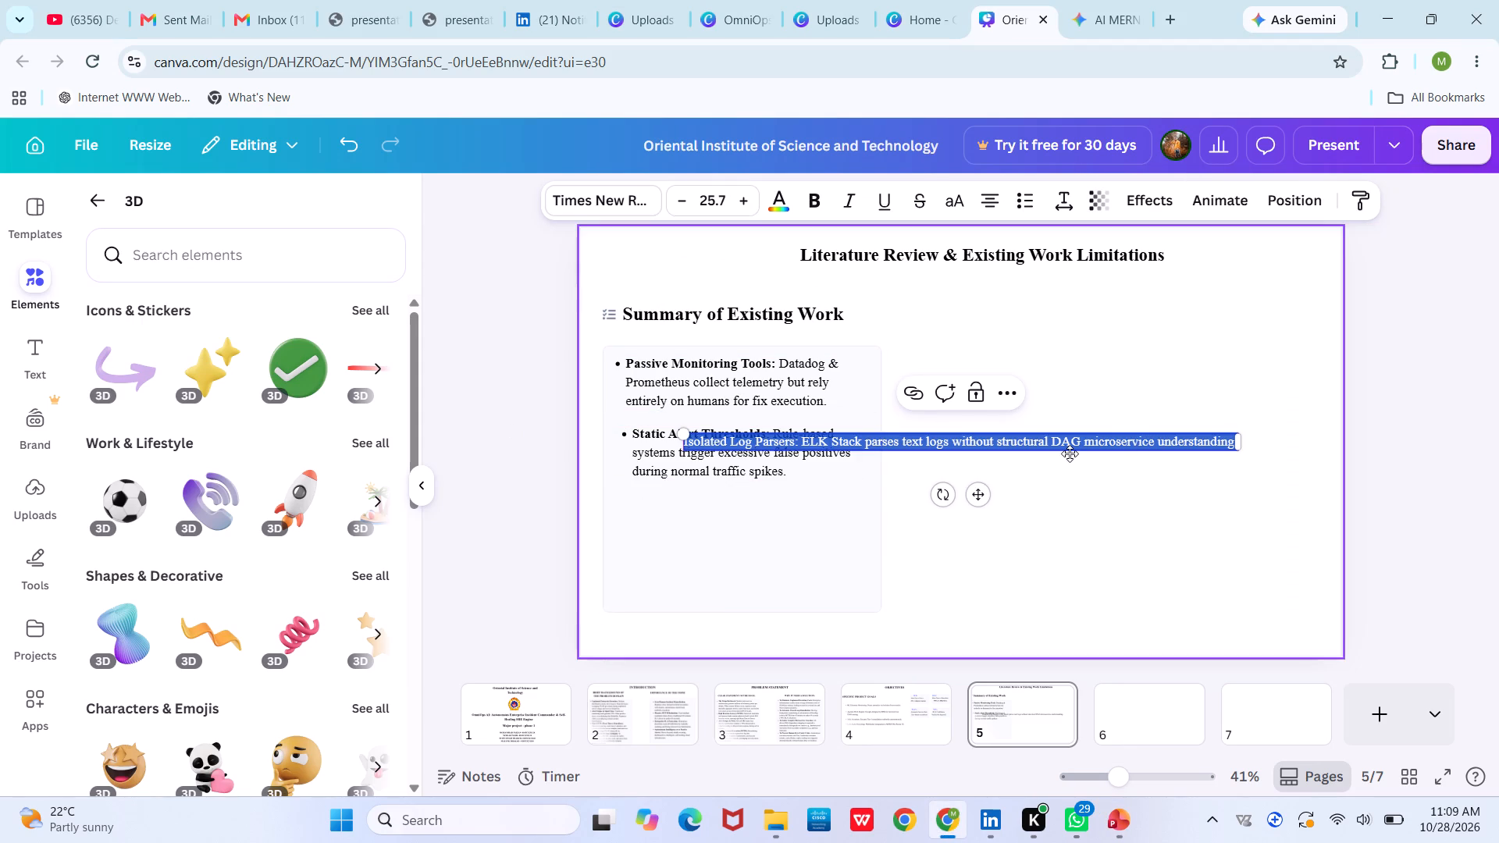
Narrow the "Isolated Log Parsers" text box to three lines and format it as a bulleted list.
left_click_drag(1241, 444, 951, 453)
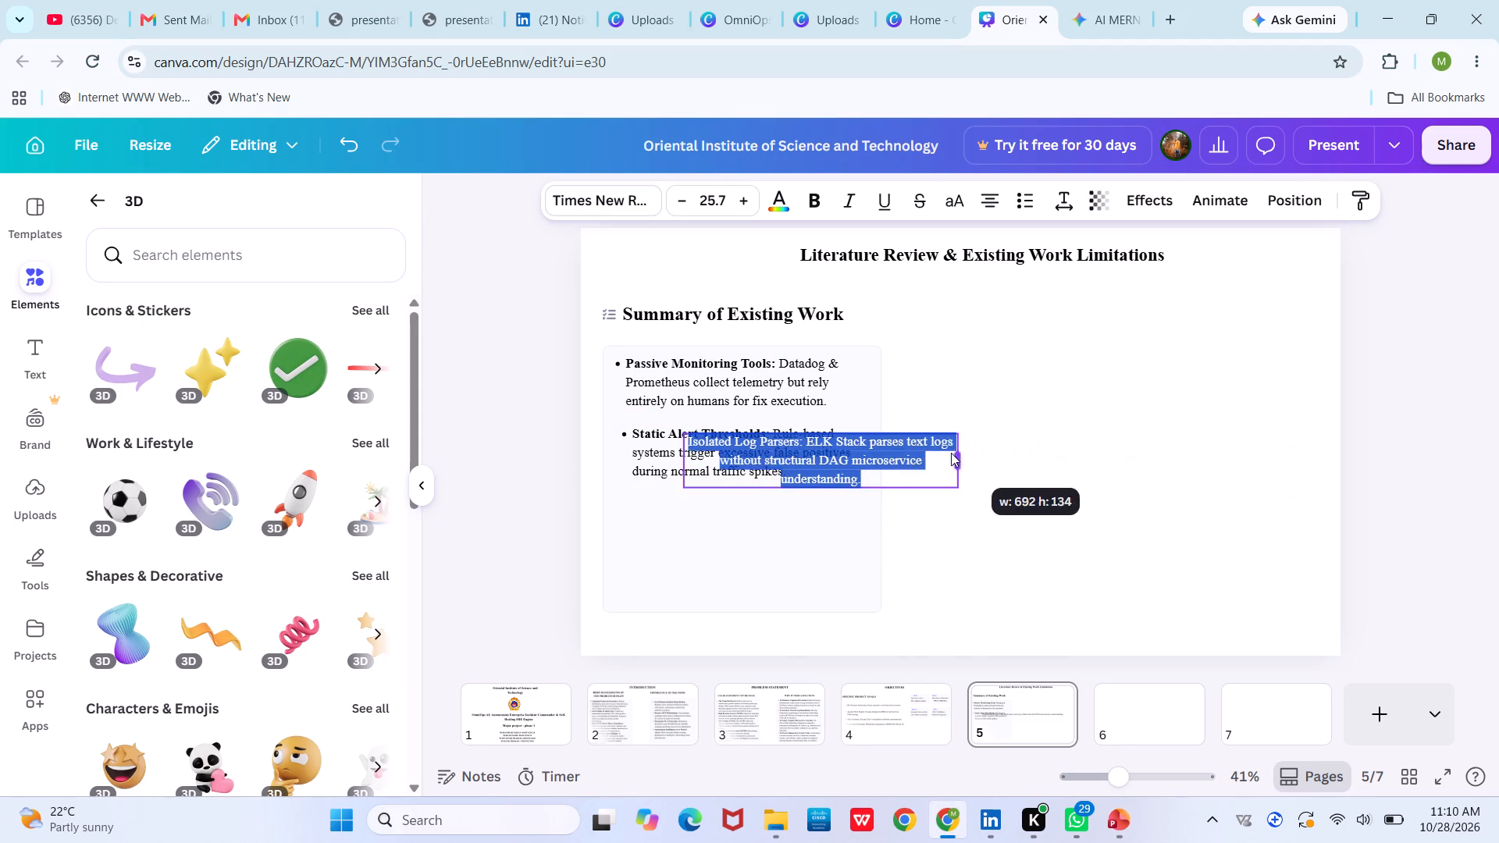
left_click_drag(951, 453, 929, 452)
left_click(1035, 193)
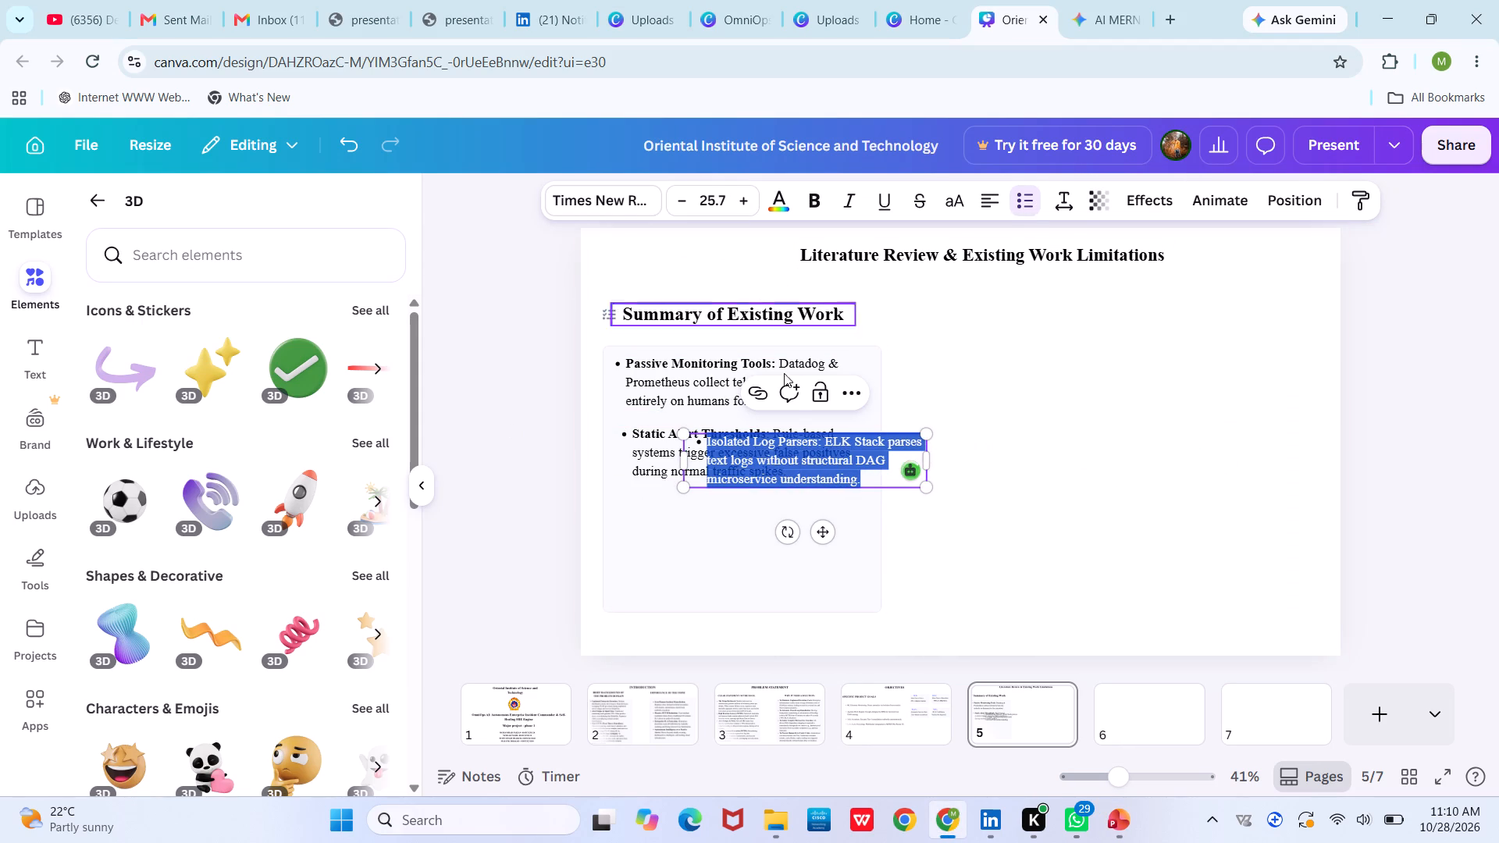
left_click(980, 517)
Position the "Isolated Log Parsers" bullet in the lower part of the card, beneath the "Static Alert Thresholds" bullet.
left_click_drag(720, 444, 652, 512)
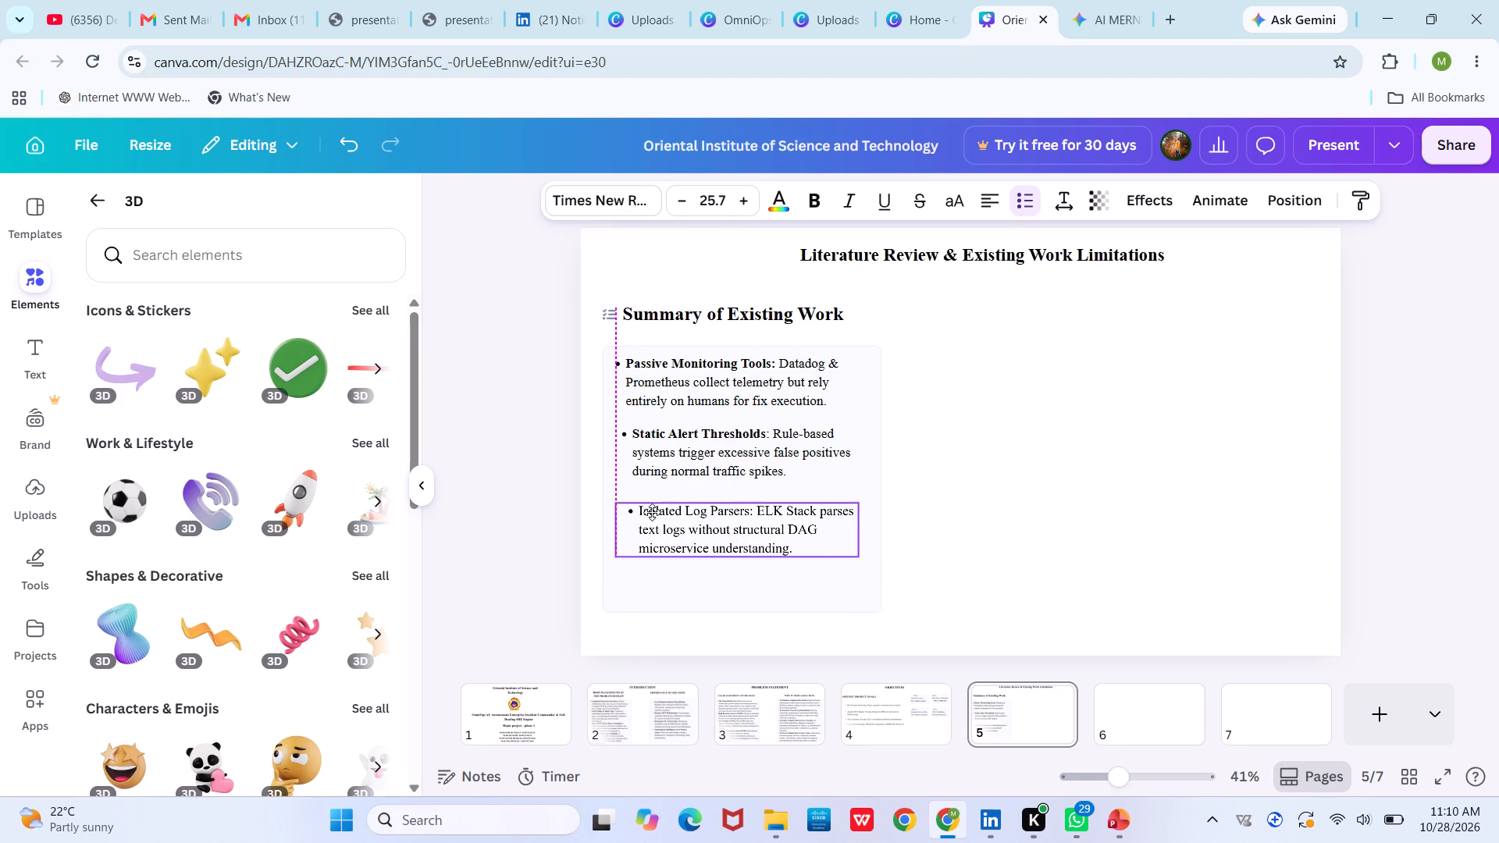
left_click_drag(652, 512, 650, 520)
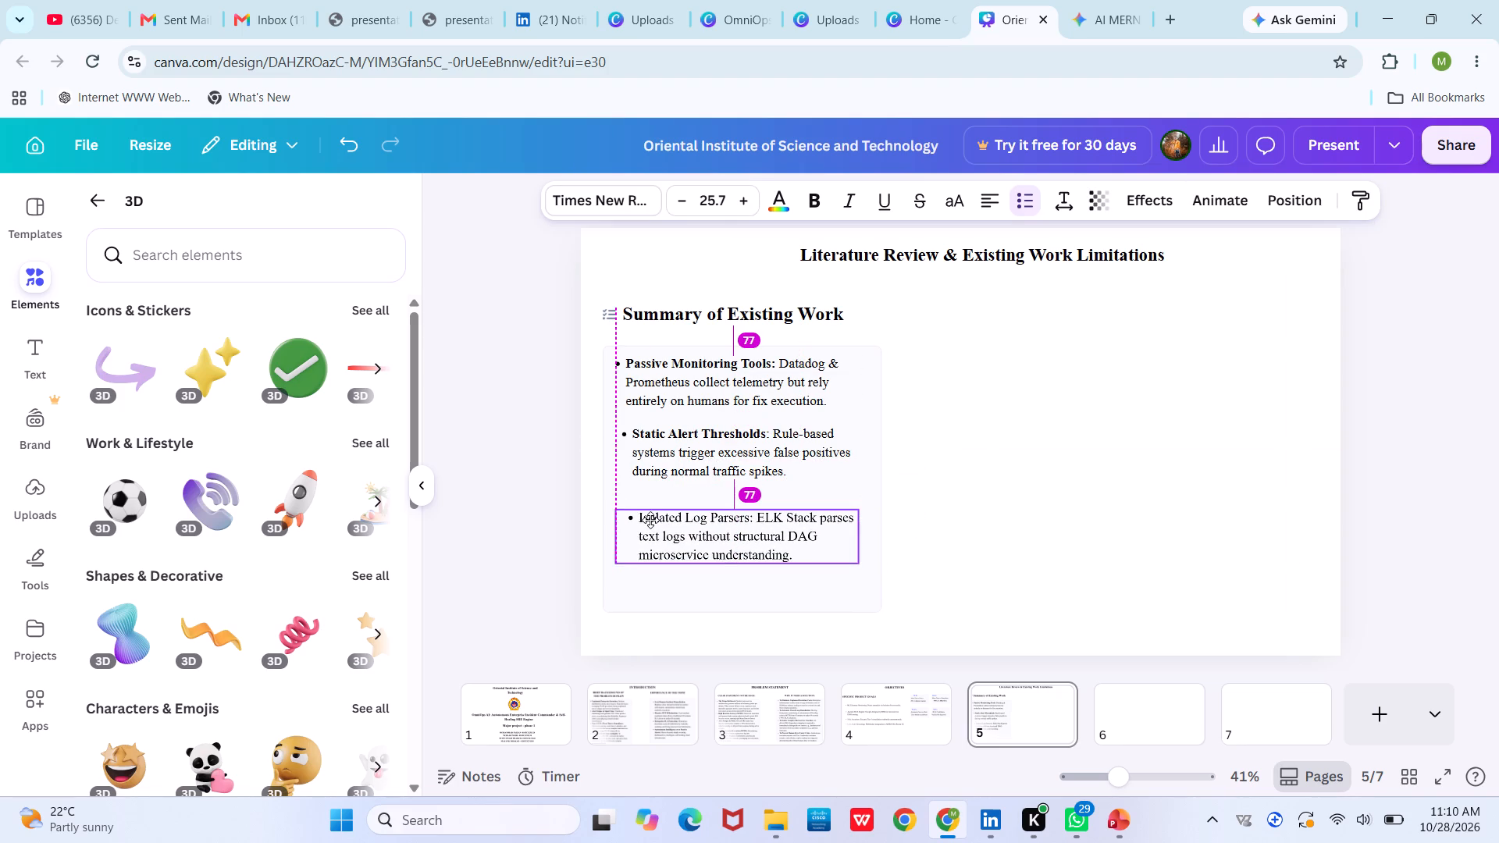
left_click_drag(650, 520, 650, 521)
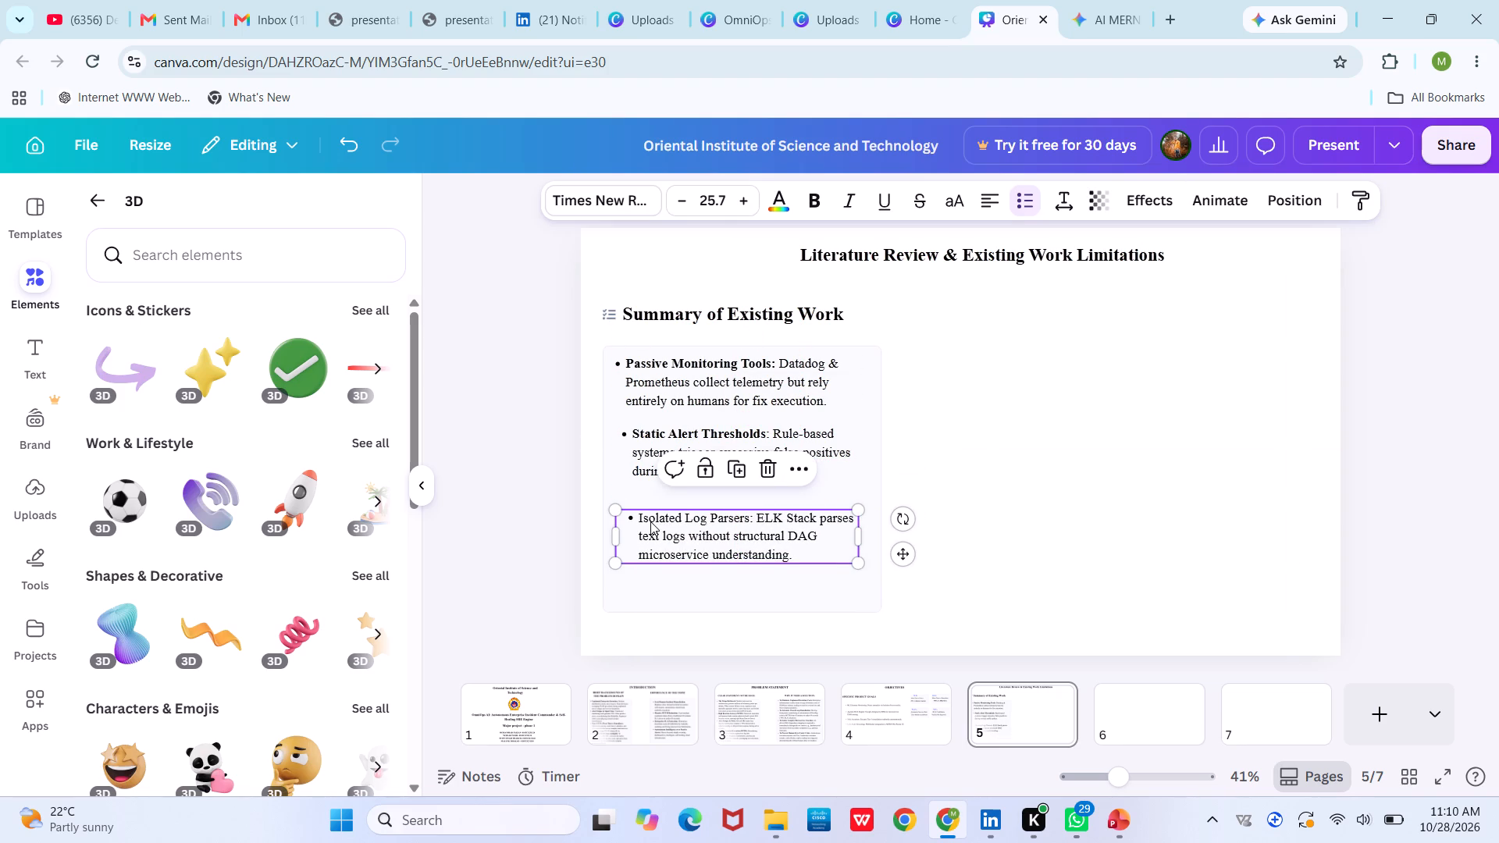
left_click(935, 411)
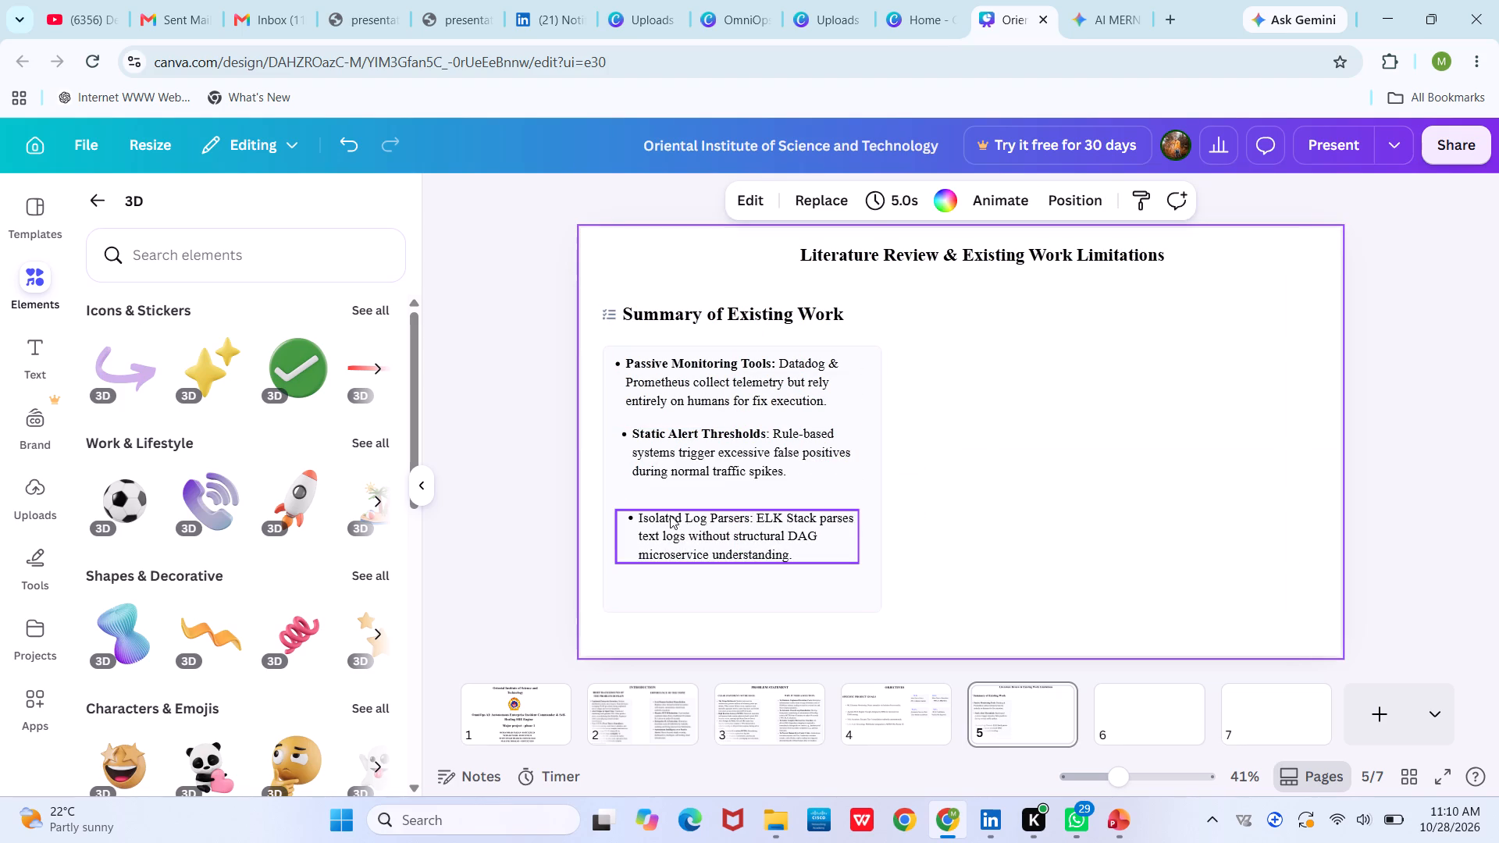
left_click(635, 515)
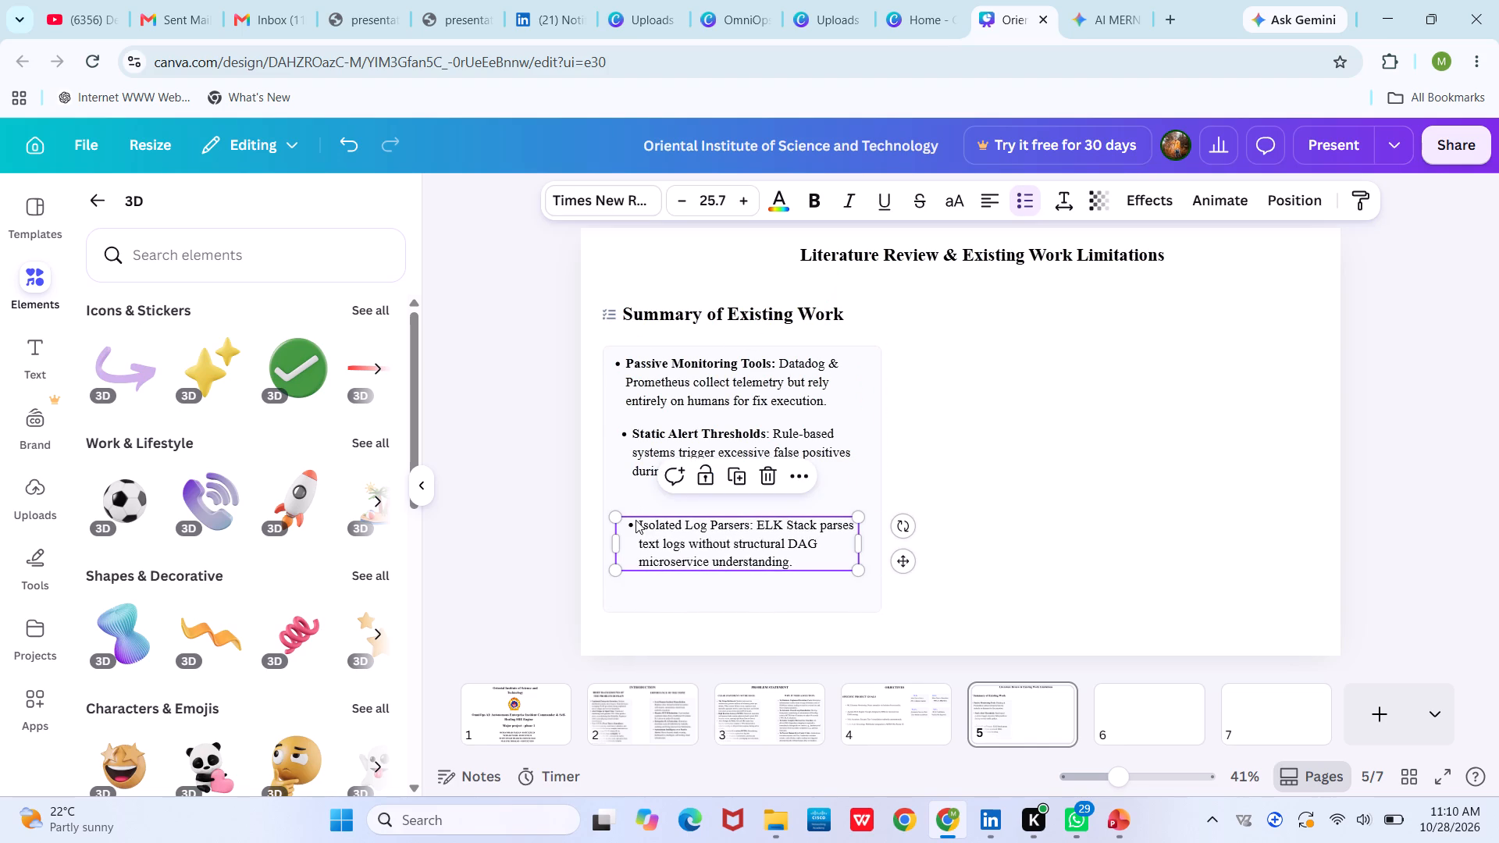
left_click(1084, 395)
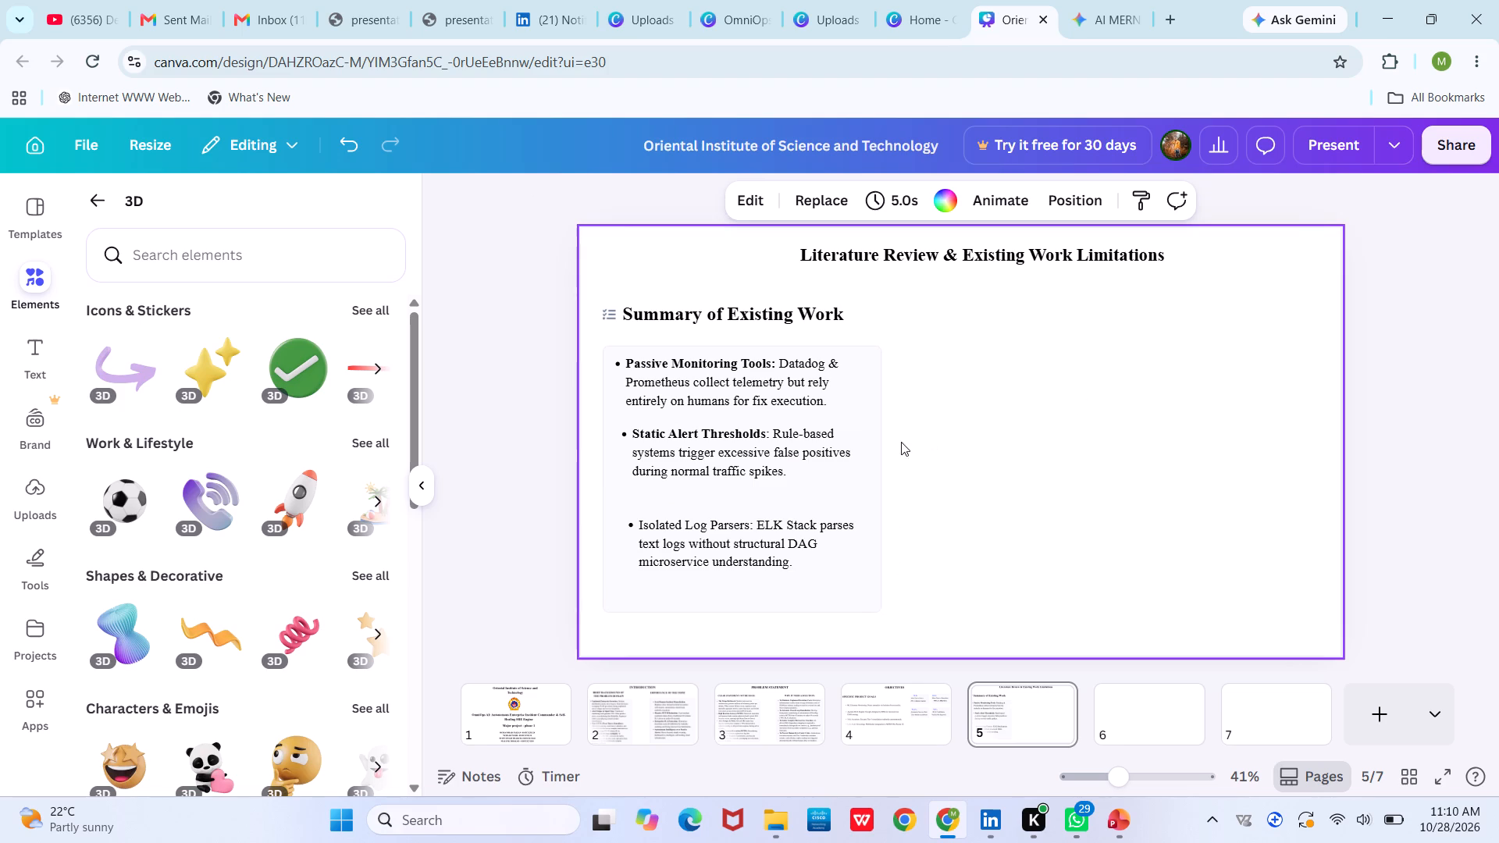
Make the "Isolated Log Parsers:" lead-in of the third bullet bold.
left_click(642, 526)
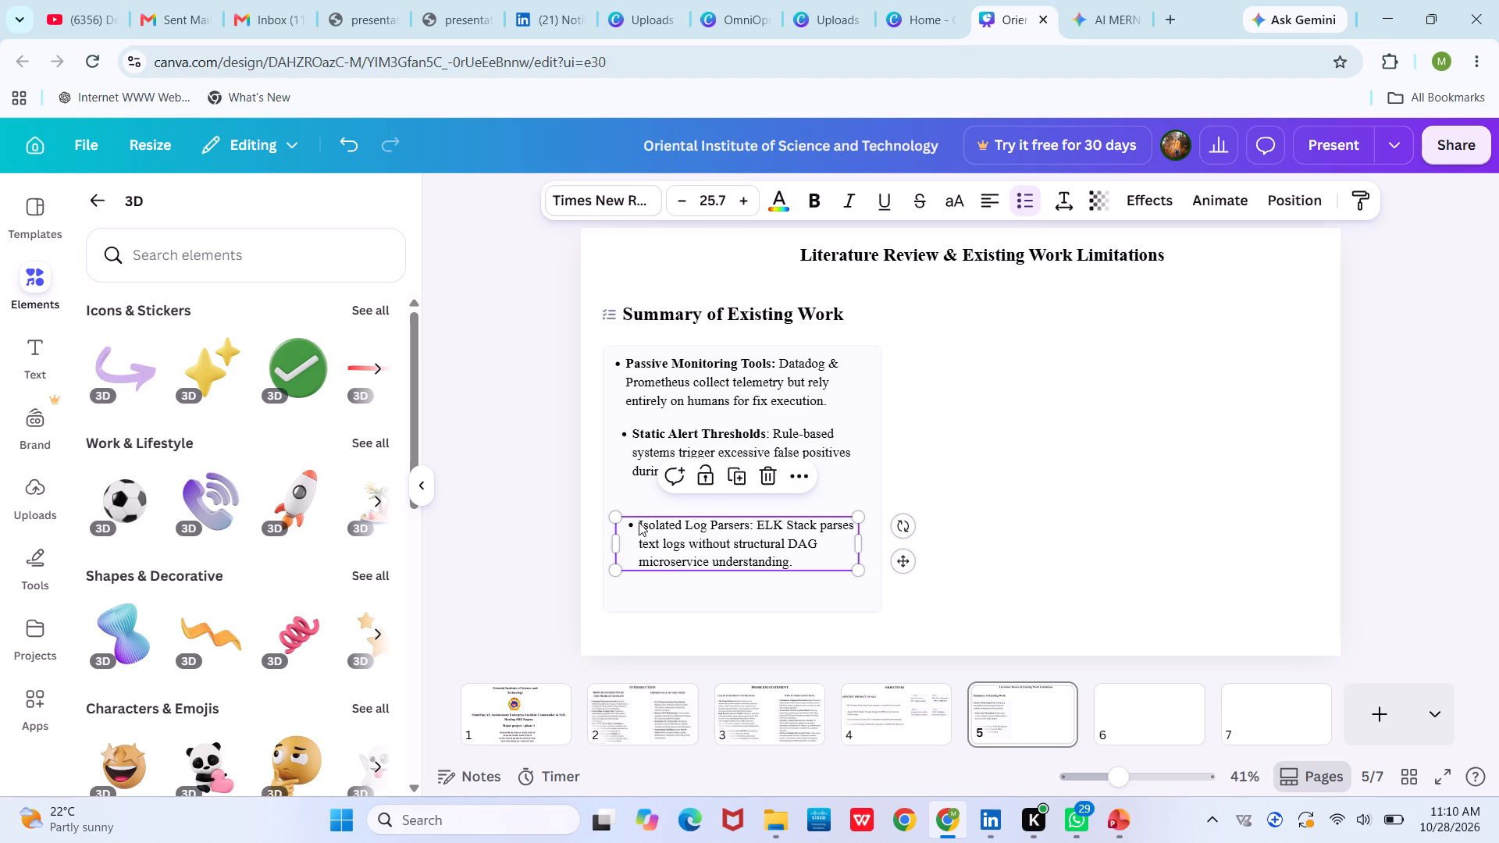
left_click(637, 520)
left_click(637, 520)
left_click_drag(637, 520, 660, 519)
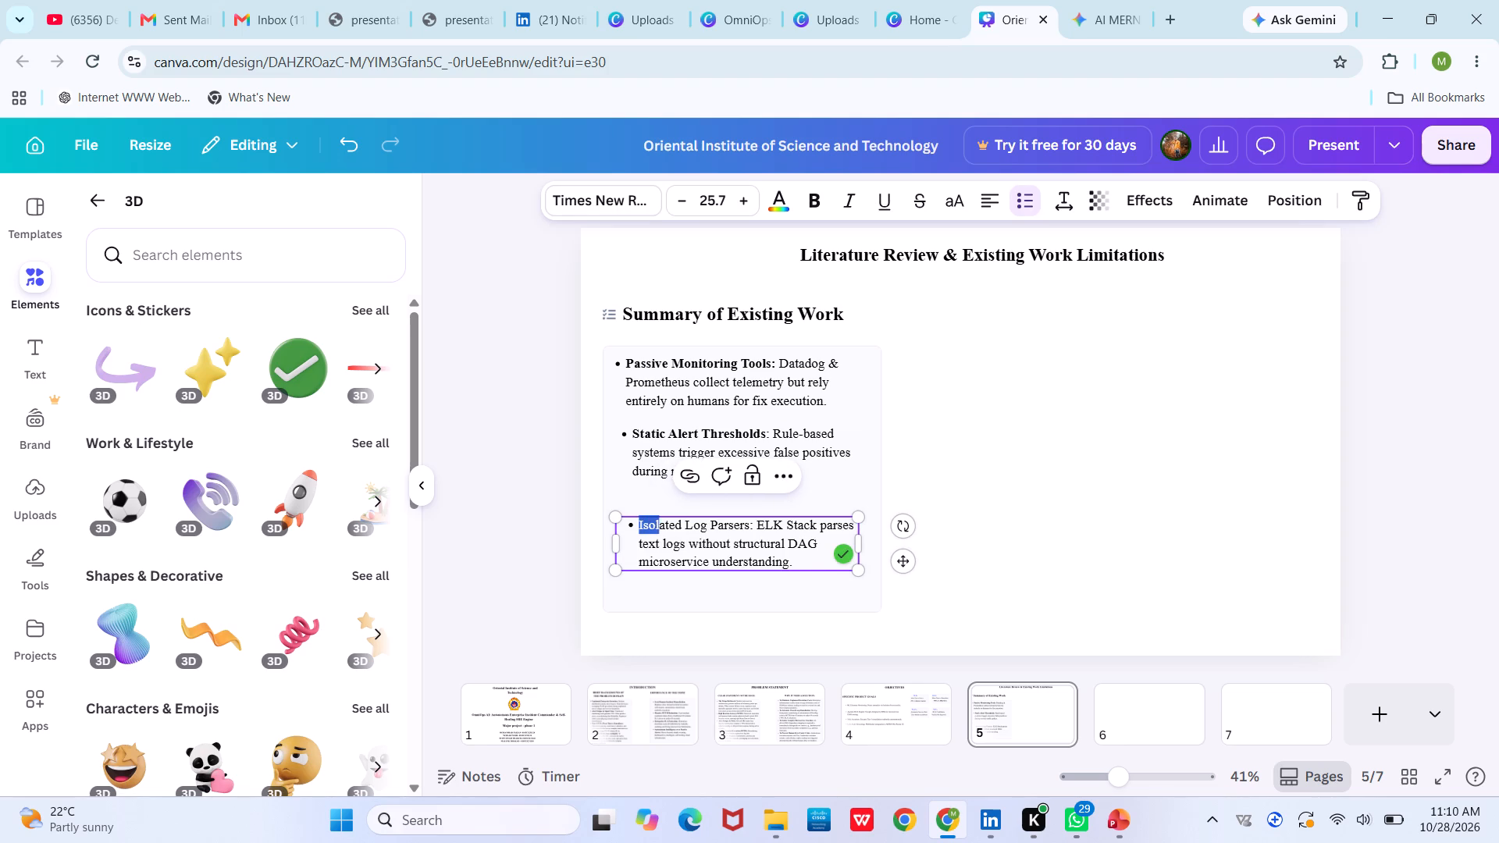
left_click_drag(660, 519, 755, 521)
left_click(755, 521)
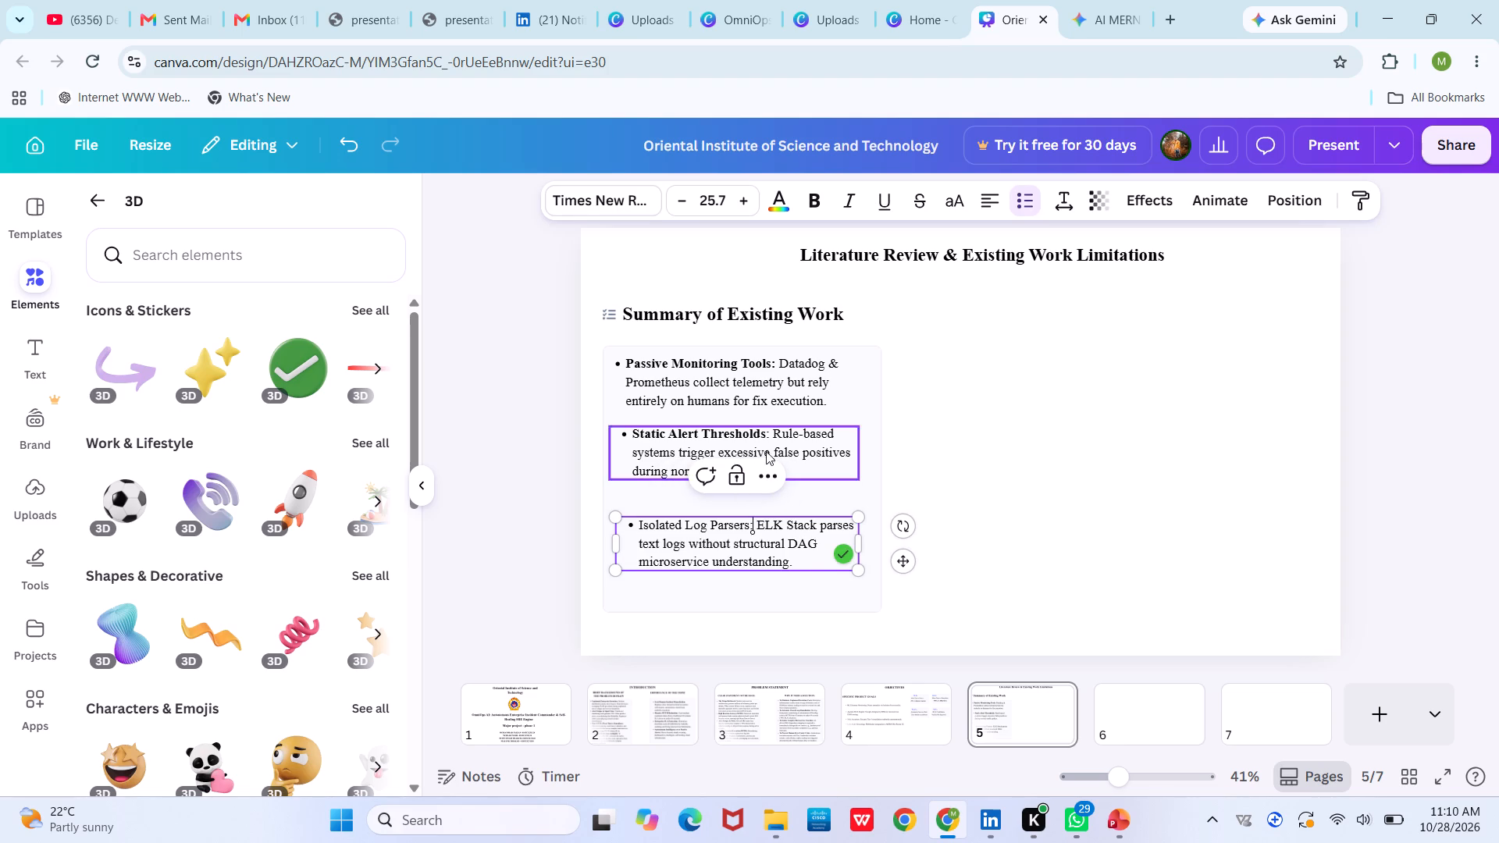
left_click_drag(637, 522, 753, 522)
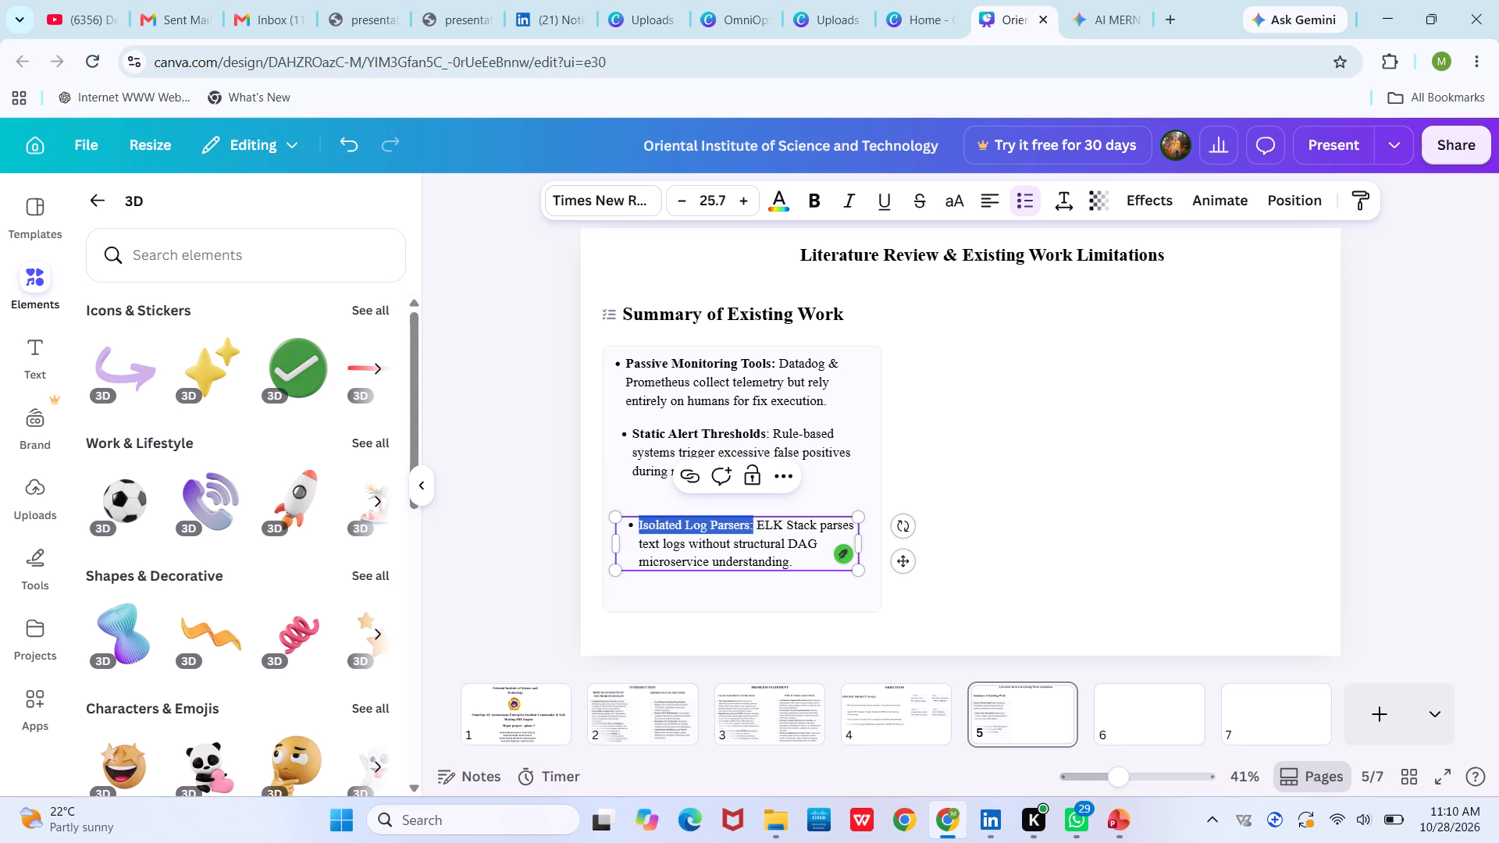
left_click_drag(753, 522, 751, 522)
left_click_drag(751, 522, 753, 522)
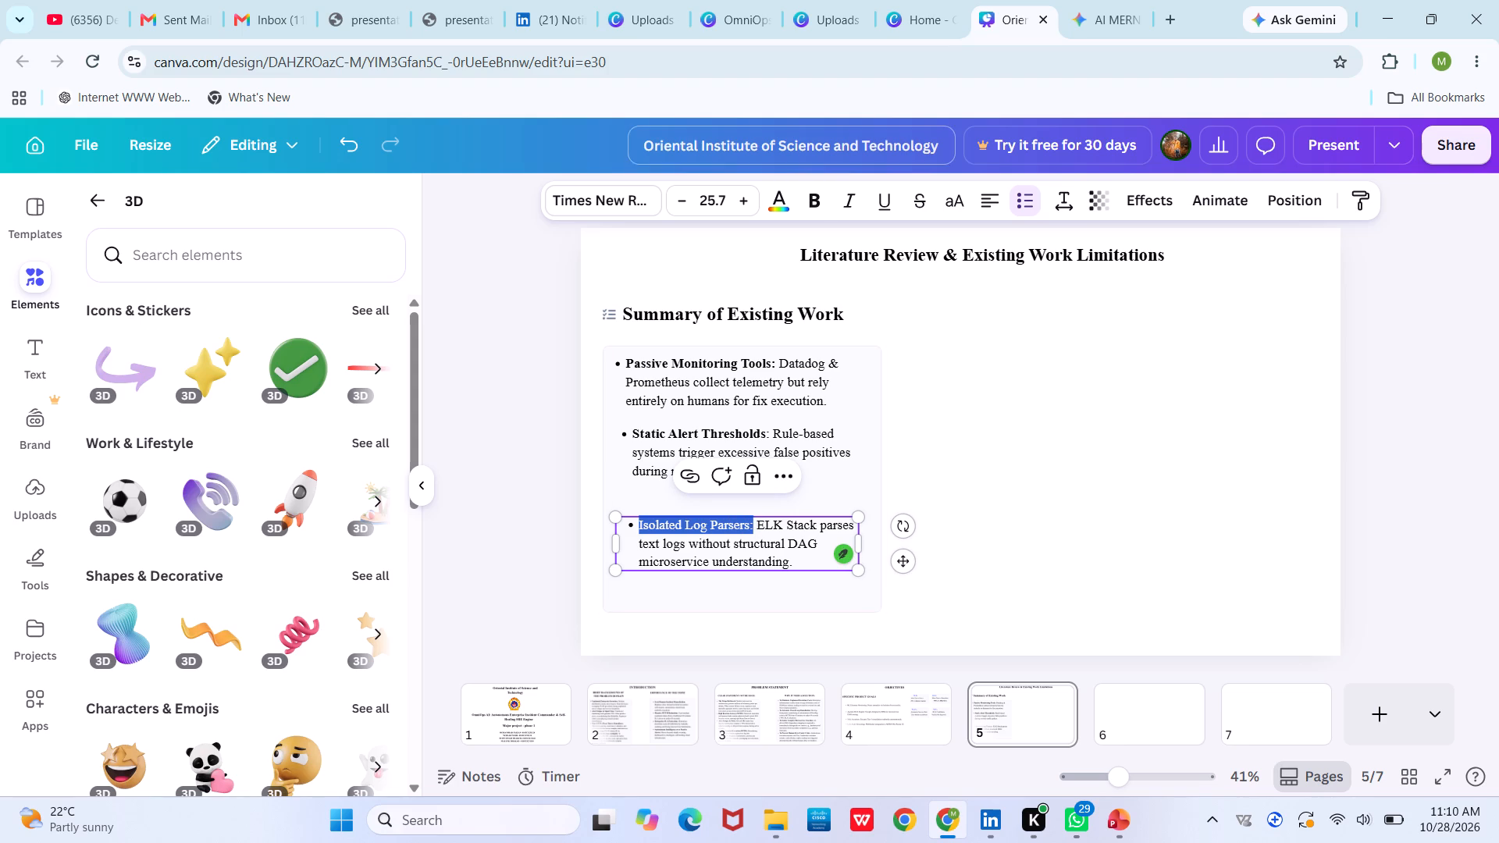
left_click(820, 194)
left_click(1144, 375)
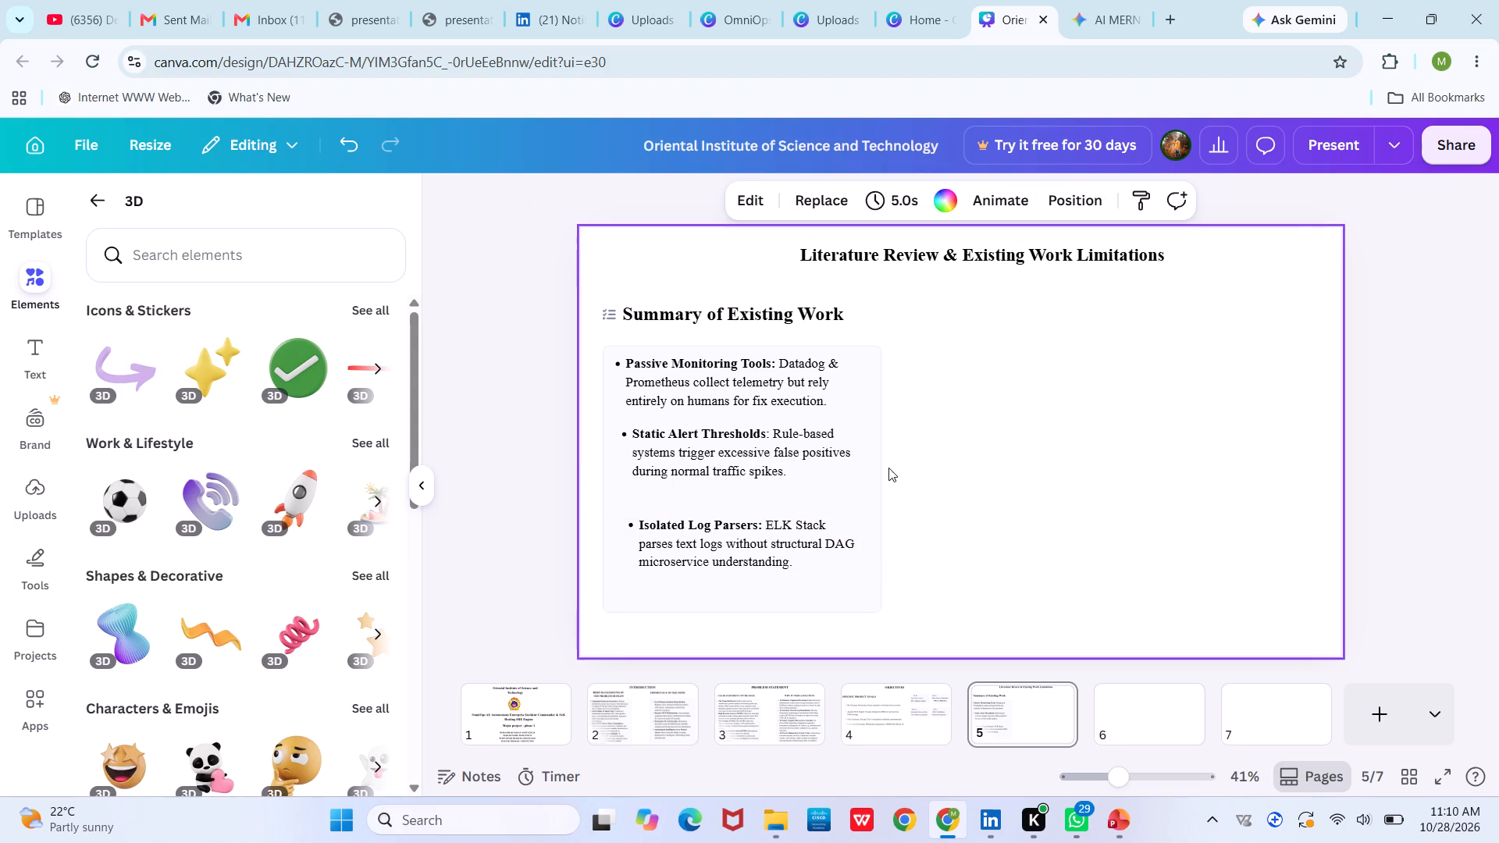
Shift the "Isolated Log Parsers" bullet slightly so it lines up with the "Static Alert Thresholds" bullet above.
left_click_drag(746, 550, 738, 544)
left_click(1082, 464)
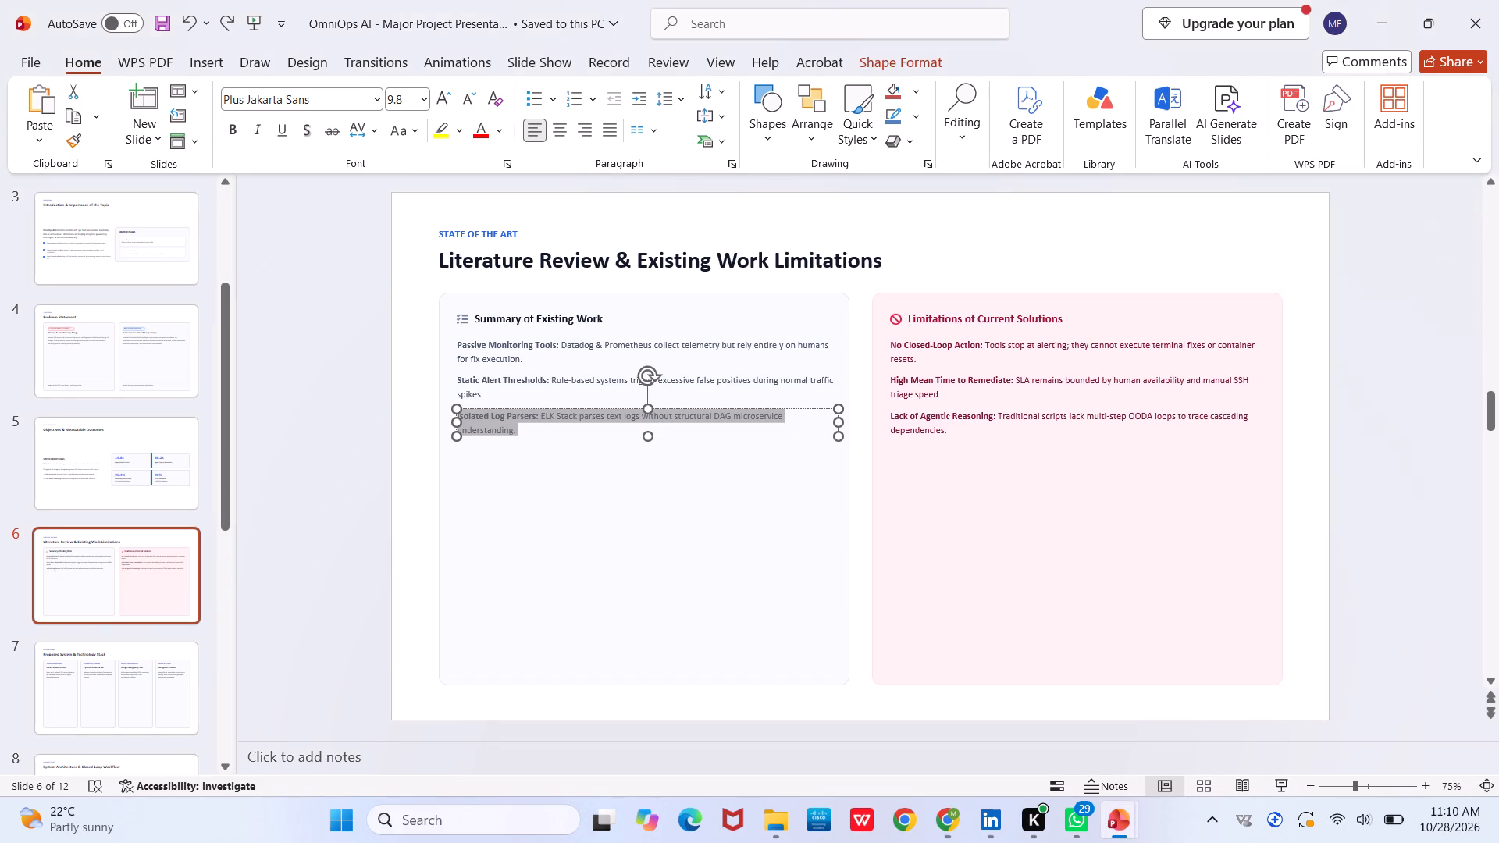
Copy the "Summary of Existing Work" card background from PowerPoint slide 6 and paste it onto the right half of Canva page 5.
left_click(759, 589)
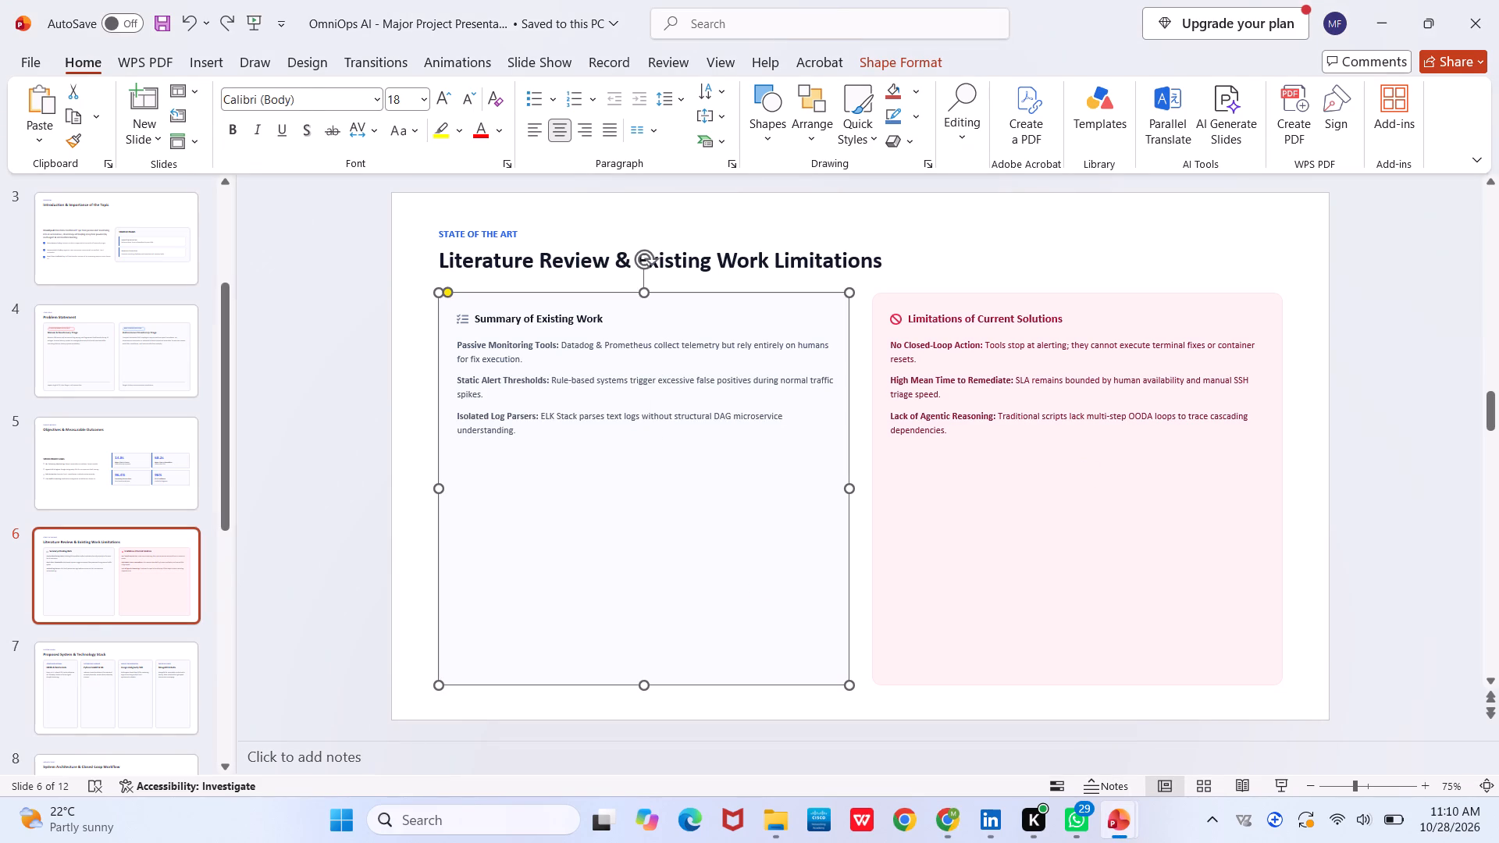
key("ctrl+c")
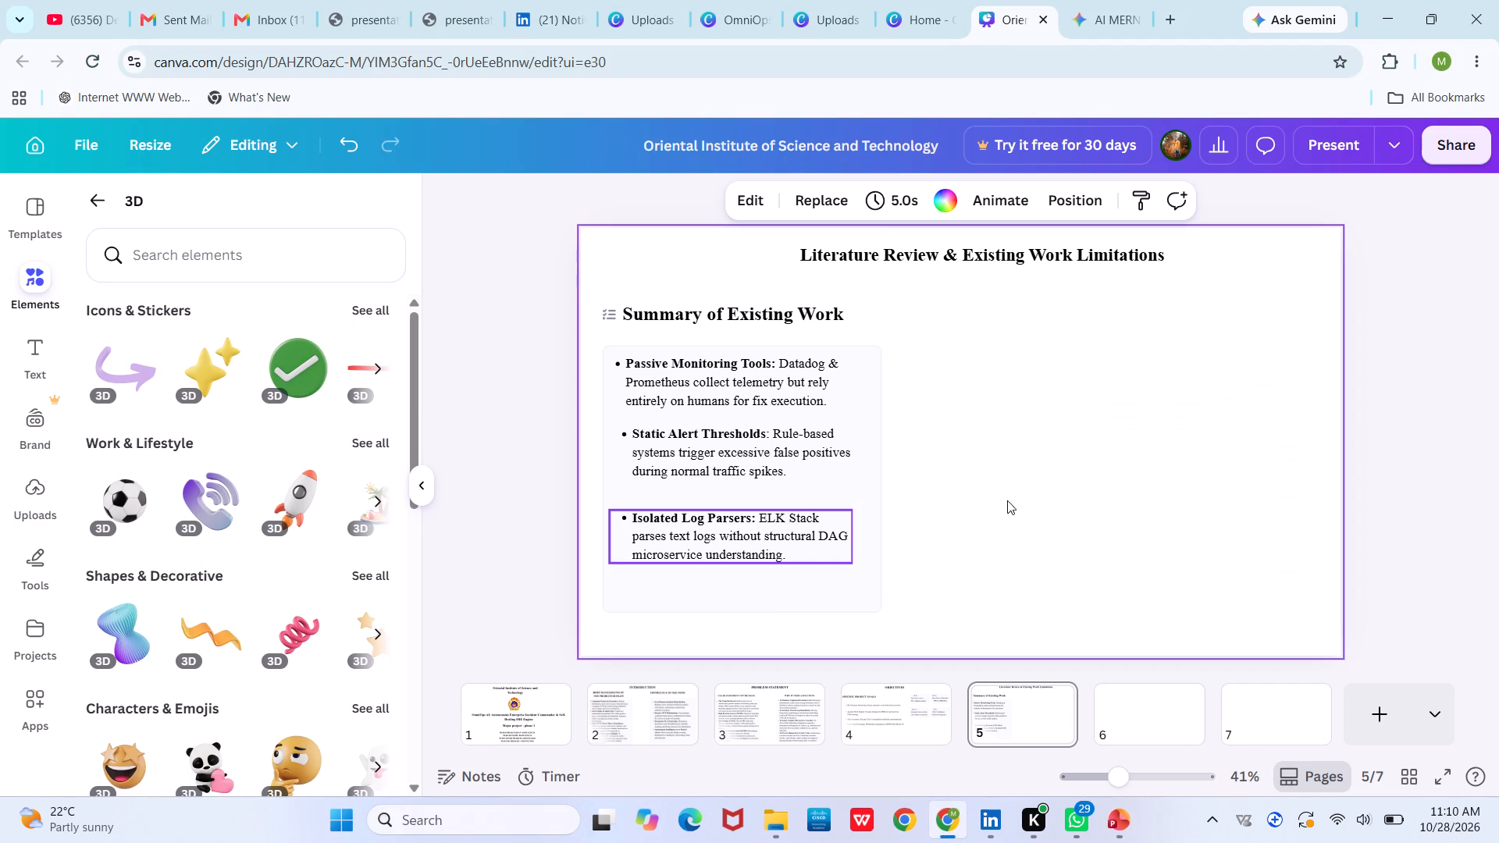
left_click(1109, 429)
key("ctrl+v")
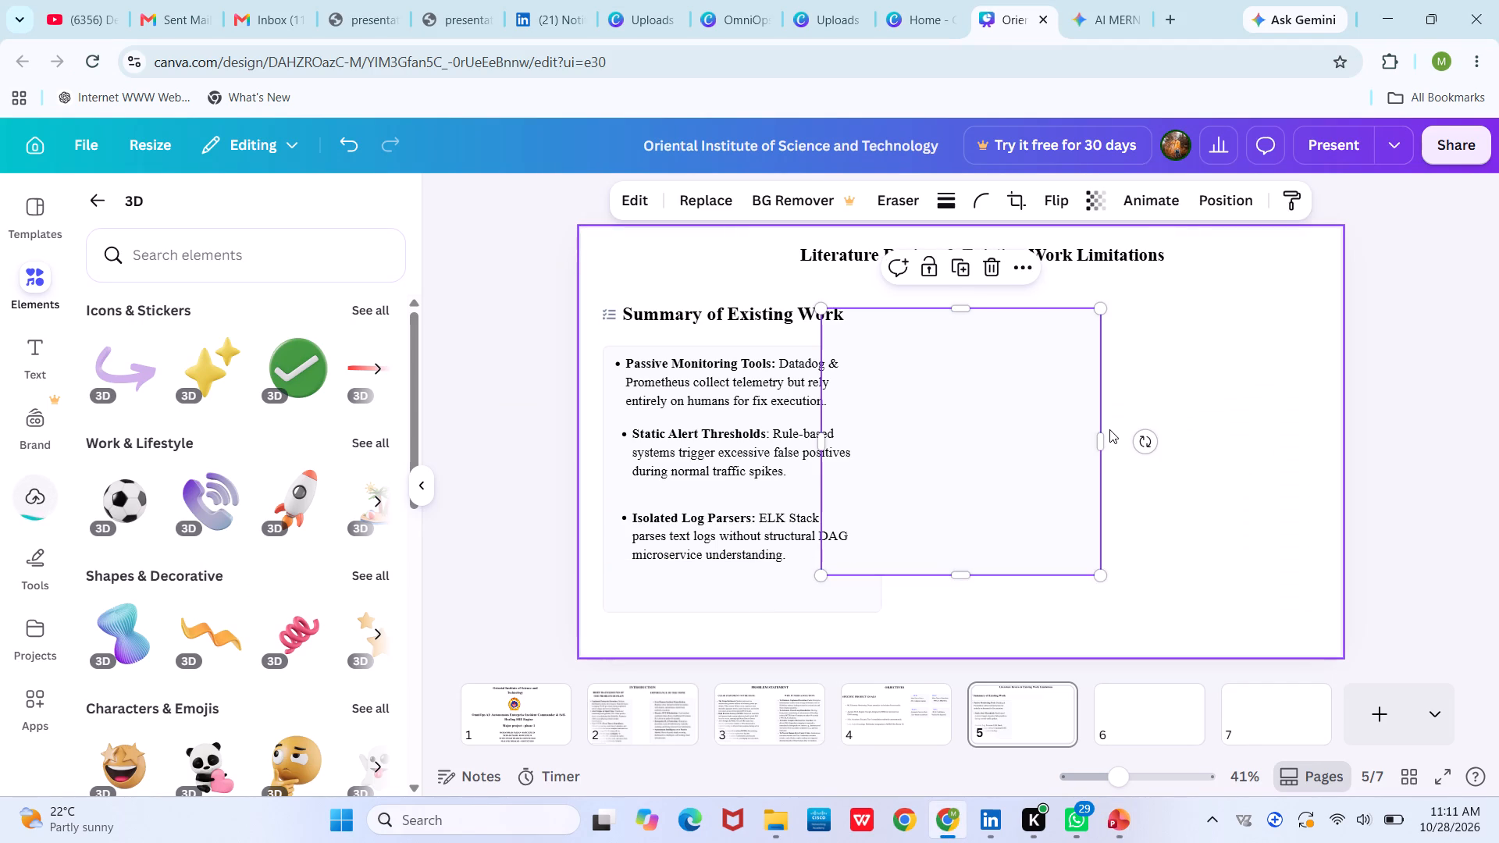
left_click_drag(997, 431, 1167, 462)
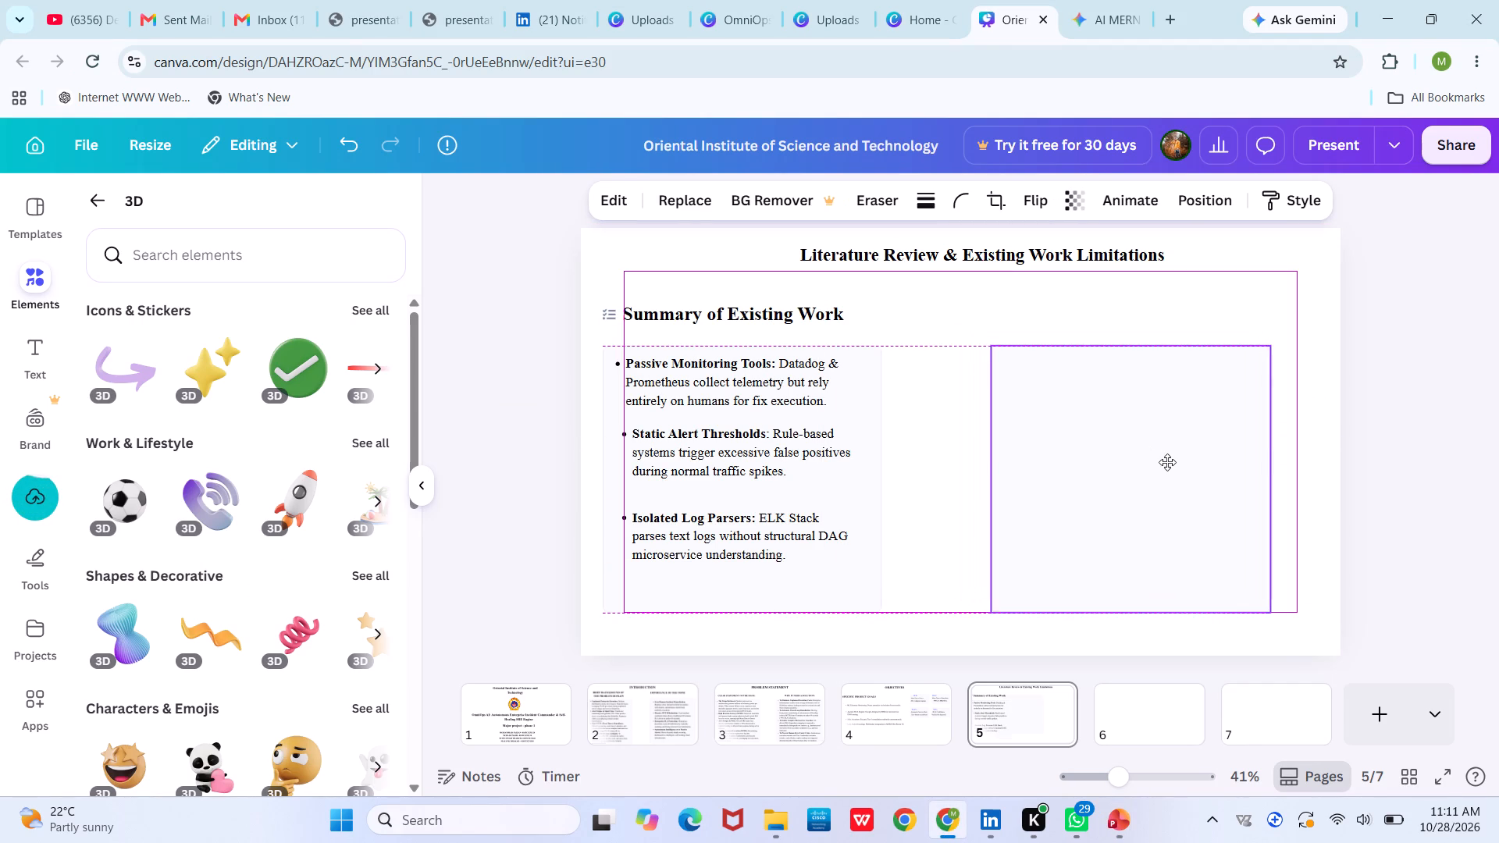
left_click_drag(1167, 462, 1185, 462)
left_click(920, 484)
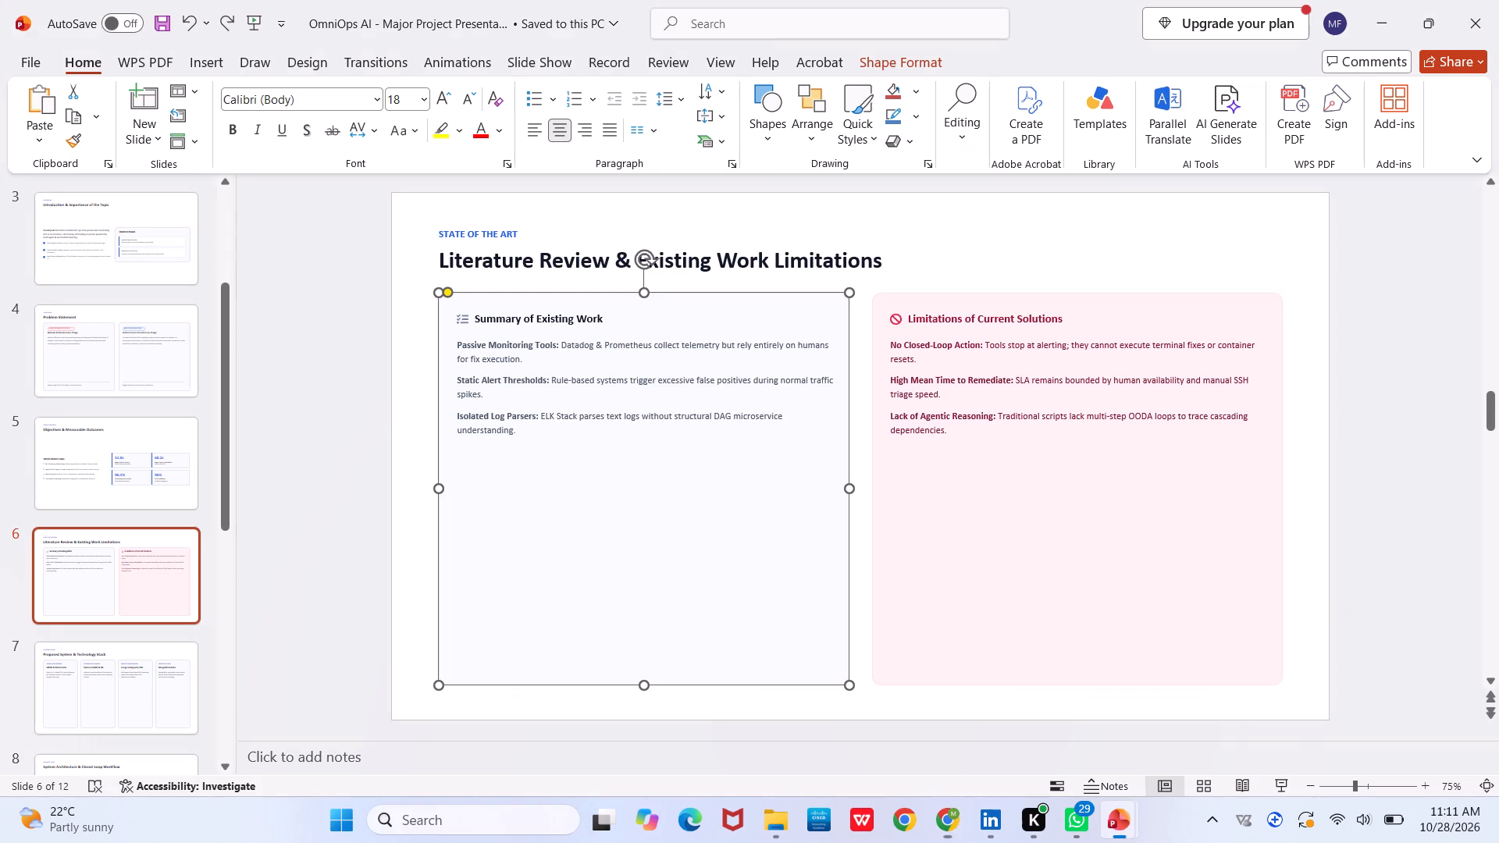
Copy the "Limitations of Current Solutions" heading from PowerPoint slide 6 into Canva page 5 and place it above the empty card.
left_click(973, 313)
key("ctrl+a")
key("ctrl+c")
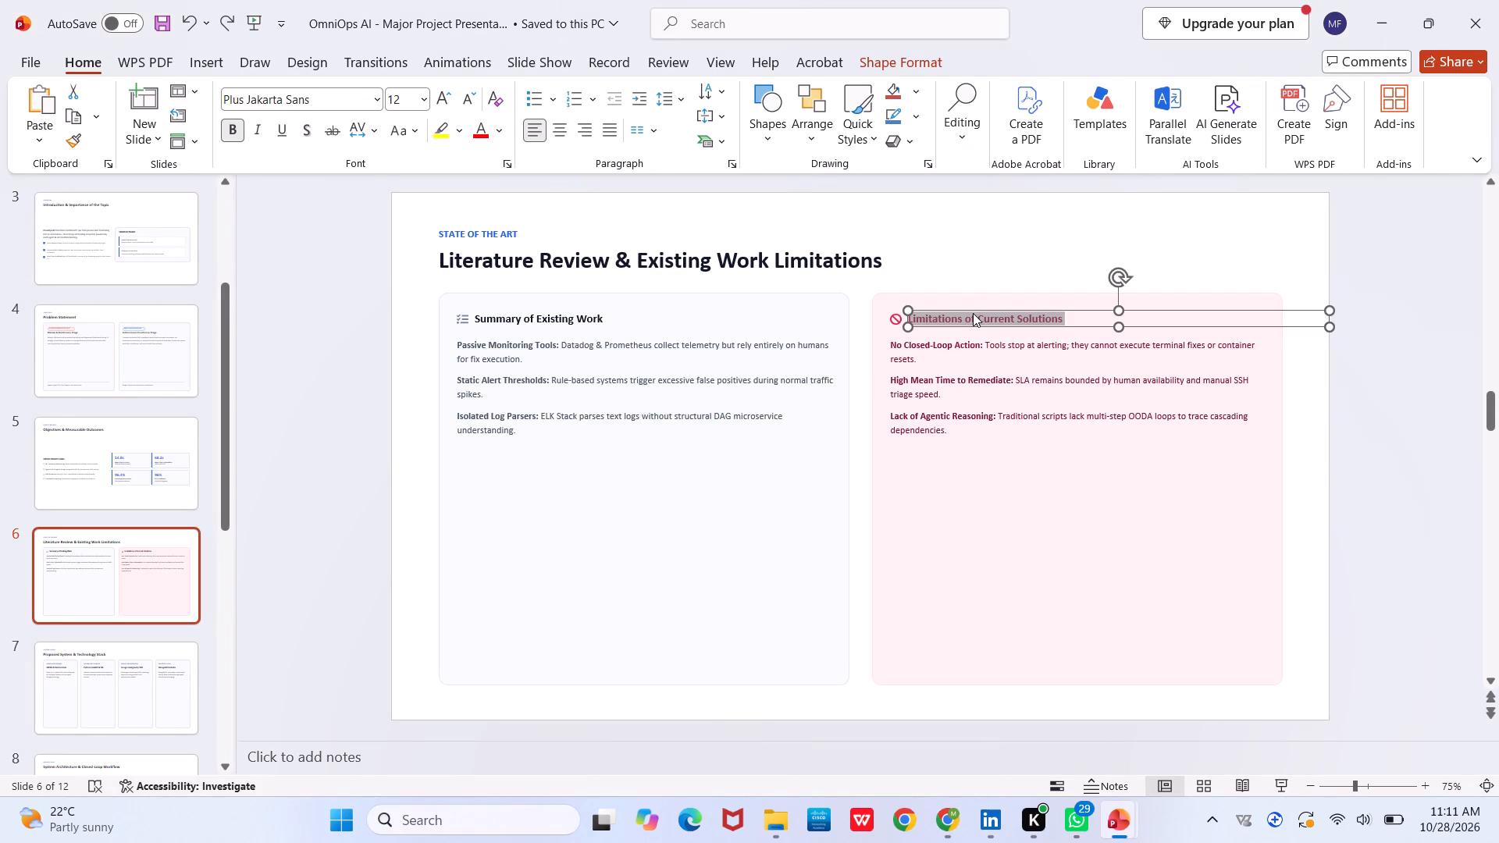
left_click(1108, 308)
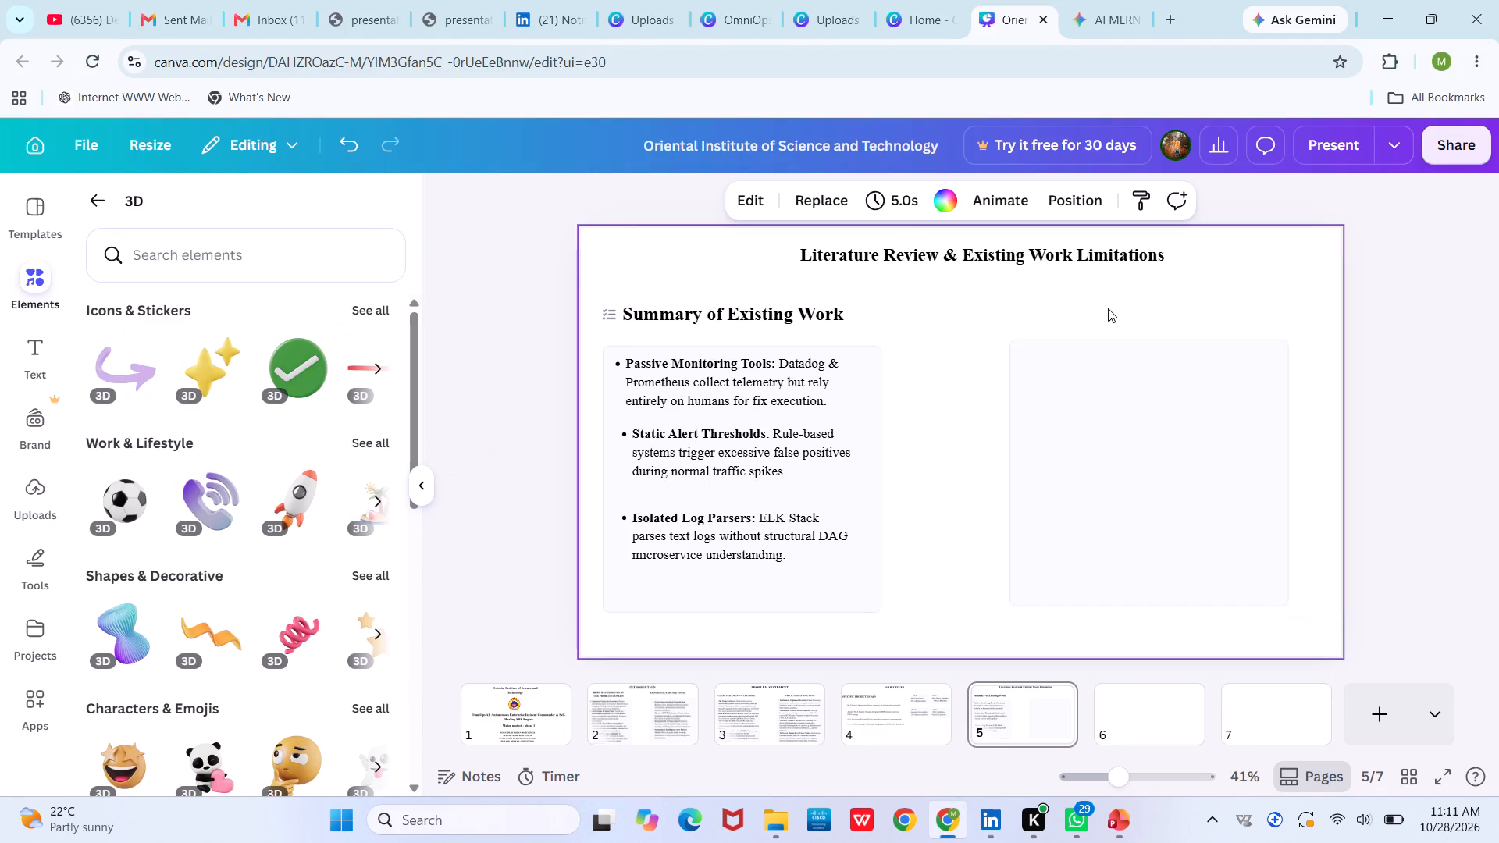
key("ctrl+v")
left_click(981, 536)
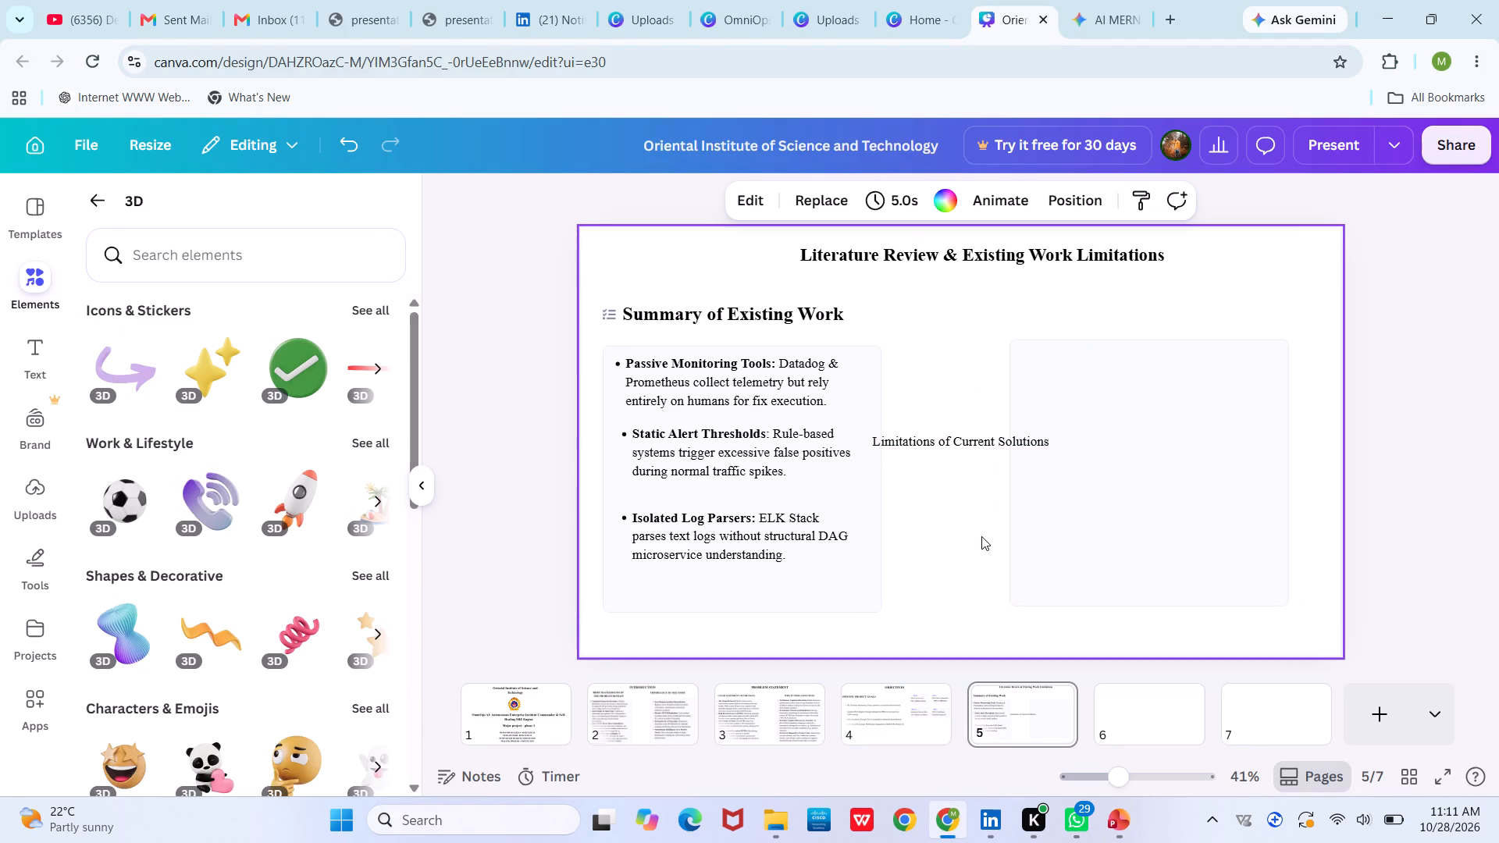
left_click_drag(970, 438, 1134, 294)
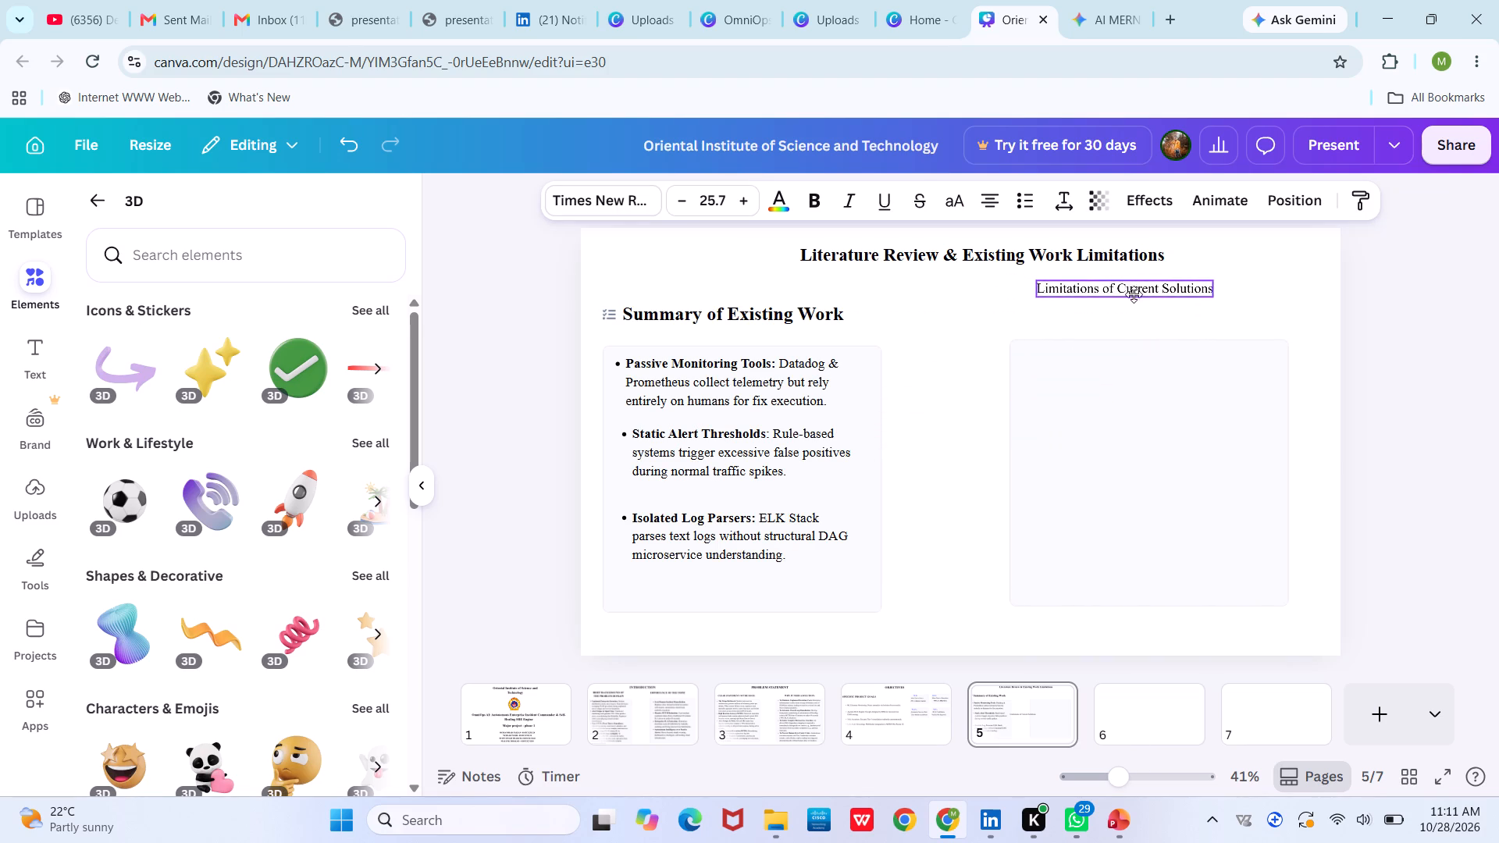
left_click_drag(1134, 294, 1134, 301)
Make the "Limitations of Current Solutions" heading bold and set its font size to 30.7.
left_click(814, 208)
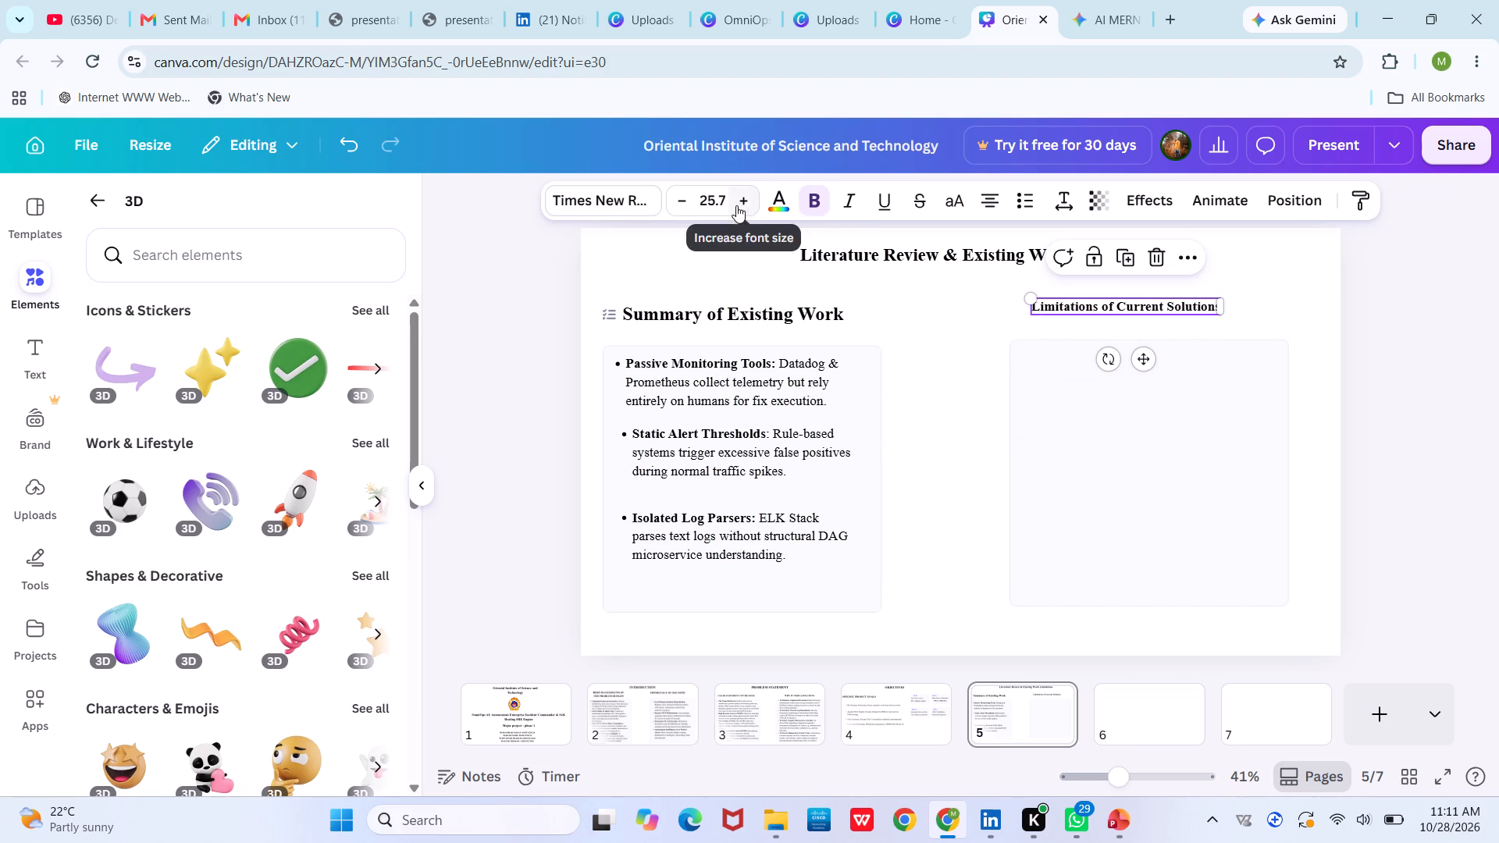
triple_click(749, 203)
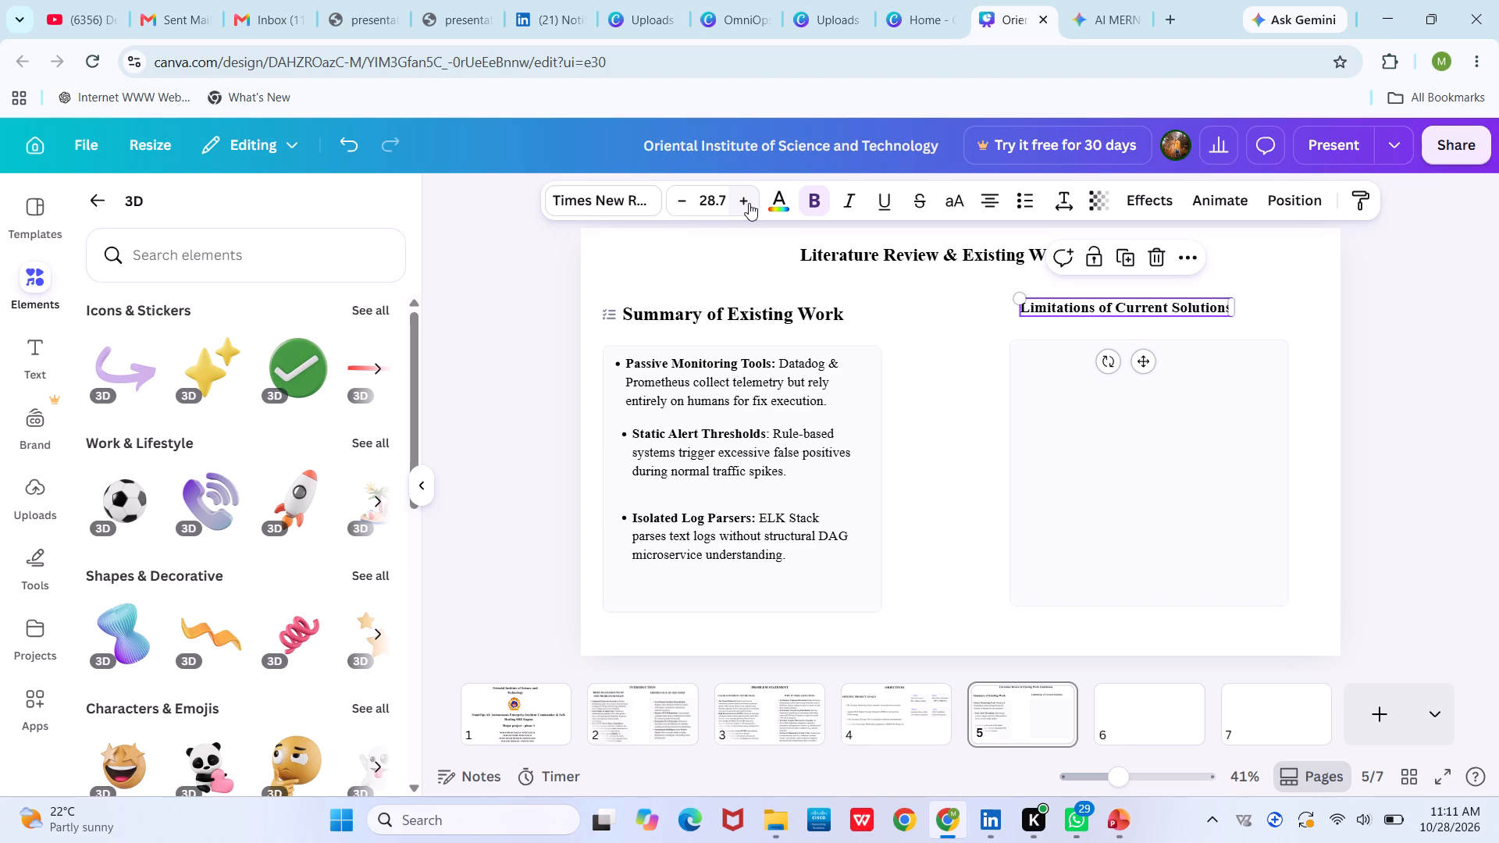
double_click(749, 203)
left_click(888, 351)
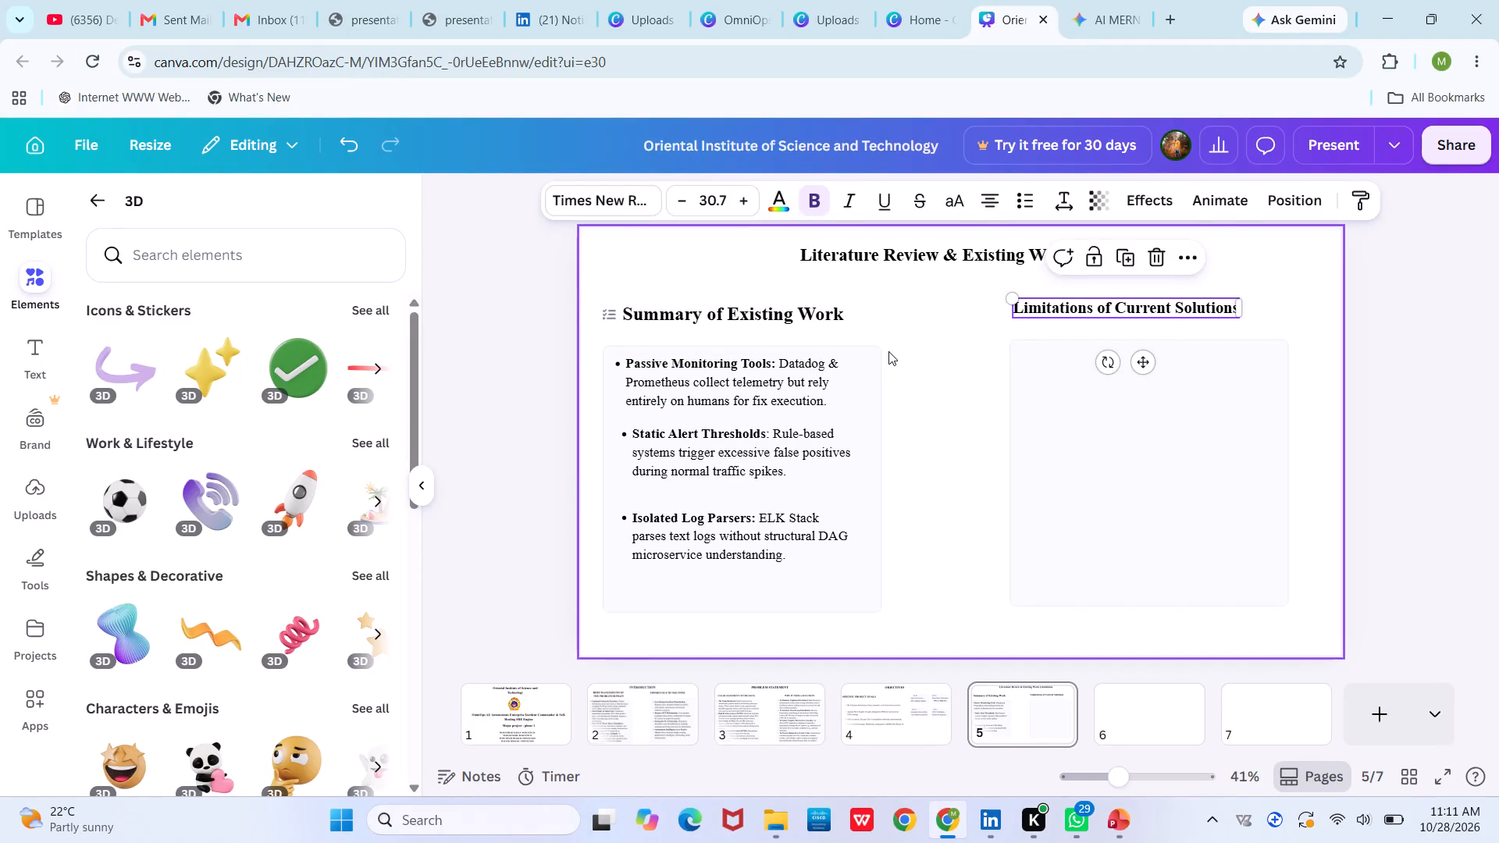
Widen the "Limitations of Current Solutions" text box to about the width of the empty card below it.
left_click(1114, 308)
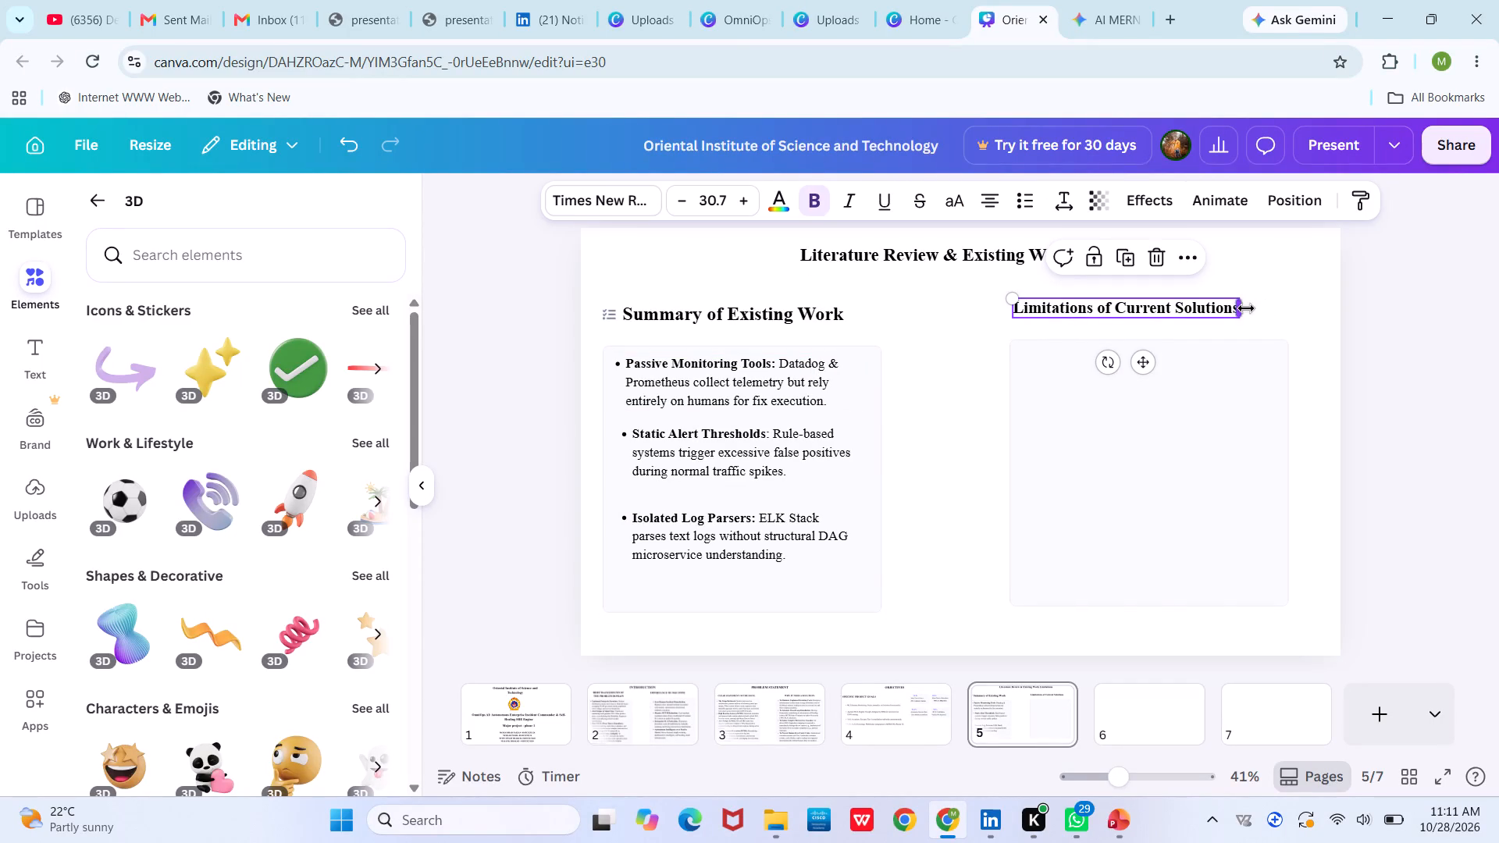
left_click_drag(1246, 308, 1287, 308)
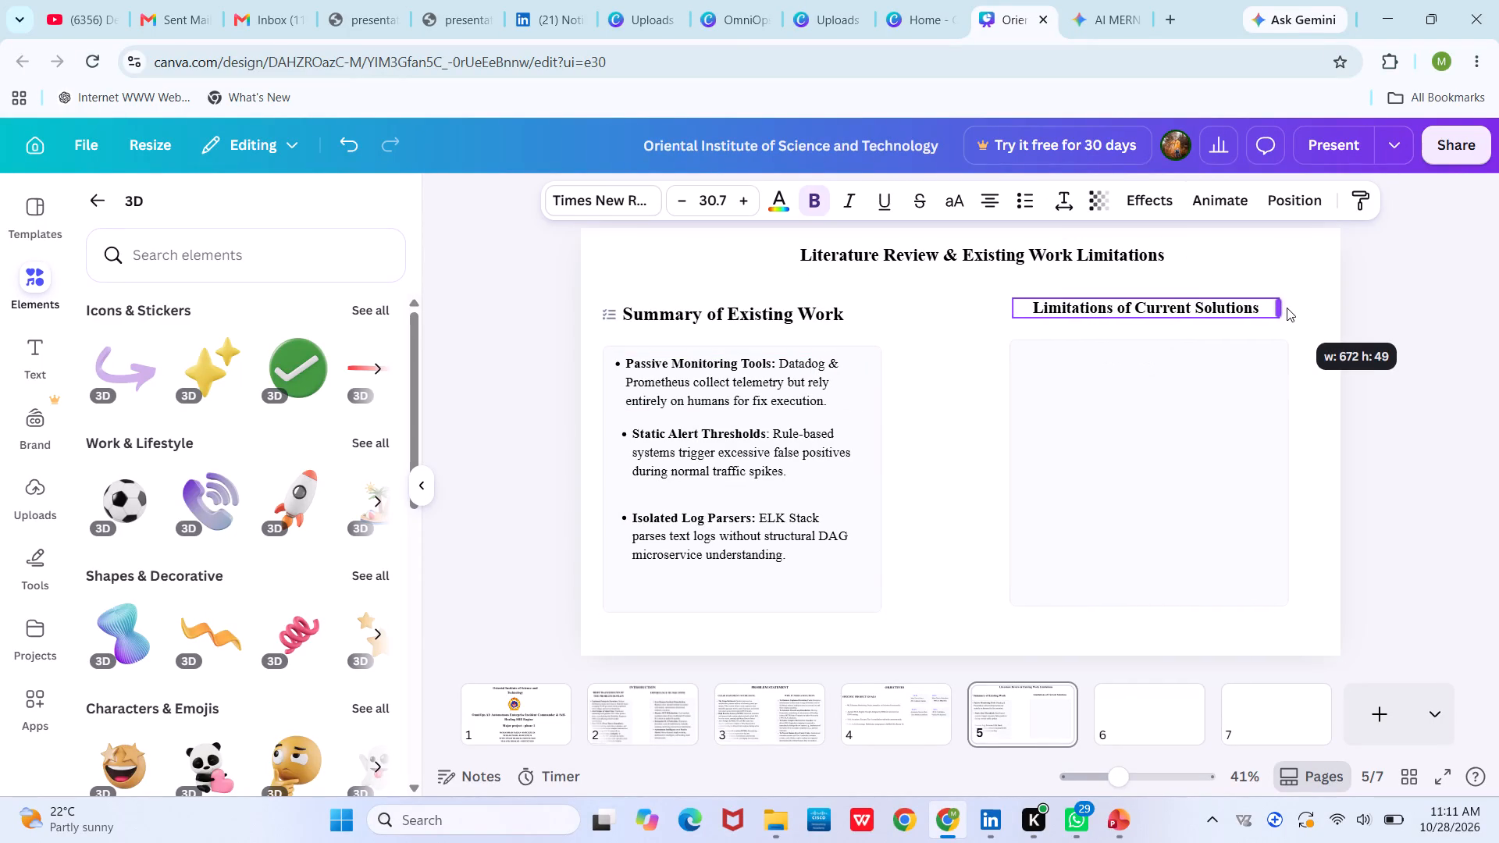
left_click_drag(1287, 308, 1295, 308)
left_click(892, 385)
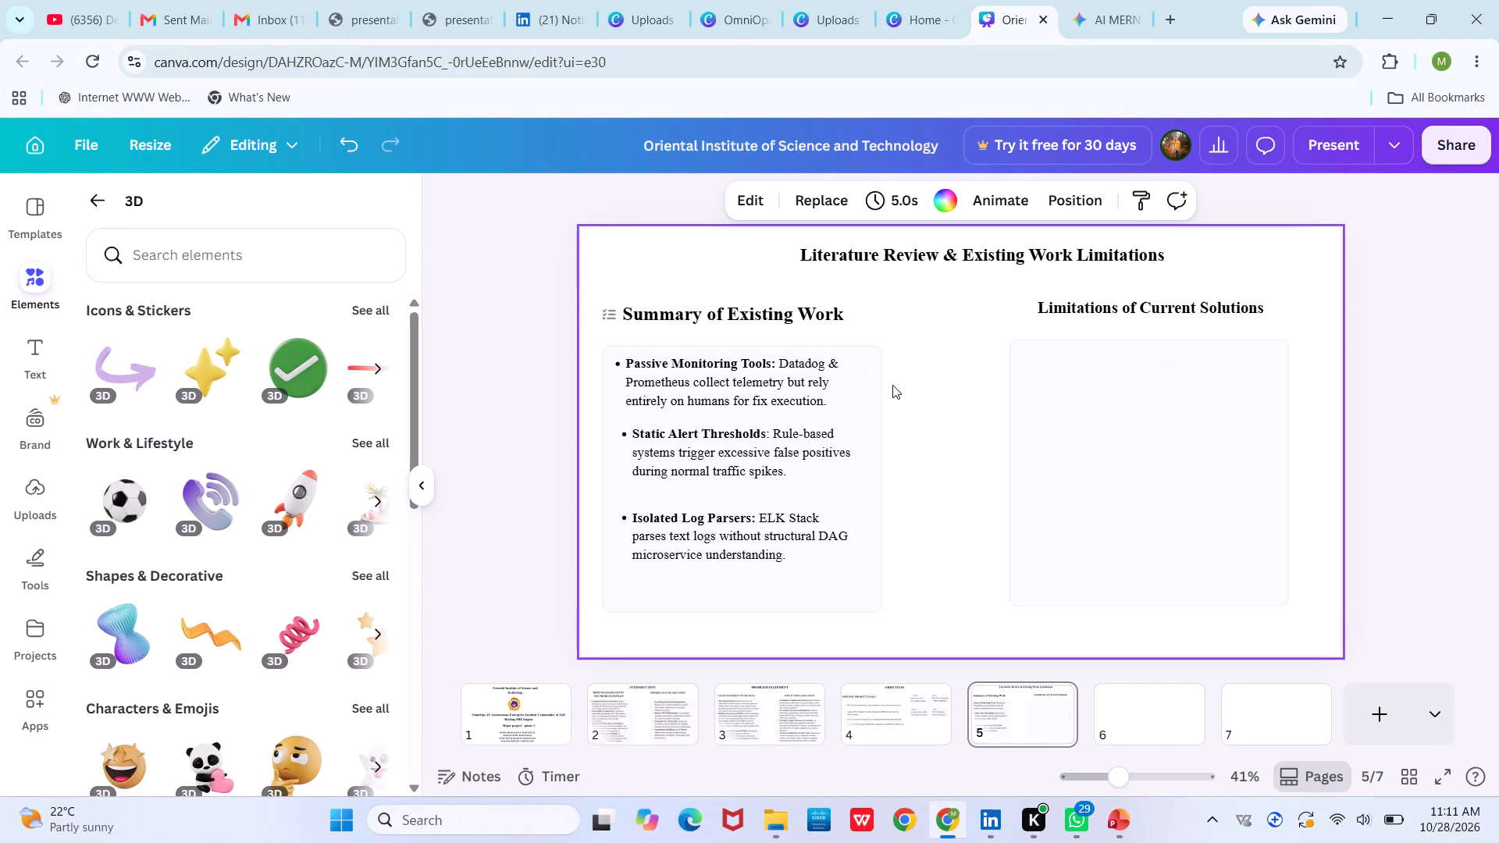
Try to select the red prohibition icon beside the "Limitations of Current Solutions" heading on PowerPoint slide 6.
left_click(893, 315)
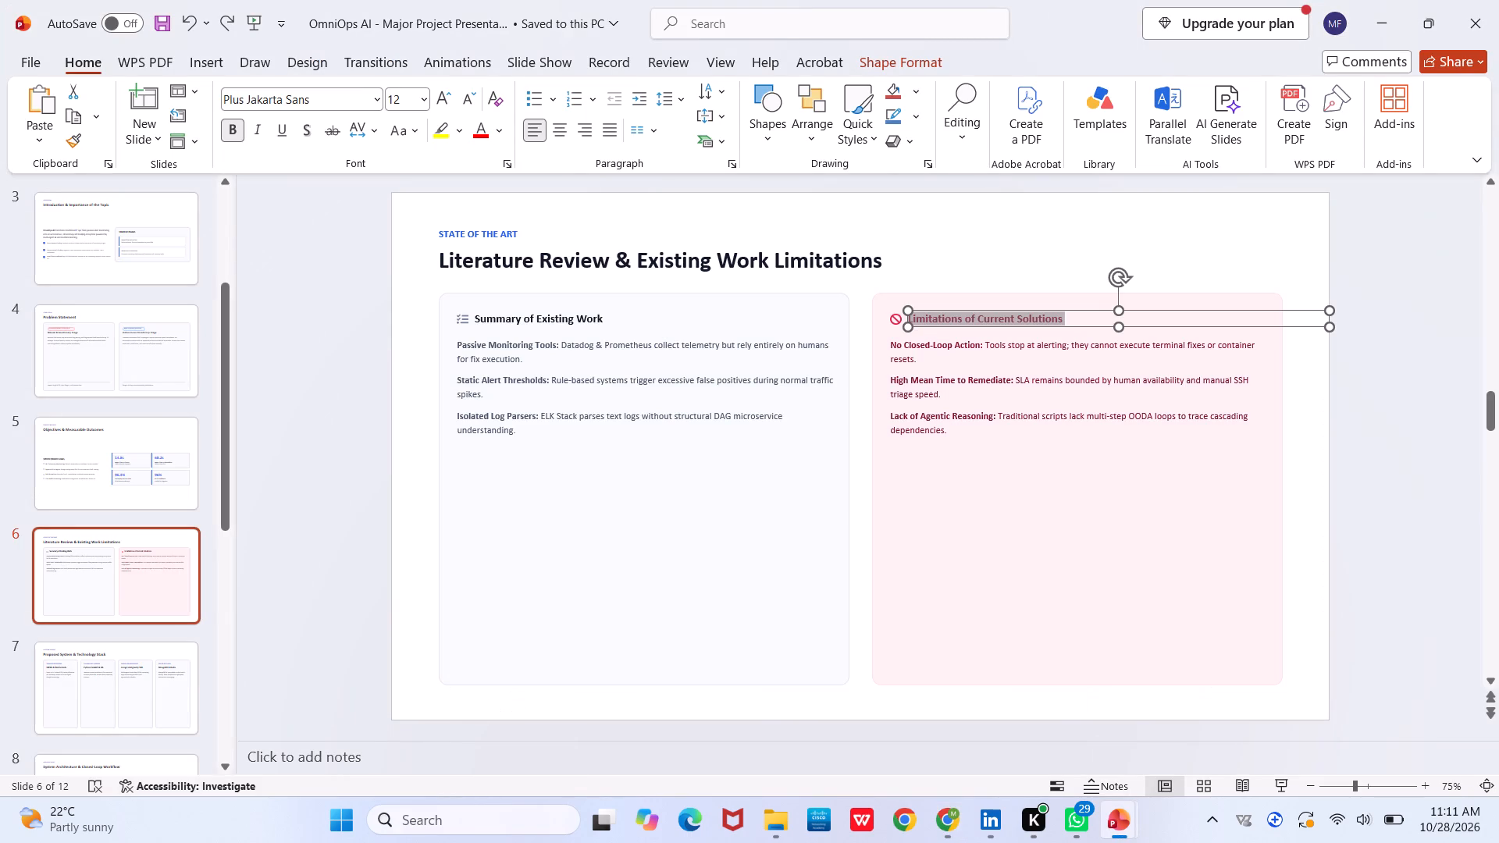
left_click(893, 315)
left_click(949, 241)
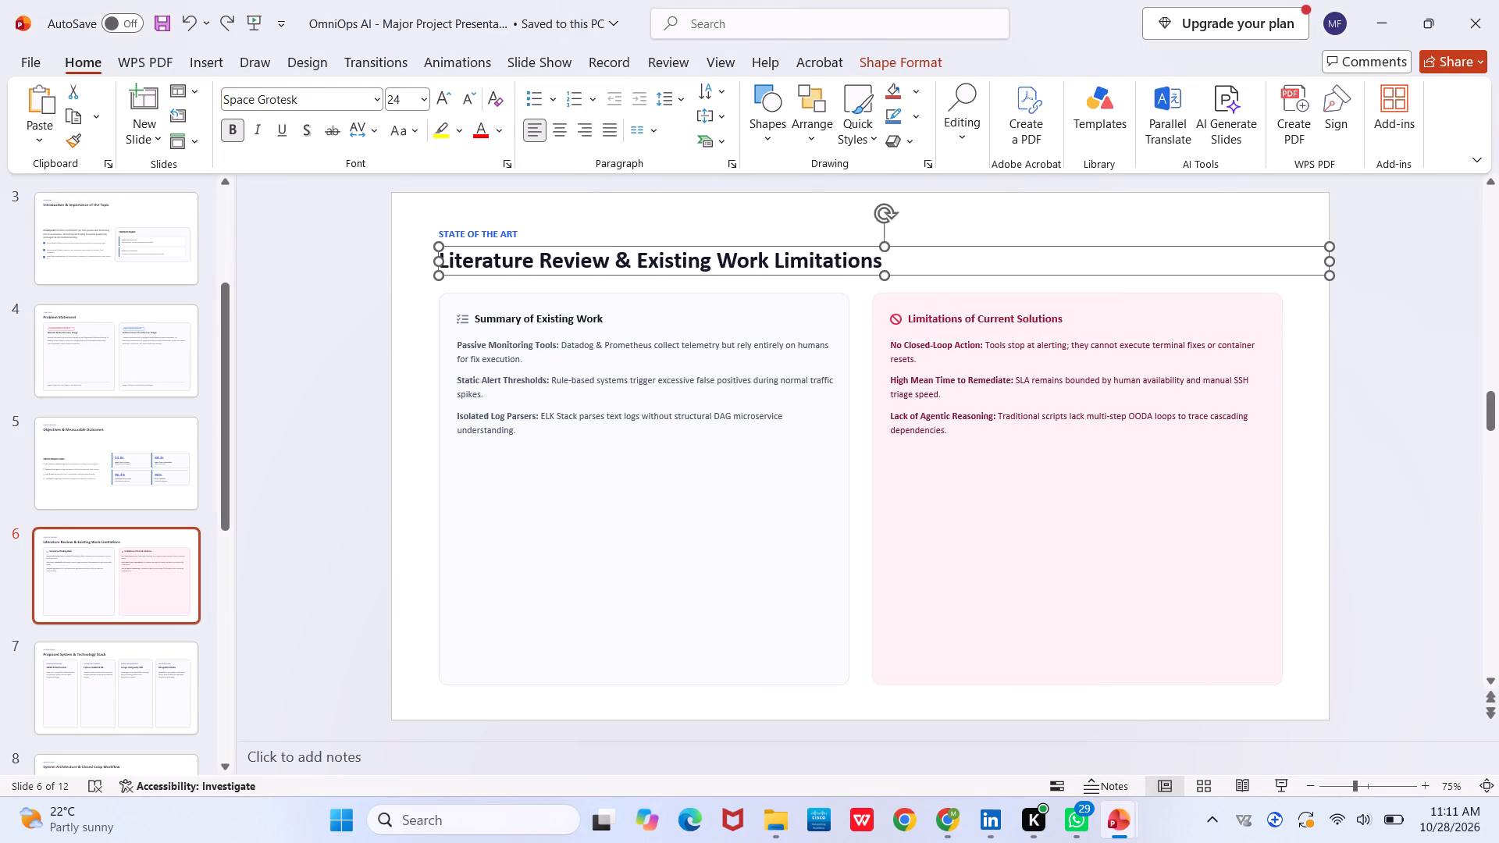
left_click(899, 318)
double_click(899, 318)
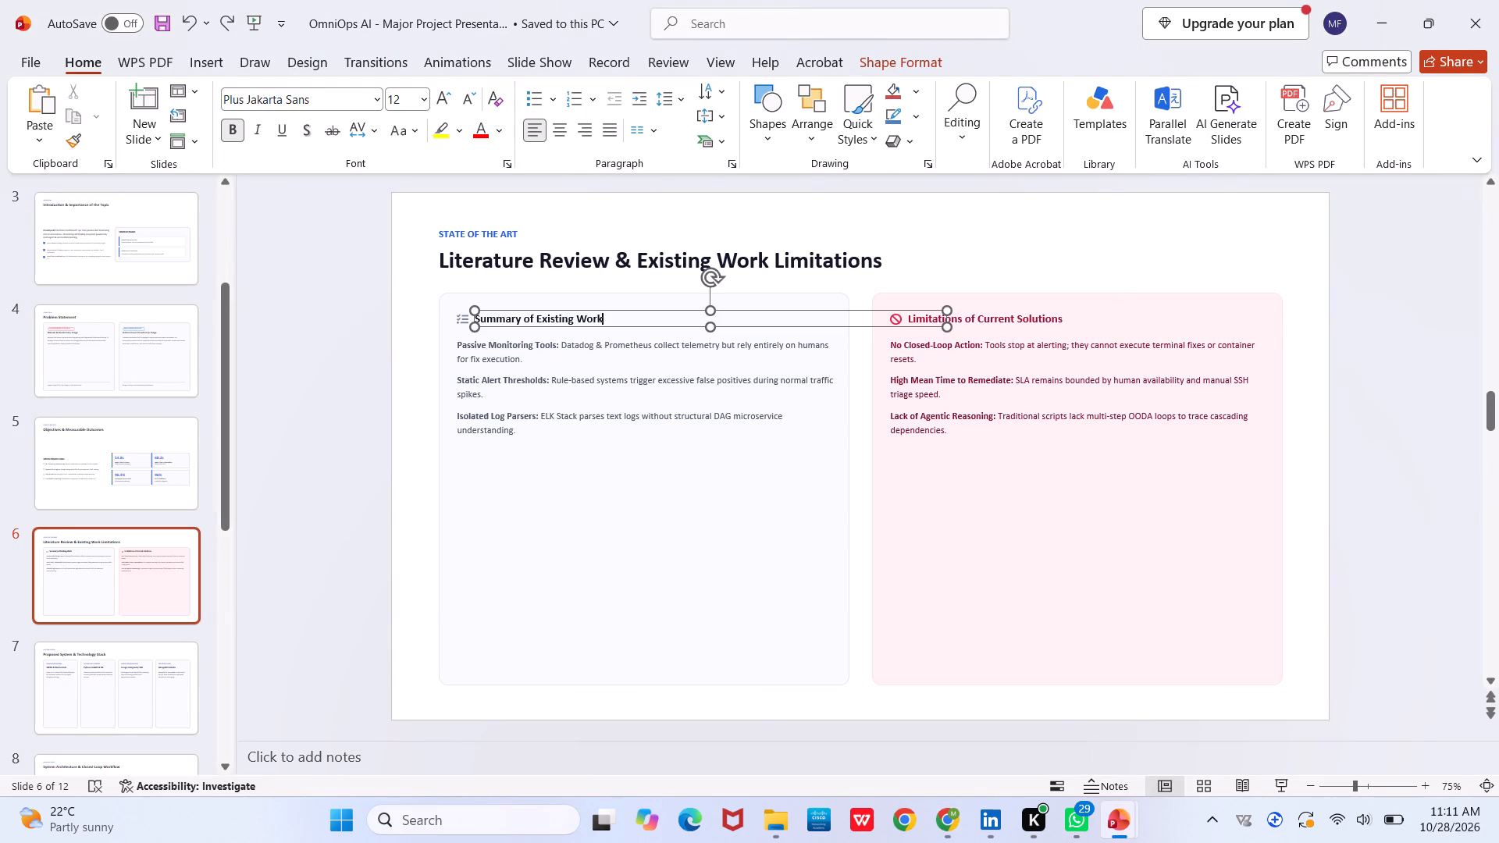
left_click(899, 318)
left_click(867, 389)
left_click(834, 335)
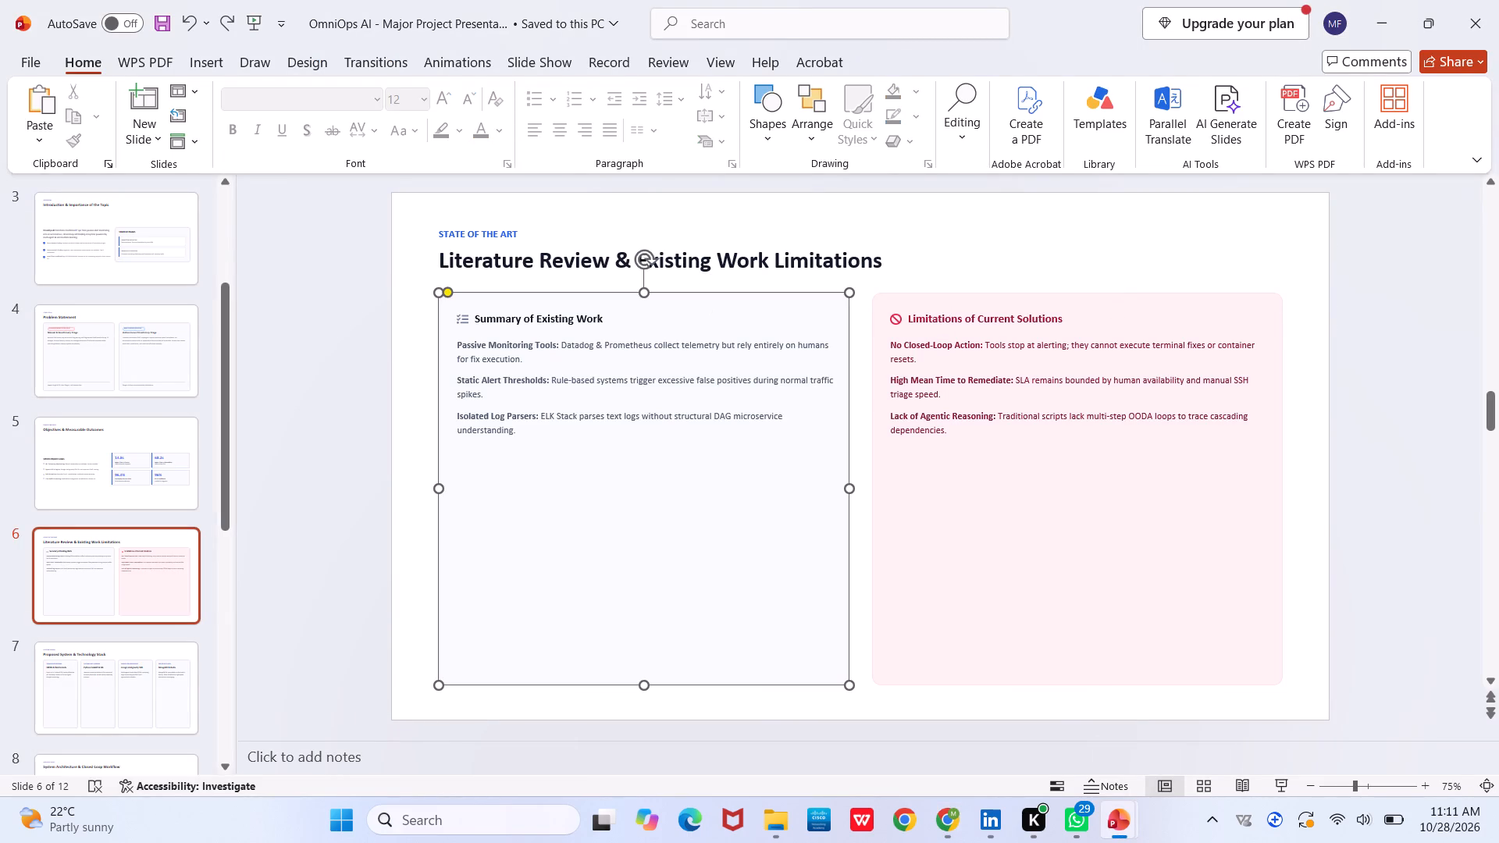
Narrow the "Summary of Existing Work" heading's text box on PowerPoint slide 6 so it stays clear of the prohibition icon.
left_click(819, 322)
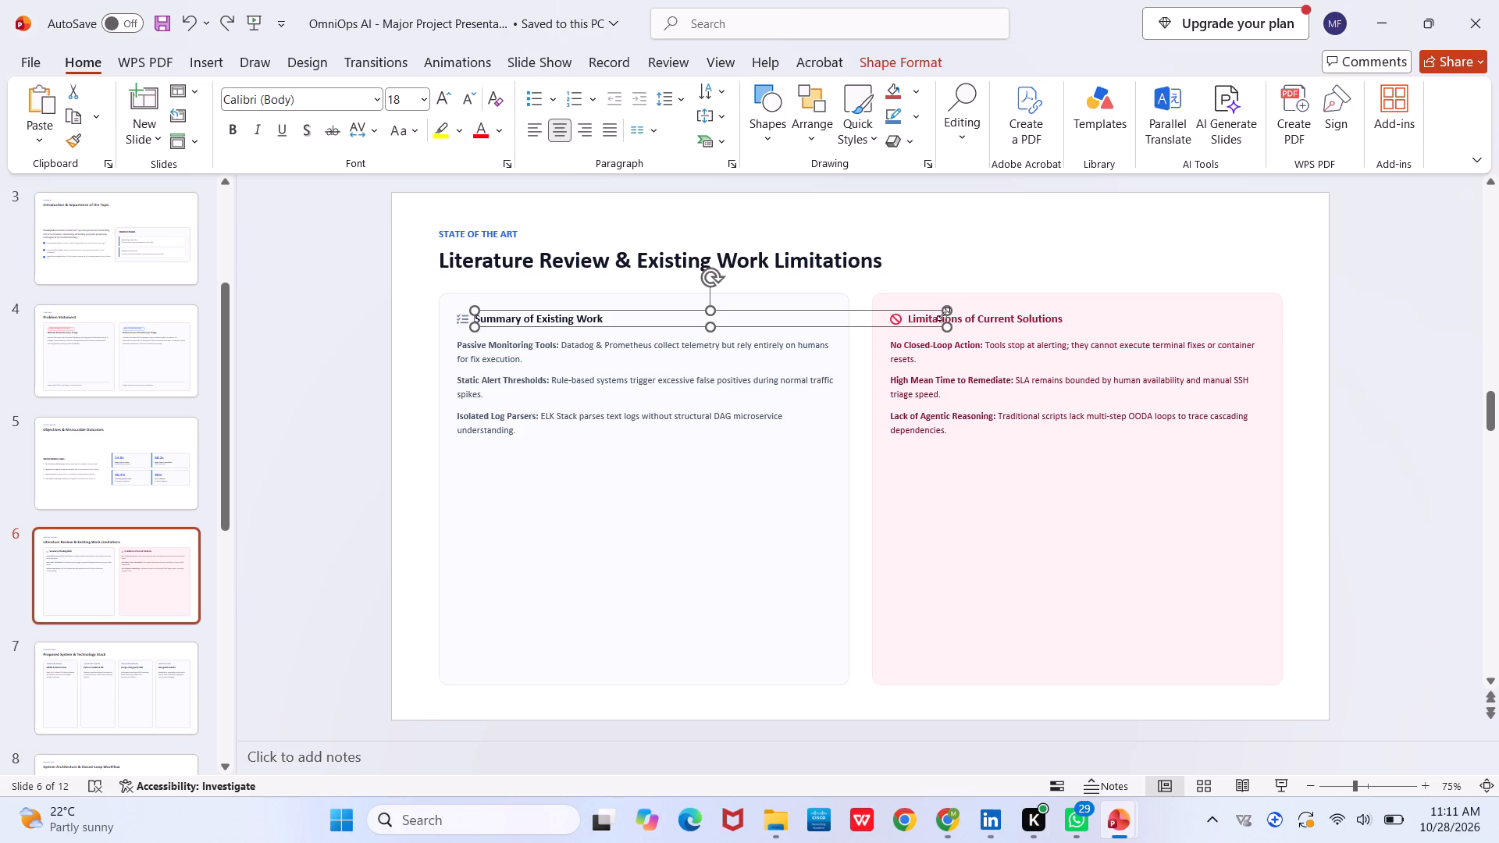
left_click_drag(945, 313, 822, 308)
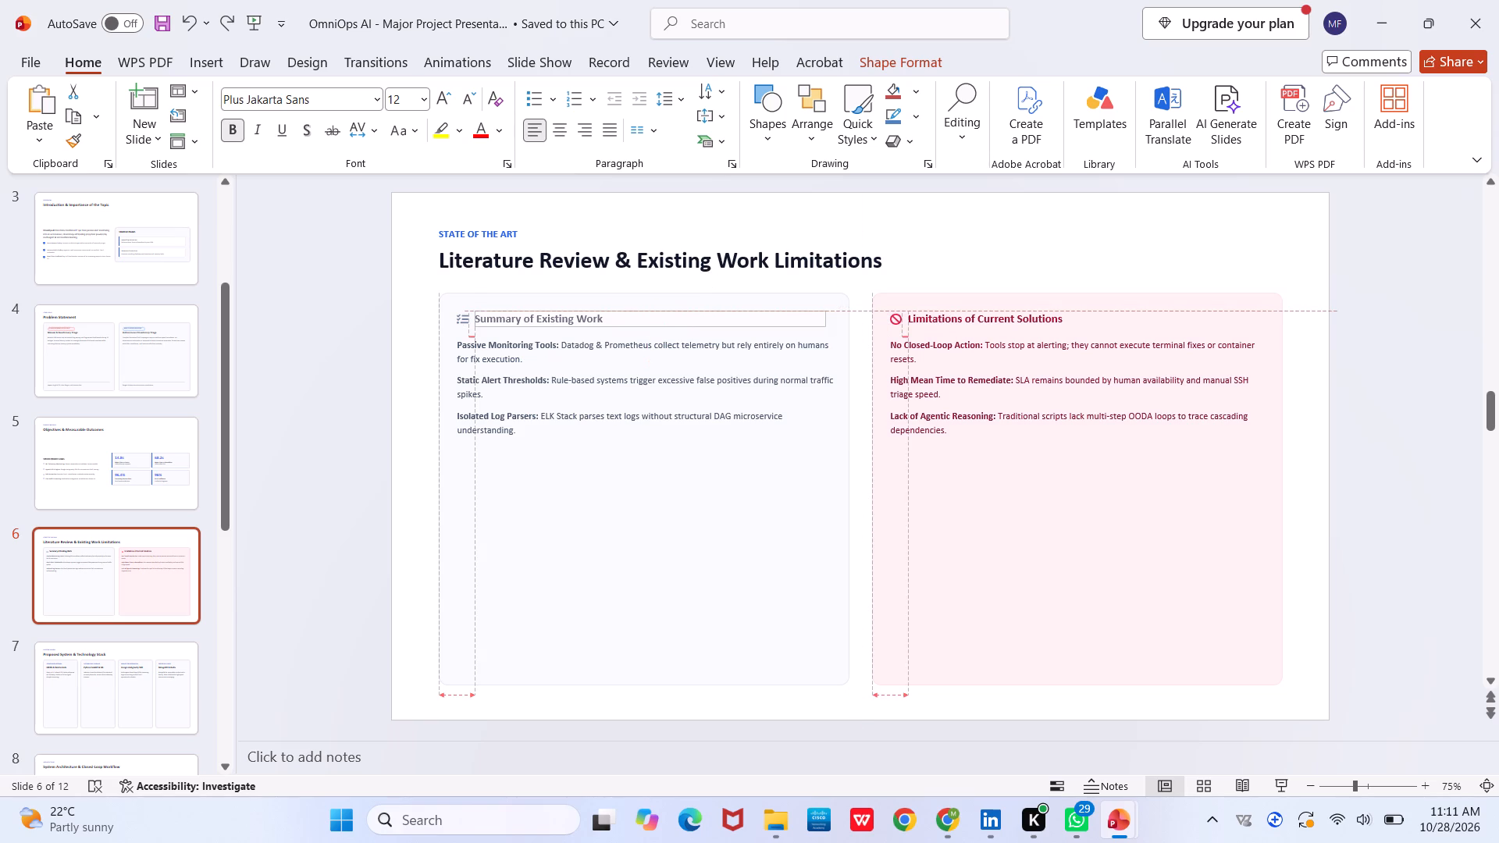
left_click_drag(822, 308, 821, 308)
left_click(977, 286)
Copy the red prohibition icon from PowerPoint slide 6 and paste it onto Canva page 5.
left_click(893, 321)
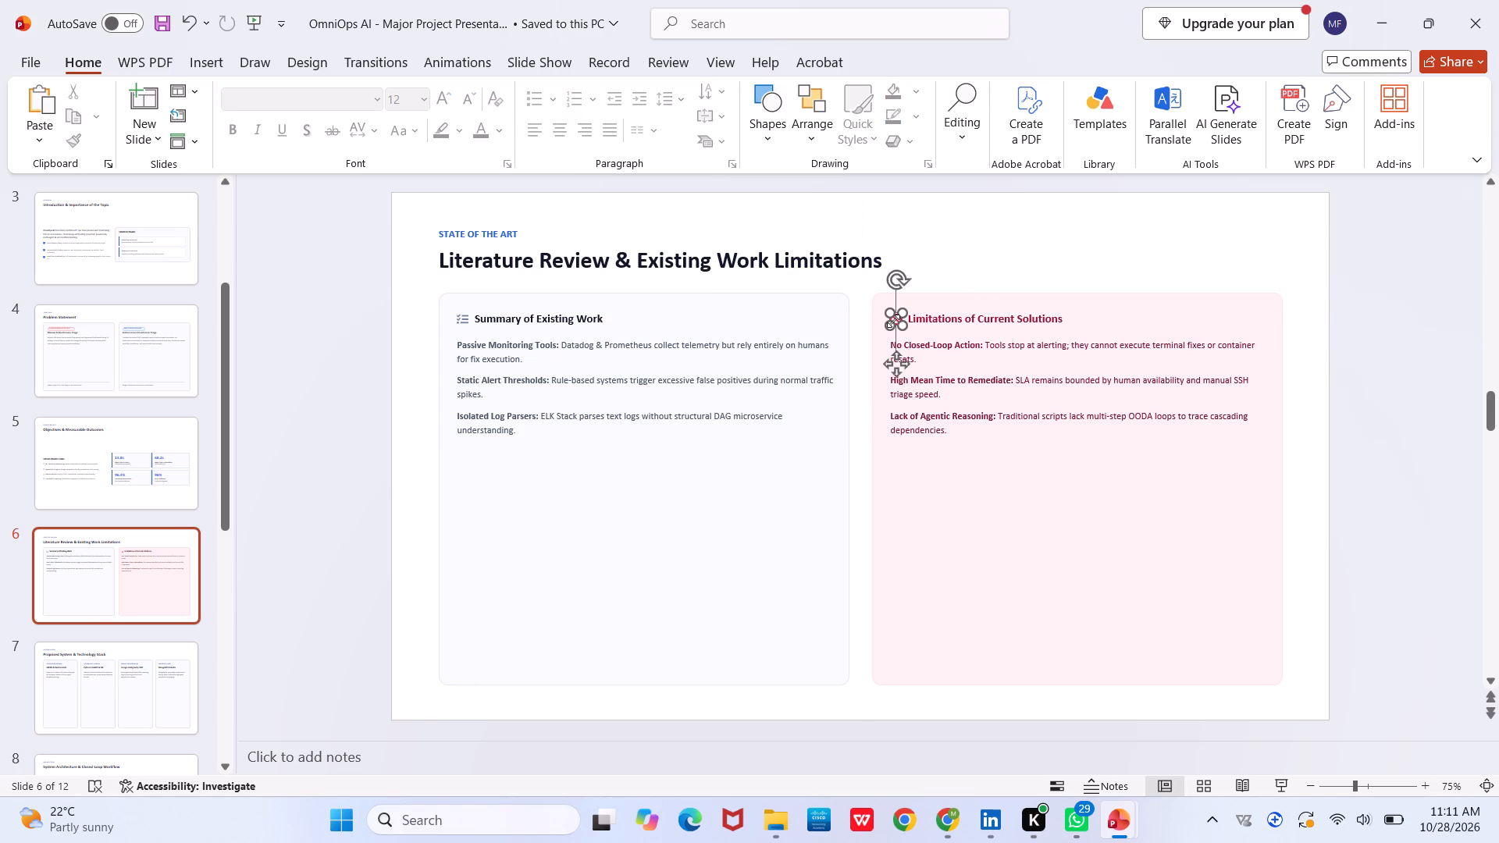
key("ctrl+c")
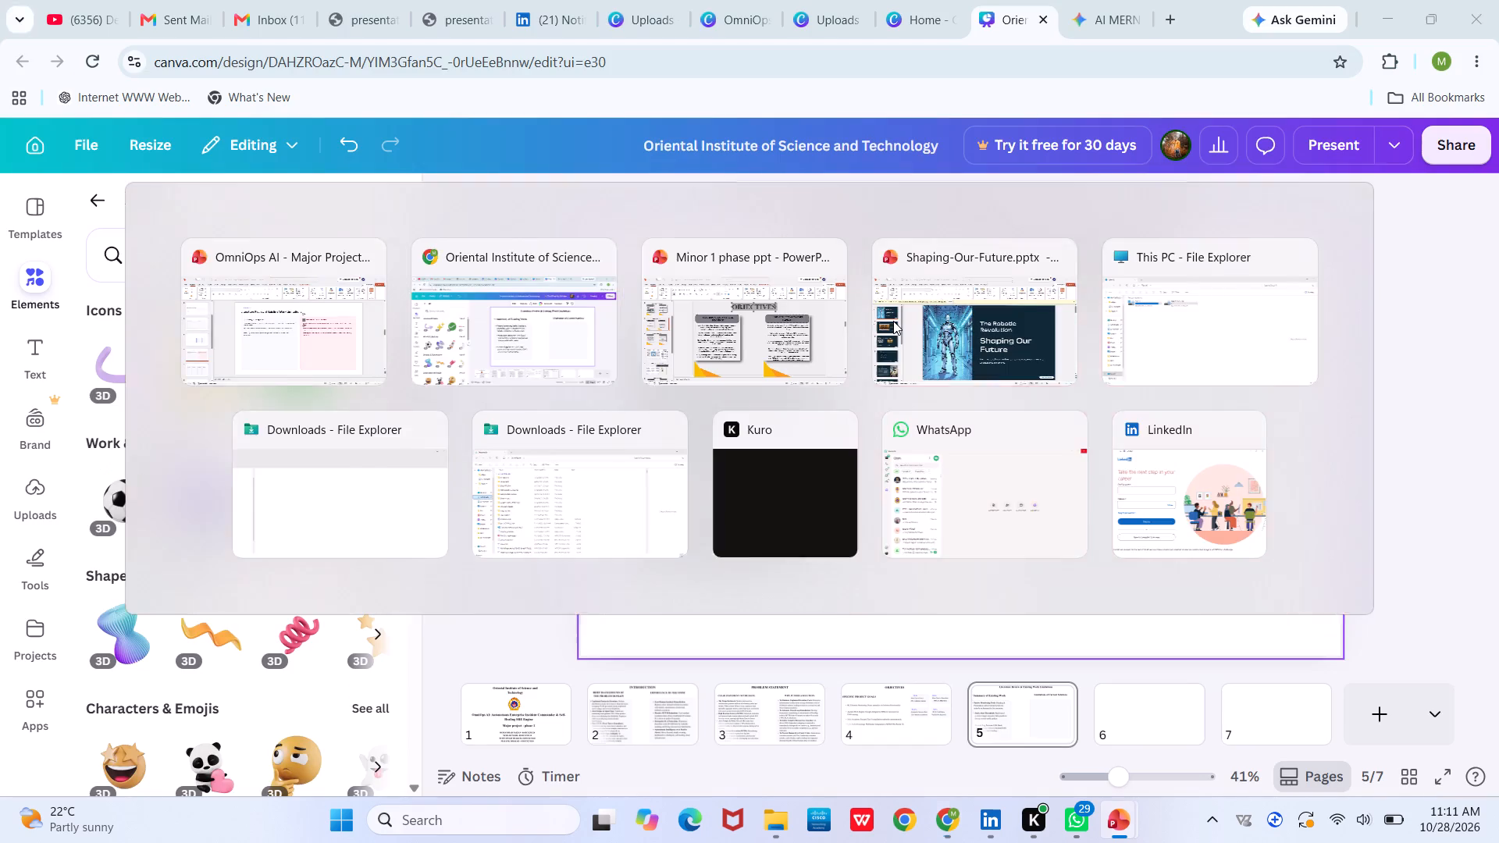
left_click(1017, 307)
key("ctrl+v")
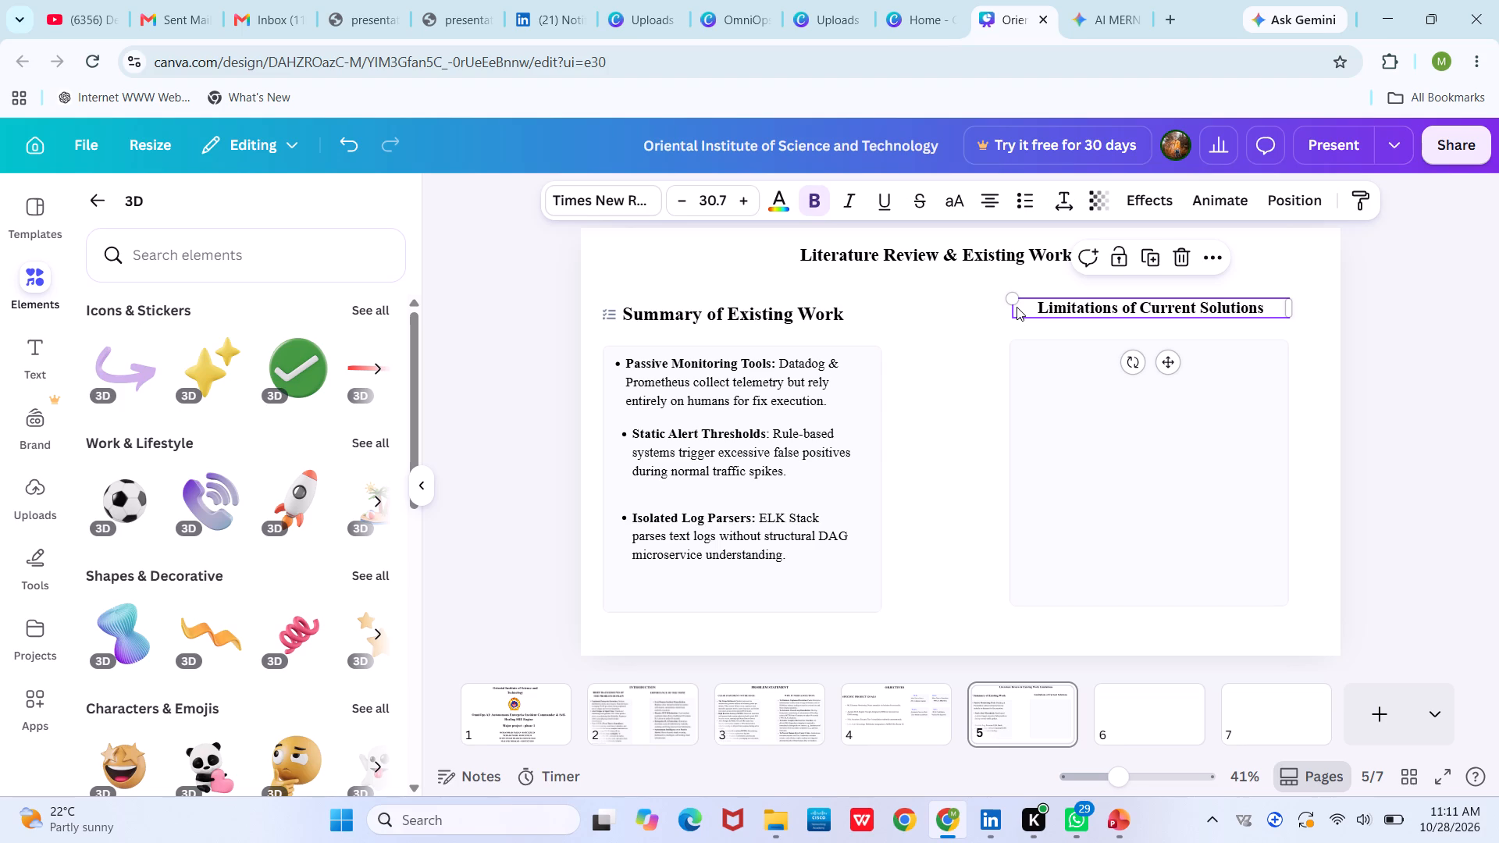
left_click(983, 397)
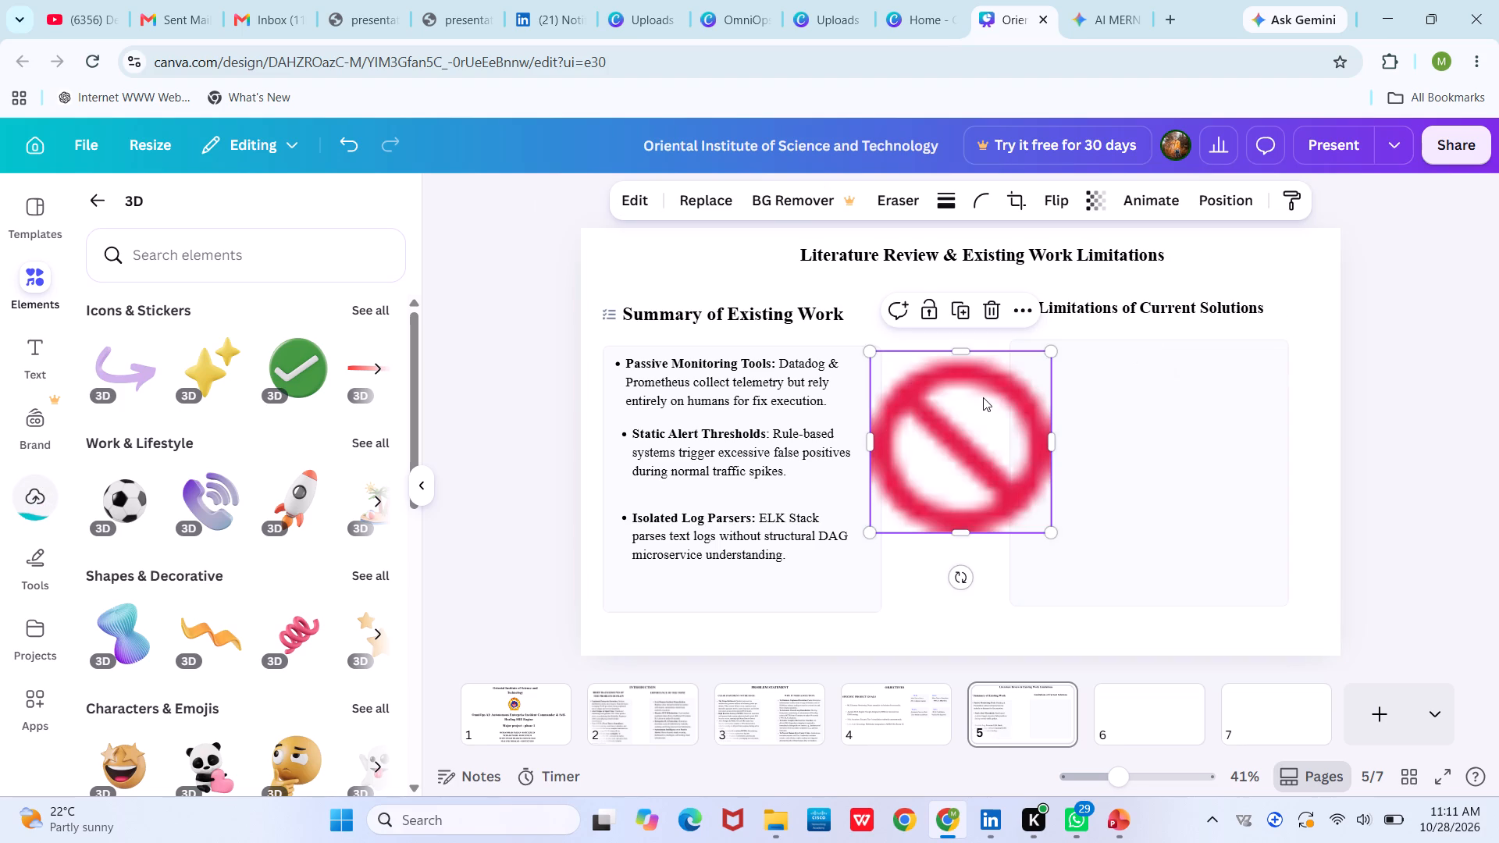
left_click(995, 391)
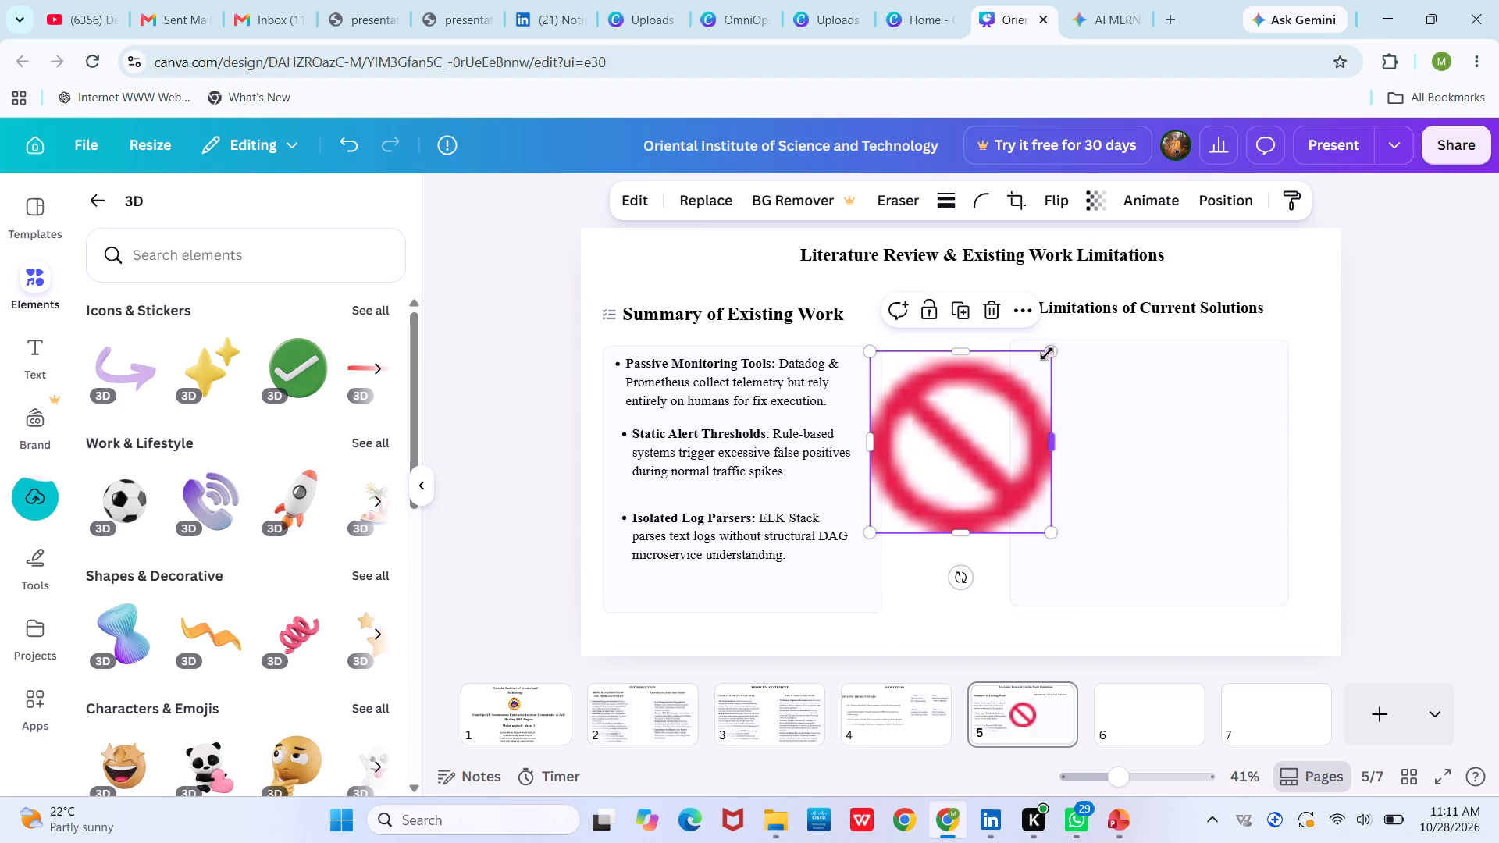
Shrink the pasted red prohibition icon to about heading height and place it just before the "Limitations of Current Solutions" heading.
left_click_drag(1049, 349, 939, 511)
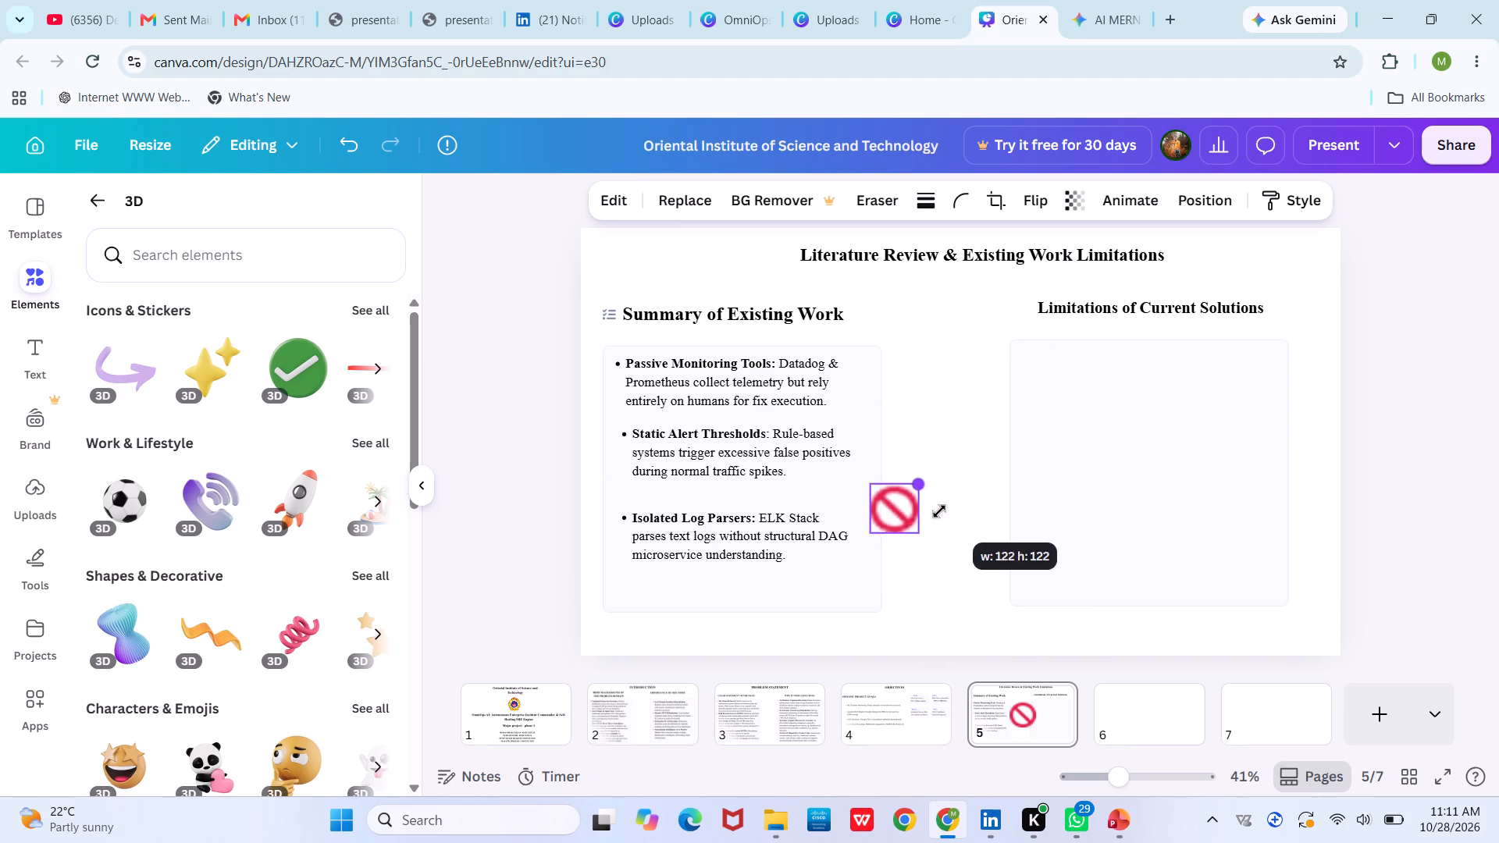
left_click_drag(939, 511, 917, 539)
left_click(952, 496)
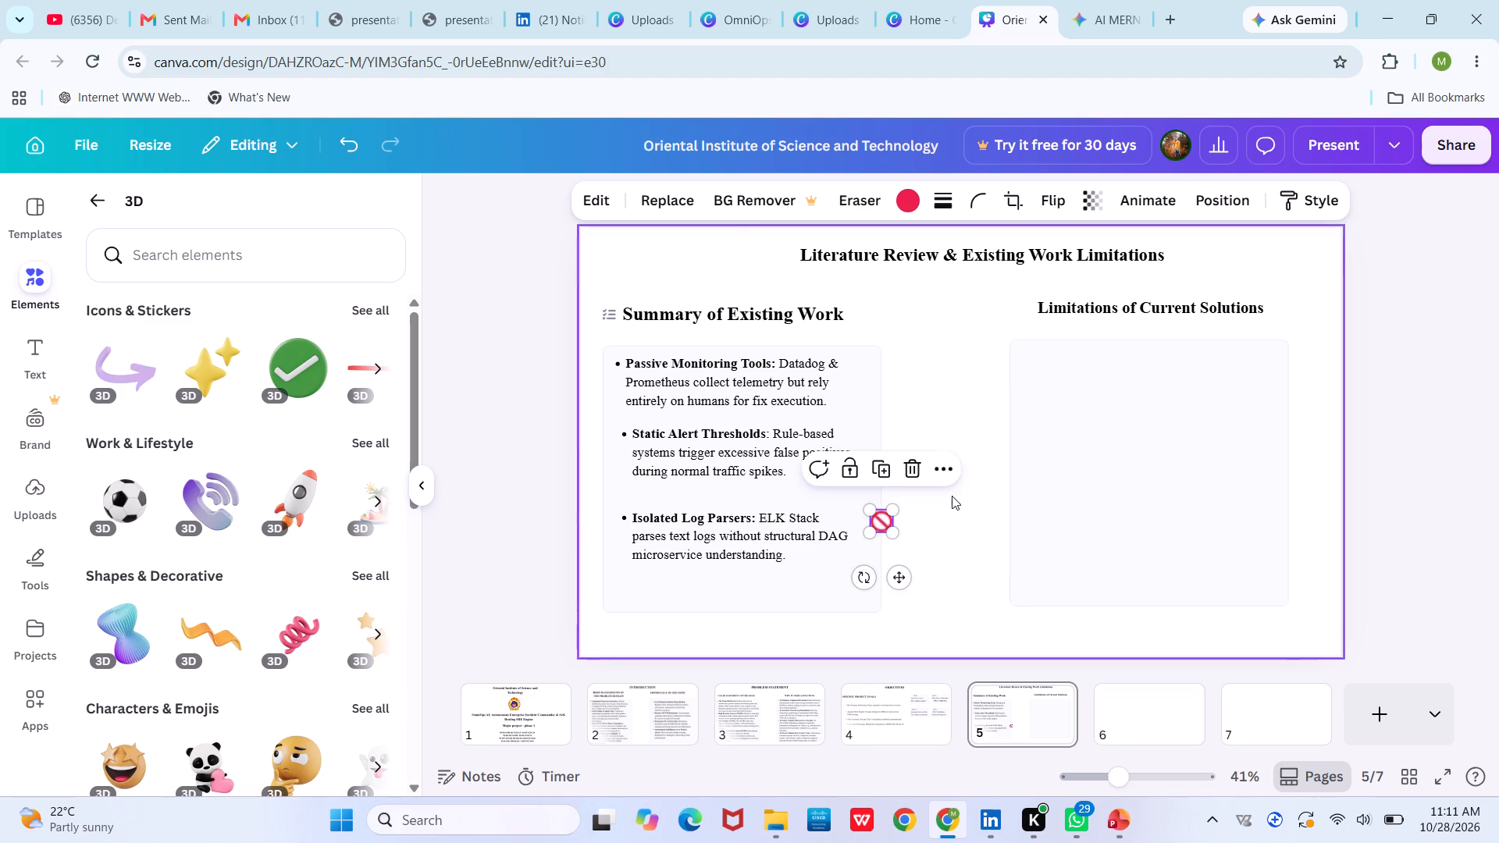
left_click_drag(878, 521, 1011, 307)
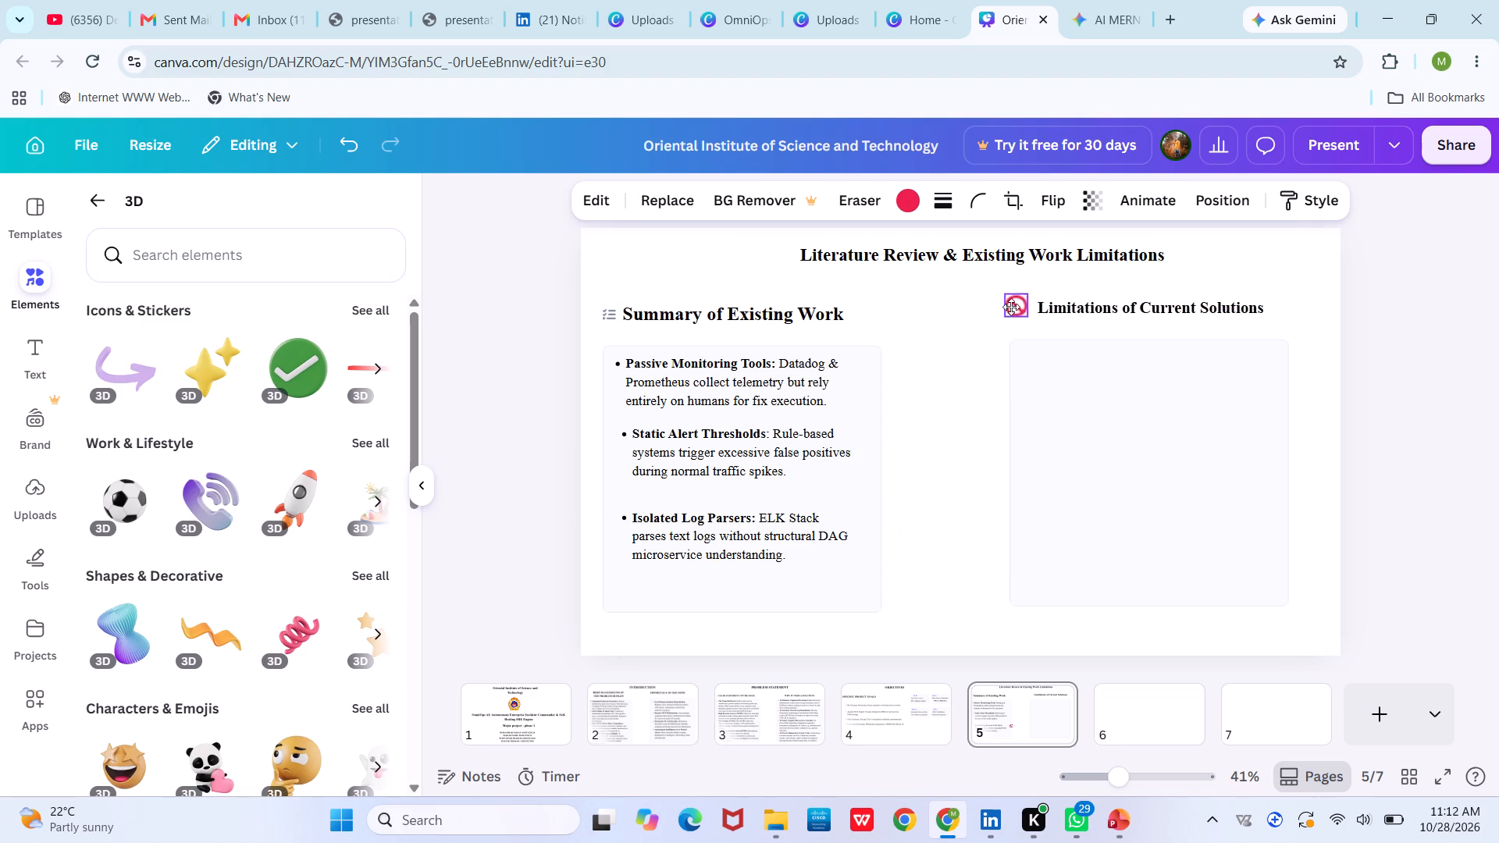
left_click_drag(1011, 307, 1009, 308)
left_click(1024, 301)
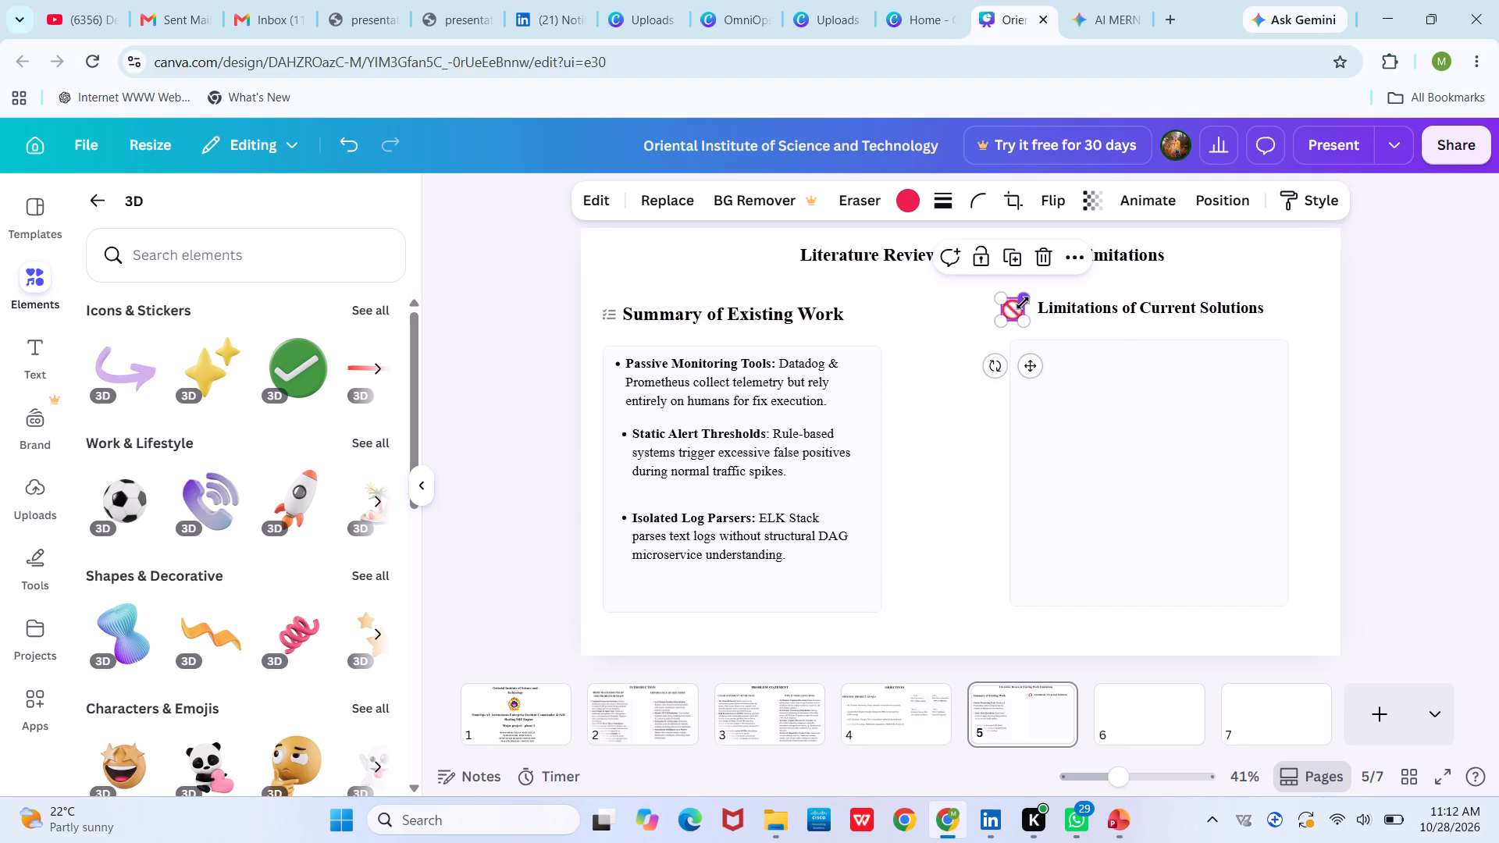
left_click(970, 345)
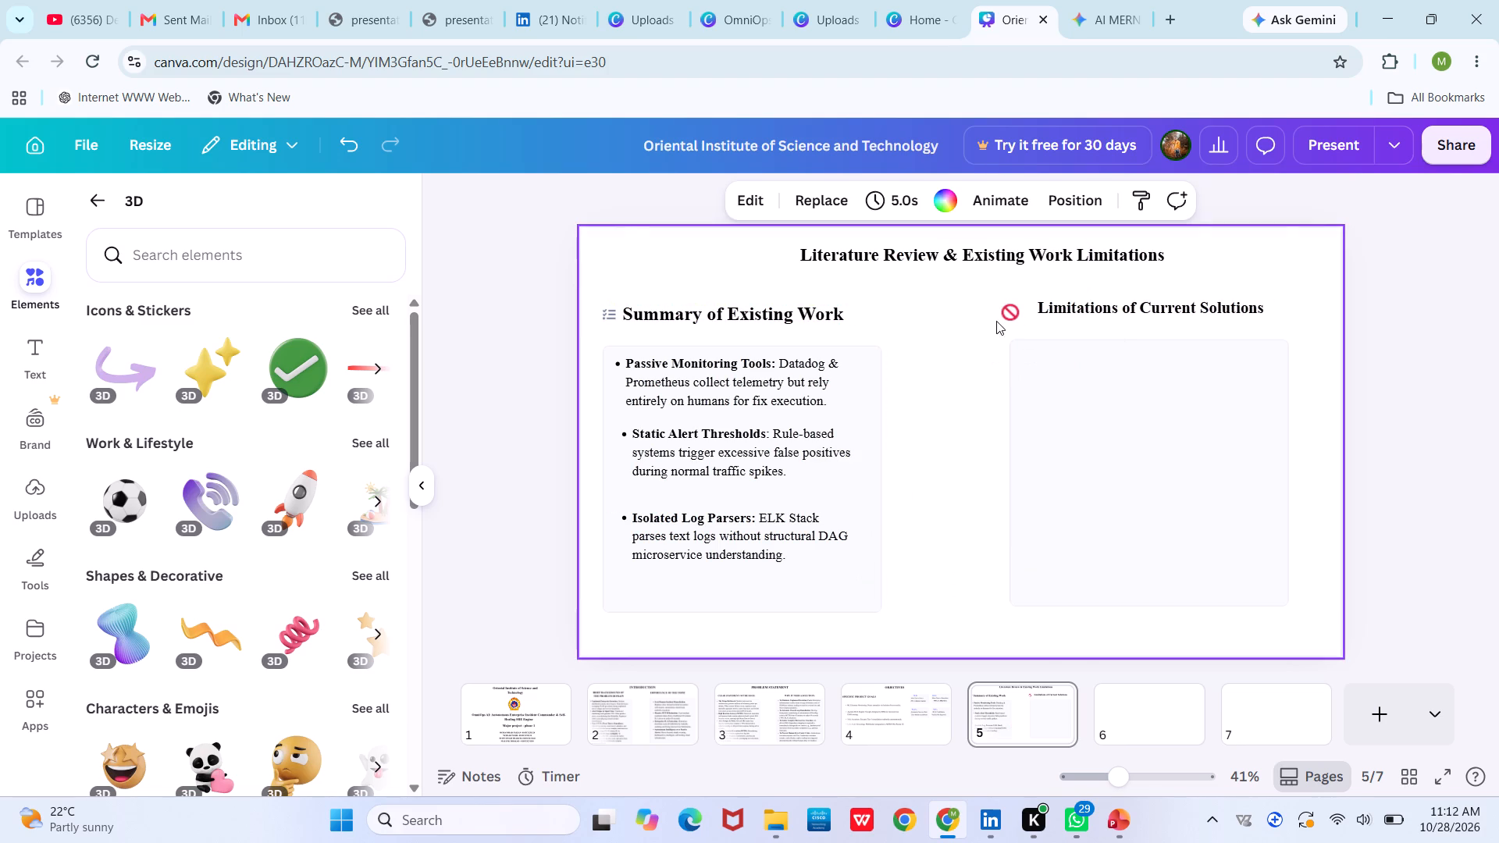
Align the "Limitations of Current Solutions" heading and its prohibition icon with each other, level with the "Summary of Existing Work" heading.
left_click(1013, 307)
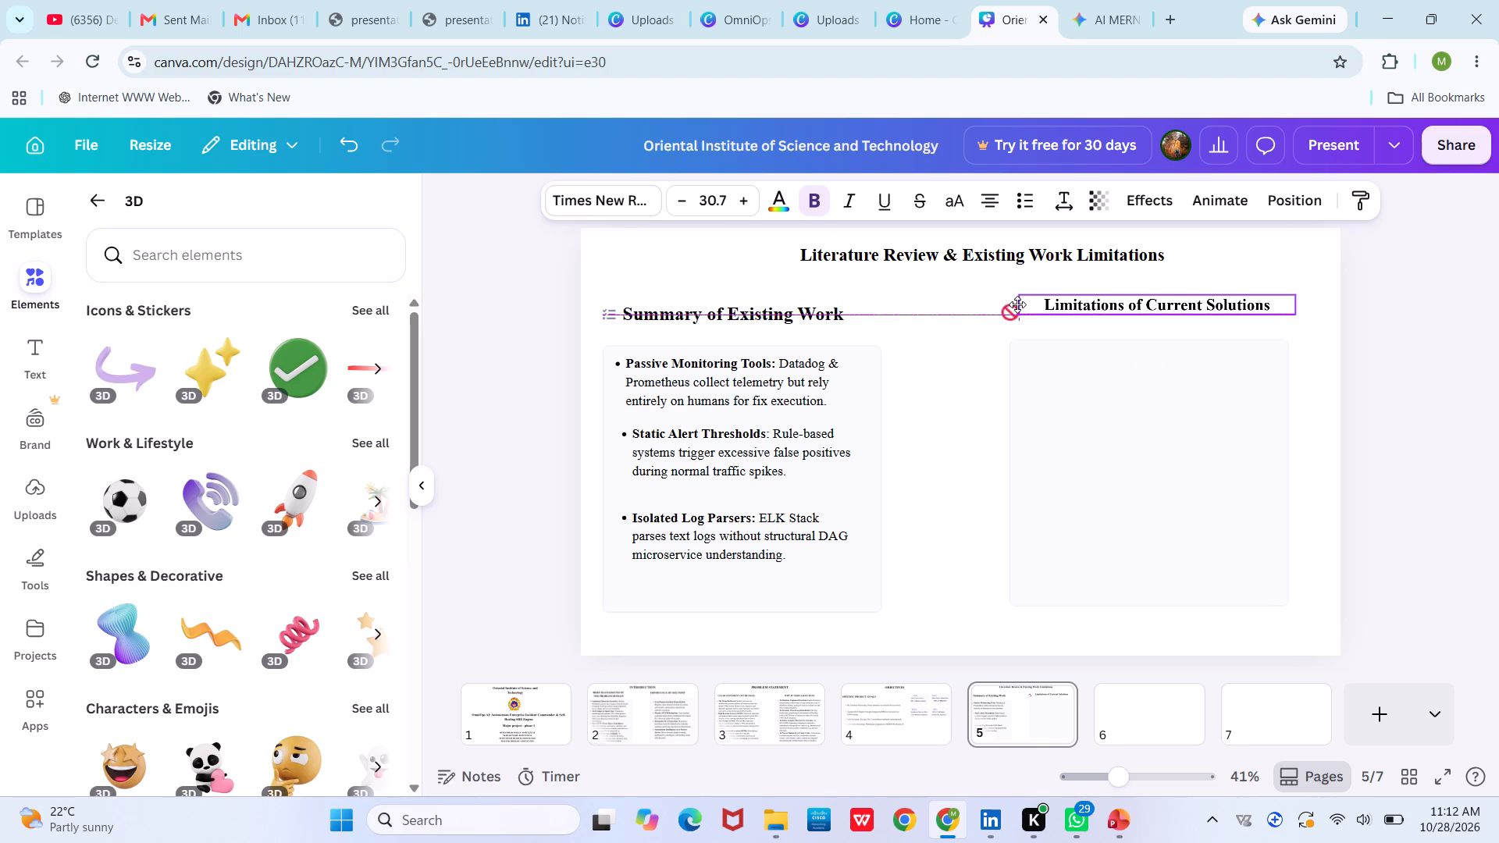
left_click(995, 330)
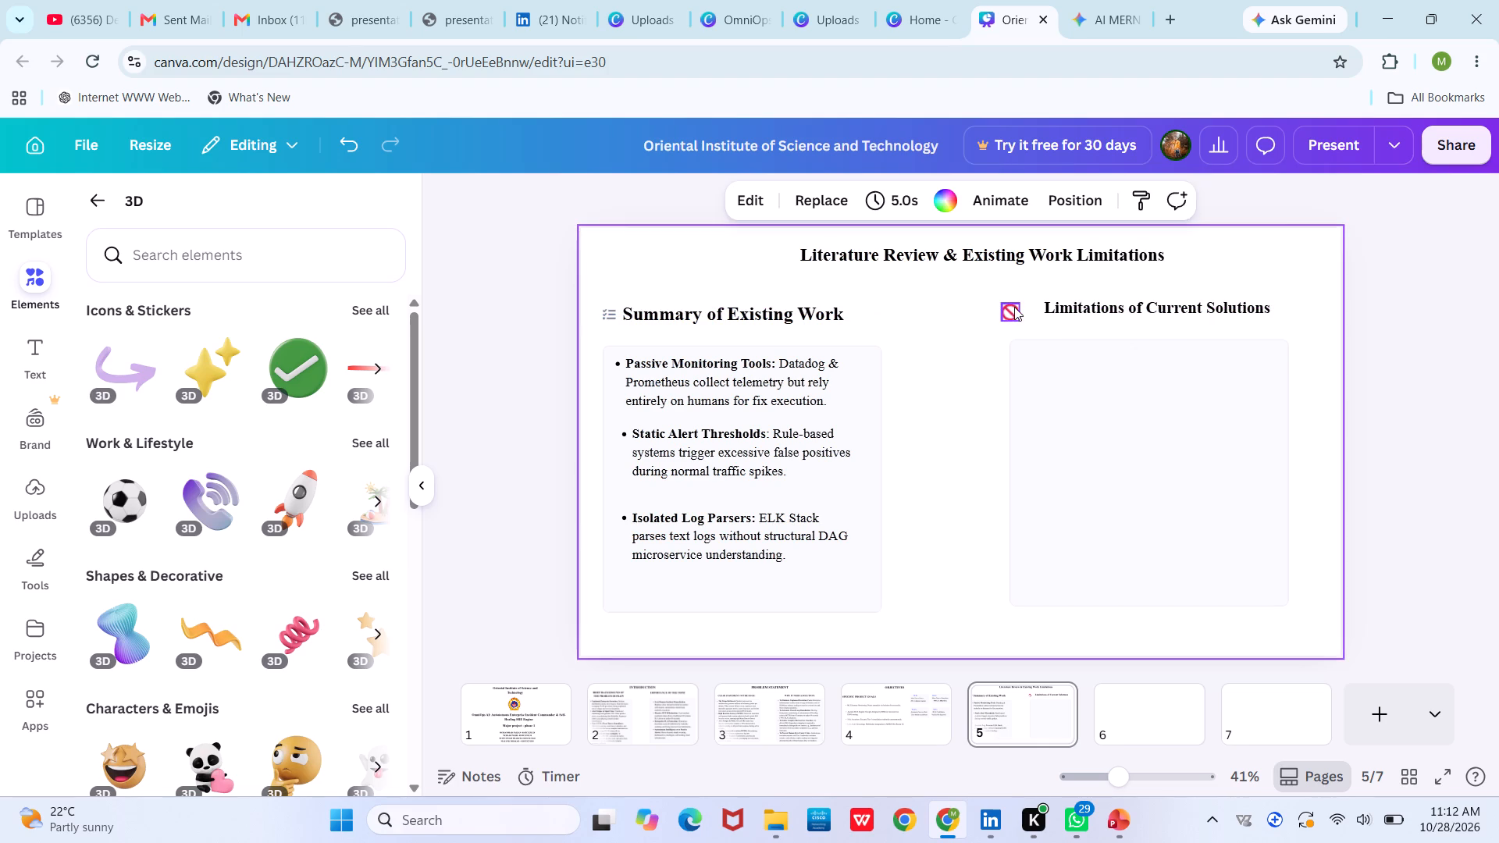
left_click_drag(1009, 311, 1021, 308)
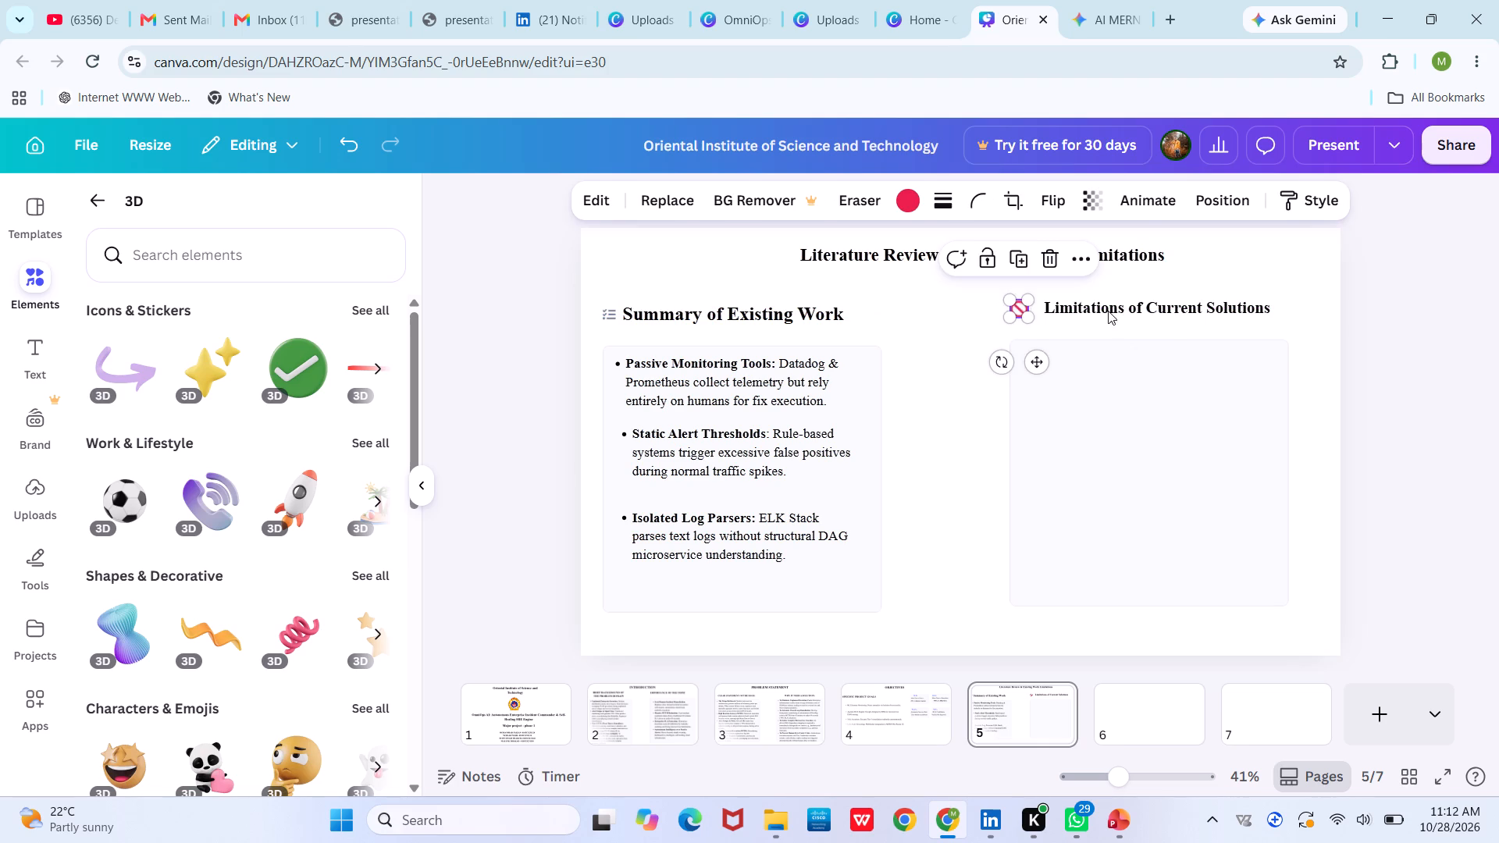
left_click(1132, 306)
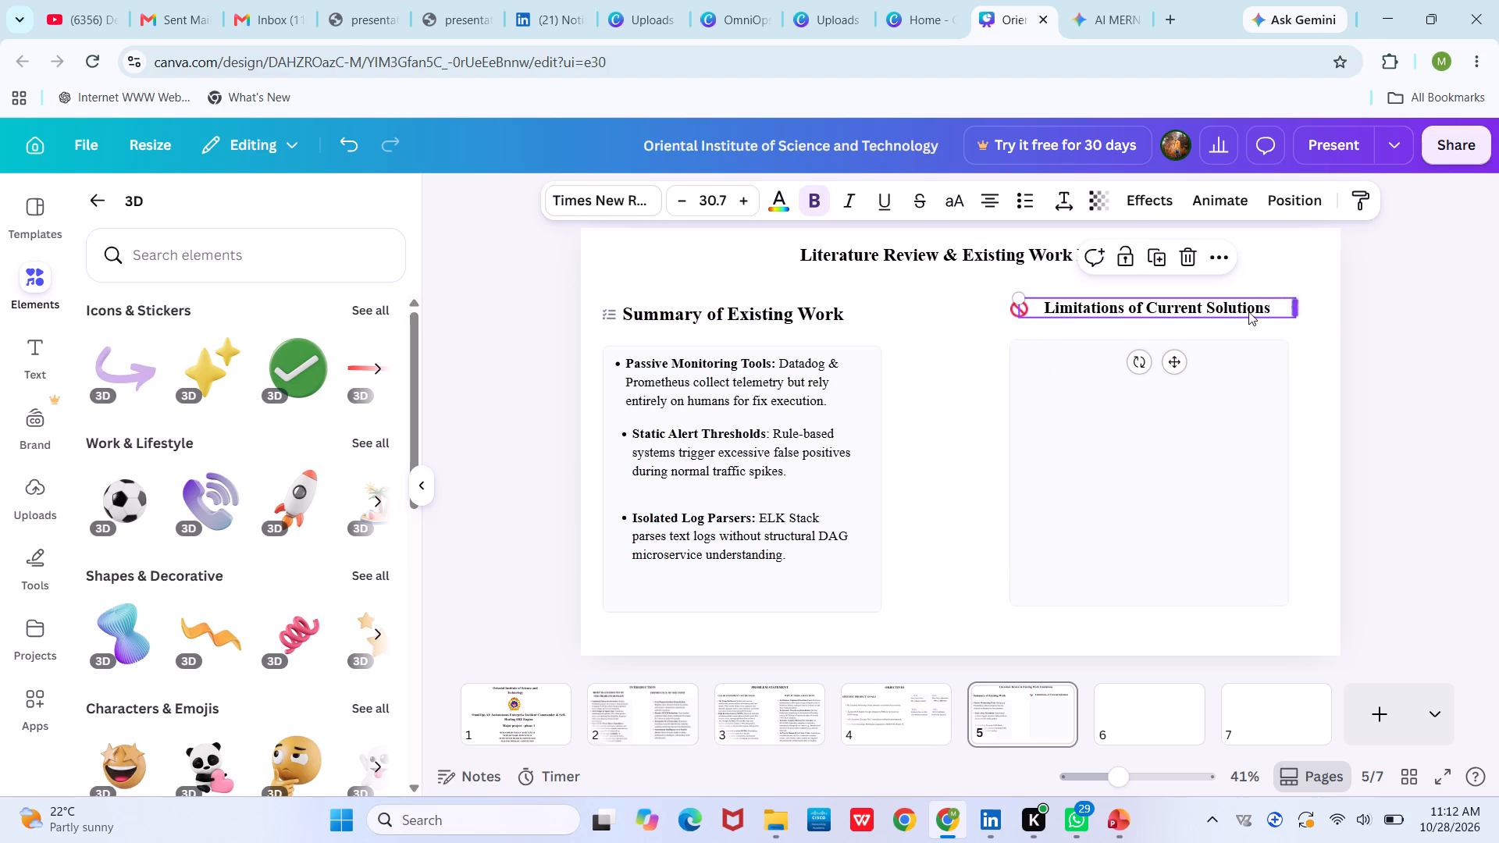
left_click(1355, 355)
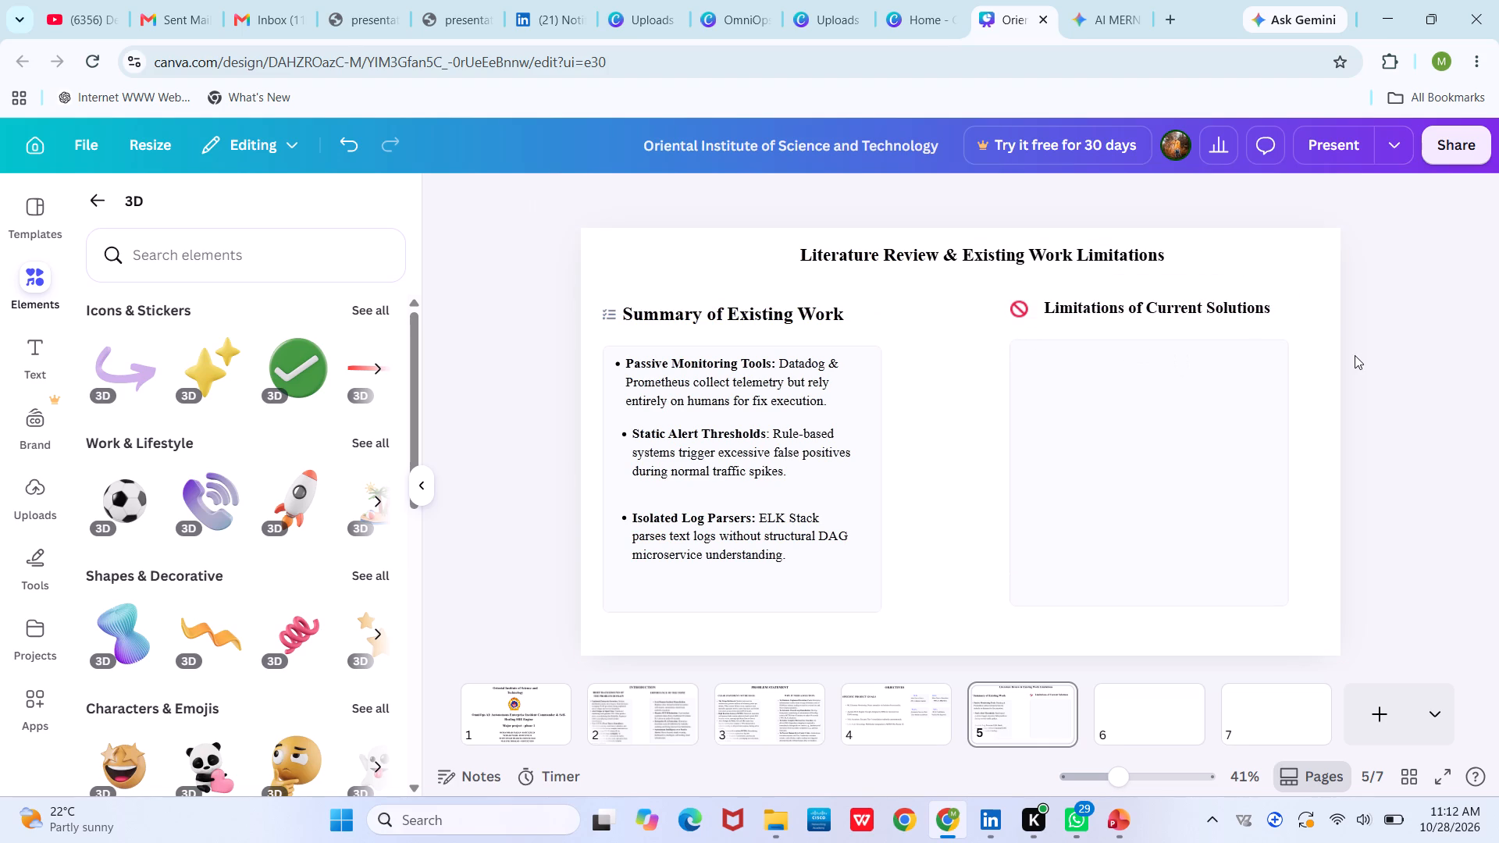
left_click(1177, 303)
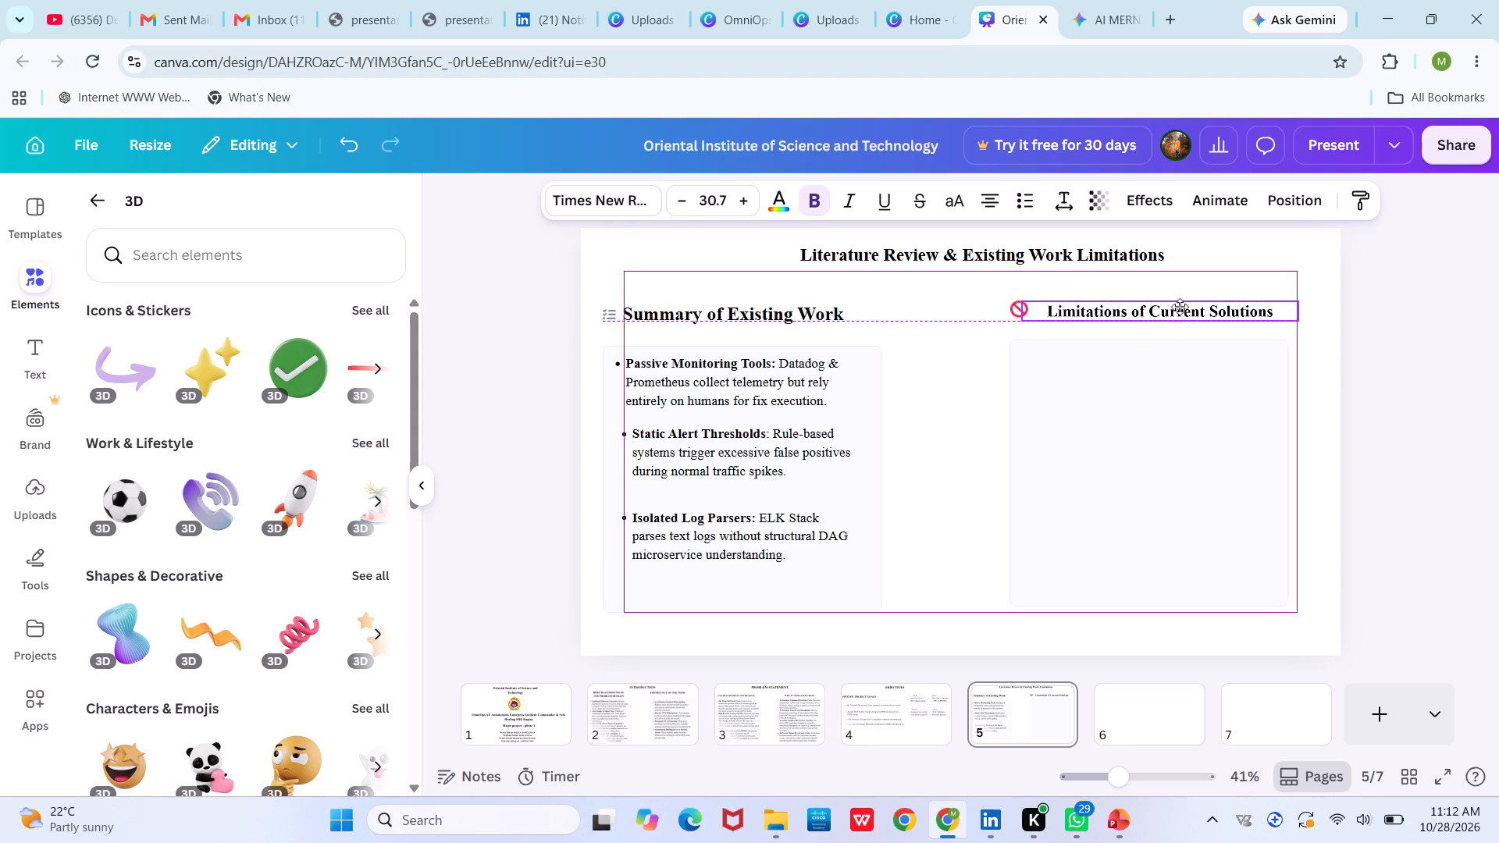
left_click(1019, 357)
left_click(1016, 302)
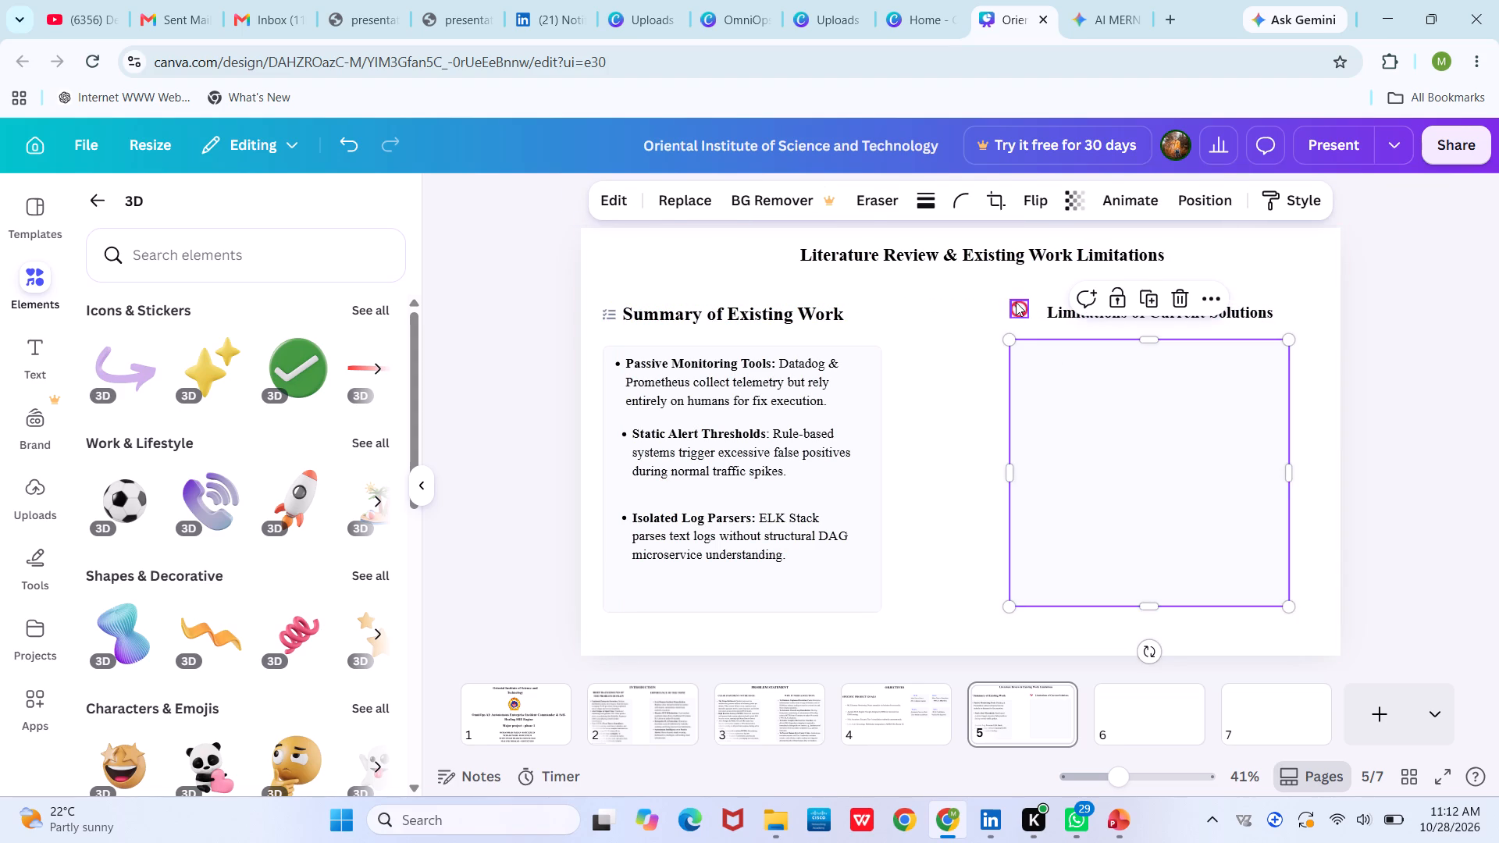
left_click(981, 315)
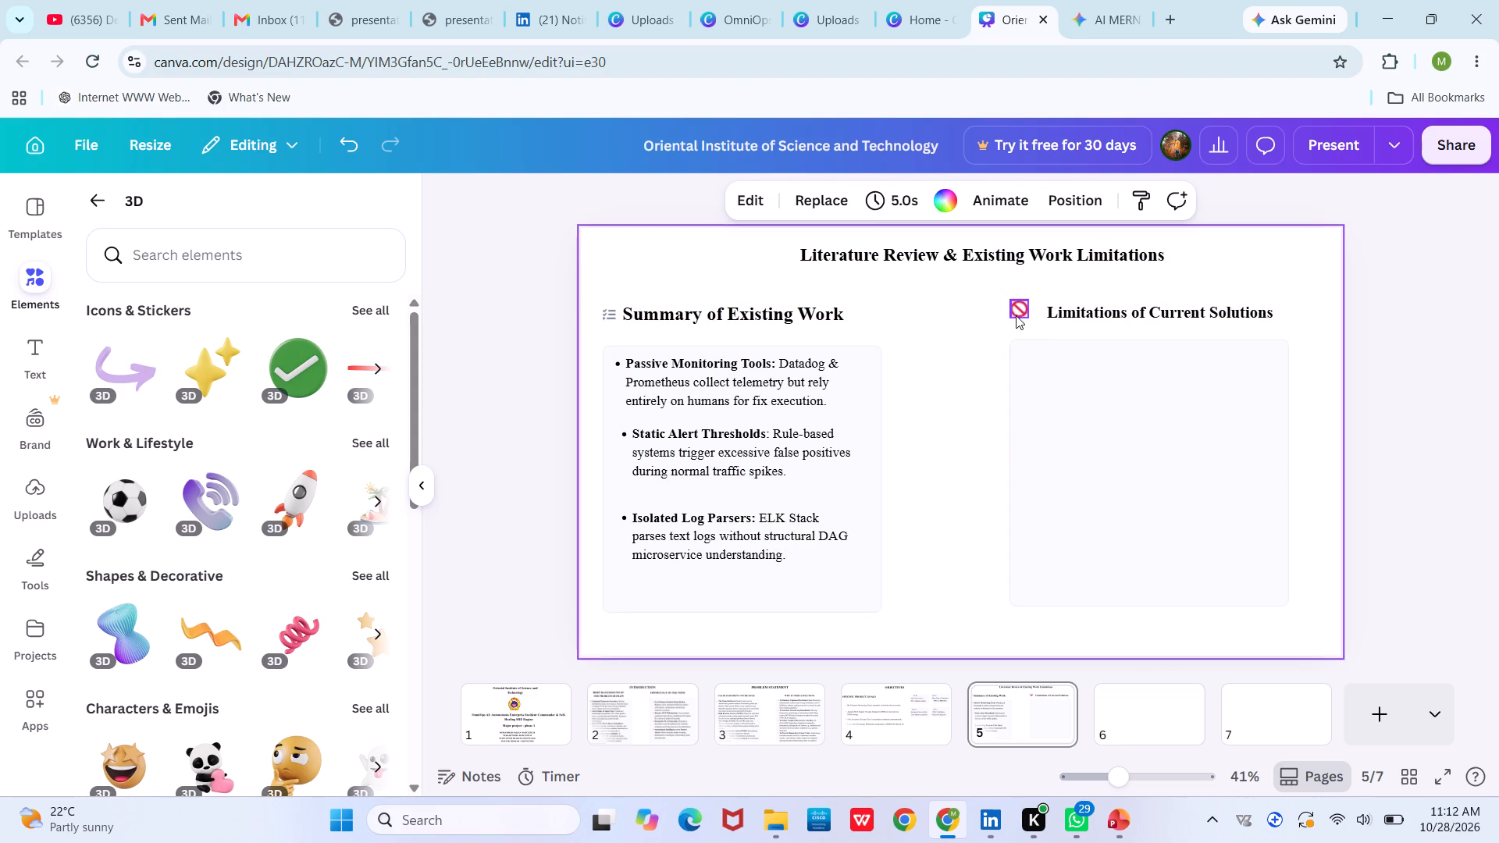
left_click_drag(1017, 315, 1018, 322)
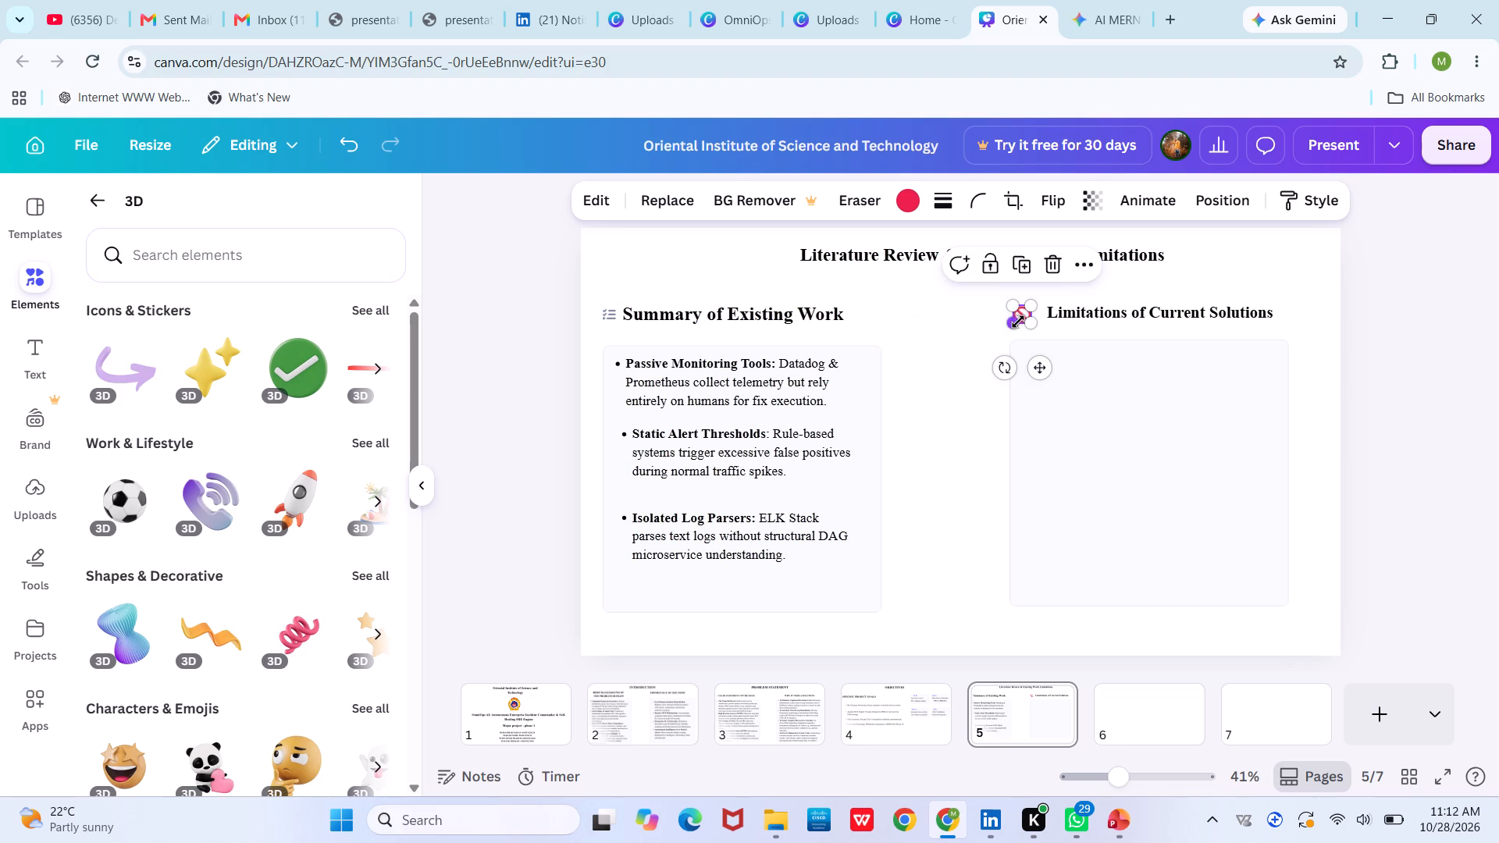
left_click(945, 343)
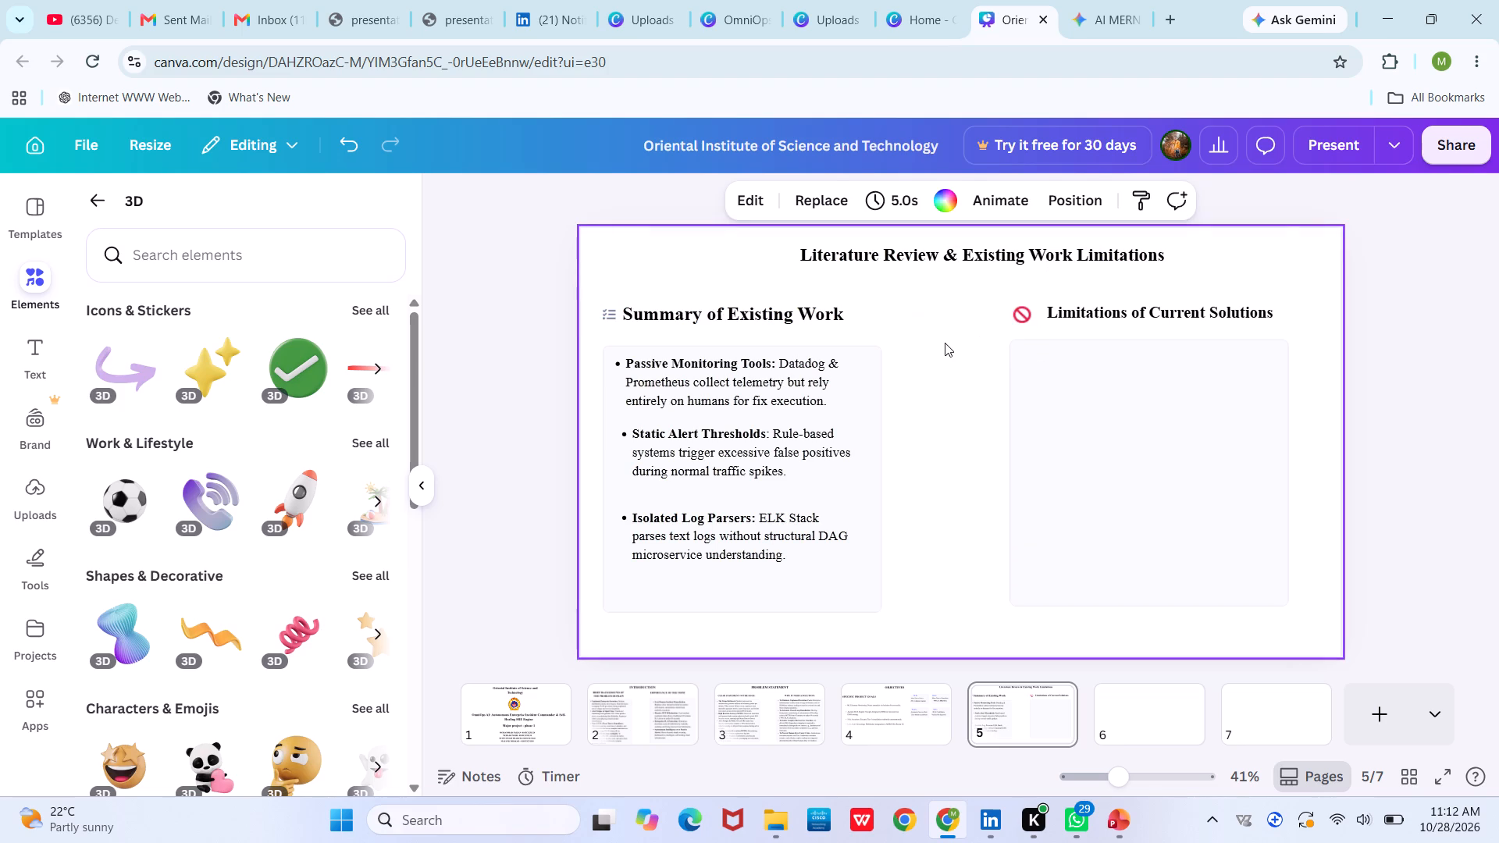
Increase the font size of the "Literature Review & Existing Work Limitations" title by three increments.
left_click(888, 250)
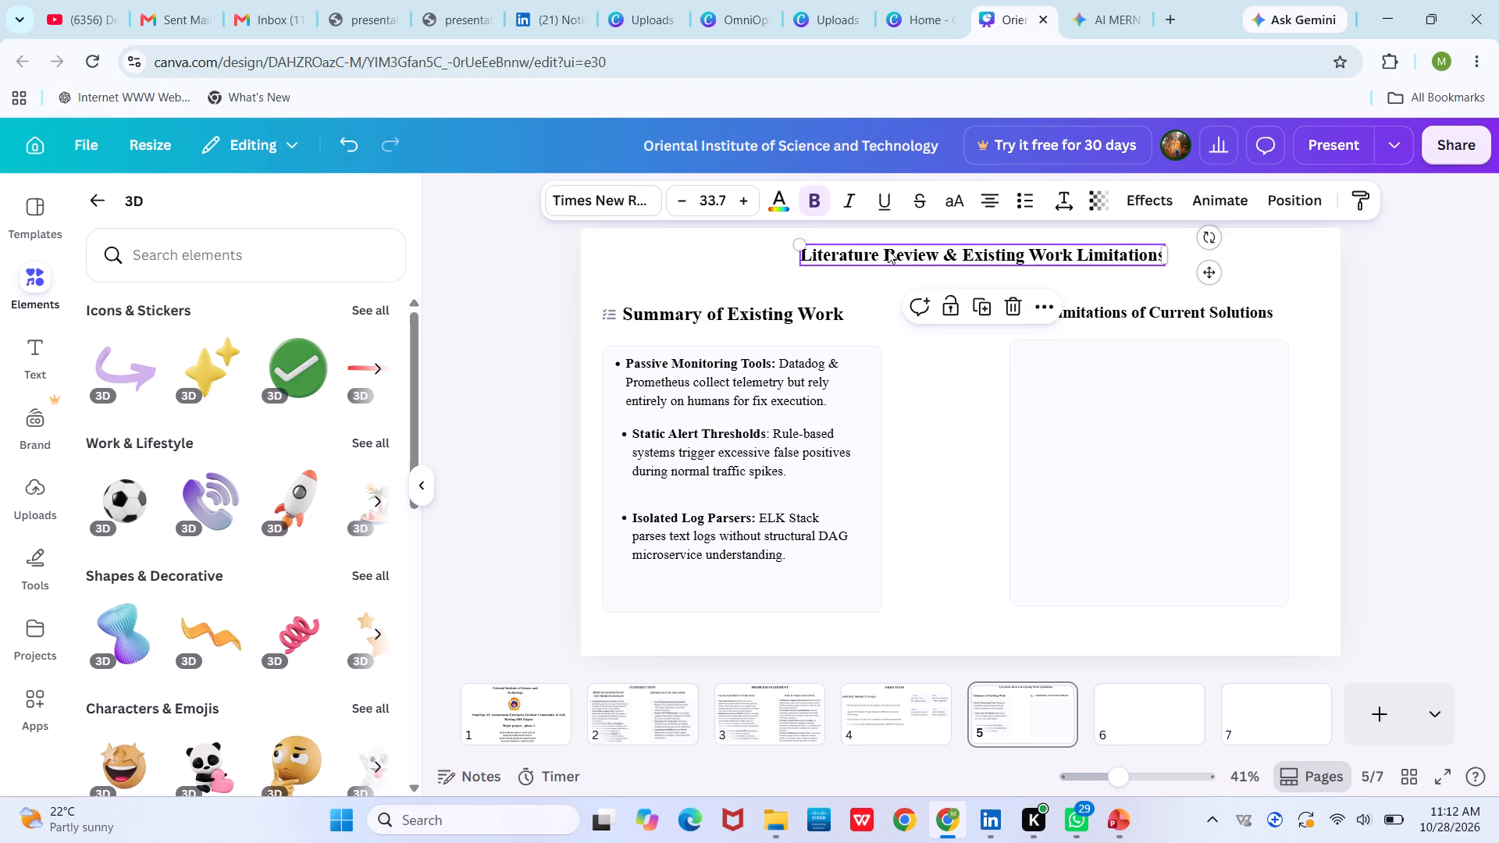
triple_click(747, 202)
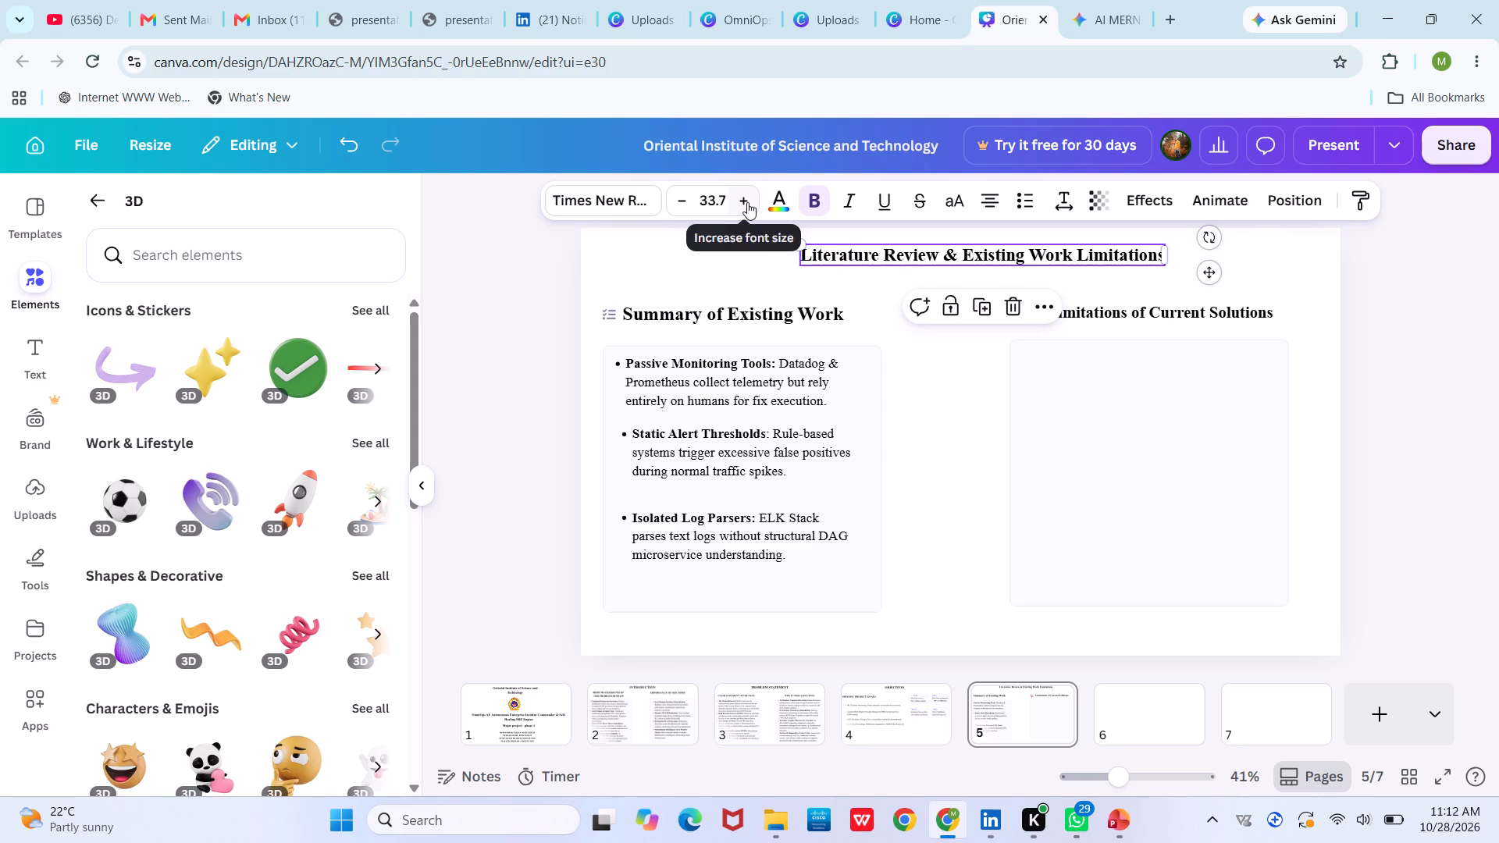
left_click(757, 286)
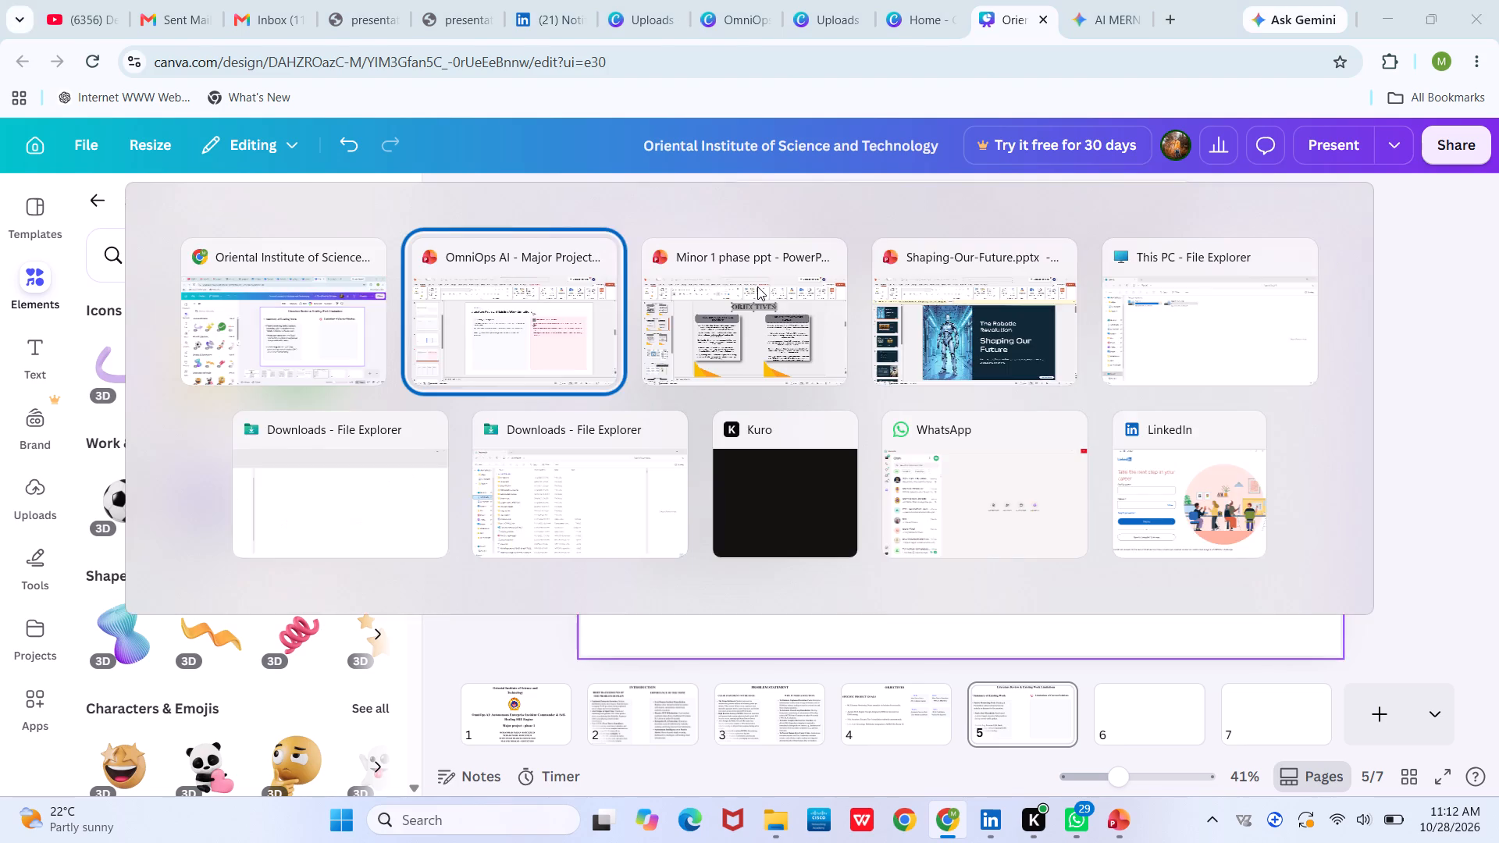
Copy the "No Closed-Loop Action" paragraph from PowerPoint slide 6 and paste it onto Canva page 5 as a bulleted item.
left_click(940, 347)
key("ctrl+a")
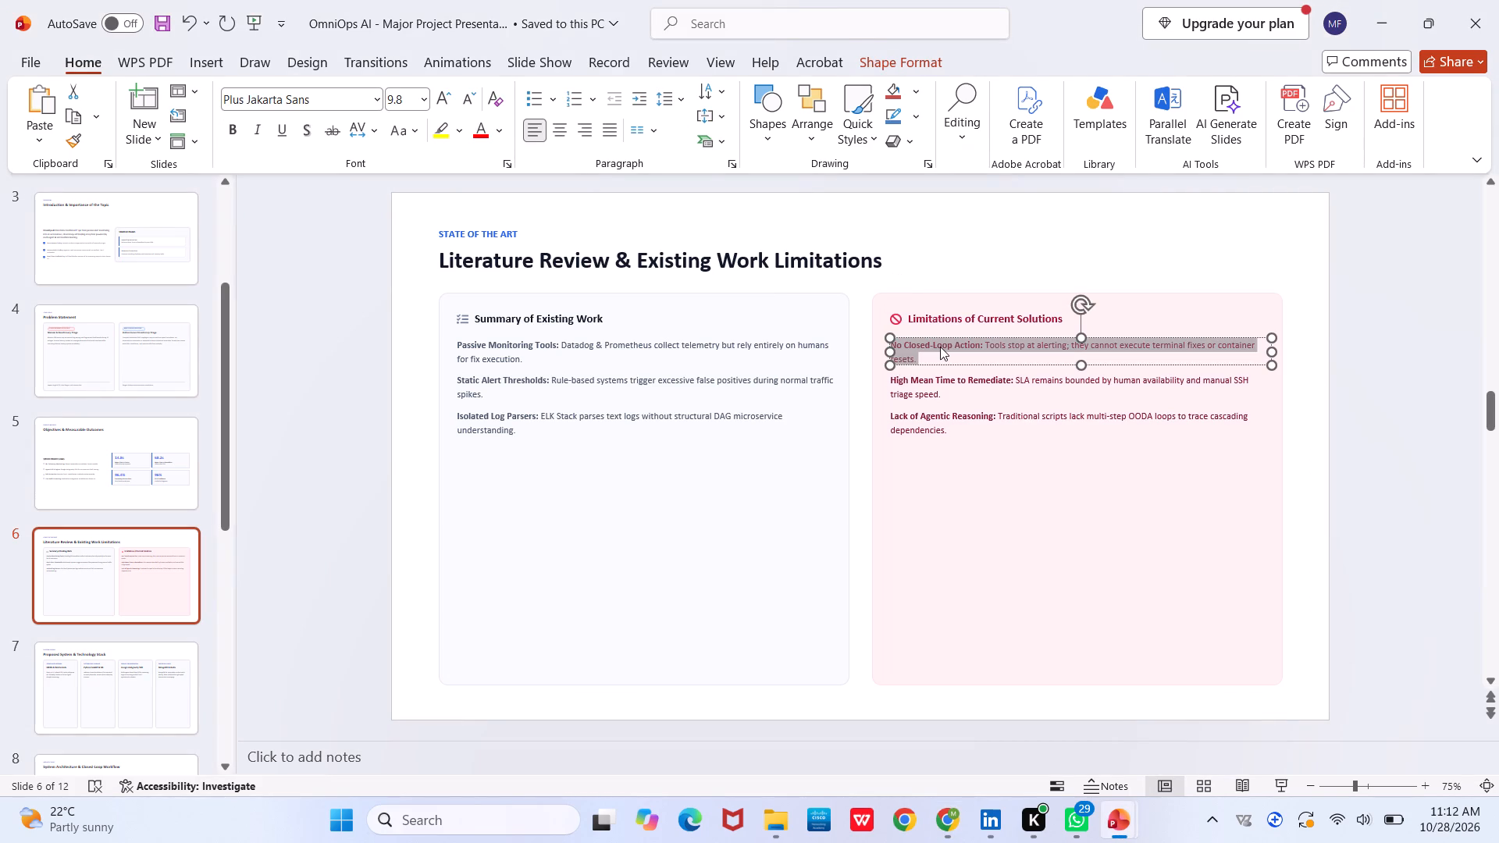
key("ctrl+c")
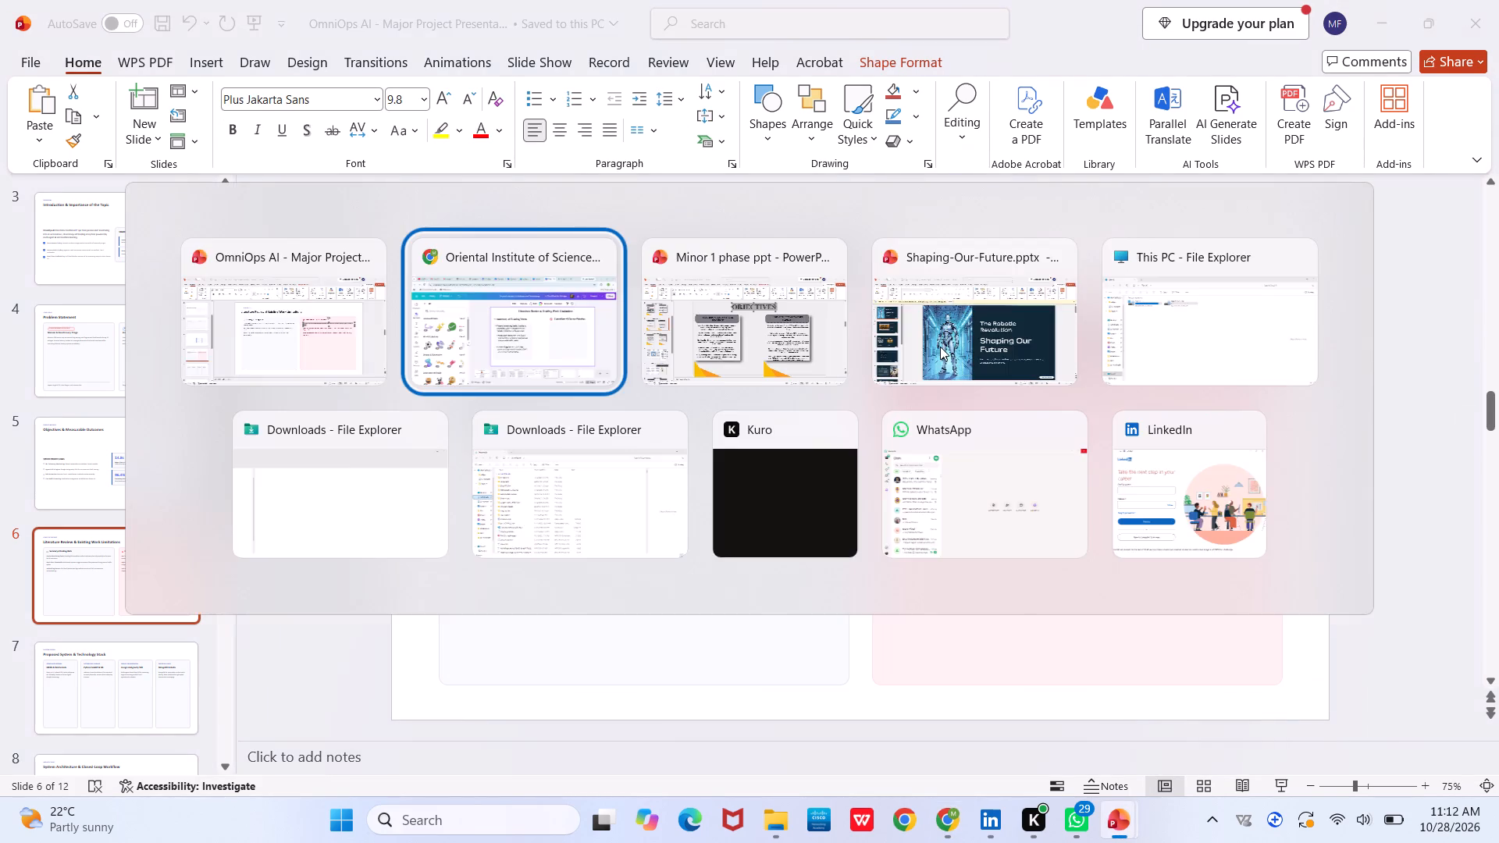
left_click(1074, 374)
key("ctrl+v")
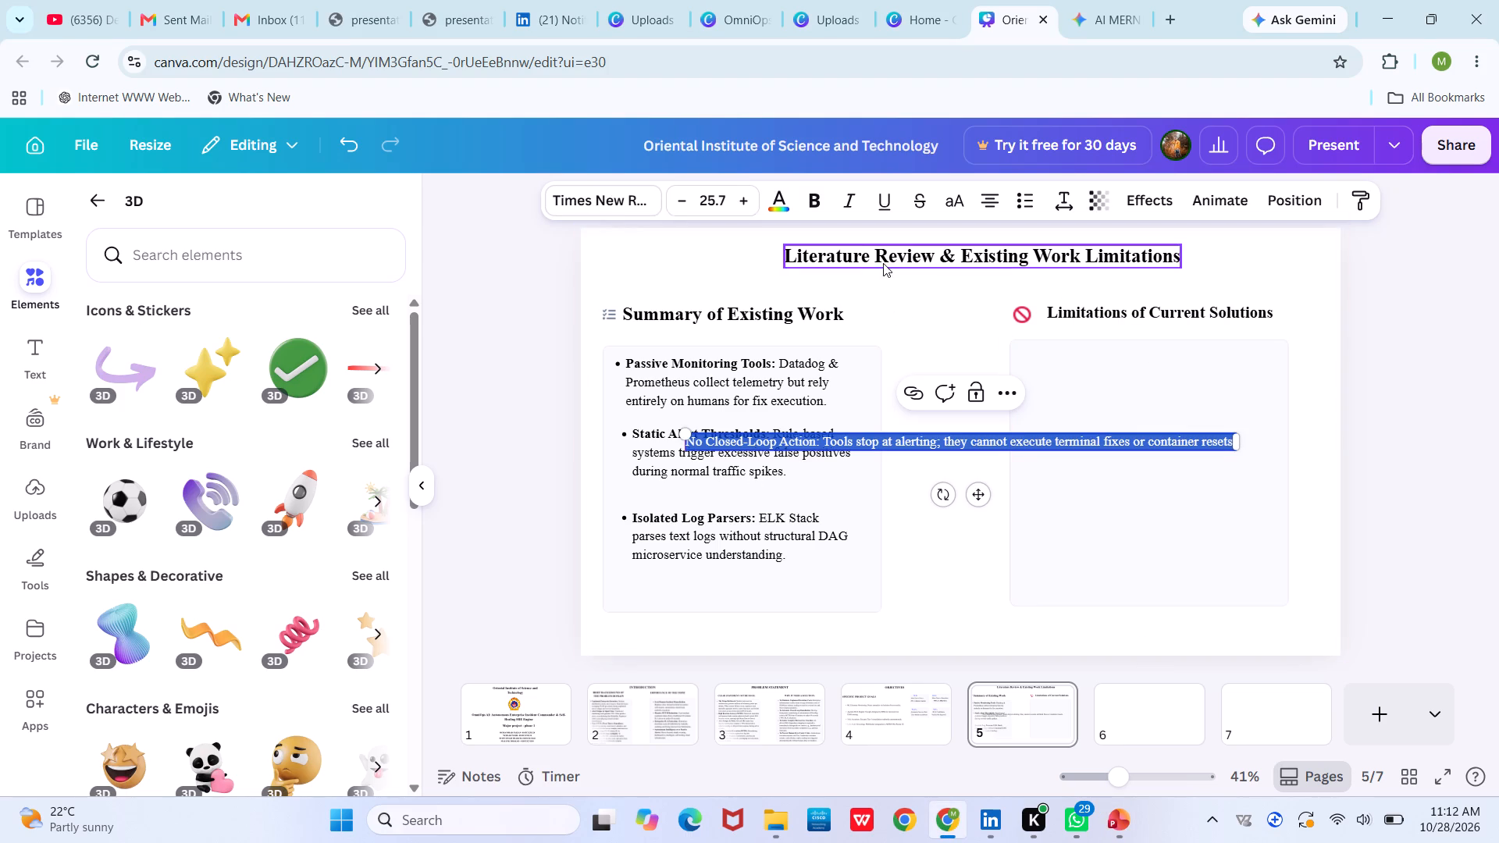
left_click(1021, 211)
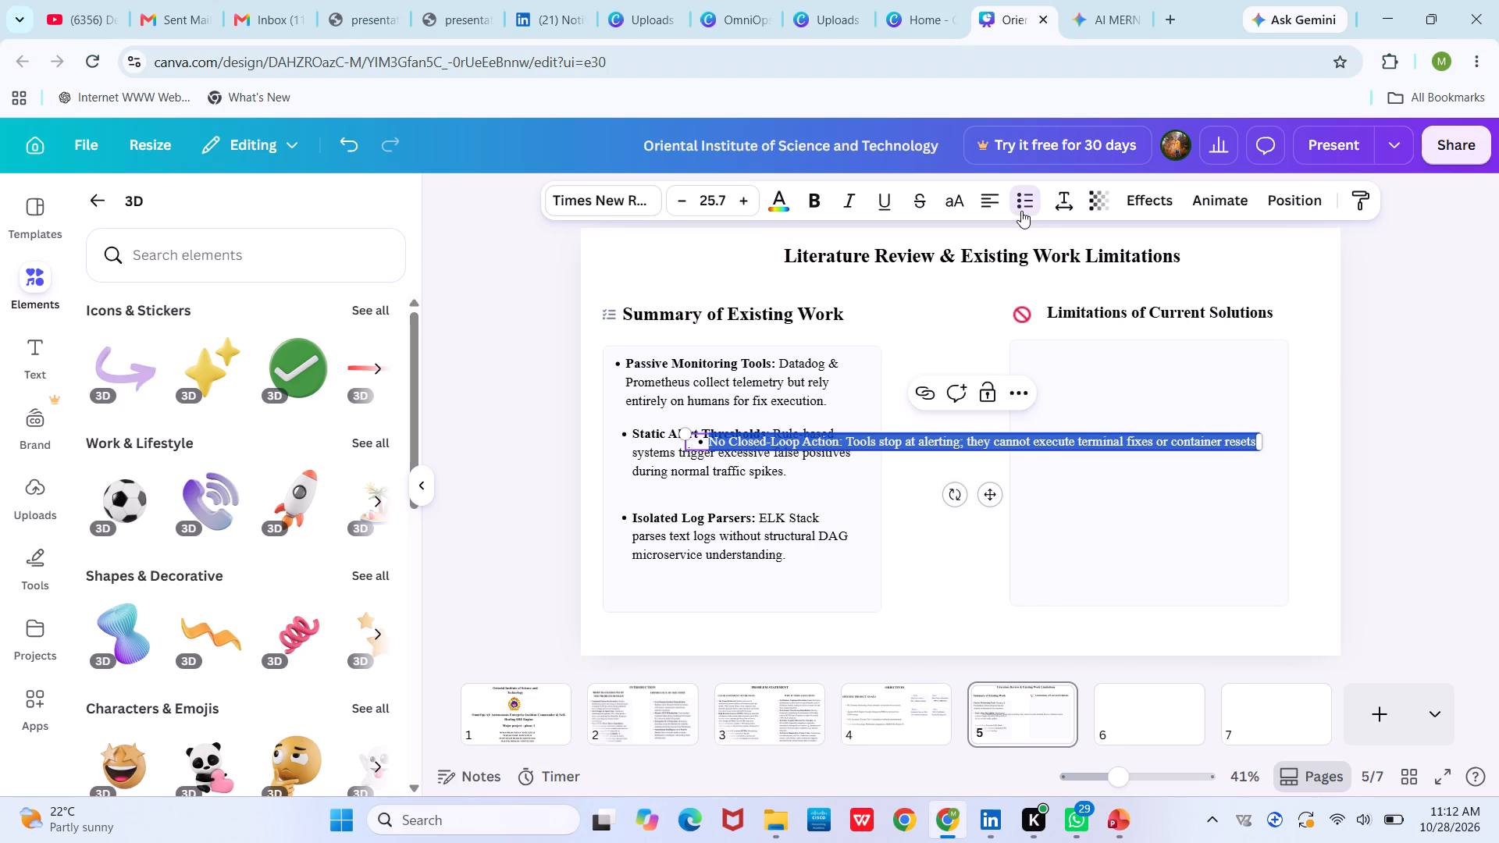
Narrow the "No Closed-Loop Action" text box to the card's width and place it at the top of the empty Limitations card.
left_click_drag(1260, 441, 965, 446)
left_click_drag(882, 456, 952, 440)
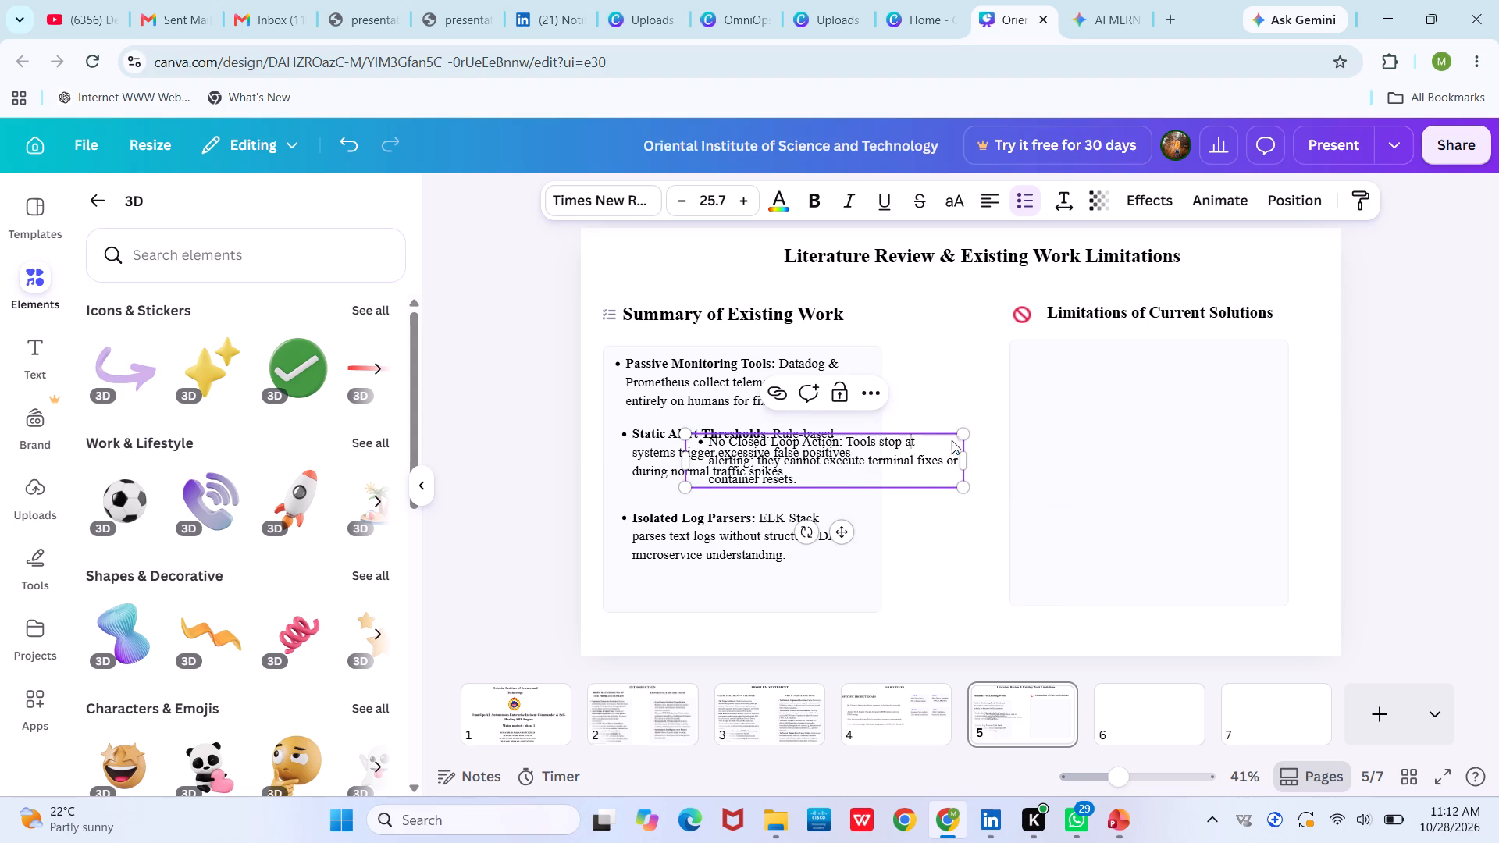
left_click_drag(952, 440, 1050, 412)
left_click_drag(883, 474, 939, 467)
left_click(946, 539)
left_click_drag(896, 466, 906, 463)
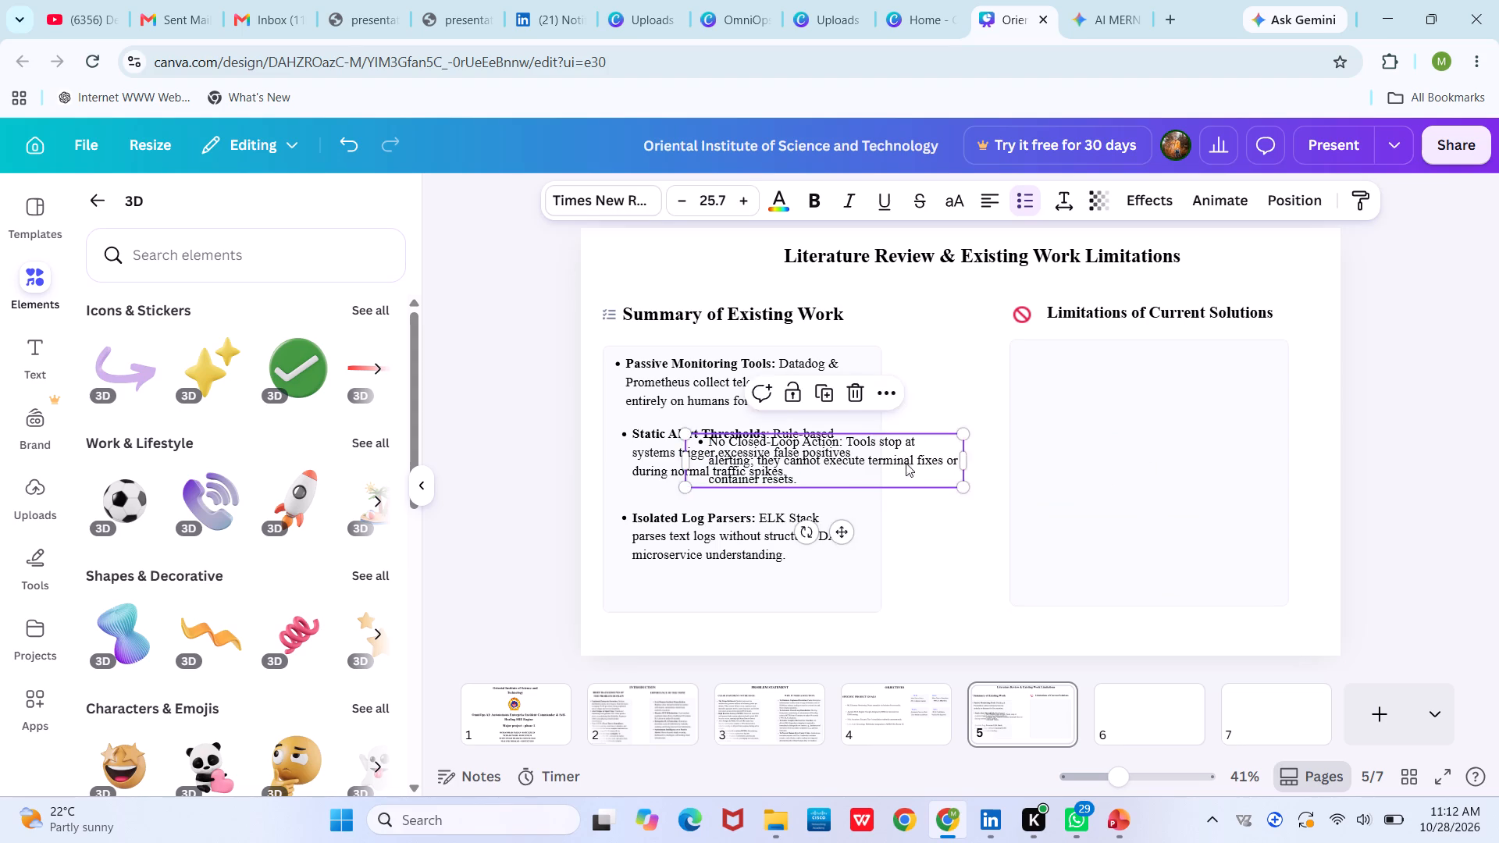
left_click_drag(906, 463, 1219, 380)
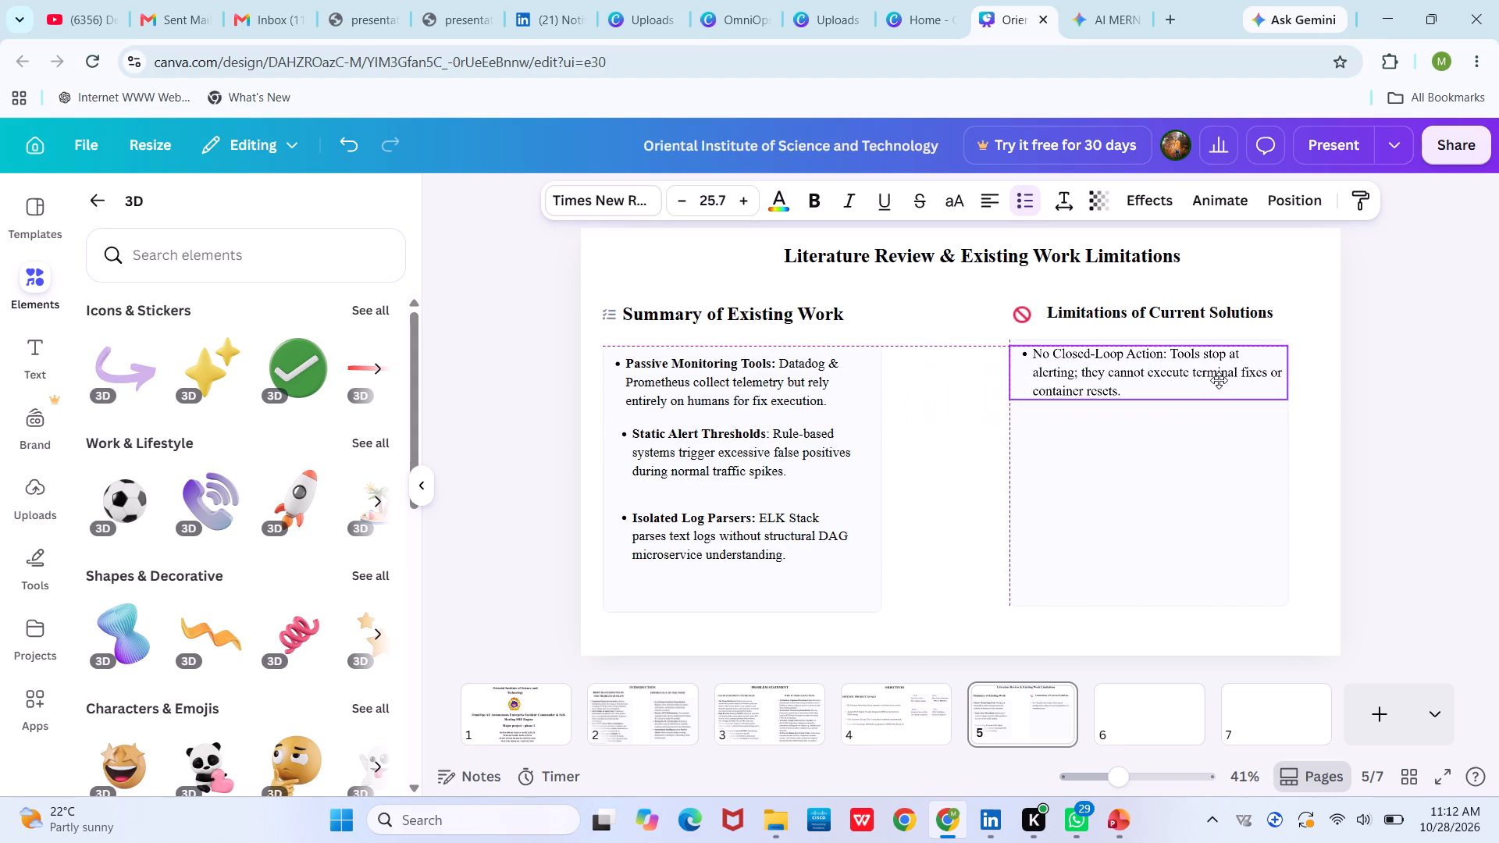
left_click_drag(1219, 380, 1216, 382)
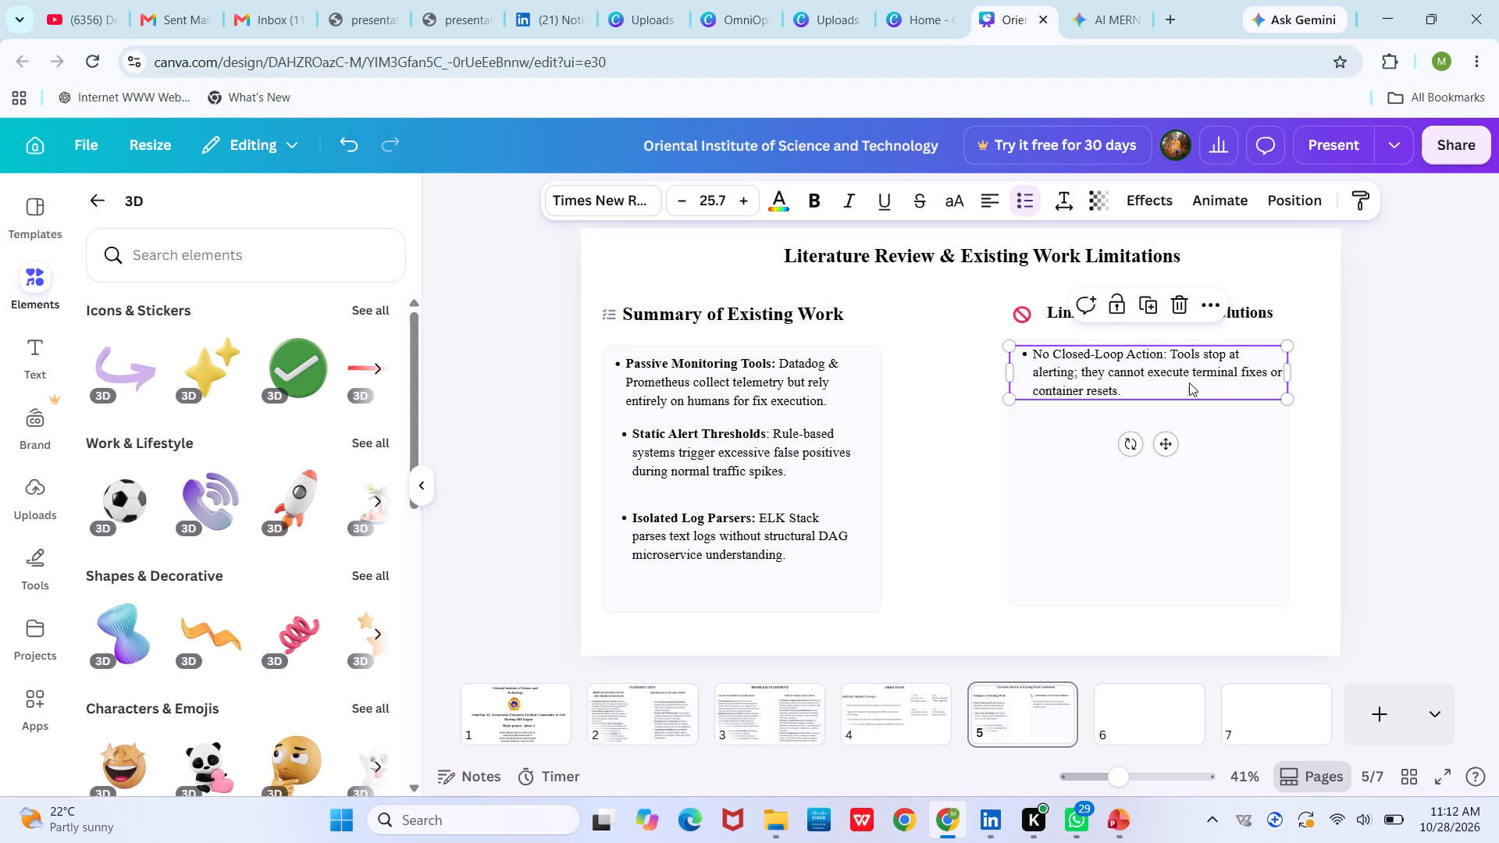
Make the "No Closed-Loop Action:" label at the start of the bullet bold.
left_click(1036, 350)
left_click(1036, 350)
left_click_drag(1036, 350, 1074, 352)
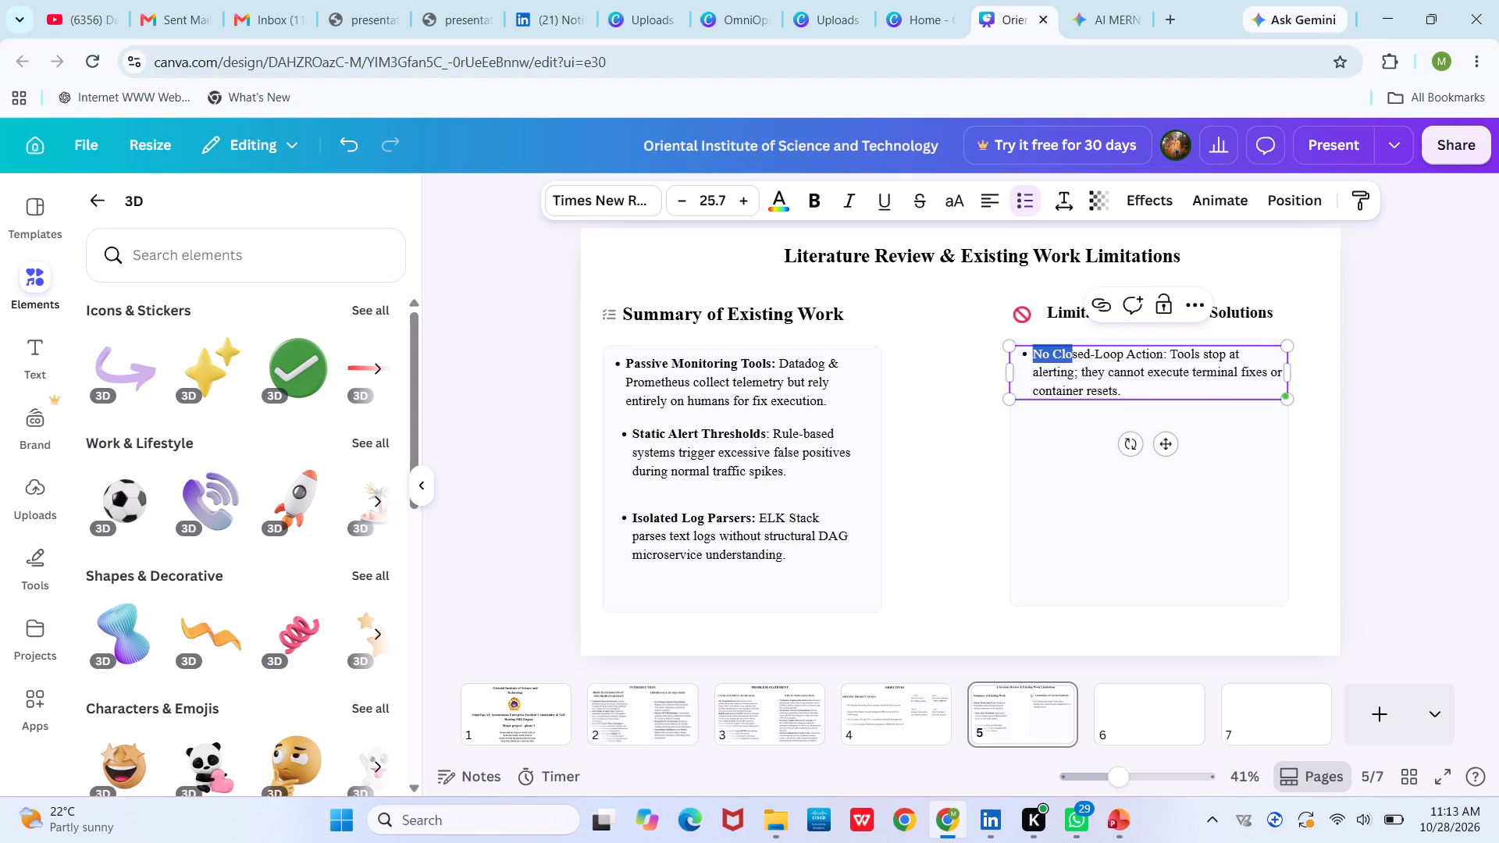
left_click_drag(1074, 352, 1171, 352)
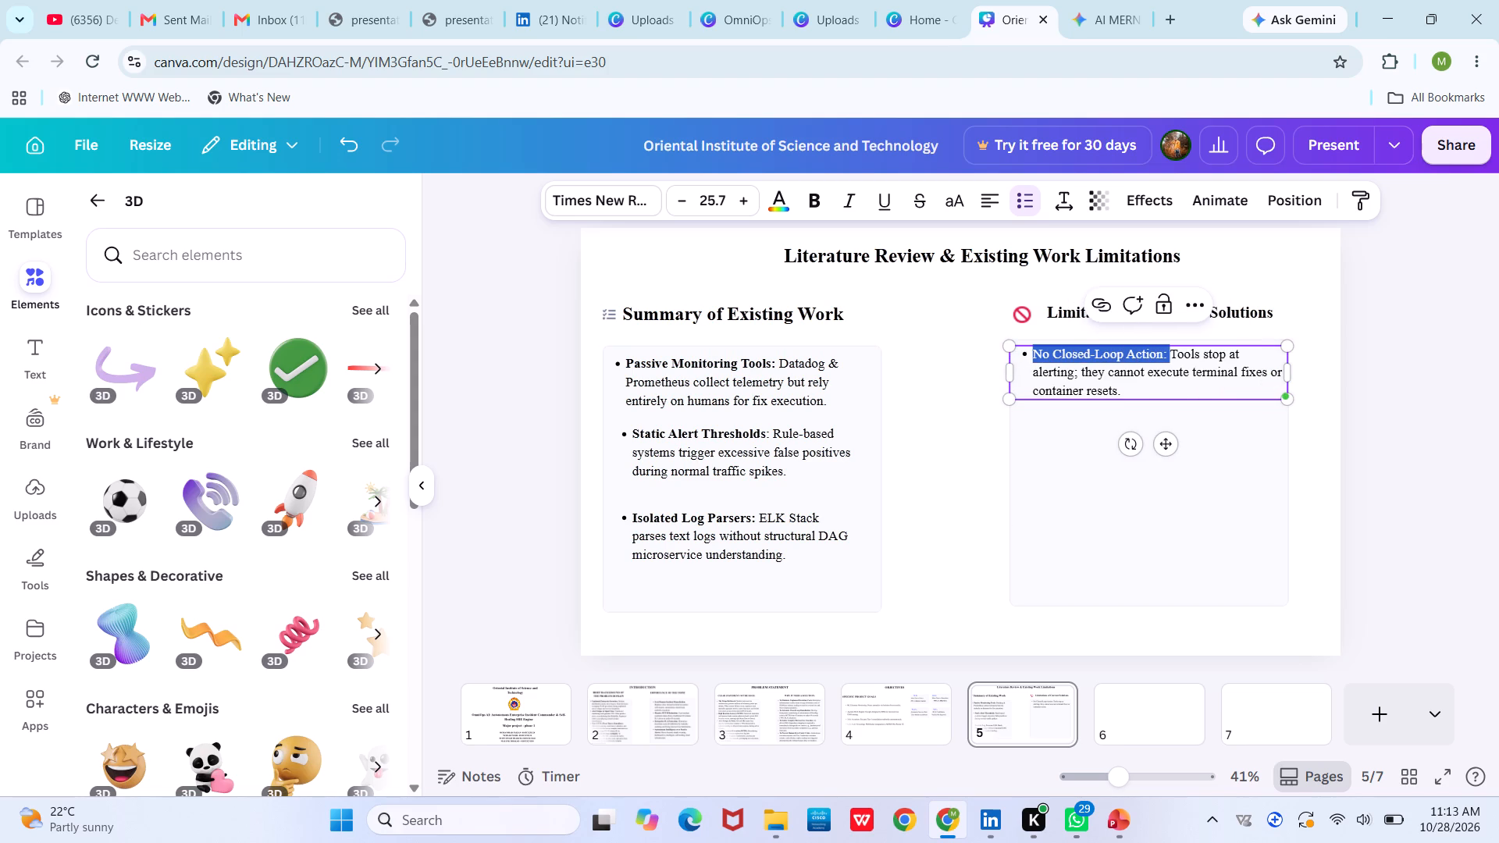
left_click(822, 194)
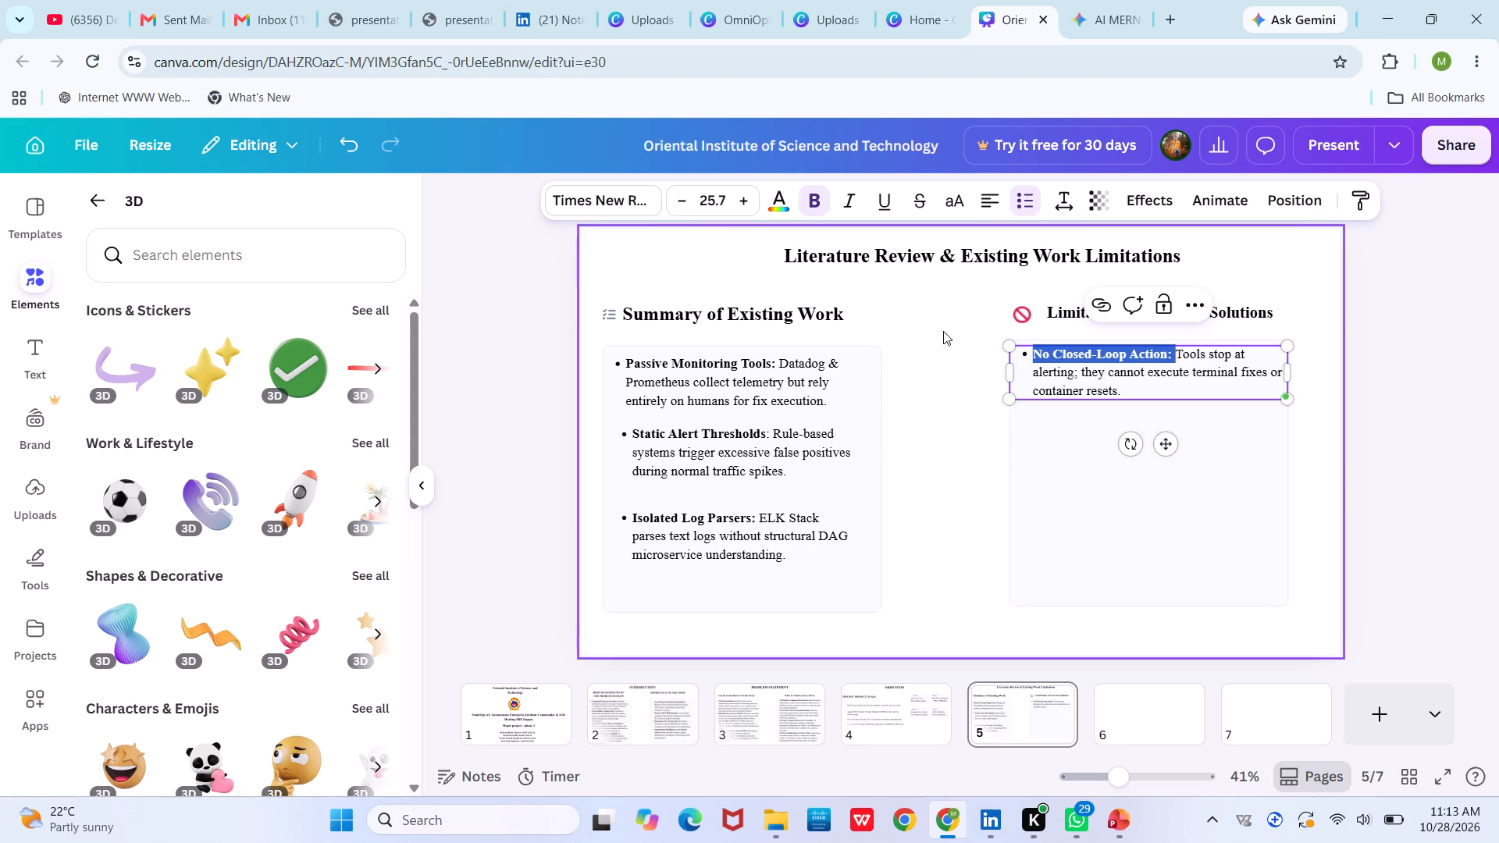
left_click(943, 334)
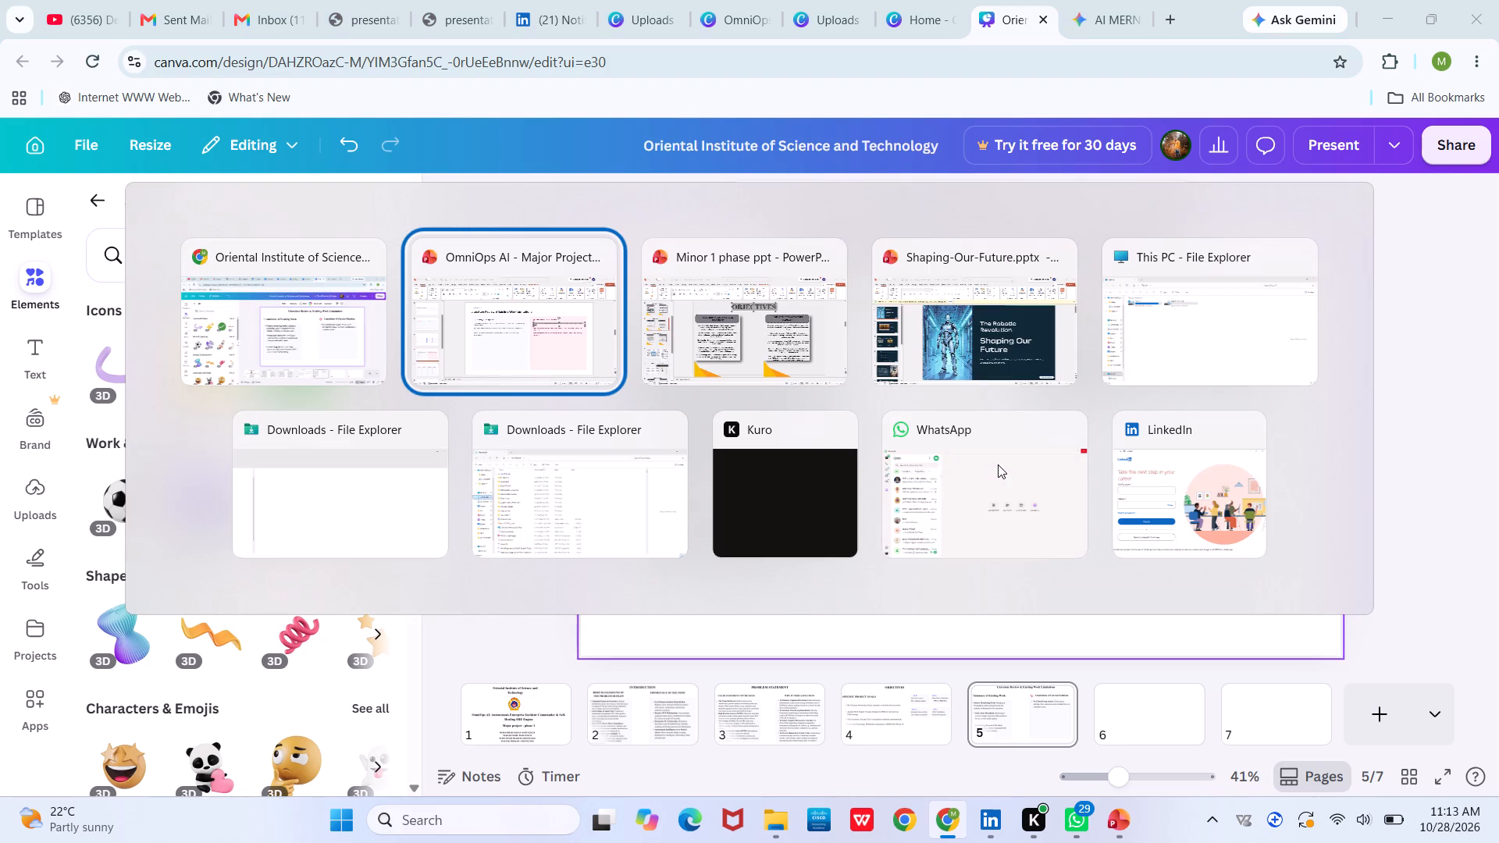
Copy the "High Mean Time to Remediate" paragraph from PowerPoint slide 6 and paste it onto Canva page 5.
left_click(1013, 386)
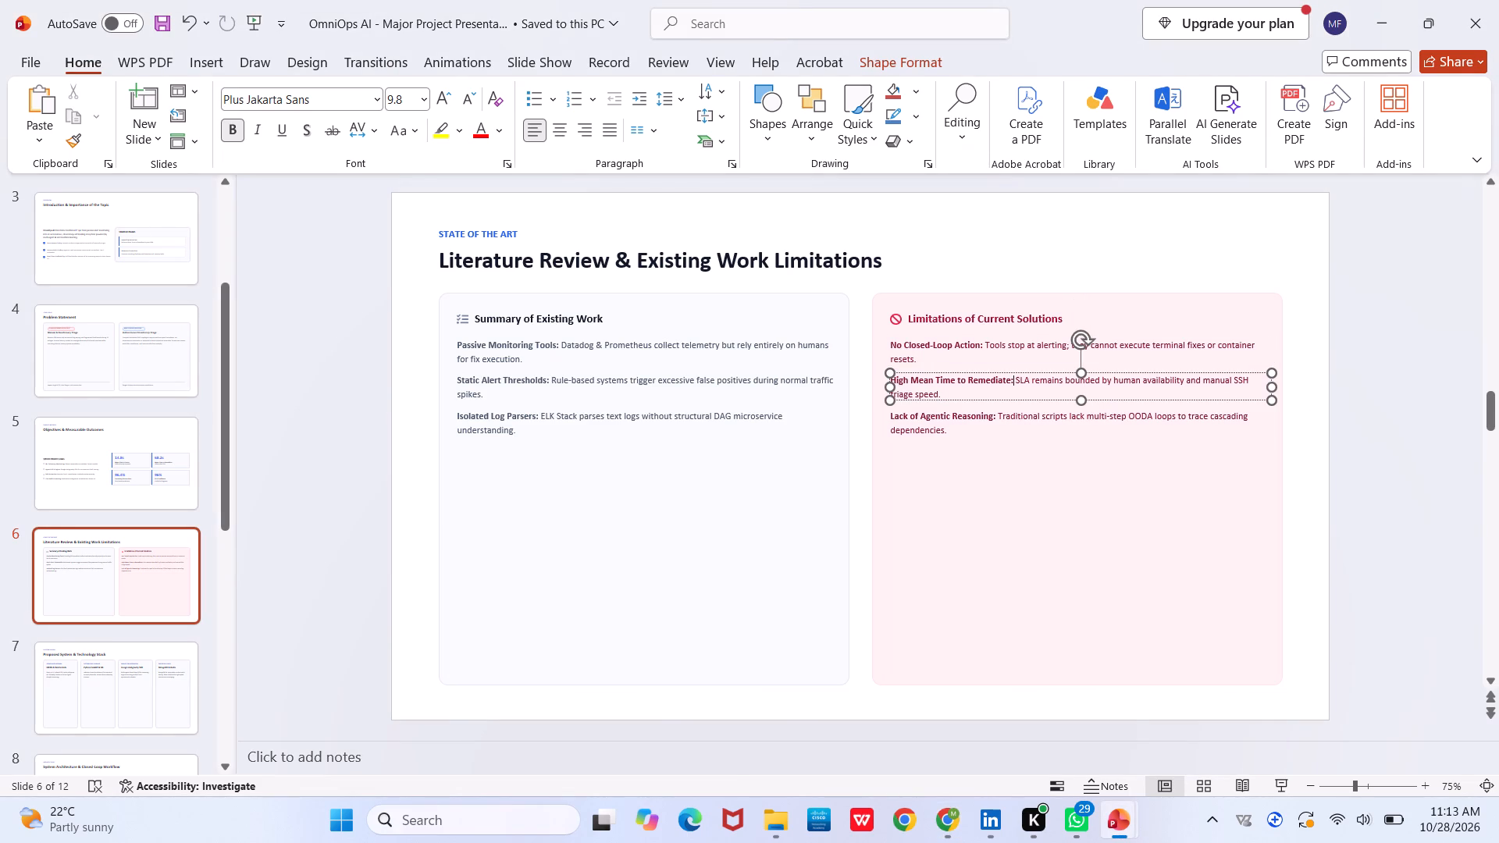
left_click(1009, 457)
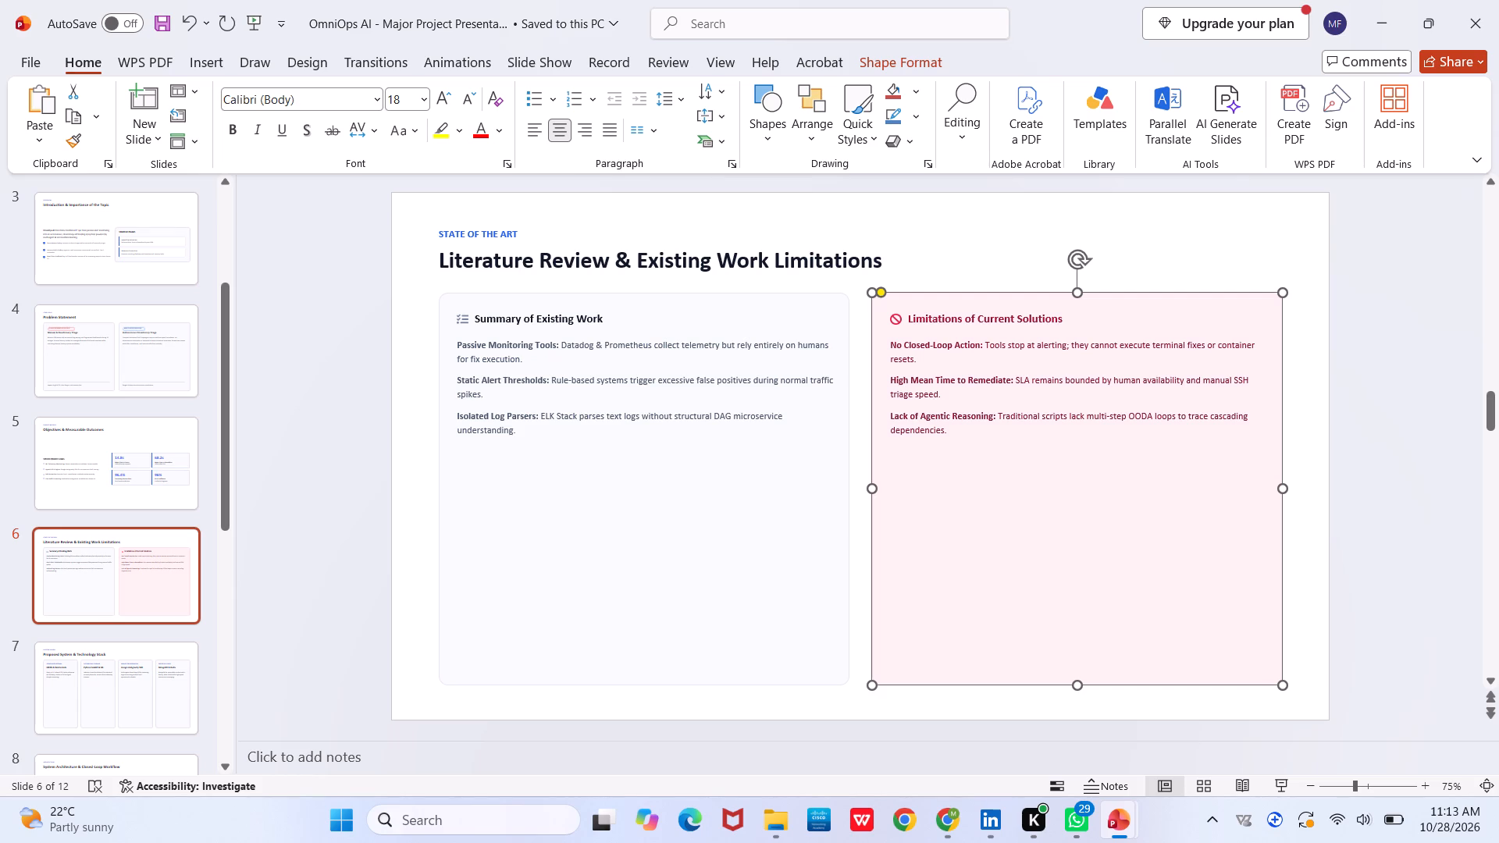
left_click(963, 393)
key("ctrl+a")
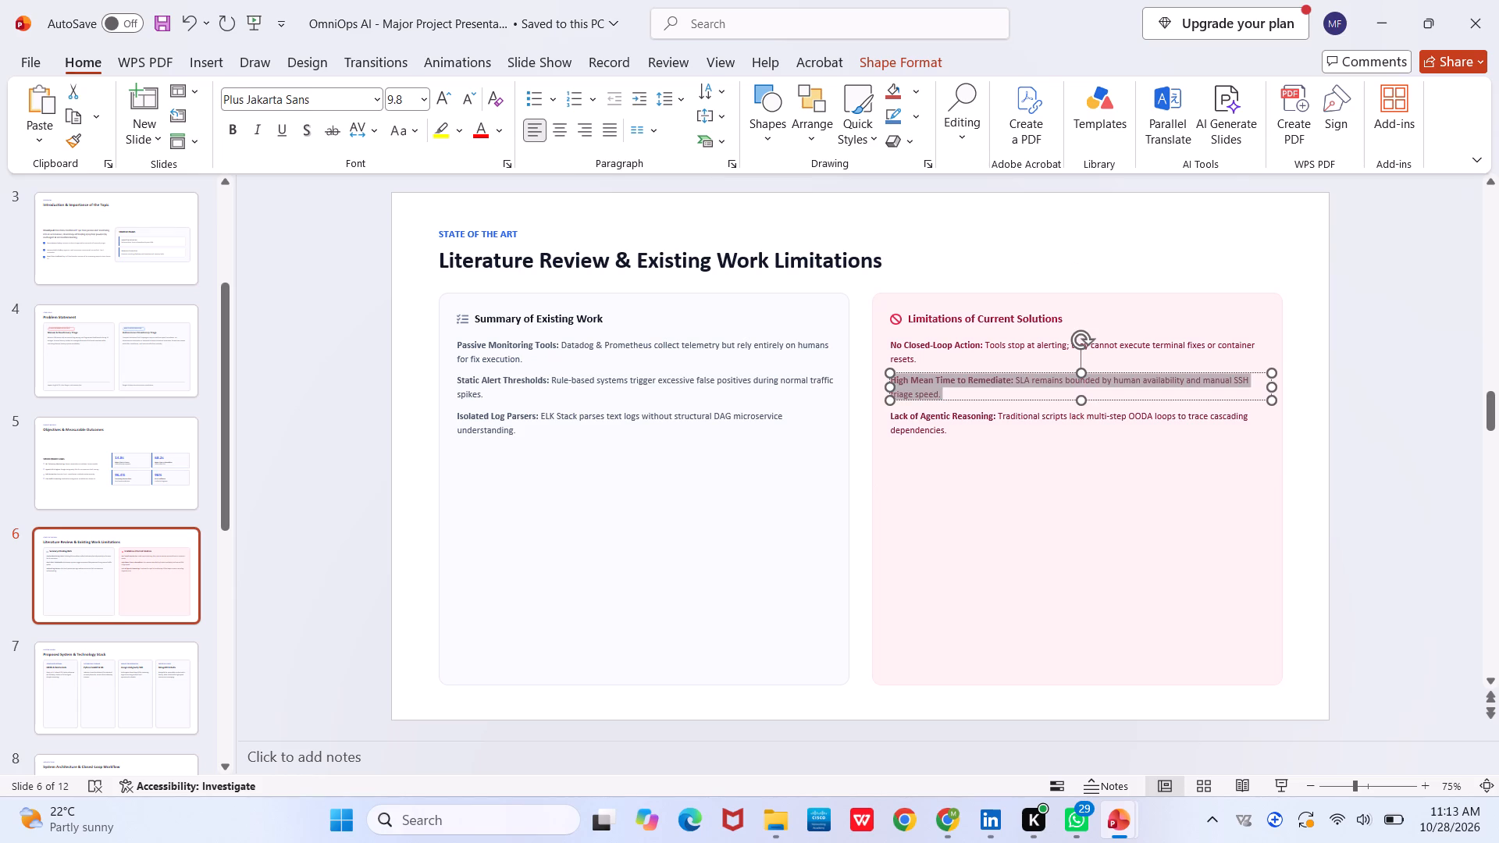
key("ctrl+c")
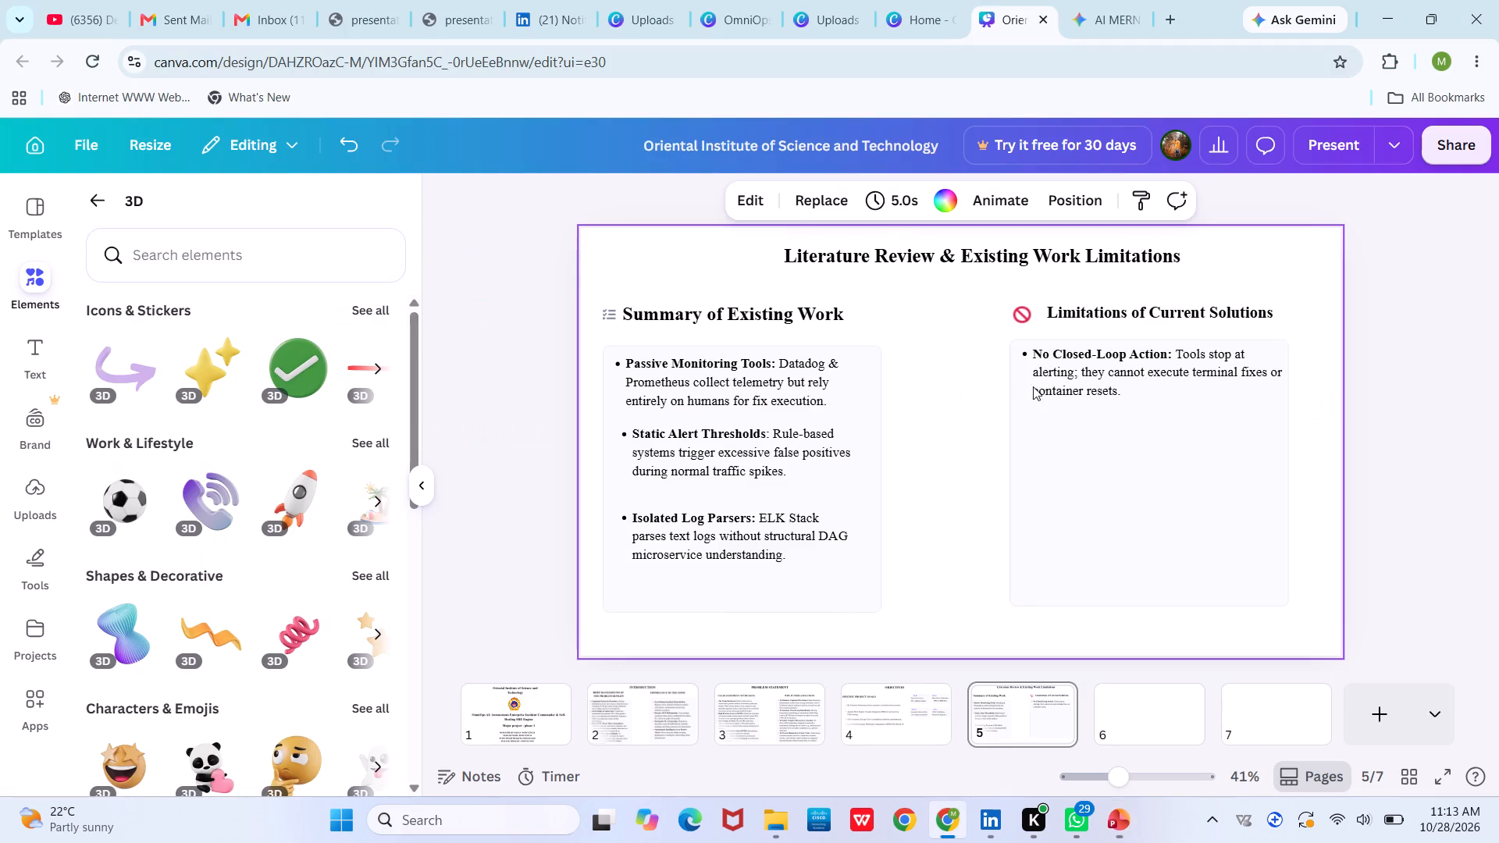
left_click(1081, 455)
key("ctrl+v")
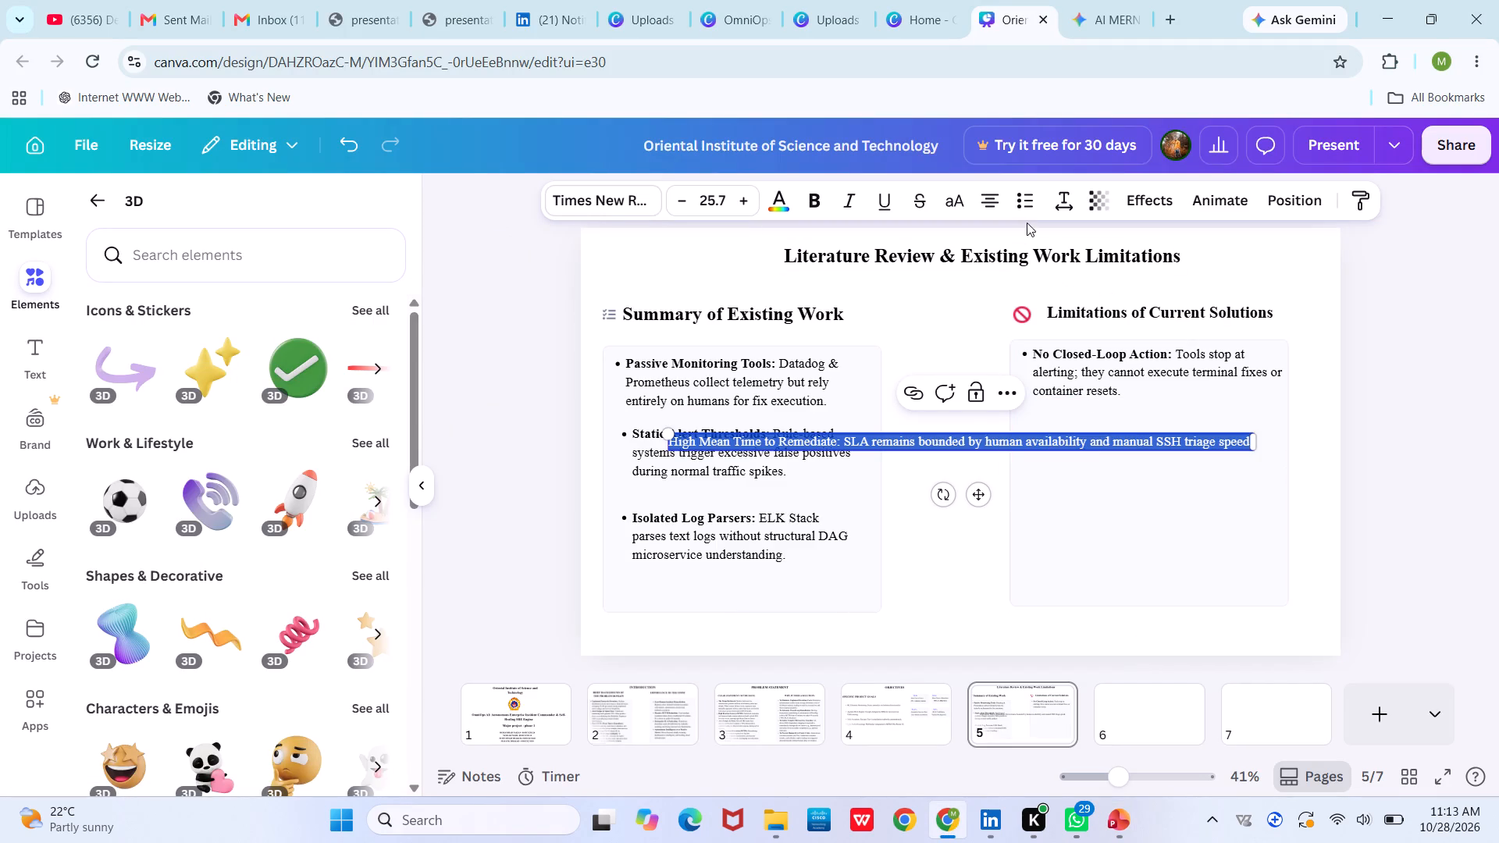
Make the "High Mean Time to Remediate" text a bulleted item, narrow its box to three lines, and place it below the "No Closed-Loop Action" bullet.
left_click(1022, 215)
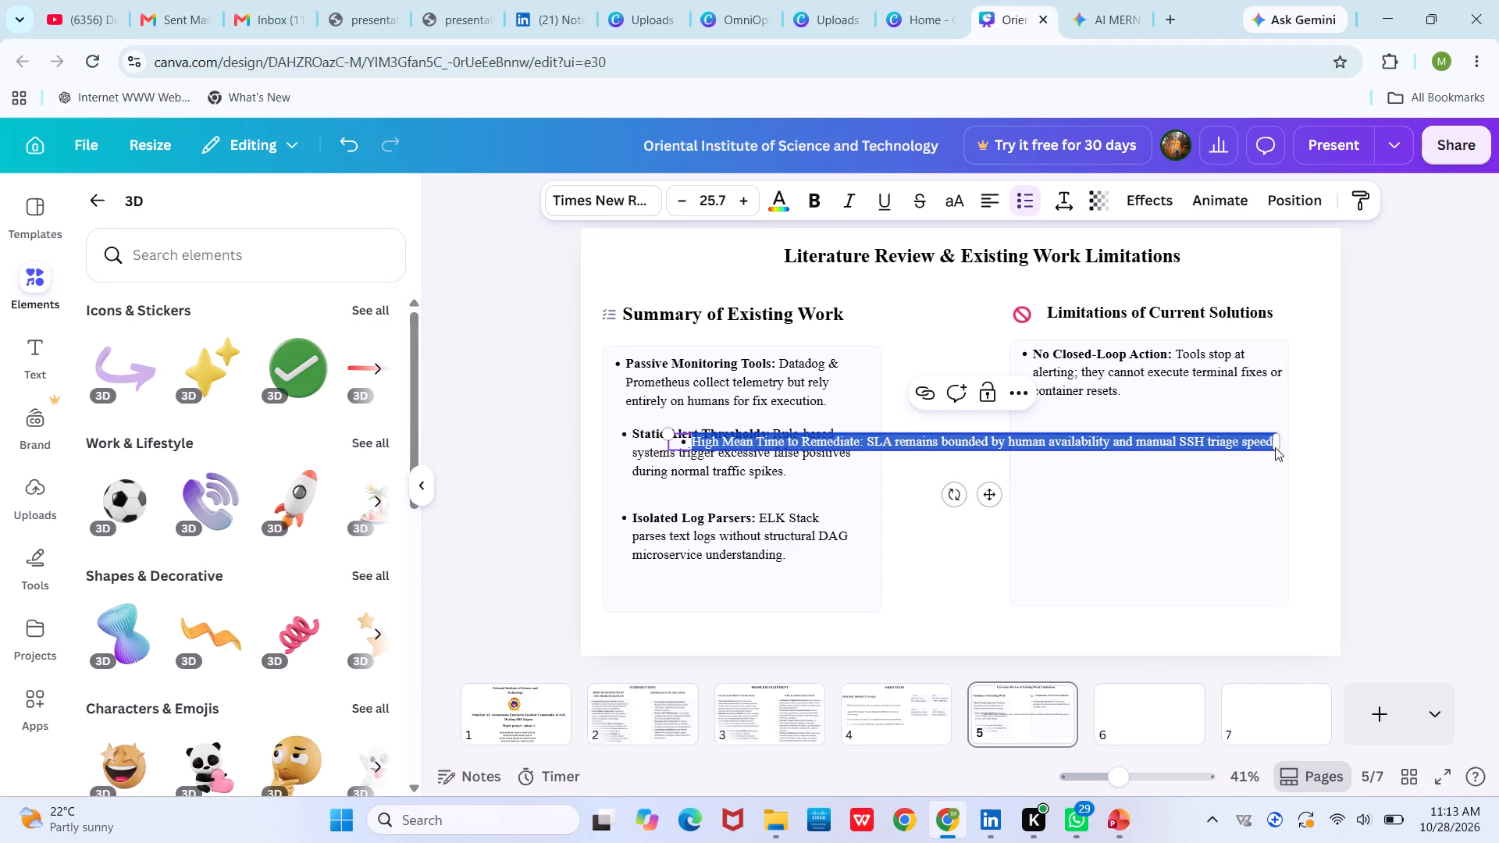
left_click(1274, 443)
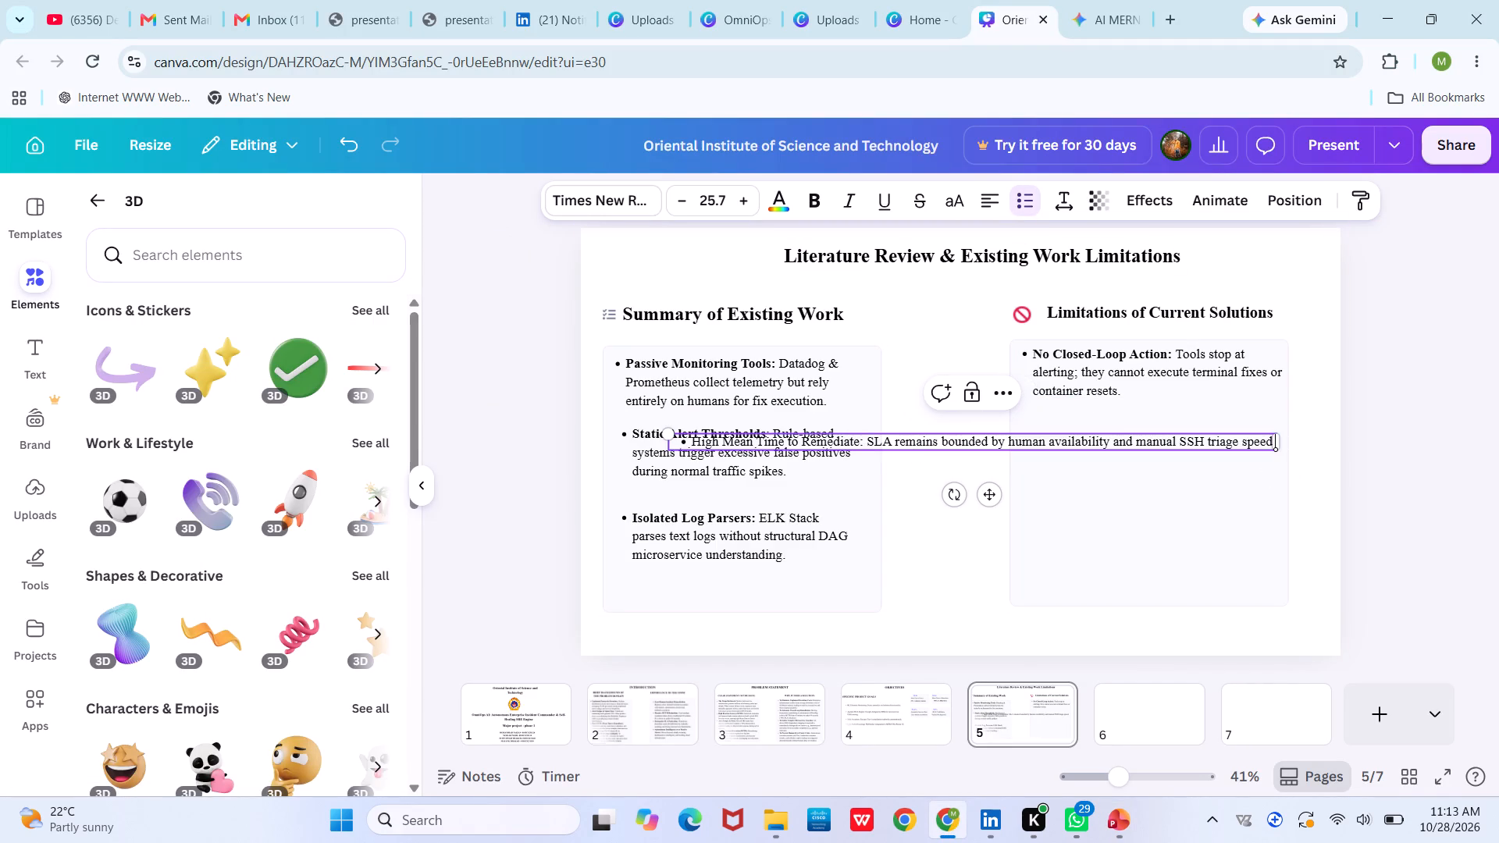
left_click_drag(1281, 441, 996, 436)
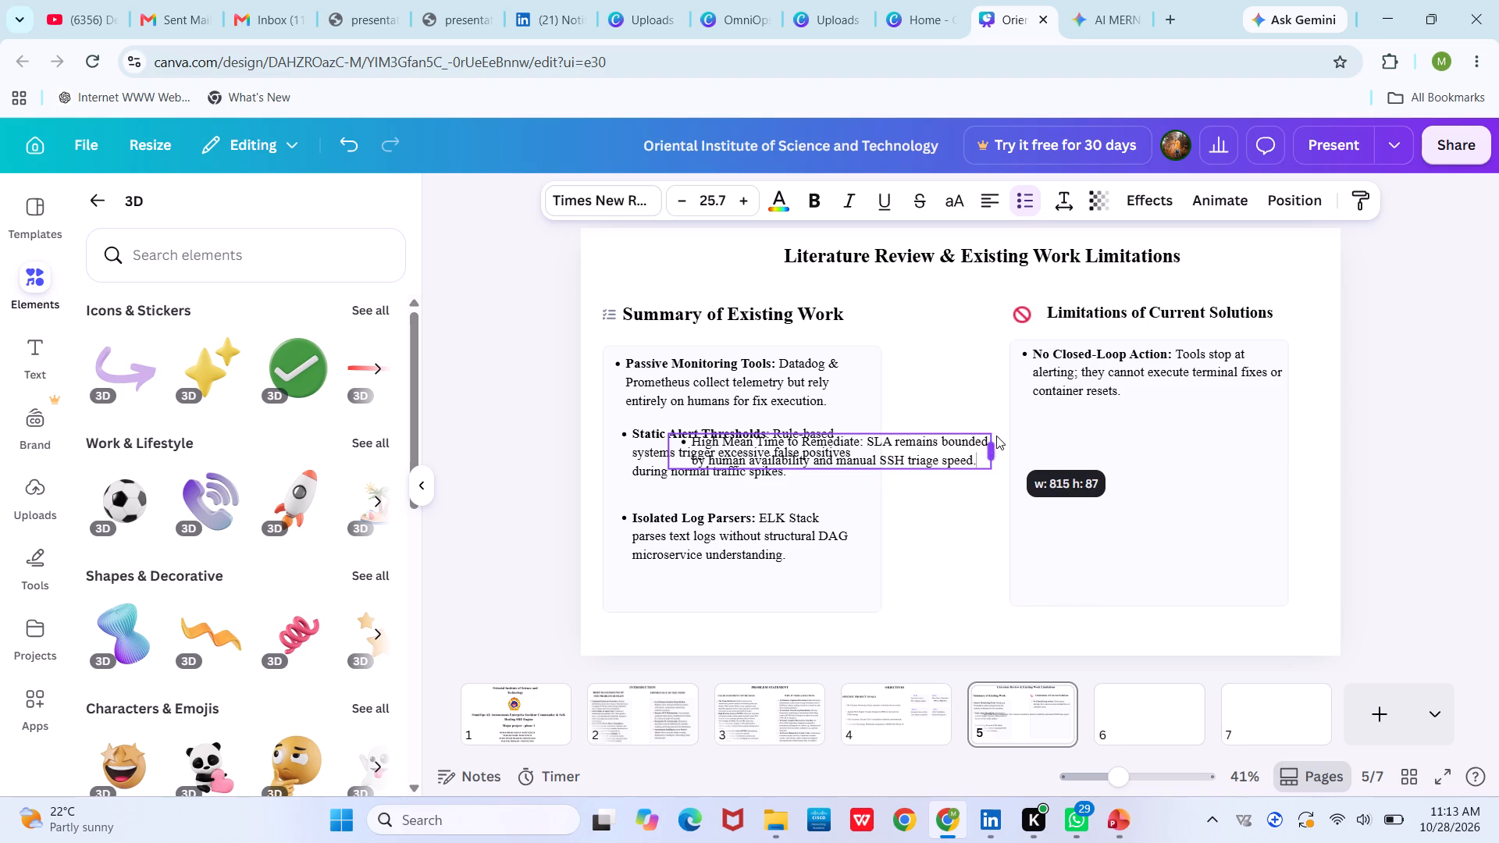
left_click_drag(996, 436, 969, 437)
left_click(942, 514)
left_click_drag(860, 461, 1189, 423)
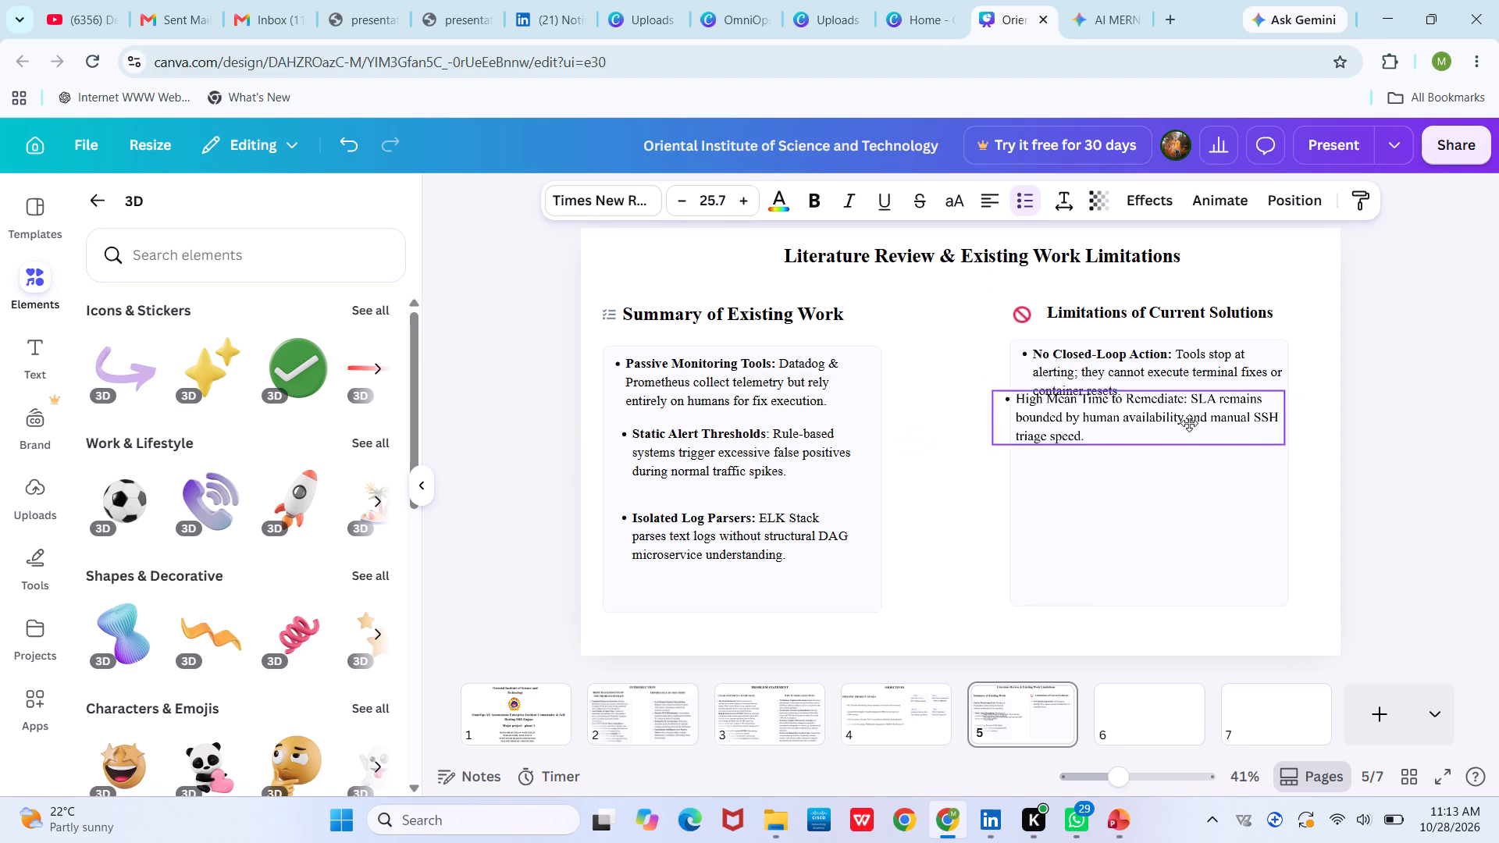
left_click_drag(1189, 423, 1207, 450)
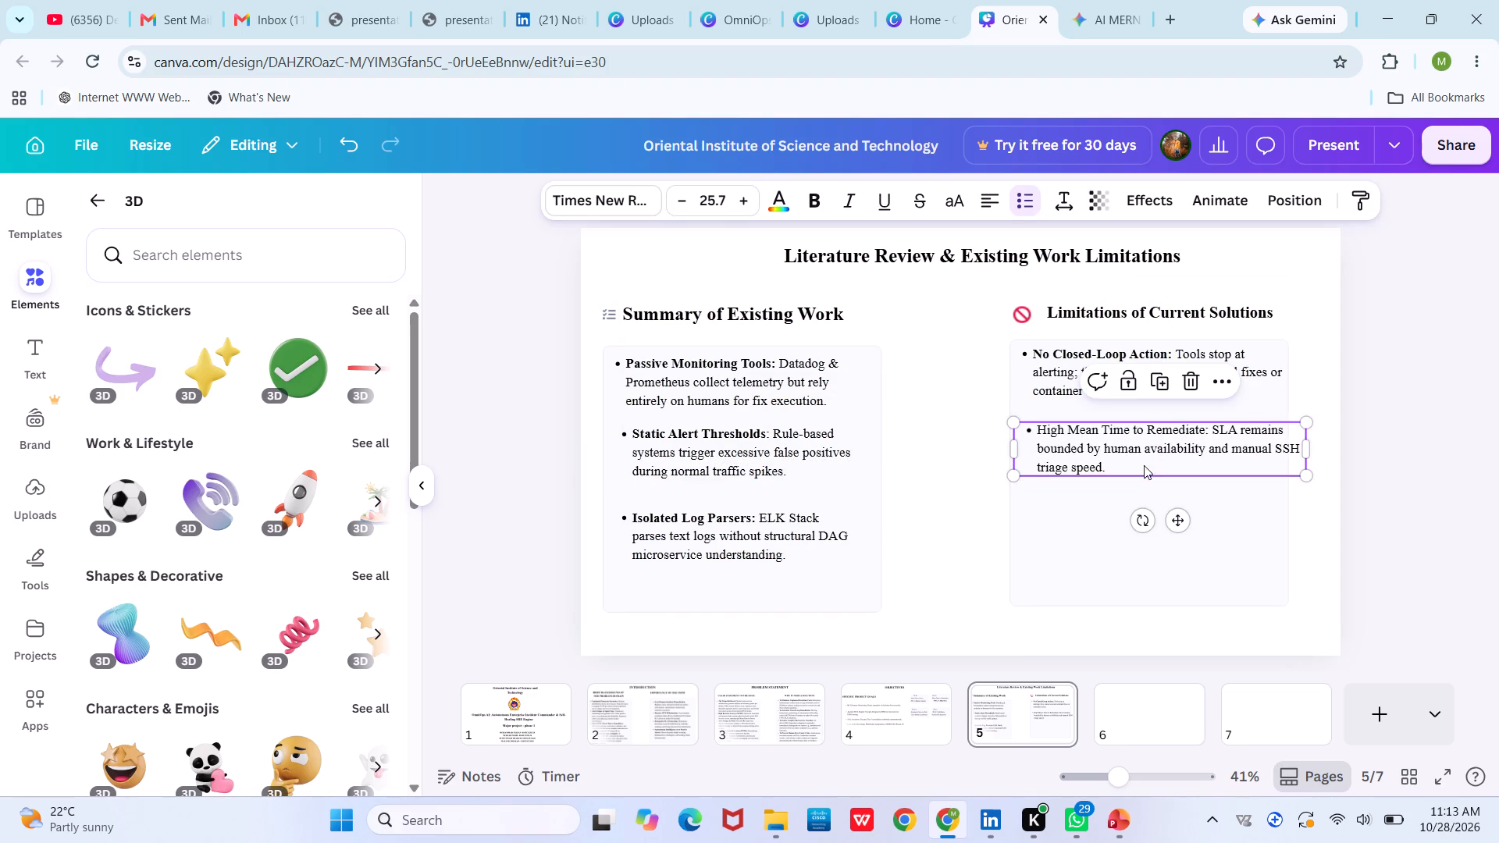
Make the "High Mean Time to Remediate:" label at the start of the second Limitations bullet bold.
left_click(1033, 427)
double_click(1033, 427)
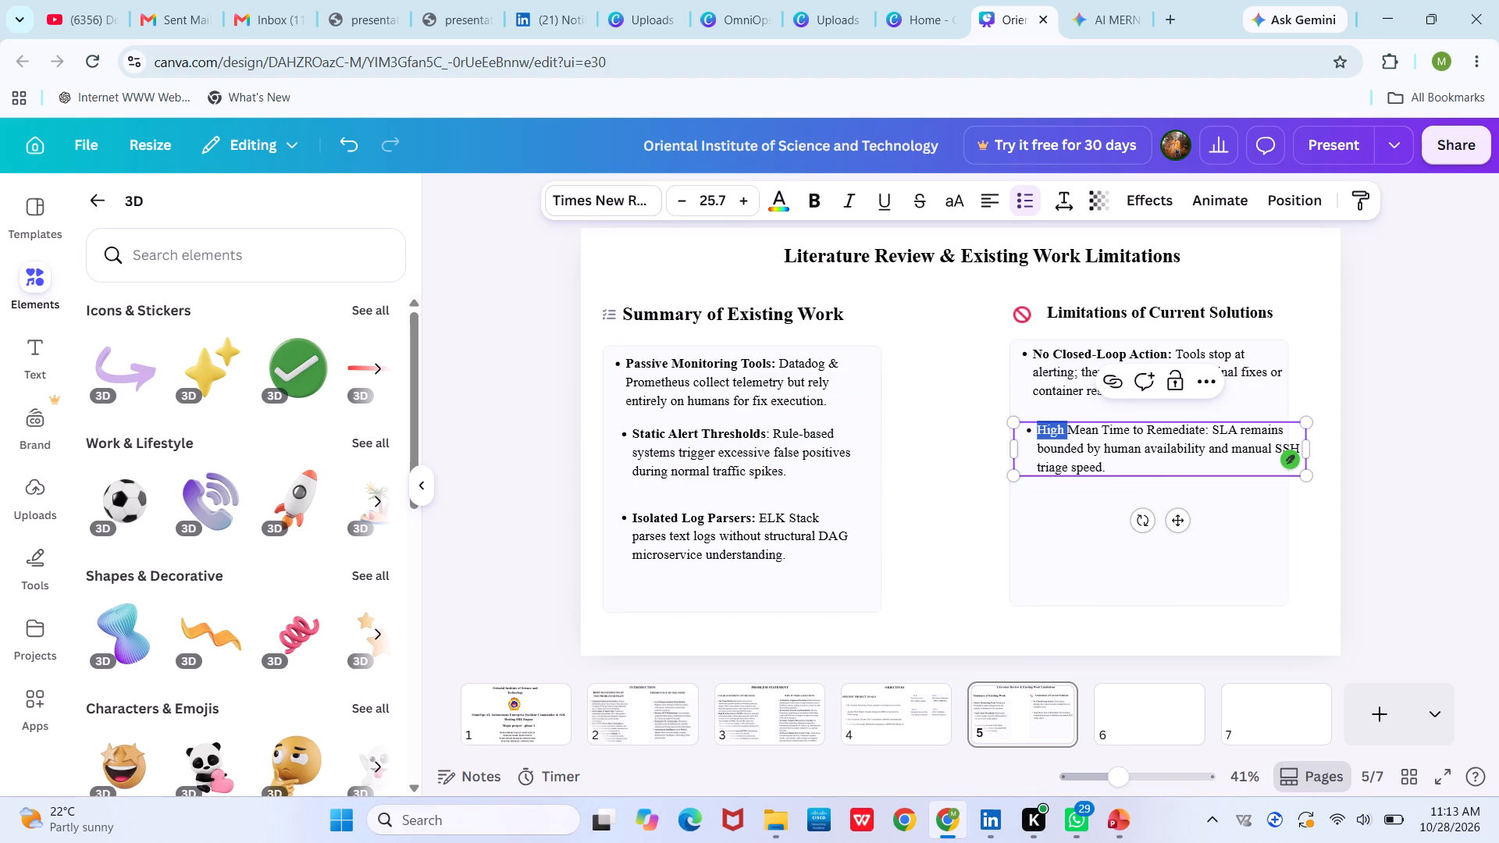
left_click(1033, 427)
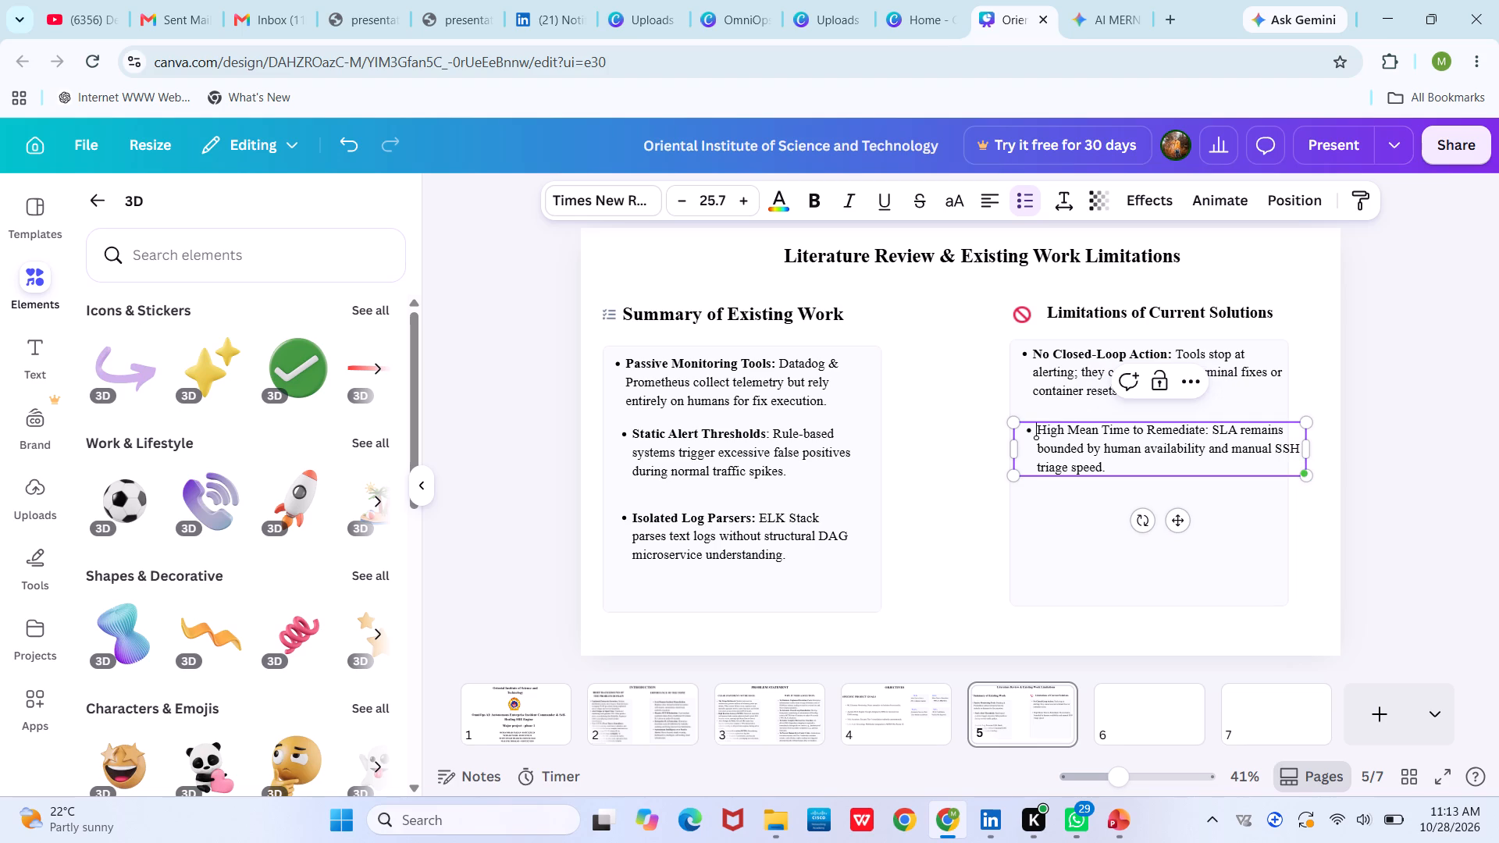
left_click_drag(1033, 427, 1117, 421)
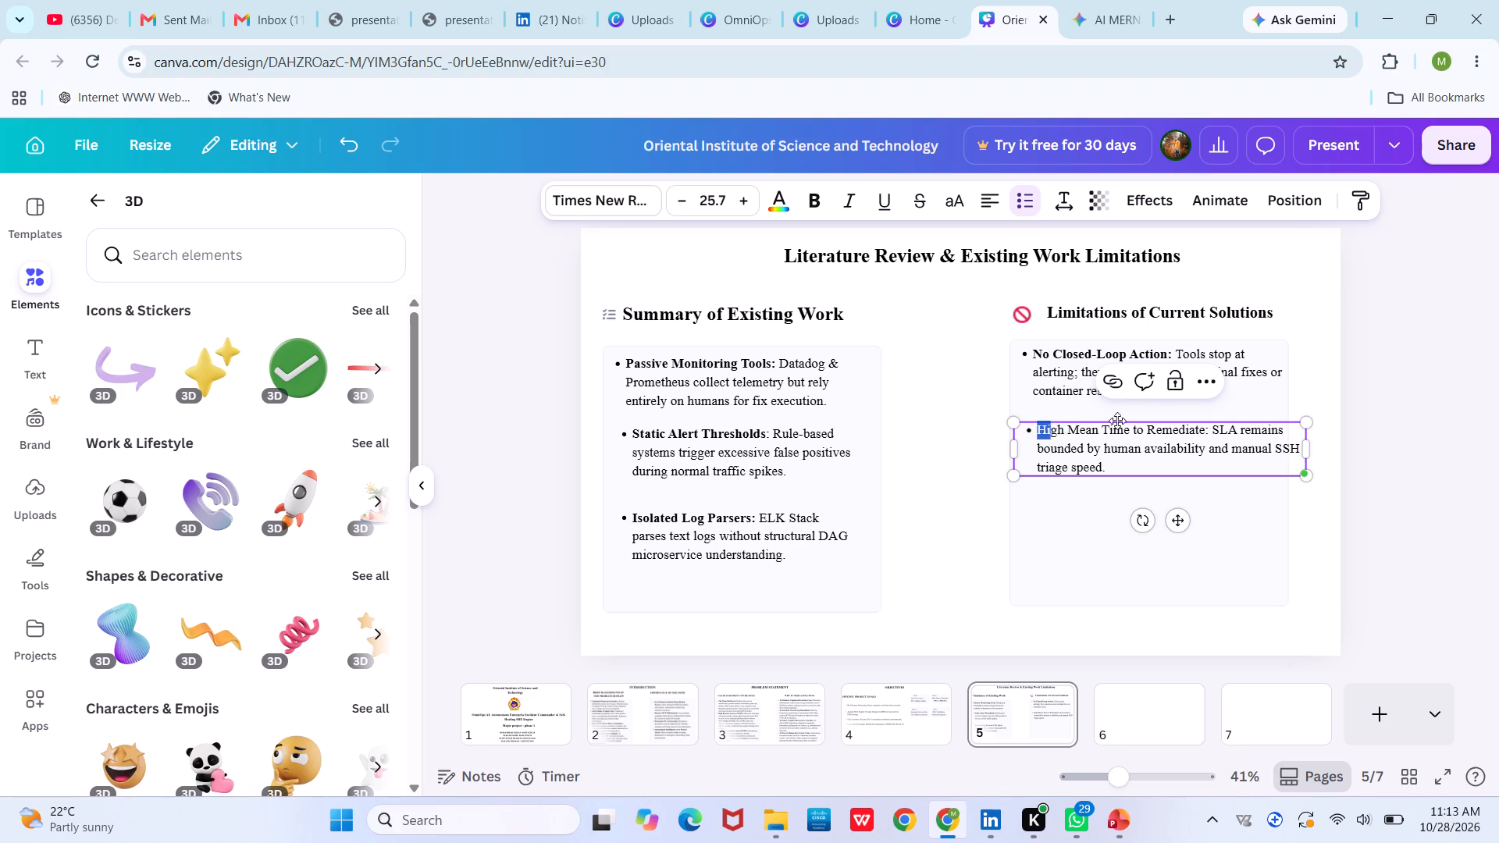
left_click_drag(1117, 421, 1212, 429)
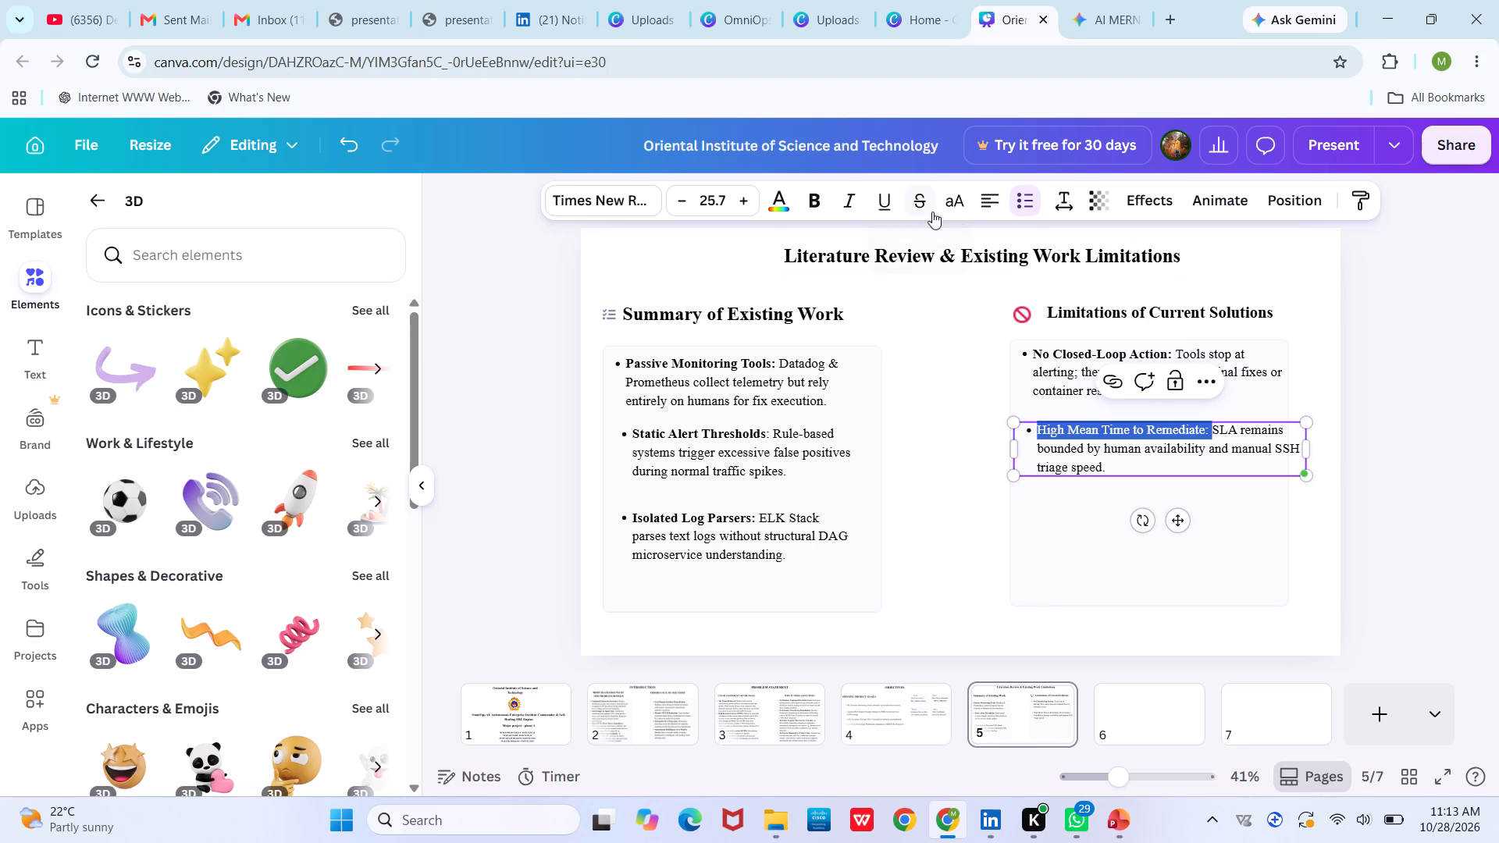
left_click(810, 198)
left_click(948, 354)
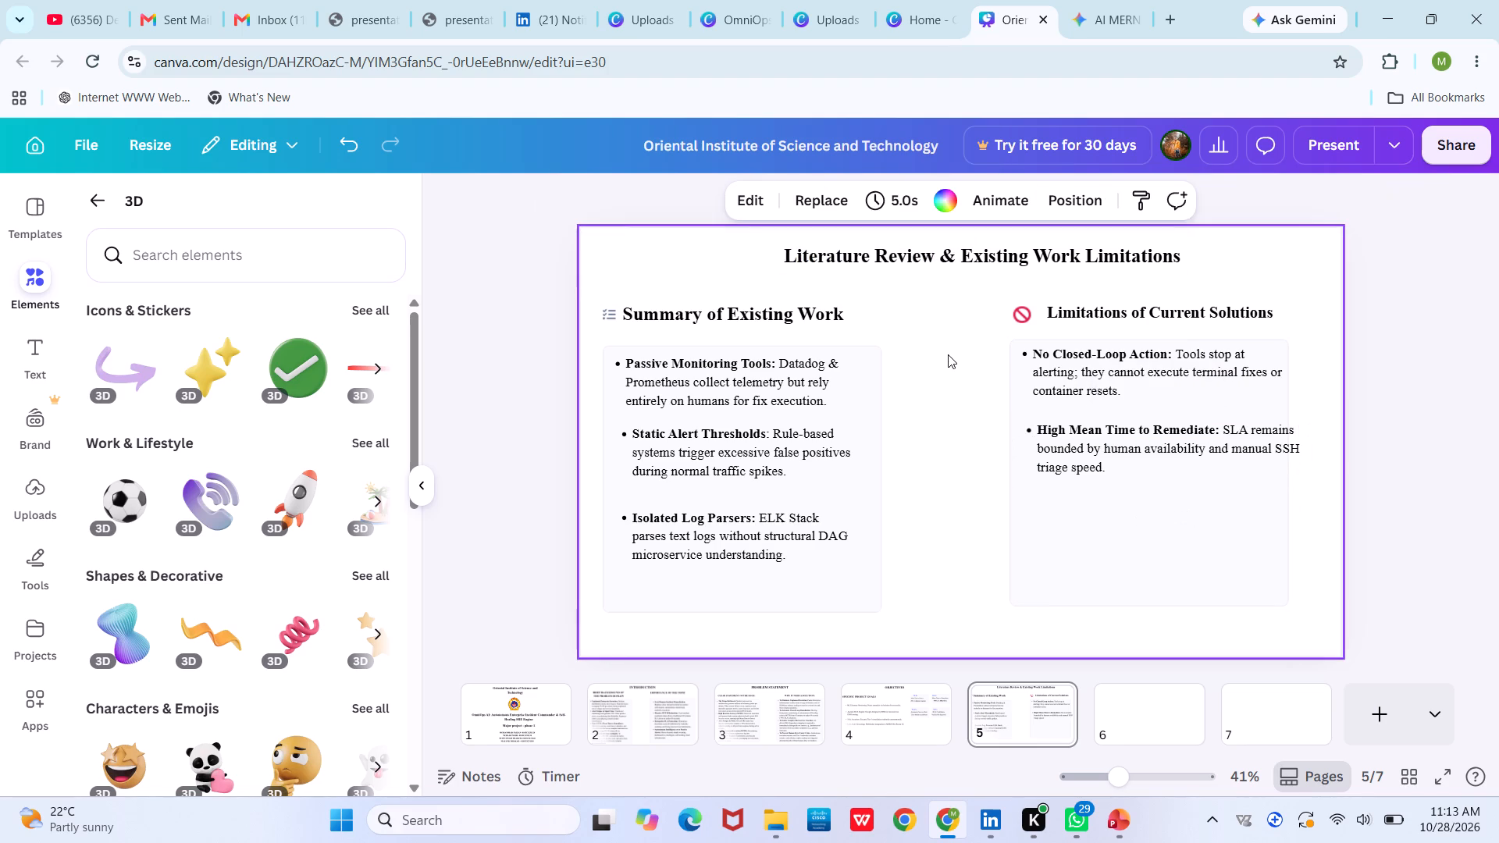
Narrow the "High Mean Time to Remediate" text box to fit inside the Limitations card and align its bullet with the one above.
left_click(1173, 432)
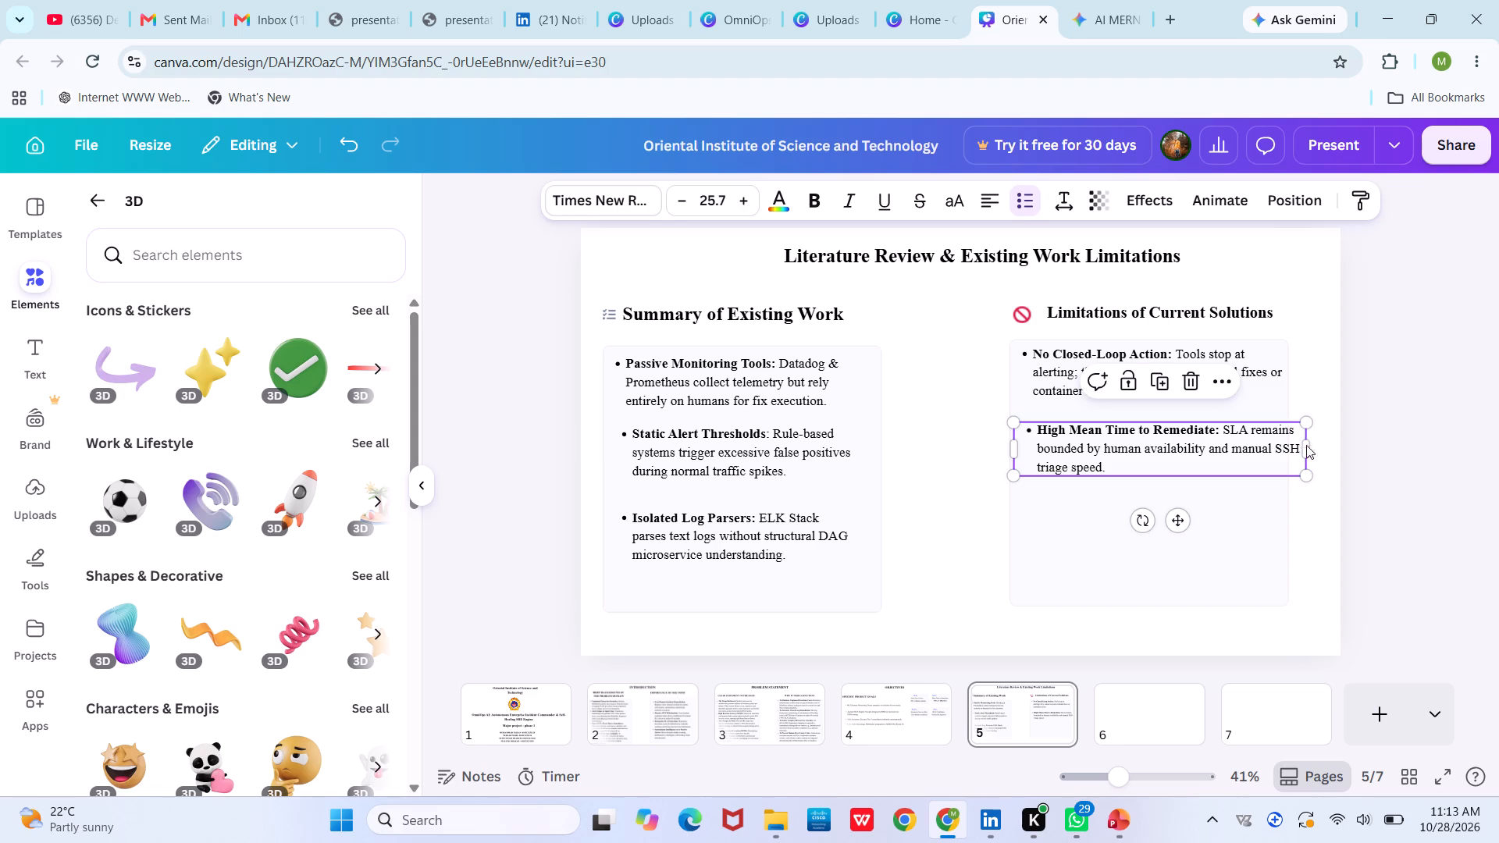
left_click_drag(1305, 451, 1295, 451)
left_click_drag(1295, 451, 1286, 451)
left_click(1254, 519)
left_click(1150, 443)
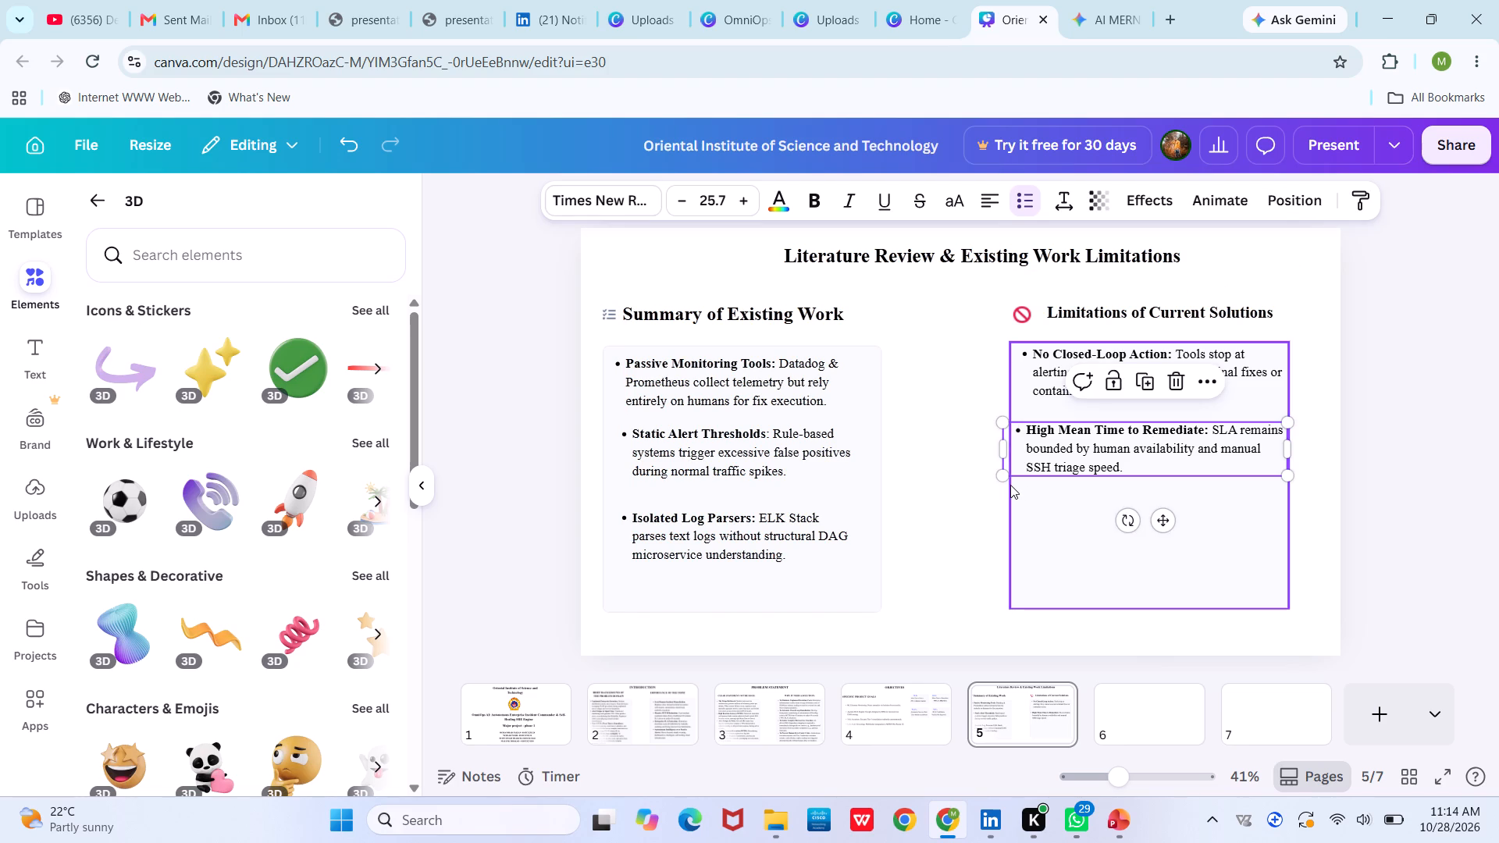
left_click(928, 516)
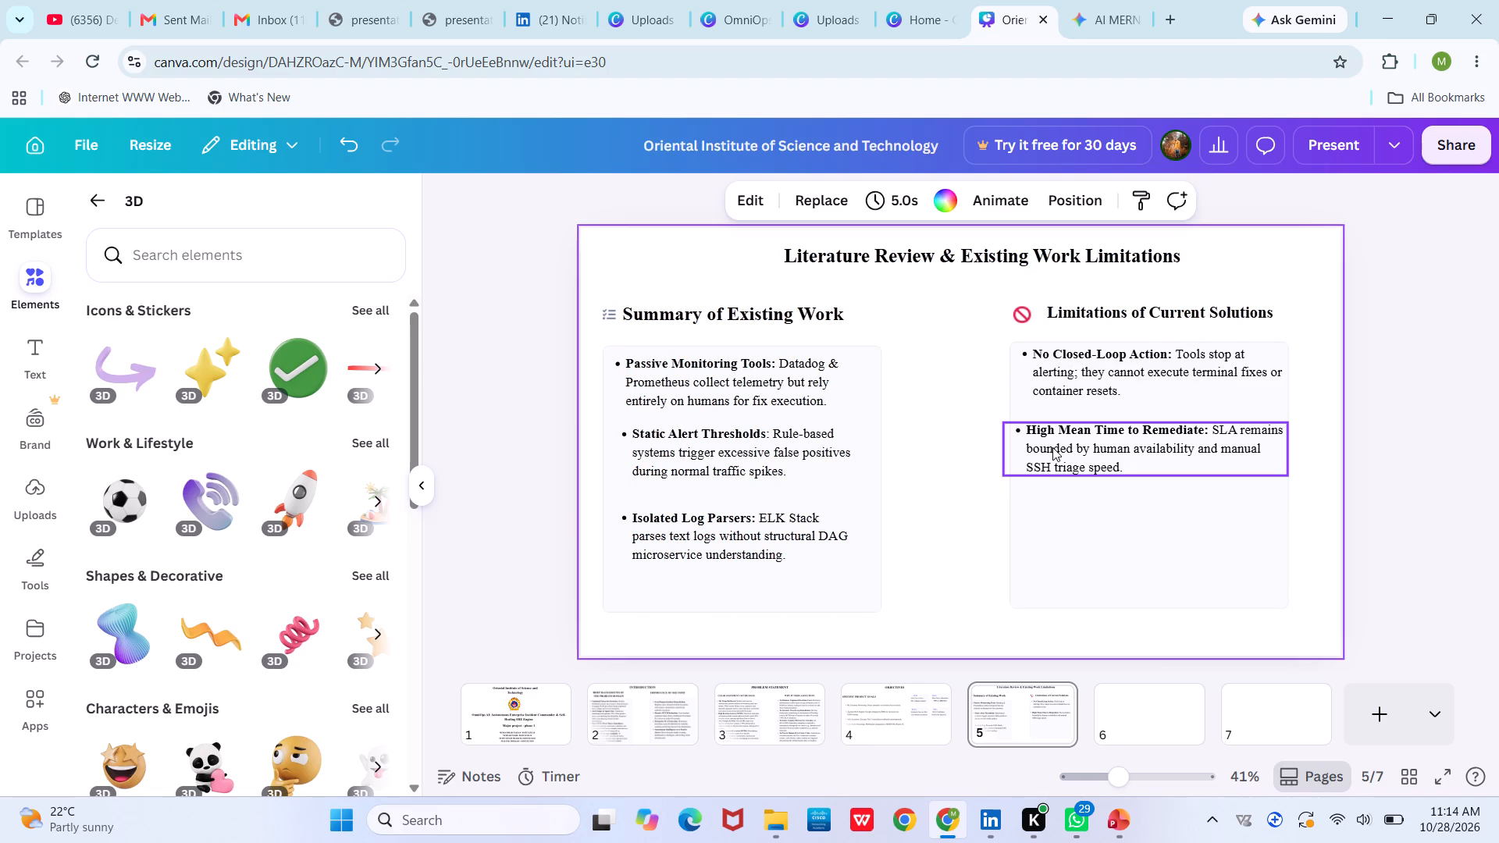
left_click(953, 500)
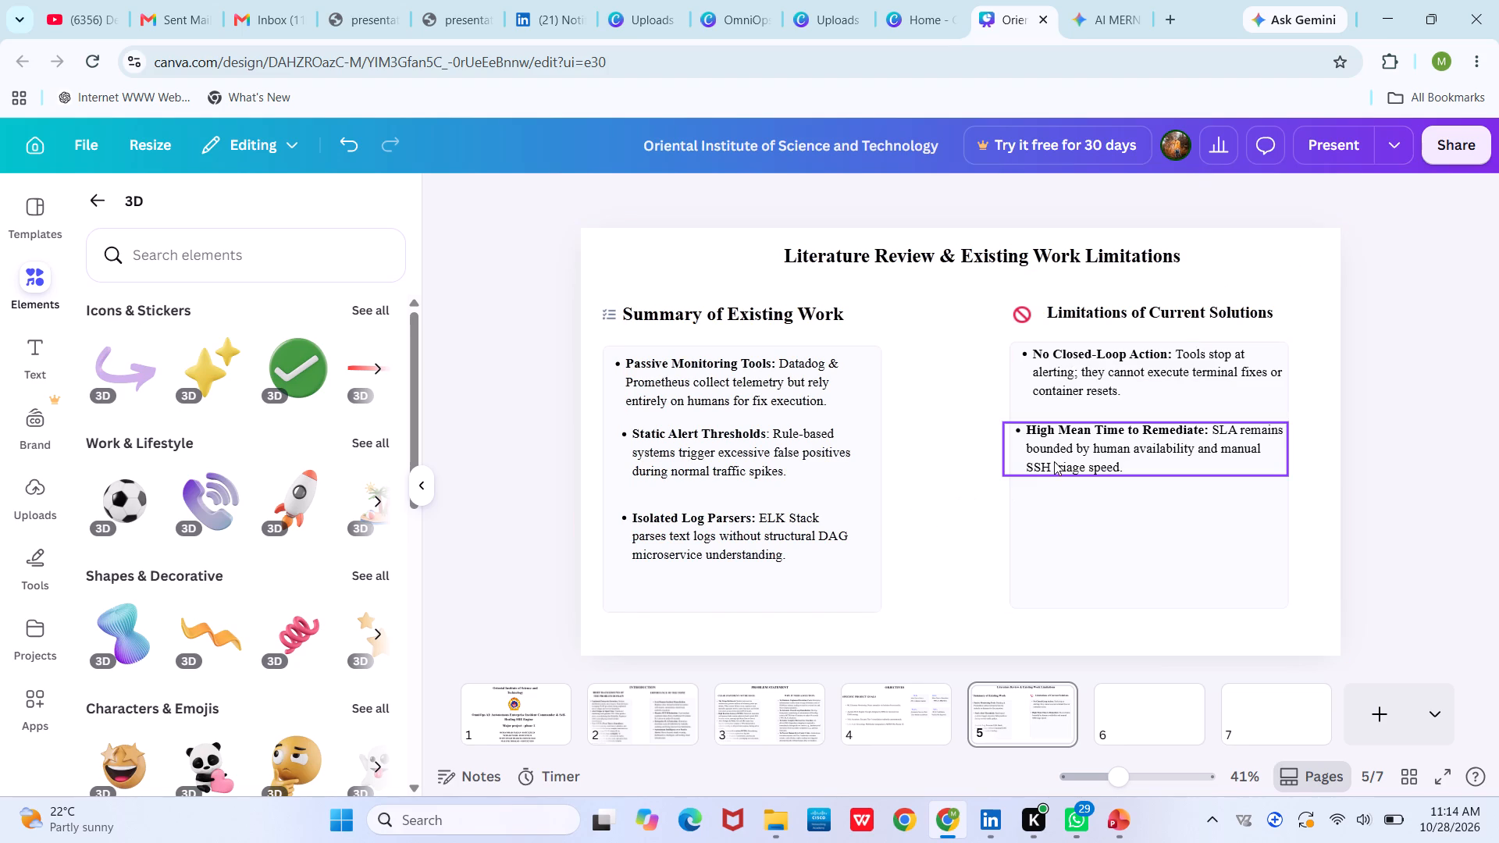
left_click_drag(1054, 461, 1065, 461)
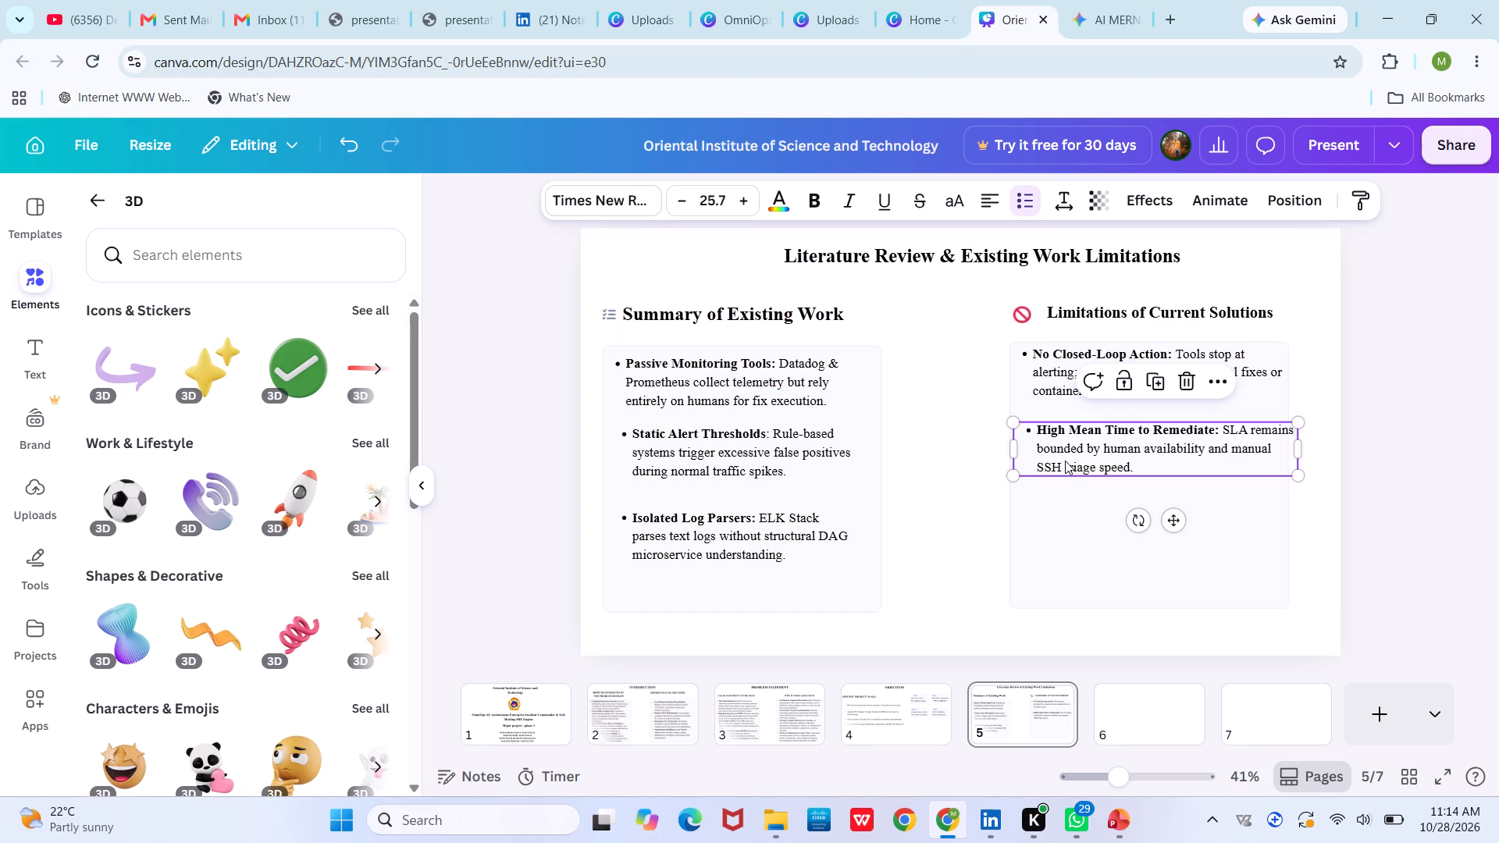
left_click(1180, 455)
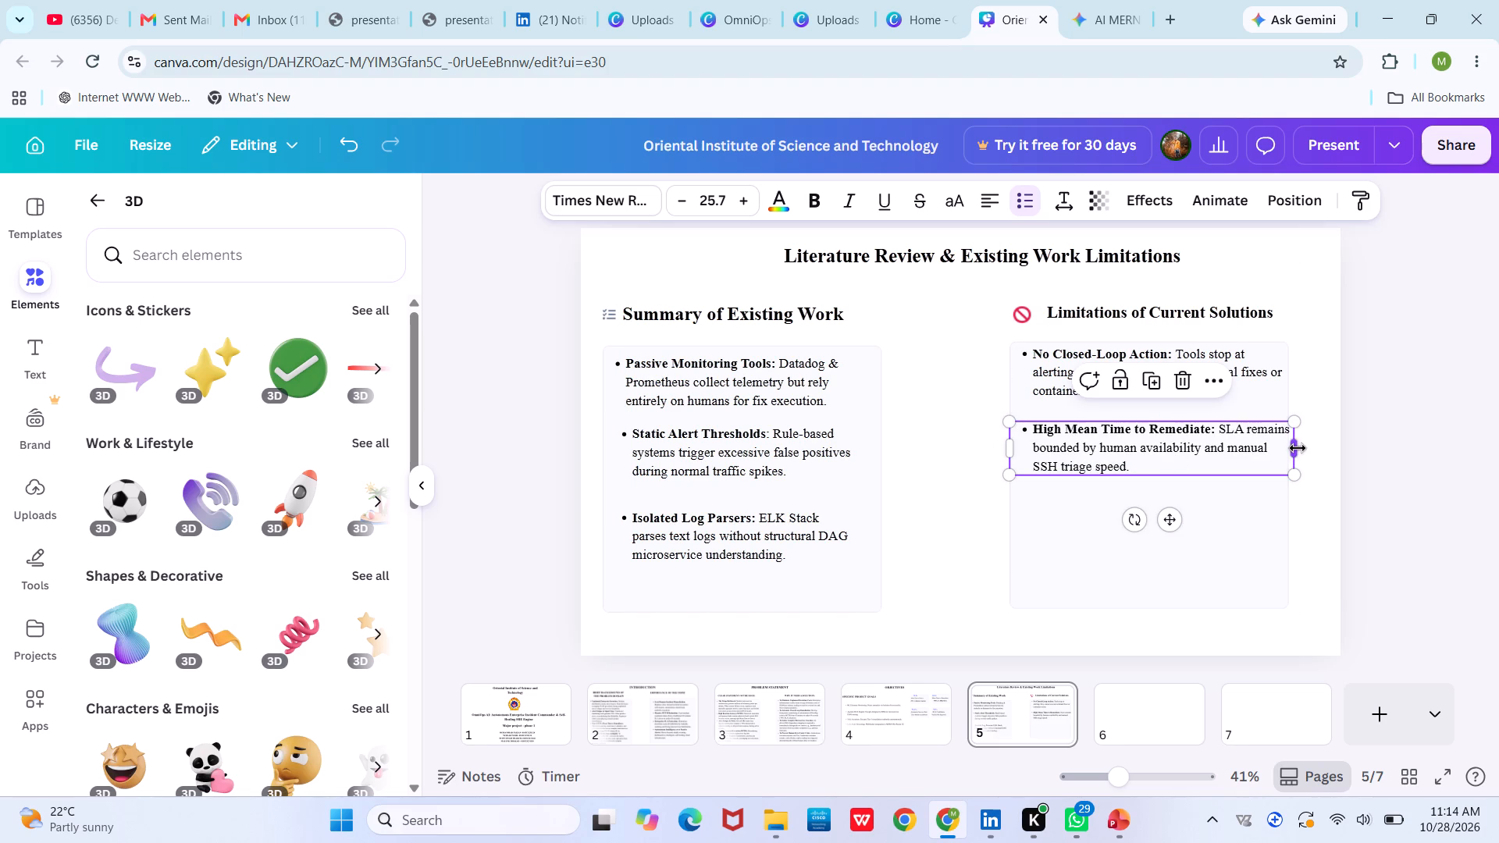
left_click_drag(1298, 449, 1289, 450)
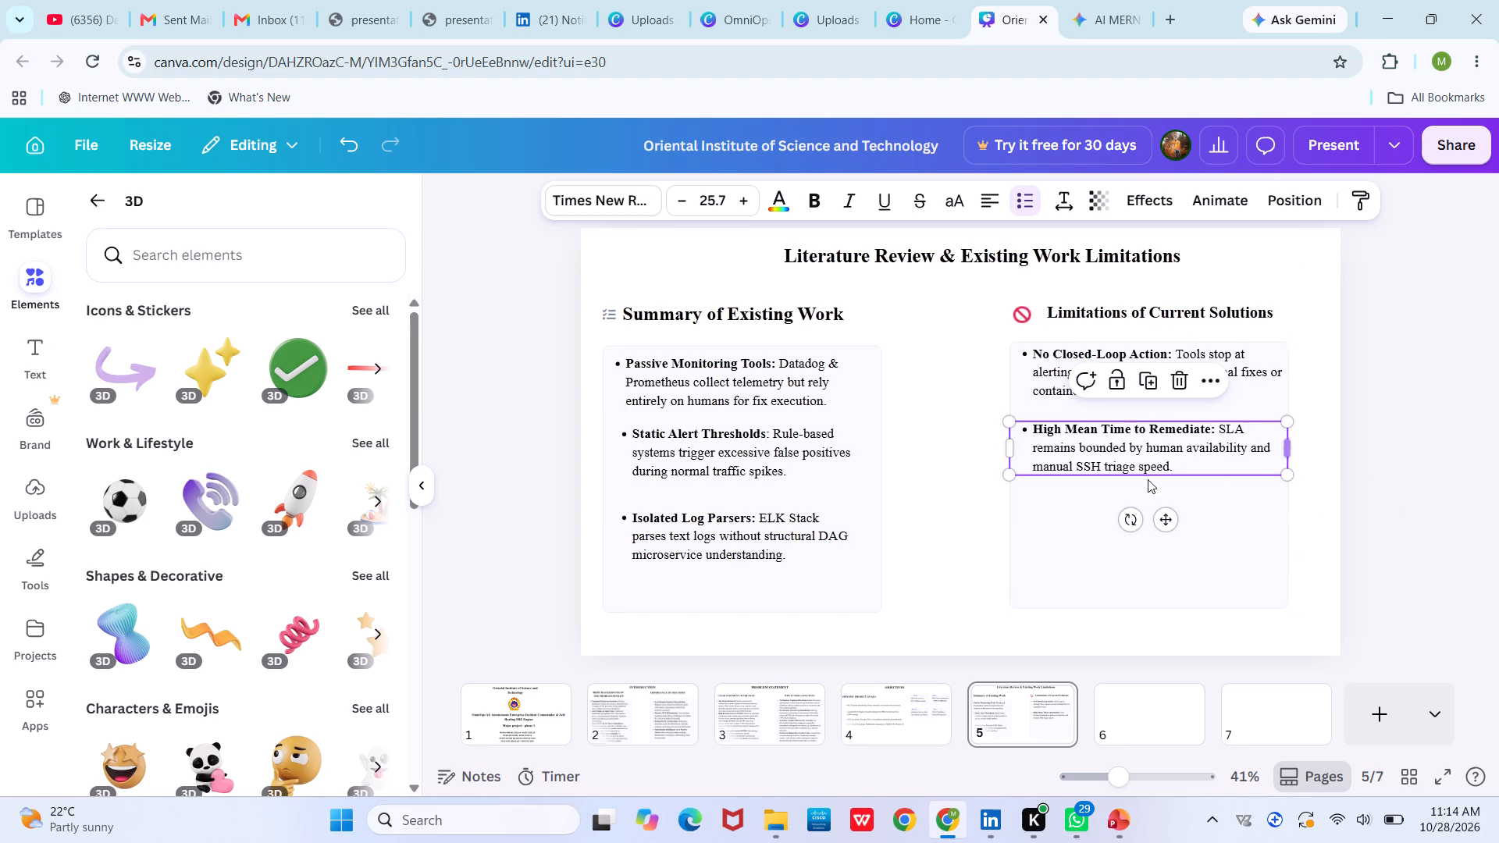
left_click(955, 515)
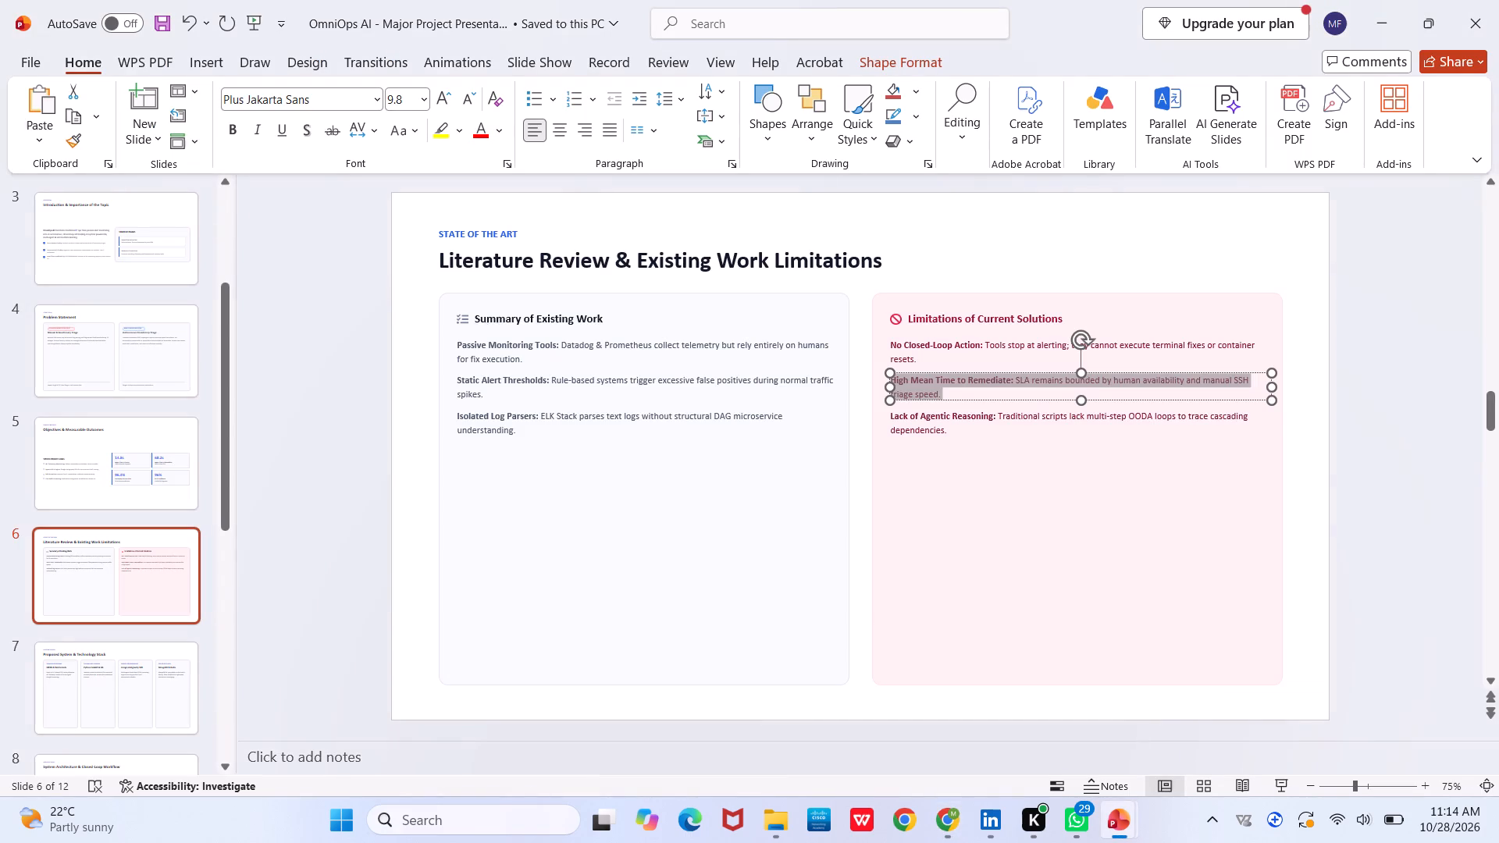
Copy the "Lack of Agentic Reasoning" paragraph from PowerPoint slide 6 and paste it onto Canva page 5.
left_click(928, 430)
key("ctrl+a")
key("ctrl+c")
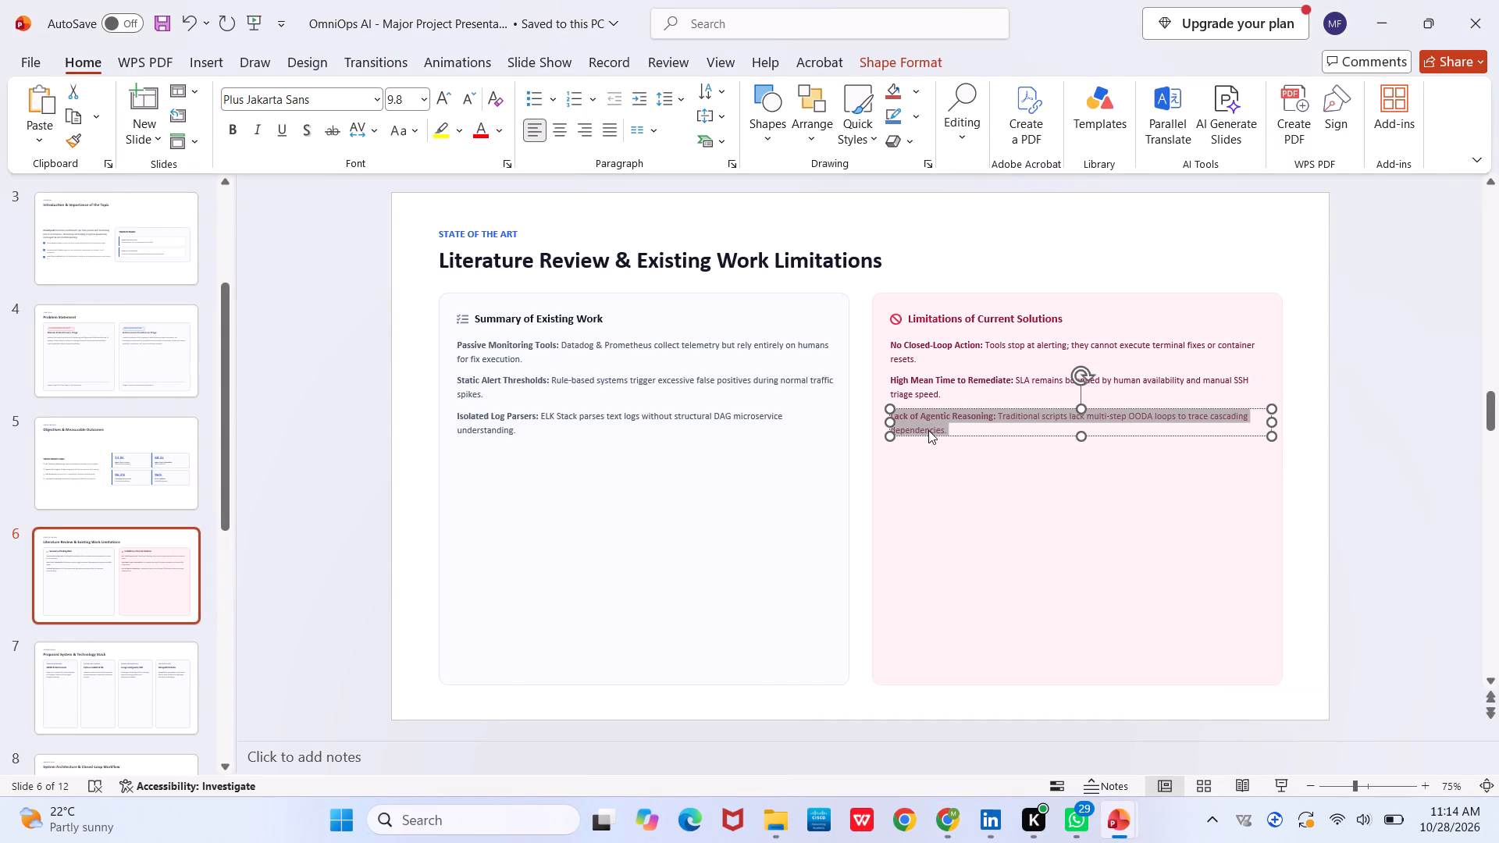
left_click(1113, 553)
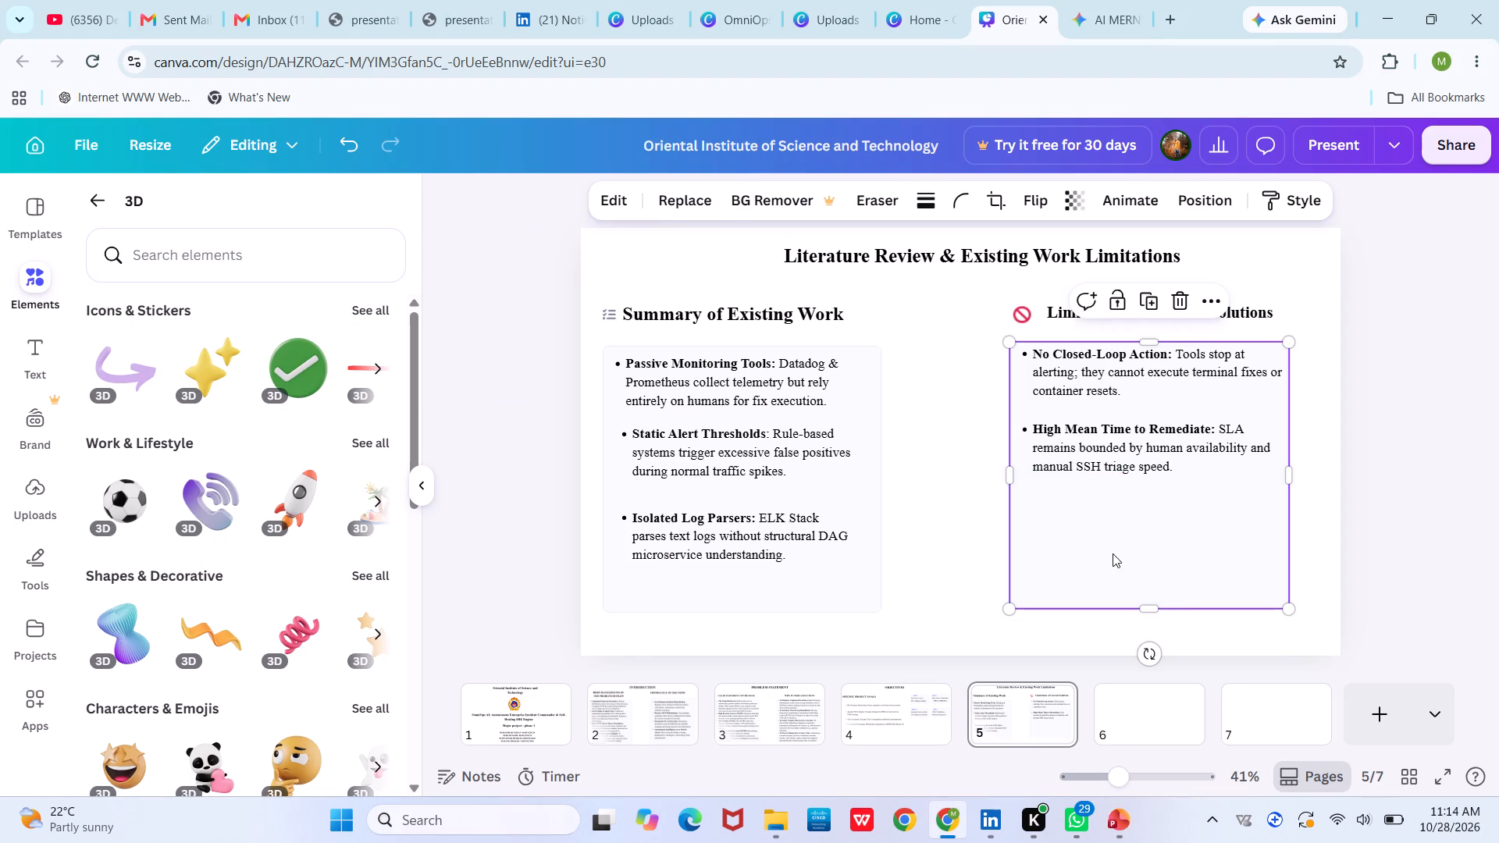
key("ctrl+v")
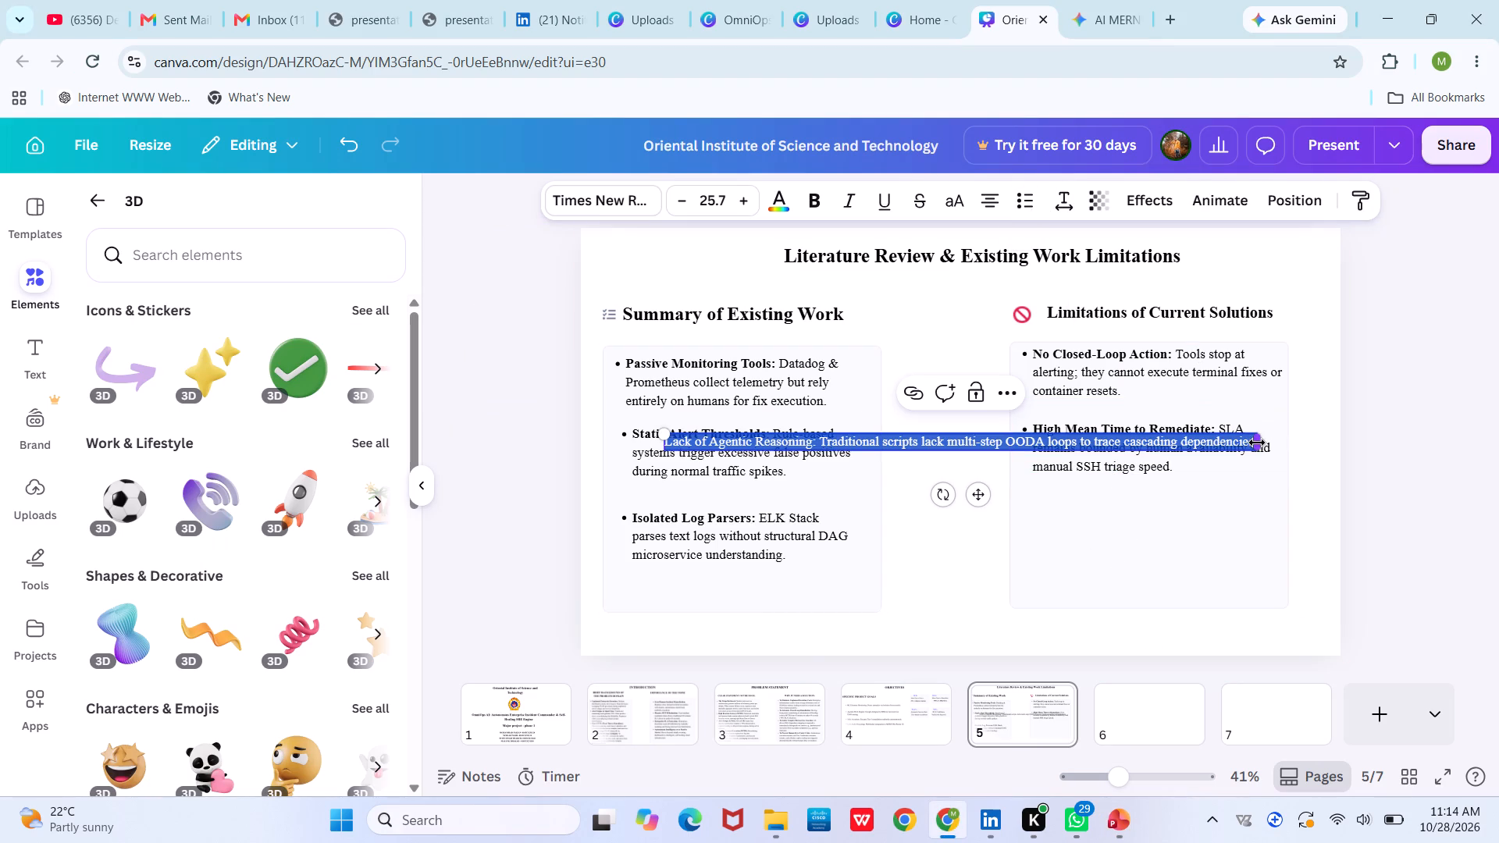
Make the "Lack of Agentic Reasoning" text a bulleted item, place it below the second Limitations bullet, and narrow its box to fit the card.
left_click_drag(1257, 446, 997, 445)
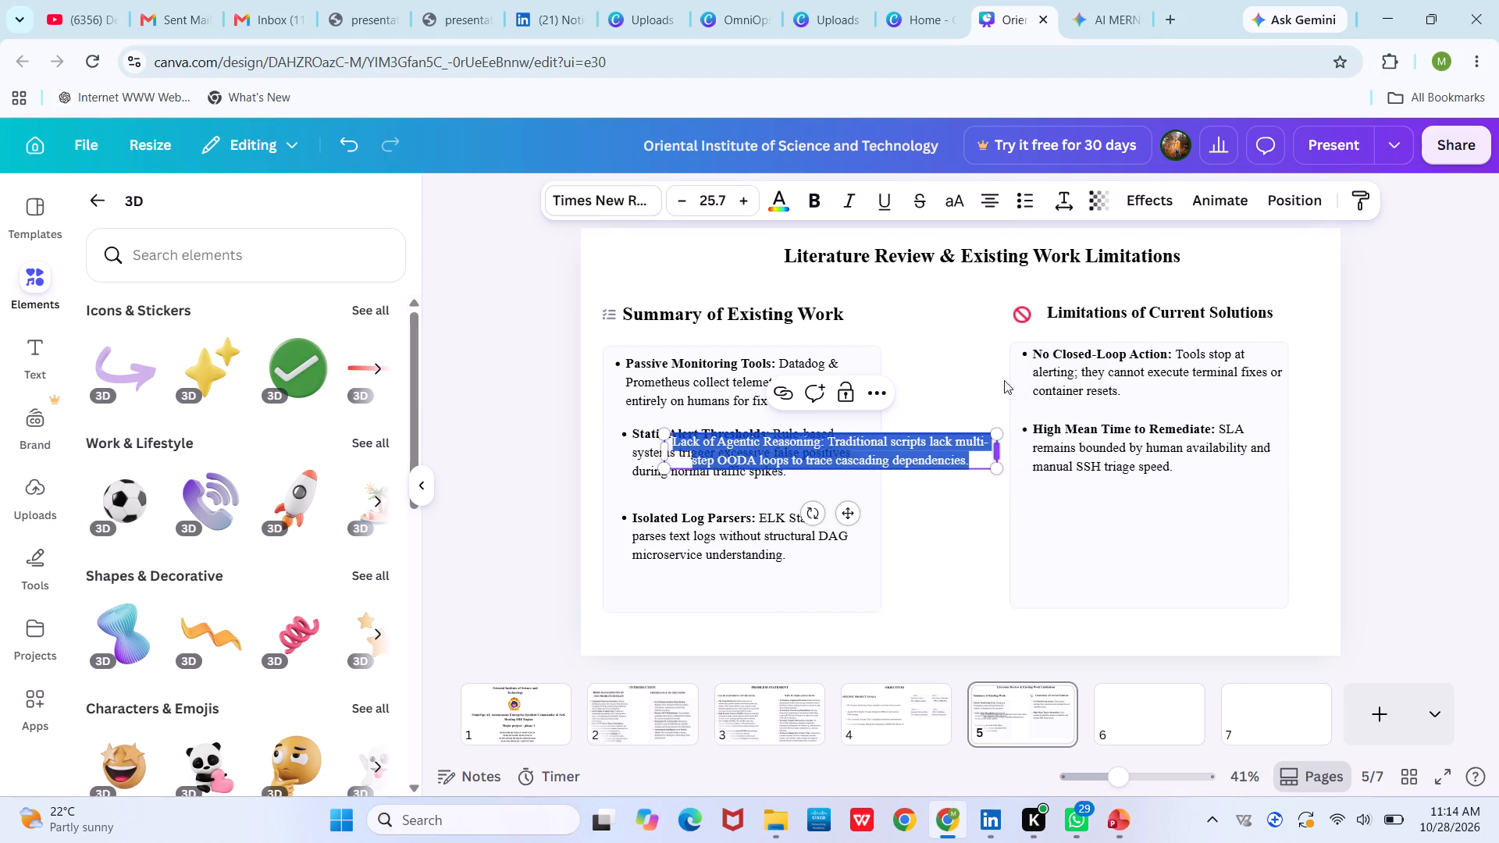
left_click(1021, 198)
left_click(961, 548)
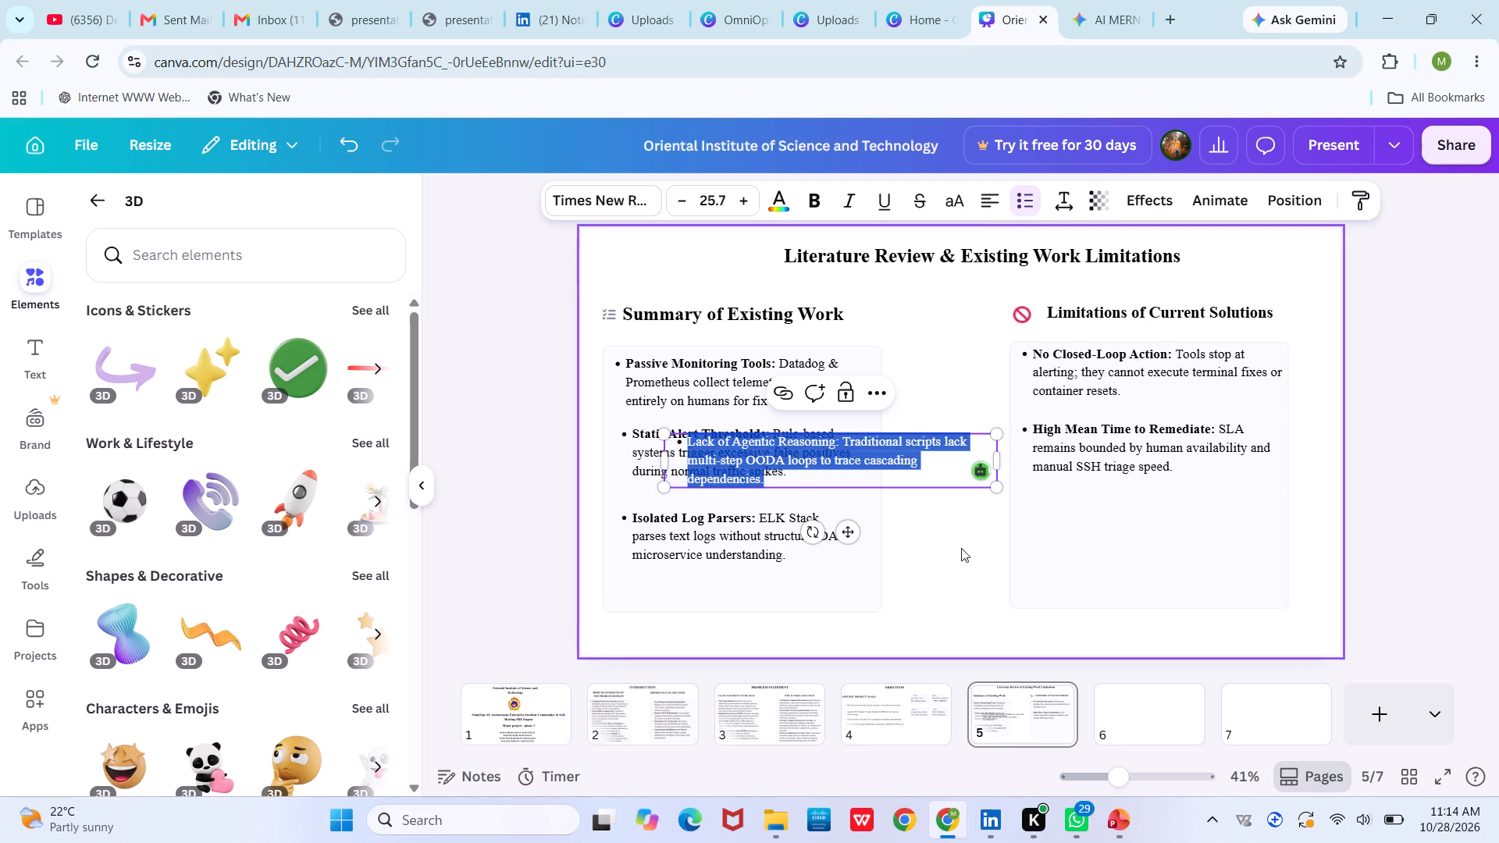
left_click_drag(908, 452, 1240, 516)
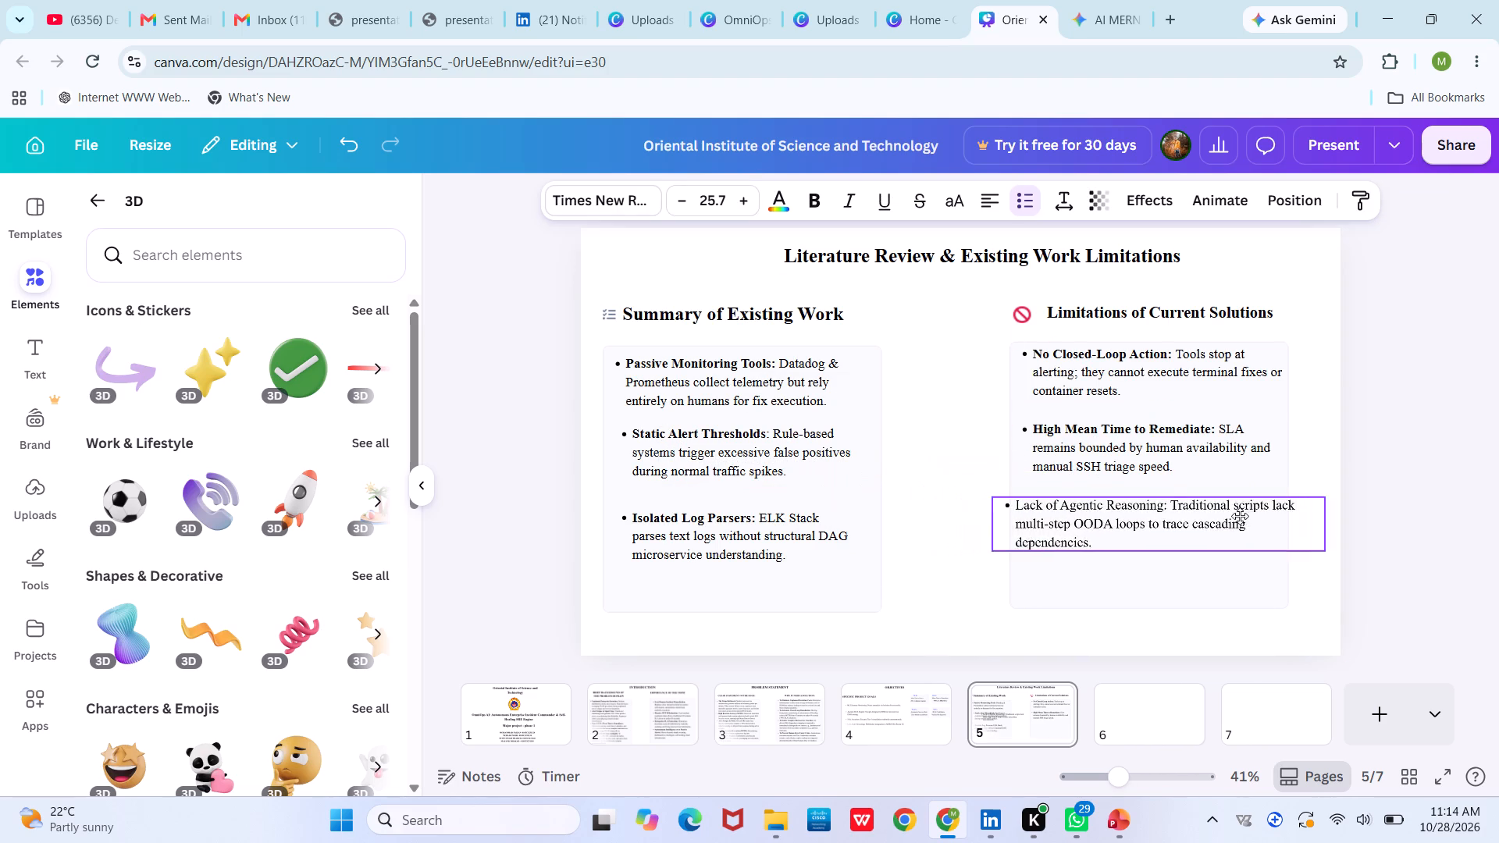
left_click_drag(1240, 516, 1262, 525)
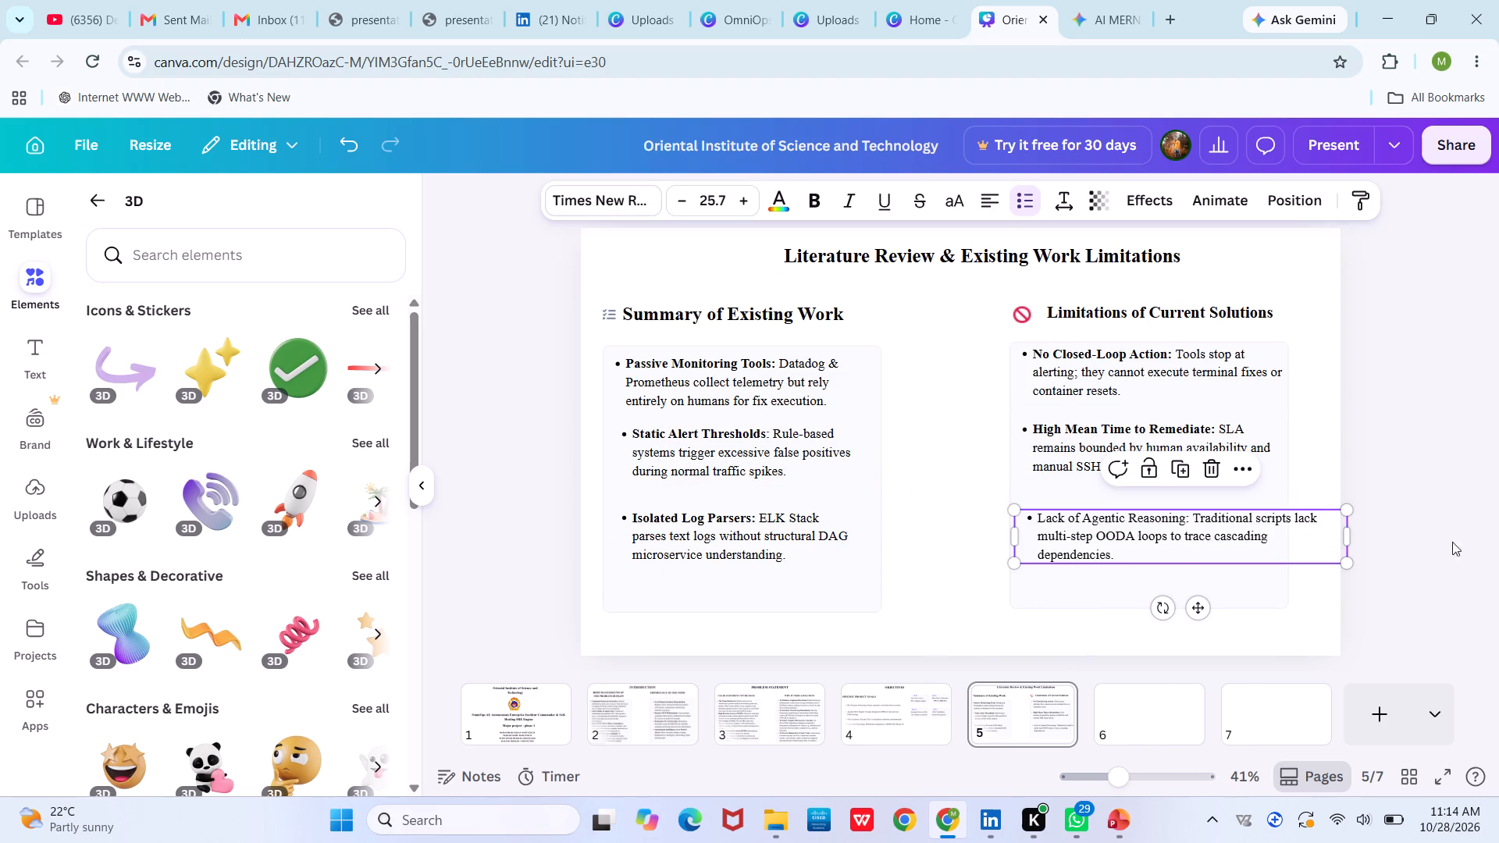
left_click_drag(1353, 536, 1300, 546)
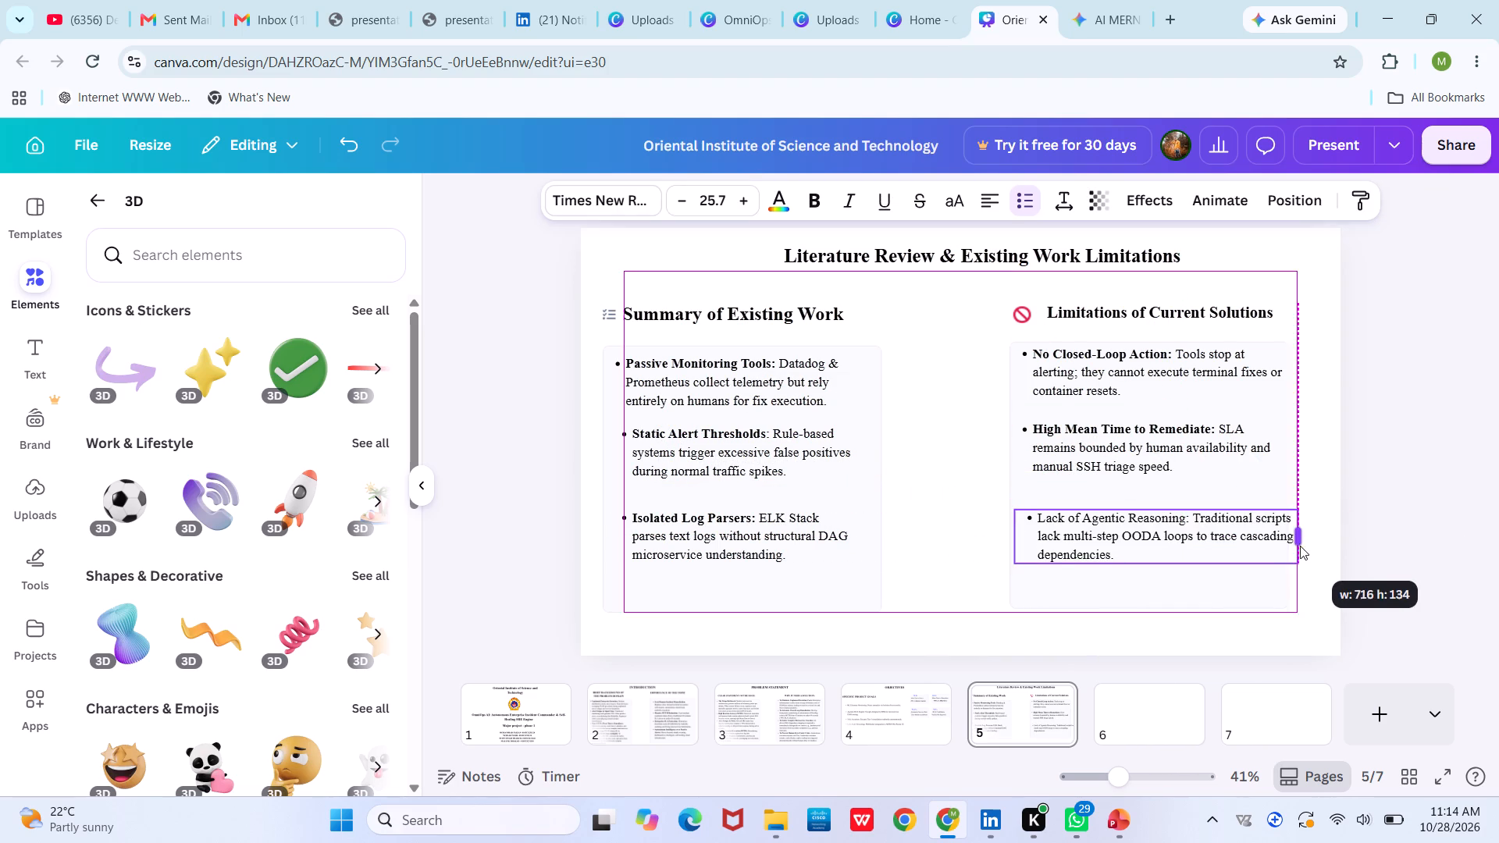
left_click_drag(1300, 546, 1286, 547)
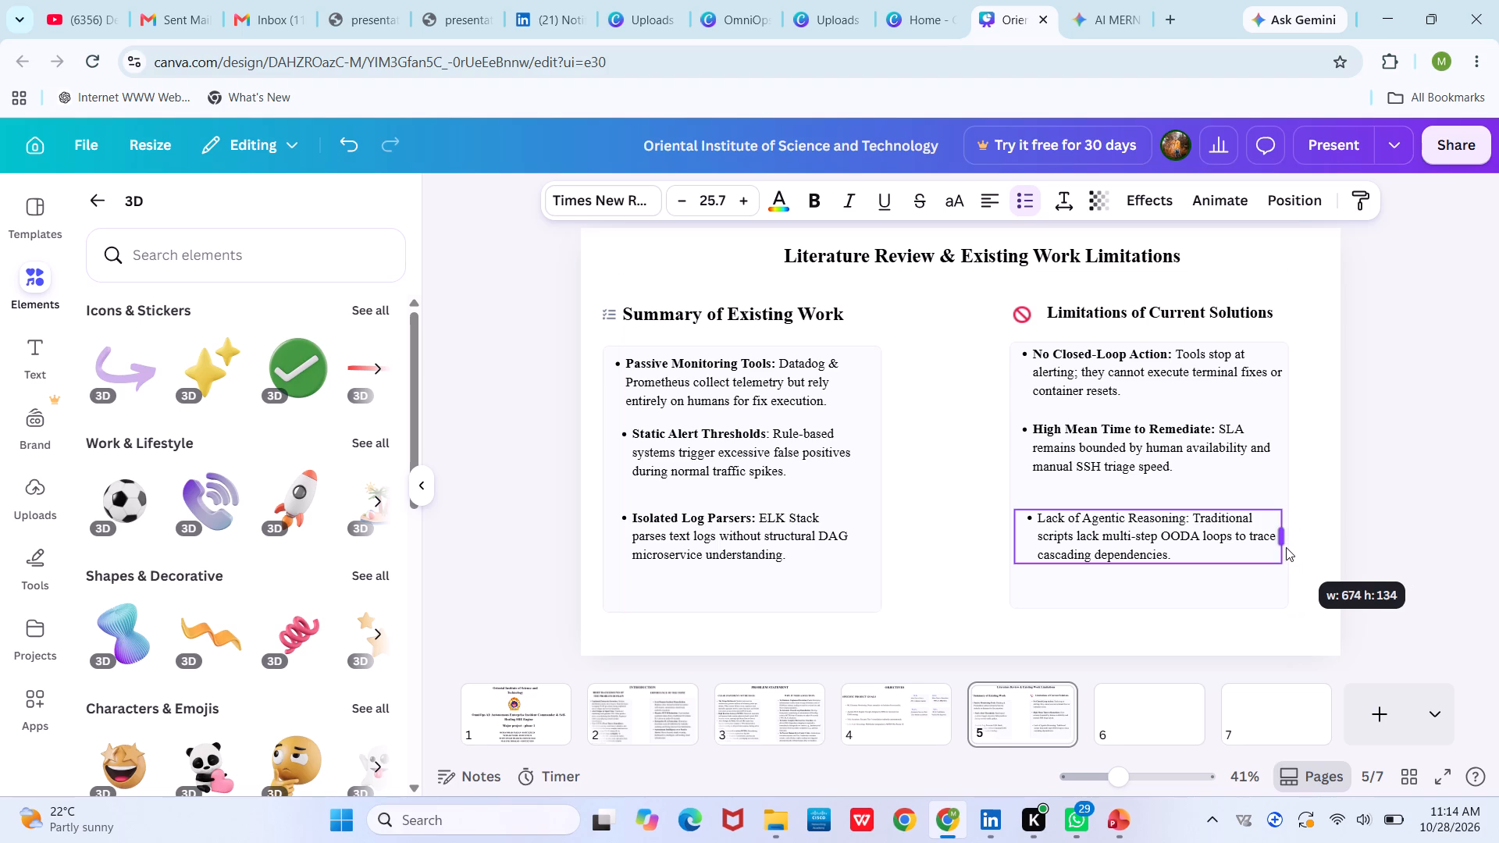
left_click_drag(1286, 547, 1284, 547)
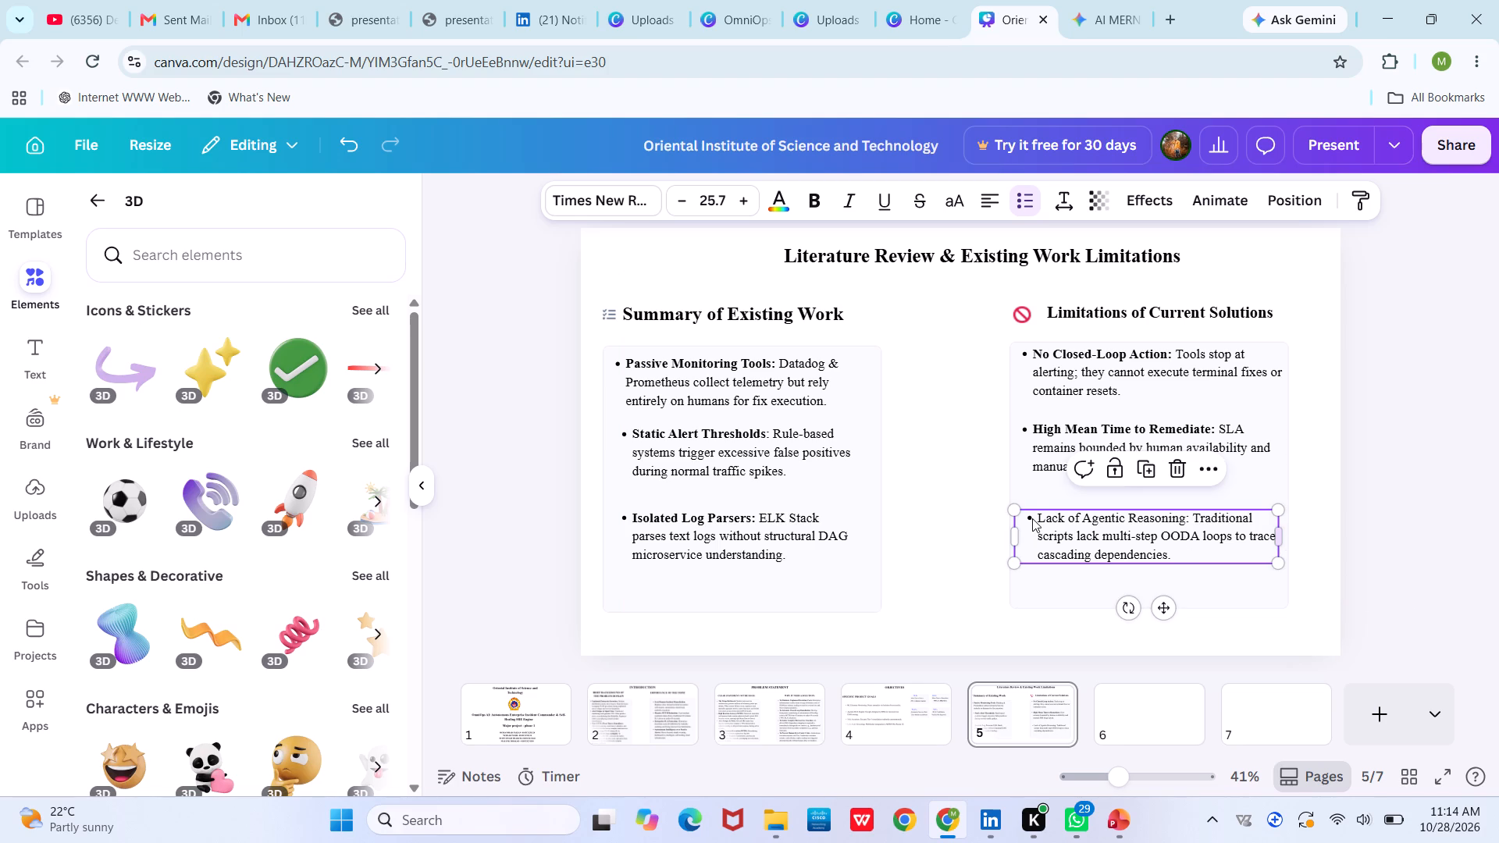
Make the "Lack of Agentic Reasoning:" label at the start of the third Limitations bullet bold.
left_click(1034, 518)
left_click_drag(1034, 518, 1177, 515)
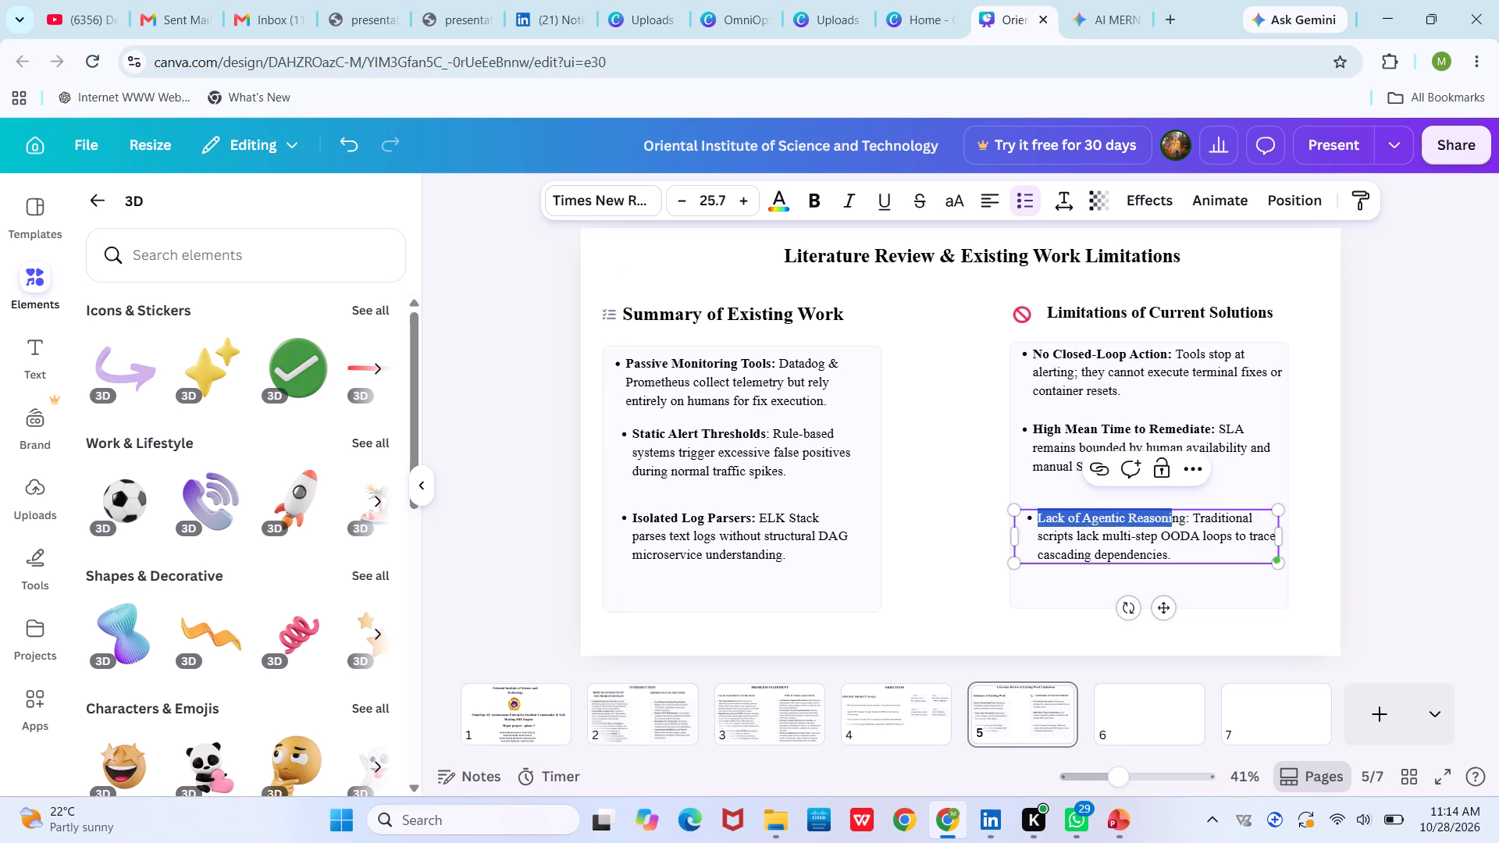
left_click_drag(1177, 515, 1190, 521)
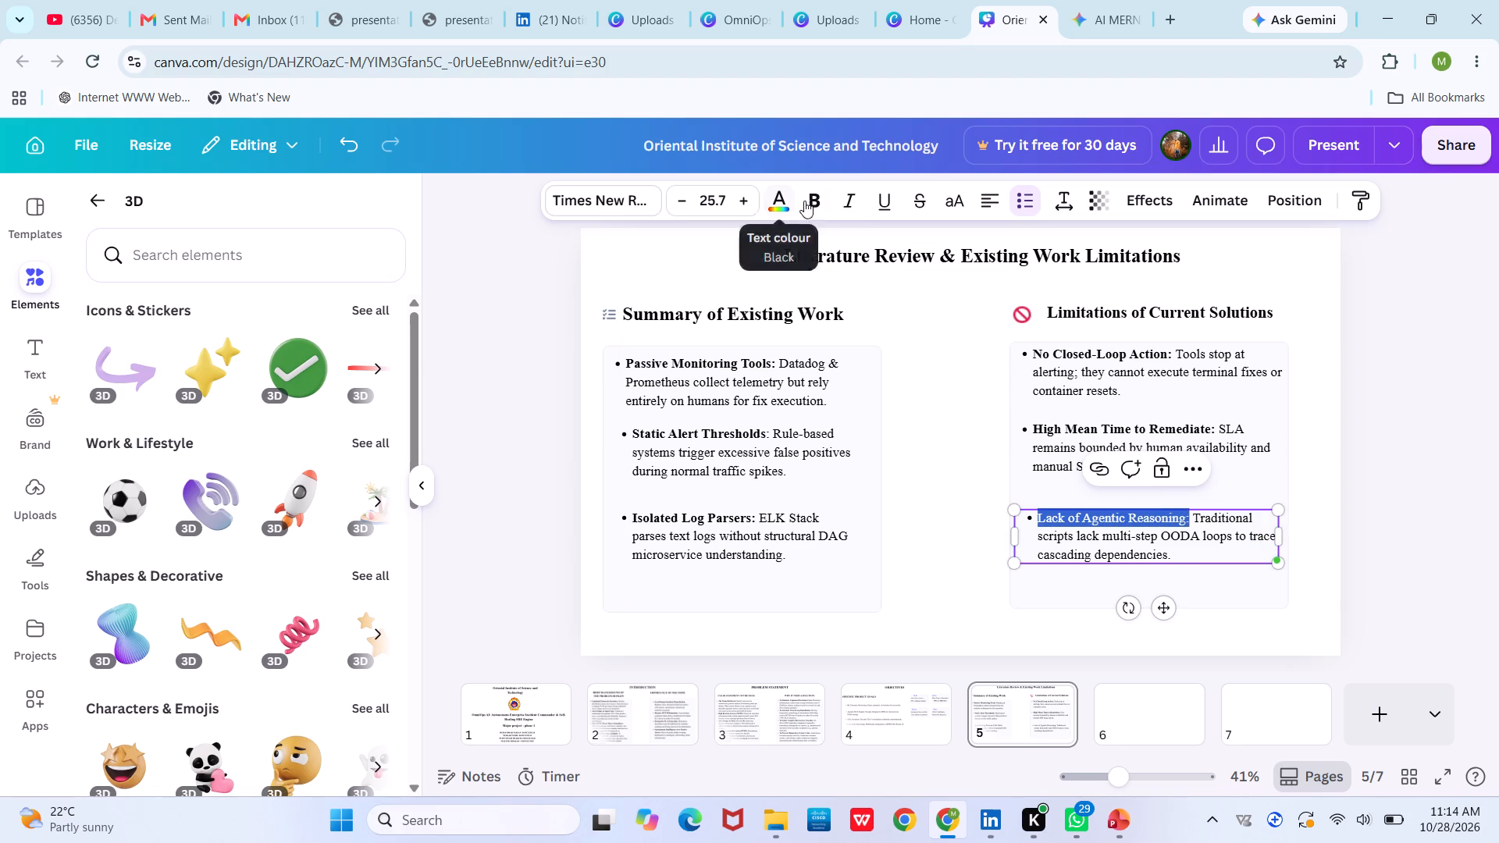
left_click(807, 201)
left_click(931, 337)
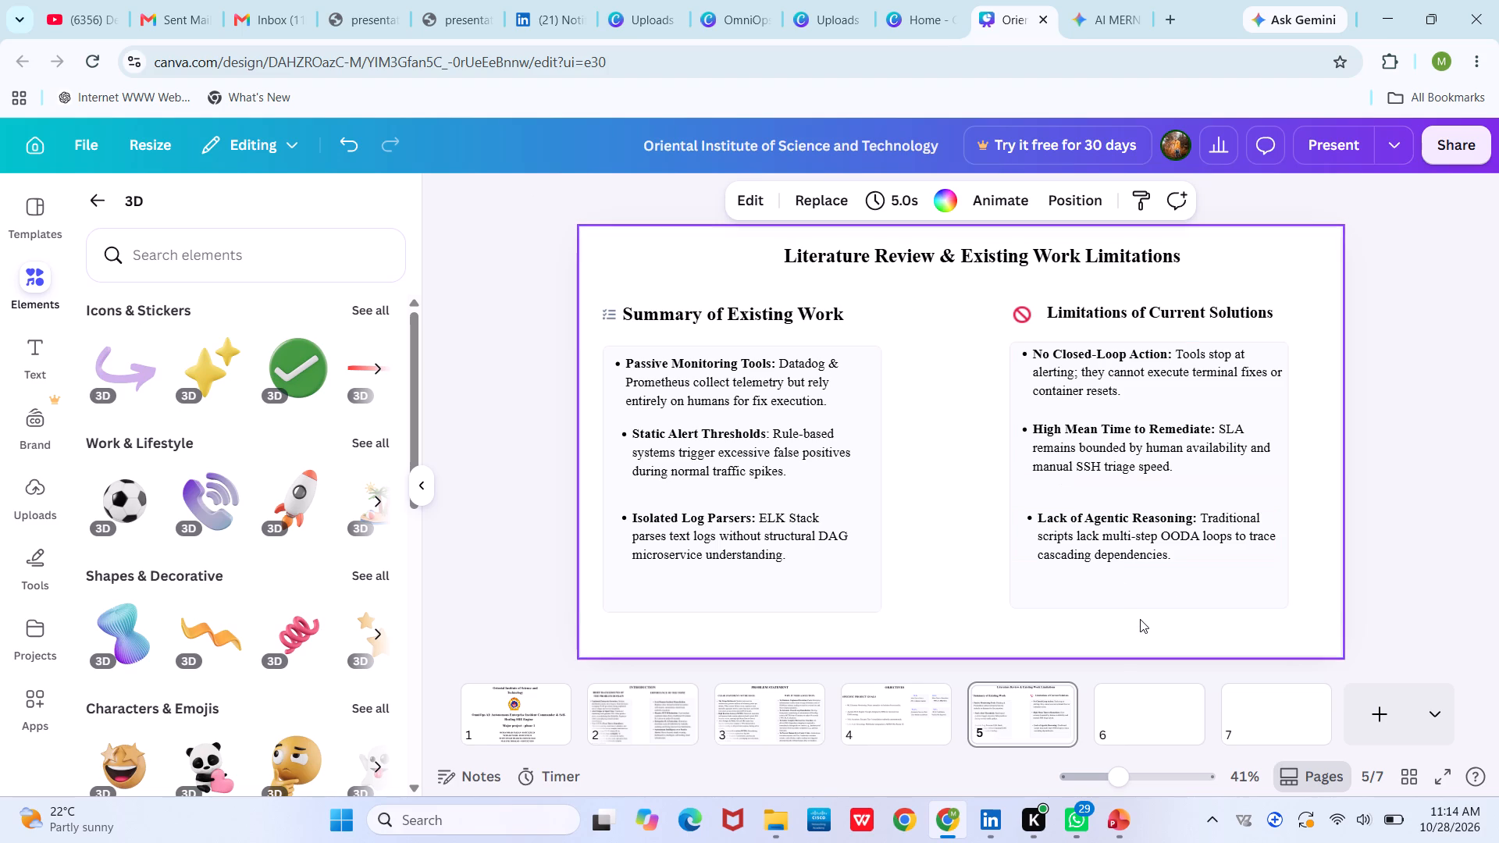
Switch to PowerPoint, look over slides 7 and 8, return to slide 7, "Proposed System & Technology Stack", and dismiss the advert covering it.
left_click(1493, 549)
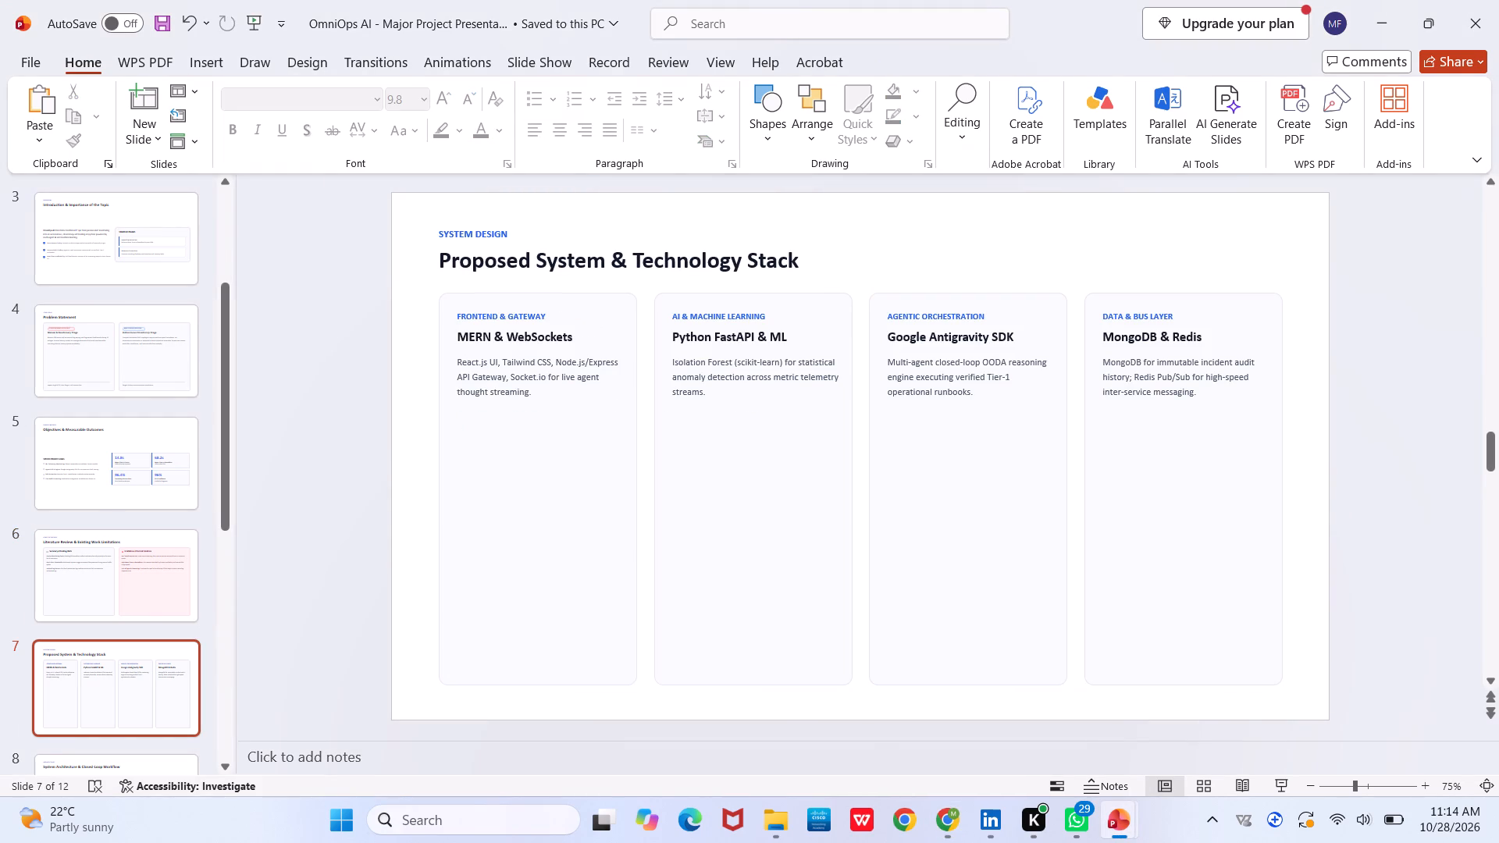
key("Right")
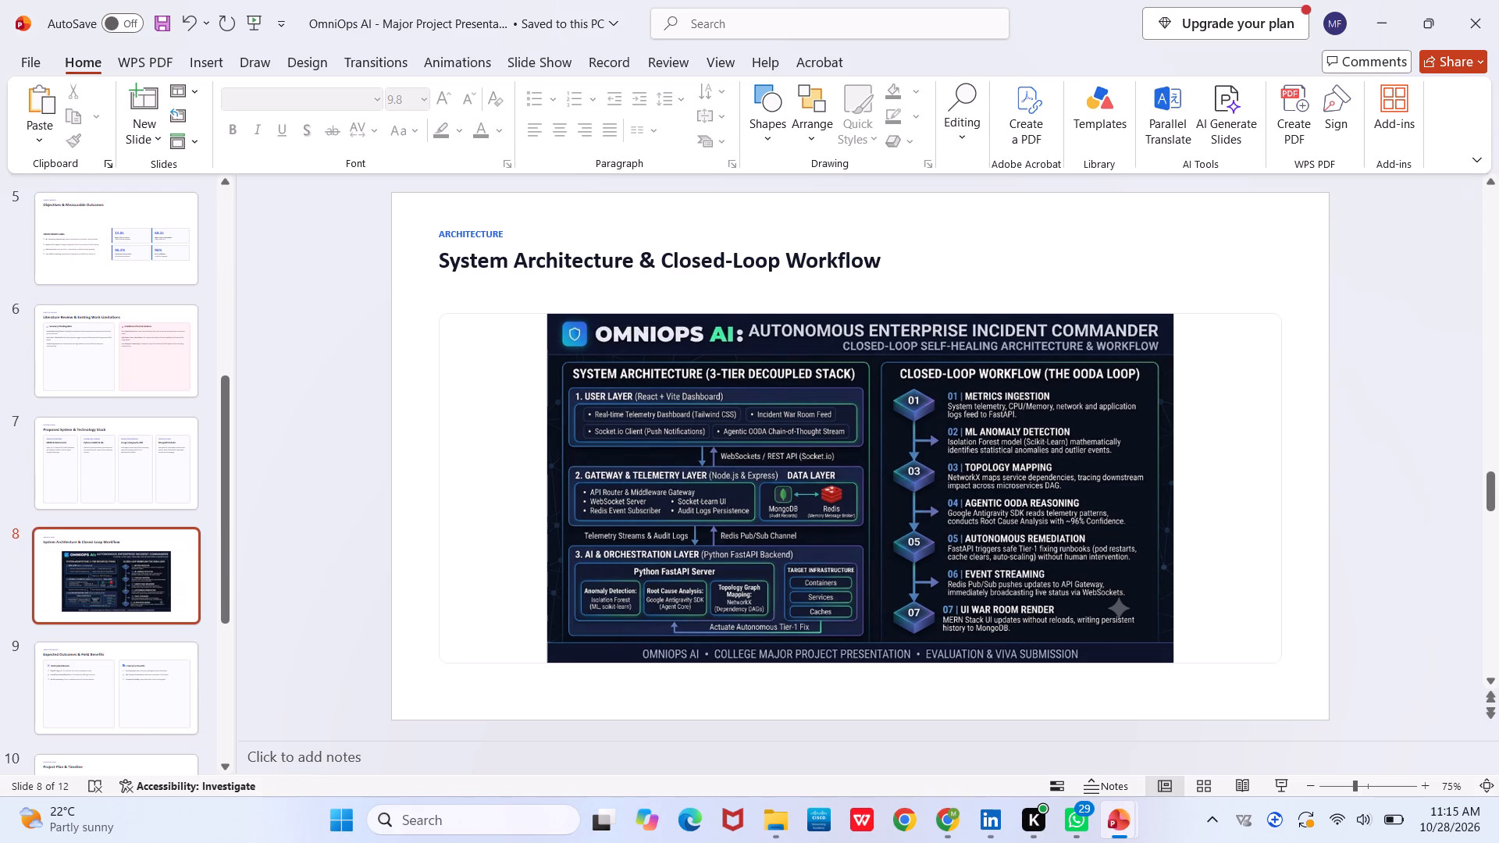
key("Left")
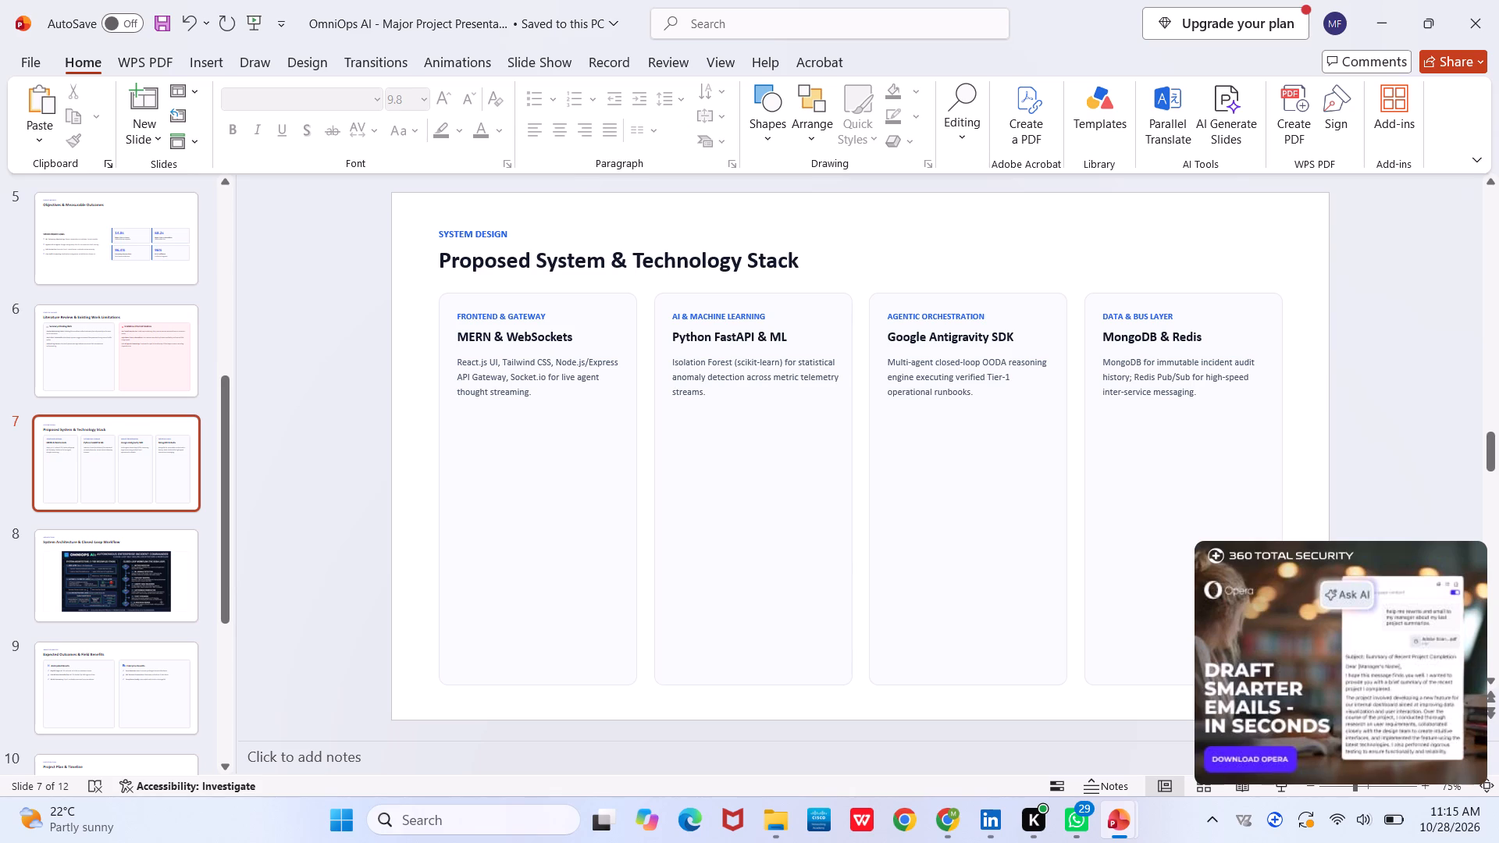
left_click(1460, 553)
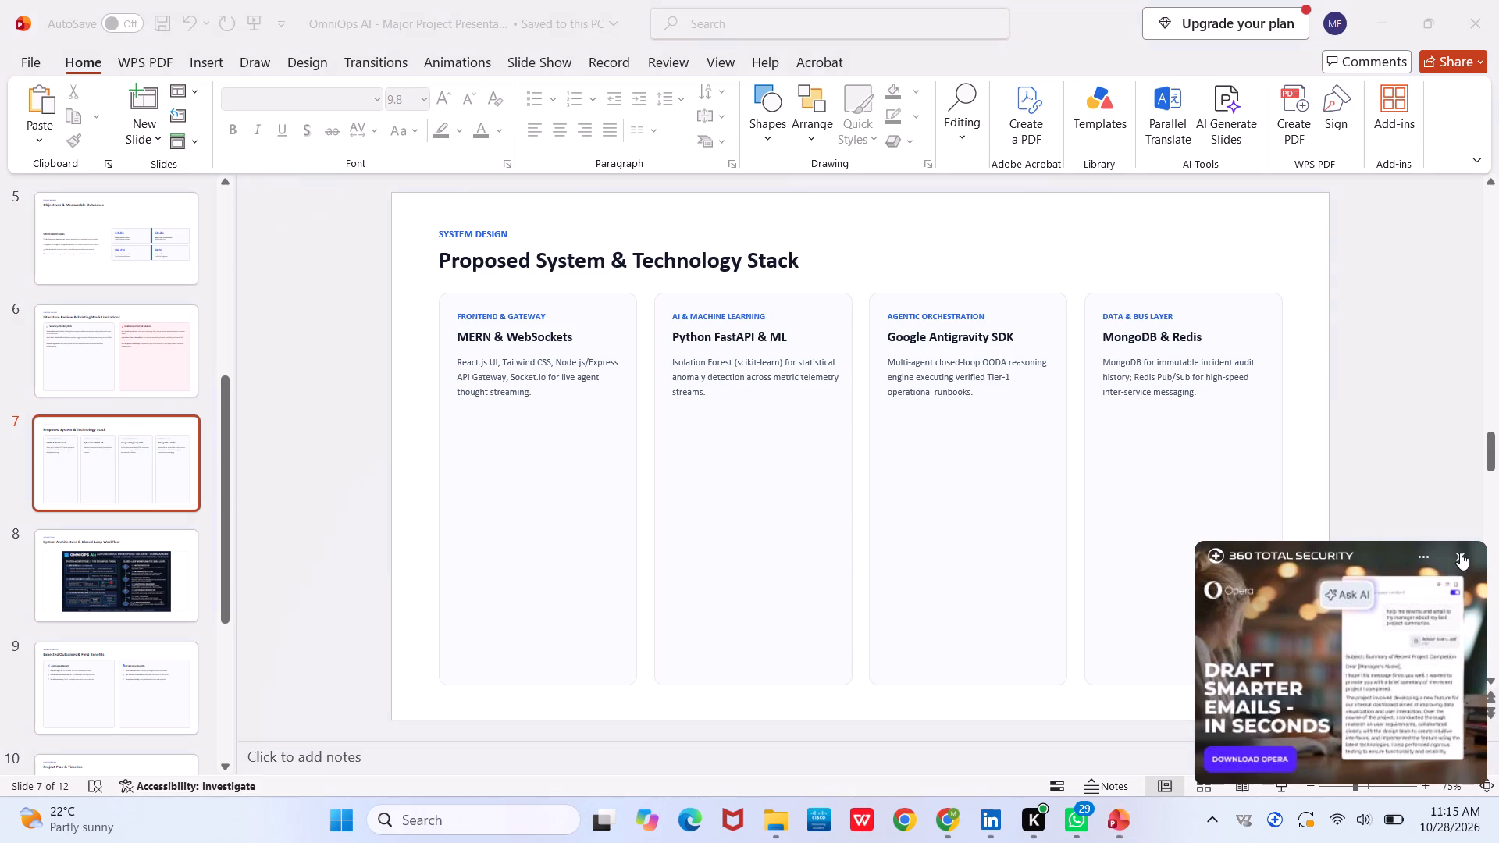
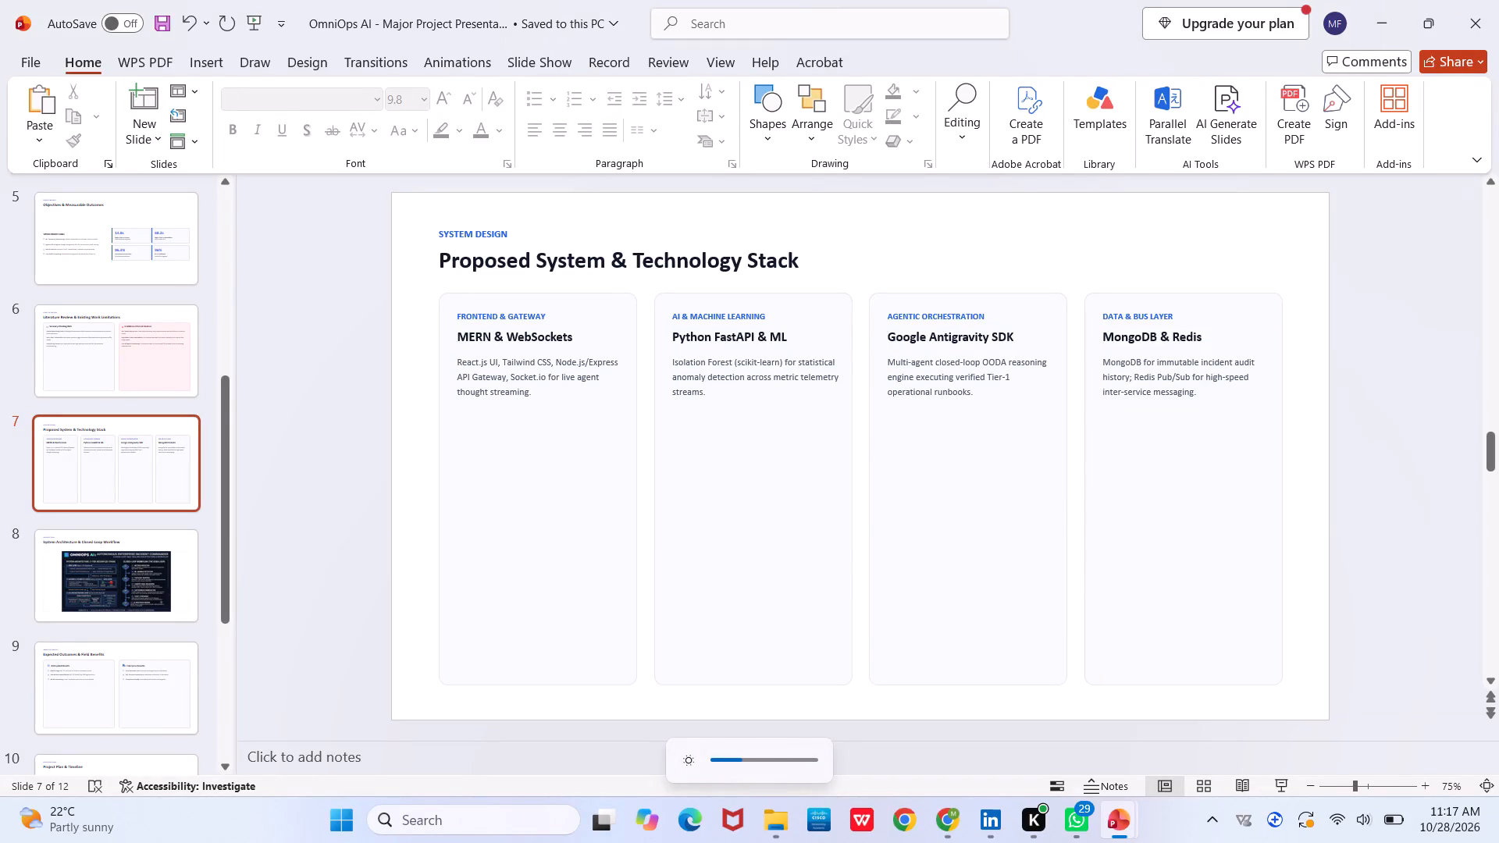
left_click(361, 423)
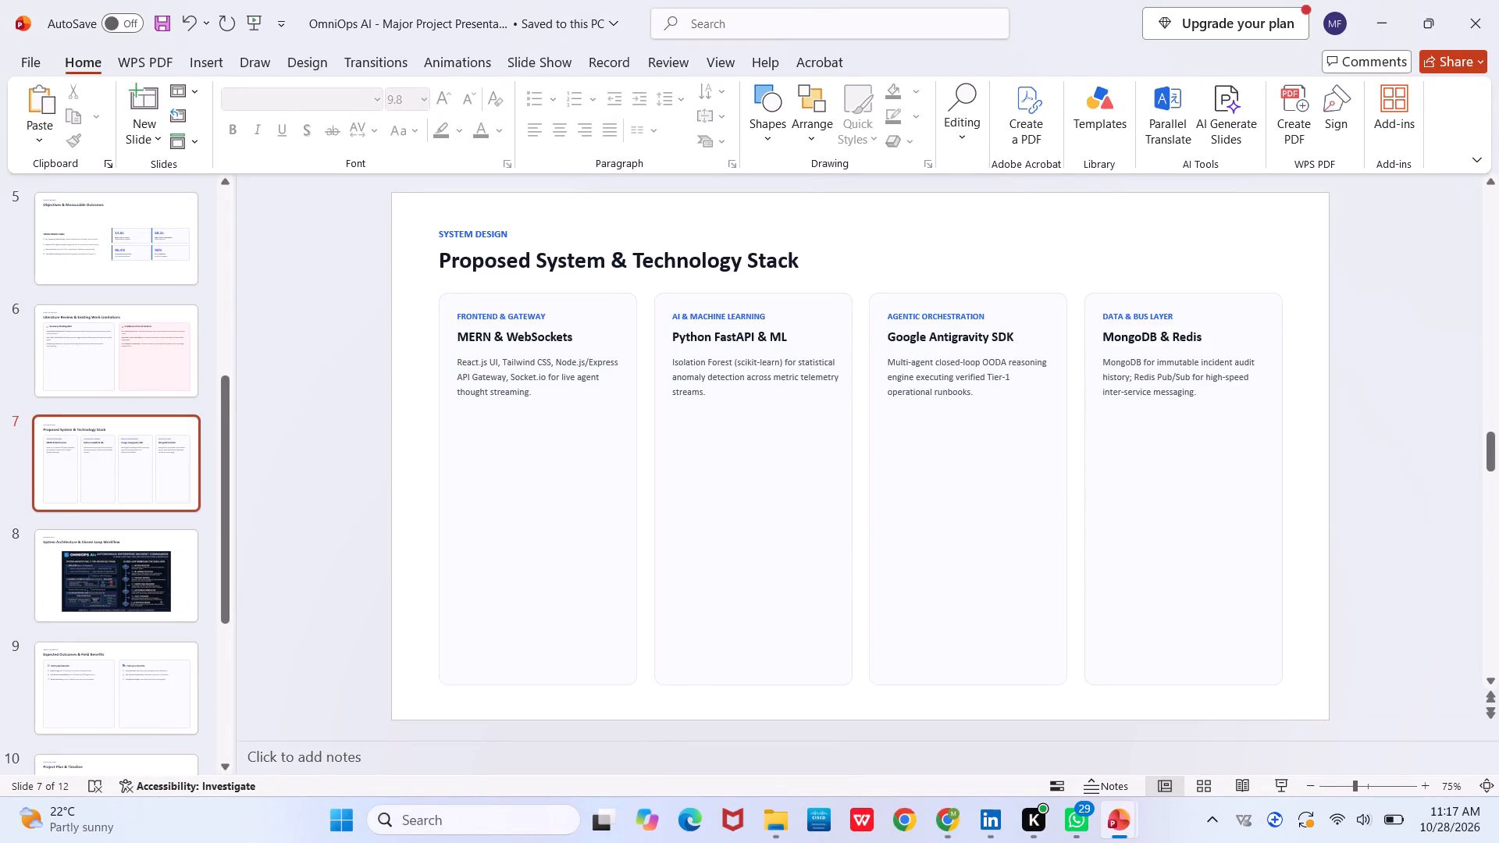
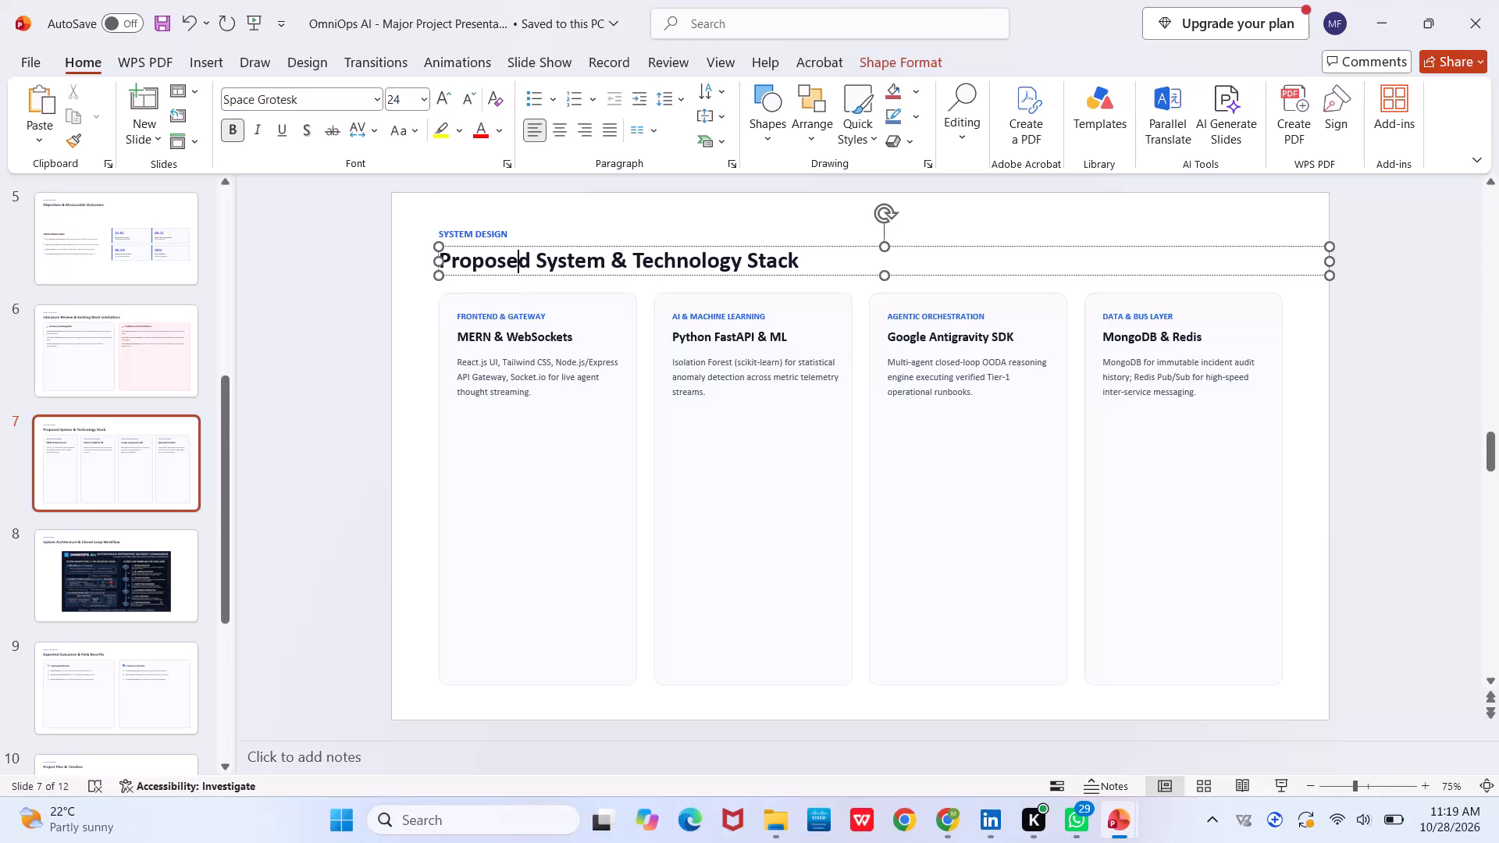
Copy the full title text "Proposed System & Technology Stack" from slide 7.
key("ctrl+a")
key("ctrl+c")
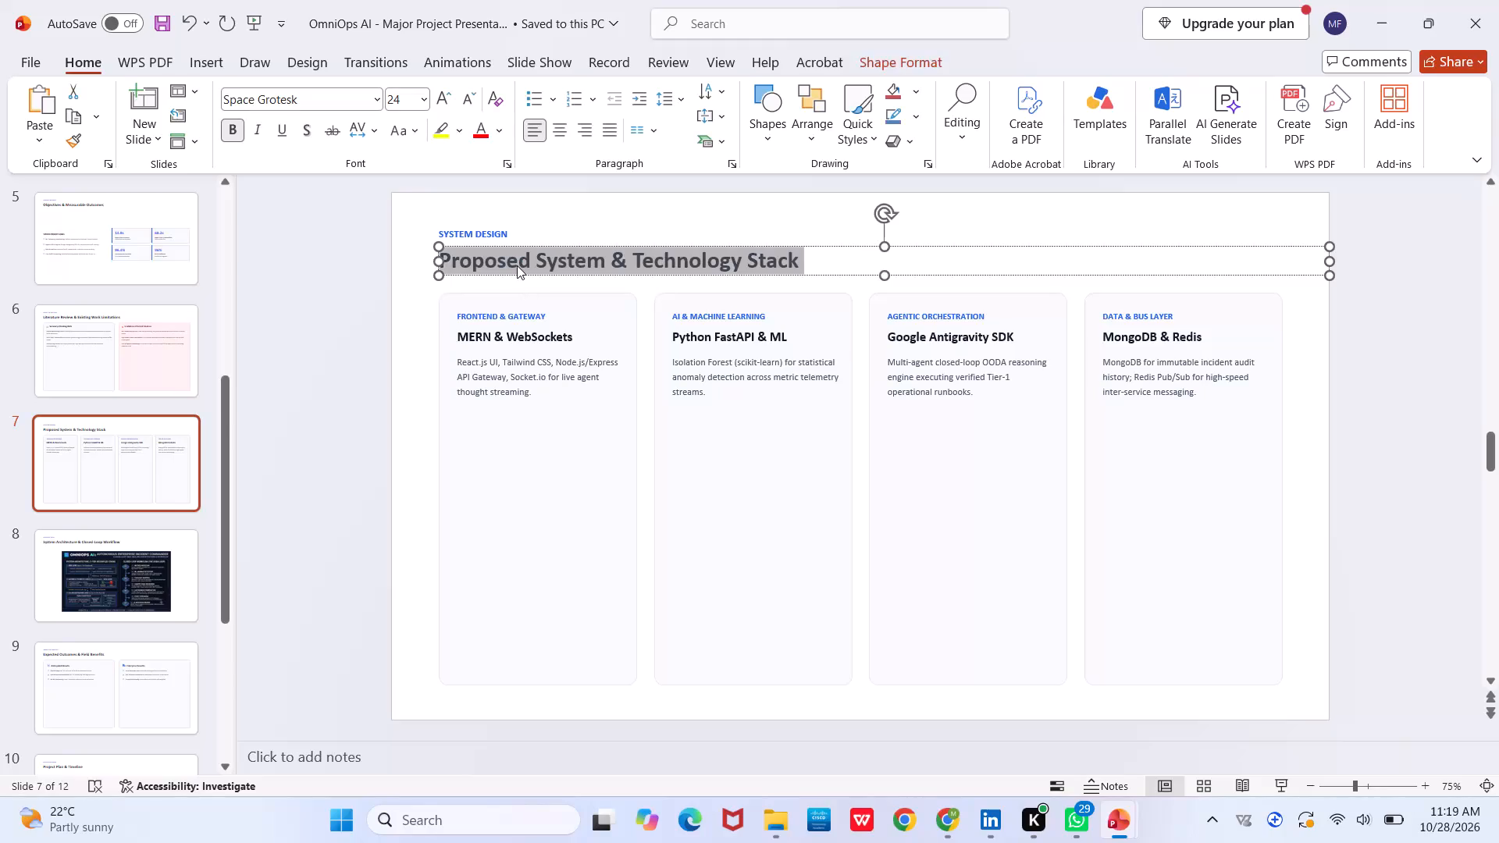
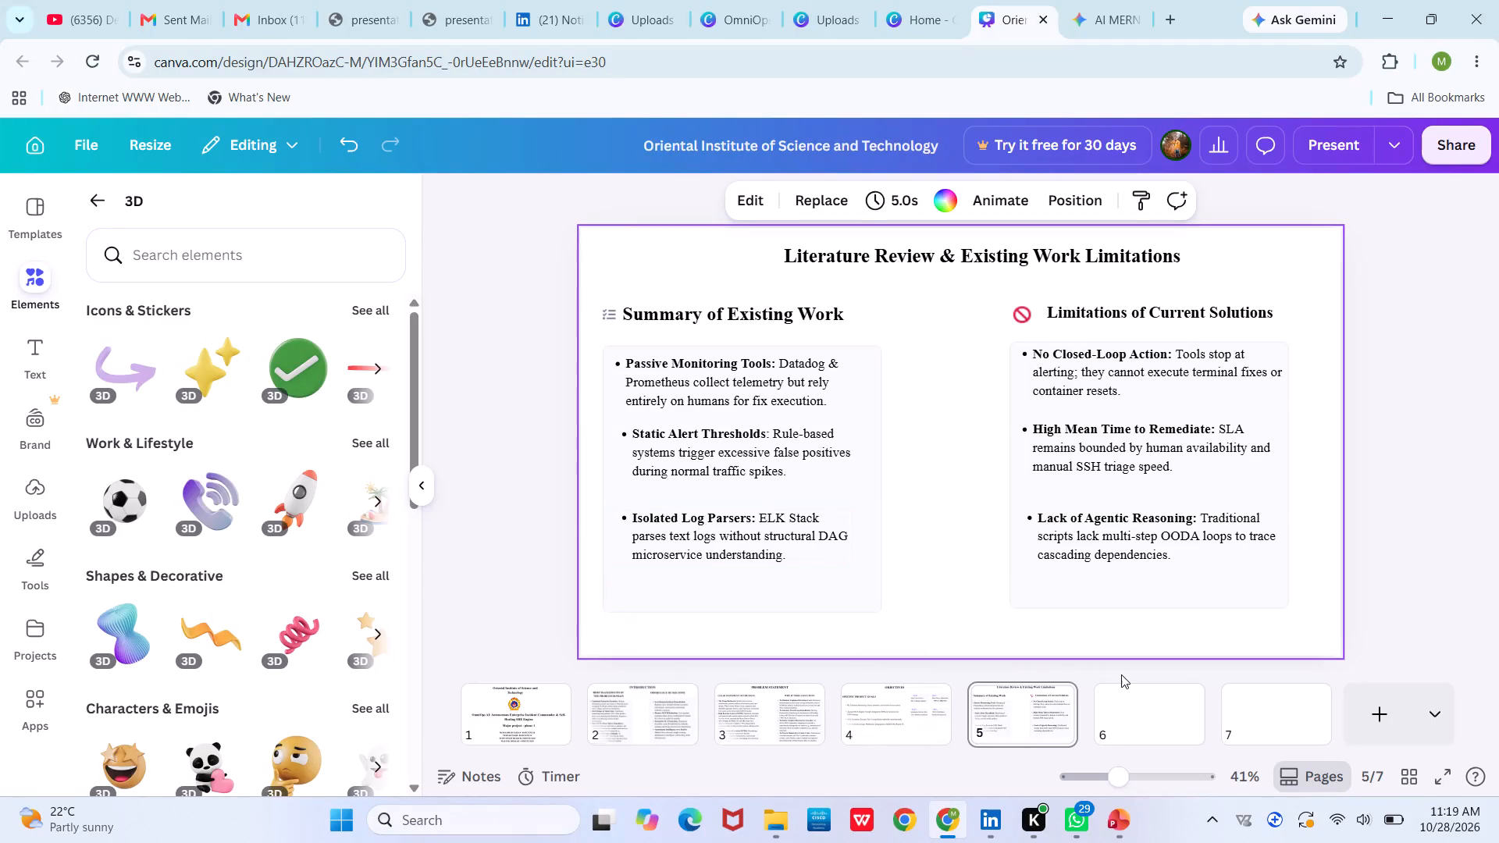
Paste the copied title "Proposed System & Technology Stack" onto the blank page 6 of the presentation.
left_click(1150, 722)
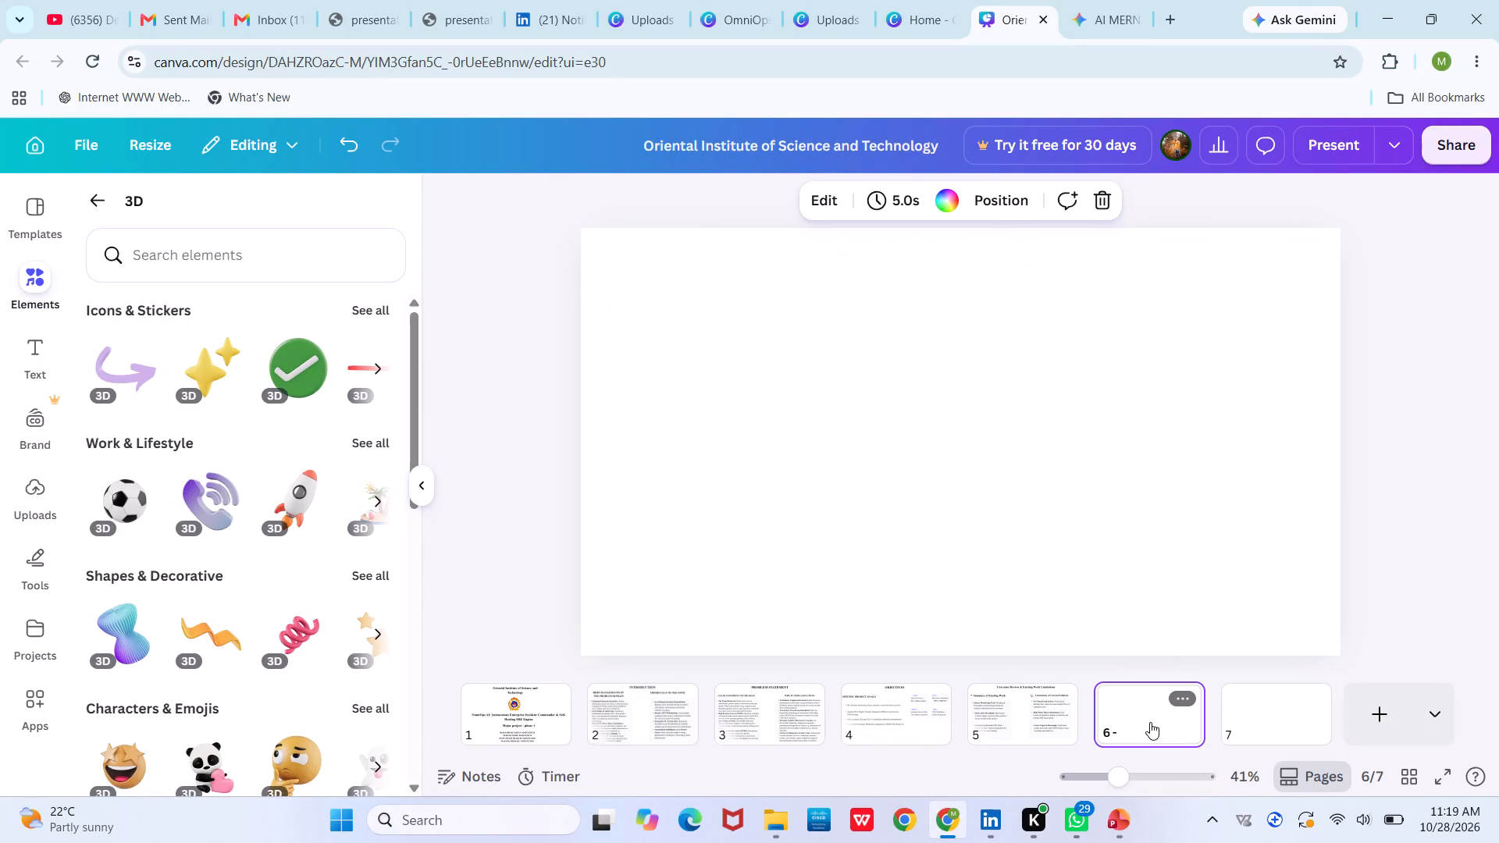
key("ctrl+v")
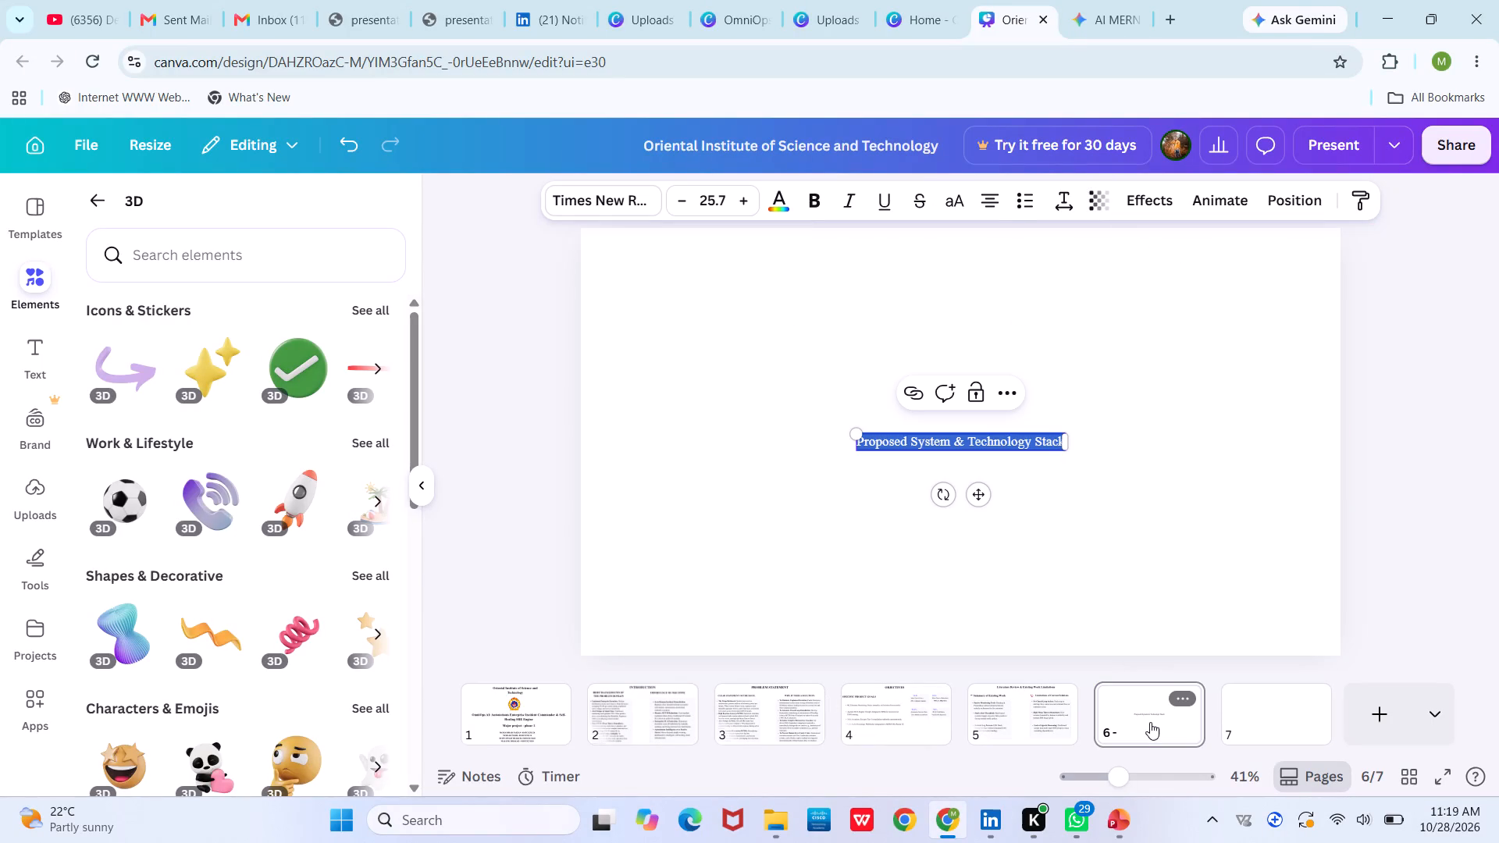
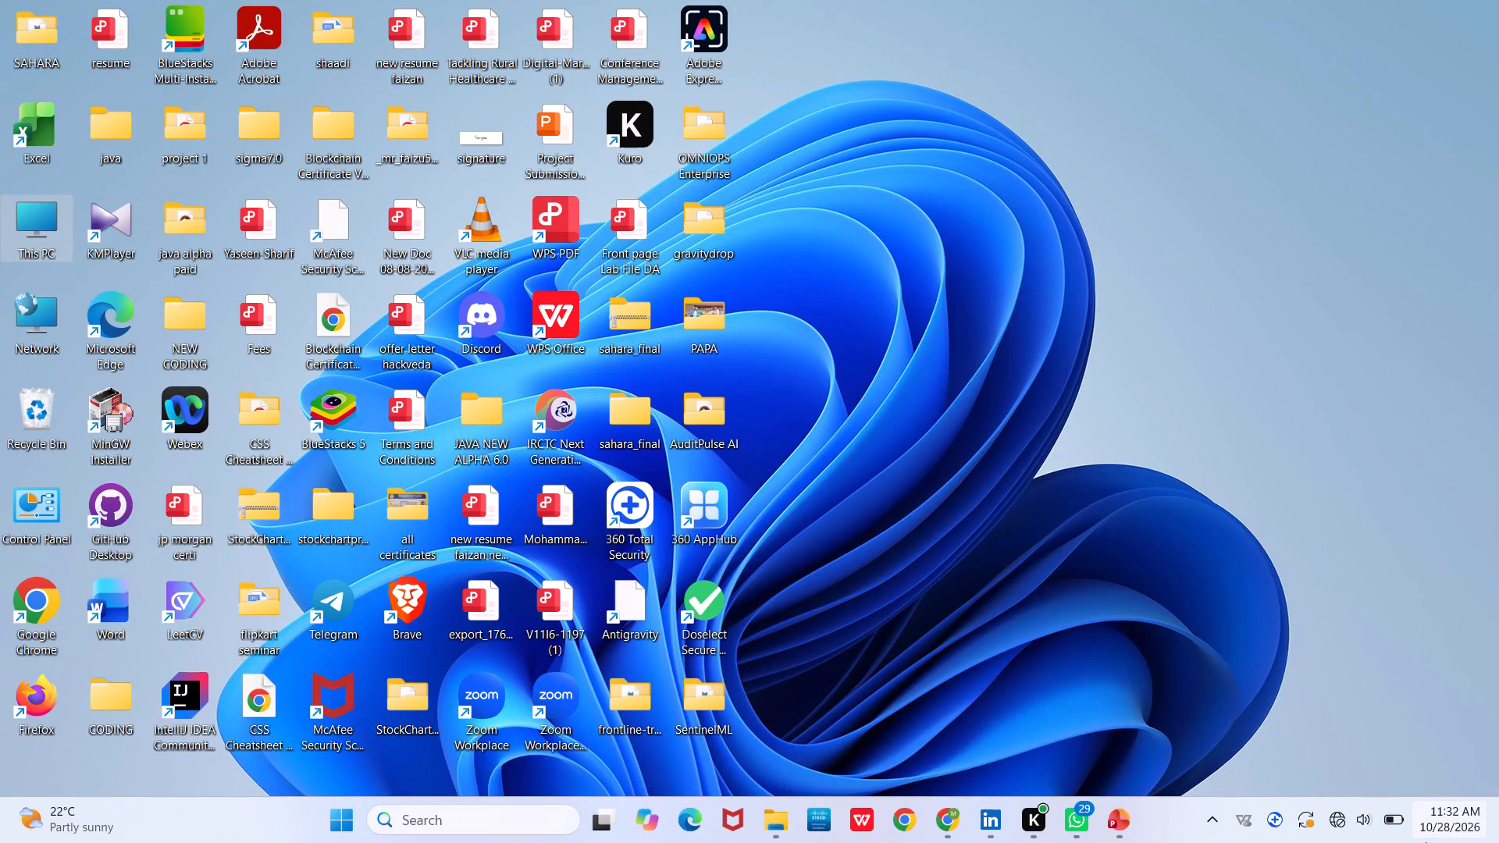
Check the laptop's Wi-Fi connection details in the system settings, and return to the Canva presentation in Chrome.
left_click(1368, 842)
left_click(1390, 842)
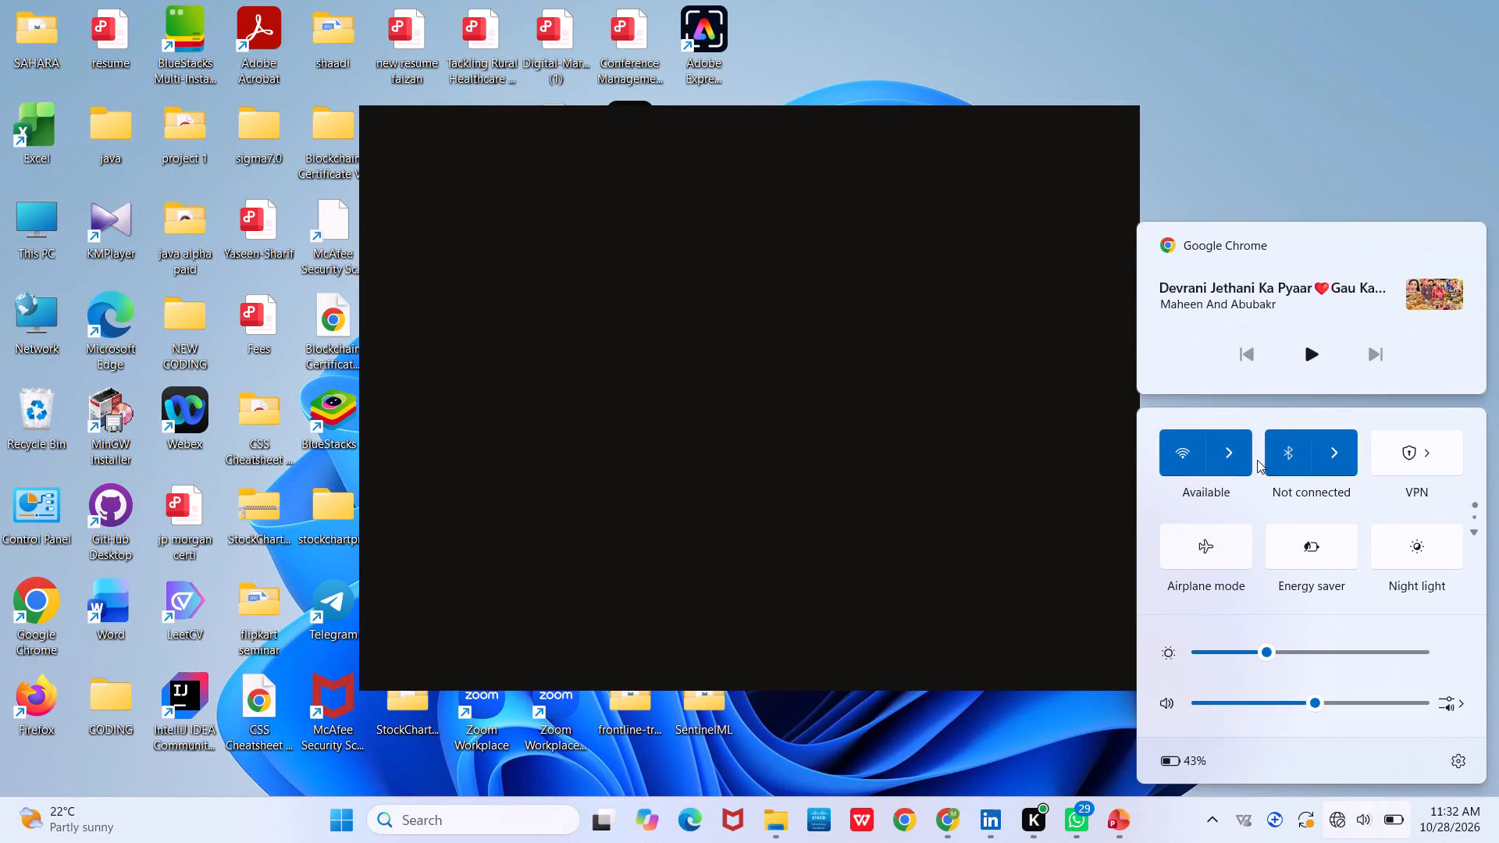
left_click(1242, 461)
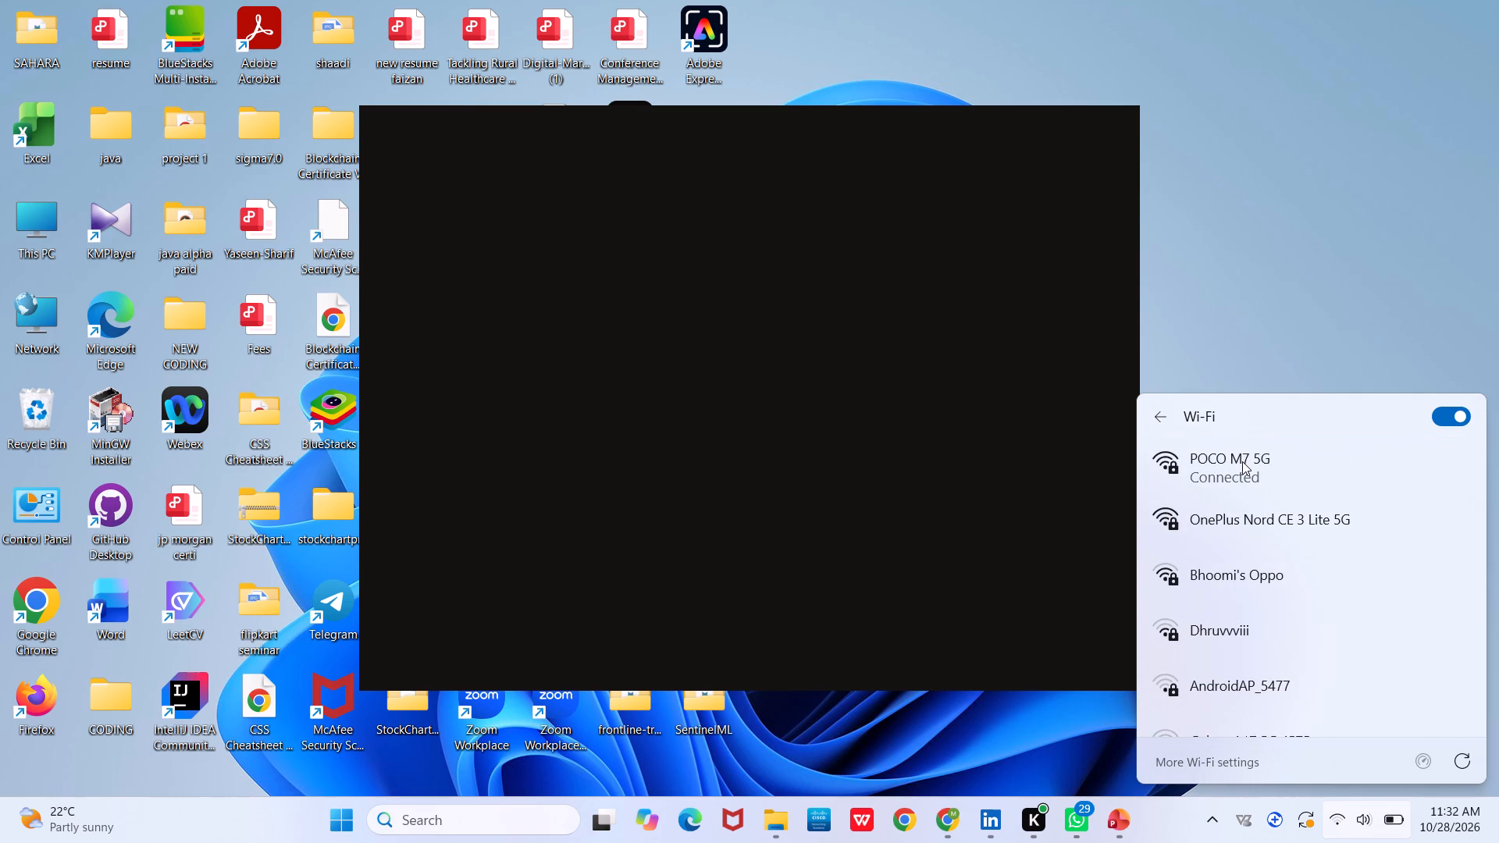
left_click(1233, 468)
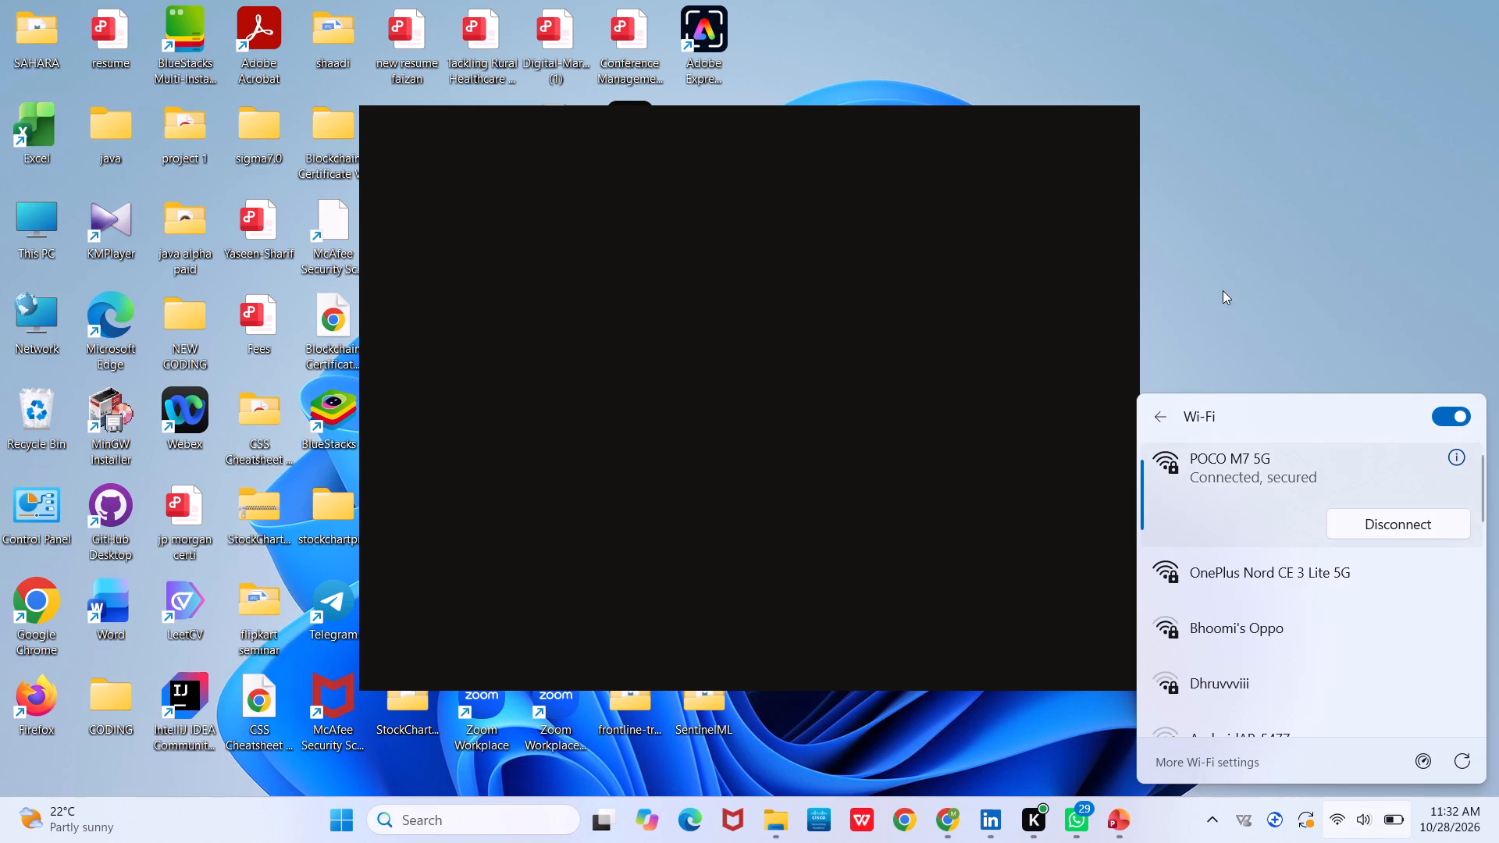
left_click(1223, 292)
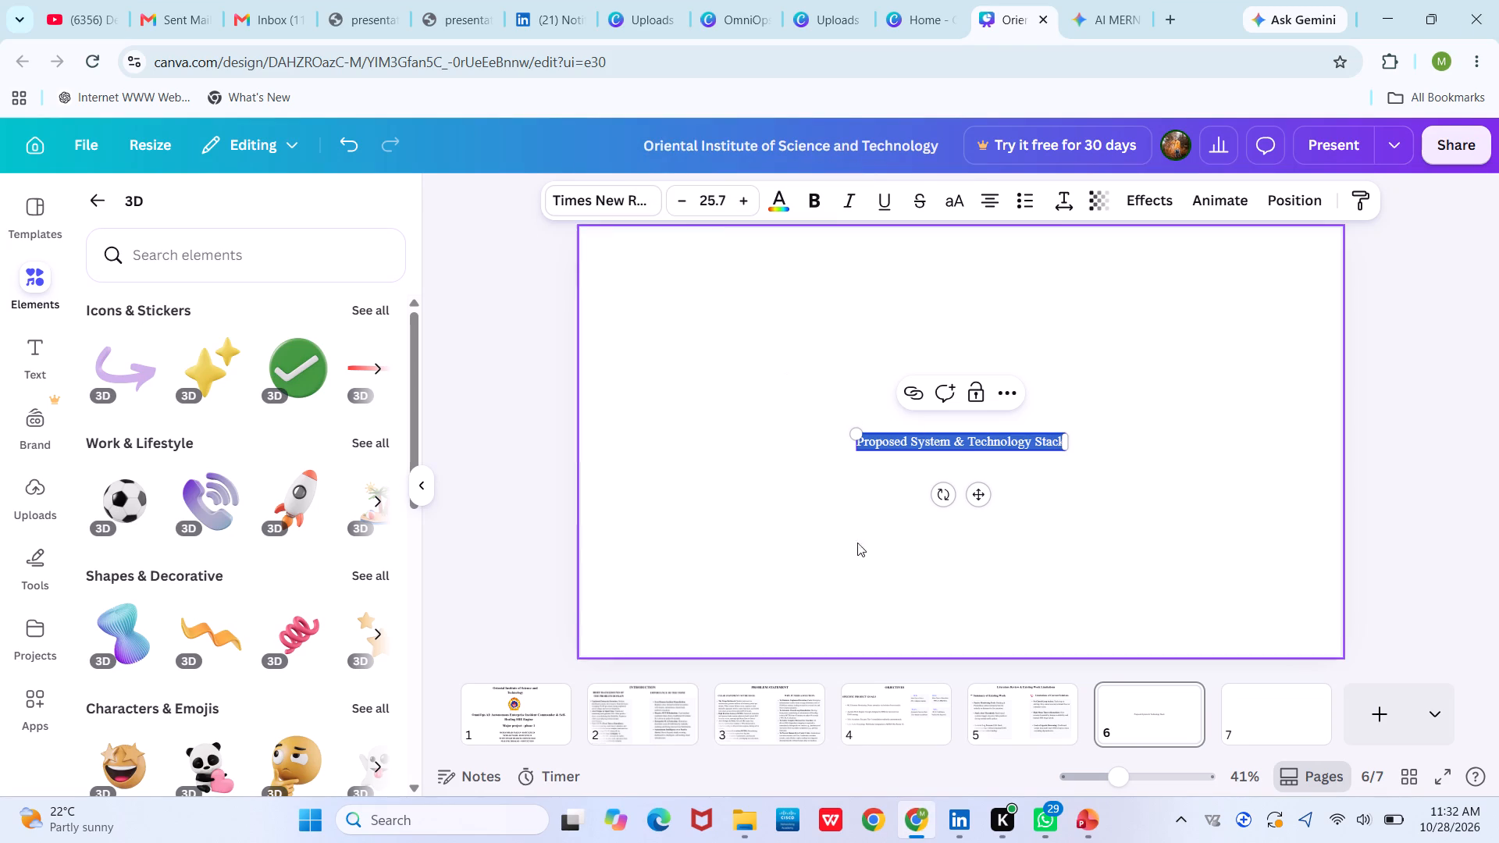
Make the "Proposed System & Technology Stack" title on page 6 bold and enlarge it to font size 33.7.
left_click(805, 570)
left_click(910, 427)
left_click(910, 433)
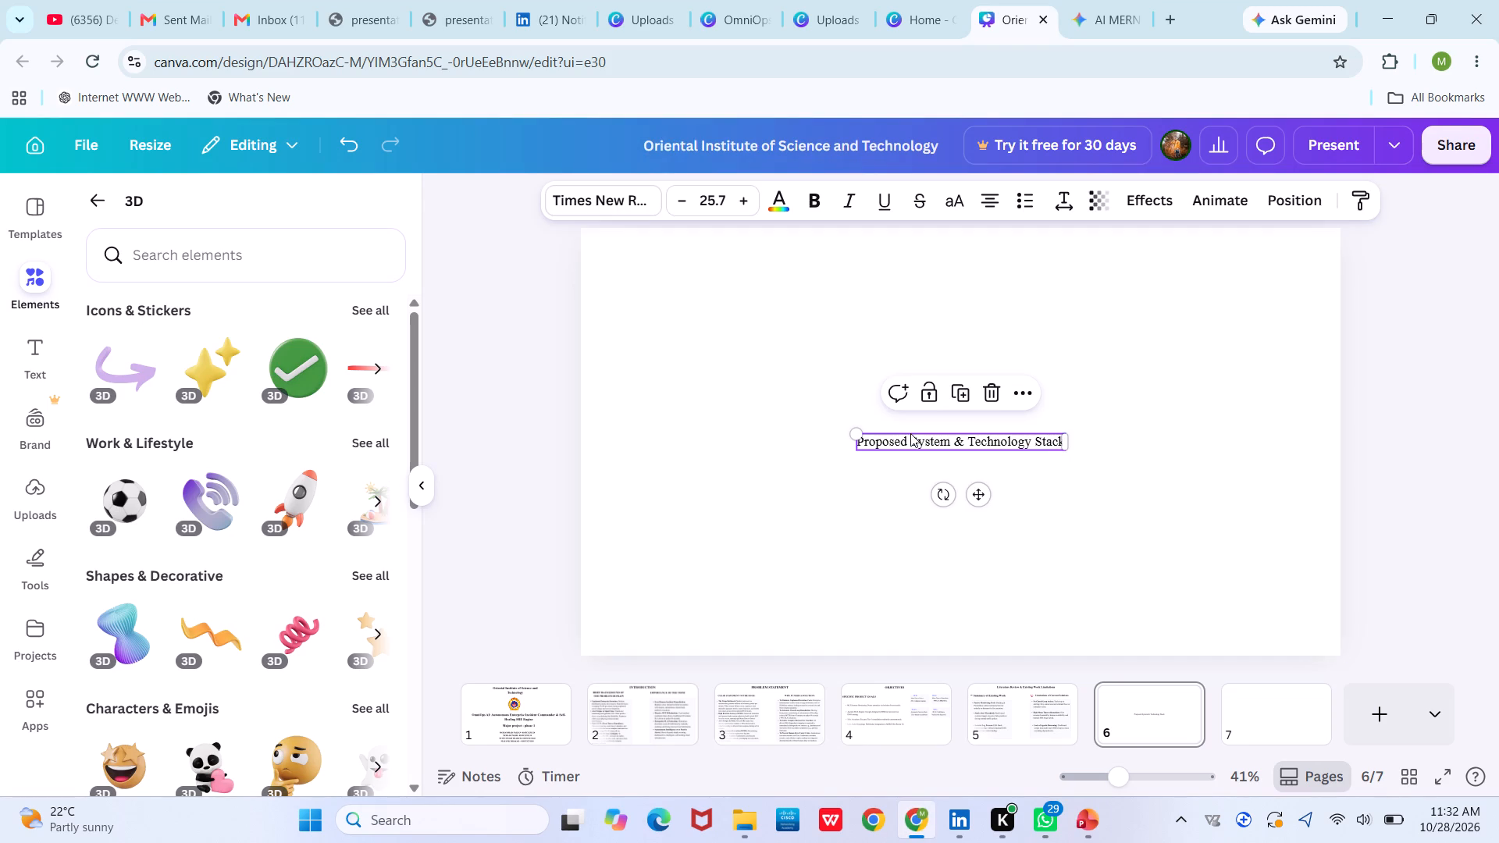
left_click(824, 192)
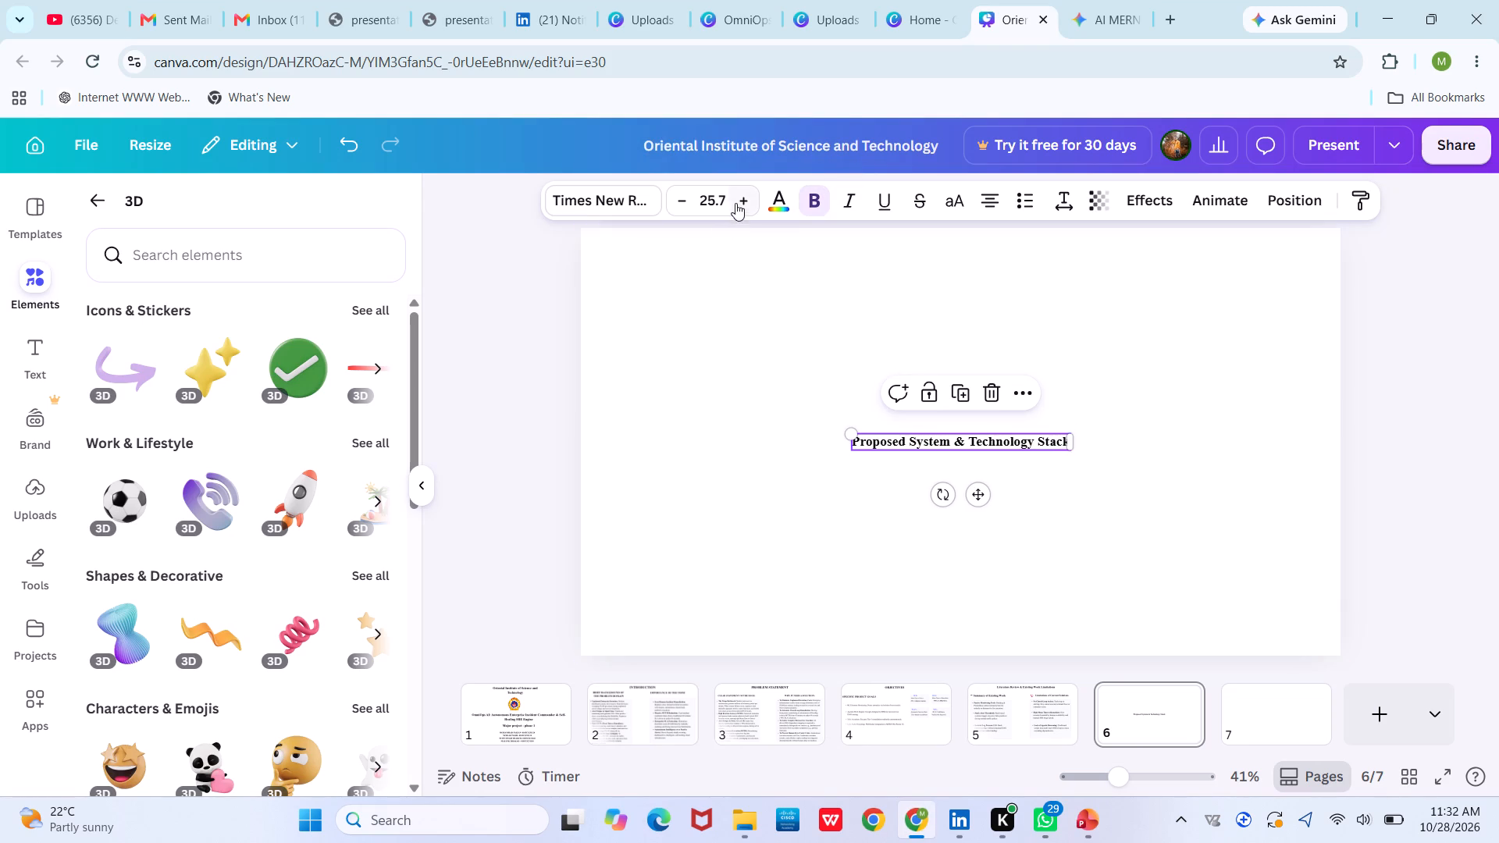
triple_click(738, 202)
triple_click(738, 202)
double_click(738, 202)
left_click_drag(738, 202, 774, 482)
Move the "Proposed System & Technology Stack" title to the top of page 6, centred horizontally.
left_click_drag(888, 451, 895, 279)
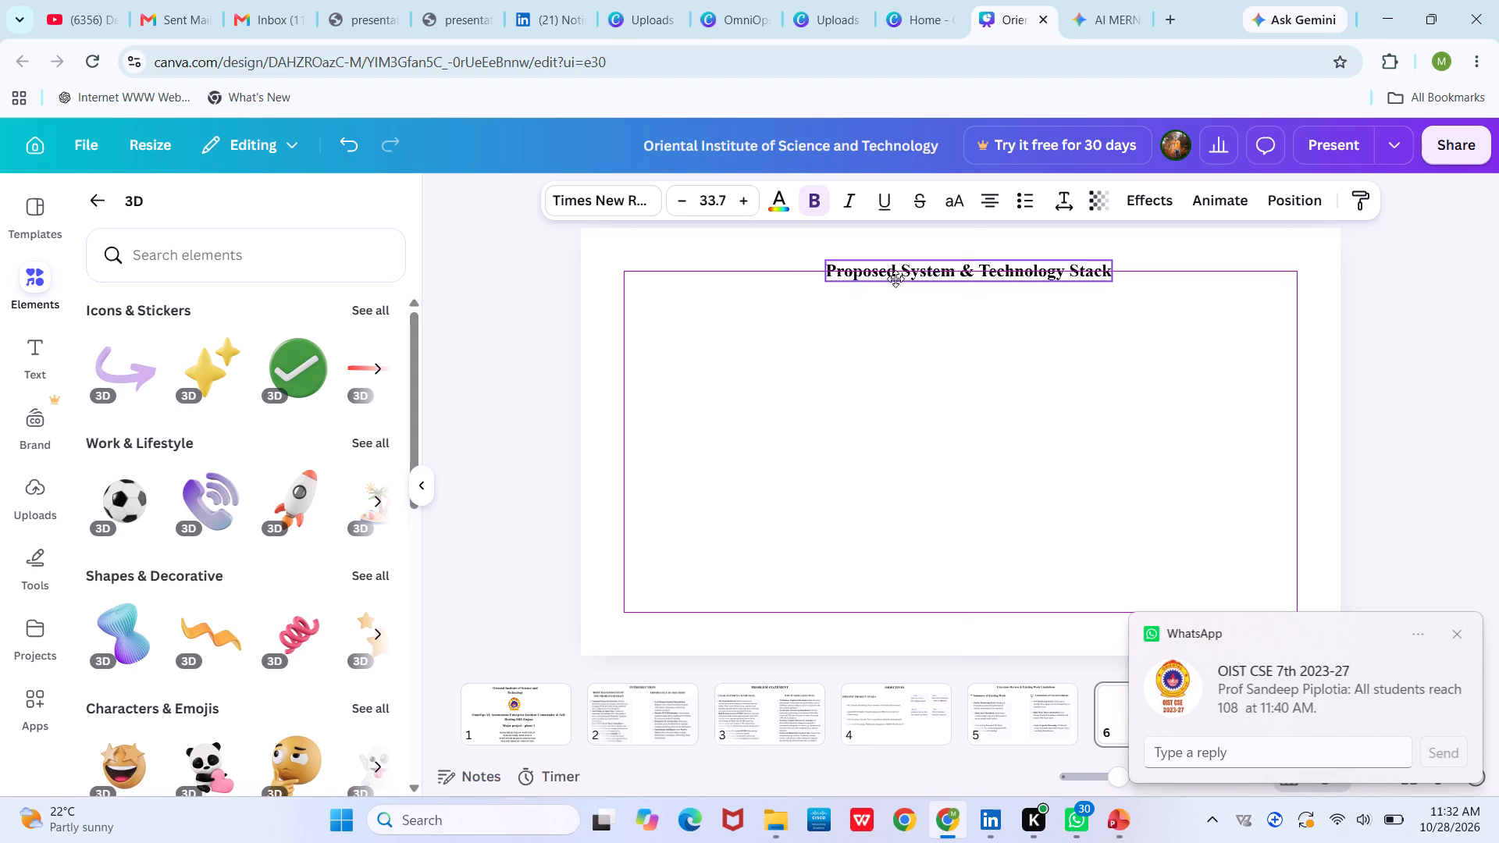
left_click_drag(895, 279, 895, 279)
left_click_drag(895, 279, 895, 264)
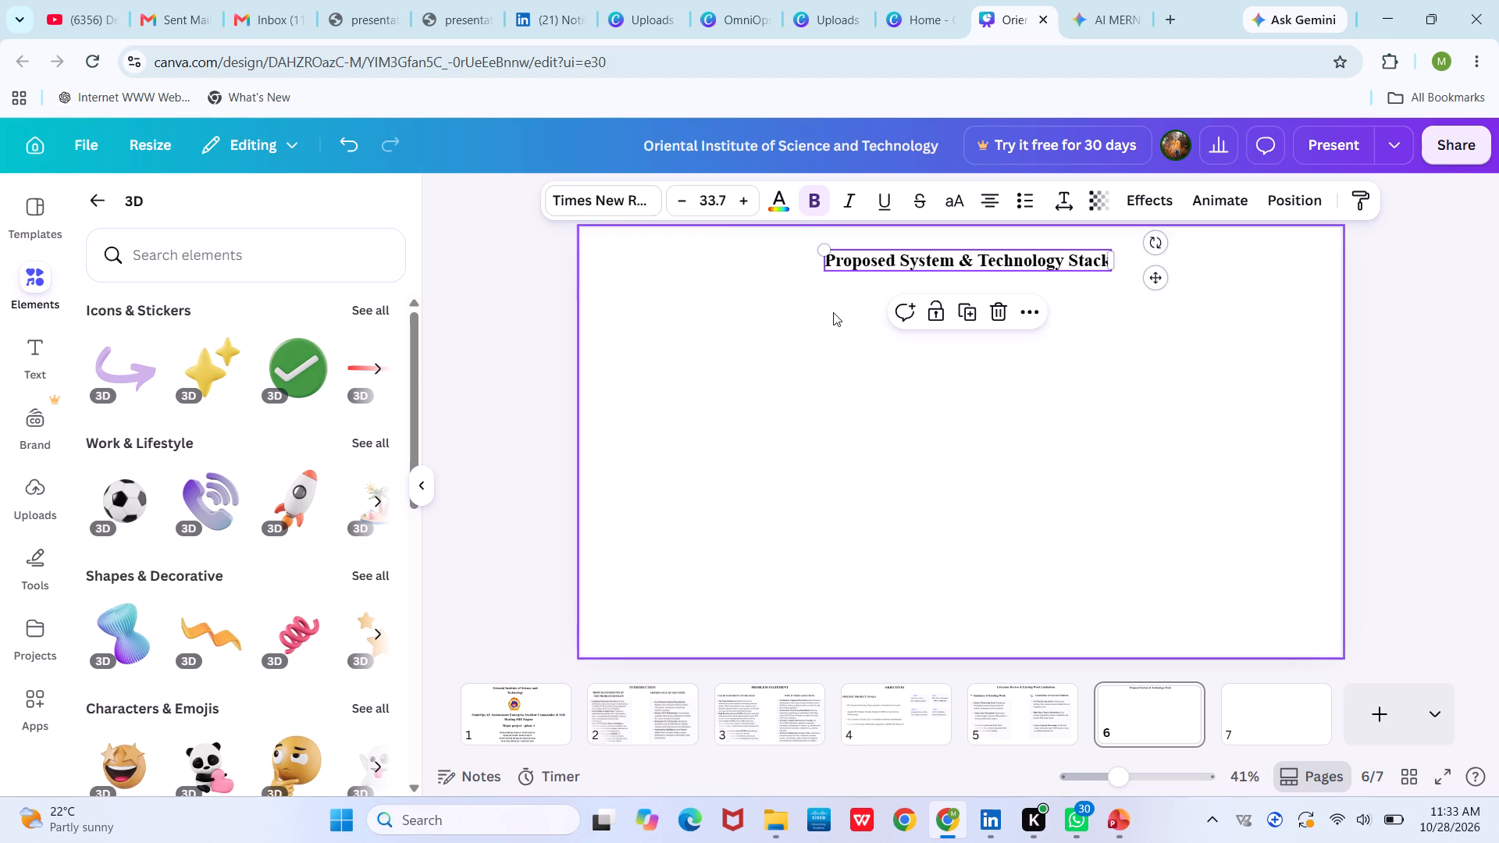
left_click(833, 312)
left_click(878, 262)
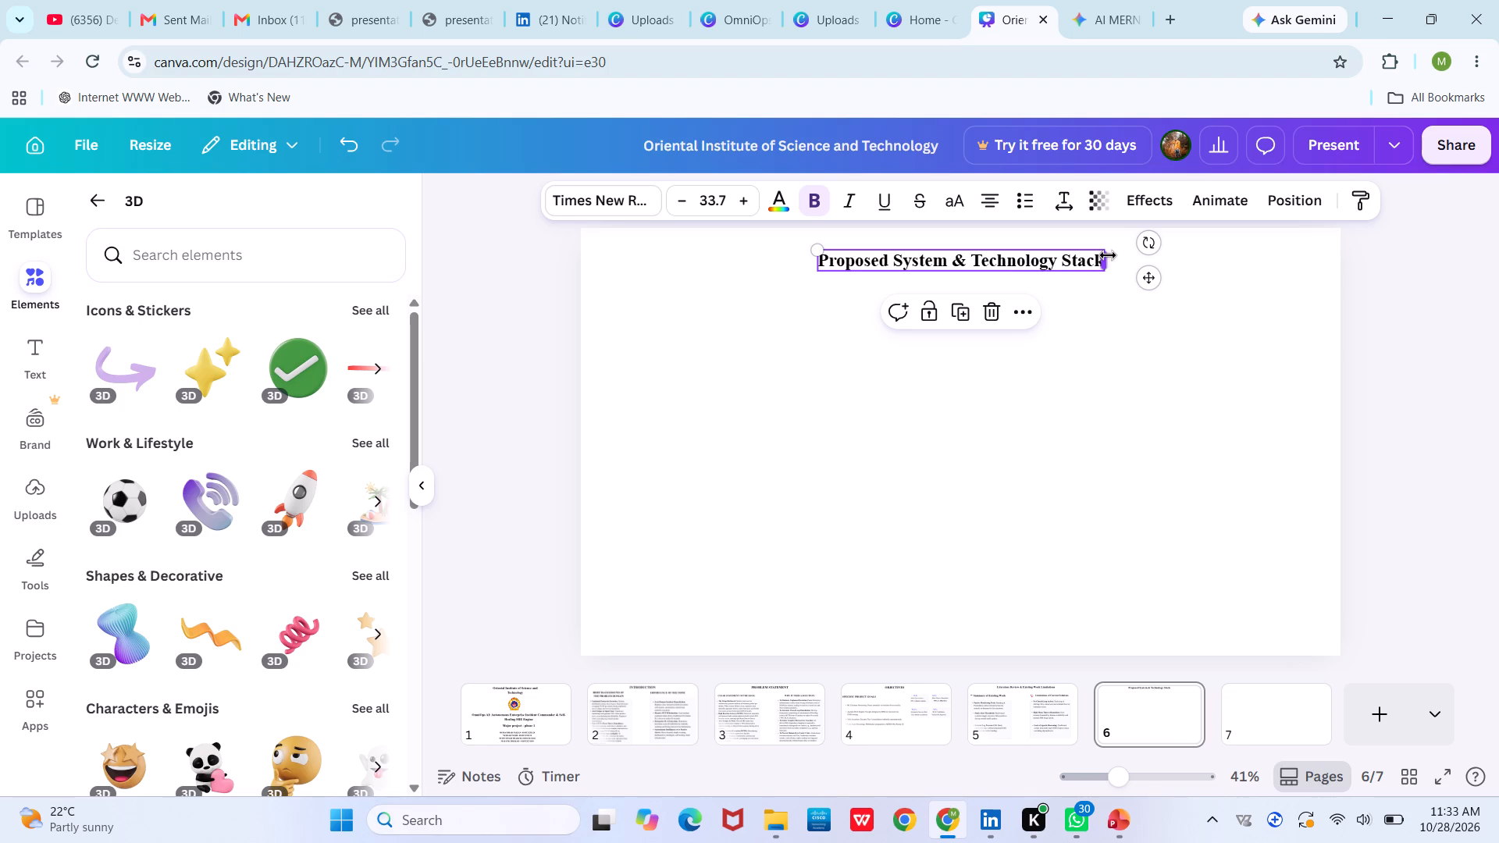
Widen the title's text box slightly on page 6.
left_click_drag(1108, 255, 1135, 251)
left_click(803, 441)
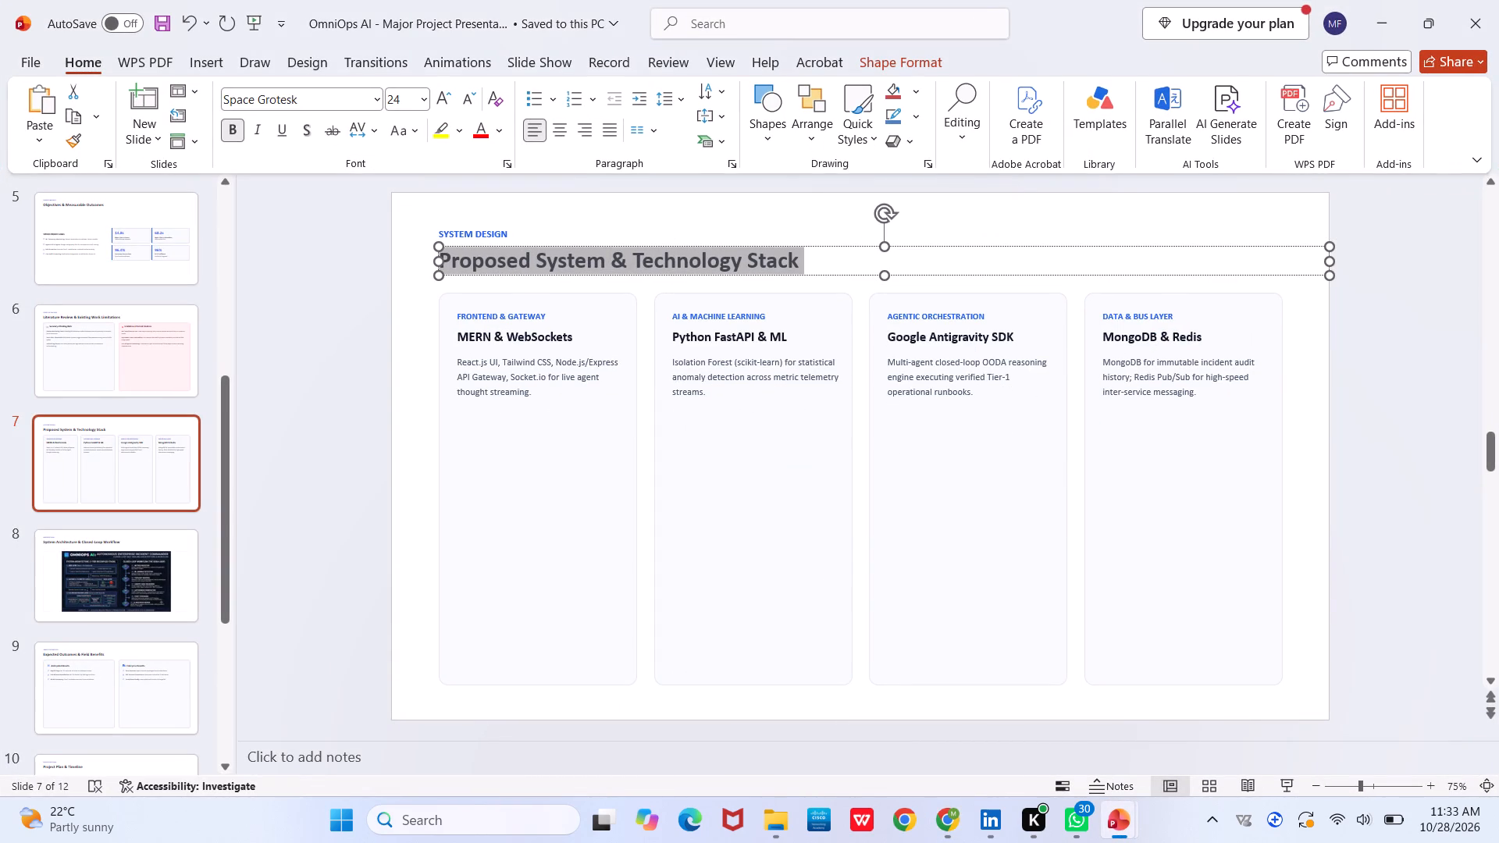
Switch to PowerPoint and capture a full-screen screenshot of the "Proposed System & Technology Stack" slide with nothing on it selected.
left_click(547, 571)
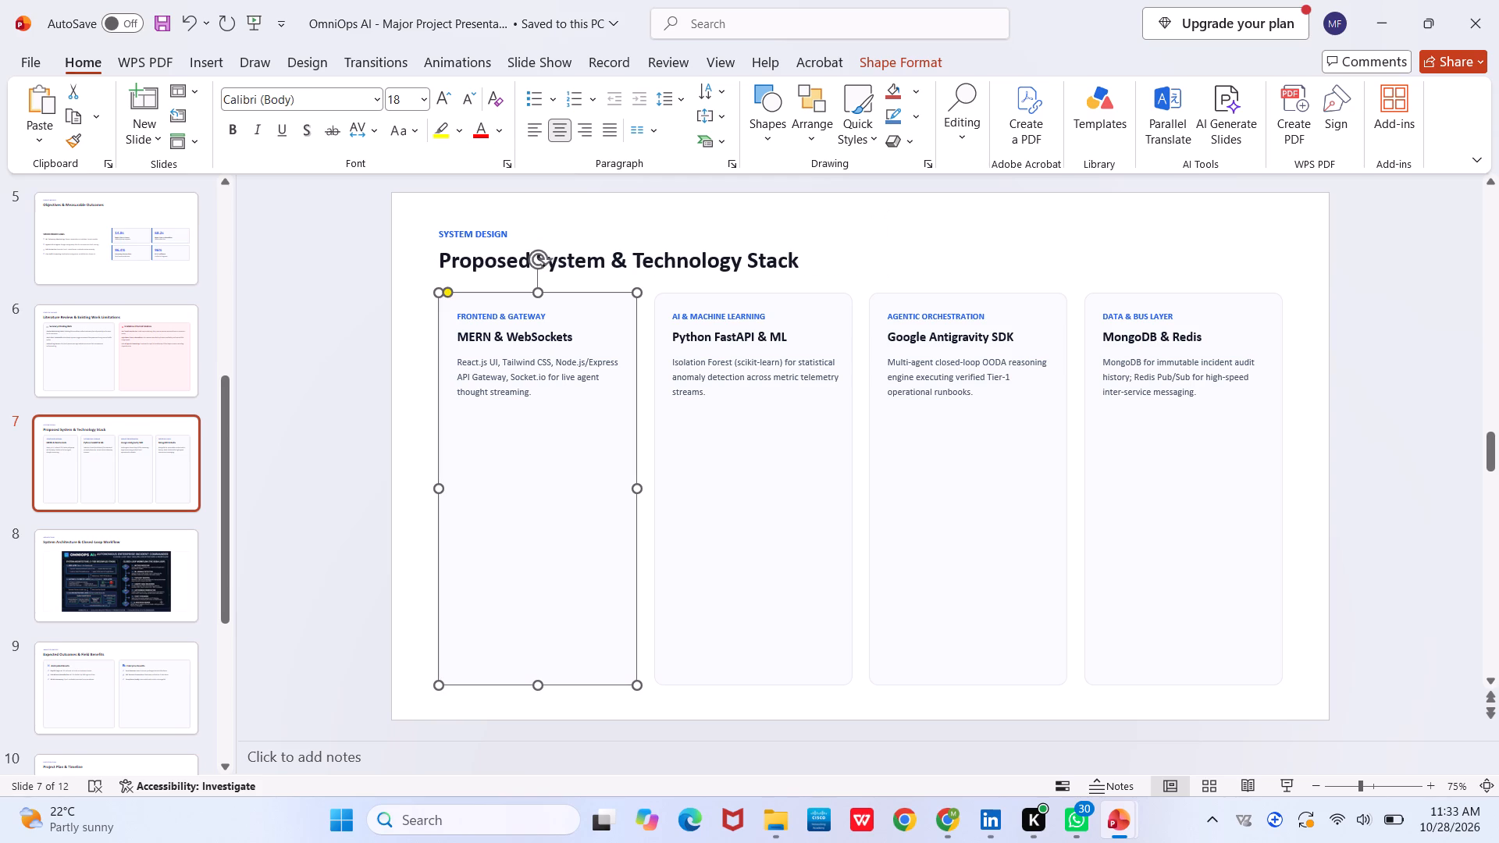
left_click(369, 507)
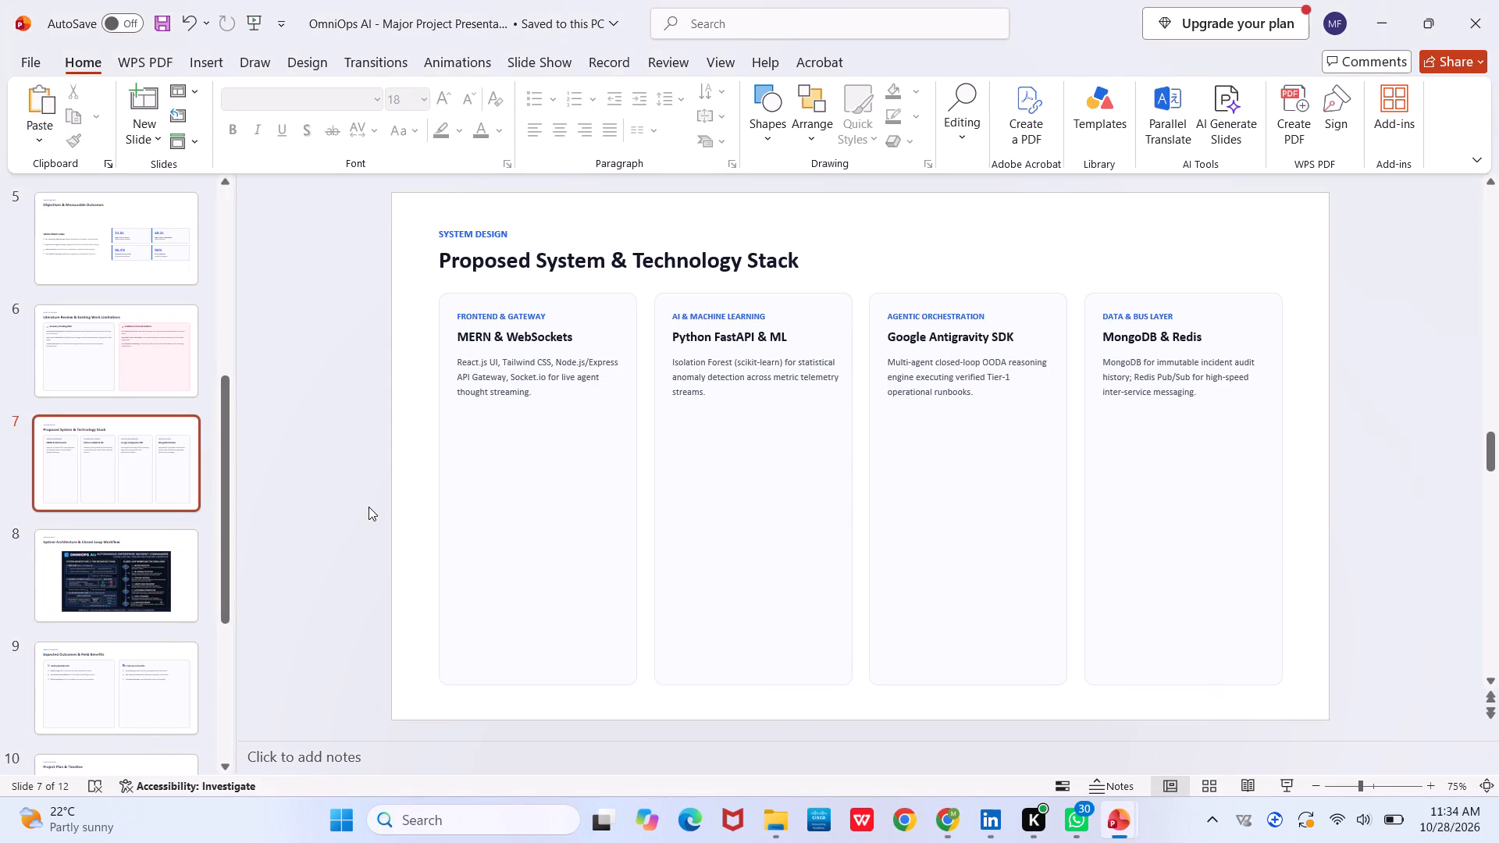
key("super+Print")
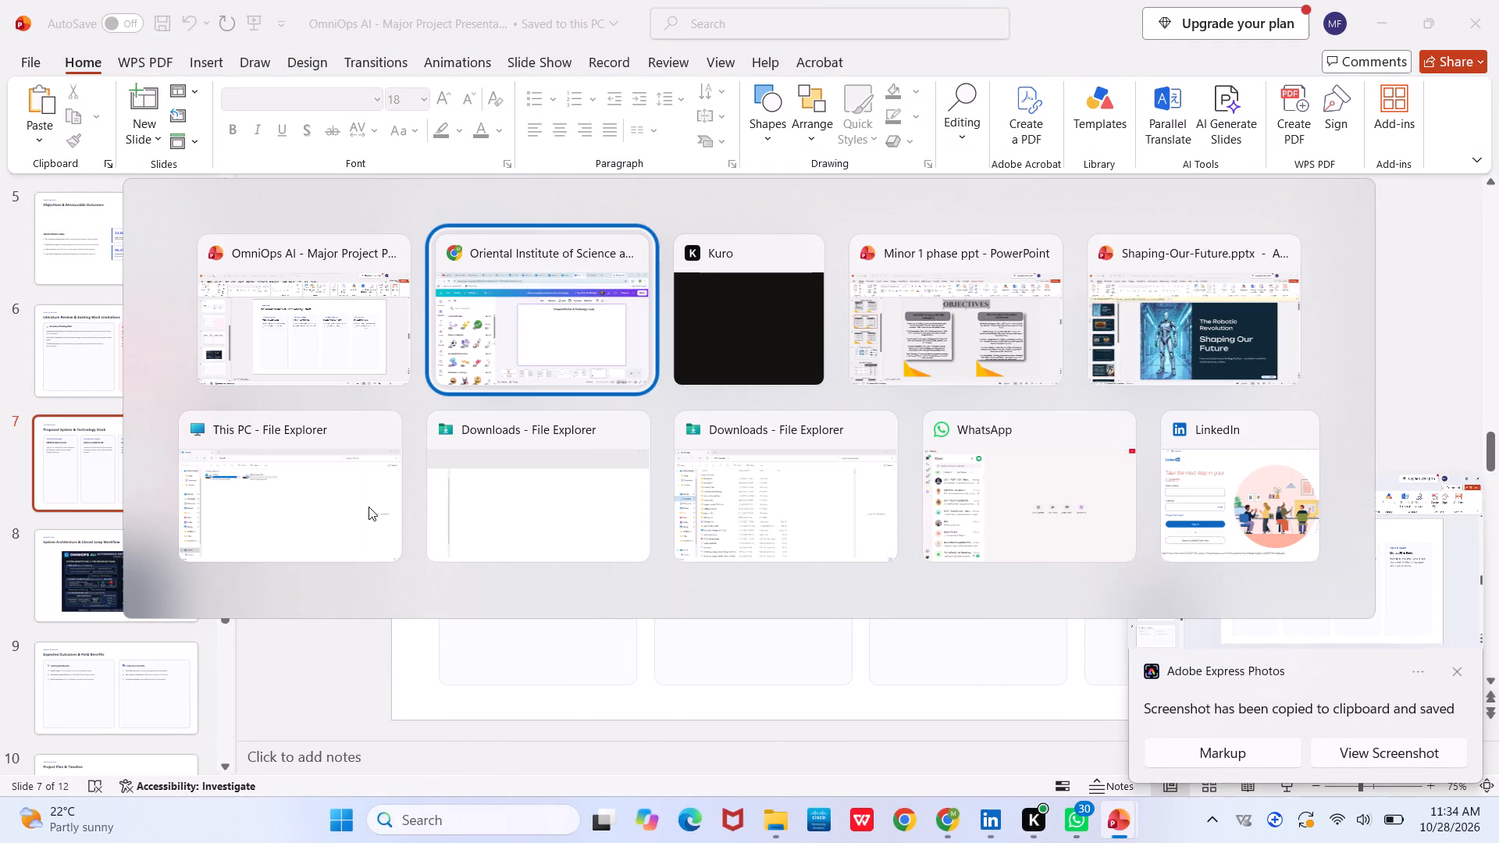
Switch to the open Gemini chat in the browser and attach the captured slide screenshot to a new prompt.
left_click(1049, 0)
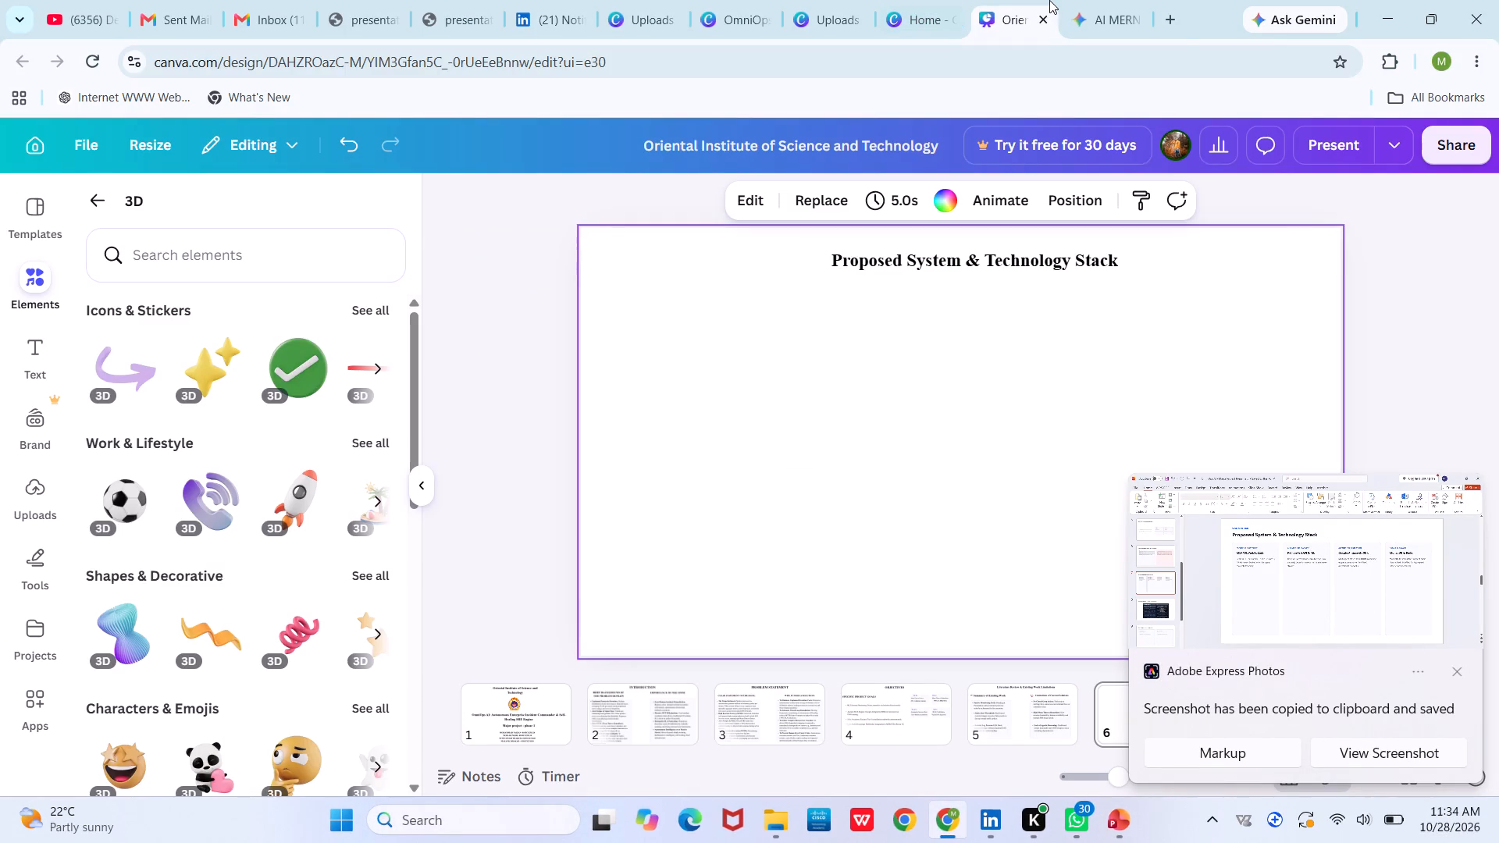
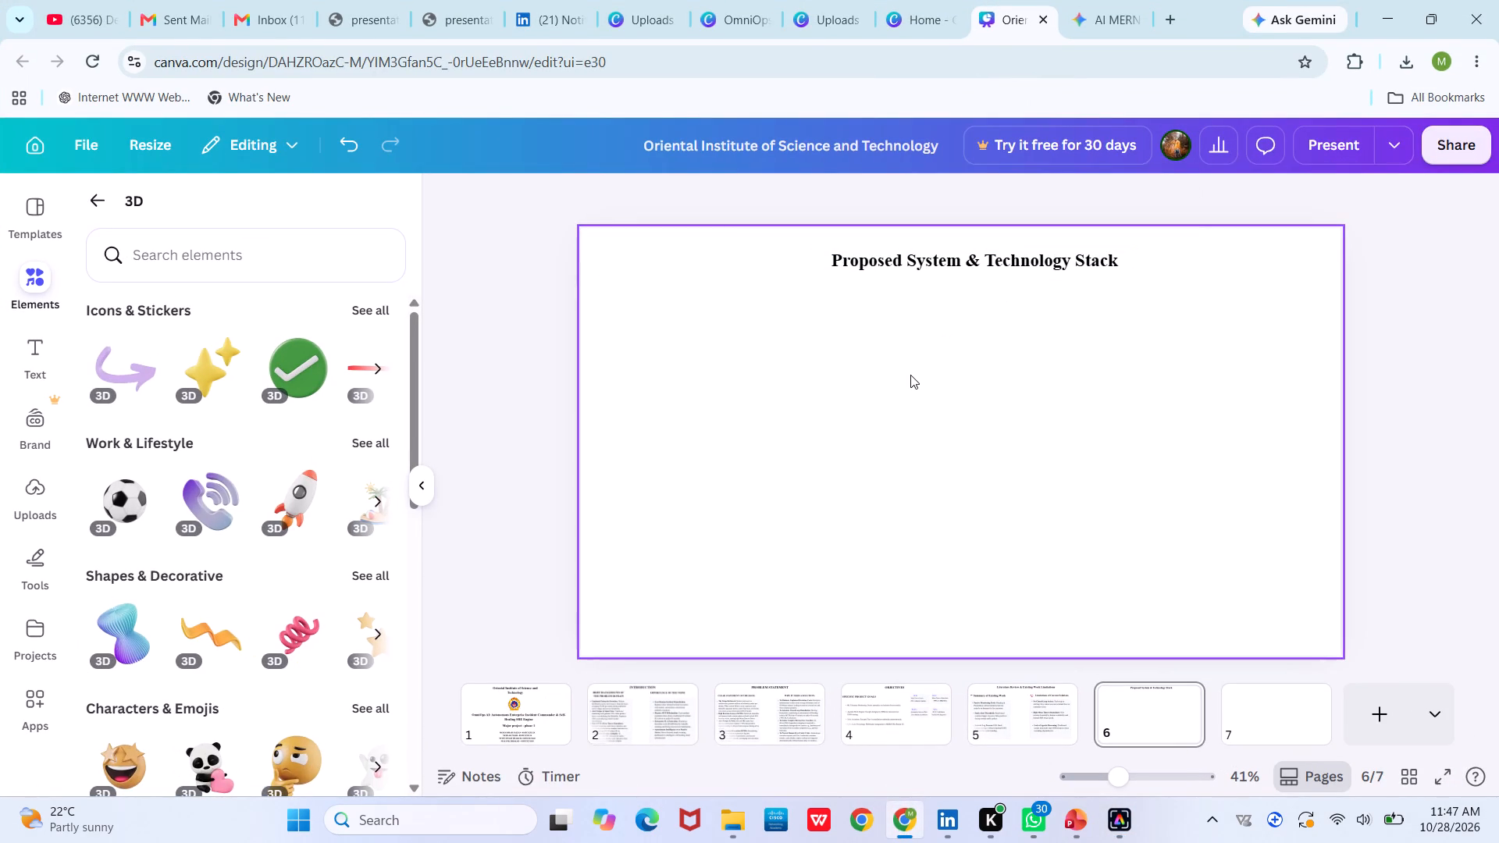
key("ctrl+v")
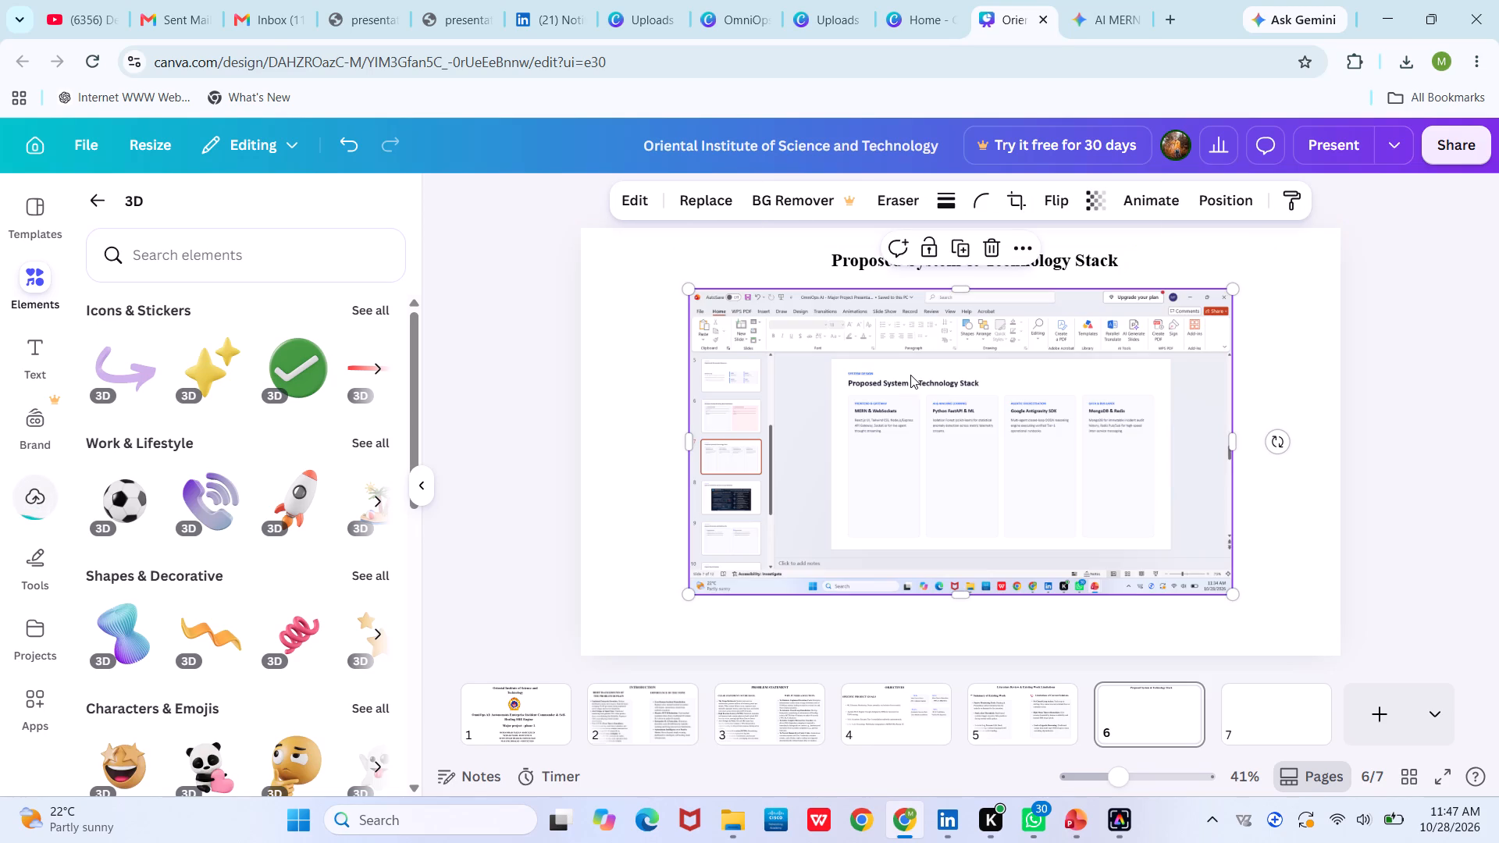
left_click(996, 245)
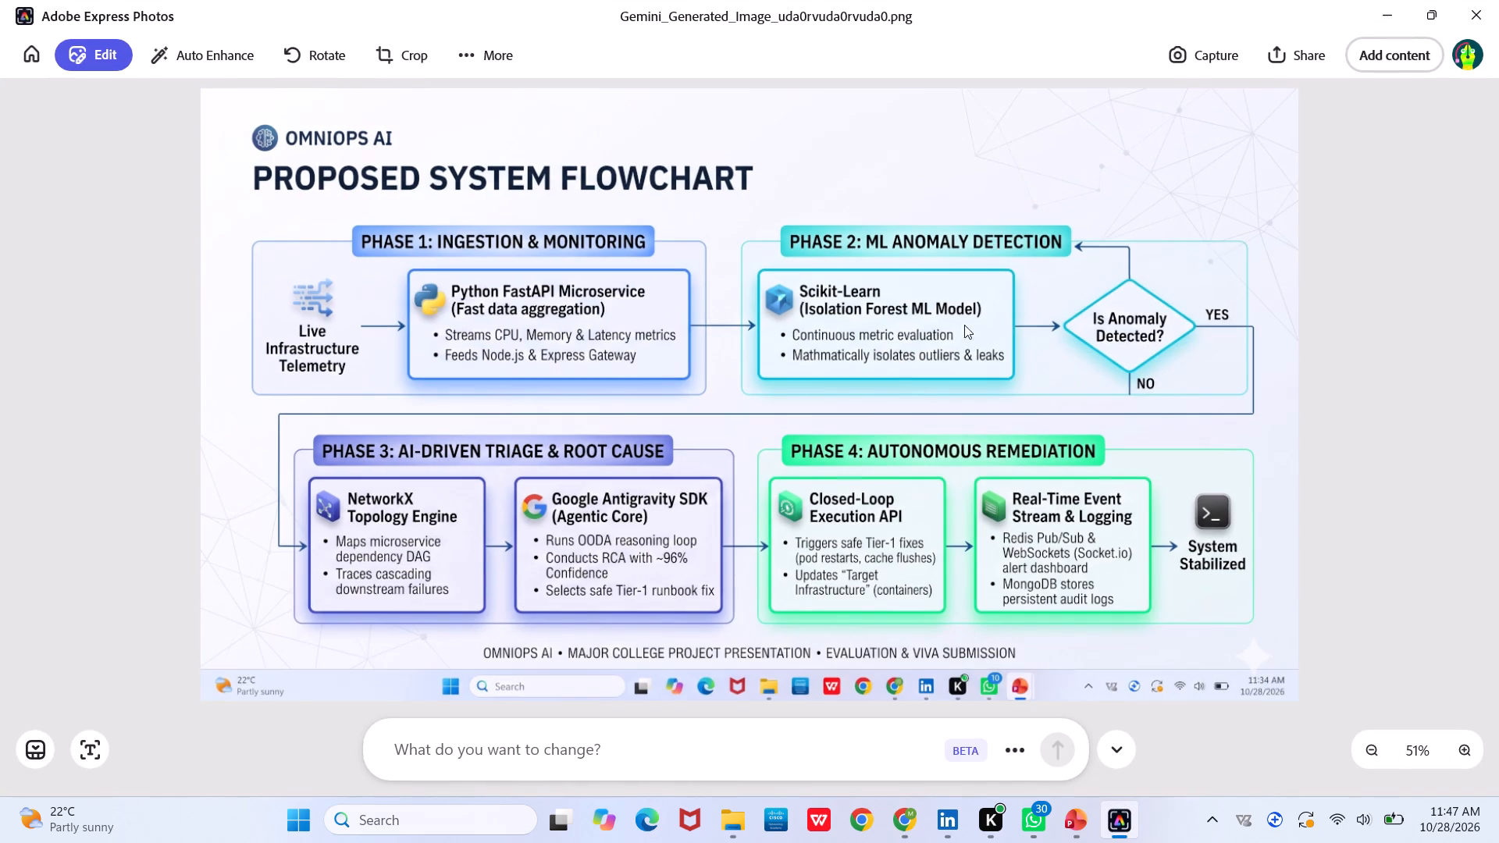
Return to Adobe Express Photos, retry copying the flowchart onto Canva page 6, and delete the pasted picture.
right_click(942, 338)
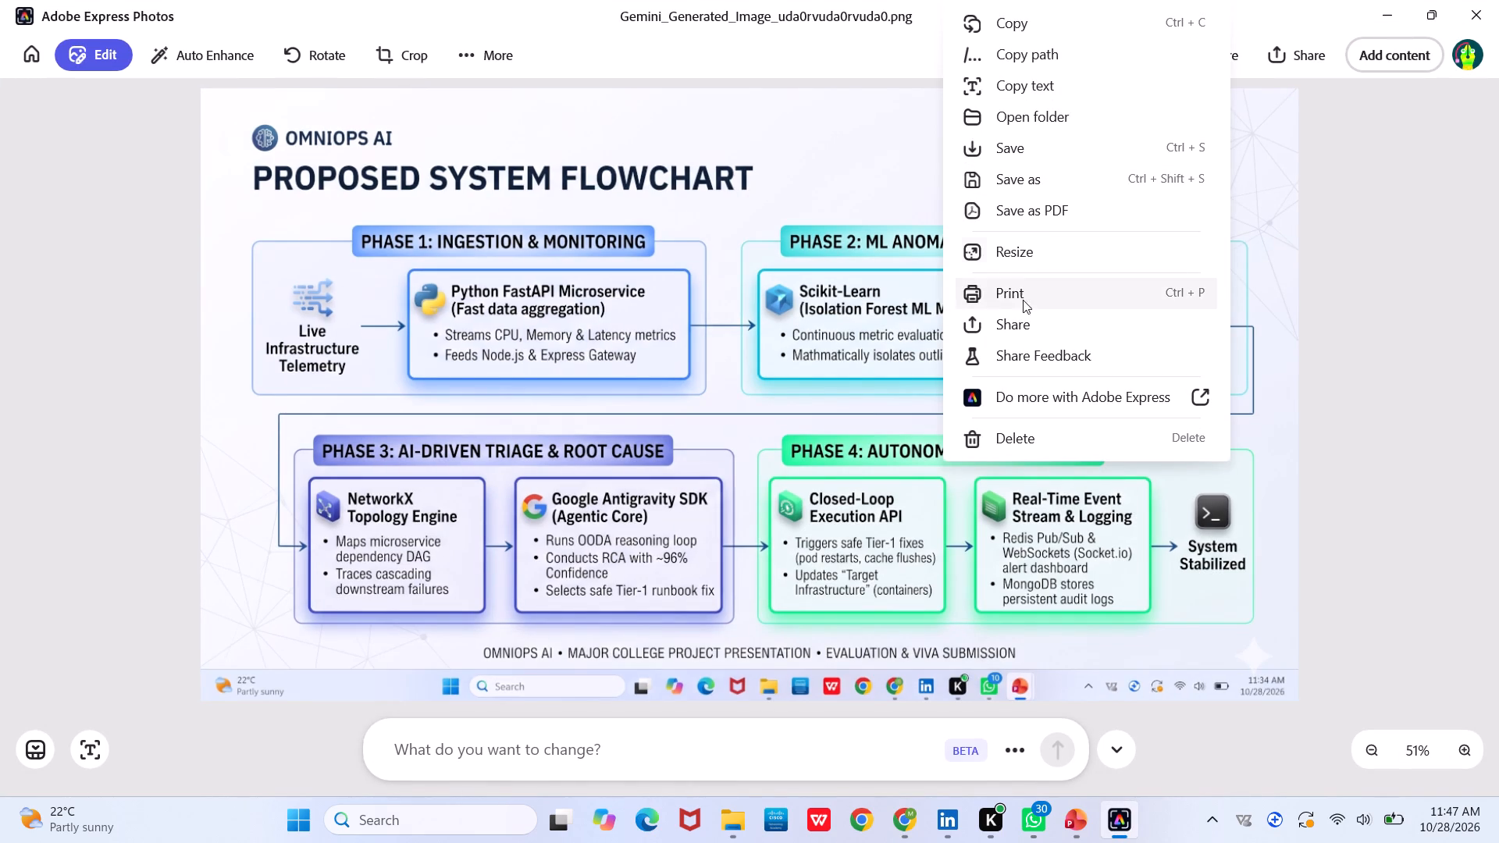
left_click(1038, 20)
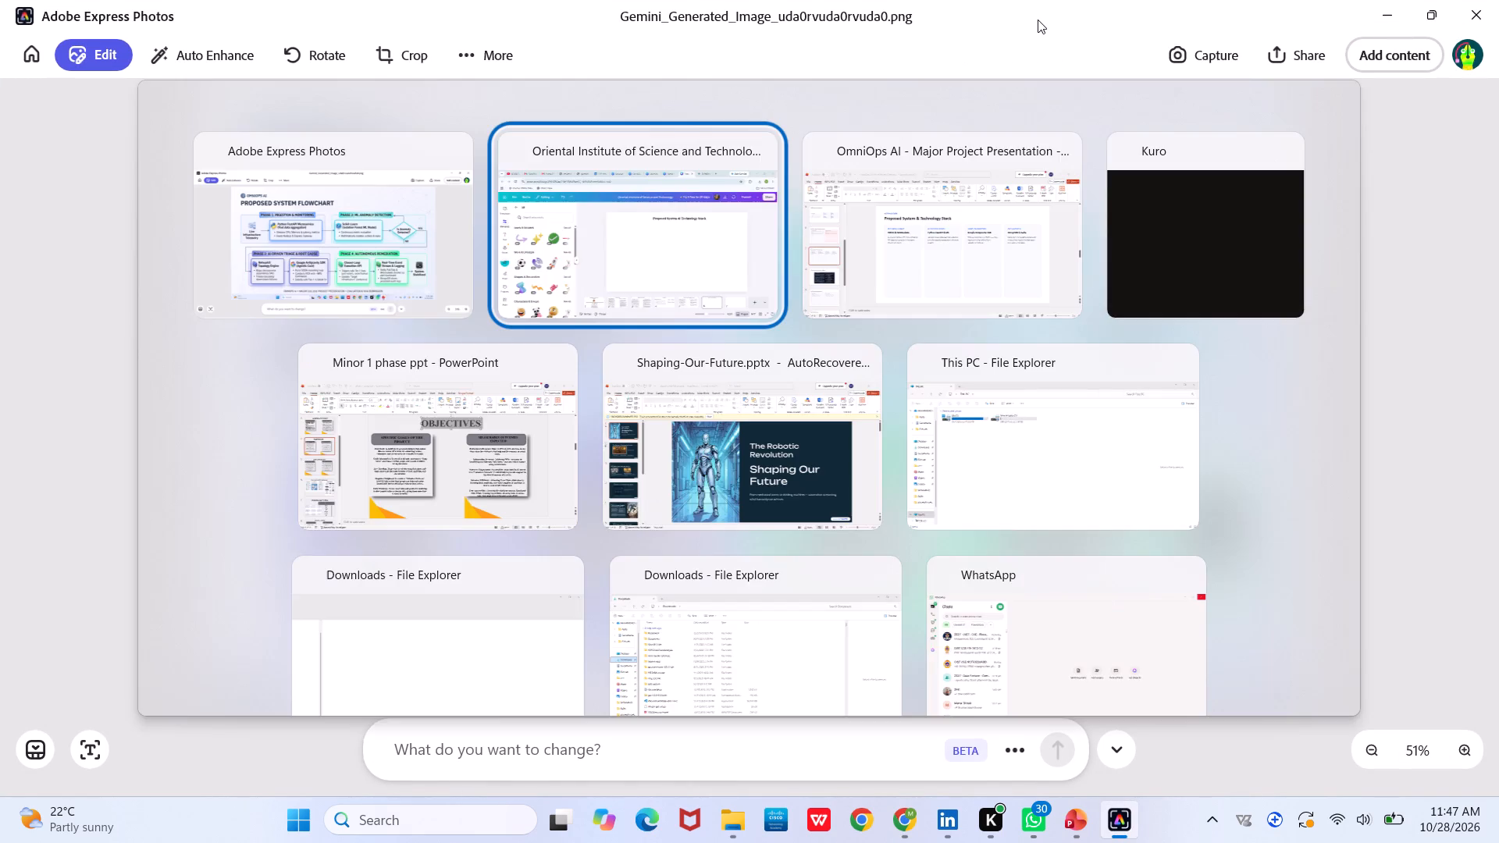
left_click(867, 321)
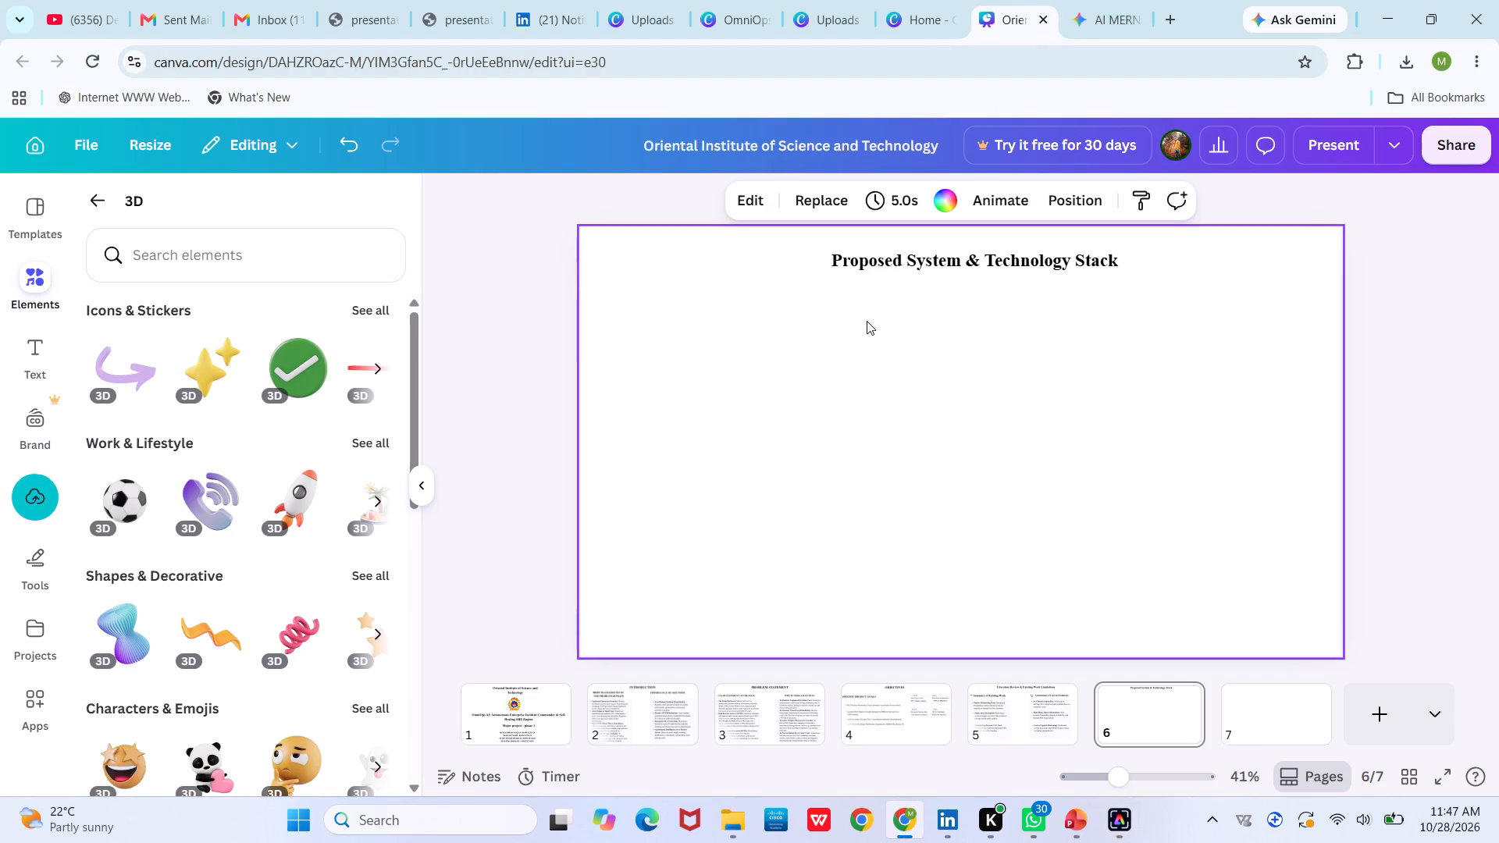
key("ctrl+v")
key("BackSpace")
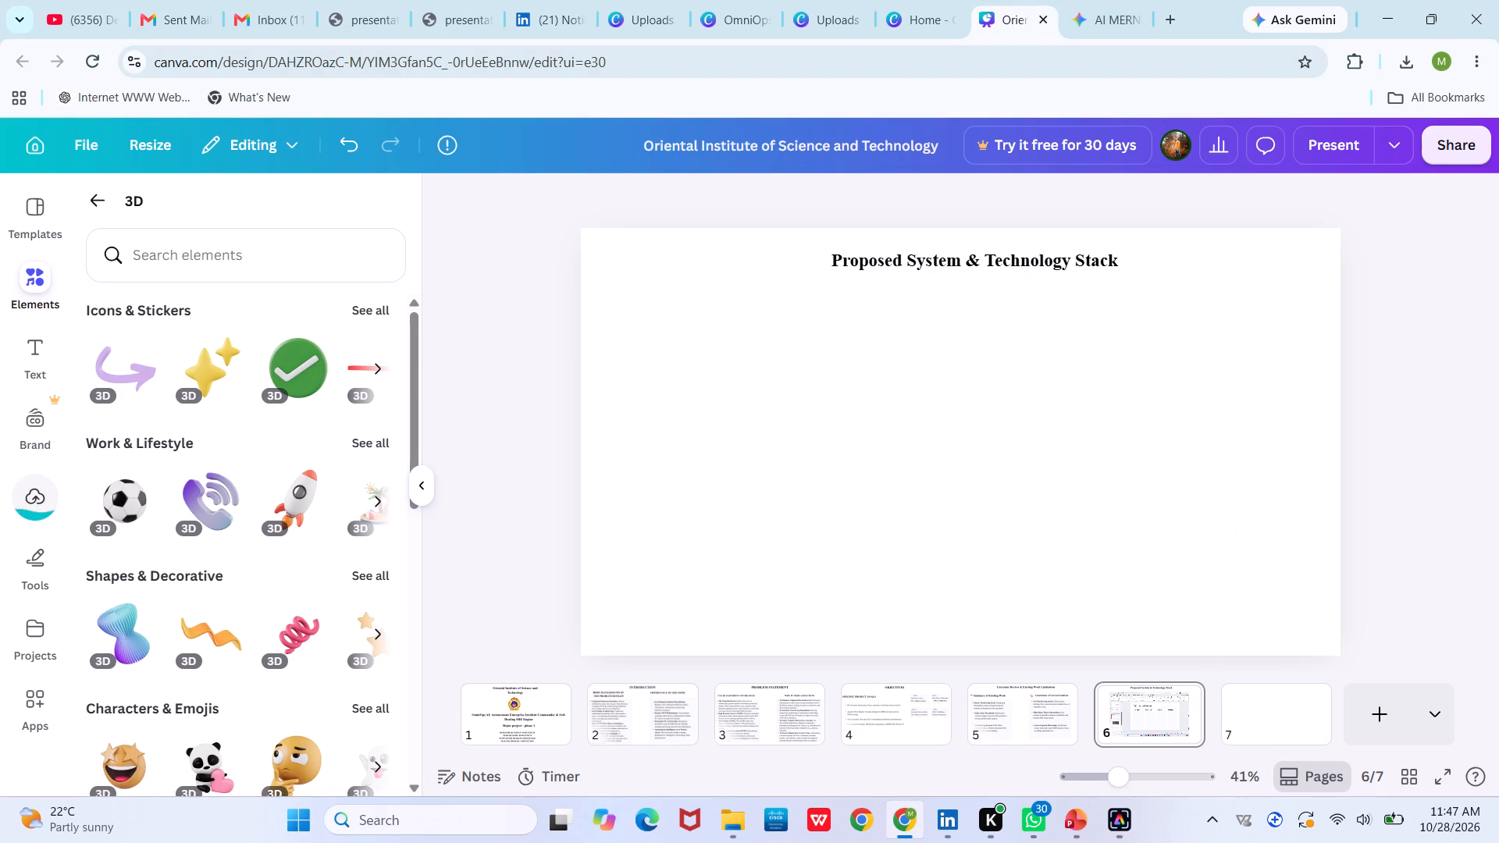
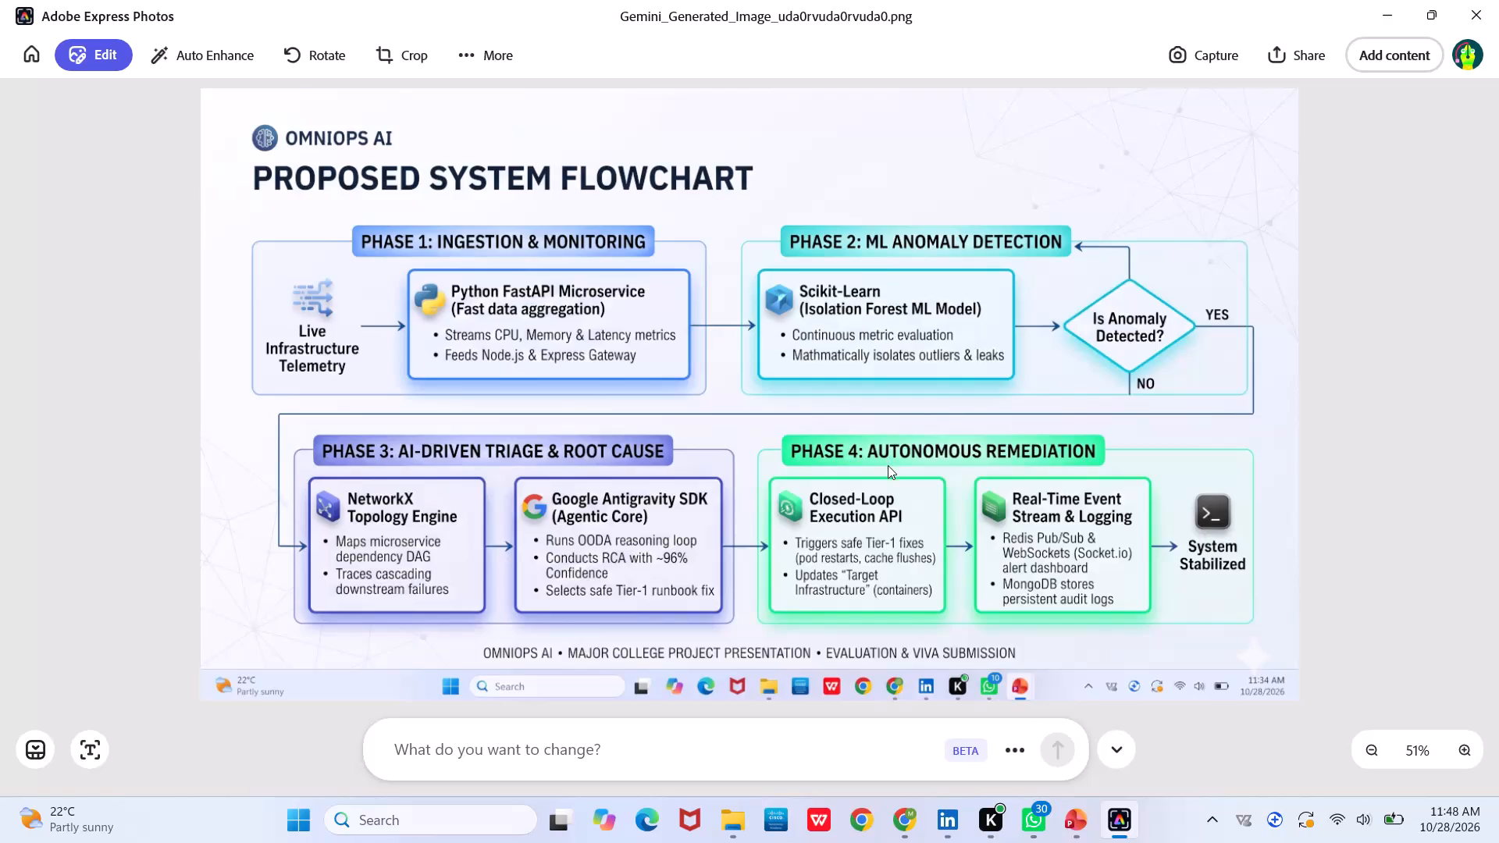
Save the Gemini-generated flowchart image in Adobe Express Photos.
right_click(896, 365)
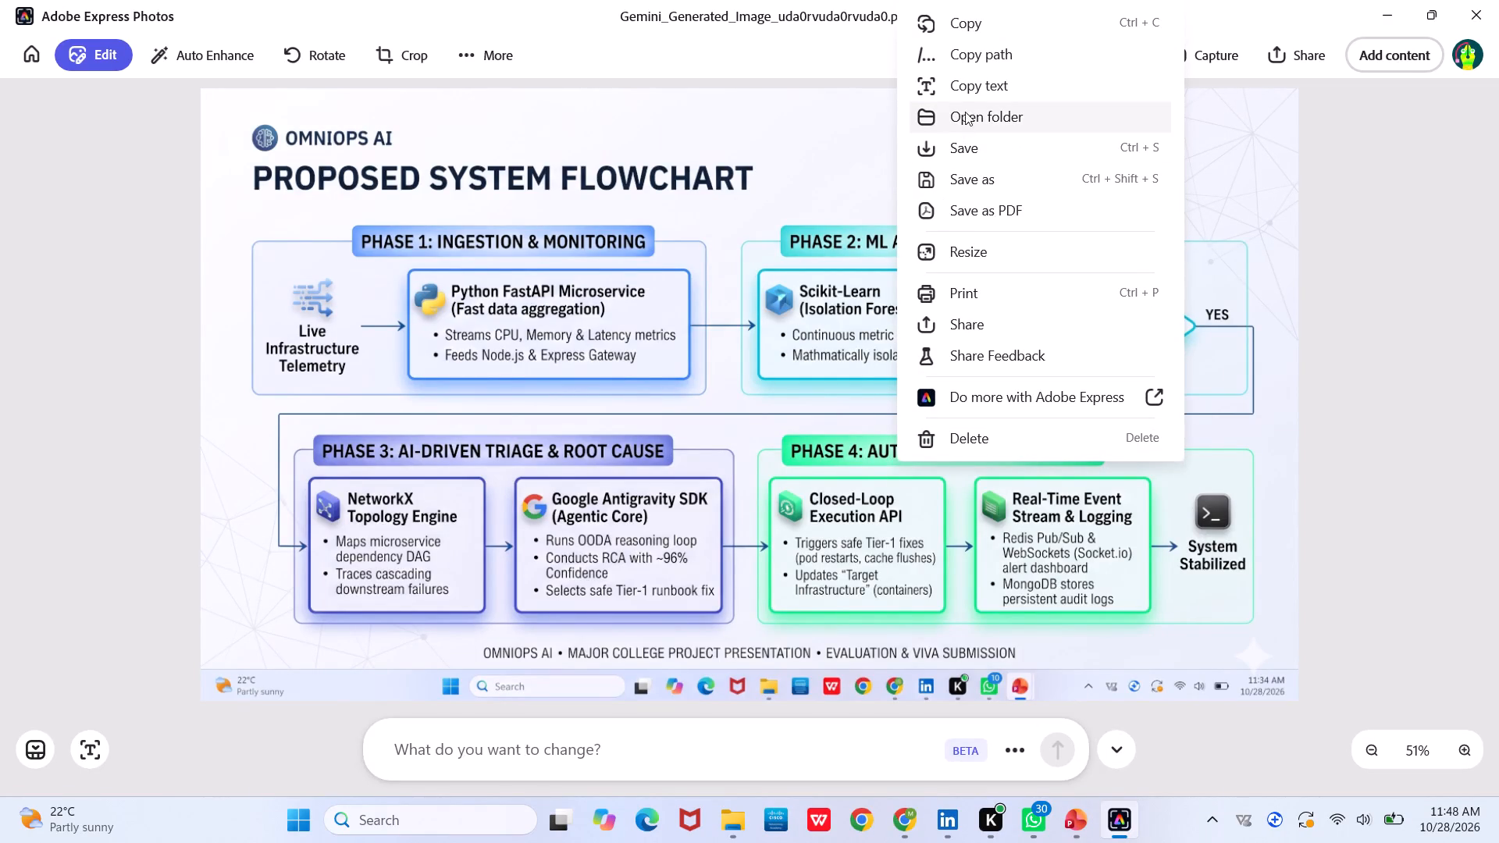
left_click(978, 153)
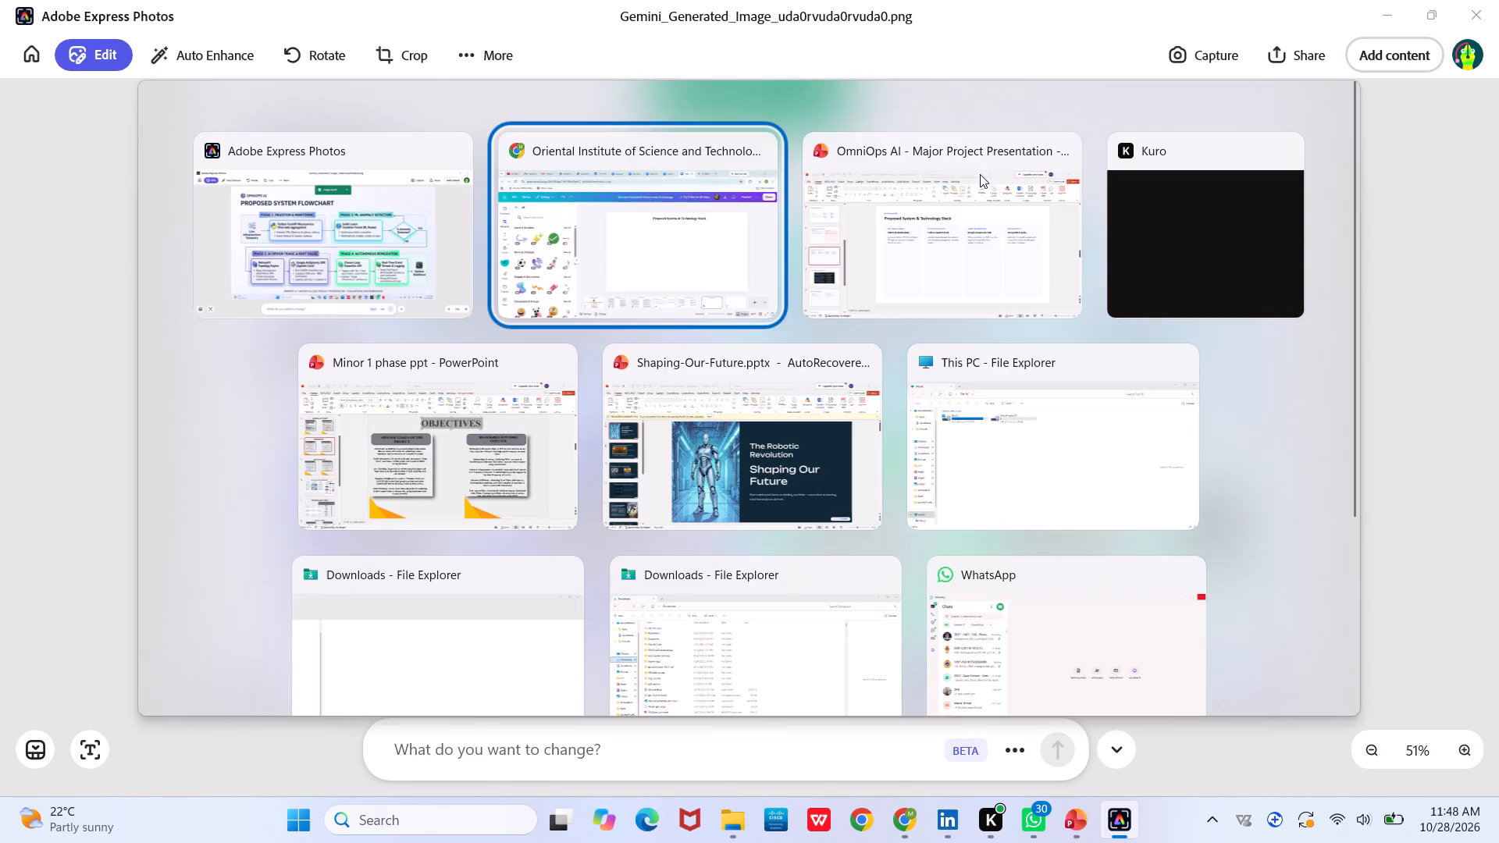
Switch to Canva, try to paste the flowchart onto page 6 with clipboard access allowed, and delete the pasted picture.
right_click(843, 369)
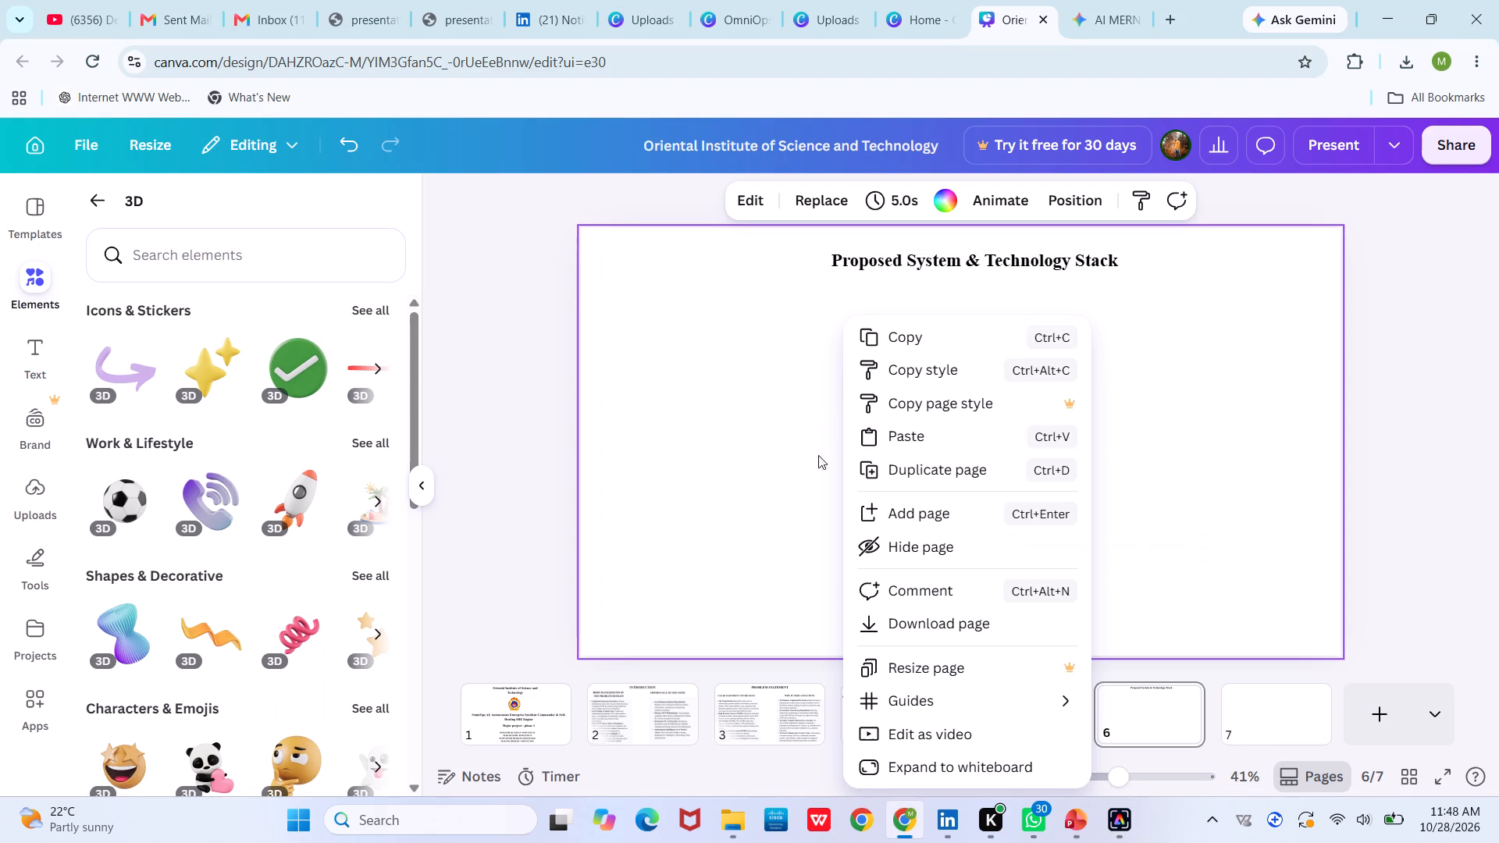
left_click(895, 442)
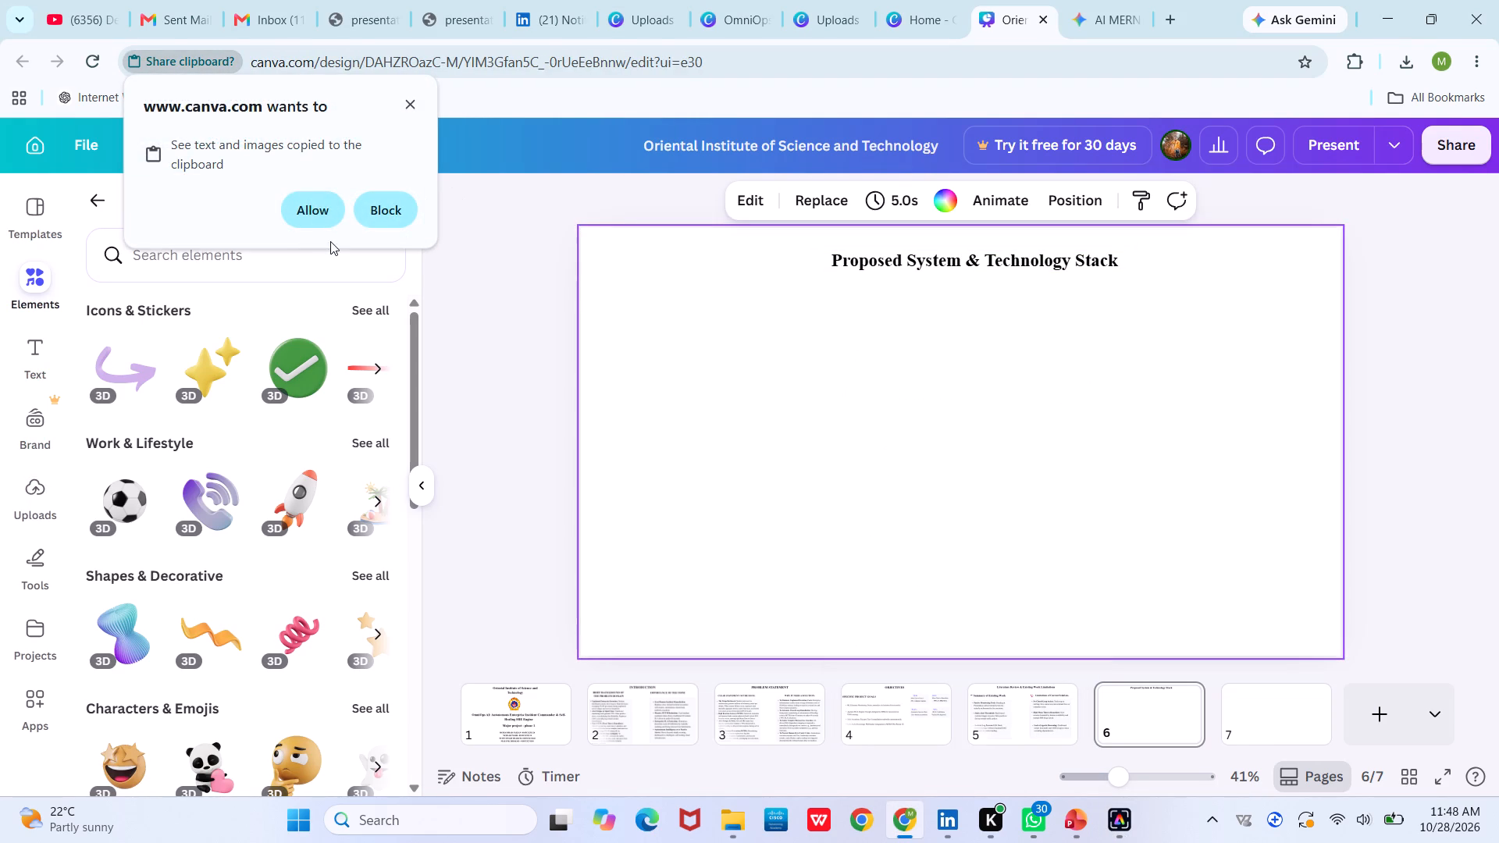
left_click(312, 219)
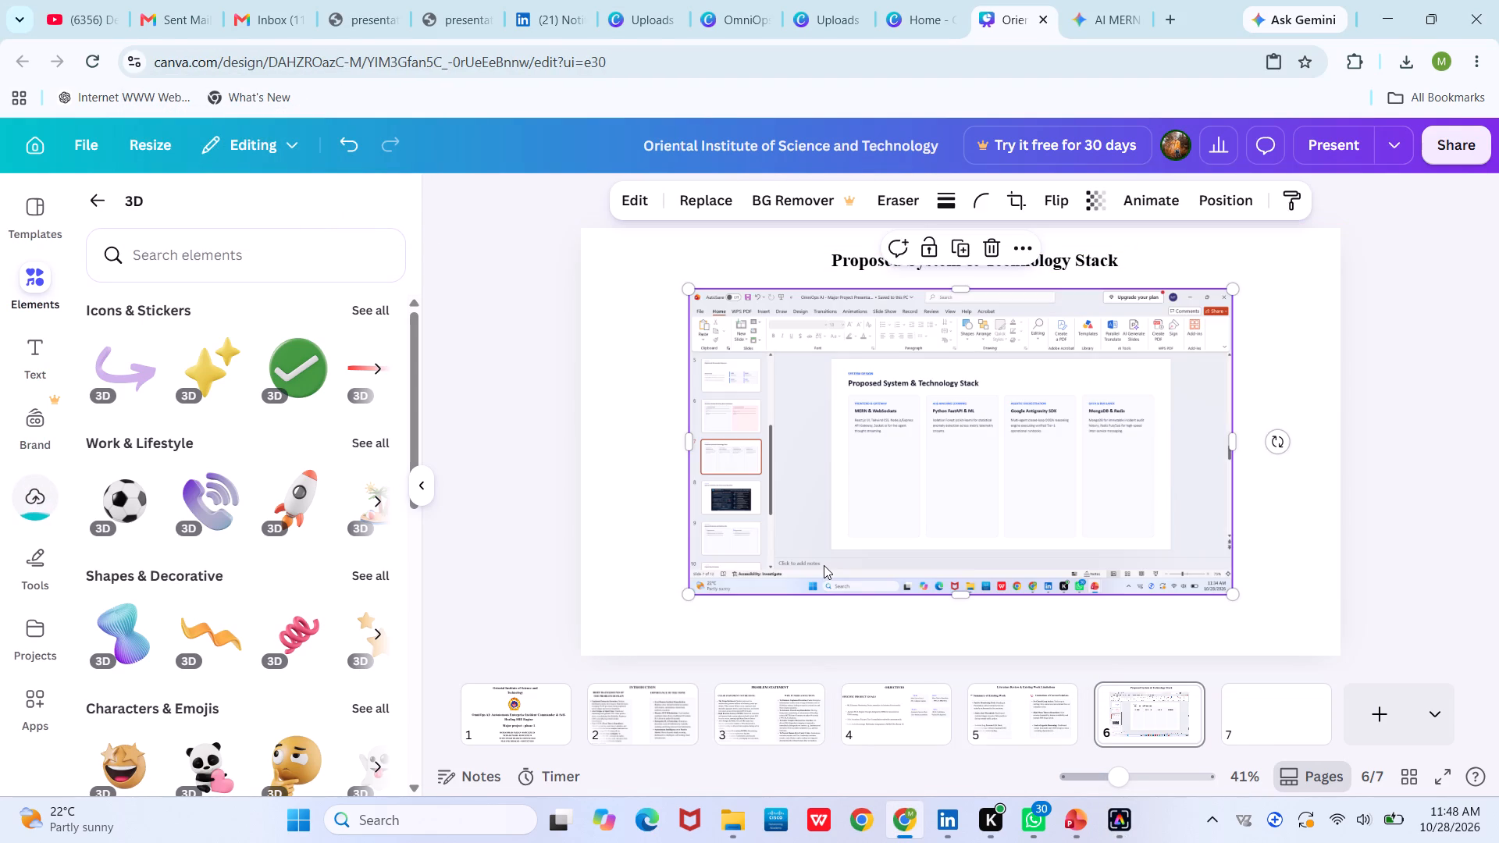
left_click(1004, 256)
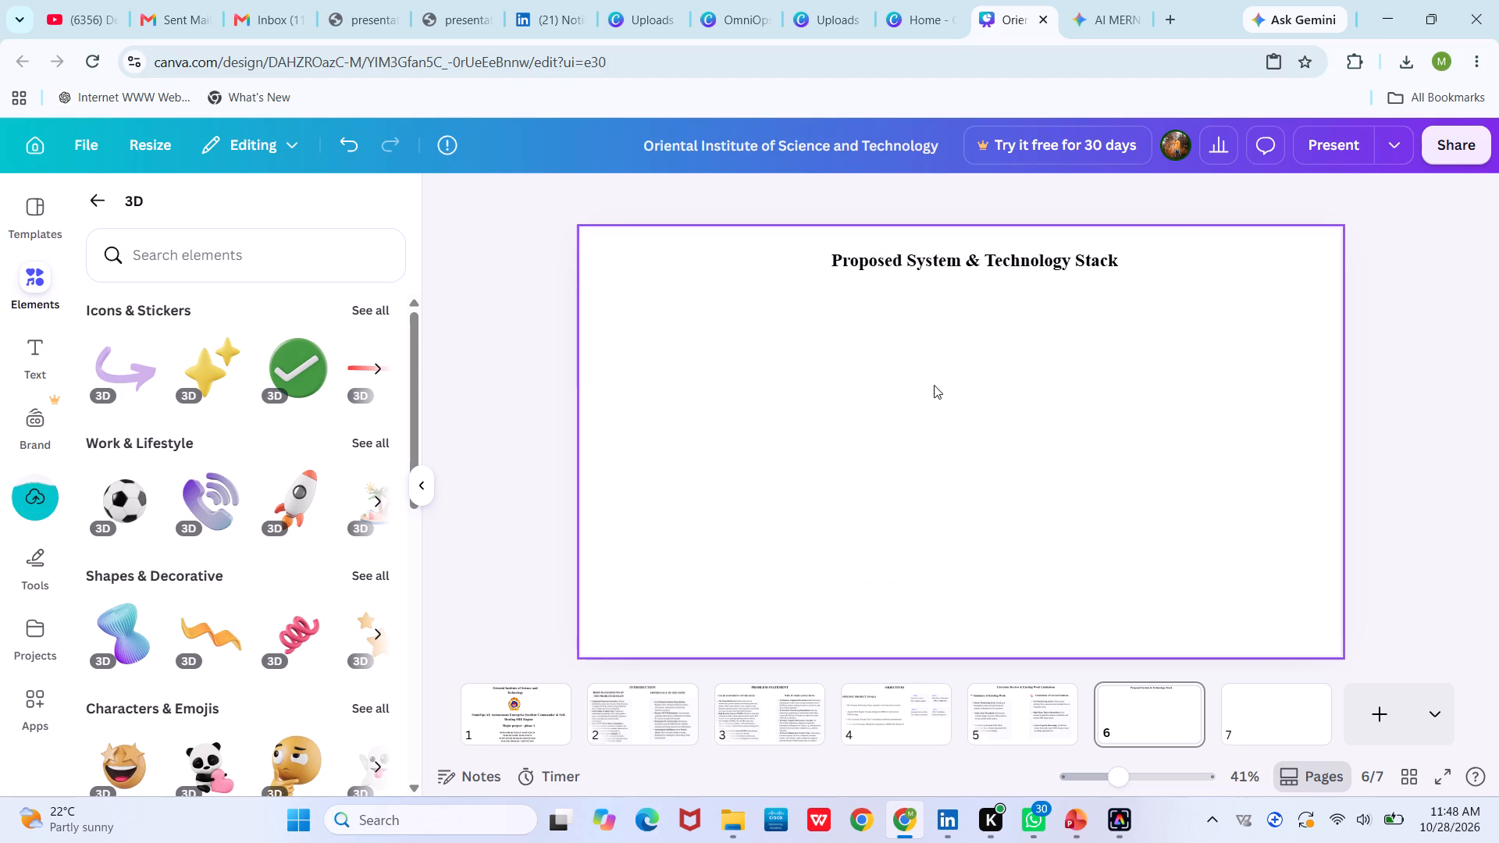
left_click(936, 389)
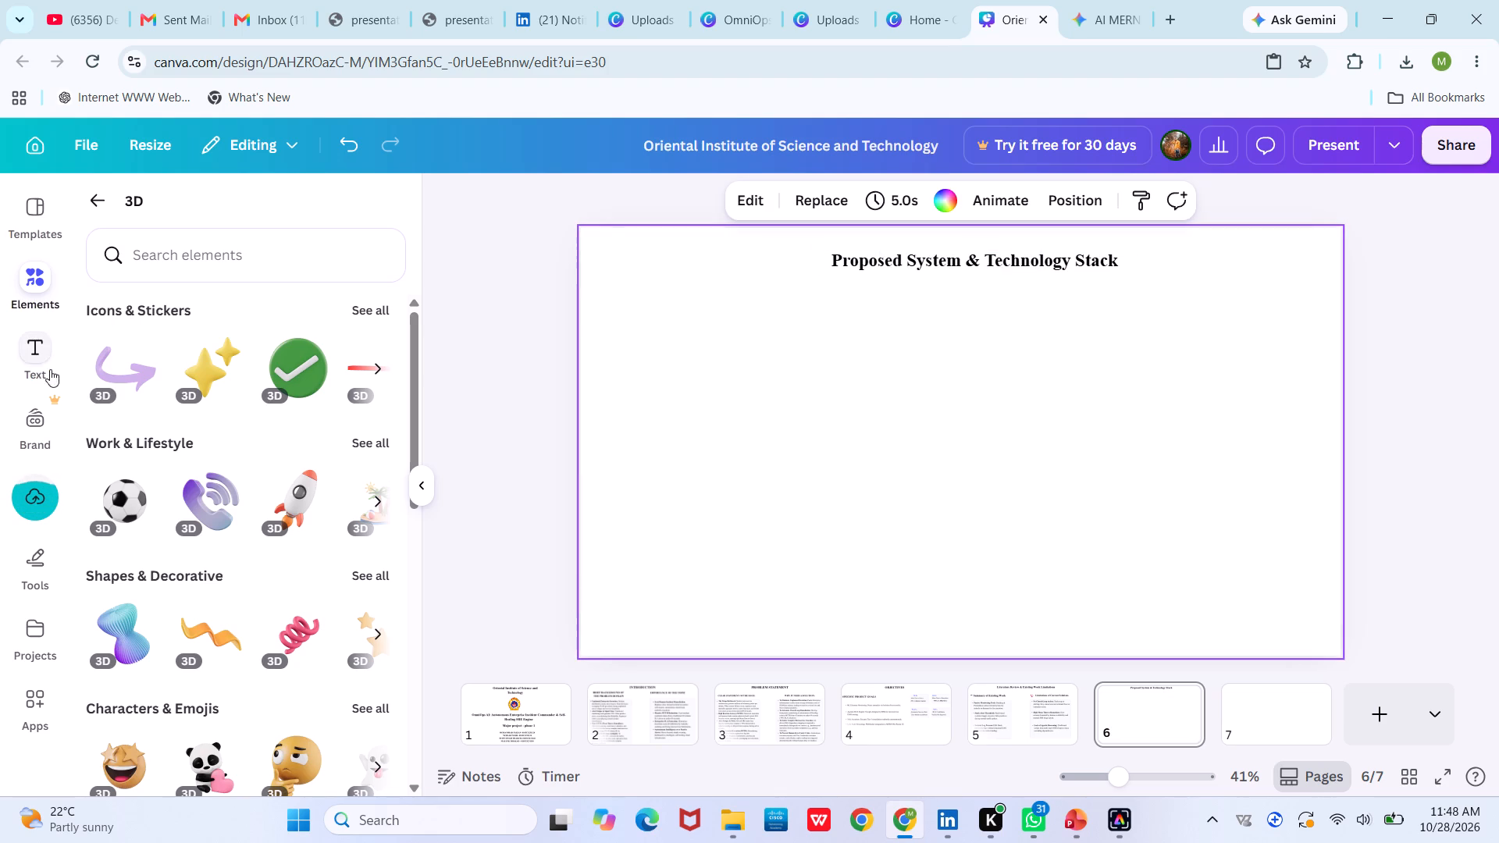
left_click(40, 493)
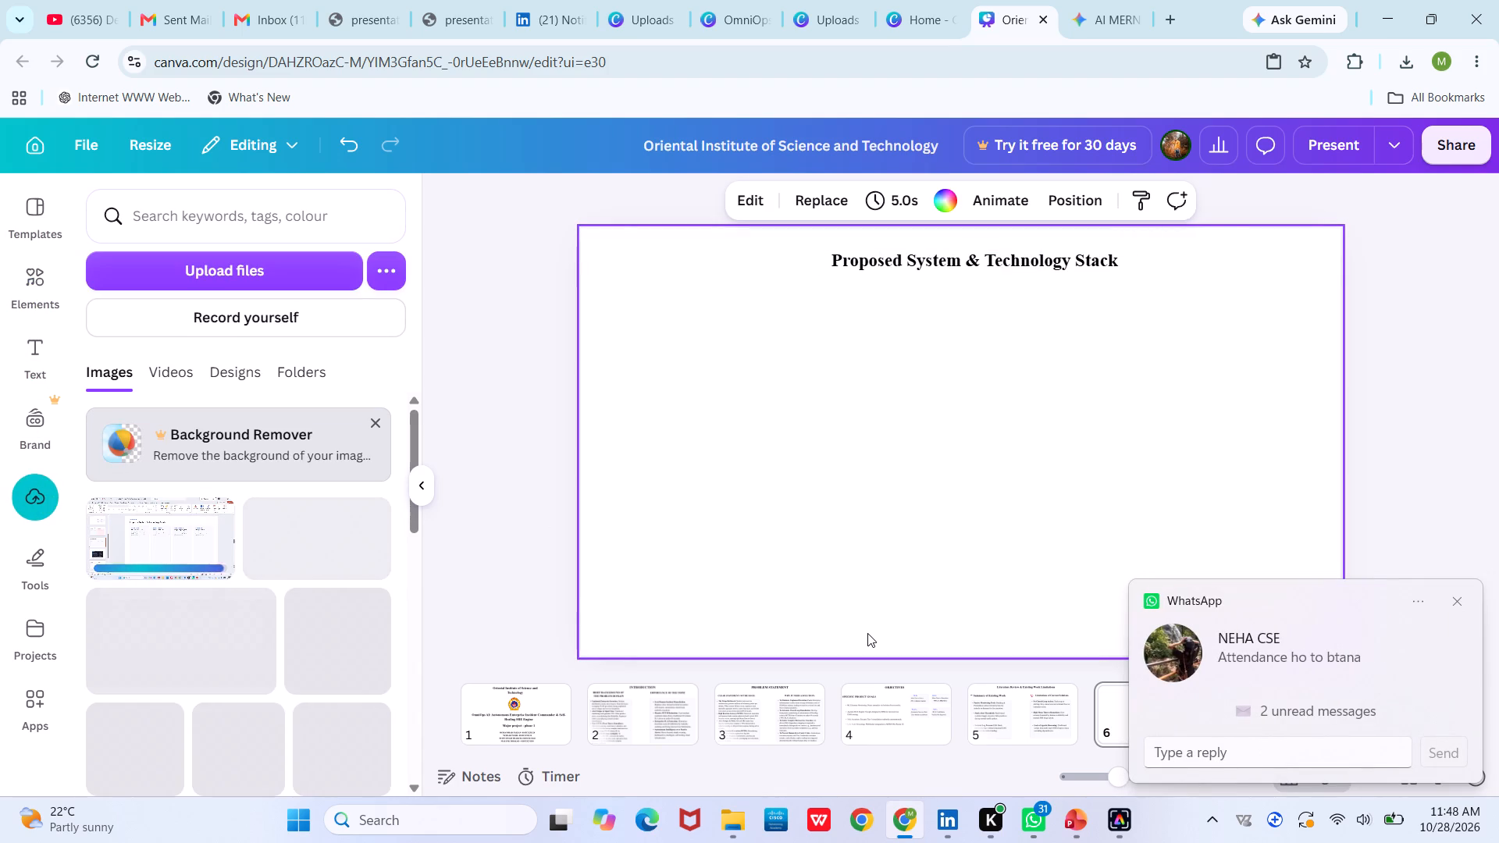
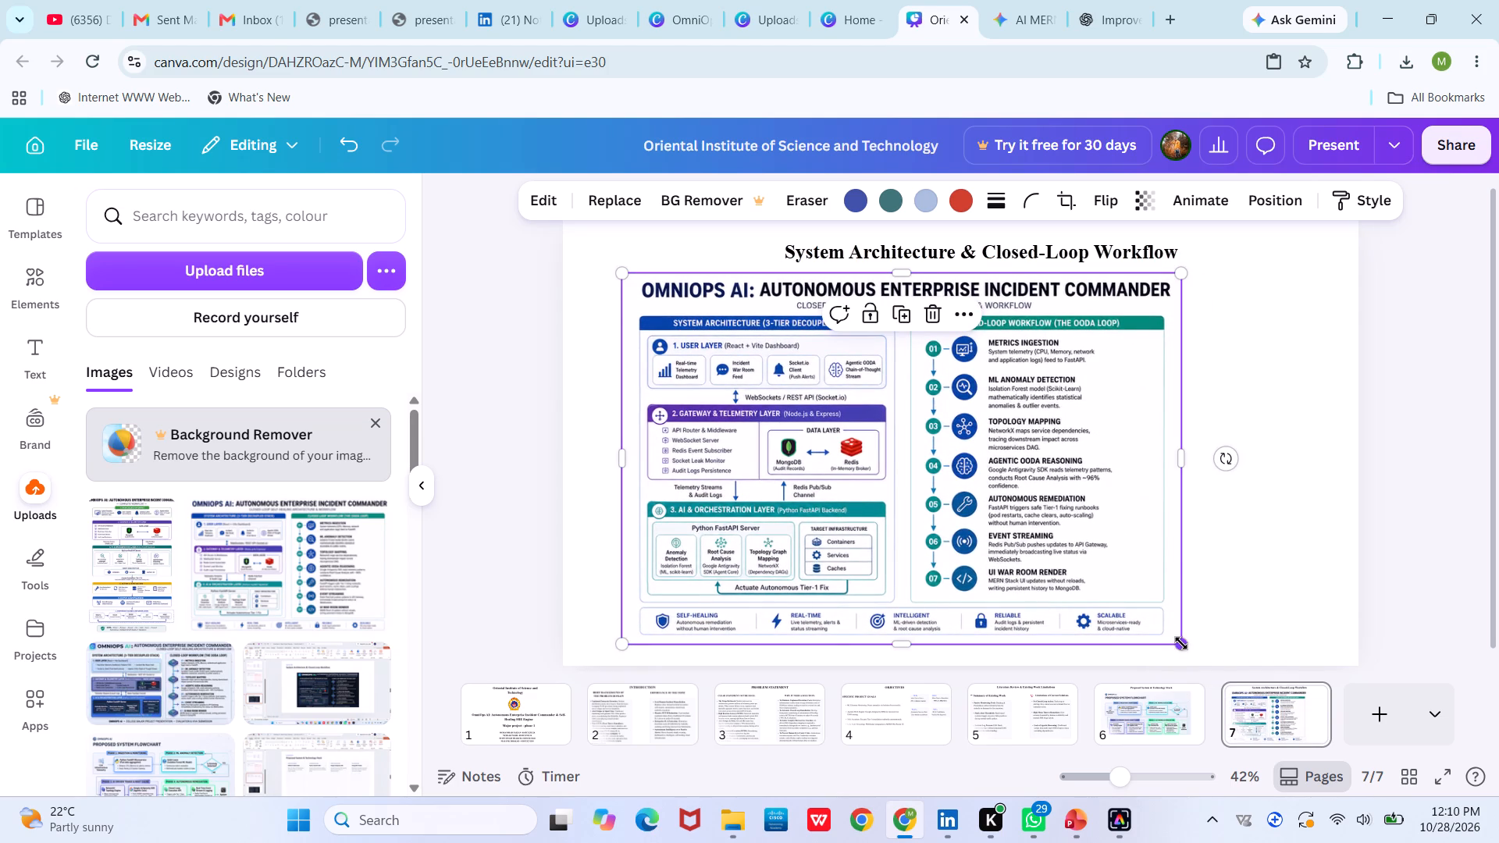
left_click_drag(1181, 643, 1245, 638)
left_click_drag(1062, 589, 1089, 577)
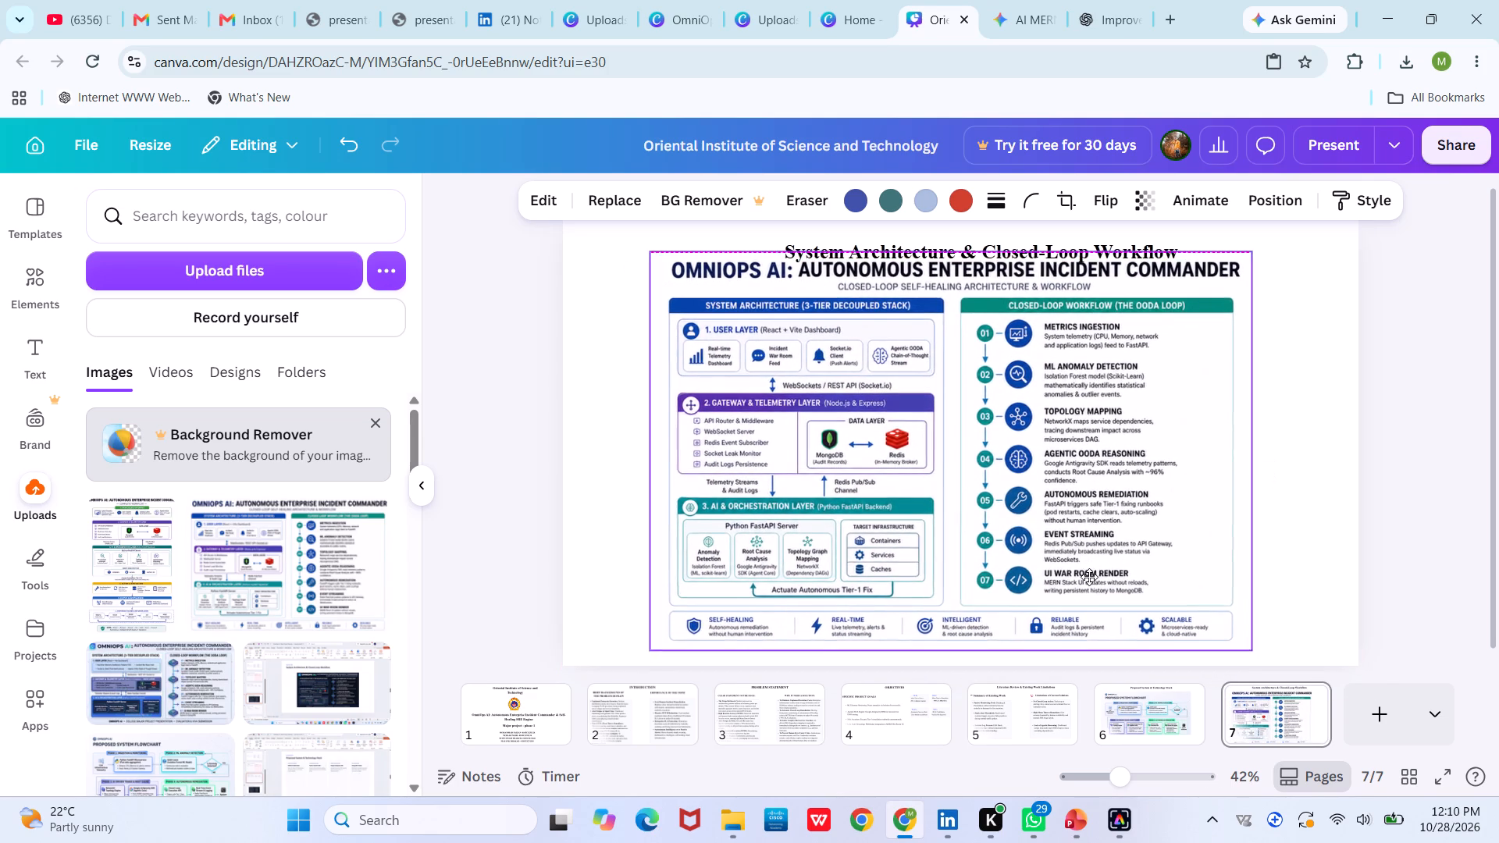
left_click_drag(1089, 577, 1087, 580)
left_click_drag(1055, 246, 1049, 239)
left_click(1270, 405)
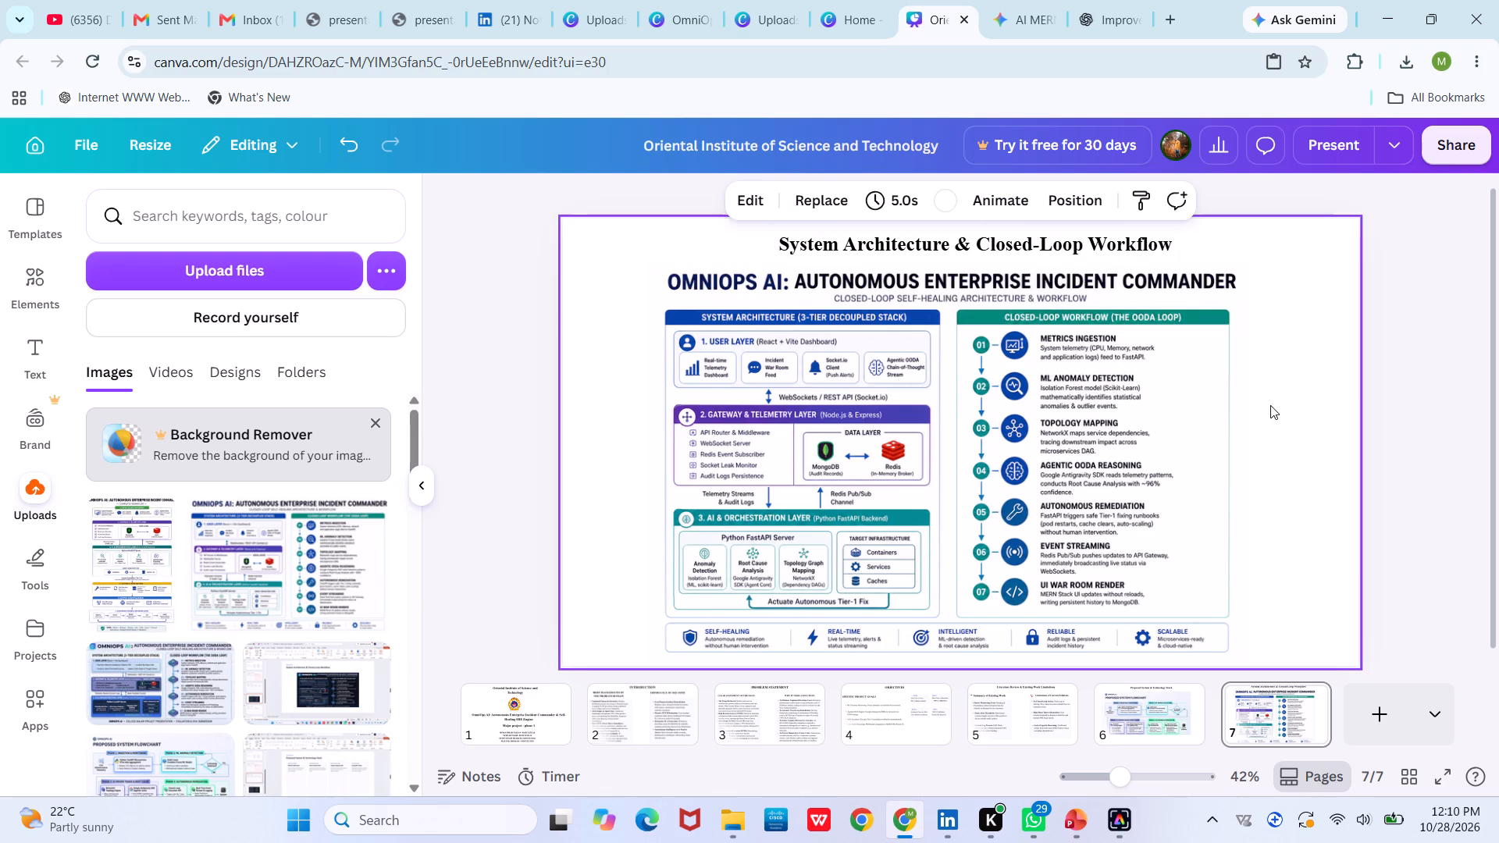
left_click(1149, 454)
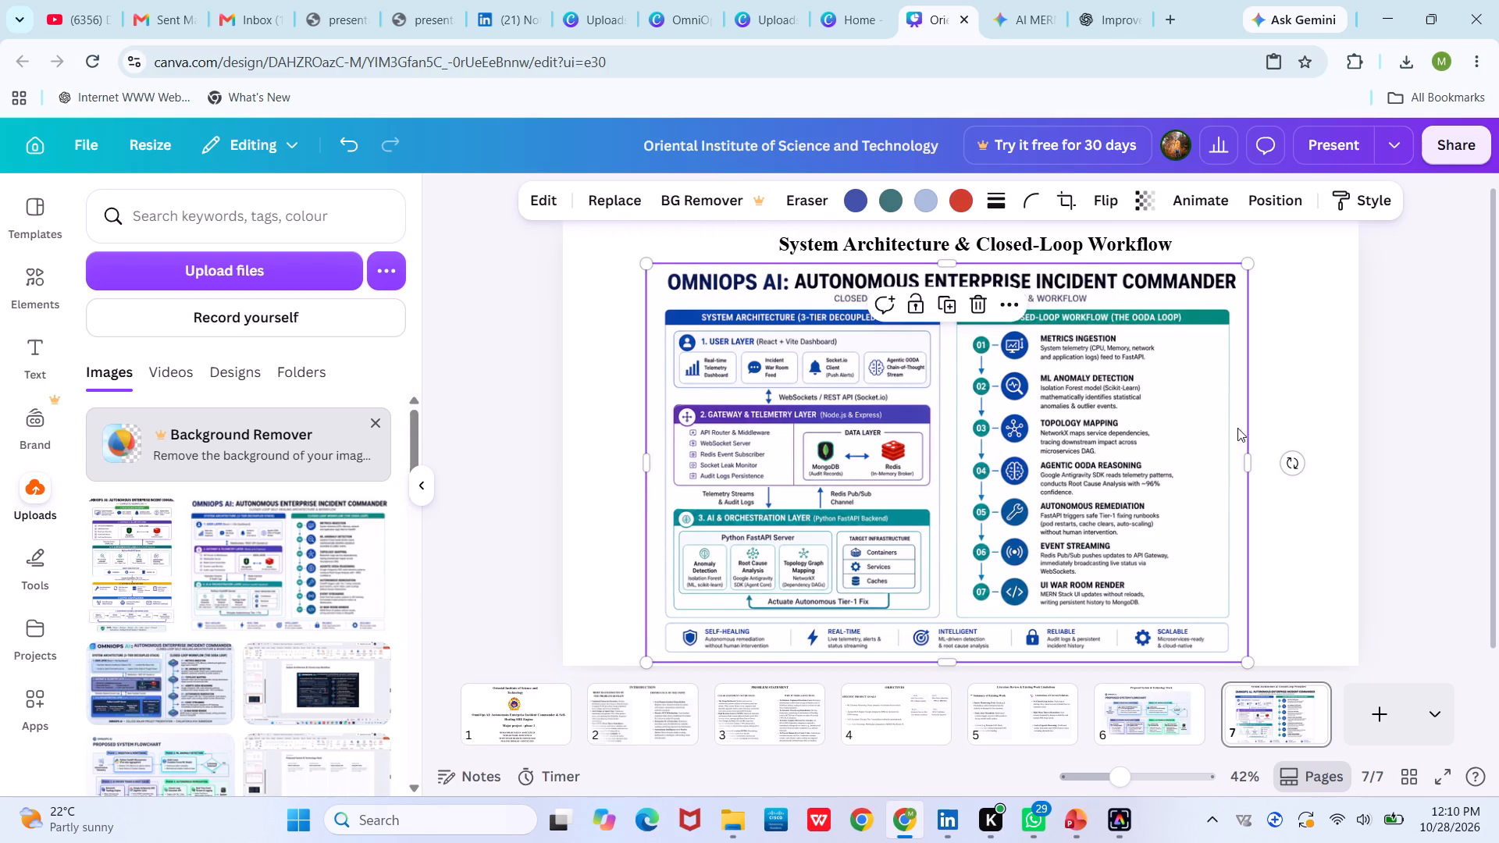
left_click(1358, 372)
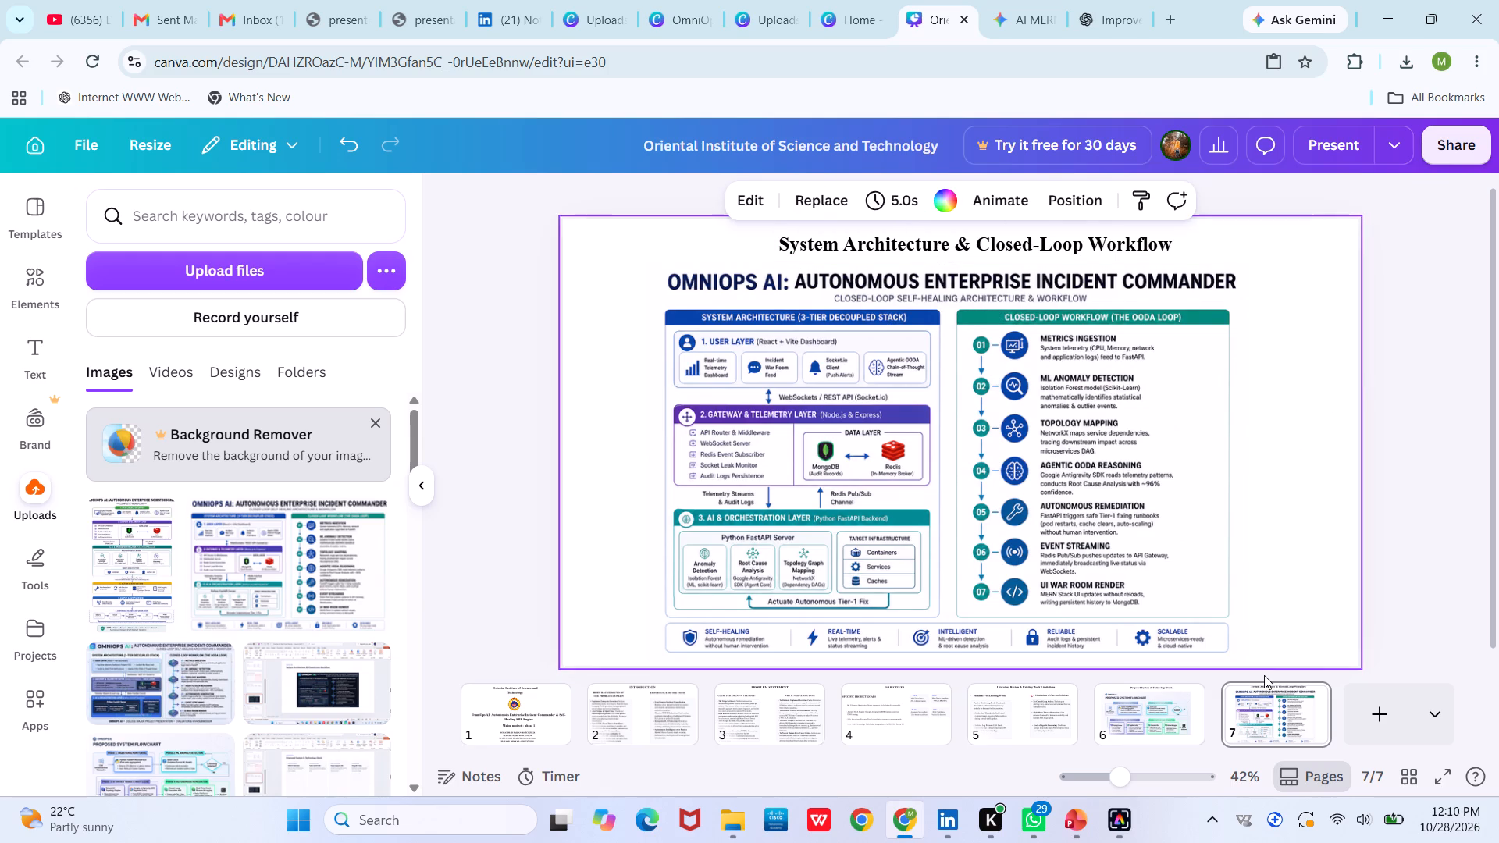
Add a blank page 8 after the System Architecture & Closed-Loop Workflow slide.
left_click(1360, 707)
Present the deck full screen from page 7, review the slides back to the first and forward to page 8, and exit.
left_click(1174, 724)
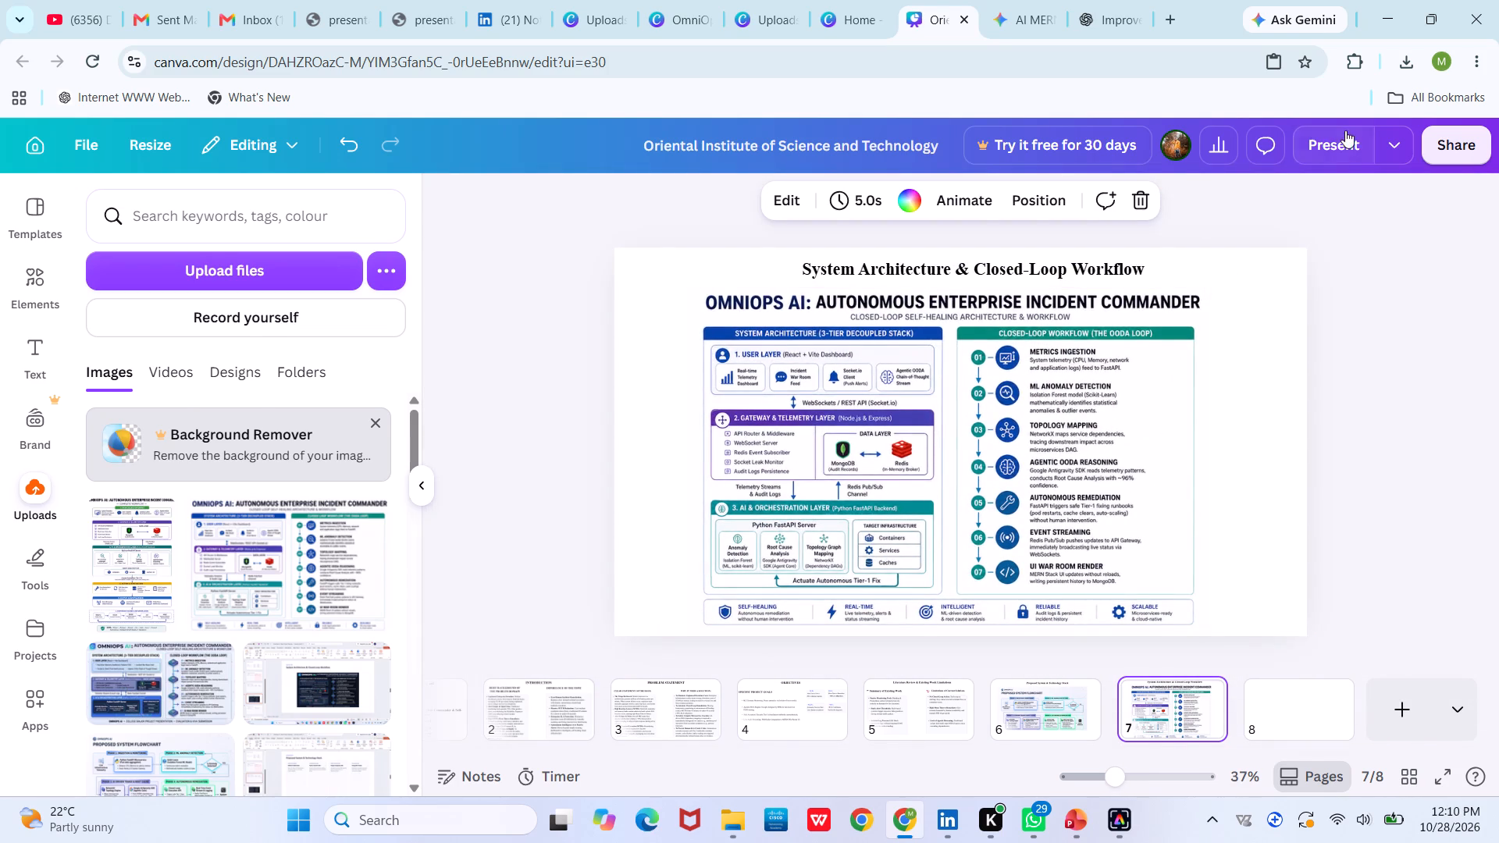
left_click(1345, 130)
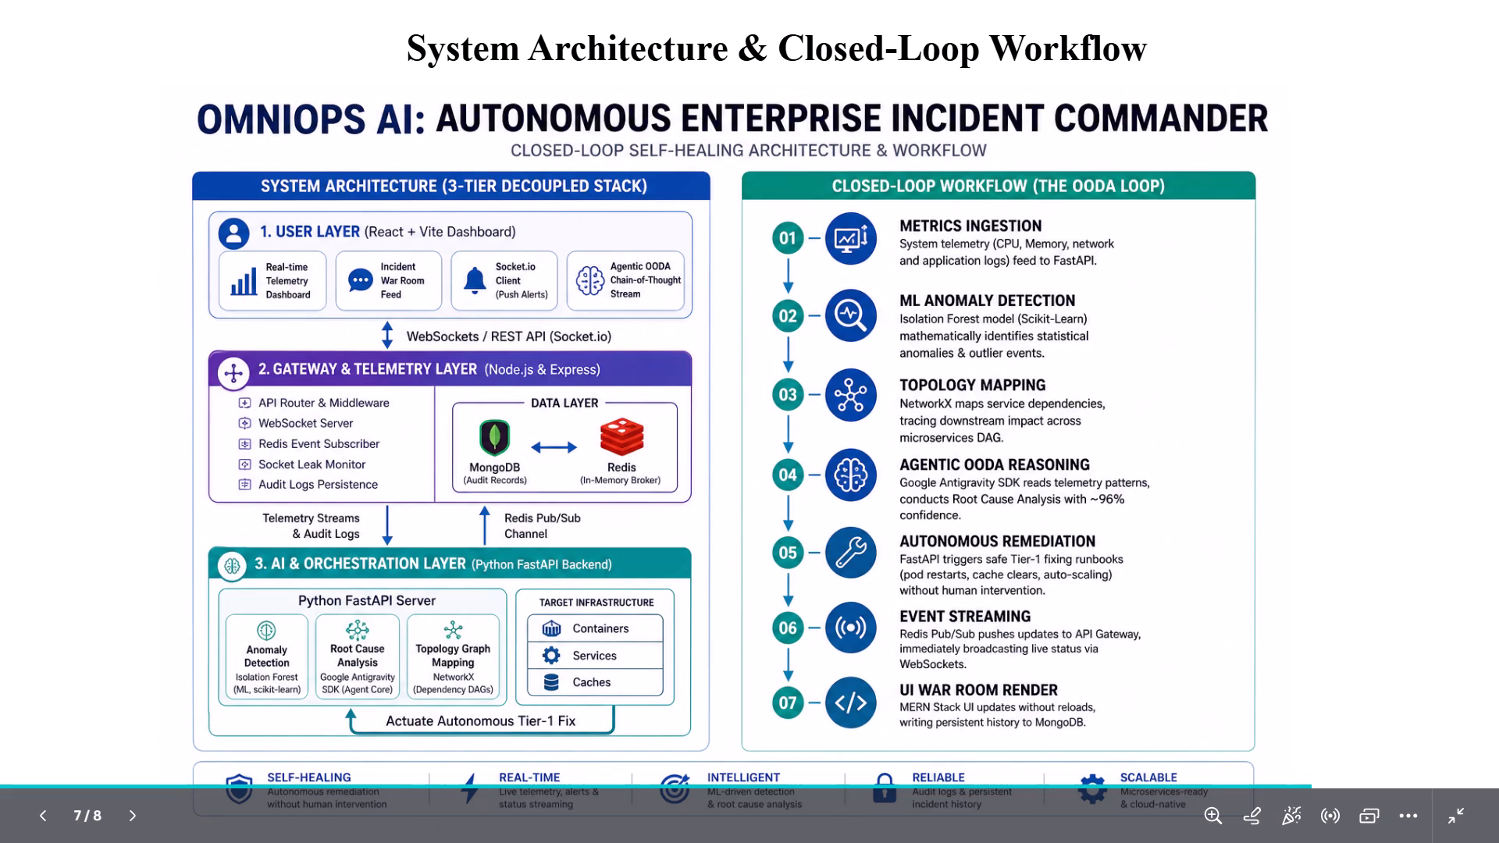
key("Left")
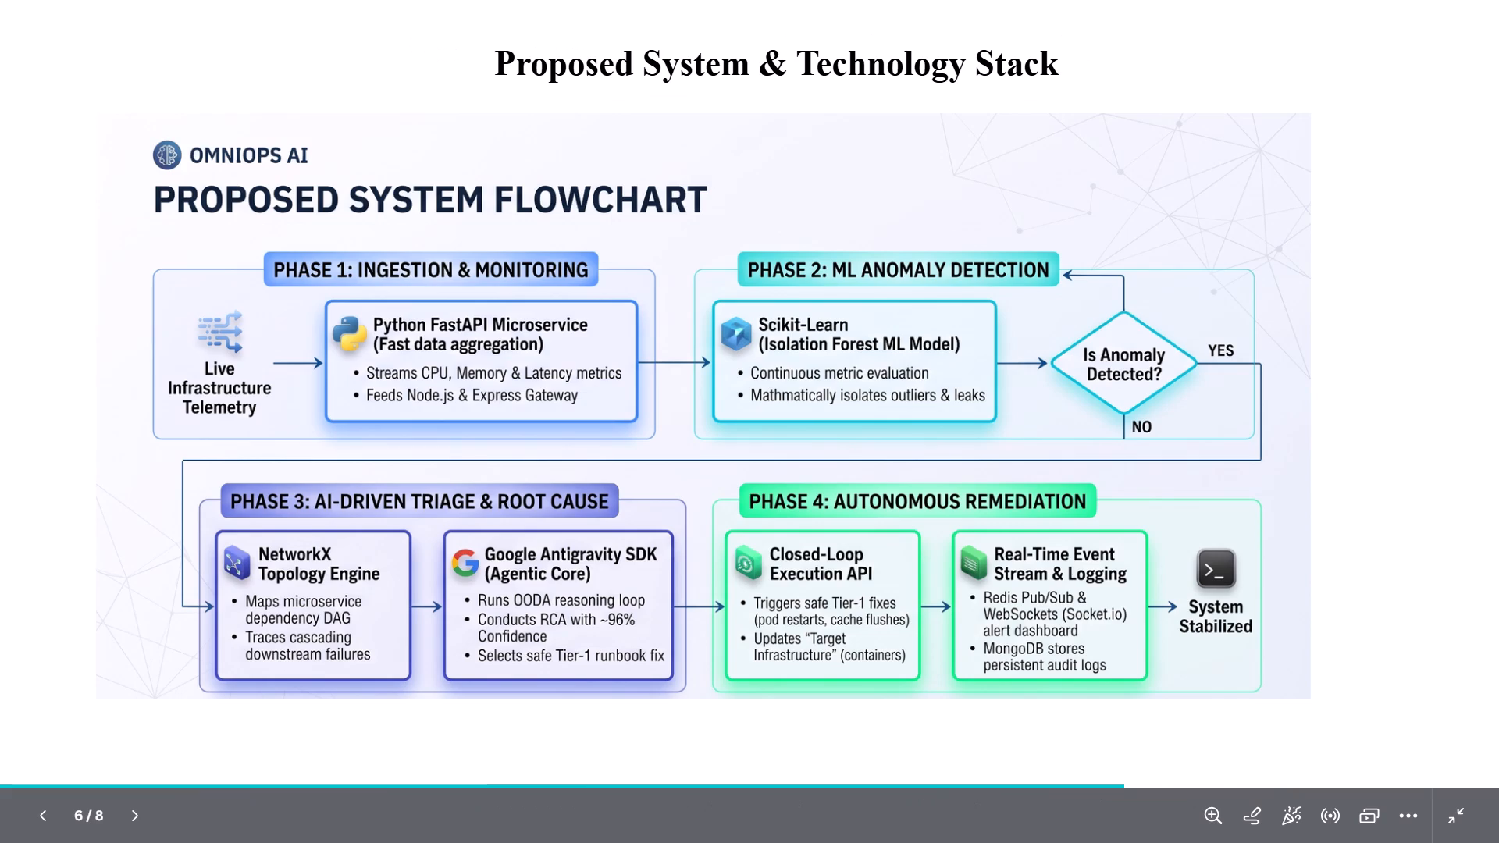
key("Left")
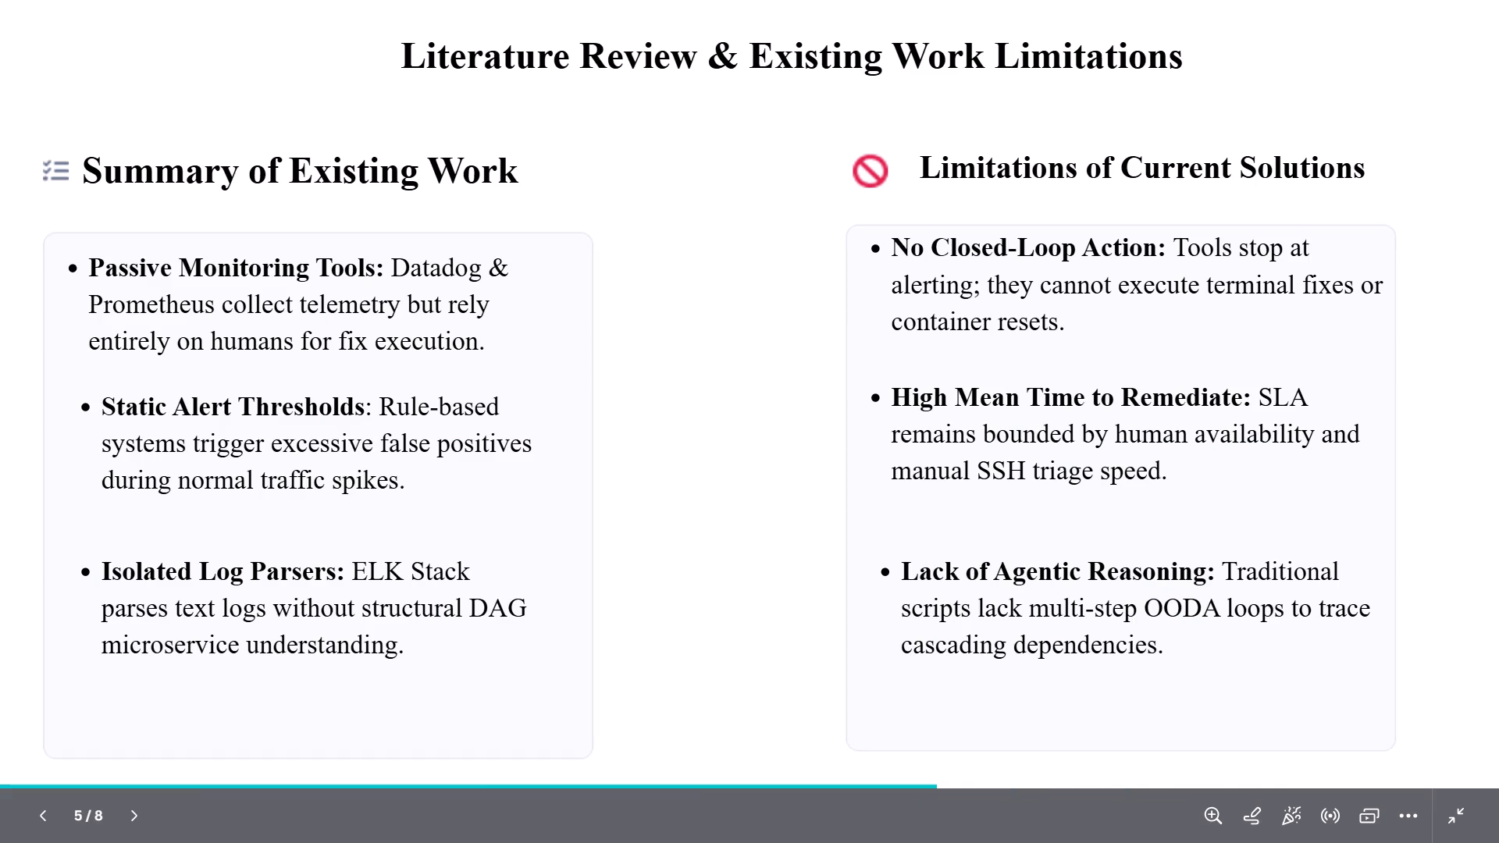
key("Left")
key("Left")
key("Left")
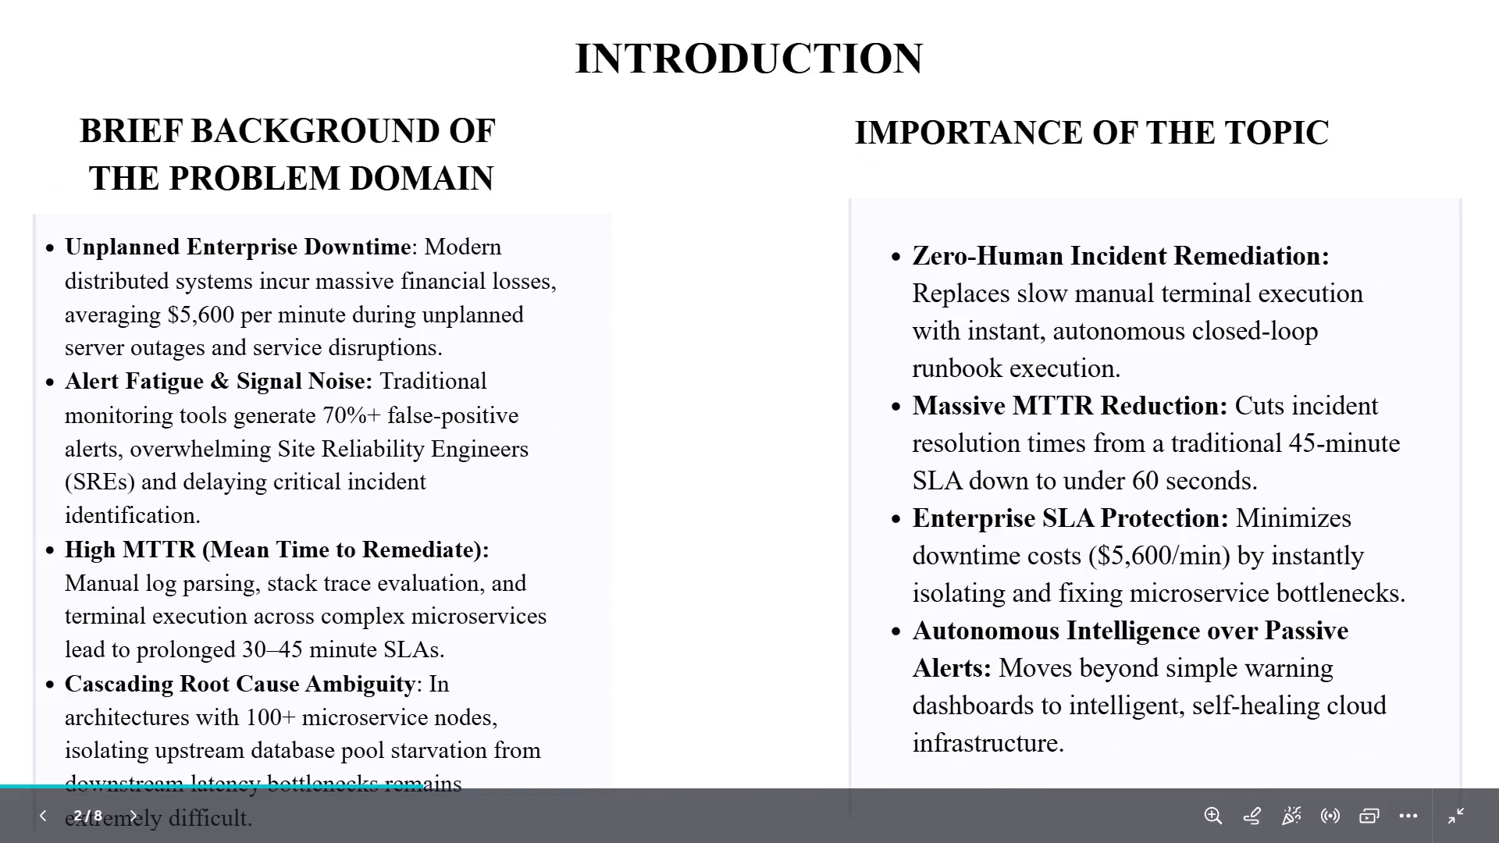
key("Left")
key("Right")
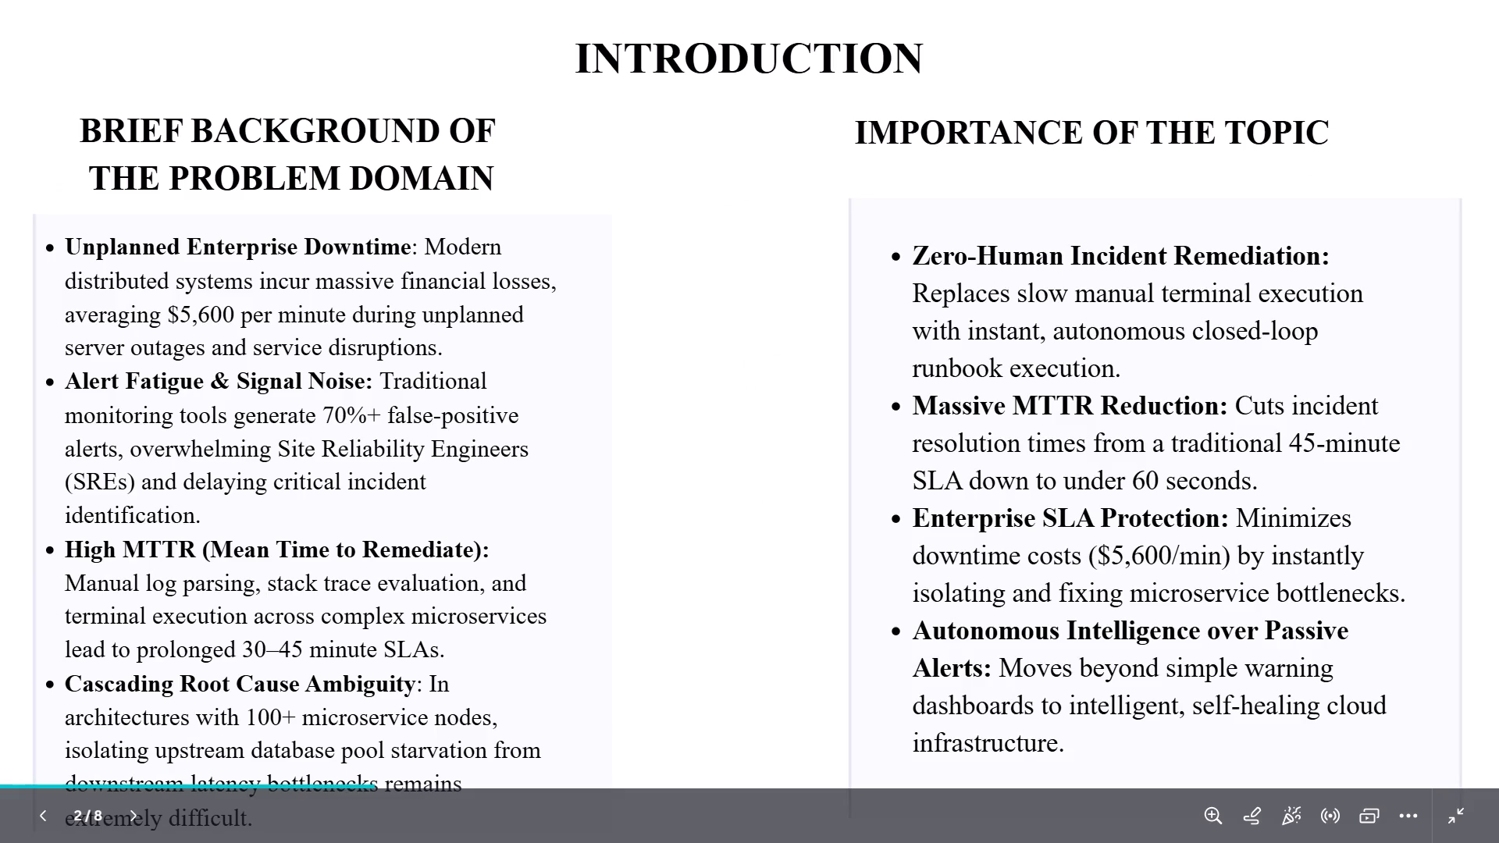
key("Right")
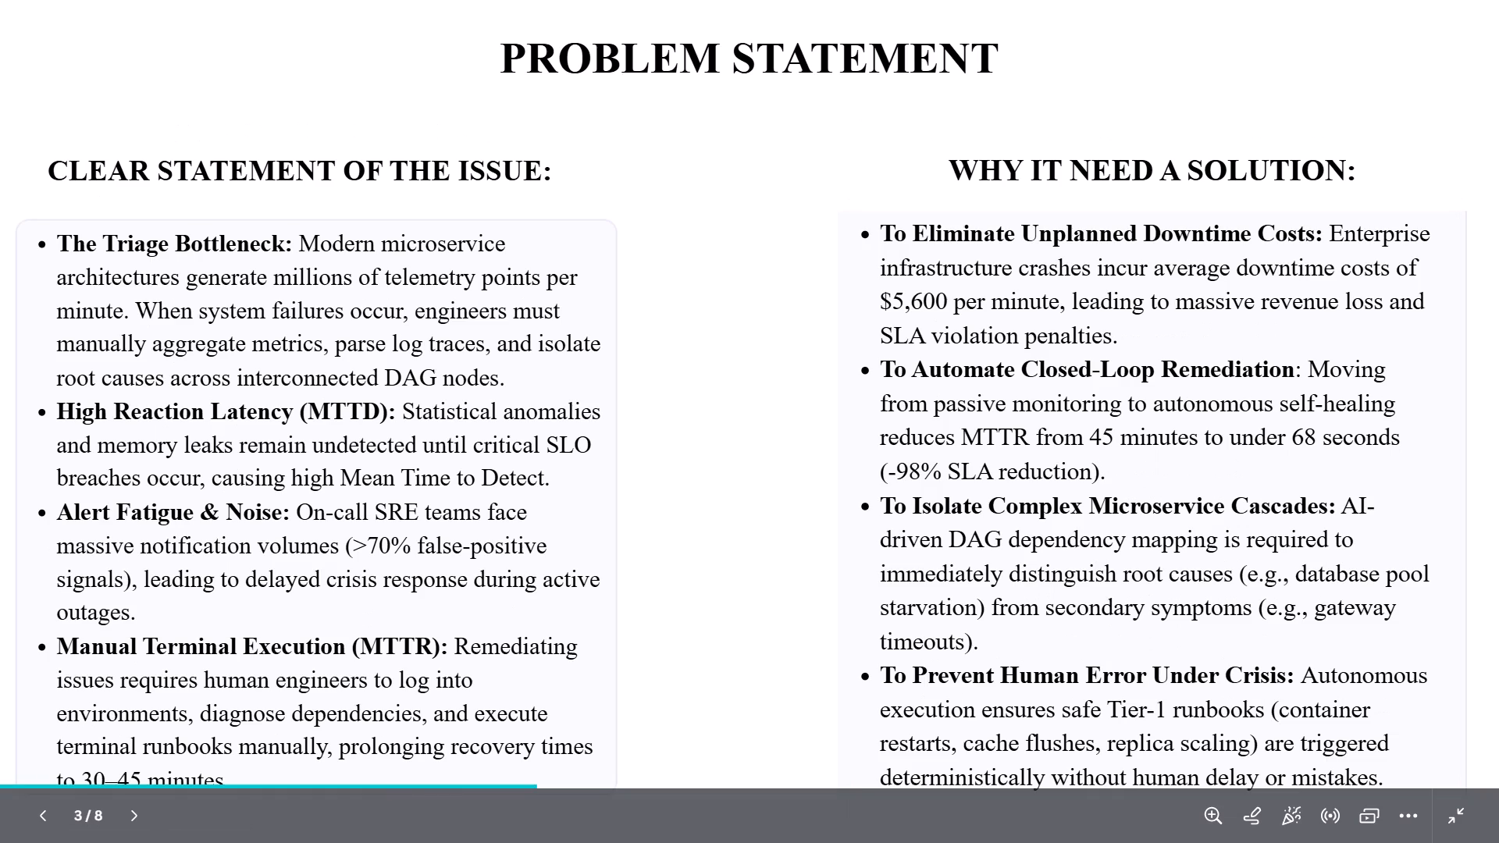
key("Right")
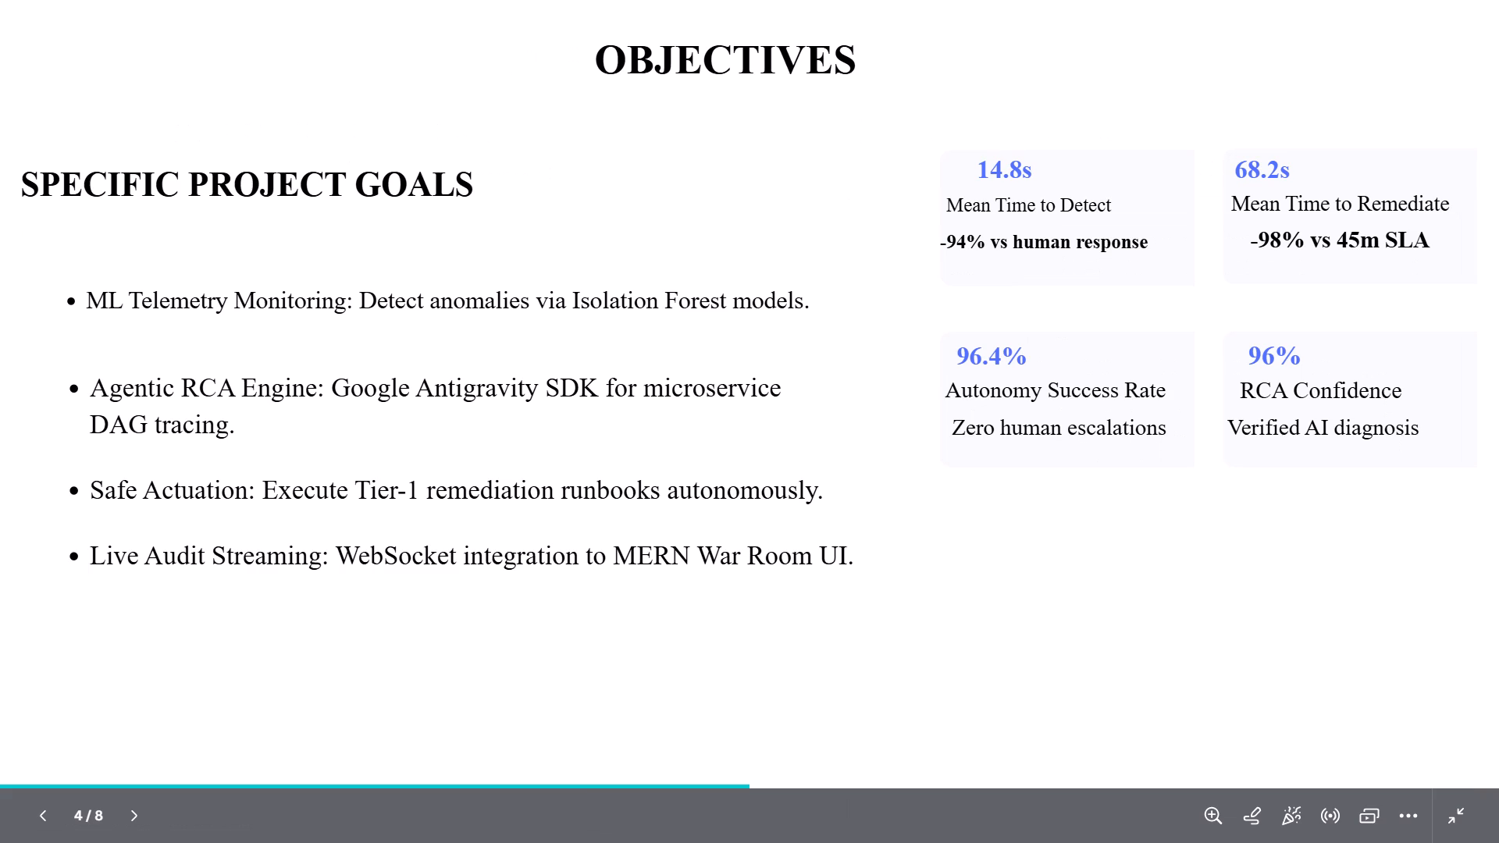
key("Right")
key("Right")
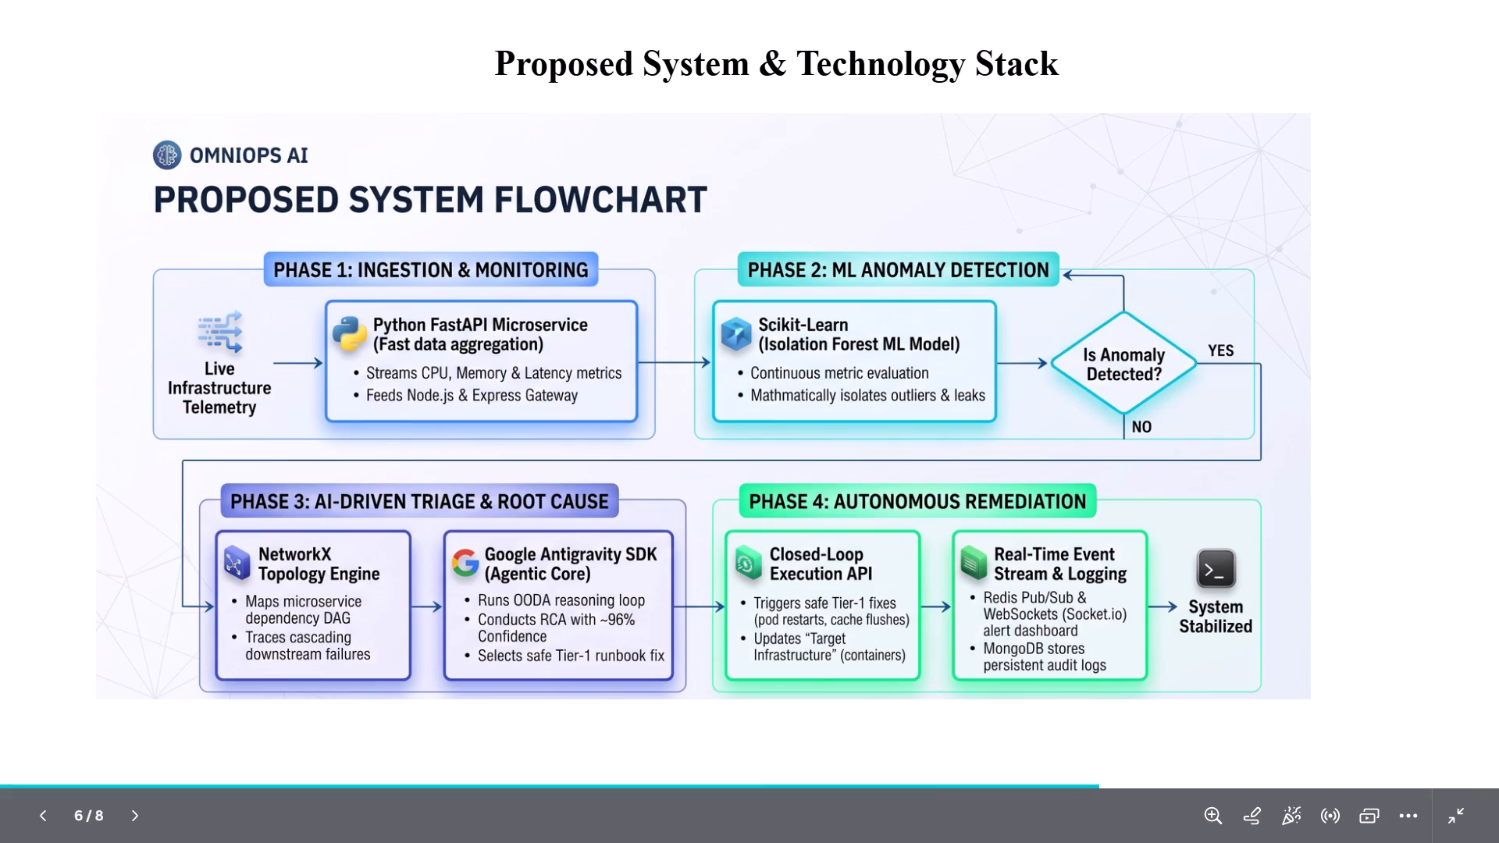
key("Right")
key("Right")
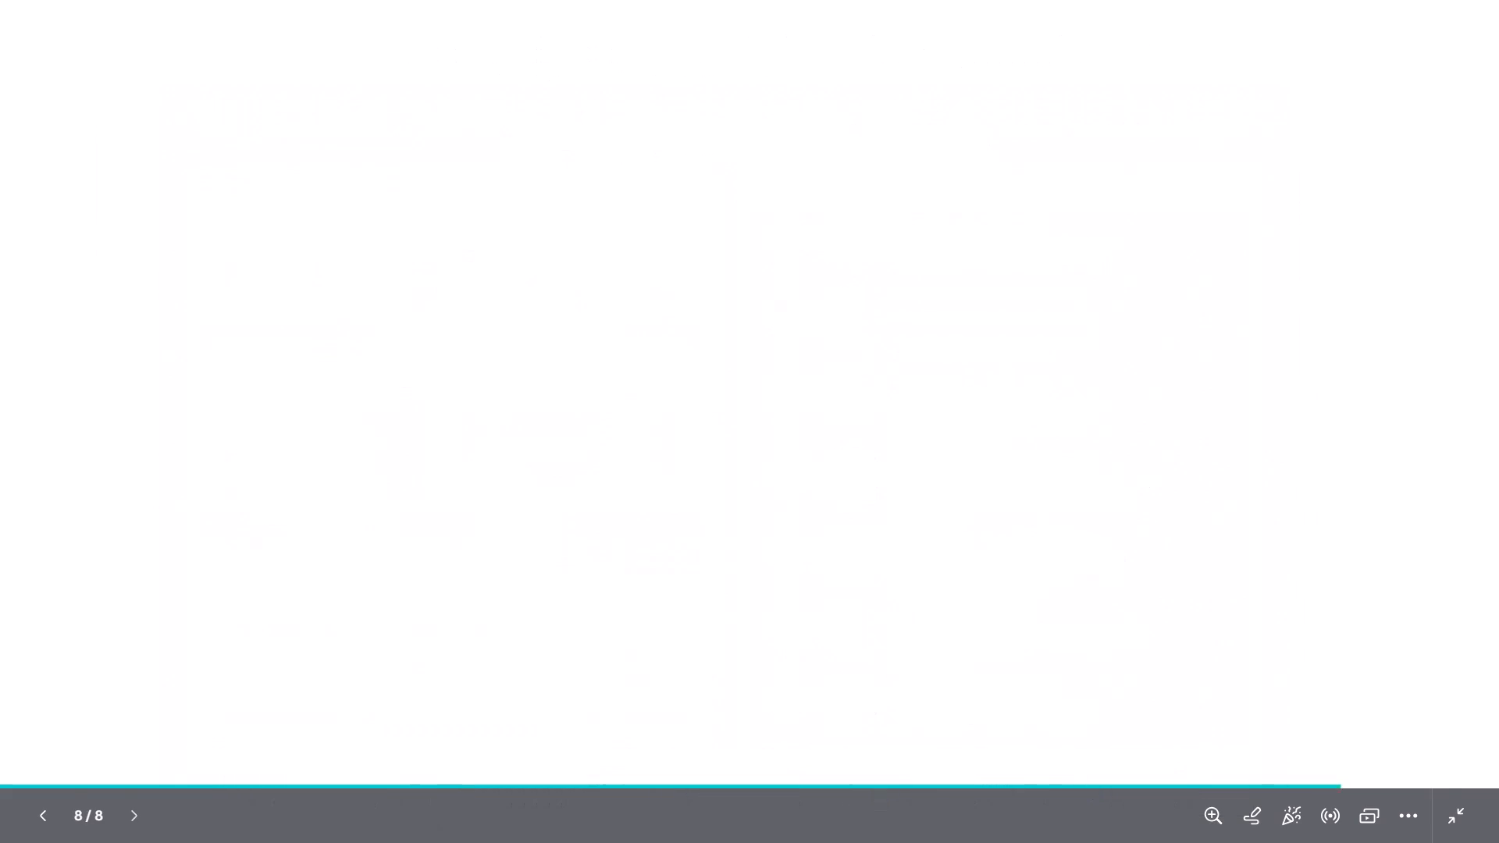
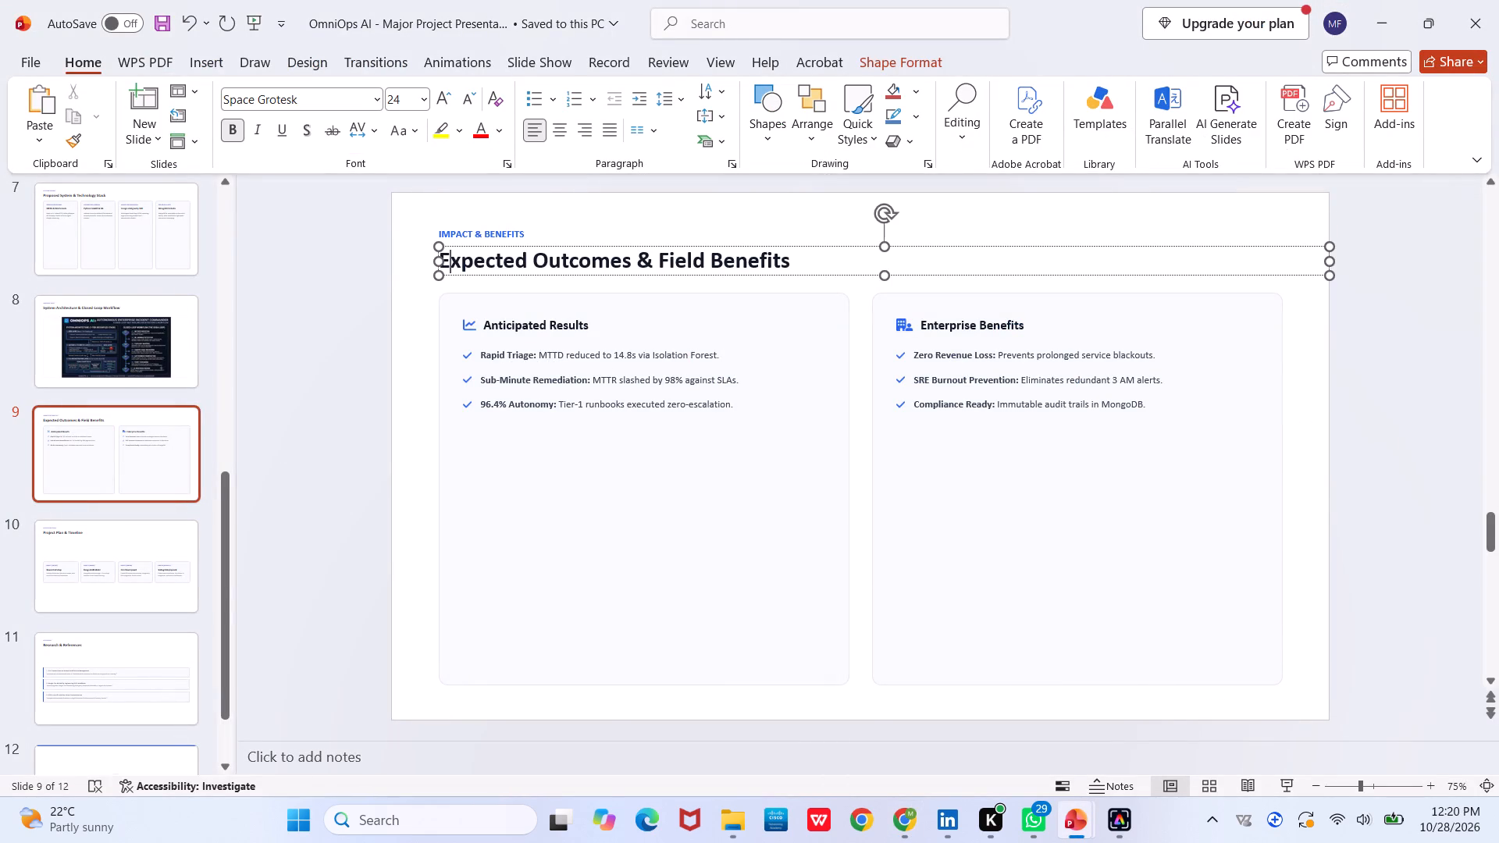
key("ctrl+a")
key("ctrl+c")
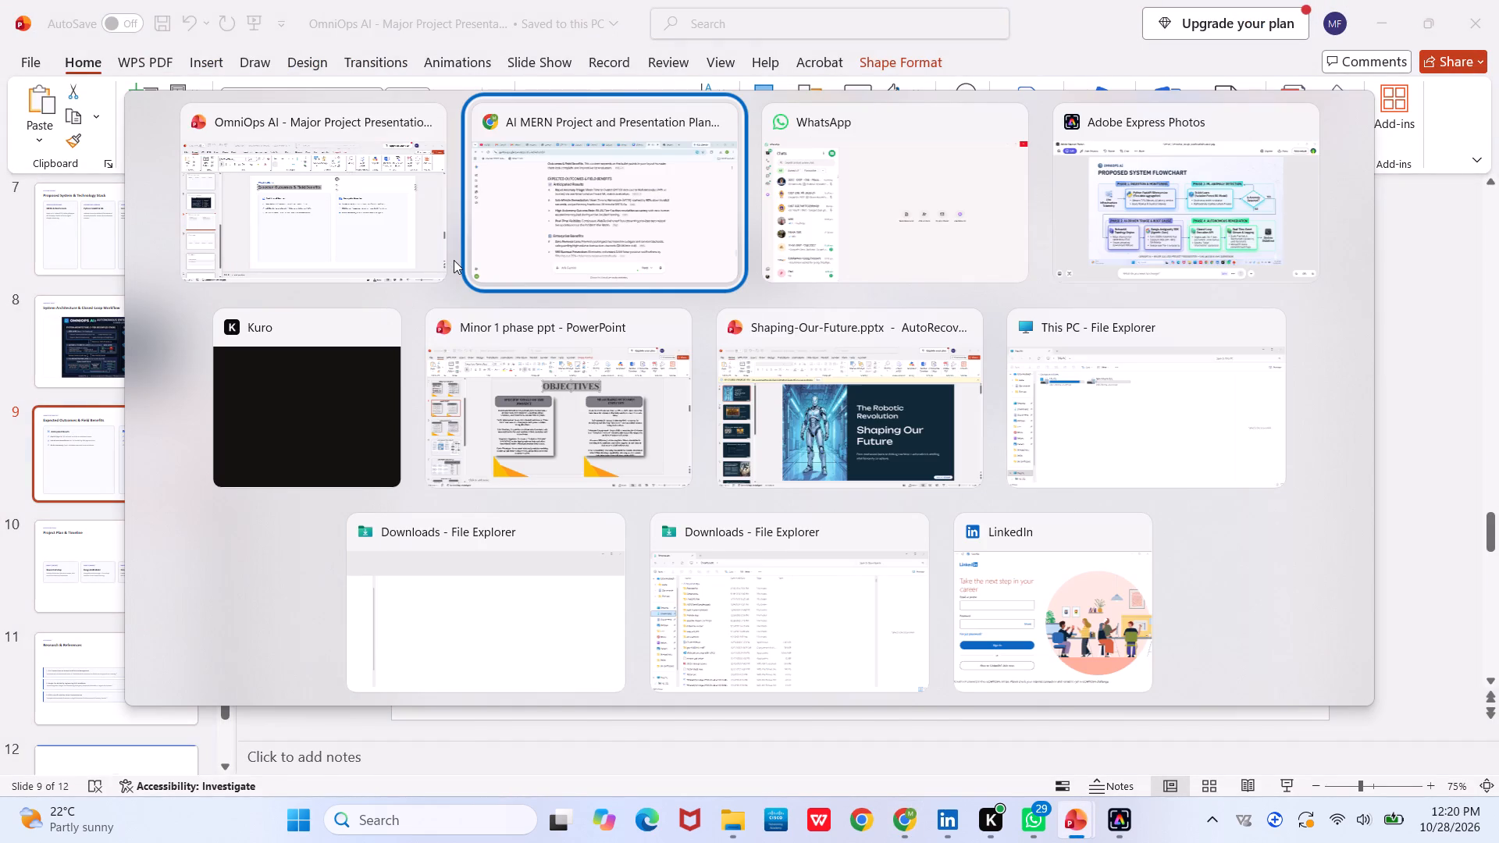
left_click(931, 0)
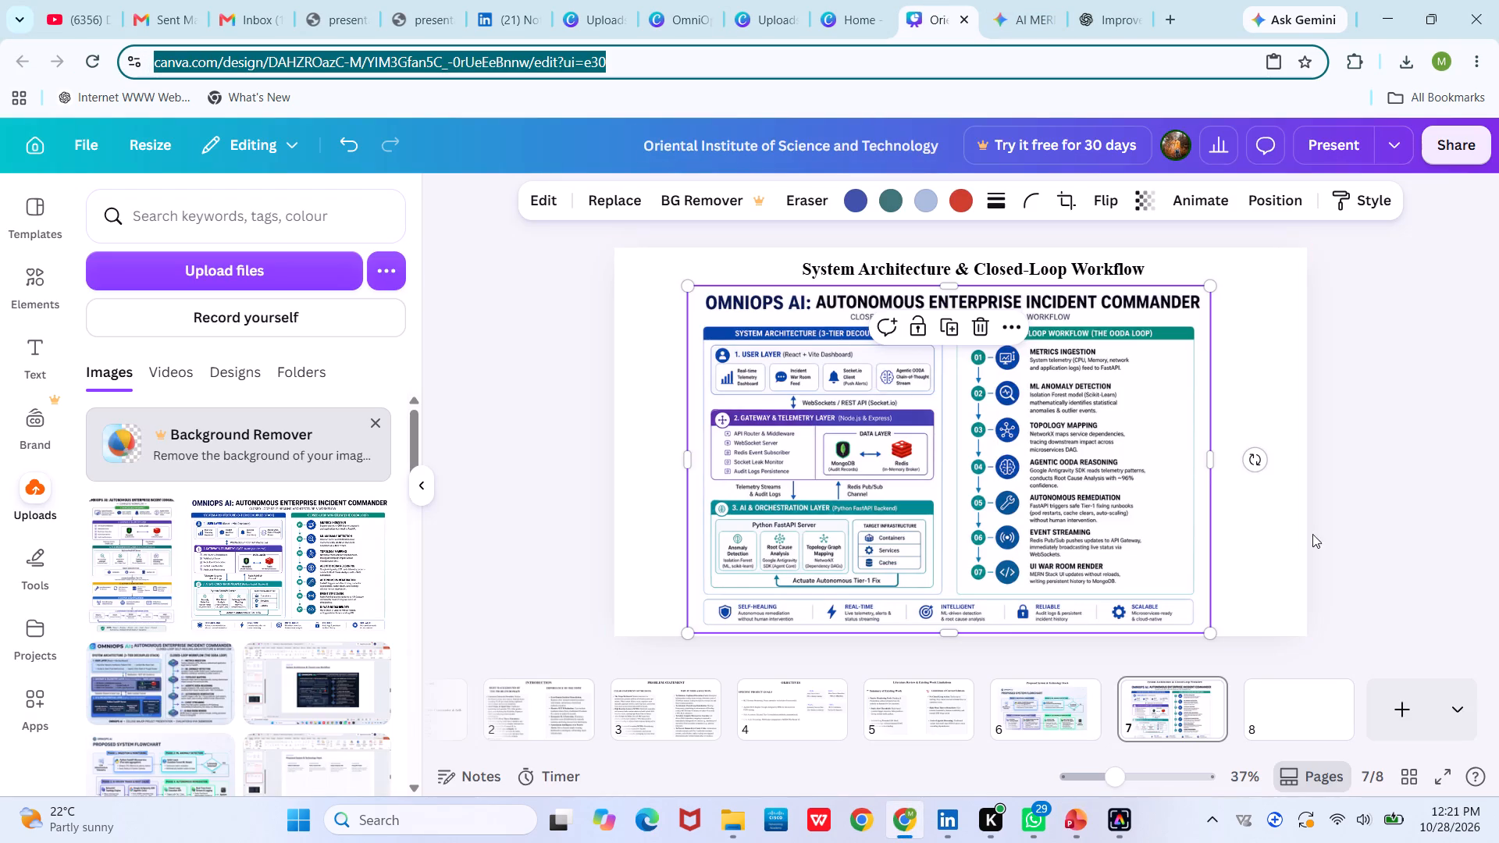
left_click(1296, 698)
left_click(892, 297)
key("ctrl+v")
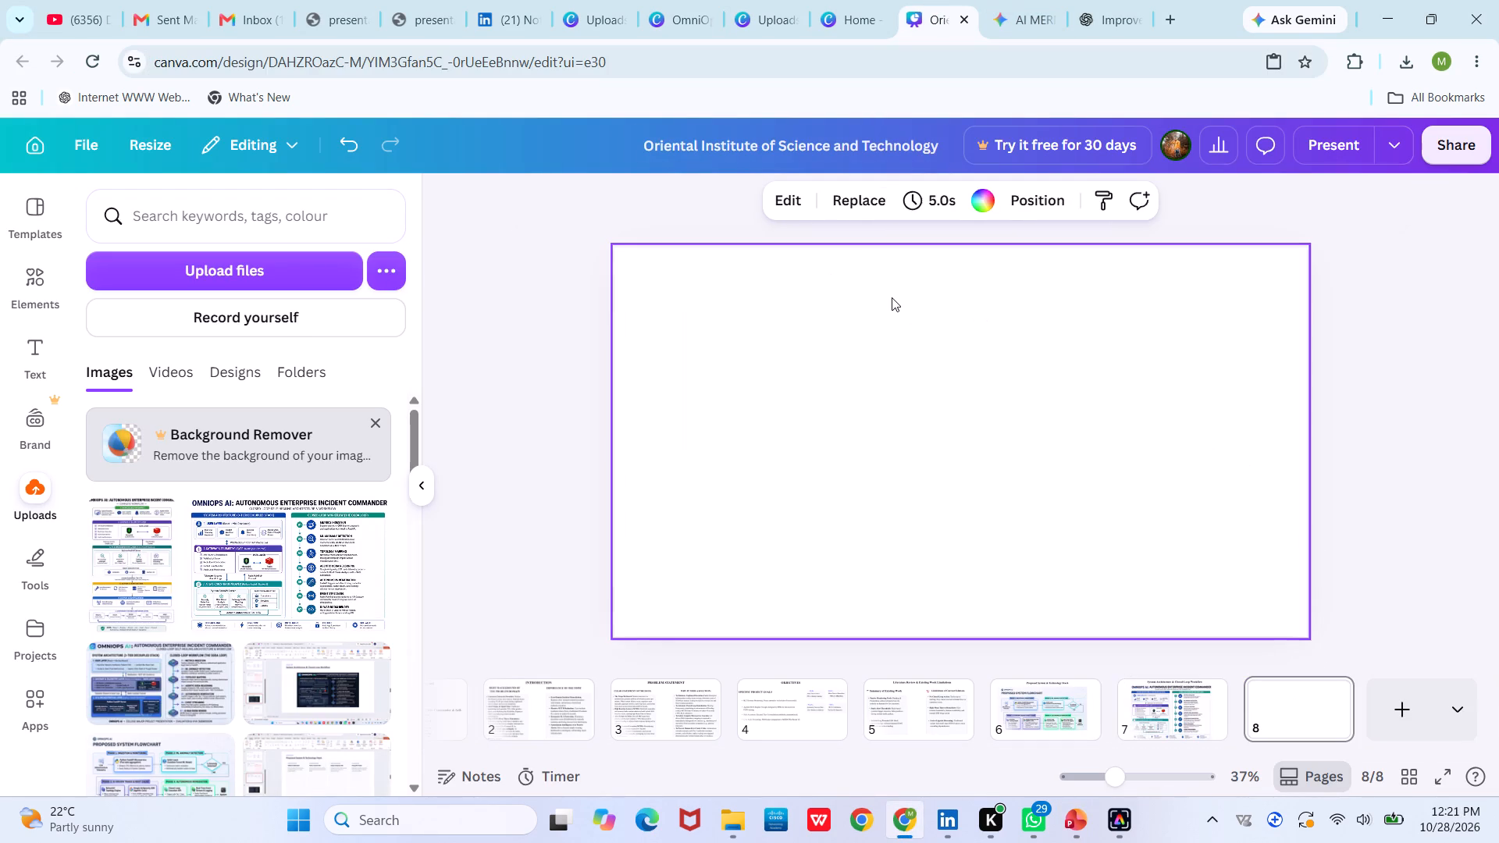
left_click(771, 453)
left_click(892, 439)
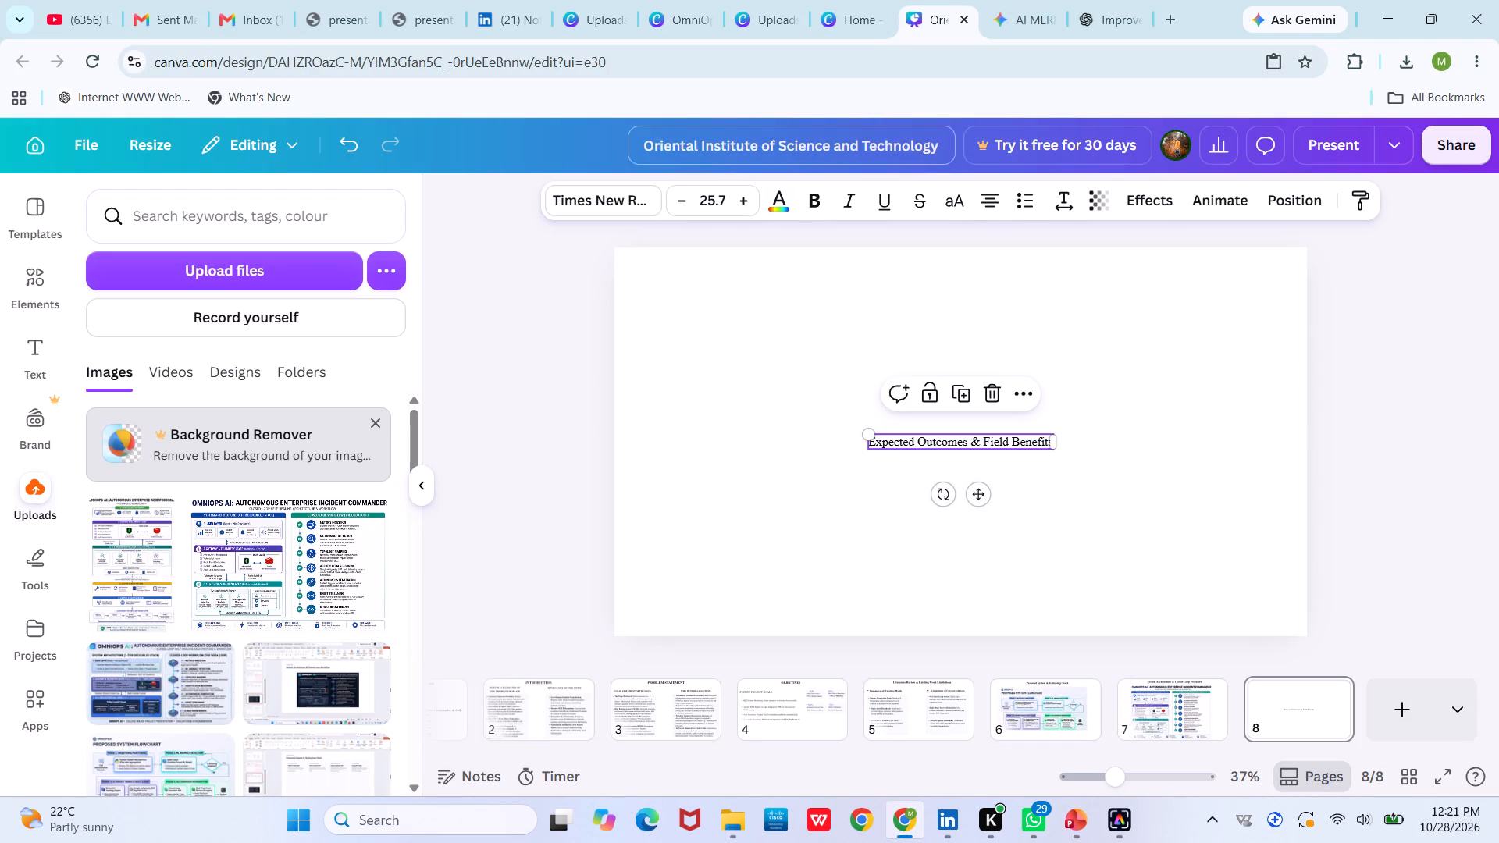
Make the page 8 title bold, move it to the top centre of the page and enlarge it to size 35.7.
double_click(752, 204)
left_click_drag(752, 204, 806, 204)
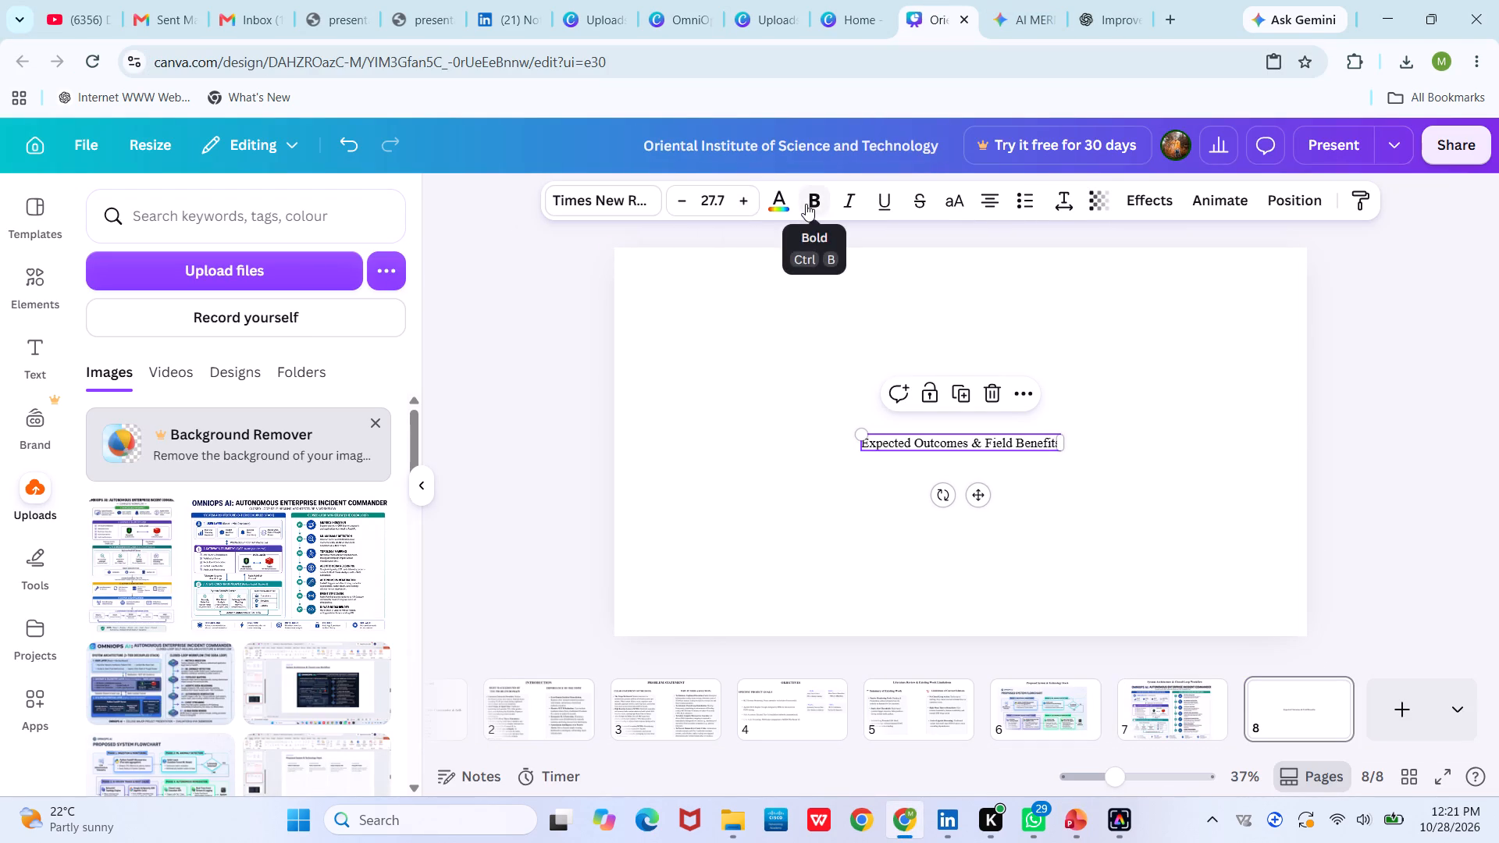
left_click(806, 429)
left_click(894, 460)
left_click(892, 438)
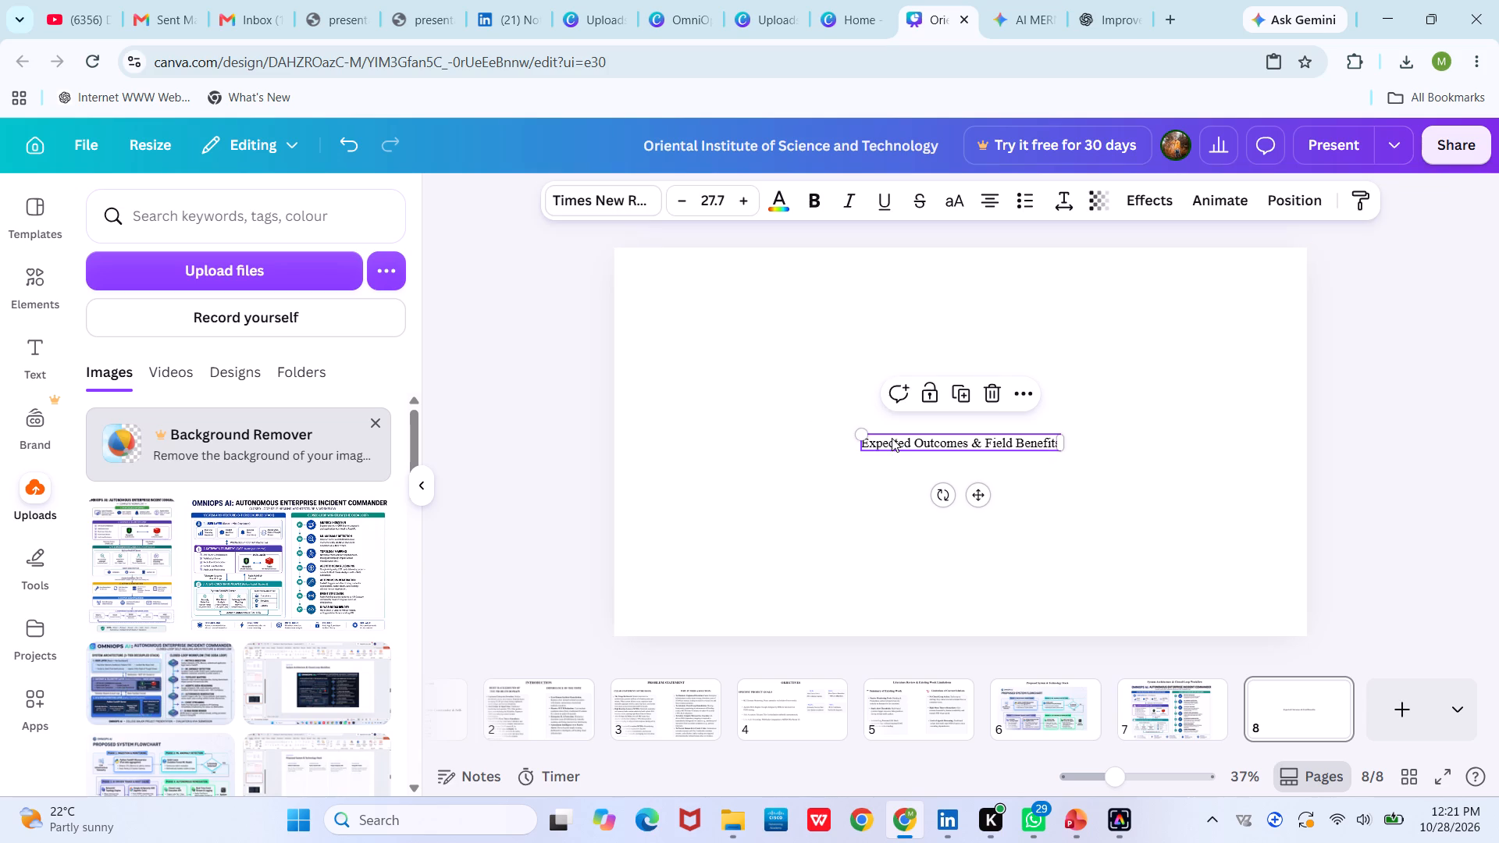
left_click(808, 190)
left_click(812, 509)
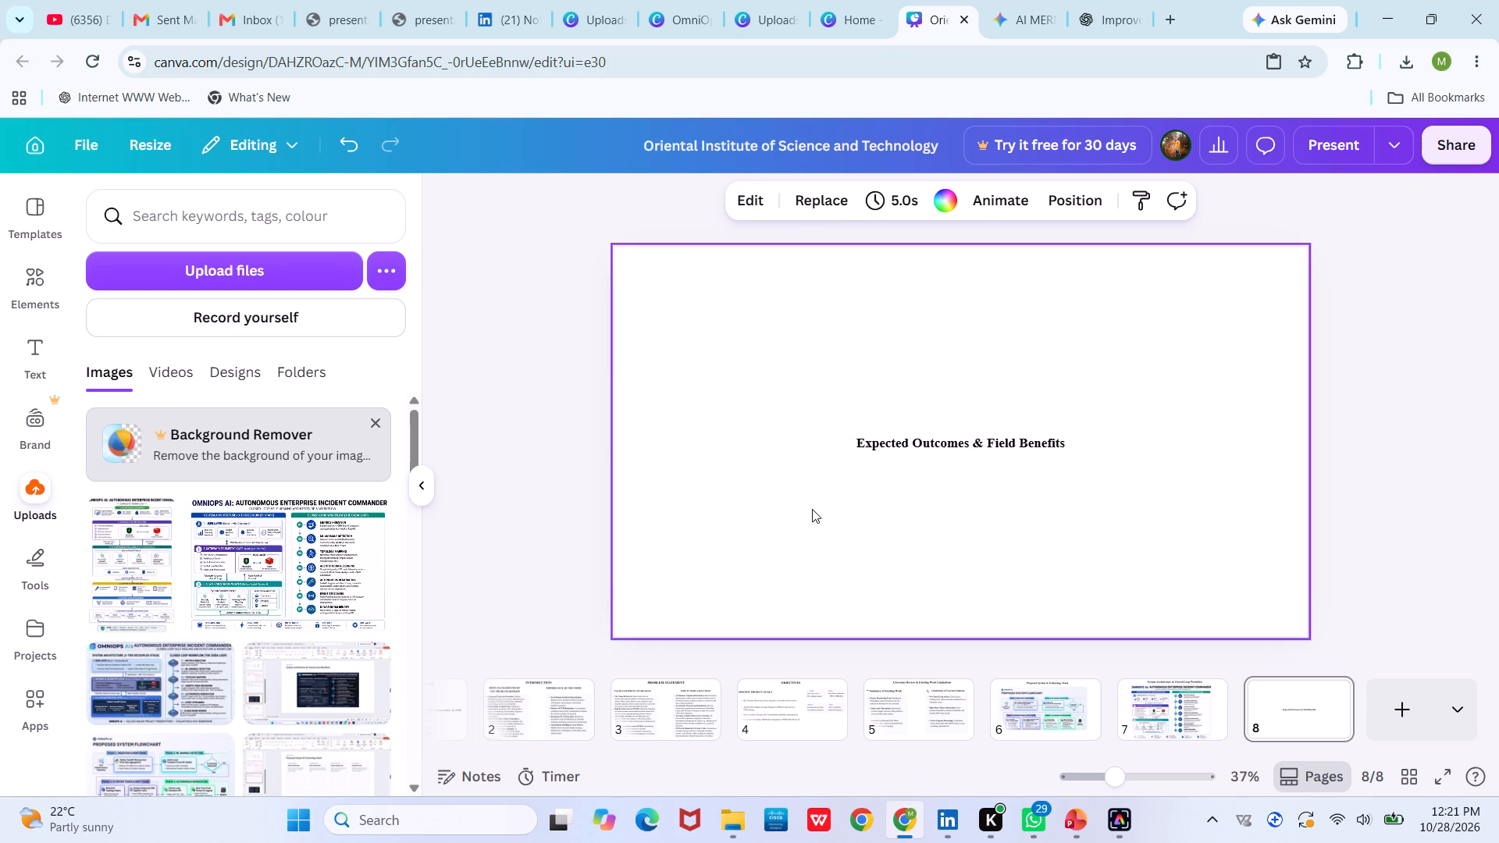
left_click_drag(892, 450, 891, 283)
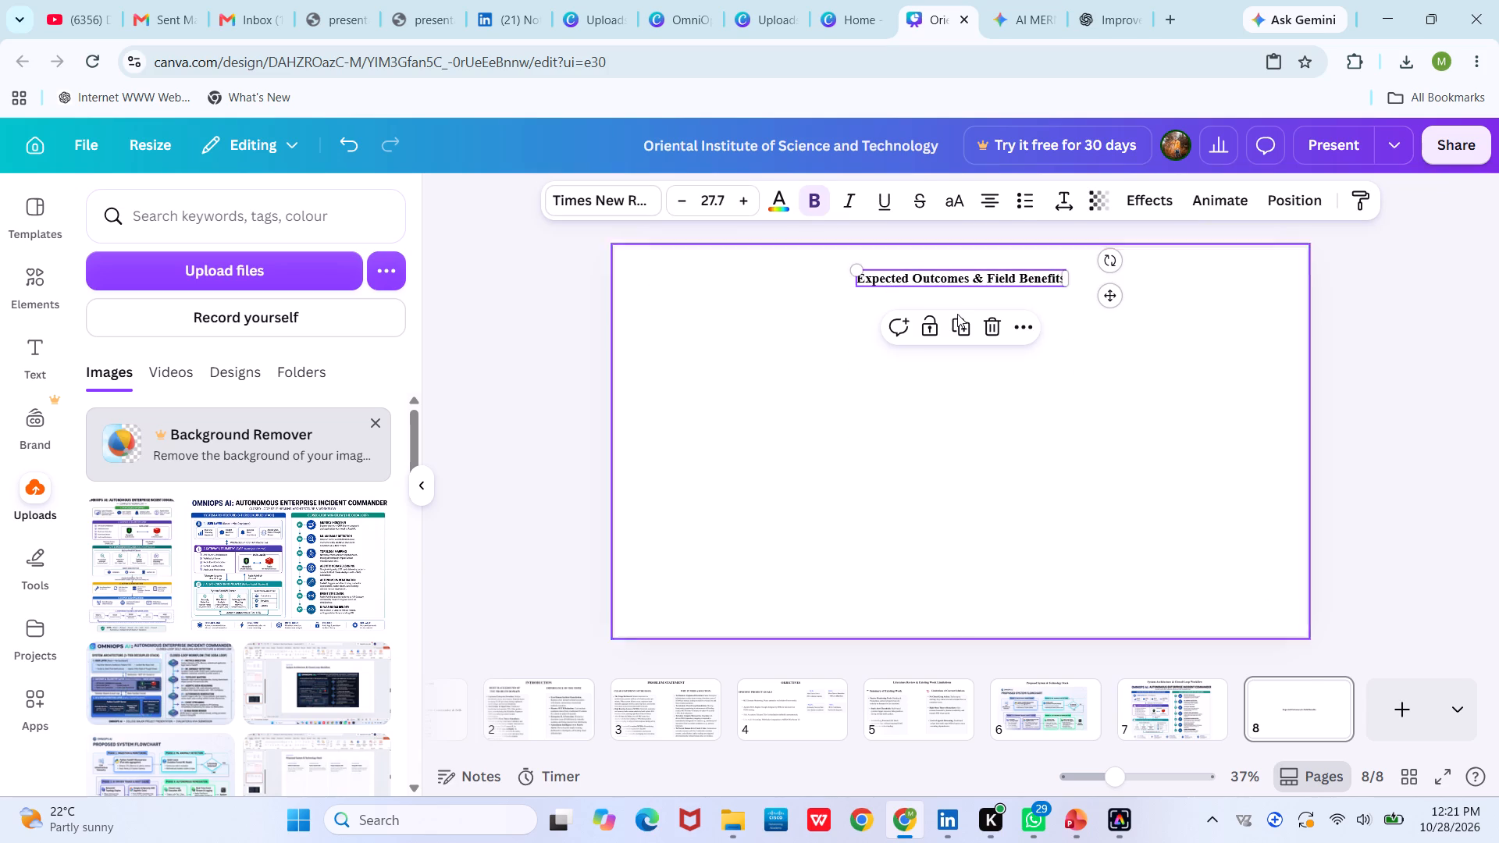
triple_click(742, 203)
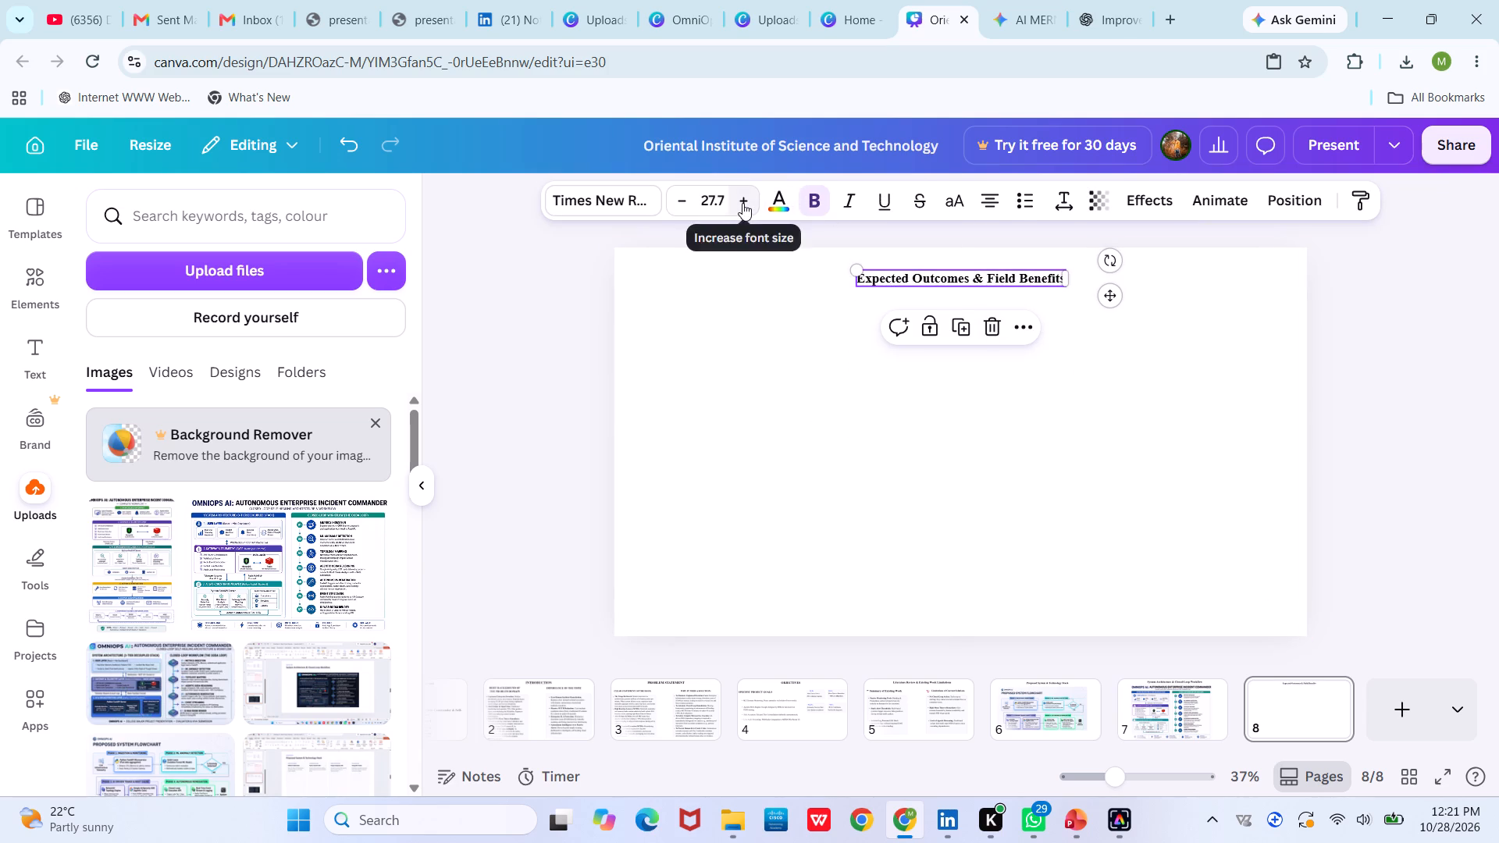
triple_click(742, 203)
double_click(742, 203)
left_click_drag(742, 203, 749, 433)
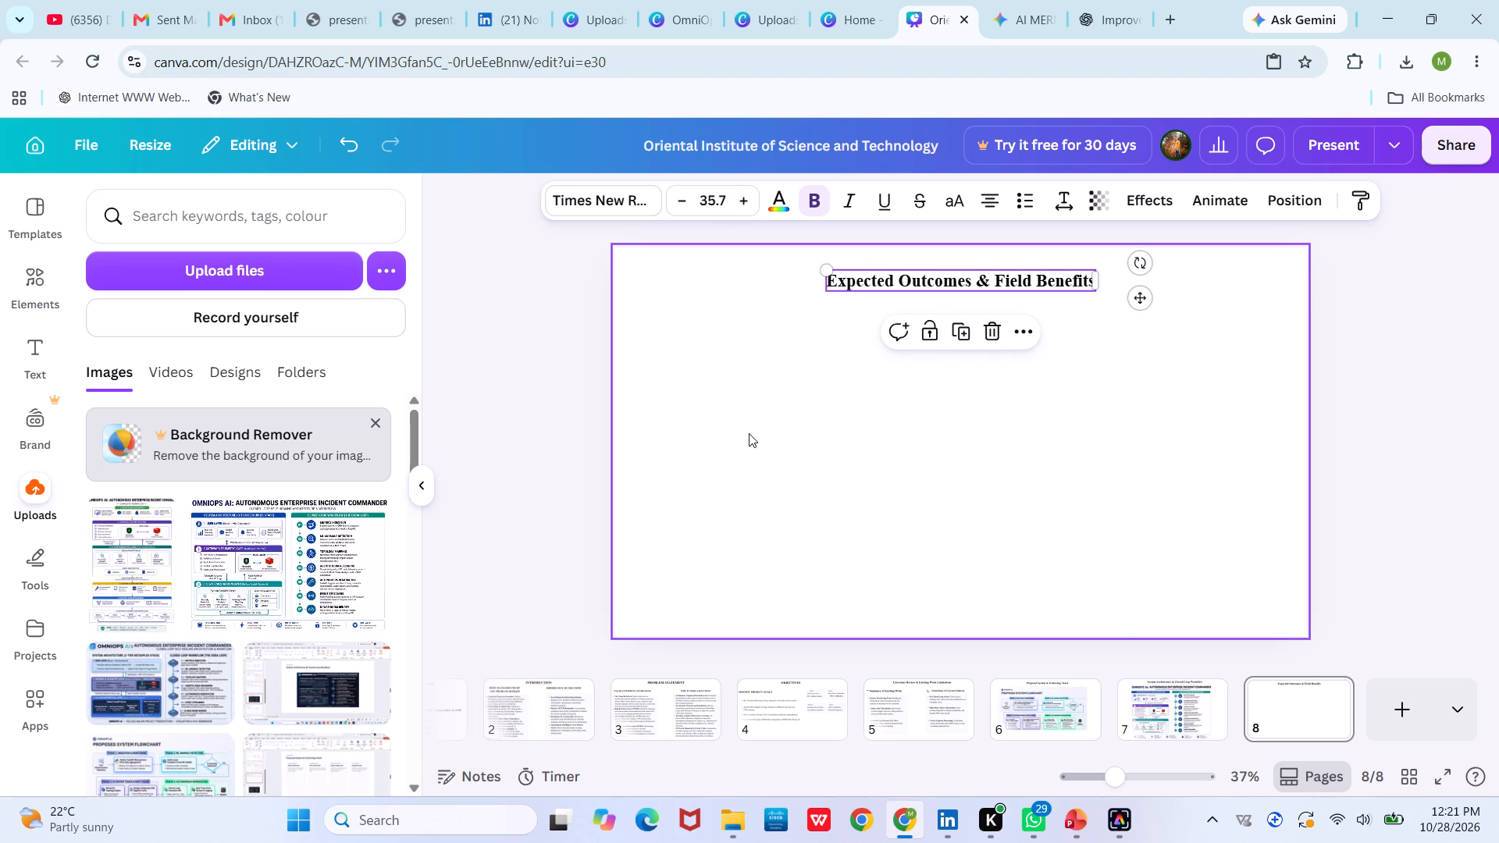
left_click(749, 433)
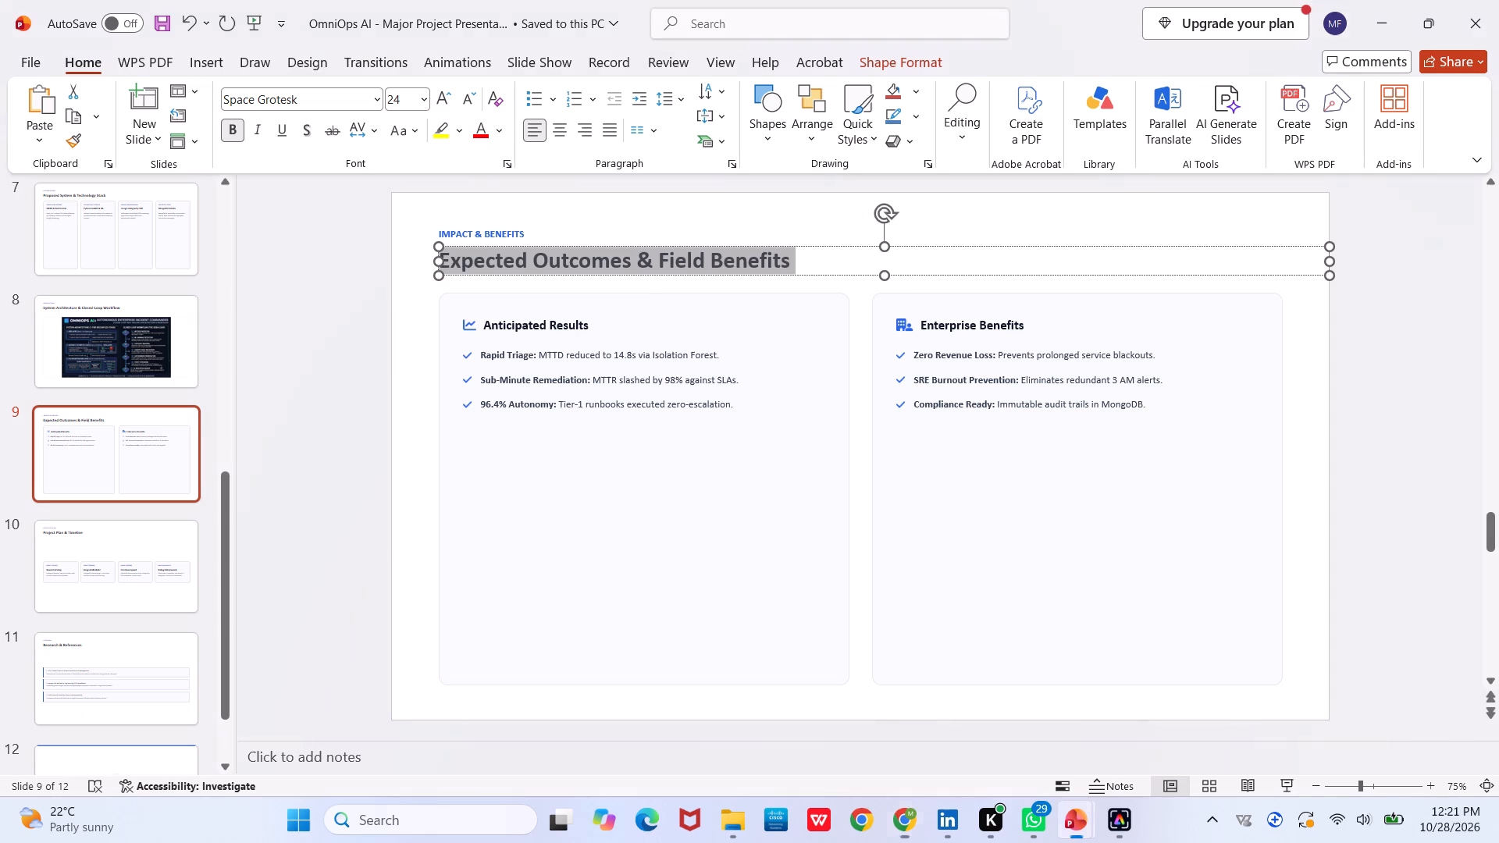
Copy the Anticipated Results card background from PowerPoint slide 9 and place it on the left half of Canva page 8.
left_click(695, 540)
key("ctrl+c")
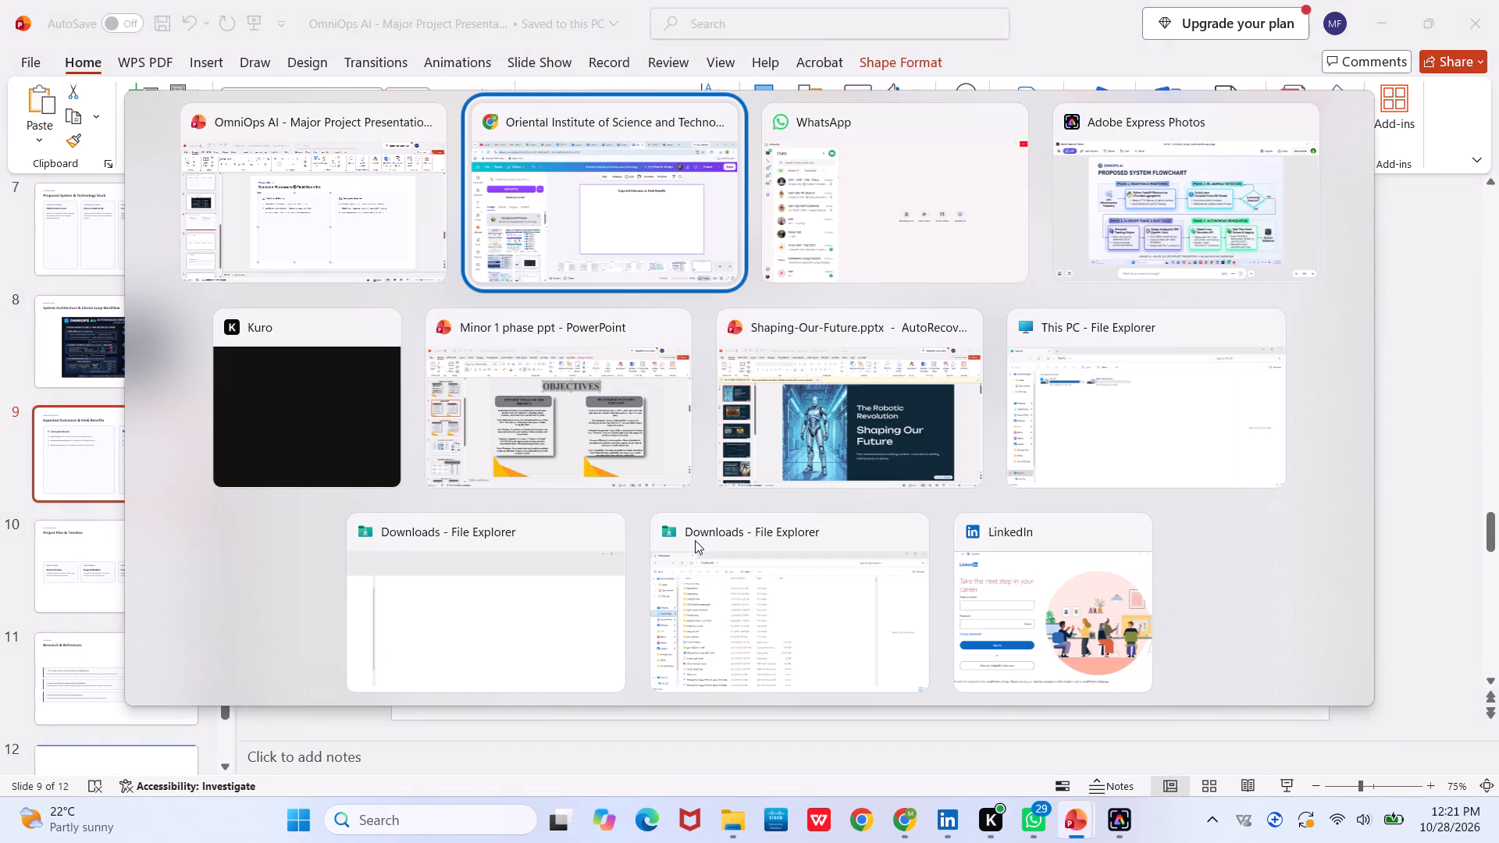
key("ctrl+v")
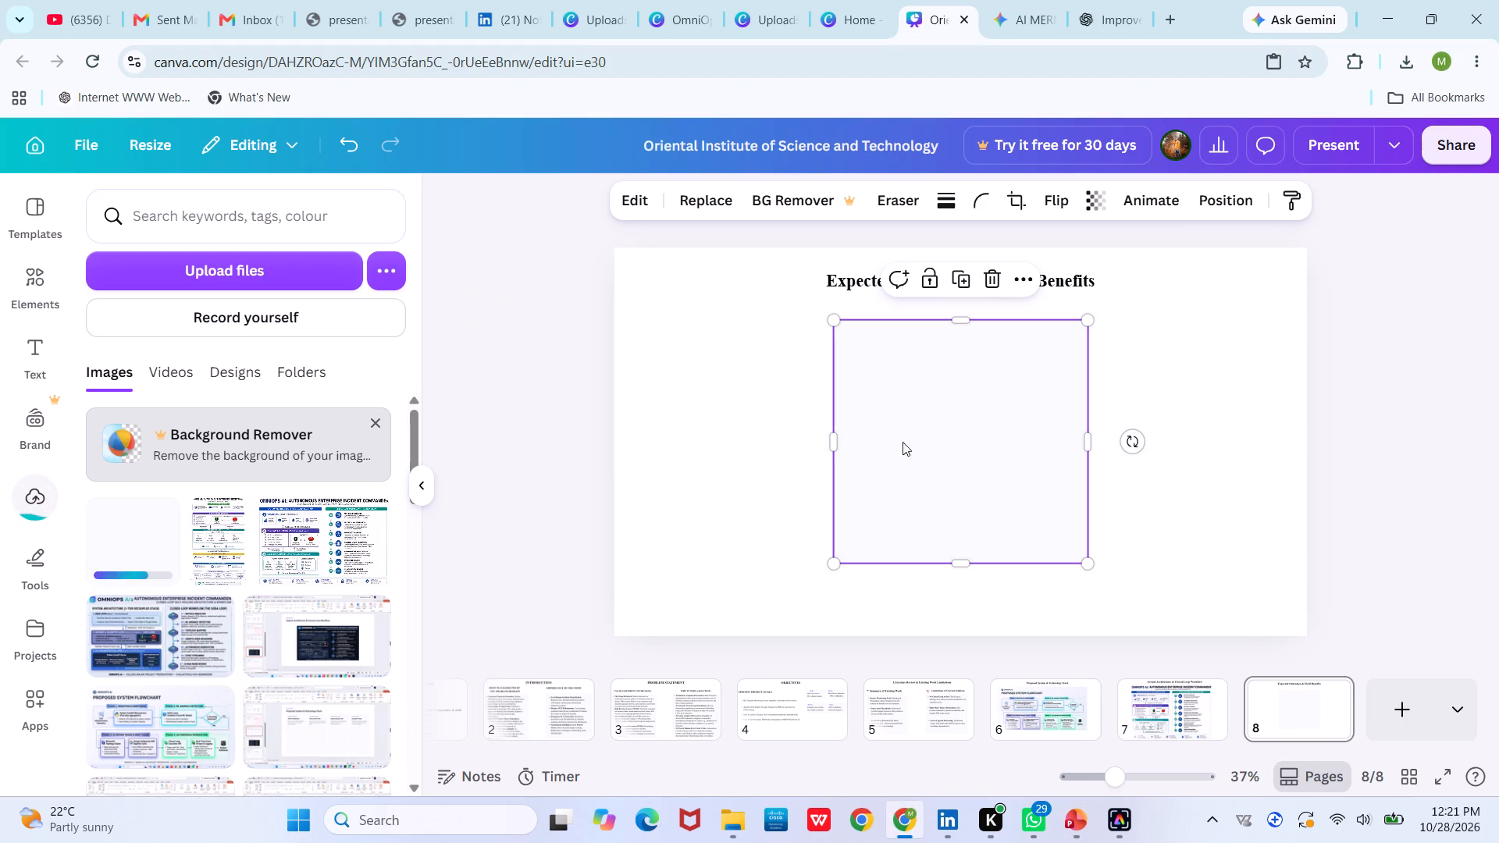
left_click_drag(914, 443, 732, 459)
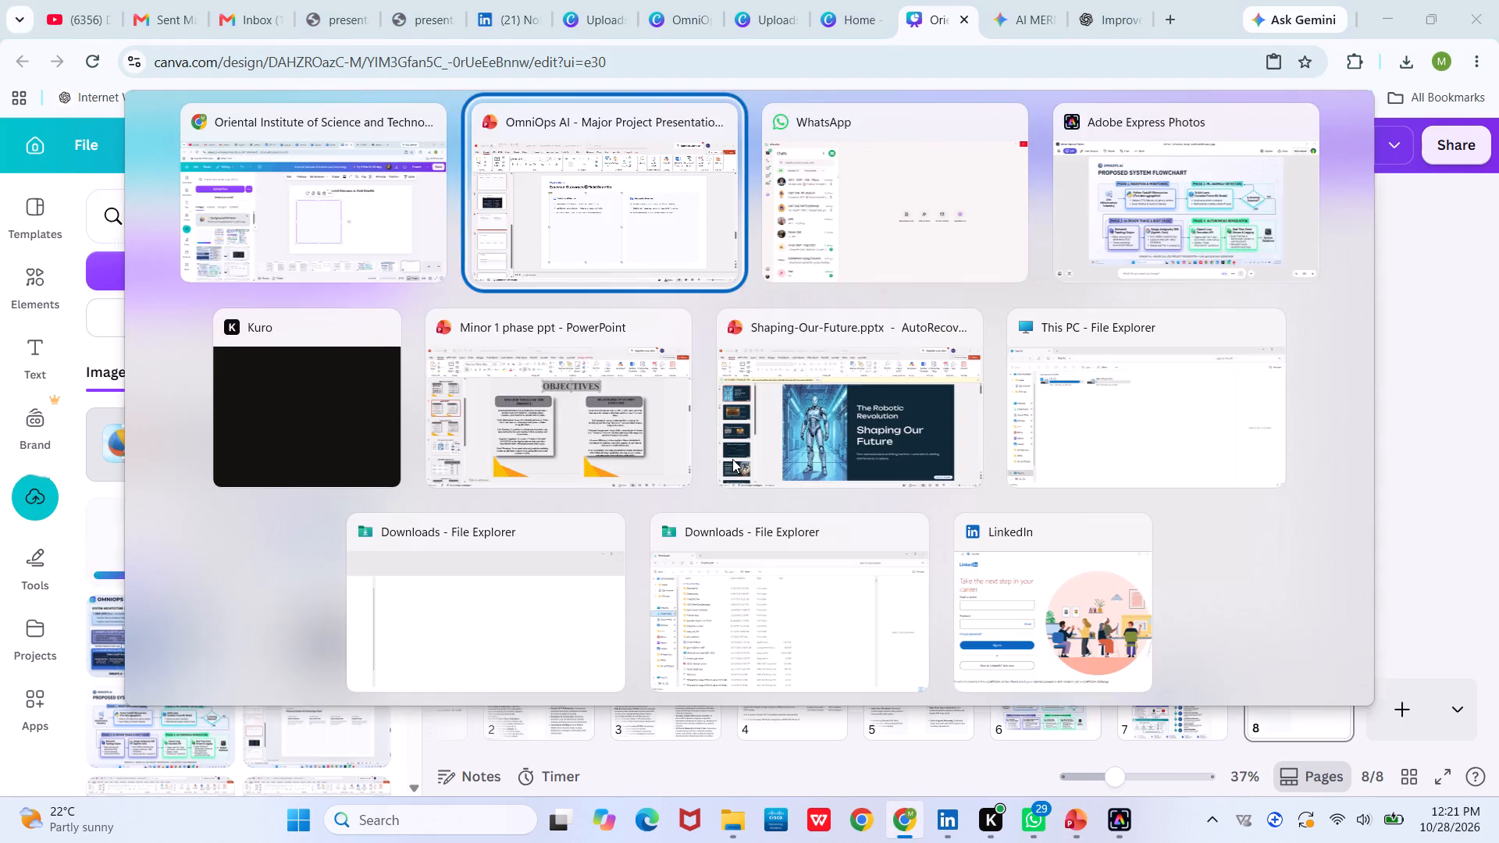
Copy the "Anticipated Results" heading from PowerPoint slide 9 and place it just above the card on Canva page 8.
left_click(564, 330)
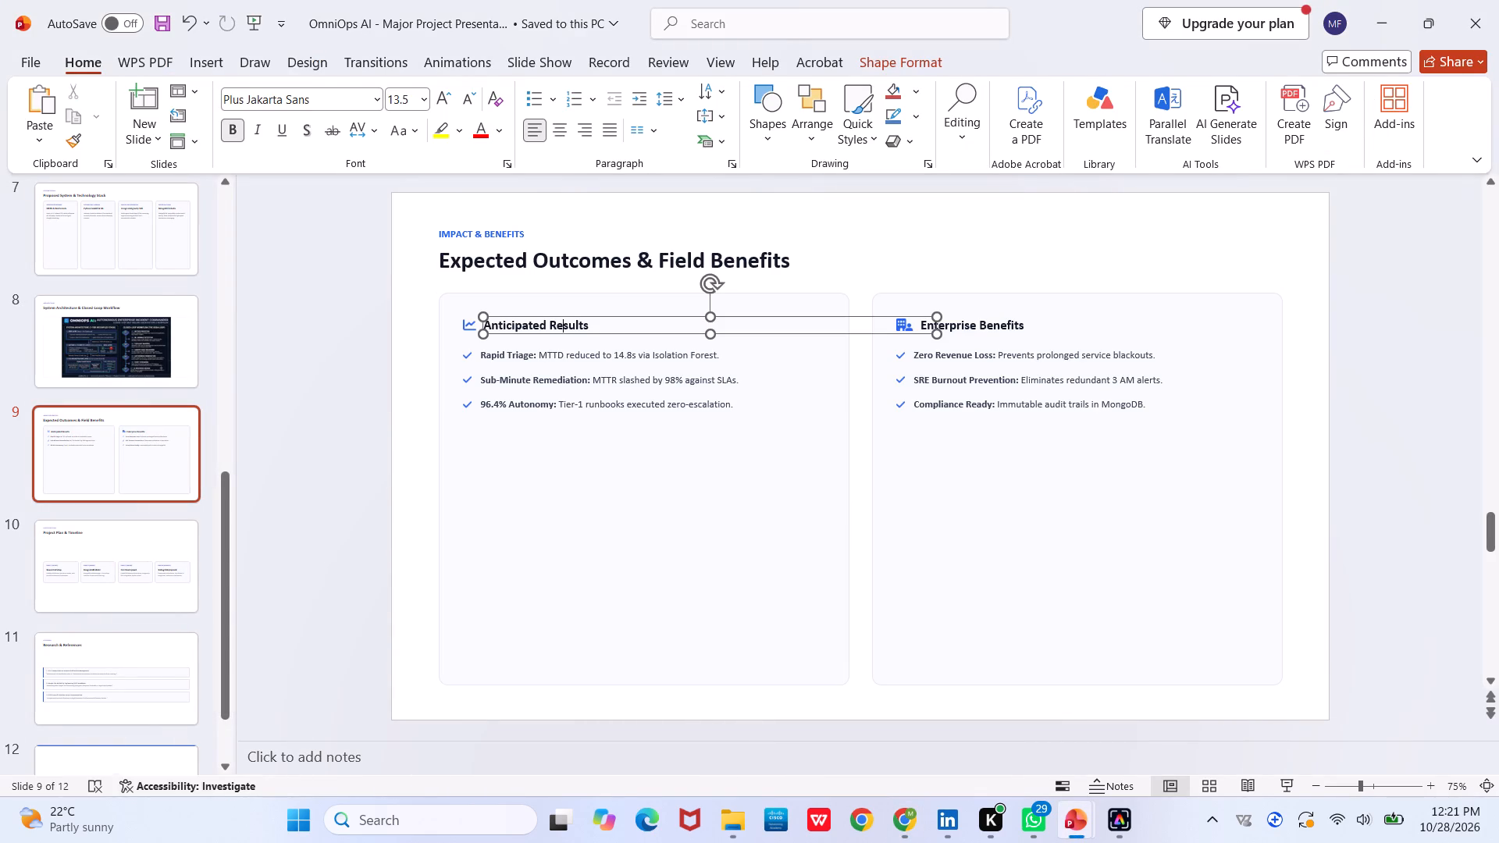
key("ctrl+a")
key("ctrl+c")
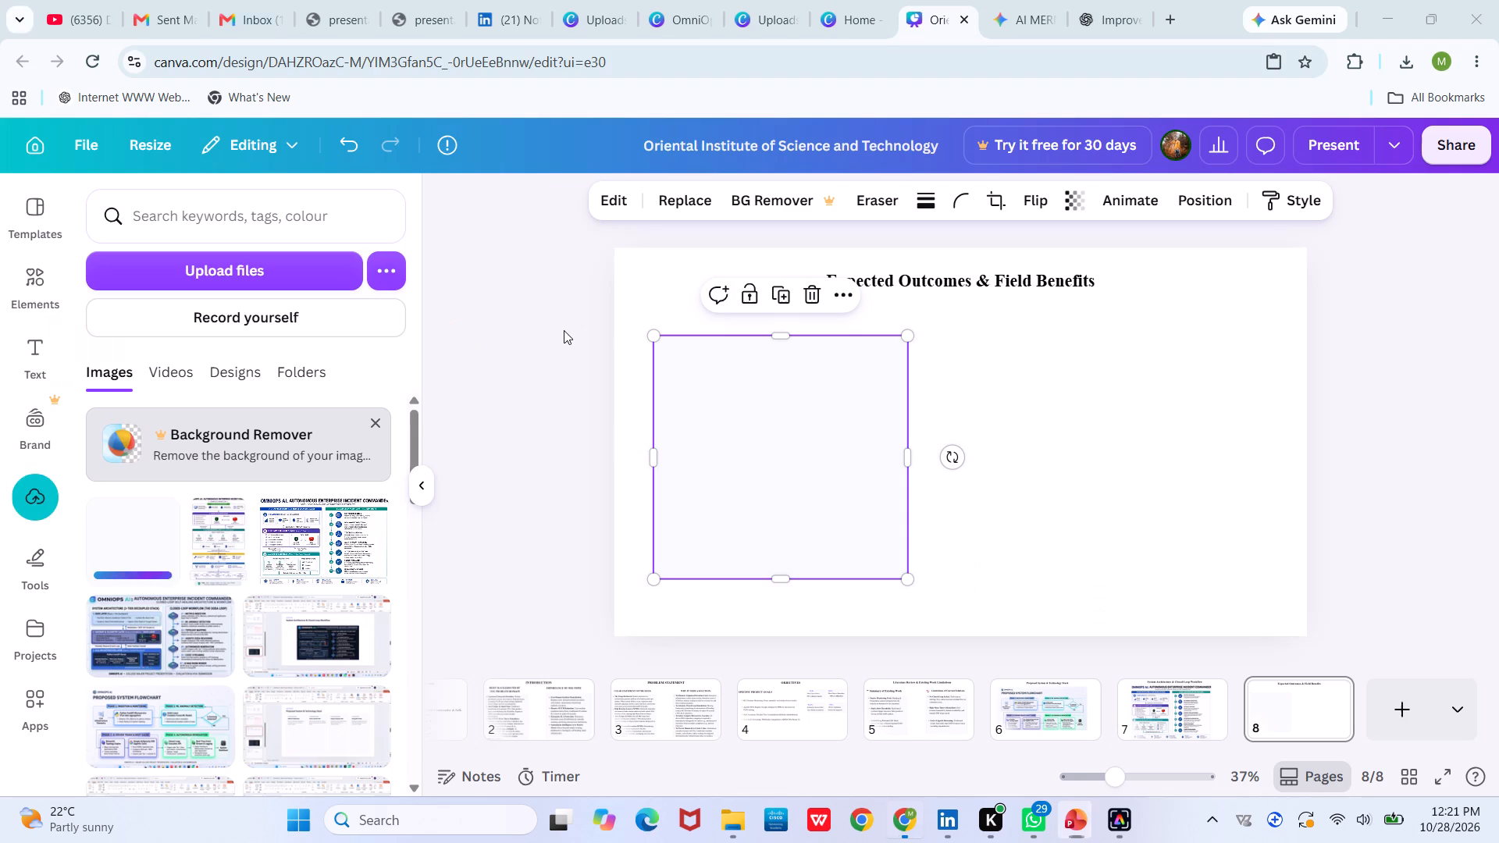
left_click(662, 305)
key("ctrl+v")
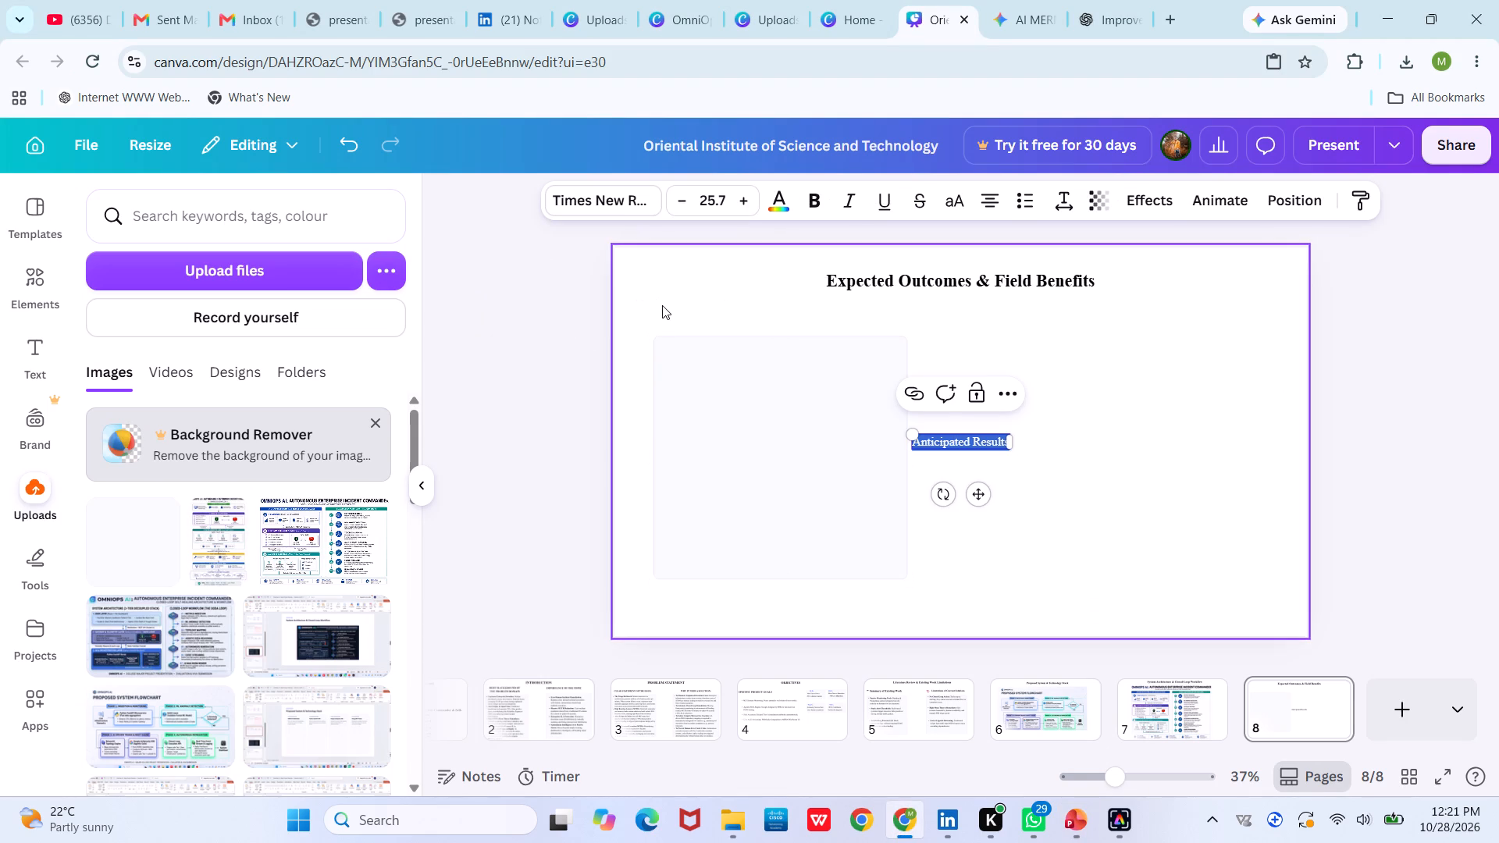
left_click(1006, 557)
left_click_drag(967, 437, 728, 310)
Make the "Anticipated Results" heading bold at size 29.7, nudge it into place above the card and widen its text box.
left_click(817, 205)
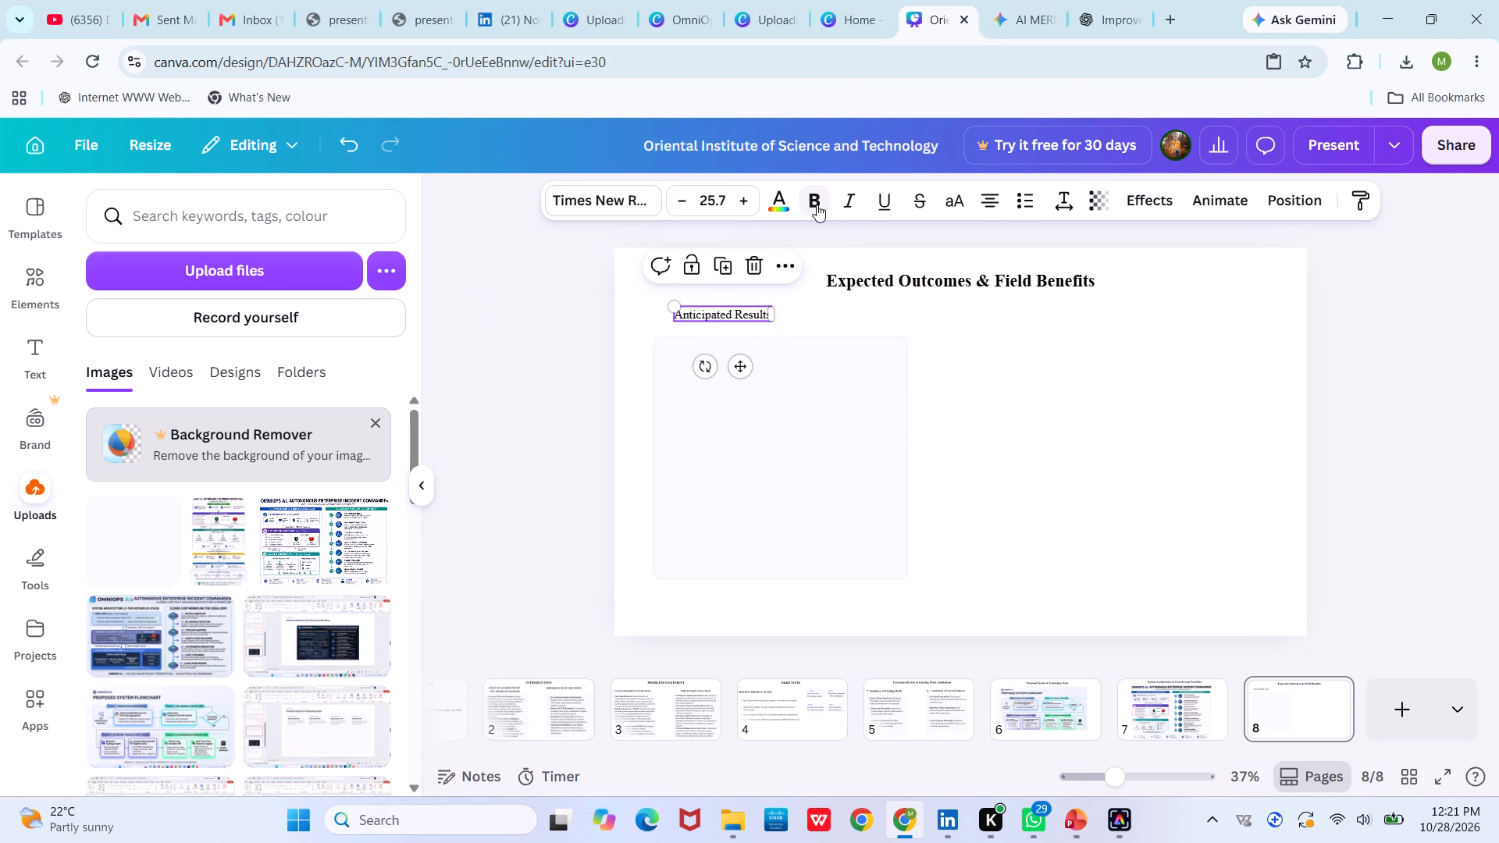
triple_click(757, 198)
left_click(757, 198)
left_click_drag(757, 198, 881, 481)
left_click(808, 361)
left_click(614, 361)
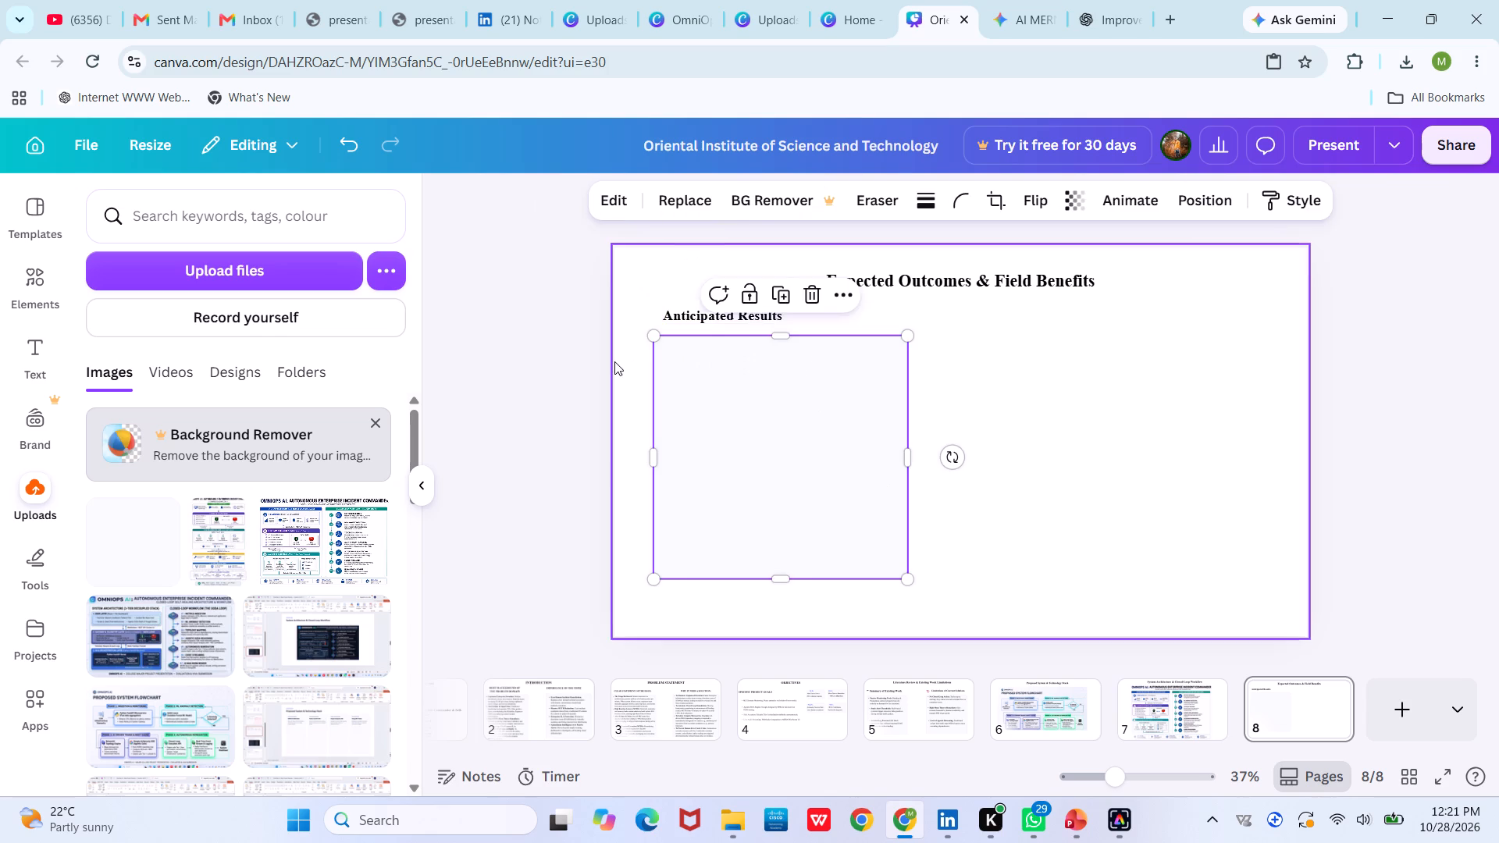
left_click_drag(680, 315, 687, 317)
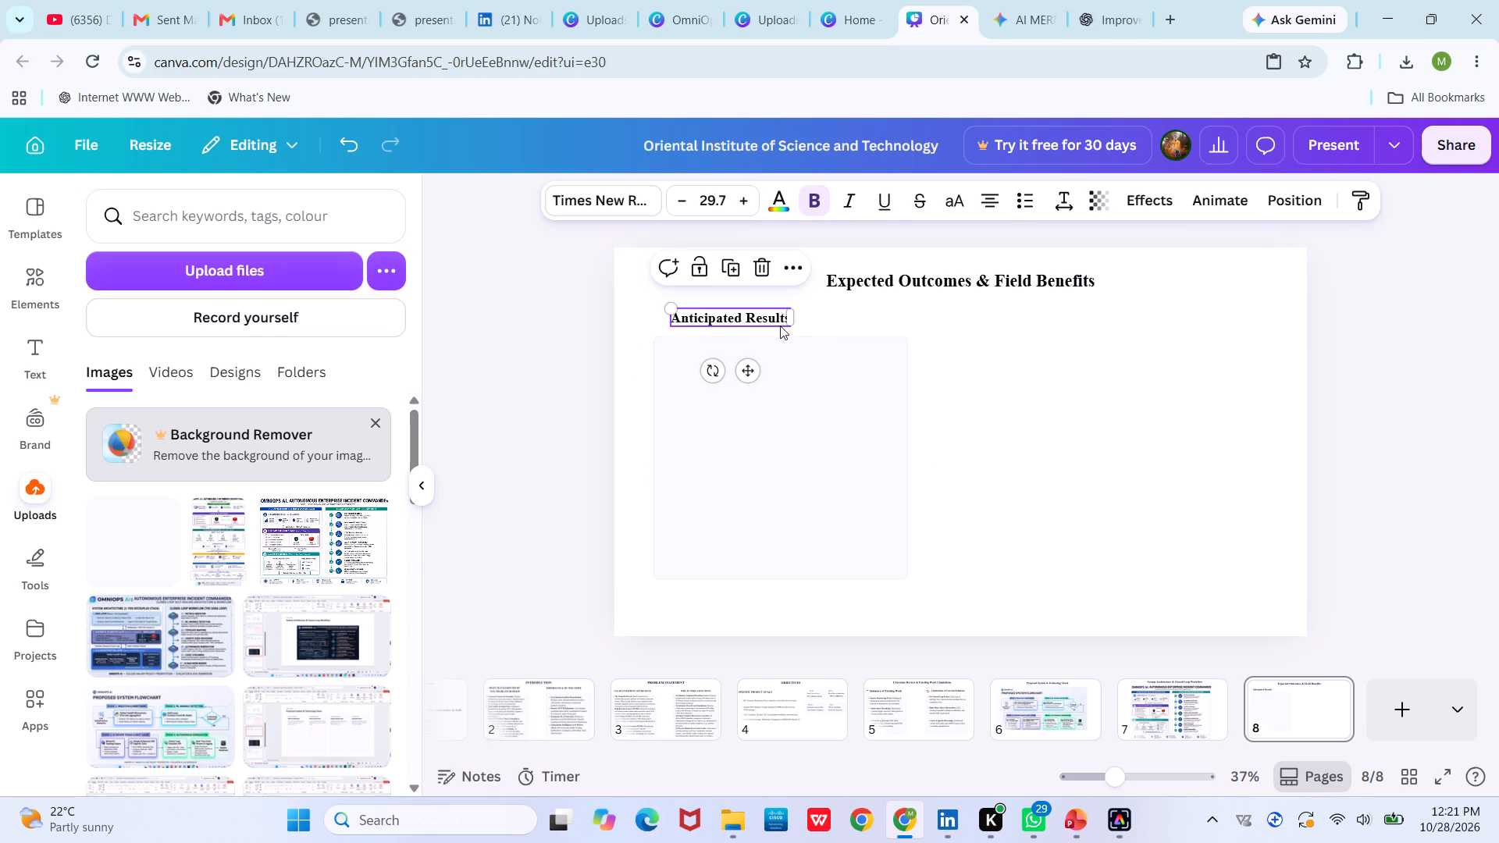
left_click_drag(790, 314, 838, 311)
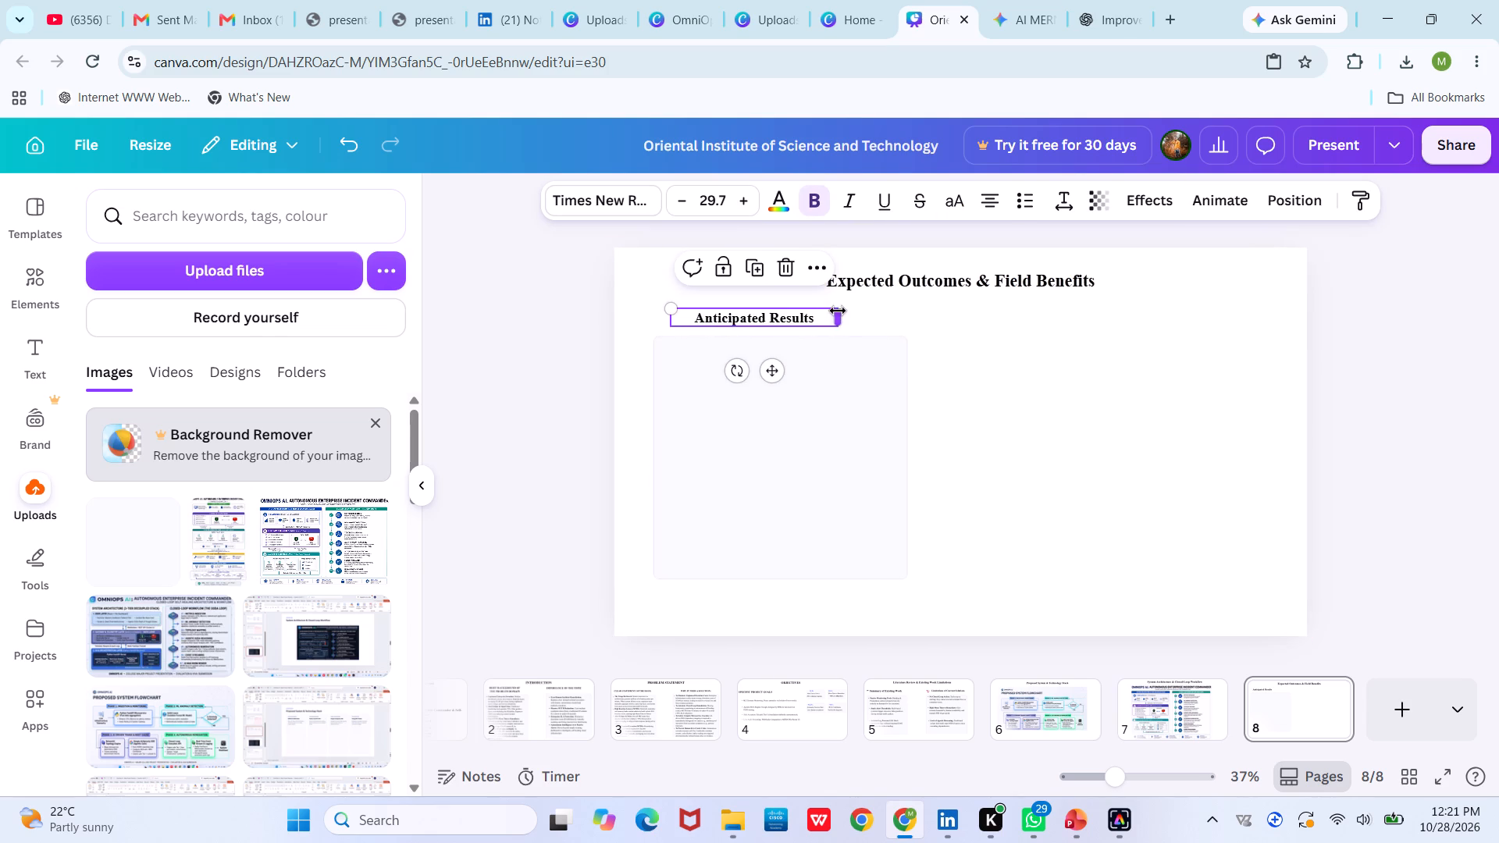
Enlarge the "Expected Outcomes & Field Benefits" title to size 37.7 and shift it slightly upward.
left_click(928, 282)
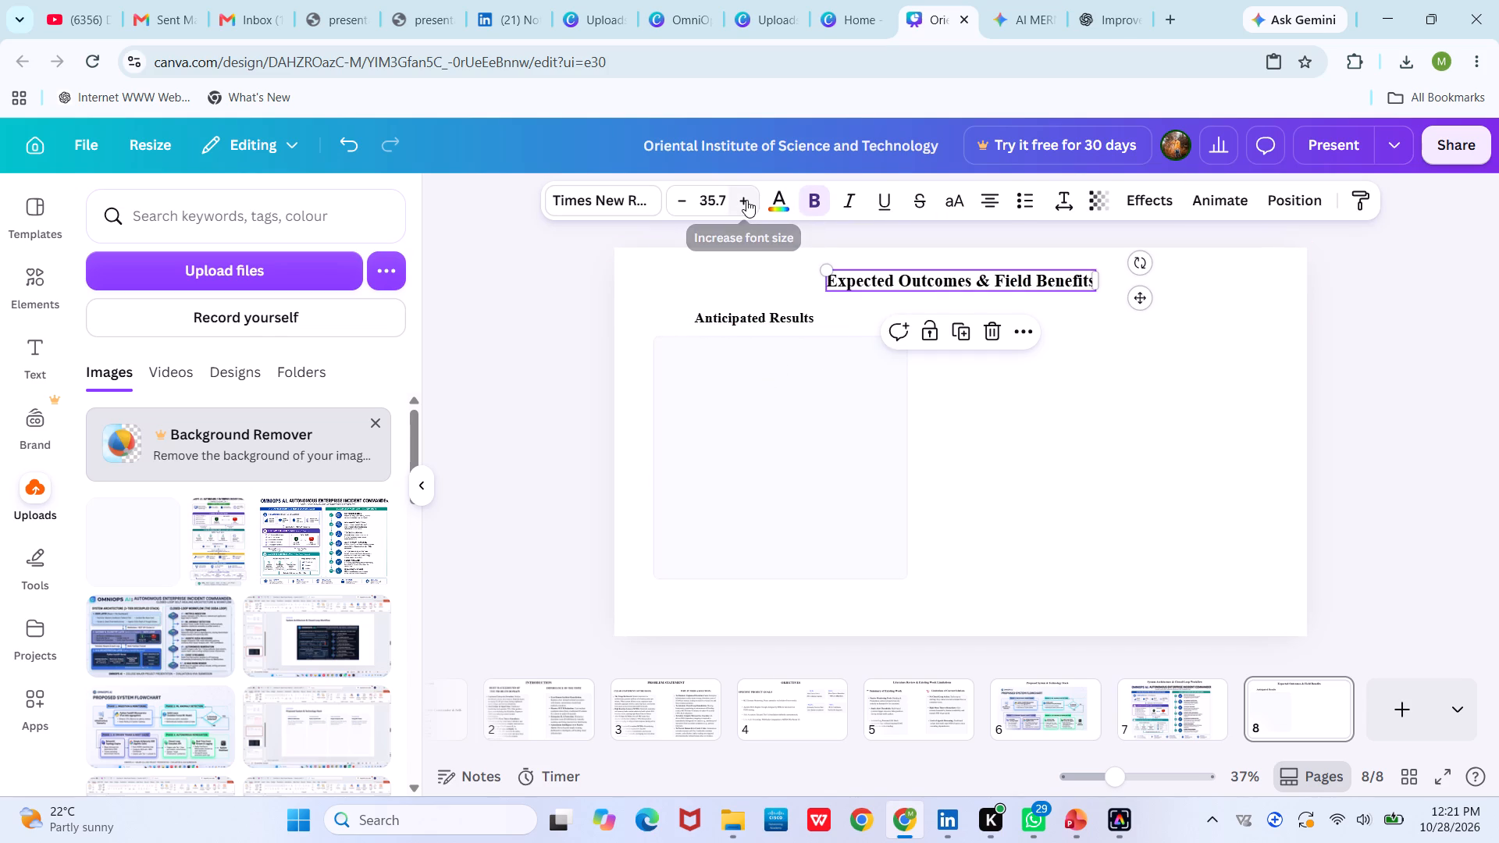
double_click(746, 200)
left_click(1024, 304)
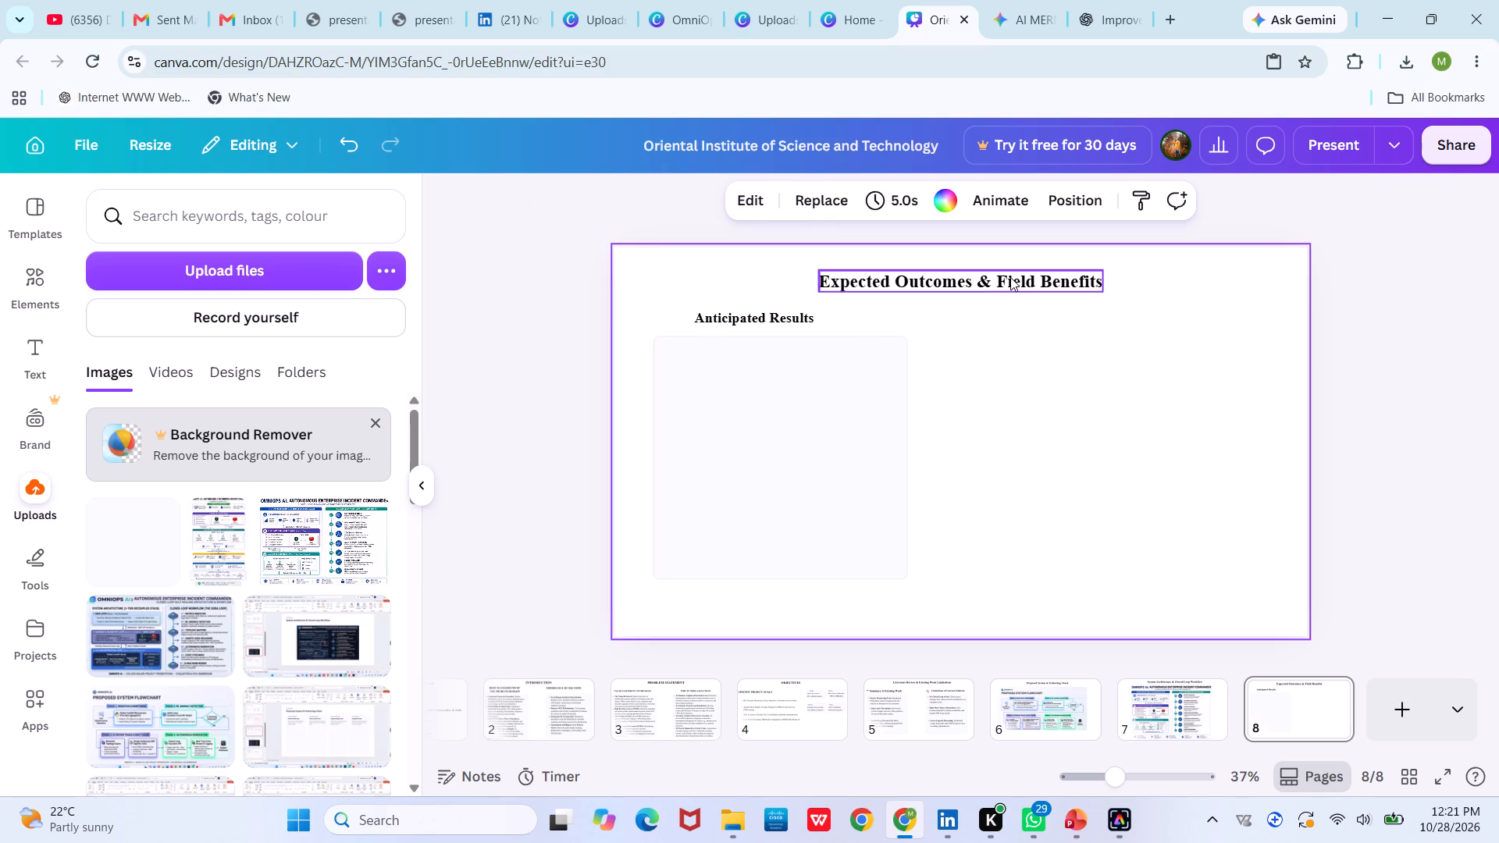
left_click_drag(1010, 277, 1004, 268)
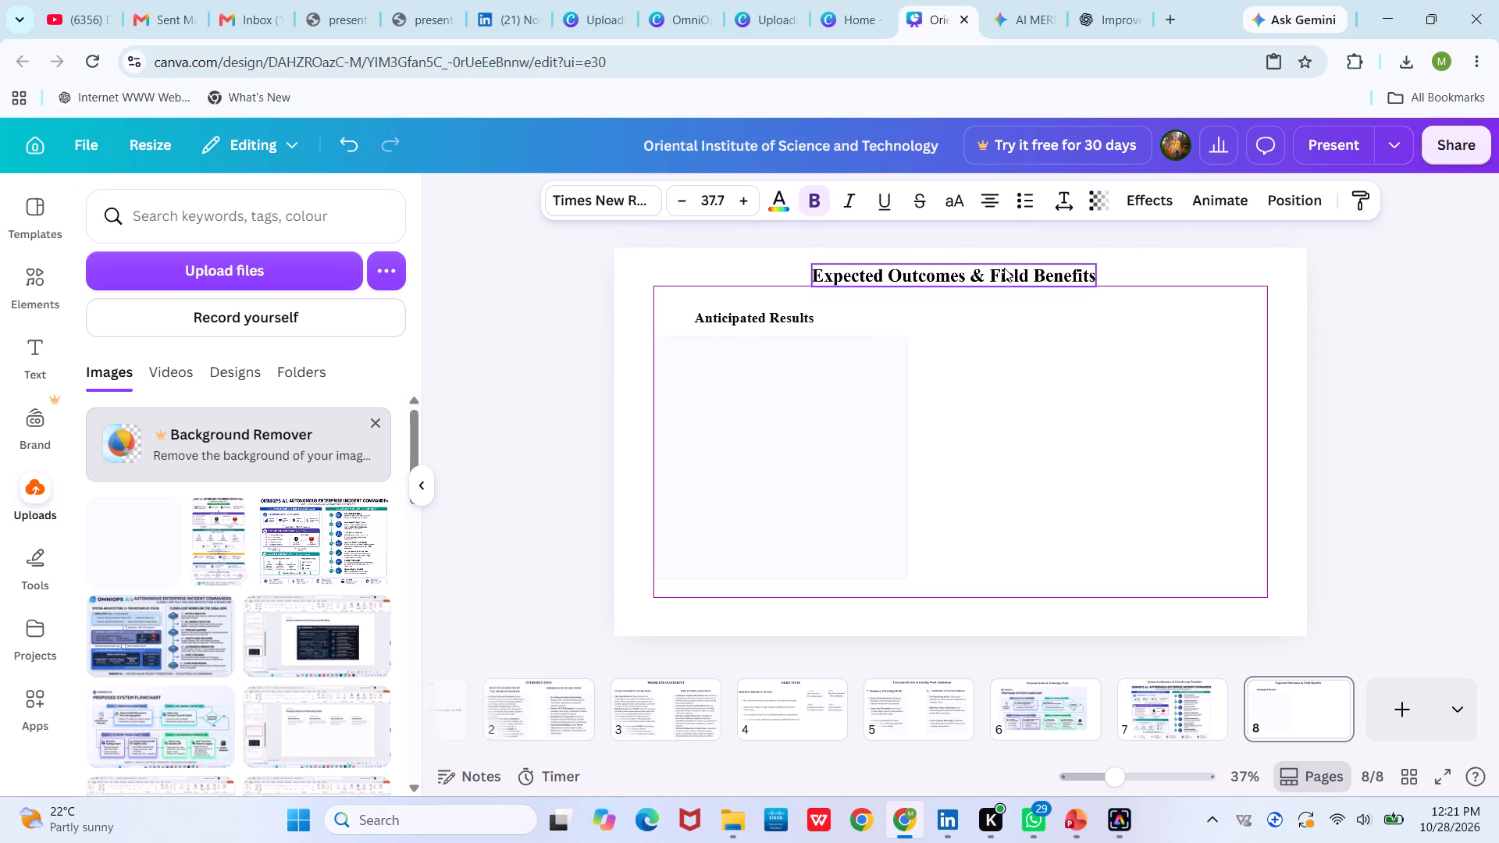
Enlarge the "Anticipated Results" heading to size 31.7.
left_click(779, 320)
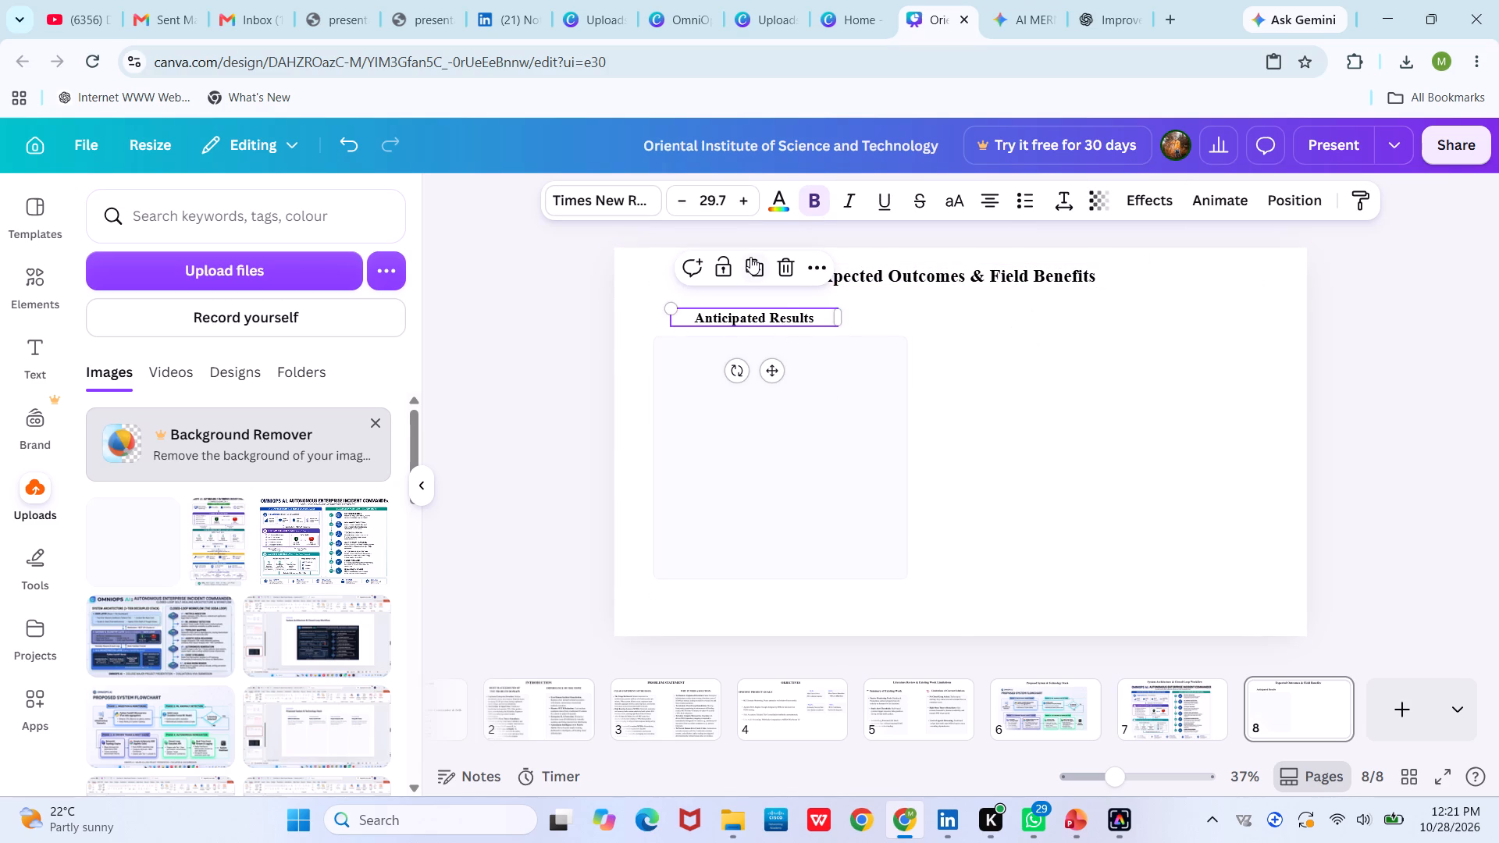
double_click(740, 200)
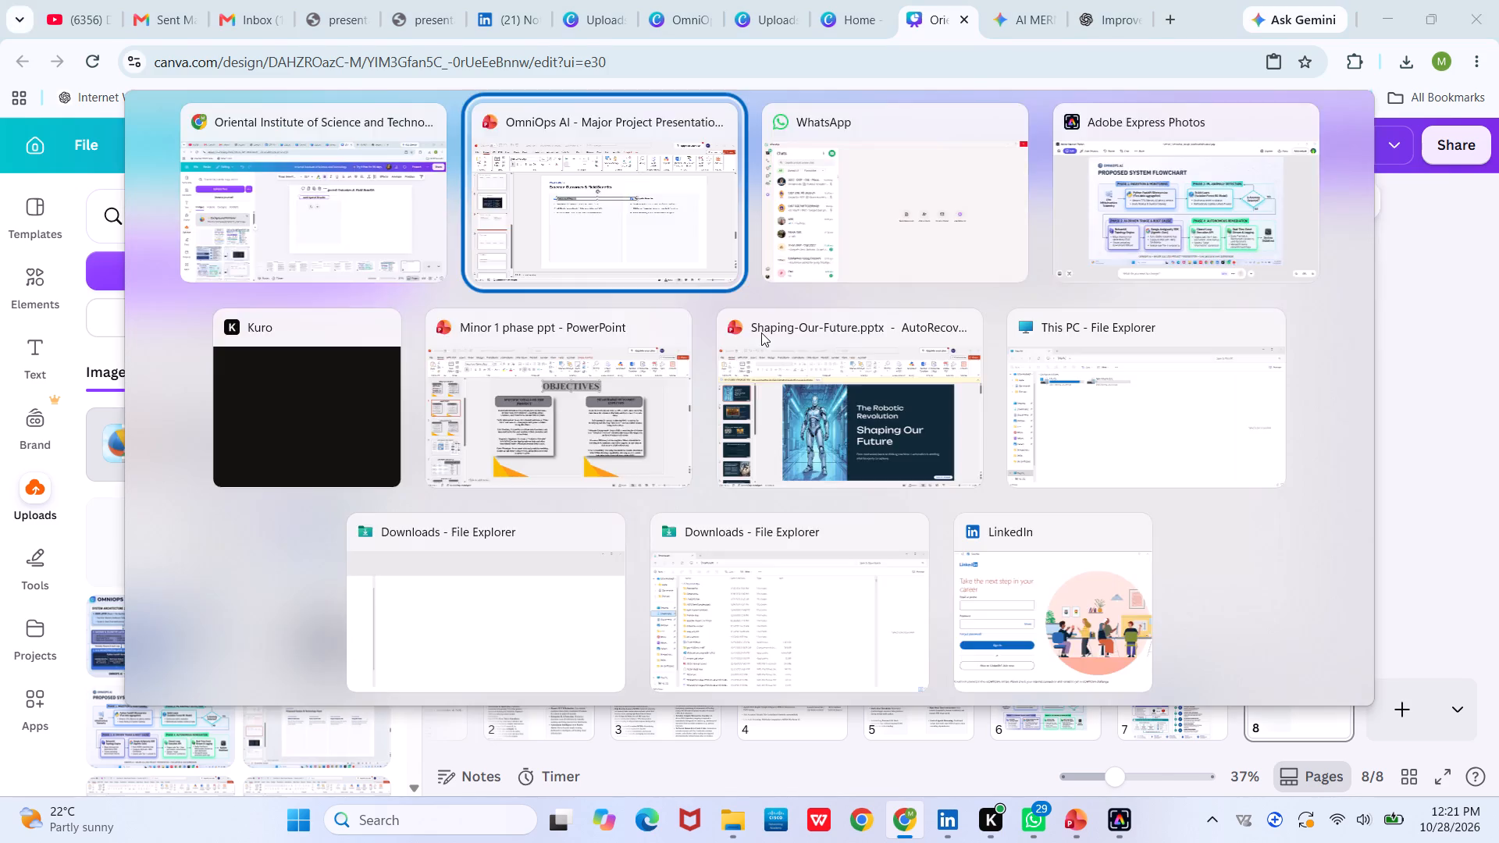
Copy the line-chart icon from PowerPoint slide 9 to Canva page 8, shrink it and place it just before the "Anticipated Results" heading.
left_click(469, 329)
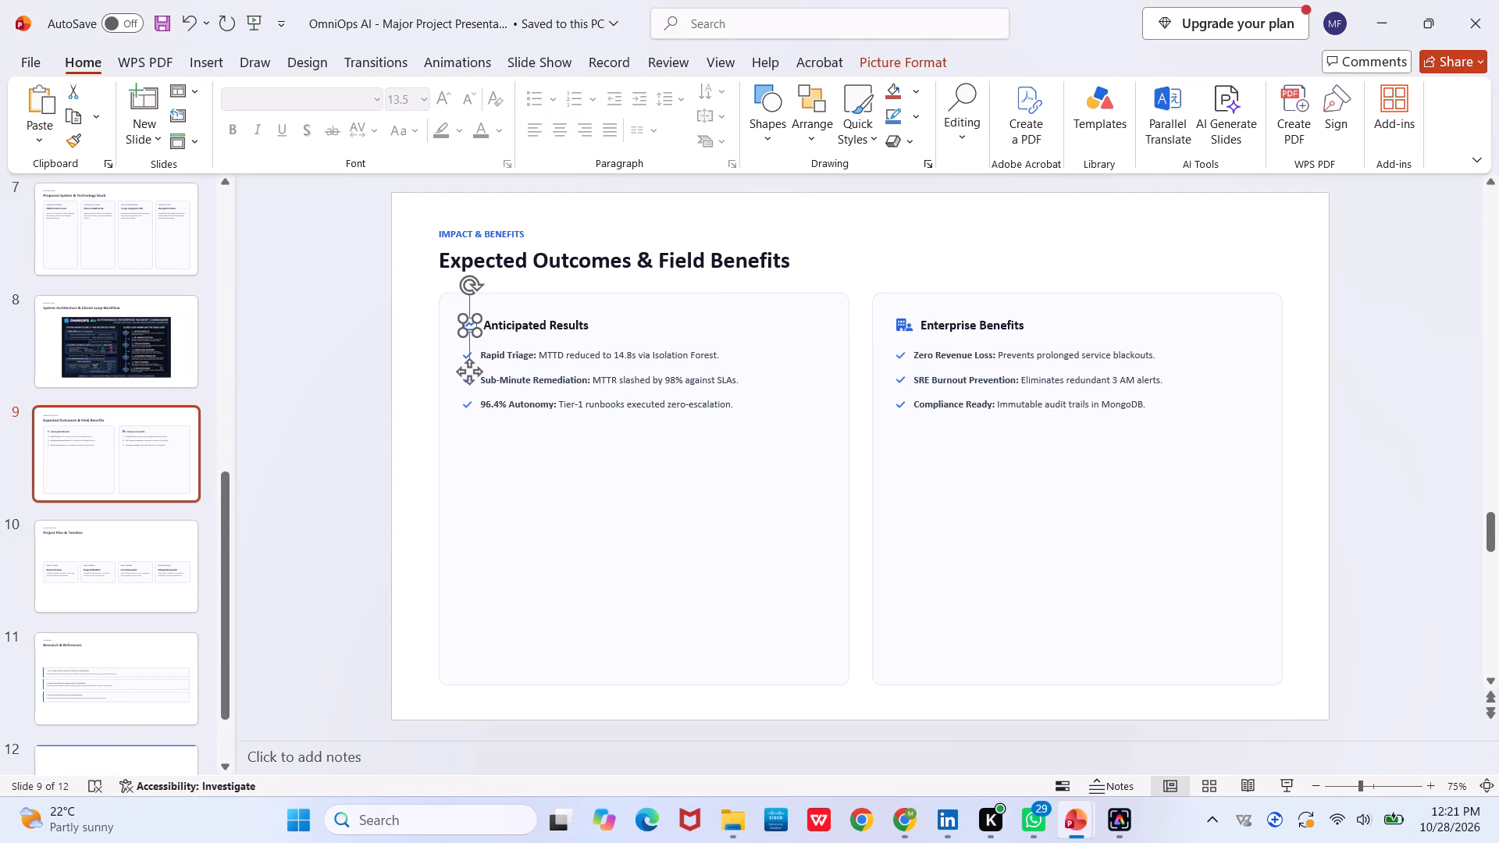
key("ctrl+c")
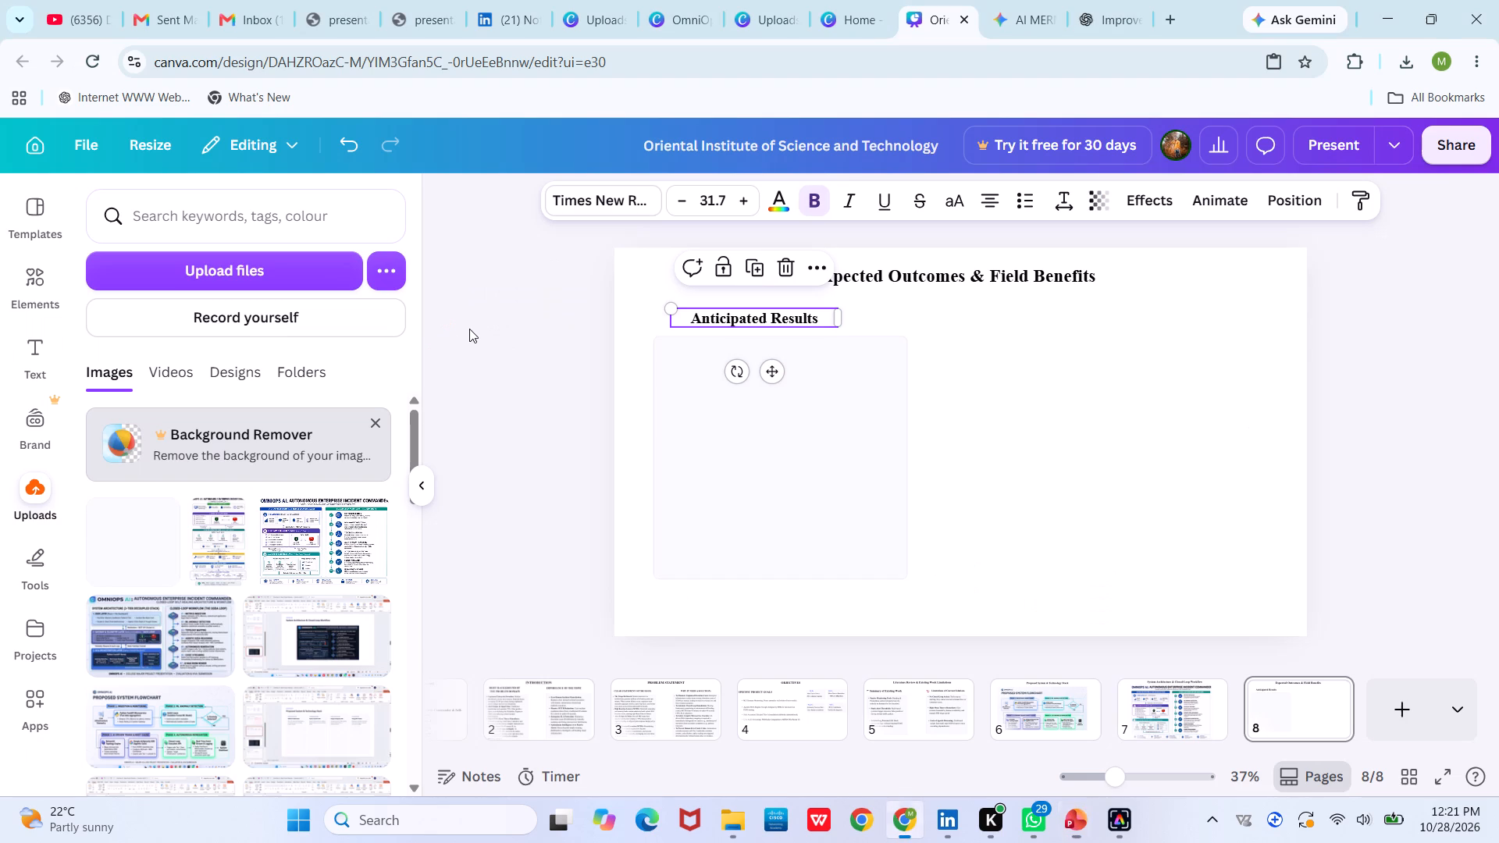
key("ctrl+v")
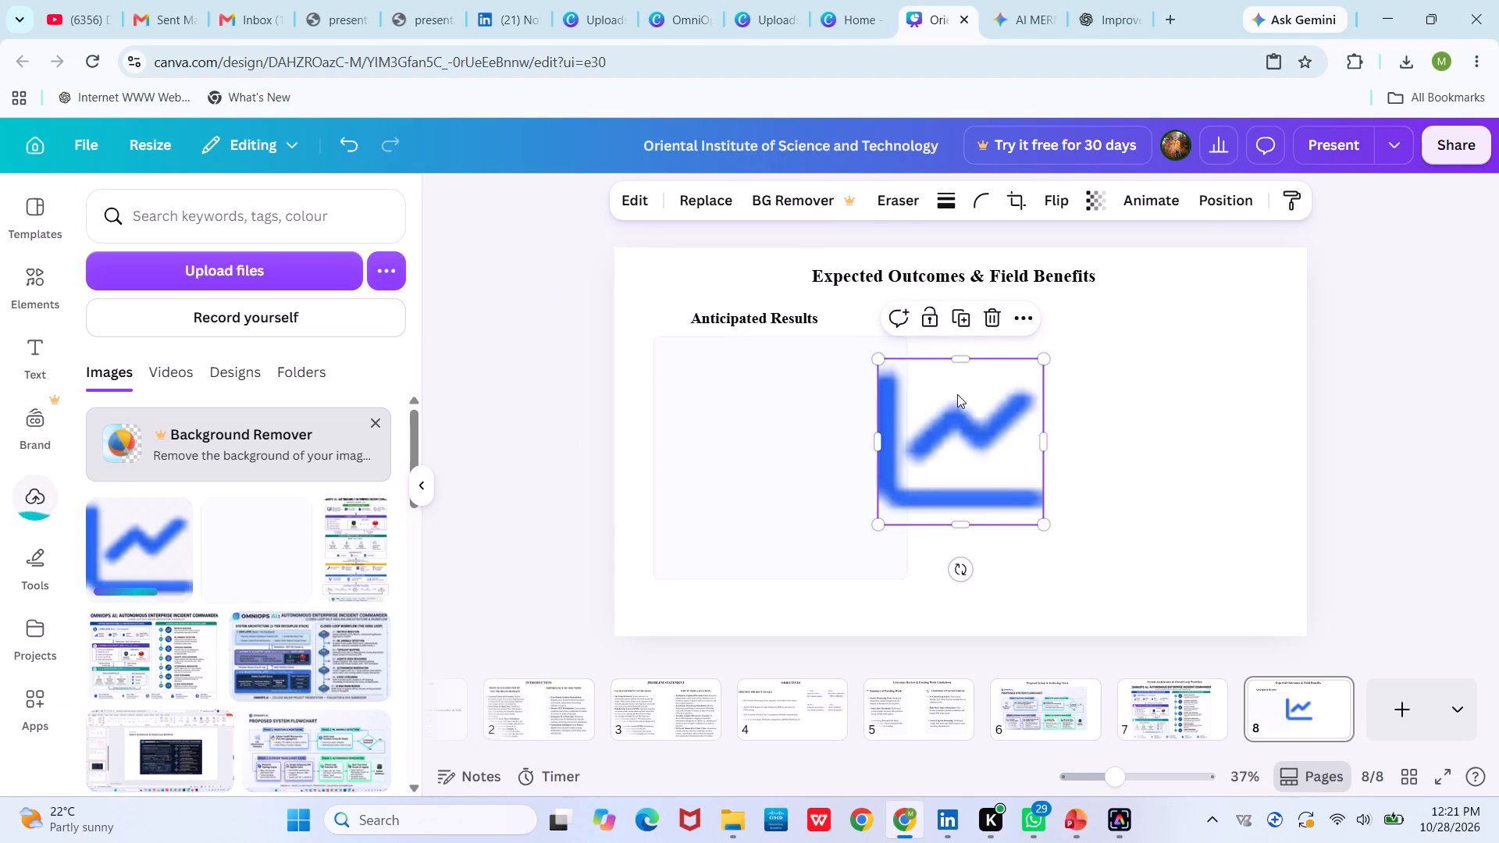
left_click_drag(882, 361, 1027, 475)
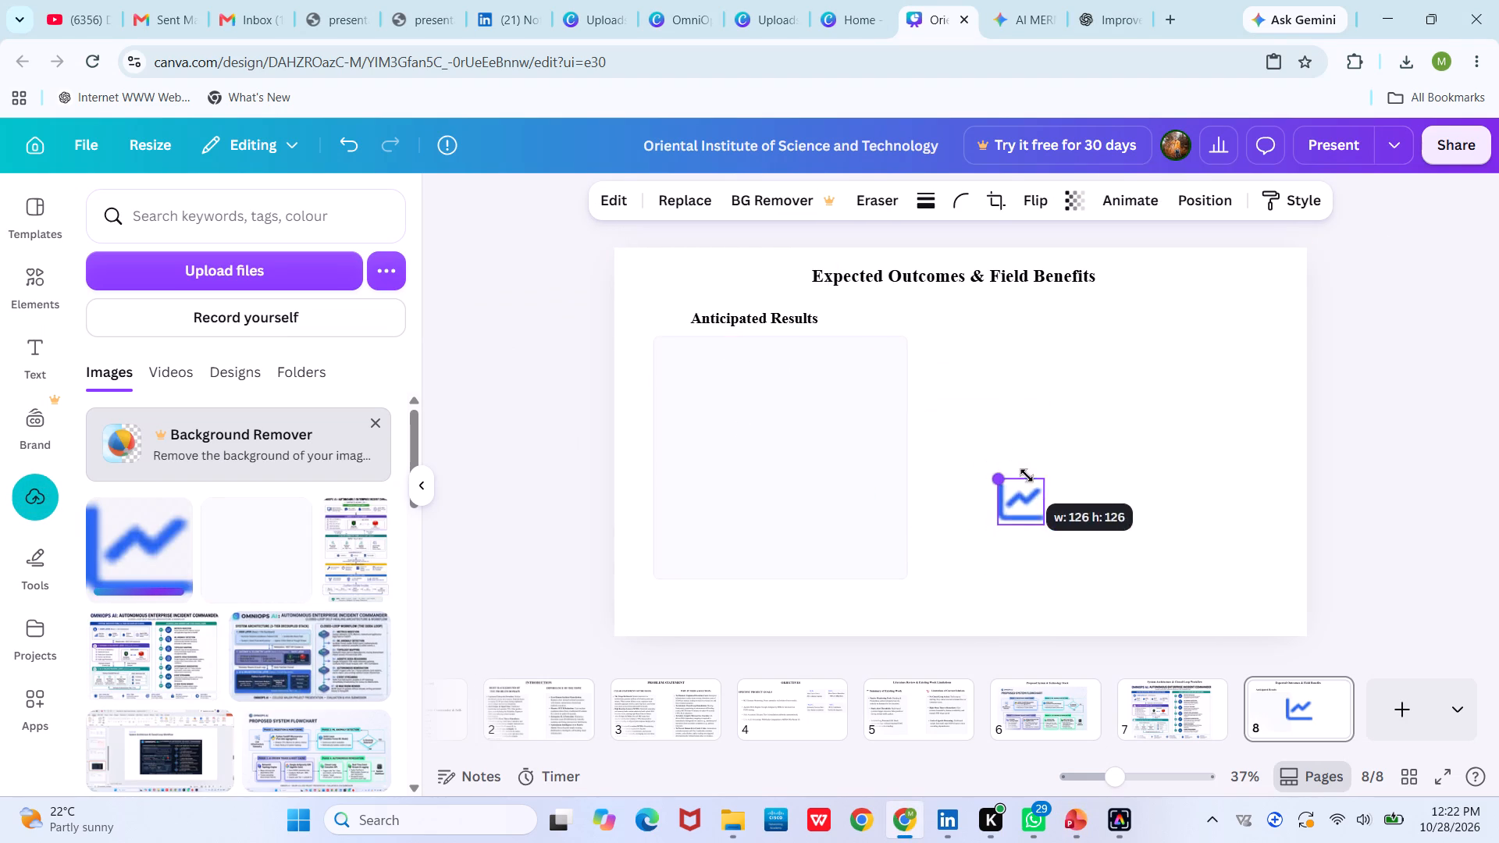
left_click_drag(1027, 475, 1047, 486)
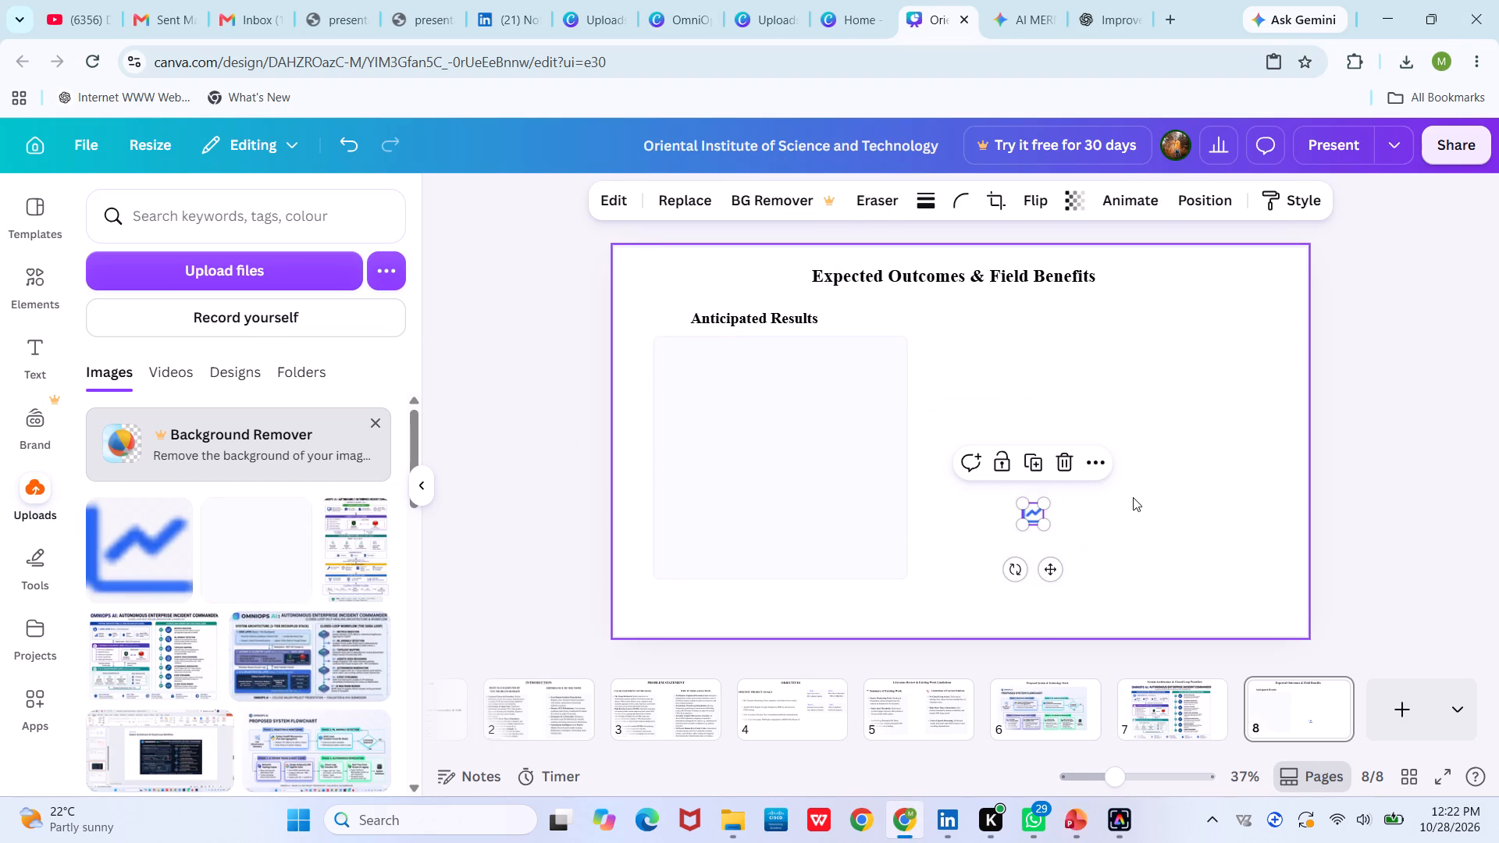
left_click(1138, 503)
left_click_drag(1032, 515, 716, 417)
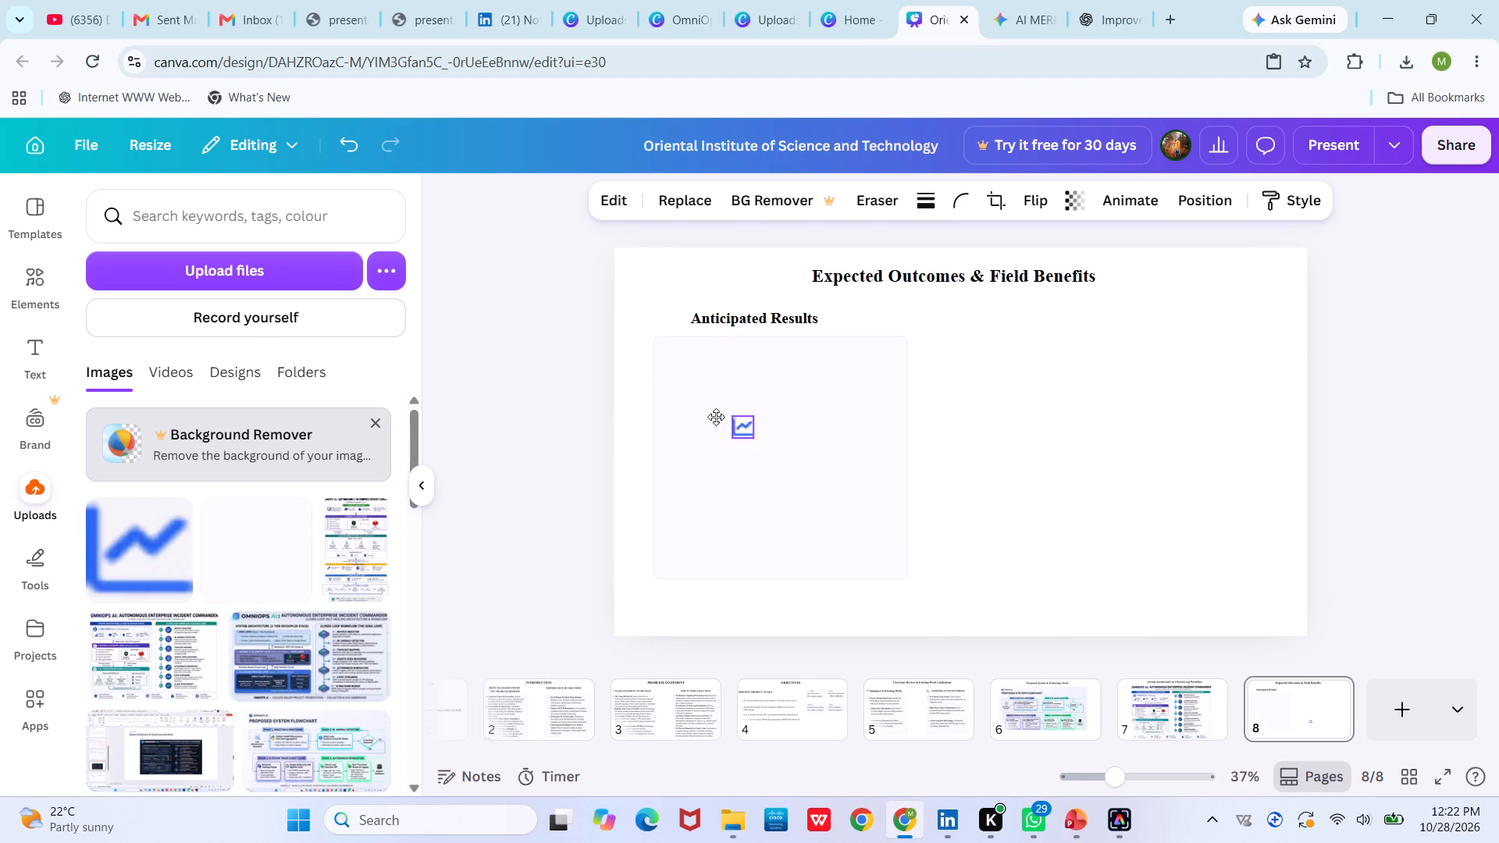
left_click_drag(716, 417, 668, 321)
scroll(665, 341, "down", 1)
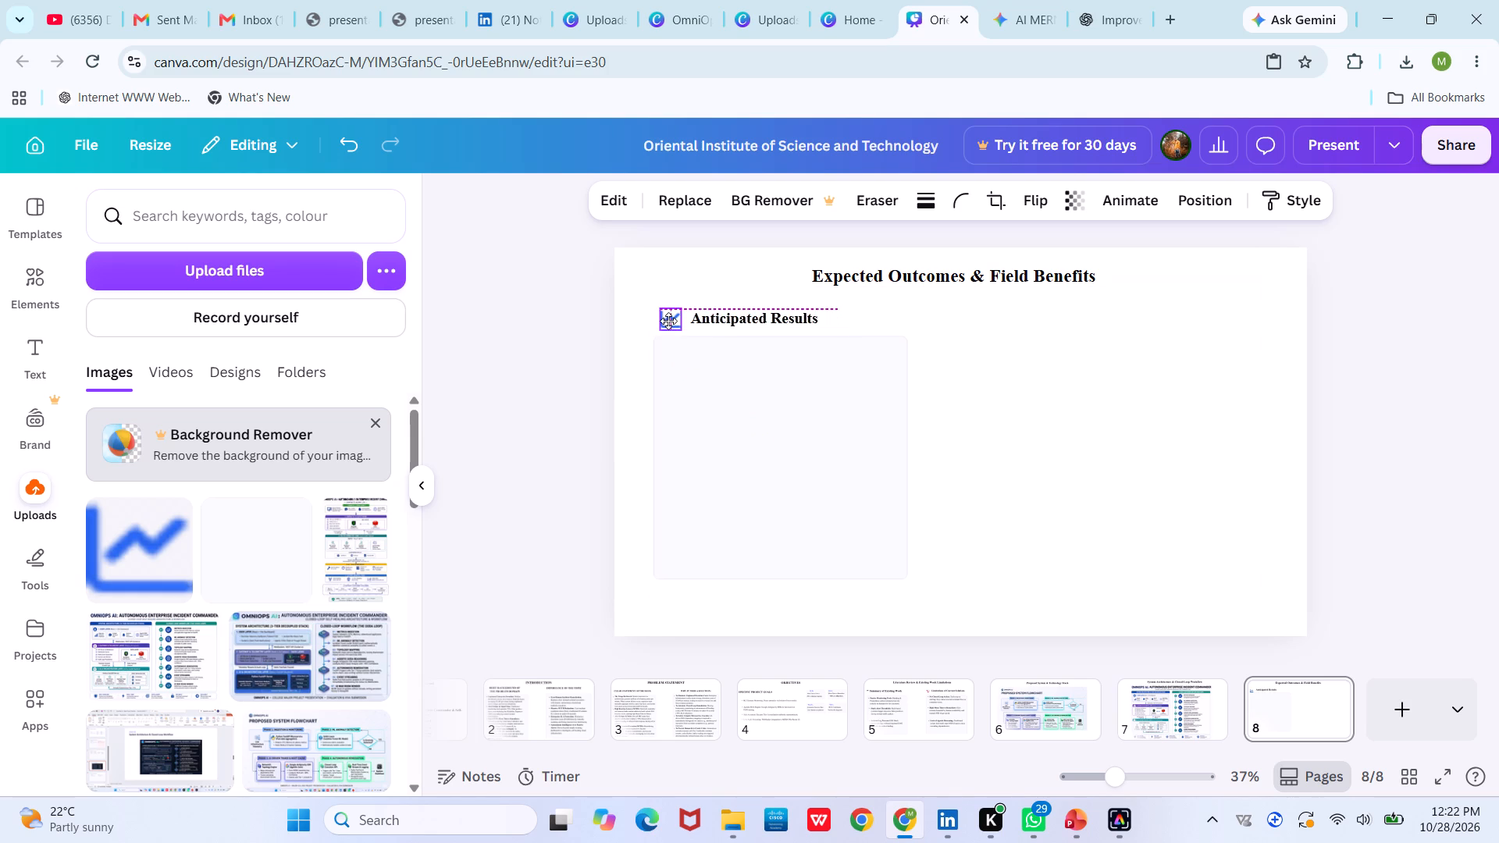
left_click_drag(668, 321, 668, 321)
scroll(668, 321, "down", 1)
left_click(1088, 365)
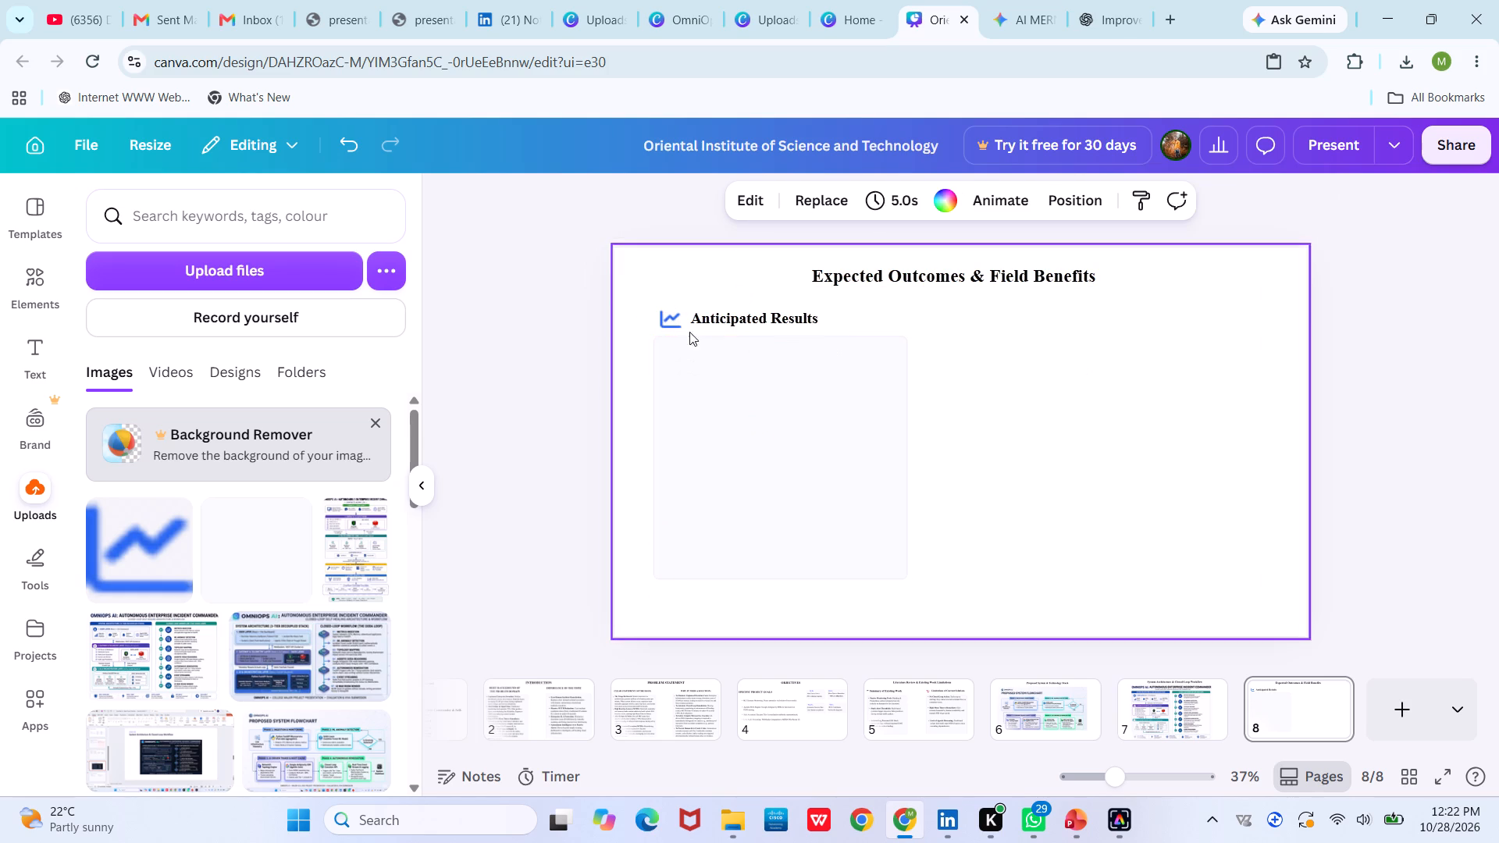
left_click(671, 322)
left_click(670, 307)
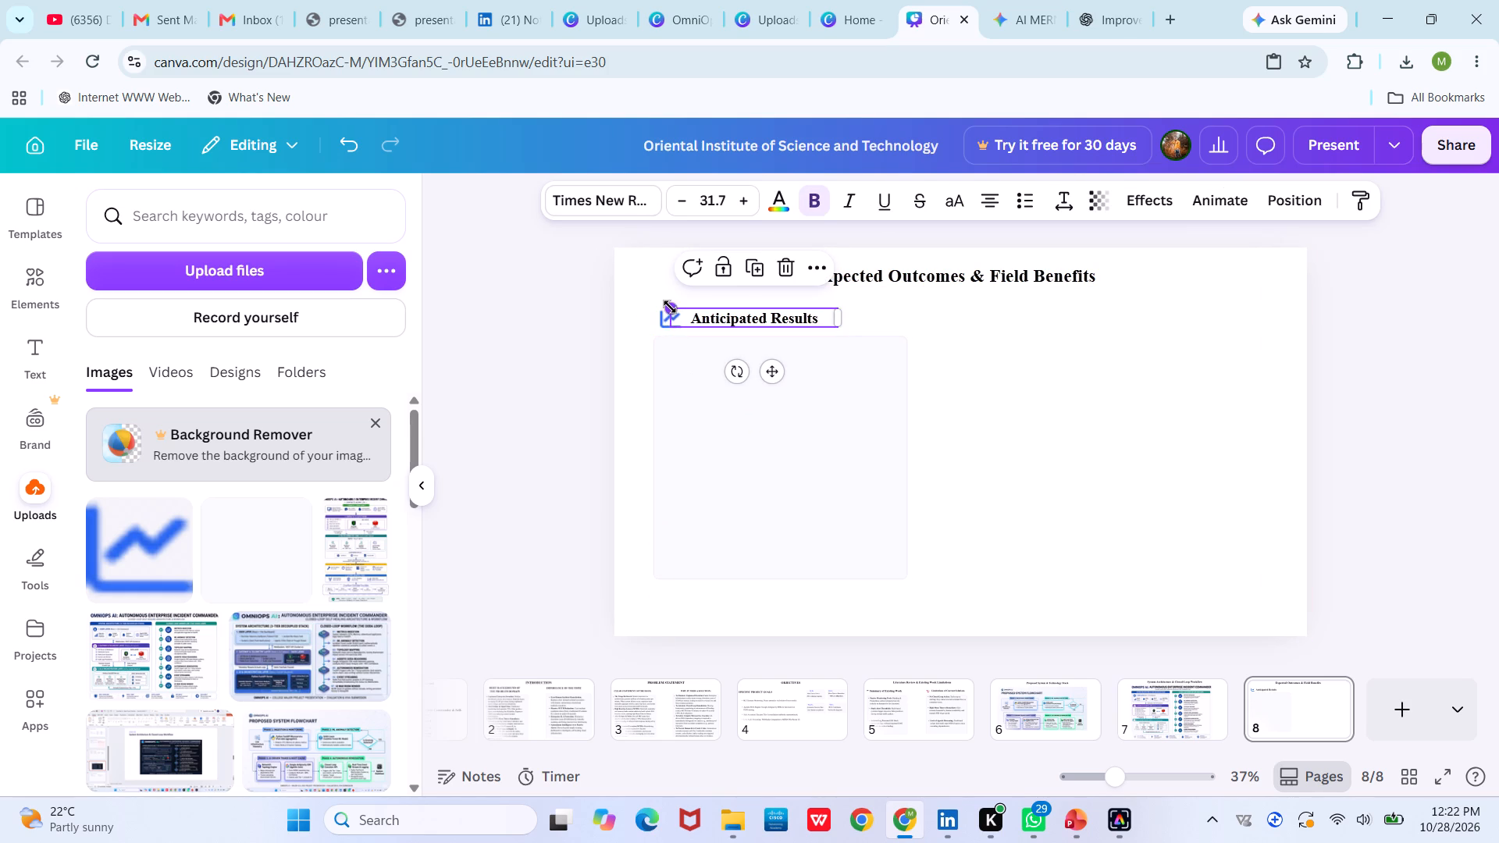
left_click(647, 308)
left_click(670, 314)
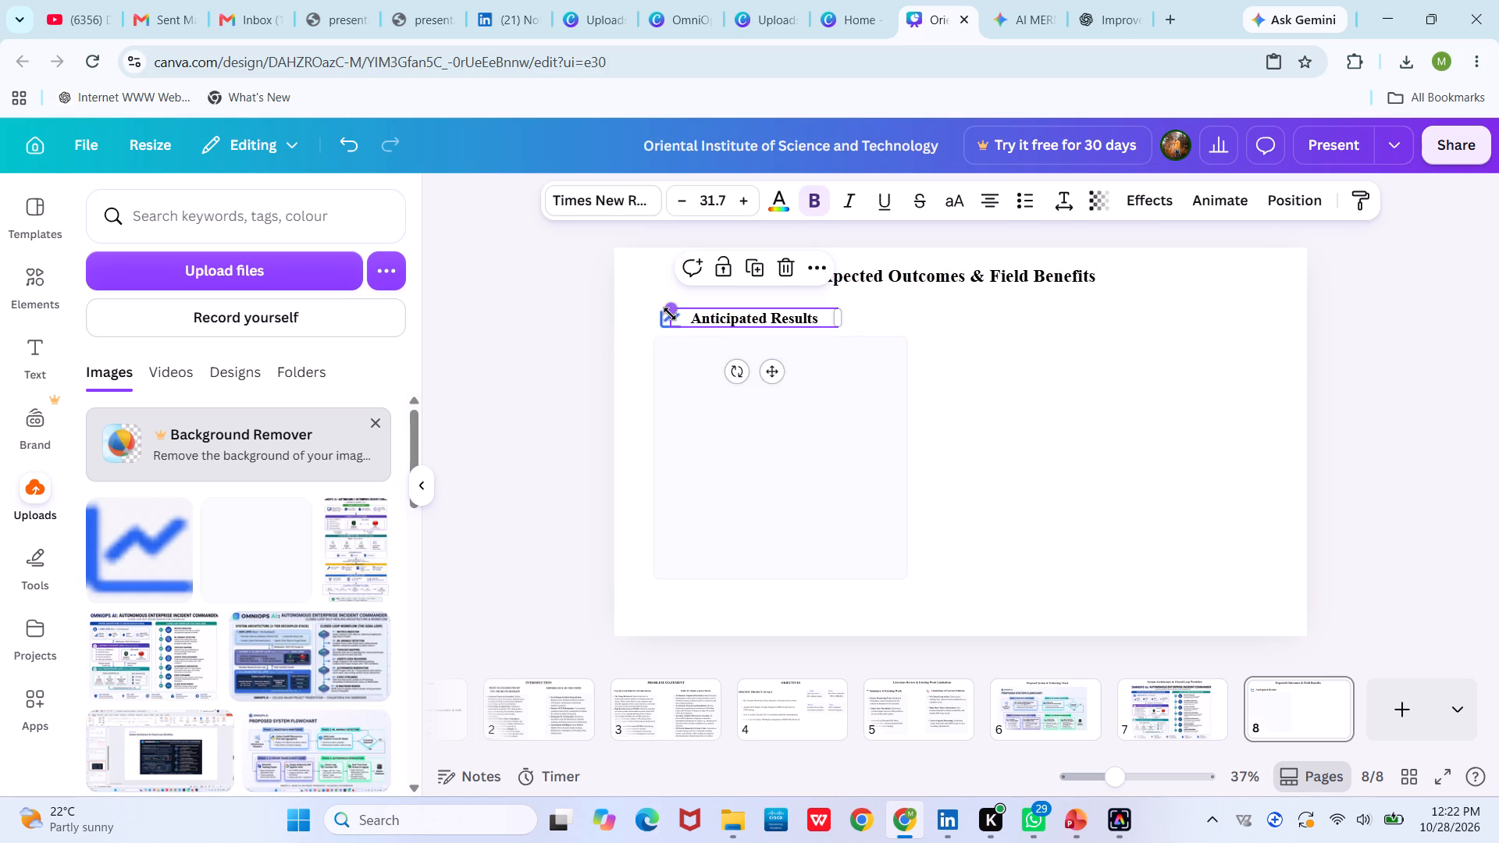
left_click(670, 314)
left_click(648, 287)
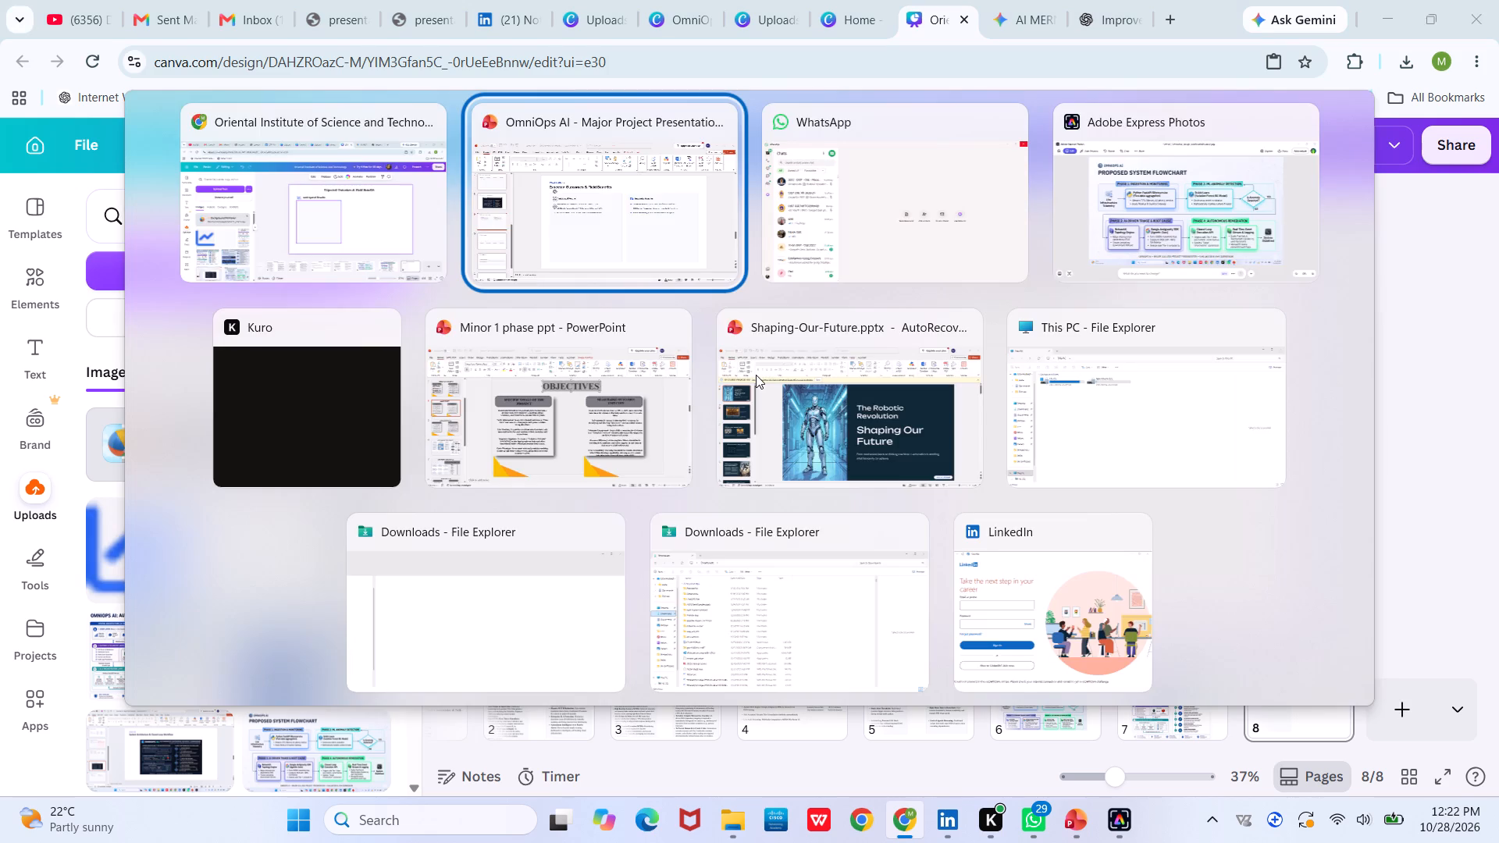
Copy the "Rapid Triage" line from PowerPoint slide 9 and place it at the top of the card on Canva page 8.
left_click(685, 439)
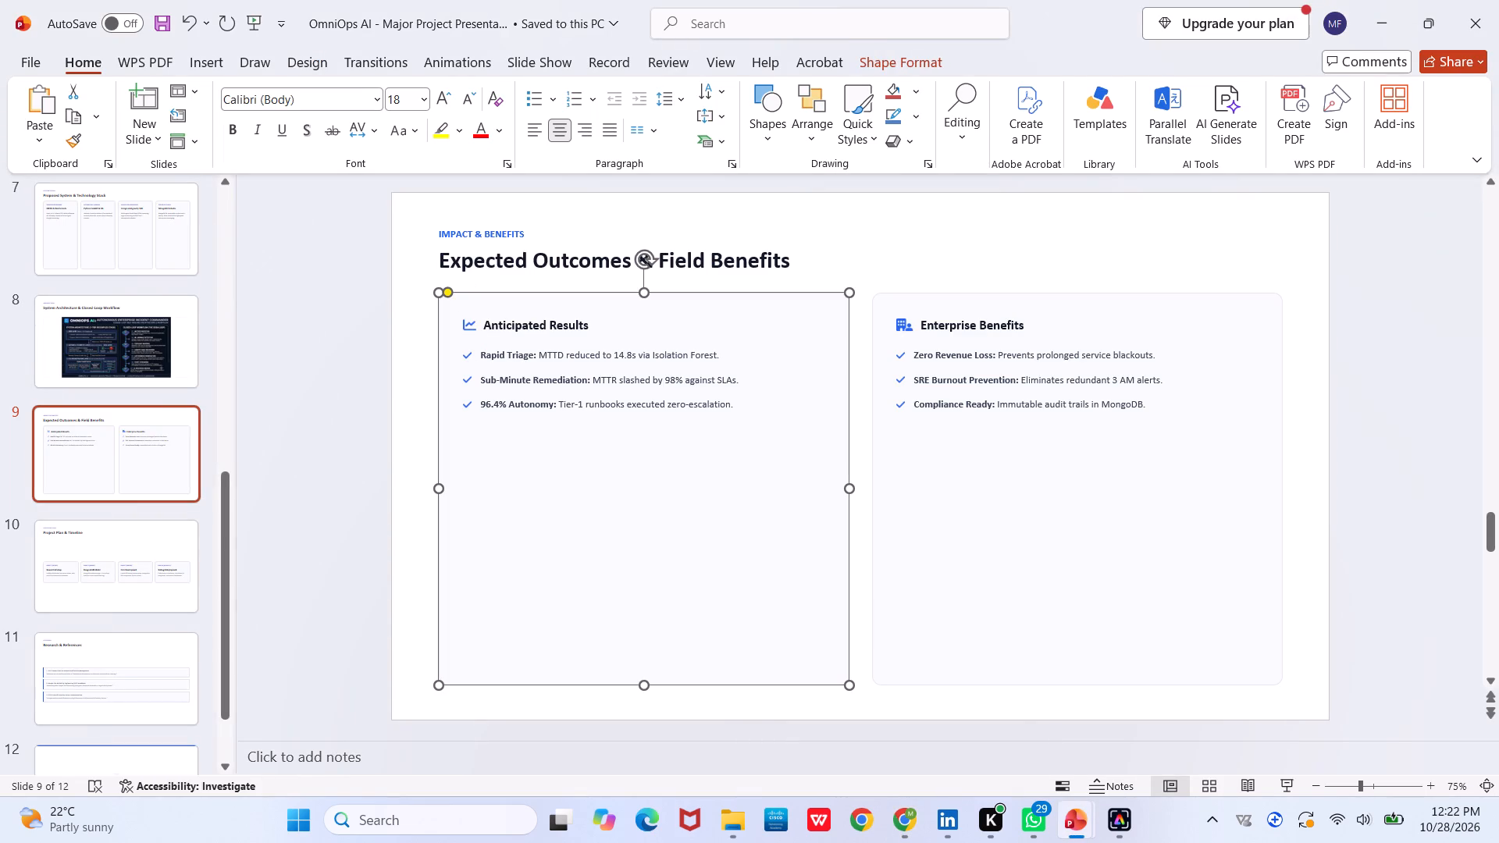
left_click(568, 353)
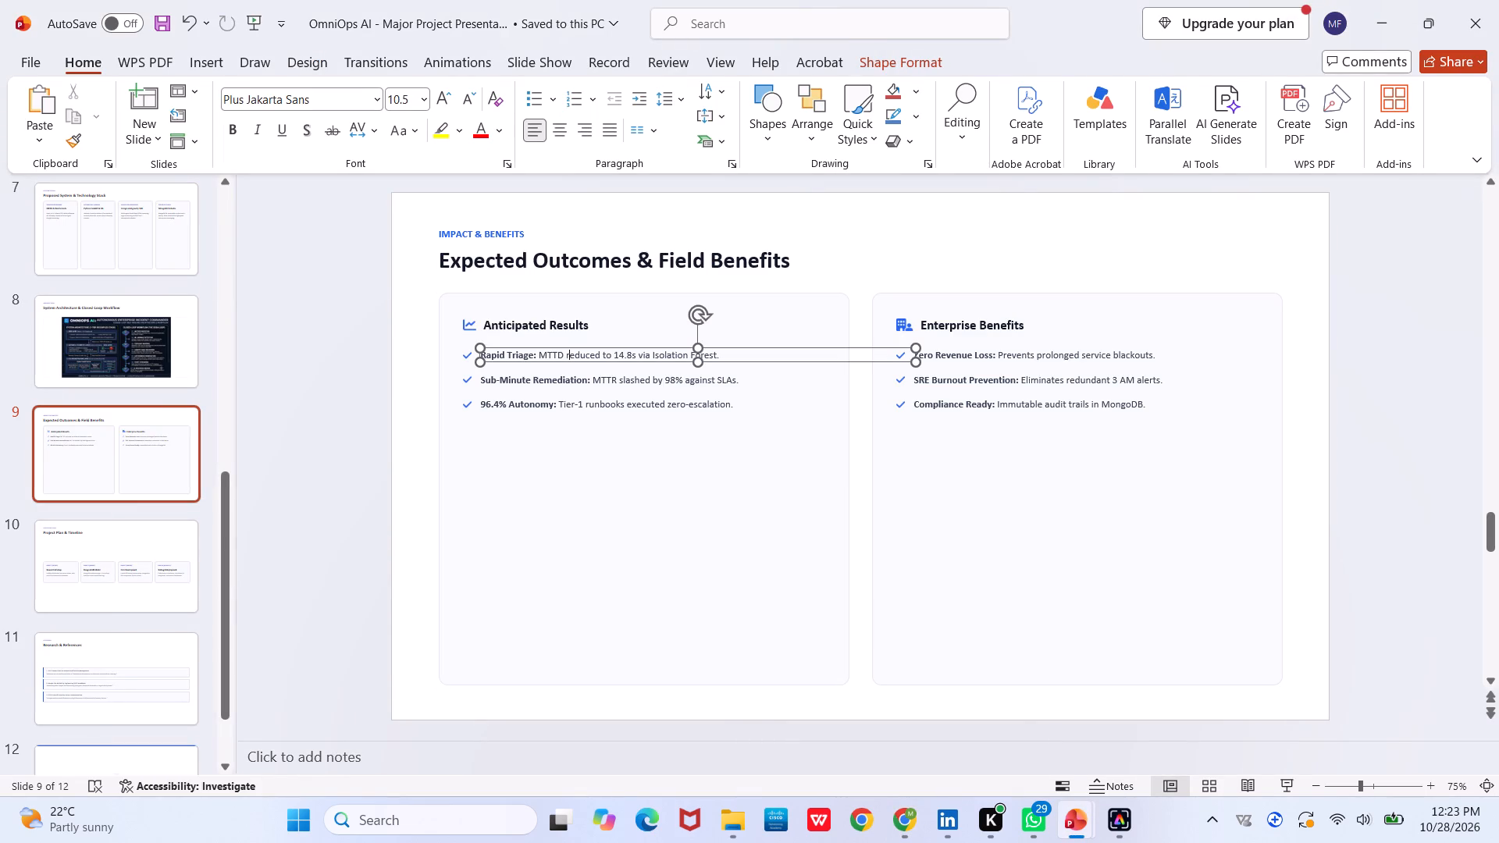
key("ctrl+a")
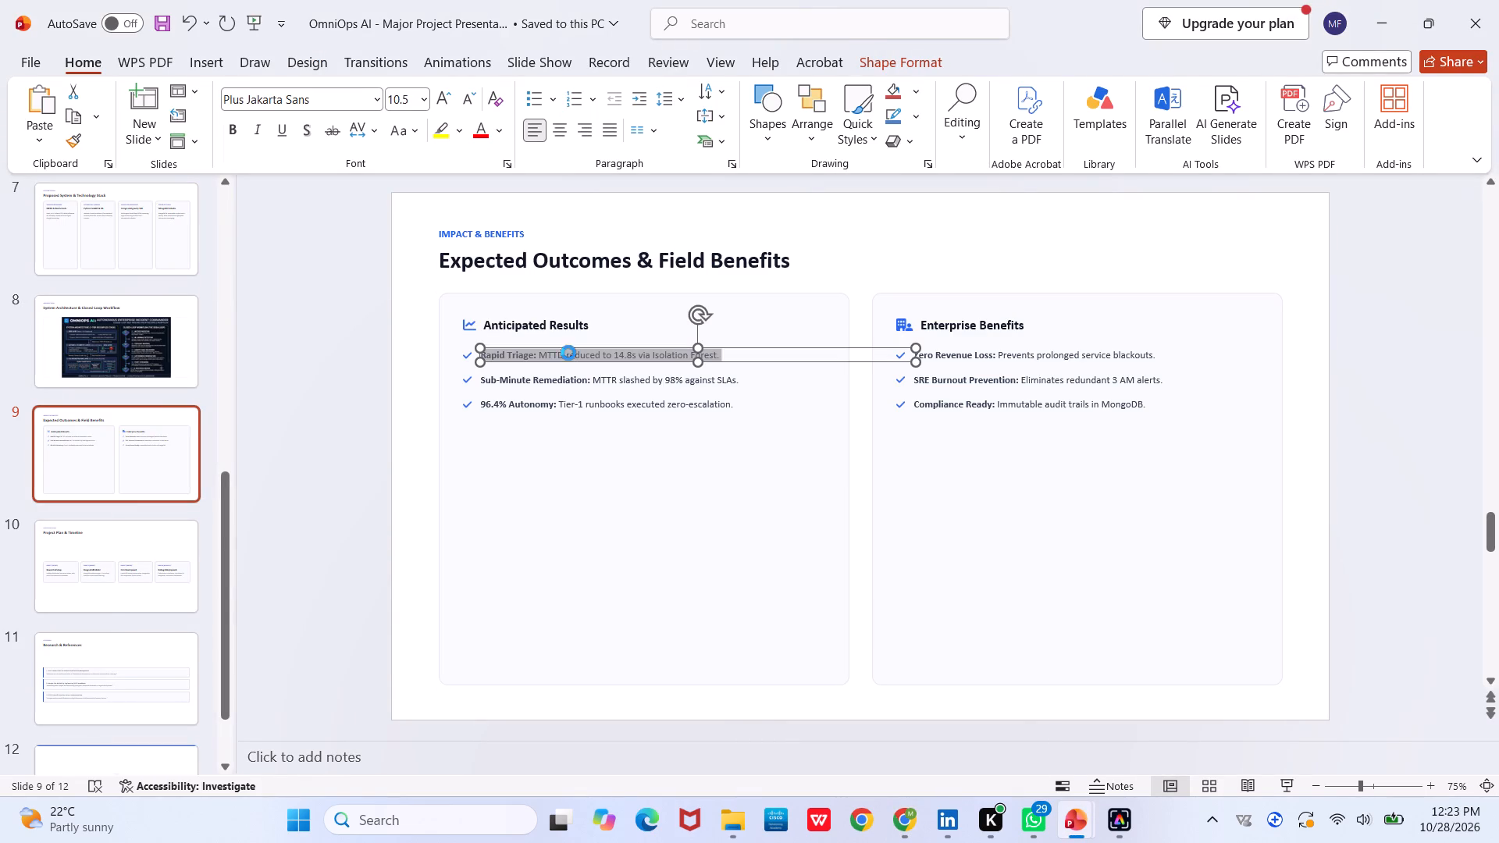
key("ctrl+c")
left_click(712, 390)
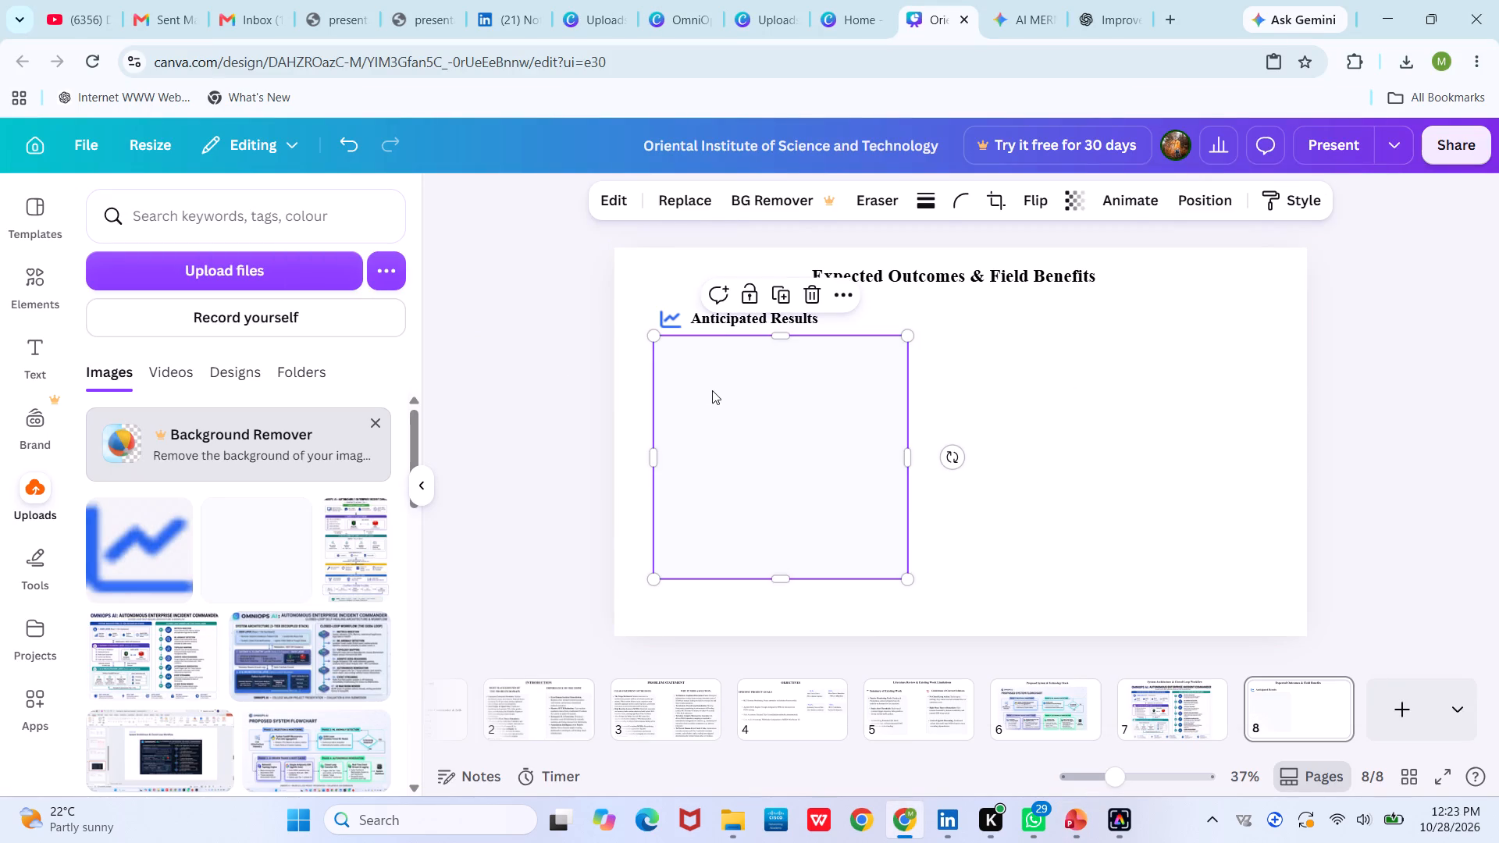
key("ctrl+v")
left_click_drag(745, 601, 792, 569)
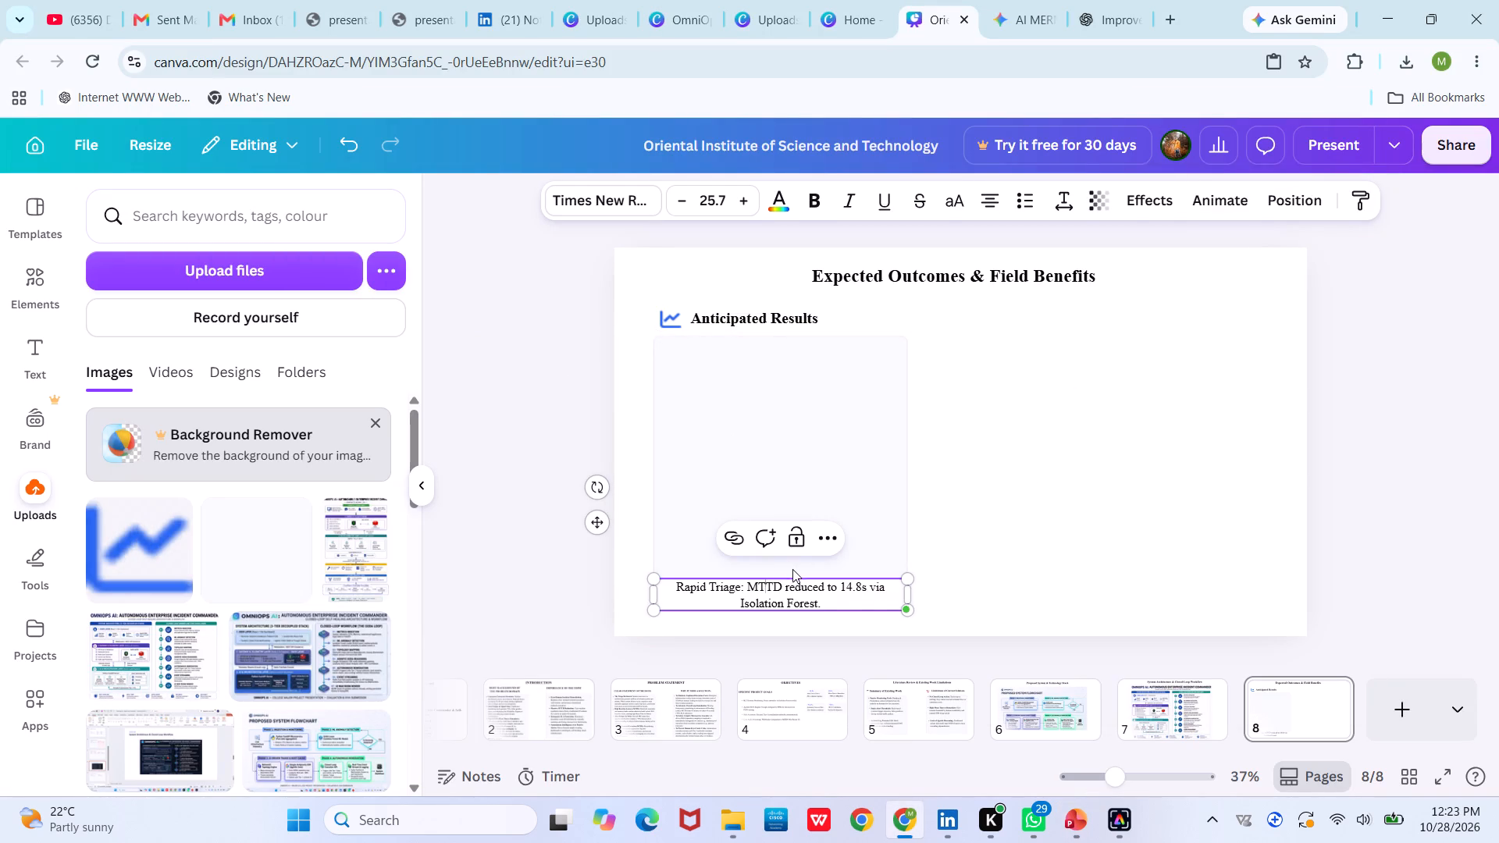
left_click_drag(792, 569, 793, 569)
left_click(957, 481)
left_click_drag(803, 585, 805, 361)
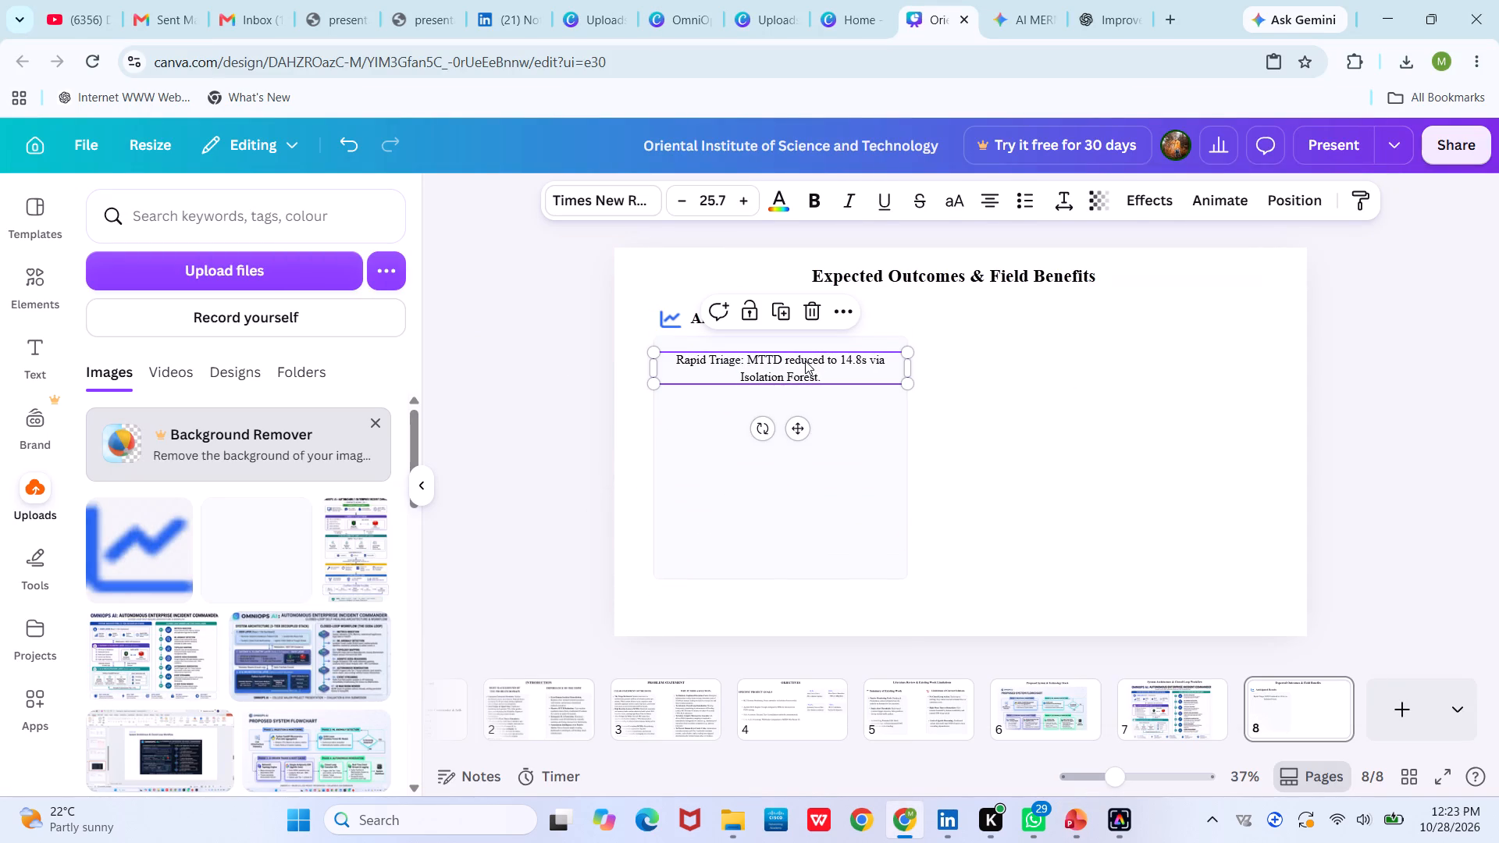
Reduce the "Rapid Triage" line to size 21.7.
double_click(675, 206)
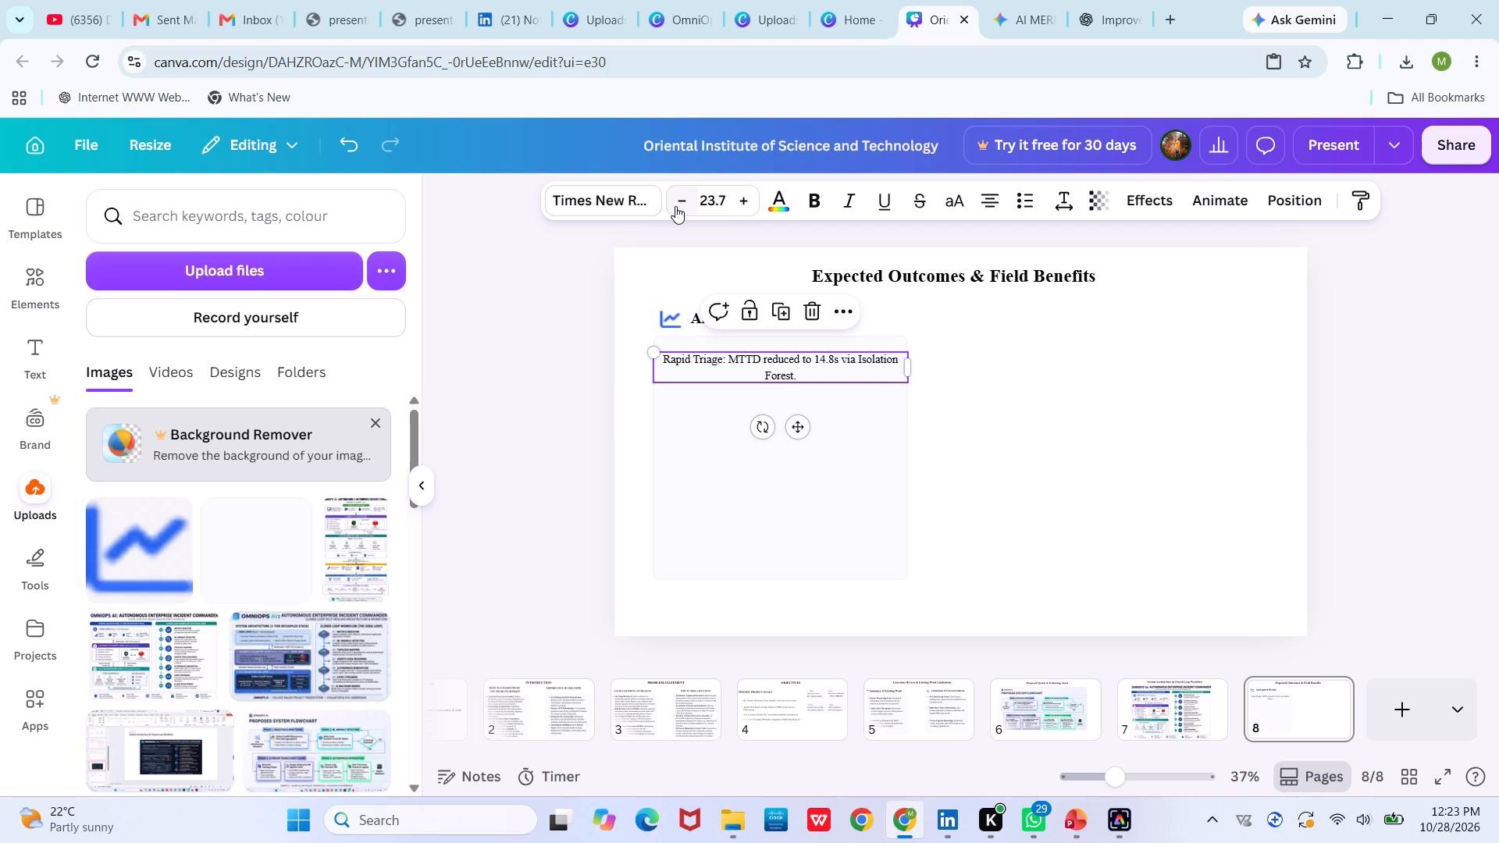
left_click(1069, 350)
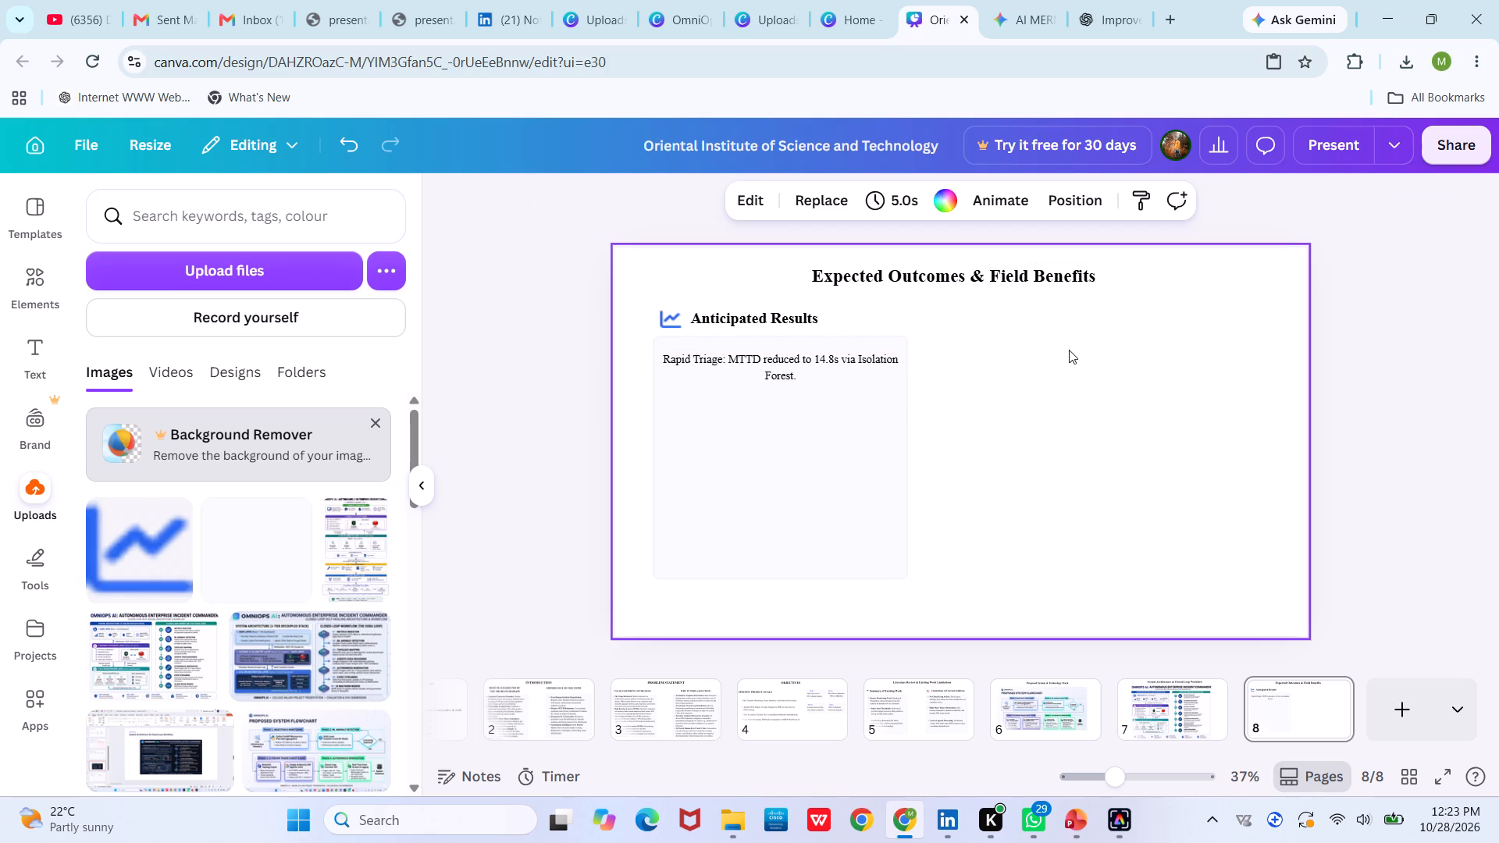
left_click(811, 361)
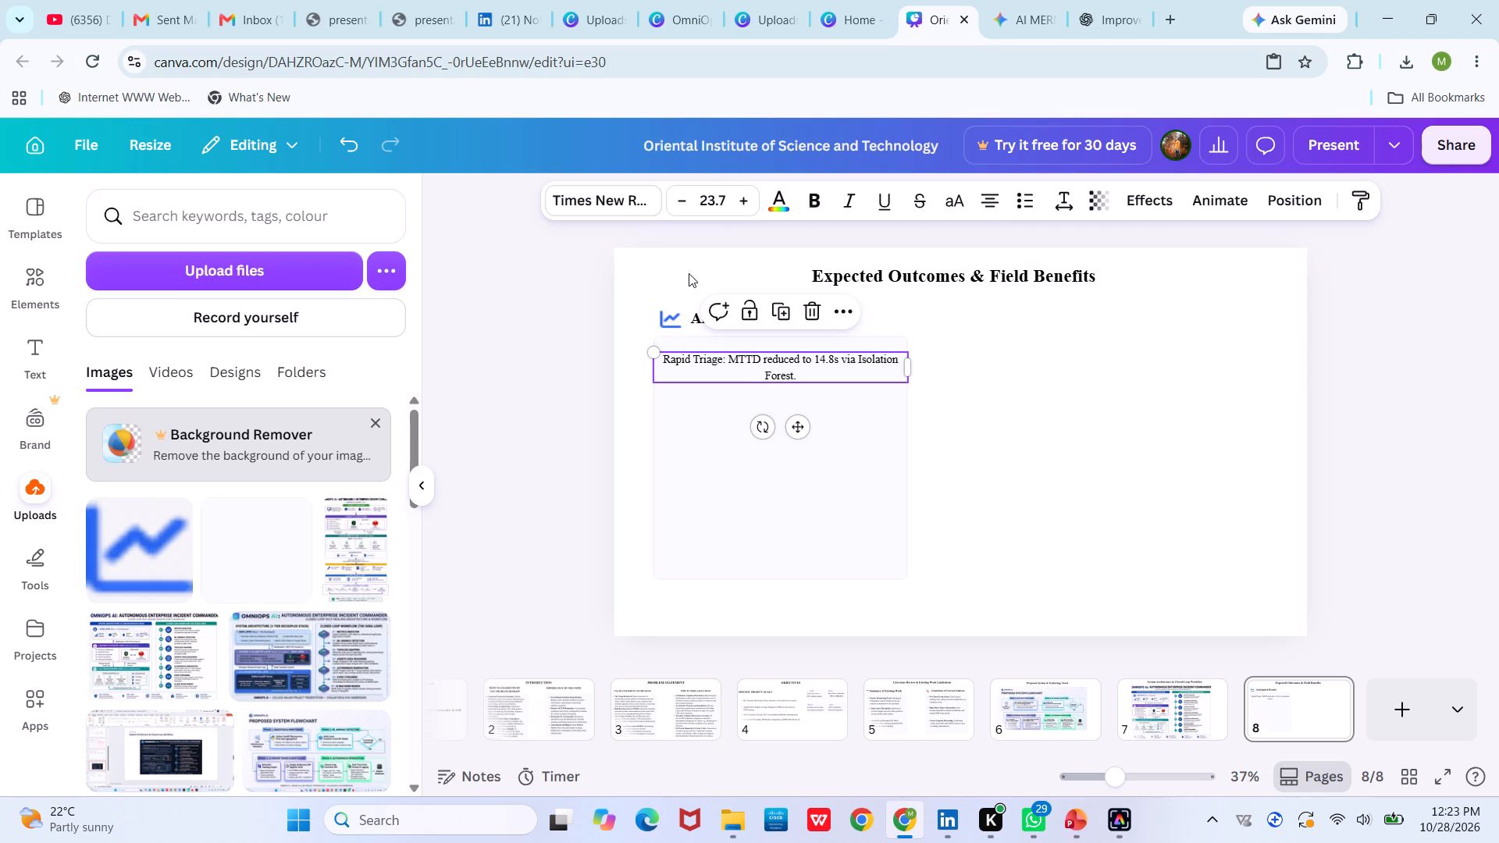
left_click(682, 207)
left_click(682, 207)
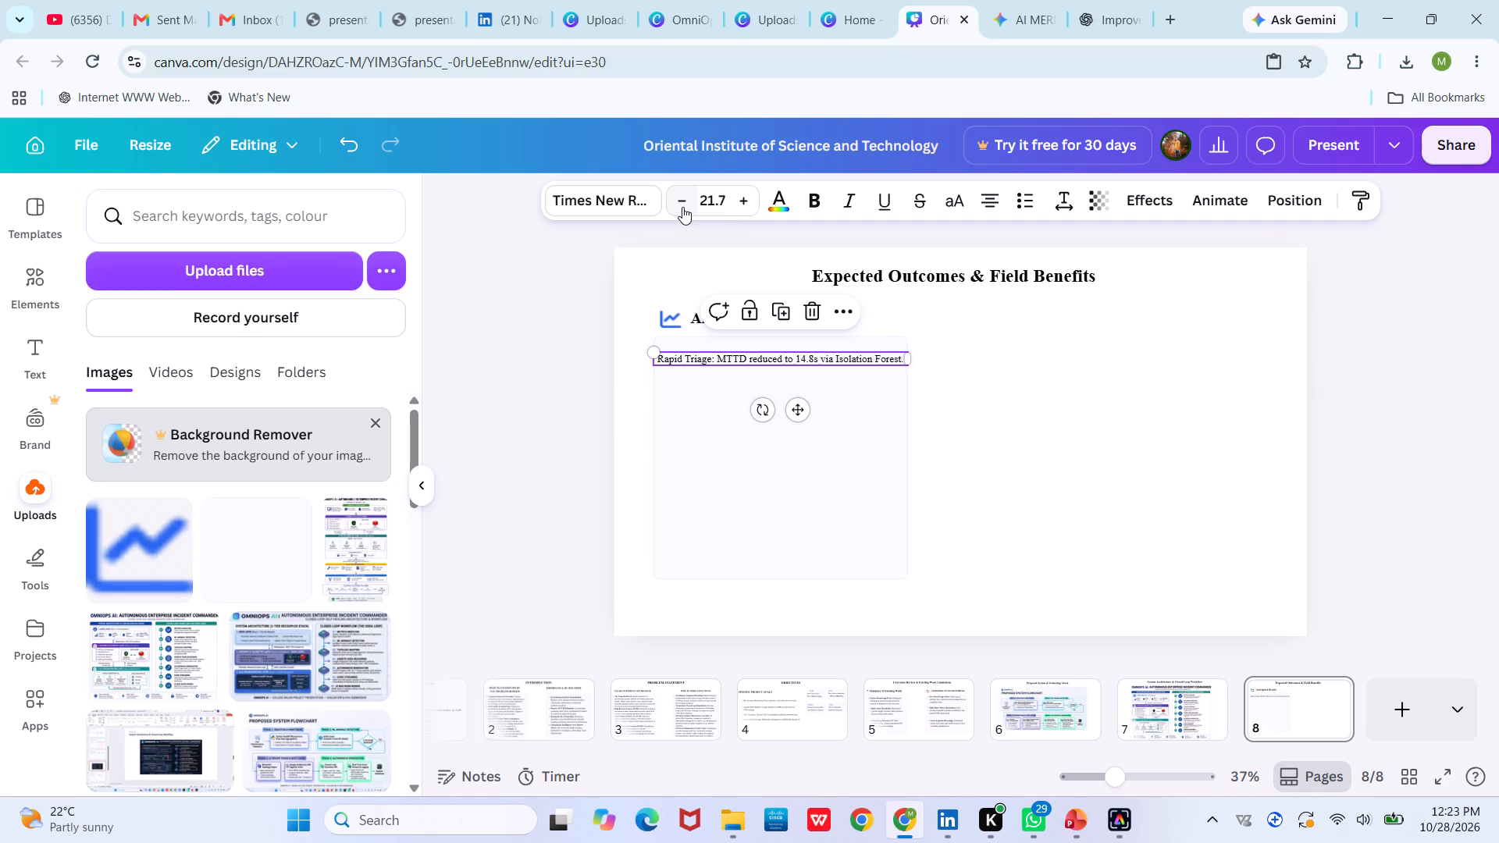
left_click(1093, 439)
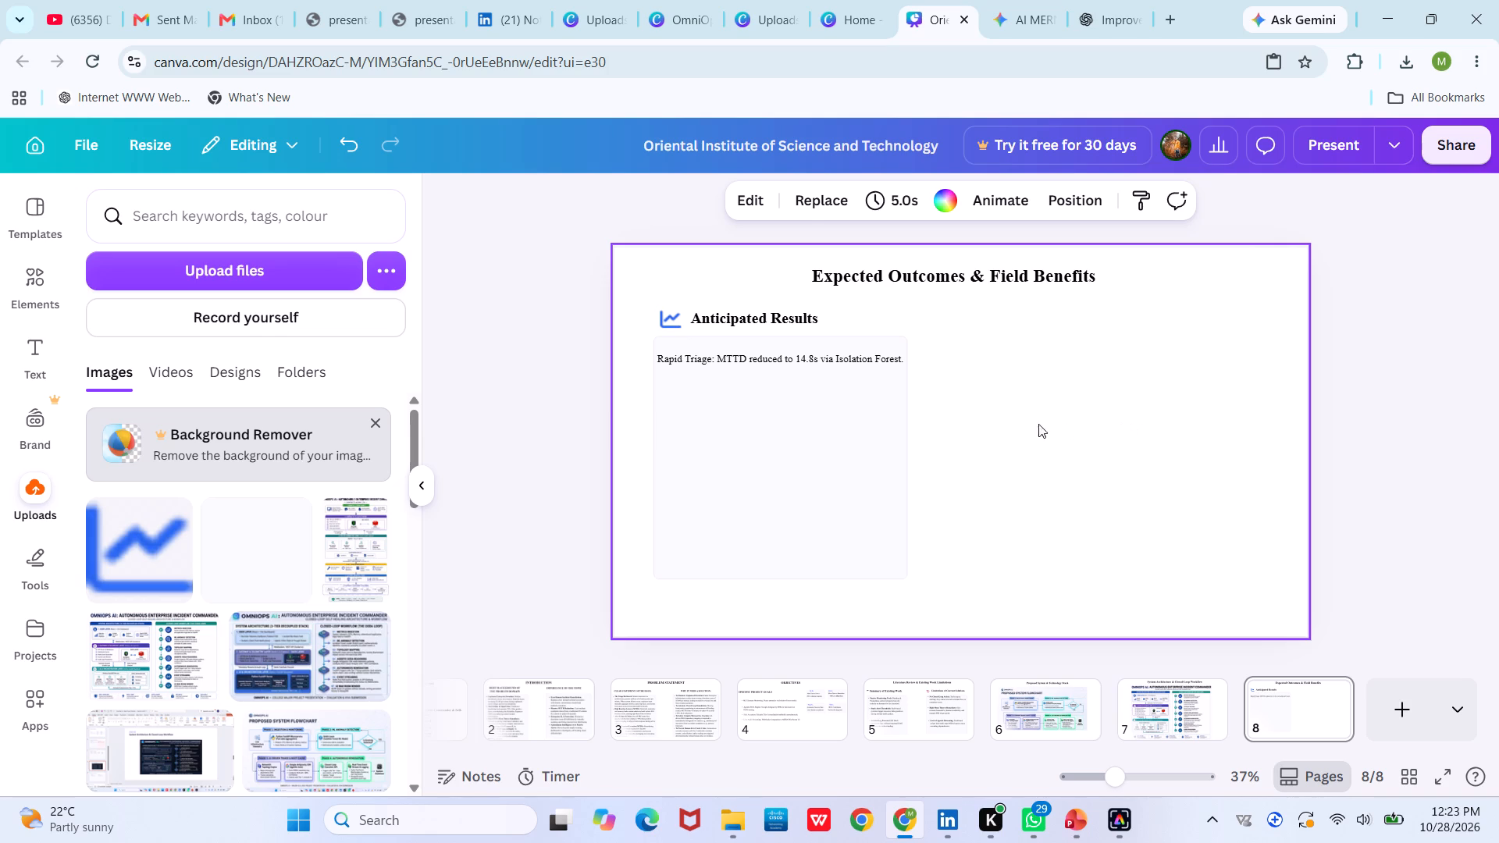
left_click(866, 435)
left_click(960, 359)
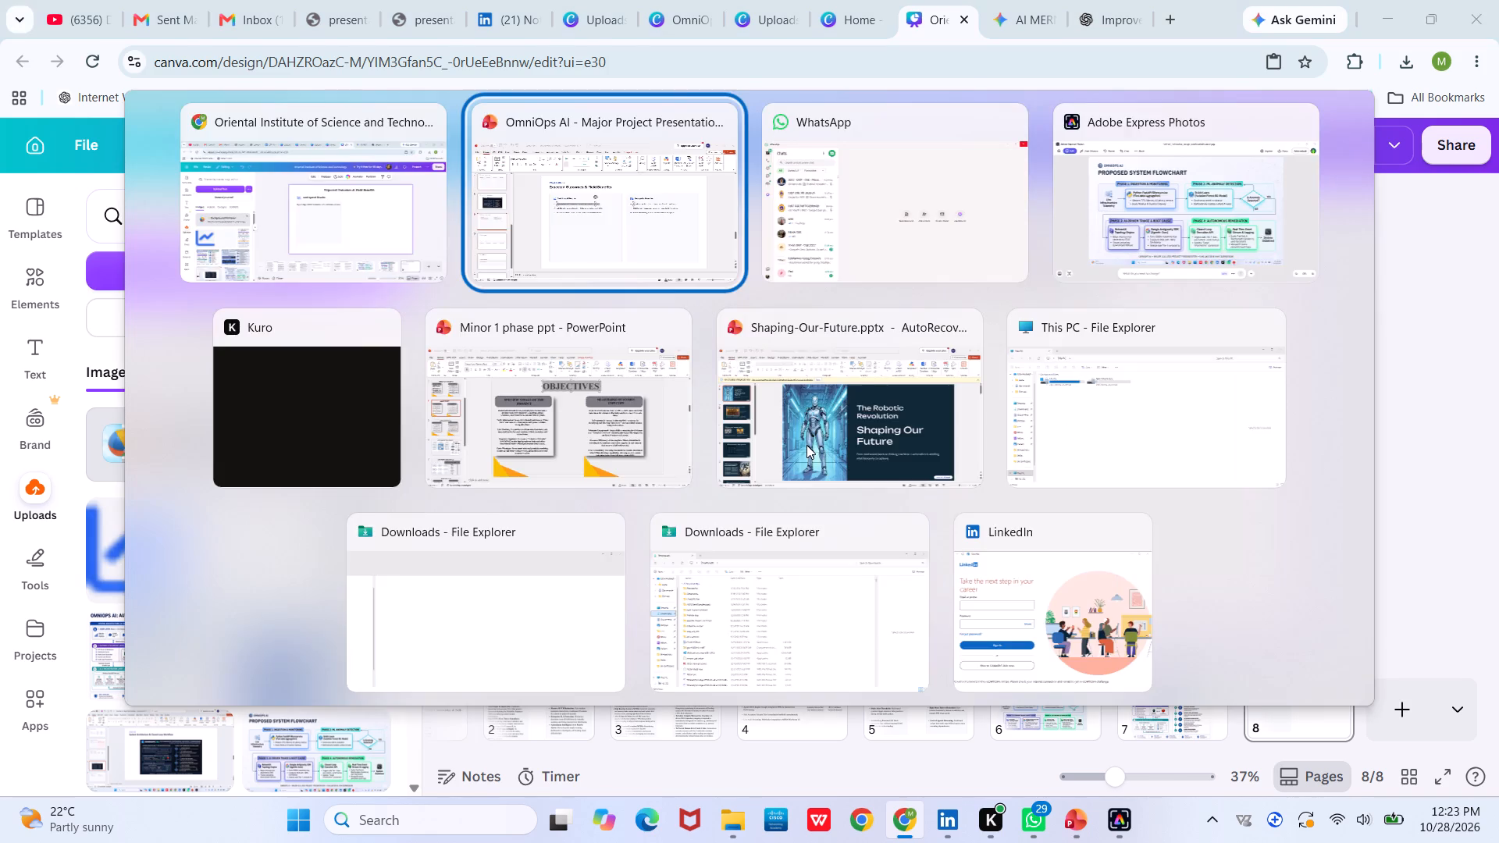
Copy the "Sub-Minute Remediation" line from PowerPoint slide 9 onto Canva page 8.
left_click(653, 382)
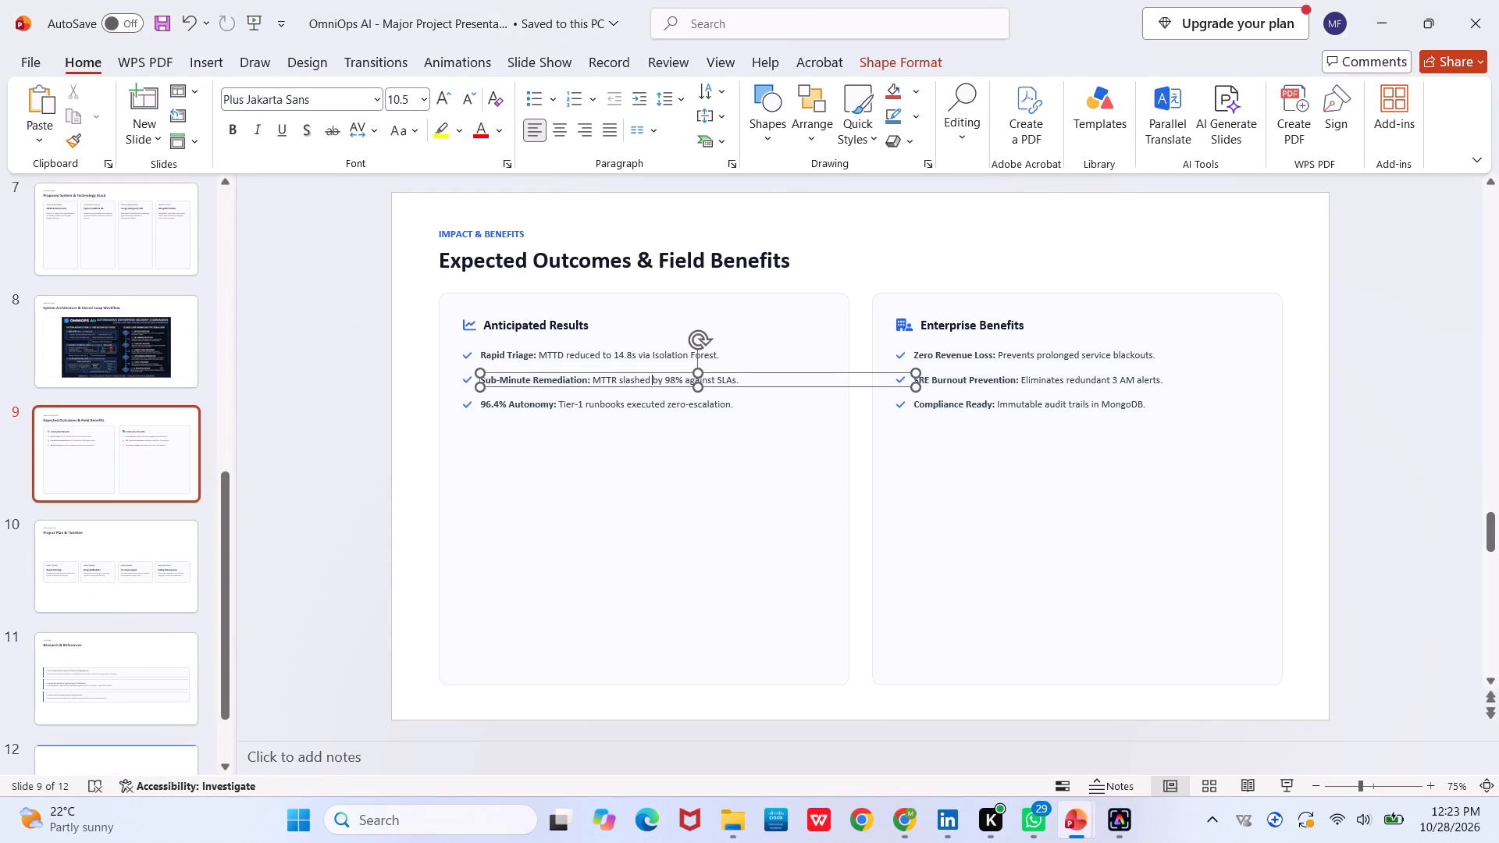
key("ctrl+a")
key("ctrl+c")
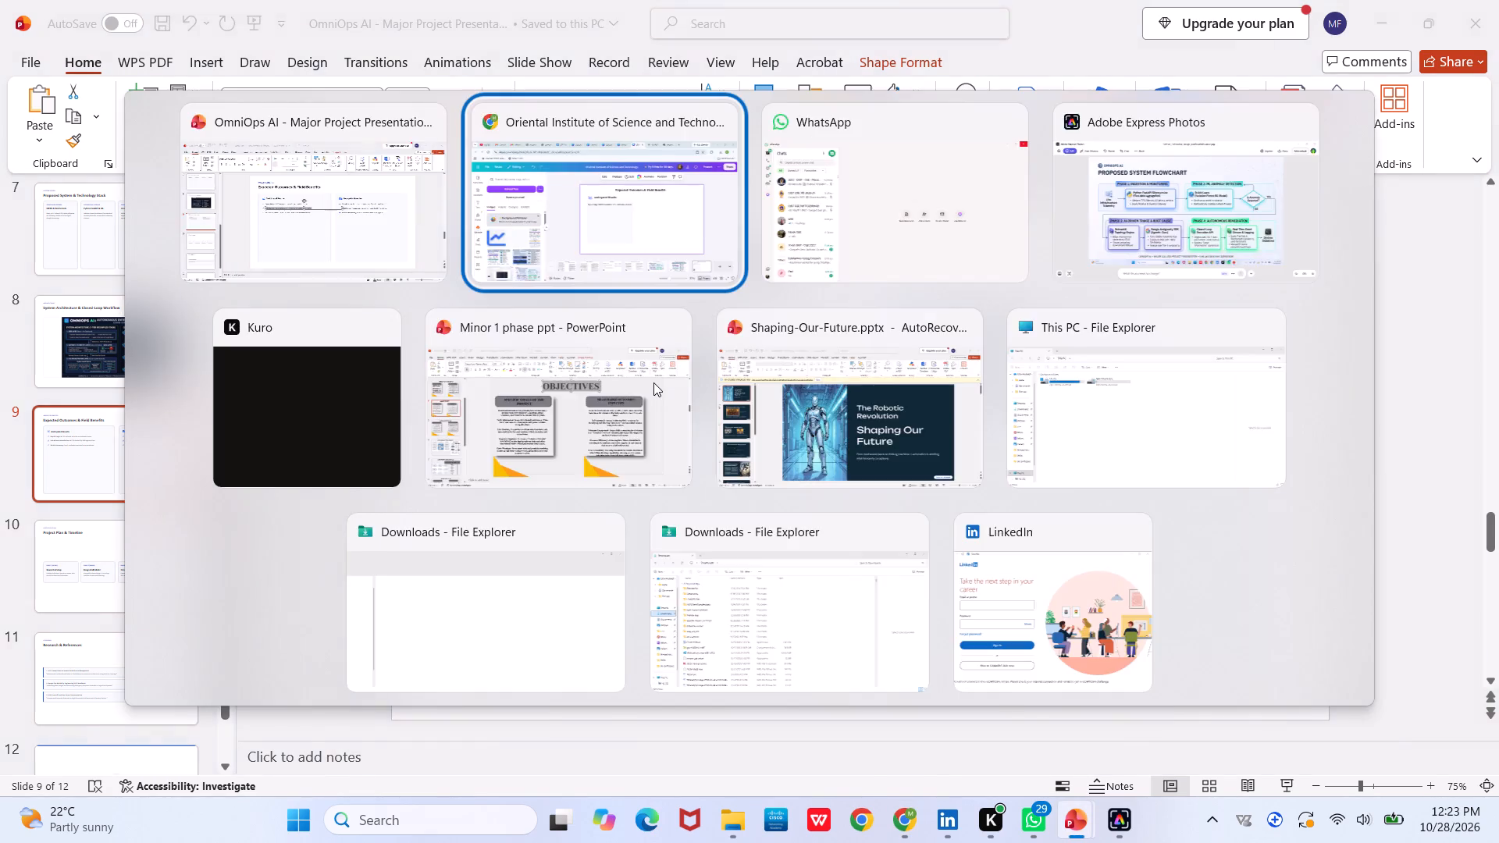
left_click(695, 418)
key("ctrl+v")
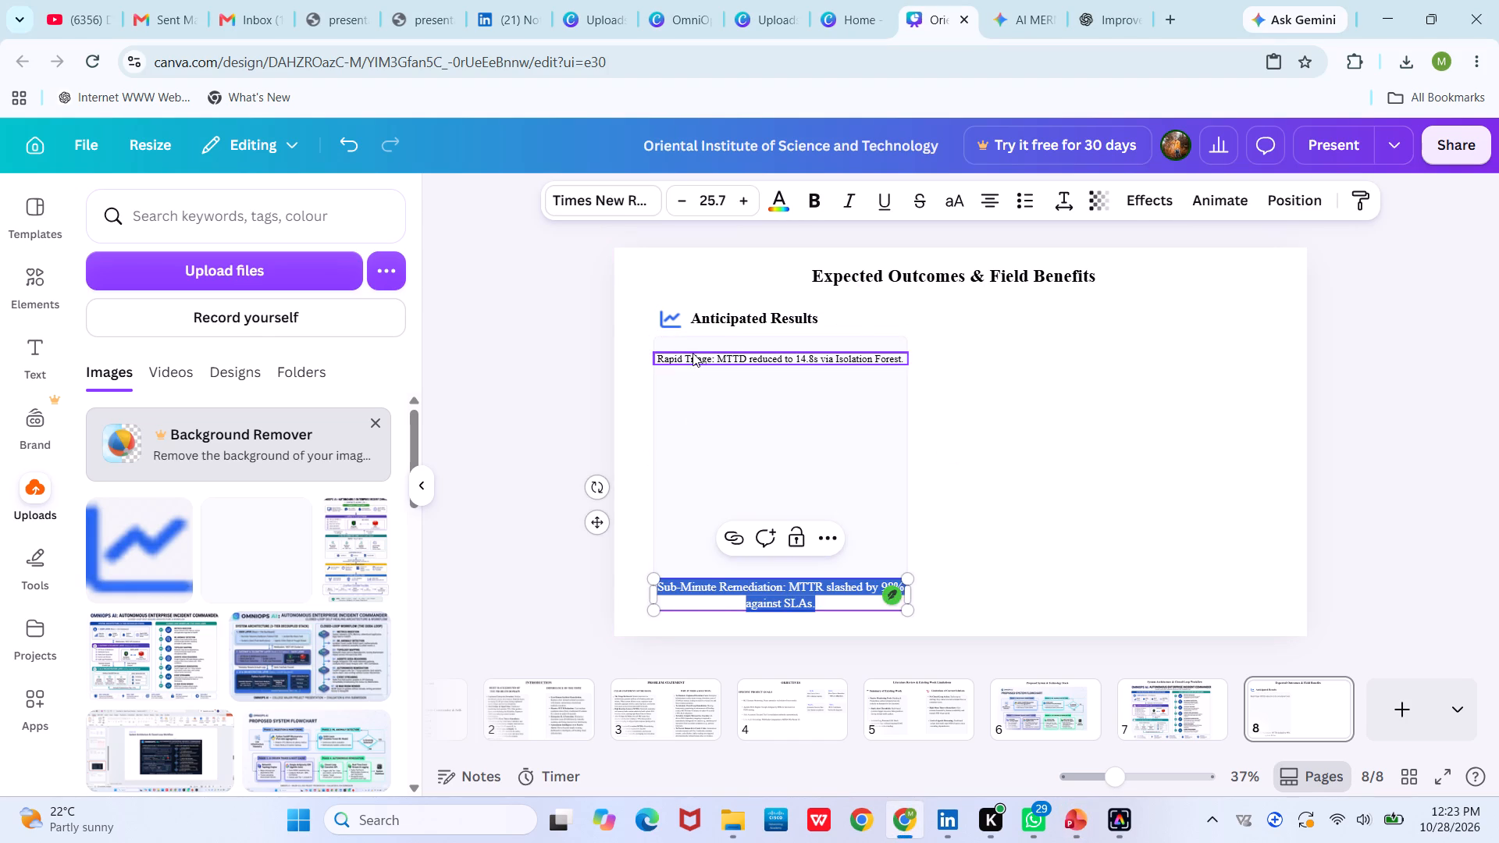
Format both the "Rapid Triage" and "Sub-Minute Remediation" lines as bulleted lists.
left_click(693, 354)
left_click(1016, 202)
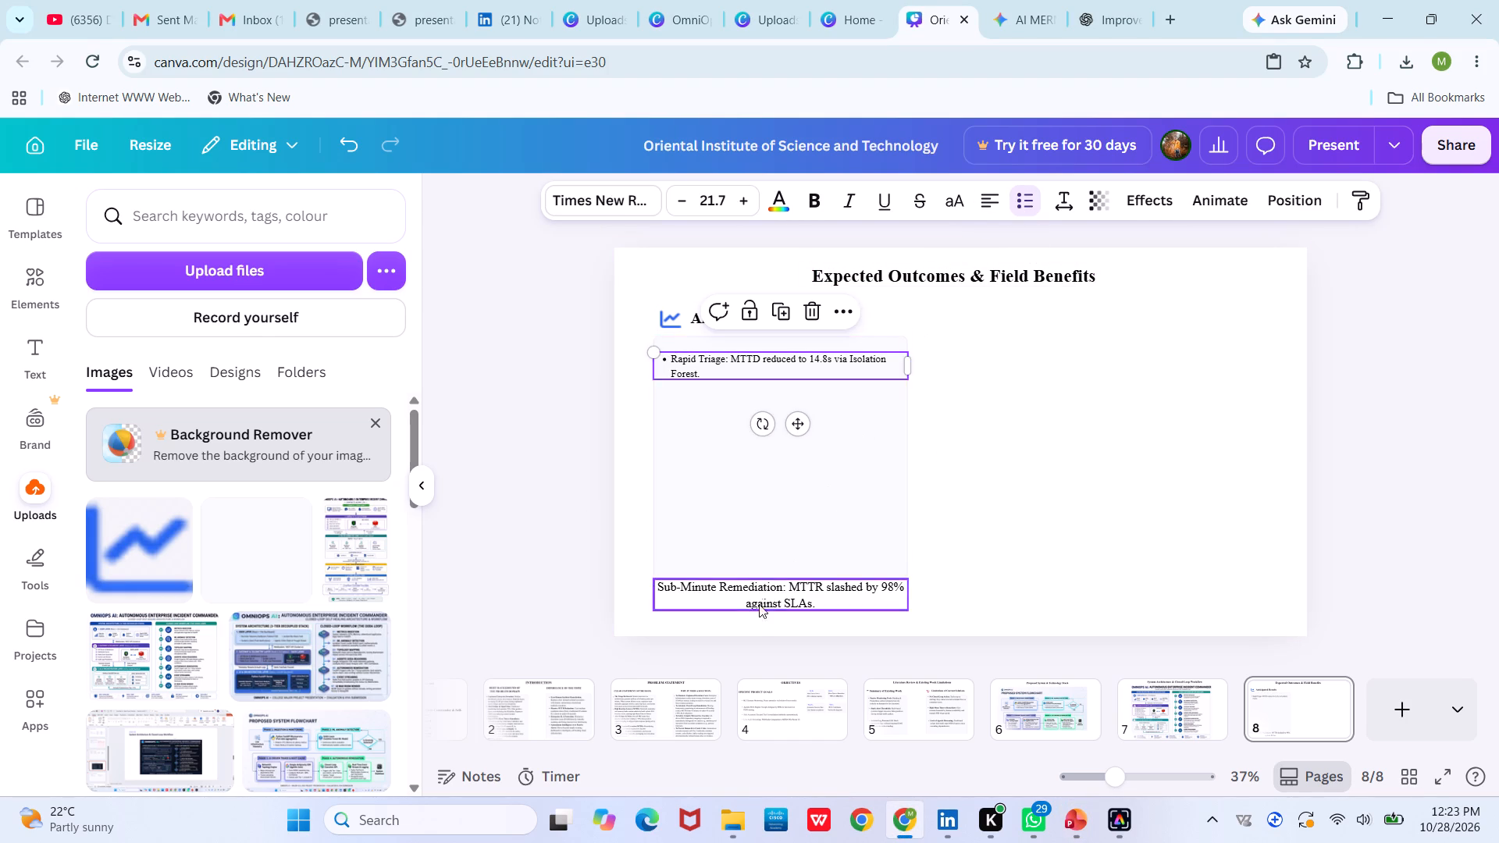
left_click(754, 613)
left_click(752, 595)
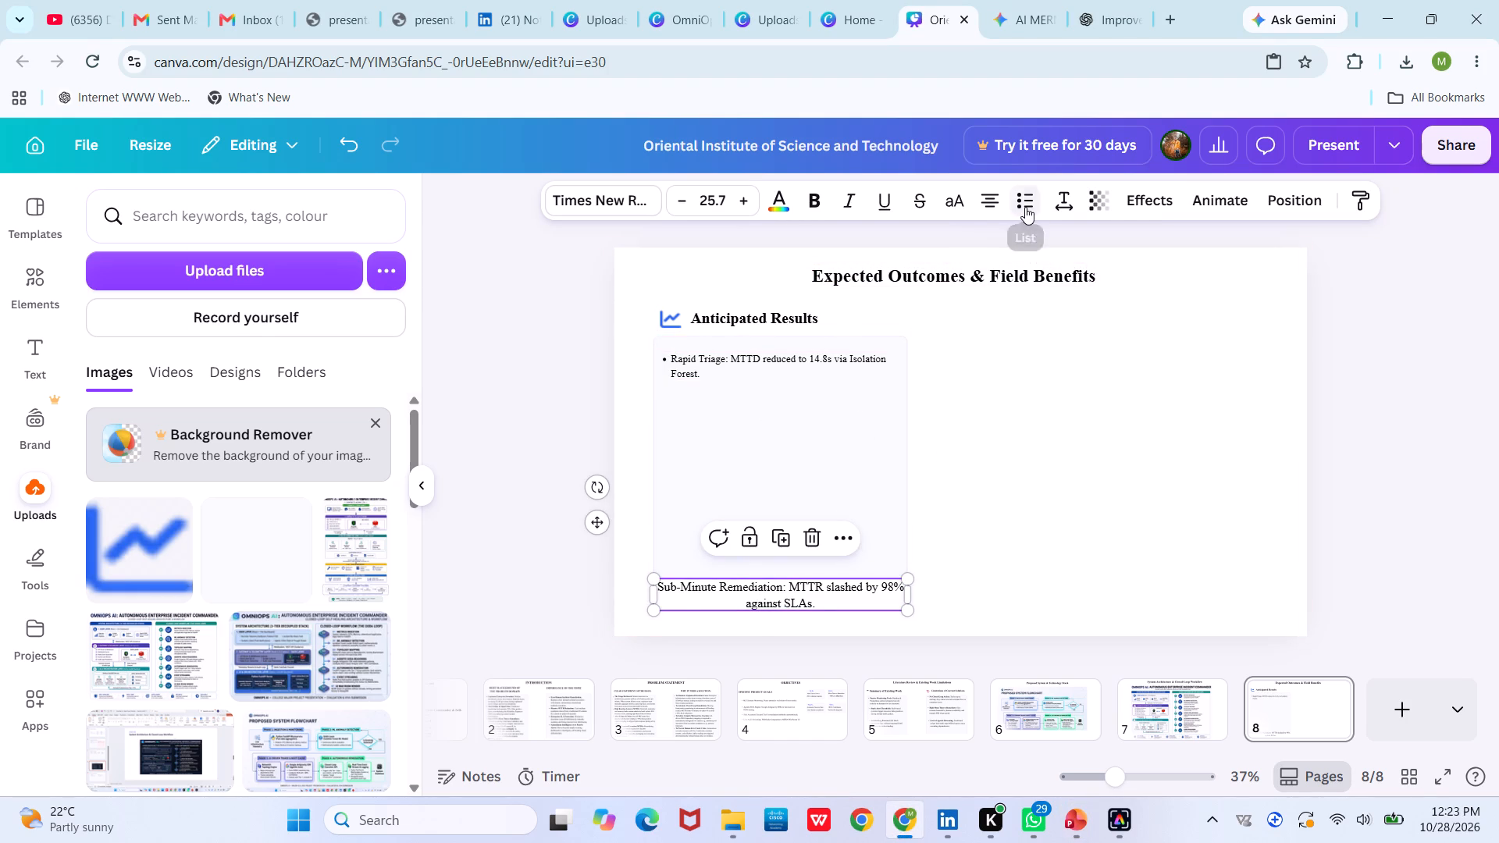
left_click(1025, 207)
left_click(1006, 451)
Move the "Sub-Minute Remediation" bullet into the card, a little below the "Rapid Triage" bullet.
left_click_drag(774, 596, 771, 425)
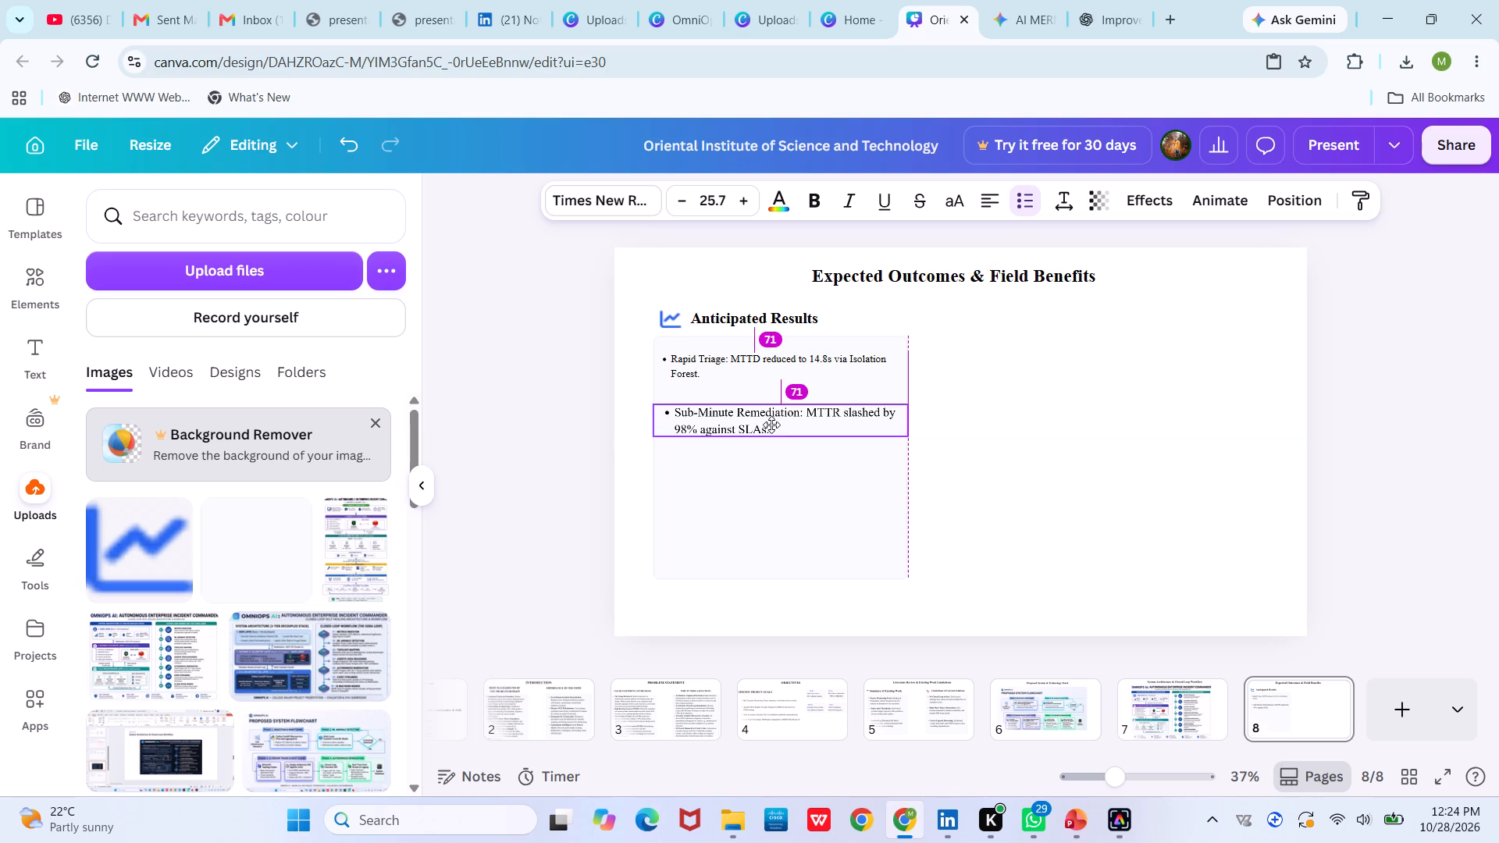
left_click_drag(771, 425, 769, 425)
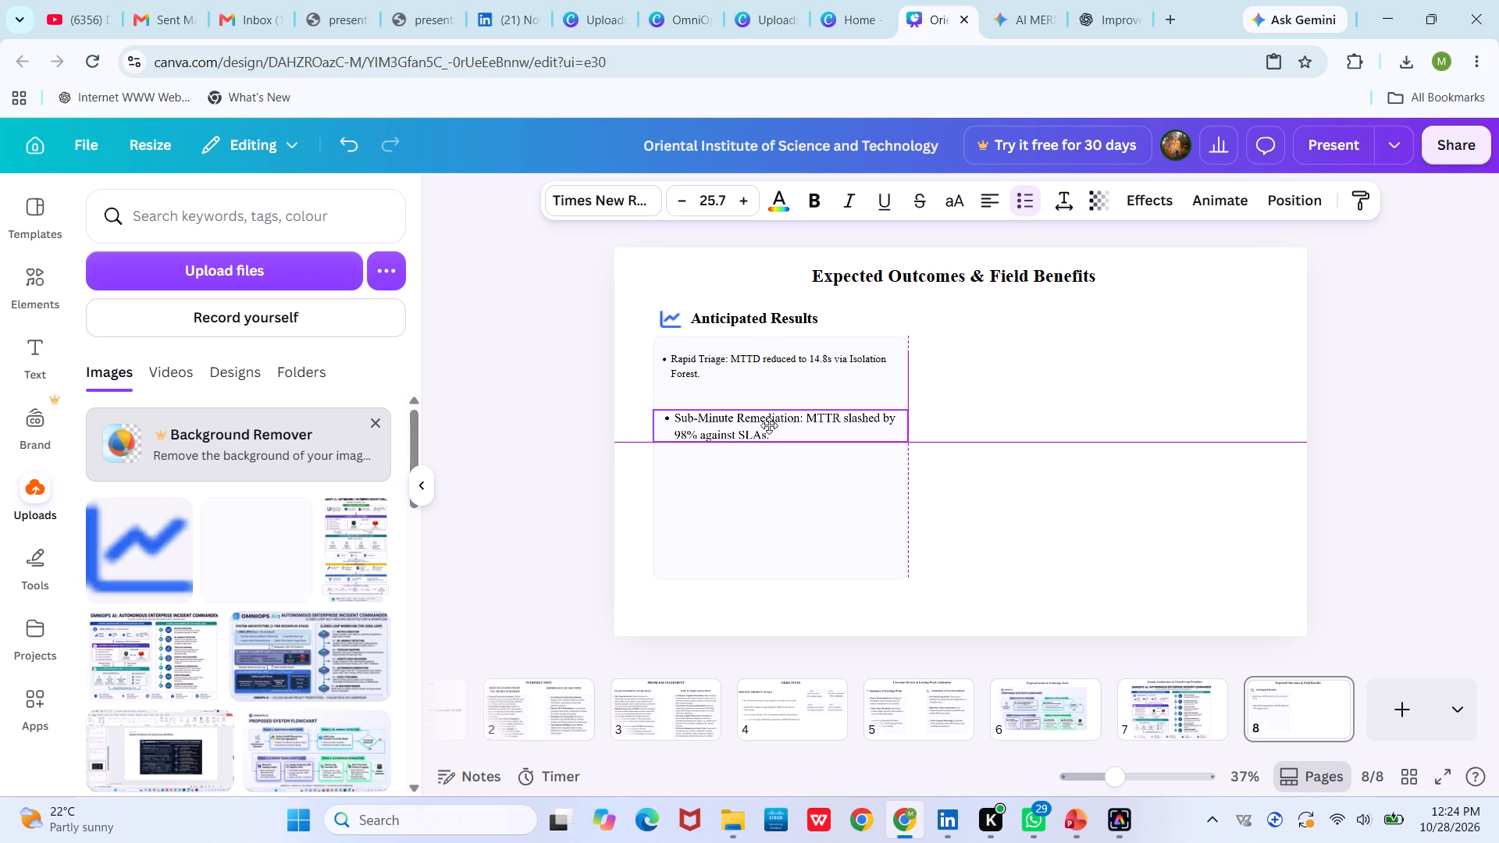
left_click_drag(769, 425, 769, 424)
left_click(1085, 355)
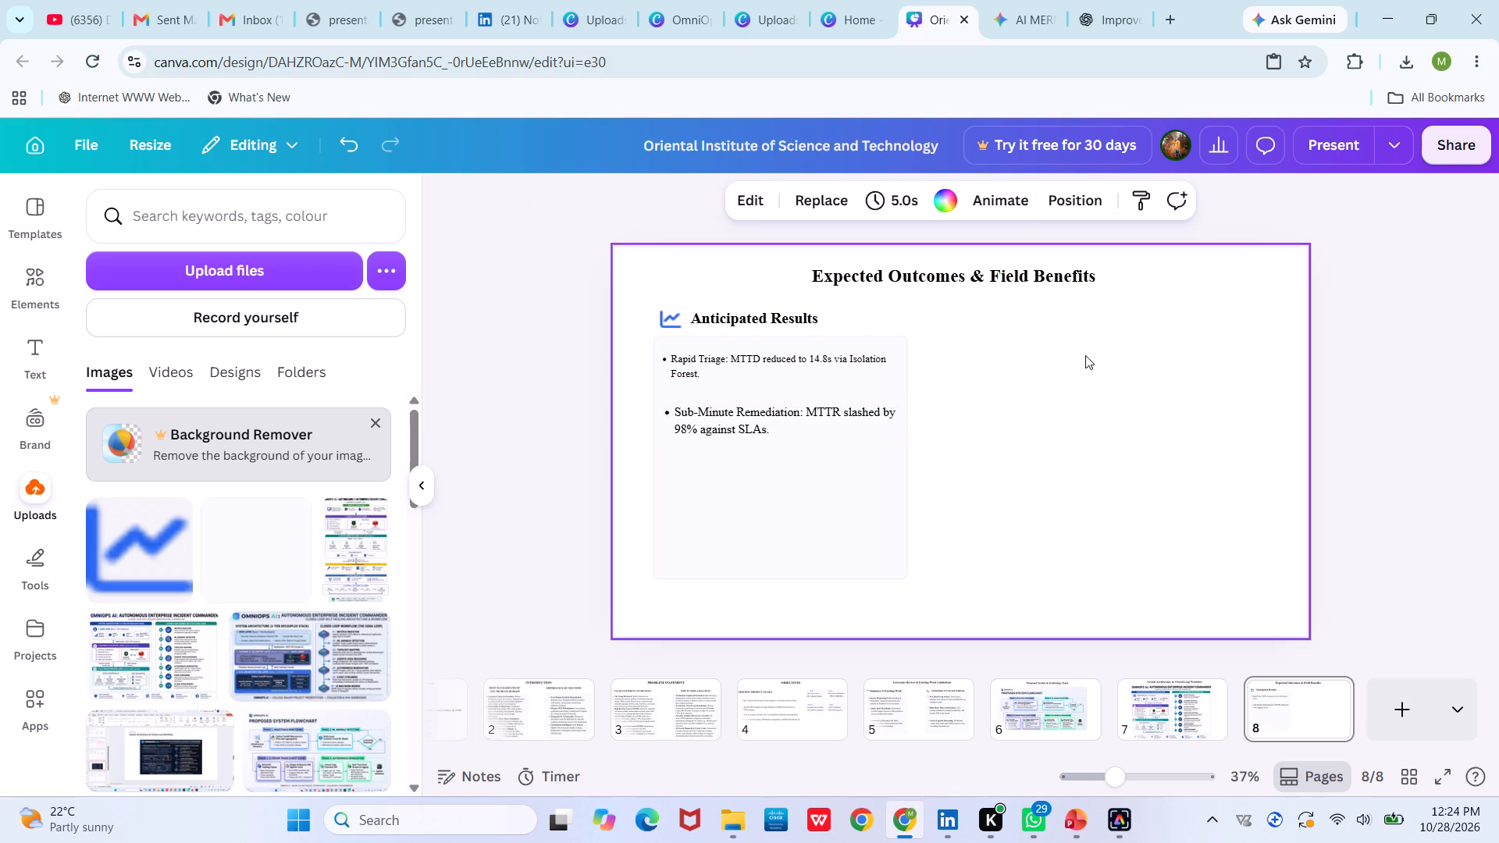
Set the "Rapid Triage" bullet's font size to 23.7.
left_click(822, 361)
left_click(737, 202)
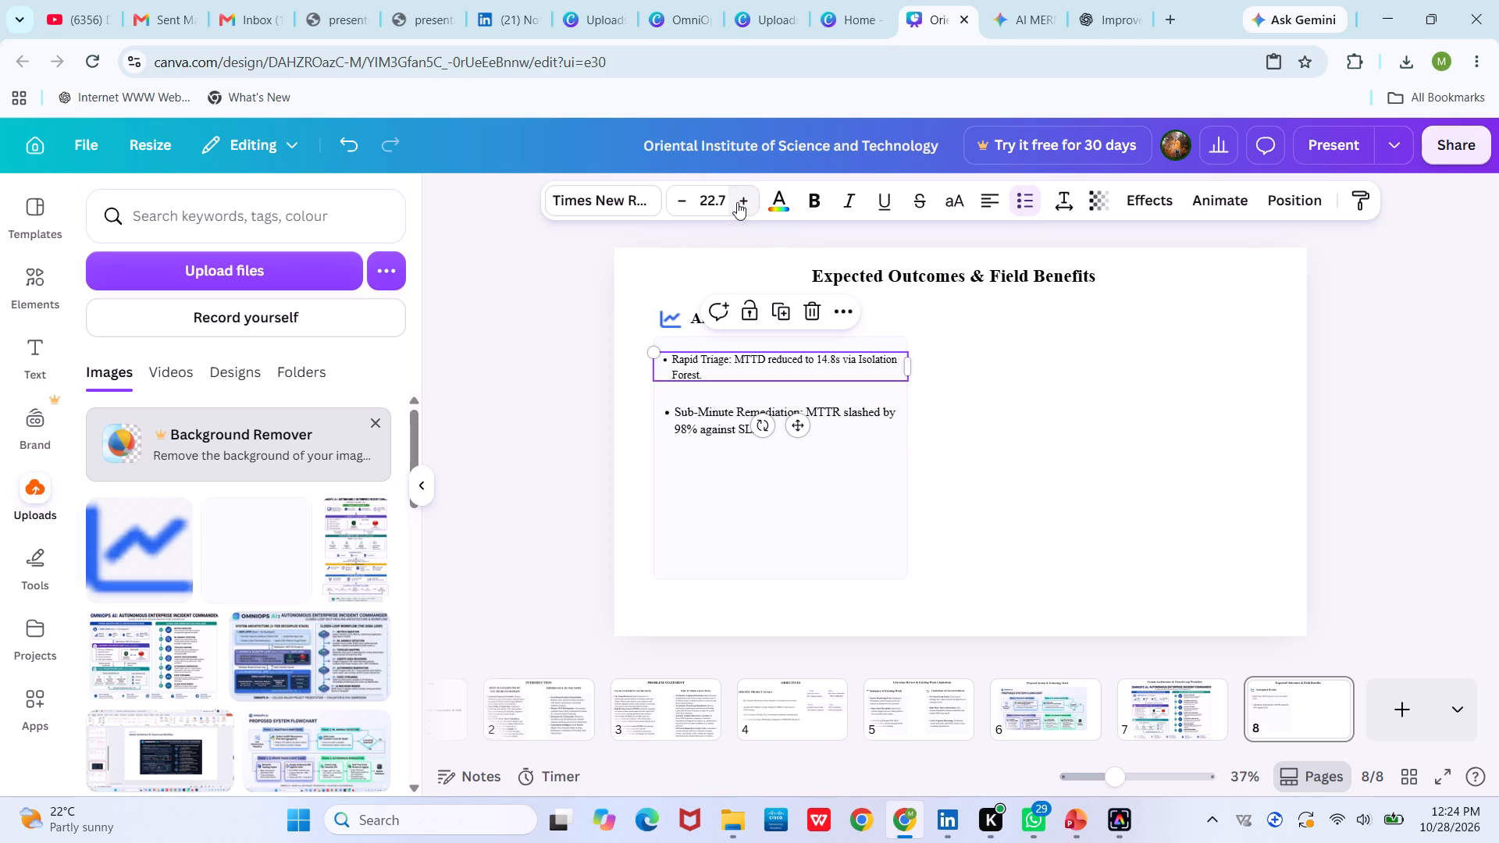
left_click(737, 202)
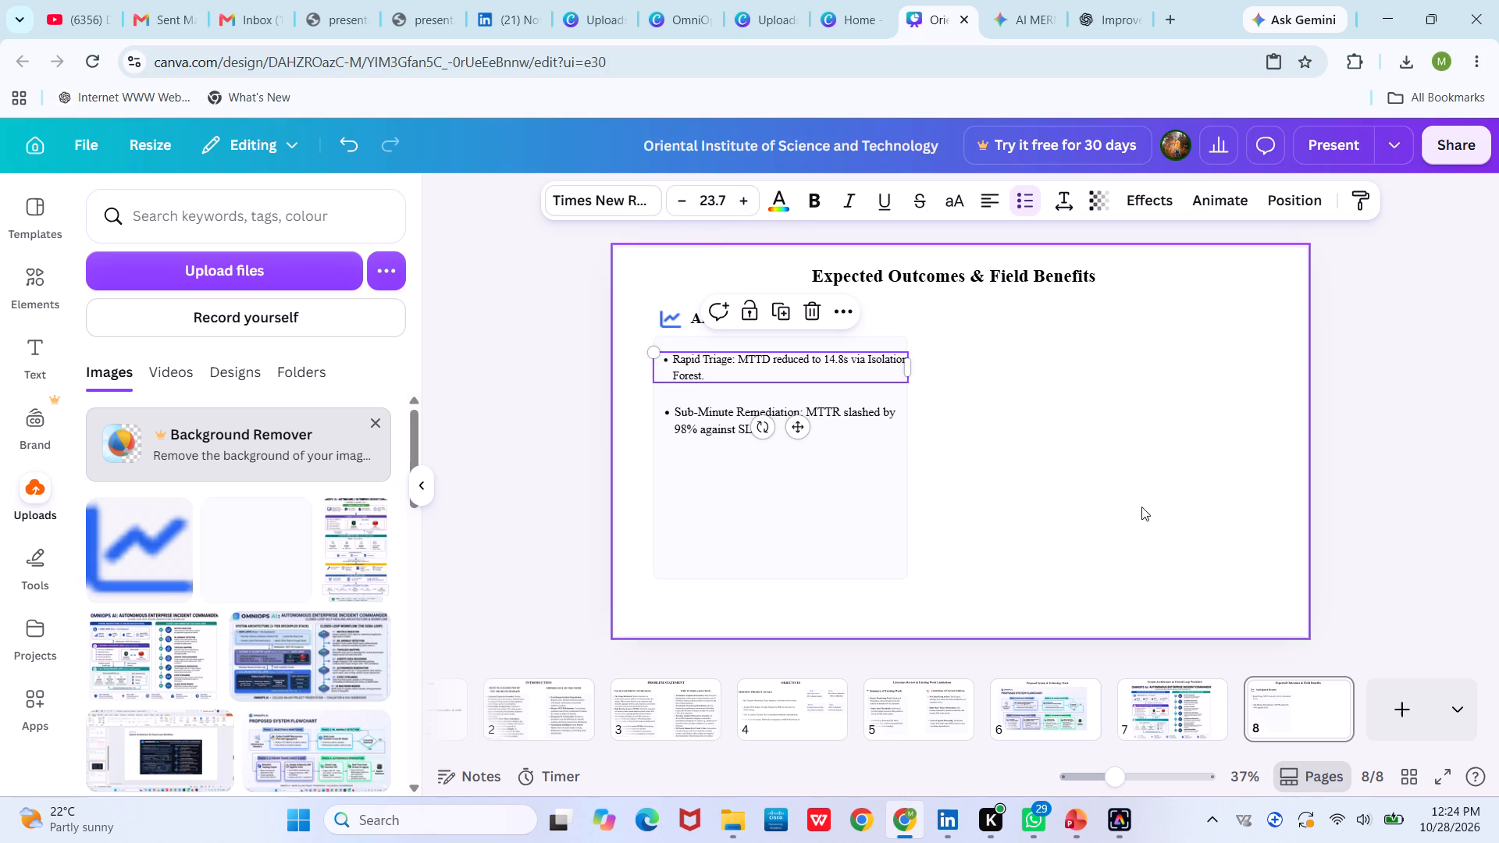
left_click(1151, 507)
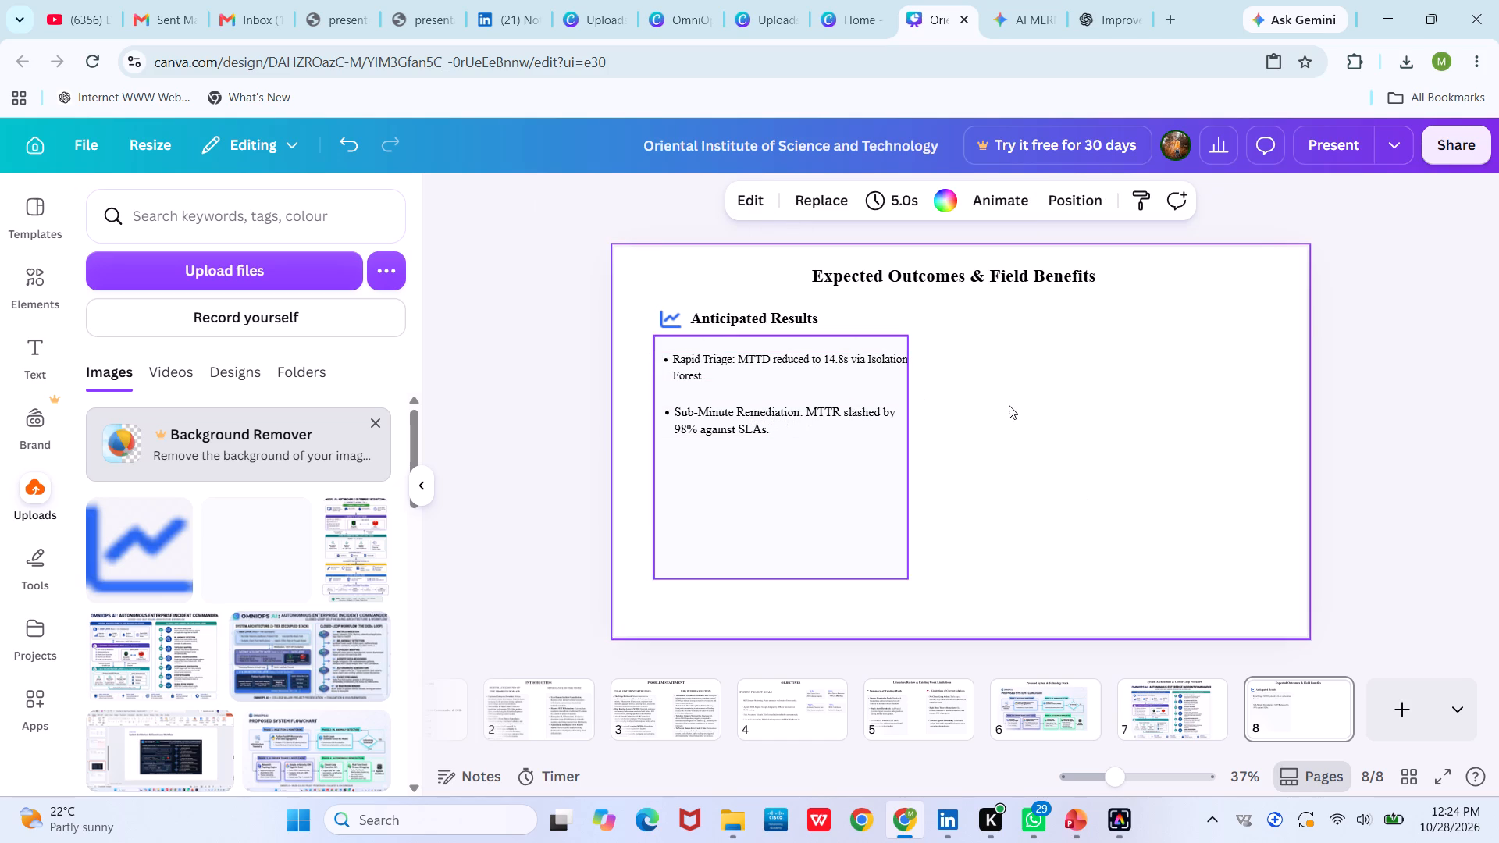
Copy the "96.4% Autonomy" line from PowerPoint slide 9 onto Canva page 8 and format it as a bulleted list.
left_click(689, 410)
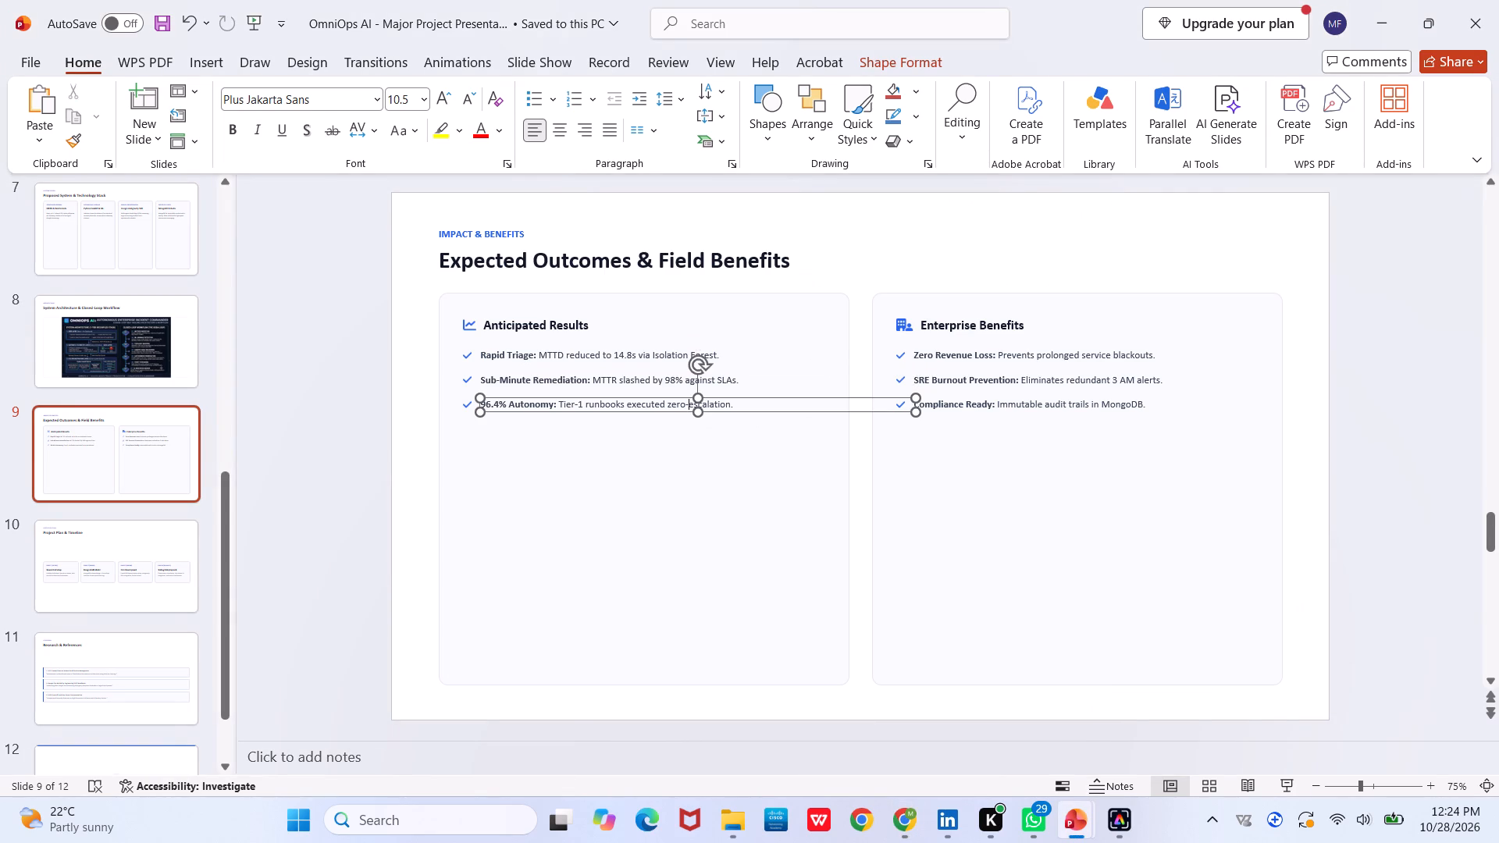
key("ctrl+a")
key("ctrl+c")
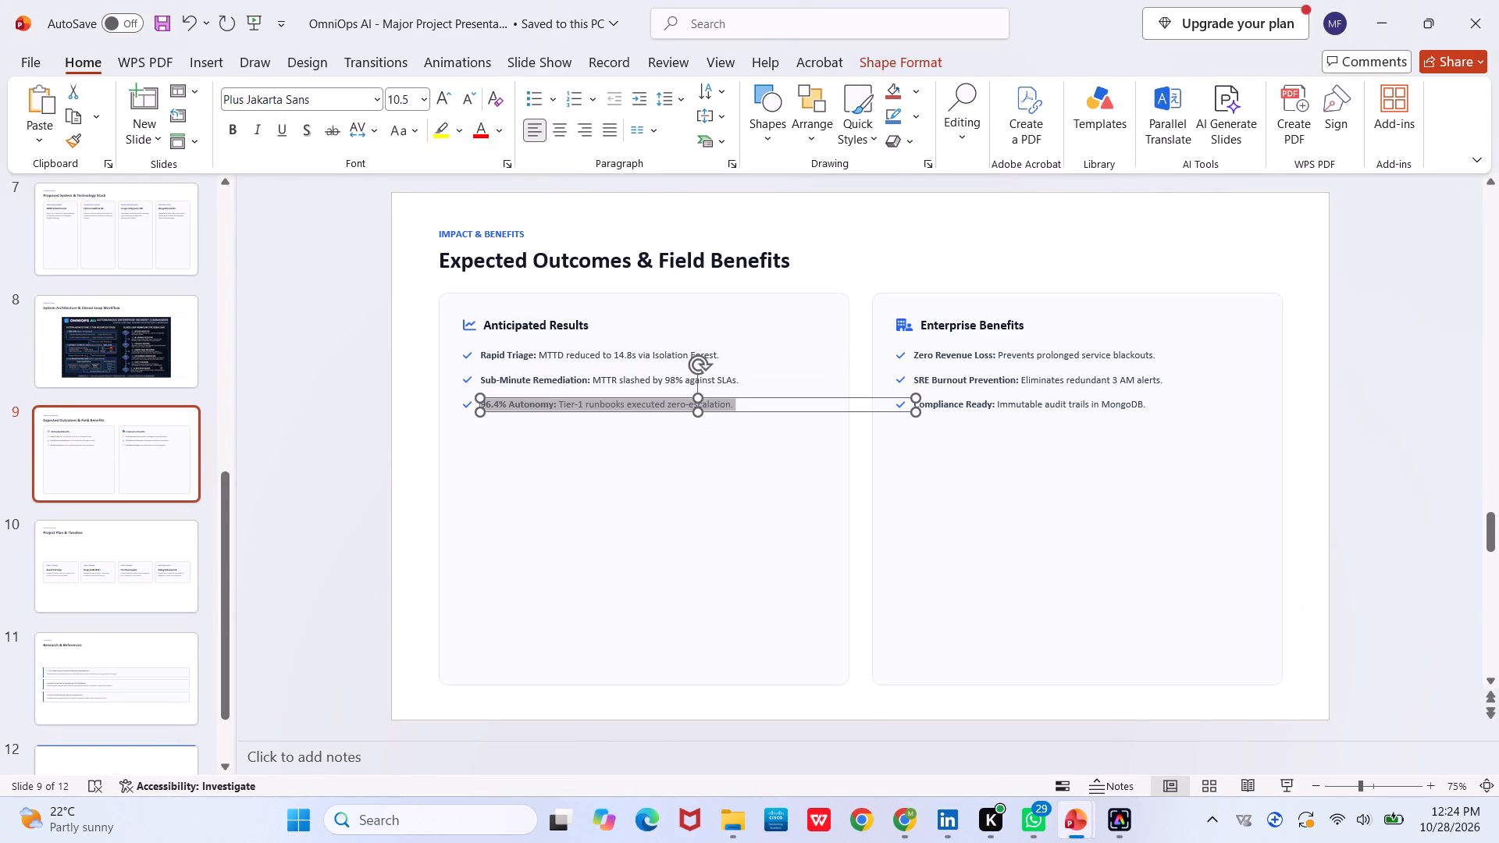
left_click(717, 494)
key("ctrl+v")
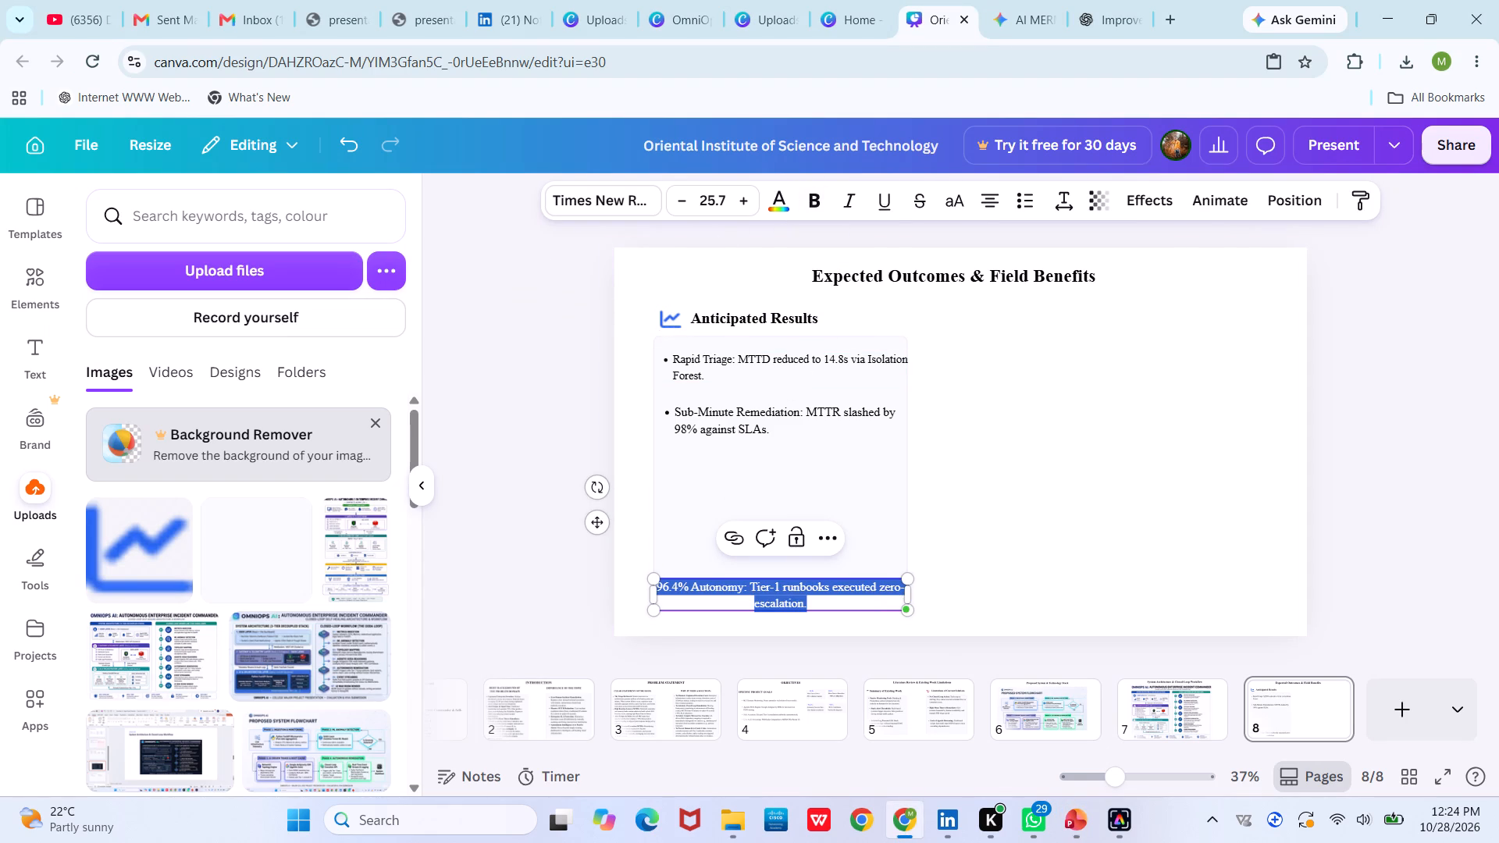
left_click(1020, 204)
left_click(1049, 583)
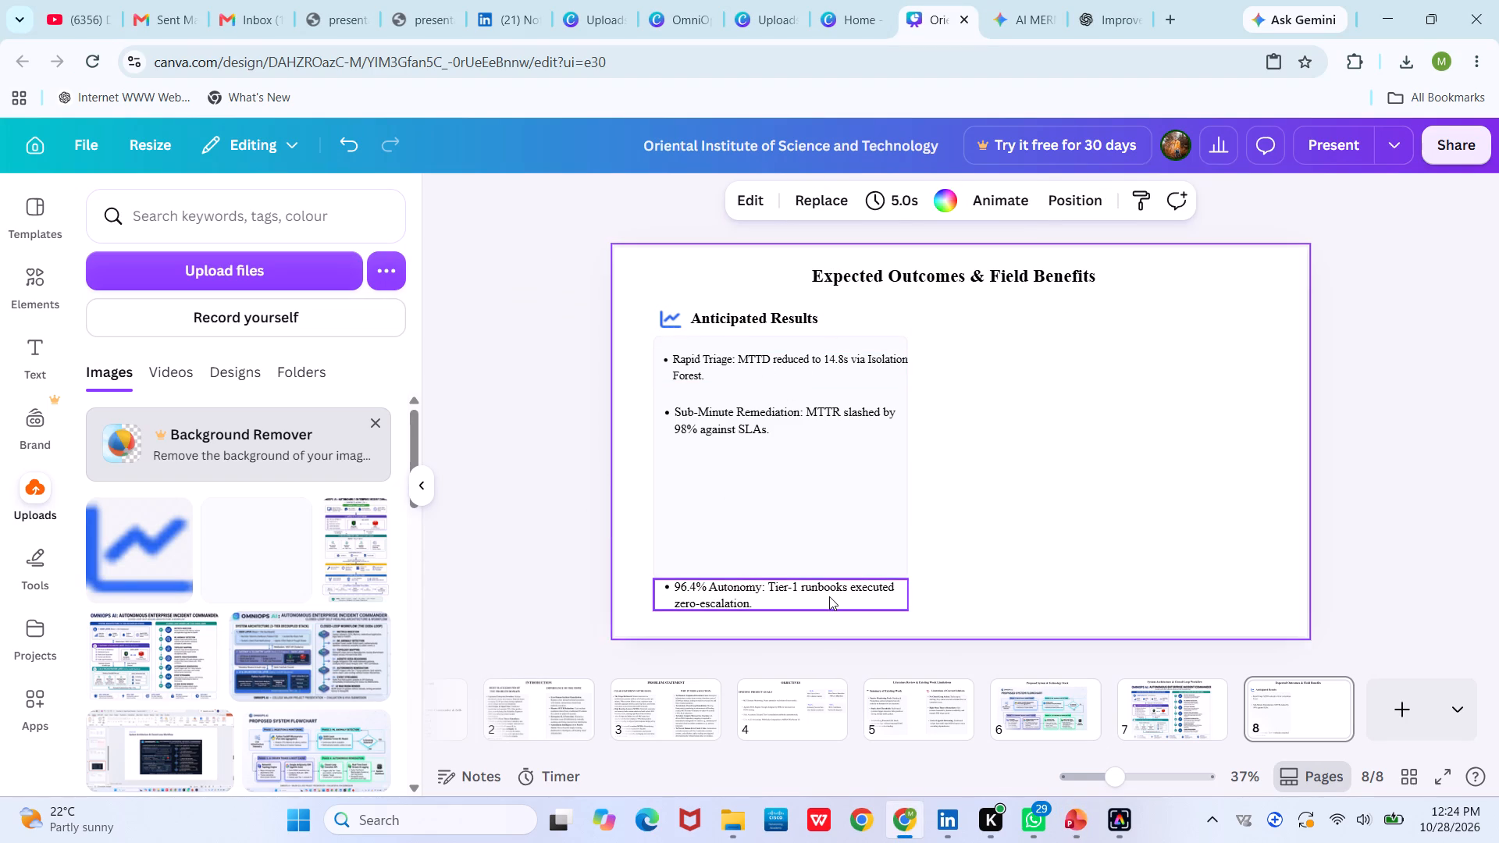
Move the "96.4% Autonomy" bullet into the card below "Sub-Minute Remediation" and lower the latter slightly to even the spacing.
left_click_drag(829, 596, 833, 502)
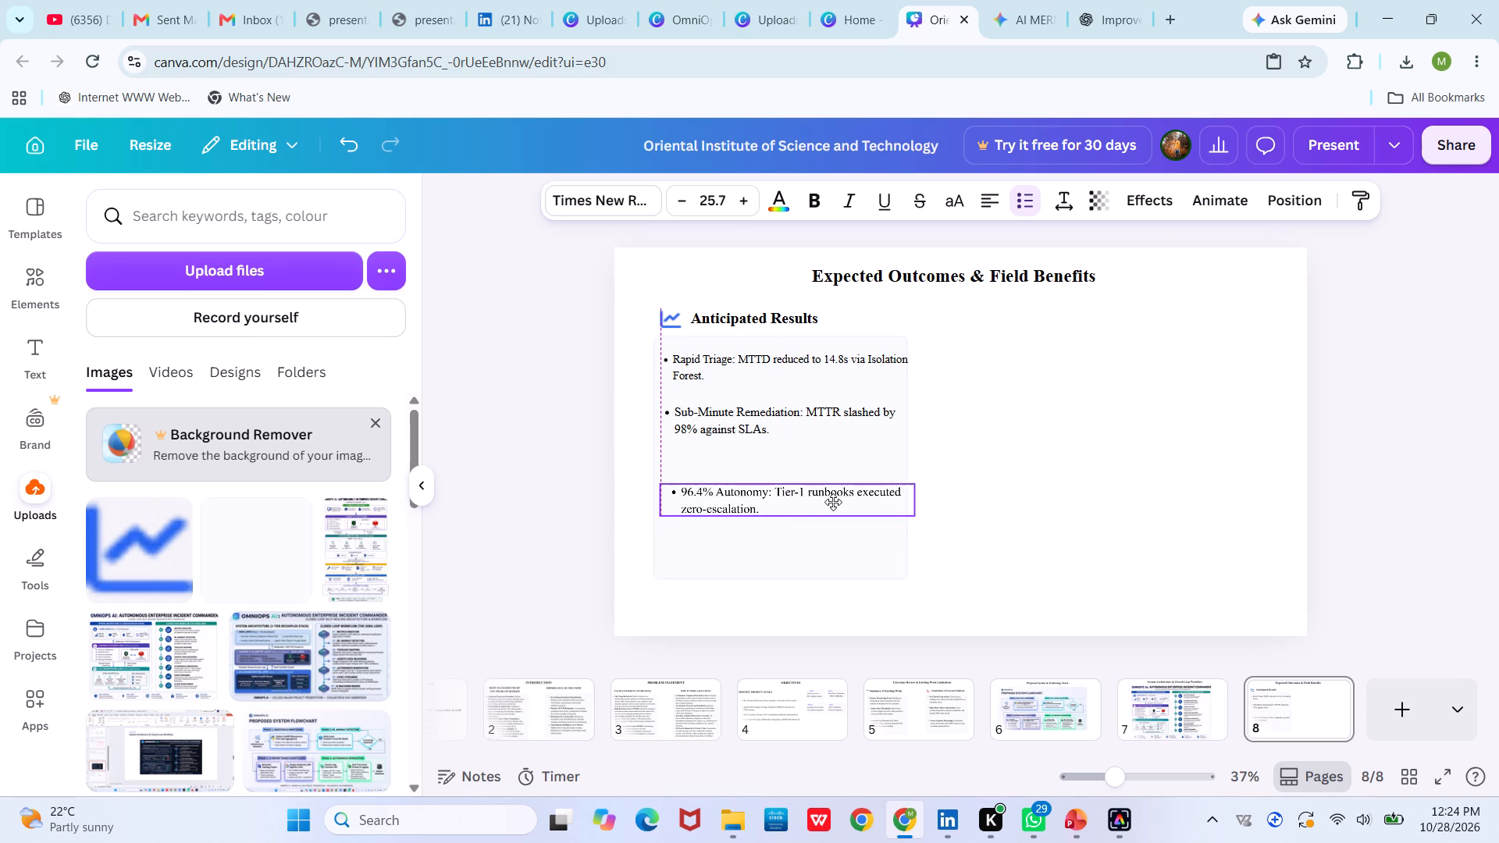
left_click_drag(833, 502, 833, 496)
left_click(1060, 410)
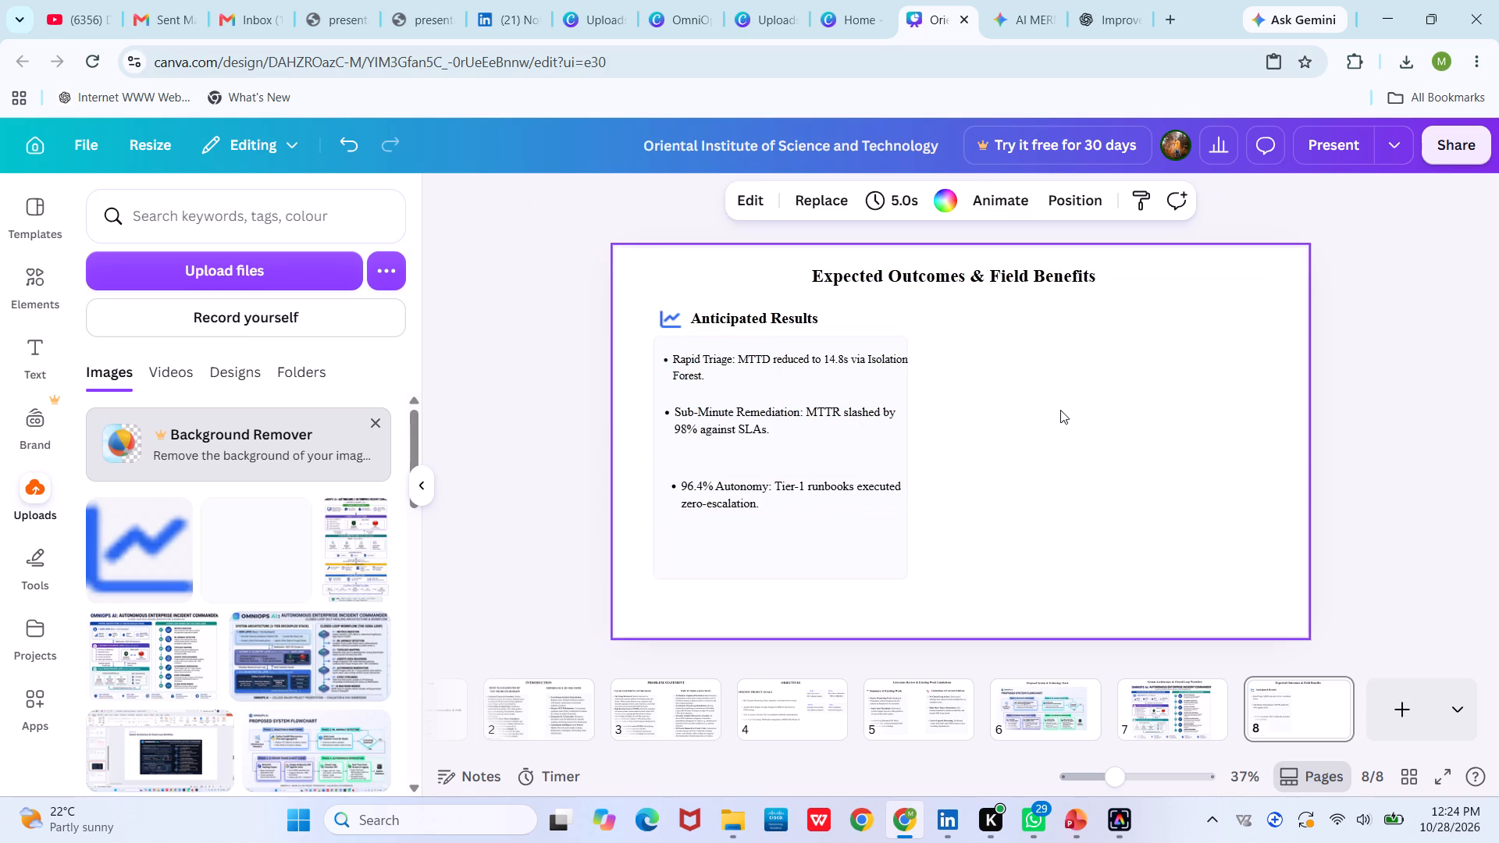
left_click_drag(832, 420, 831, 430)
left_click(1056, 372)
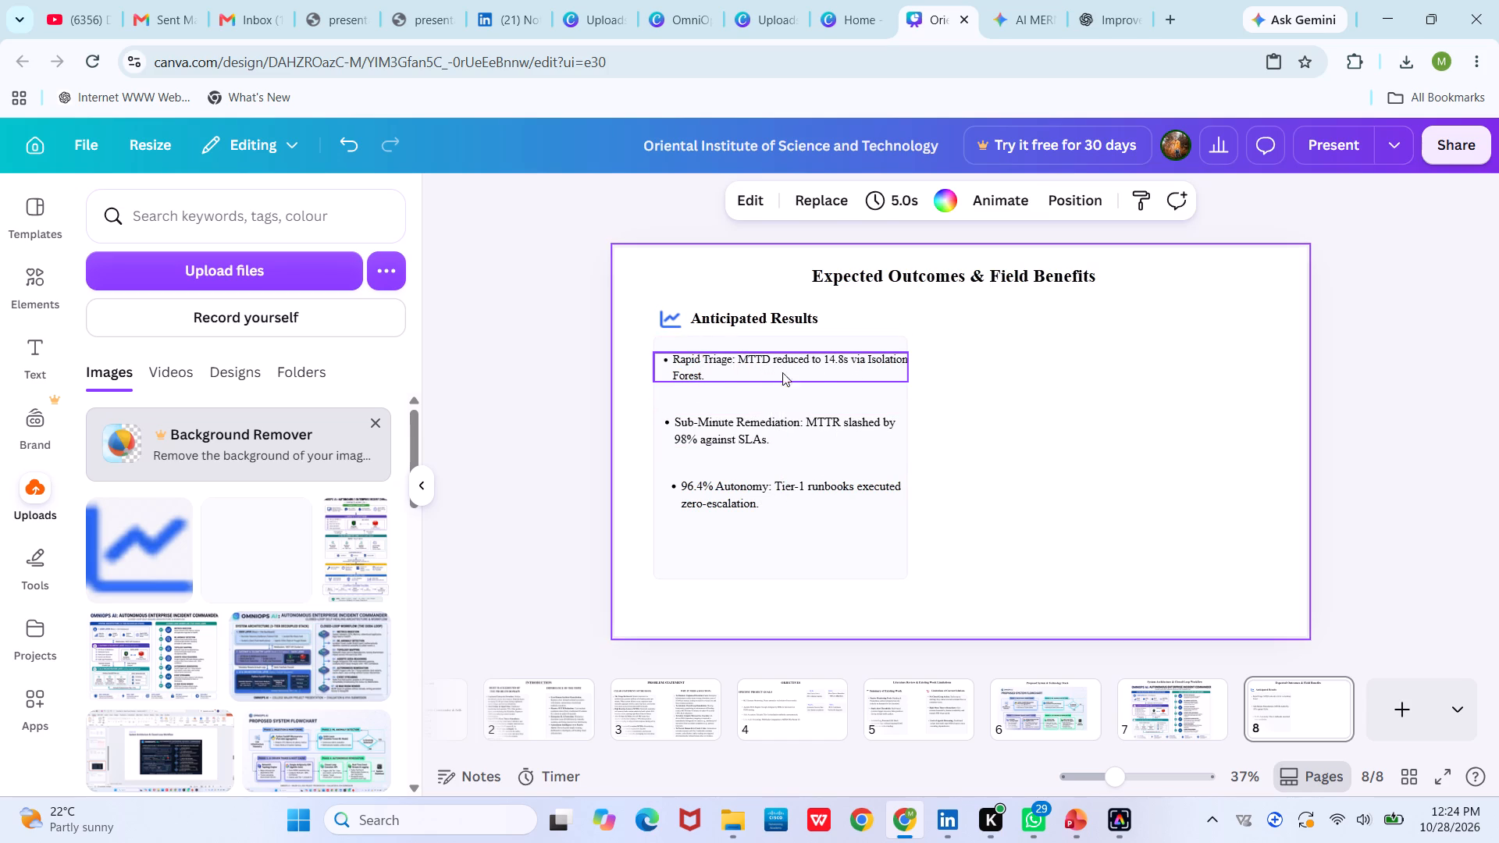
Make the "Rapid Triage:" label bold in the first bullet of the Anticipated Results card.
left_click(676, 357)
left_click(672, 355)
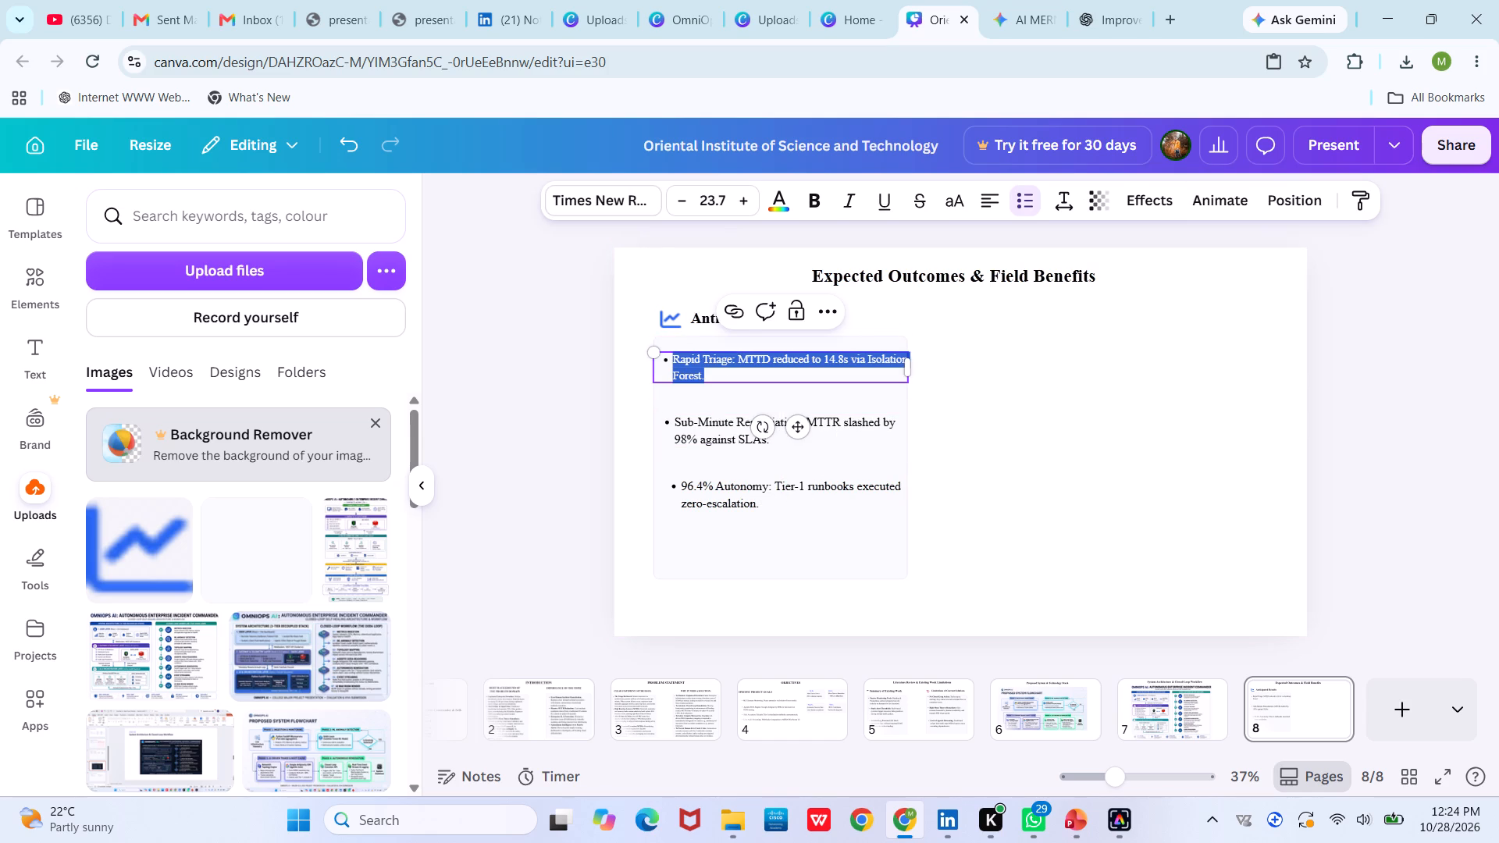
left_click_drag(672, 355, 685, 356)
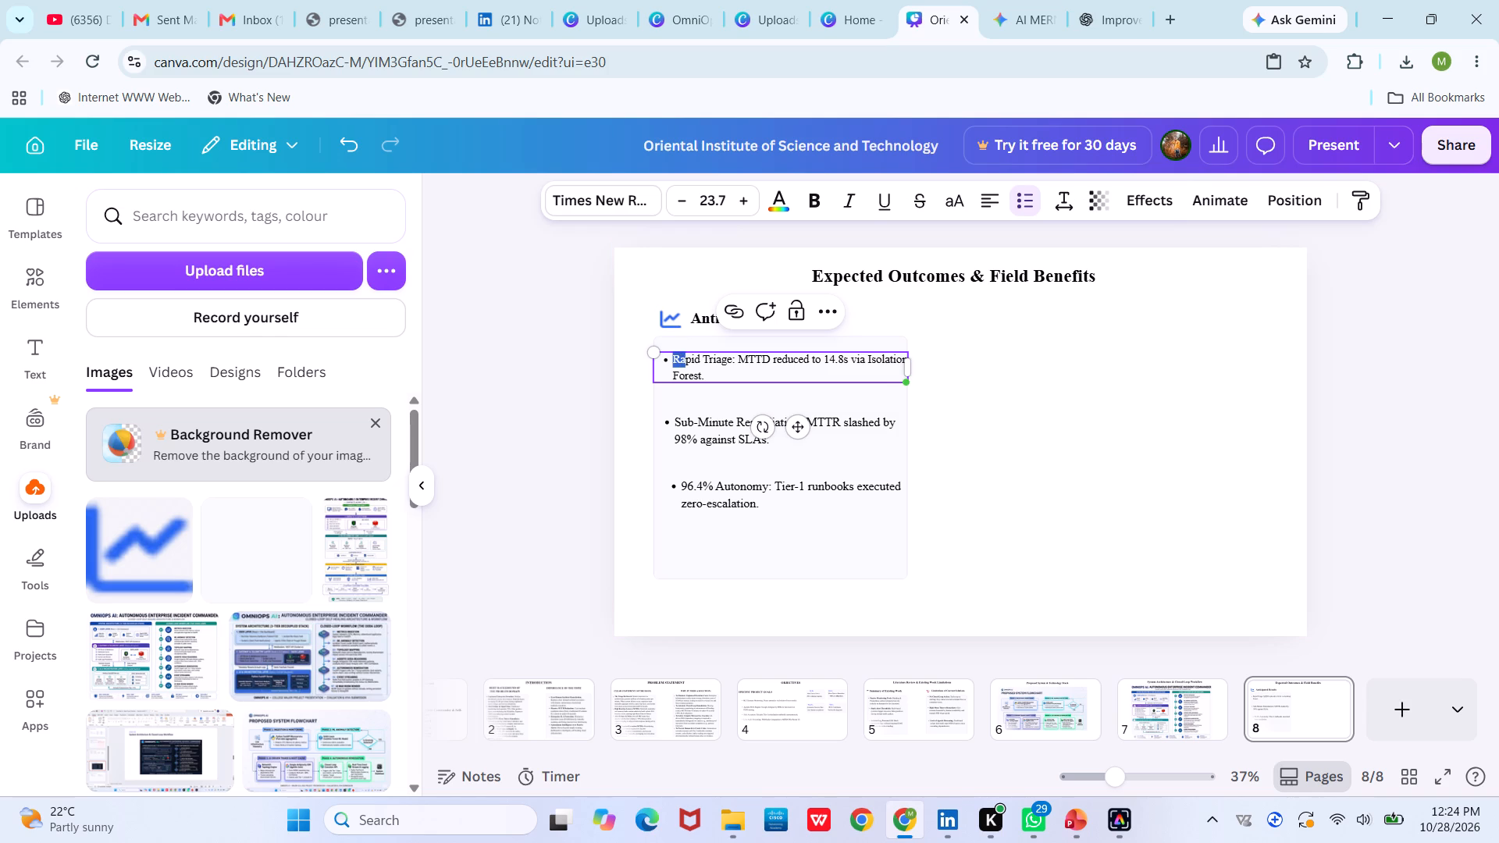
left_click(685, 356)
left_click_drag(671, 357, 739, 360)
left_click_drag(739, 360, 735, 358)
left_click(818, 202)
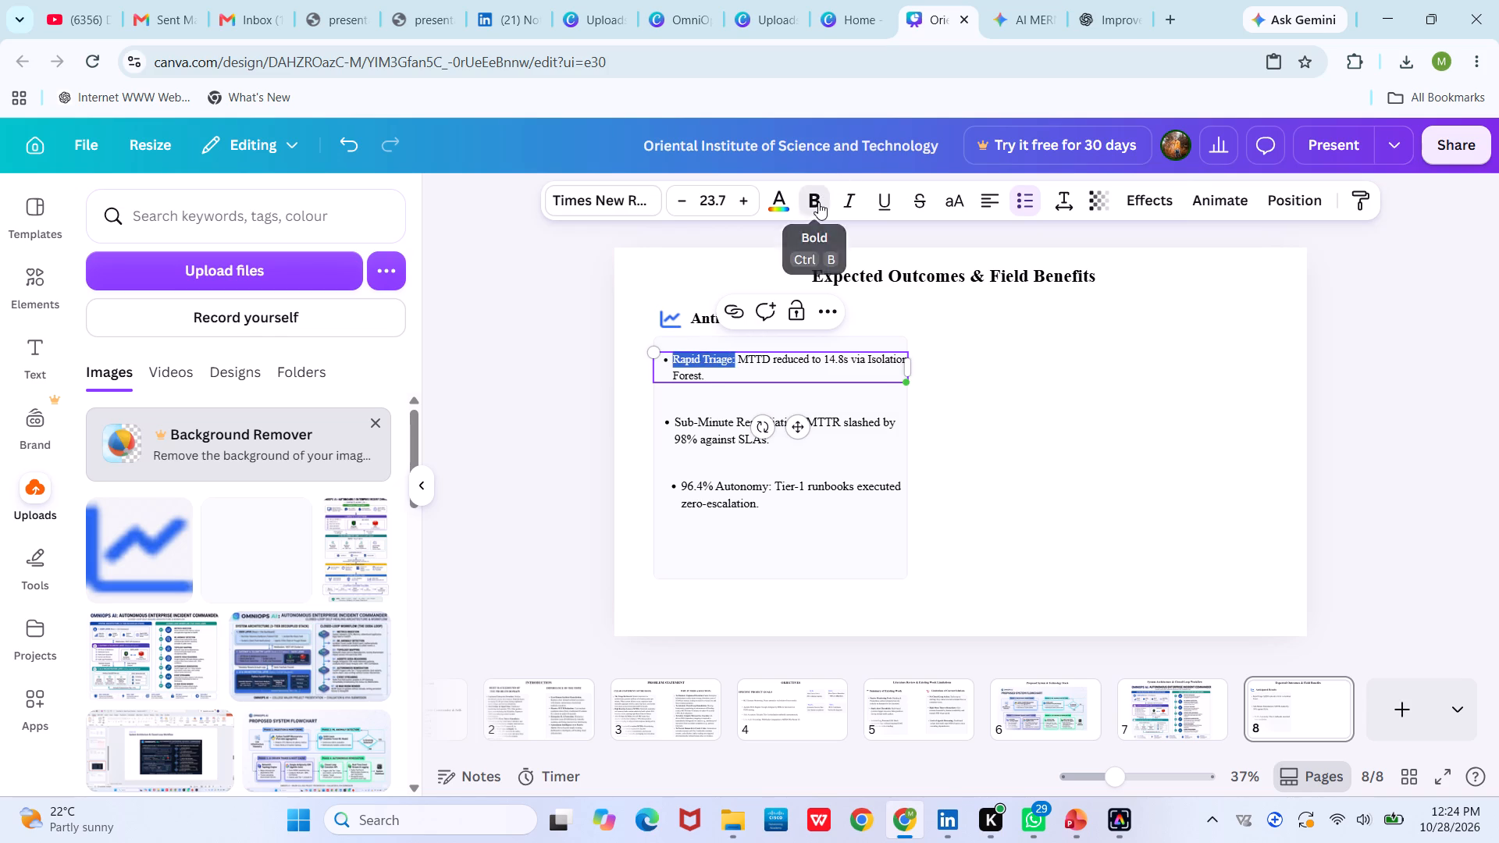
Make the "Sub-Minute Remediation:" label bold in the second bullet of the card.
left_click(683, 422)
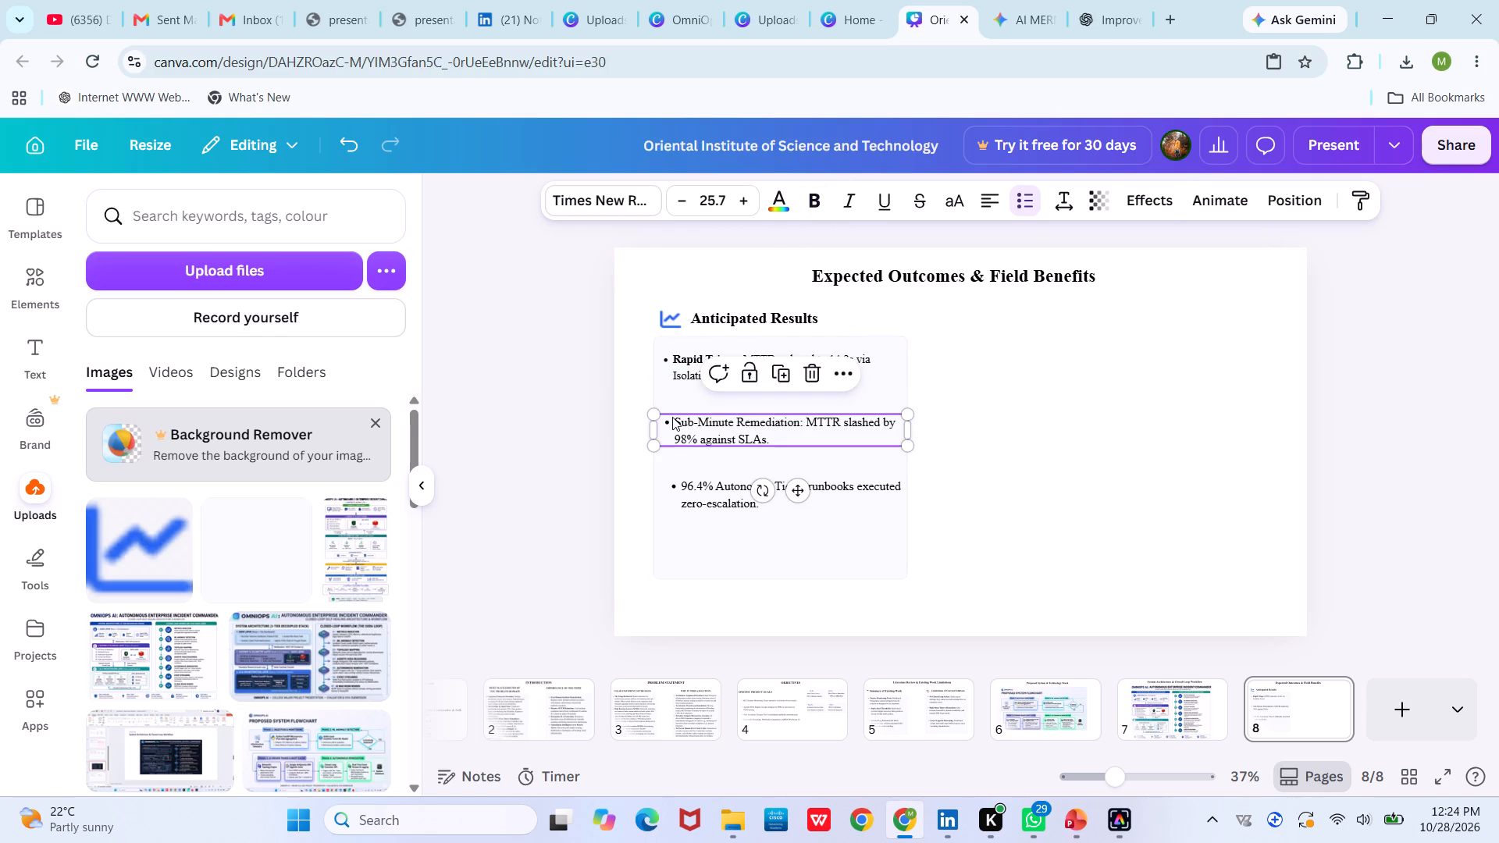
left_click(672, 417)
left_click(672, 417)
left_click_drag(672, 417, 710, 421)
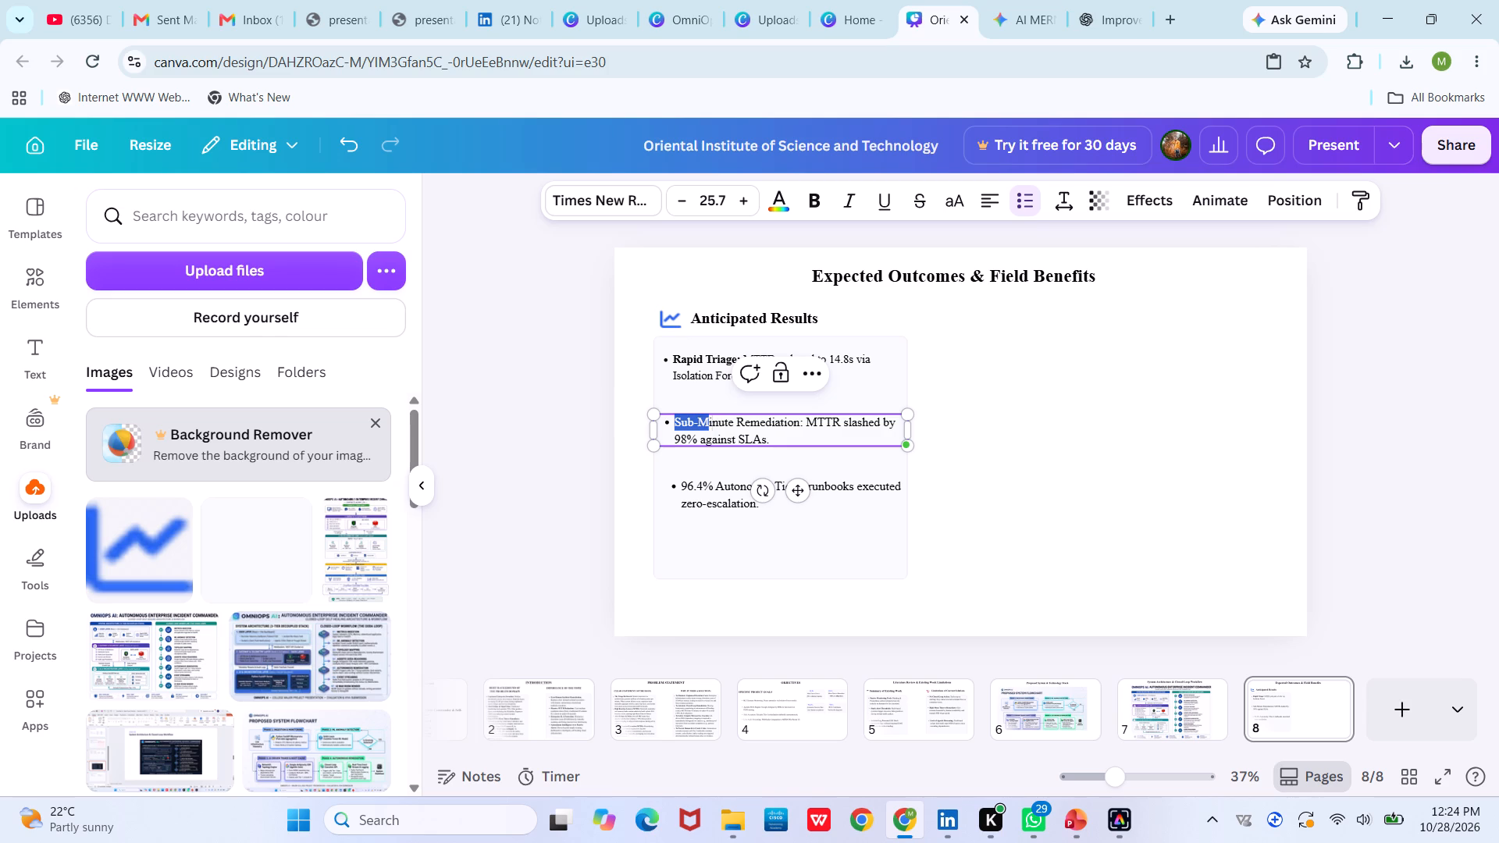
left_click_drag(710, 421, 803, 421)
left_click(819, 202)
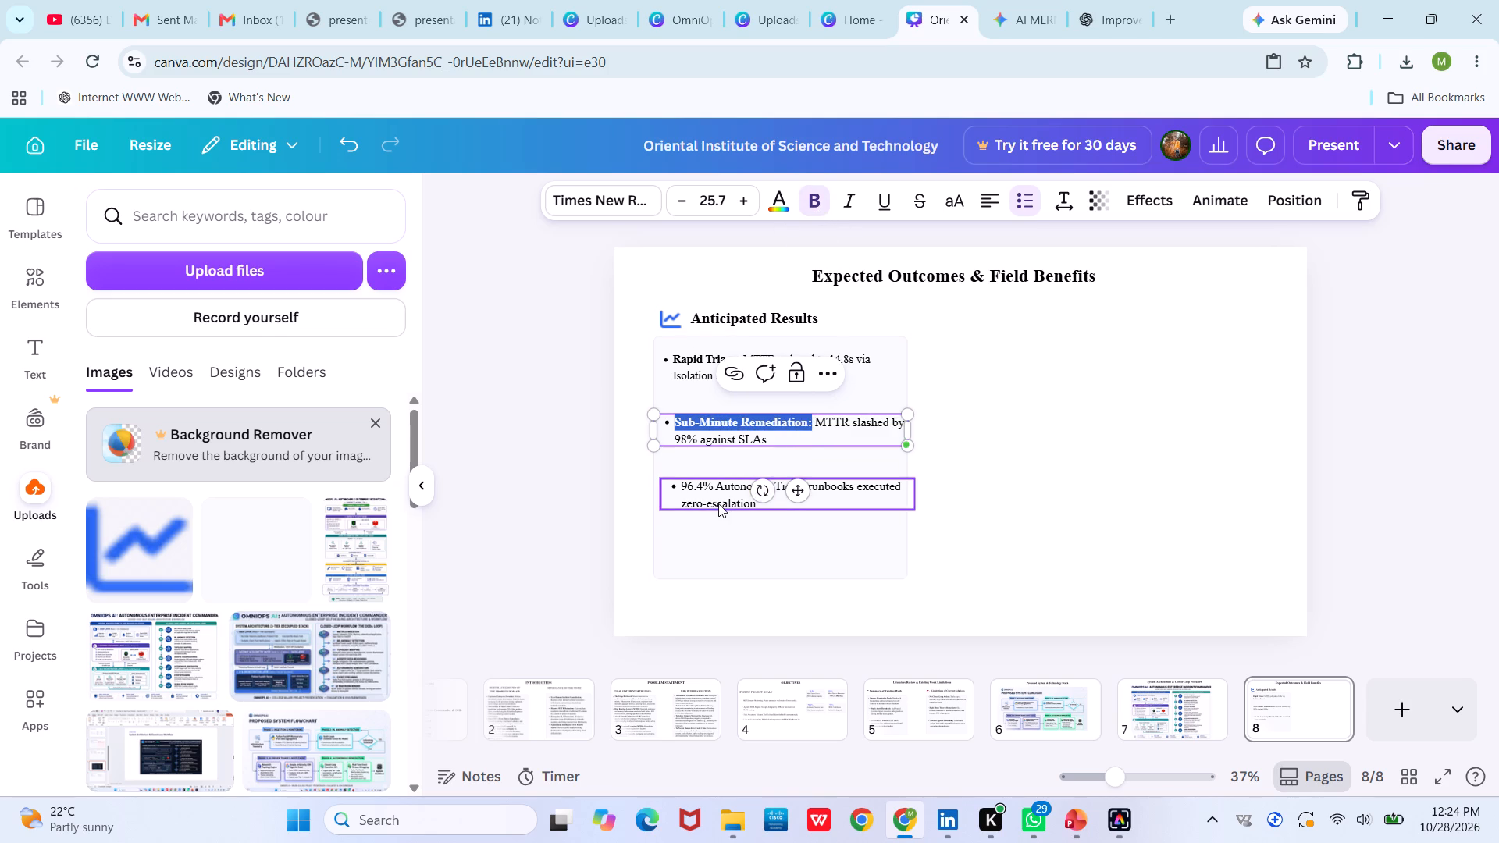
Make the "96.4% Autonomy:" label bold in the third bullet of the card.
left_click(676, 481)
double_click(676, 481)
left_click(676, 481)
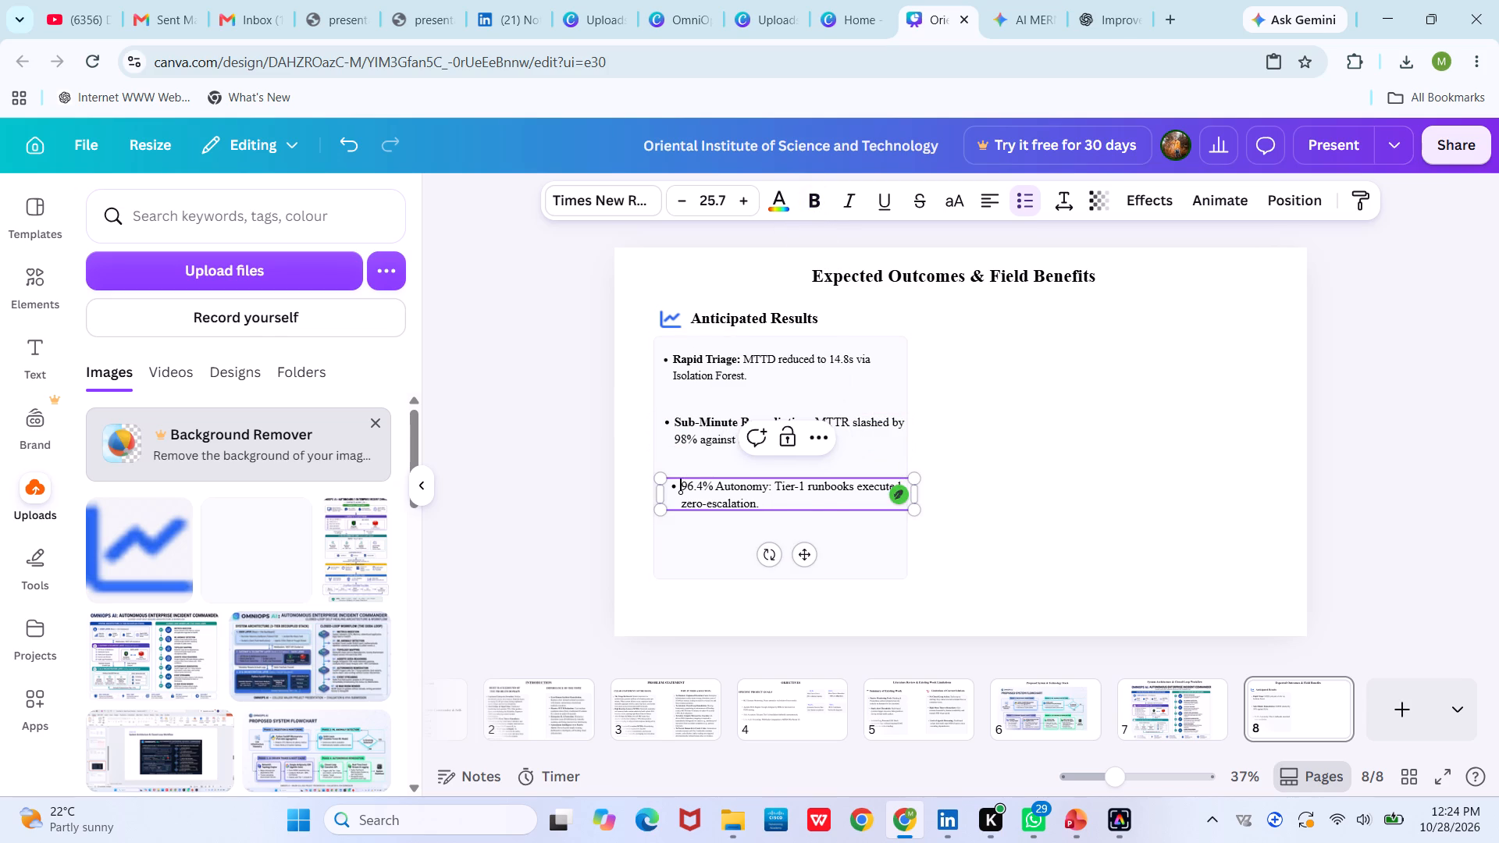
left_click_drag(682, 484, 689, 485)
left_click_drag(689, 485, 771, 493)
left_click(814, 201)
left_click(1020, 394)
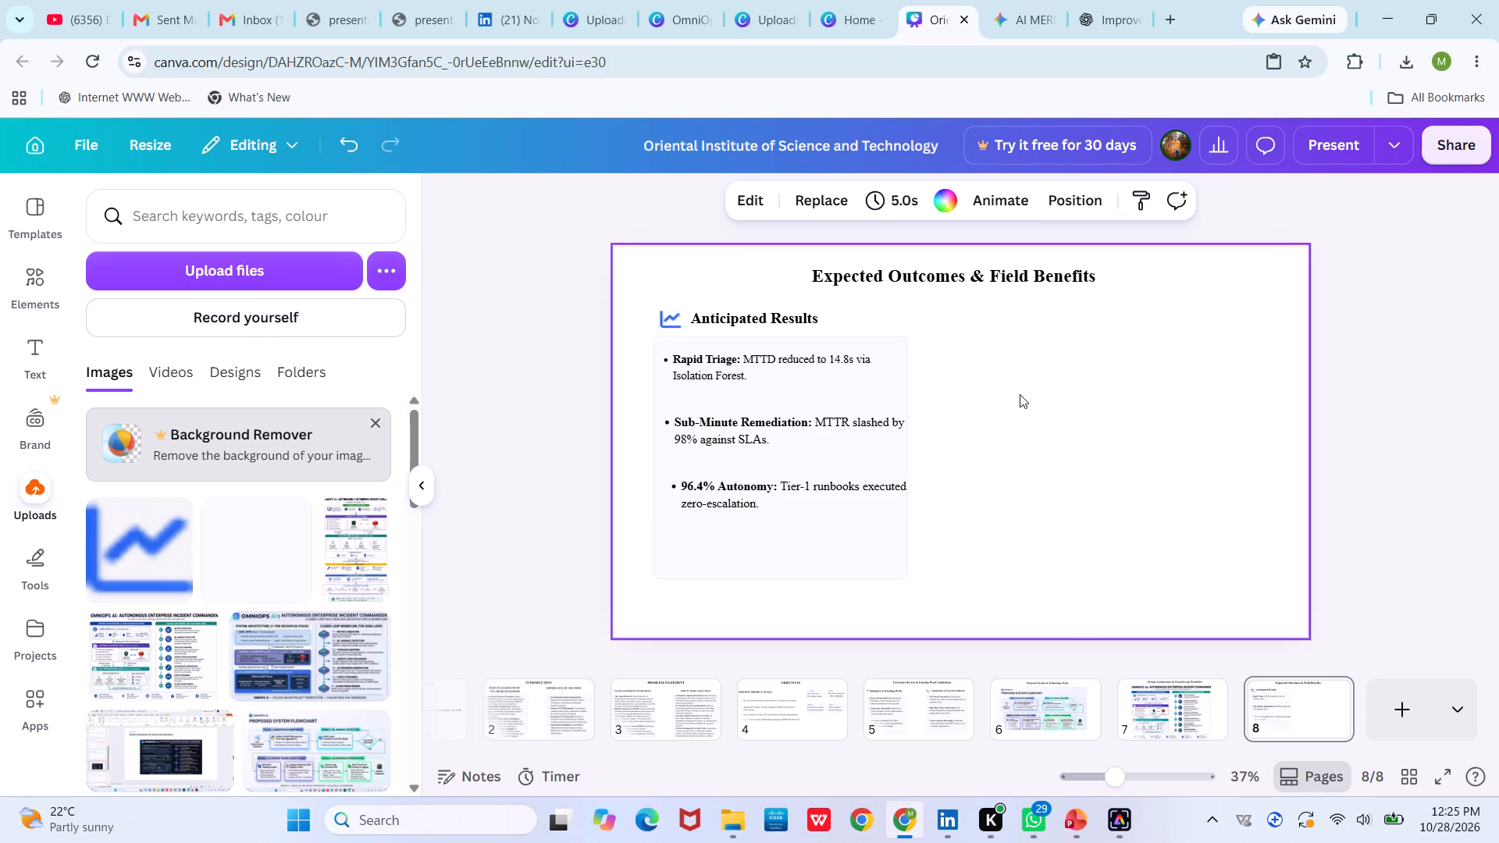
Widen the Anticipated Results card background to about 746 by extending its right edge past the bullet text.
left_click(979, 326)
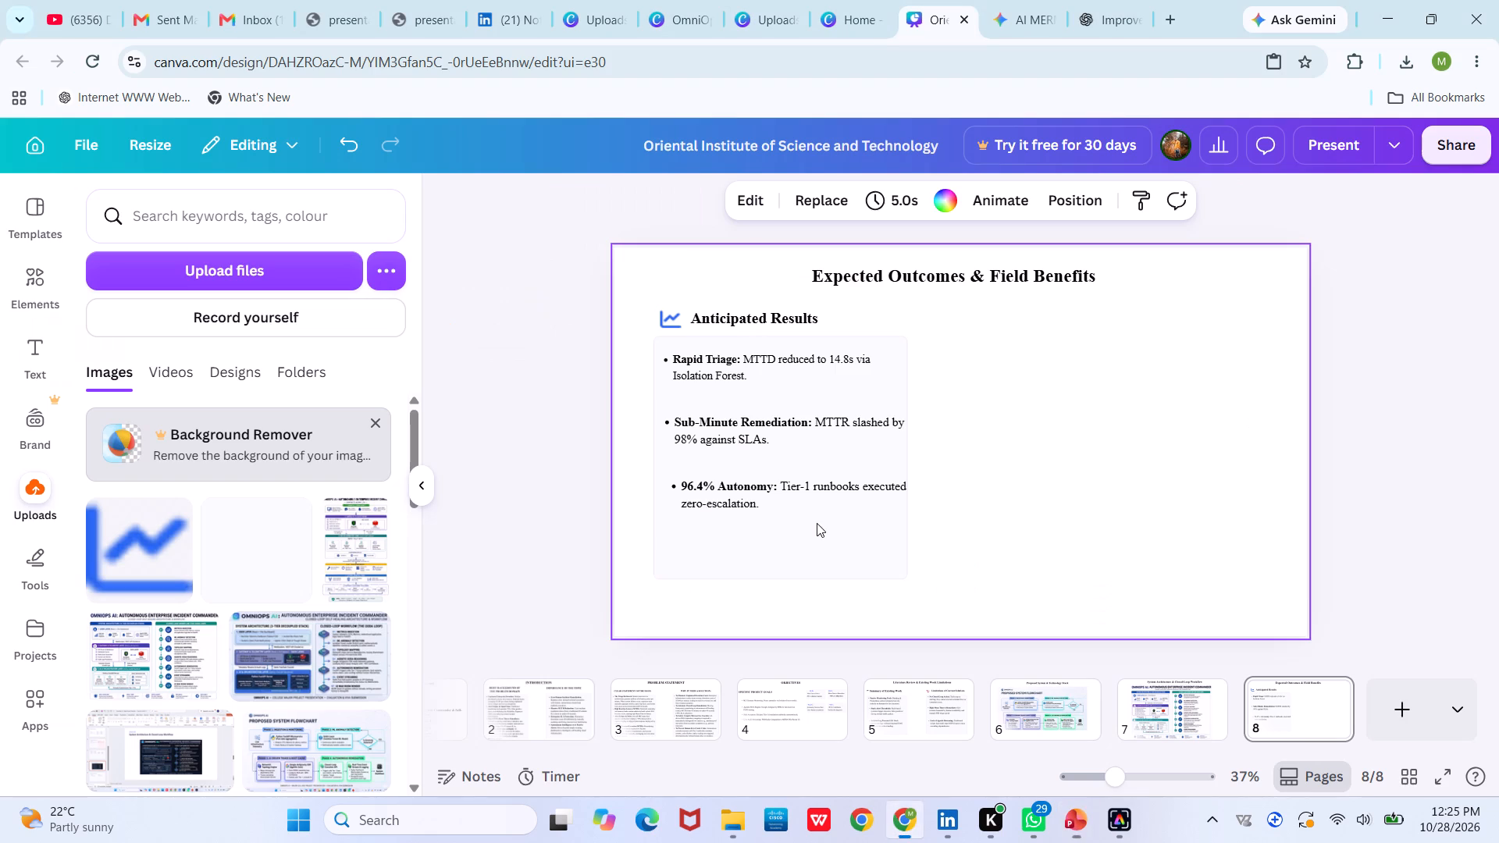
left_click(802, 542)
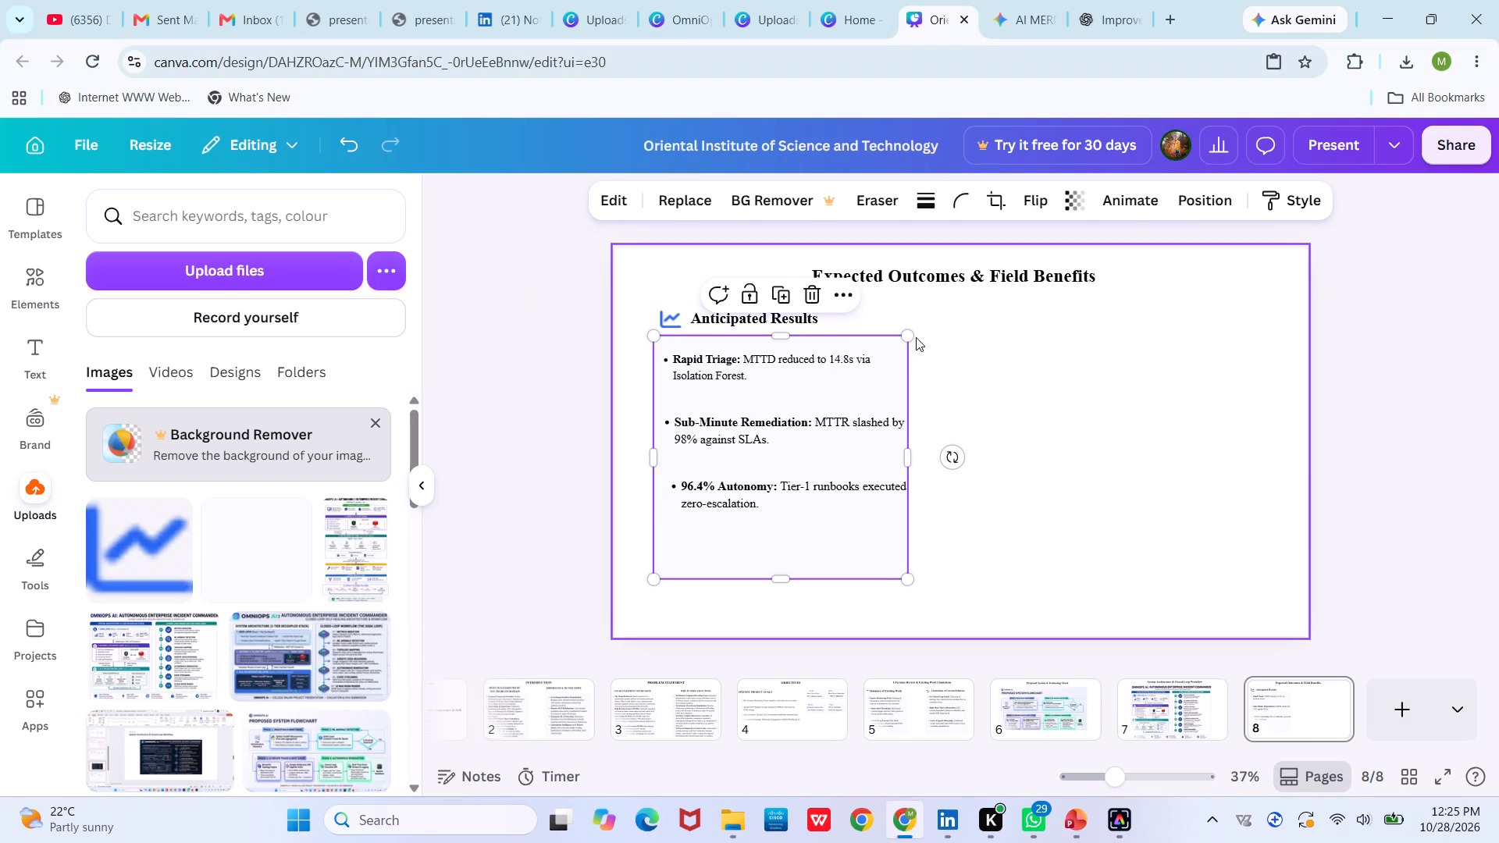
left_click_drag(907, 462, 921, 461)
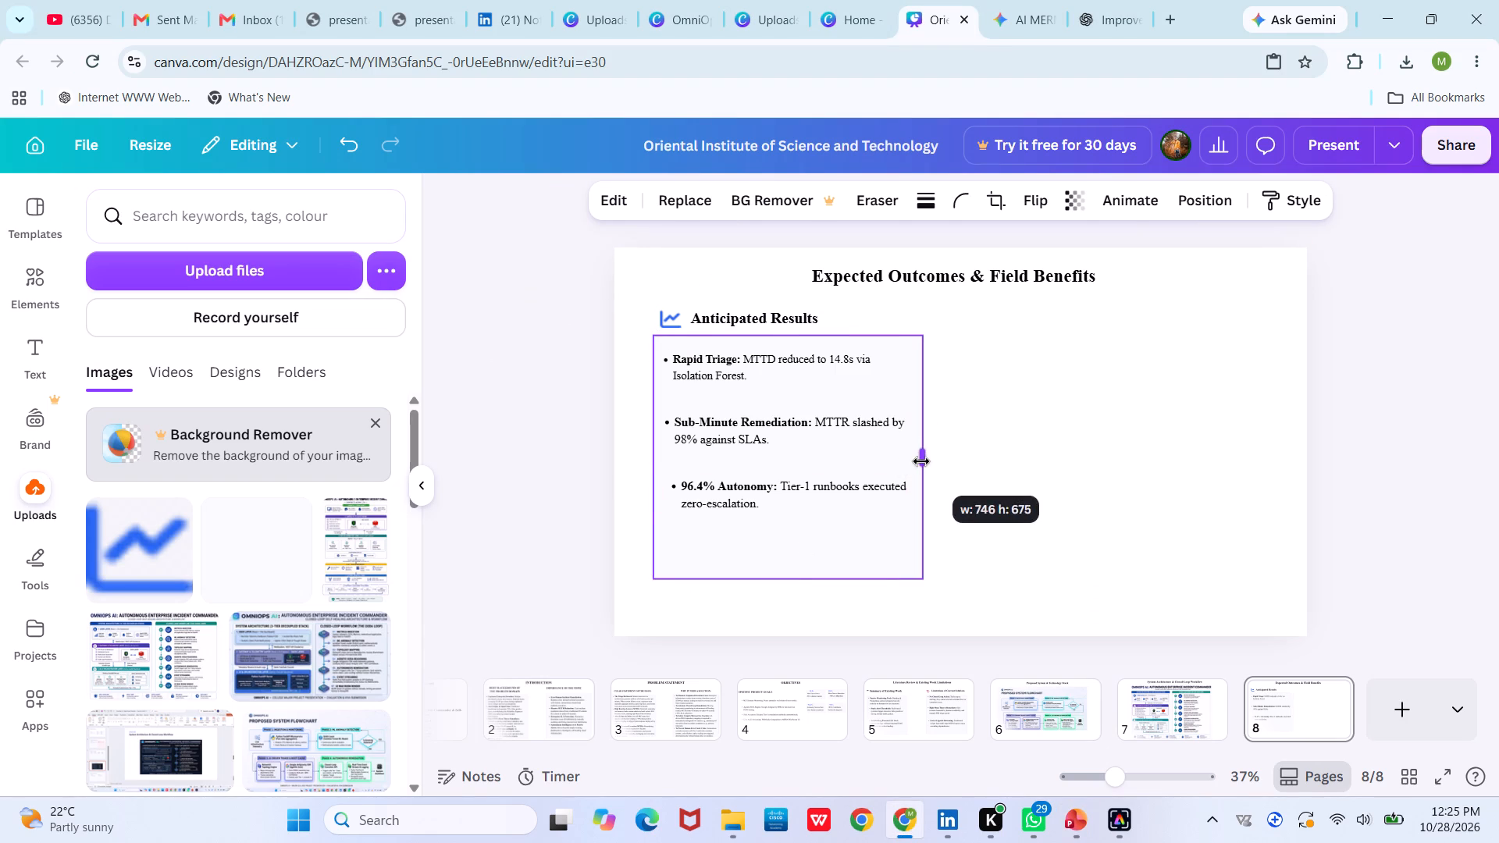
left_click_drag(921, 461, 920, 461)
left_click(1005, 420)
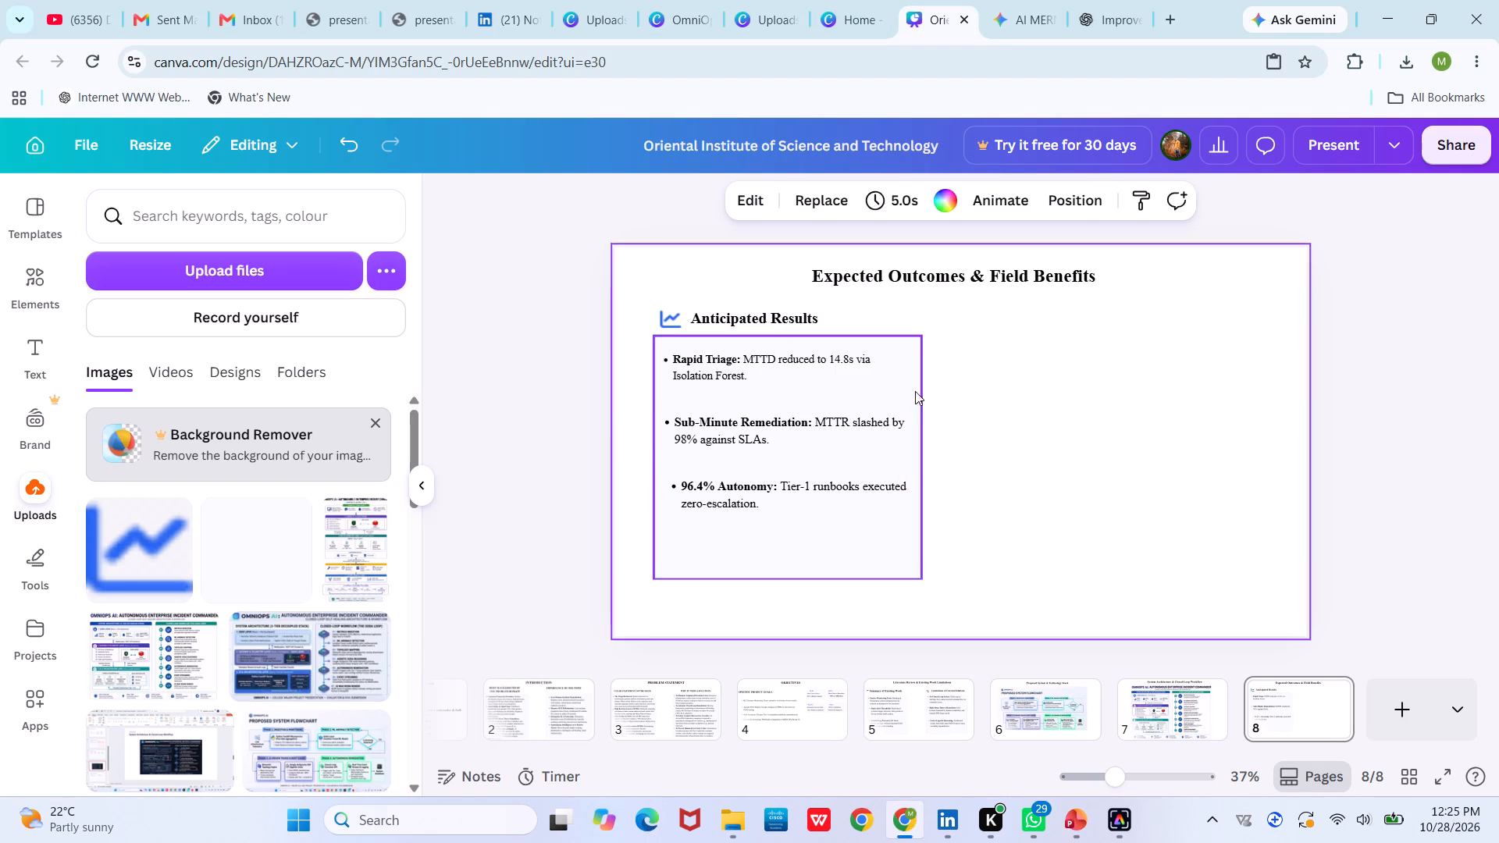
Duplicate the card background and place the copy on the page's empty right half, level with the original.
left_click(909, 388)
key("ctrl+c")
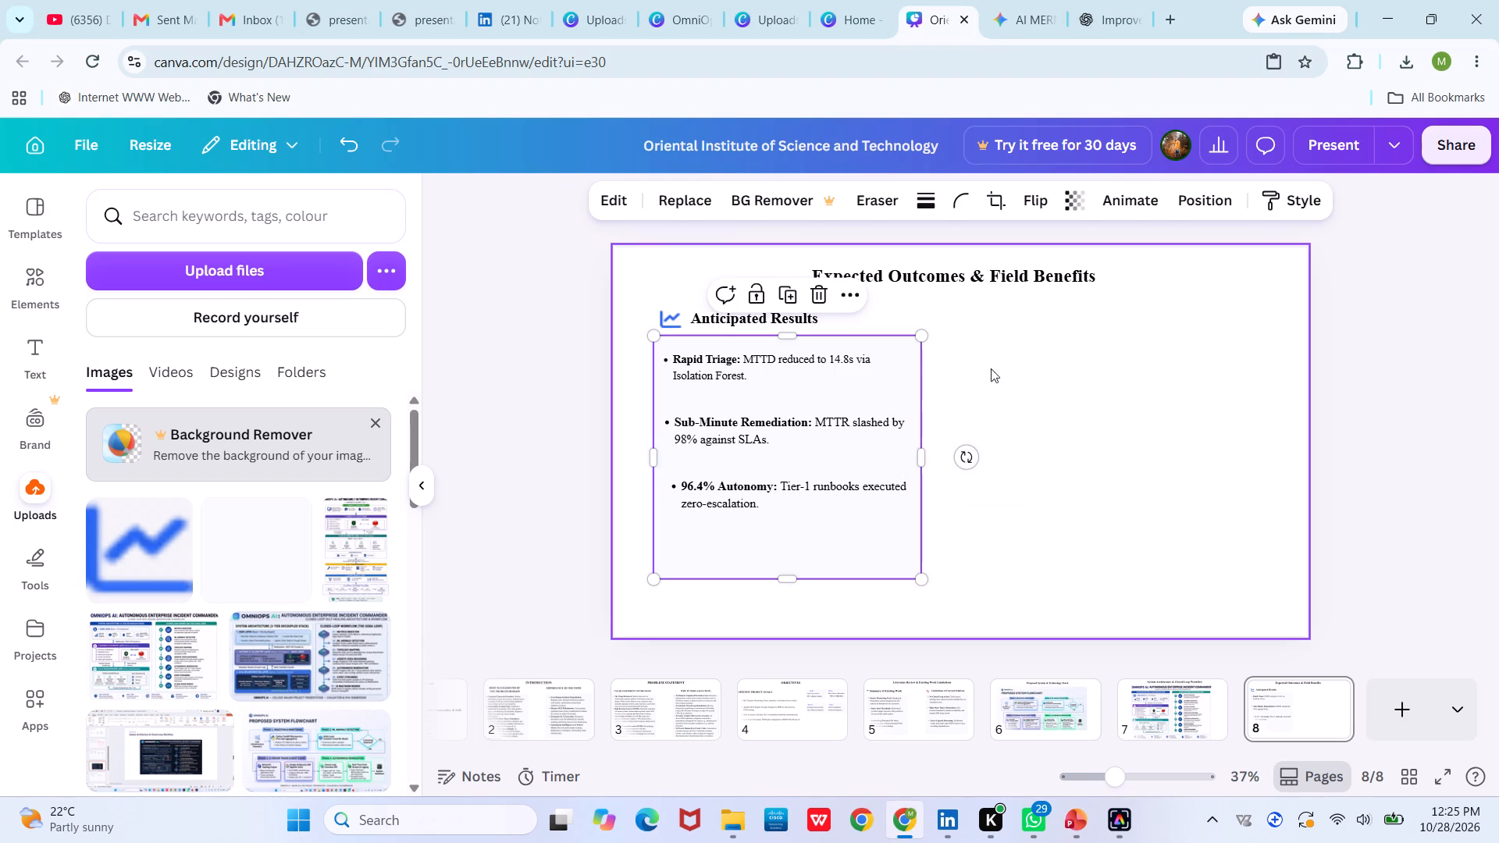
left_click(1038, 379)
key("ctrl+v")
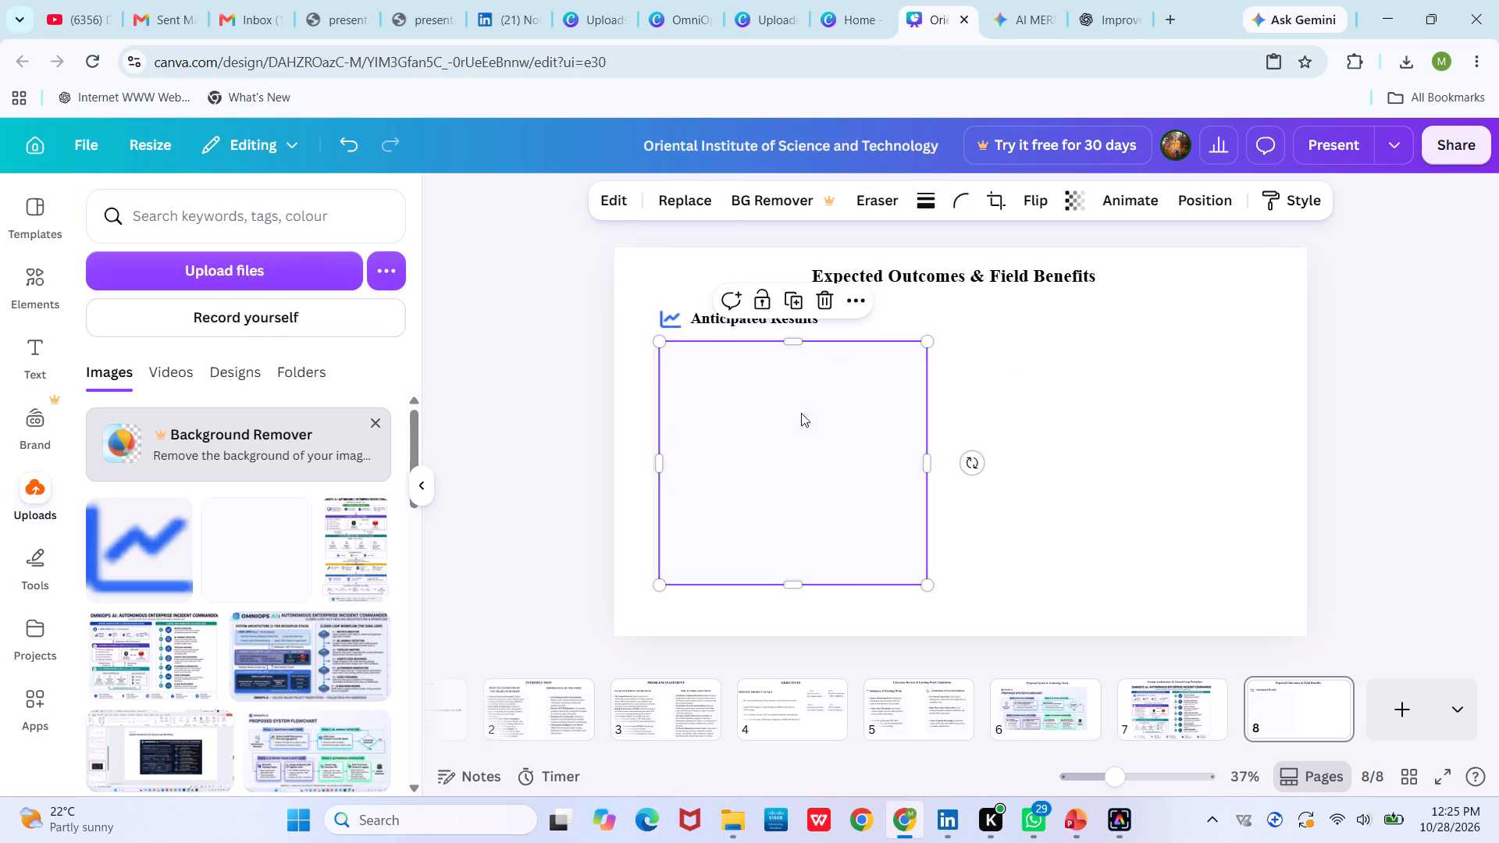
left_click_drag(780, 417, 1090, 408)
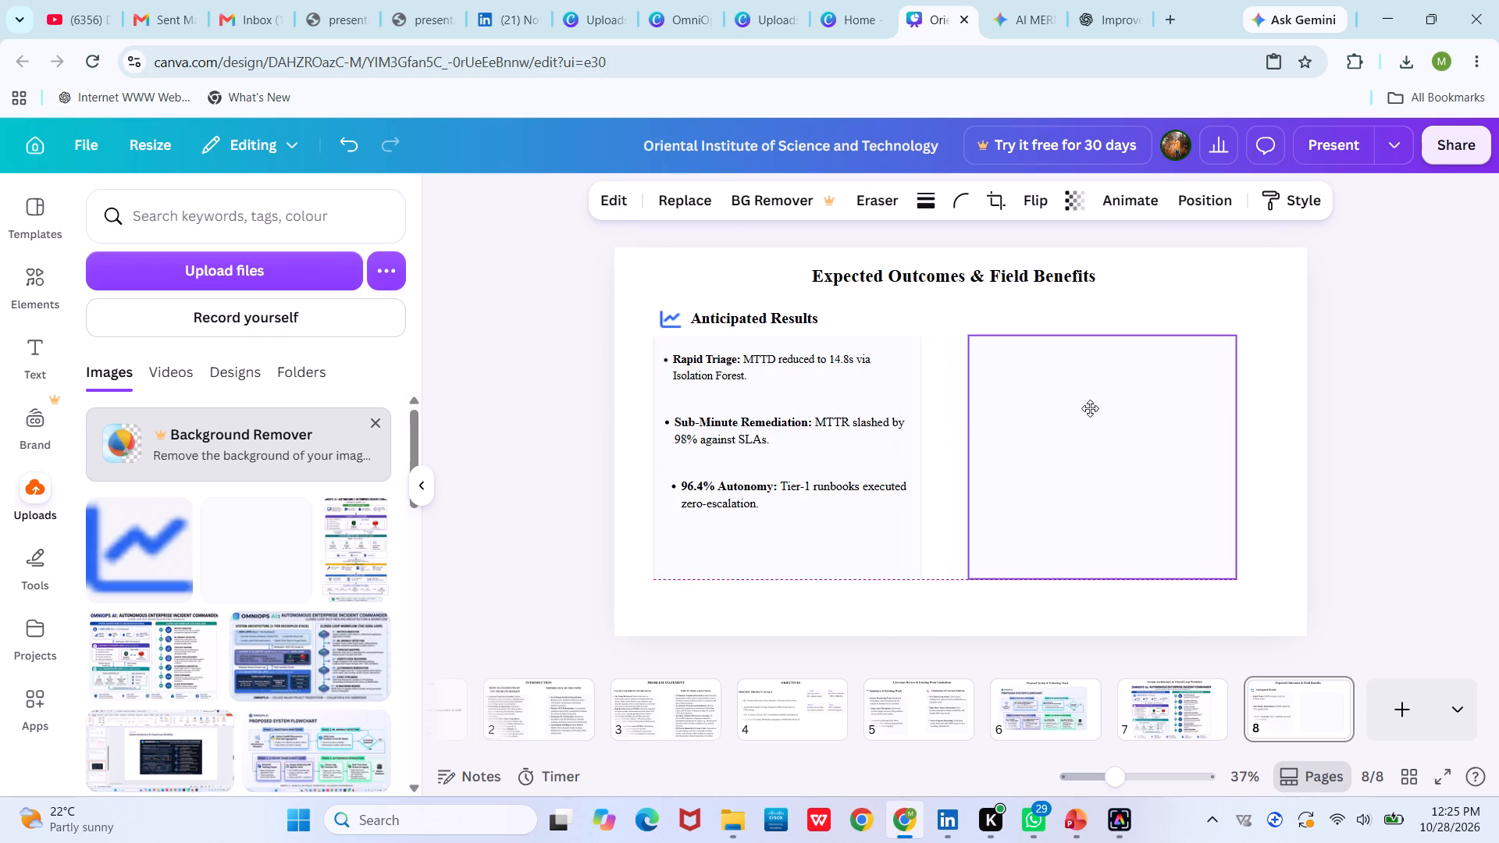
left_click_drag(1090, 408, 1120, 414)
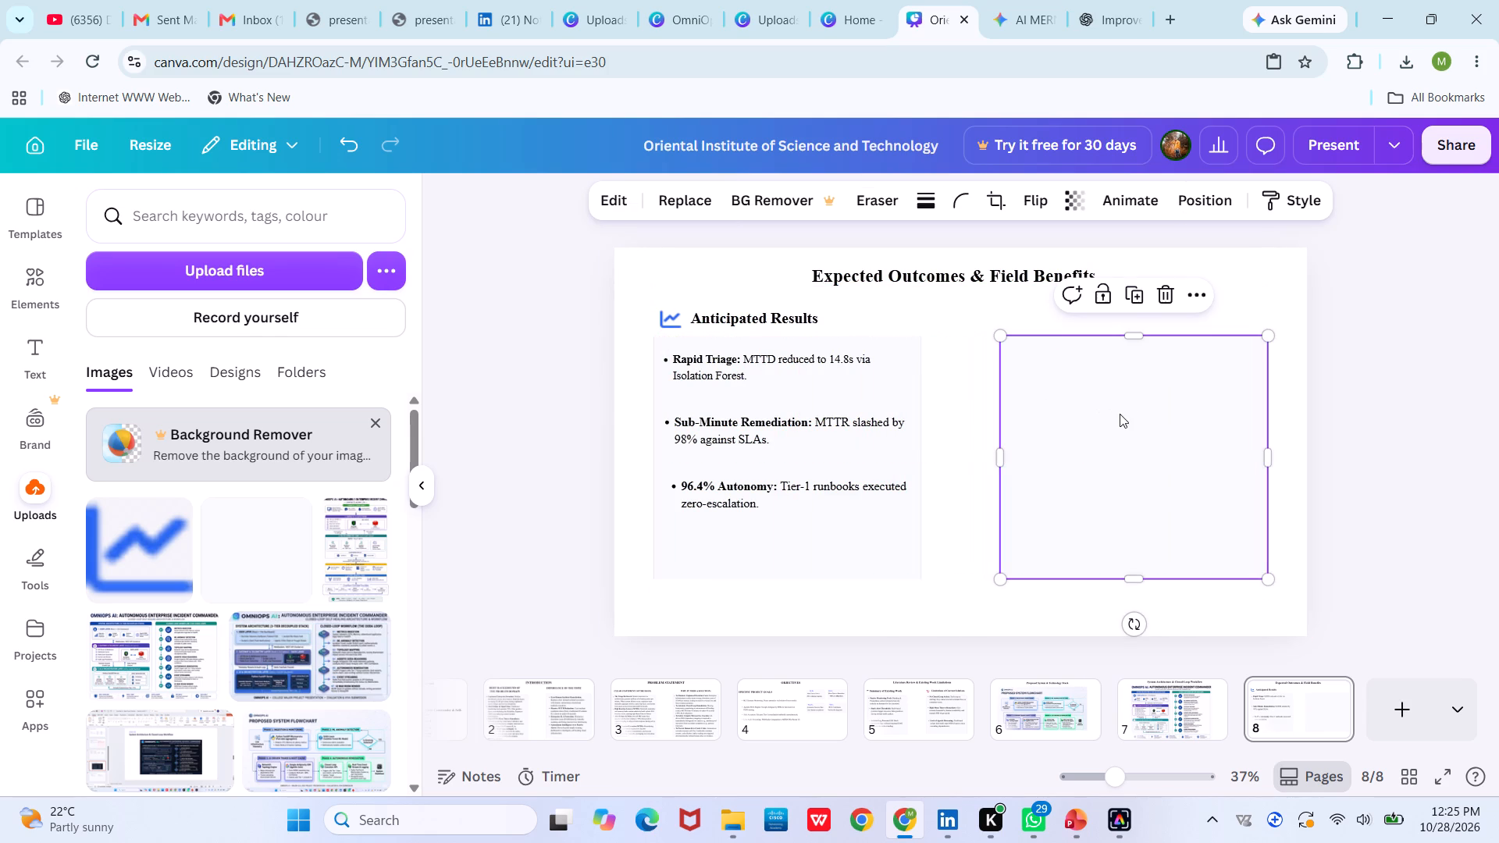
left_click(1351, 387)
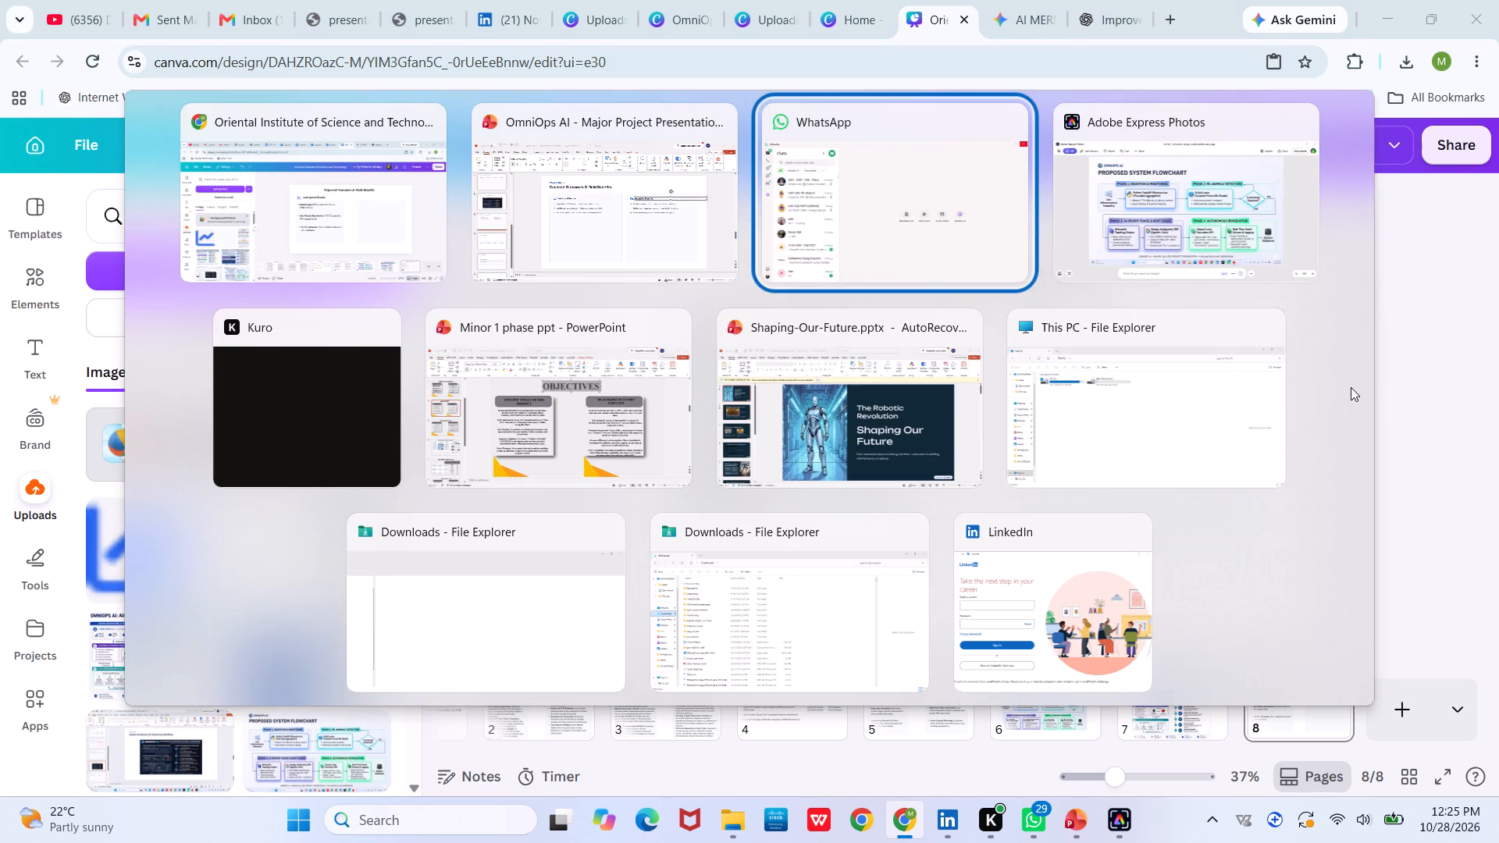
Copy the "Enterprise Benefits" heading from PowerPoint slide 9 onto Canva page 8.
left_click(1498, 510)
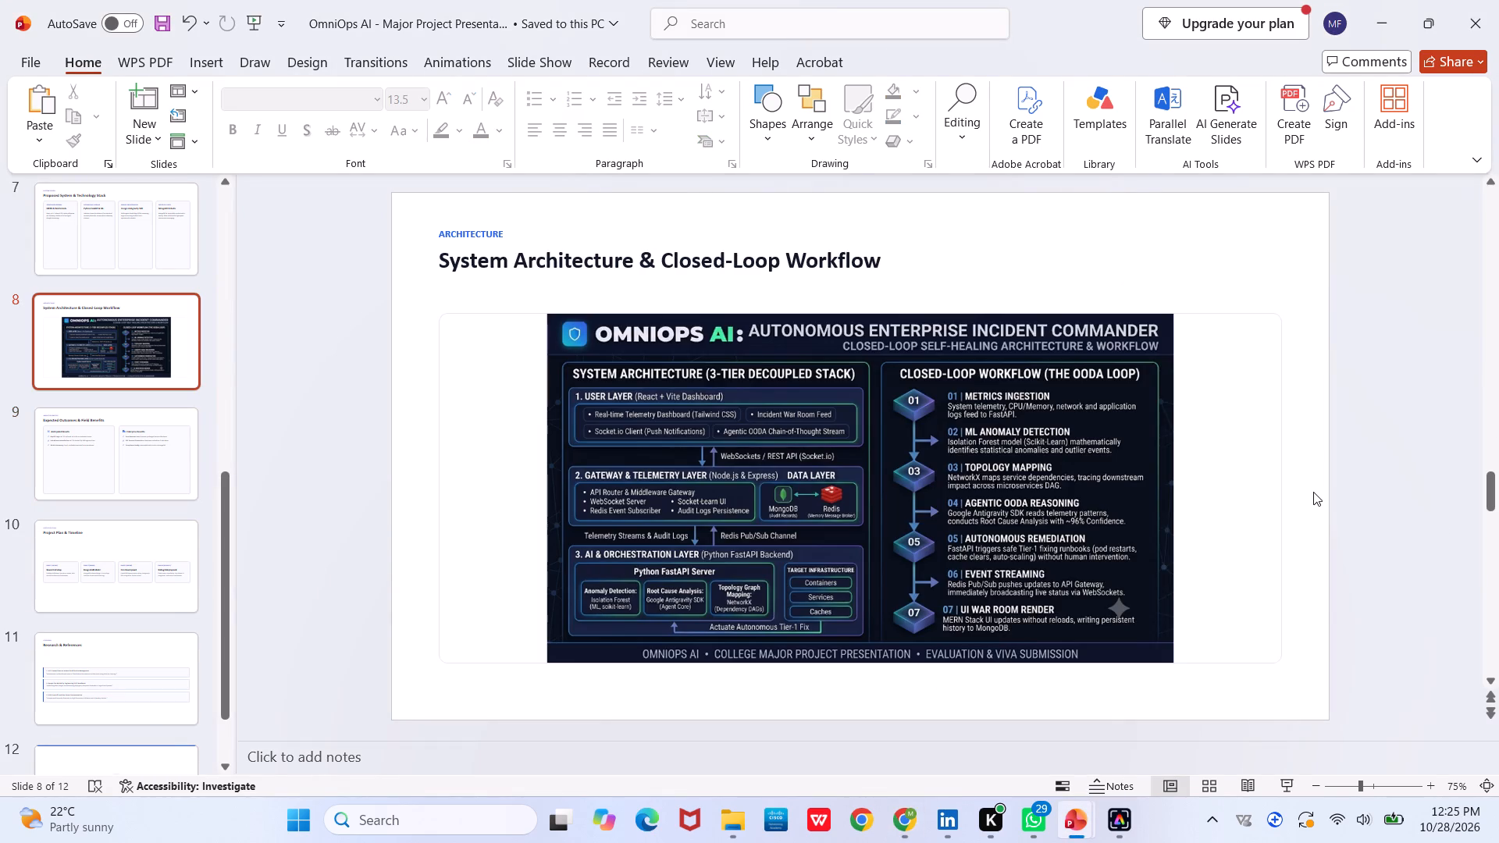
key("Right")
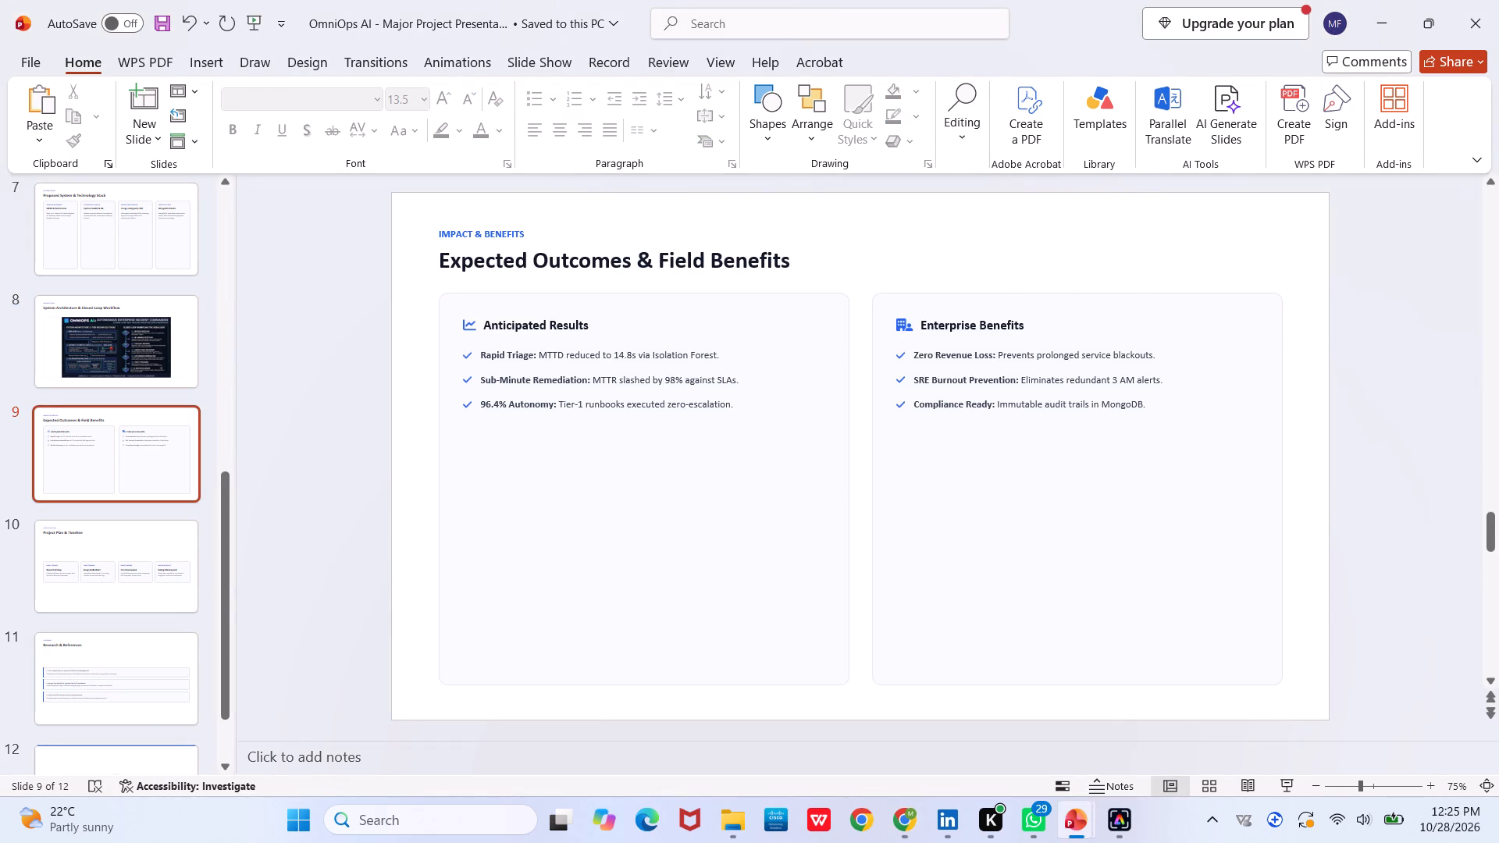
left_click(1000, 329)
key("ctrl+a")
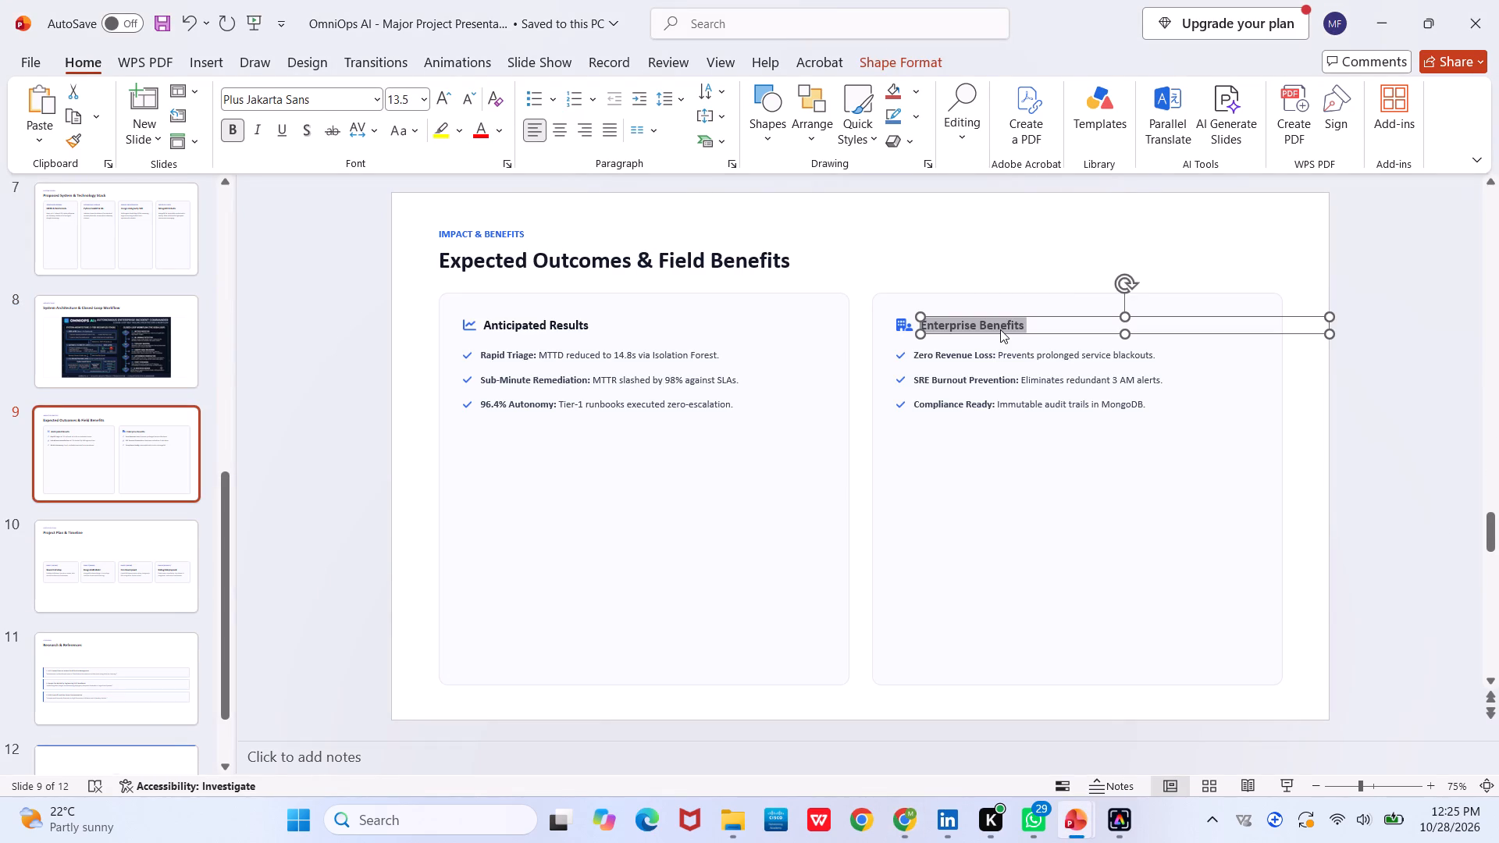
key("ctrl+c")
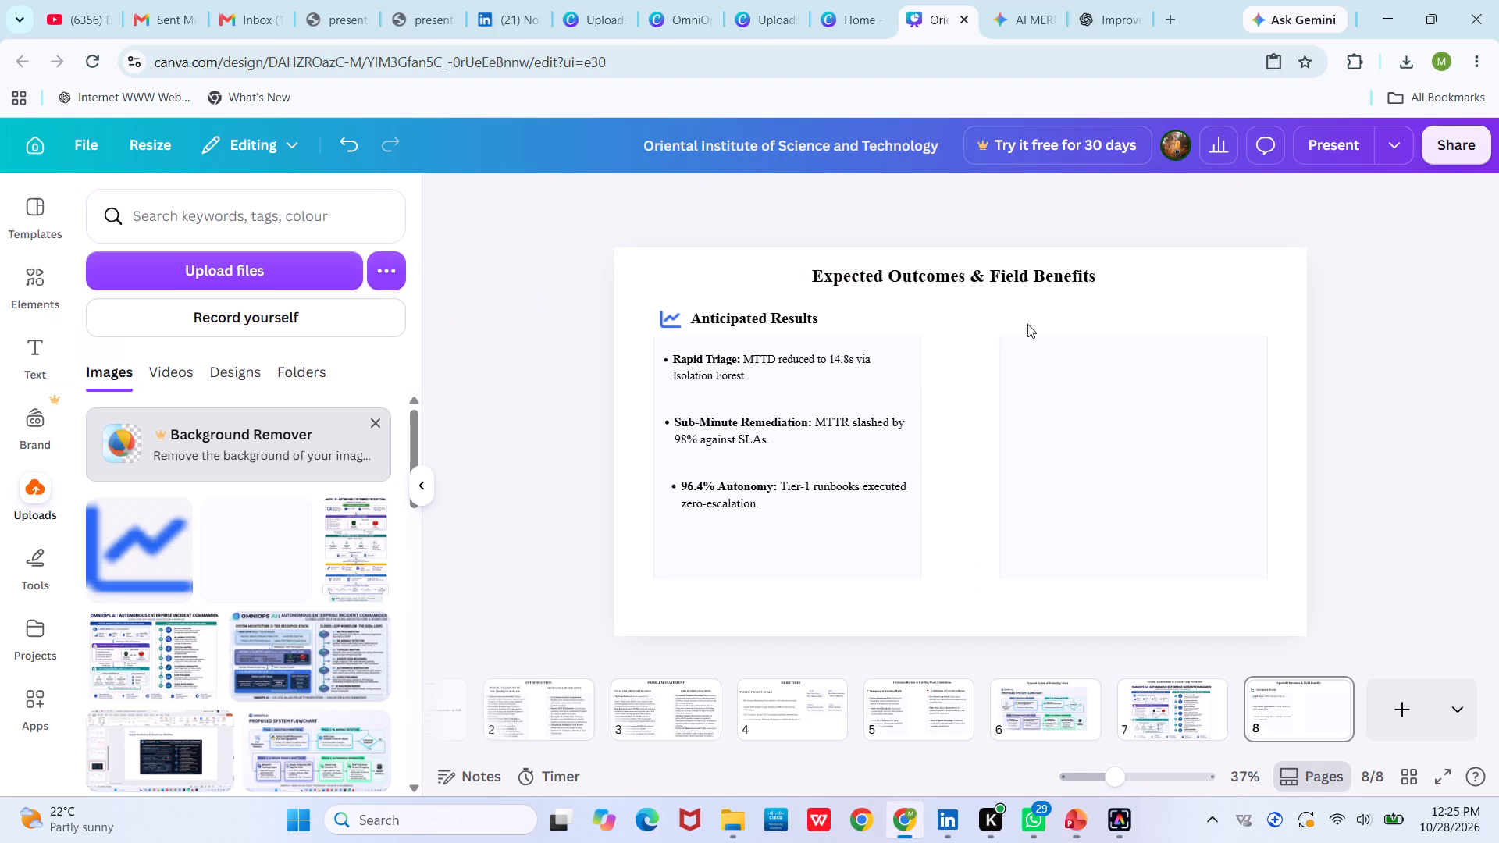
left_click(1138, 309)
key("ctrl+v")
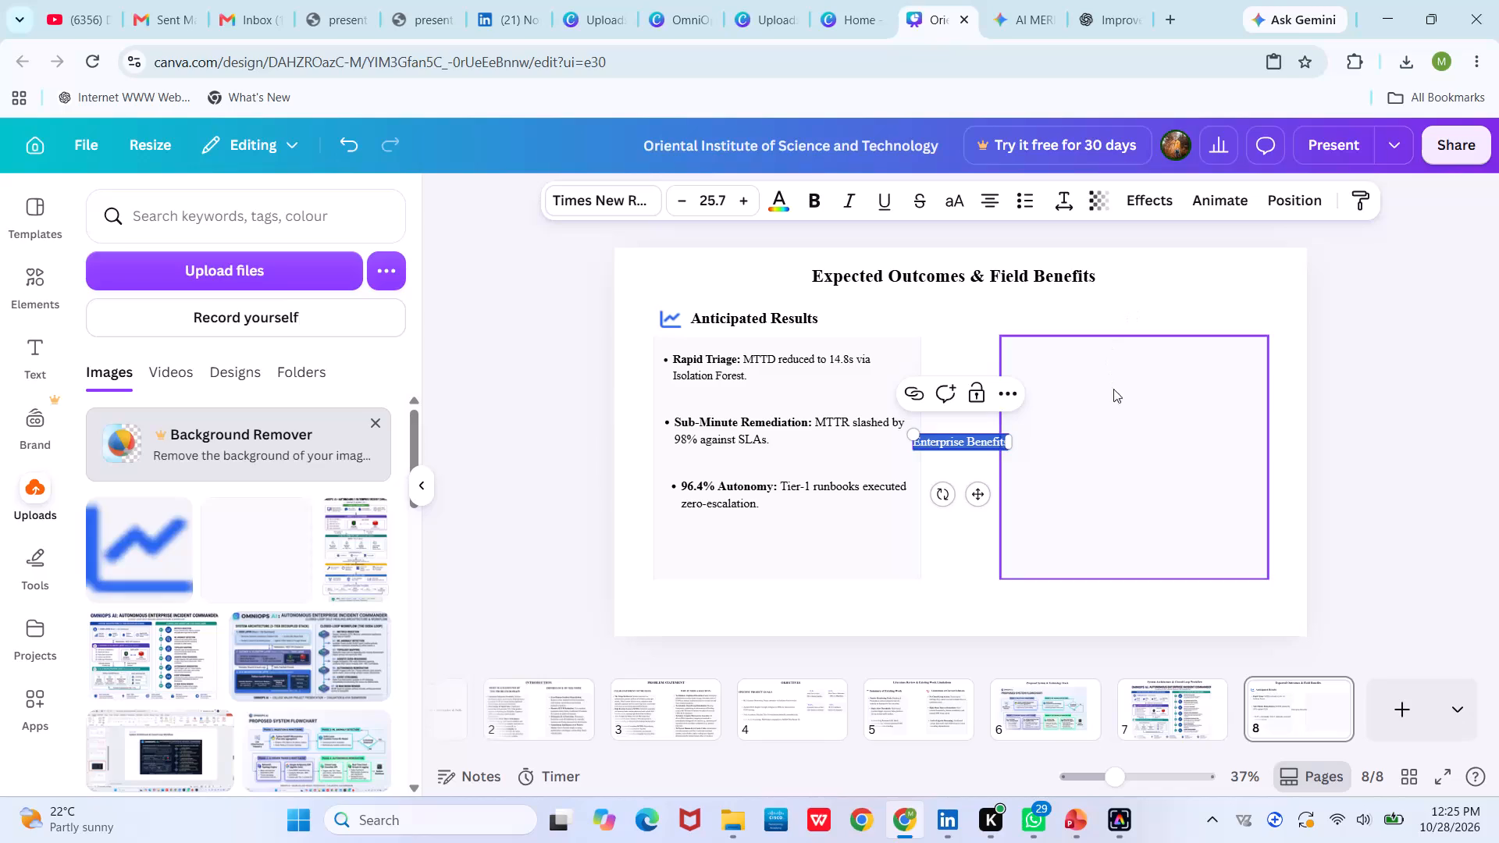
Make the "Enterprise Benefits" heading bold and increase its font size by about three points.
left_click(1111, 411)
left_click(970, 443)
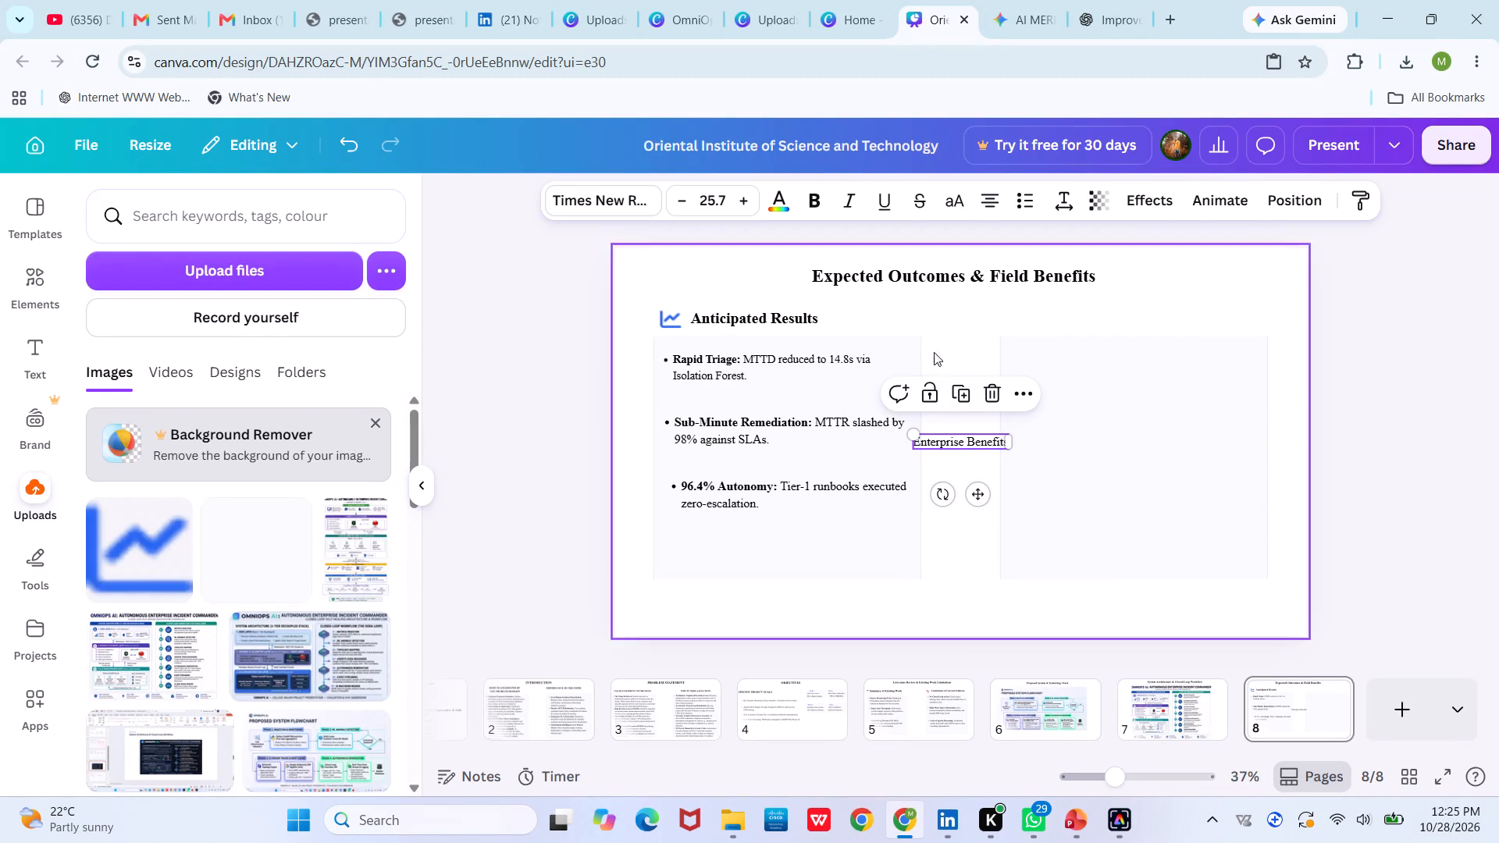
left_click(819, 206)
triple_click(745, 200)
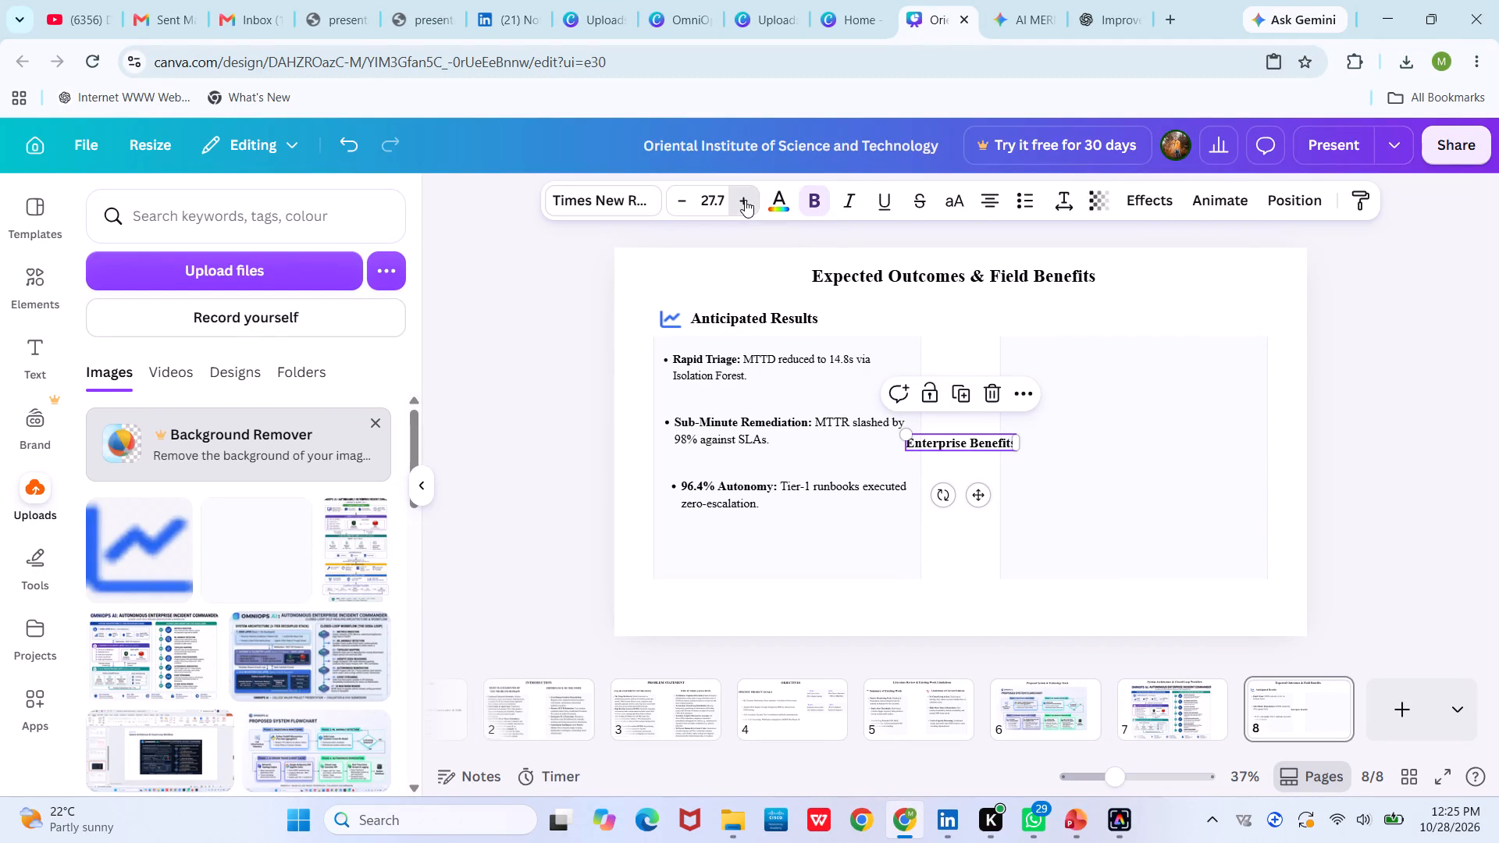
left_click(981, 571)
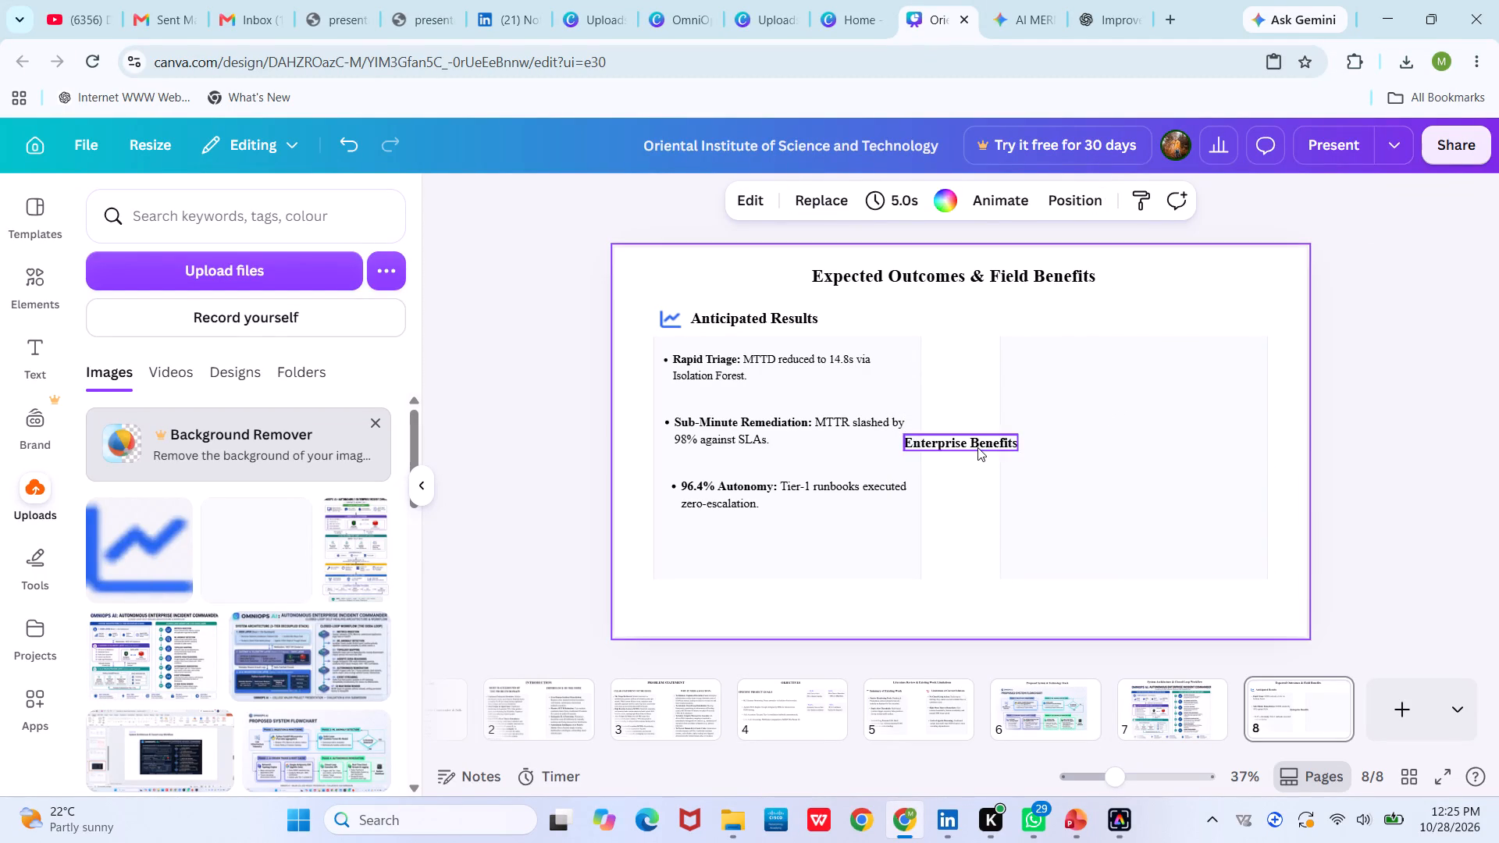
Place the "Enterprise Benefits" heading above the empty card, level with "Anticipated Results", and enlarge it to 32.7.
left_click_drag(977, 447, 1126, 322)
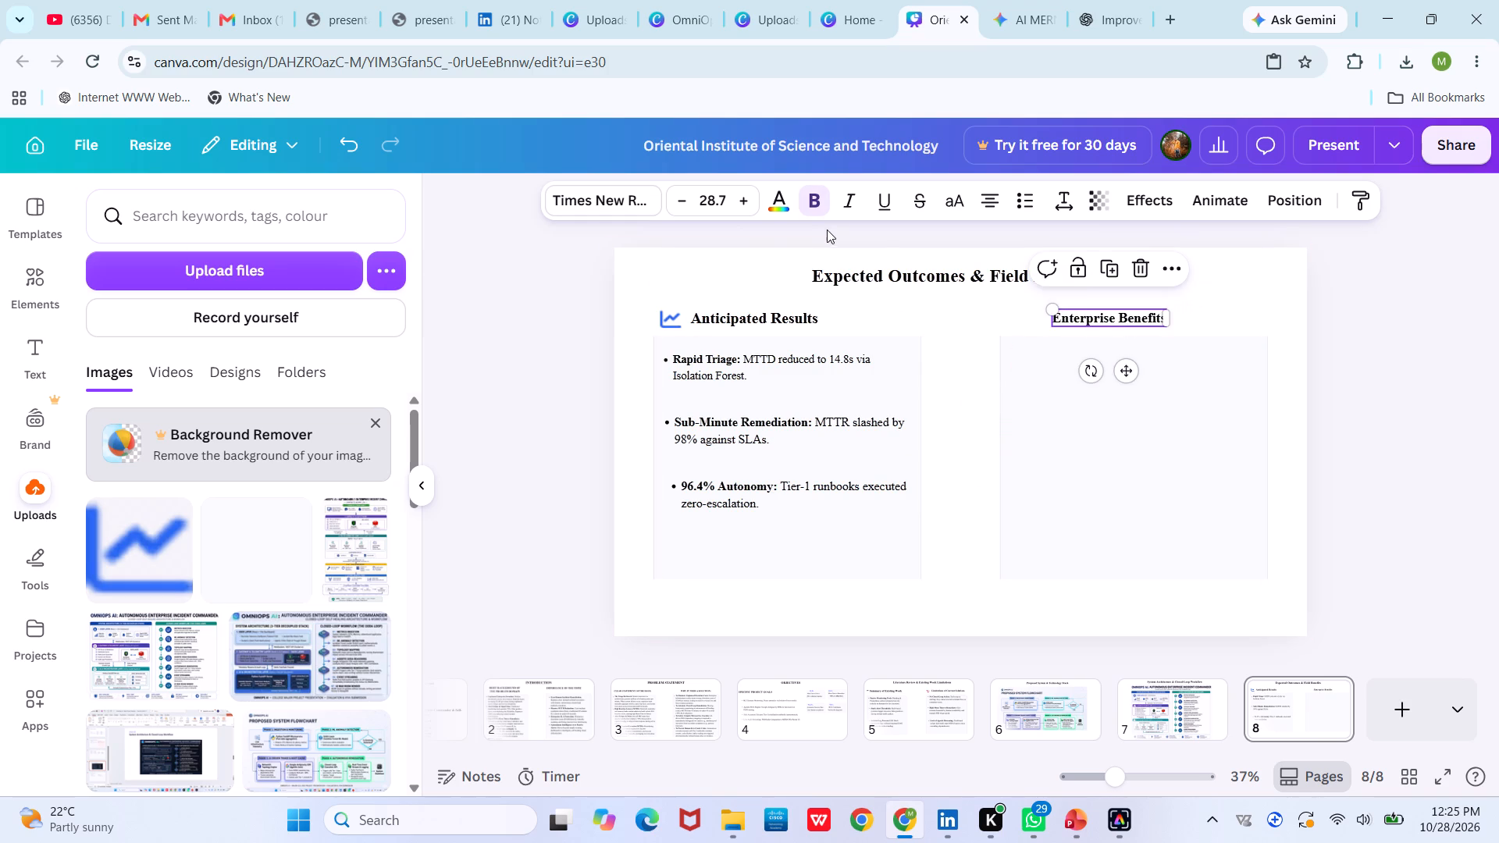
triple_click(745, 207)
left_click(745, 207)
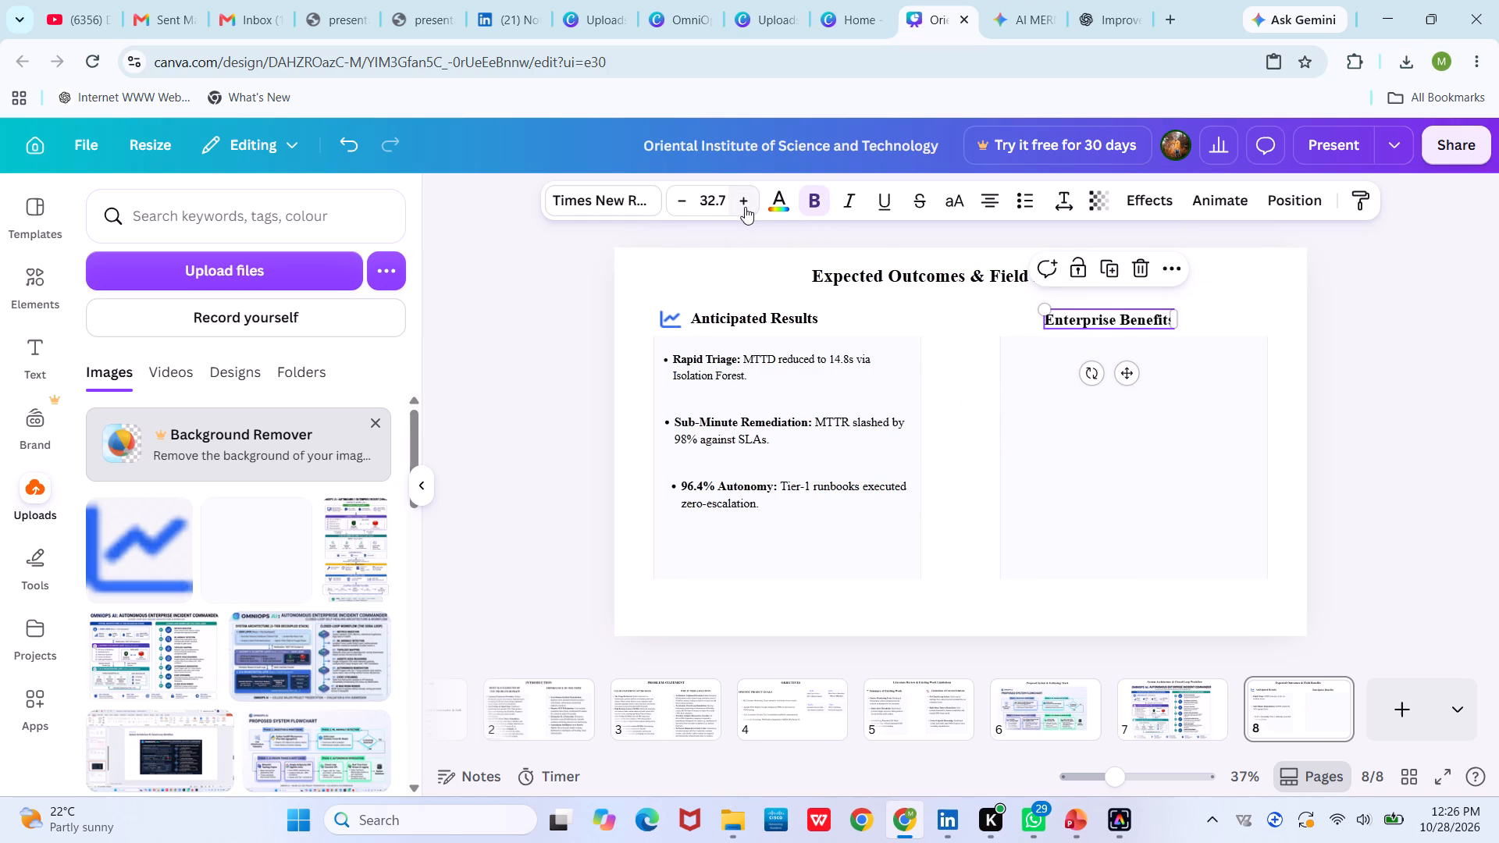
double_click(962, 350)
left_click_drag(1100, 308, 1095, 315)
left_click_drag(1095, 315, 1109, 314)
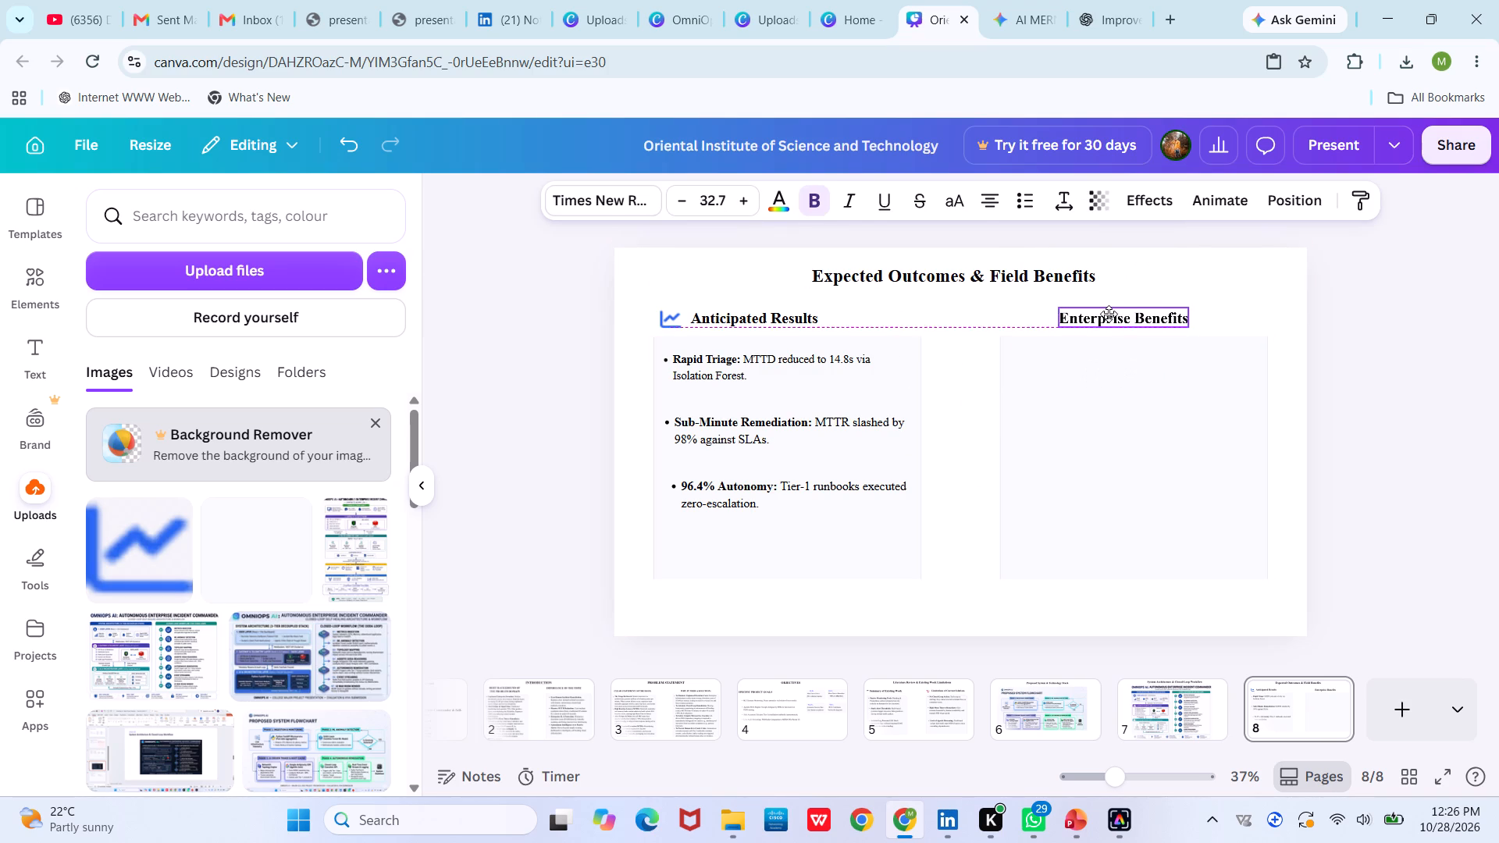
left_click_drag(1109, 314, 1109, 315)
left_click(956, 392)
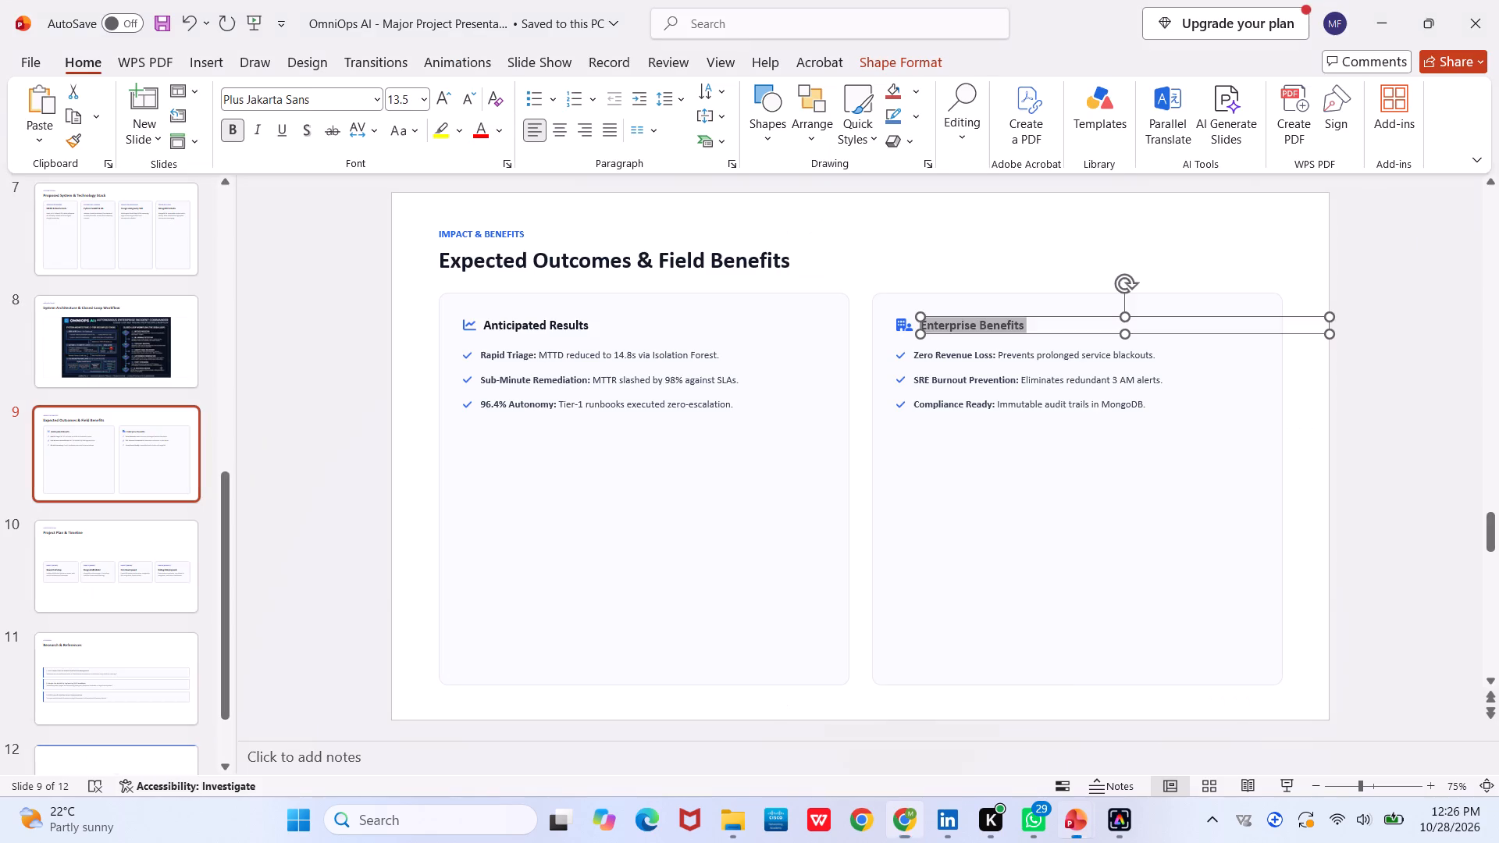
On PowerPoint slide 9, narrow the "Anticipated Results" heading's text box so it clears the building icon beside "Enterprise Benefits".
left_click(960, 418)
left_click(900, 333)
left_click(902, 326)
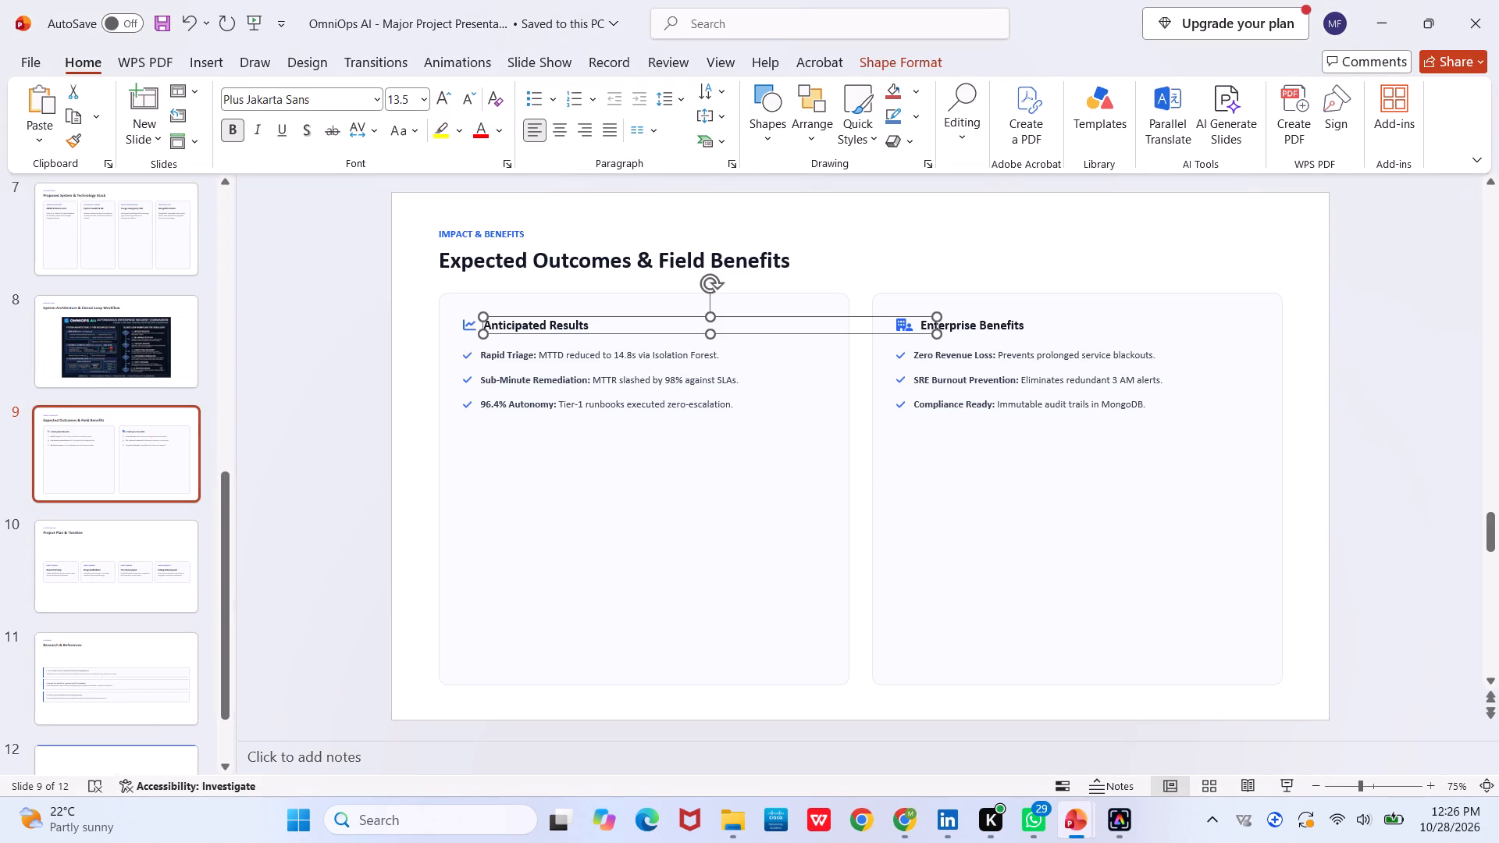
left_click(968, 512)
left_click(906, 321)
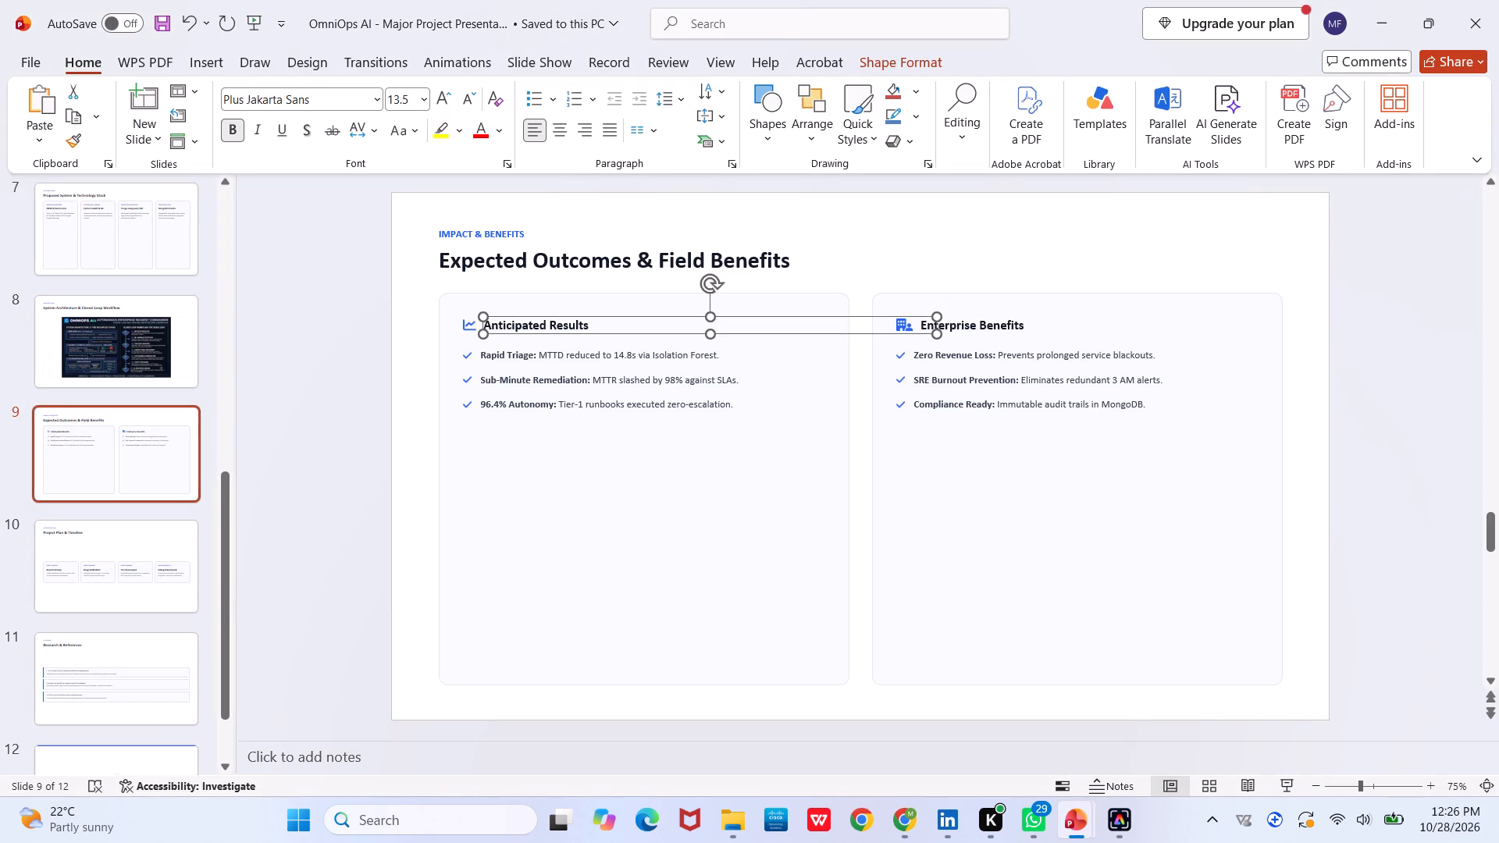
left_click(956, 468)
left_click(917, 327)
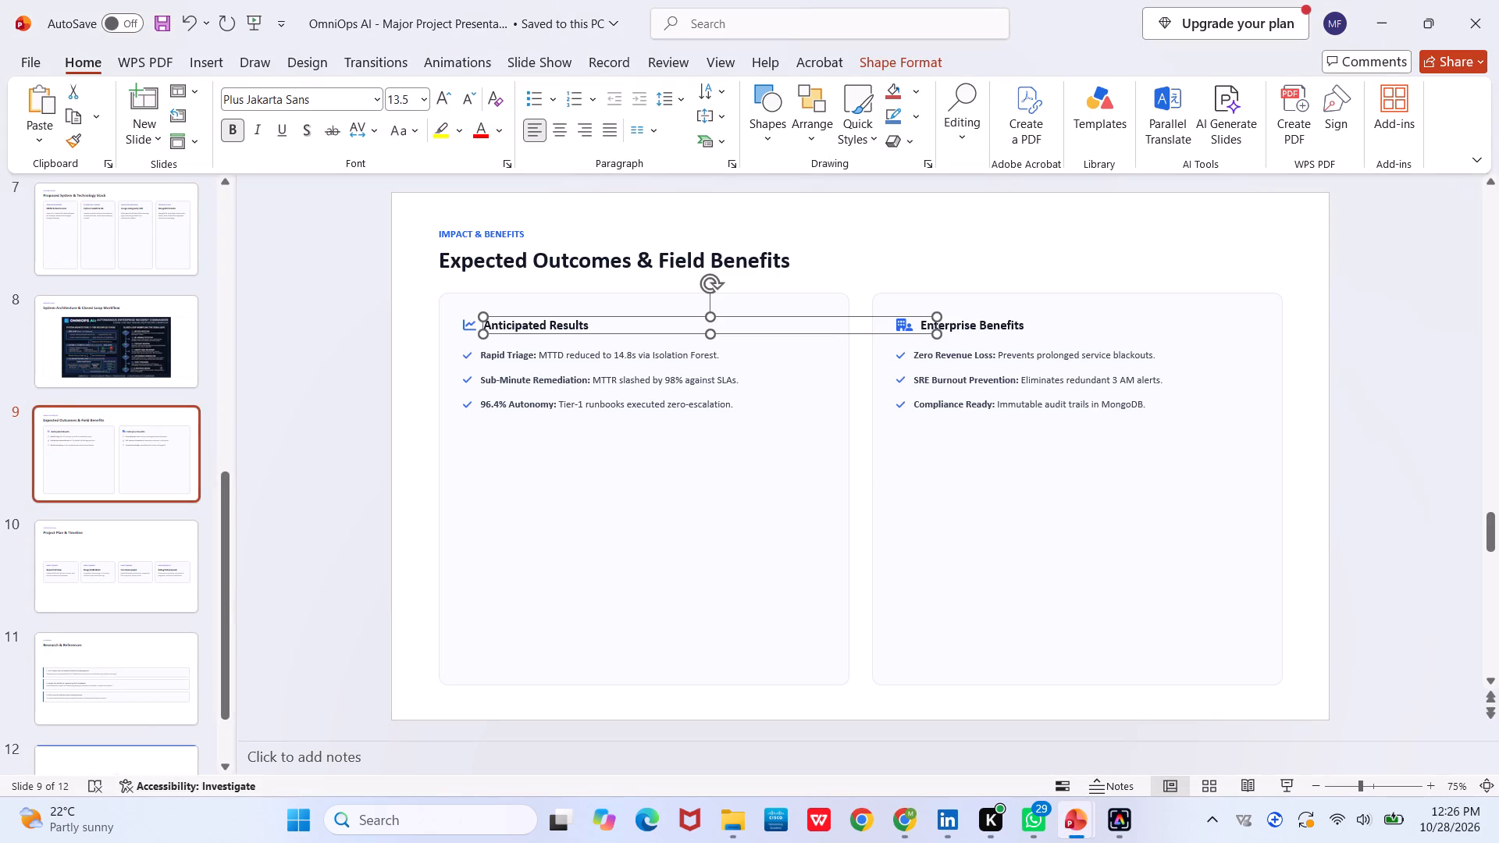
left_click(901, 333)
left_click(901, 333)
left_click_drag(938, 315, 821, 319)
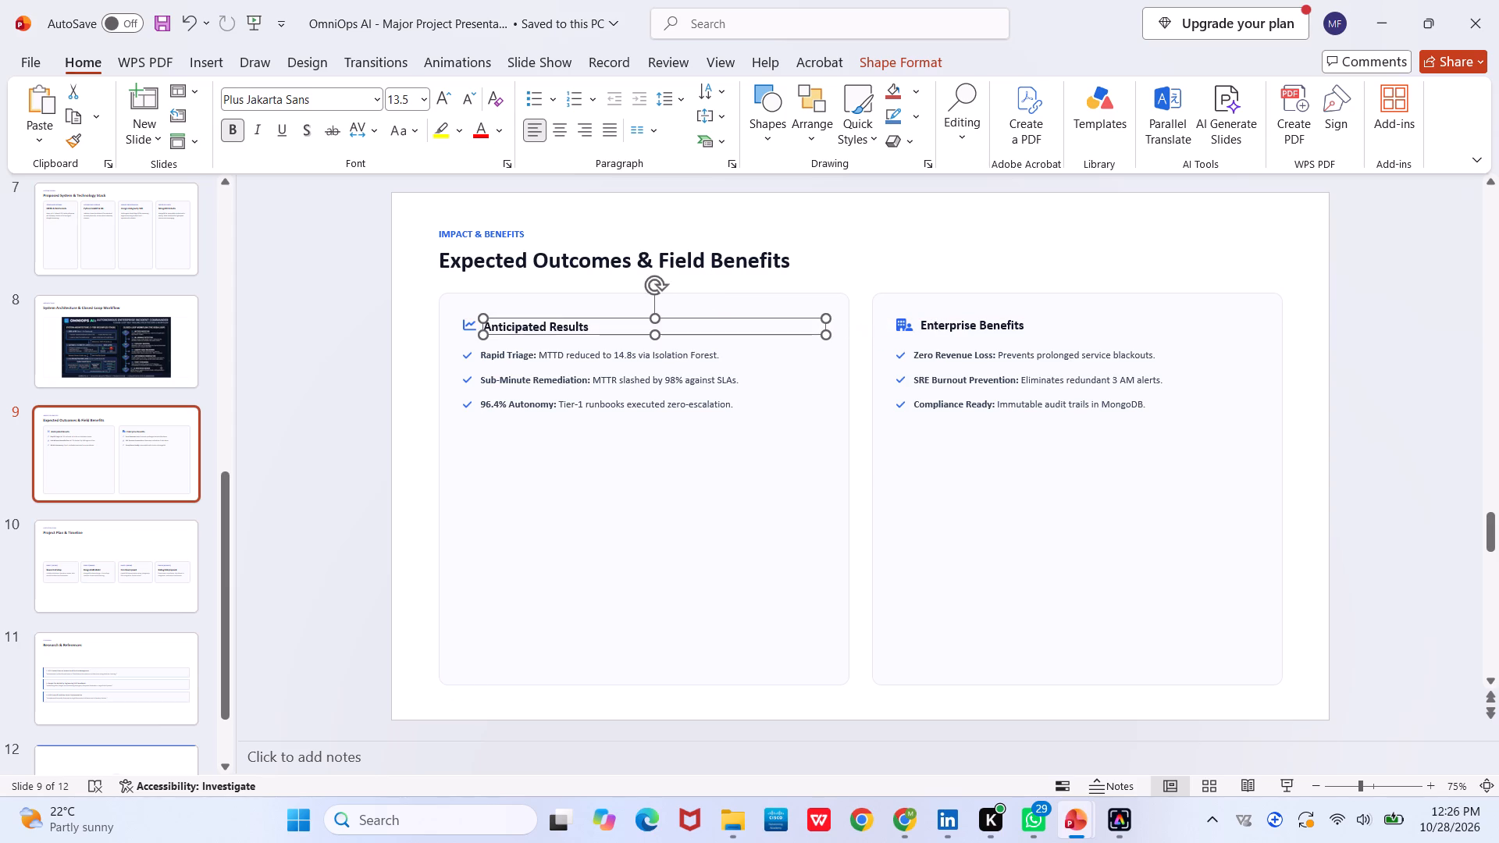
Copy the building-and-person icon from PowerPoint slide 9 onto Canva page 8.
left_click(907, 324)
key("ctrl+c")
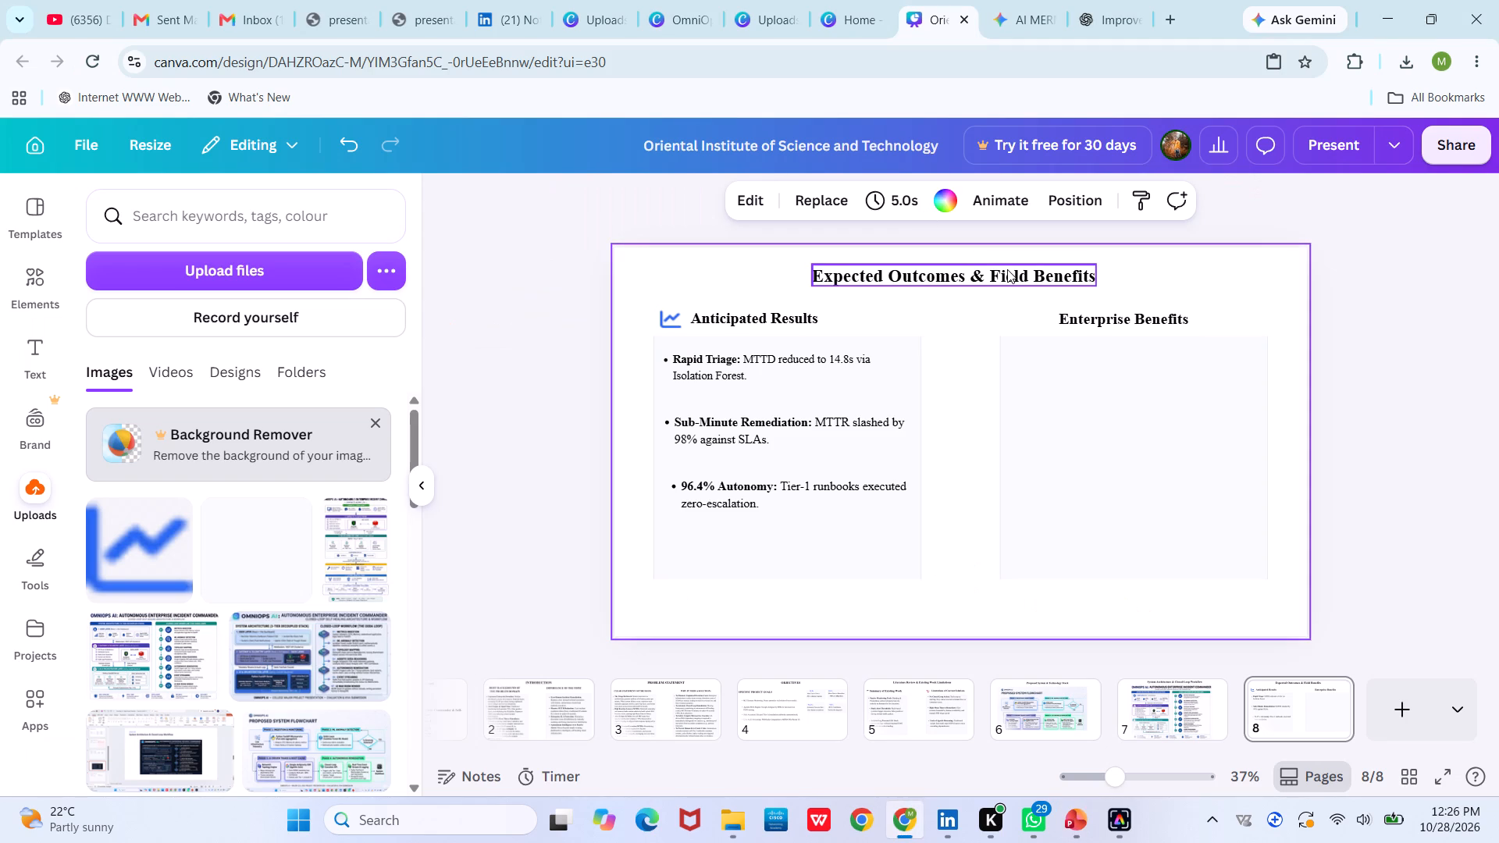
key("ctrl+v")
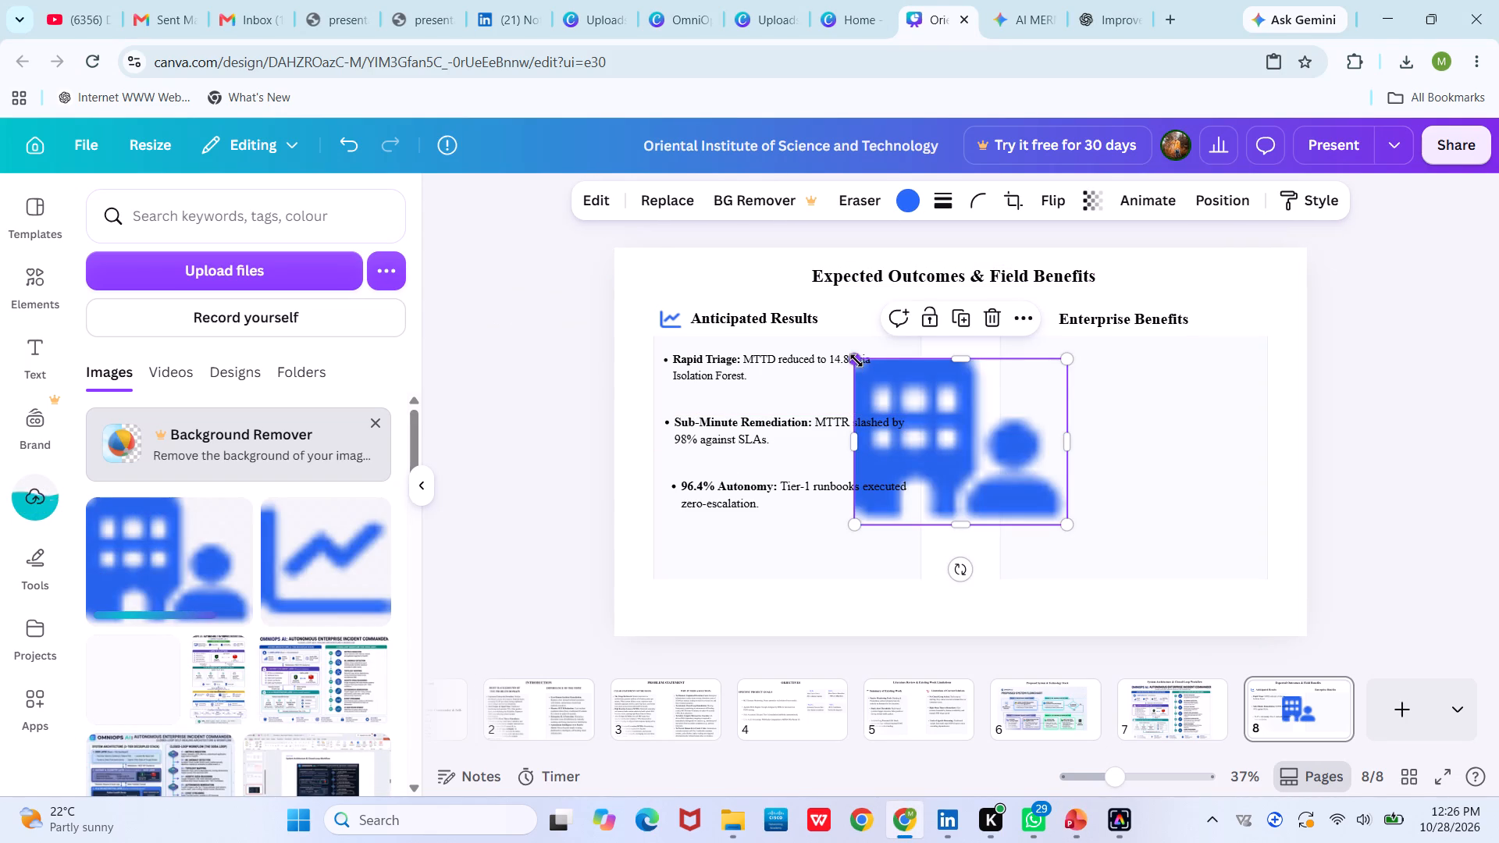
Shrink the building-and-person icon to about heading height and place it just before the "Enterprise Benefits" heading.
left_click_drag(856, 361, 1036, 461)
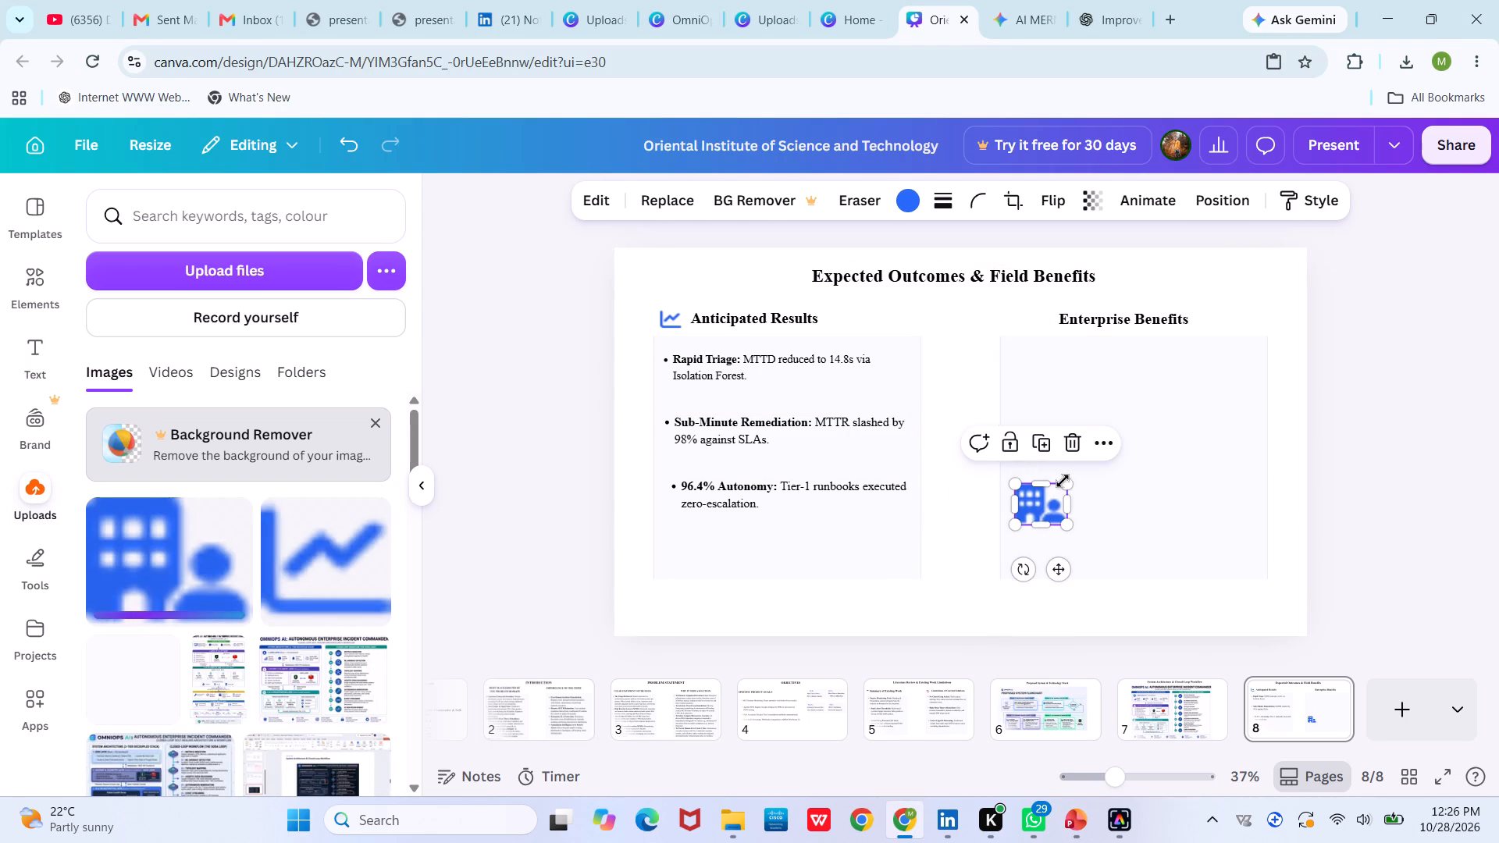
left_click_drag(1066, 482, 1049, 498)
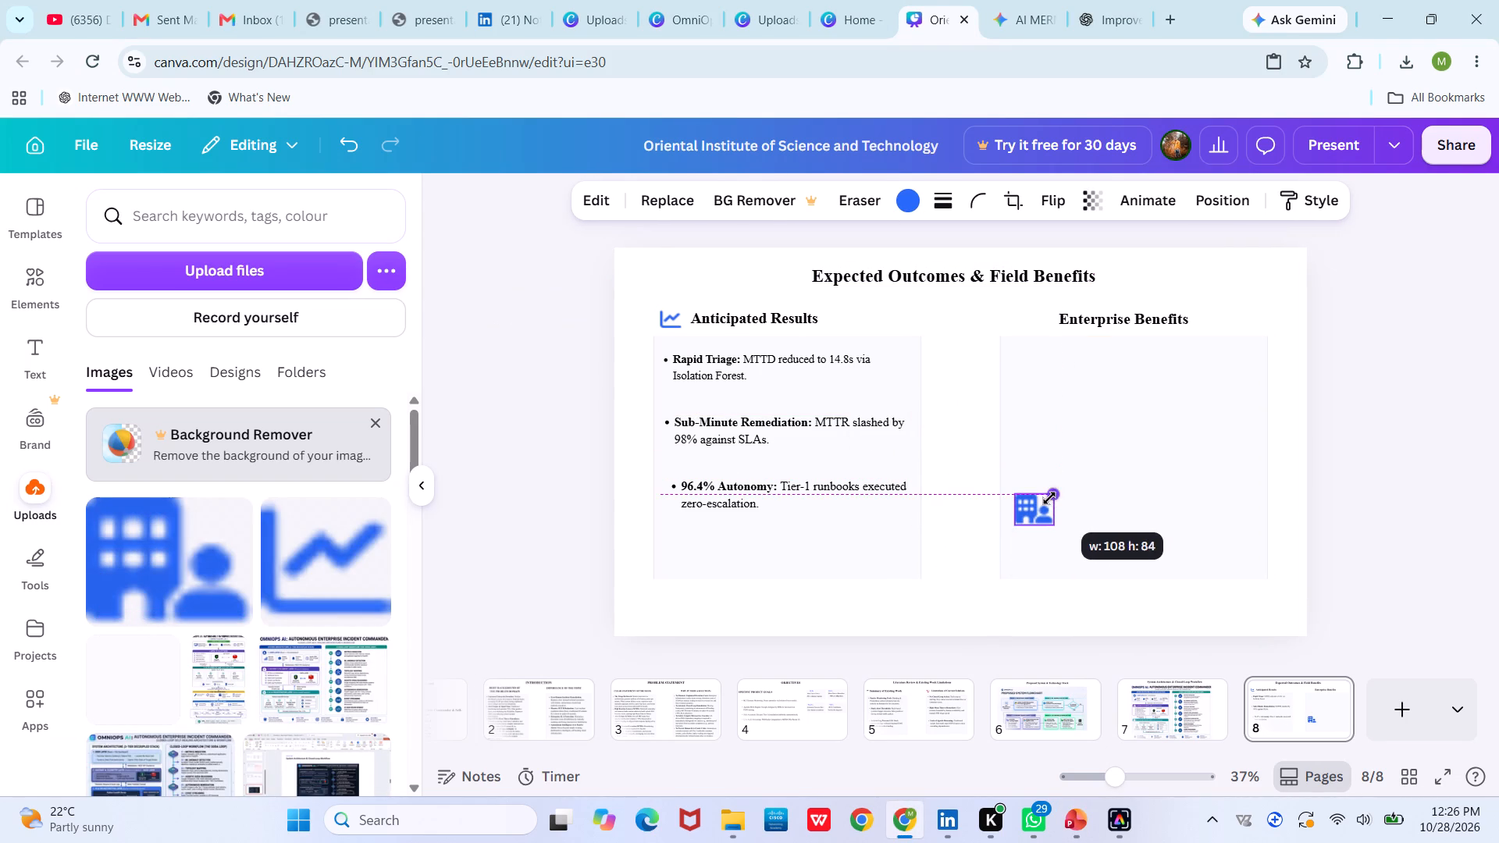
left_click_drag(1049, 498, 1049, 500)
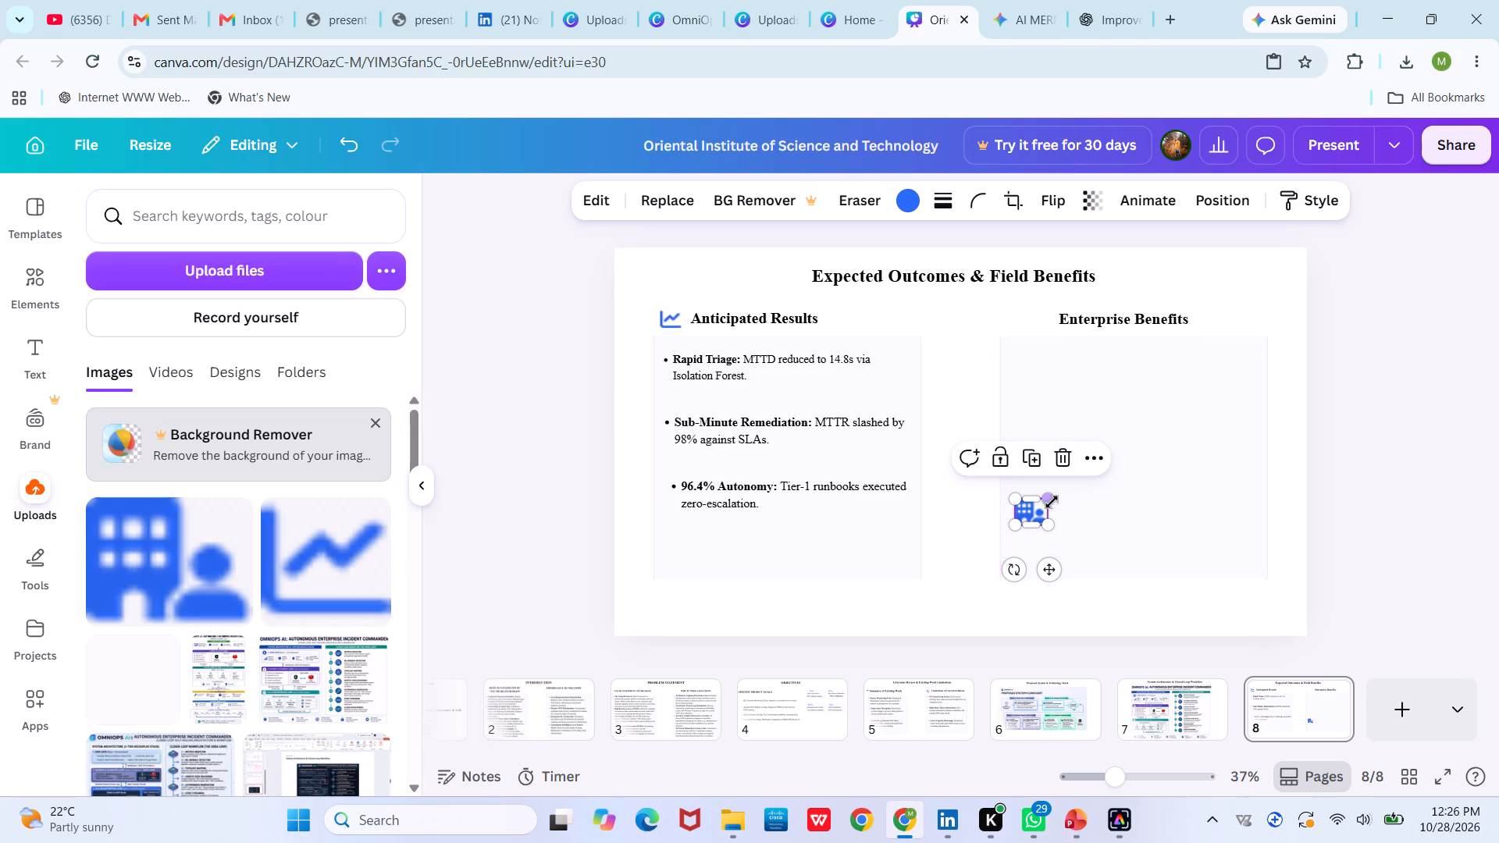
left_click_drag(1048, 500, 1043, 507)
left_click(964, 519)
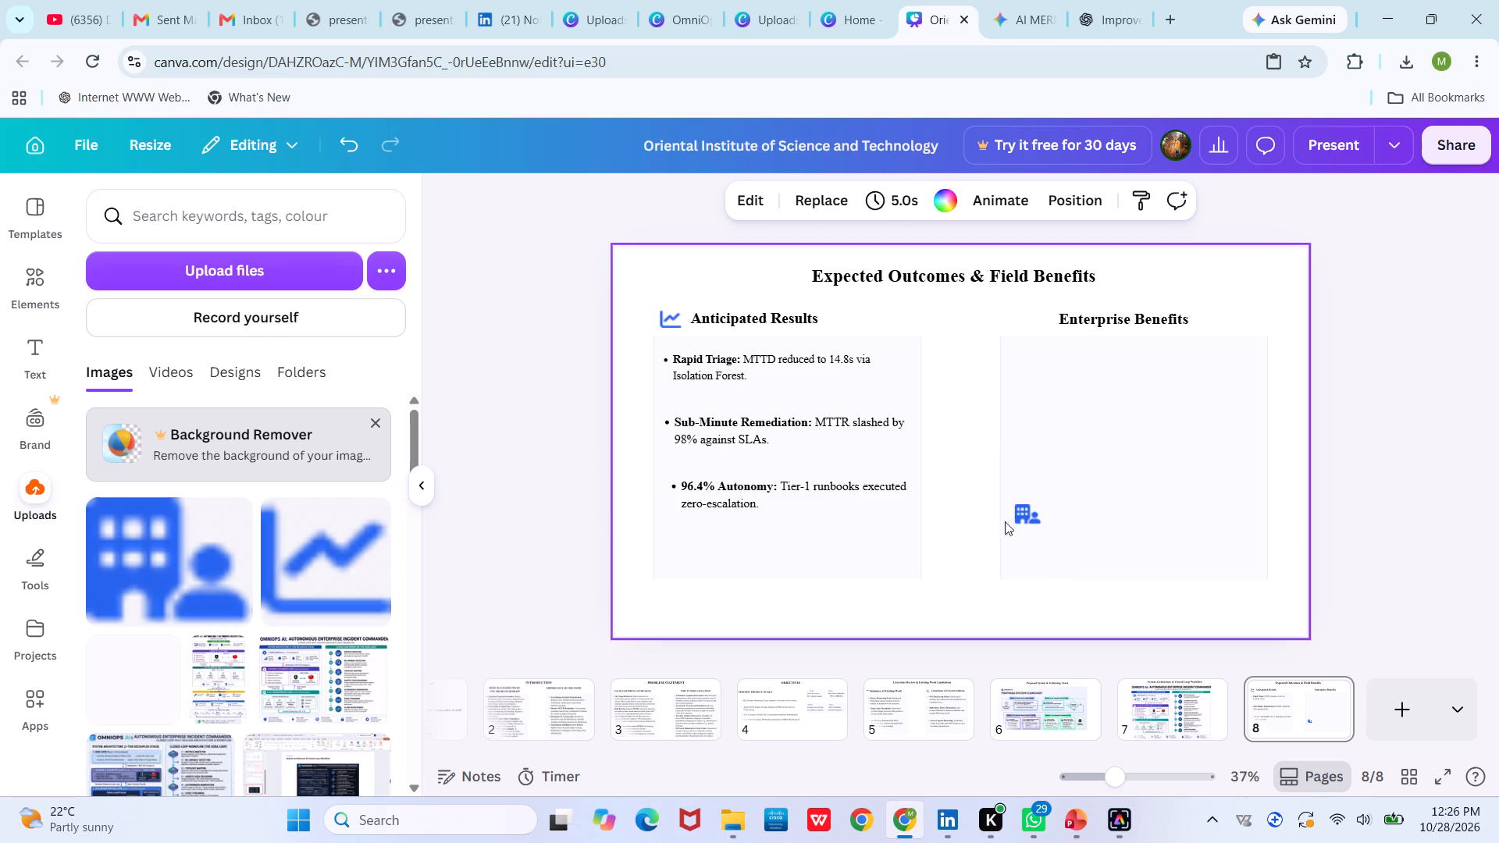
left_click_drag(1020, 519, 1024, 327)
left_click(970, 371)
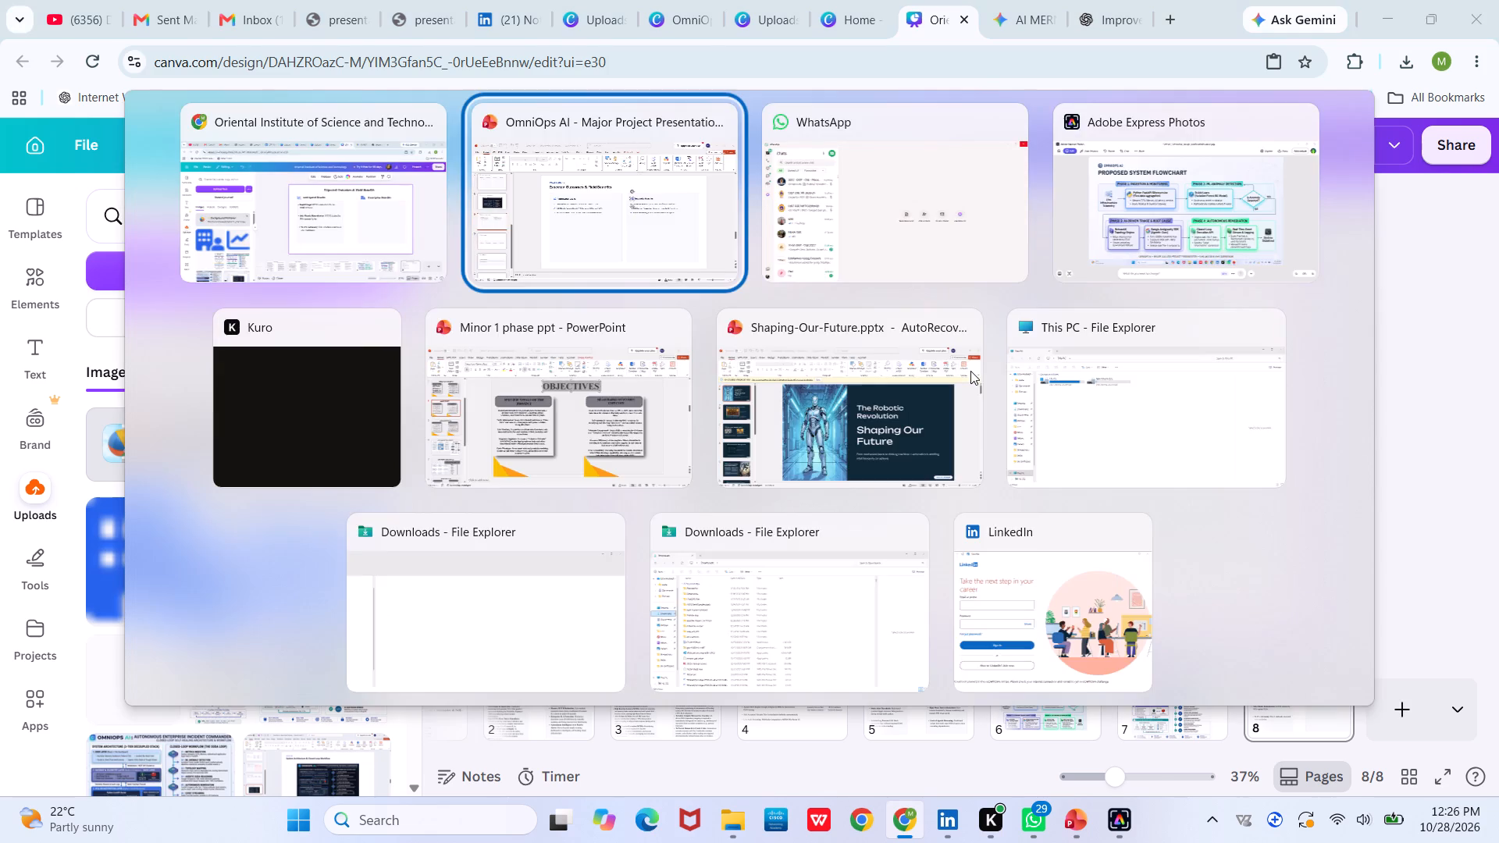
Copy the "Zero Revenue Loss" line from PowerPoint into Canva as a bullet at the top of the Enterprise Benefits card.
left_click(1074, 362)
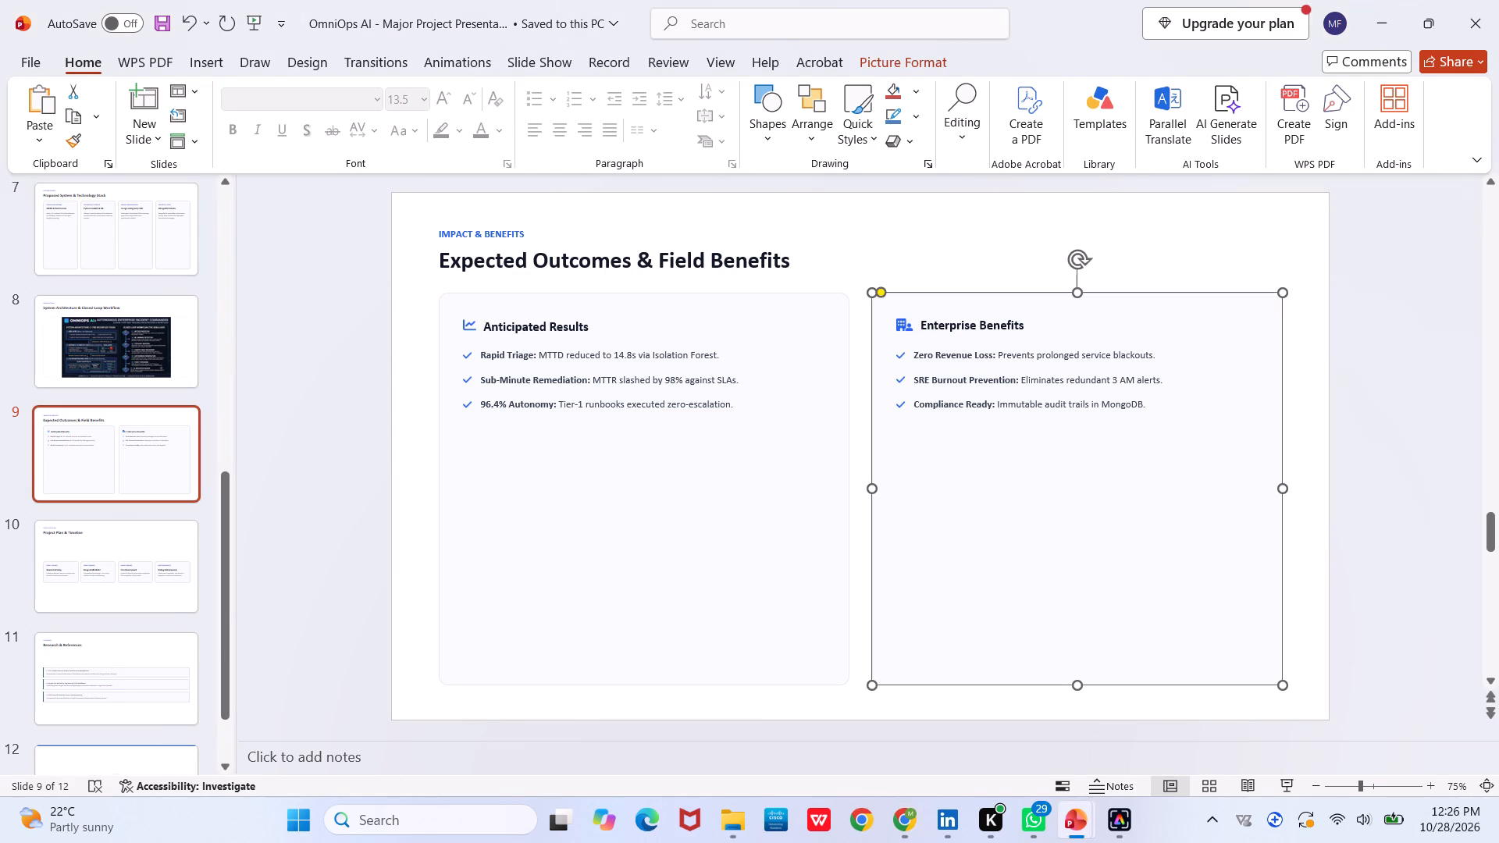
left_click(1050, 358)
key("ctrl+a")
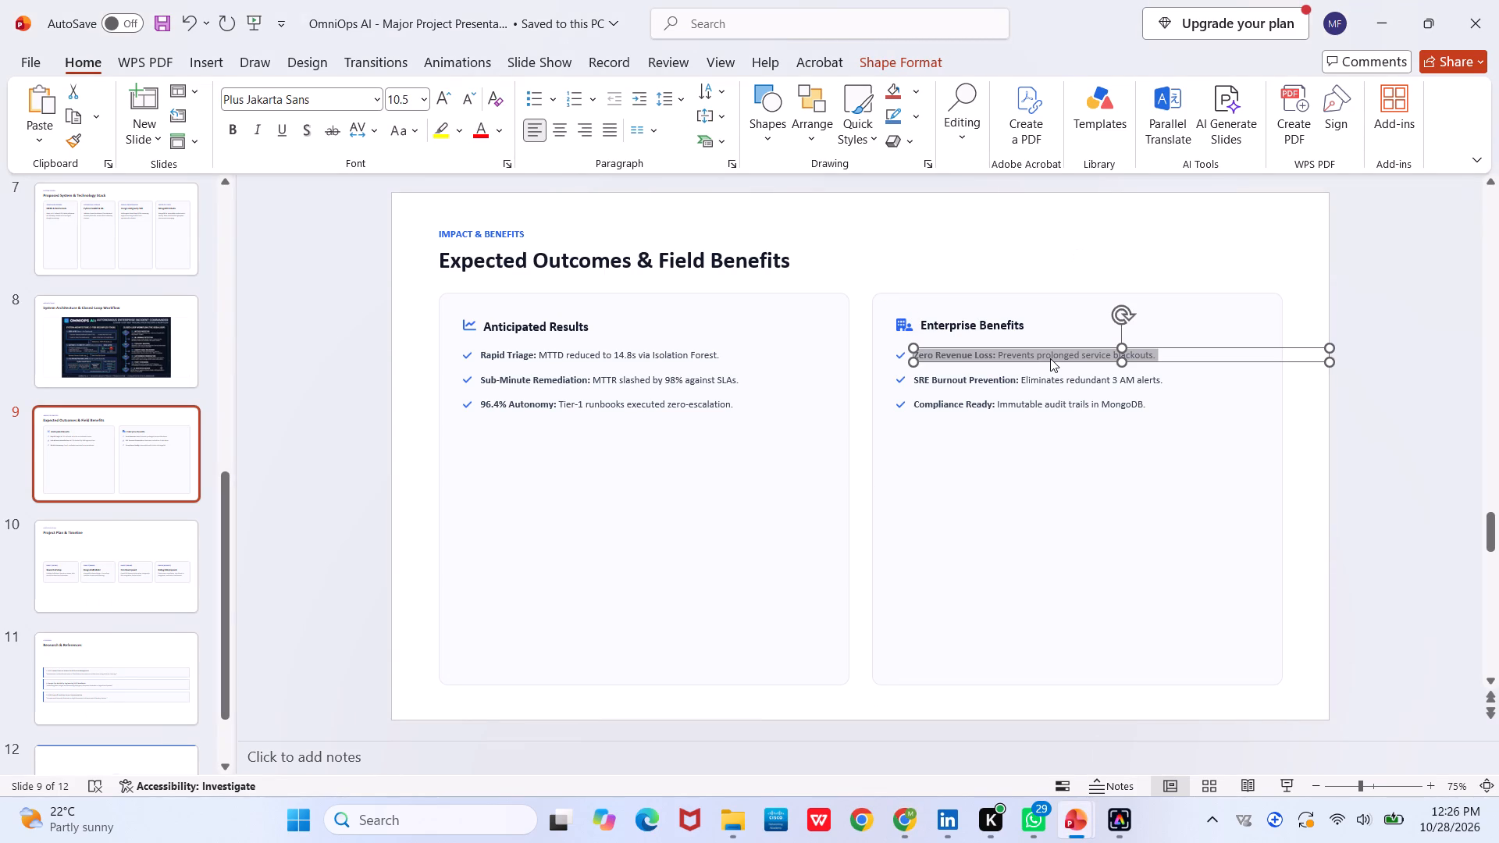
key("ctrl+c")
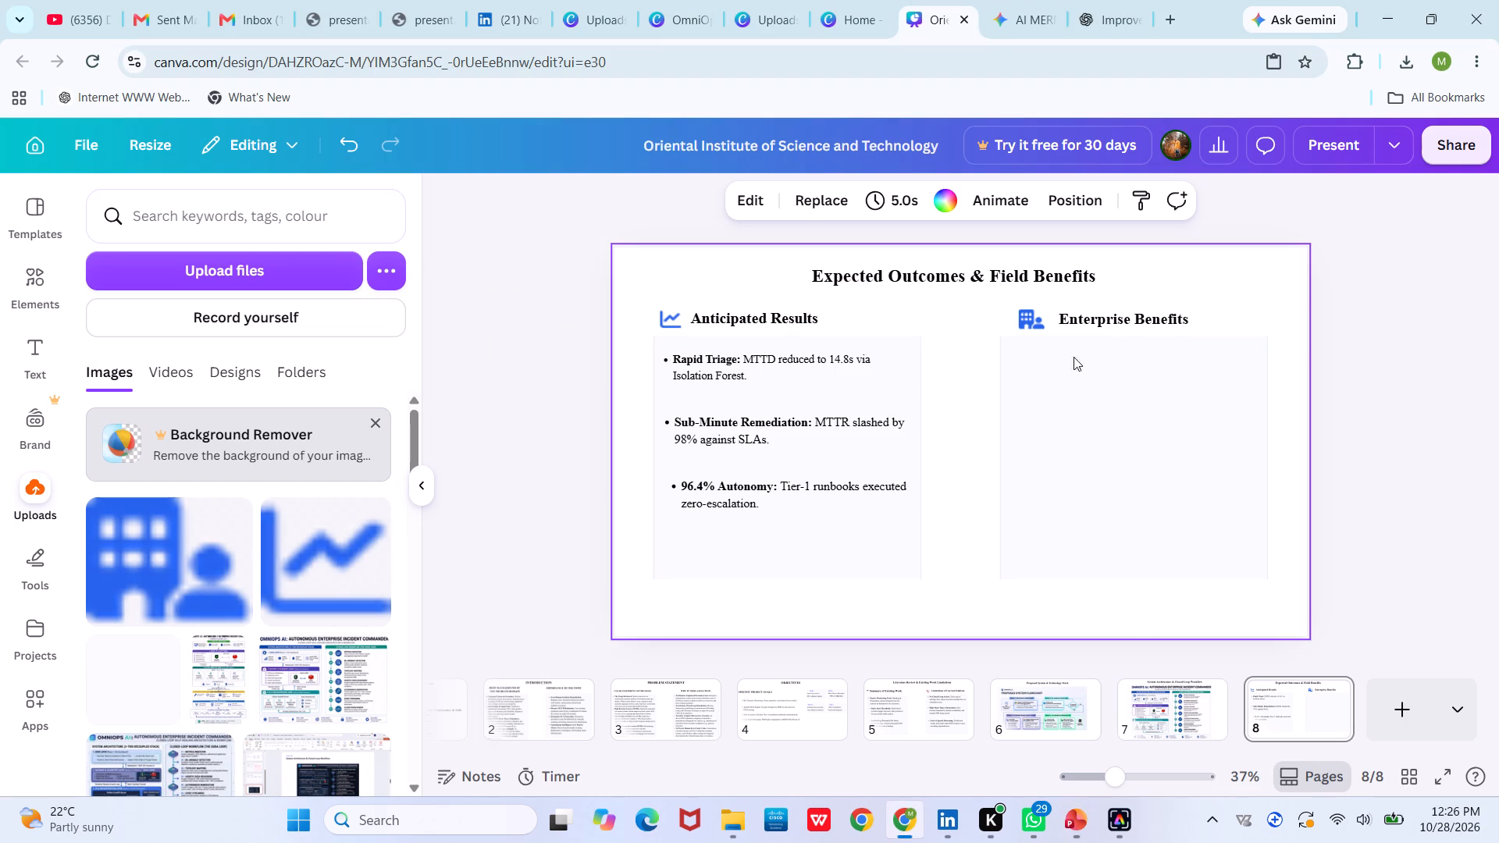
left_click(1060, 382)
key("ctrl+v")
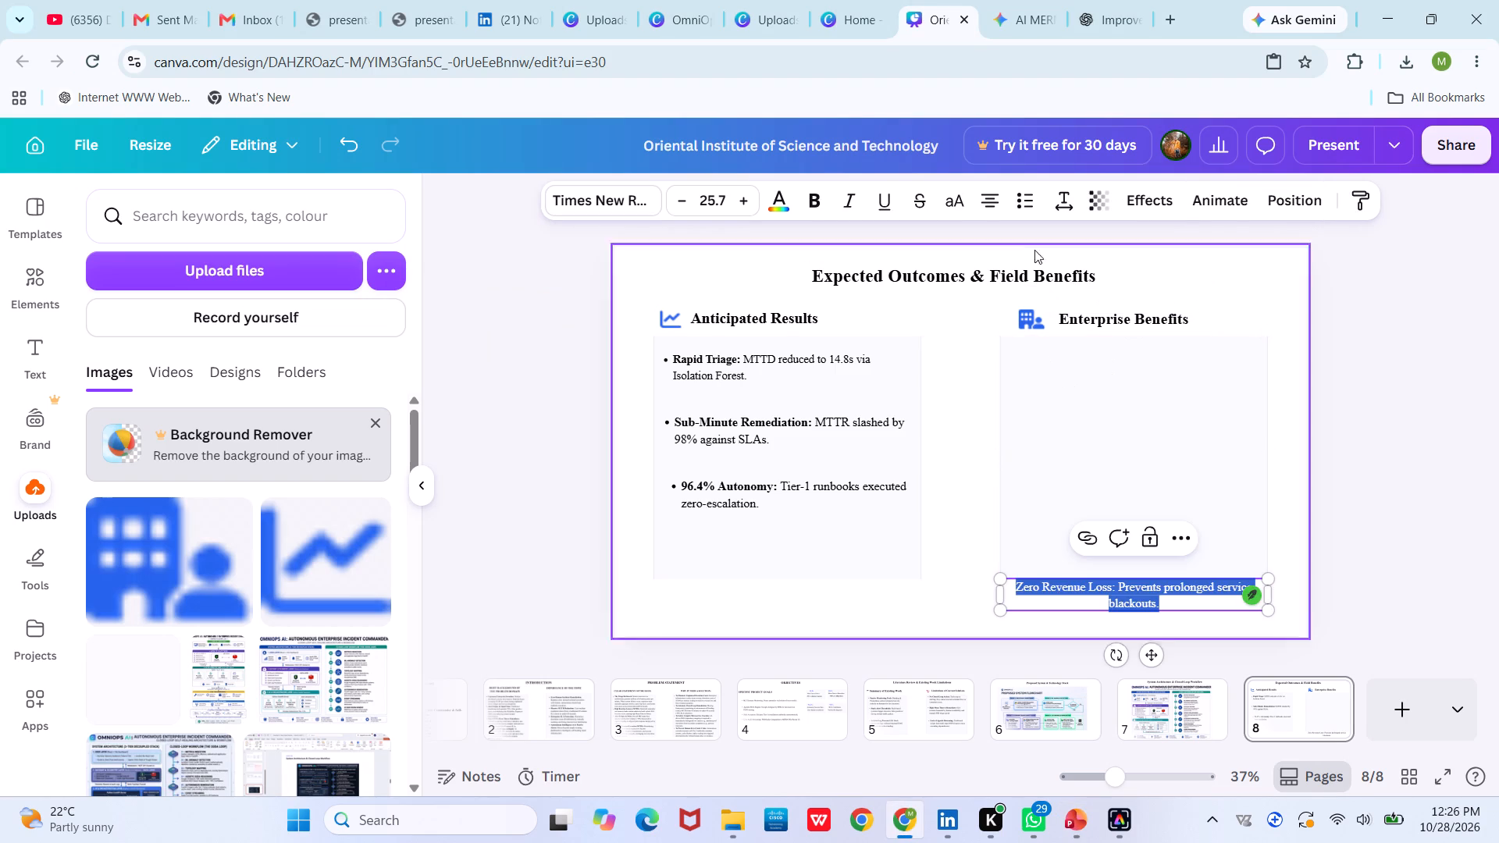
left_click(1024, 194)
left_click(920, 479)
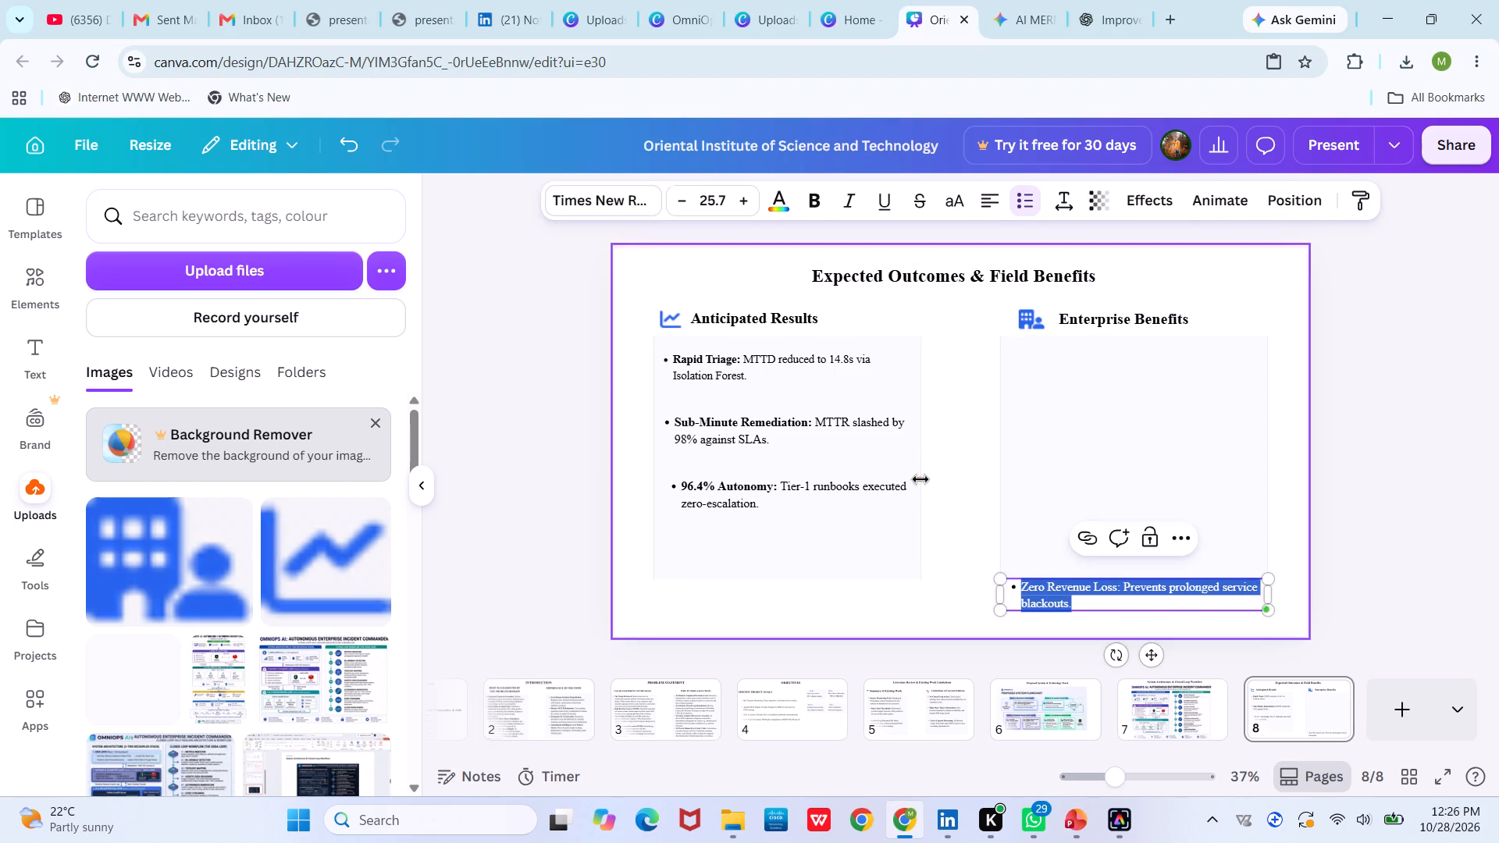
left_click_drag(1068, 598, 1069, 391)
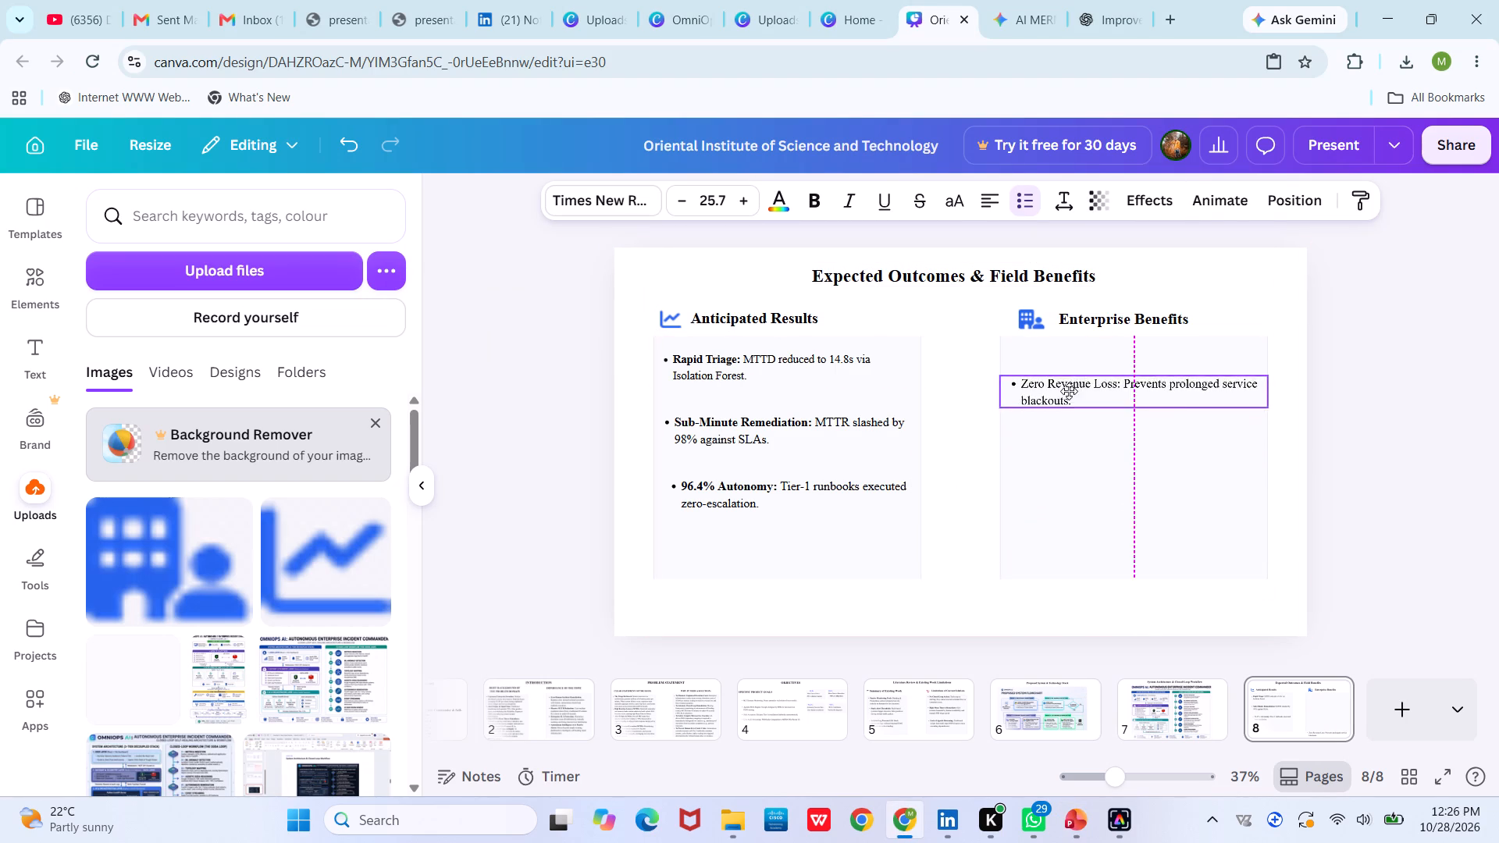
left_click_drag(1069, 391, 1074, 371)
left_click(959, 440)
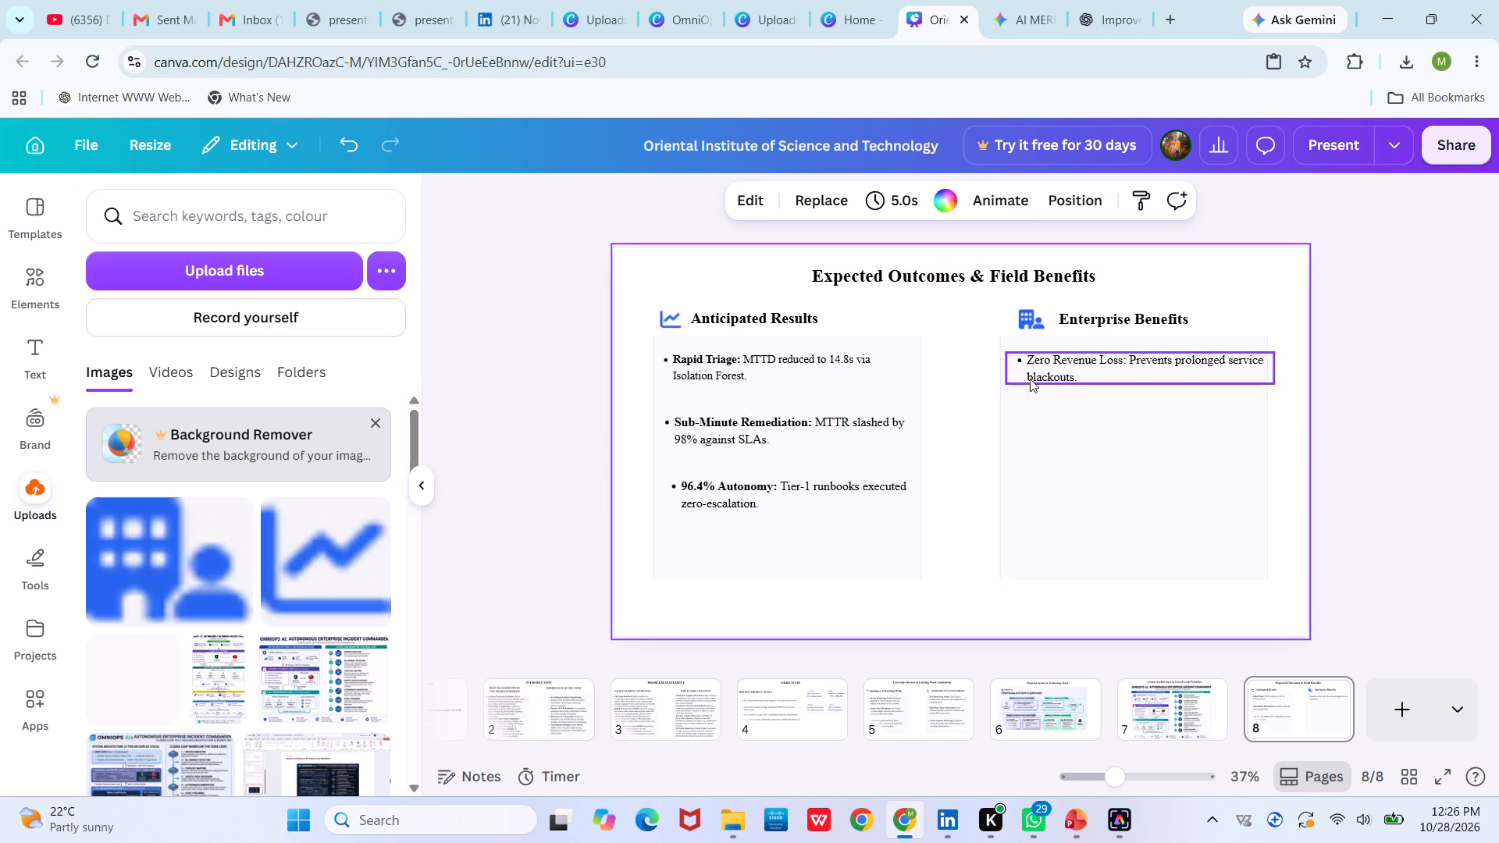
Copy the "SRE Burnout Prevention" line from PowerPoint into Canva as a bullet, level with the "Sub-Minute Remediation" item.
left_click(1027, 377)
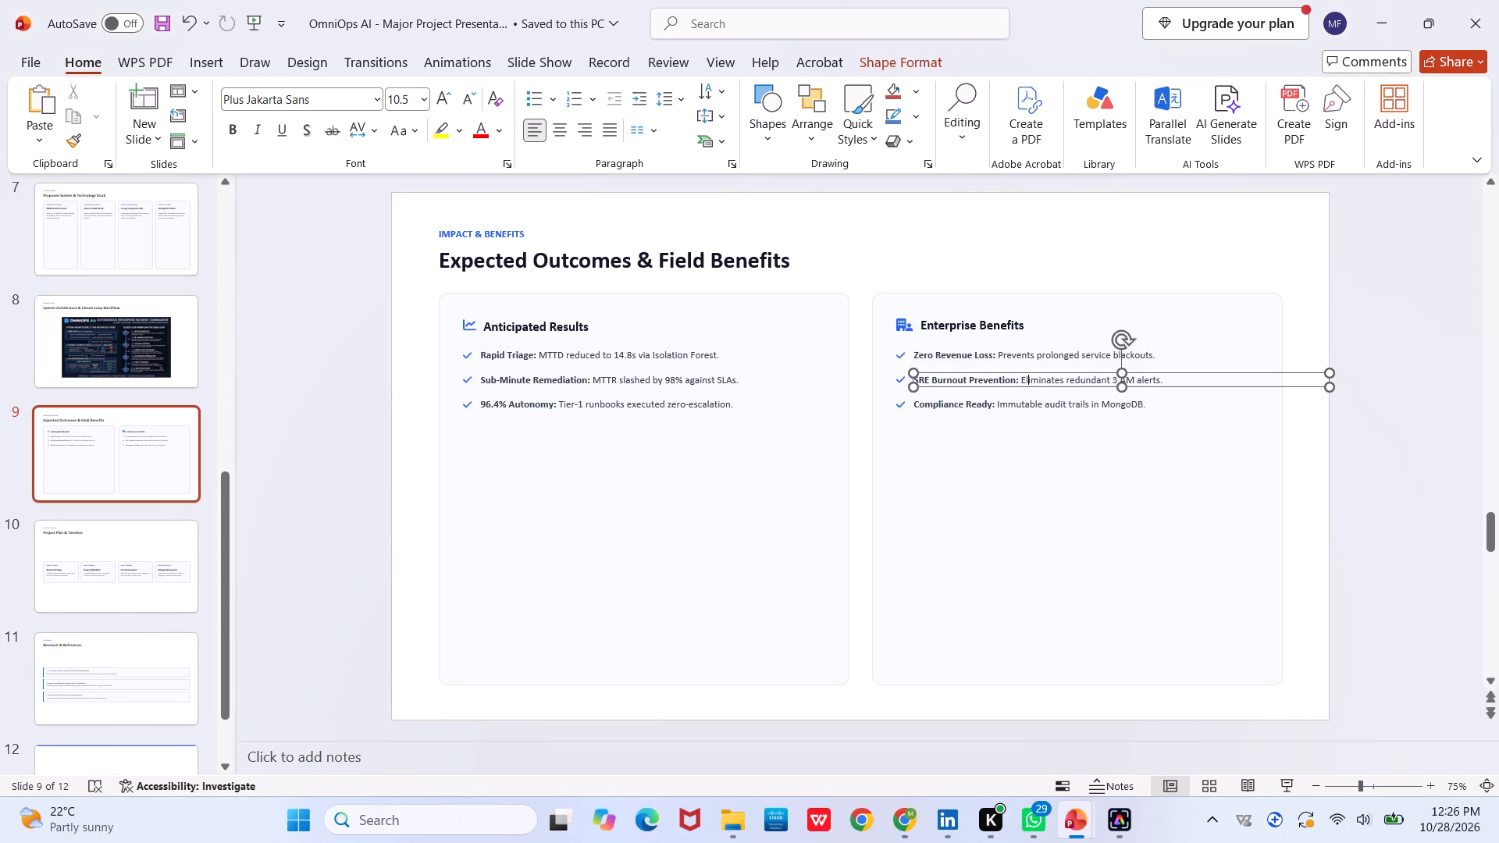
key("ctrl+a")
key("ctrl+c")
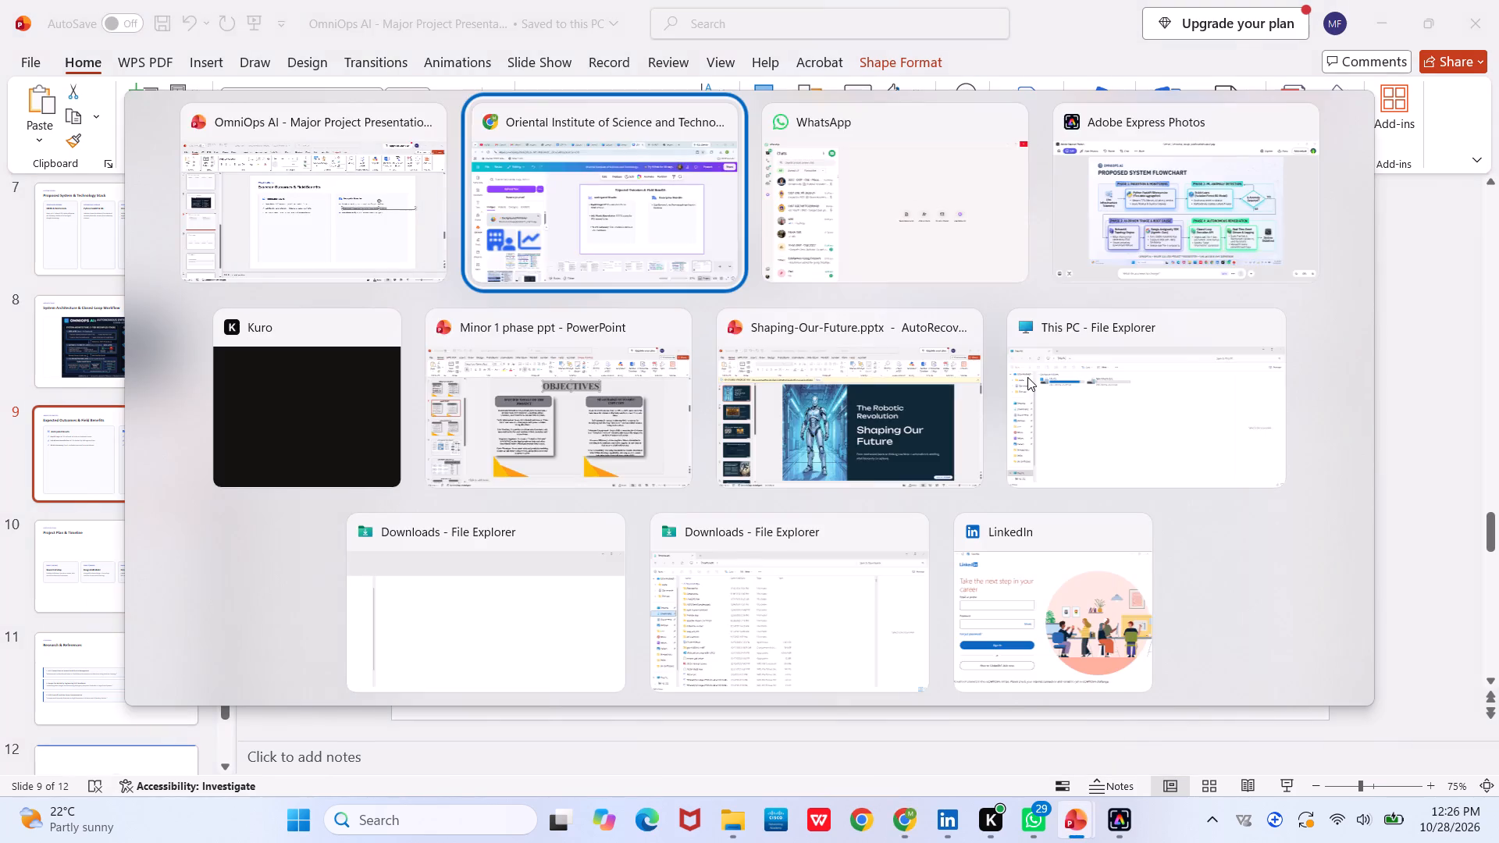
left_click(1084, 432)
key("ctrl+v")
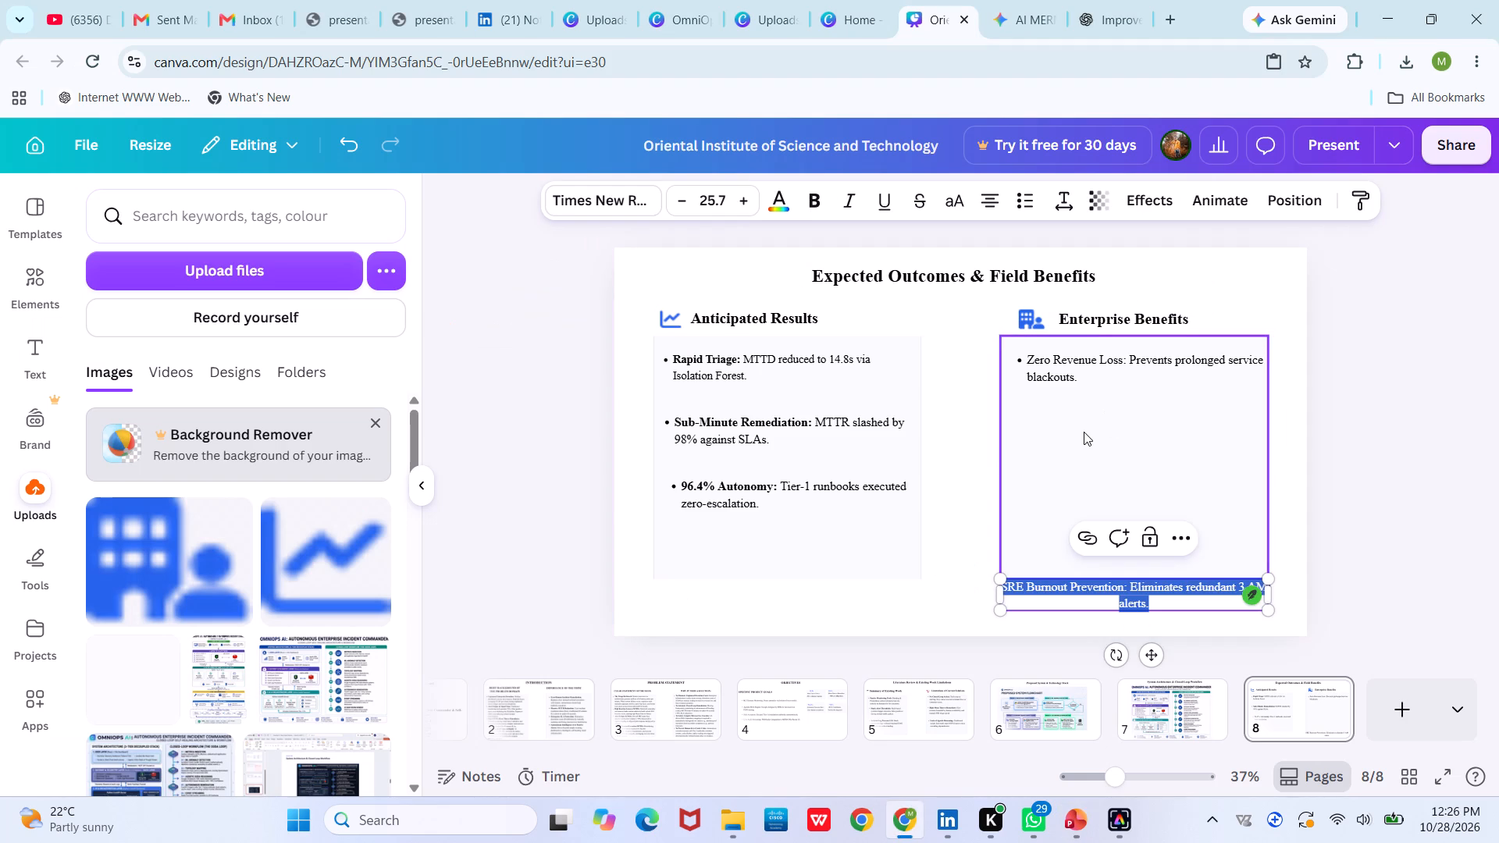
left_click(1032, 208)
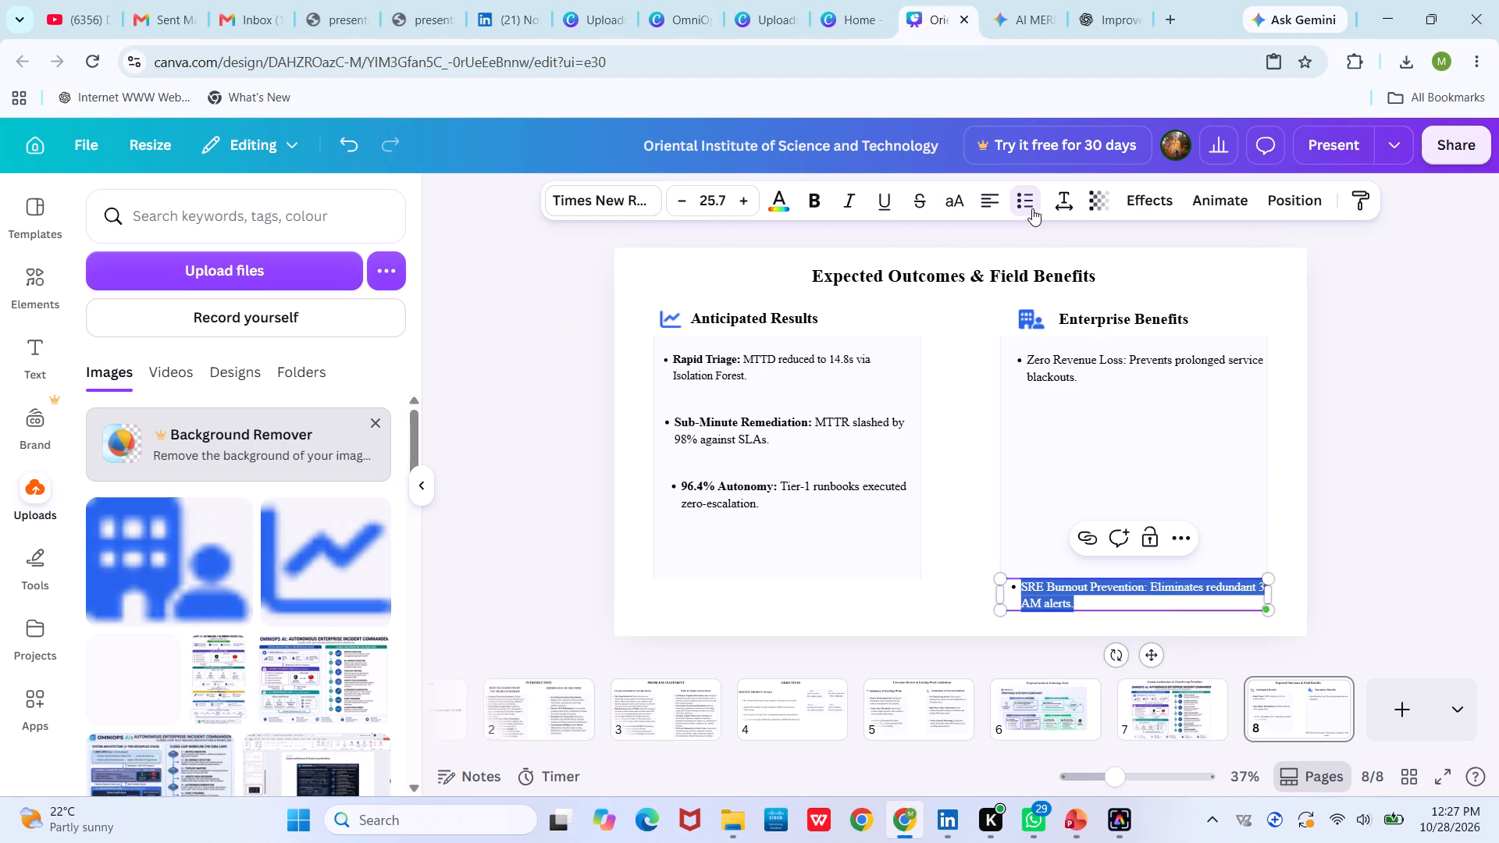
left_click(955, 437)
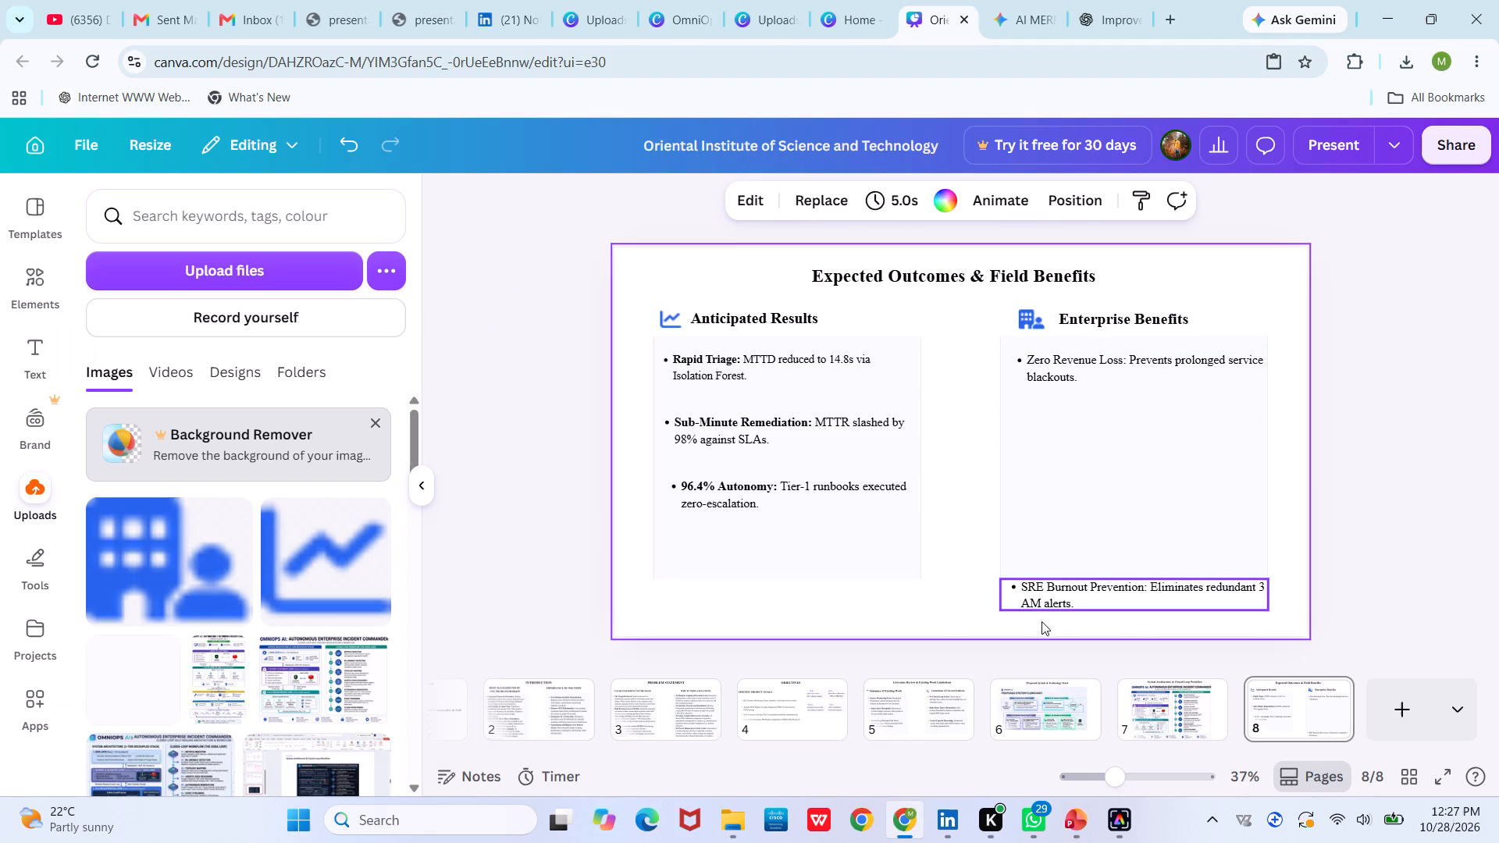
left_click_drag(1042, 599, 1052, 434)
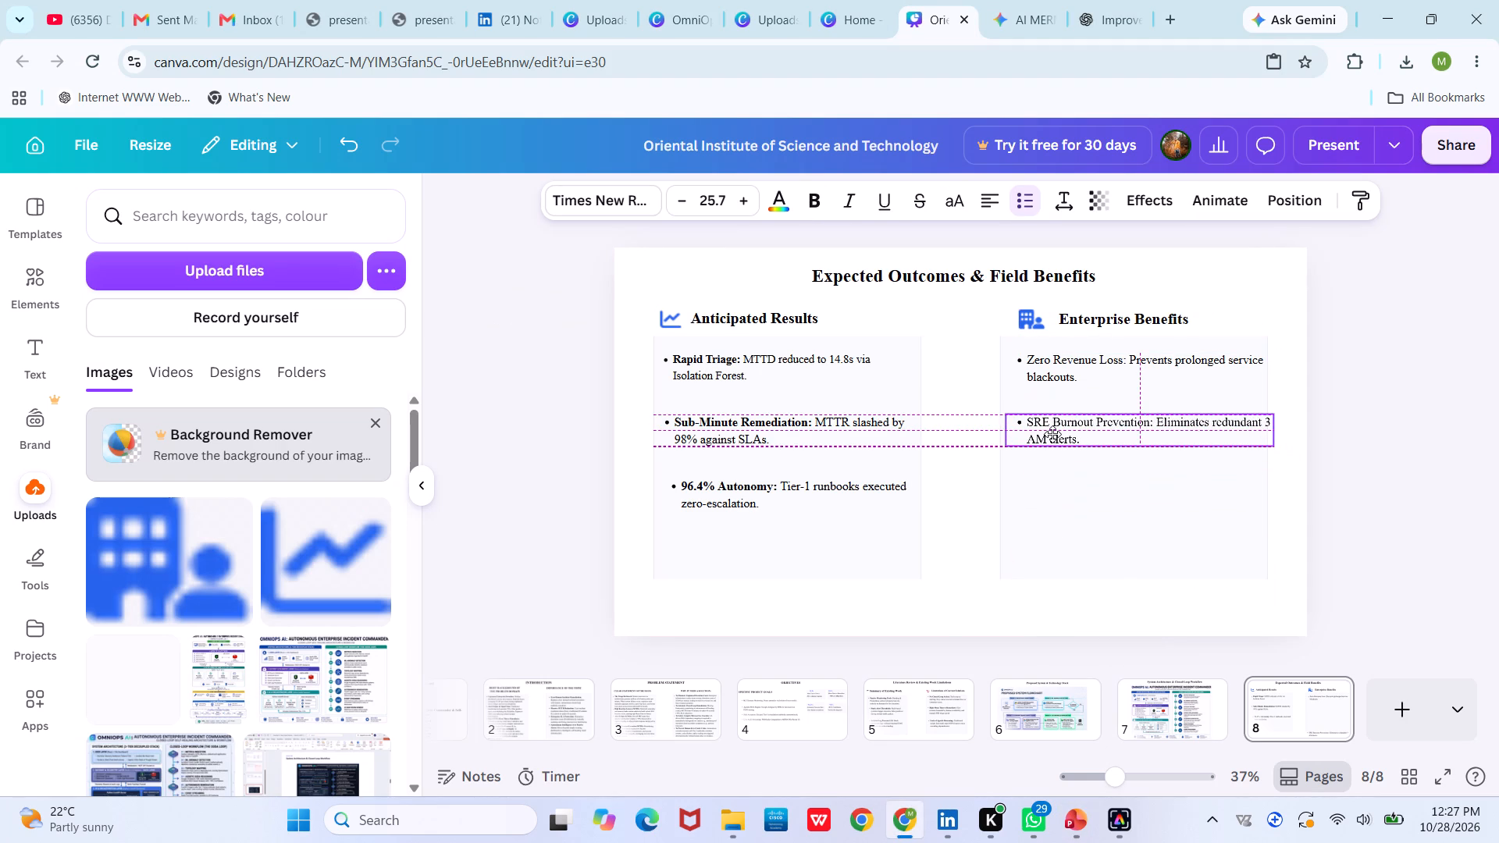
left_click_drag(1052, 434, 1052, 433)
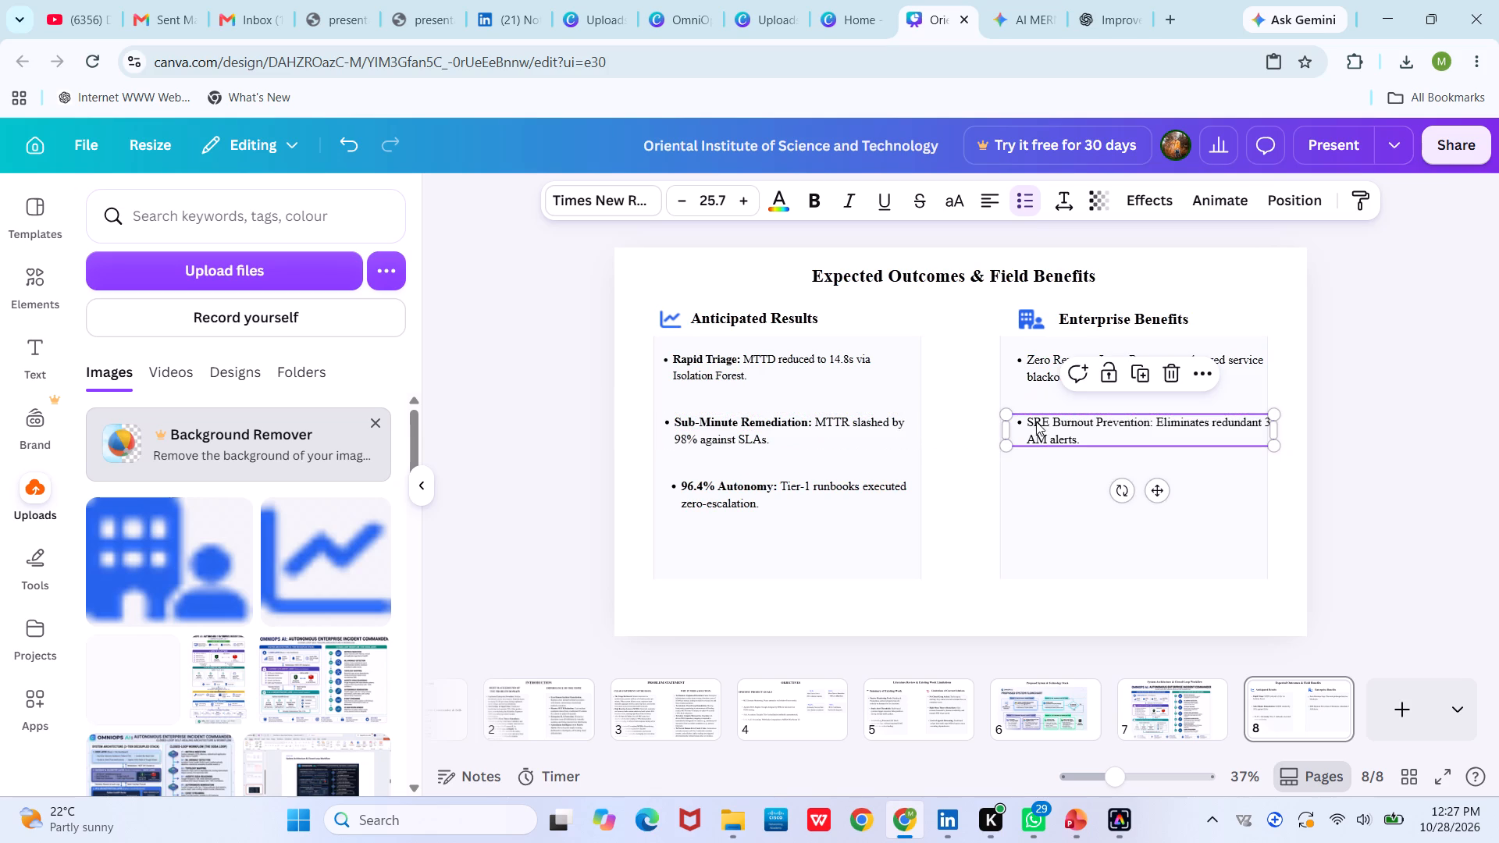
Make the "SRE Burnout Prevention:" label bold.
left_click(1027, 420)
left_click(1027, 420)
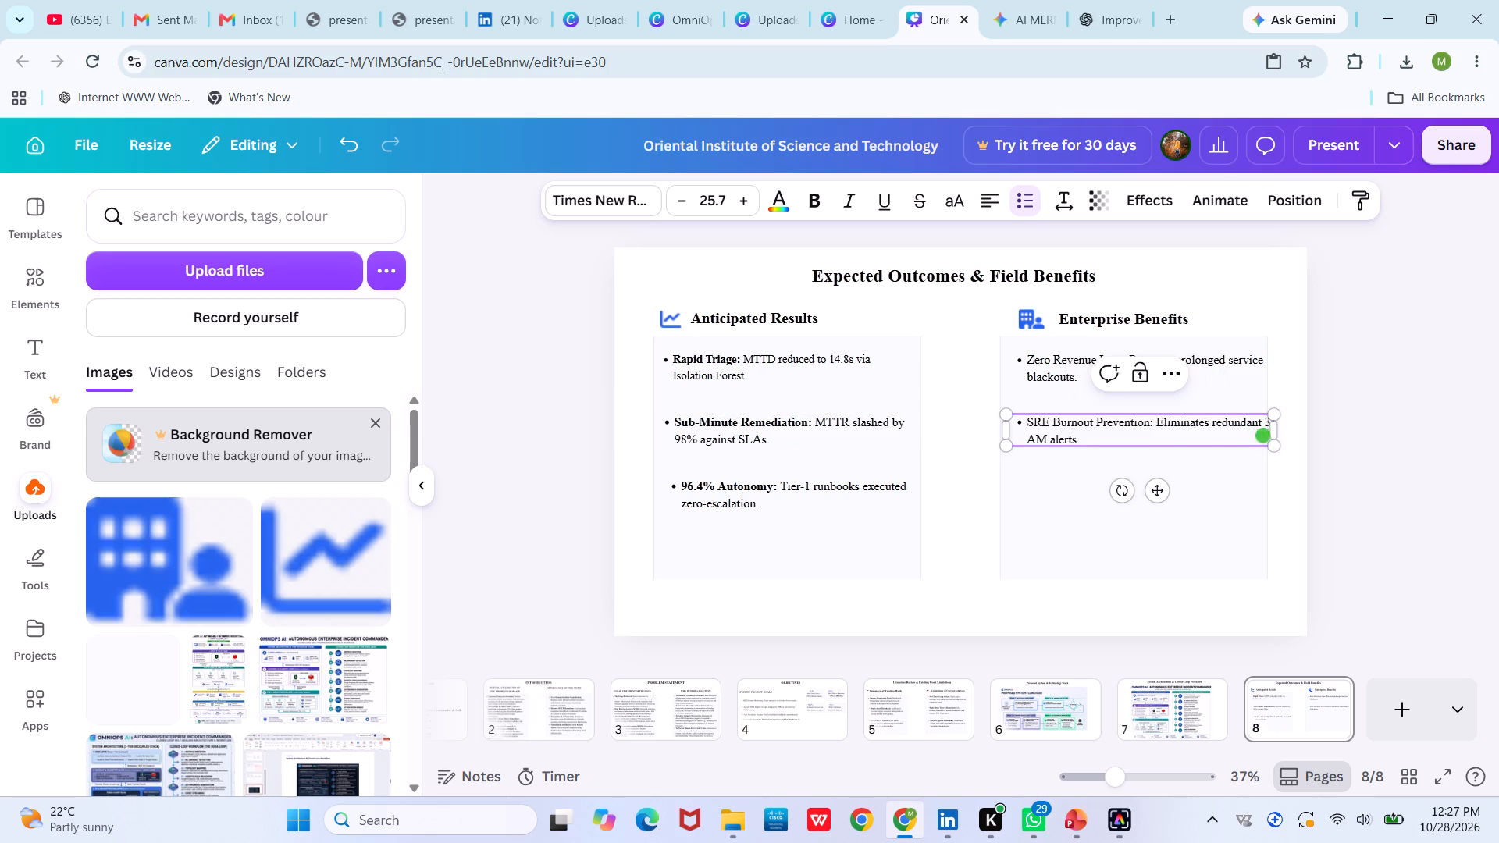
left_click_drag(1027, 420, 1153, 418)
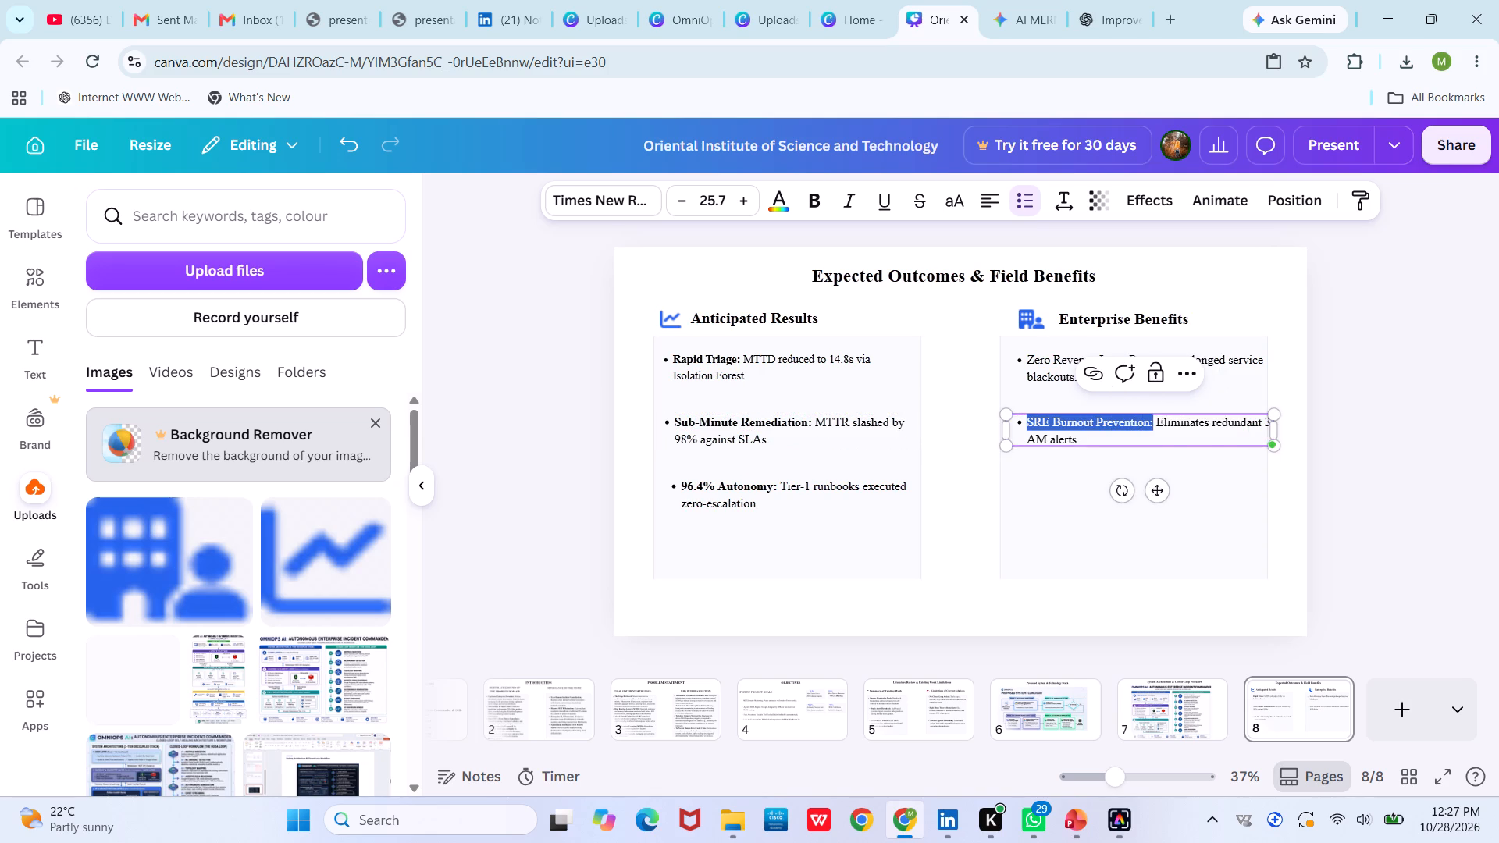
left_click(811, 207)
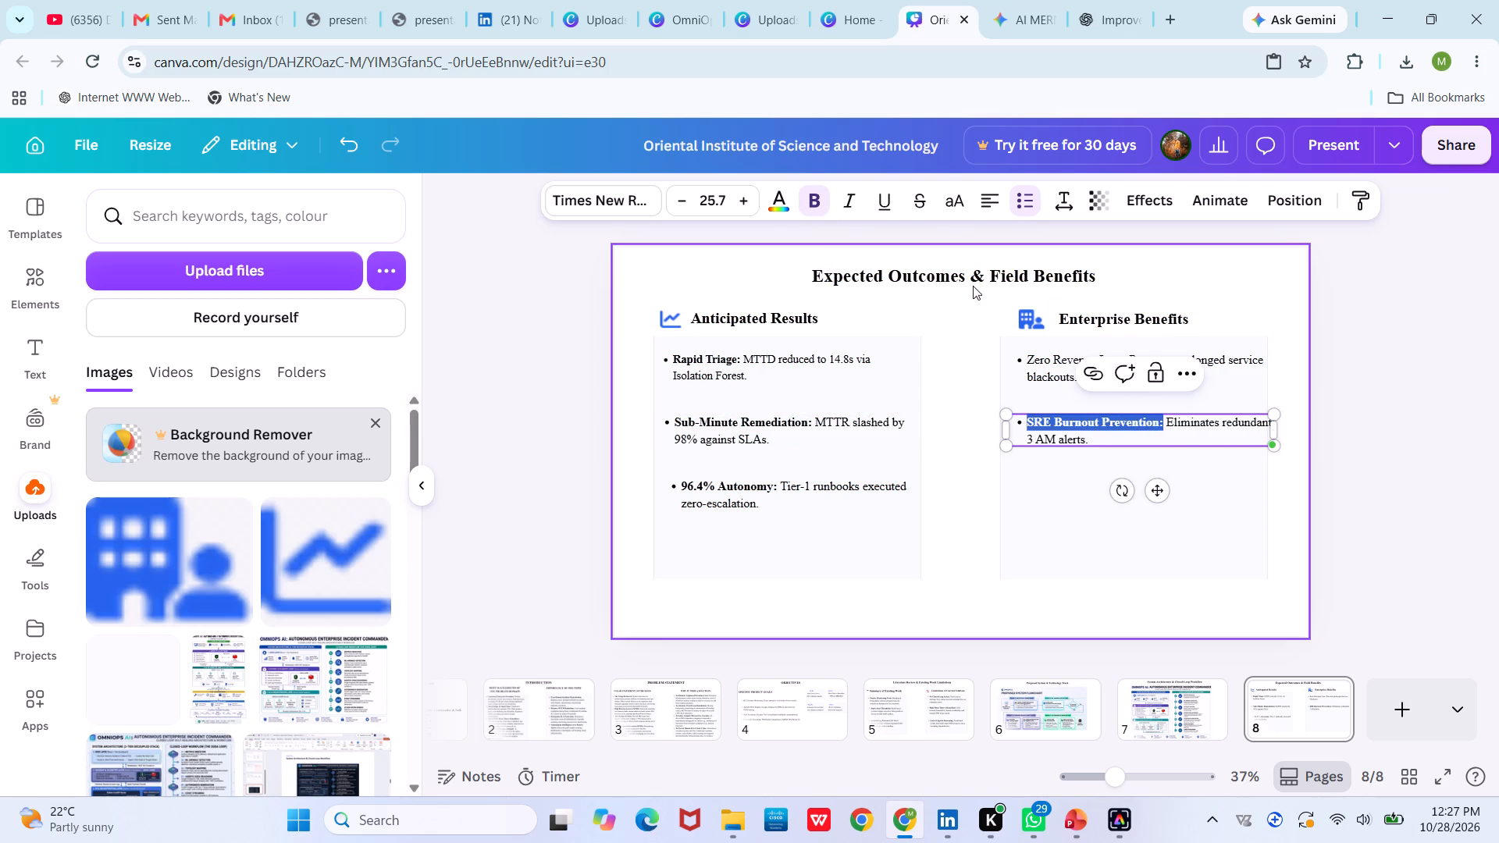
Reposition the "Zero Revenue Loss" bullet in the Enterprise Benefits card so it lines up with the start of the "SRE Burnout Prevention" bullet.
left_click(1028, 357)
left_click_drag(1028, 357, 1055, 358)
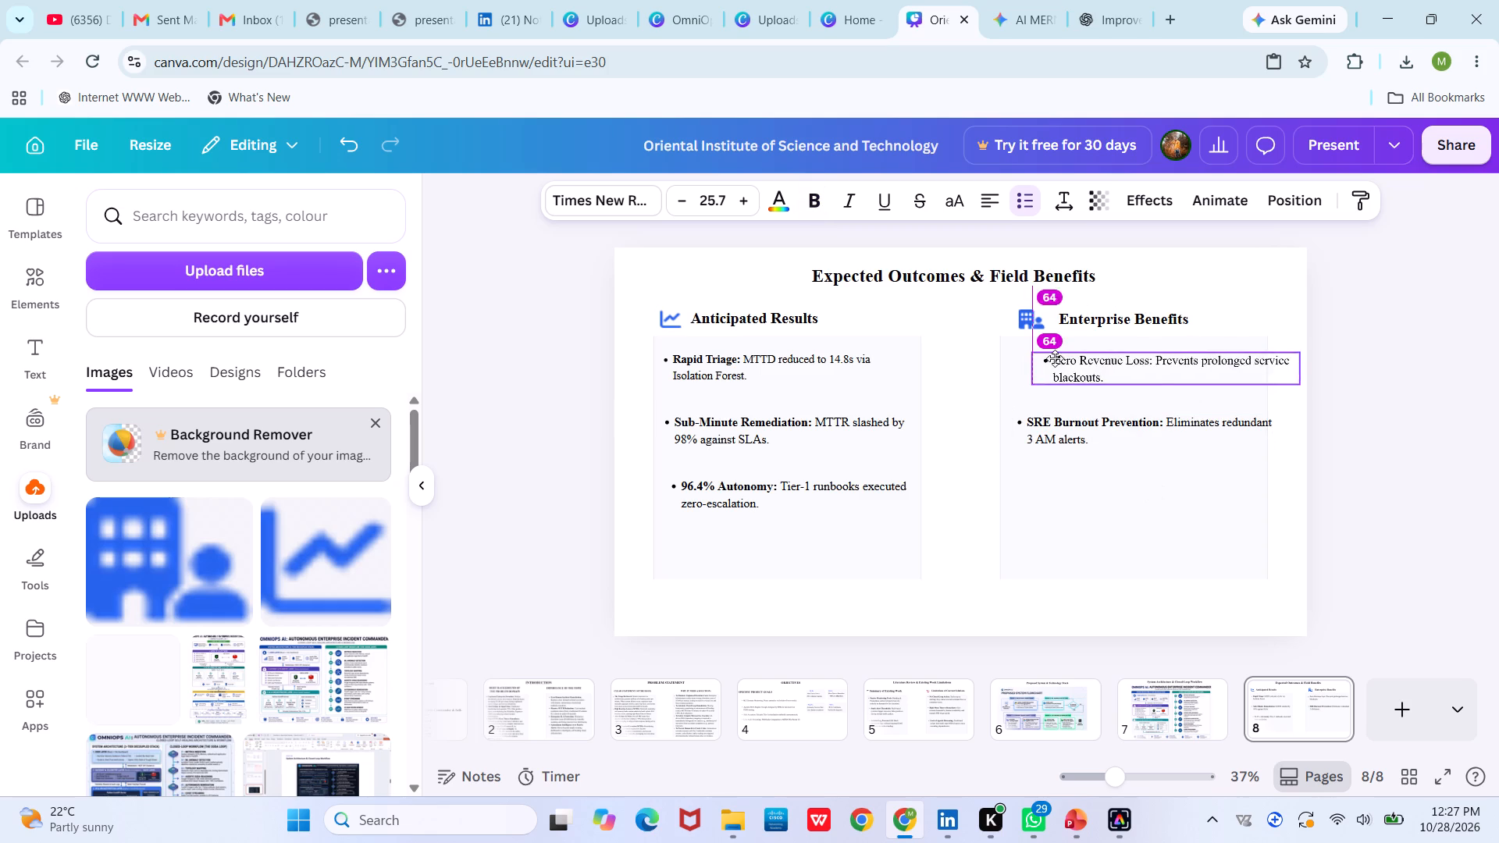
left_click_drag(1055, 358, 1035, 358)
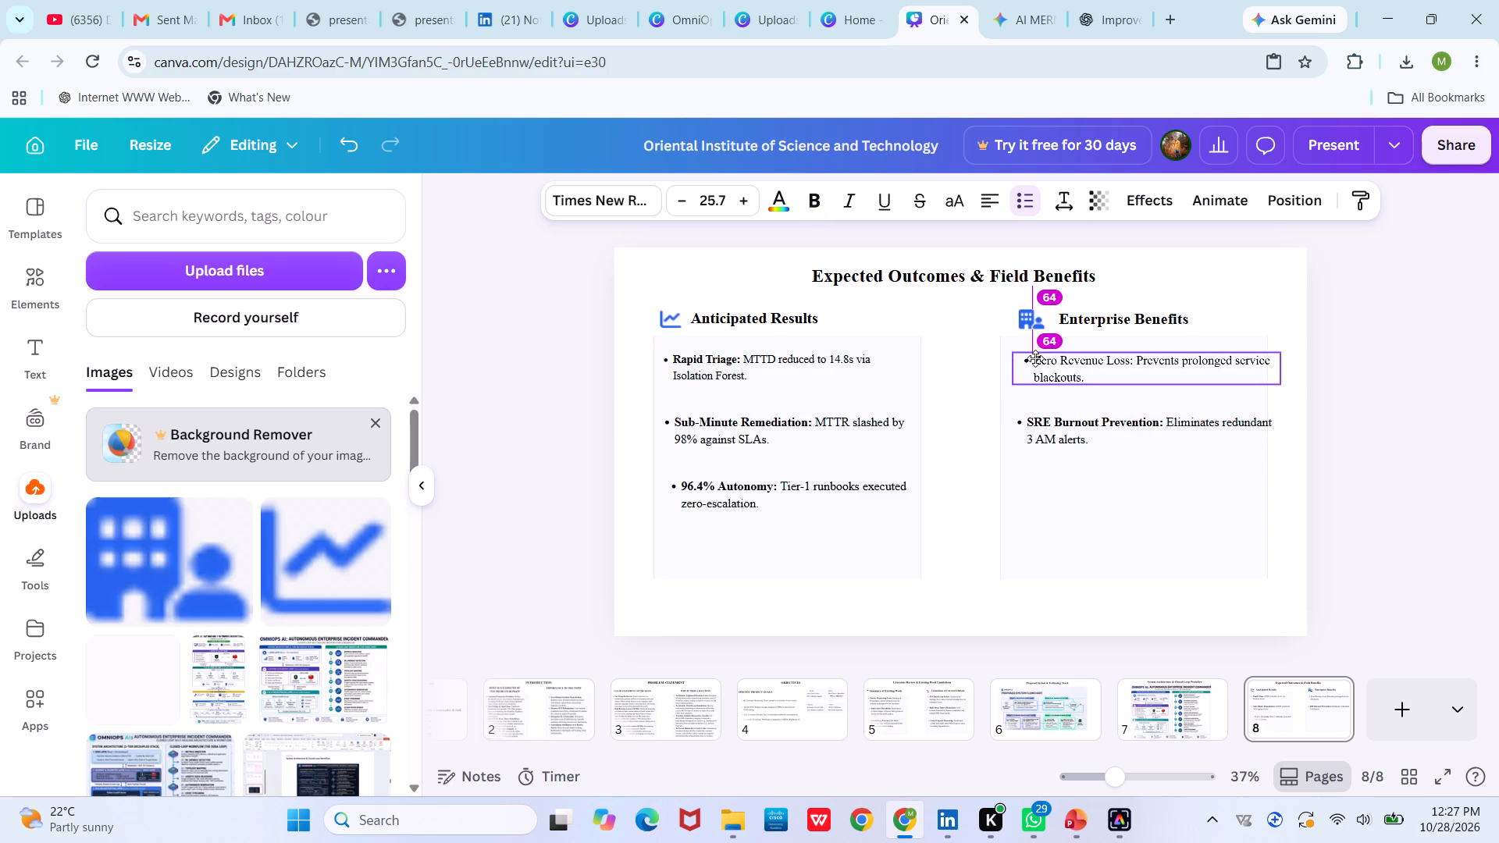
left_click_drag(1035, 358, 1036, 357)
left_click(971, 375)
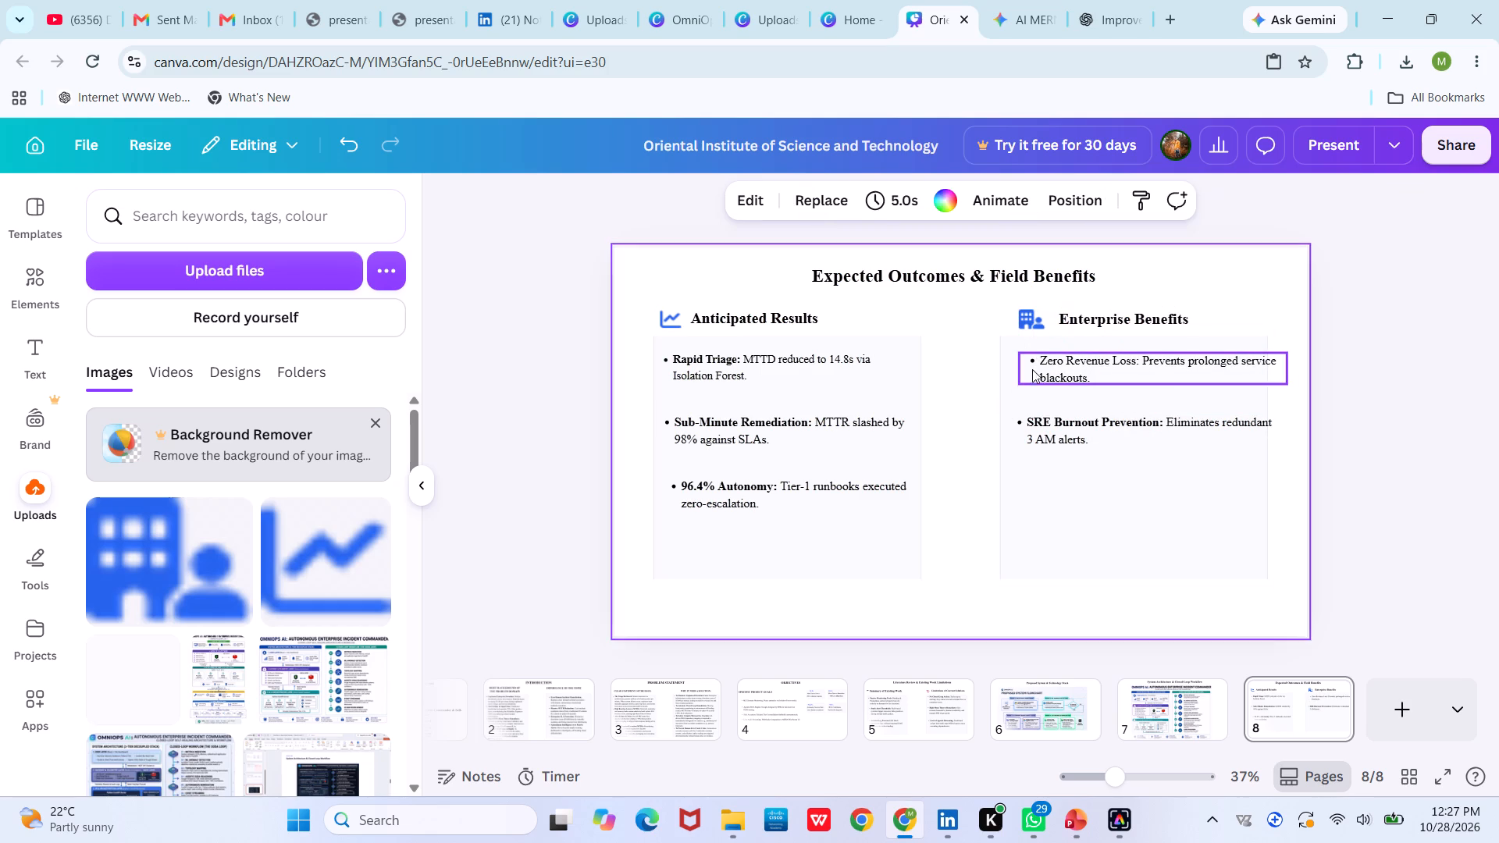
left_click_drag(1044, 368, 1036, 369)
Make the "Zero Revenue Loss" label bold.
left_click(1024, 358)
left_click(1024, 358)
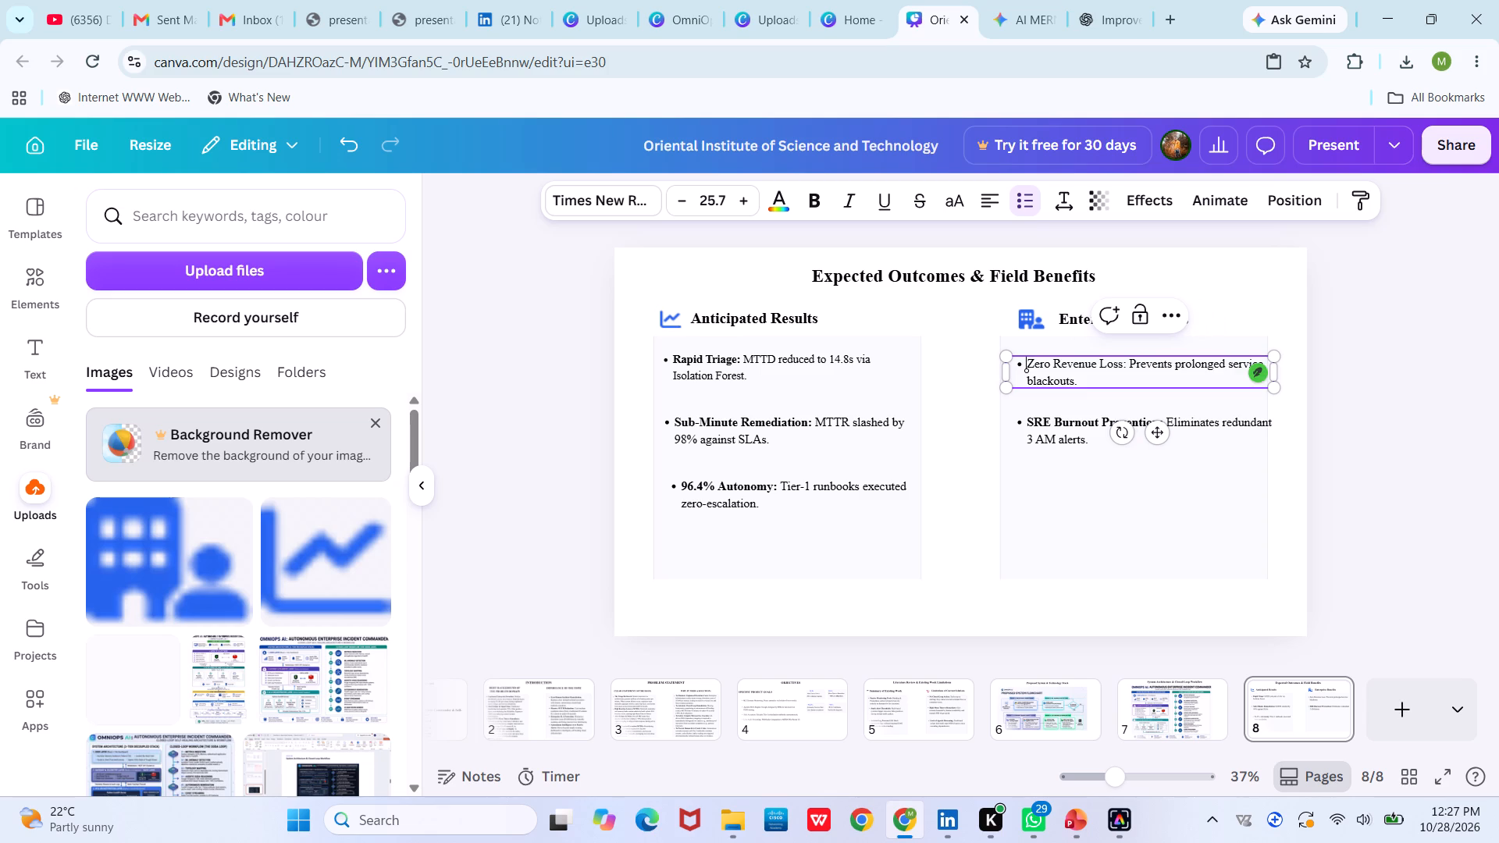
left_click_drag(1024, 358, 1124, 358)
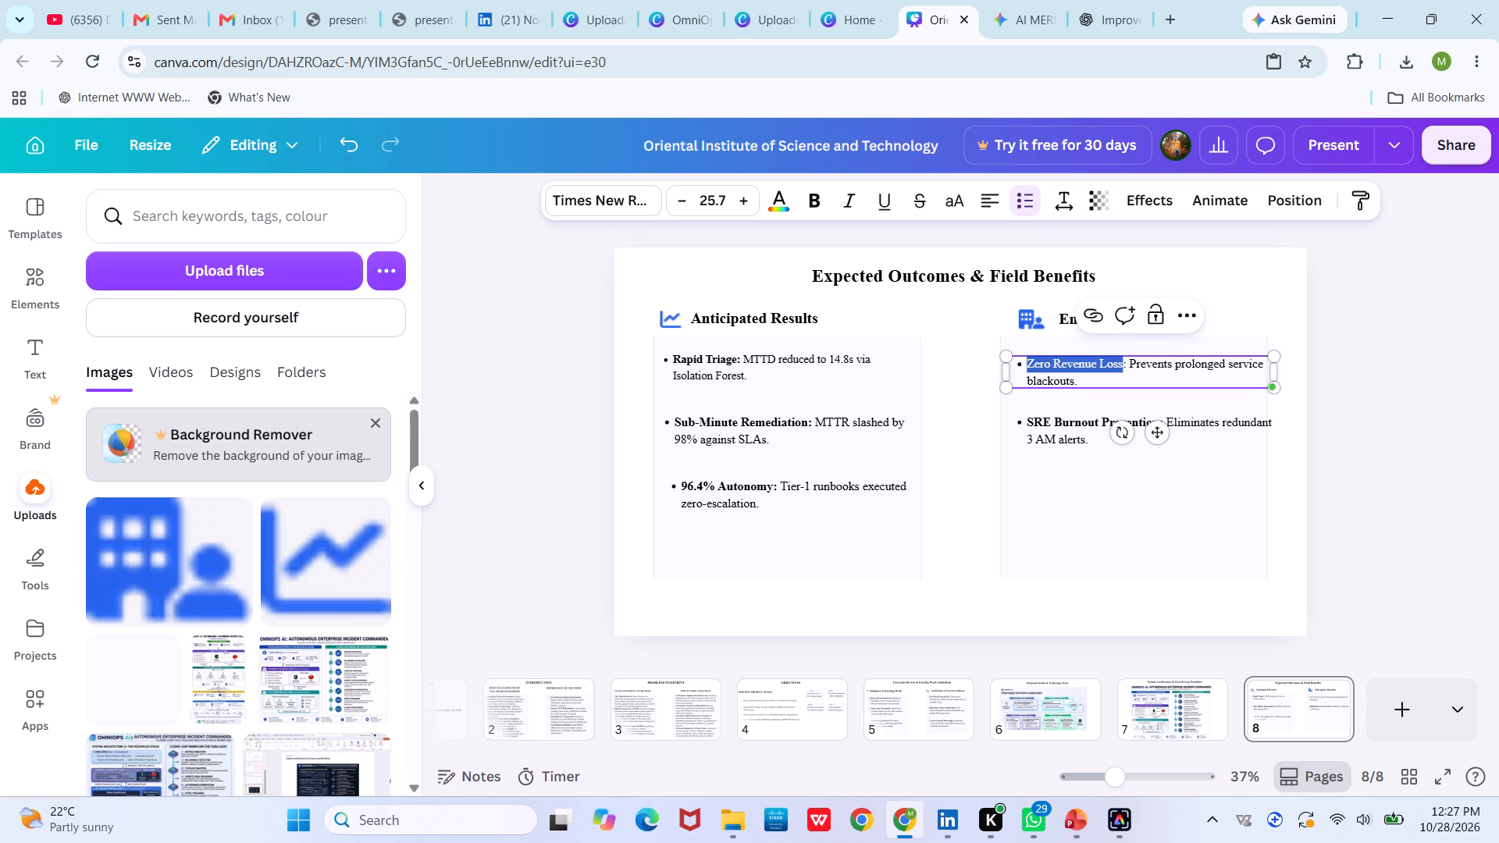
left_click(816, 204)
left_click(953, 346)
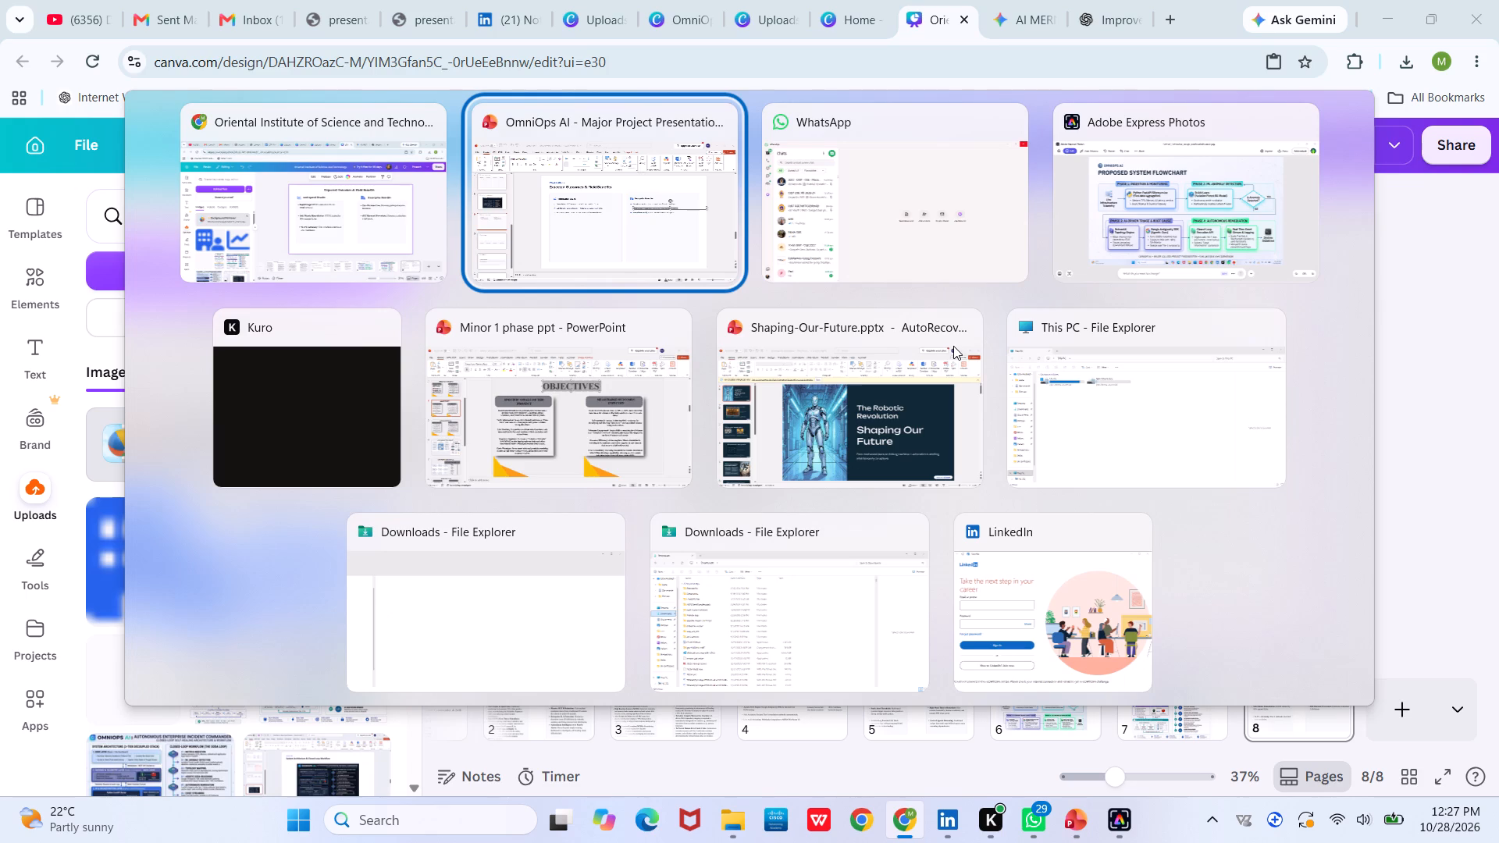
Copy the "Compliance Ready" line from PowerPoint into Canva as a bullet, level with the "96.4% Autonomy" item.
left_click(1010, 407)
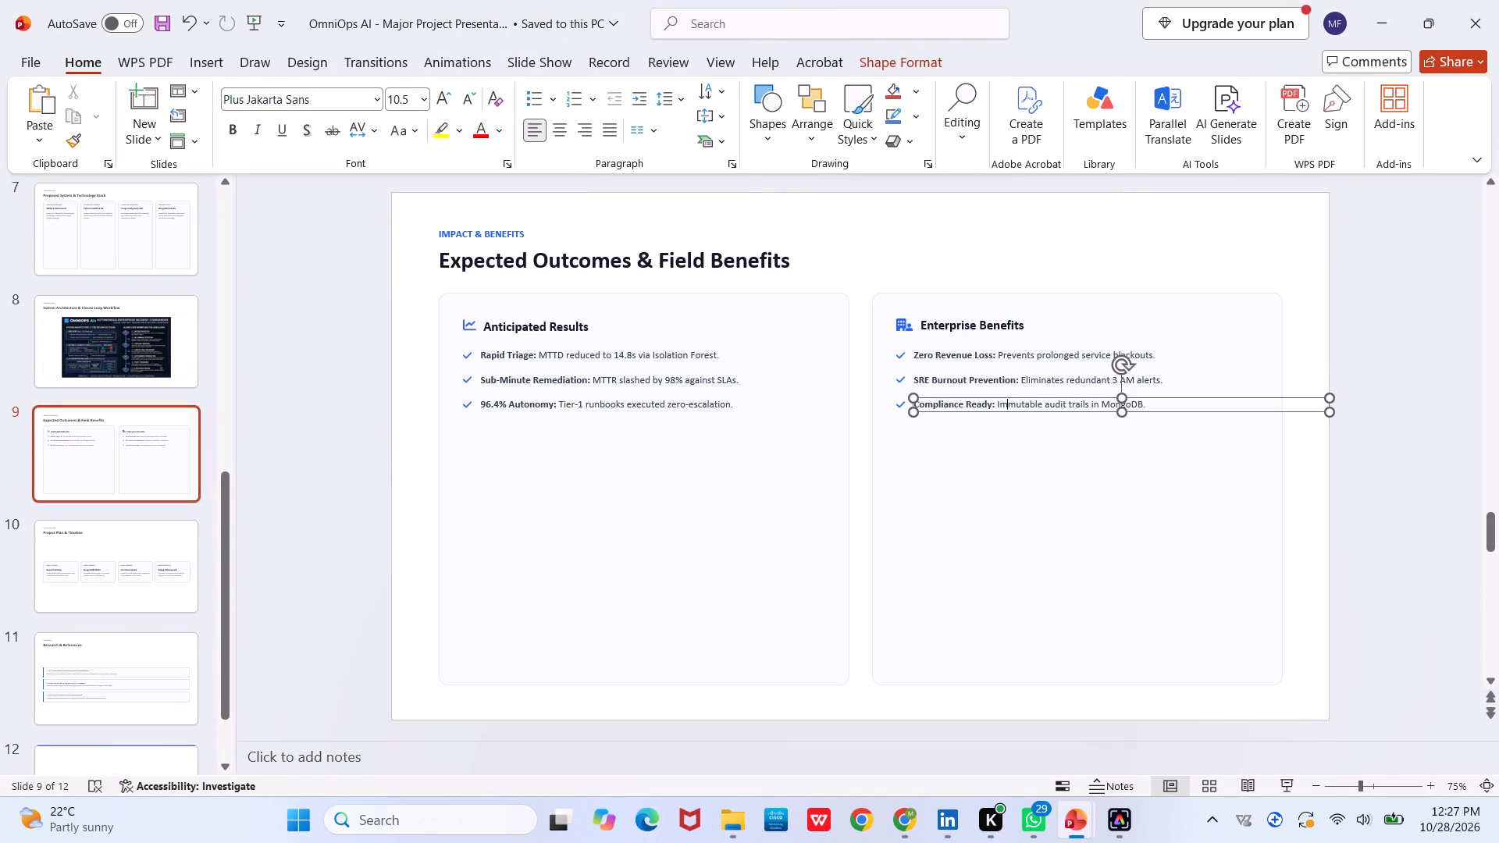
key("ctrl+a")
key("ctrl+c")
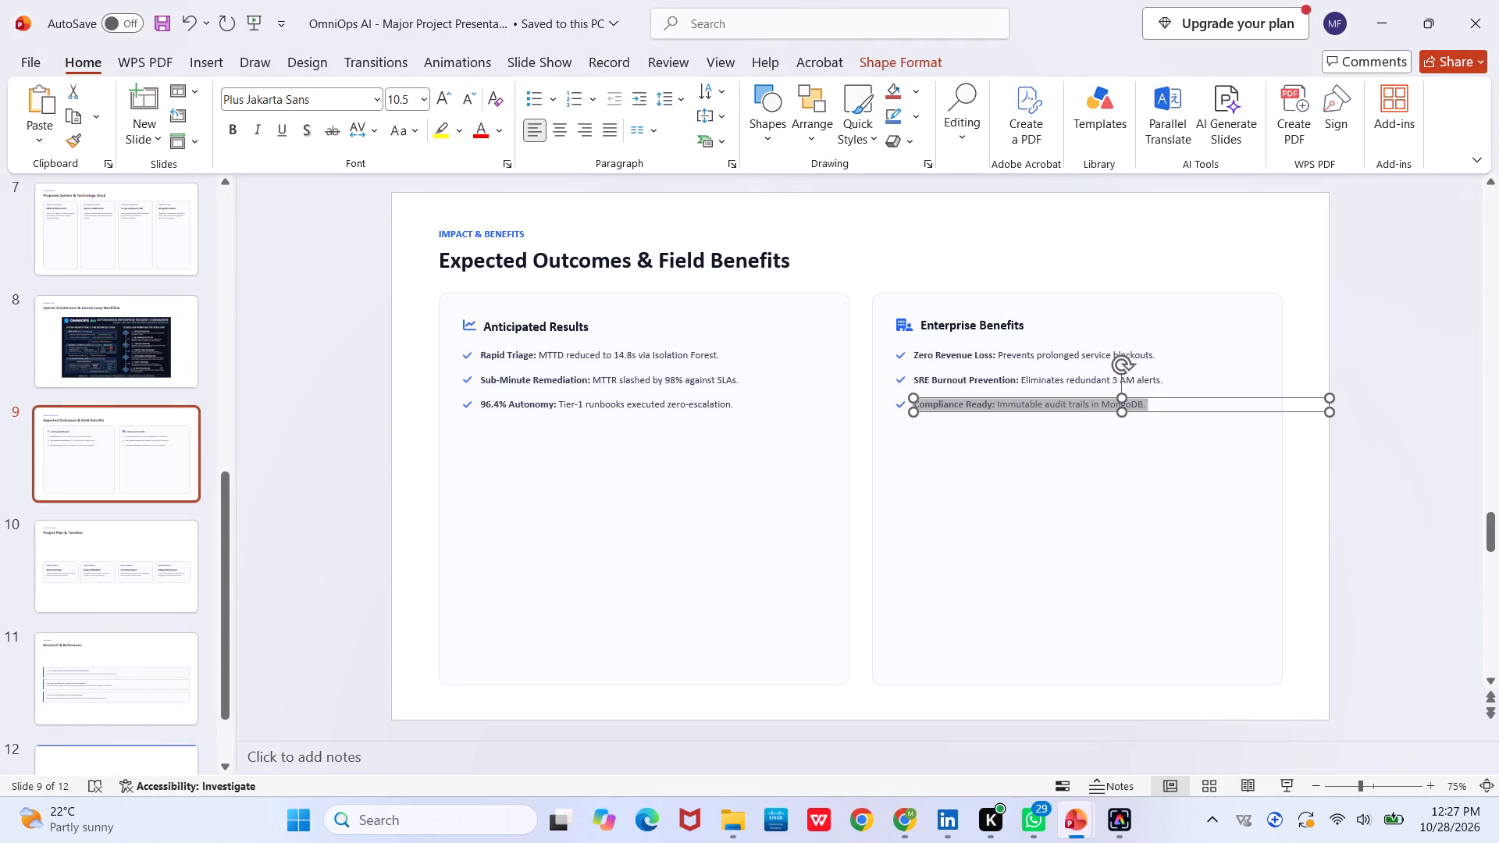
left_click(1125, 512)
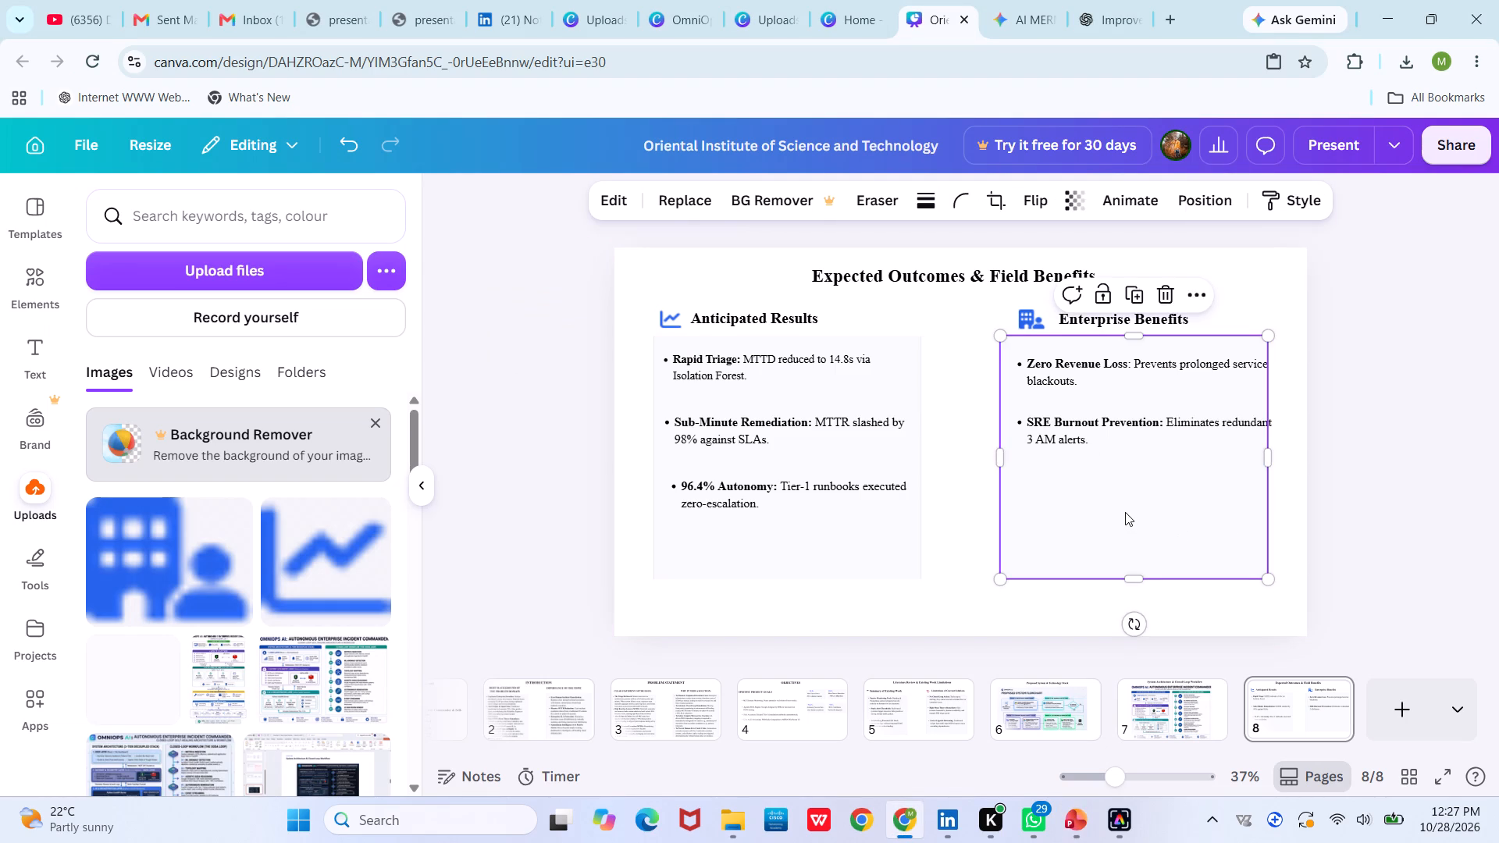
key("ctrl+v")
left_click(1012, 208)
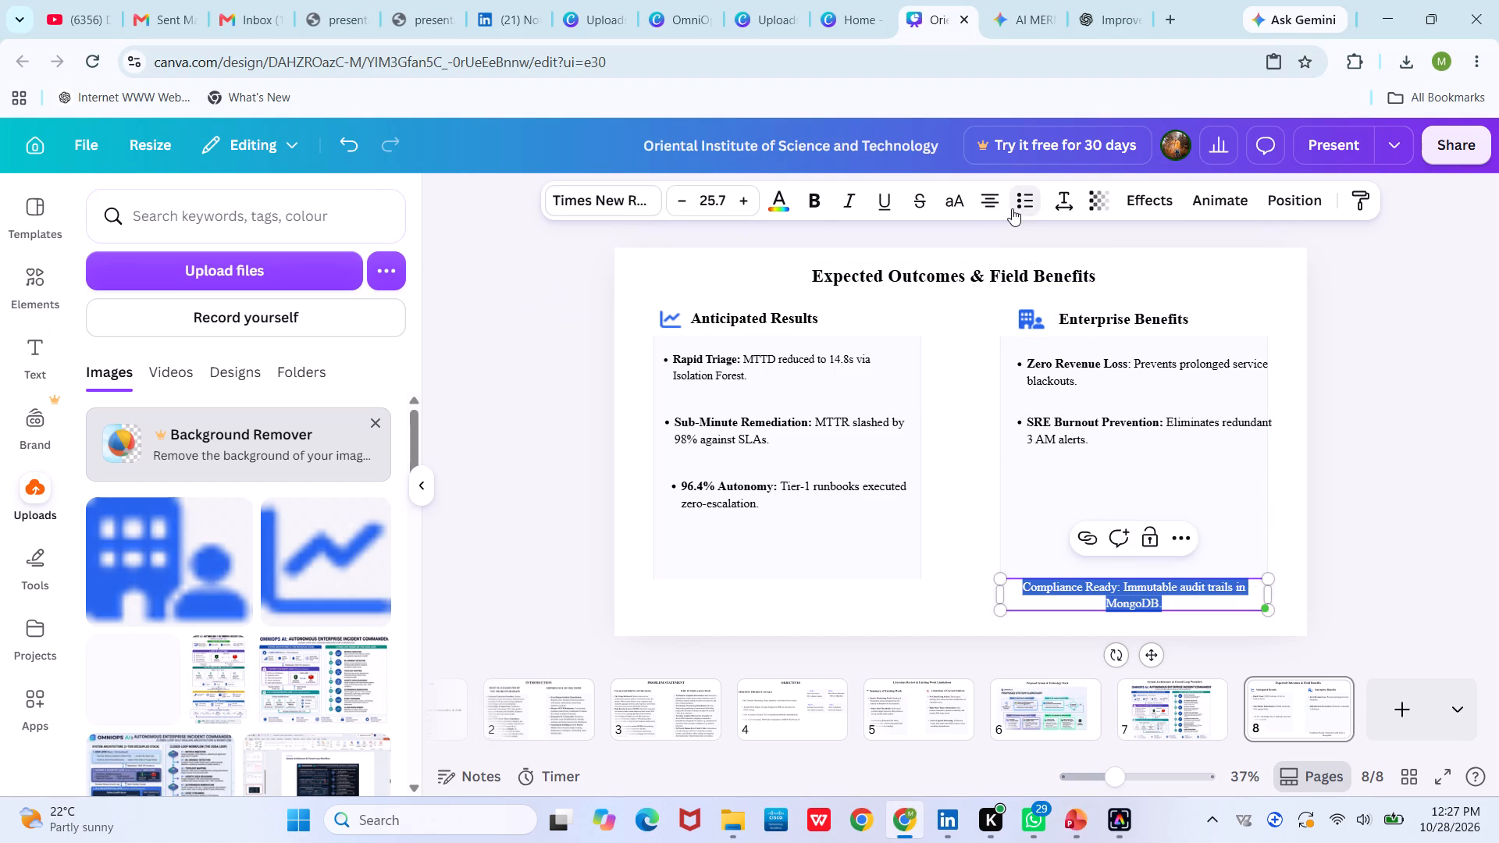
left_click(956, 574)
left_click_drag(1050, 592, 1062, 493)
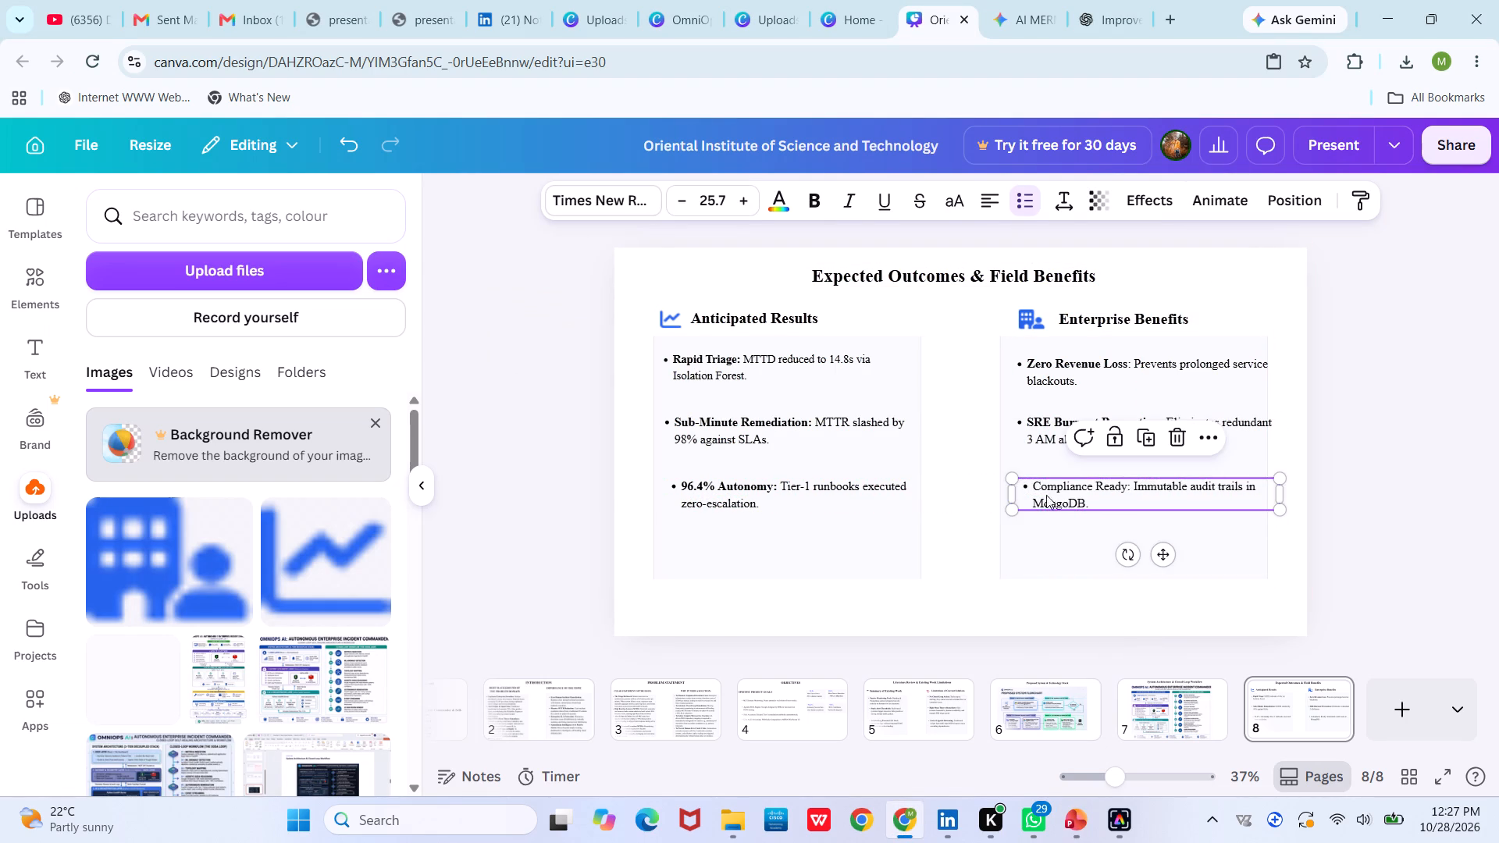
Make the "Compliance Ready:" label bold.
left_click(1028, 483)
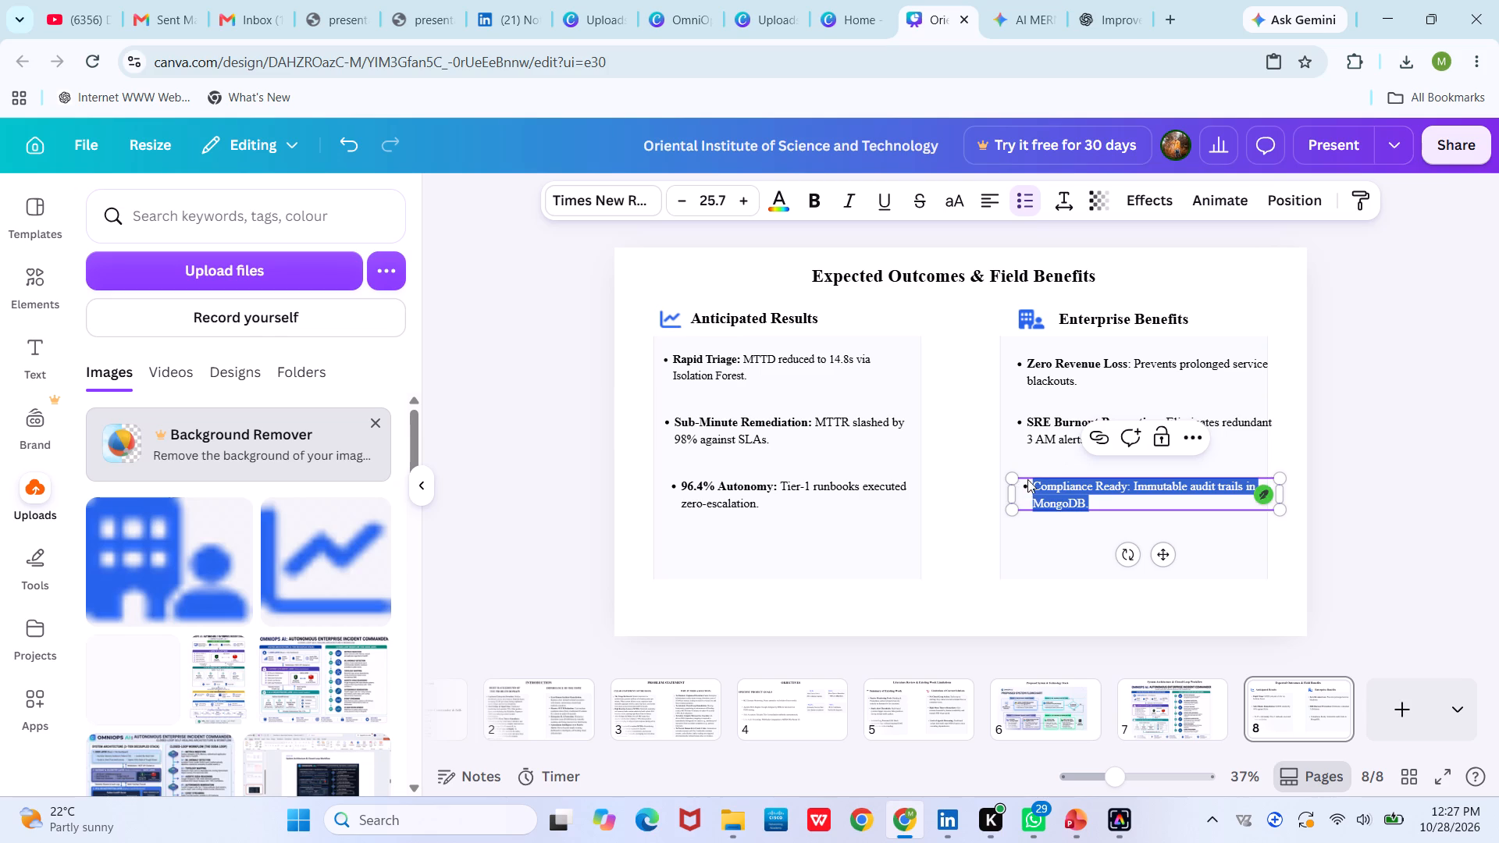
left_click(1033, 478)
left_click(1034, 484)
left_click(1034, 484)
left_click_drag(1034, 484, 1128, 482)
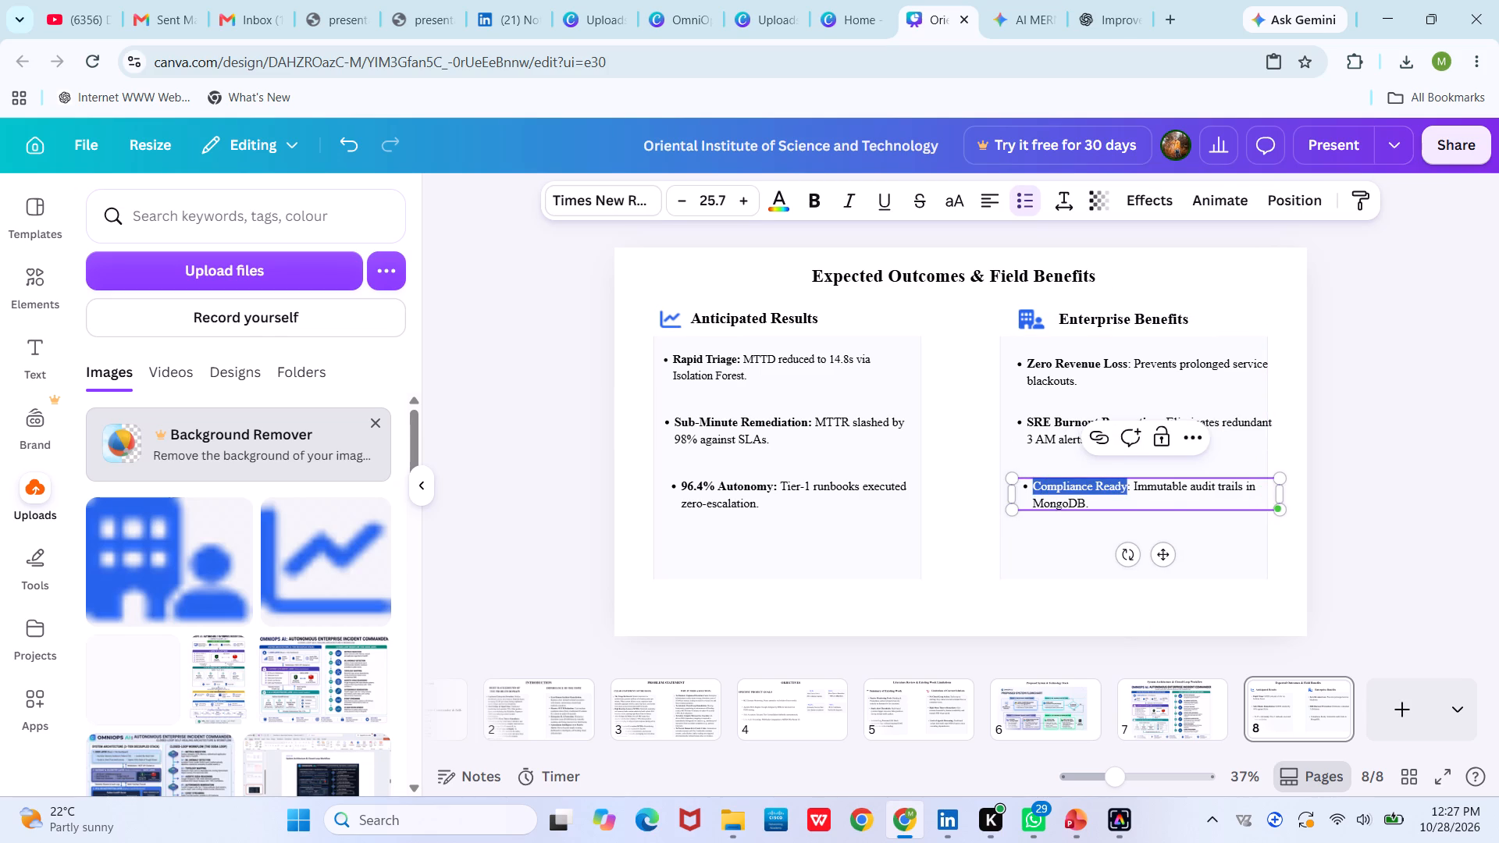
left_click_drag(1128, 482, 1130, 481)
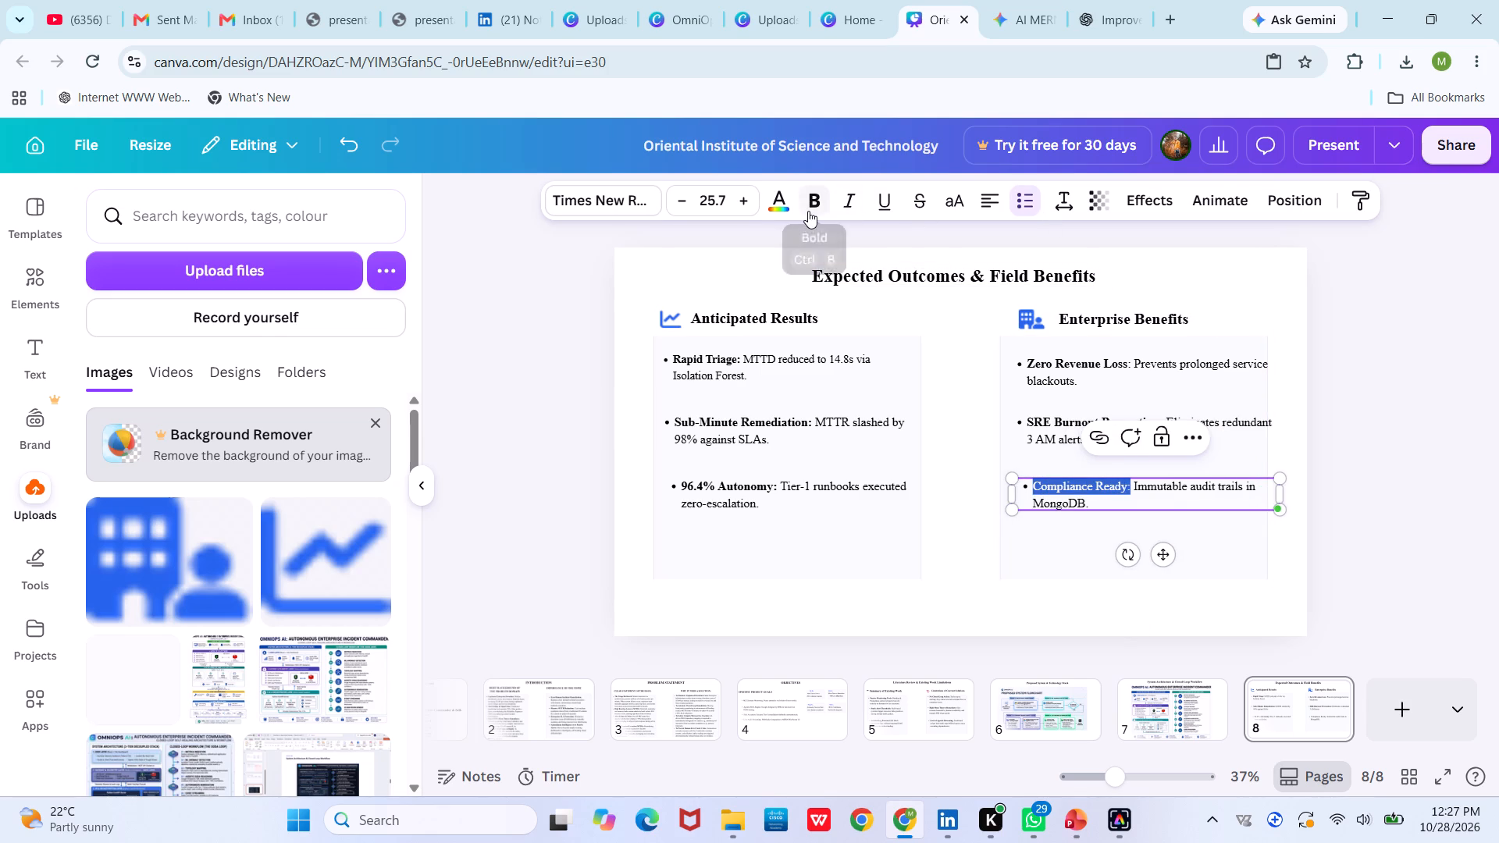
left_click(808, 211)
left_click(965, 375)
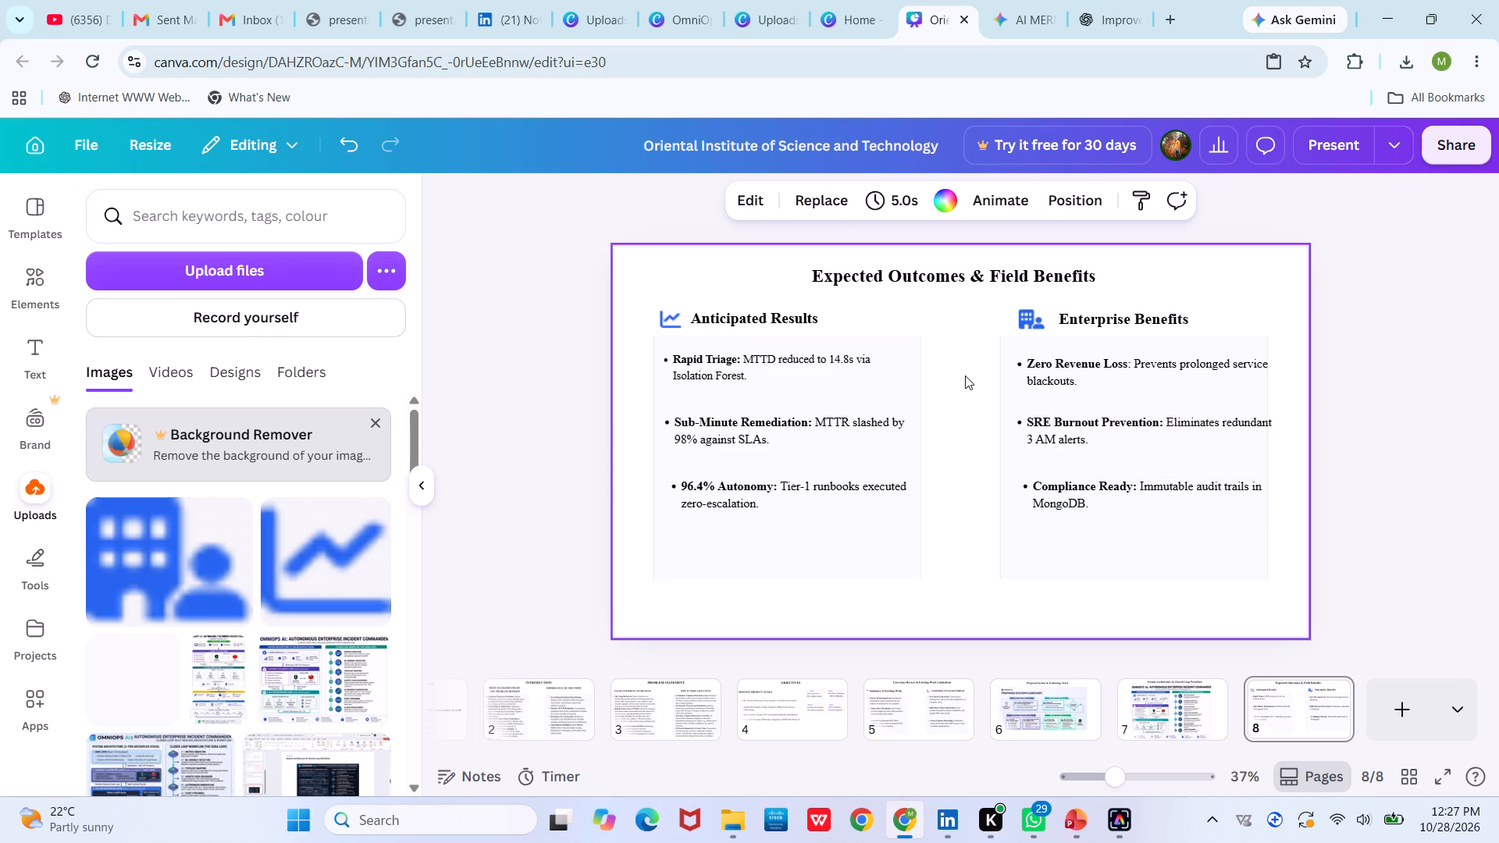
Shift the "SRE Burnout Prevention" bullet slightly sideways so its text box fits within the Enterprise Benefits card.
left_click(1111, 425)
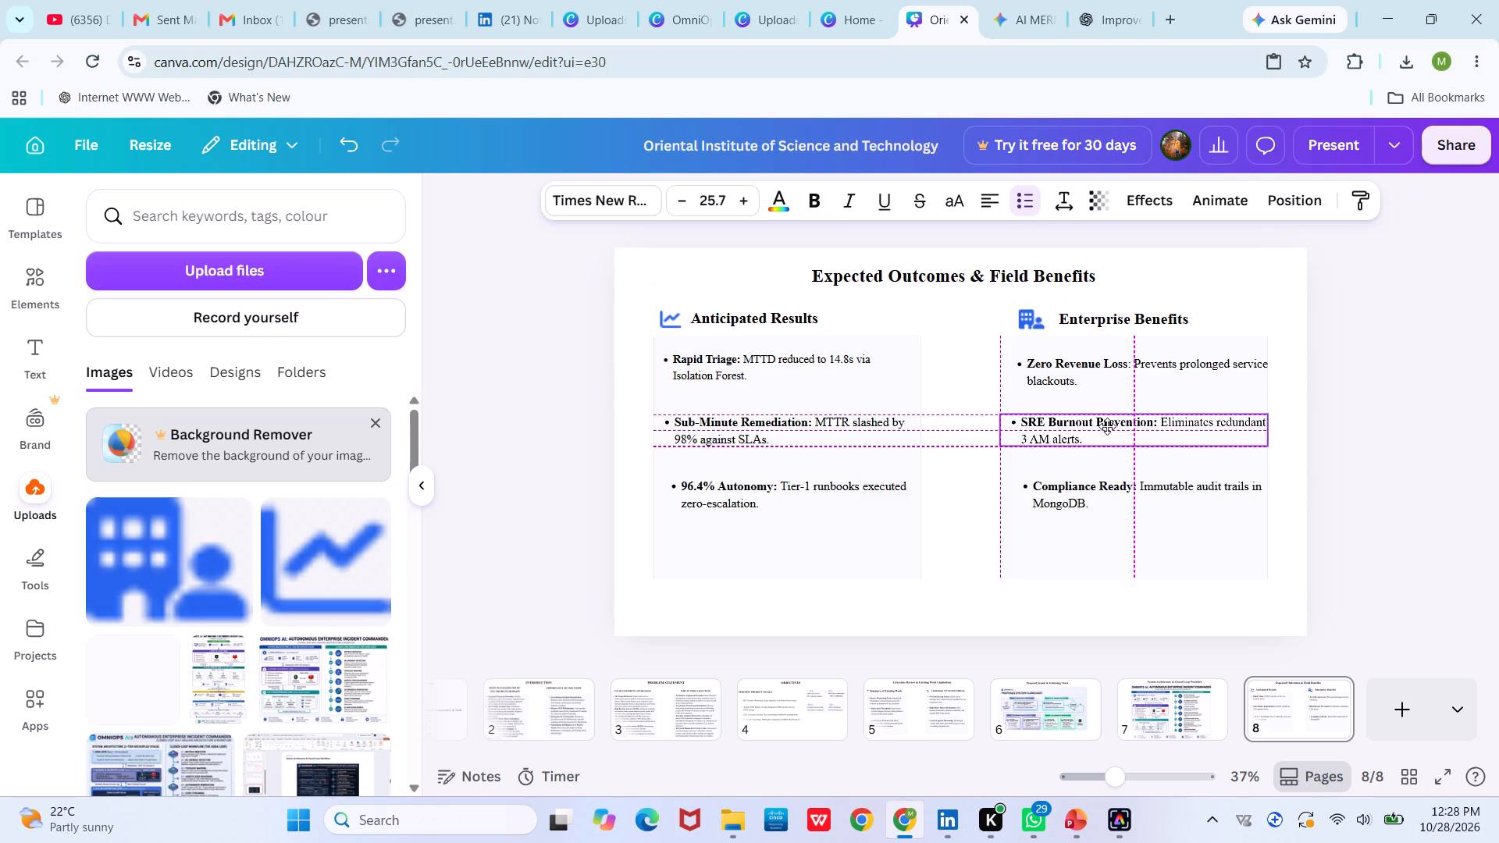
left_click(930, 390)
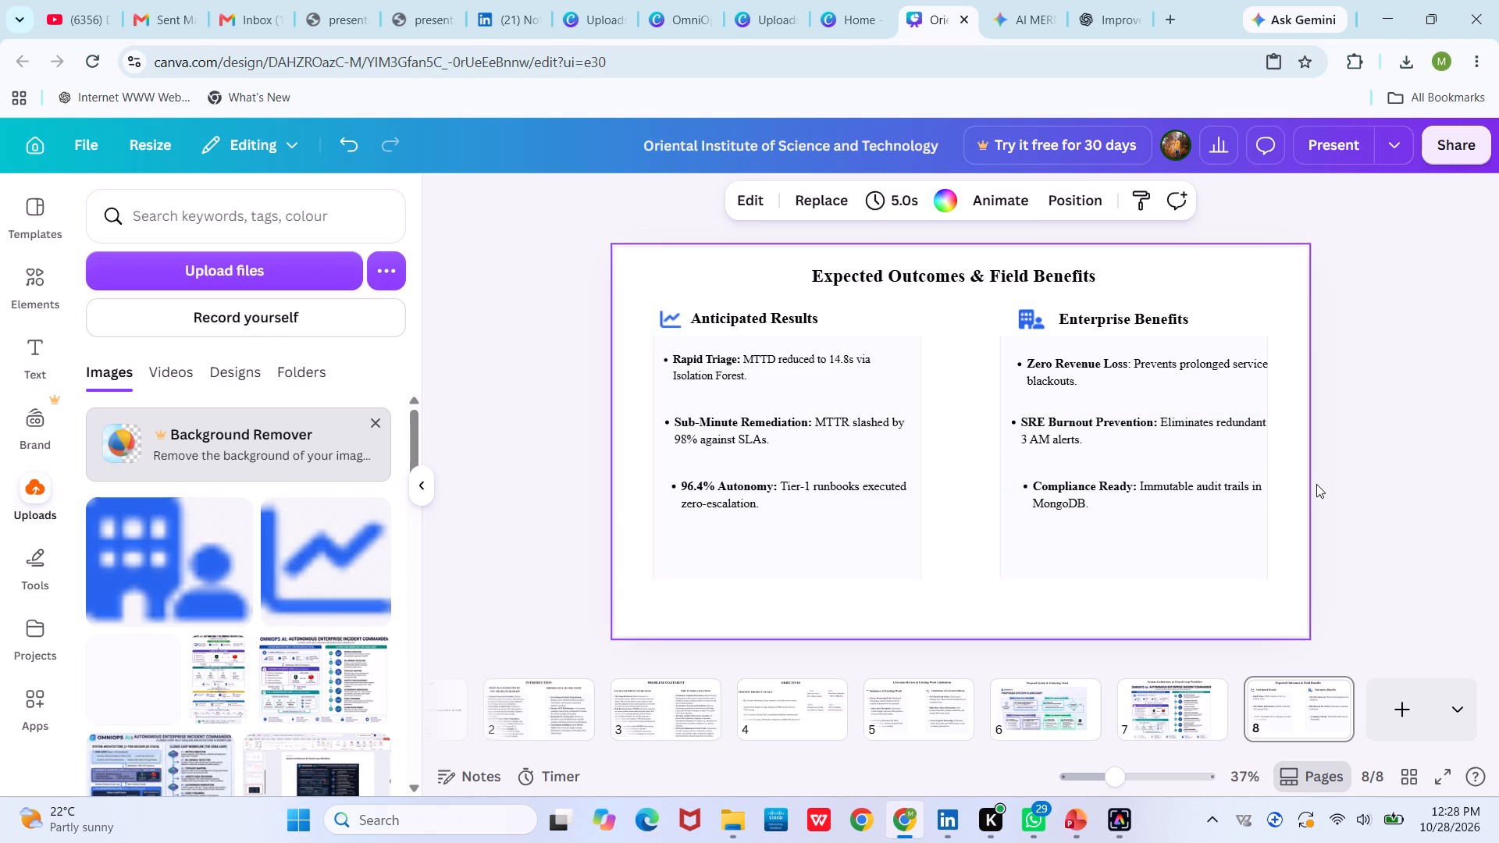
Add a blank page after the Expected Outcomes & Field Benefits page.
left_click(1402, 700)
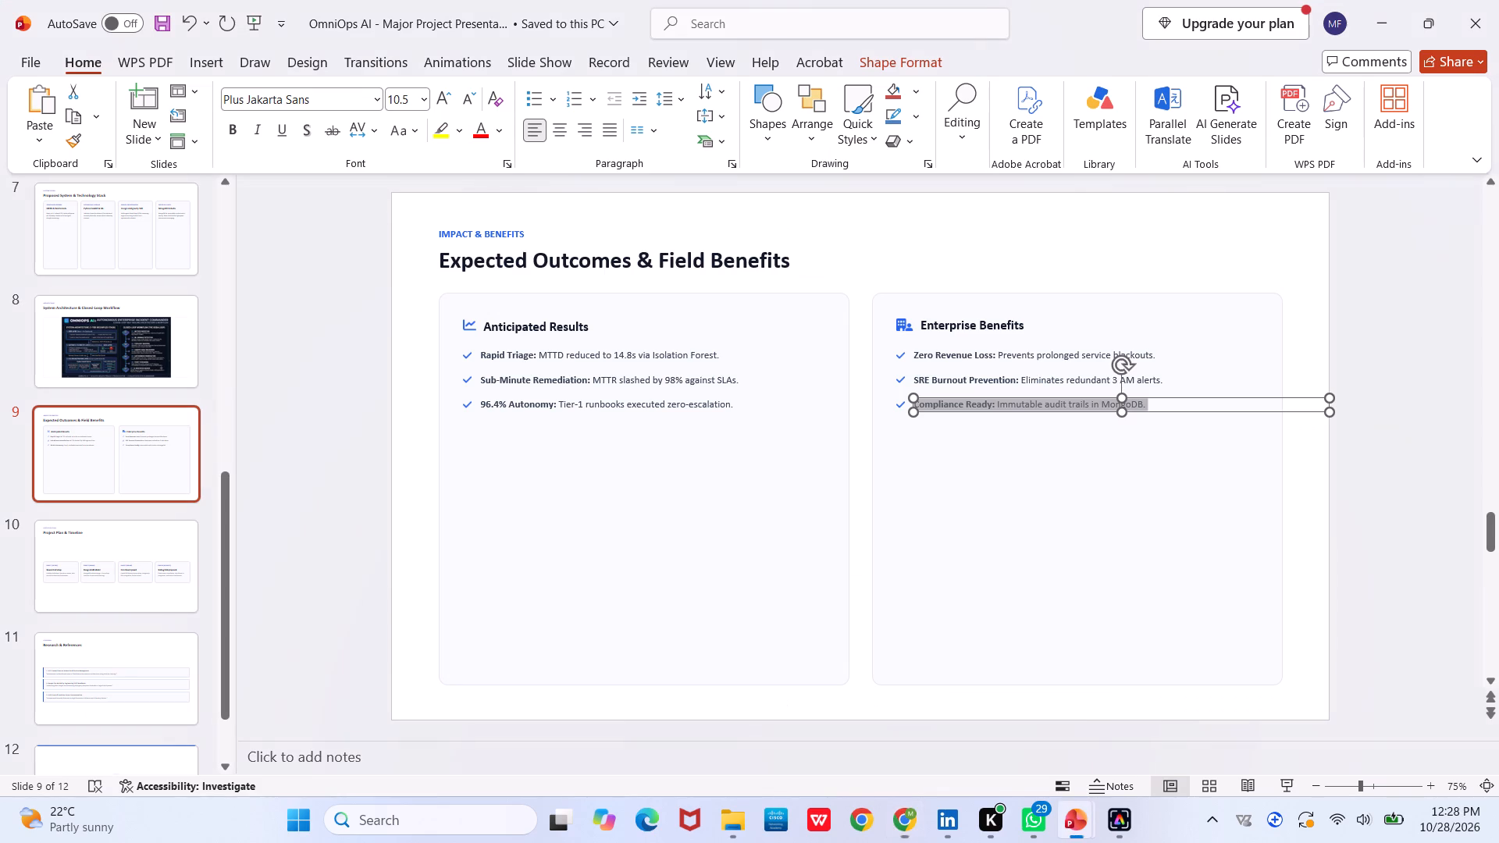
Copy the "Project Plan & Timeline" title from PowerPoint slide 10 onto the blank Canva page.
key("Right")
left_click(1116, 786)
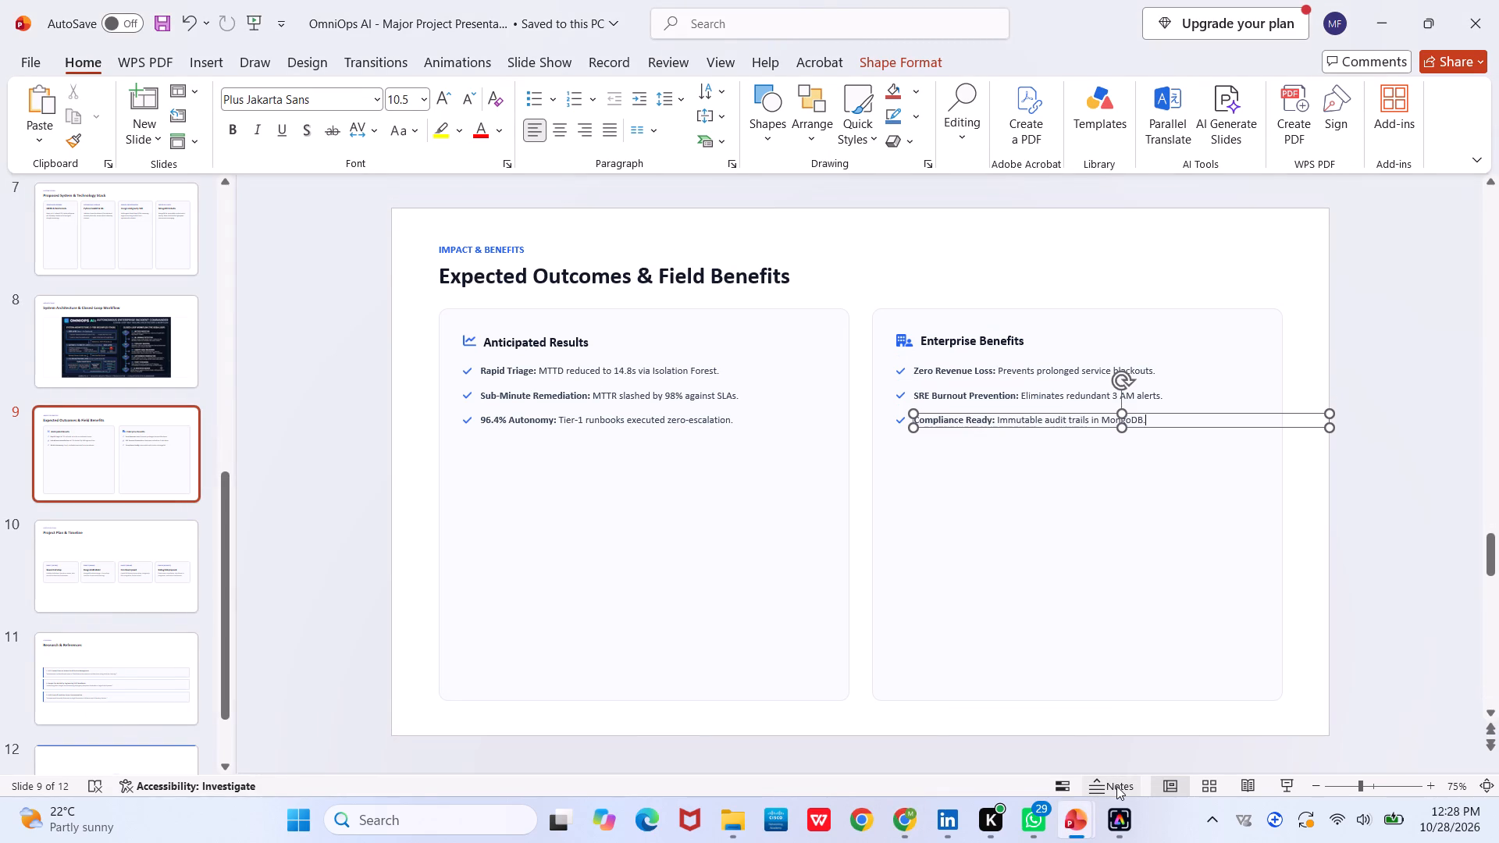
left_click(1140, 578)
key("Right")
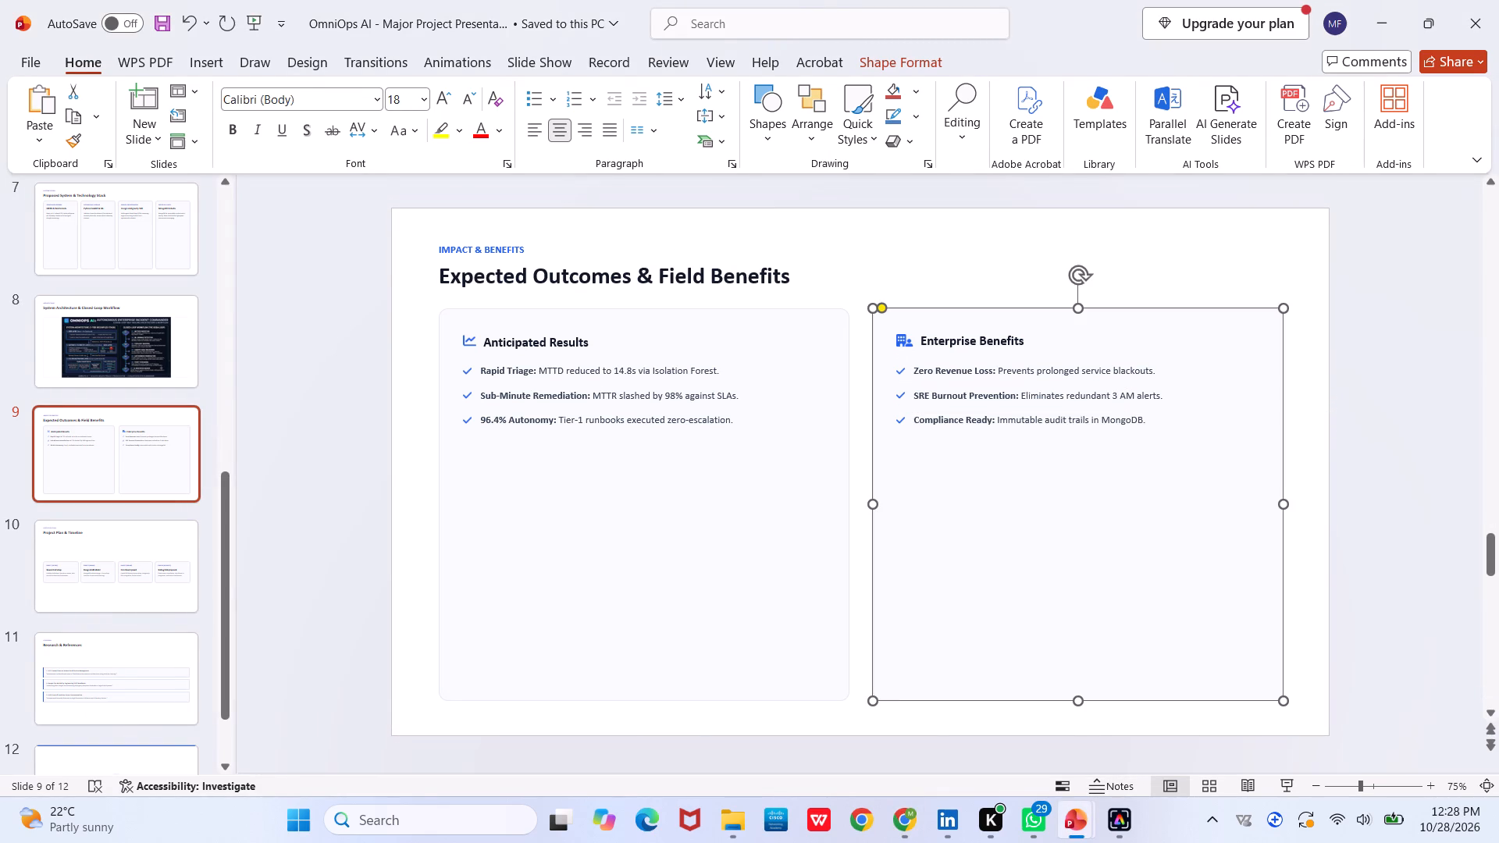
left_click(1354, 559)
key("Right")
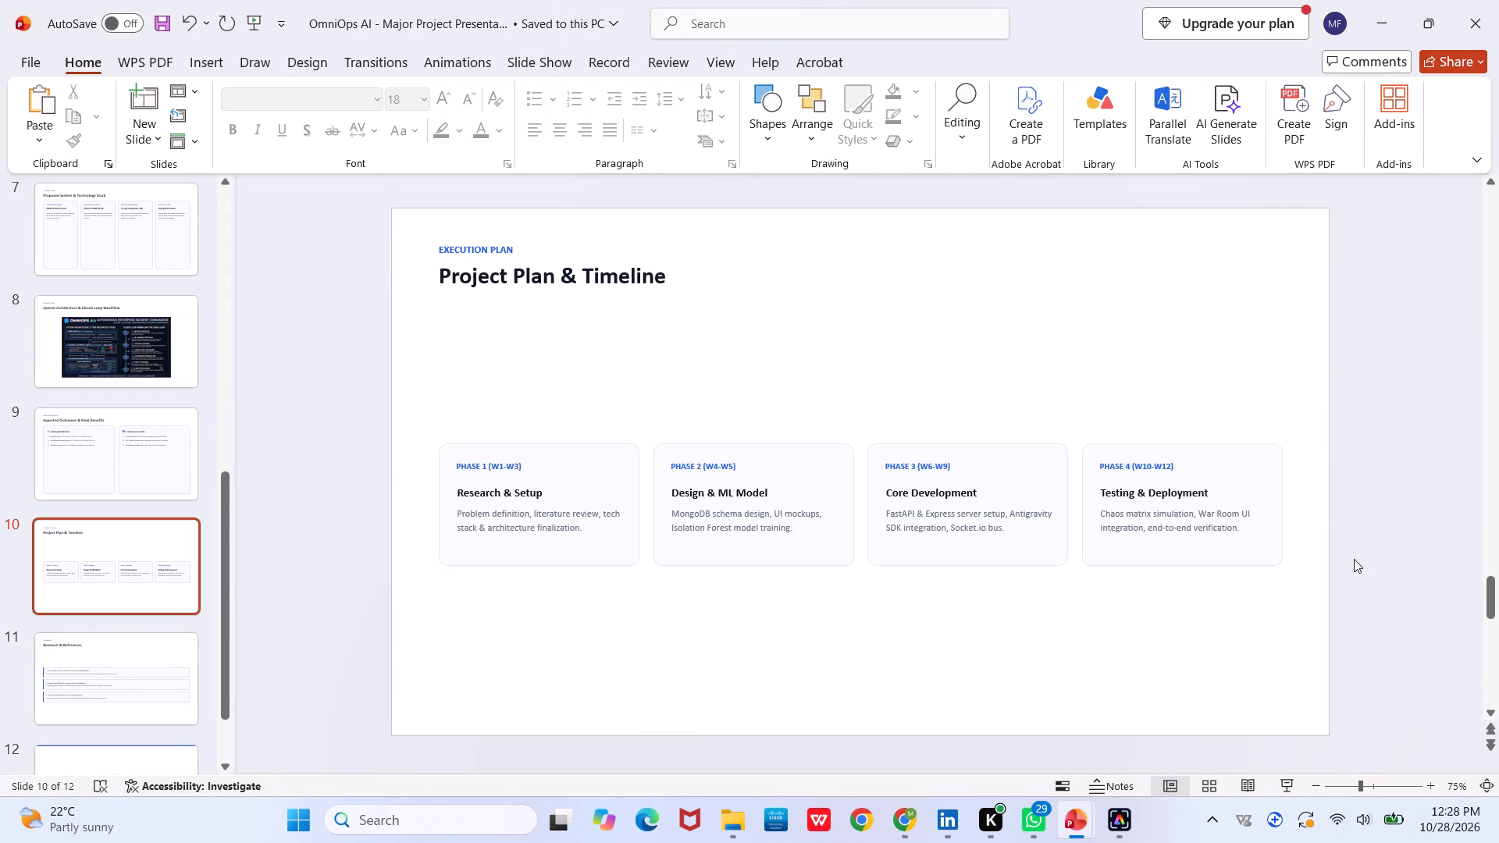
key("Right")
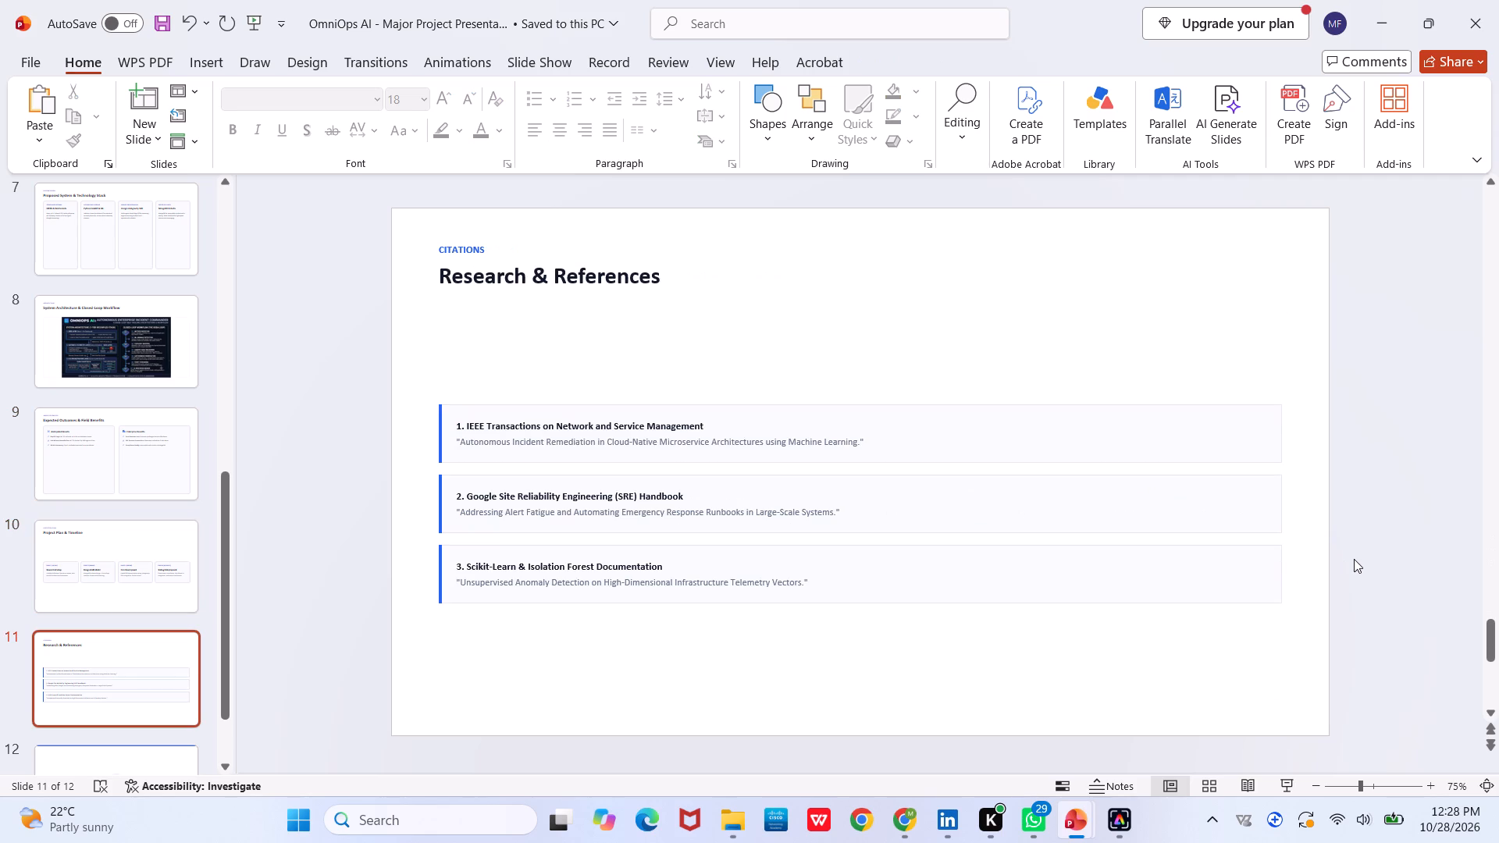
key("Left")
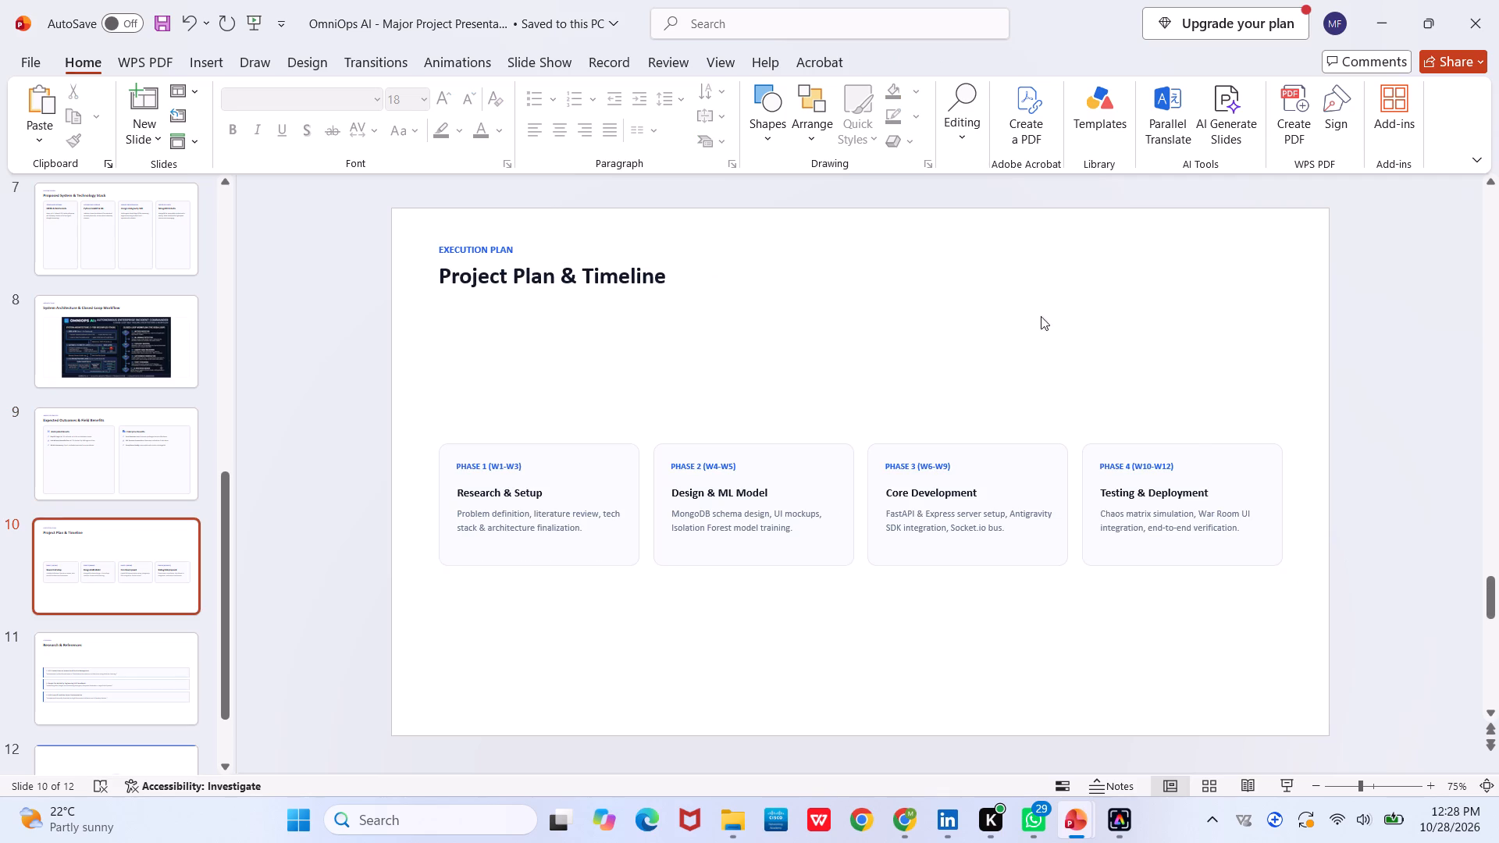
left_click(569, 283)
key("ctrl+a")
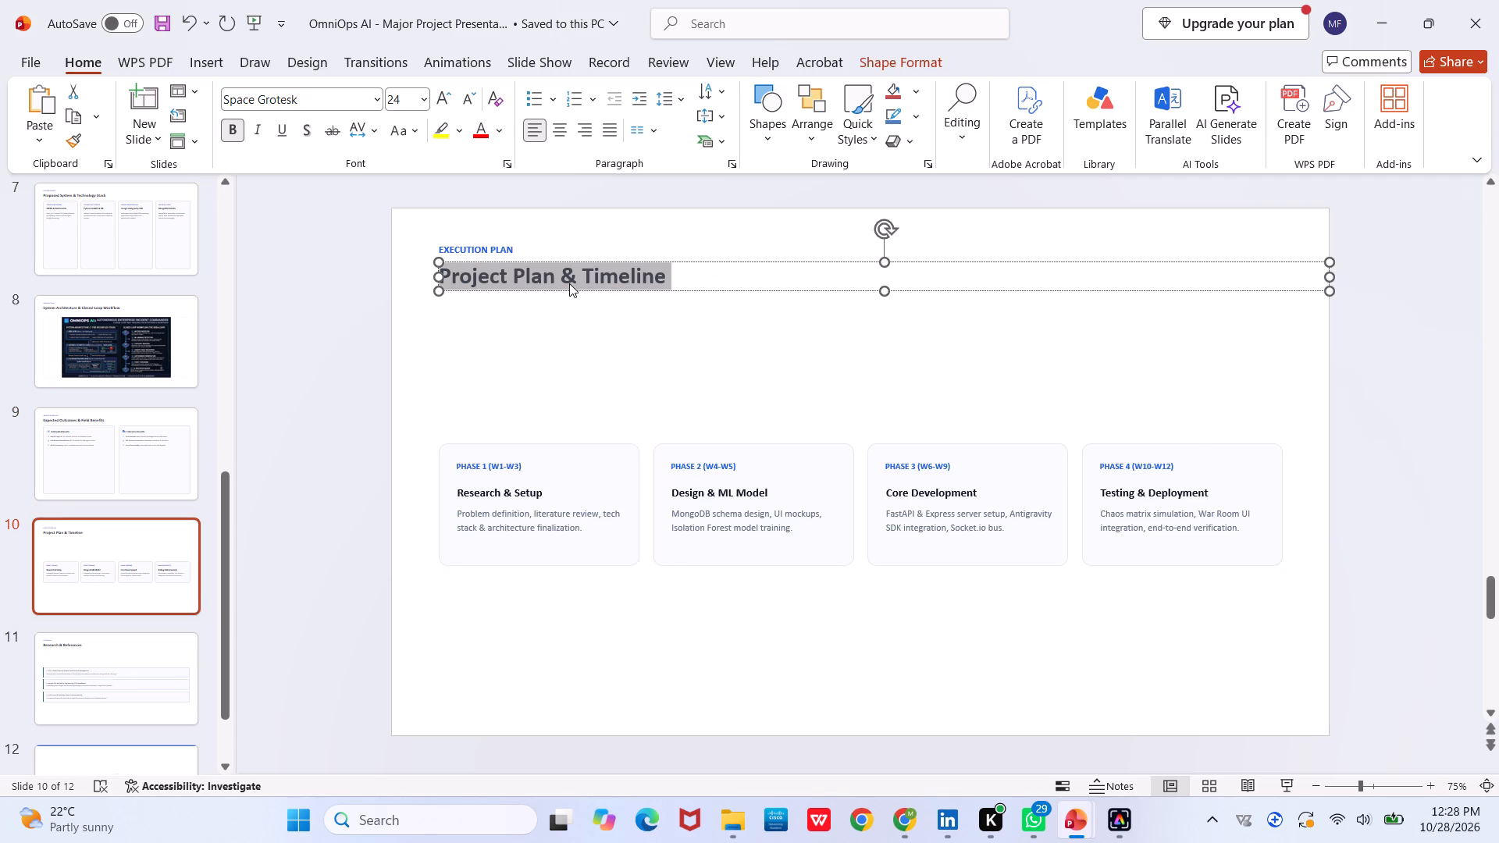
key("ctrl+c")
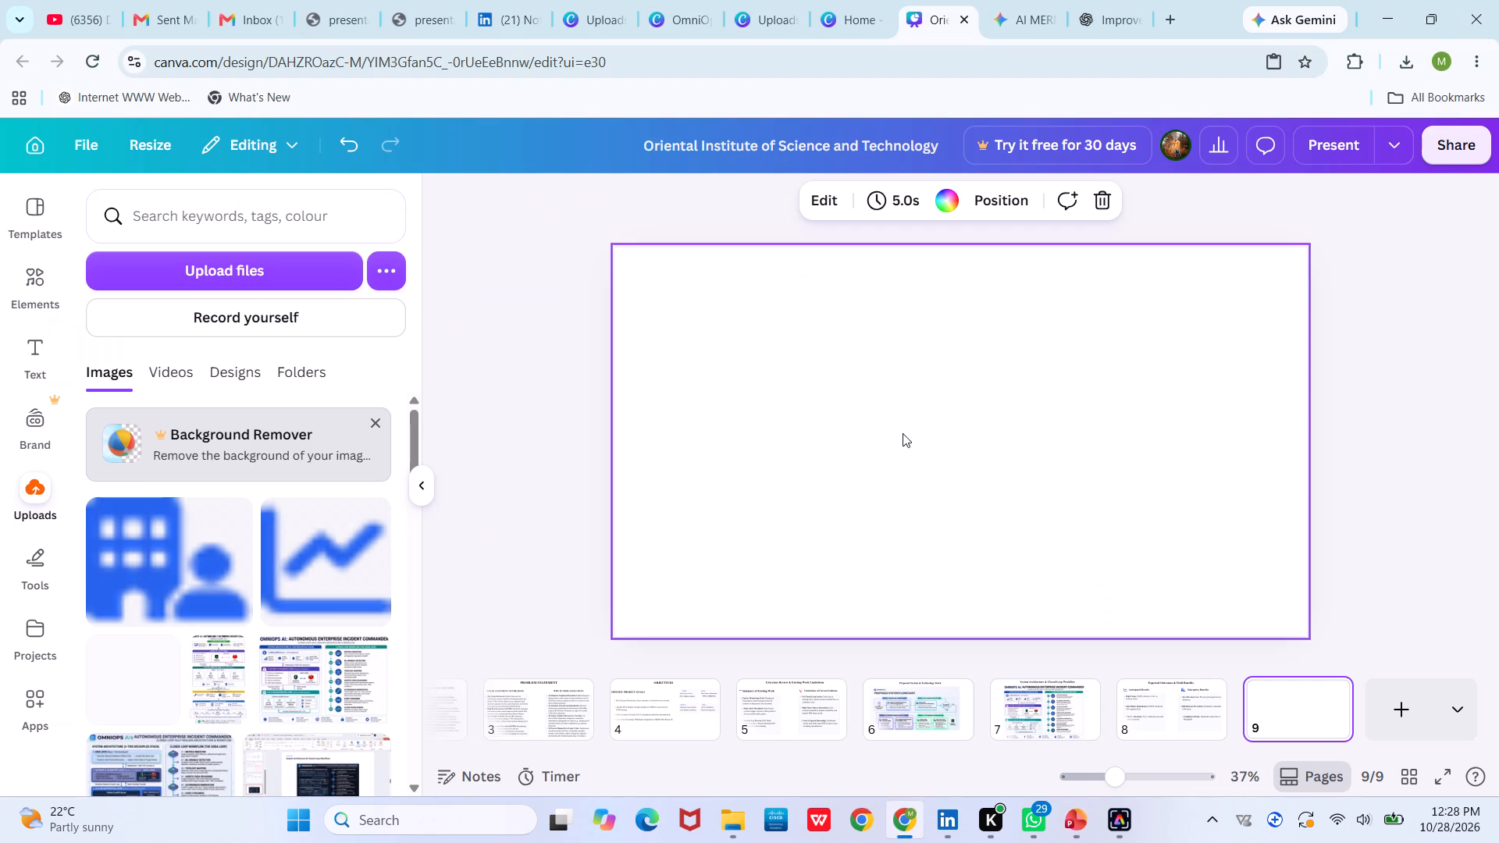
key("ctrl+v")
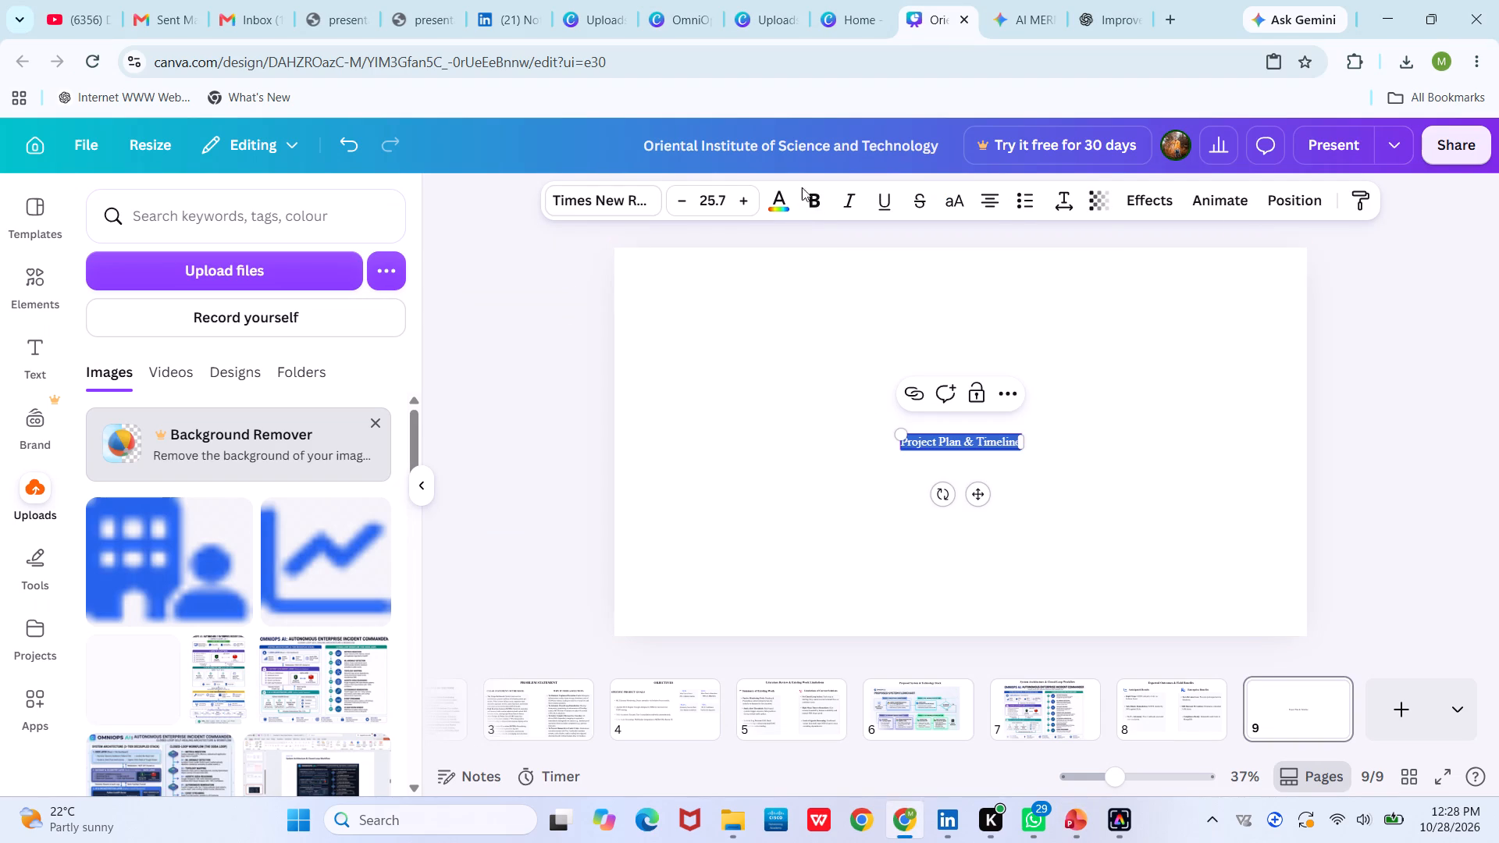
Make the "Project Plan & Timeline" title bold, enlarge it to about size 34 and centre it near the top of the page.
left_click(817, 200)
triple_click(735, 198)
triple_click(735, 198)
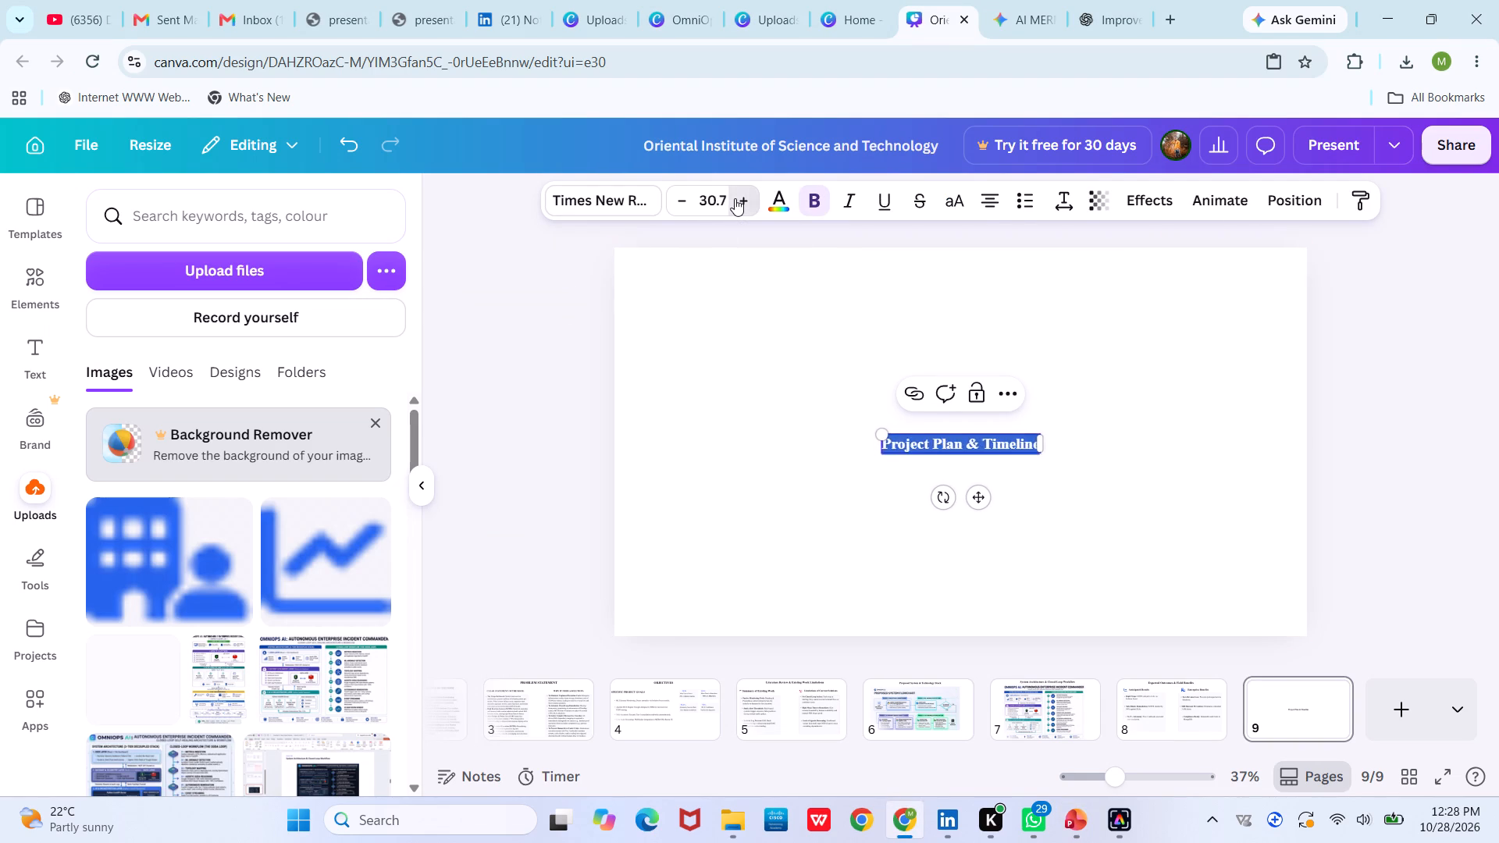
left_click(714, 490)
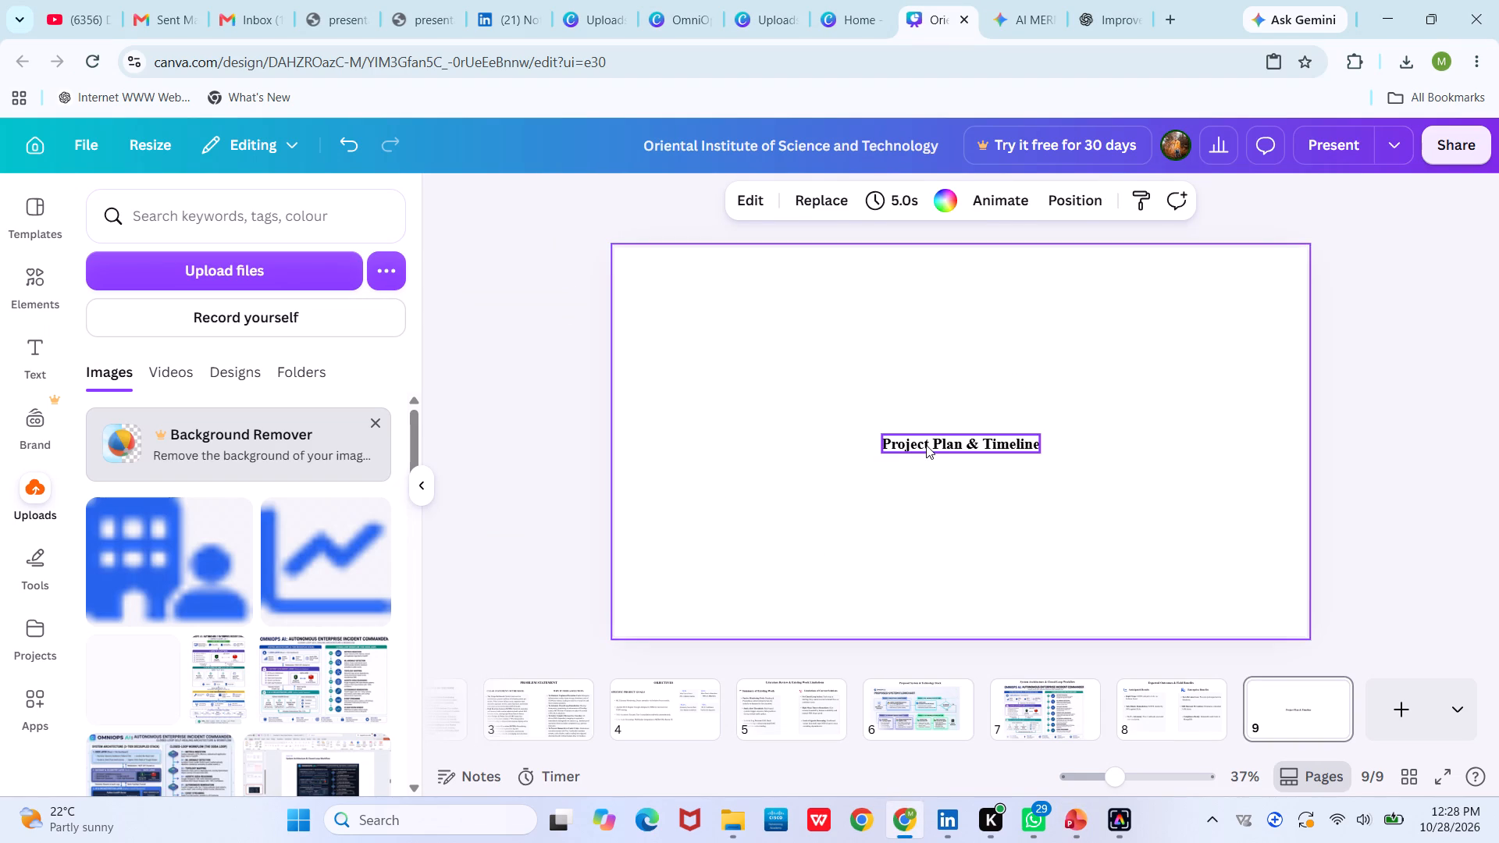
left_click_drag(926, 445, 928, 286)
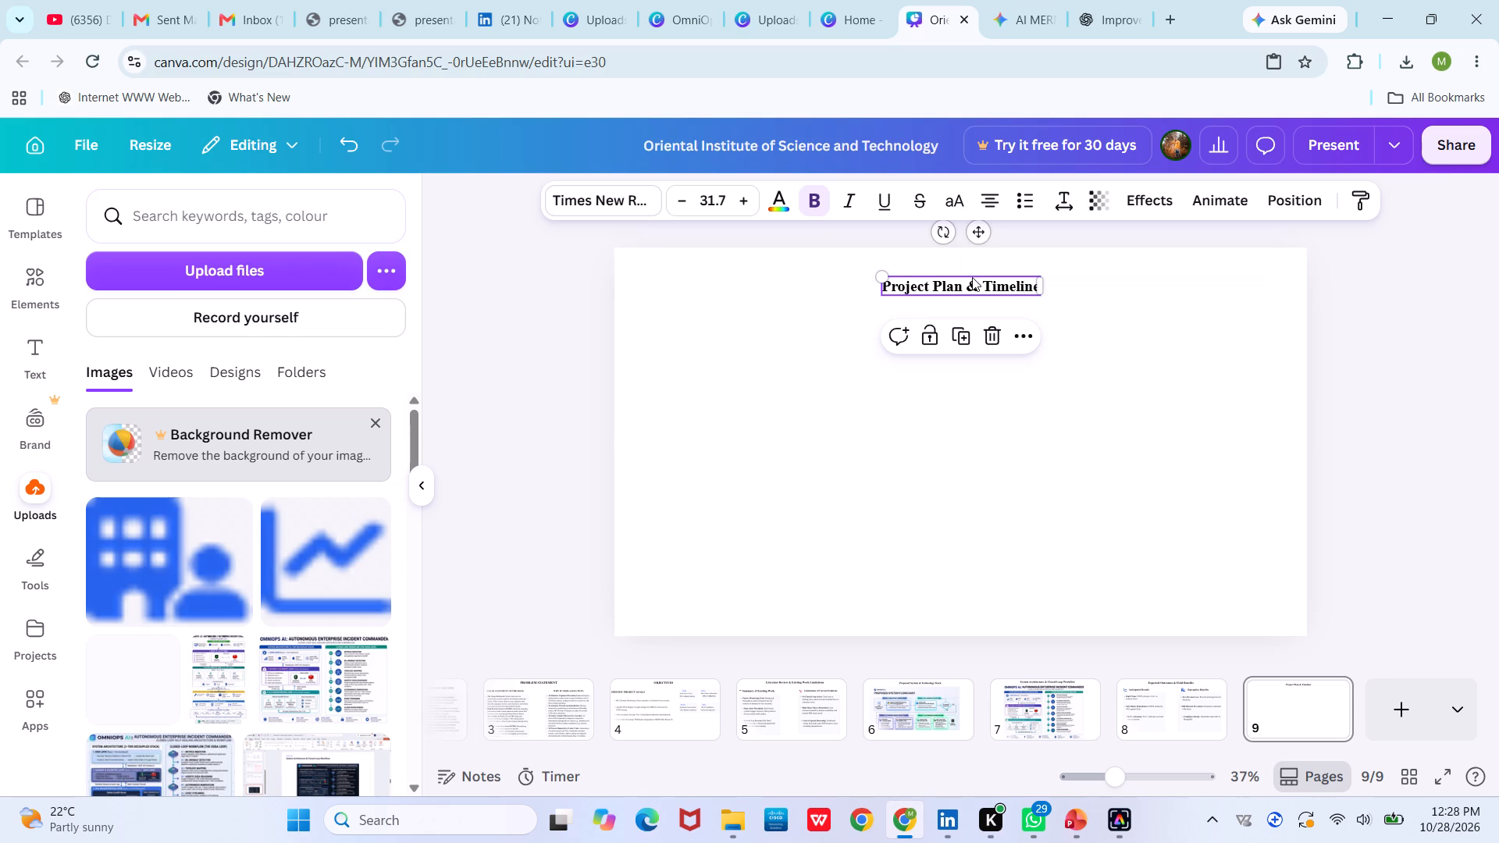
triple_click(742, 198)
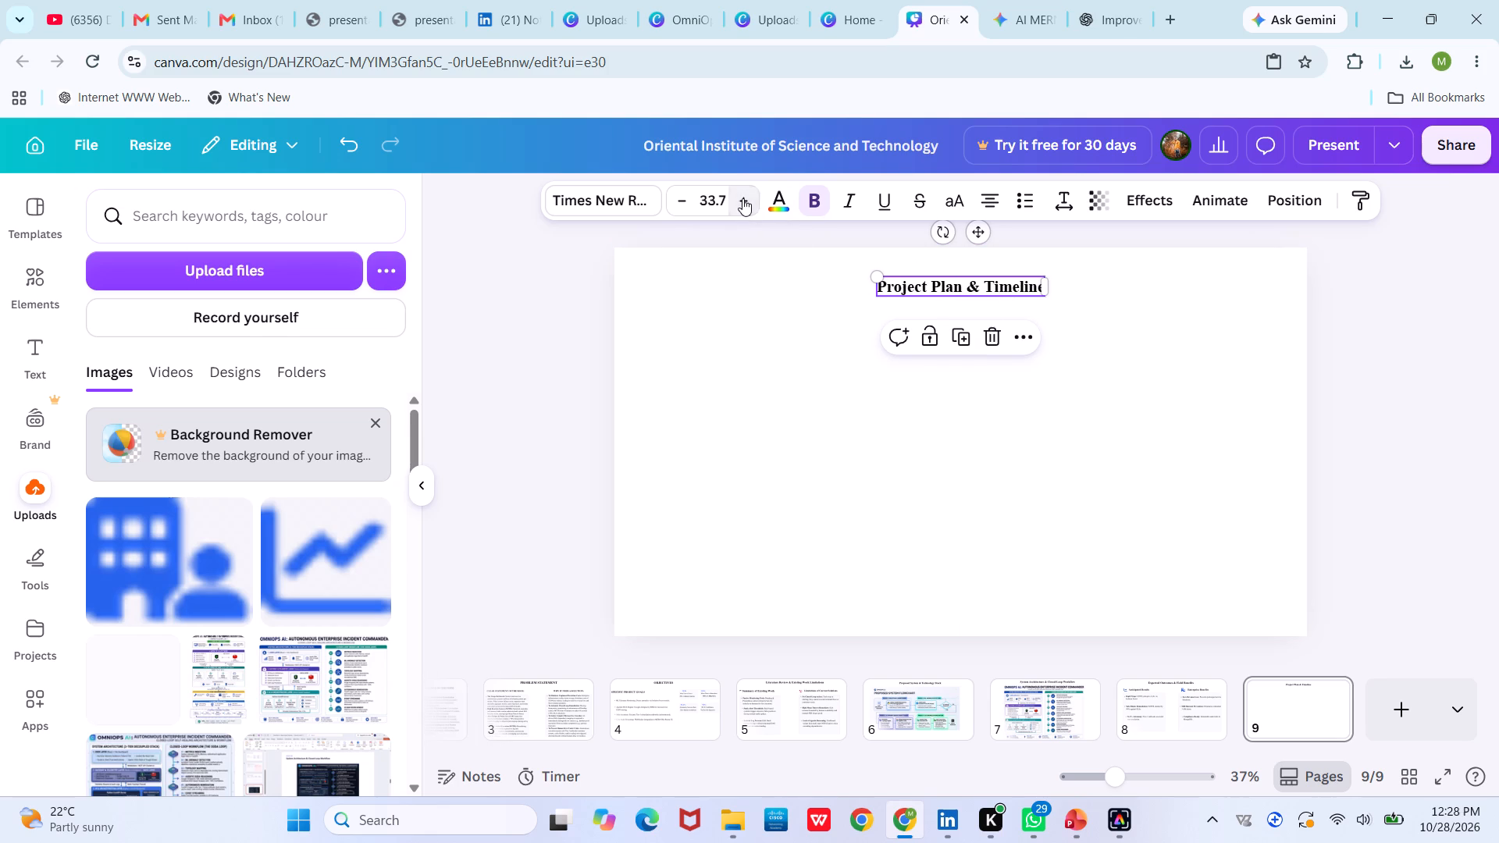
left_click(795, 377)
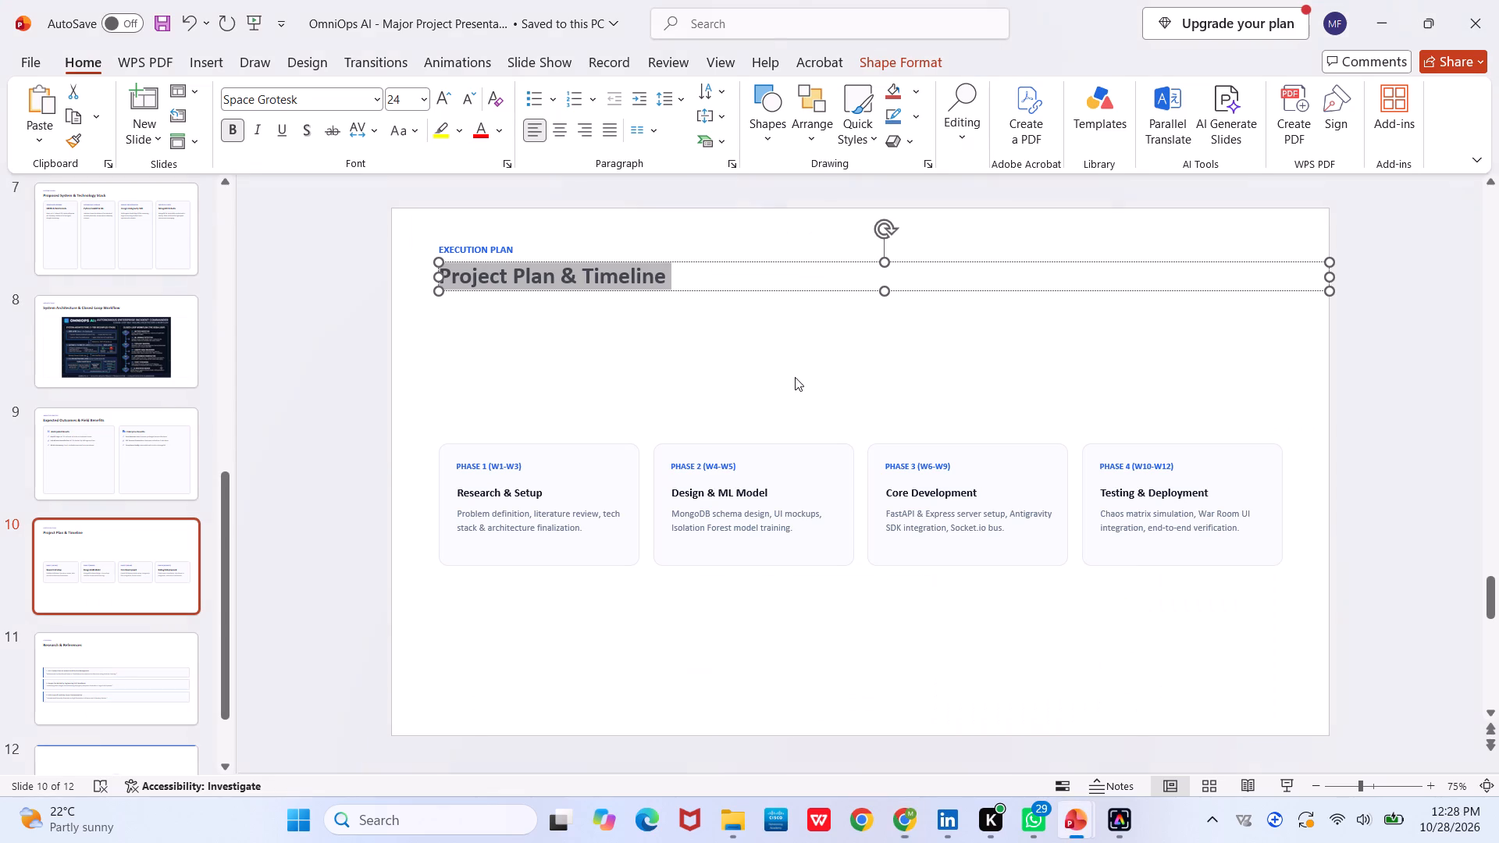
Copy the empty Phase 1 card shape from PowerPoint slide 10 onto the Canva page, shrink it and place it at mid-height near the left edge.
left_click(600, 379)
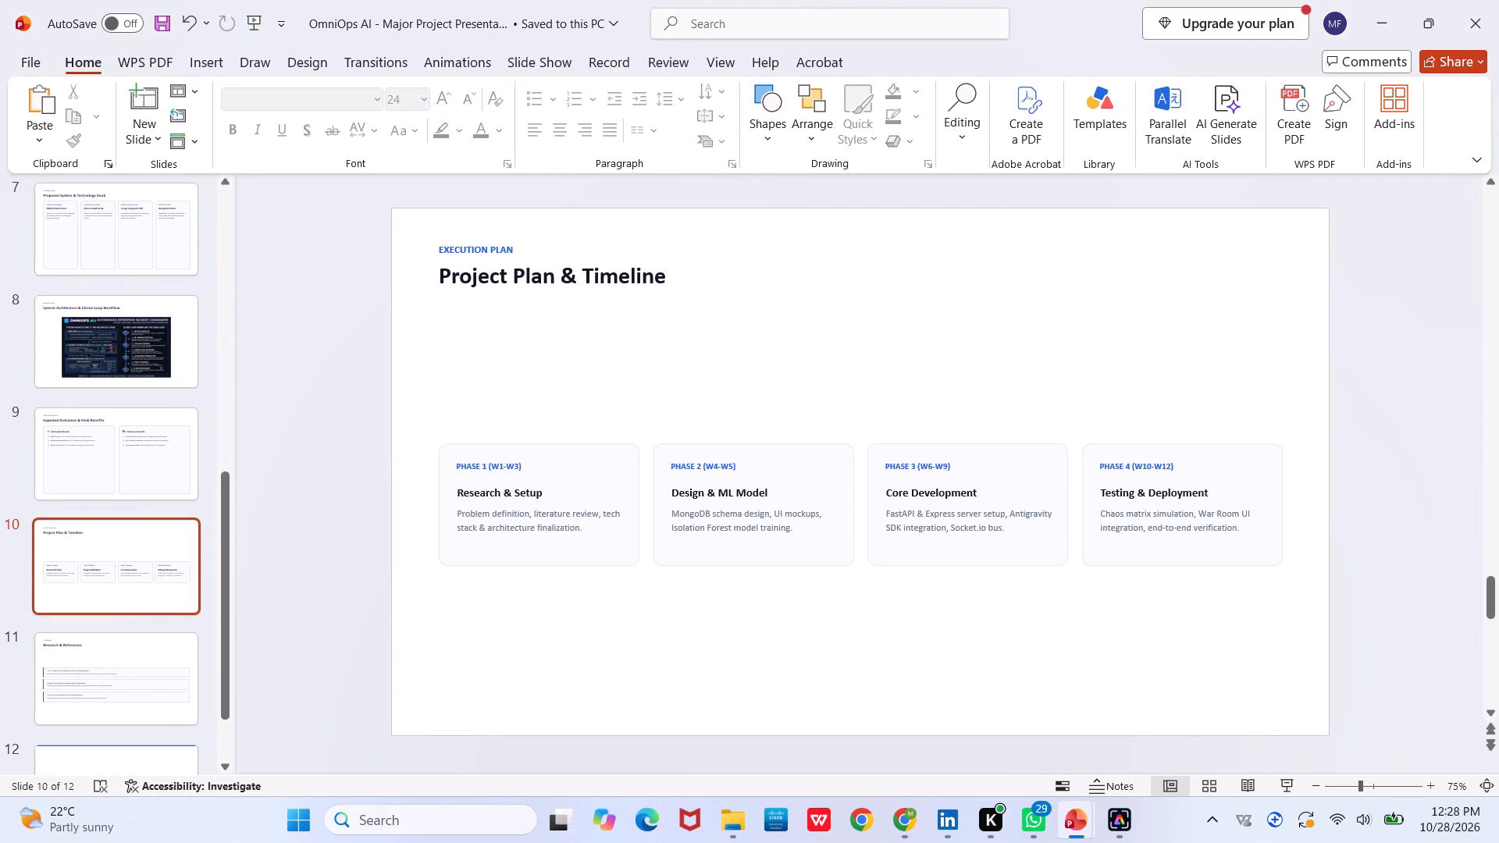
left_click(487, 462)
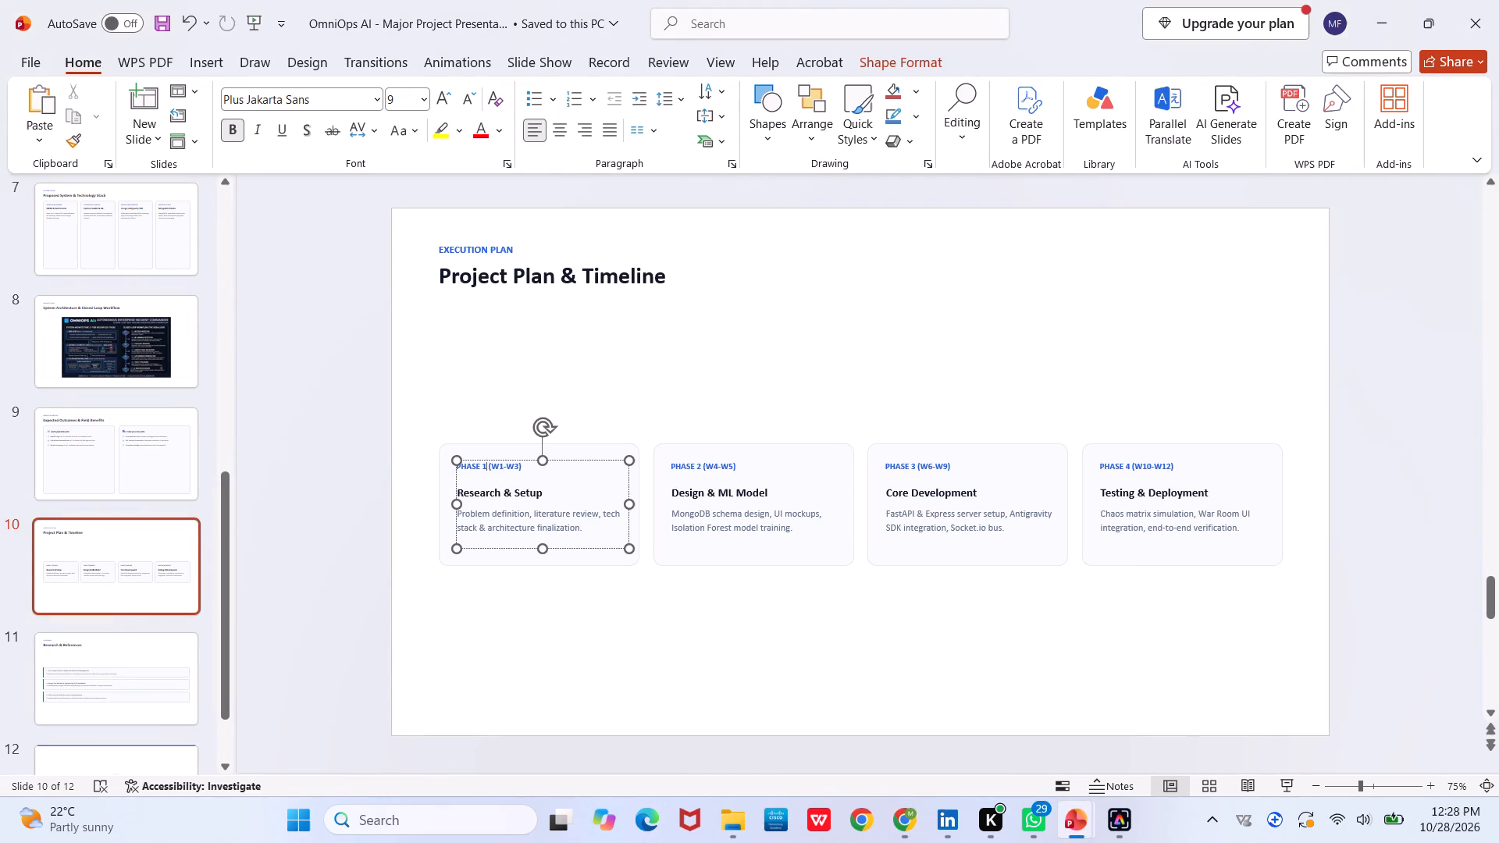
left_click(446, 486)
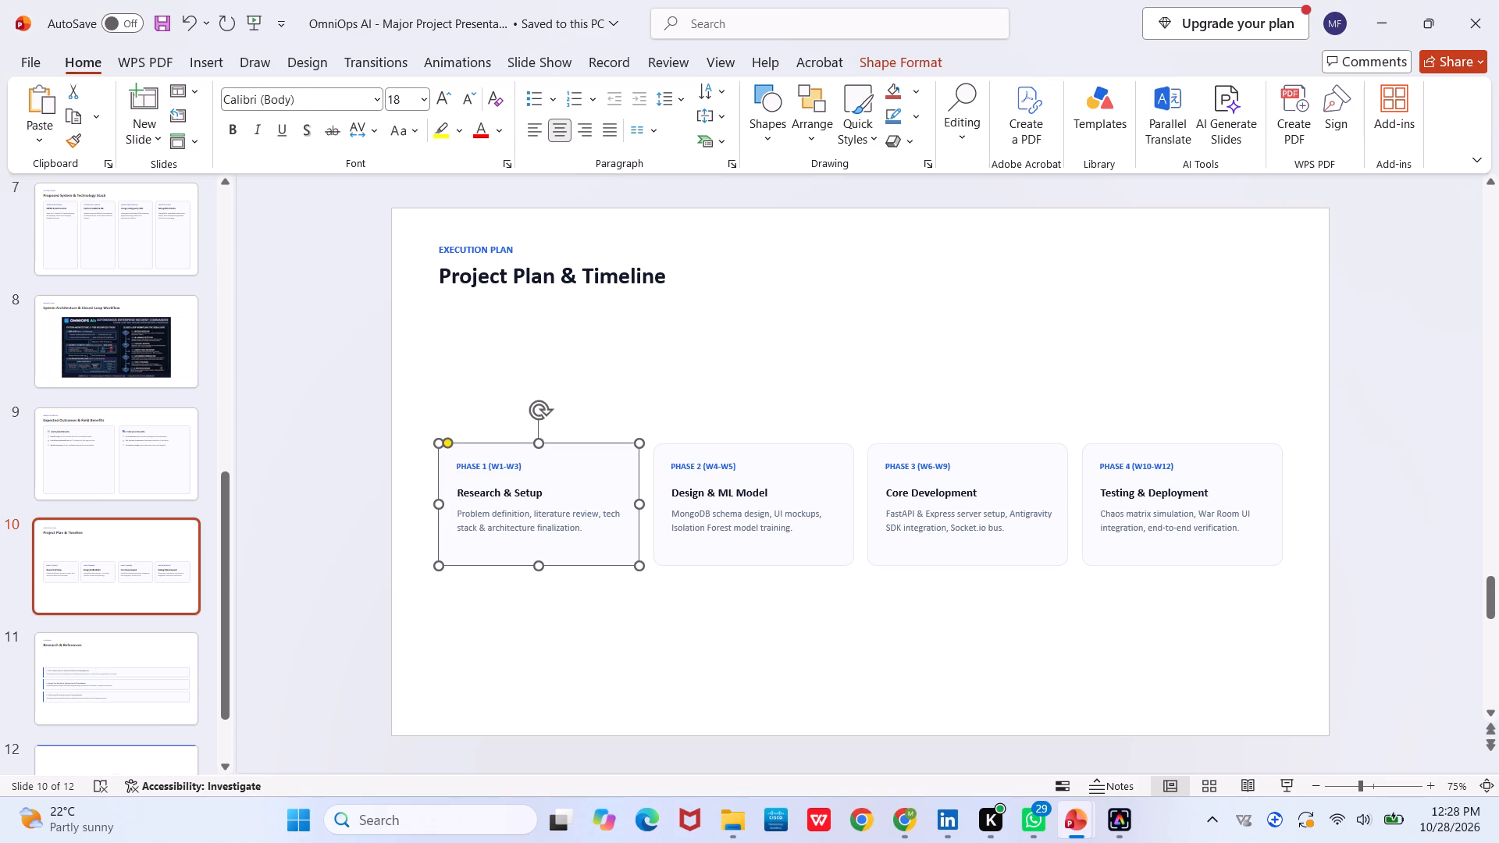
key("ctrl+c")
left_click(695, 449)
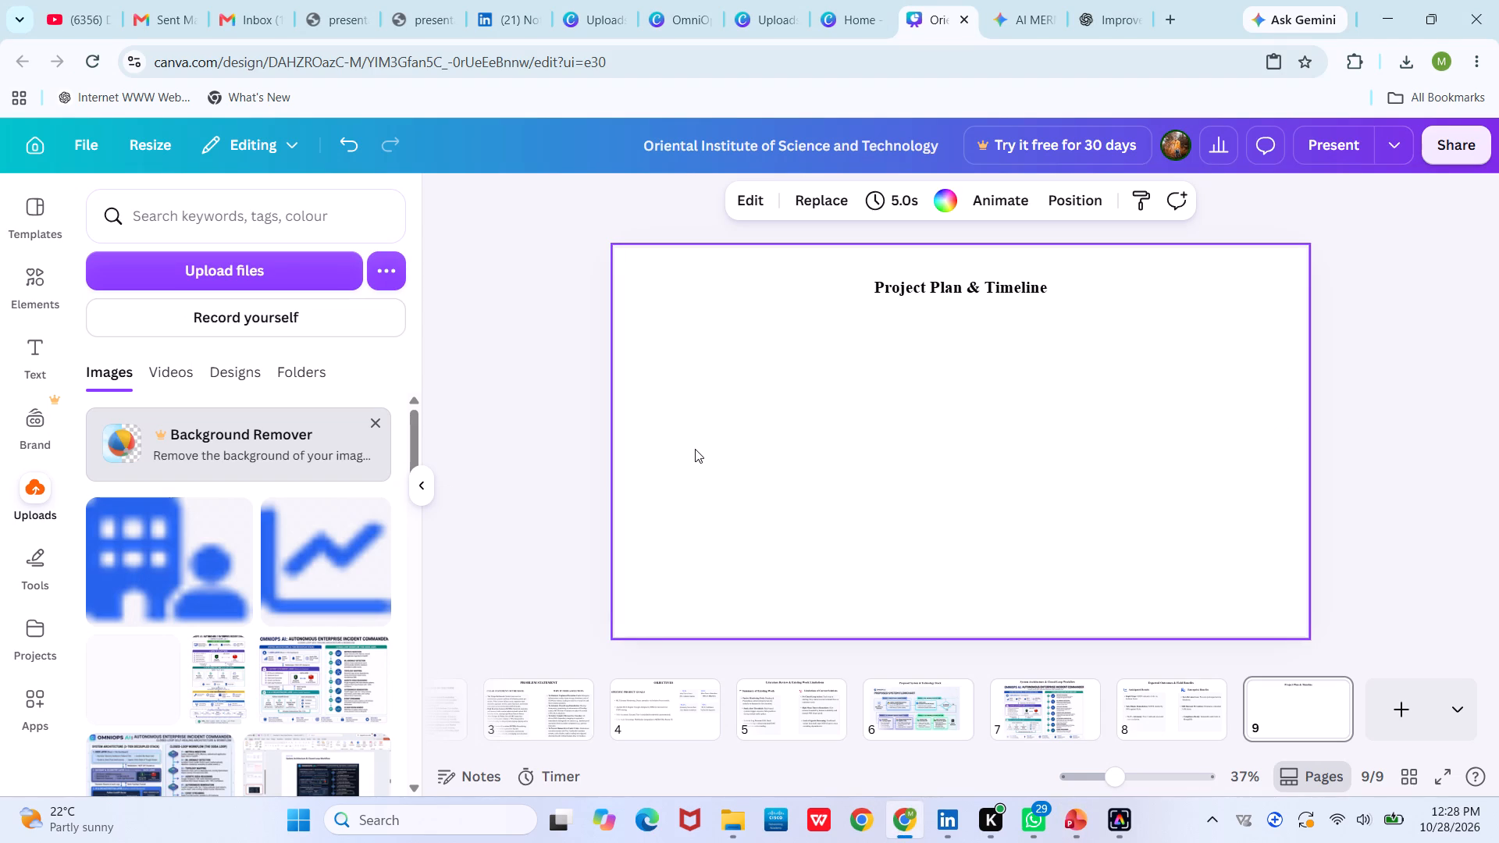
key("ctrl+v")
left_click_drag(980, 432, 819, 446)
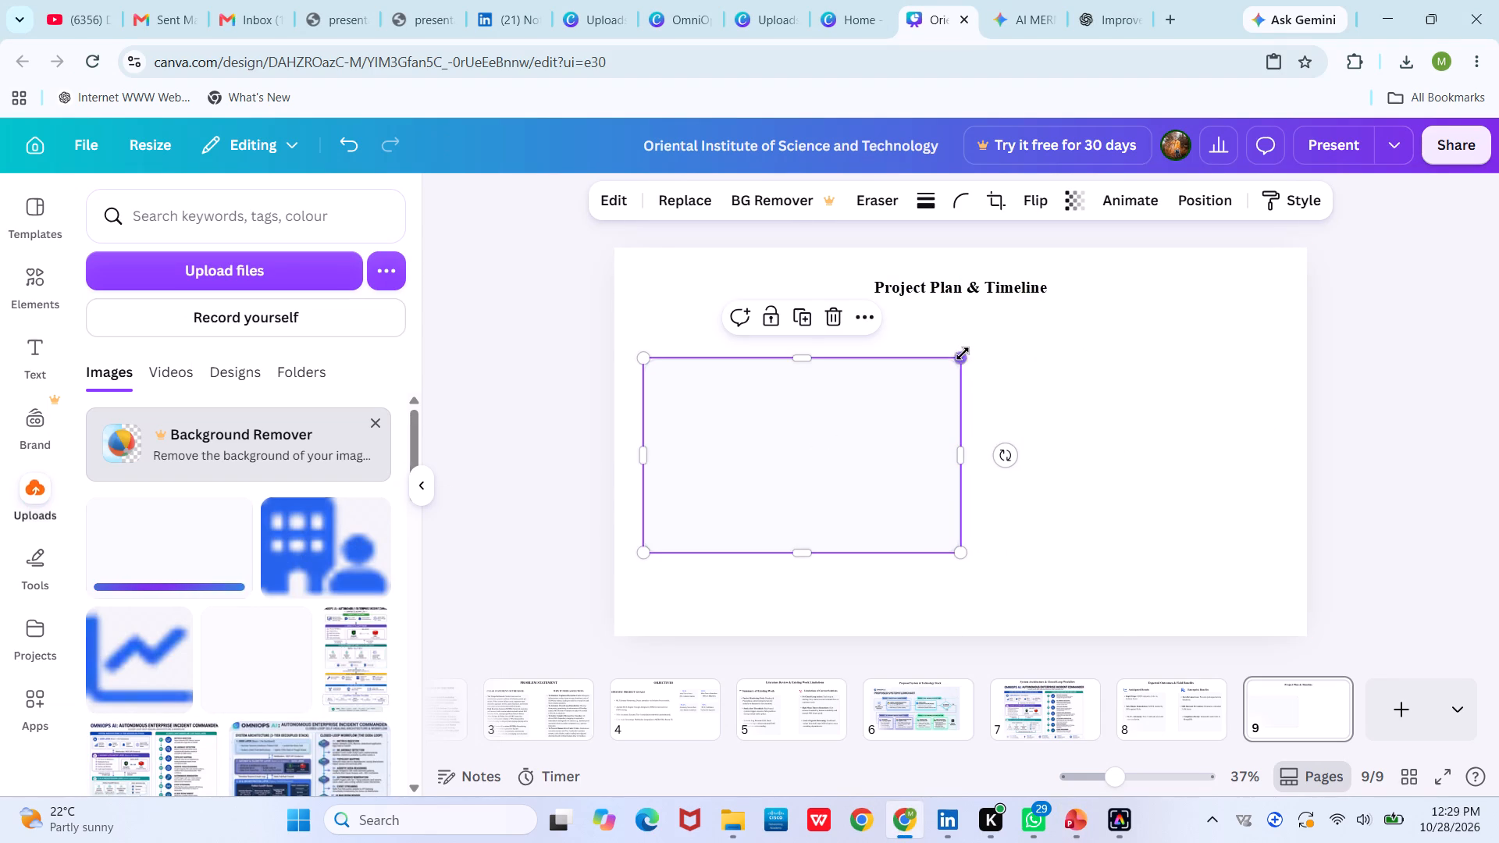
left_click_drag(961, 355, 804, 443)
left_click_drag(732, 502, 728, 453)
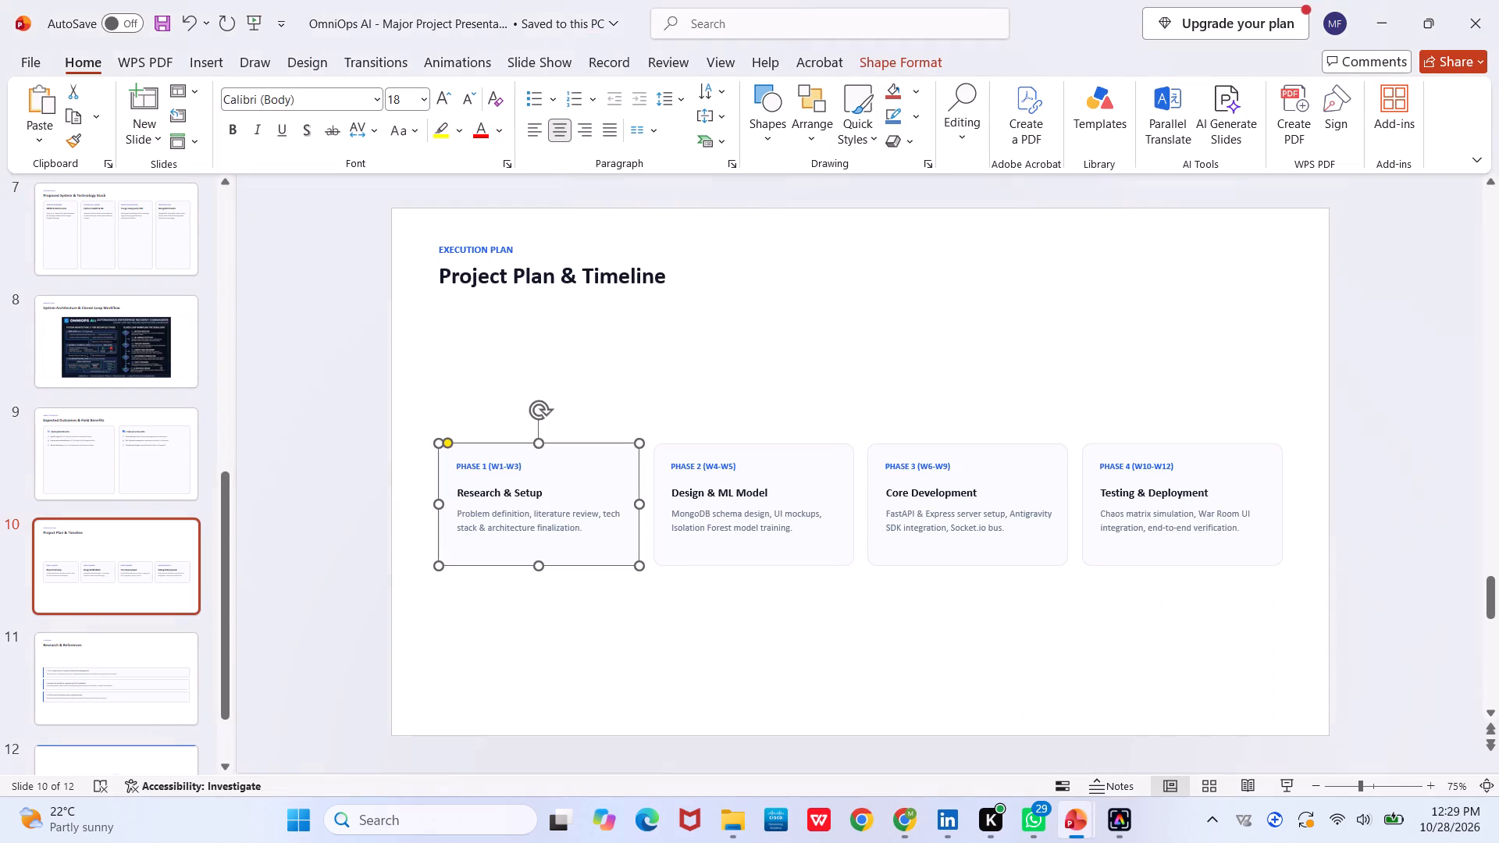
Copy the "PHASE 1 (W1-W3)" label box from PowerPoint slide 10 onto the Project Plan & Timeline page in Canva.
left_click(542, 488)
left_click(532, 469)
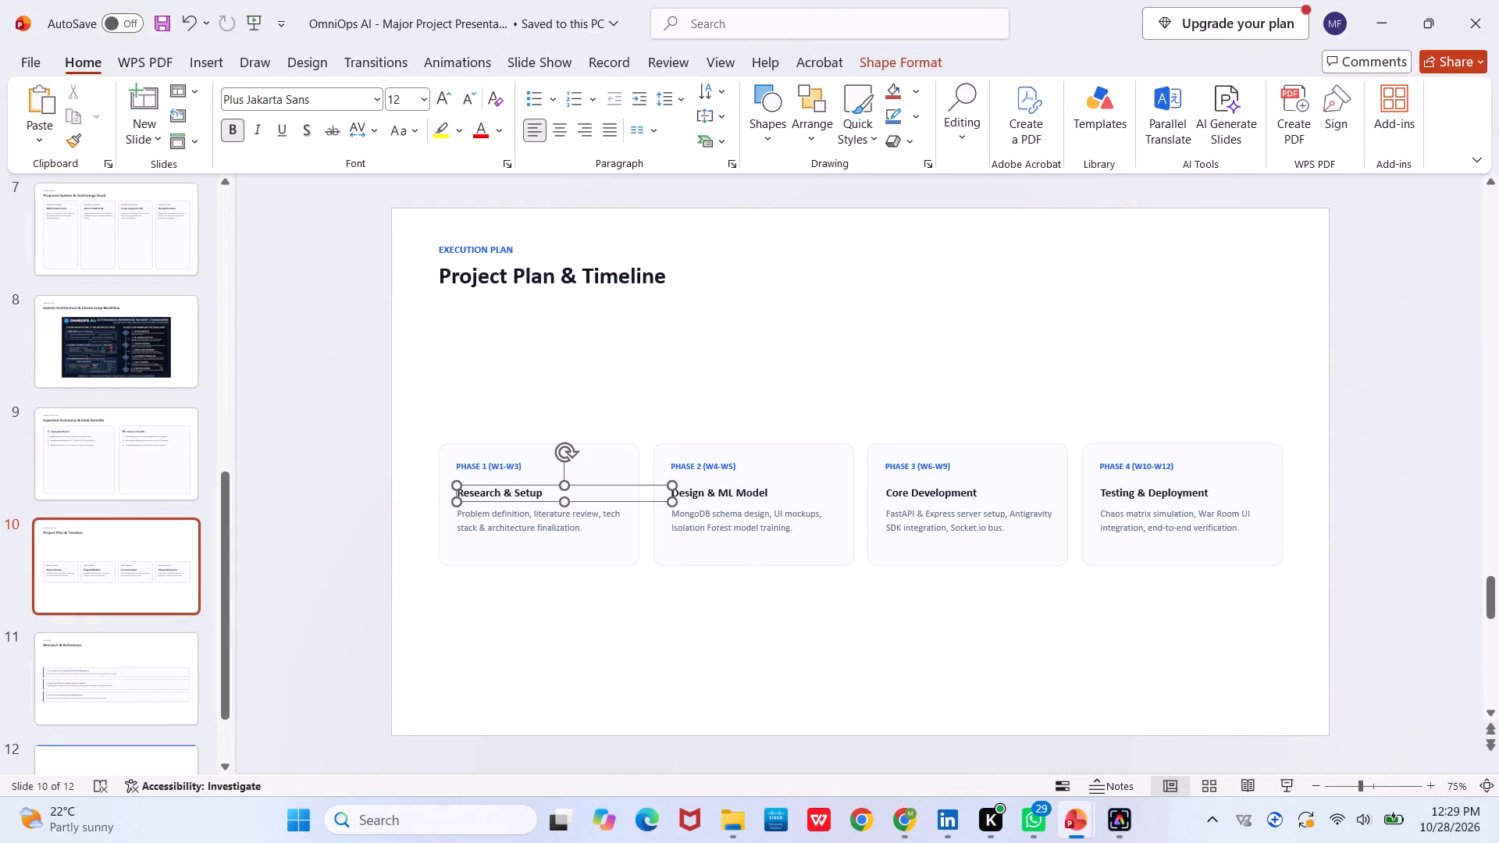
key("ctrl+a")
left_click(532, 469)
left_click(430, 464)
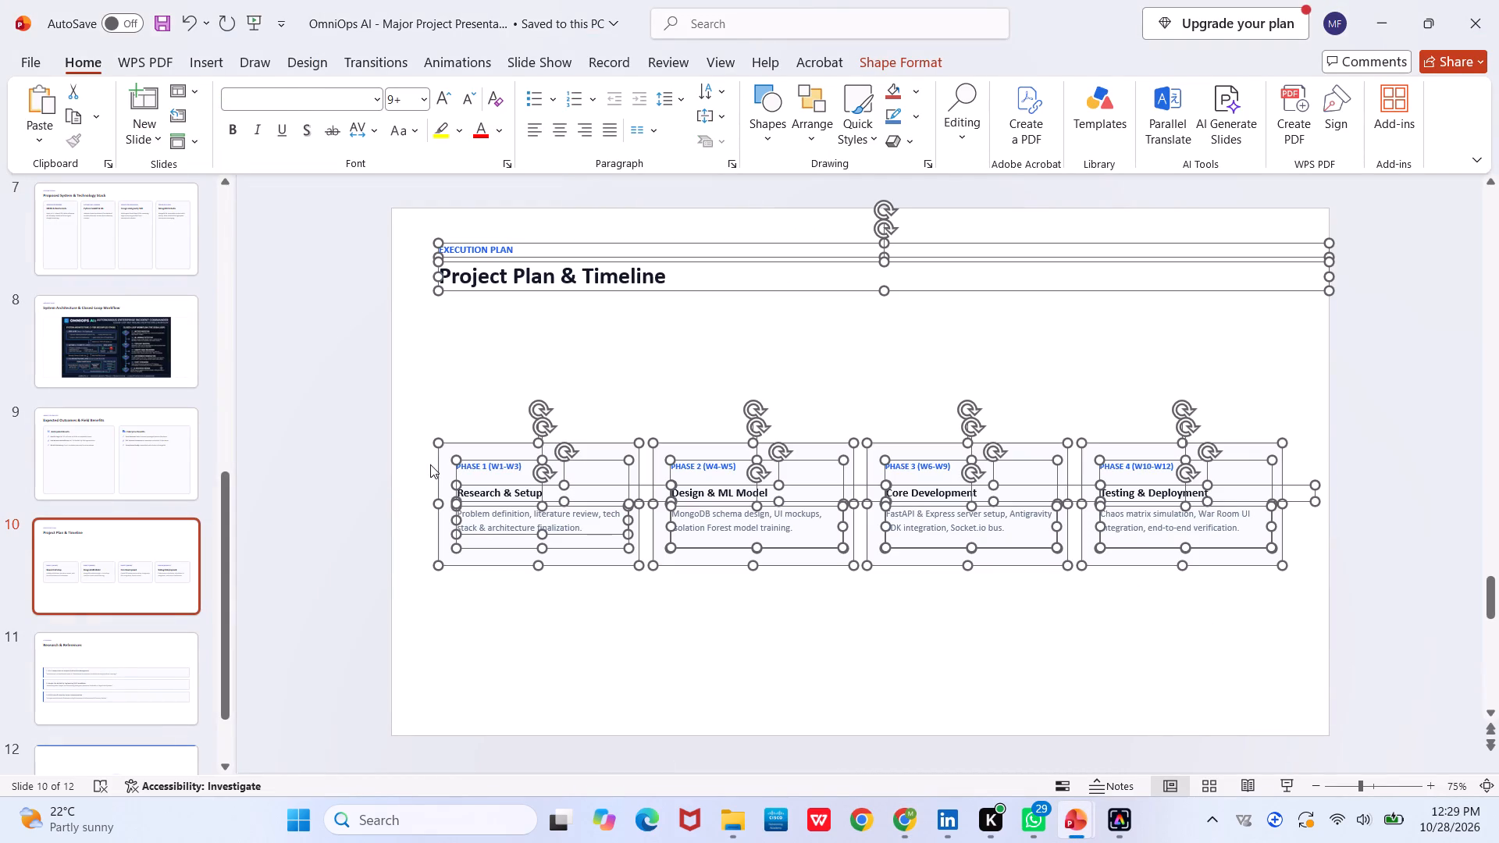
left_click(518, 474)
left_click(518, 474)
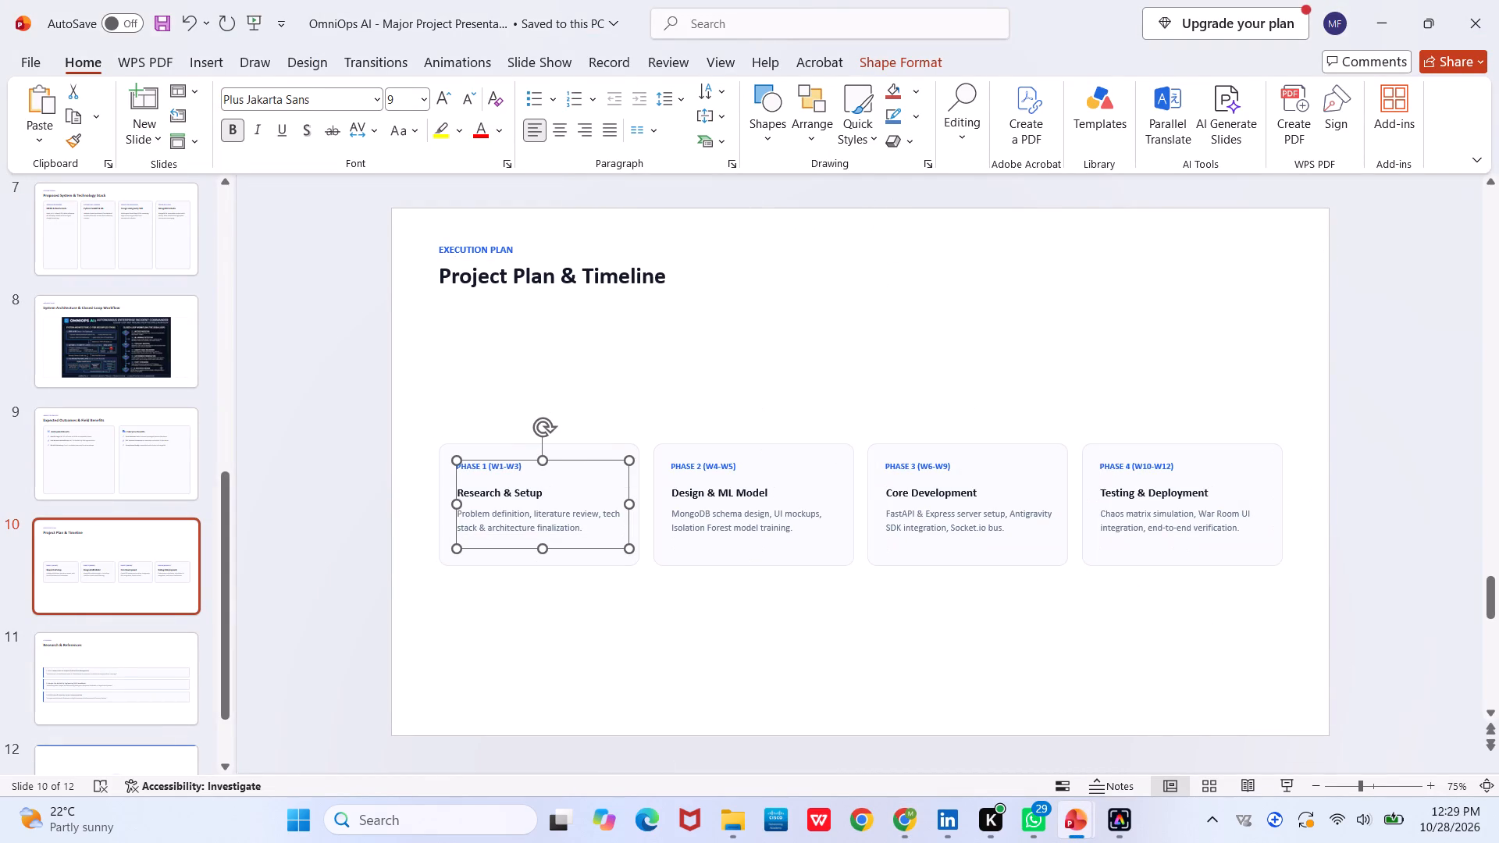
left_click(547, 493)
left_click(534, 469)
key("ctrl+c")
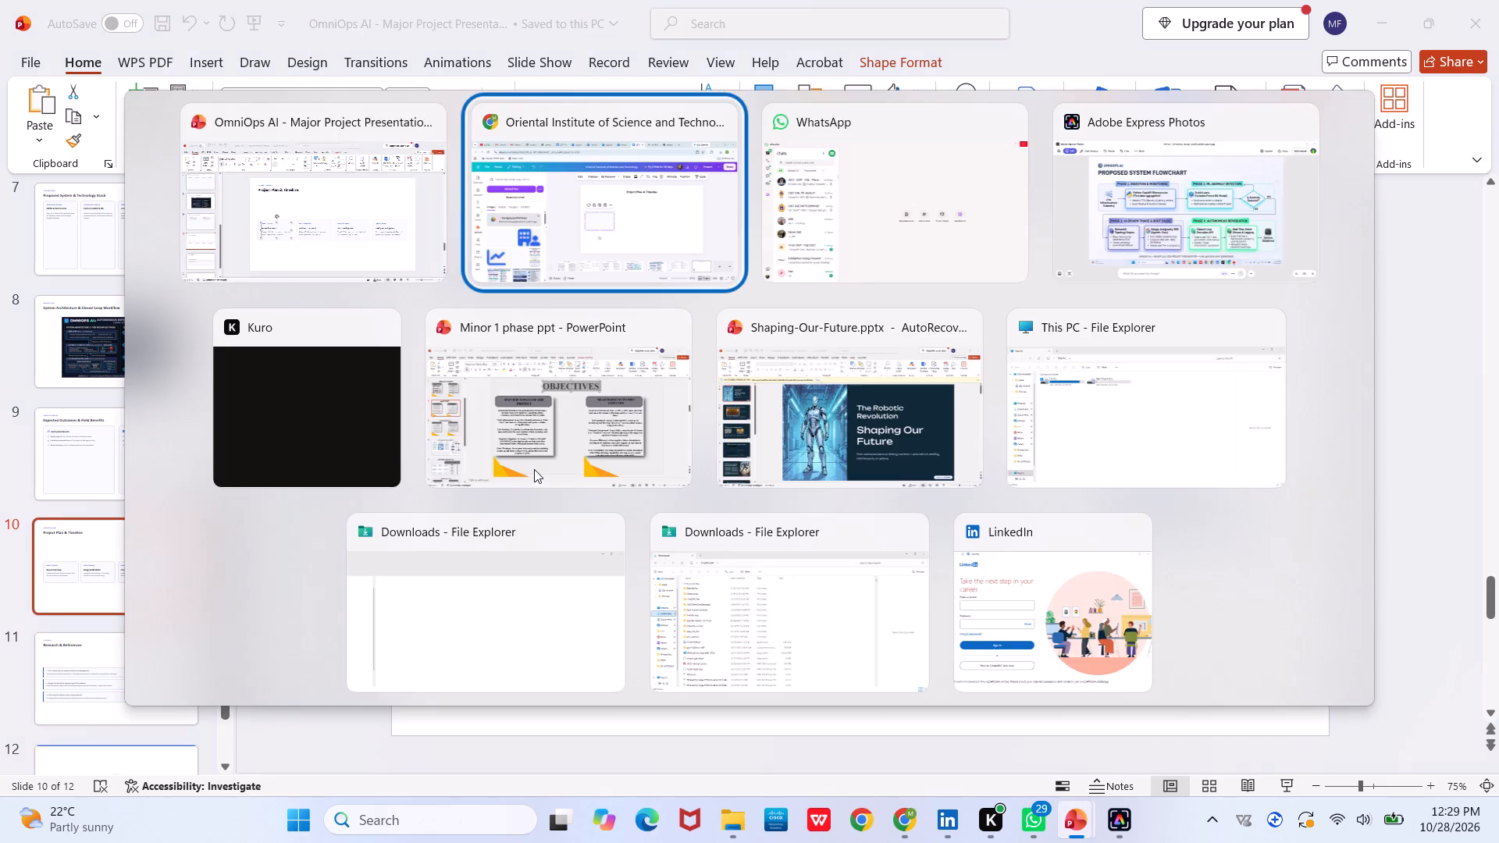
key("ctrl+v")
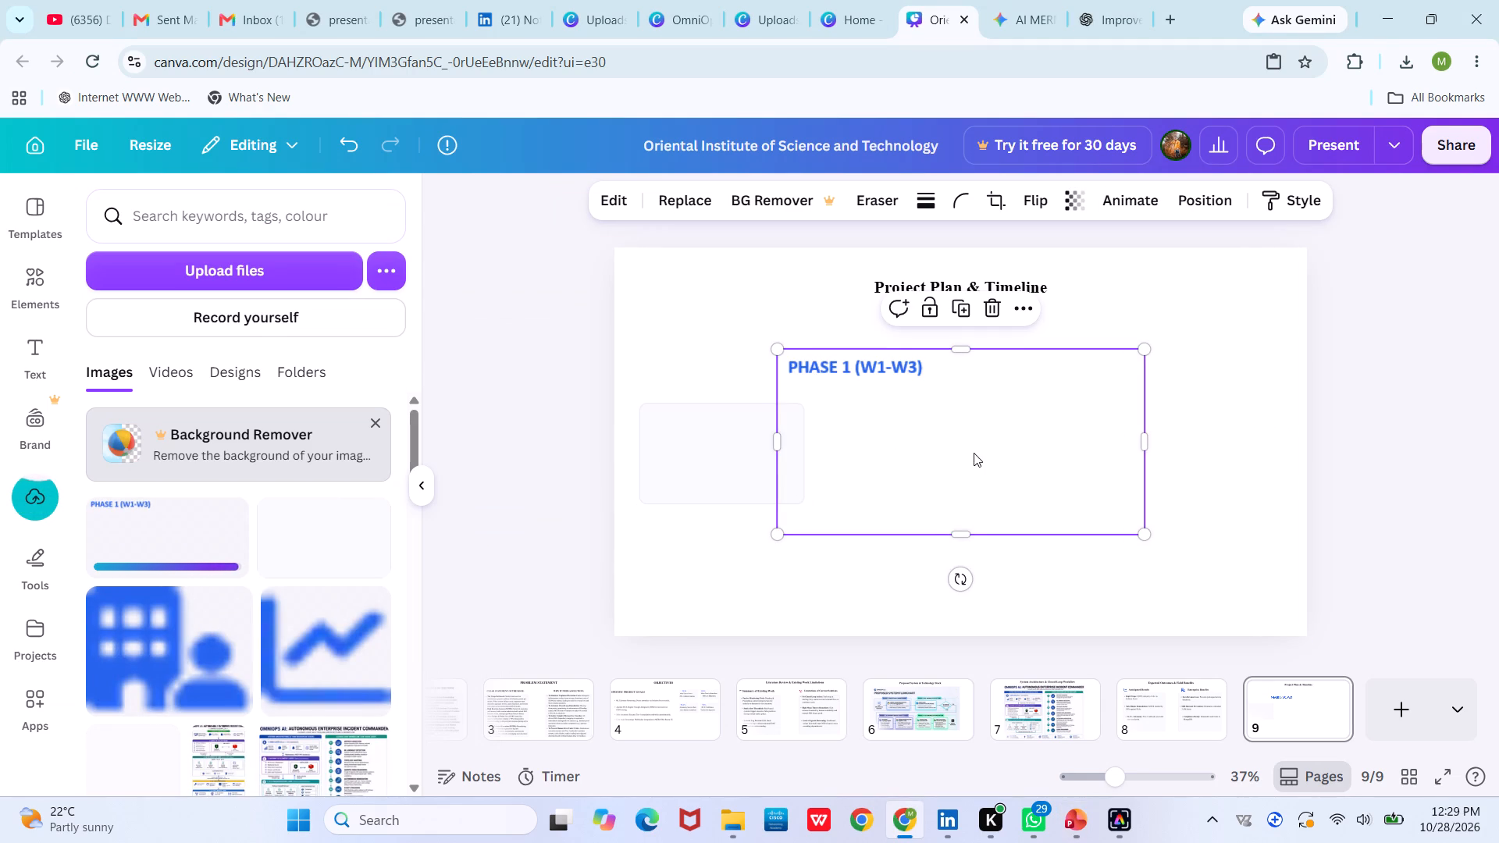
Shrink the "PHASE 1 (W1-W3)" label and place it inside the empty card, along the card's upper edge.
left_click_drag(1145, 349, 1116, 373)
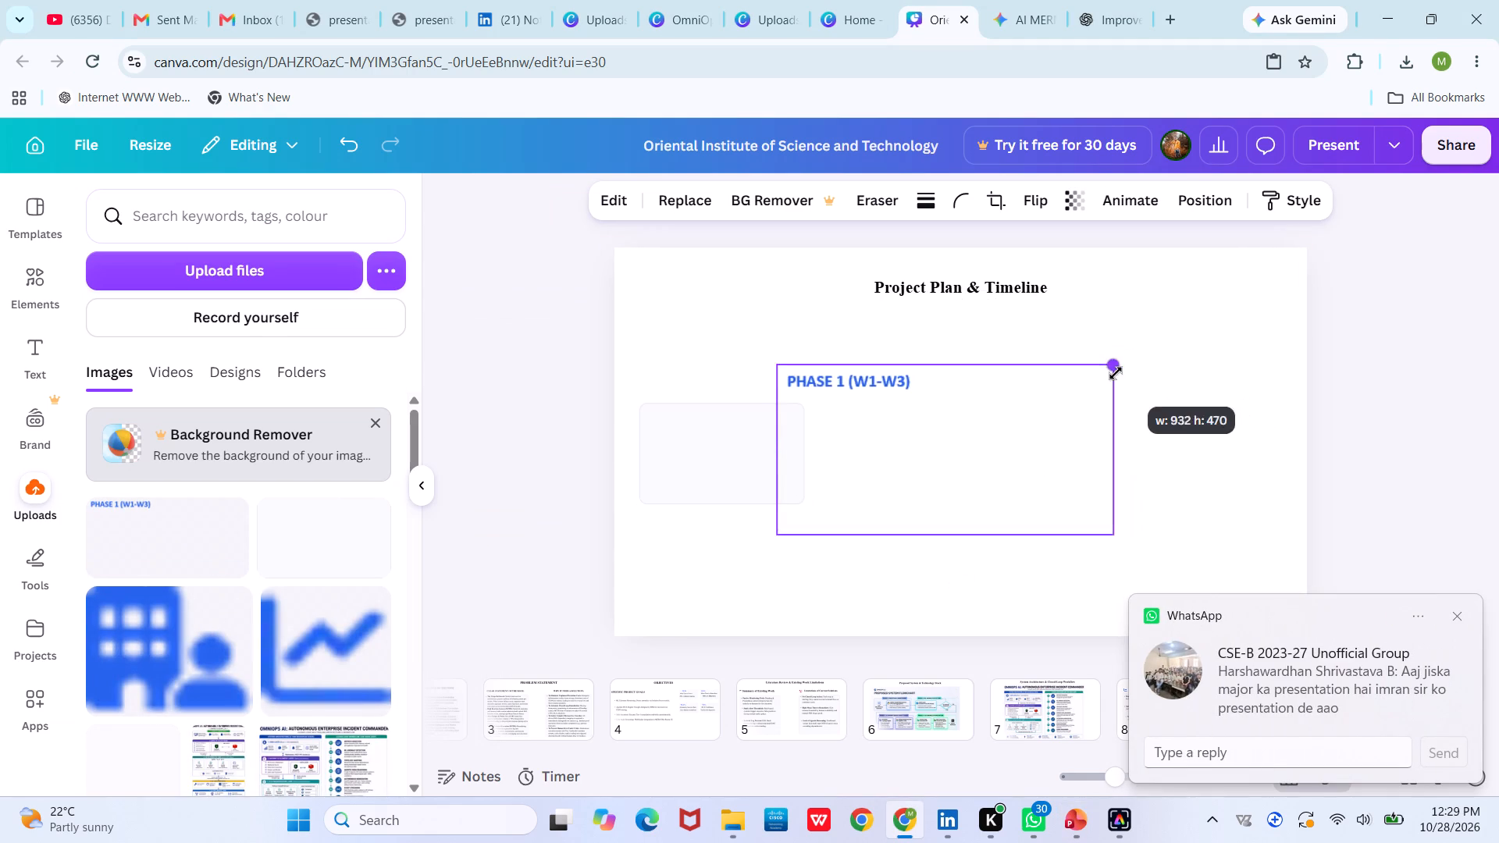
left_click_drag(1116, 373, 1063, 416)
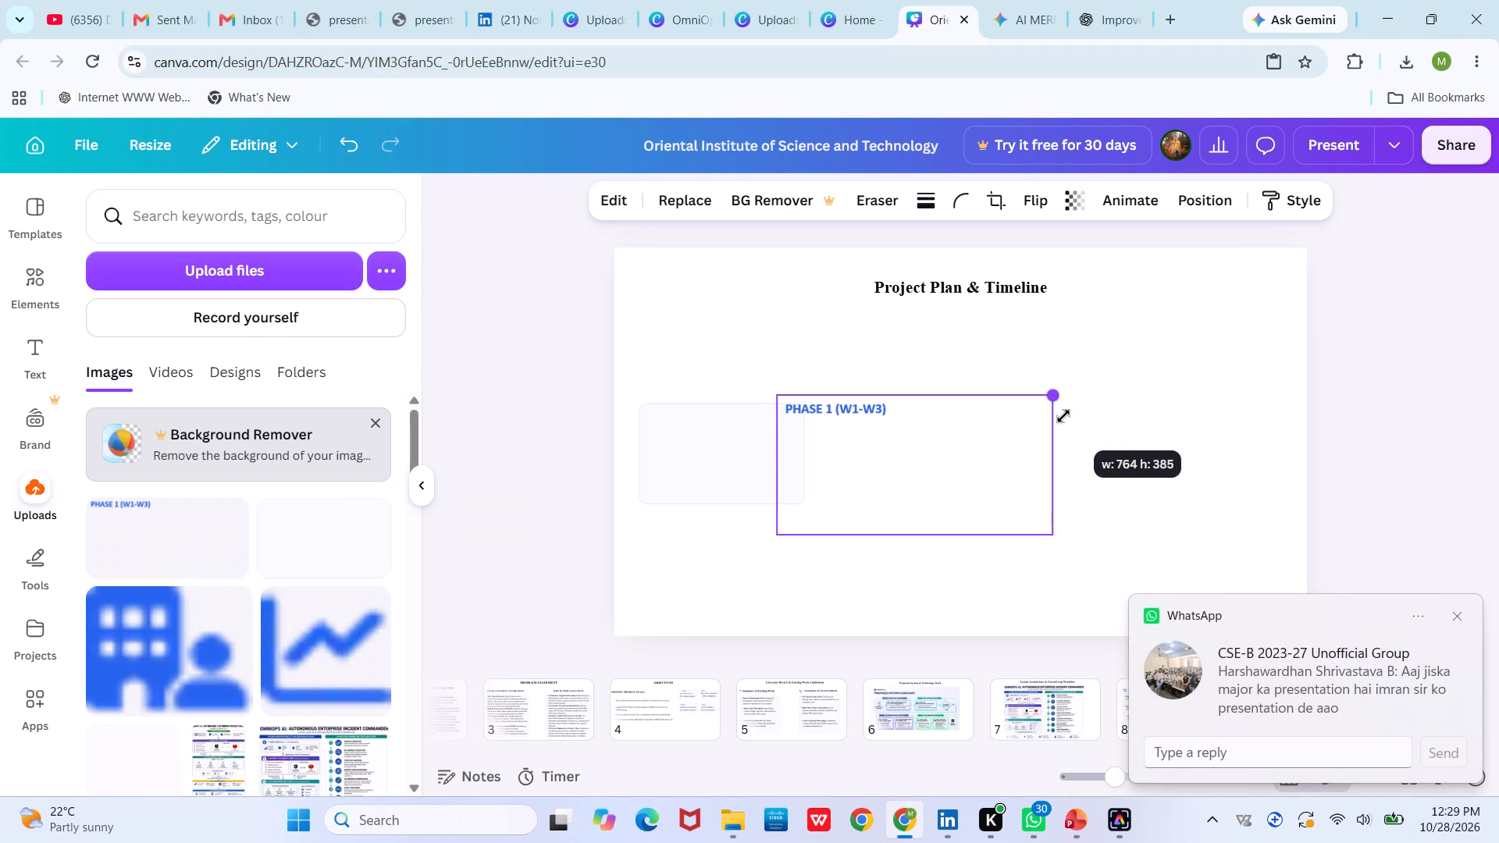
left_click_drag(1063, 416, 995, 489)
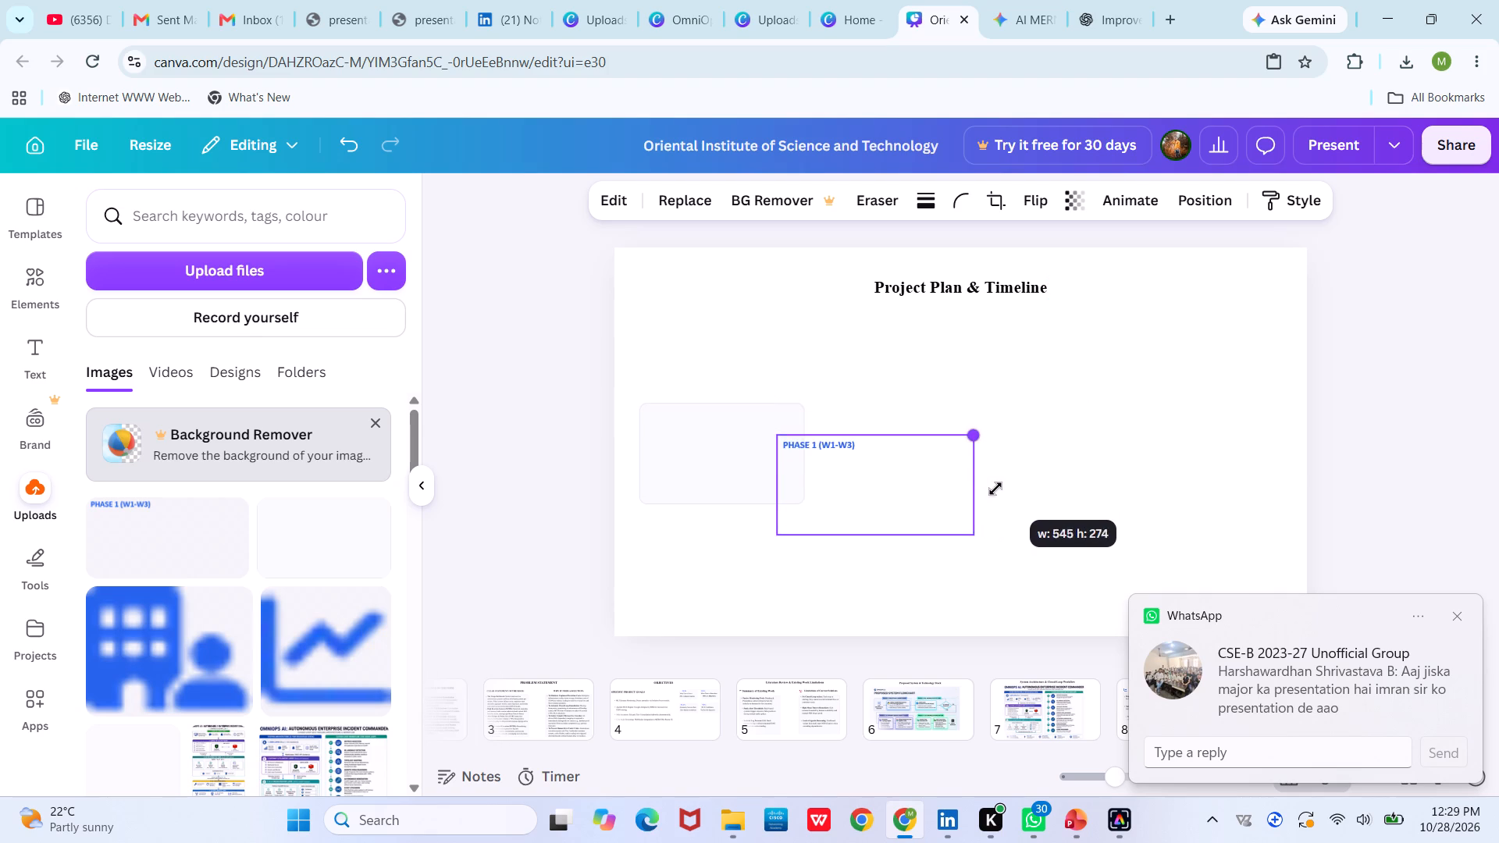
left_click_drag(995, 489, 993, 490)
left_click_drag(903, 515, 782, 494)
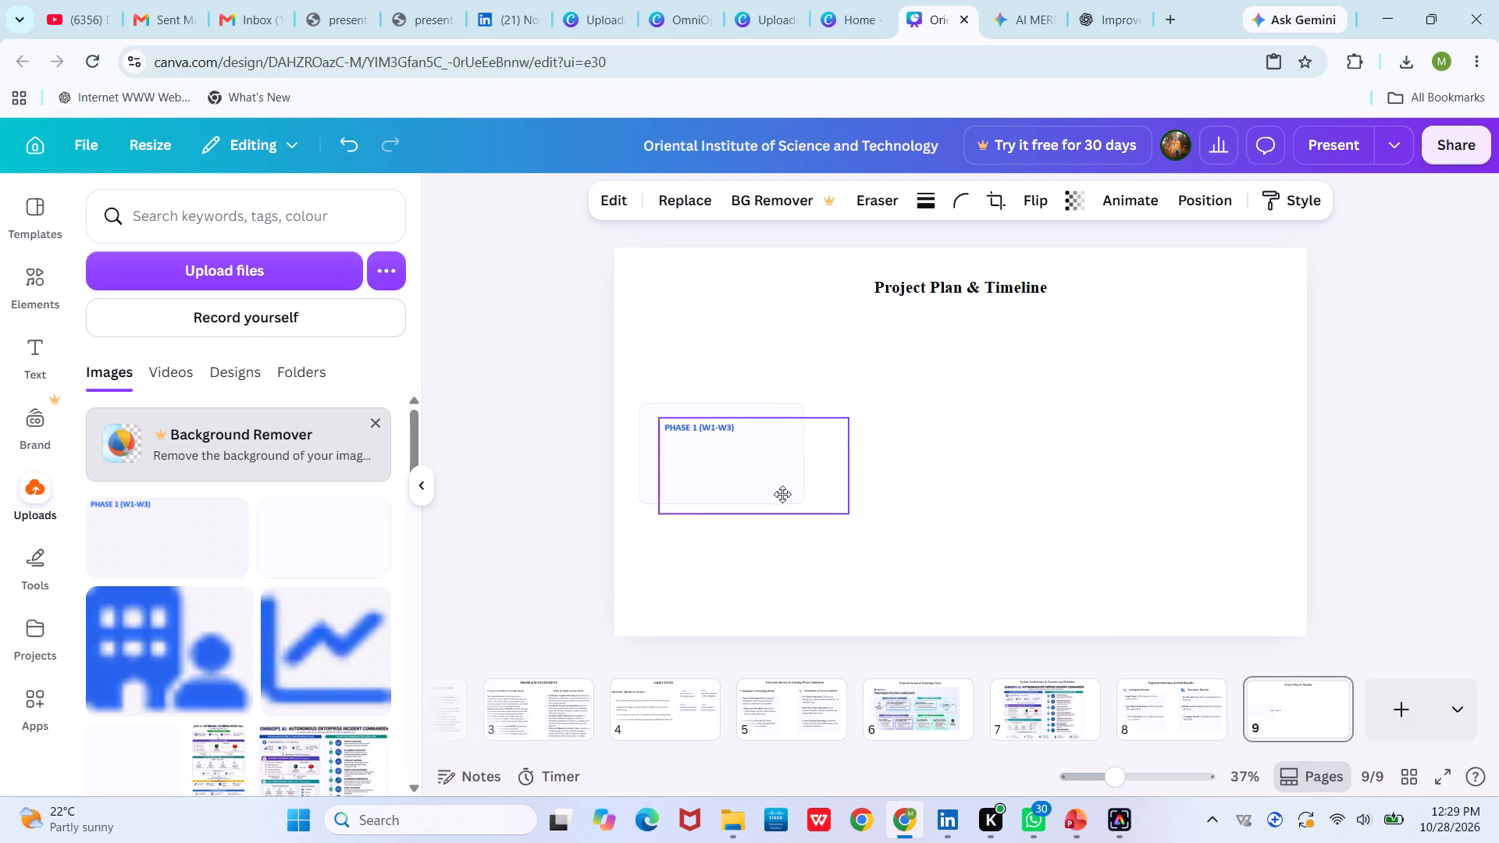
left_click_drag(782, 494, 774, 489)
left_click(1074, 414)
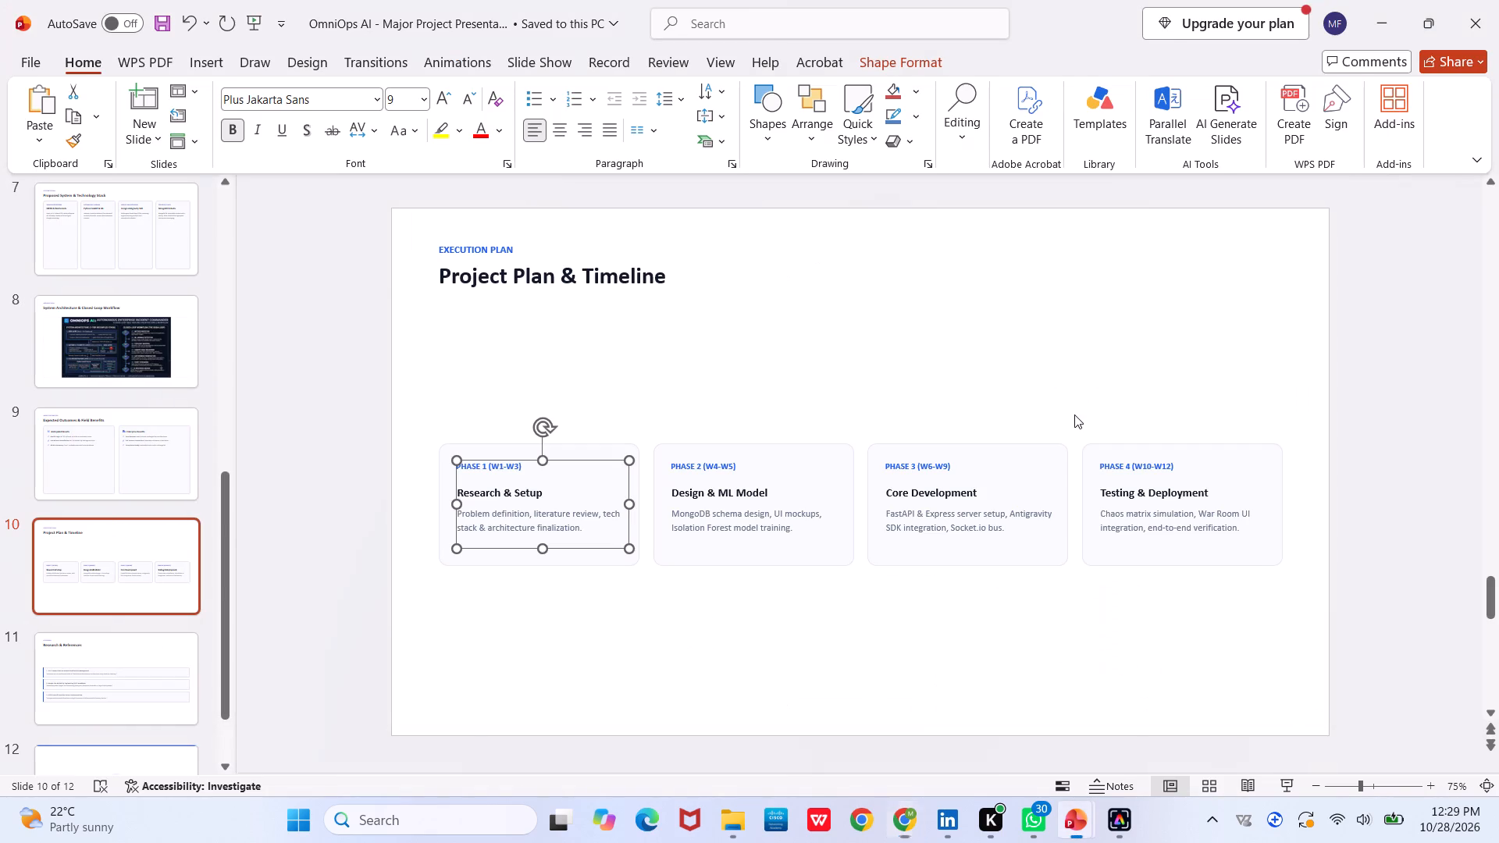
Copy the "Research & Setup" heading text of the Phase 1 card on PowerPoint slide 10 for transfer to Canva.
left_click(528, 506)
left_click(511, 489)
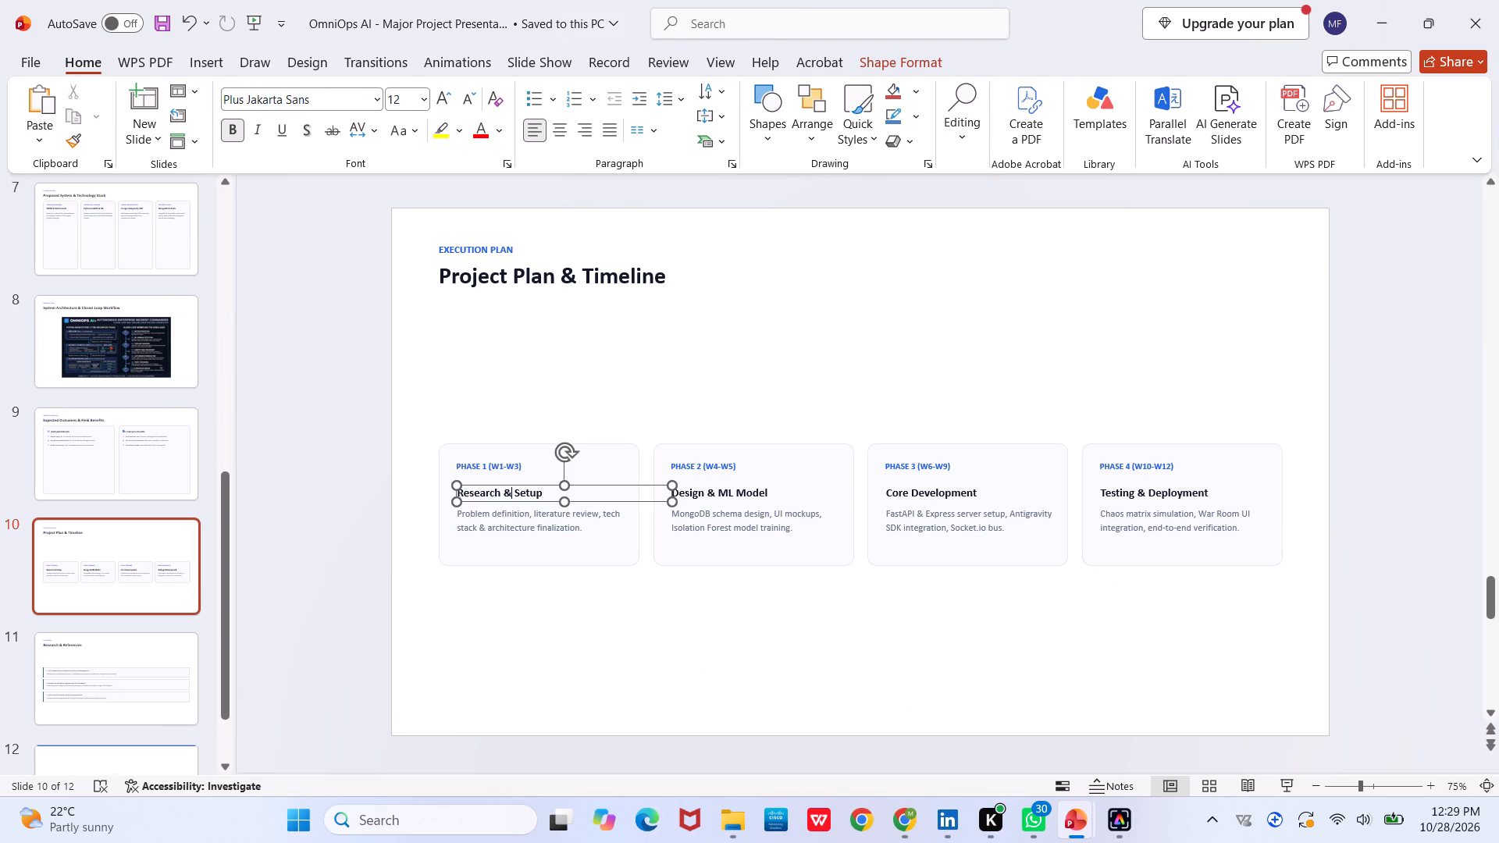
key("ctrl+a")
key("ctrl+c")
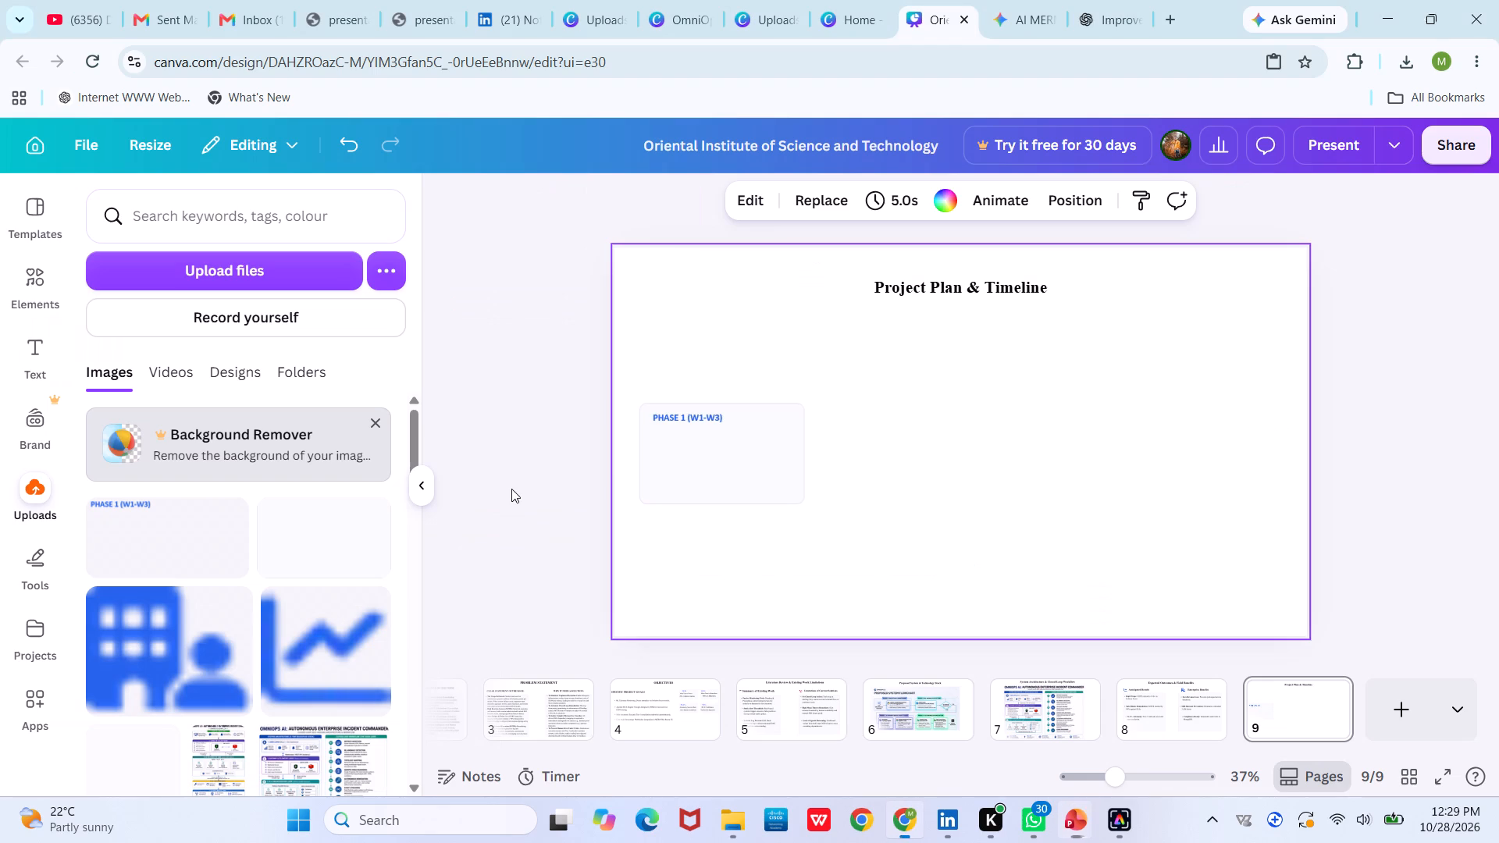
Paste the "Research & Setup" heading onto the Canva page and place it under the "PHASE 1 (W1-W3)" label in the card.
left_click(696, 449)
key("ctrl+v")
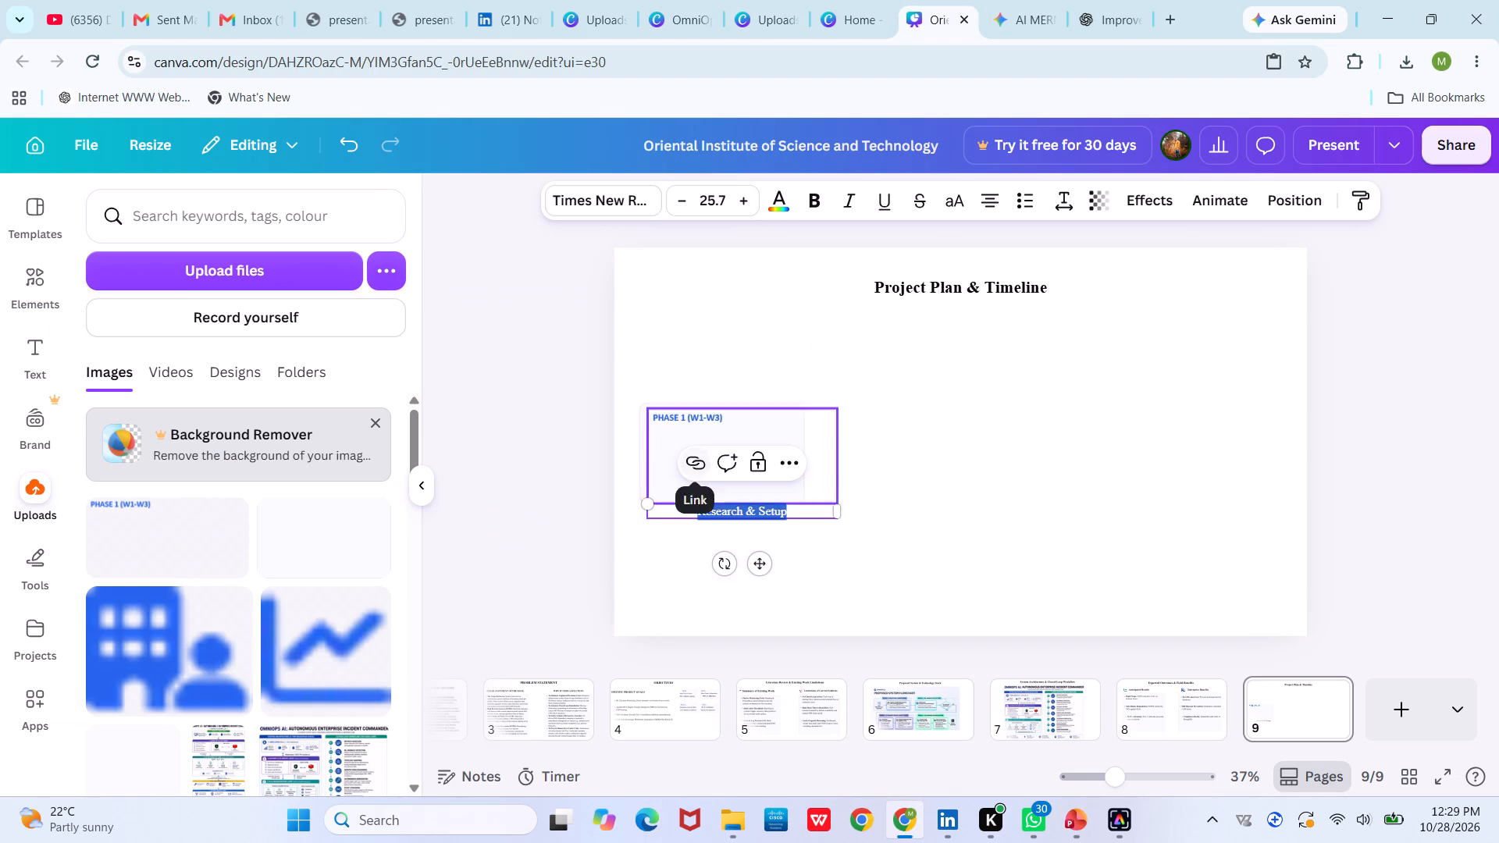
left_click(810, 566)
left_click_drag(749, 512, 709, 459)
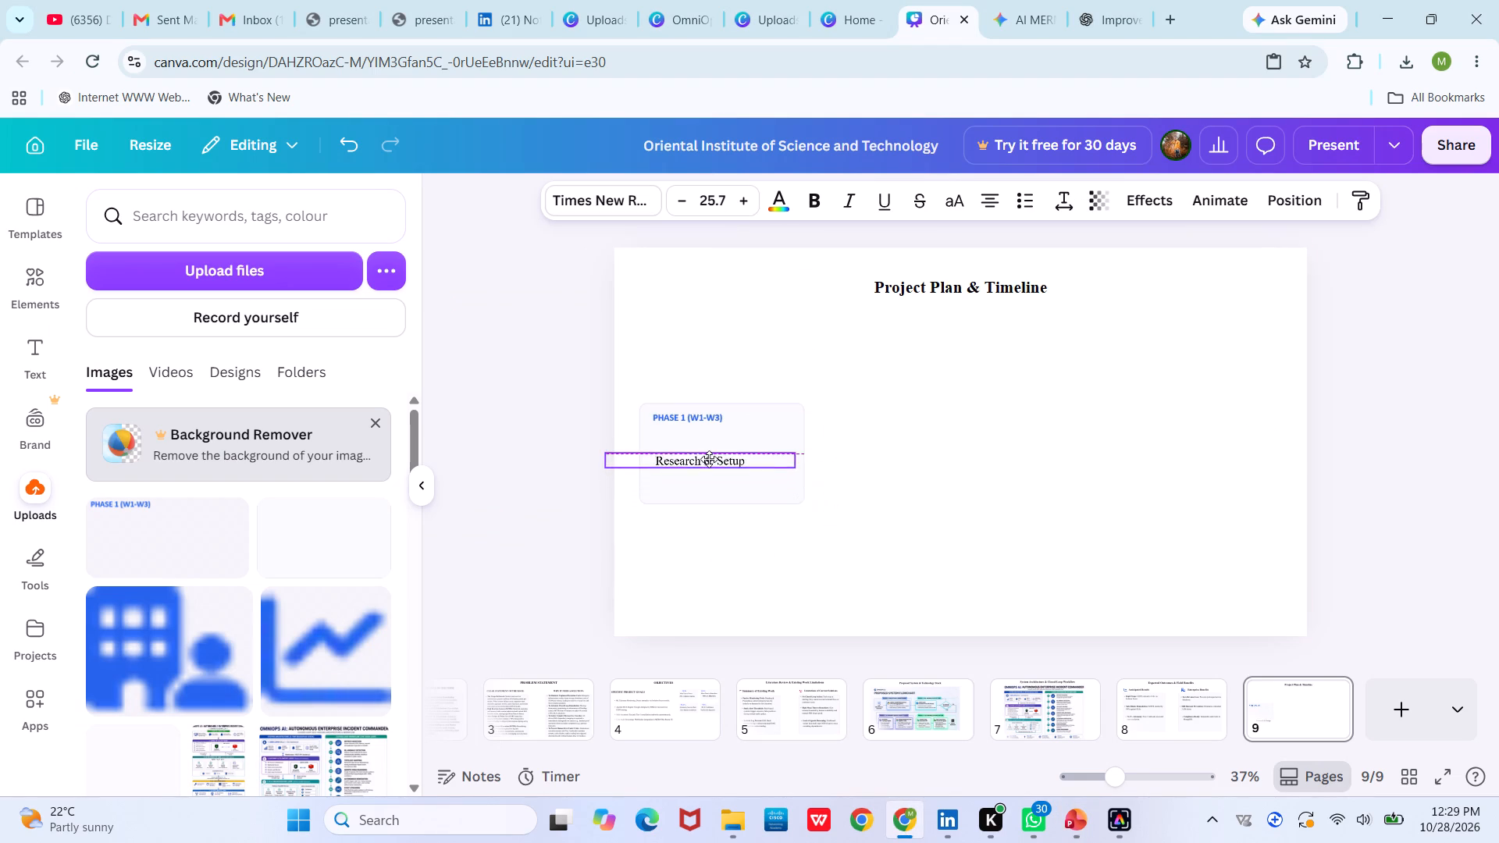
left_click_drag(709, 459, 702, 446)
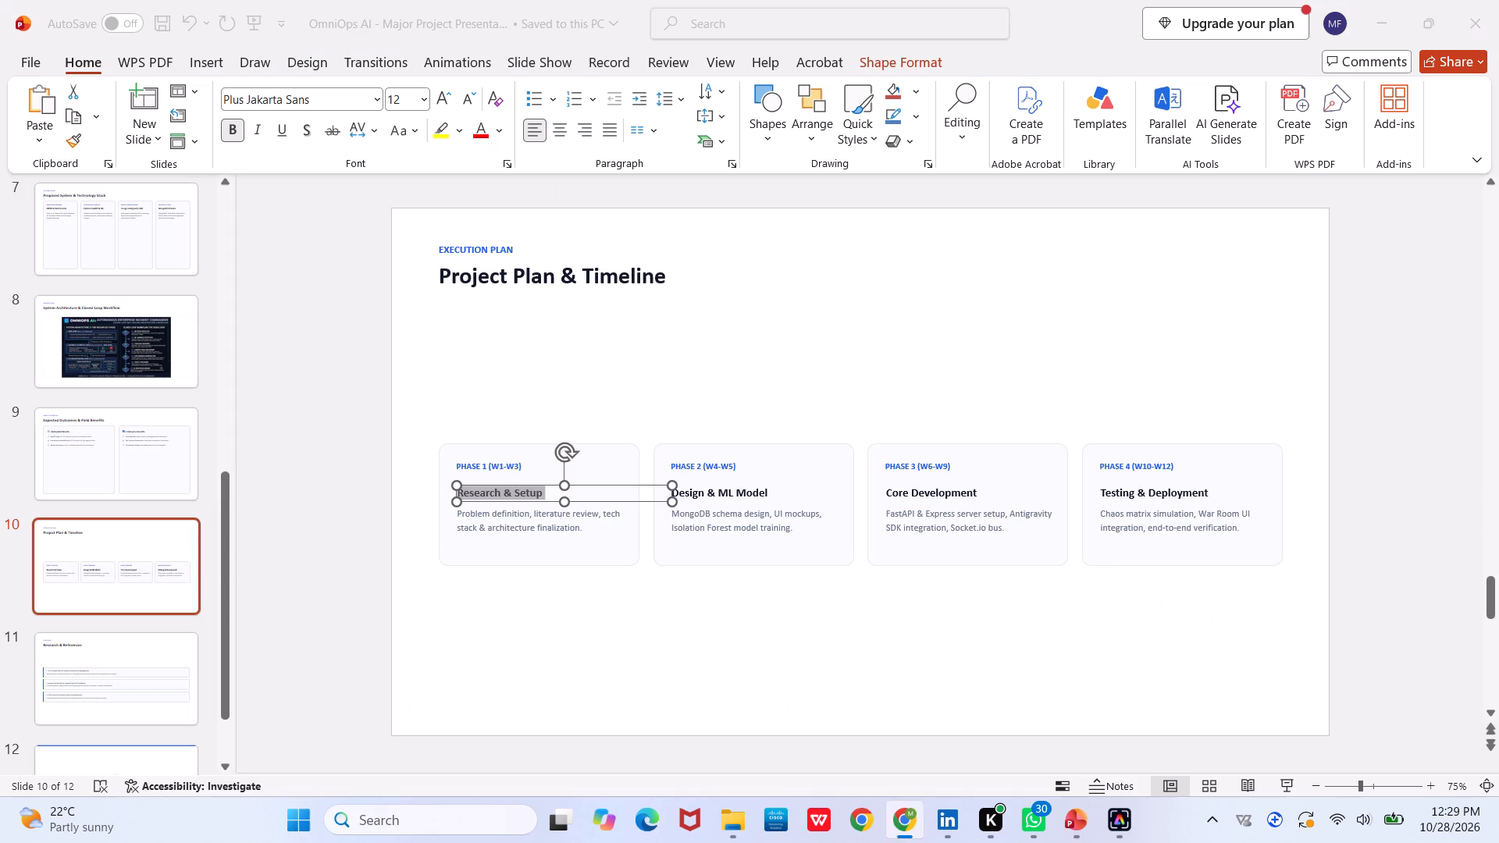
Copy the Research & Setup description from PowerPoint into the Phase 1 card, reduce it to about size 22.7 and narrow it to three lines.
left_click(514, 537)
left_click(504, 513)
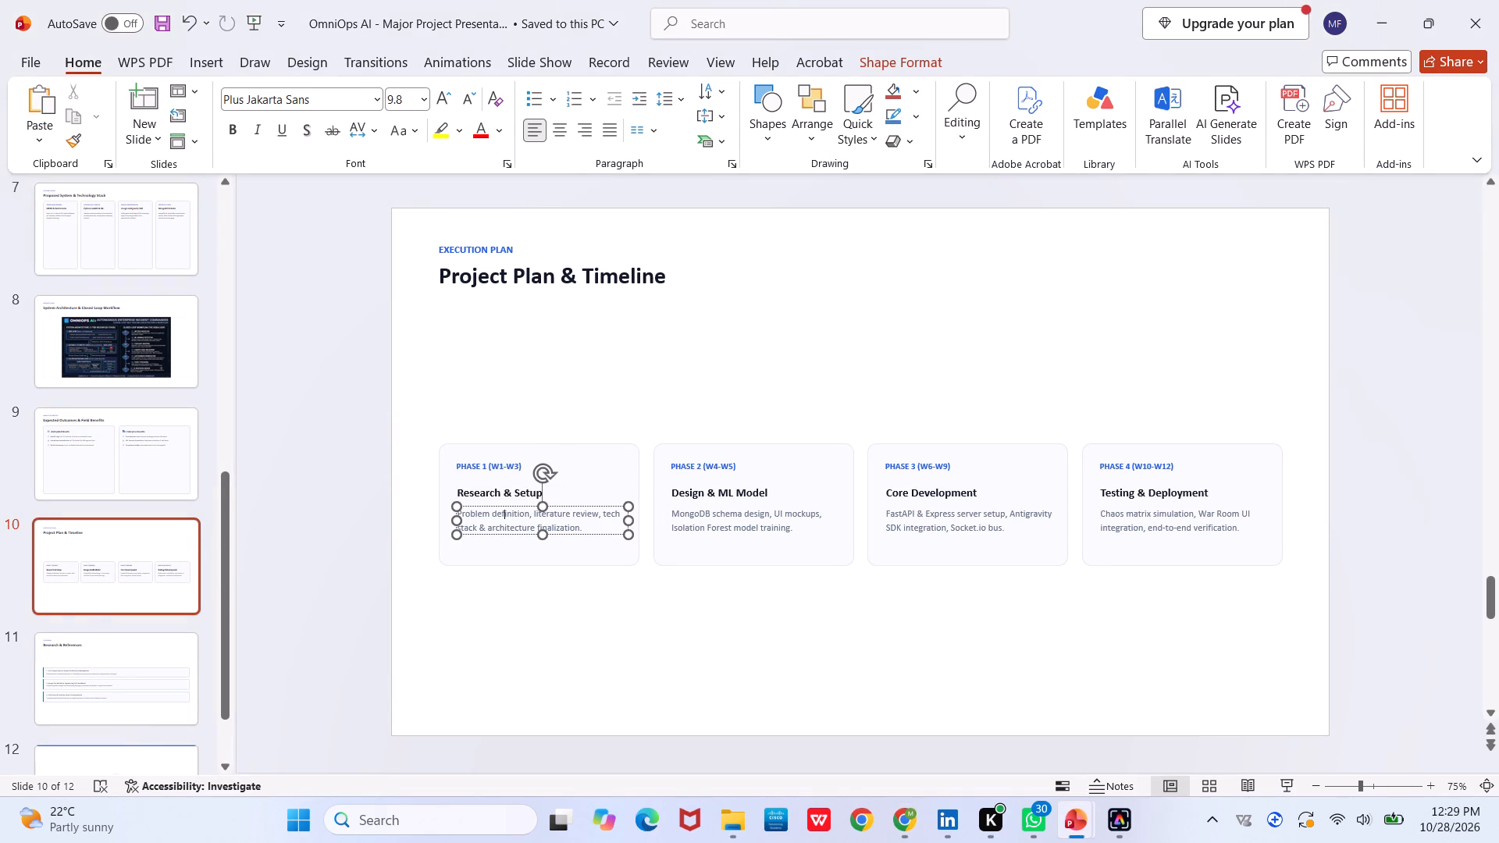
key("ctrl+a")
key("ctrl+c")
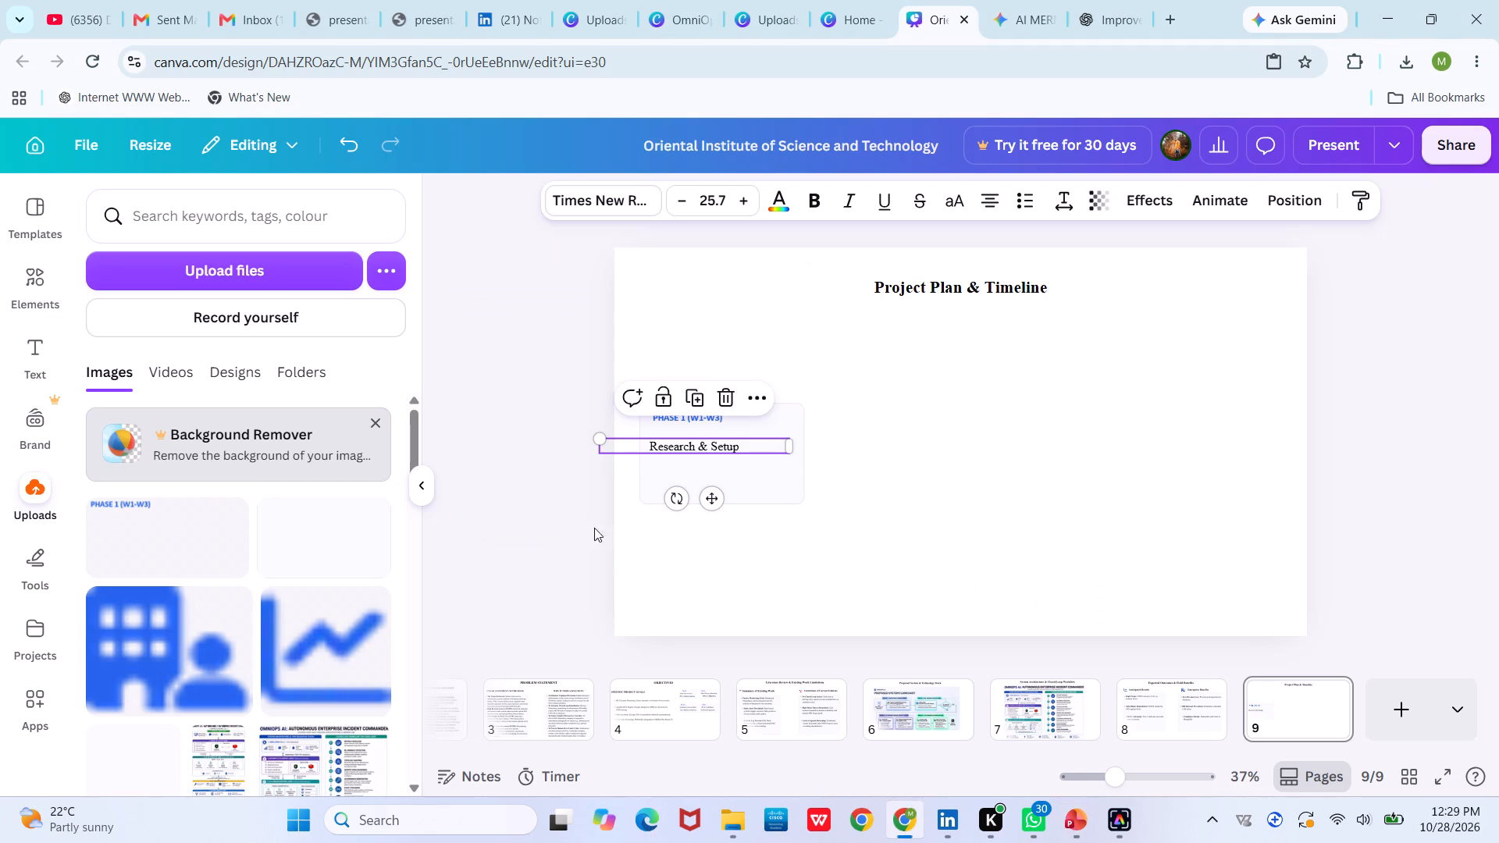
left_click(745, 473)
key("ctrl+v")
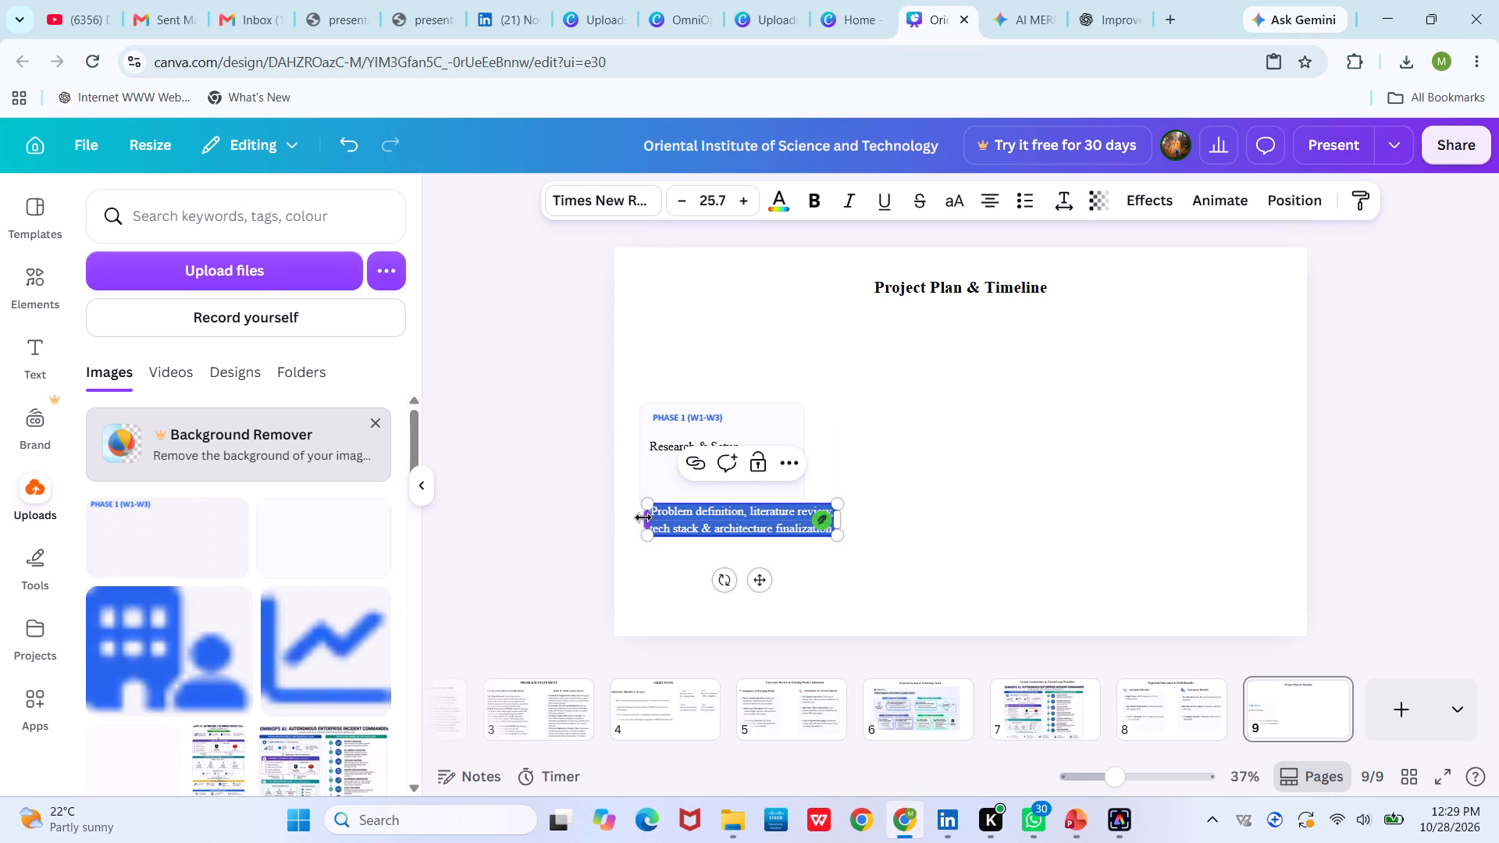
left_click_drag(652, 503, 675, 508)
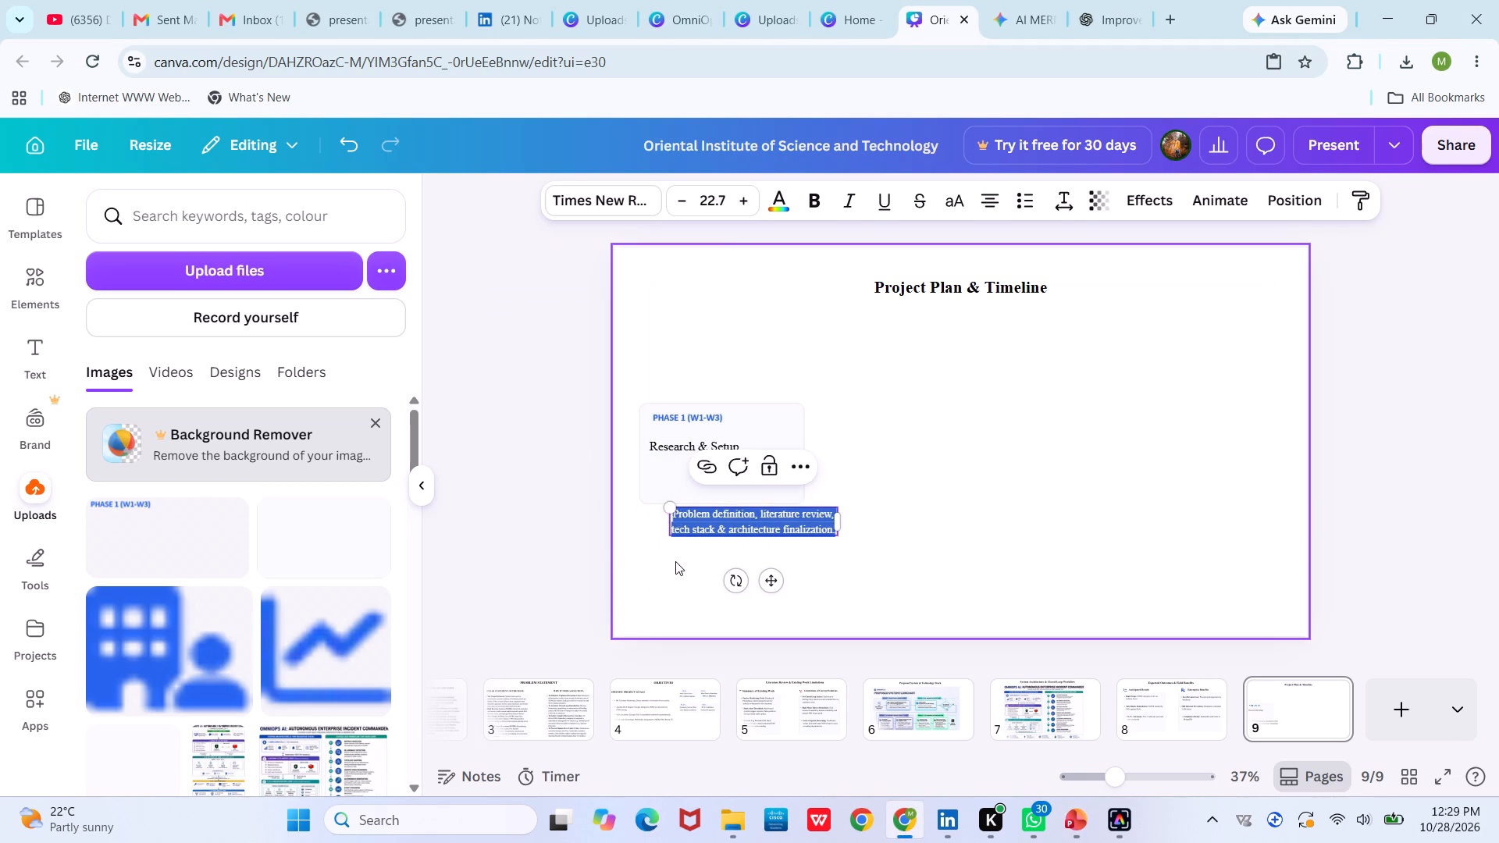
left_click(675, 561)
left_click_drag(721, 519, 689, 484)
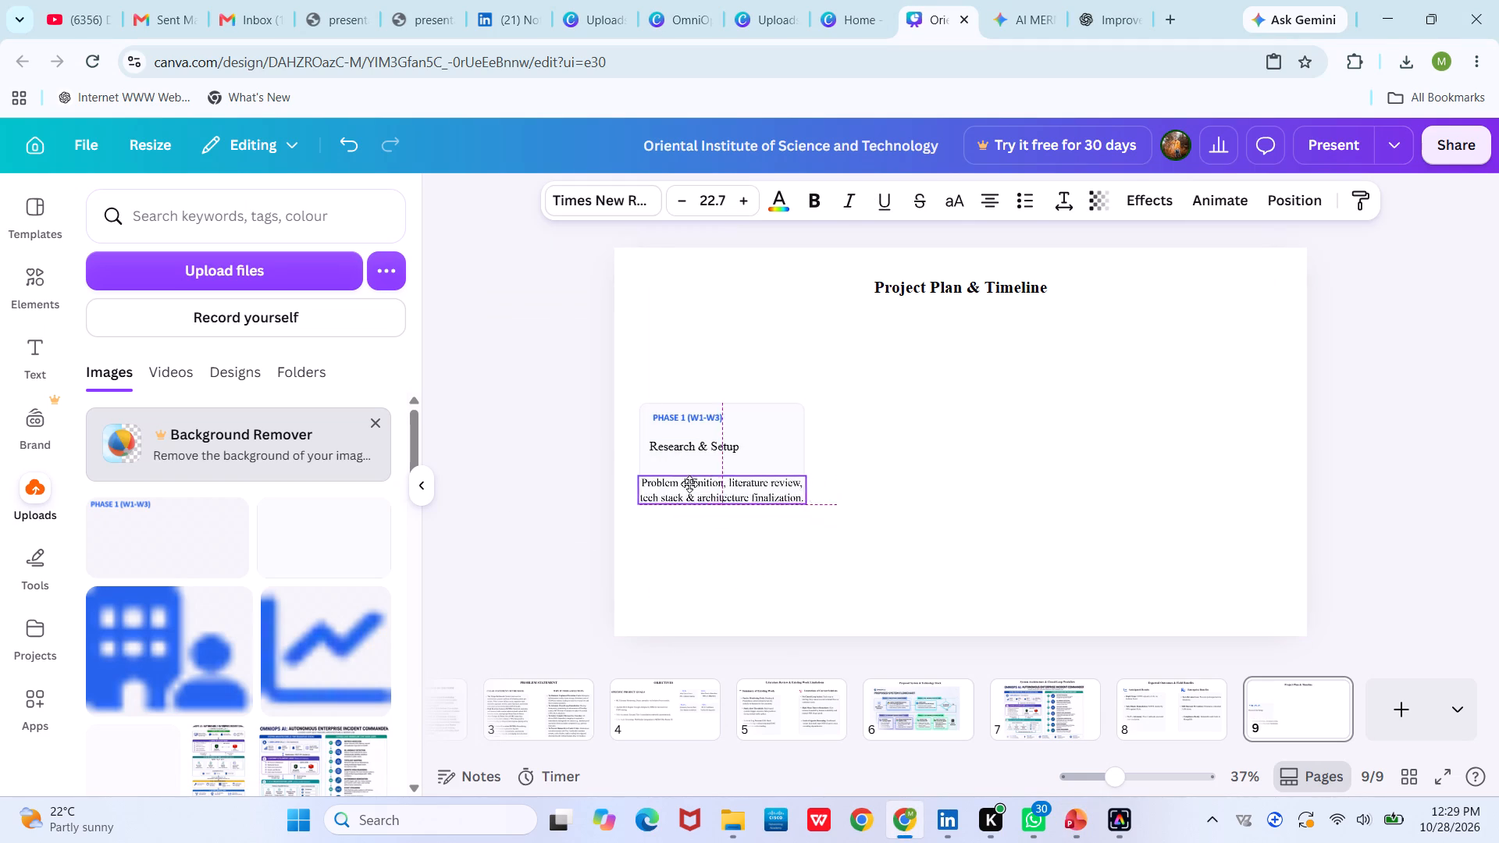
left_click_drag(689, 484, 689, 475)
left_click_drag(805, 476, 791, 476)
left_click_drag(760, 476, 764, 471)
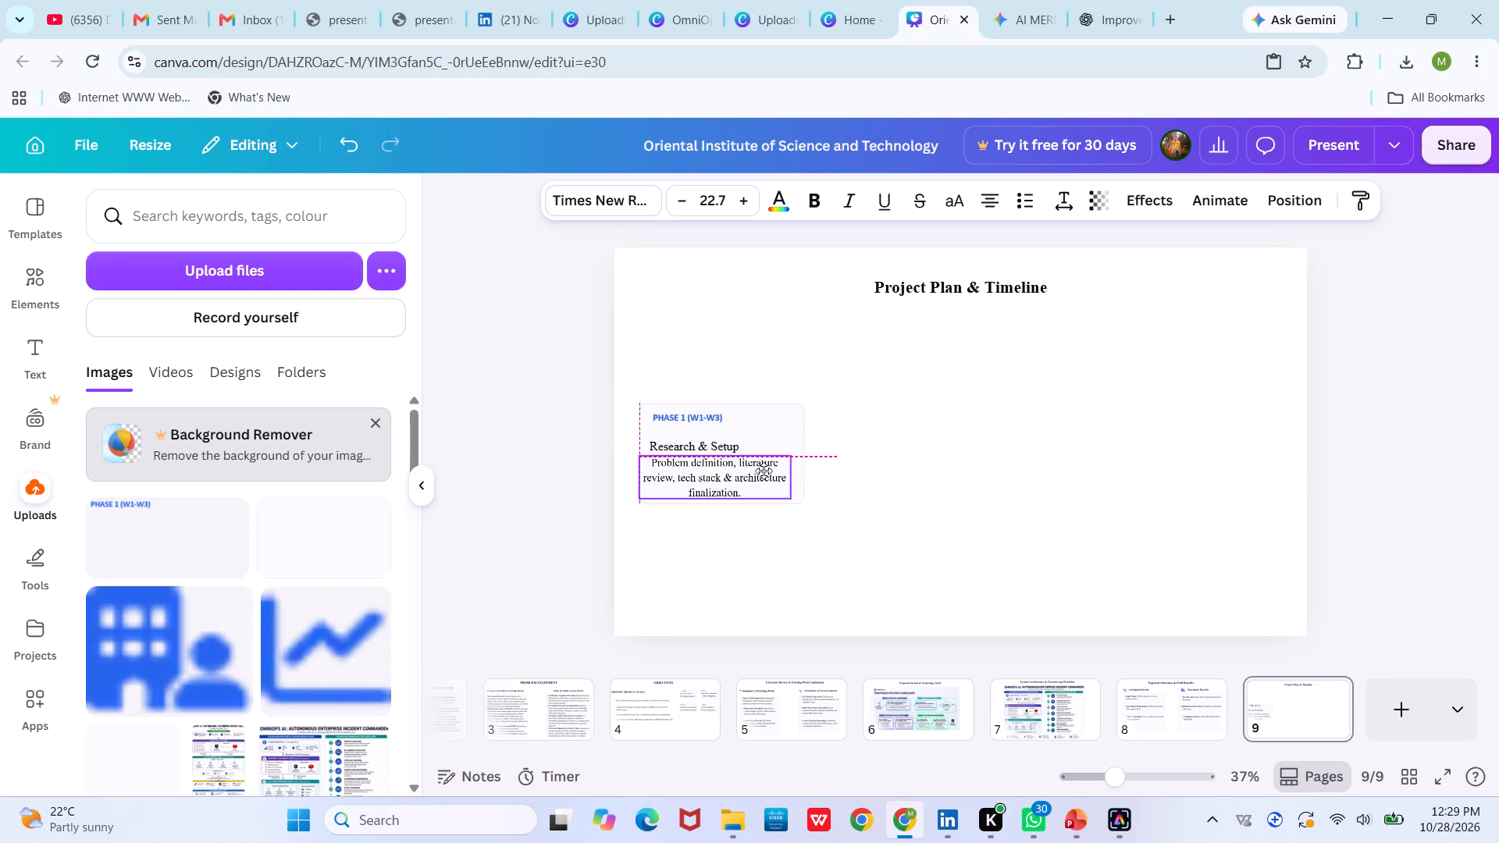
left_click_drag(764, 471, 763, 468)
Nudge the "Research & Setup" heading slightly up above its description and make it bold.
left_click(953, 410)
left_click_drag(692, 450, 694, 442)
left_click(809, 205)
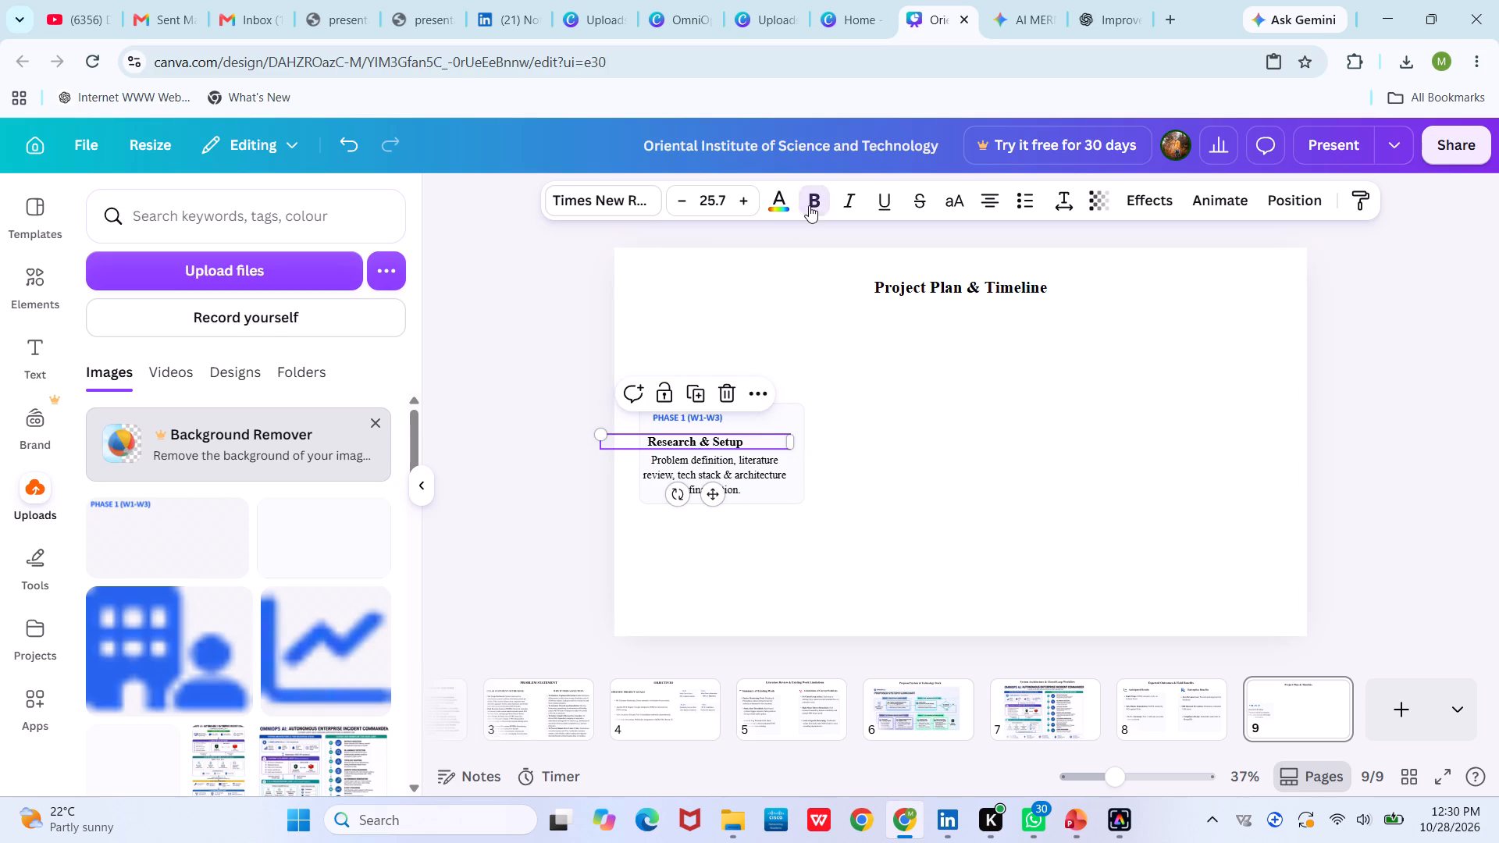
left_click(941, 379)
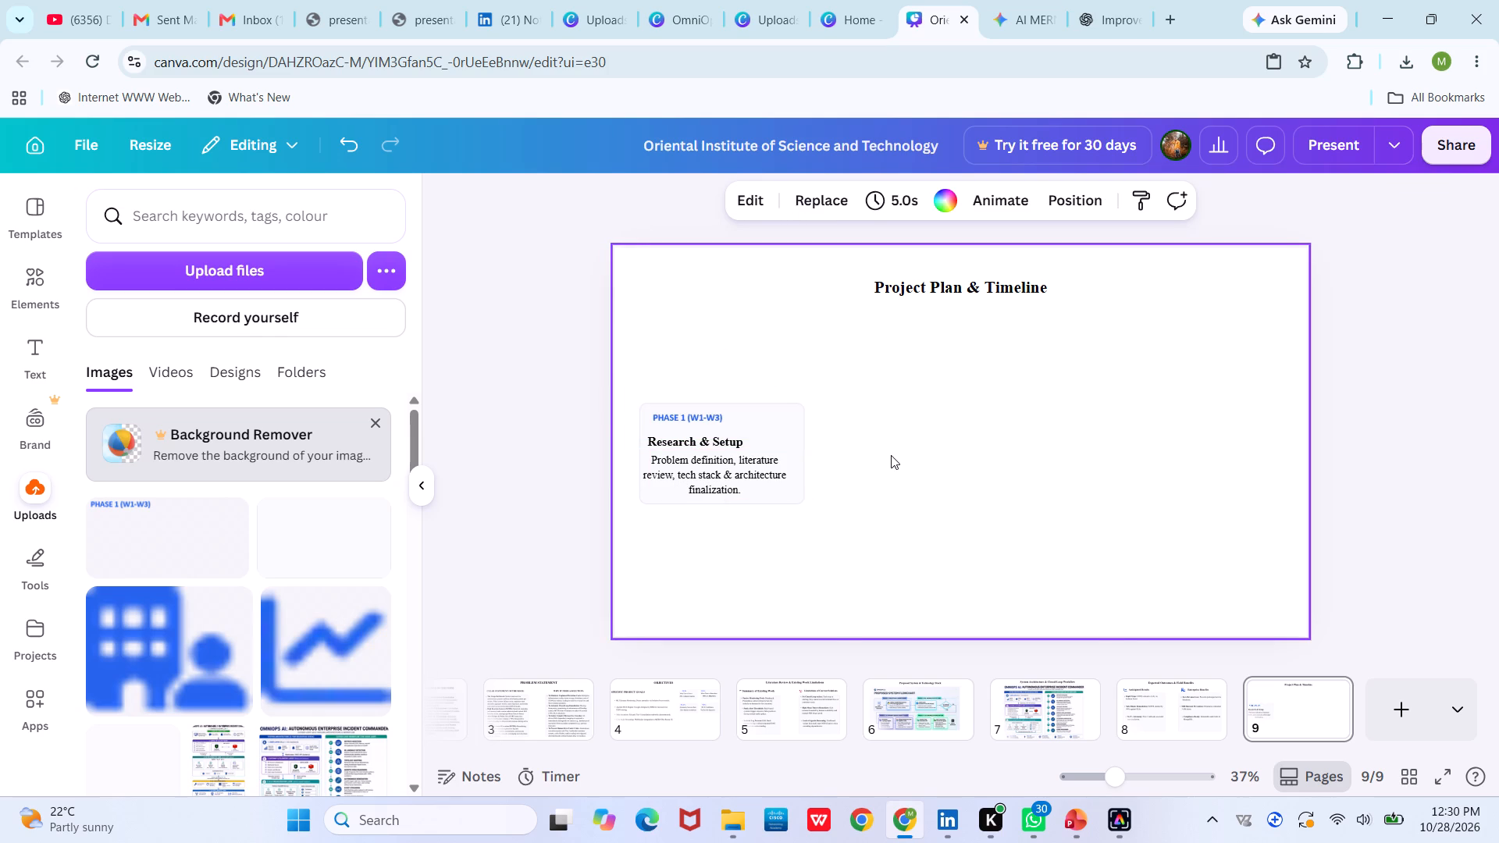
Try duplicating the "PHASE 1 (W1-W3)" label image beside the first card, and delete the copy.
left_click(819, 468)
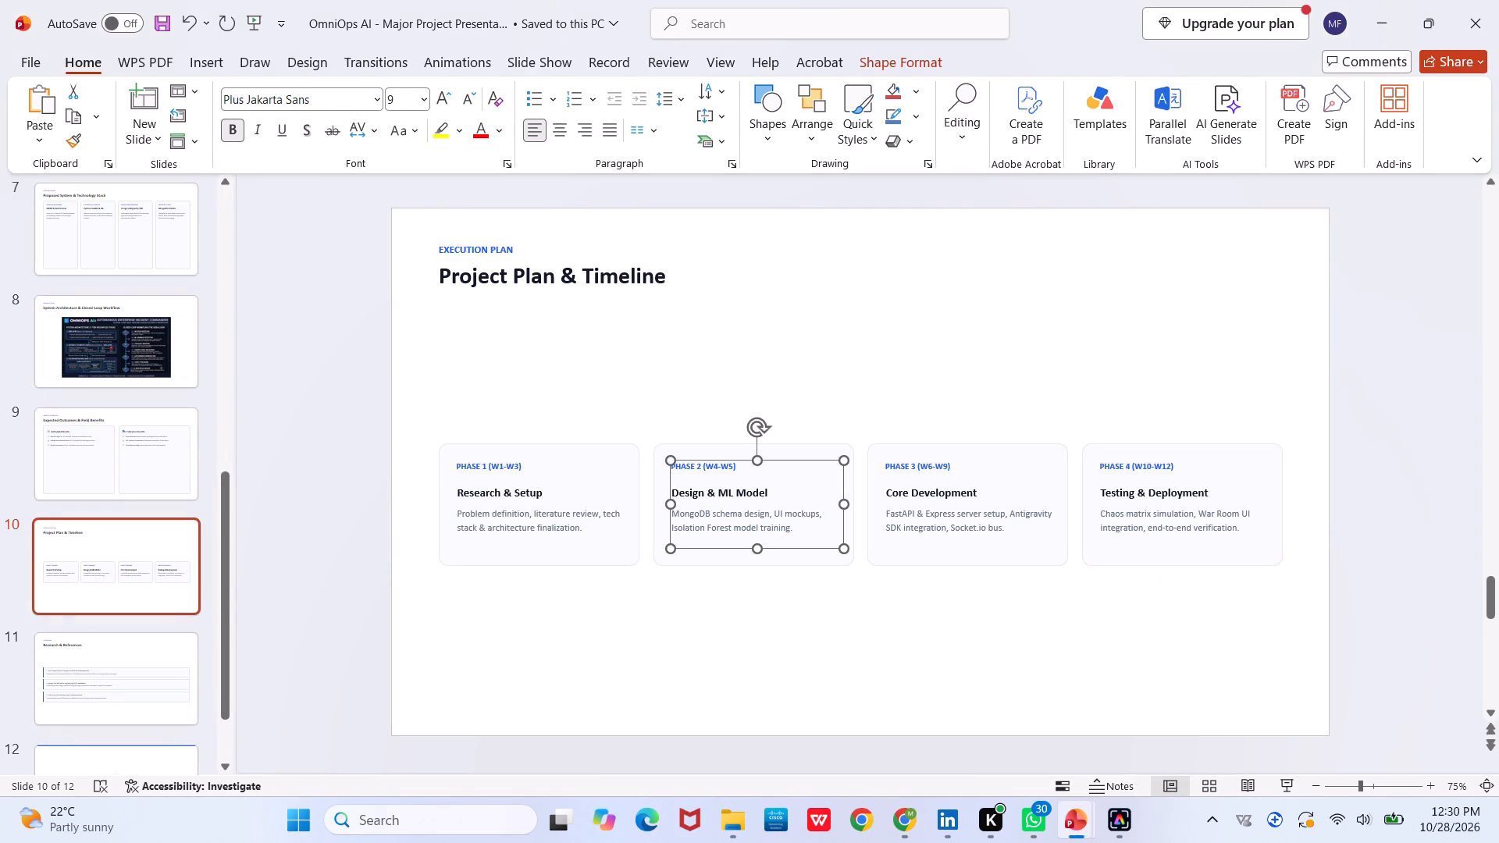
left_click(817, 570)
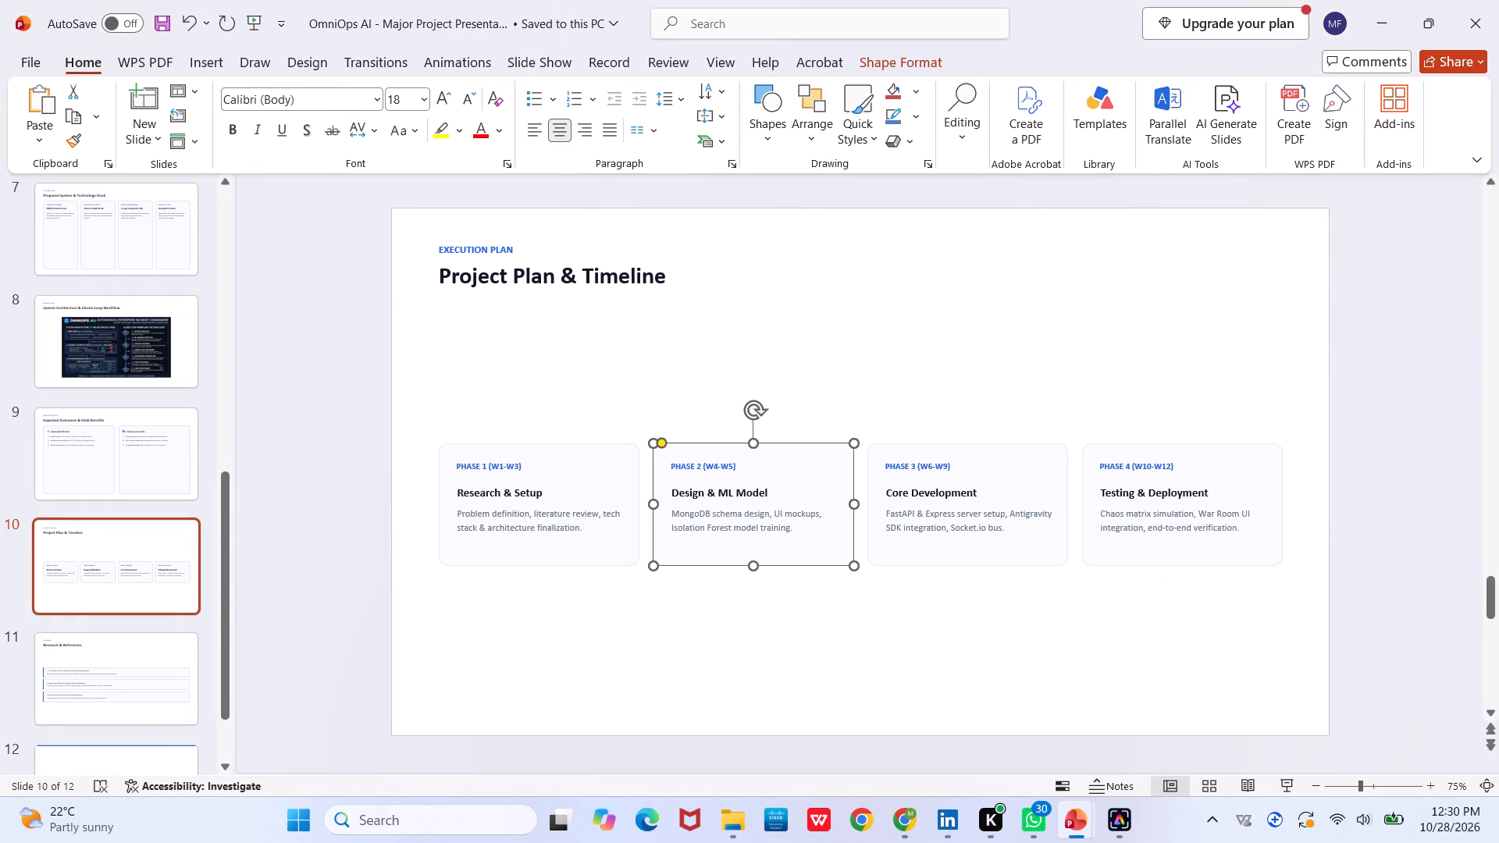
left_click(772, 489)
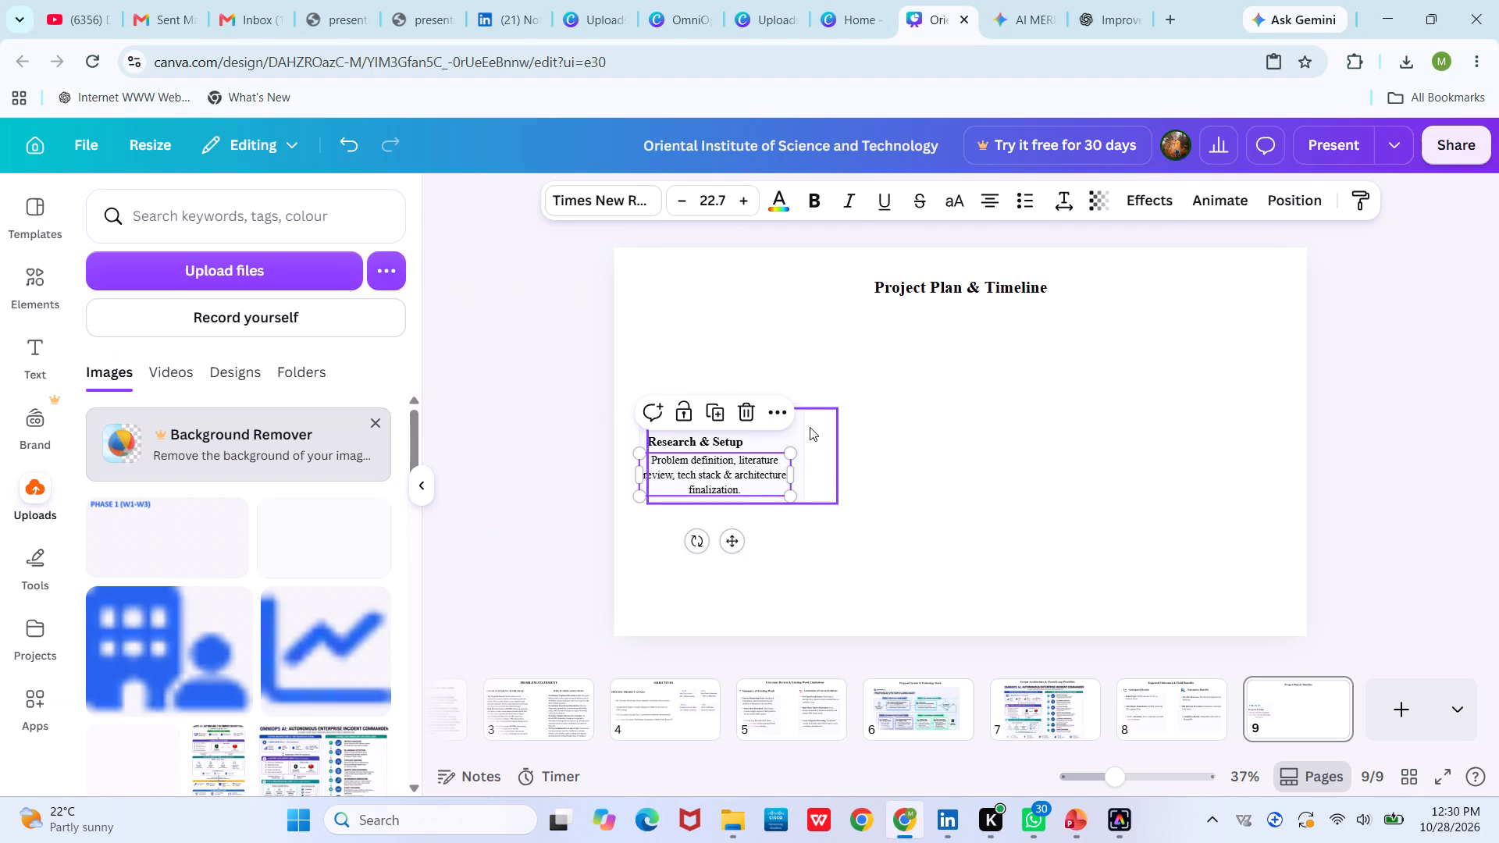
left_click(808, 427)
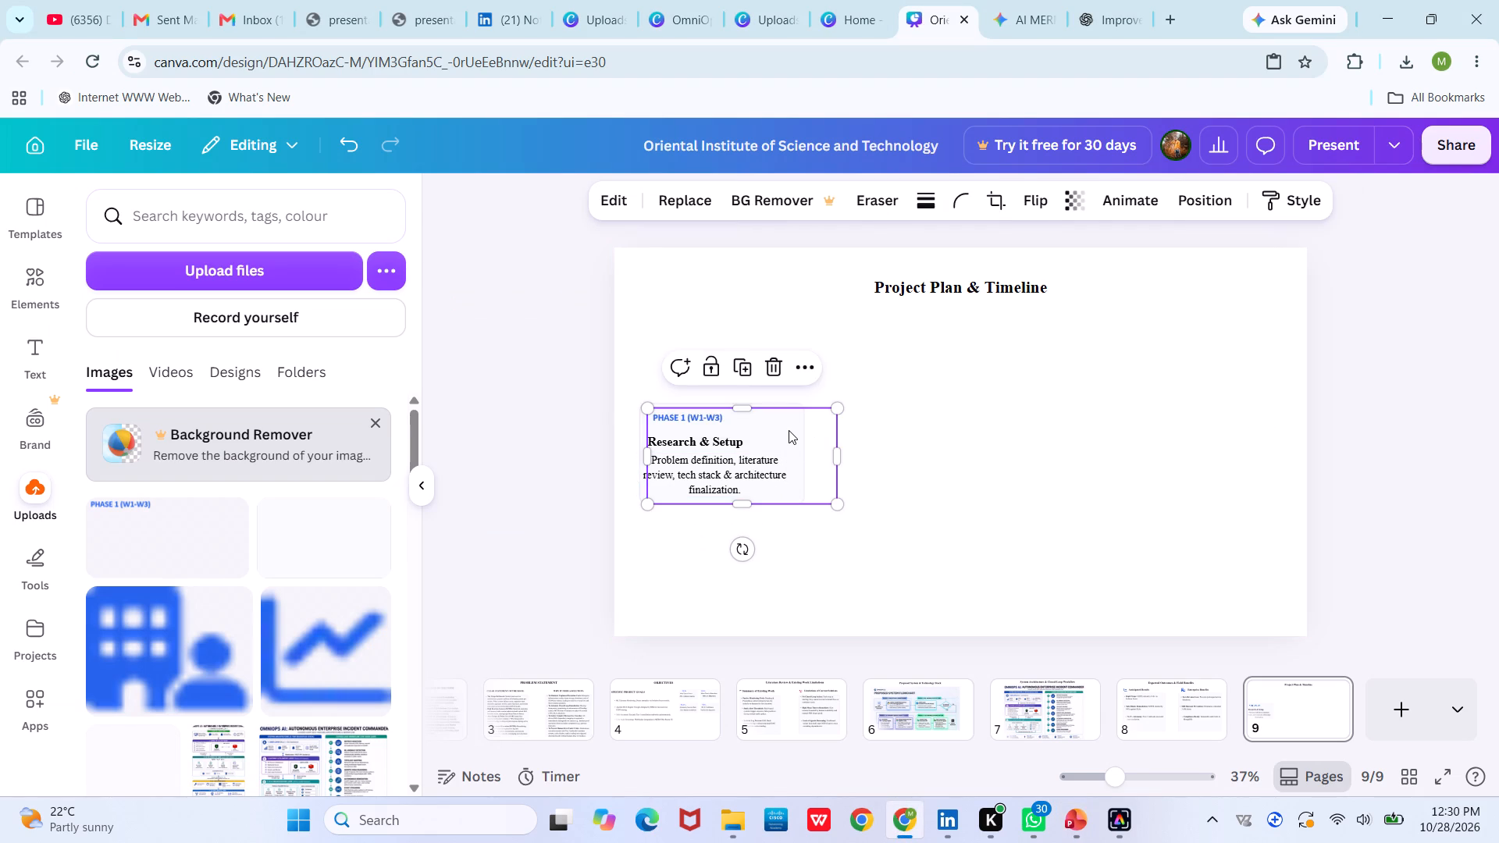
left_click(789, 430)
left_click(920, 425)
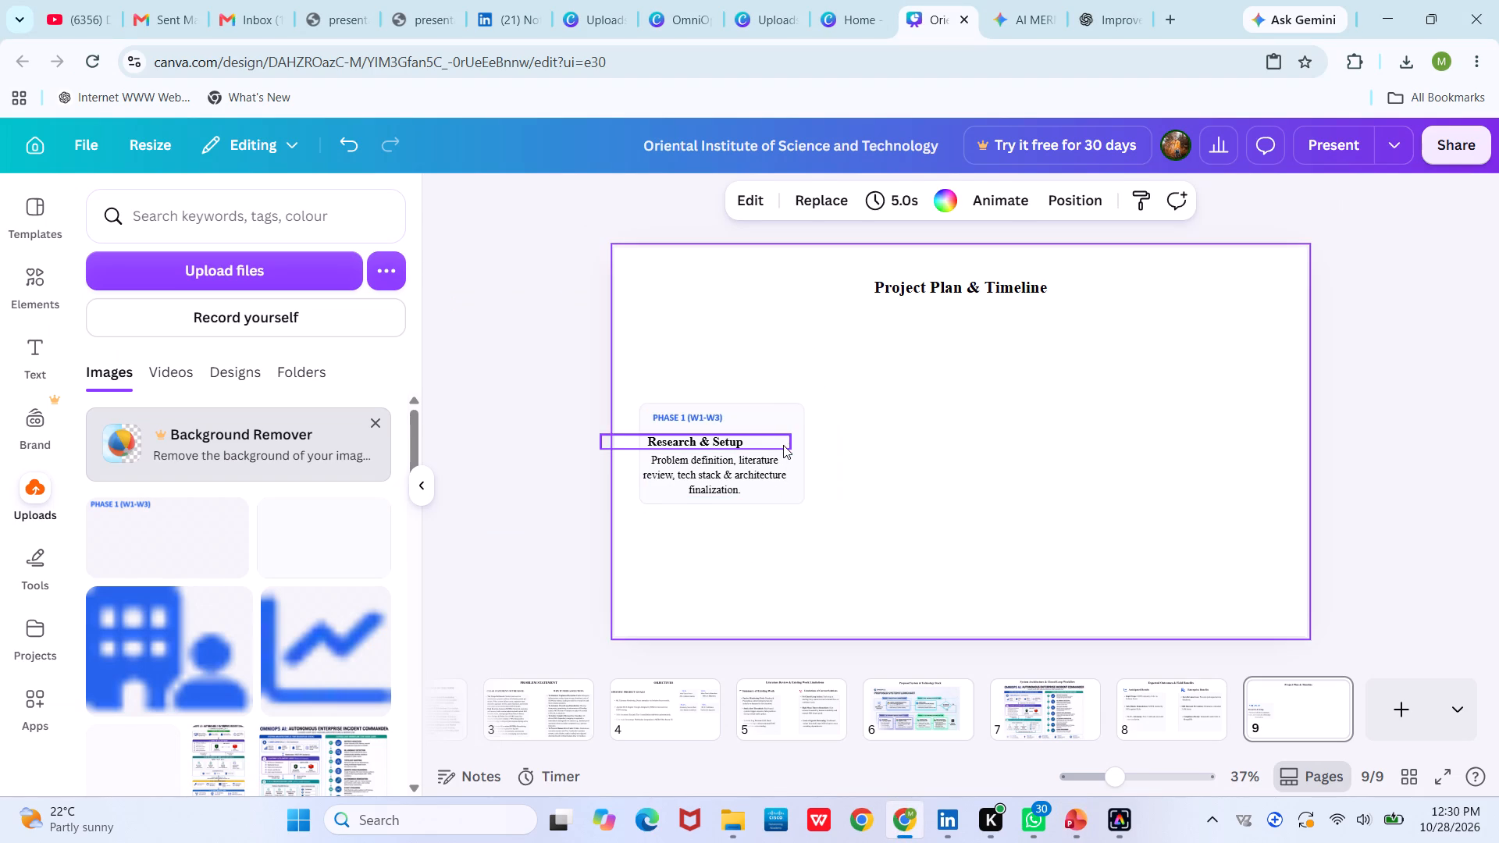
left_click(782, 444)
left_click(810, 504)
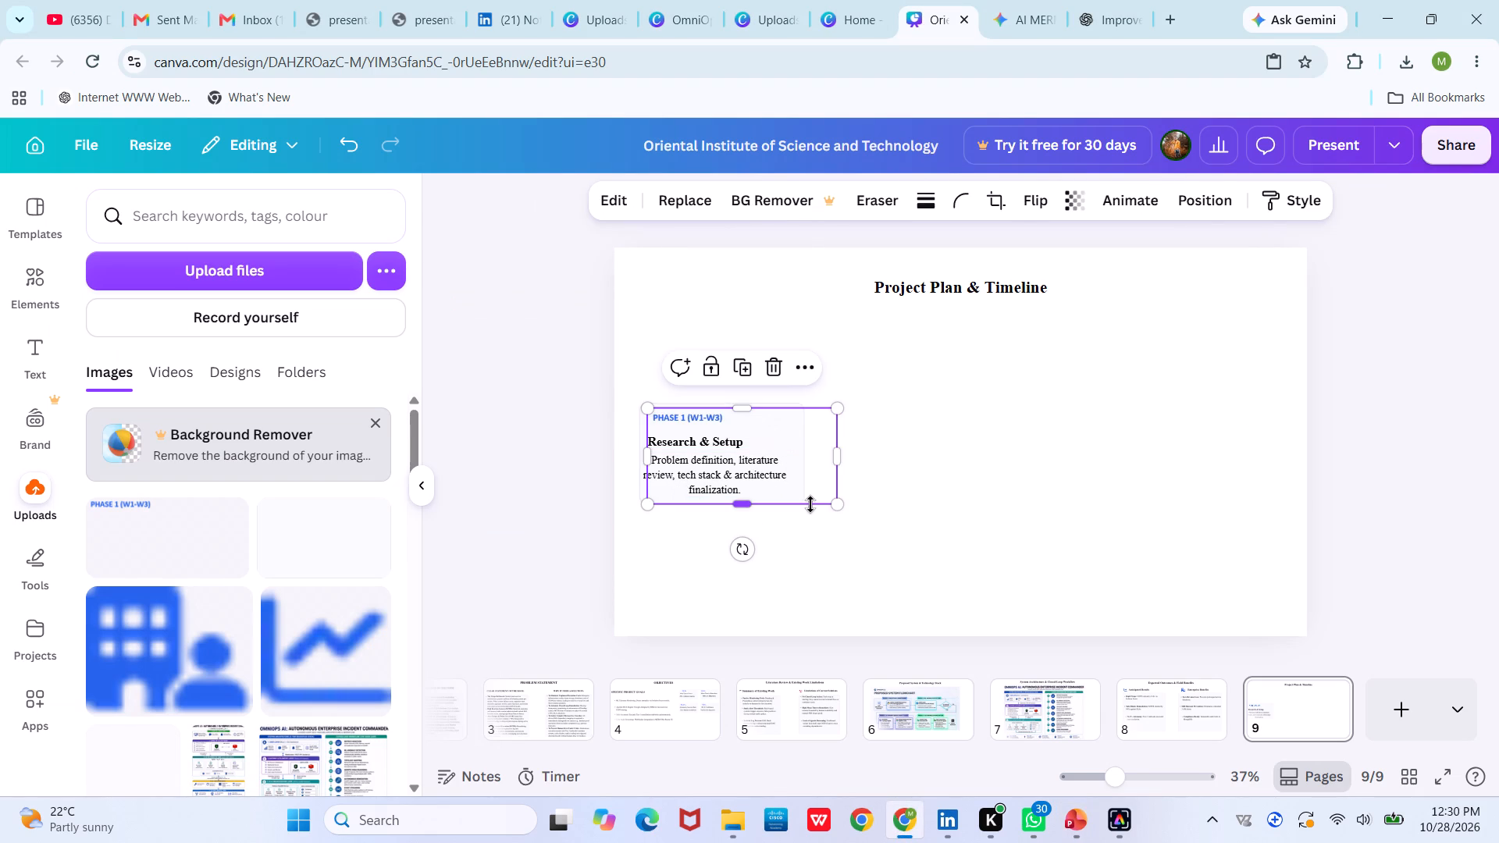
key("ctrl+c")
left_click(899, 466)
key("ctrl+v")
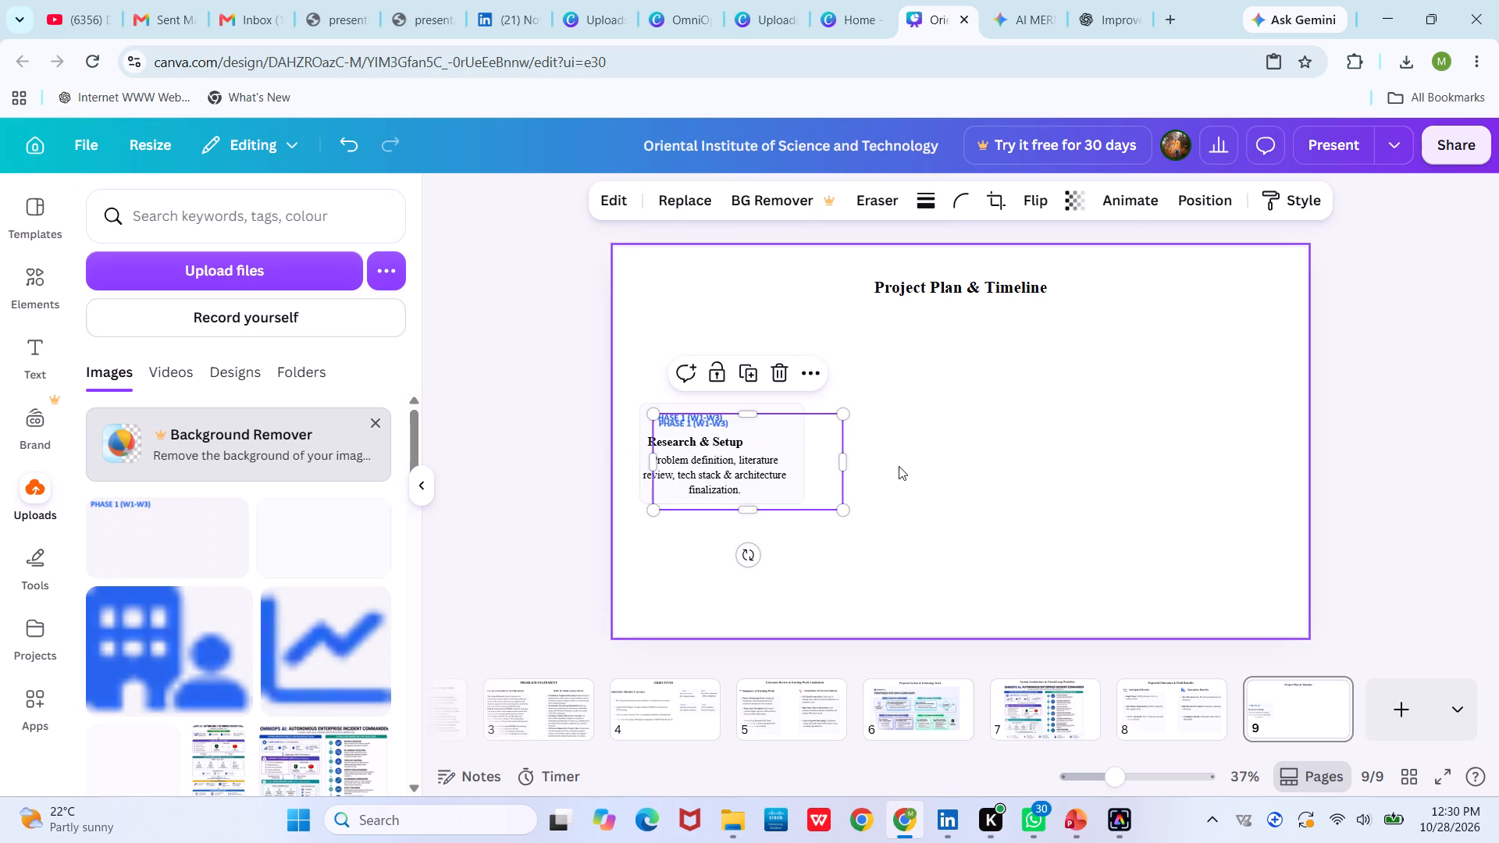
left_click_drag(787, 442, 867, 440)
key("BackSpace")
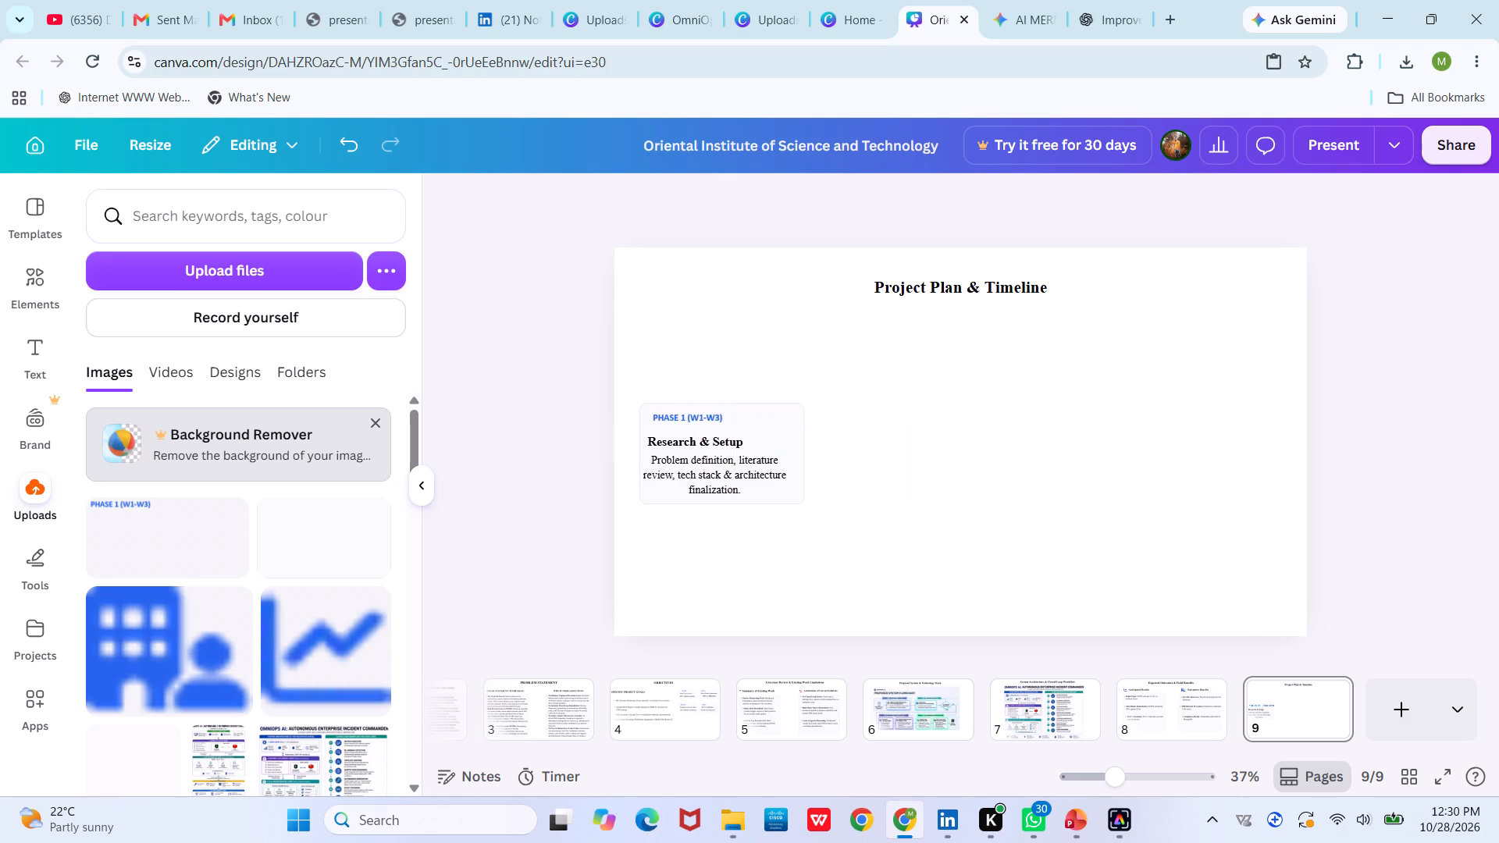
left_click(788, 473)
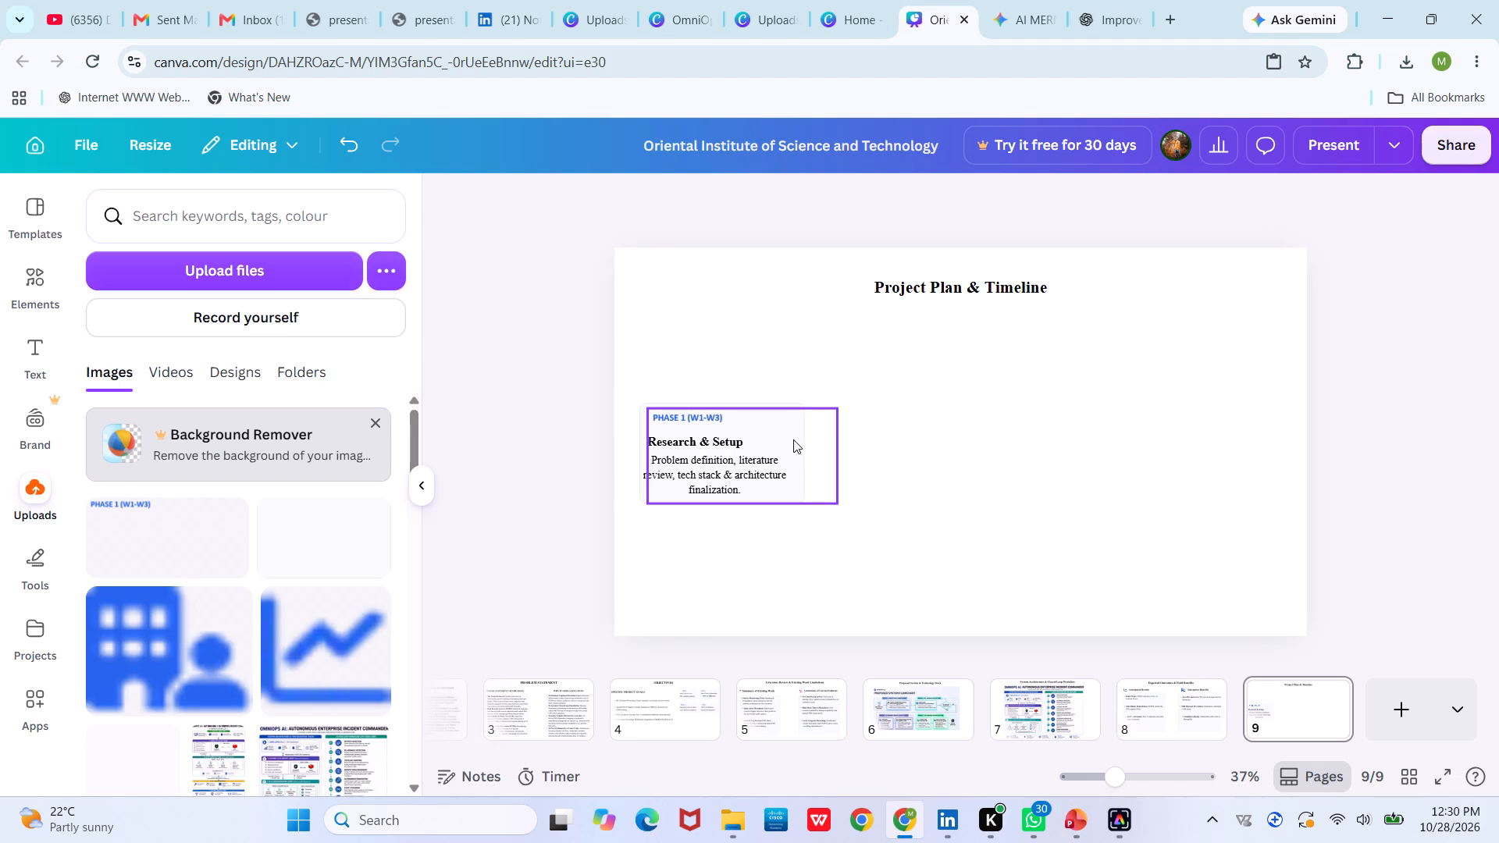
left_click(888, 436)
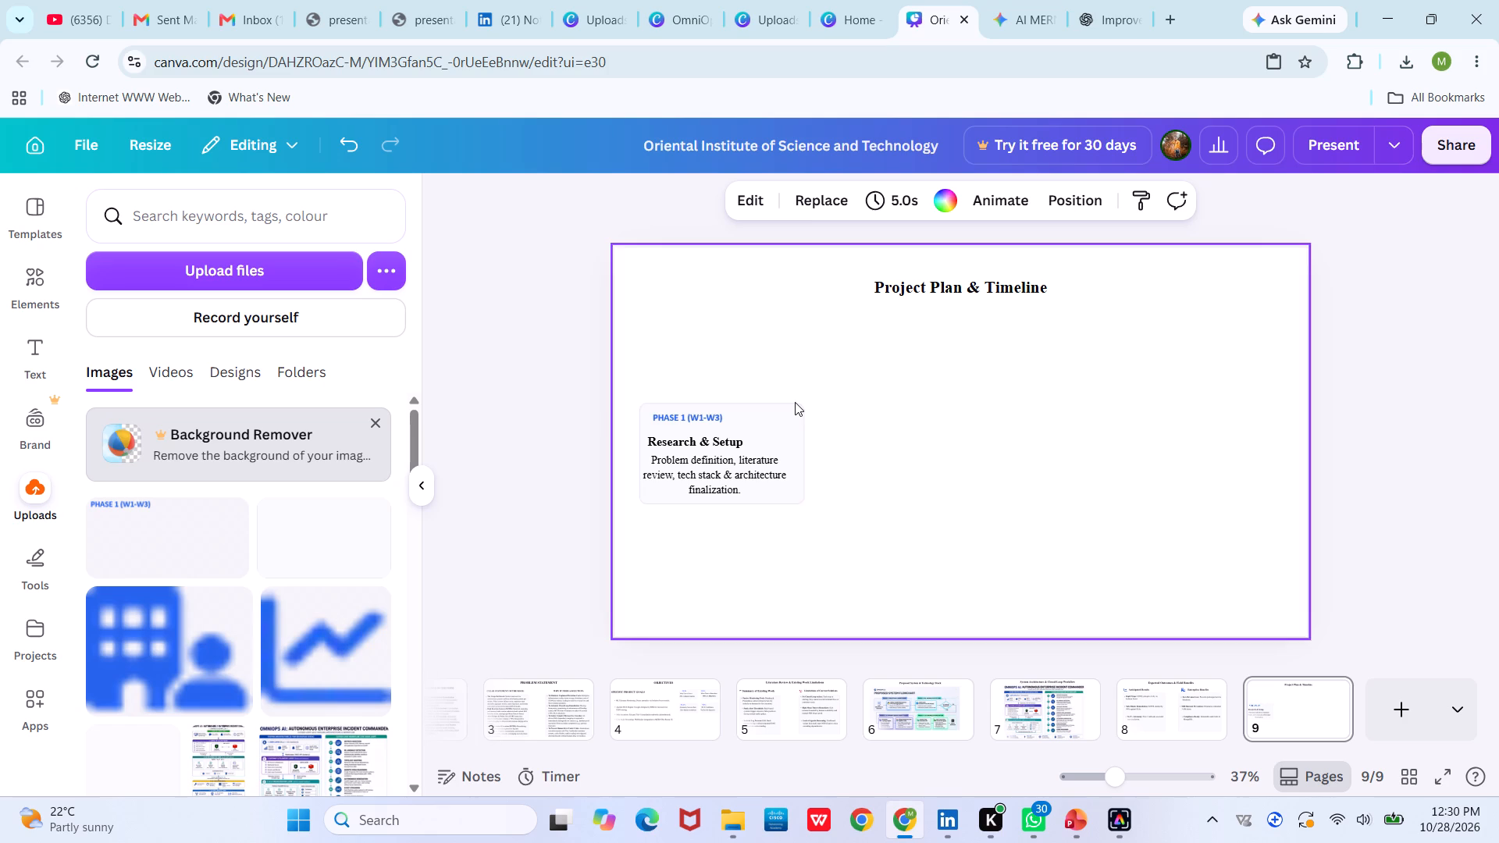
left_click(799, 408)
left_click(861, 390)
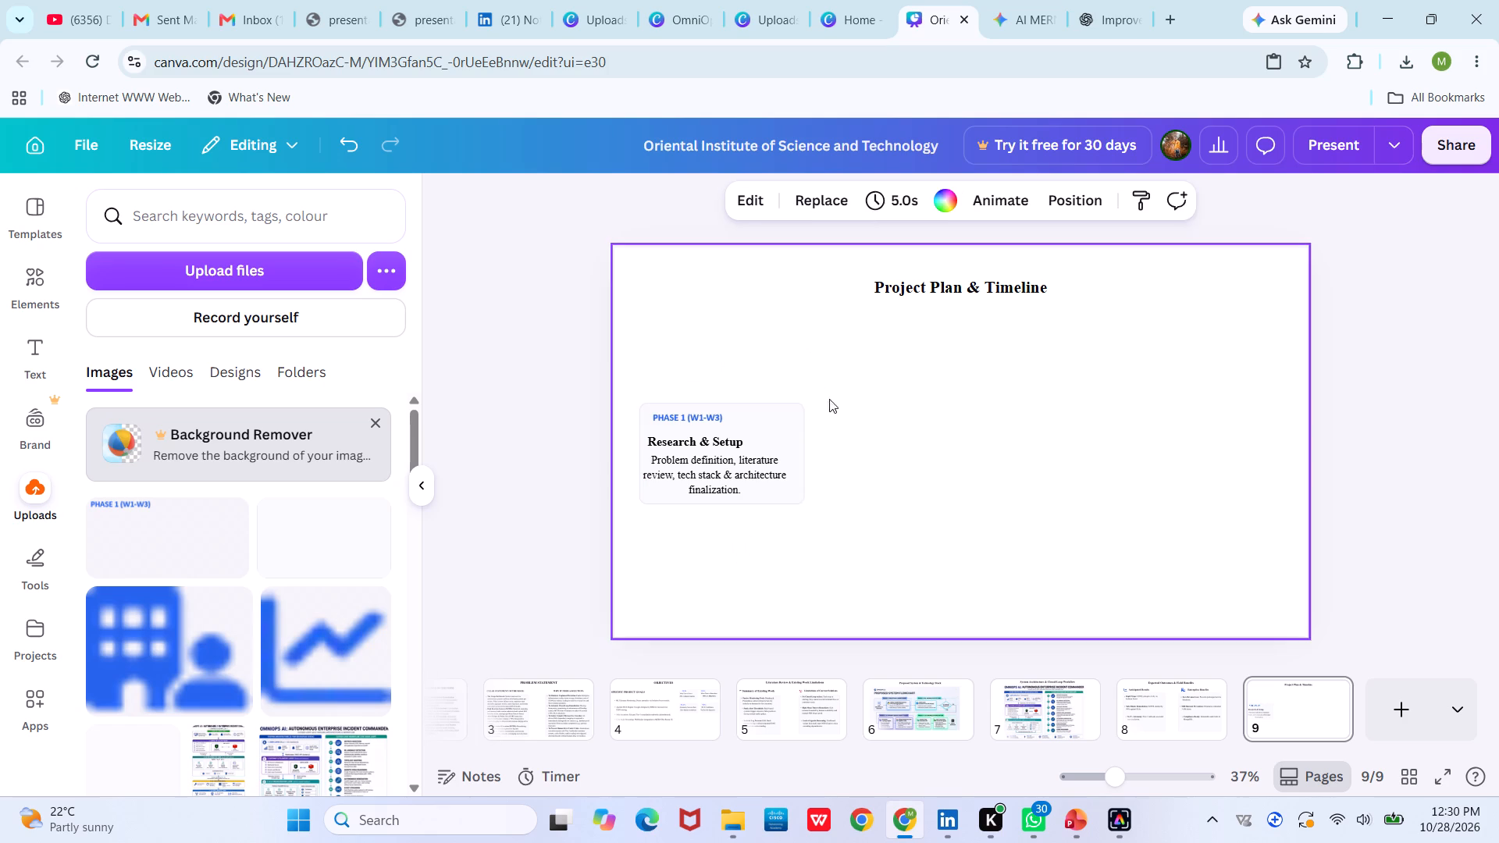
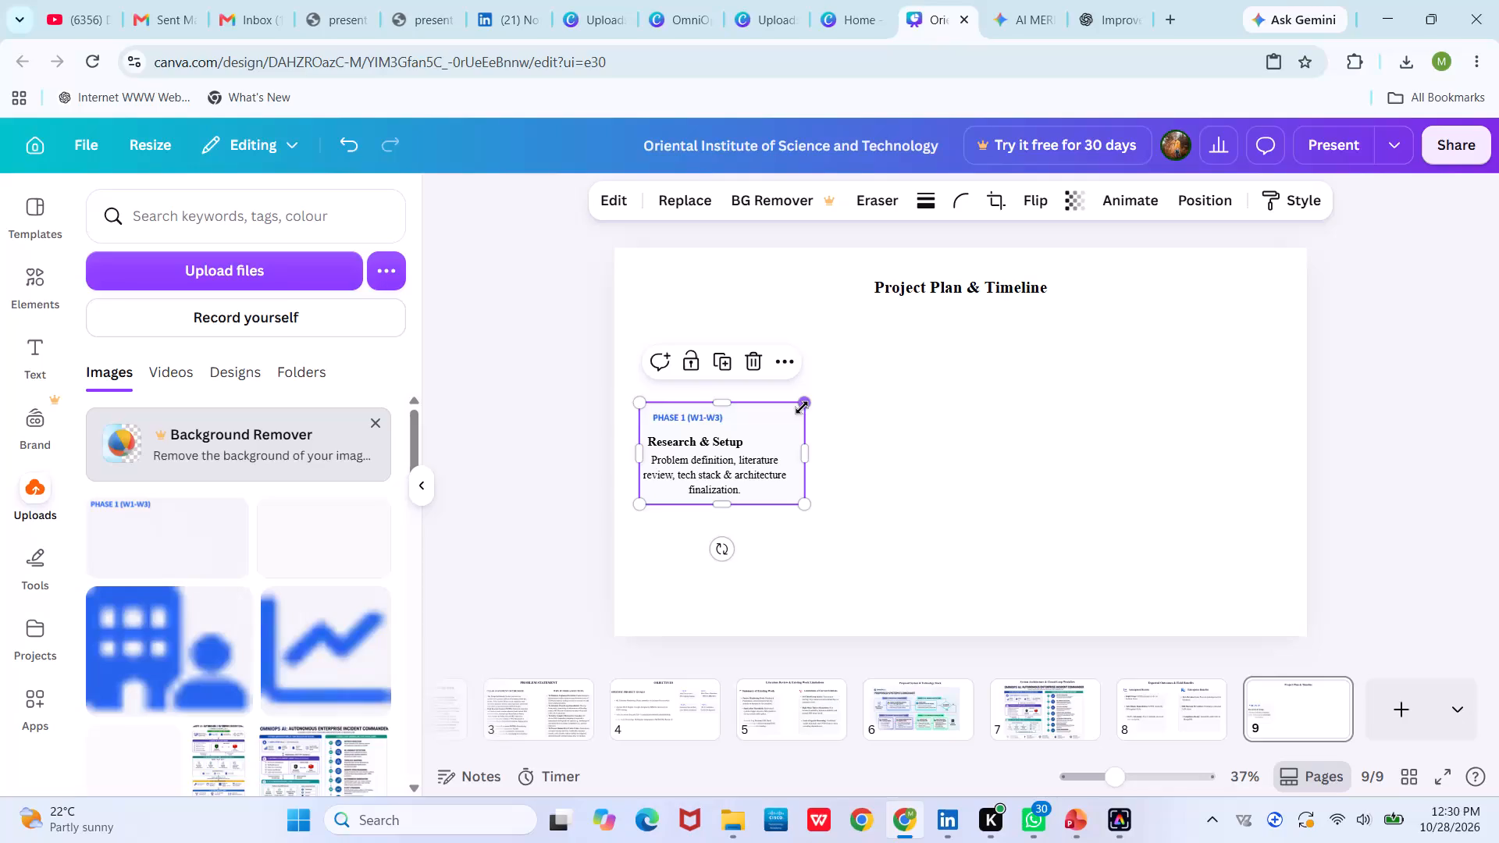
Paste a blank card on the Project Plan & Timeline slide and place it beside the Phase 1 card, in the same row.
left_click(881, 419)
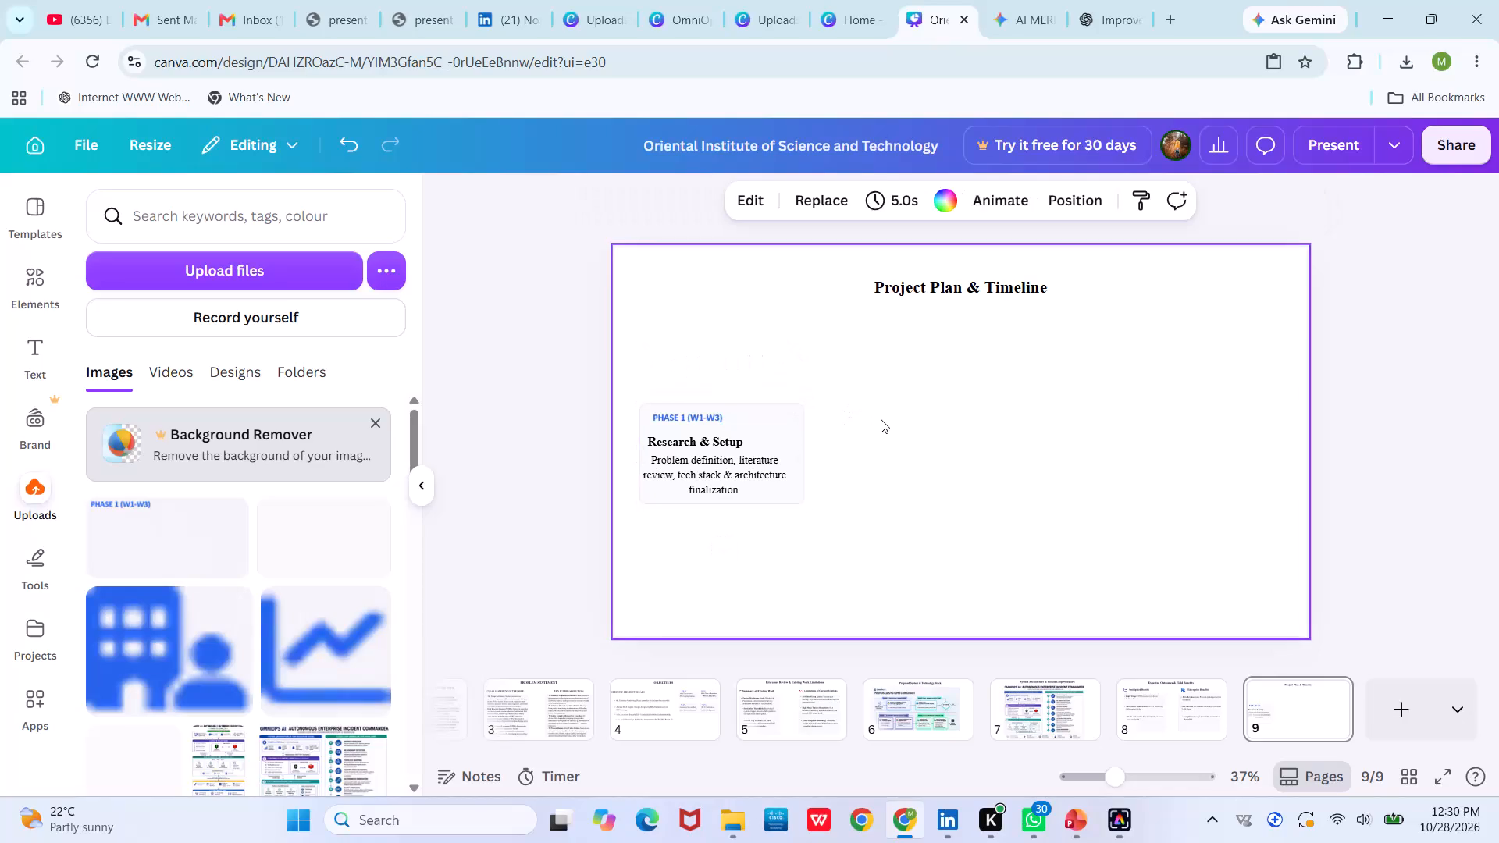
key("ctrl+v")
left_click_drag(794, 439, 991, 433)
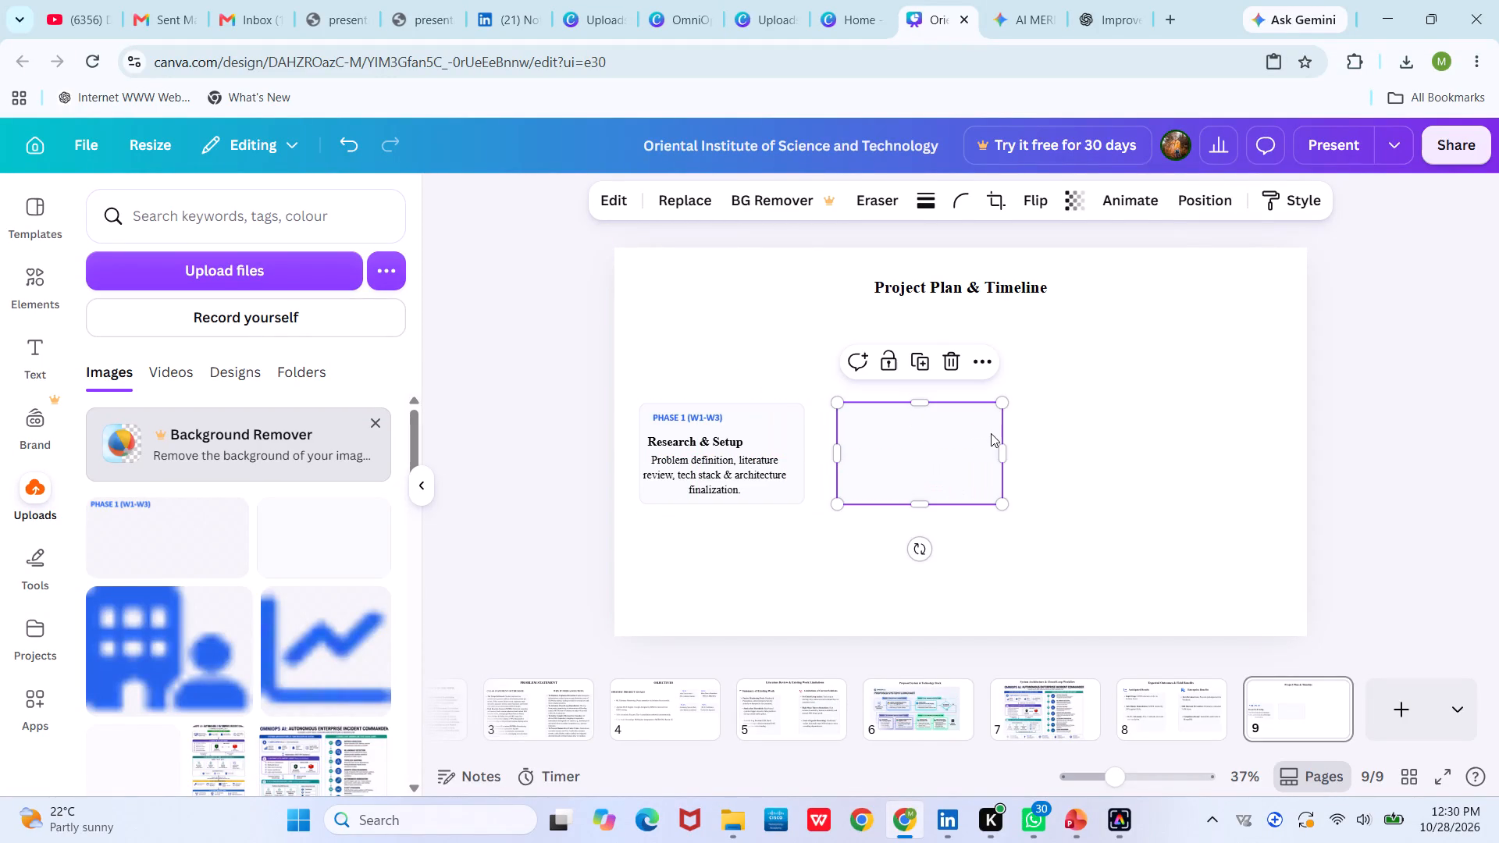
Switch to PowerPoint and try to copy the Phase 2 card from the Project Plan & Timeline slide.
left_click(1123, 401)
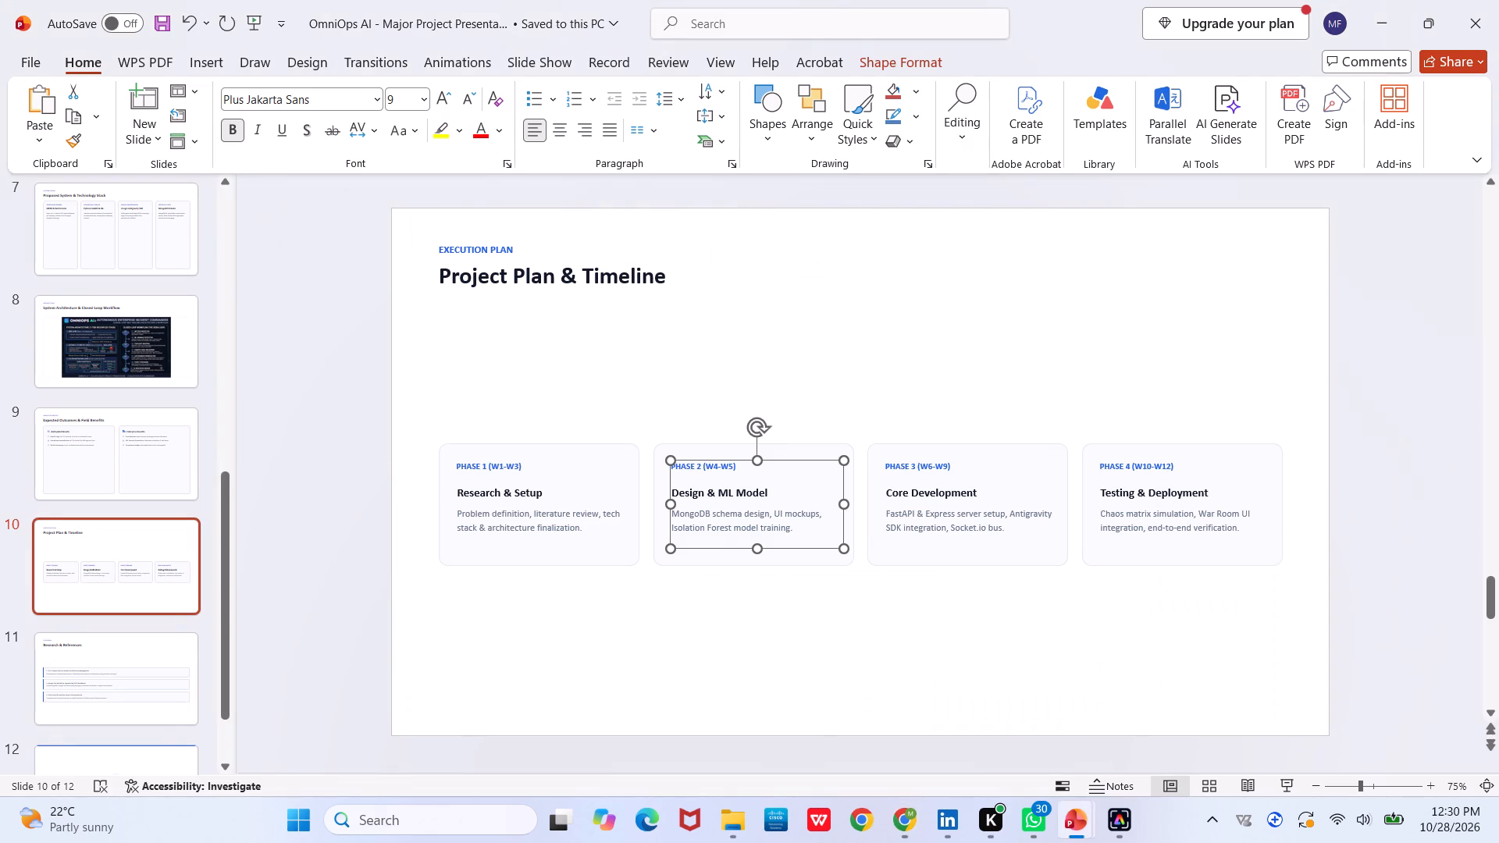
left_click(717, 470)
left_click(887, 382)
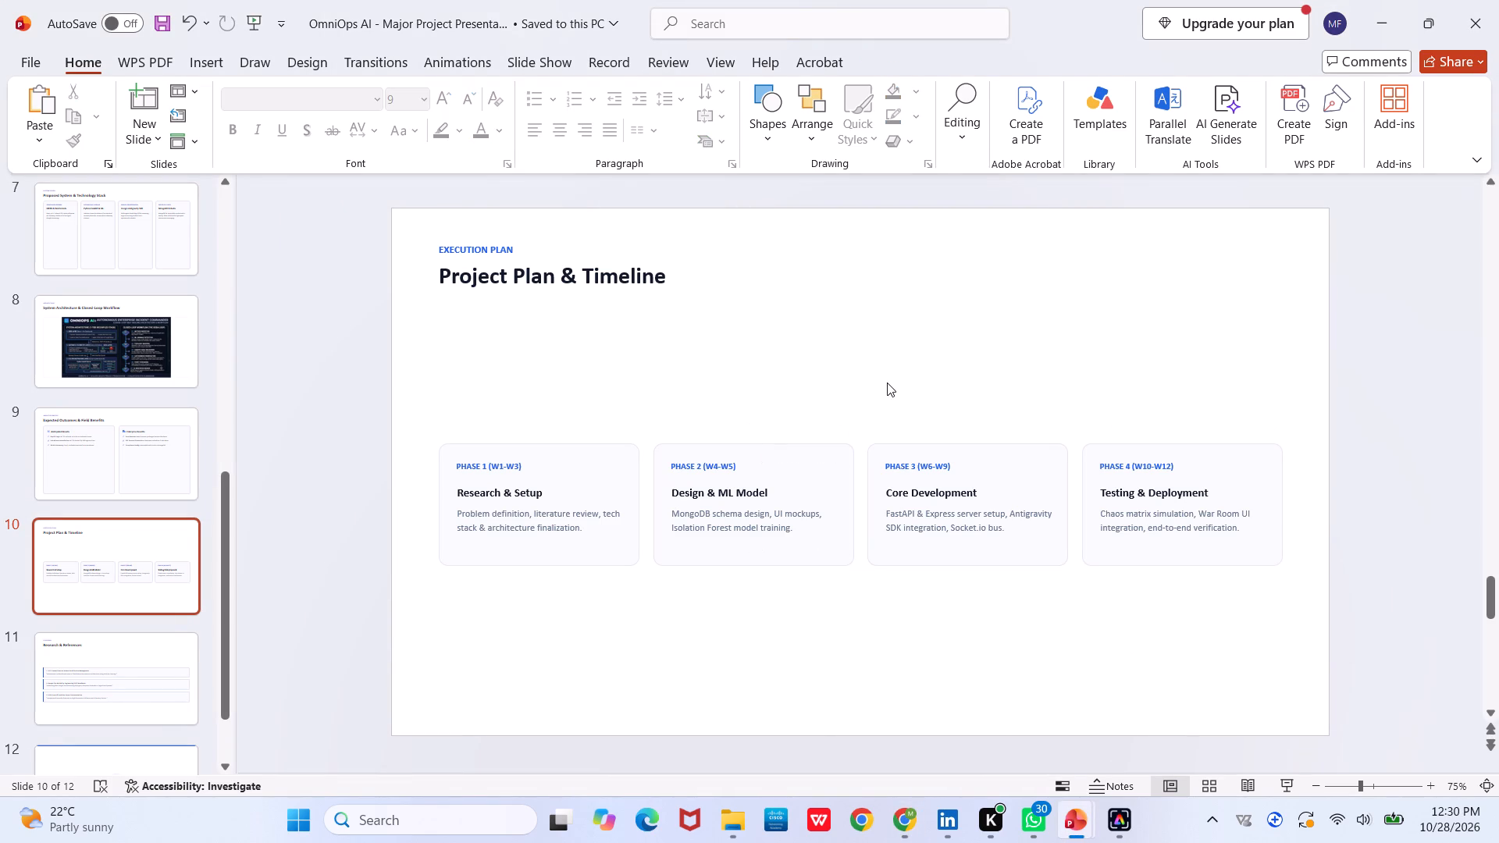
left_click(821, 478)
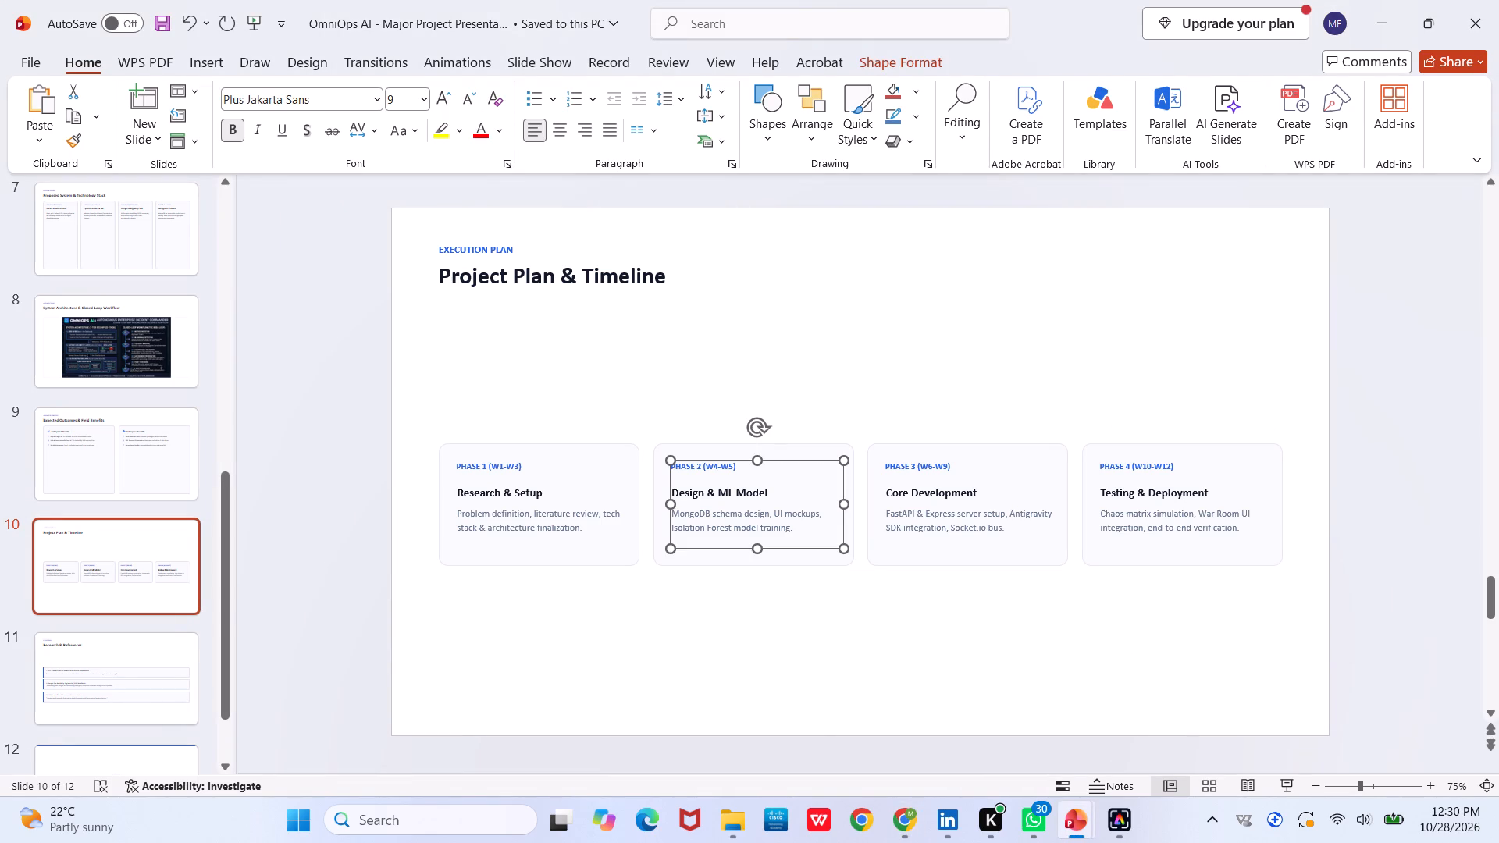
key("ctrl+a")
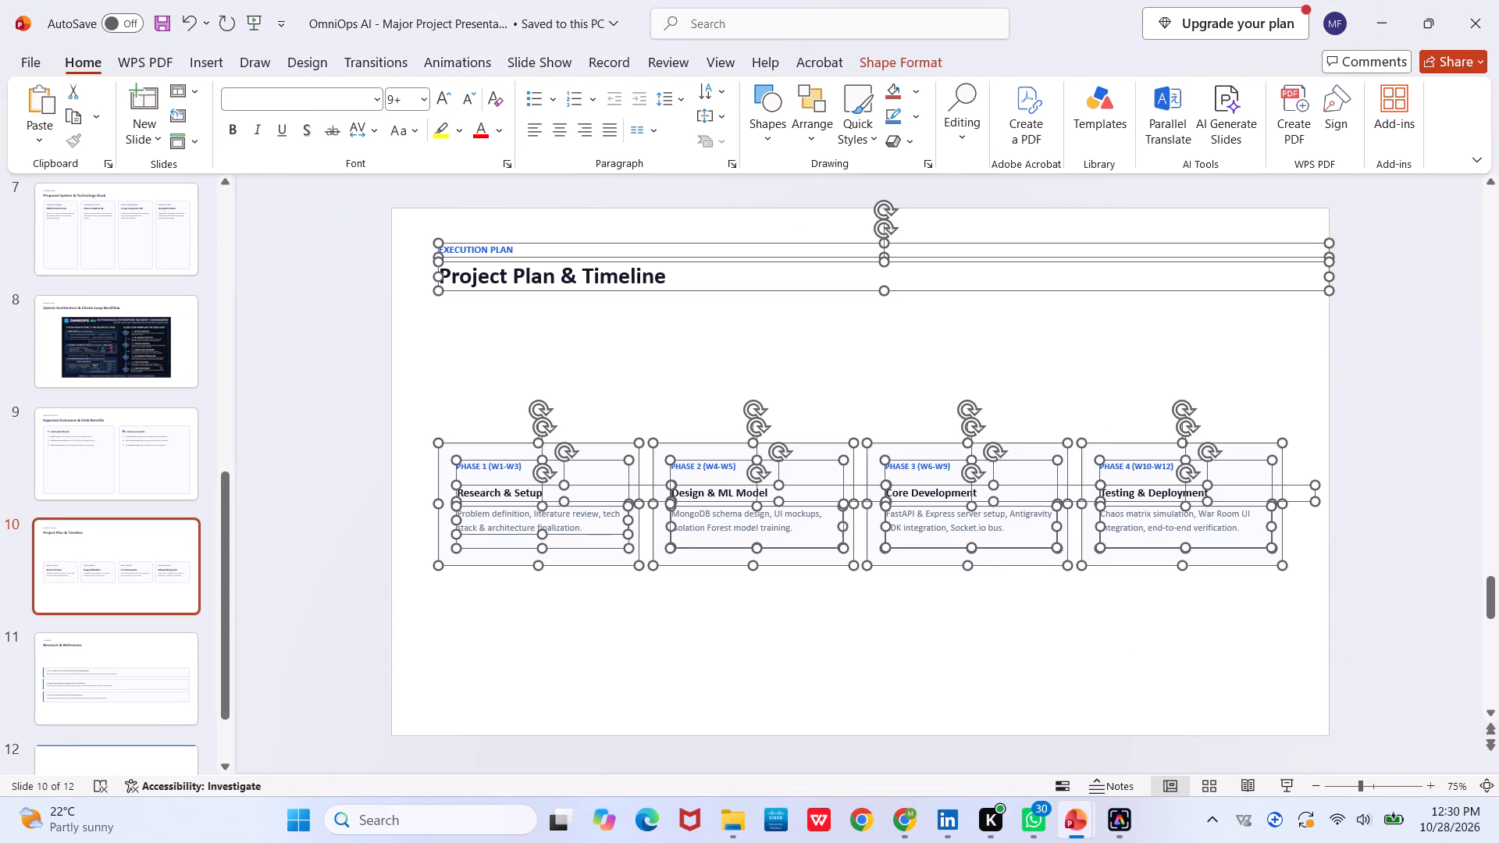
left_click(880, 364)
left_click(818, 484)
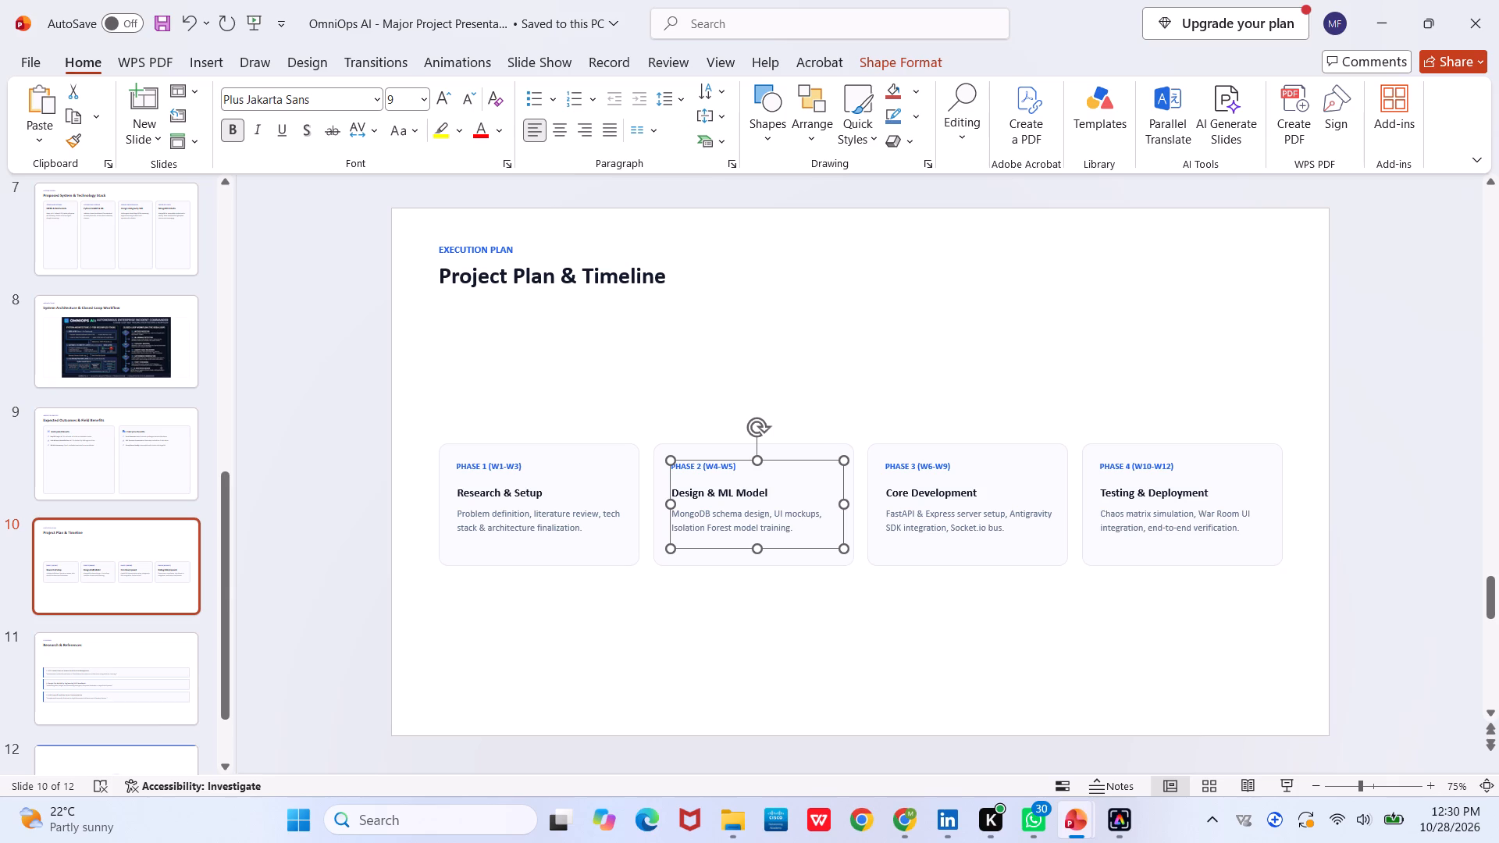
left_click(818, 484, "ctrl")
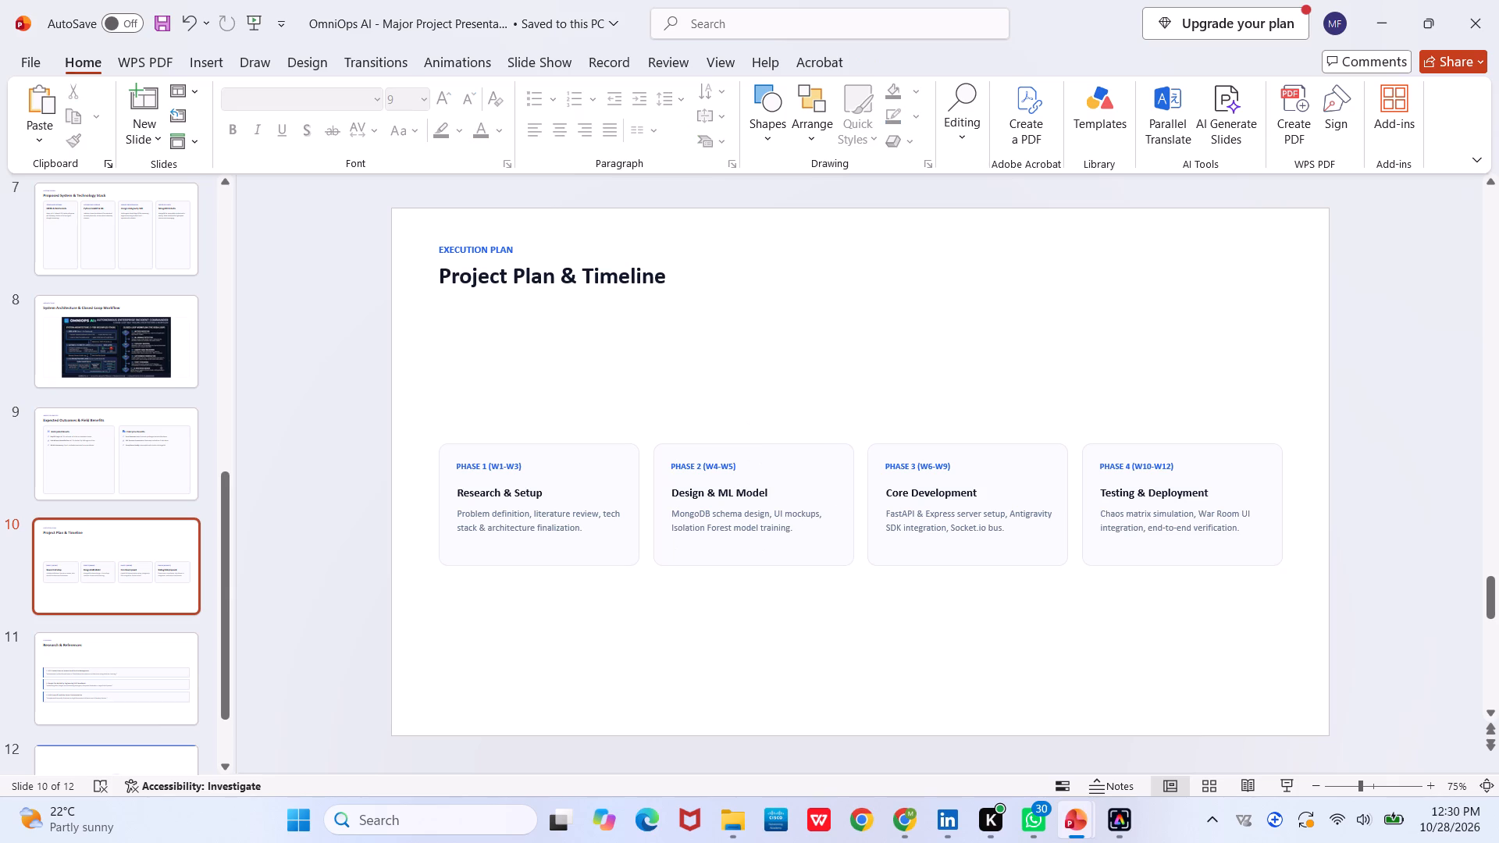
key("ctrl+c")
Back in Canva, paste another blank card and place it third in the row, level with the other two cards.
left_click(919, 467)
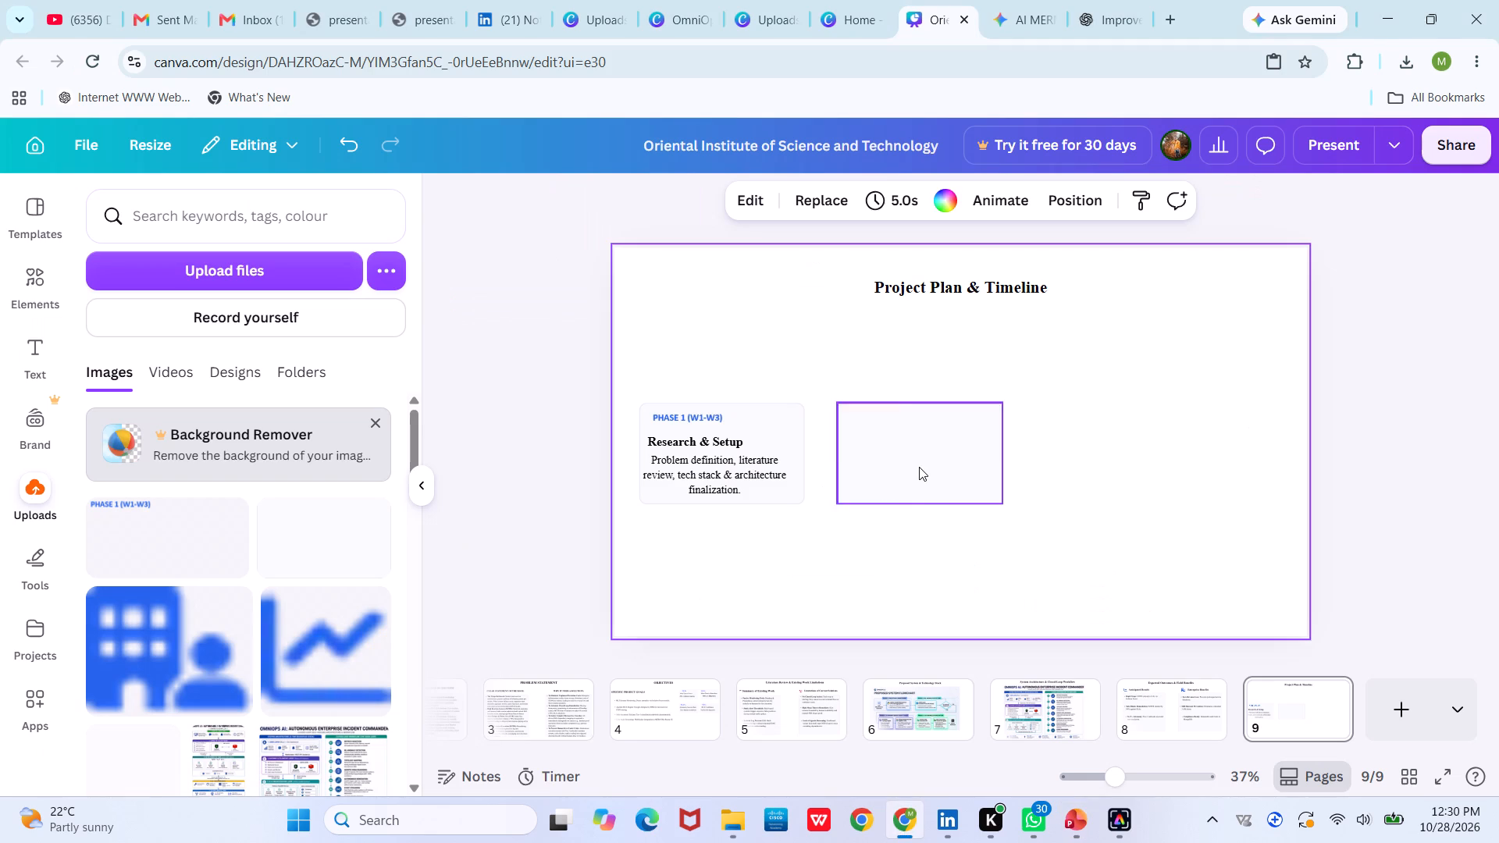
key("ctrl+v")
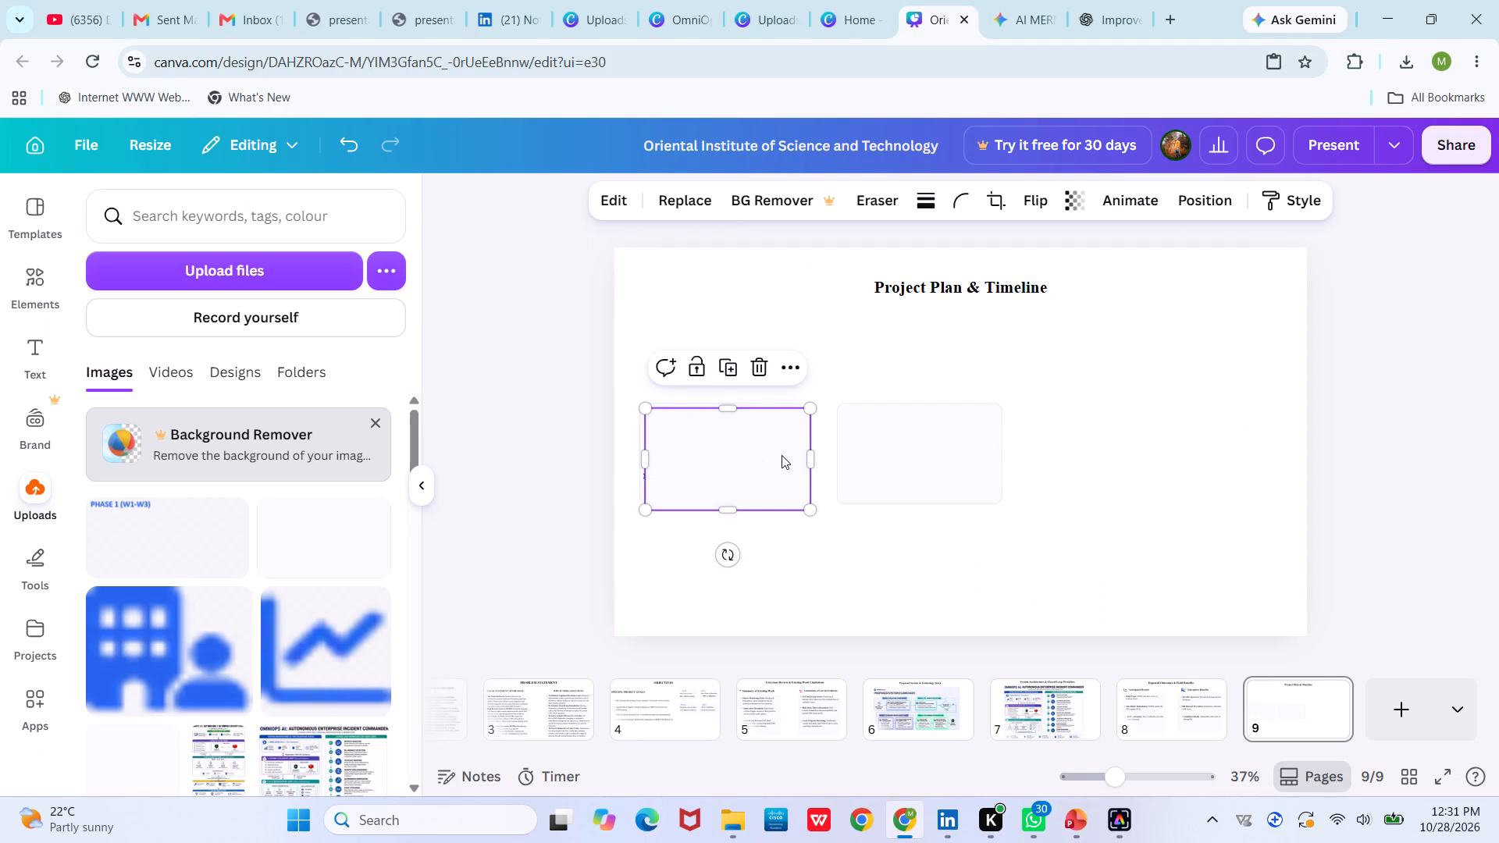
left_click(782, 455)
left_click_drag(782, 455, 1198, 453)
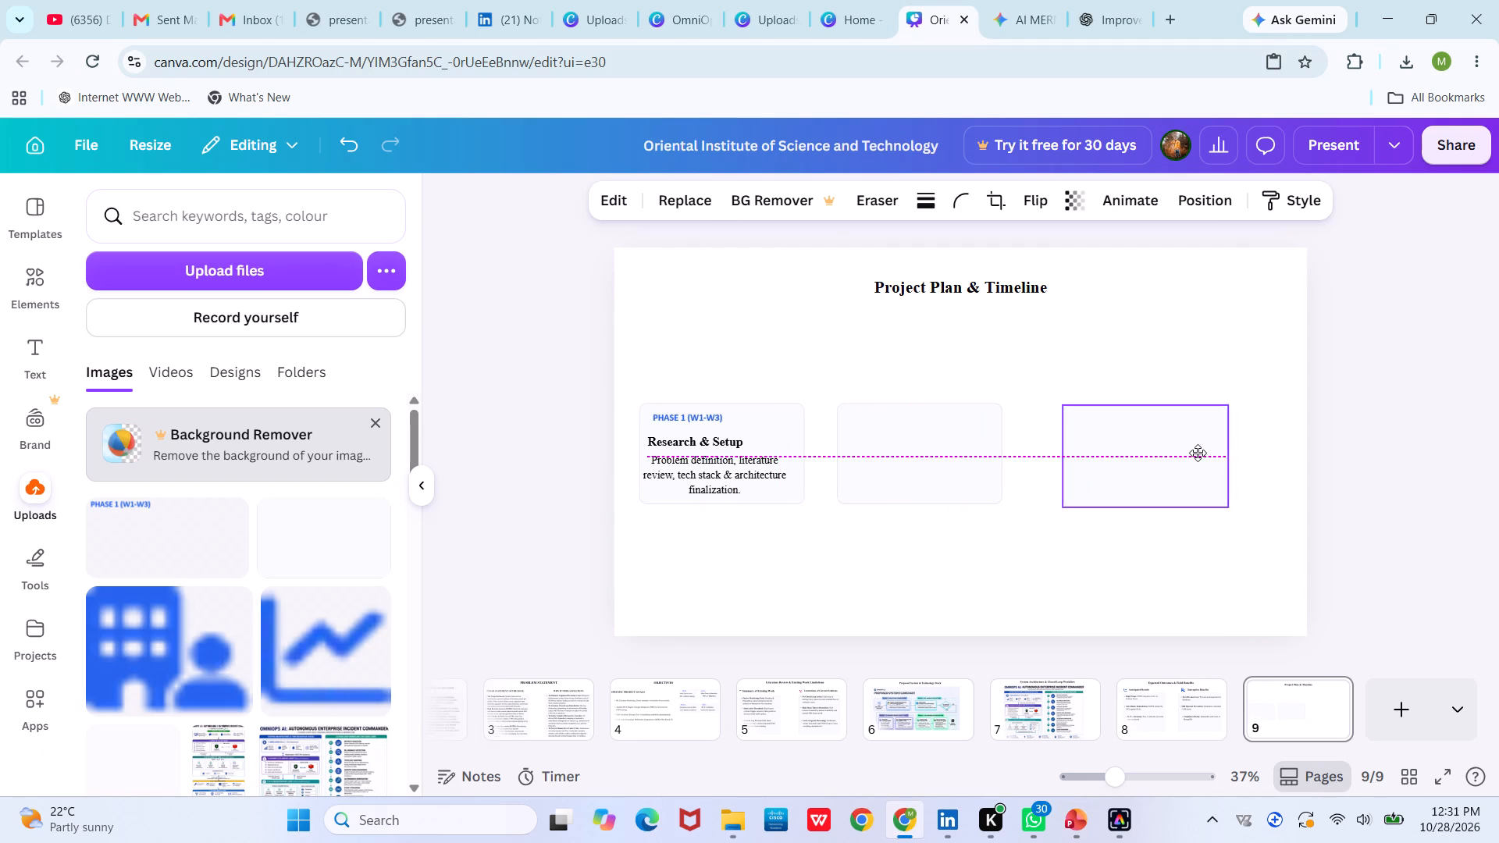
left_click_drag(1198, 453, 1193, 449)
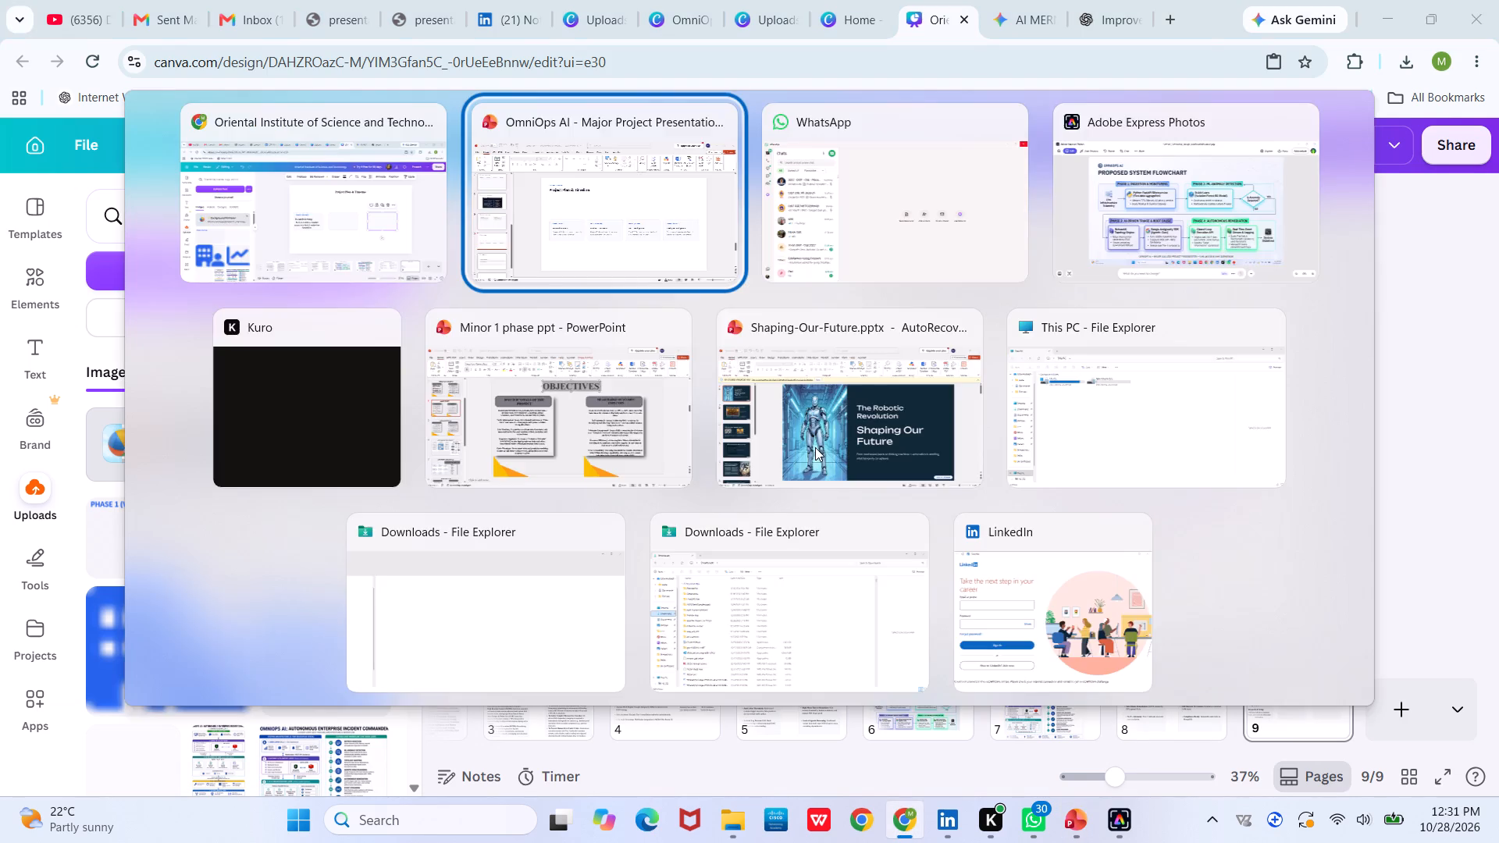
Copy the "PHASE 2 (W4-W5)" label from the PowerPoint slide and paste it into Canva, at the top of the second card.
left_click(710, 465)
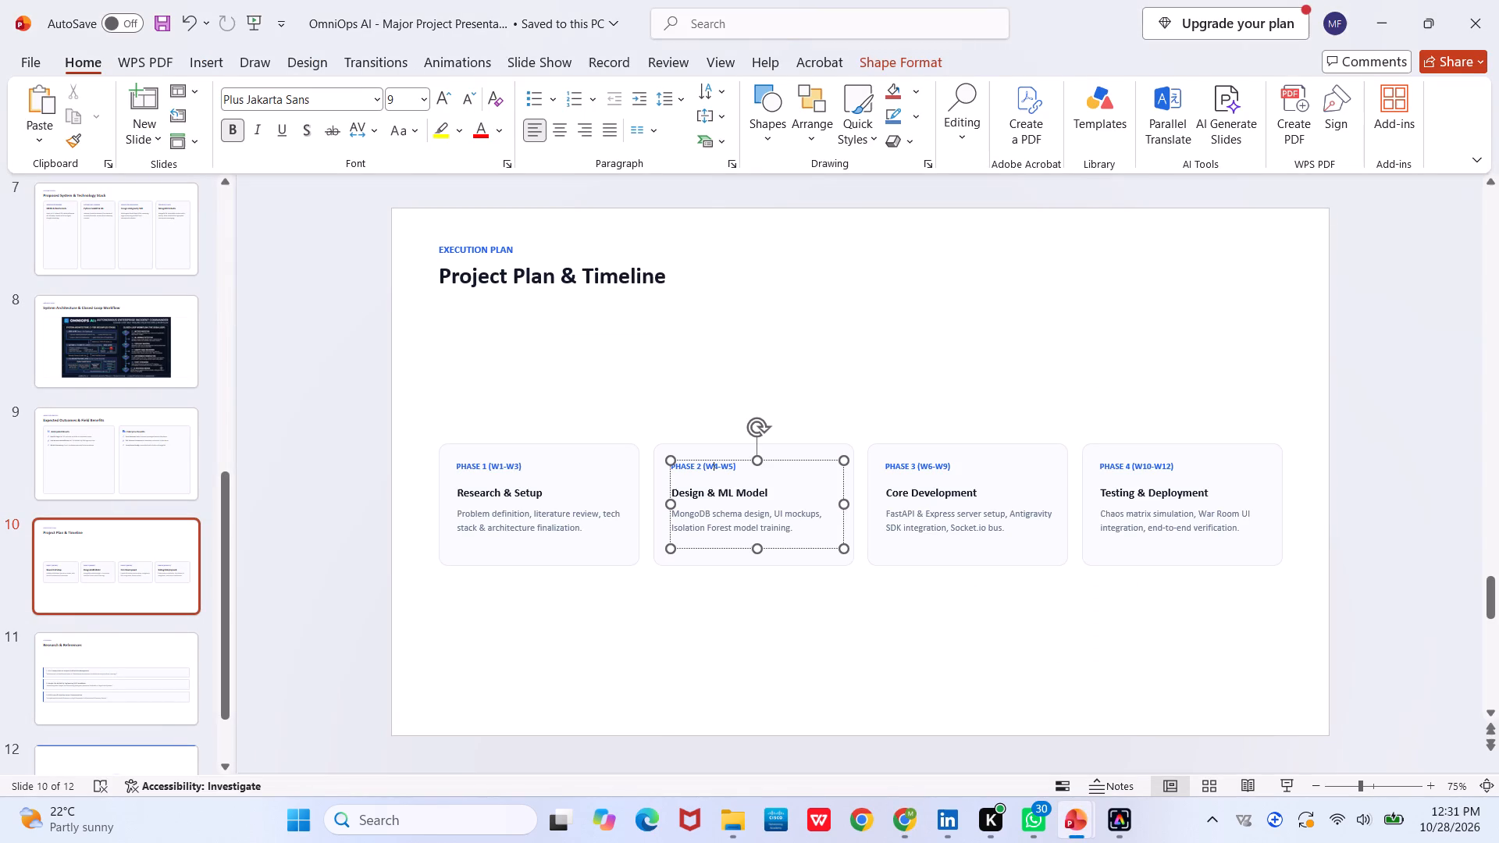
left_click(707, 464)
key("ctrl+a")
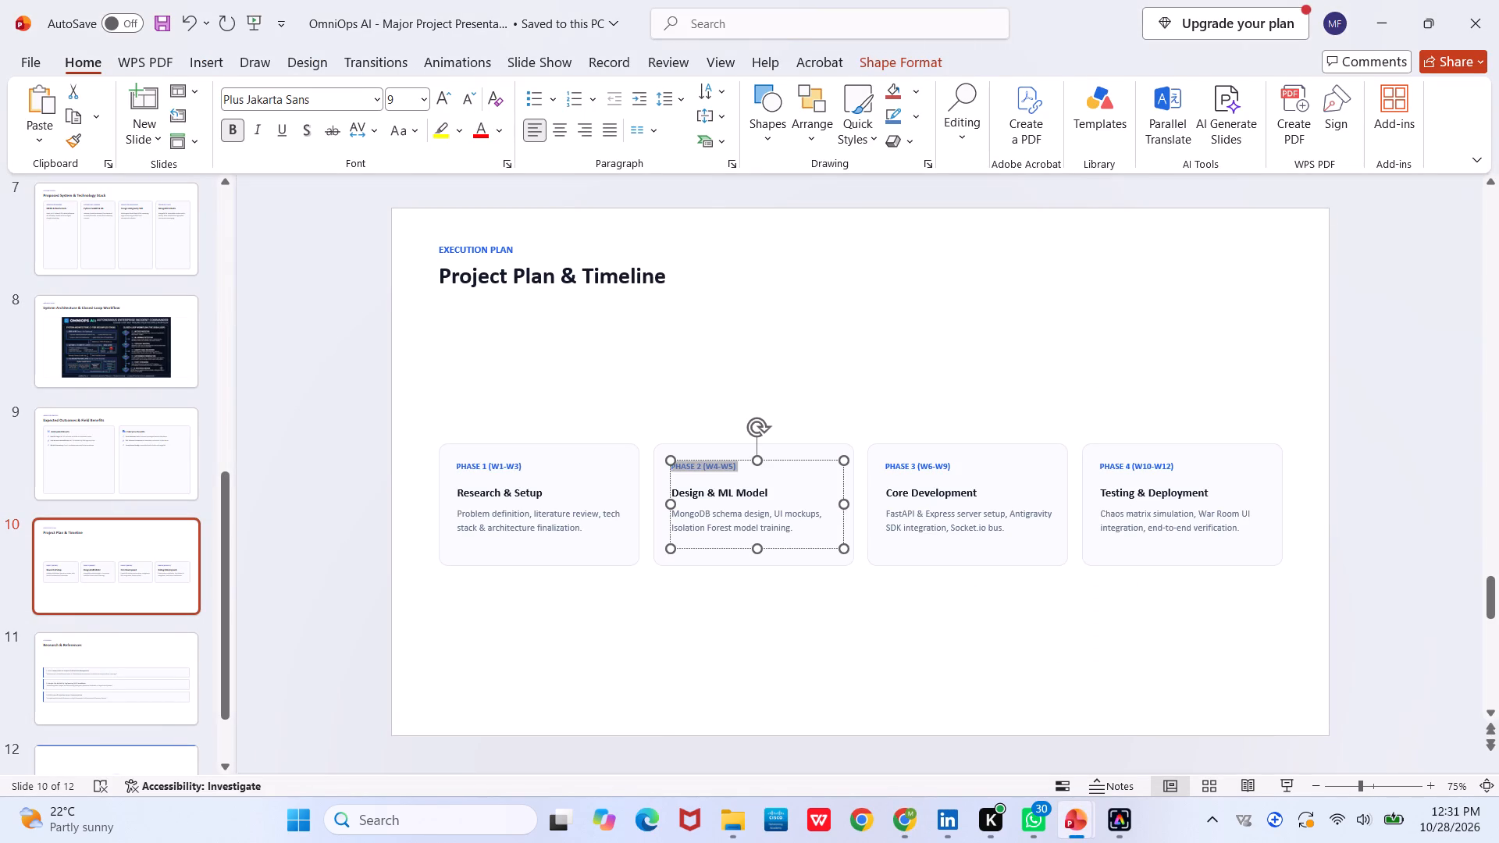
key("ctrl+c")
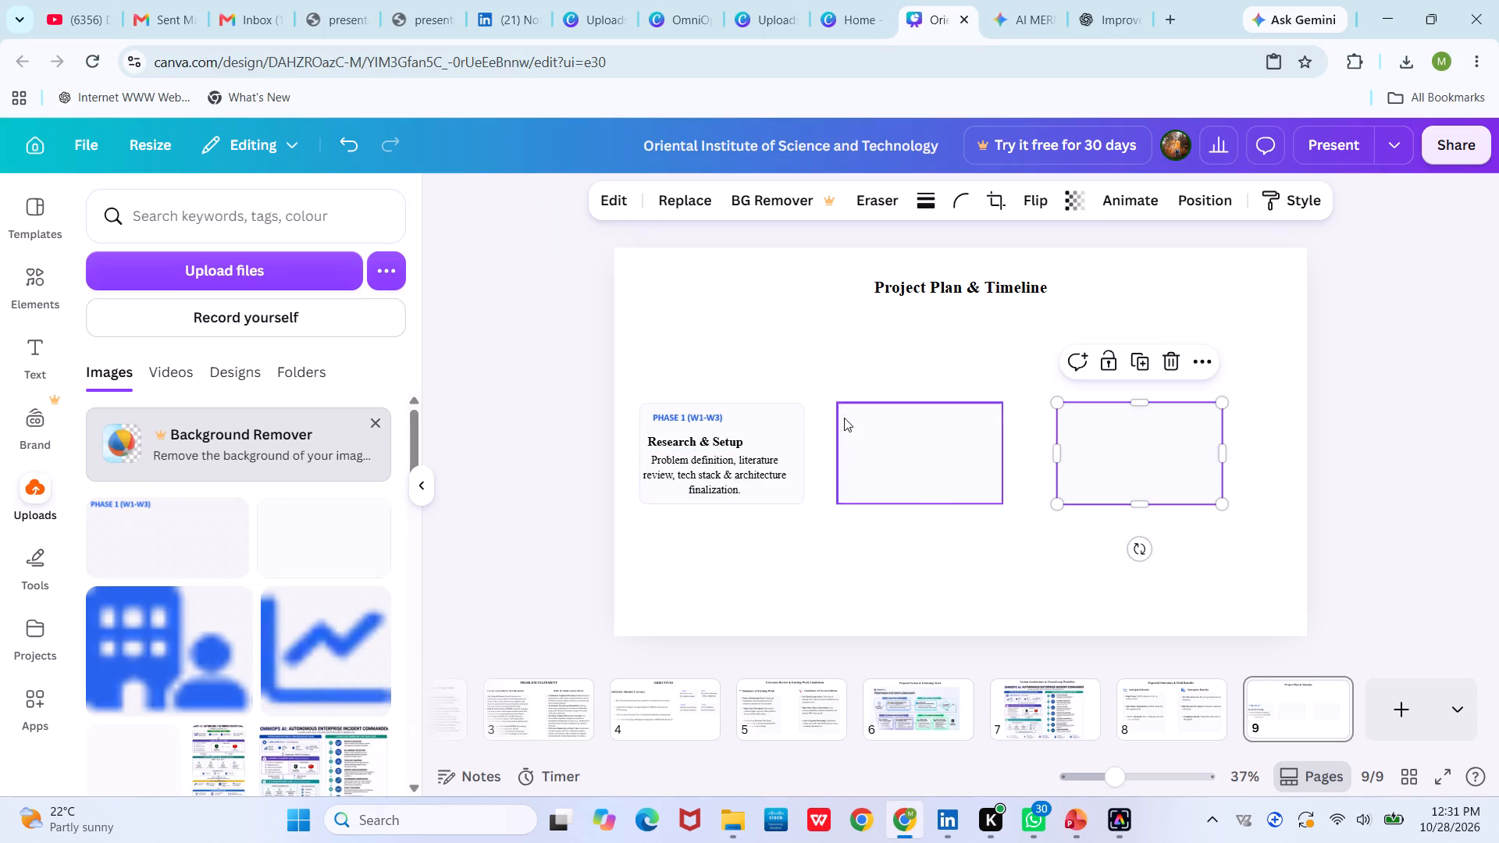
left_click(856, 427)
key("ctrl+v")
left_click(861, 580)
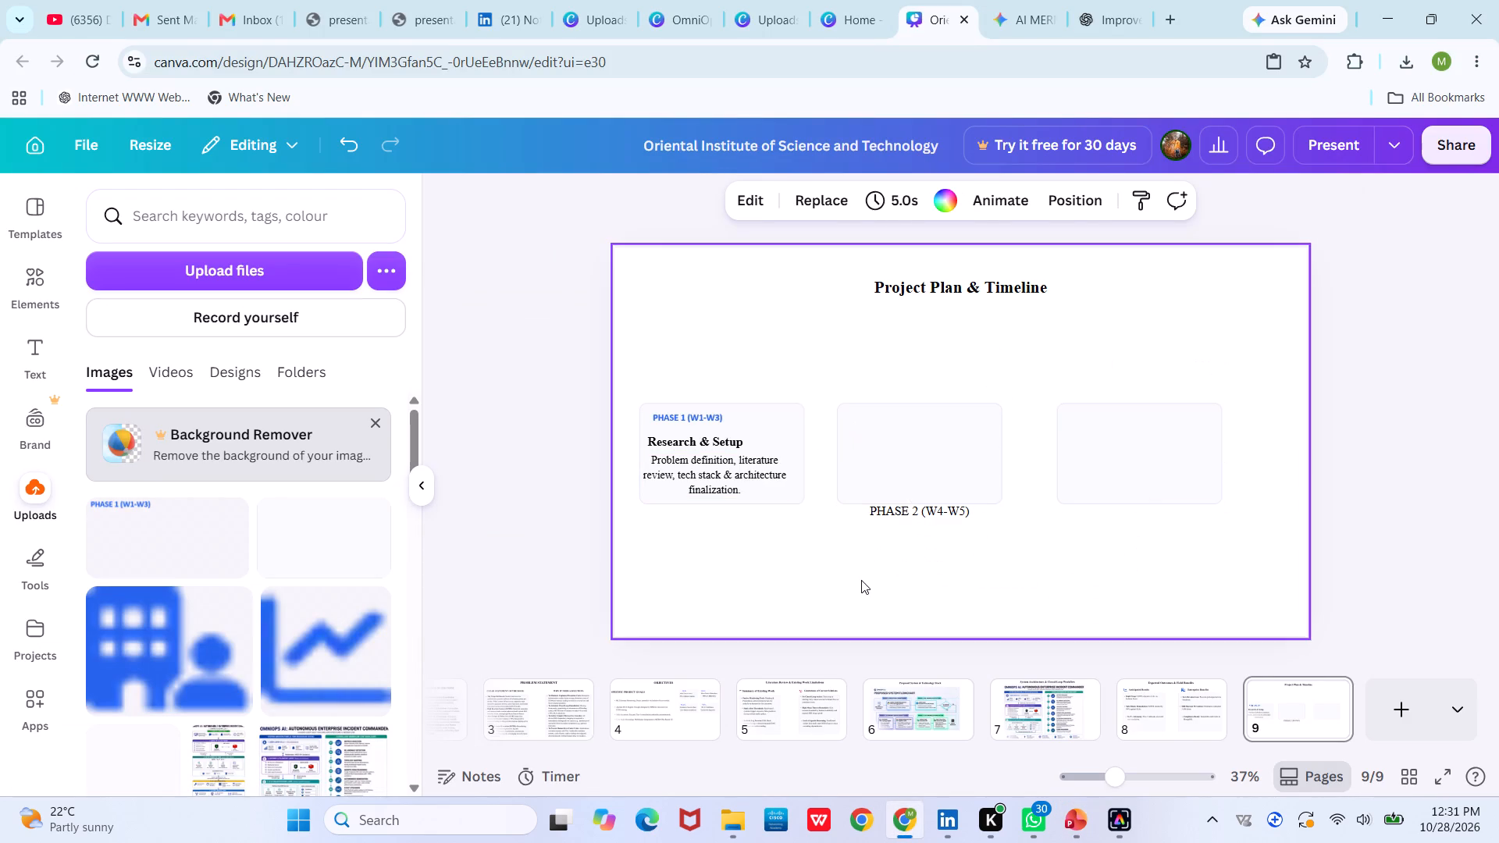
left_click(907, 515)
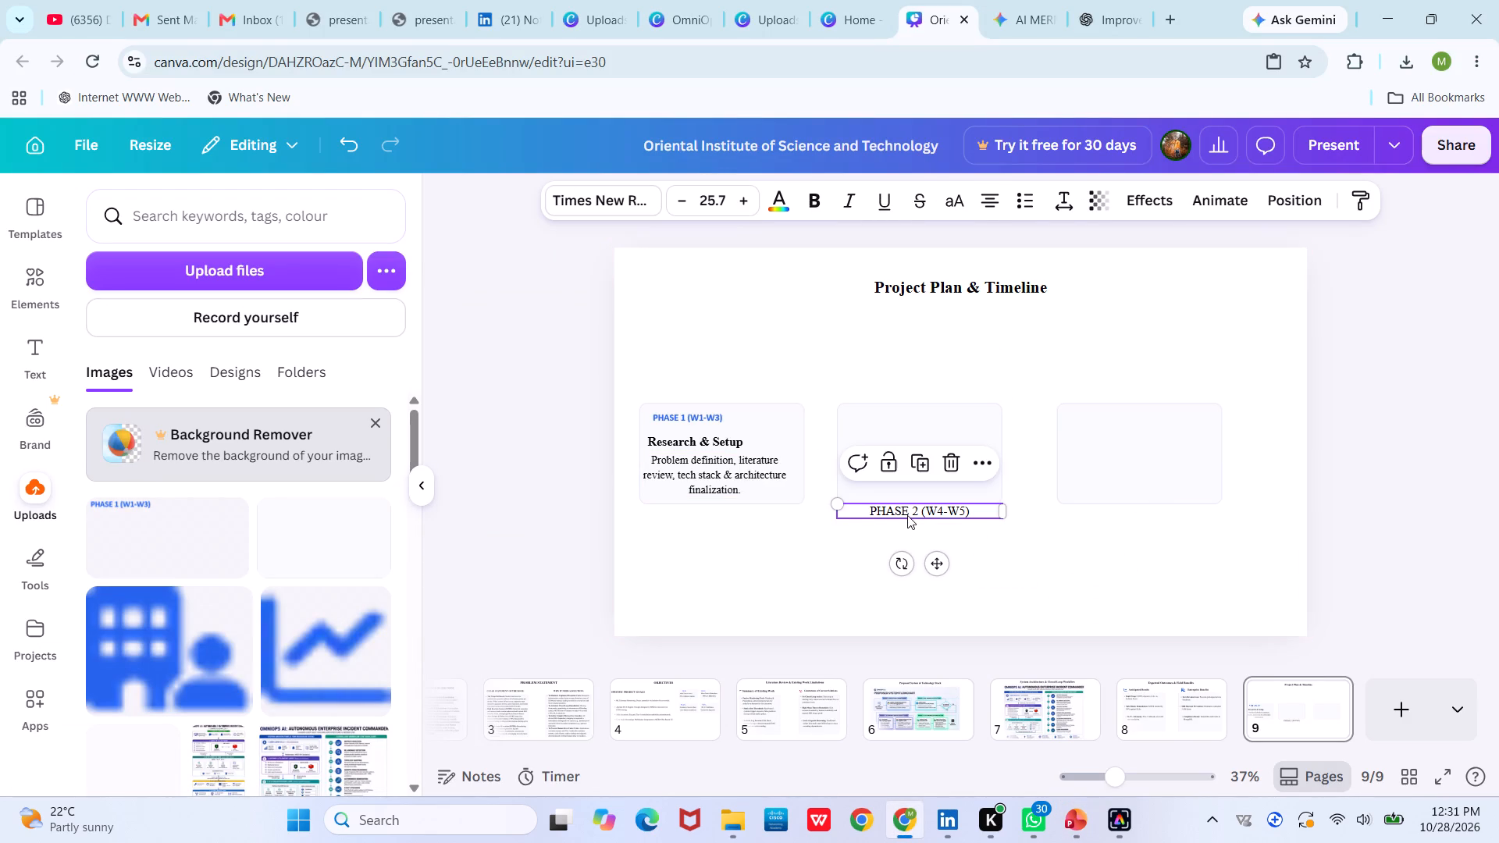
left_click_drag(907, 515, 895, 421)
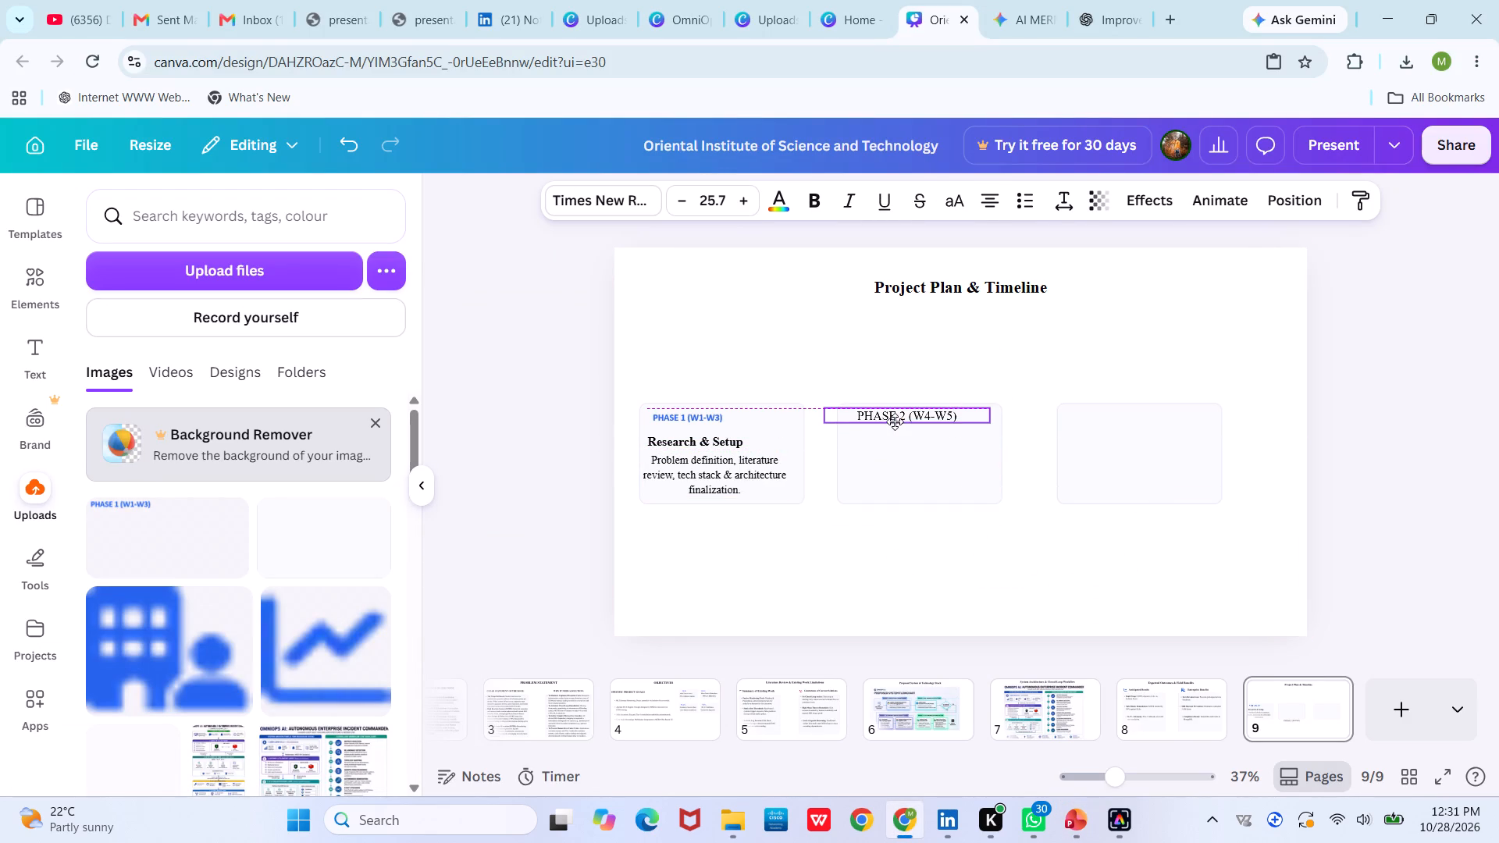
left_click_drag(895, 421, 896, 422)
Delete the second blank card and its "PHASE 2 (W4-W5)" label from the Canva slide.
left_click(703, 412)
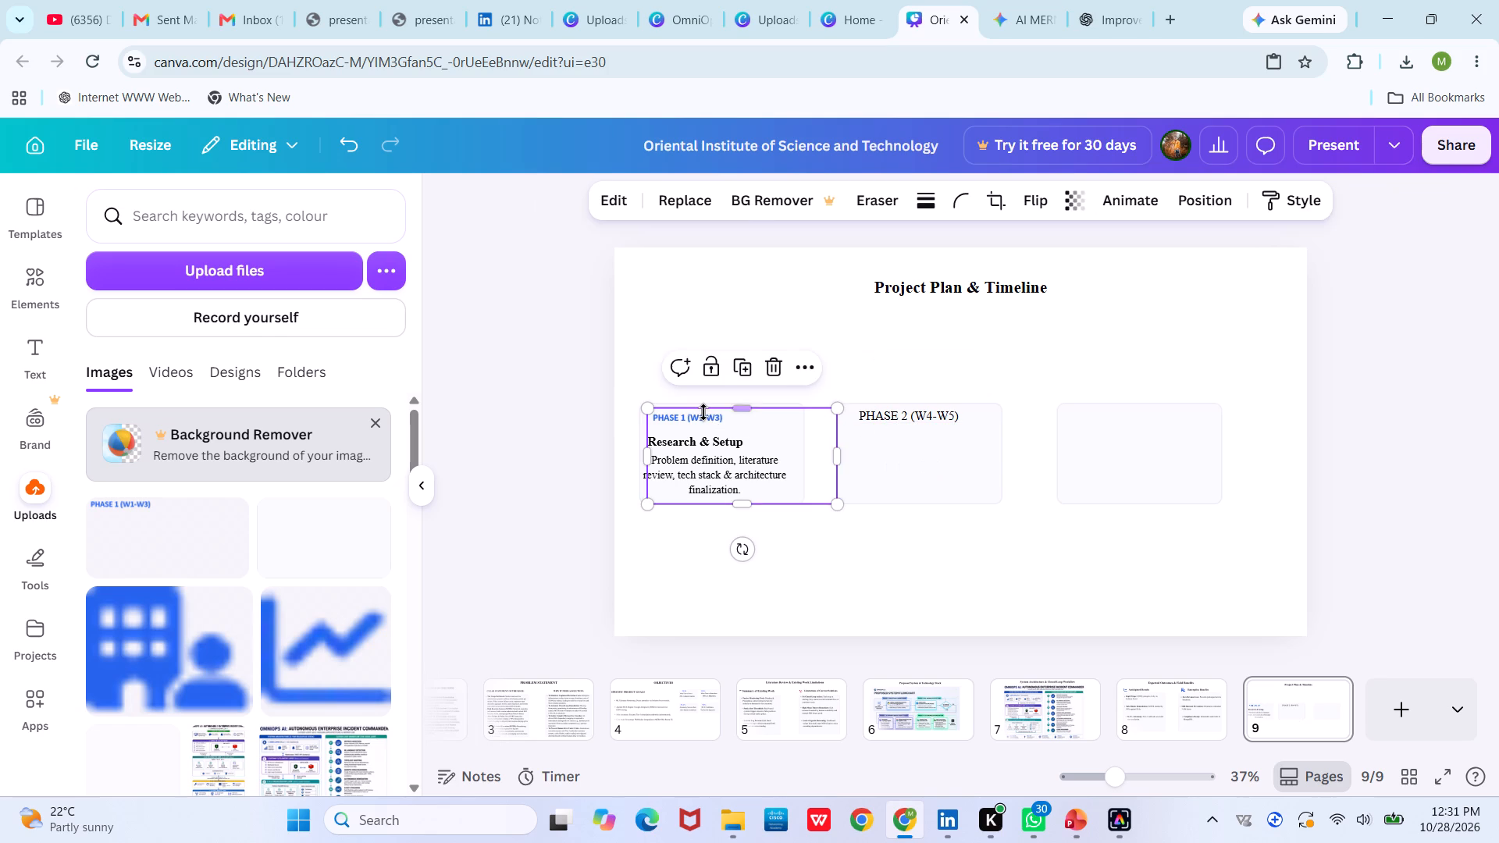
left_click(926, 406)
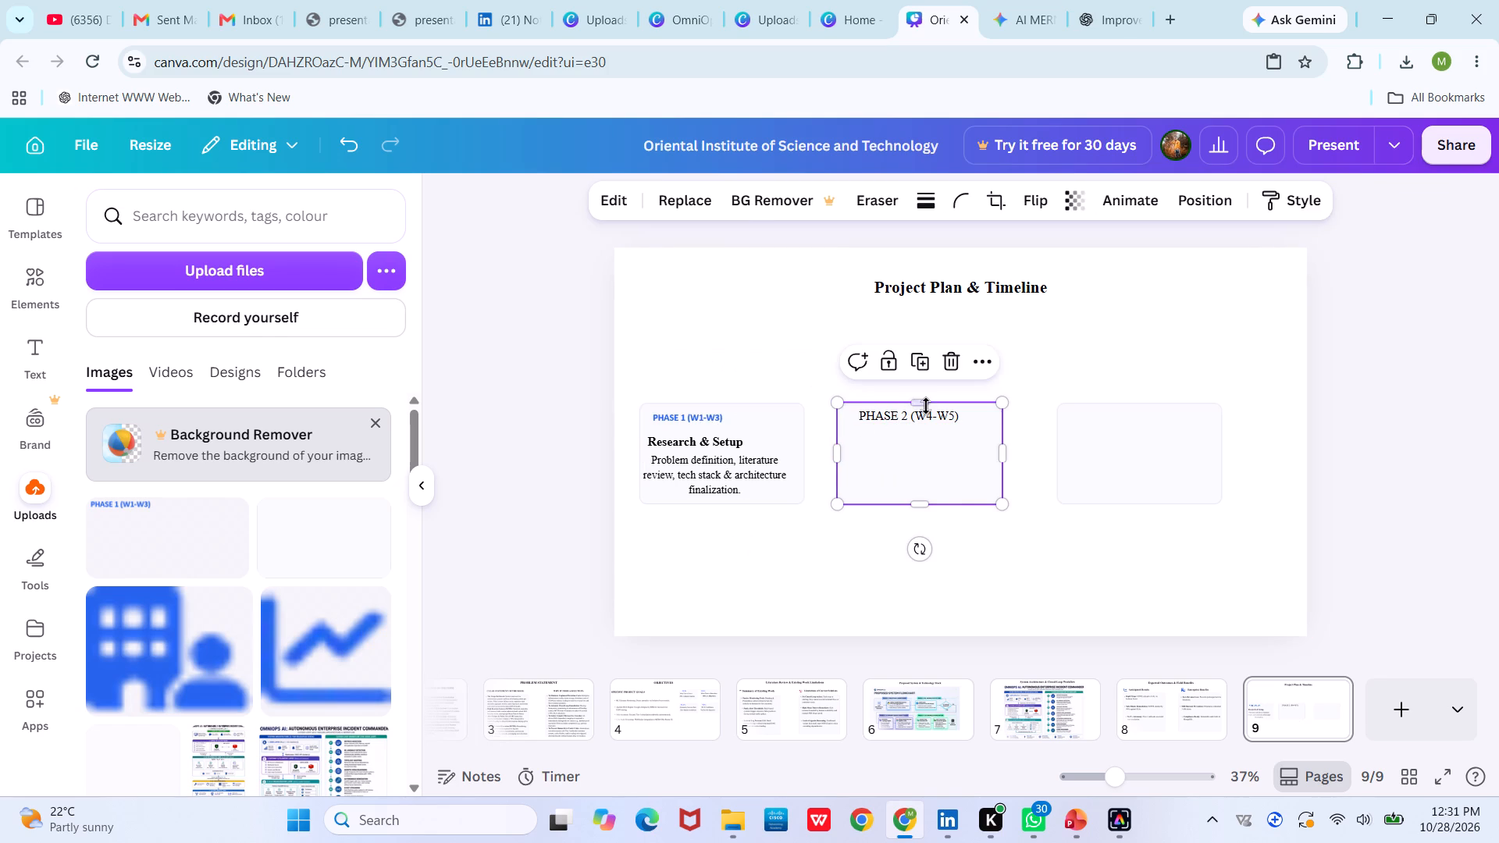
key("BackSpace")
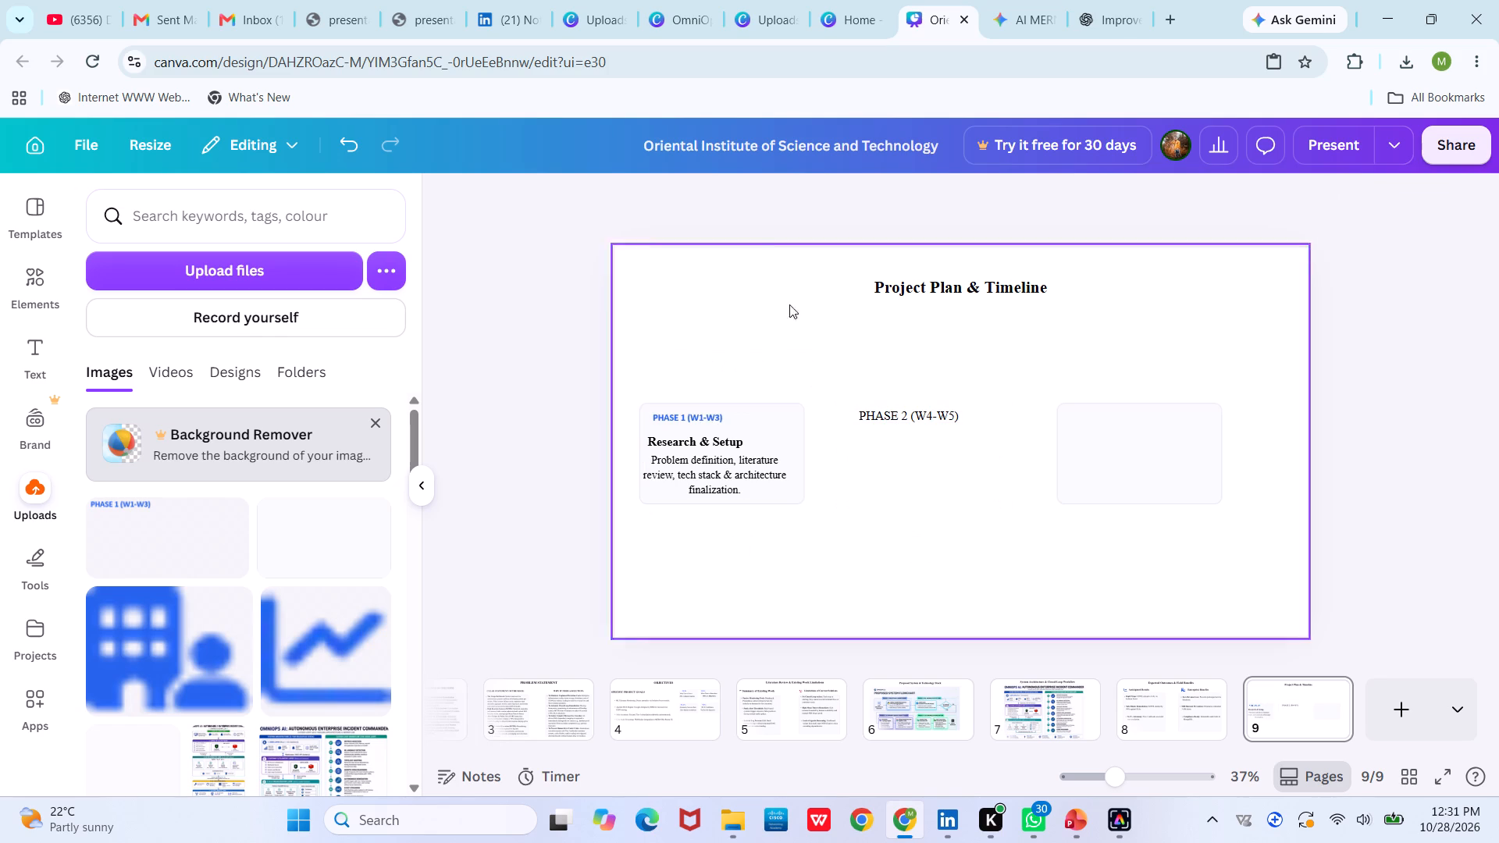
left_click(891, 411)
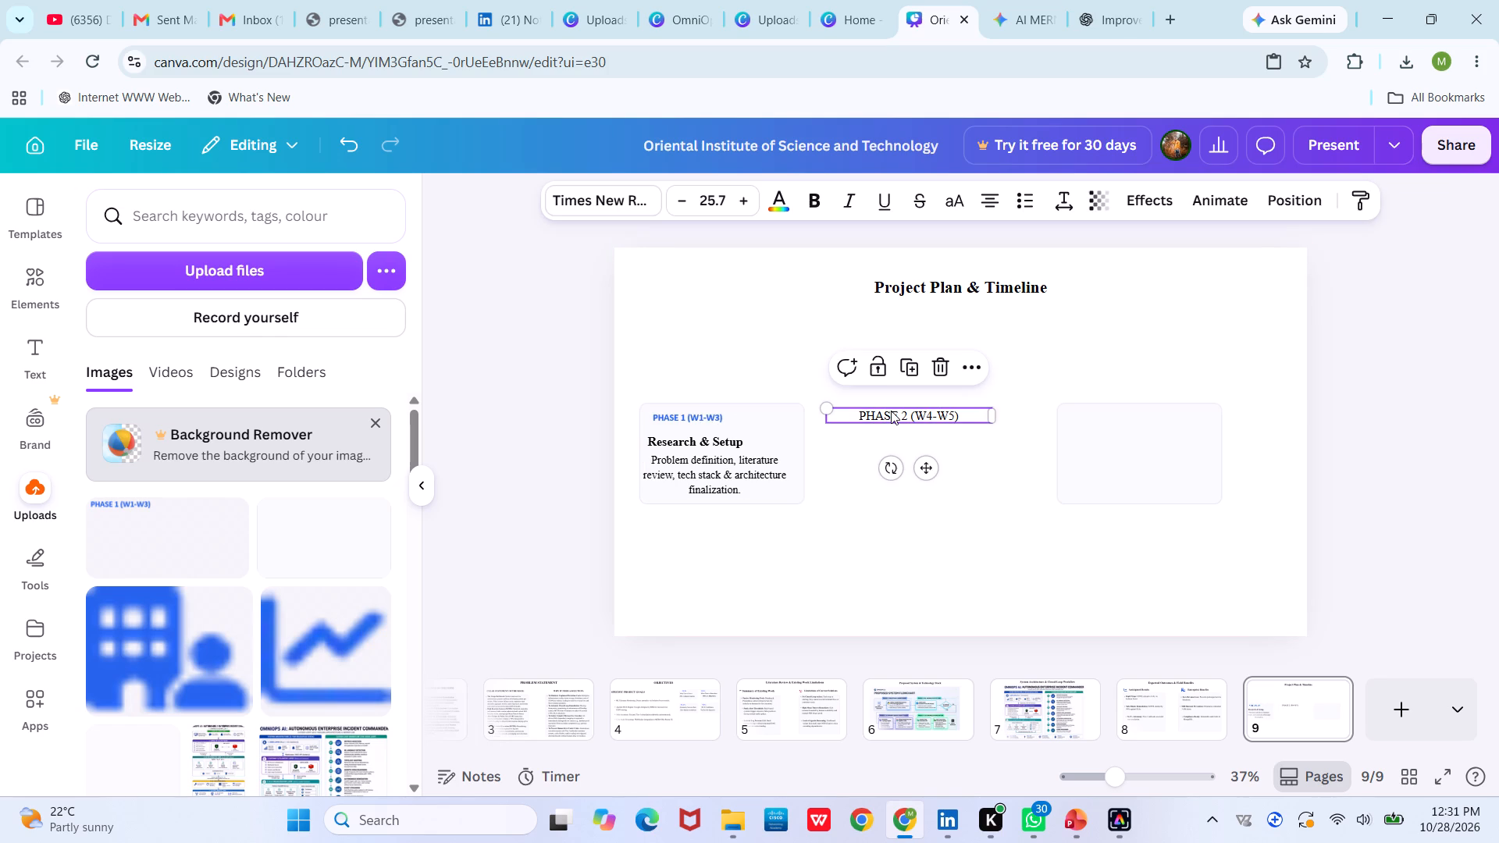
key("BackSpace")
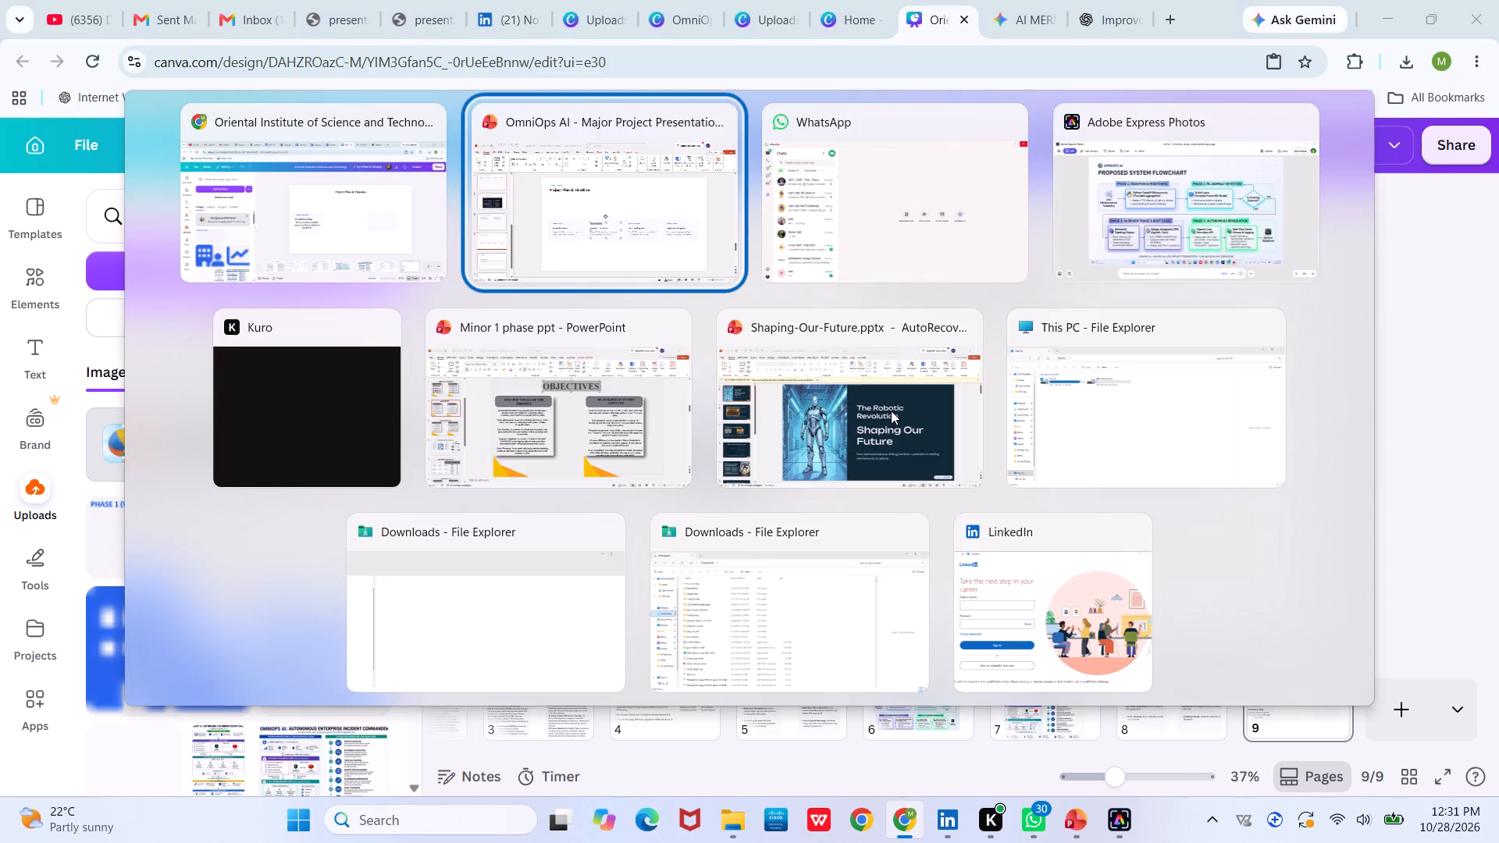
left_click(1018, 353)
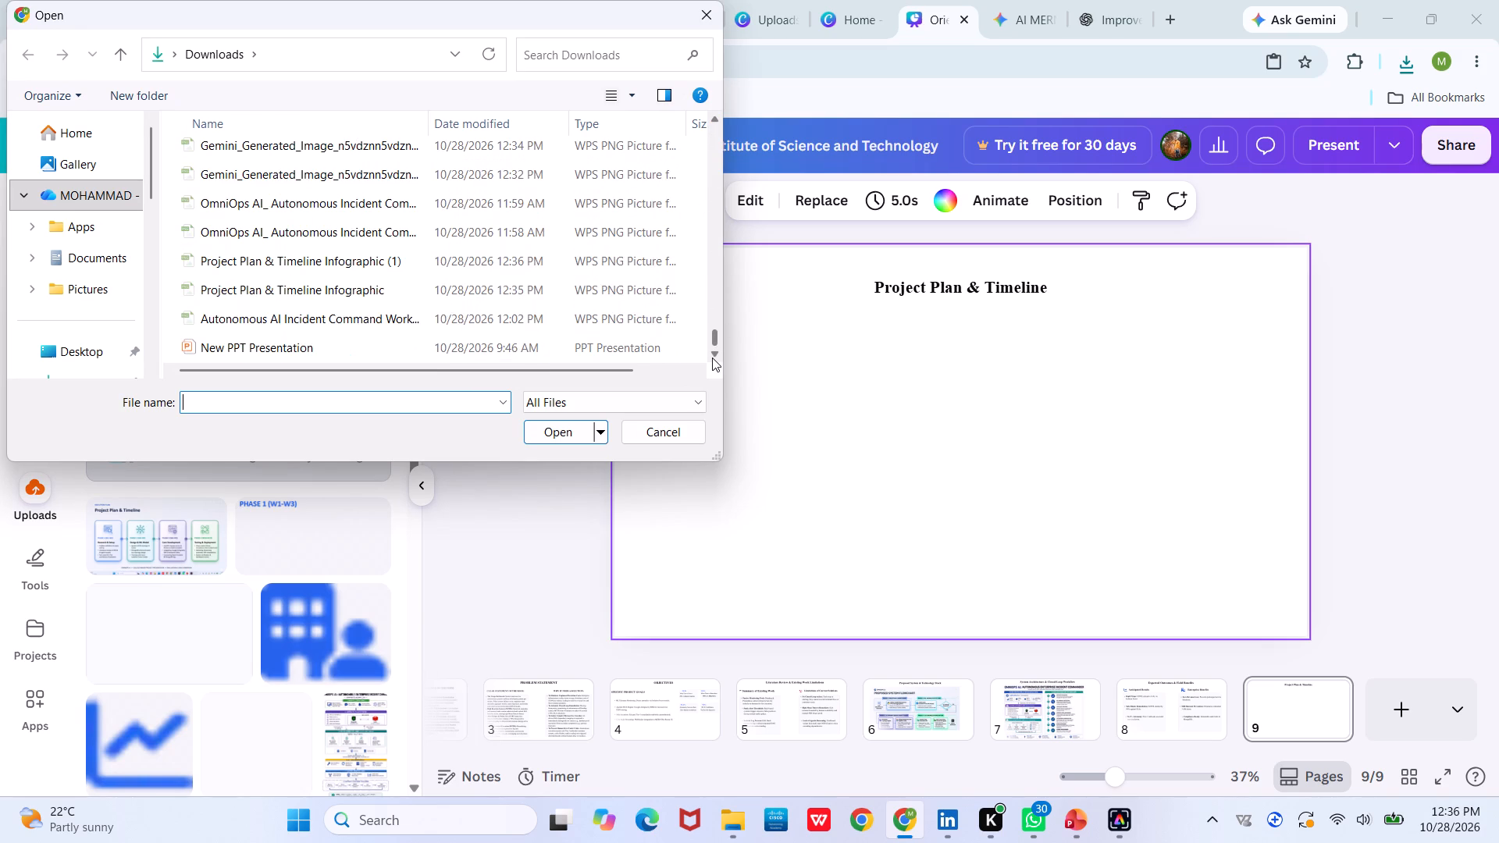
scroll(506, 323, "down", 1)
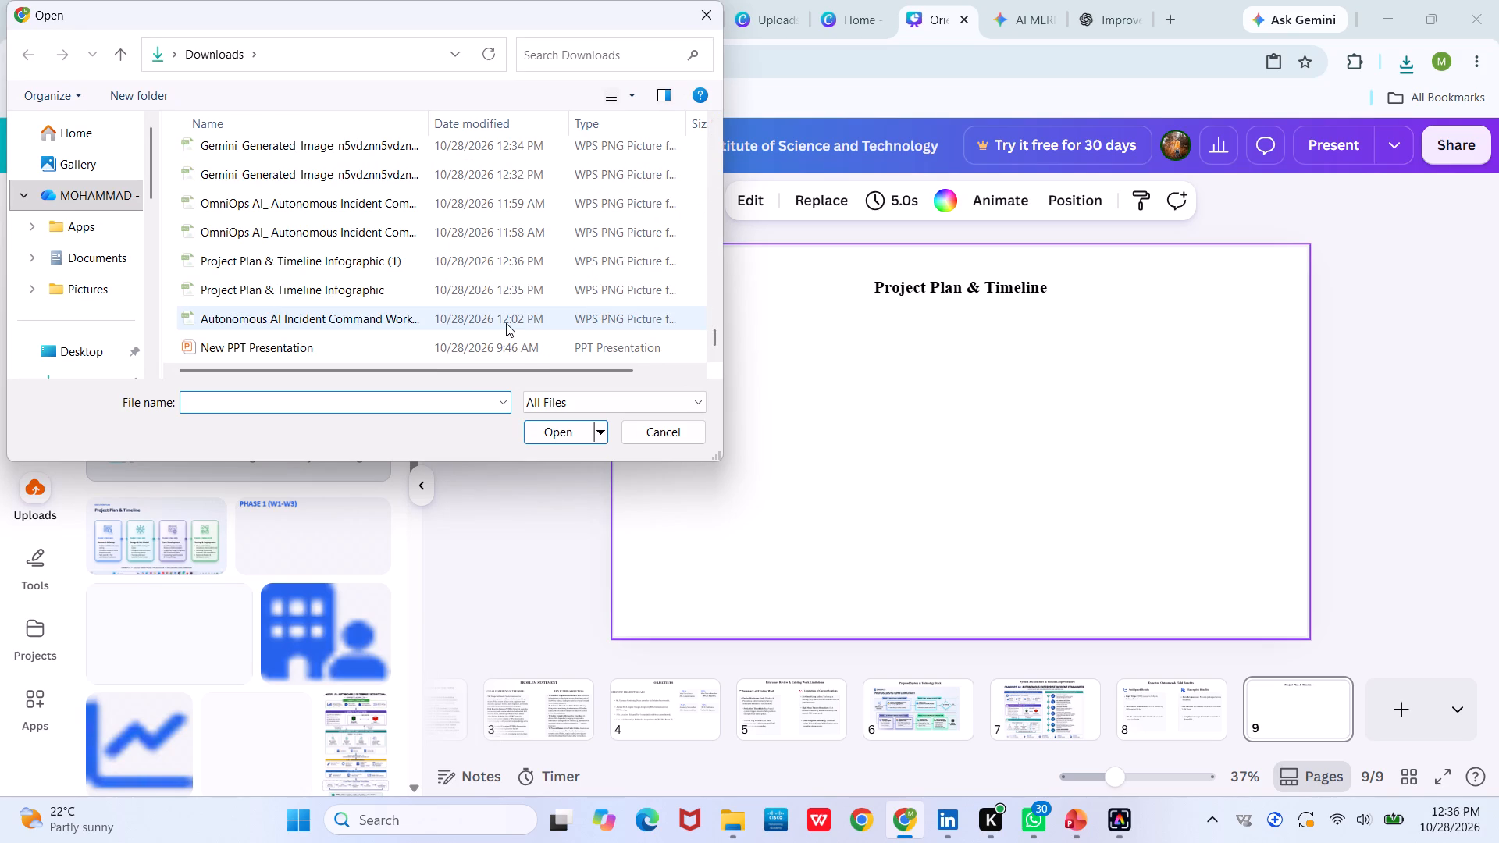
scroll(479, 238, "up", 1)
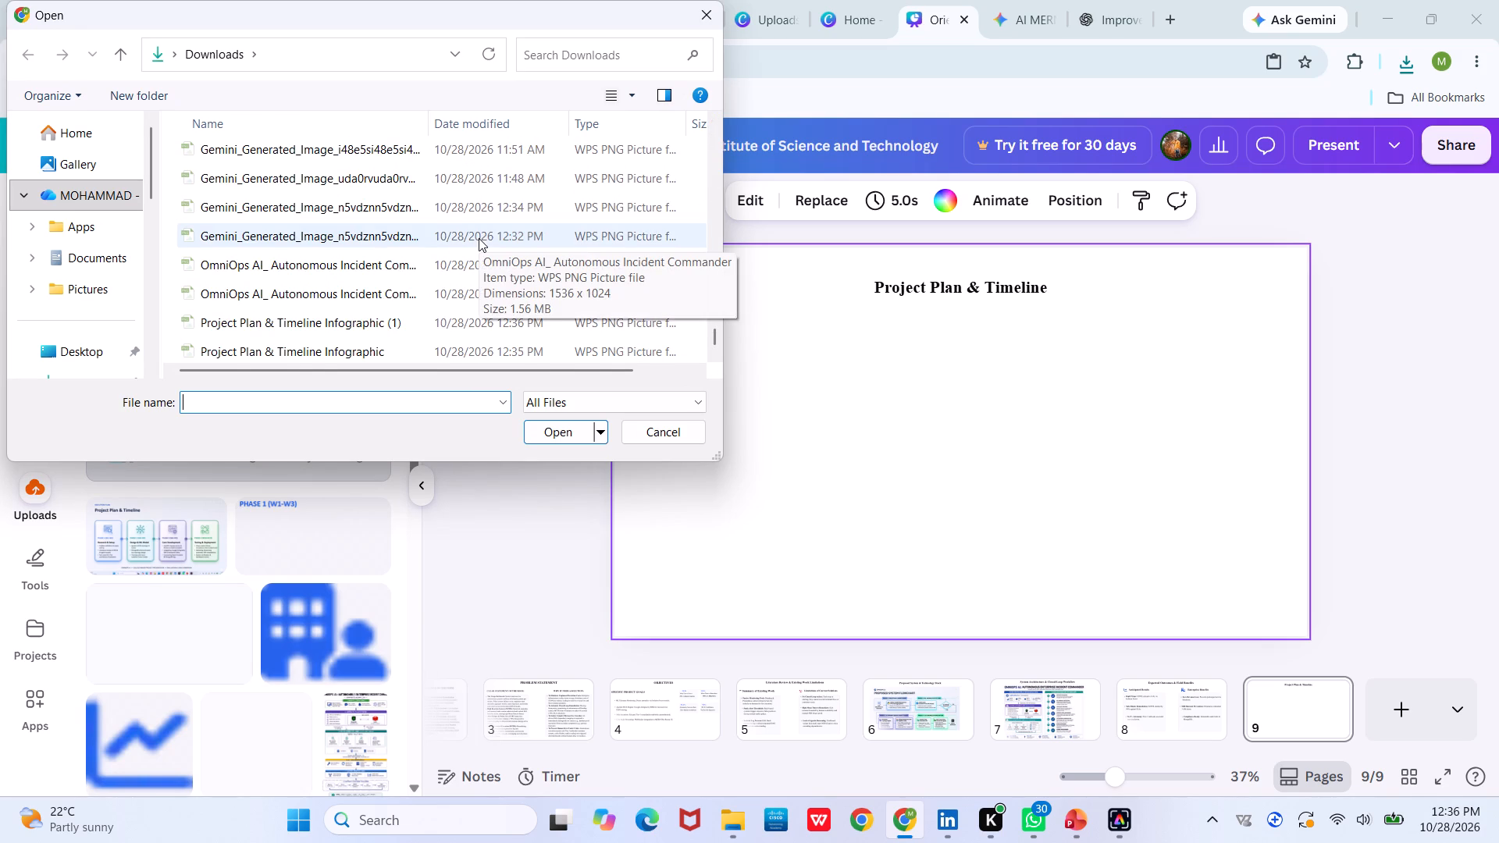
scroll(479, 238, "up", 1)
scroll(479, 238, "down", 2)
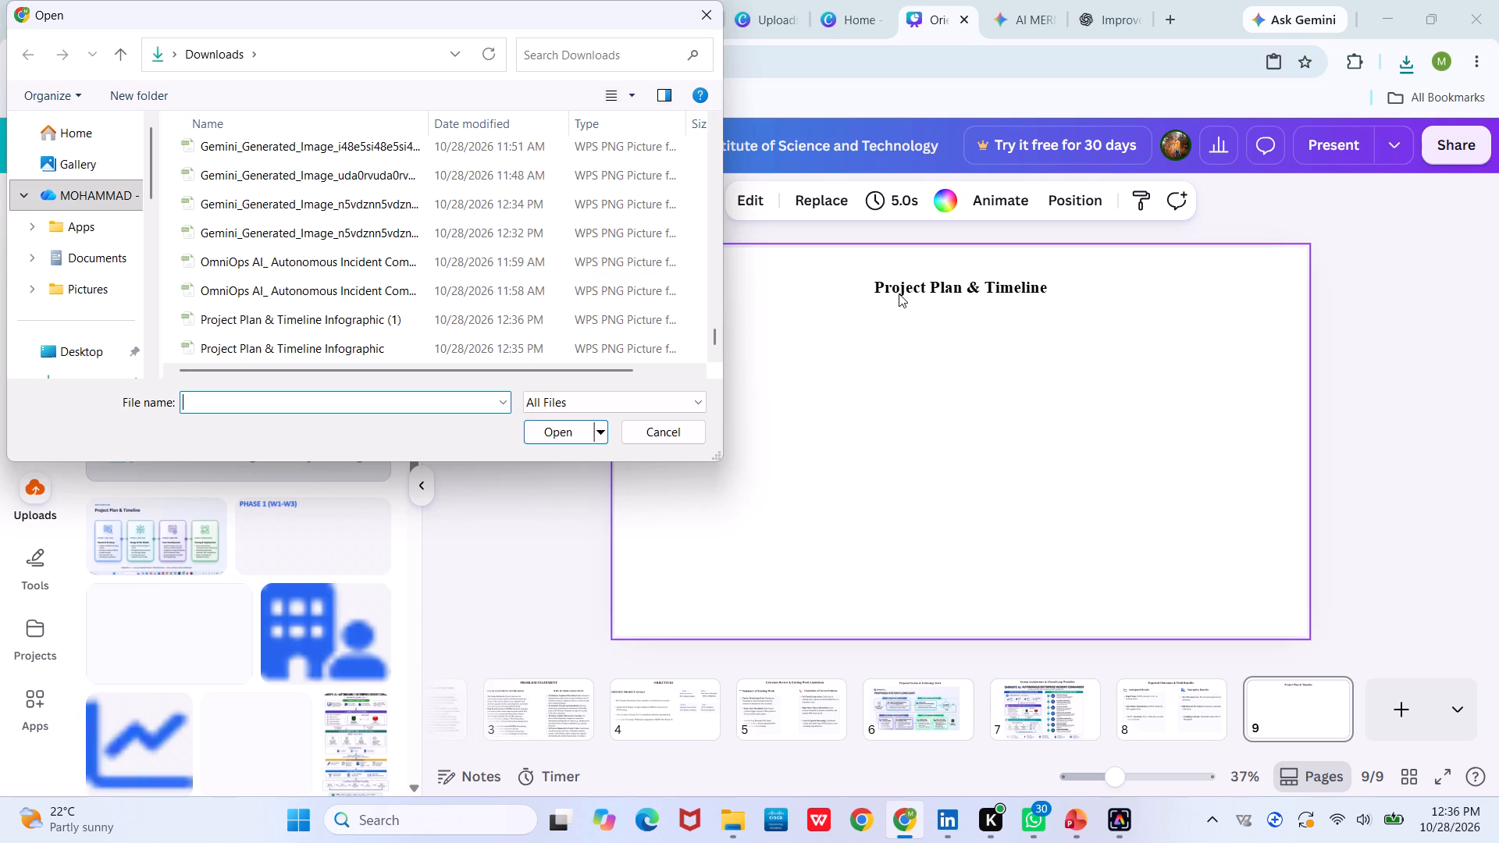
scroll(600, 240, "down", 1)
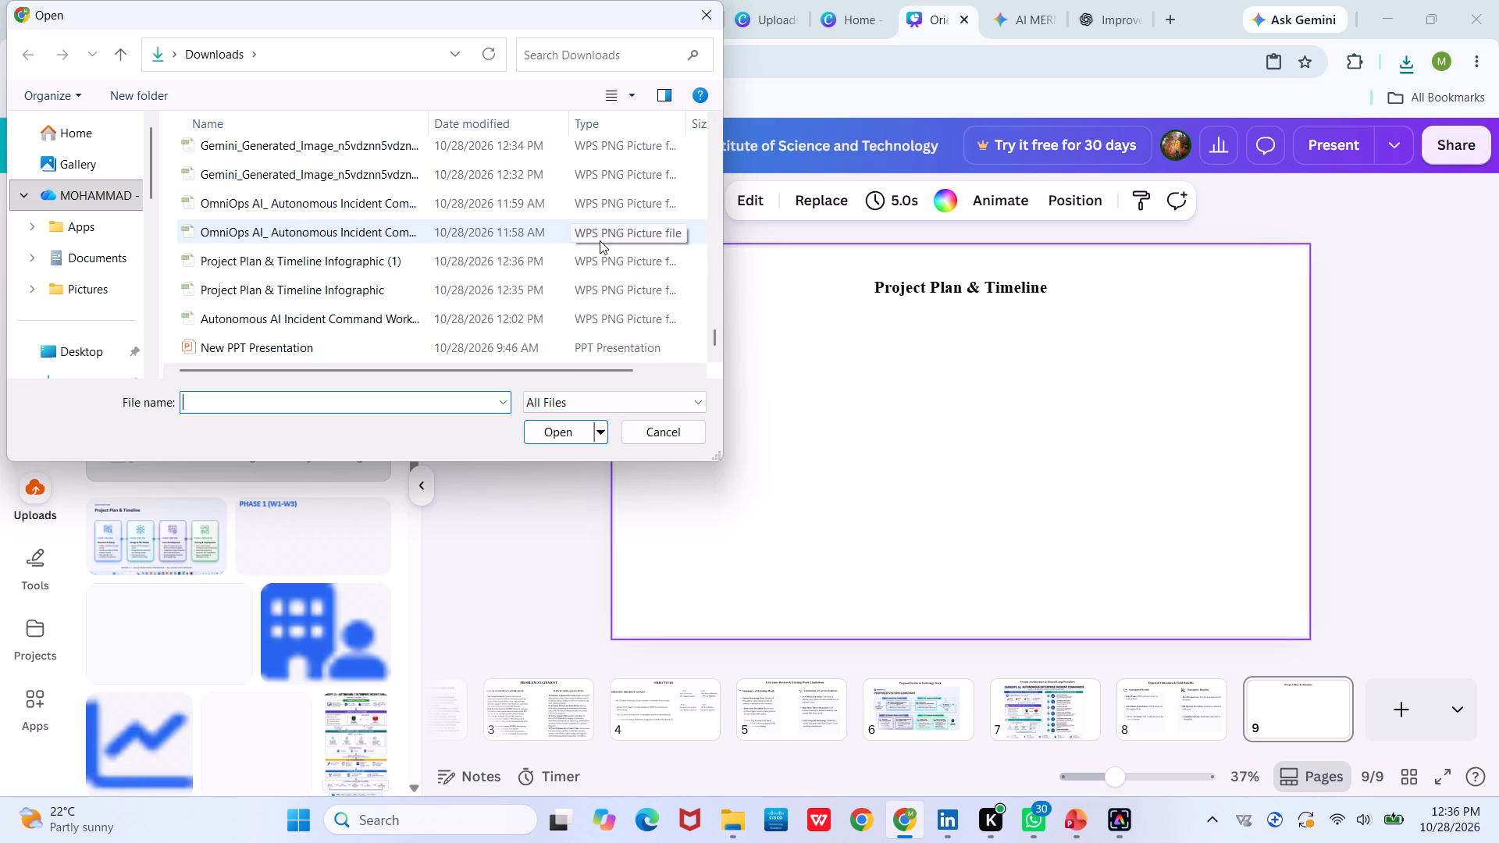
left_click(547, 268)
left_click(547, 425)
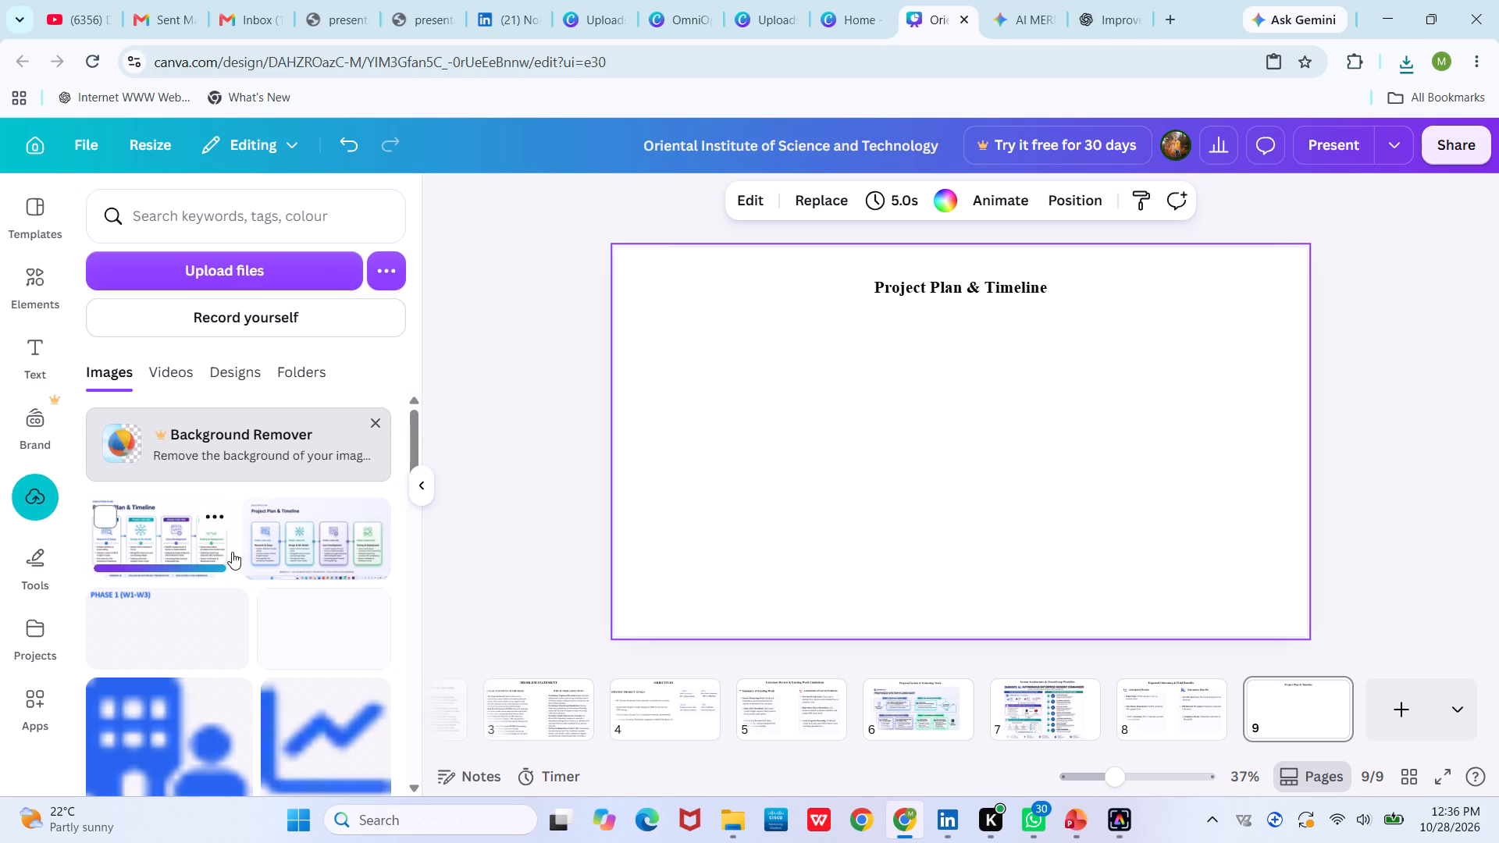
Place the uploaded four-phase Project Plan & Timeline infographic on page 9 and enlarge it to fill most of the page.
left_click(174, 546)
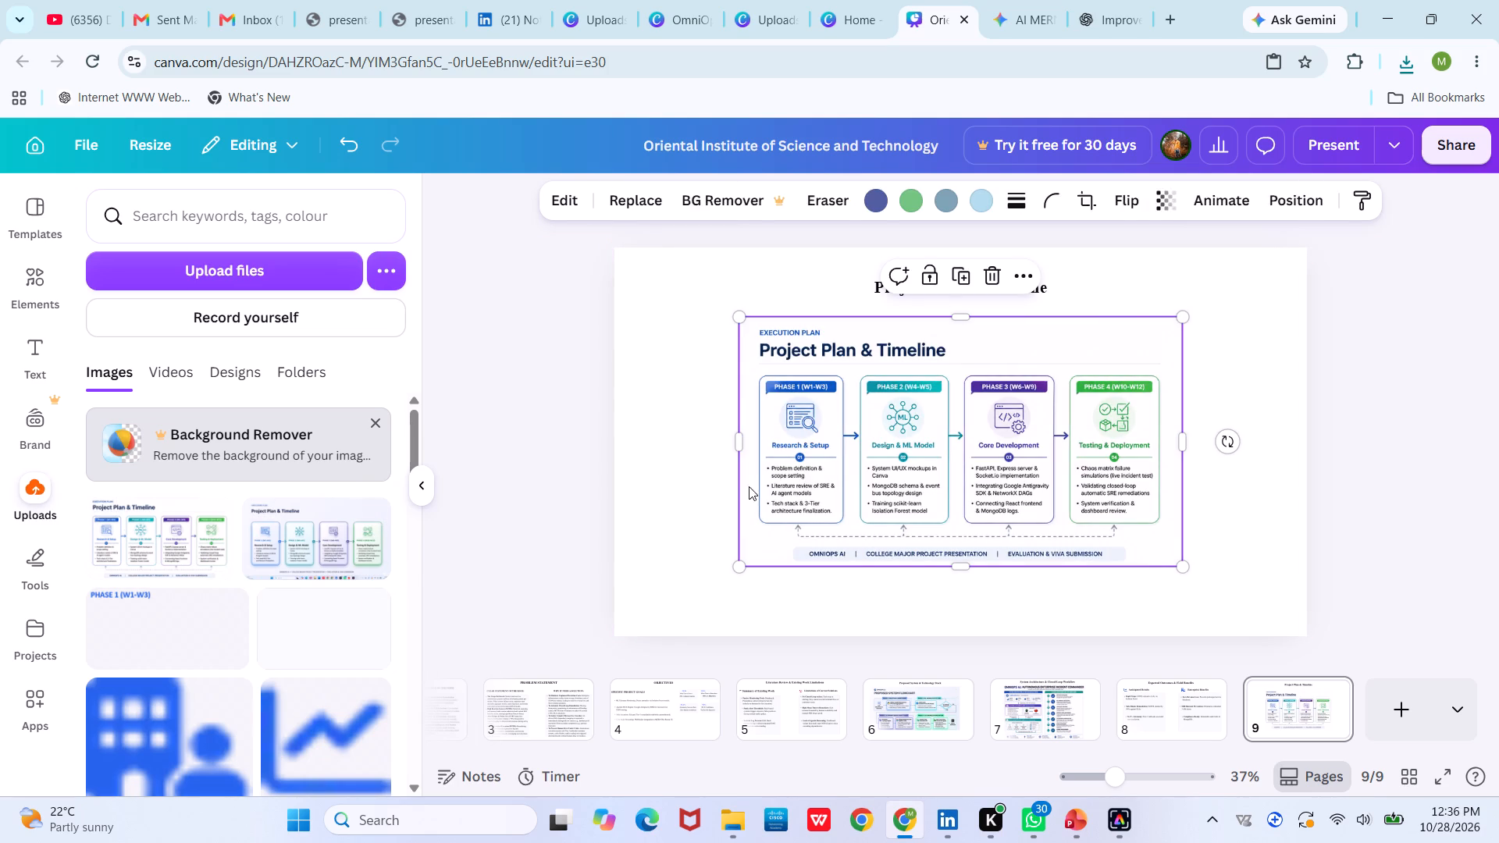
left_click_drag(1182, 318, 1237, 278)
left_click_drag(1111, 374, 1010, 411)
left_click_drag(1139, 325, 1223, 311)
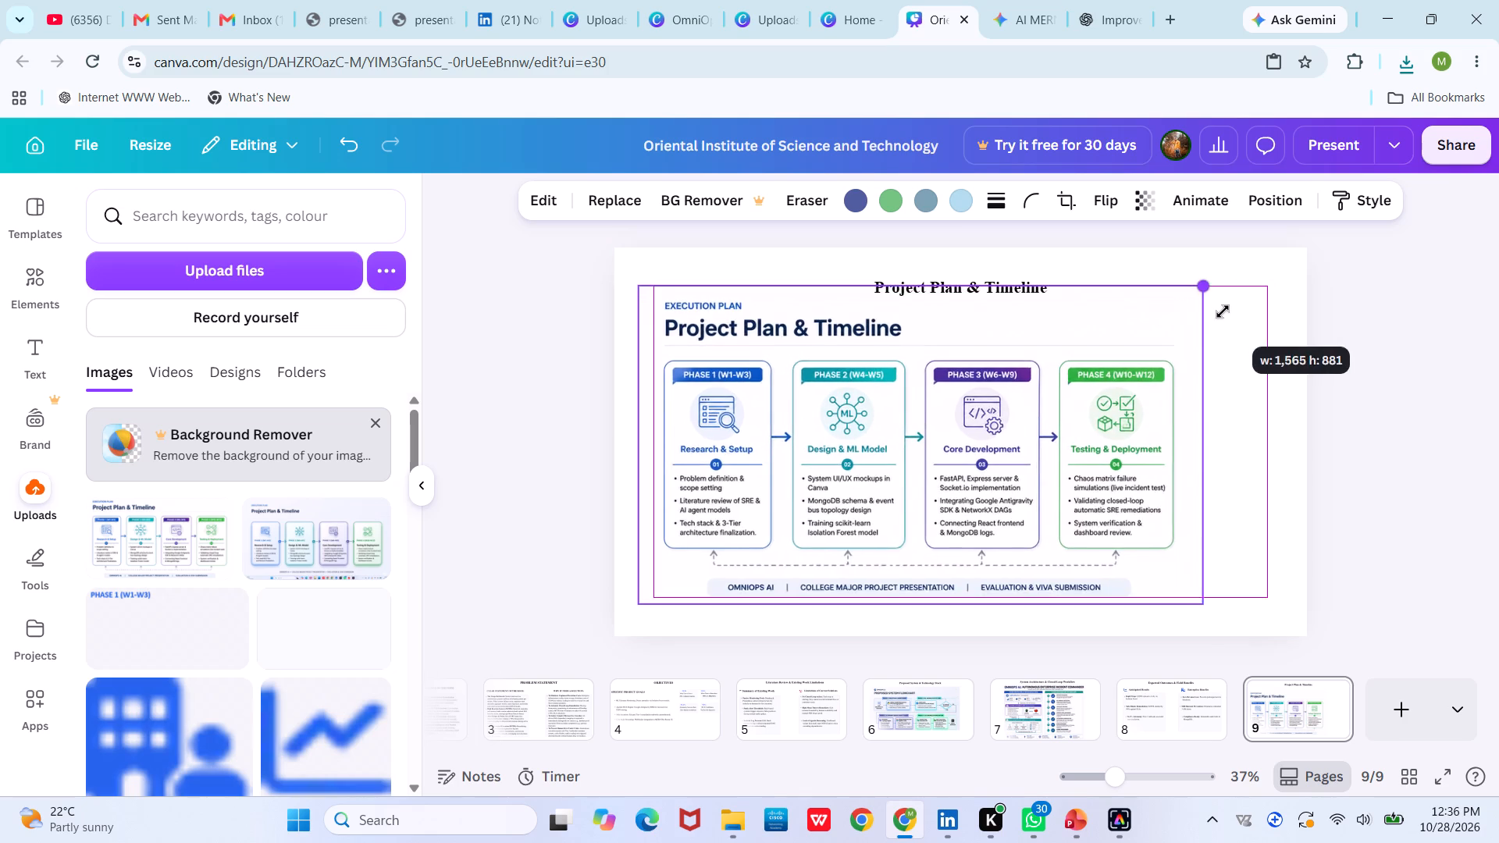
left_click_drag(1223, 311, 1261, 302)
Delete the separate "Project Plan & Timeline" text heading overlapping the infographic.
left_click(996, 286)
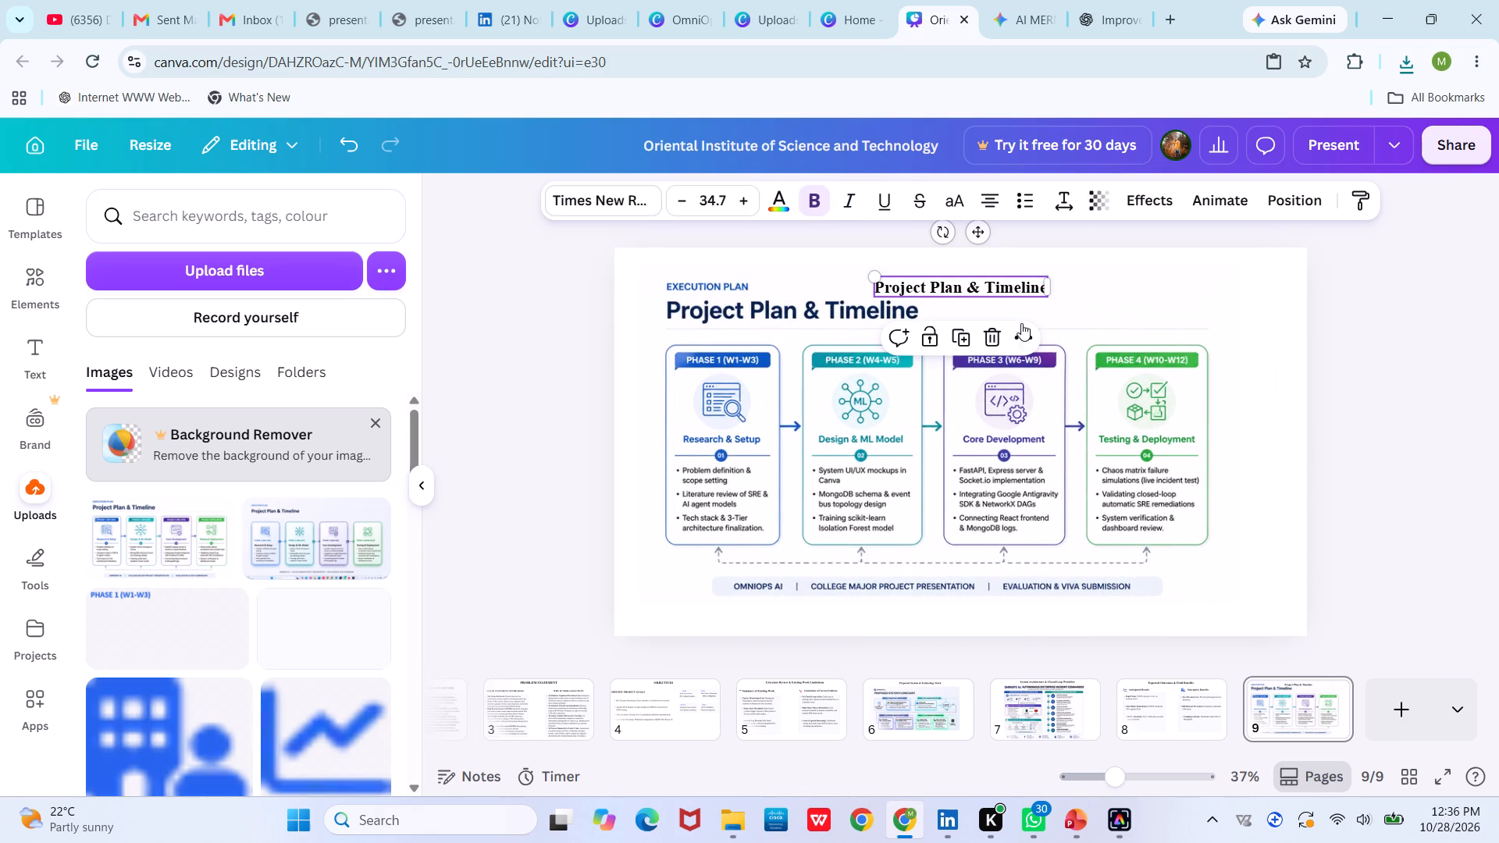
left_click(989, 342)
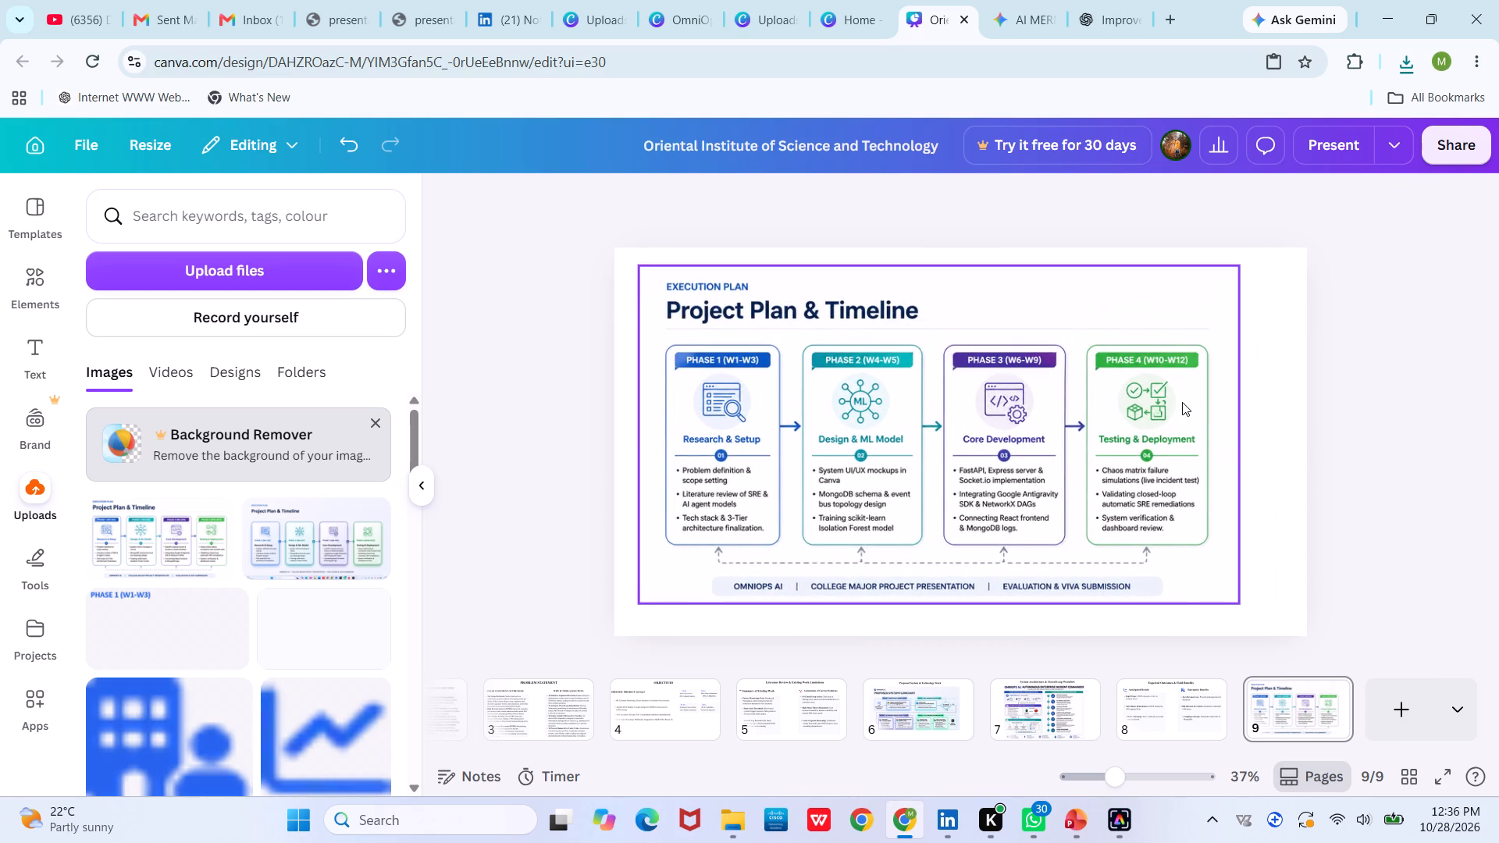
Widen the infographic slightly and shift it toward the centre of the page.
left_click(1197, 516)
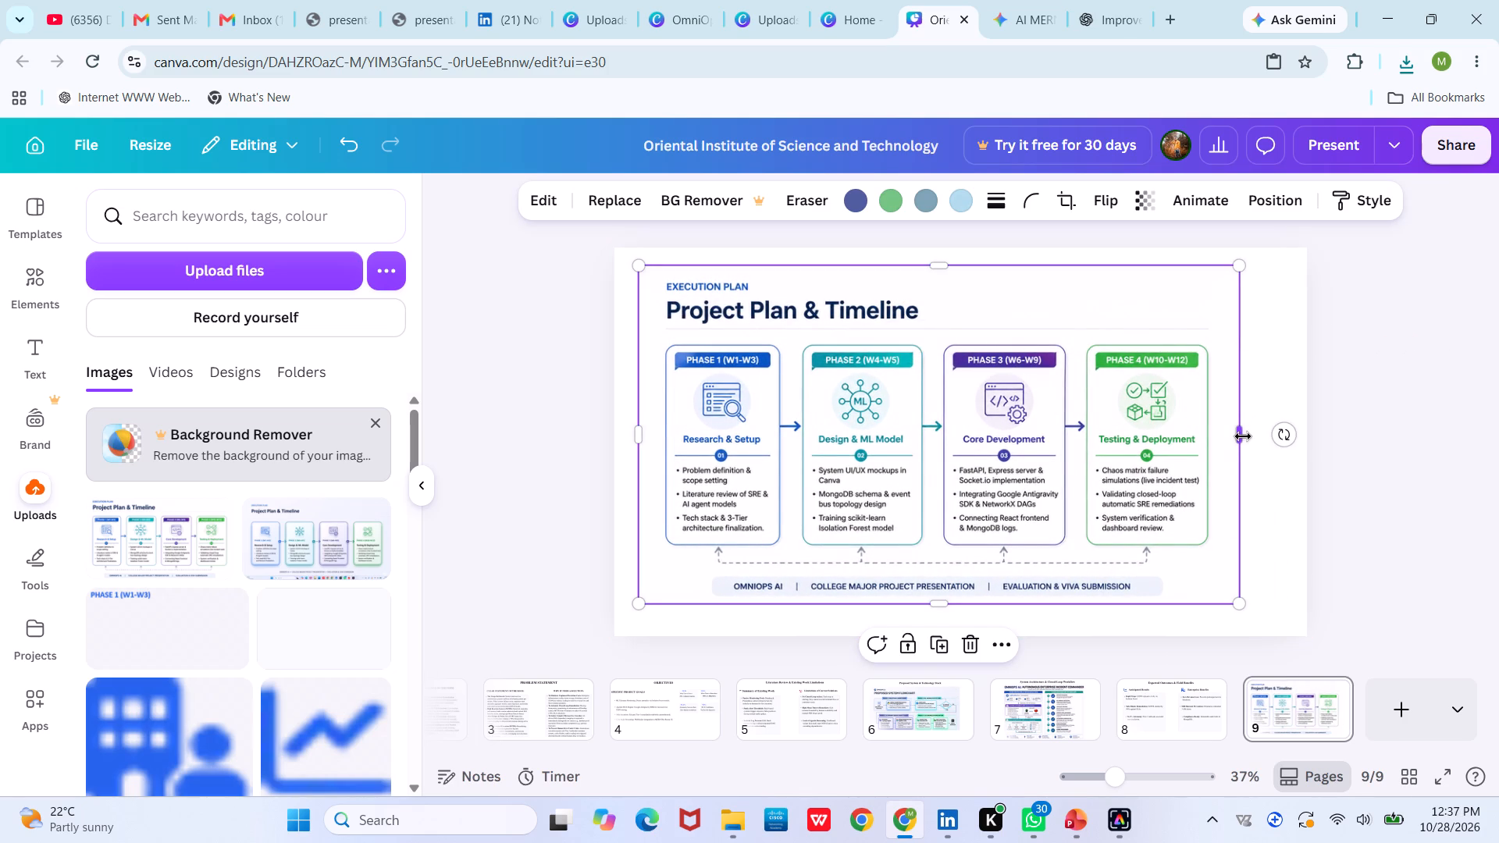
left_click(1243, 436)
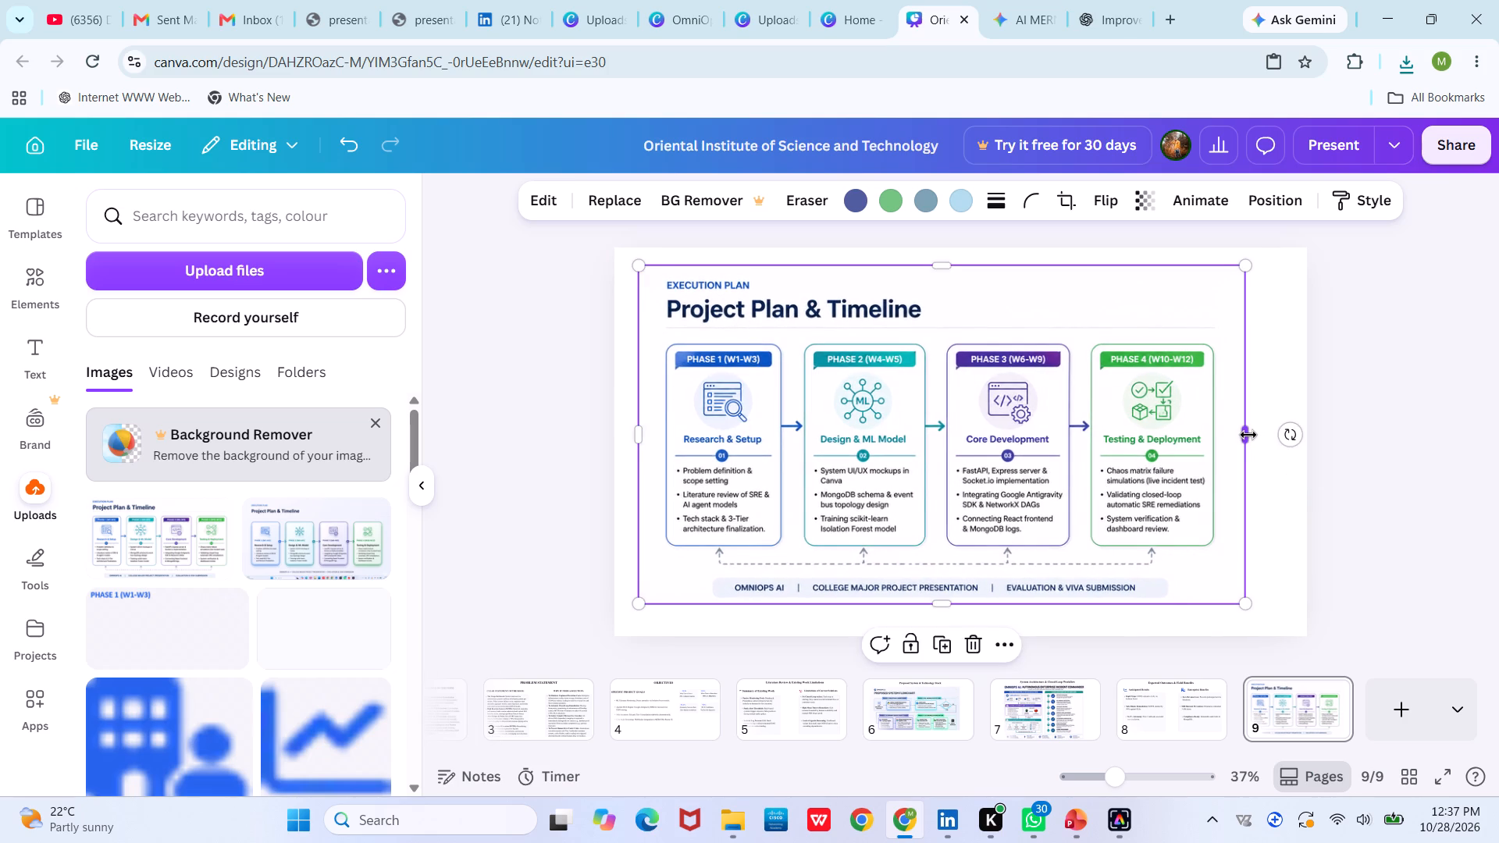
left_click(1369, 372)
left_click(1114, 436)
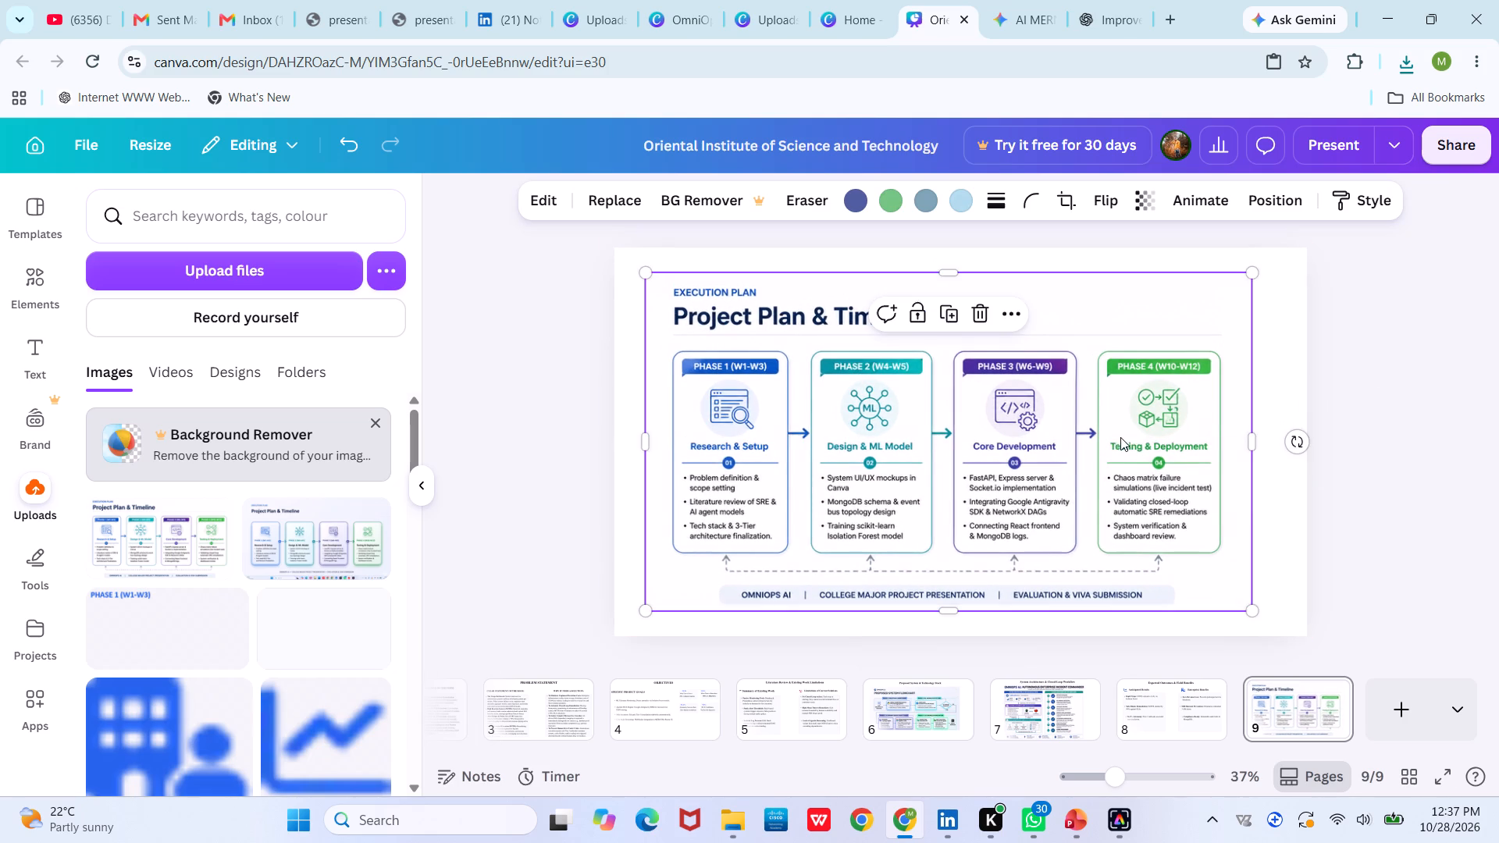
left_click(1365, 271)
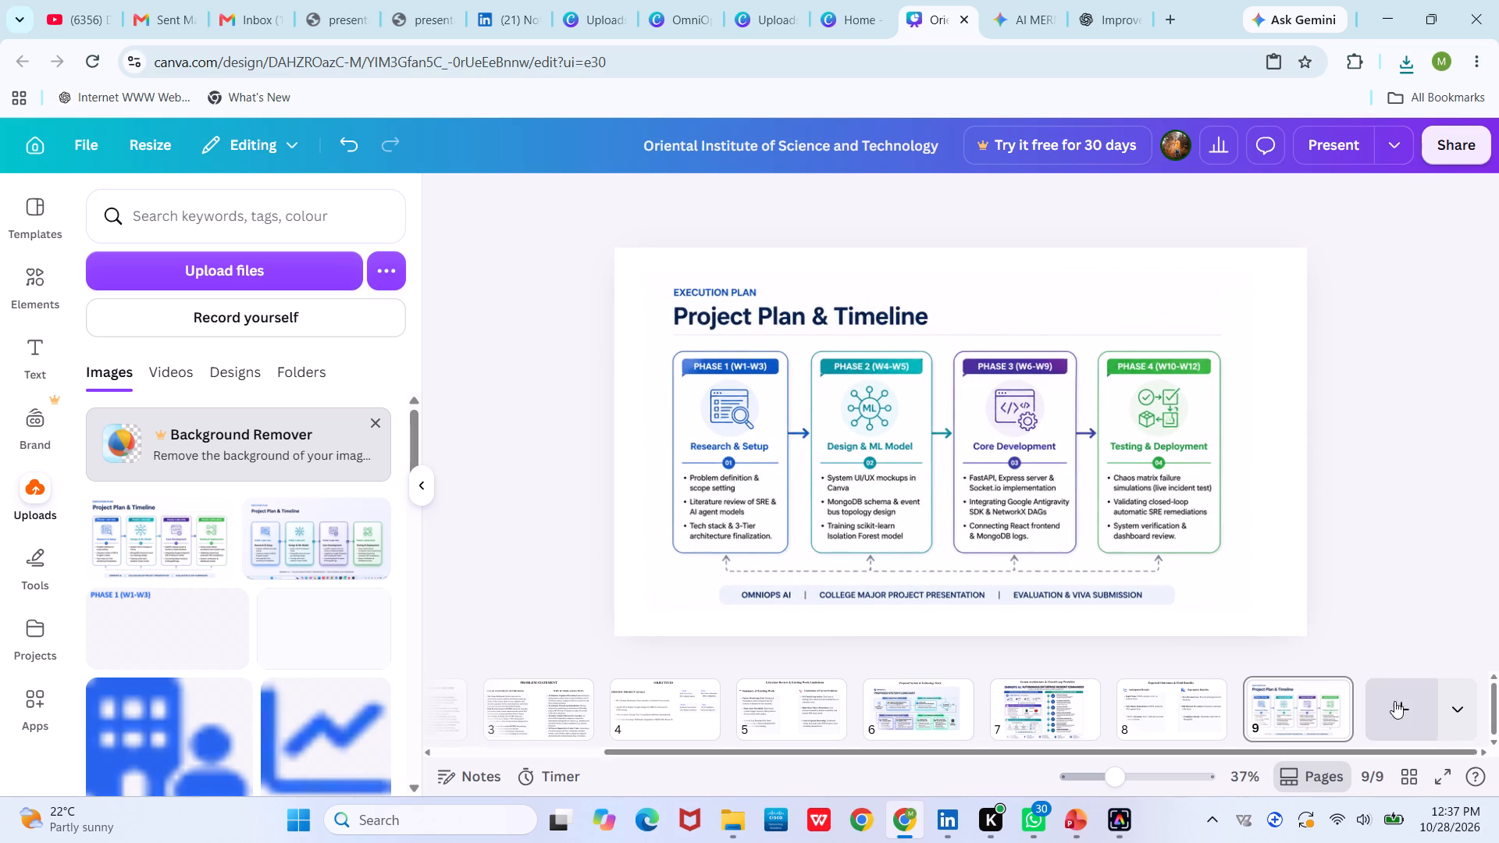
Add a blank page 10 after the Project Plan & Timeline page.
left_click(1396, 706)
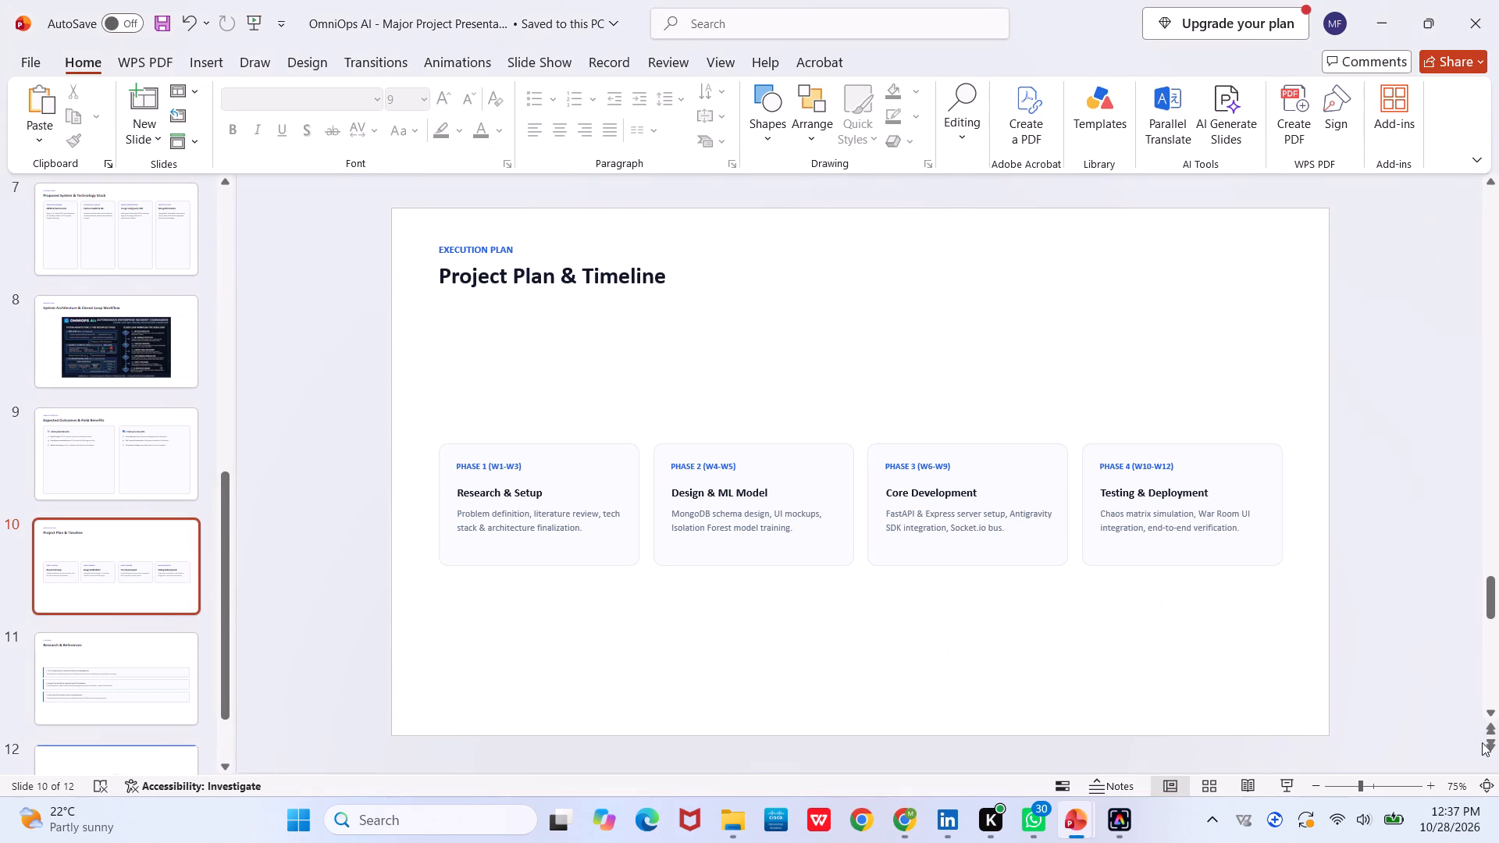
Copy the "Research & References" title from PowerPoint slide 11 into Canva page 10 and move it to the page's upper left.
key("Right")
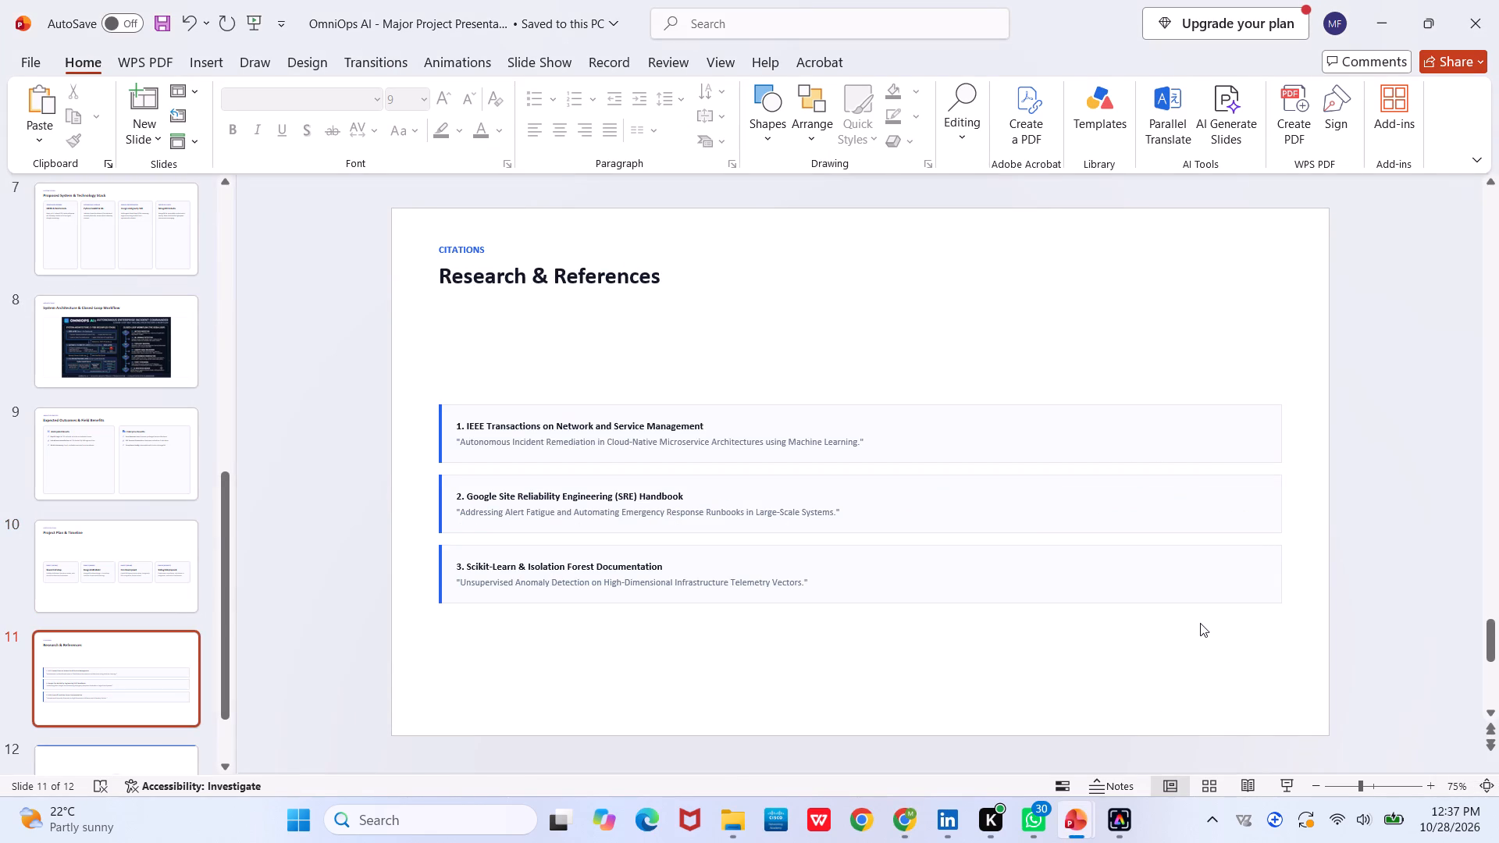
left_click(518, 260)
key("ctrl+c")
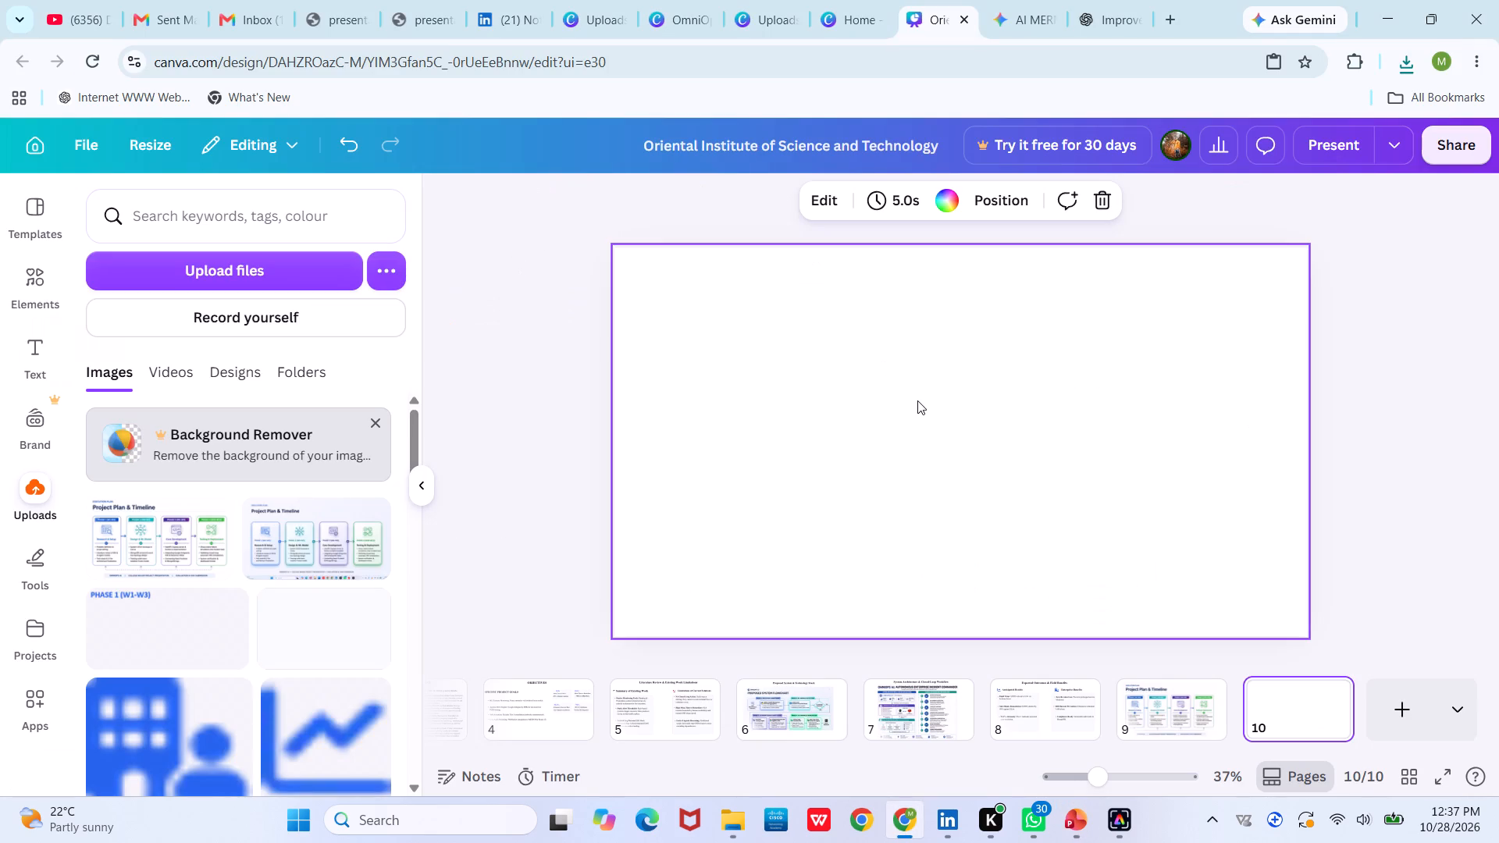
left_click(917, 400)
key("ctrl+v")
left_click(867, 498)
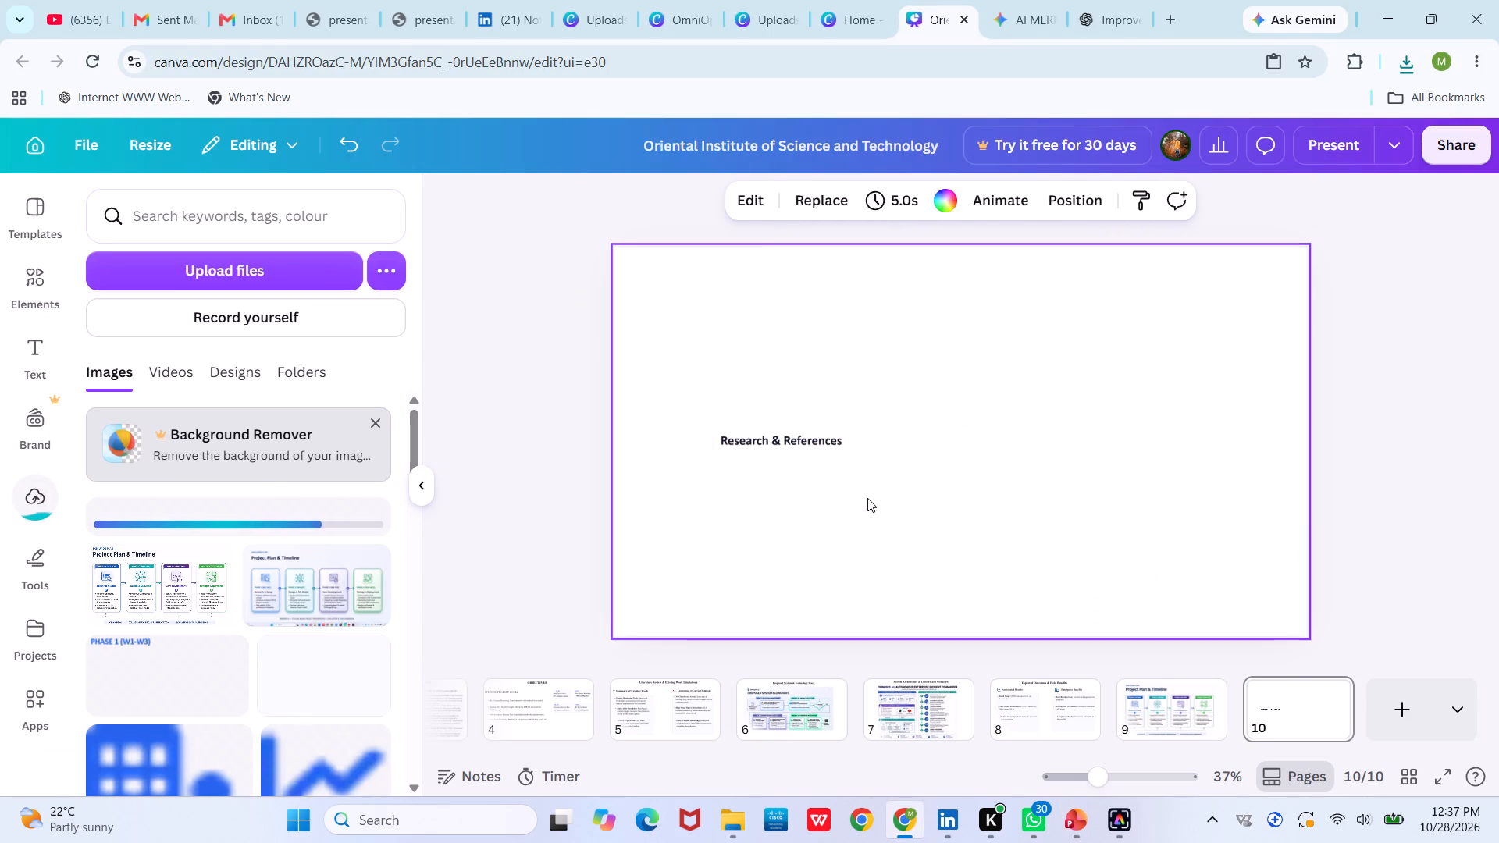
left_click_drag(781, 444, 778, 415)
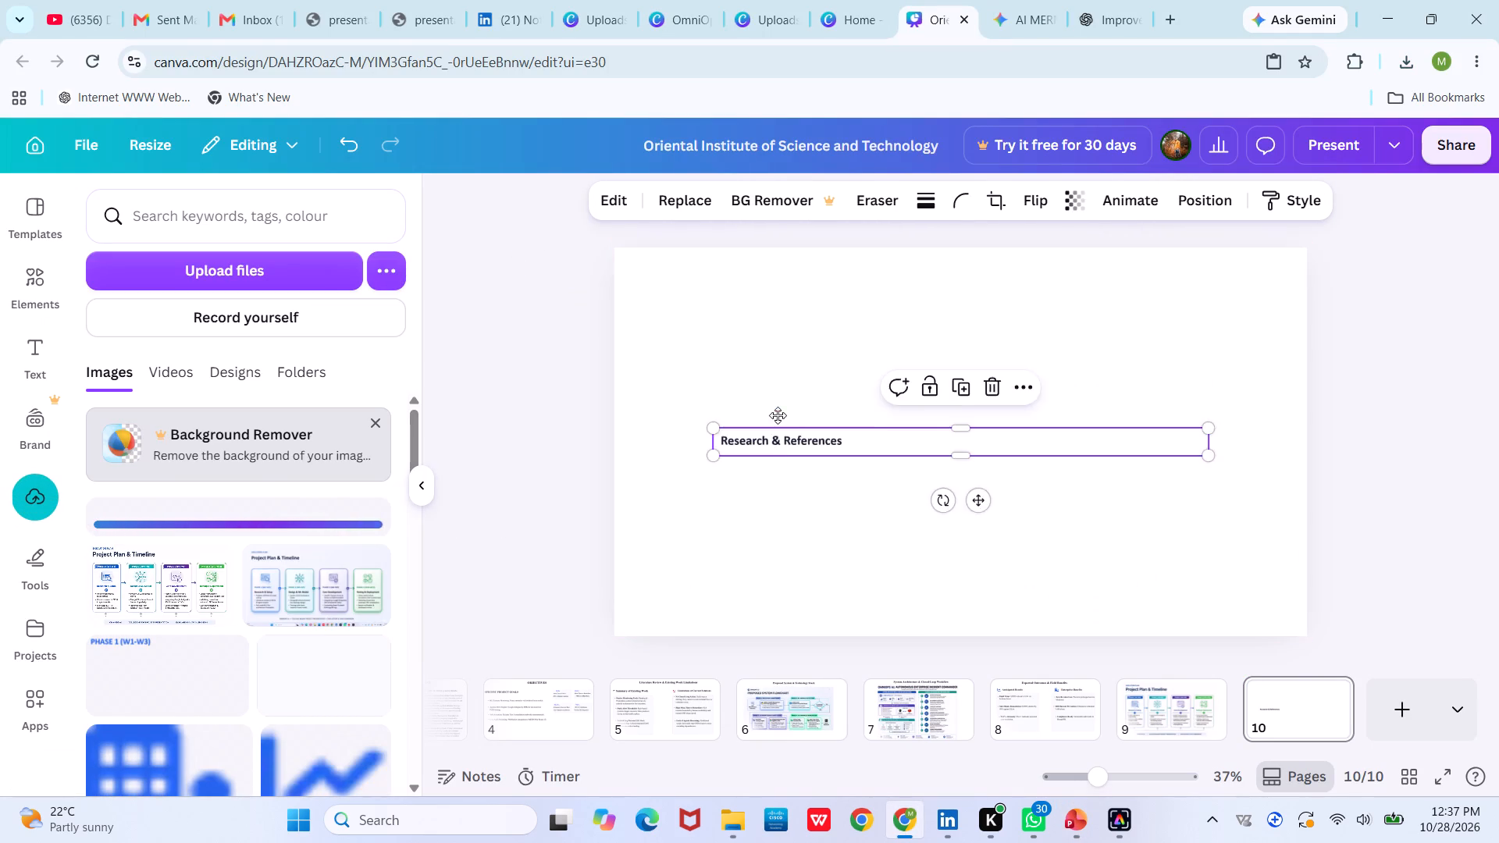
left_click_drag(778, 415, 725, 275)
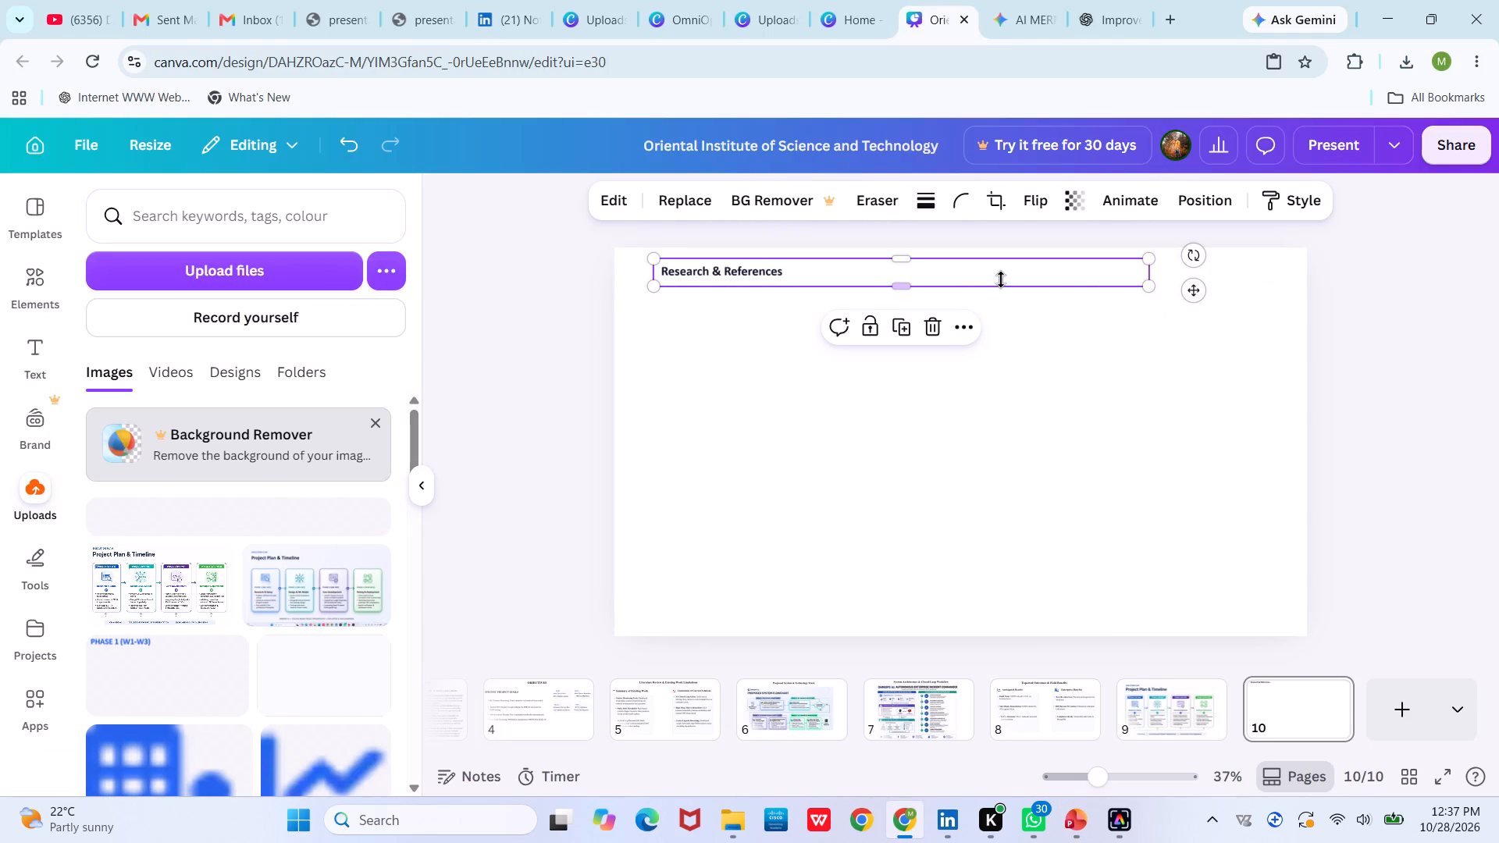
left_click(904, 285)
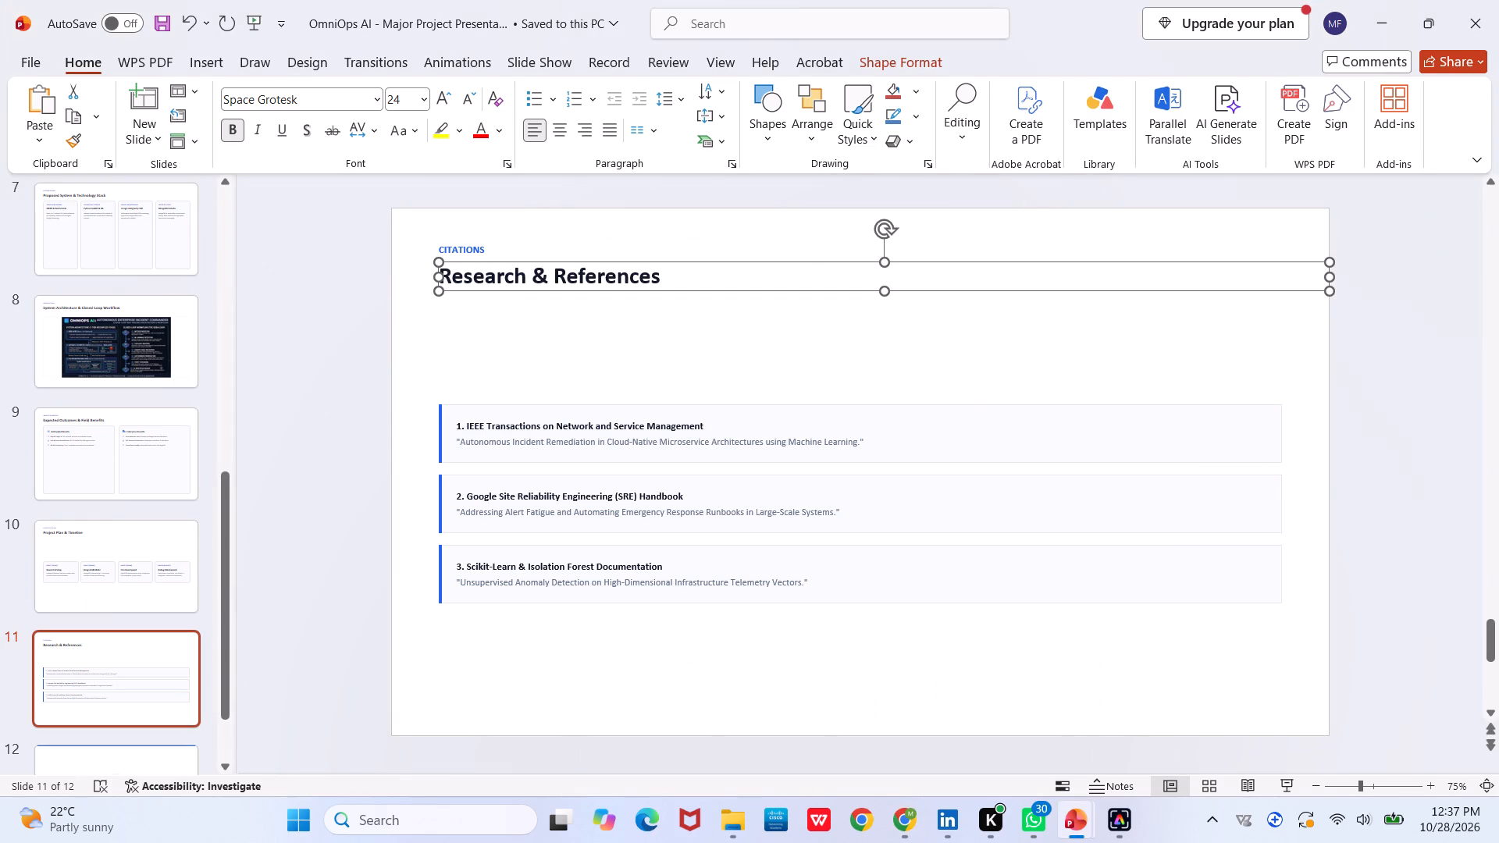
Copy the first reference's background box from PowerPoint into Canva page 10, make it taller and position it below the title.
left_click(993, 414)
key("ctrl+c")
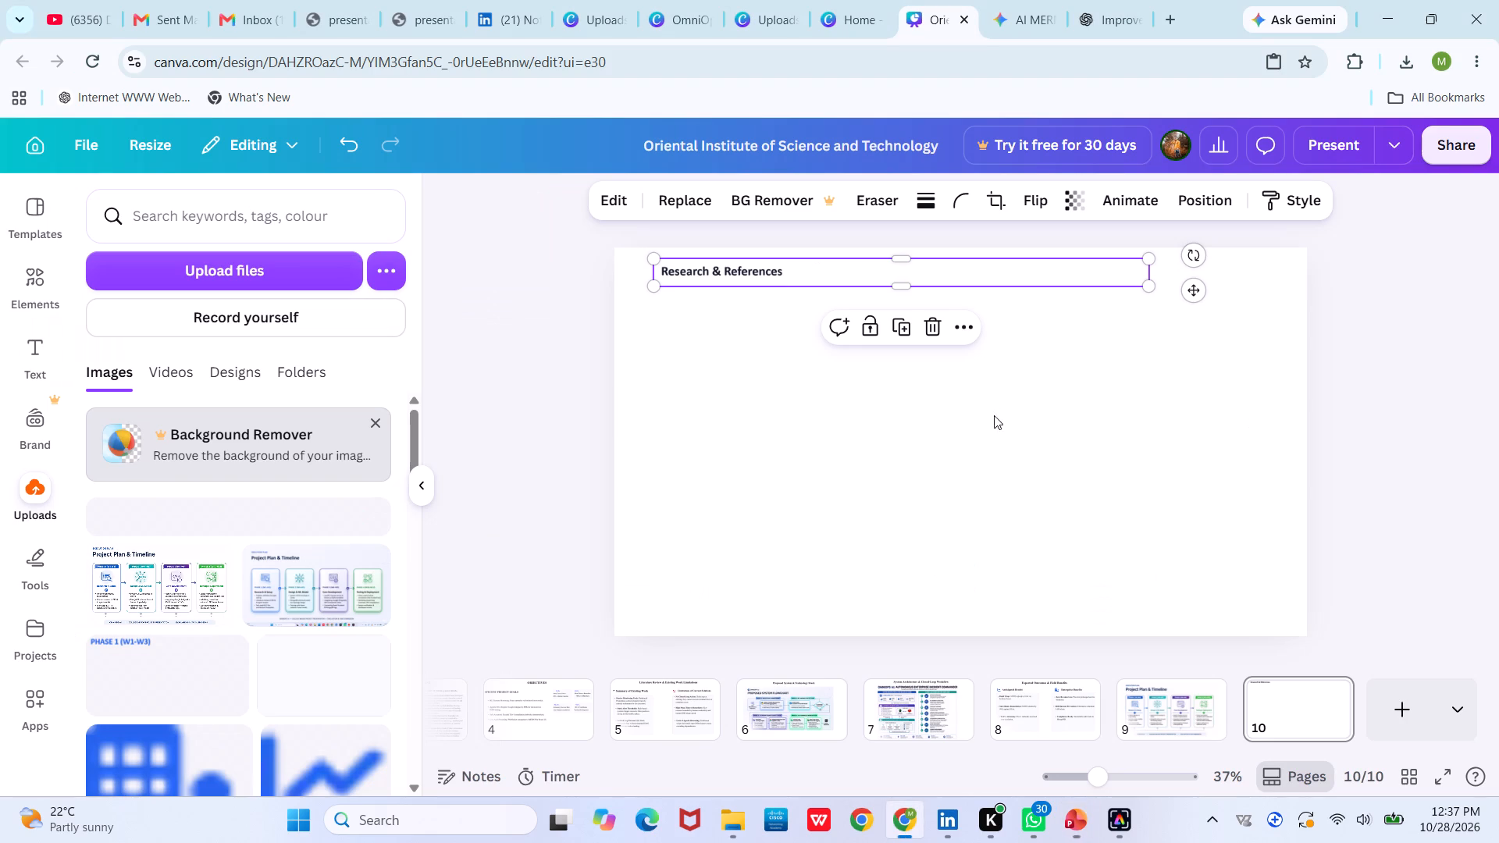
left_click(800, 428)
key("ctrl+v")
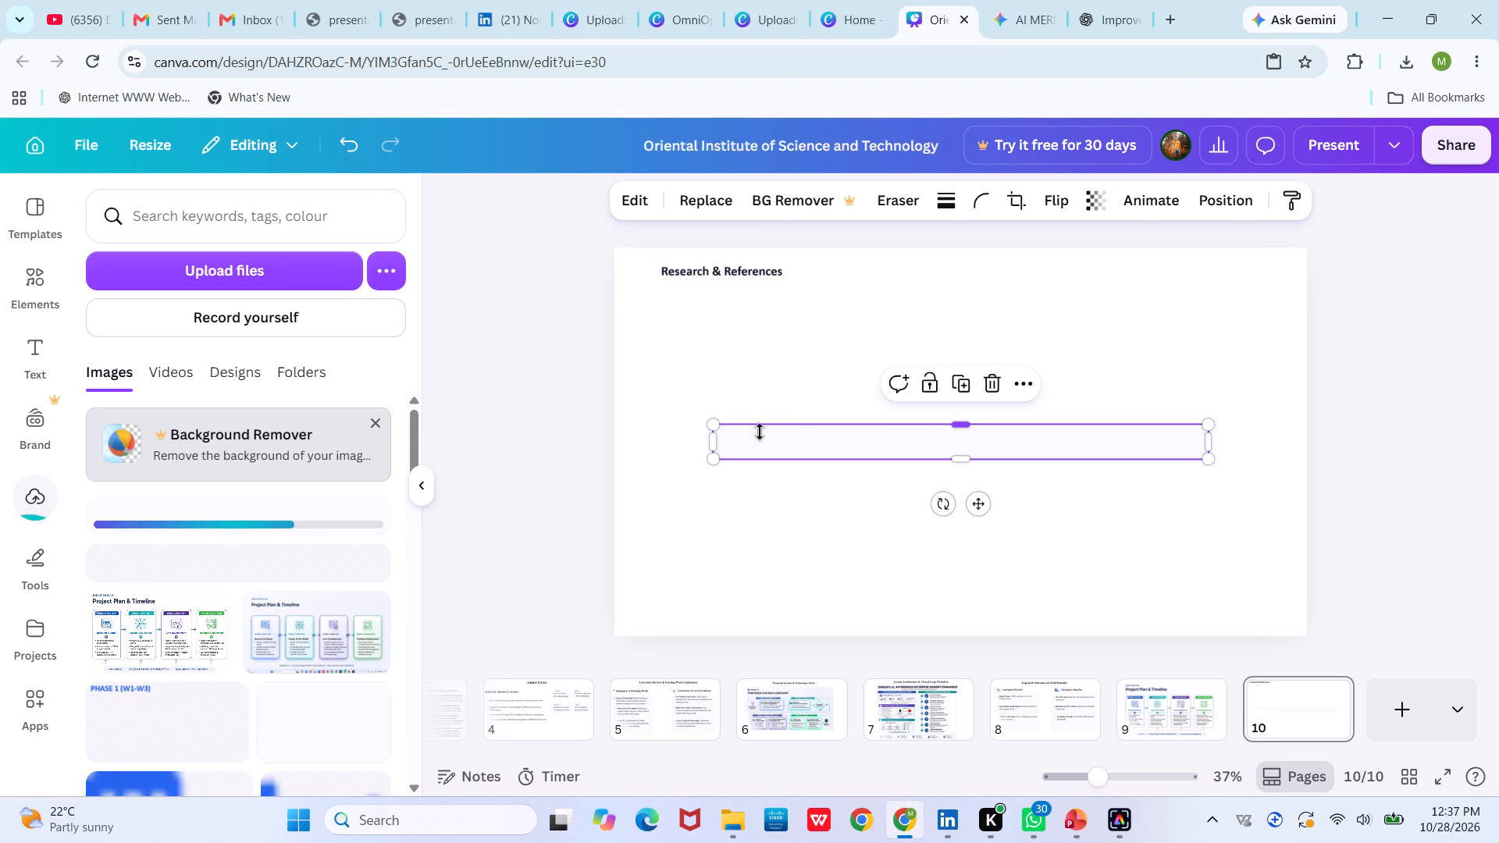
left_click(691, 357)
left_click(764, 404)
left_click(777, 432)
left_click_drag(777, 432, 723, 417)
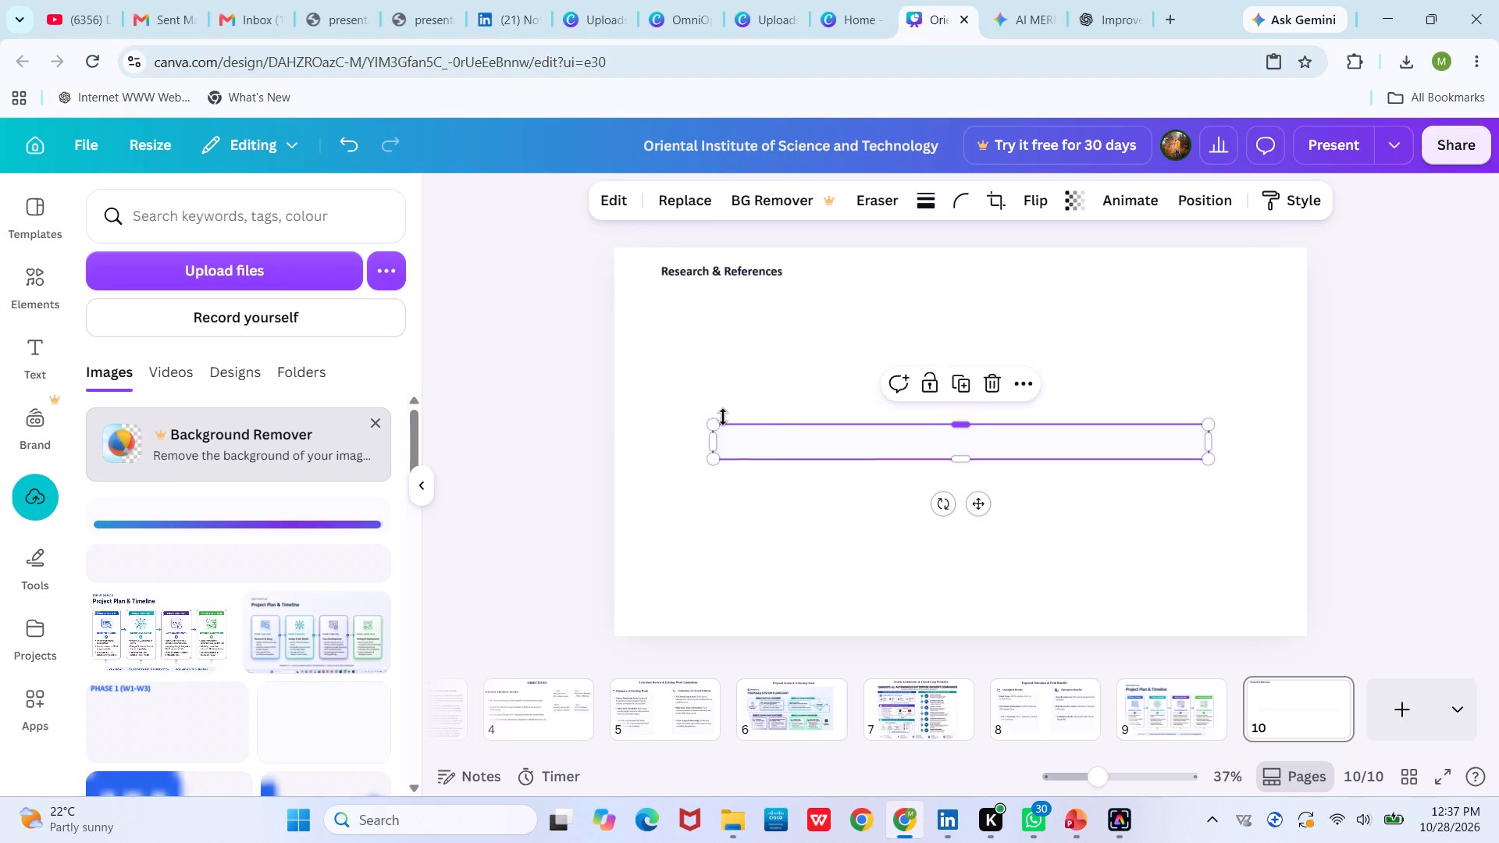
left_click_drag(723, 417, 690, 391)
left_click_drag(792, 421, 721, 408)
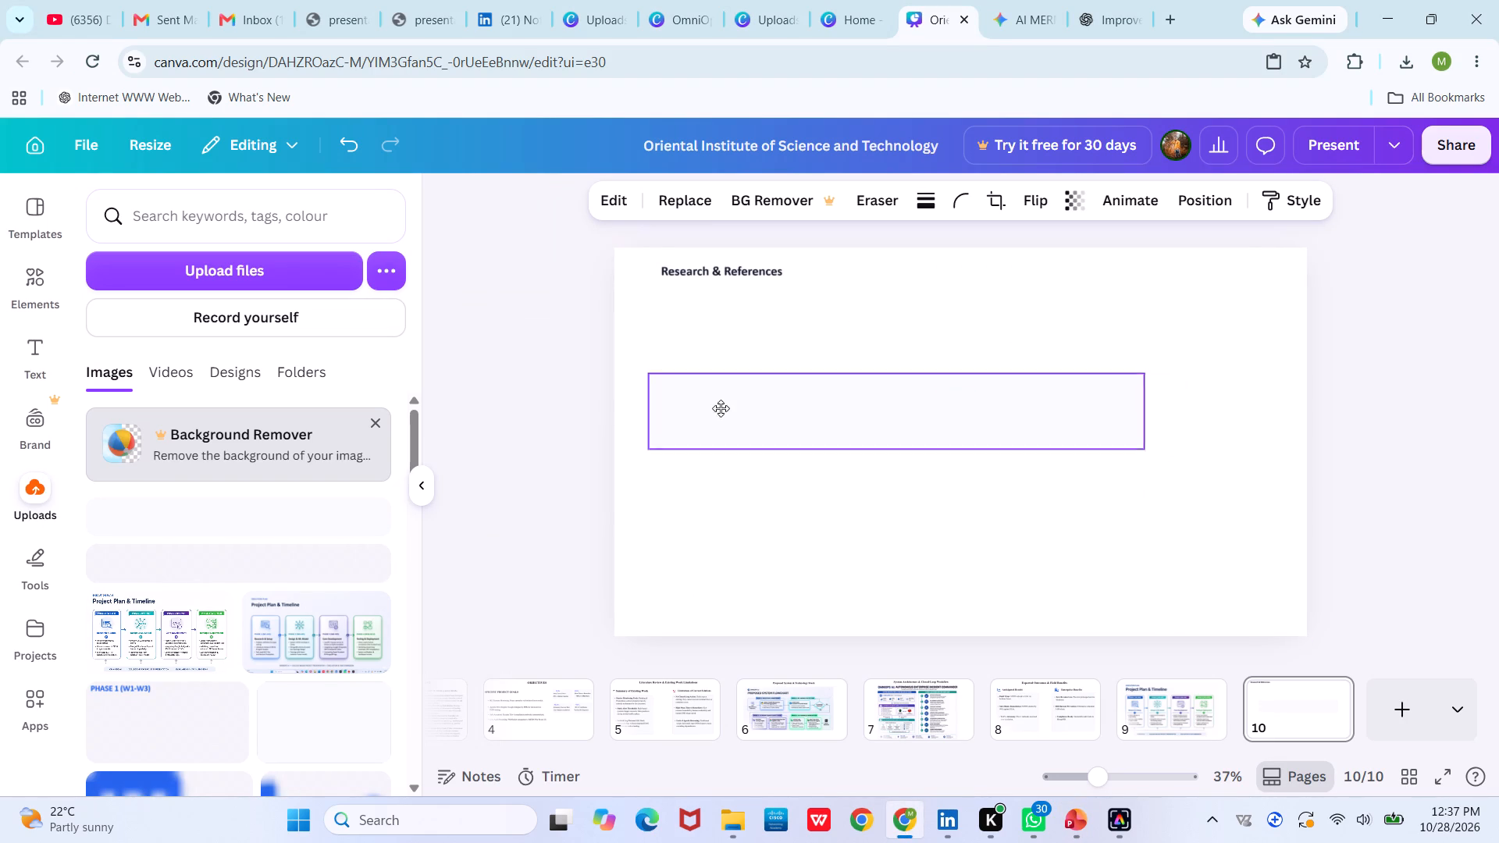
left_click_drag(721, 408, 714, 374)
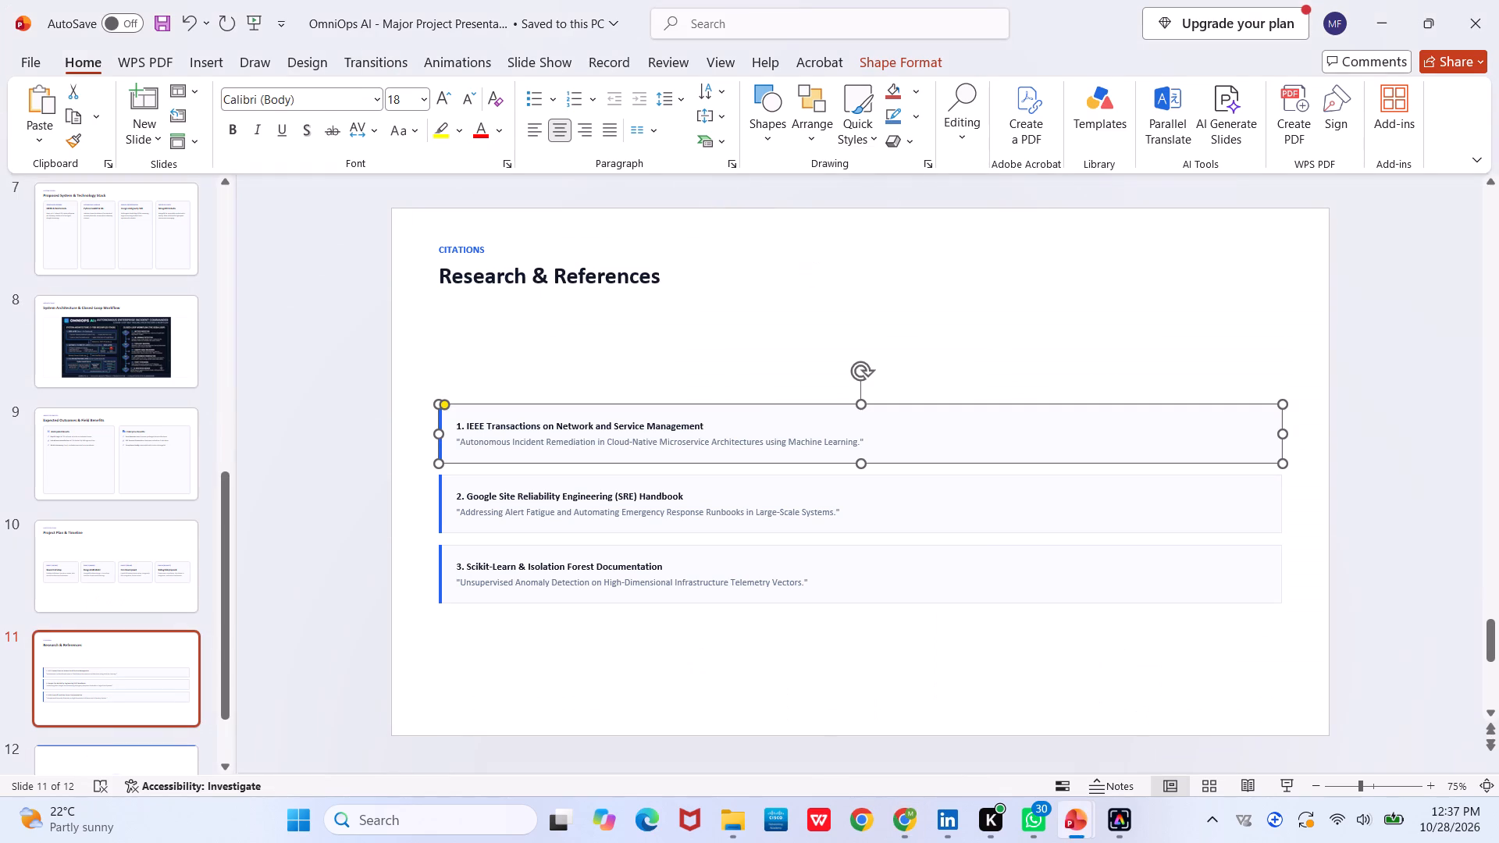
Copy "1. IEEE Transactions on Network and Service Management" from PowerPoint into Canva, make it bold and position it along the box's top edge.
left_click(645, 437)
left_click(641, 432)
key("ctrl+a")
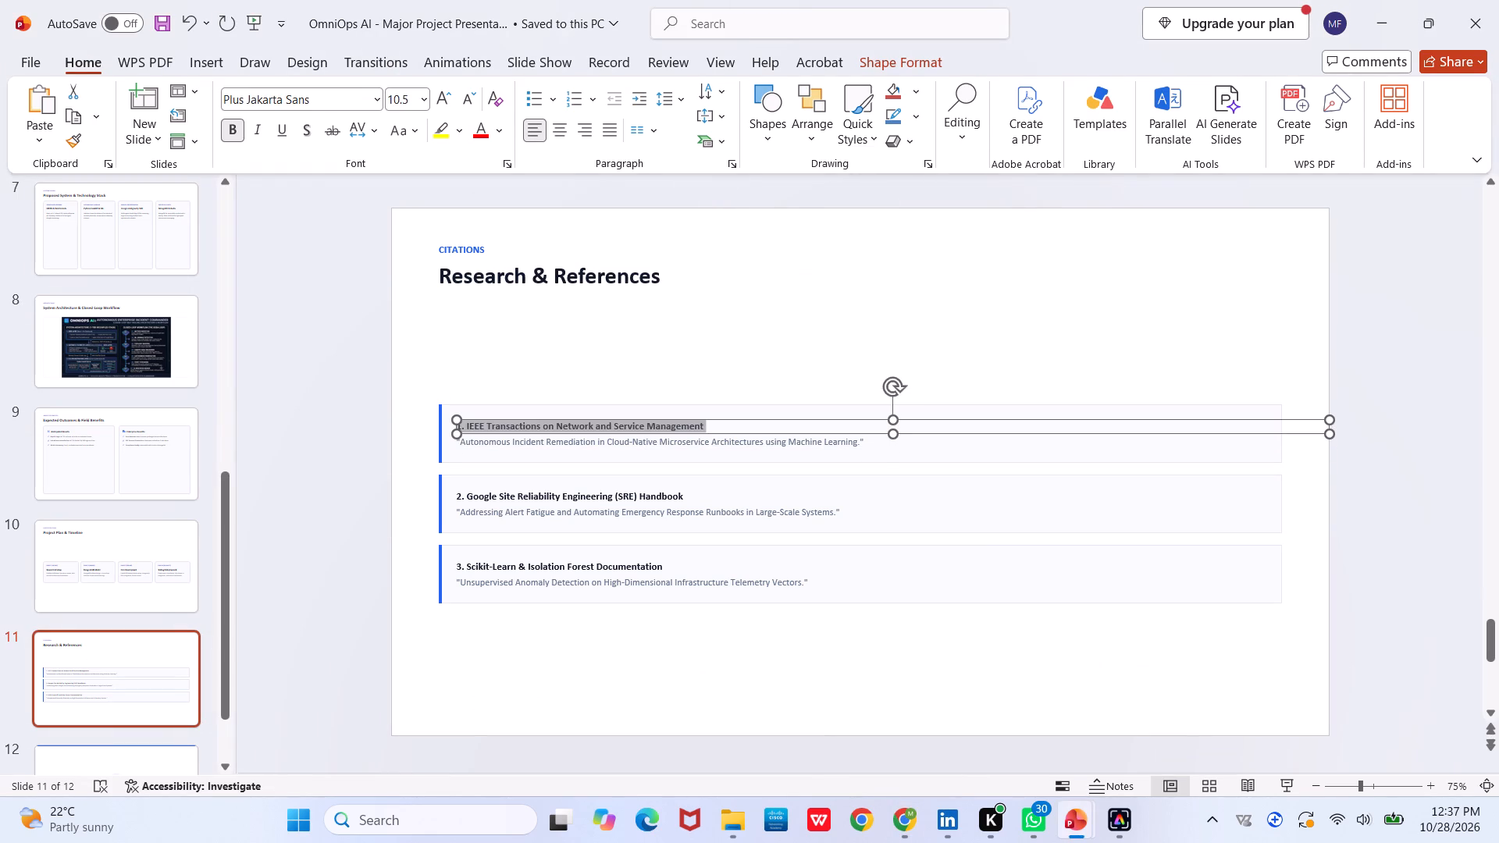
key("ctrl+c")
left_click(682, 387)
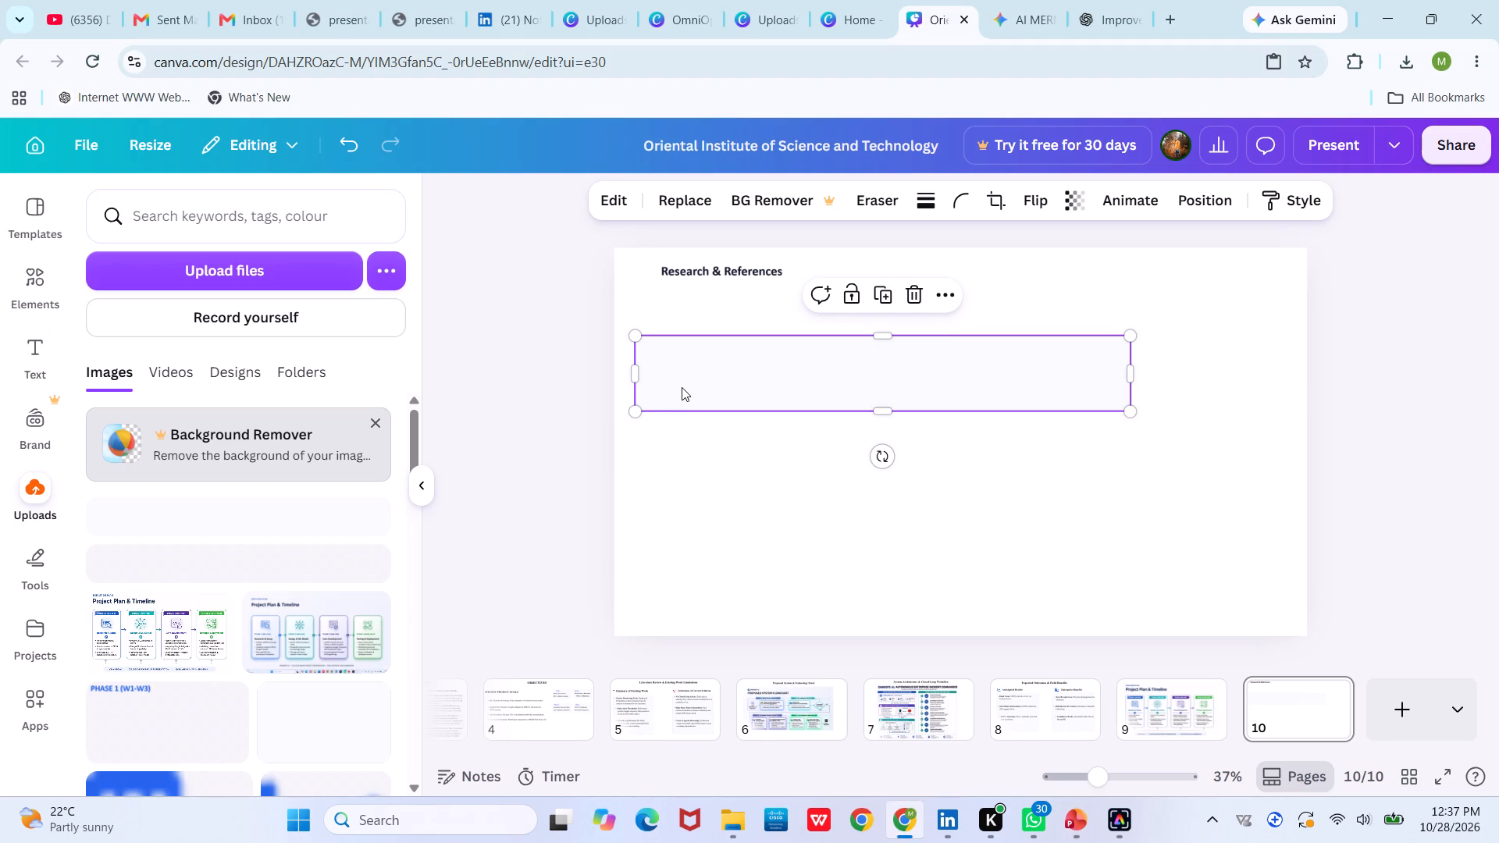
key("ctrl+v")
left_click(761, 464)
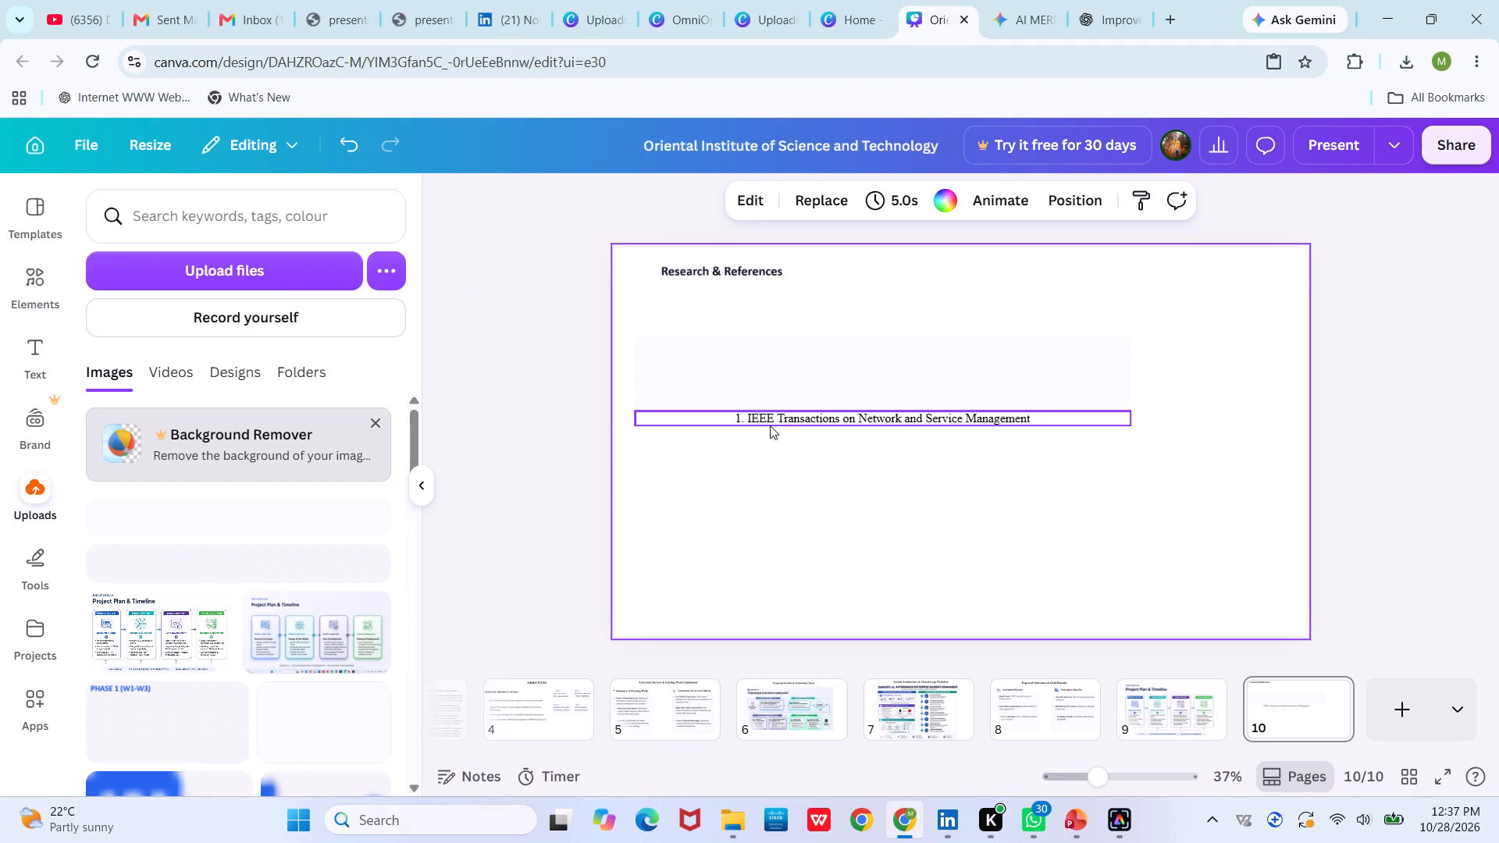
left_click_drag(771, 413, 683, 344)
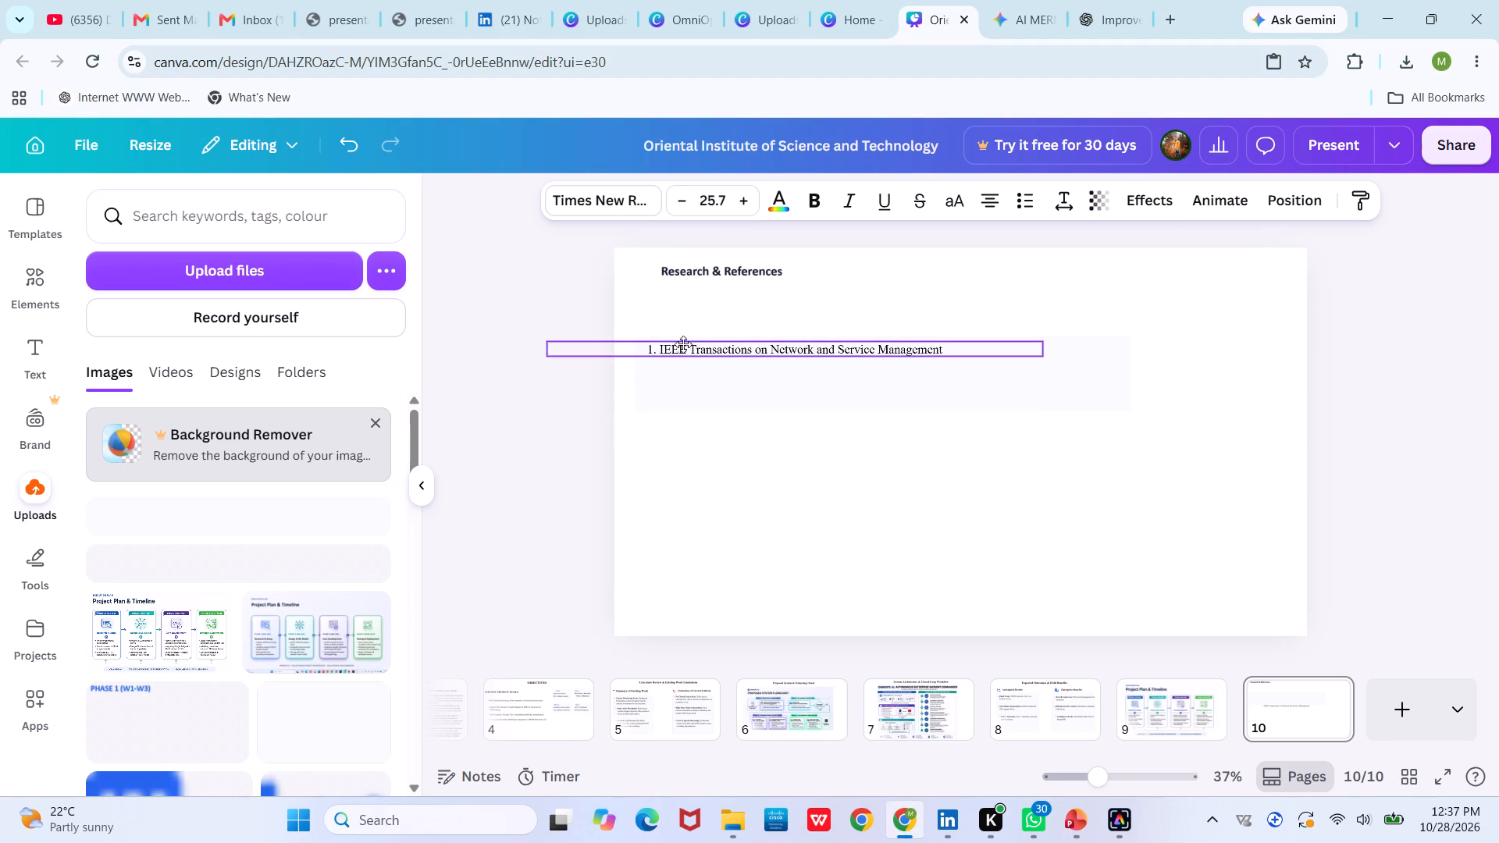
left_click_drag(683, 344, 679, 346)
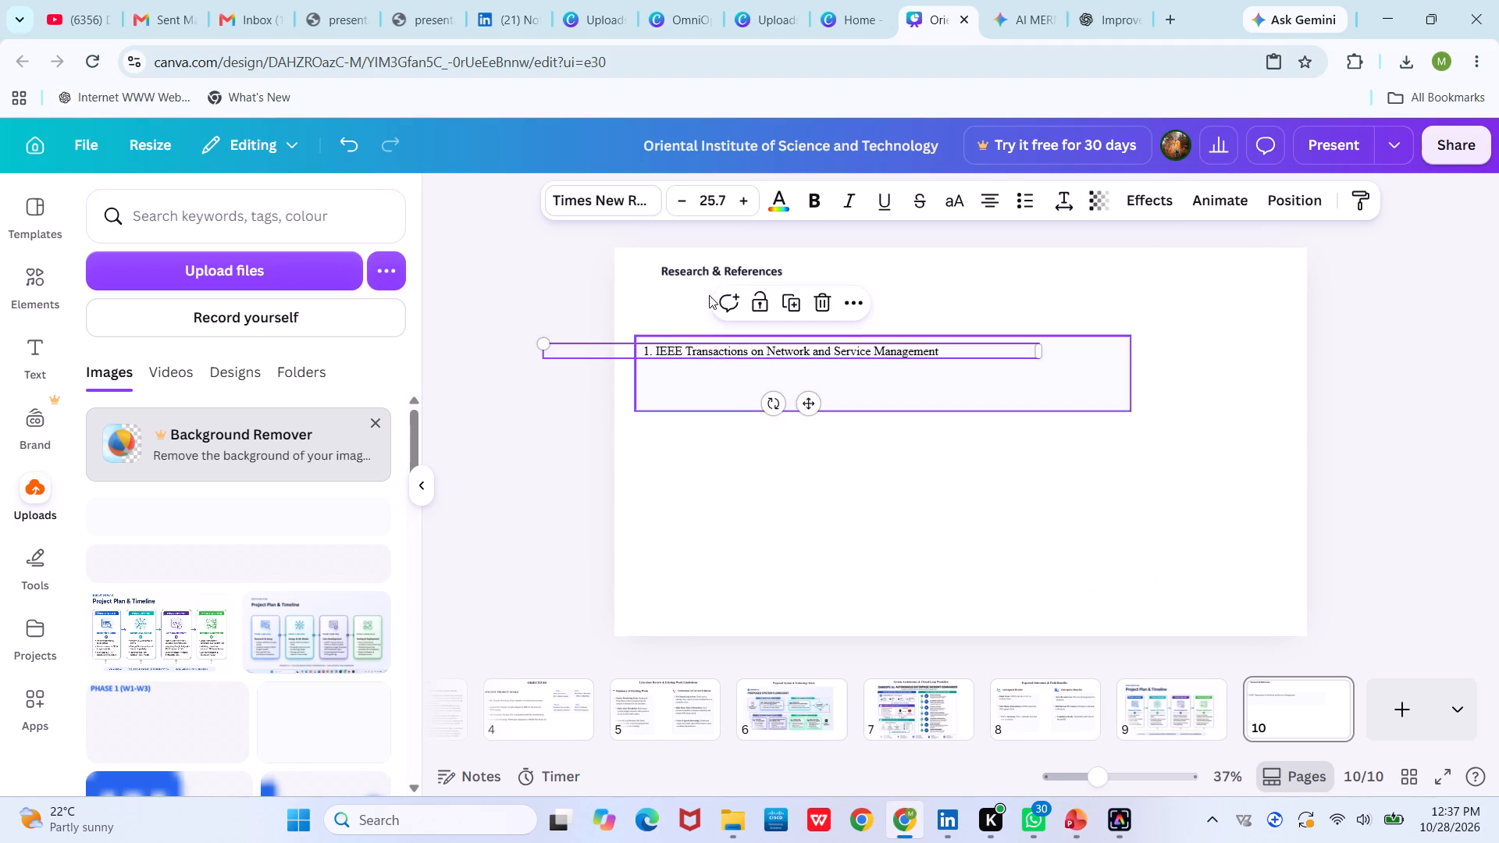
left_click(811, 208)
left_click(769, 469)
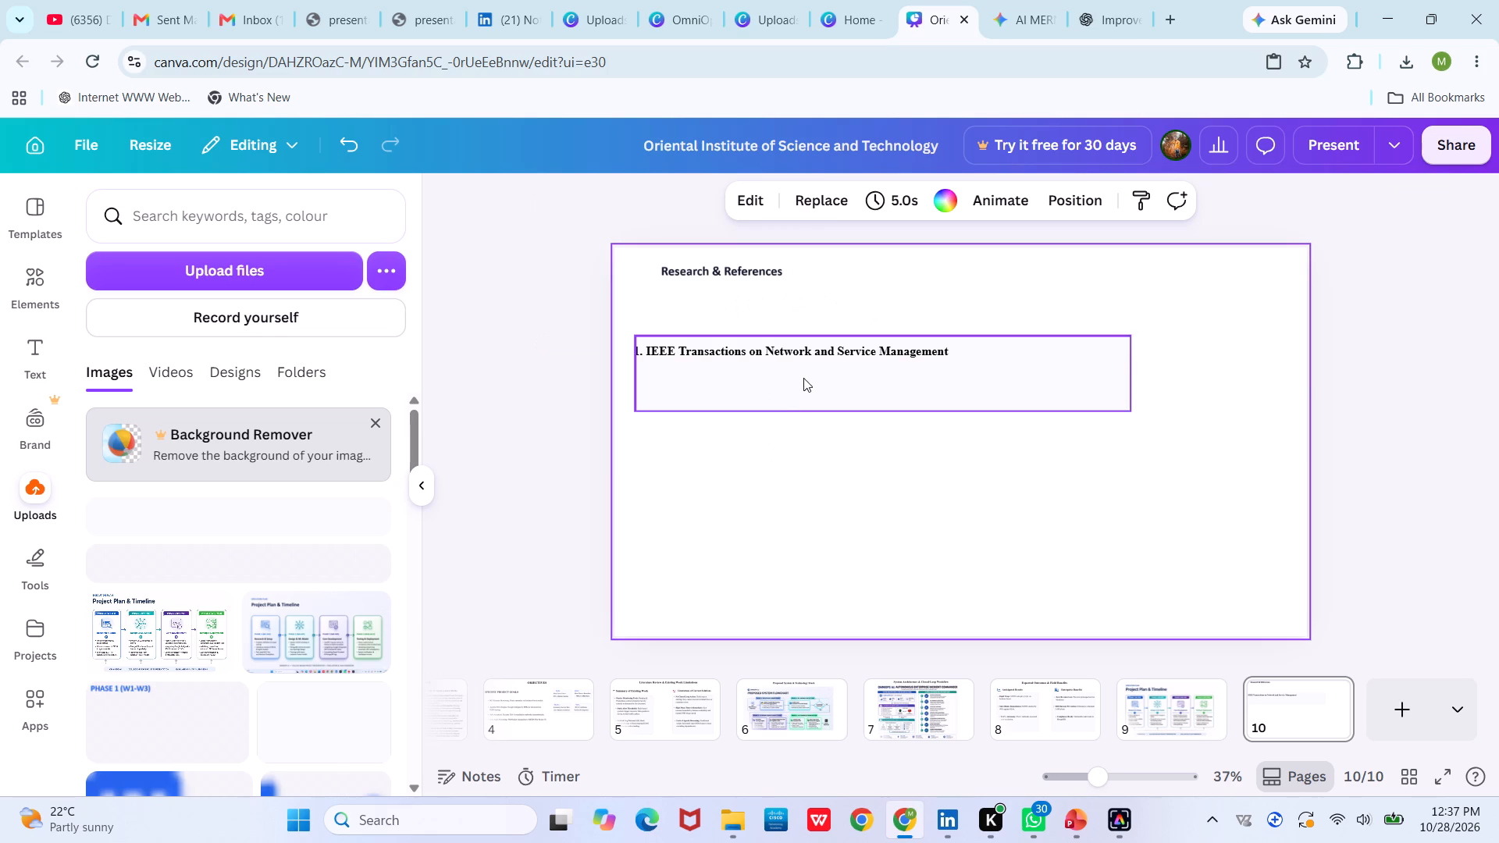
left_click_drag(806, 351, 820, 353)
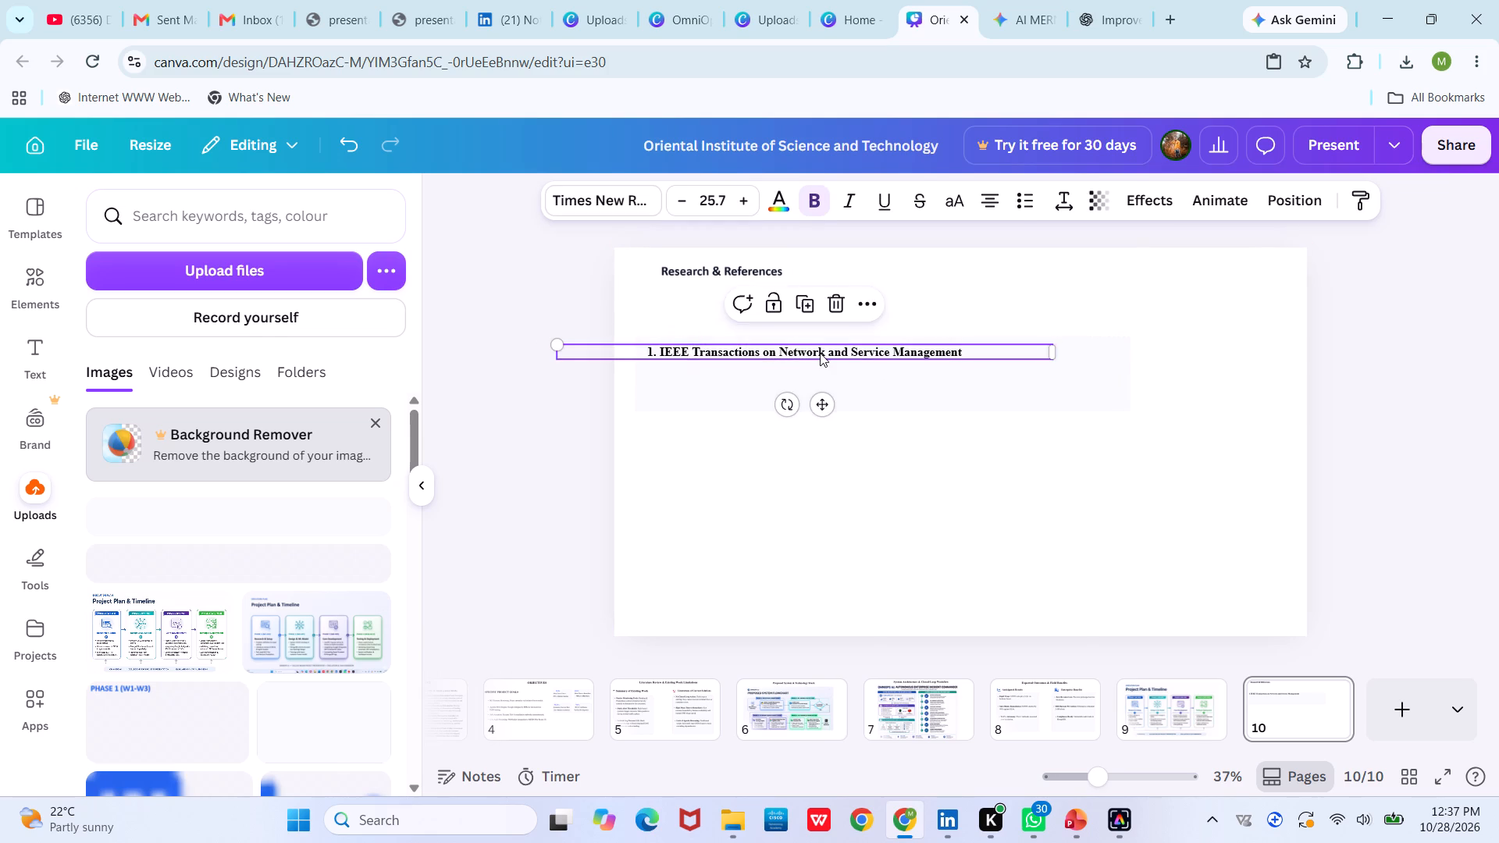
left_click(873, 471)
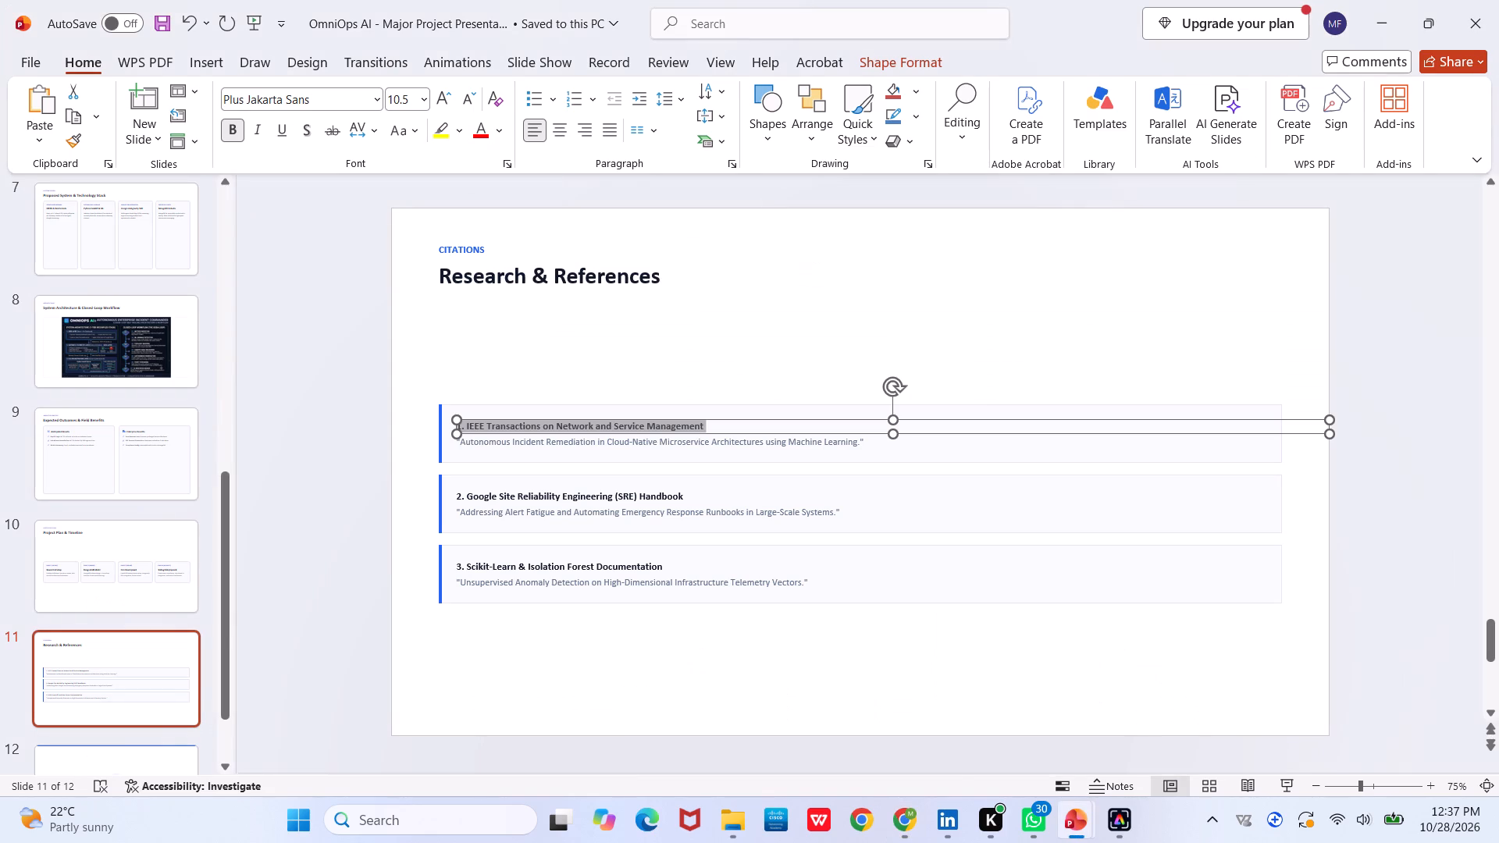
Copy the first reference's quoted "Autonomous Incident Remediation" line from PowerPoint into Canva and place it under the IEEE heading inside the box.
left_click(620, 442)
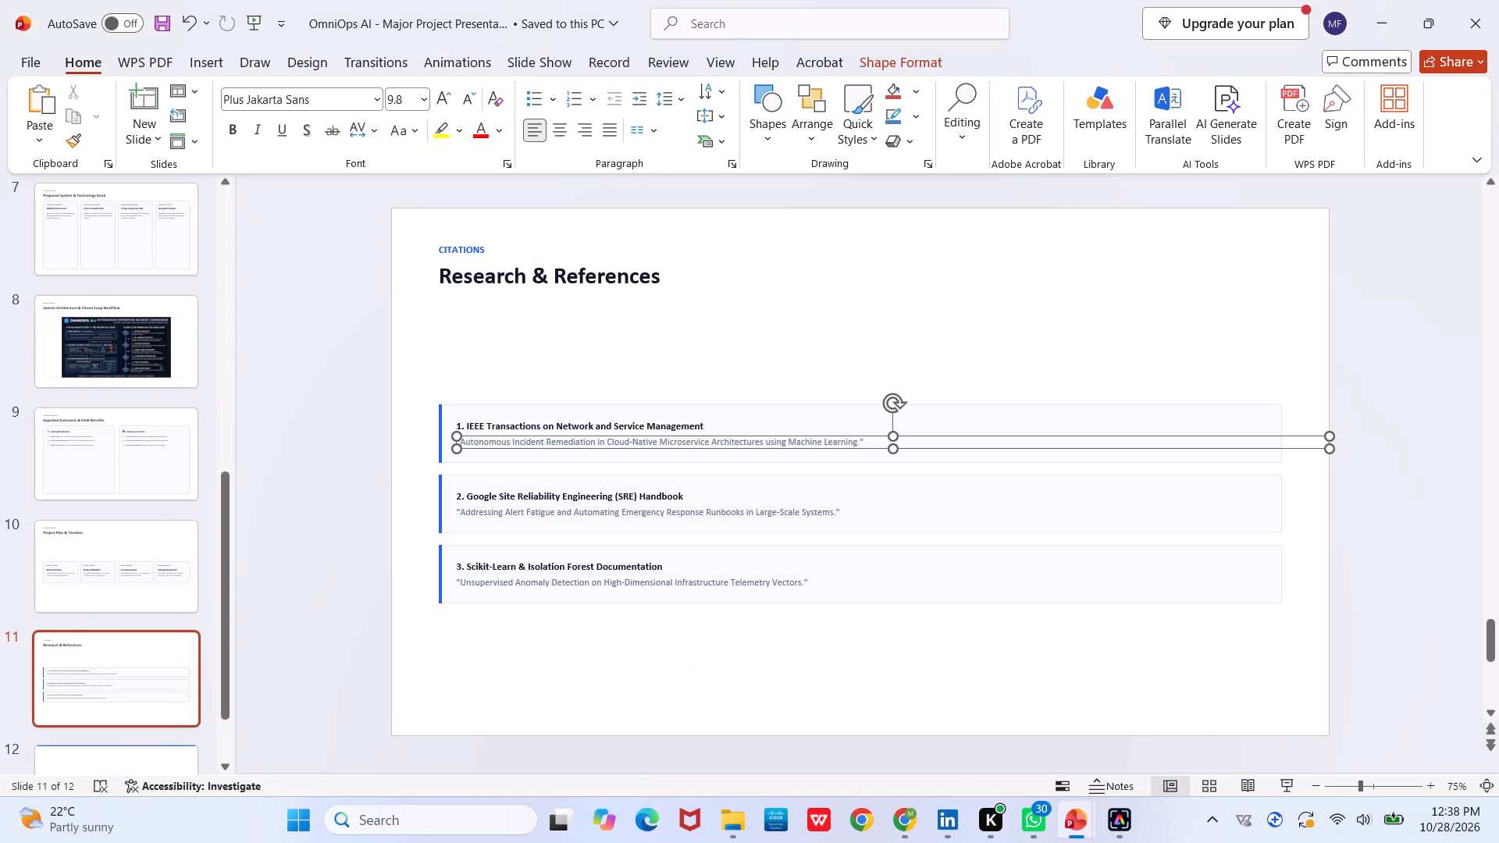
key("ctrl+a")
key("ctrl+c")
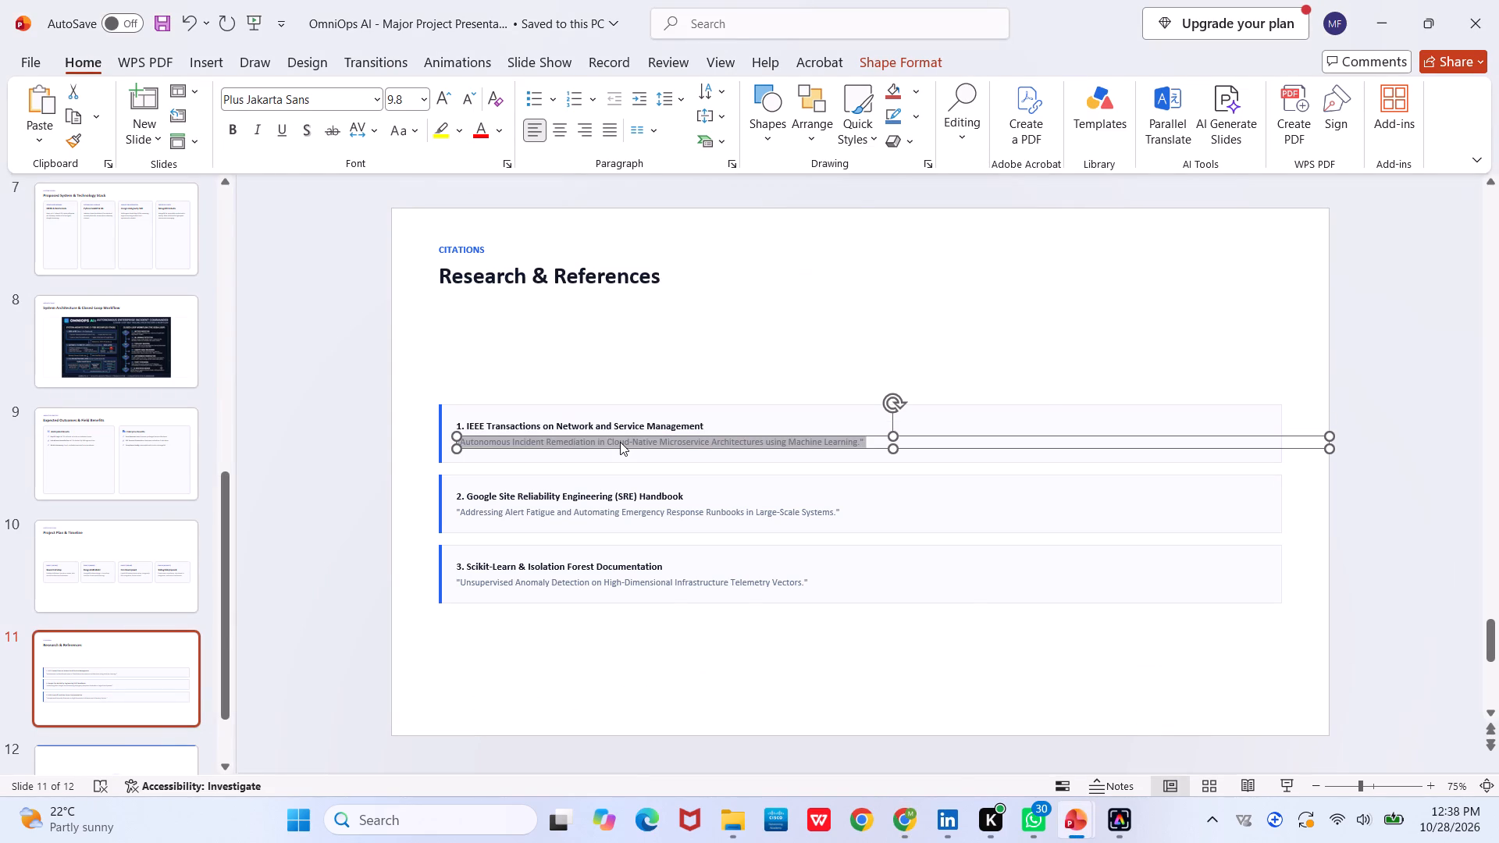
left_click(692, 379)
key("ctrl+v")
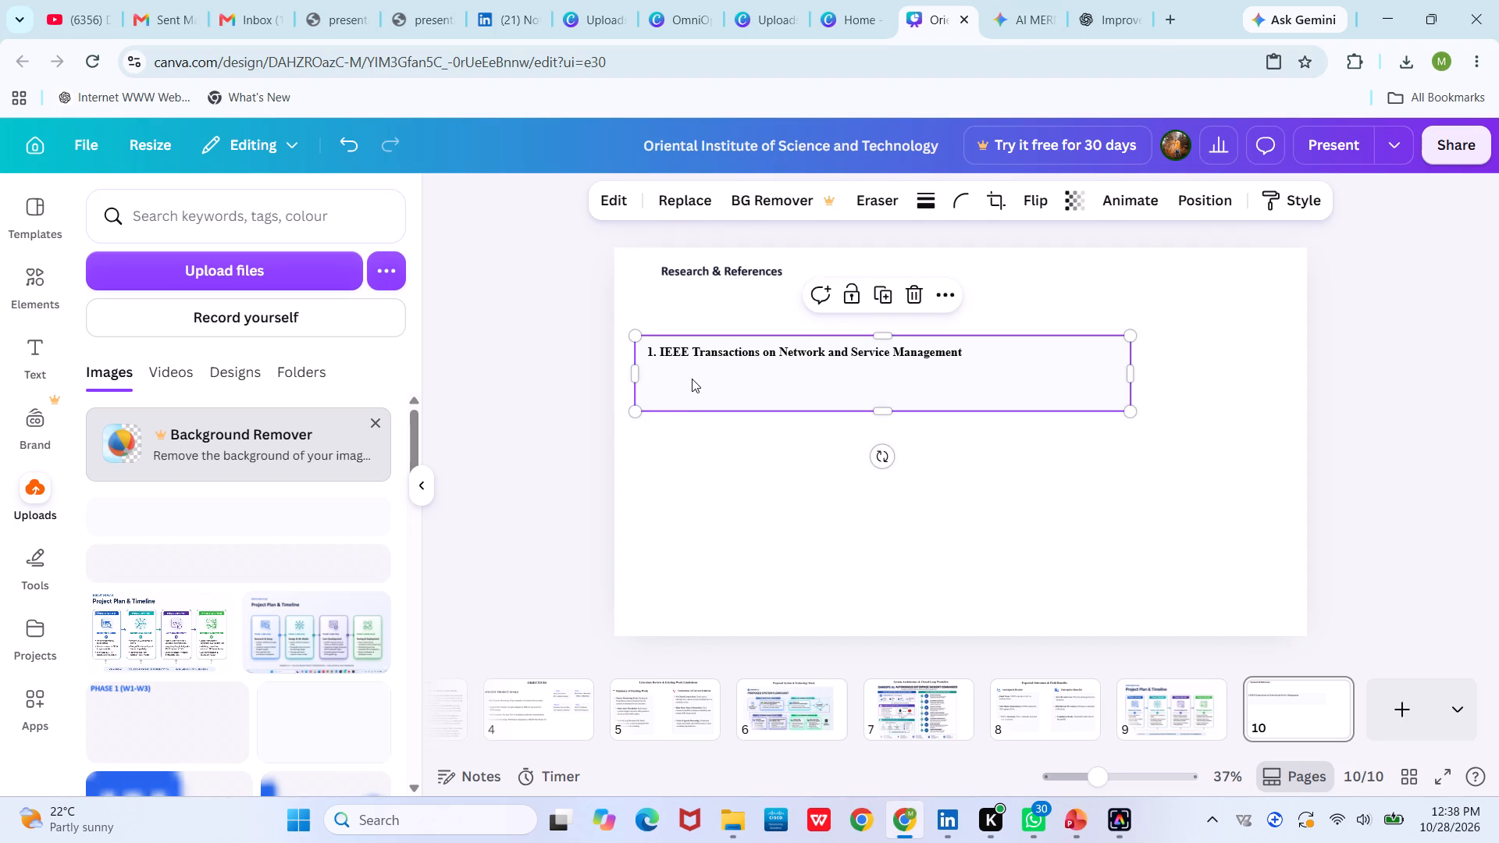
left_click(690, 489)
left_click_drag(695, 420, 700, 374)
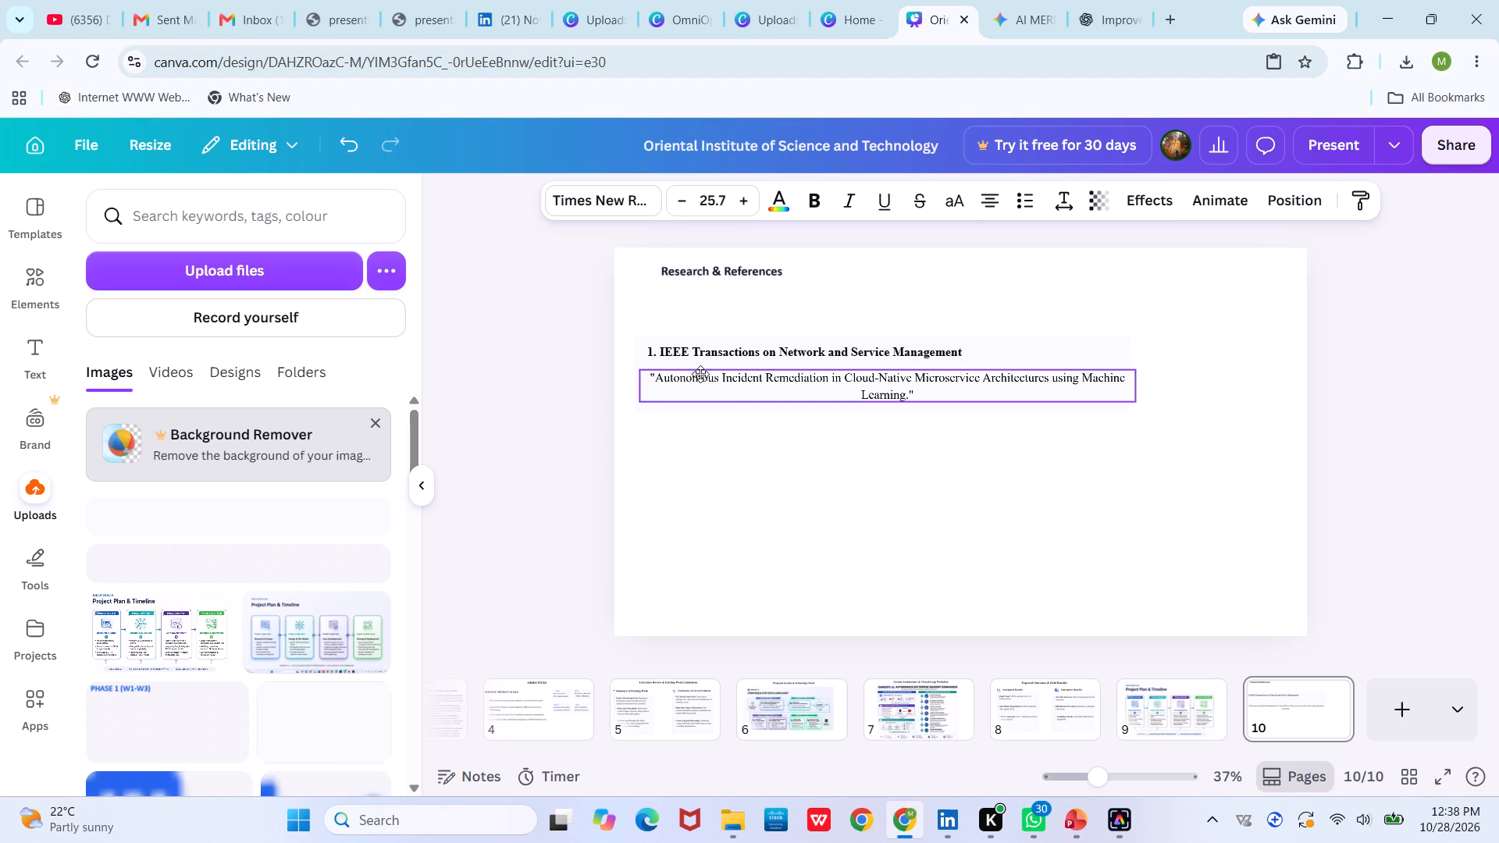
left_click_drag(700, 374, 694, 377)
left_click(780, 511)
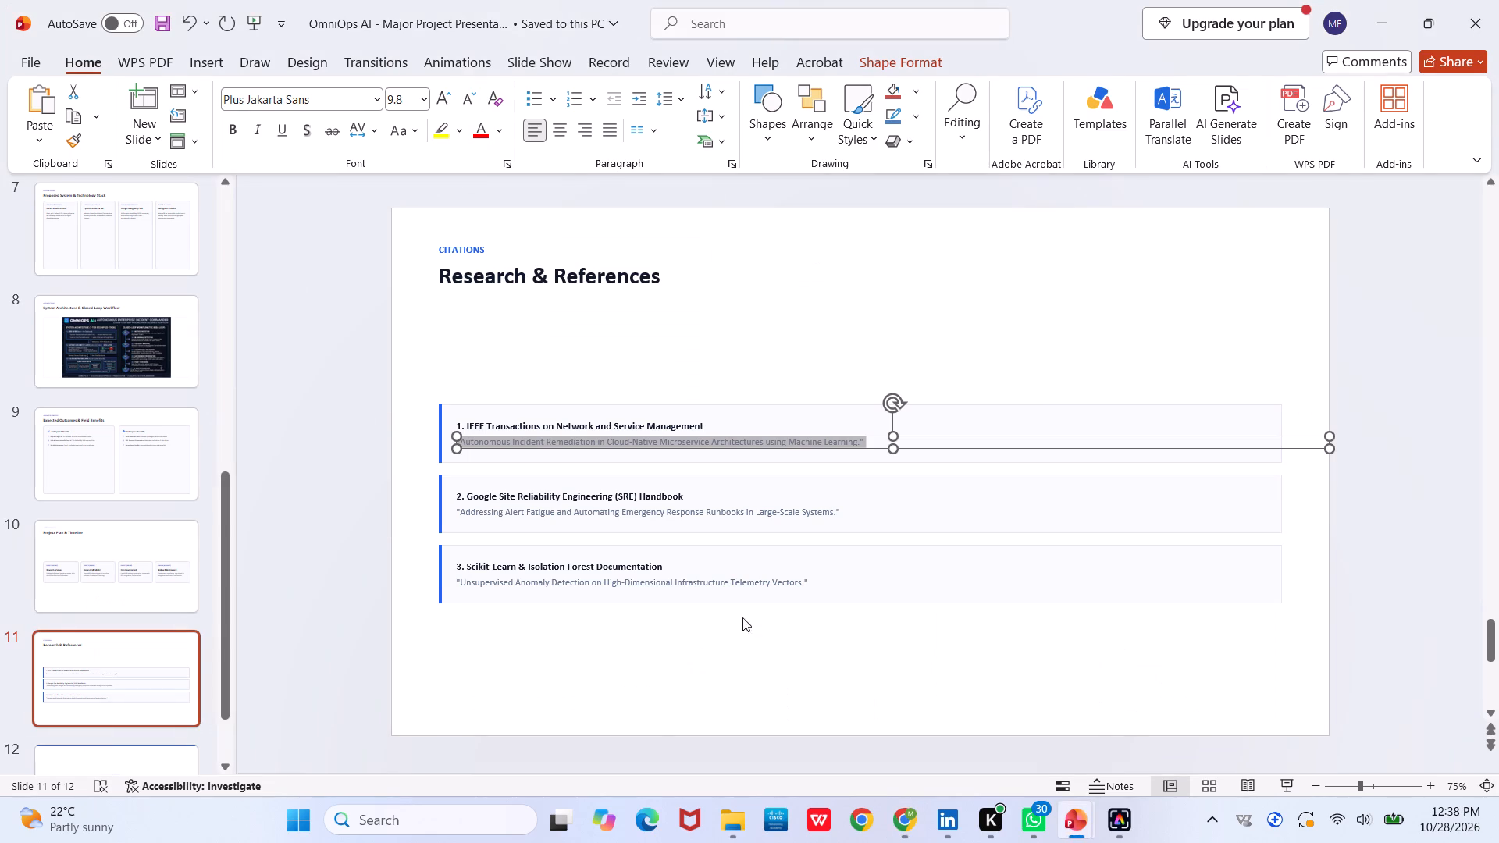
Copy the second reference's background box from PowerPoint into Canva page 10, align it below the first box and make it about 158 high.
left_click(926, 503)
key("ctrl+v")
key("ctrl+z")
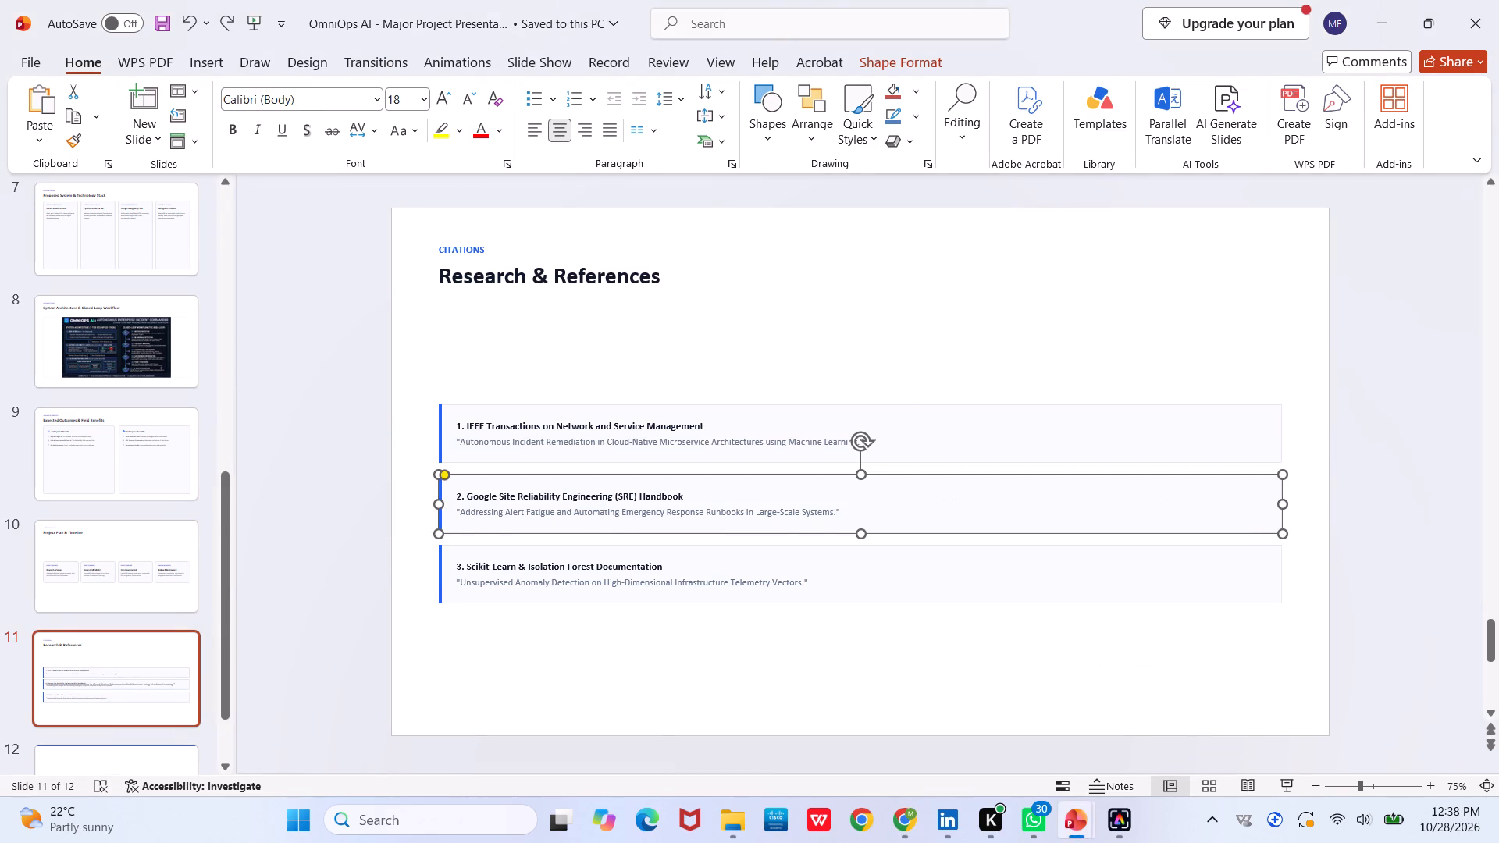
key("ctrl+c")
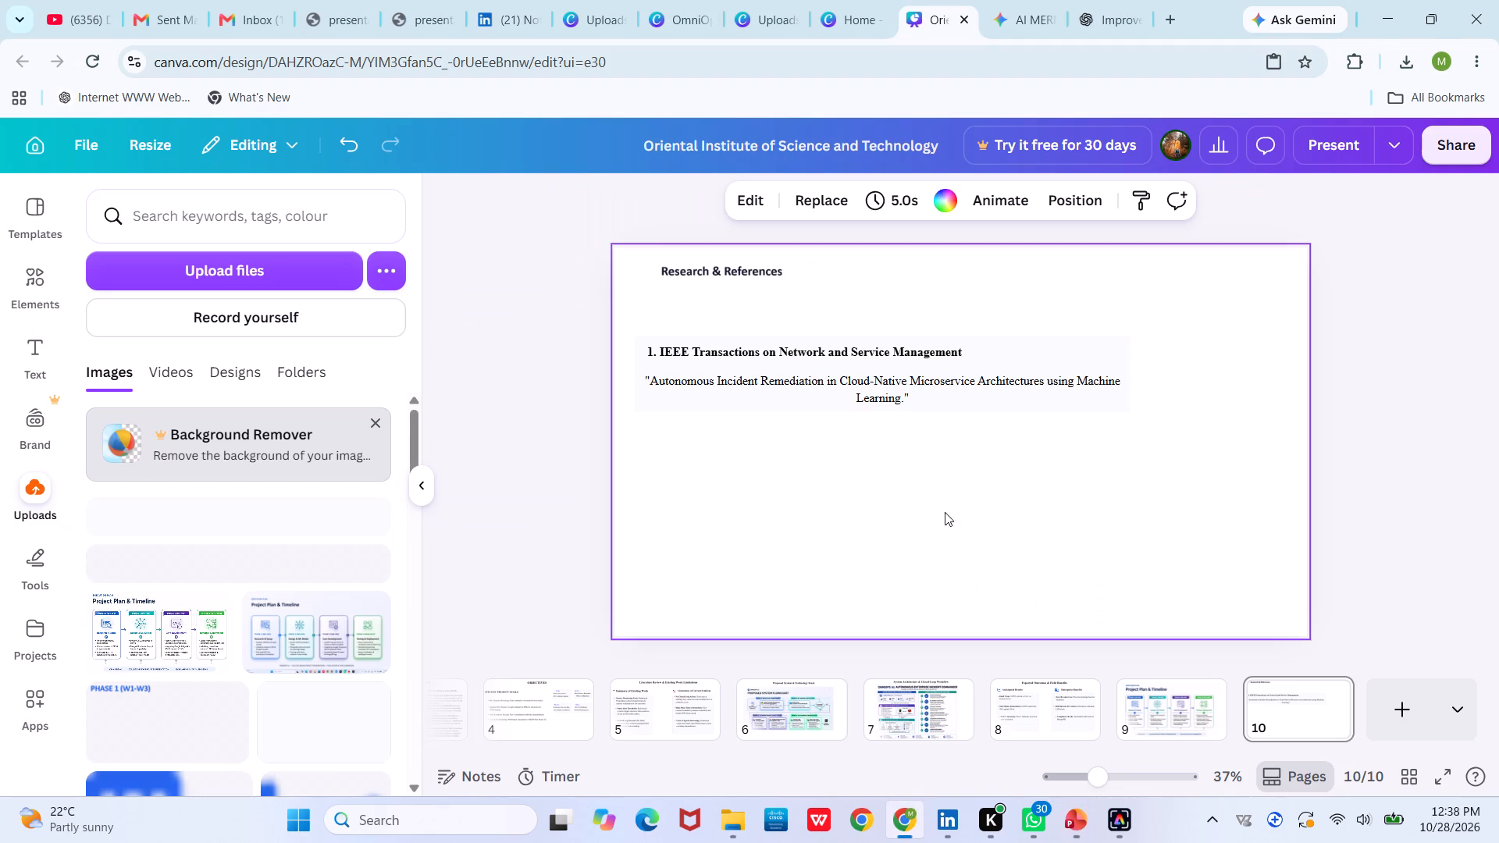
left_click(694, 481)
key("ctrl+v")
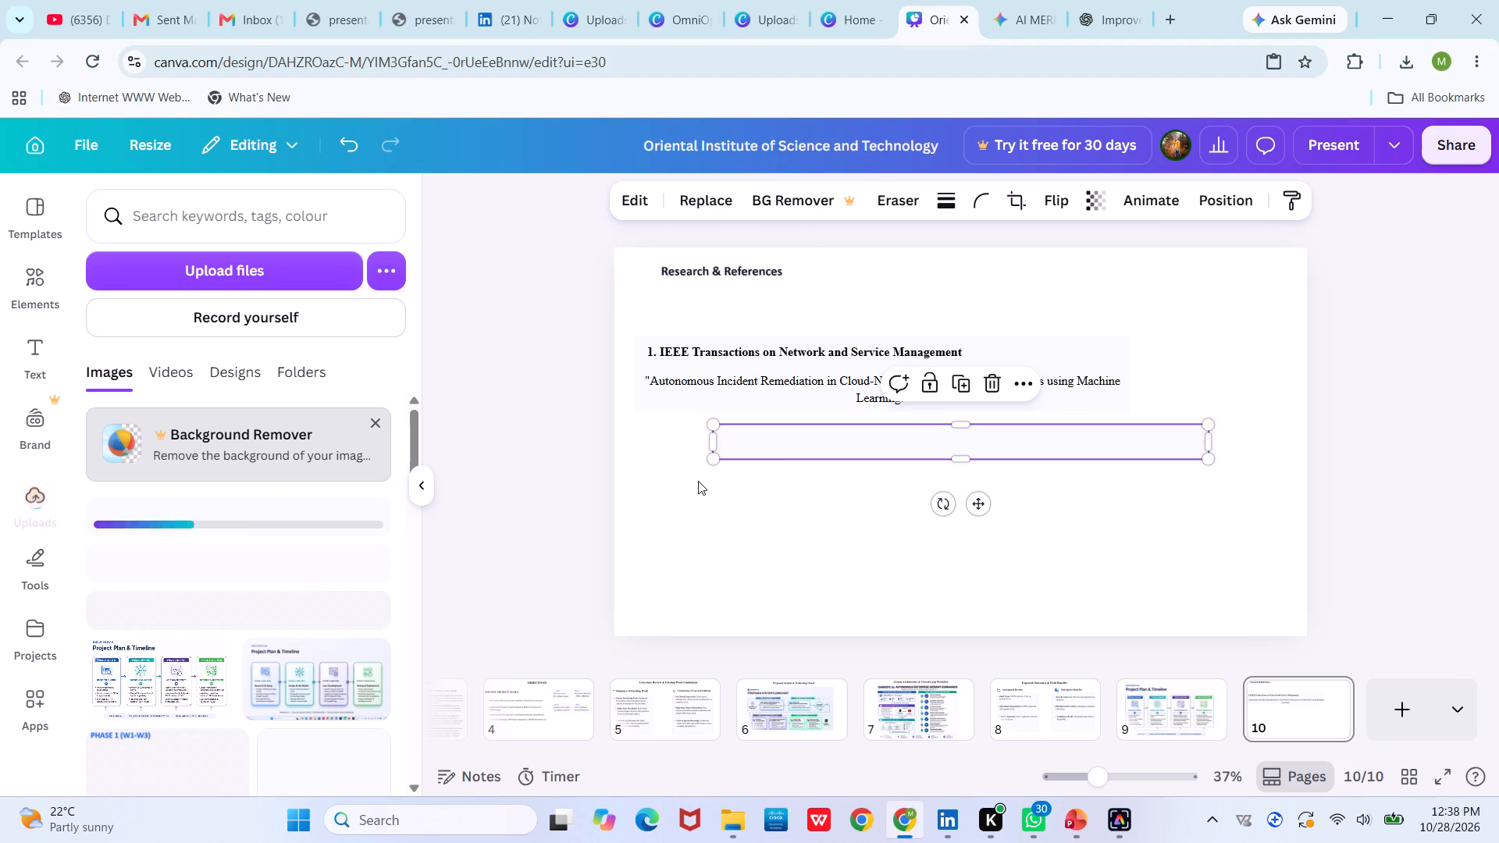
left_click_drag(784, 443, 709, 464)
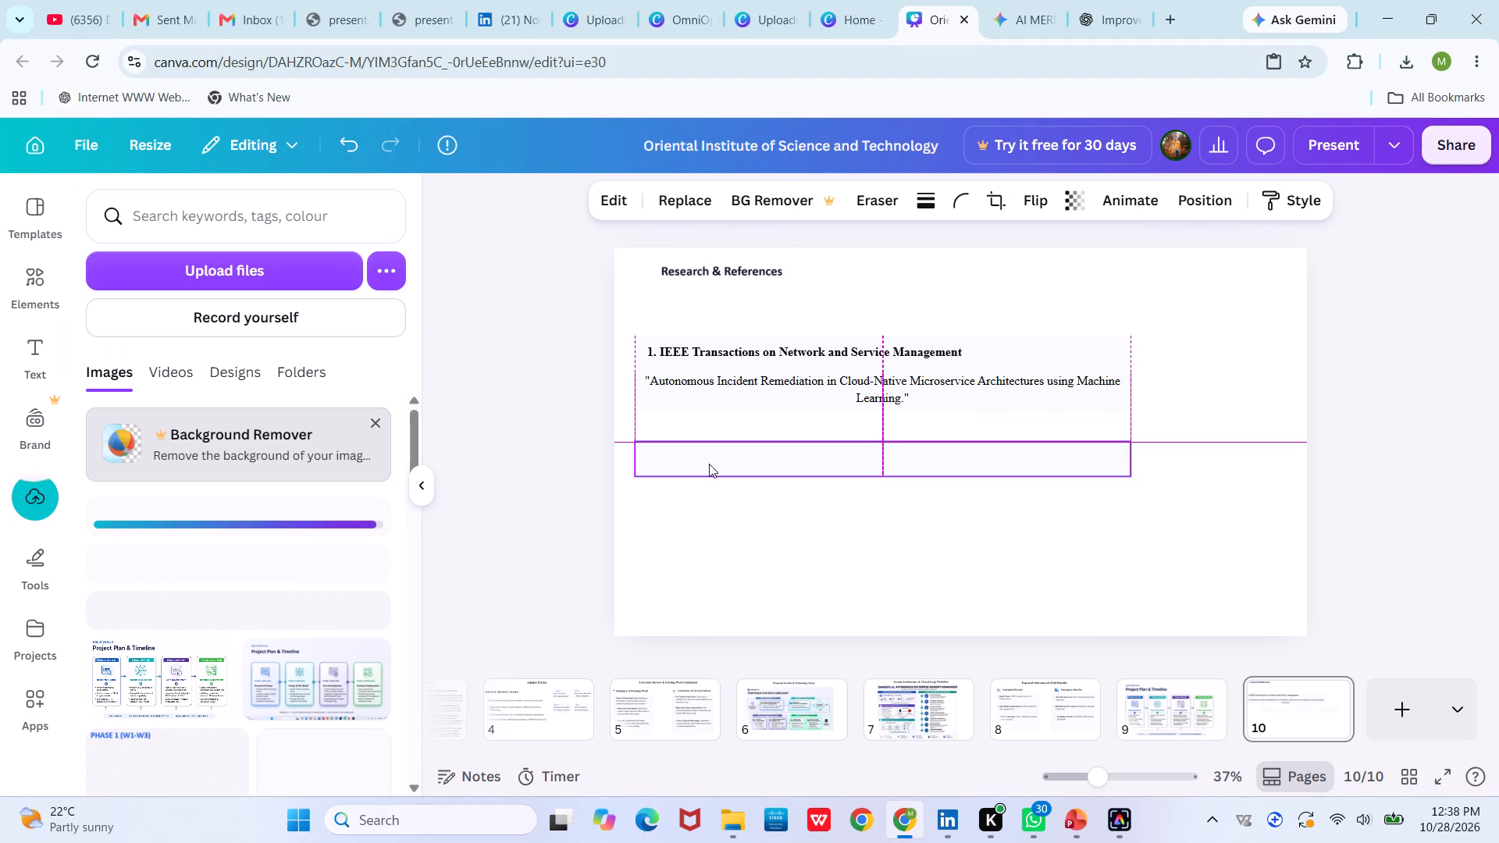
left_click_drag(885, 476, 885, 487)
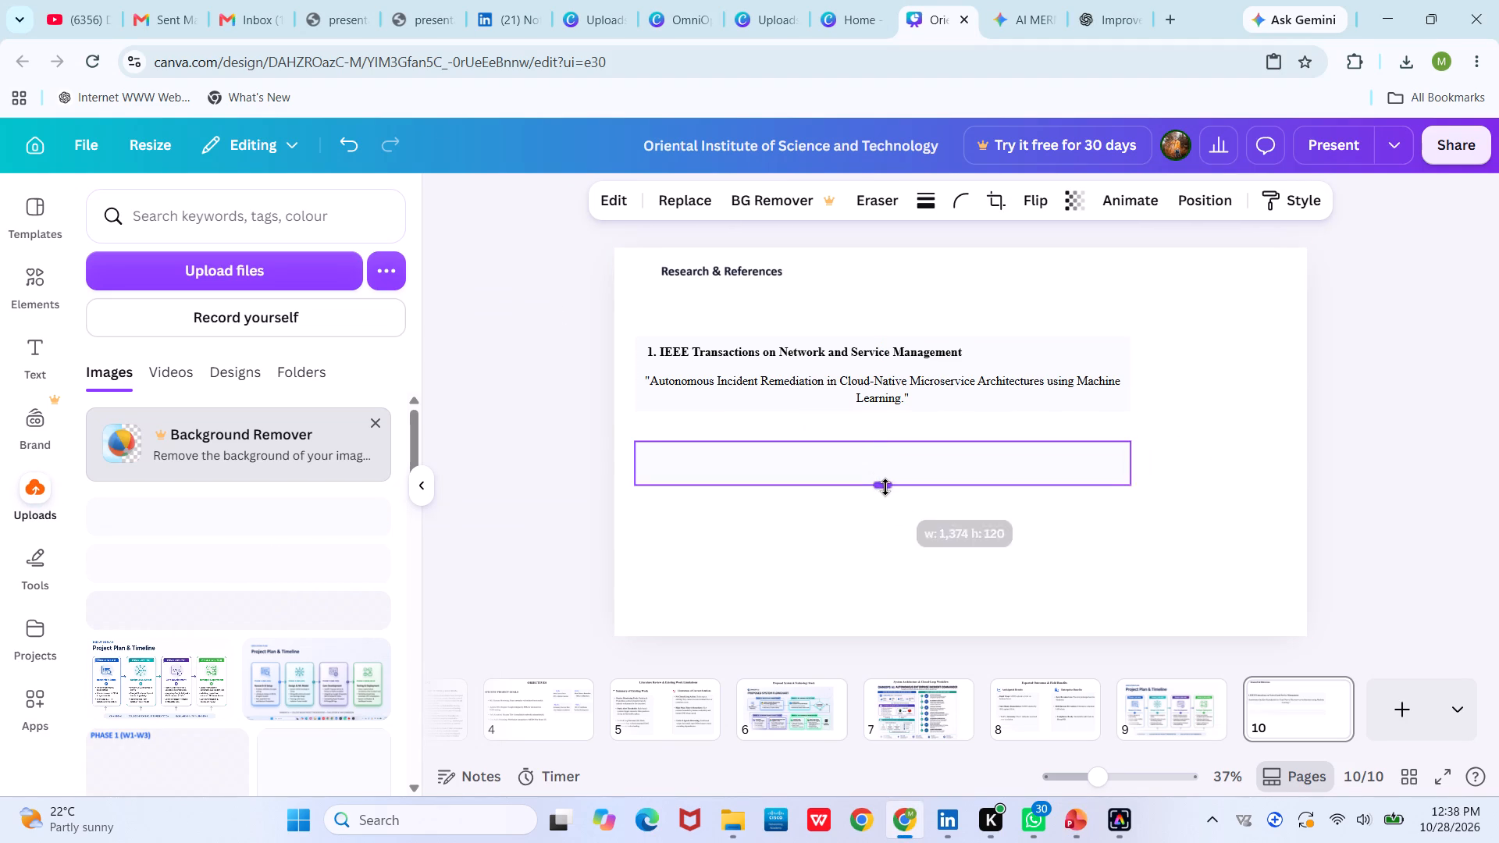
left_click_drag(885, 487, 889, 499)
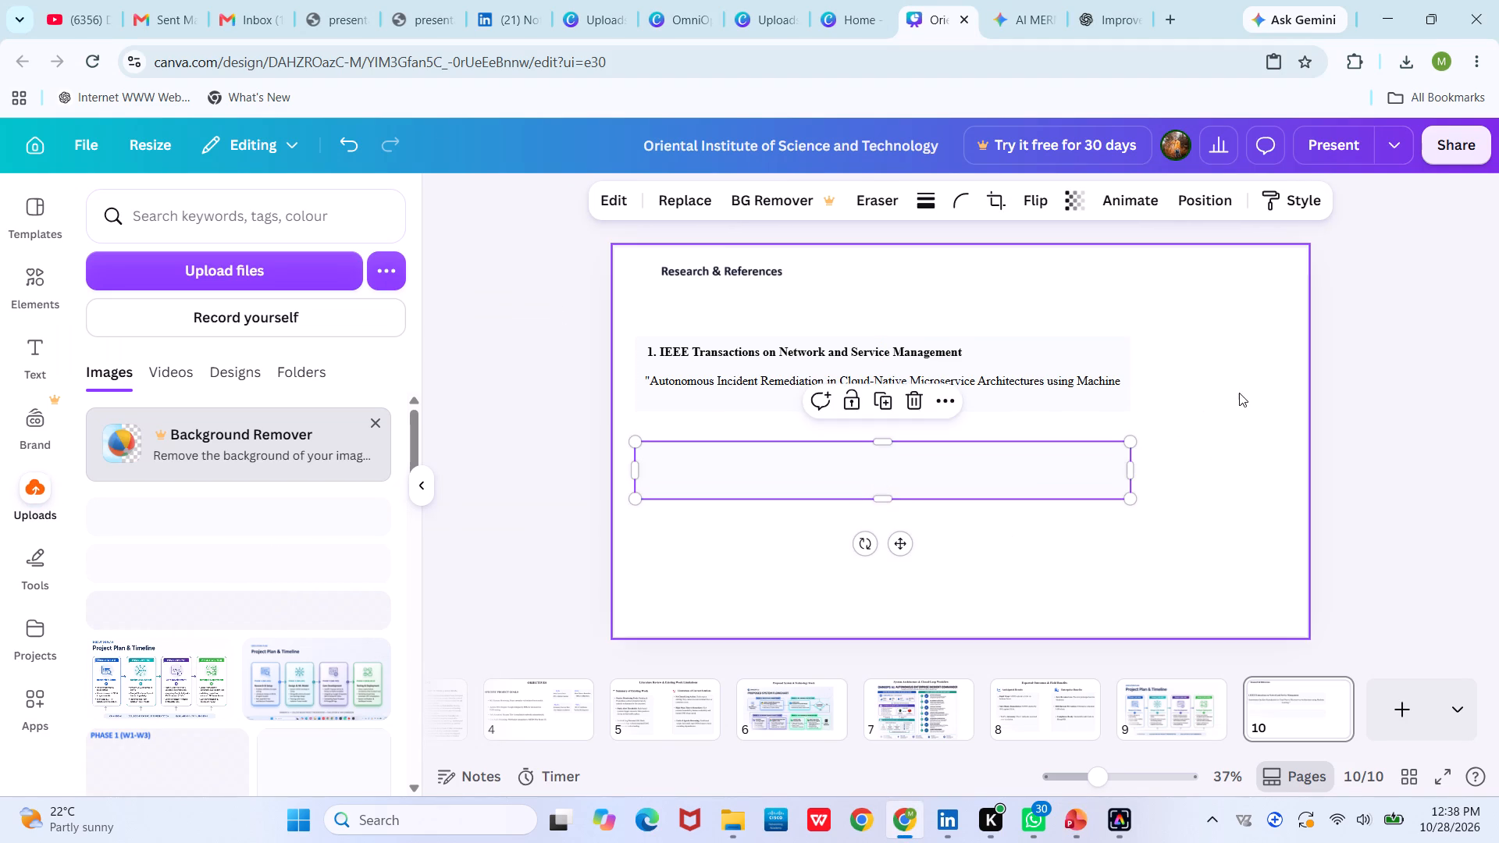
left_click(1239, 393)
left_click(1106, 475)
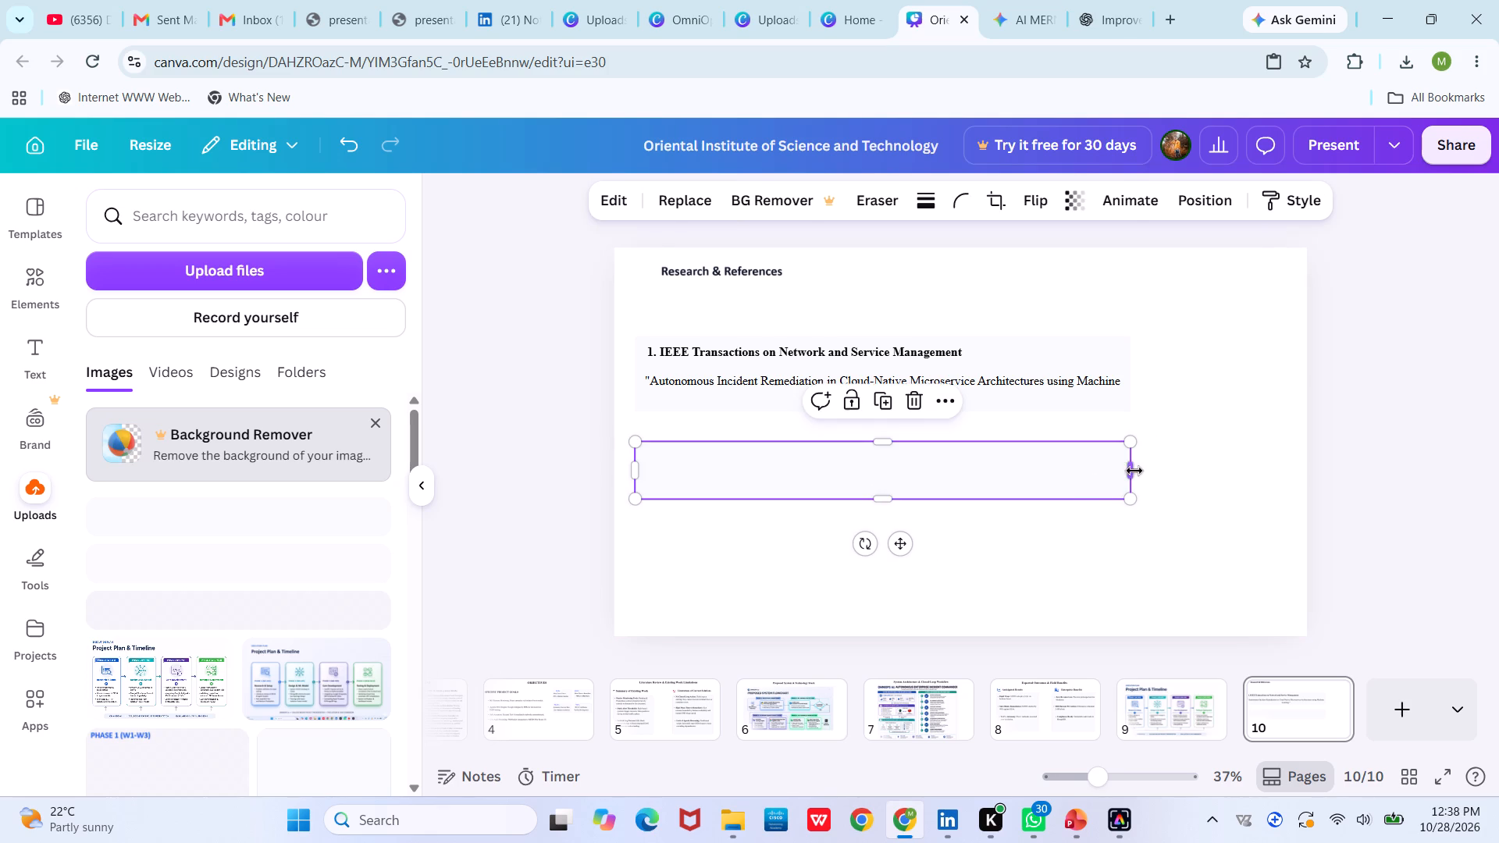
left_click(1130, 472)
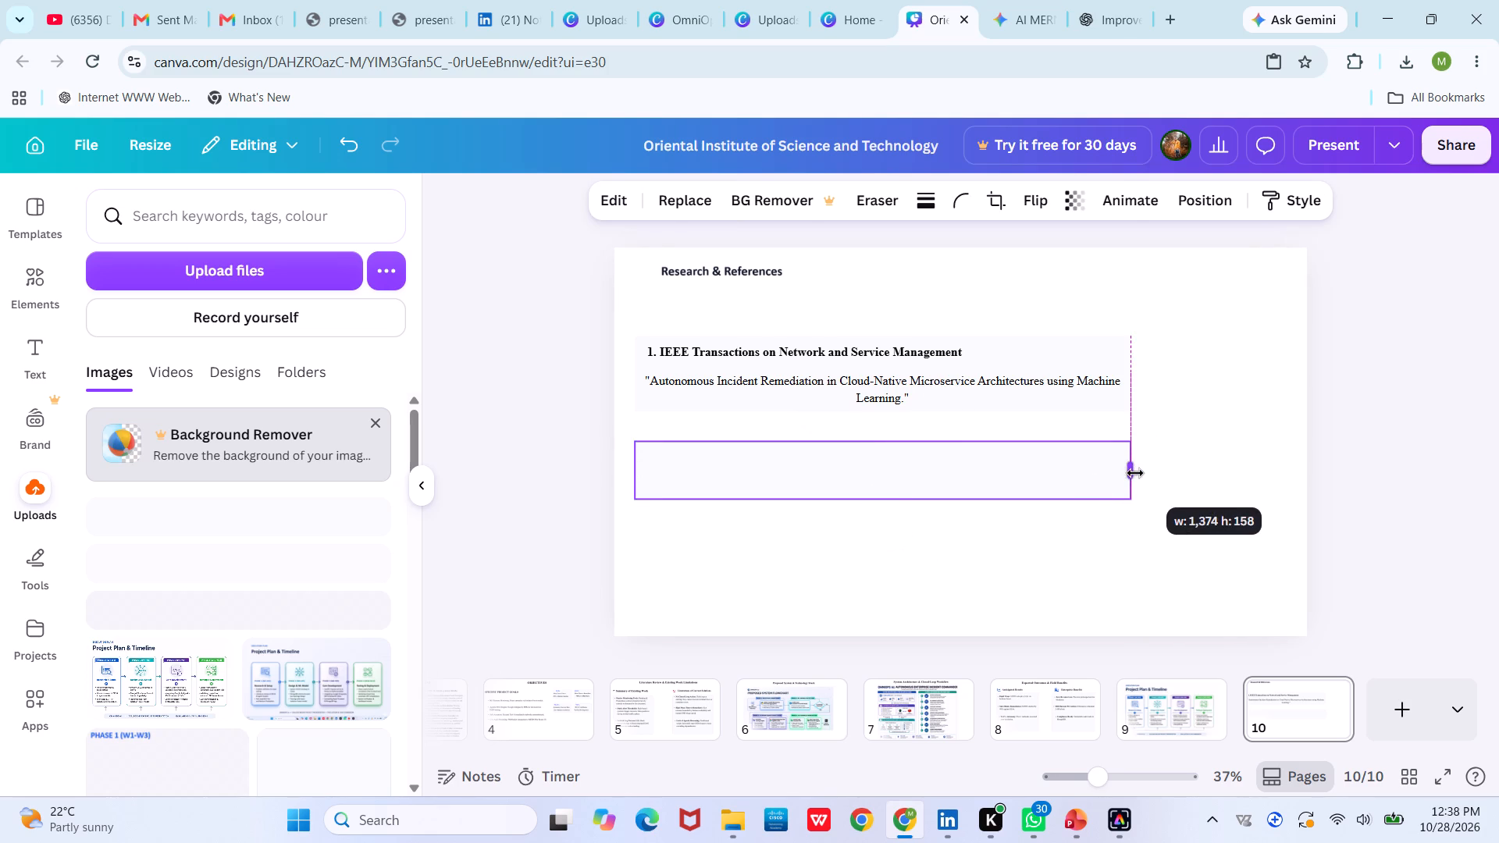
left_click(1218, 493)
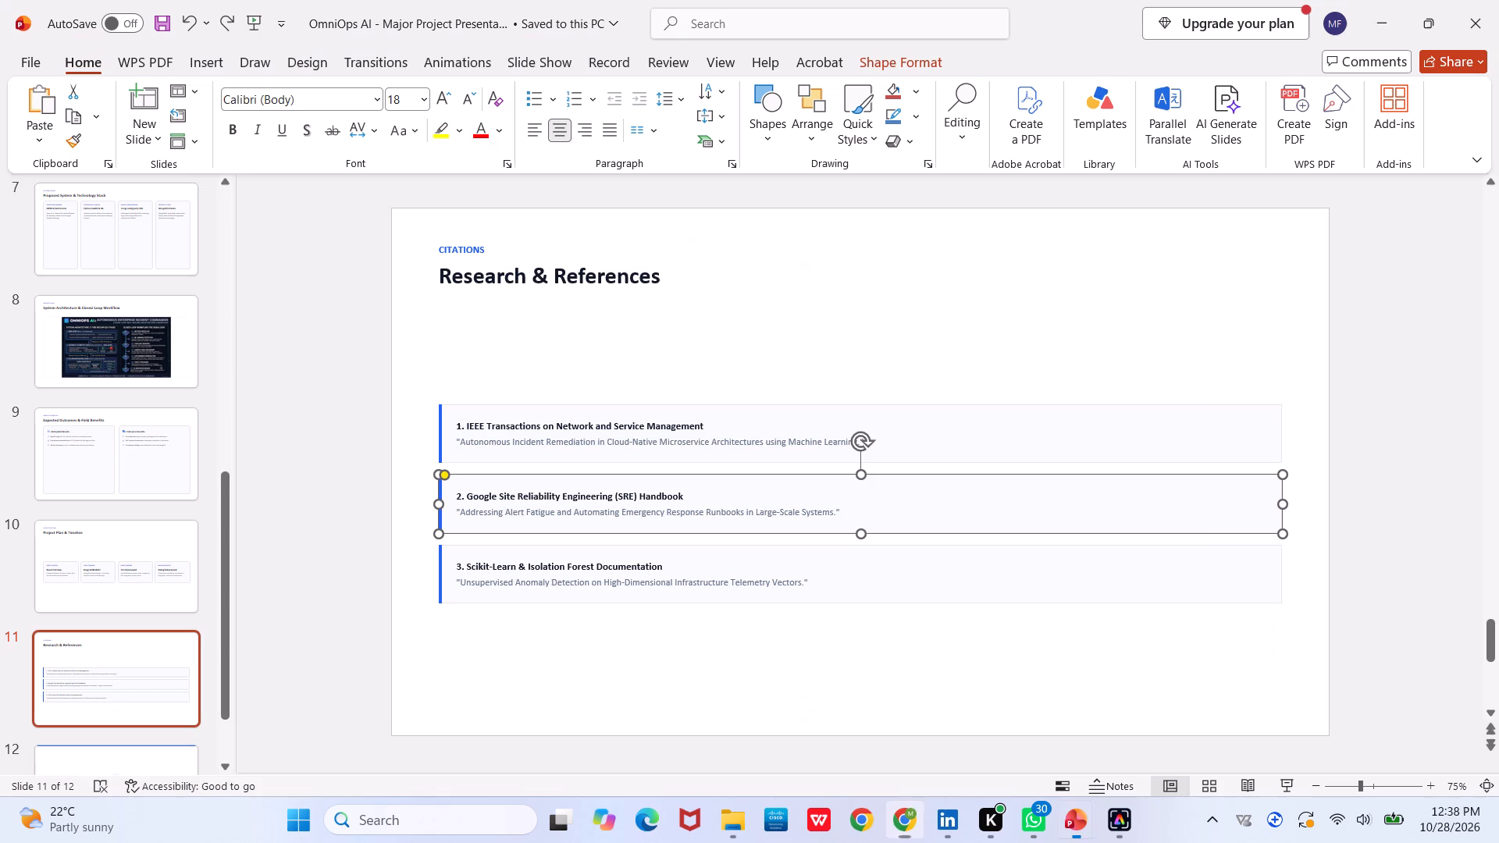
Copy "2. Google Site Reliability Engineering (SRE) Handbook" from PowerPoint into Canva, make it bold and place it just inside the second box's top edge.
left_click(688, 493)
key("ctrl+a")
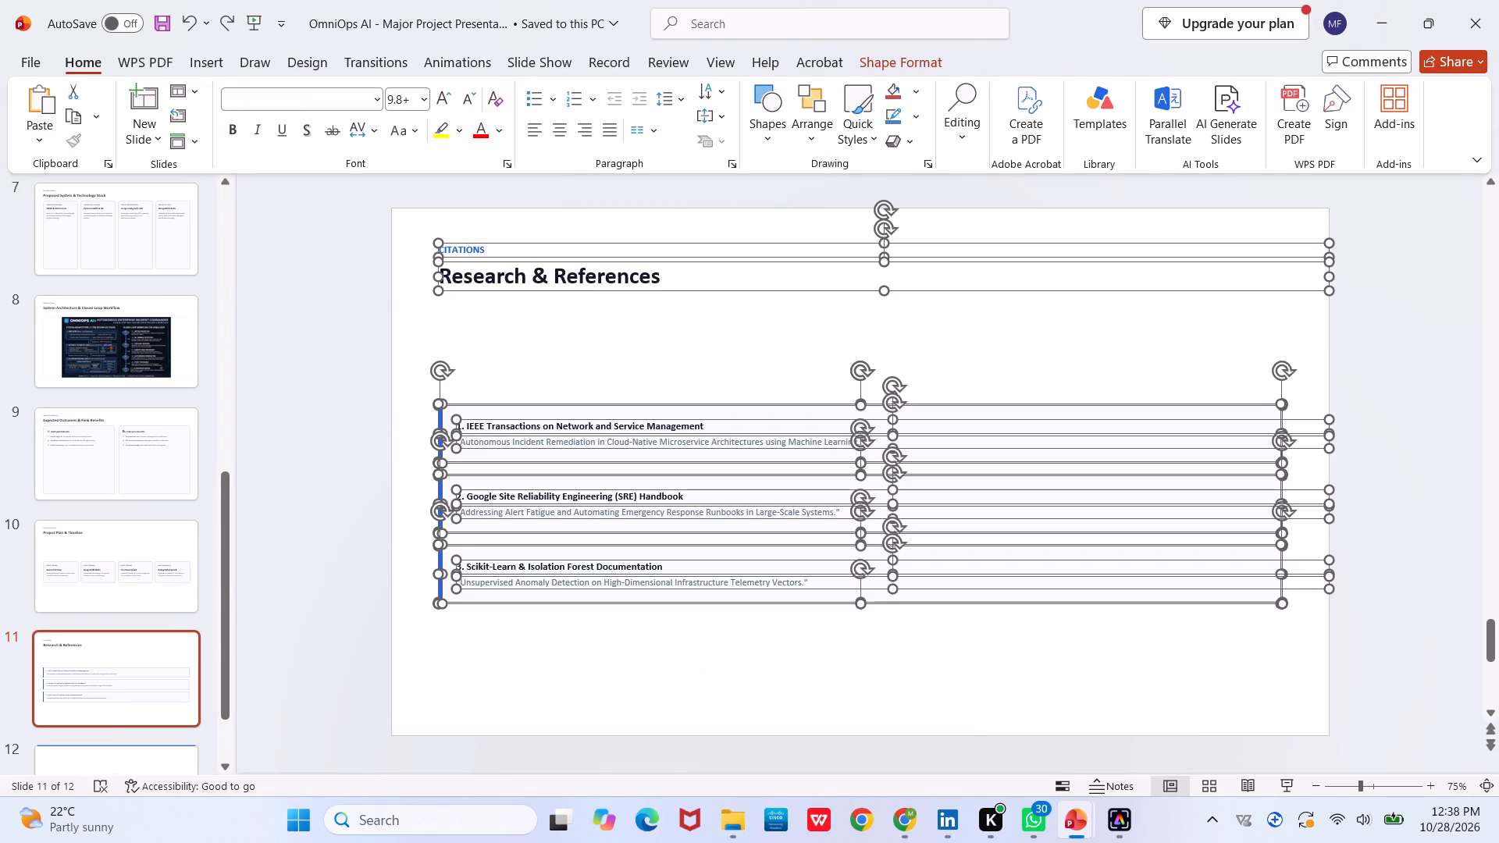
left_click(688, 493)
left_click(704, 473)
left_click(634, 649)
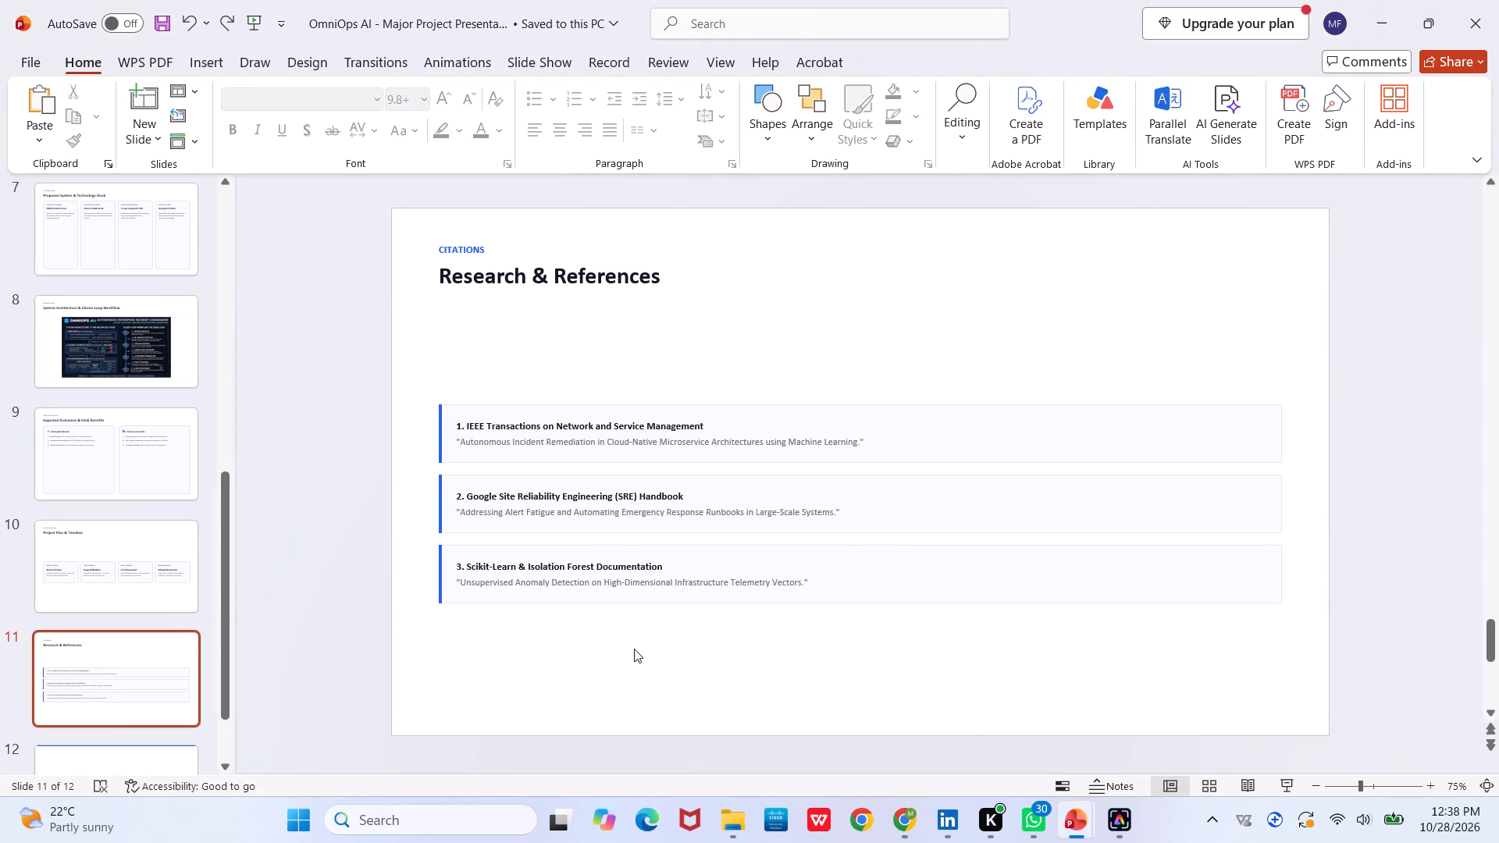
left_click(637, 500)
key("ctrl+a")
key("ctrl+c")
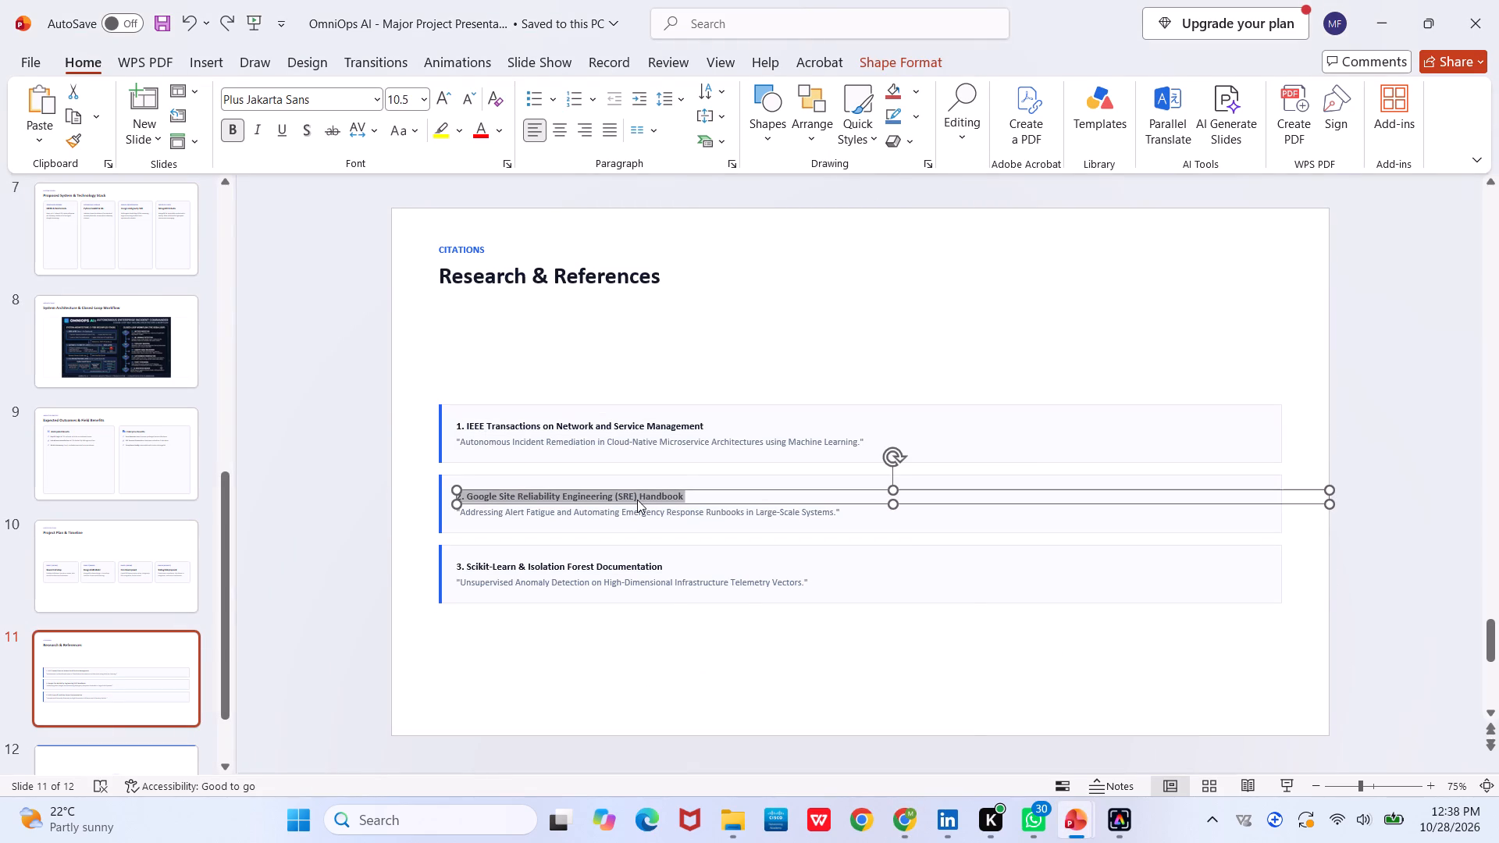
key("ctrl+v")
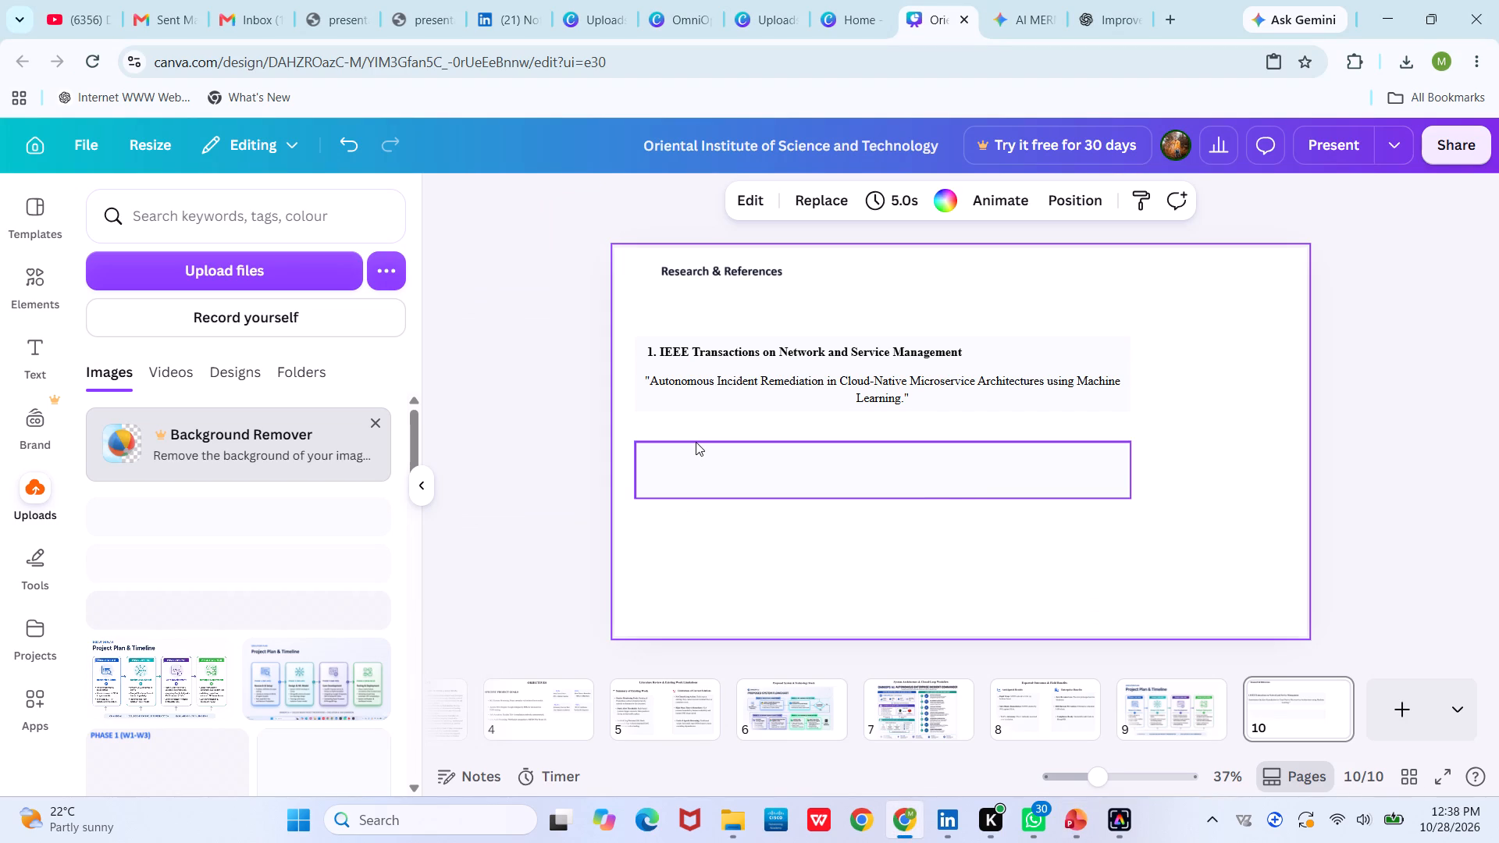
left_click(810, 202)
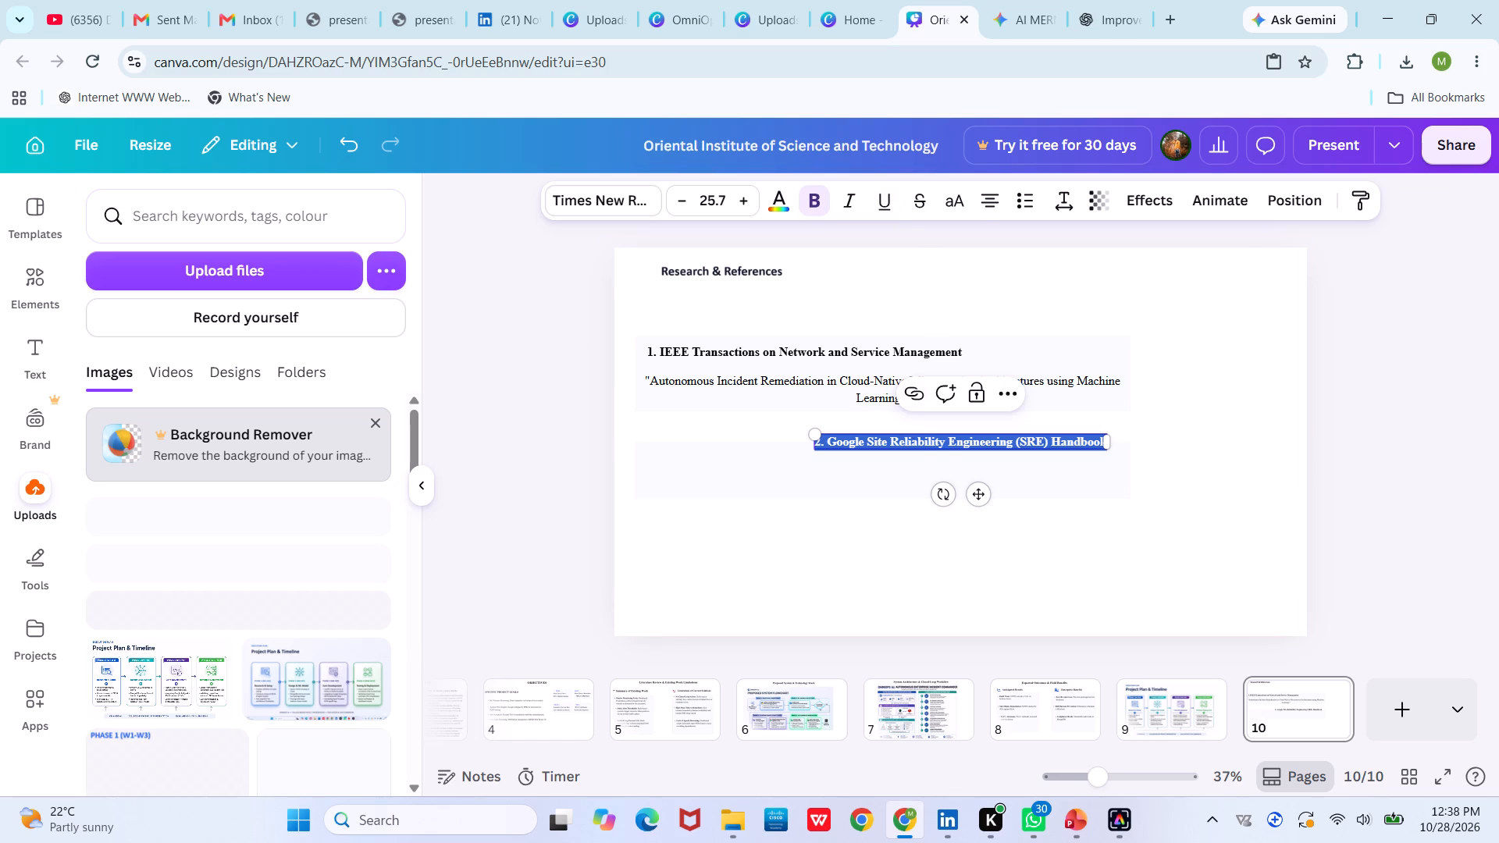
left_click(873, 511)
left_click_drag(869, 441, 697, 448)
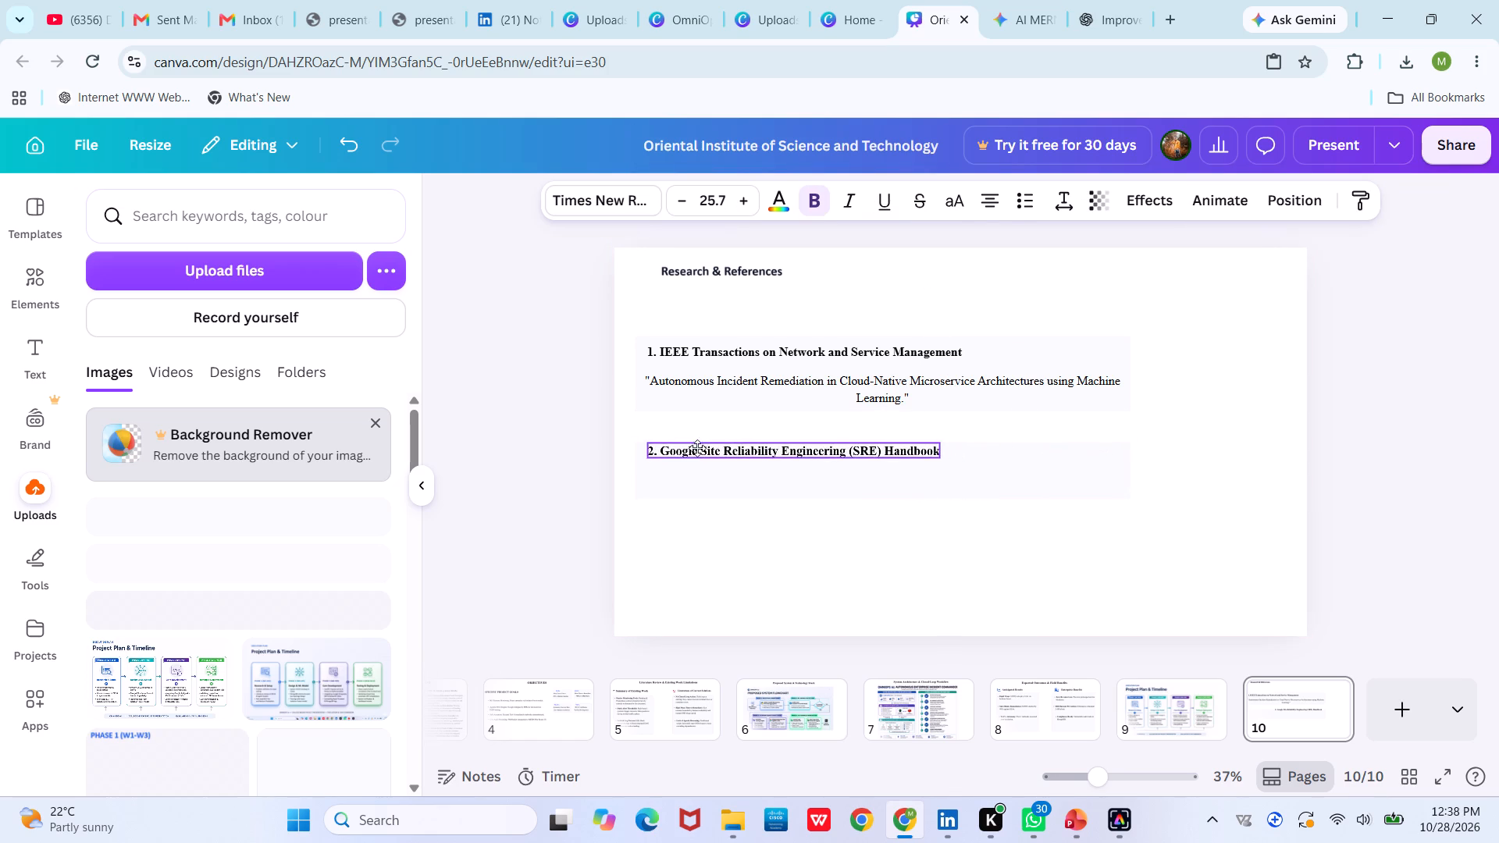
left_click_drag(697, 448, 703, 439)
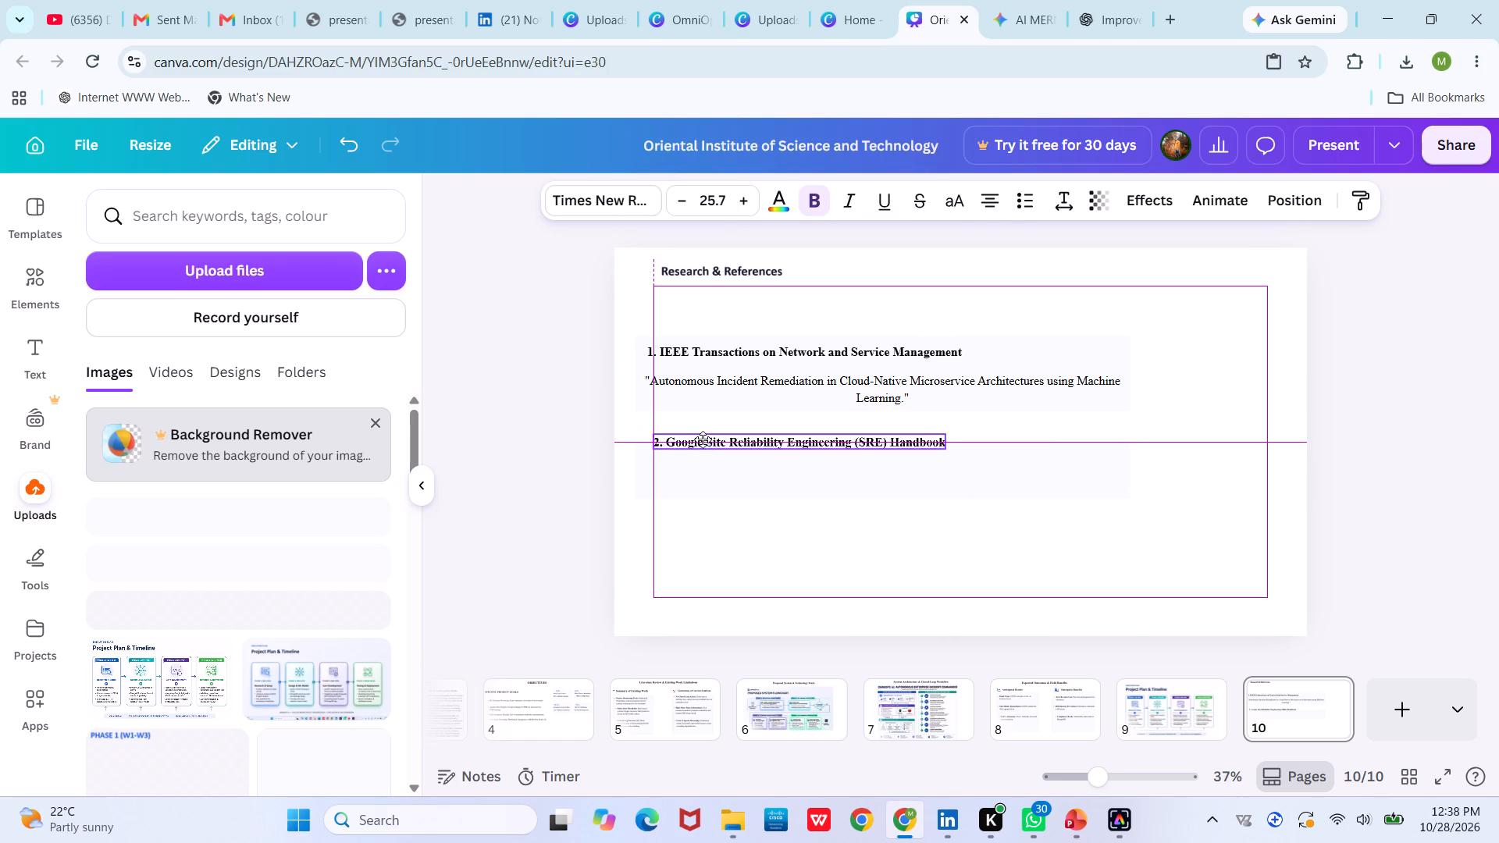
left_click_drag(703, 439, 701, 439)
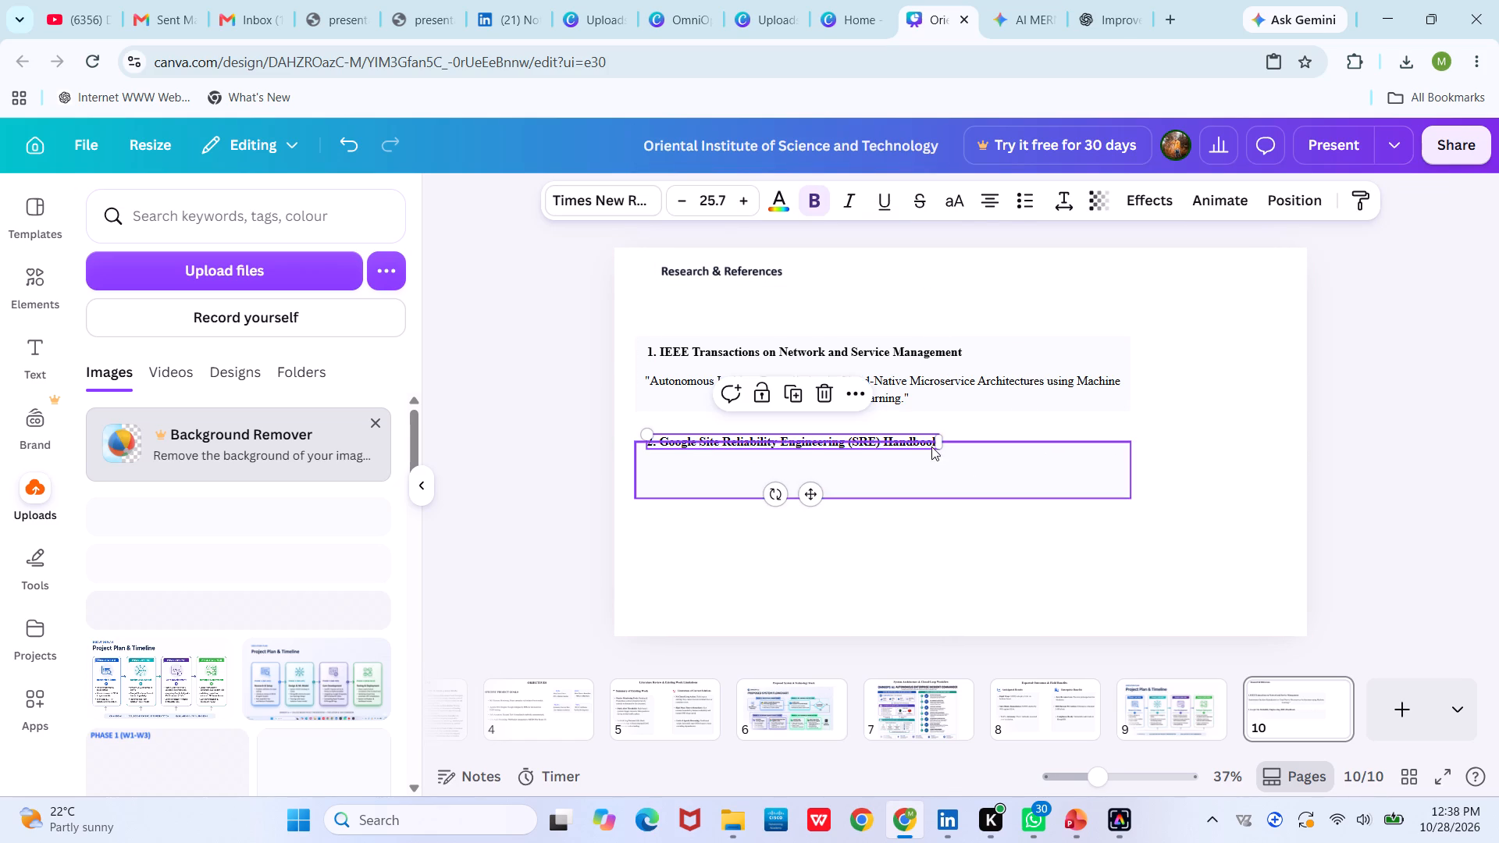
left_click(937, 459)
left_click(1017, 489)
left_click(1104, 550)
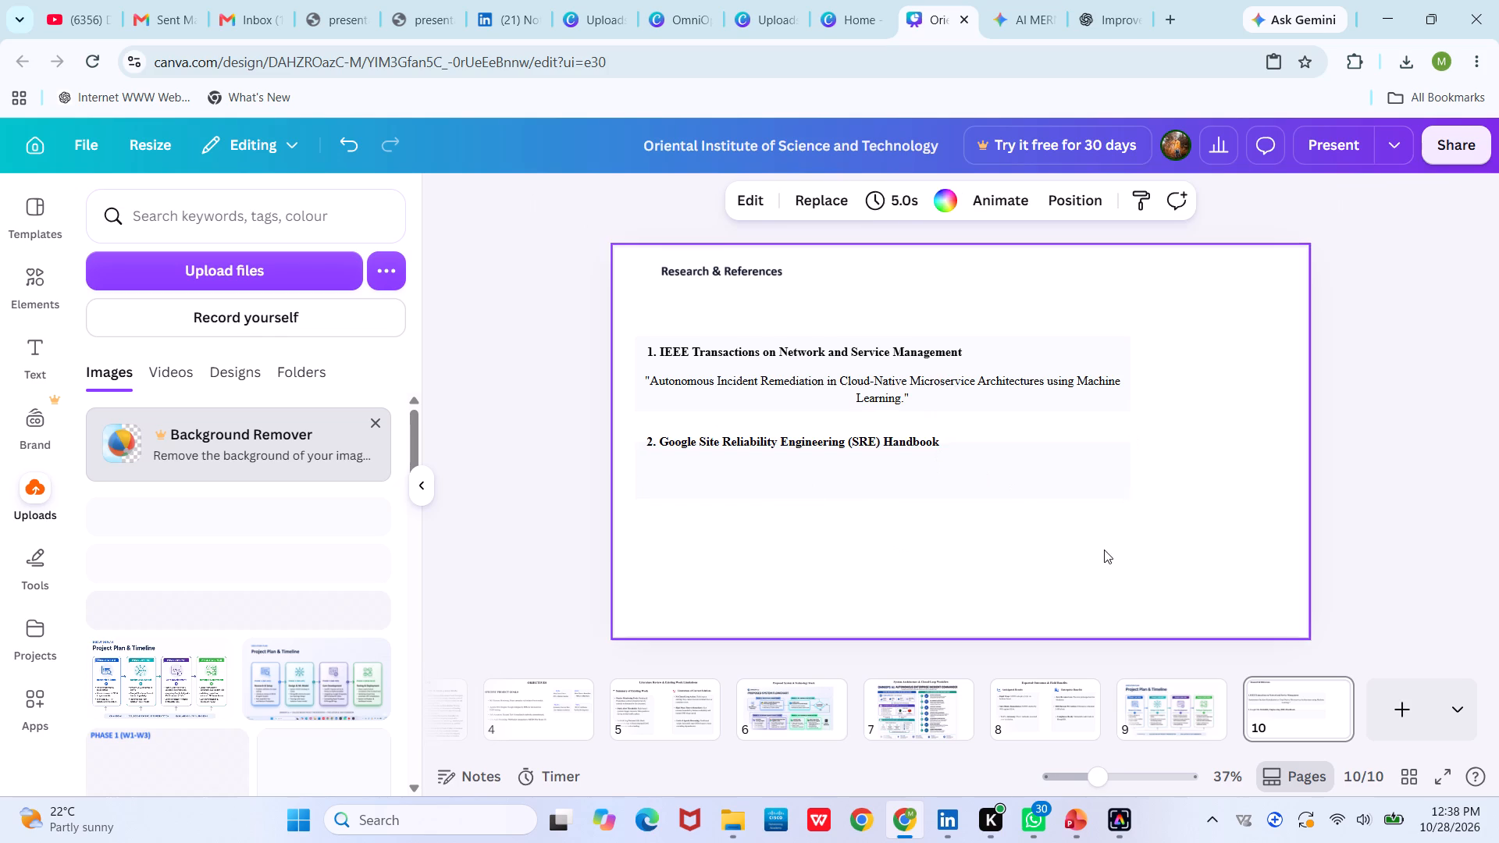
left_click_drag(911, 441, 911, 452)
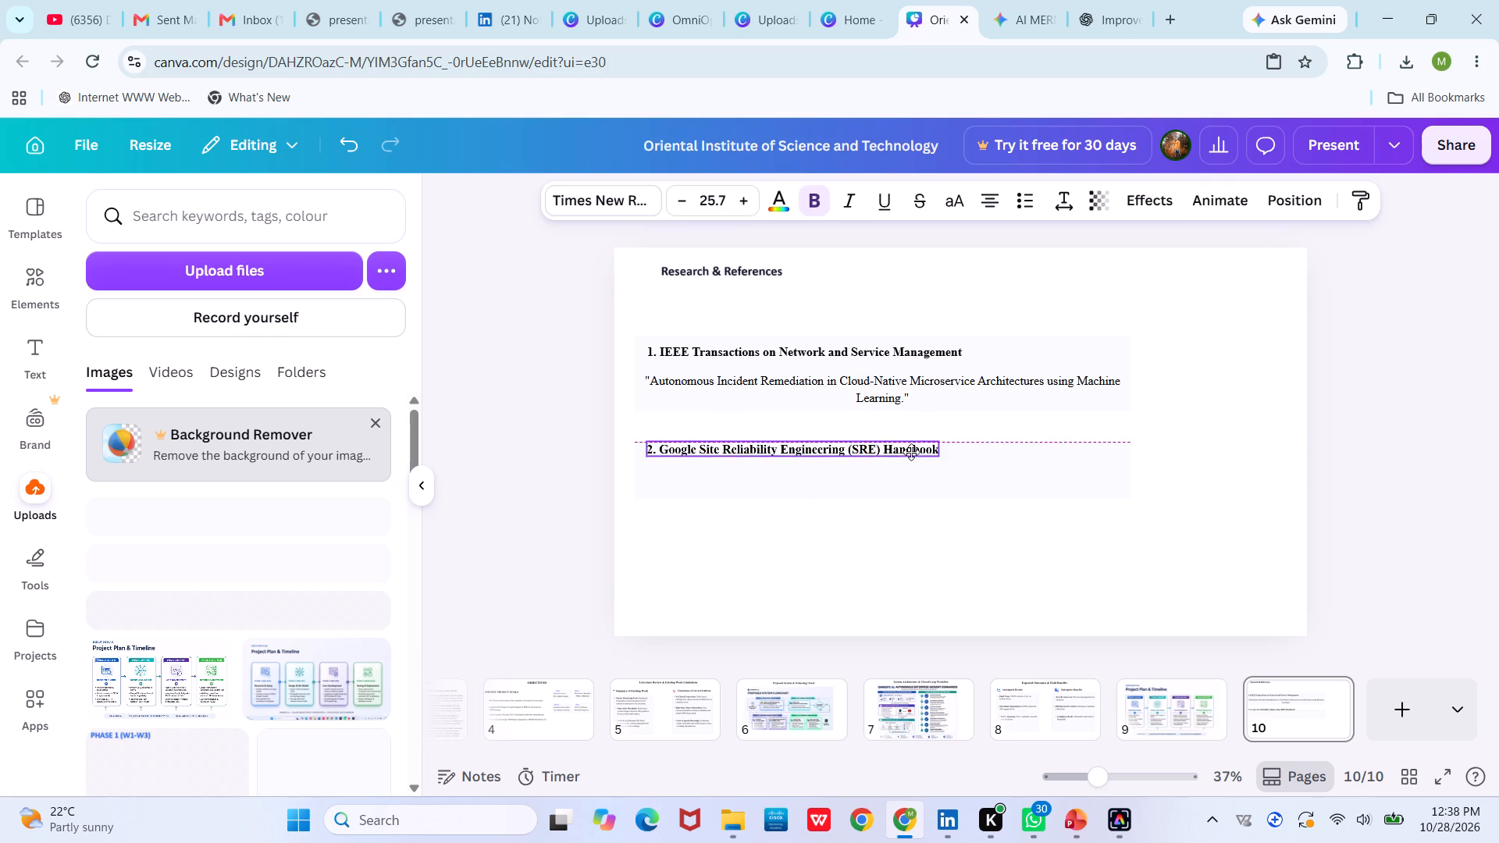
left_click_drag(911, 452, 908, 453)
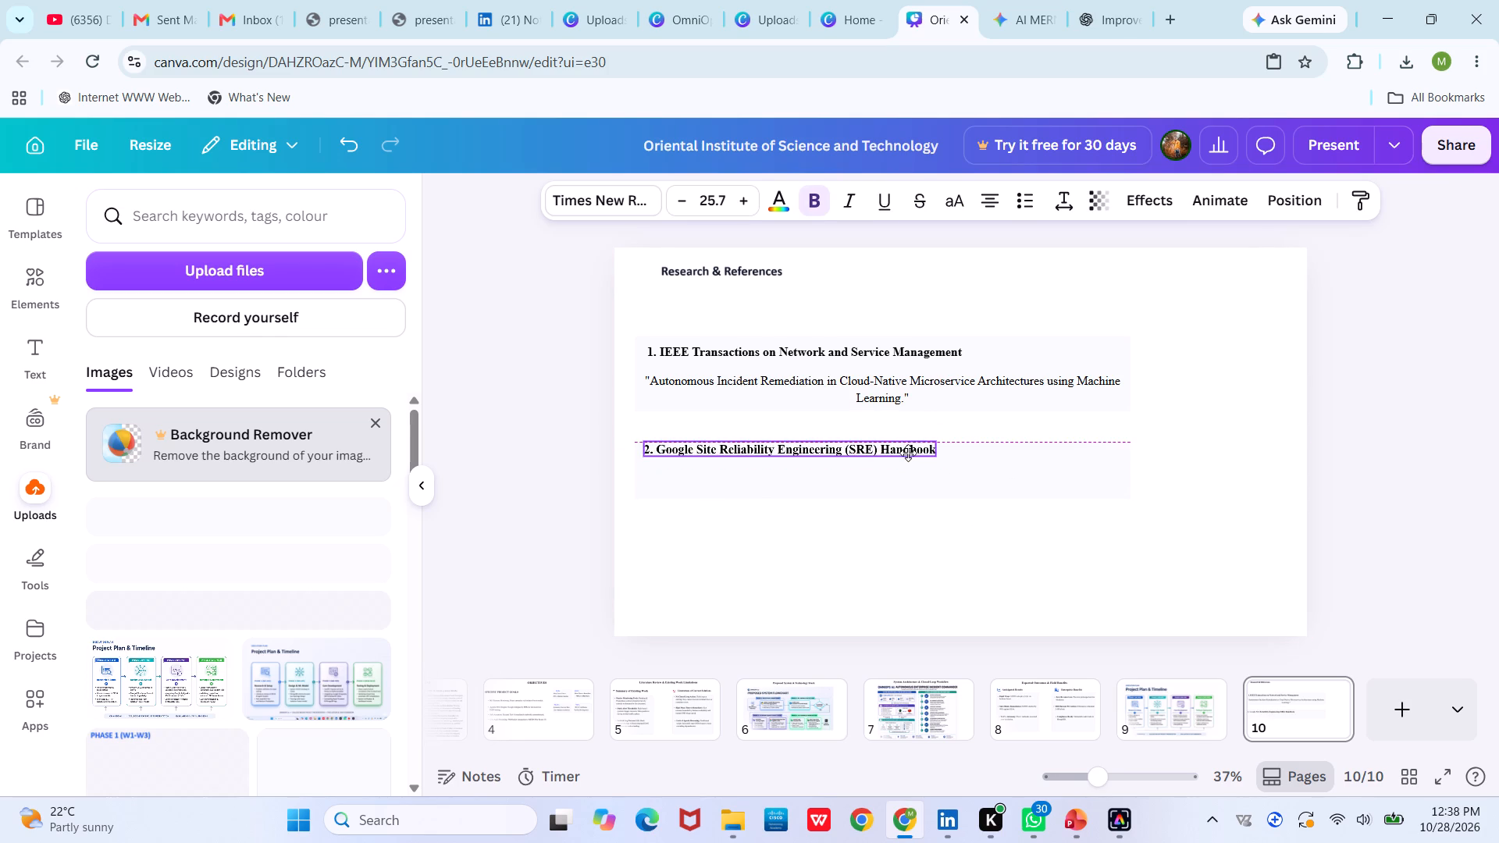
left_click_drag(908, 453, 909, 453)
Extend the second reference's background box slightly downward to make it taller.
left_click(1073, 489)
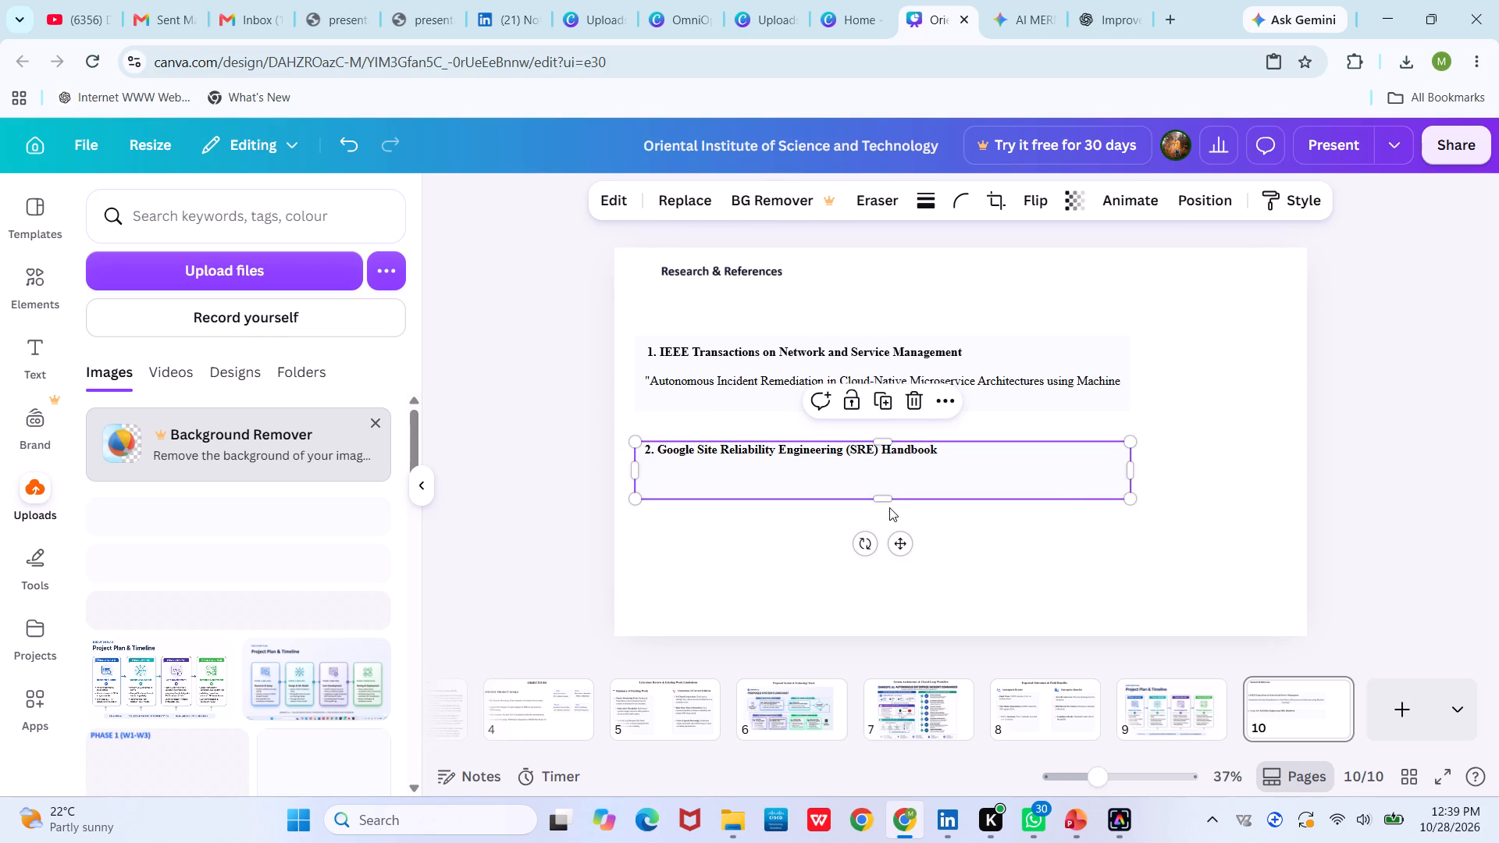
left_click_drag(886, 499, 887, 507)
left_click(1040, 564)
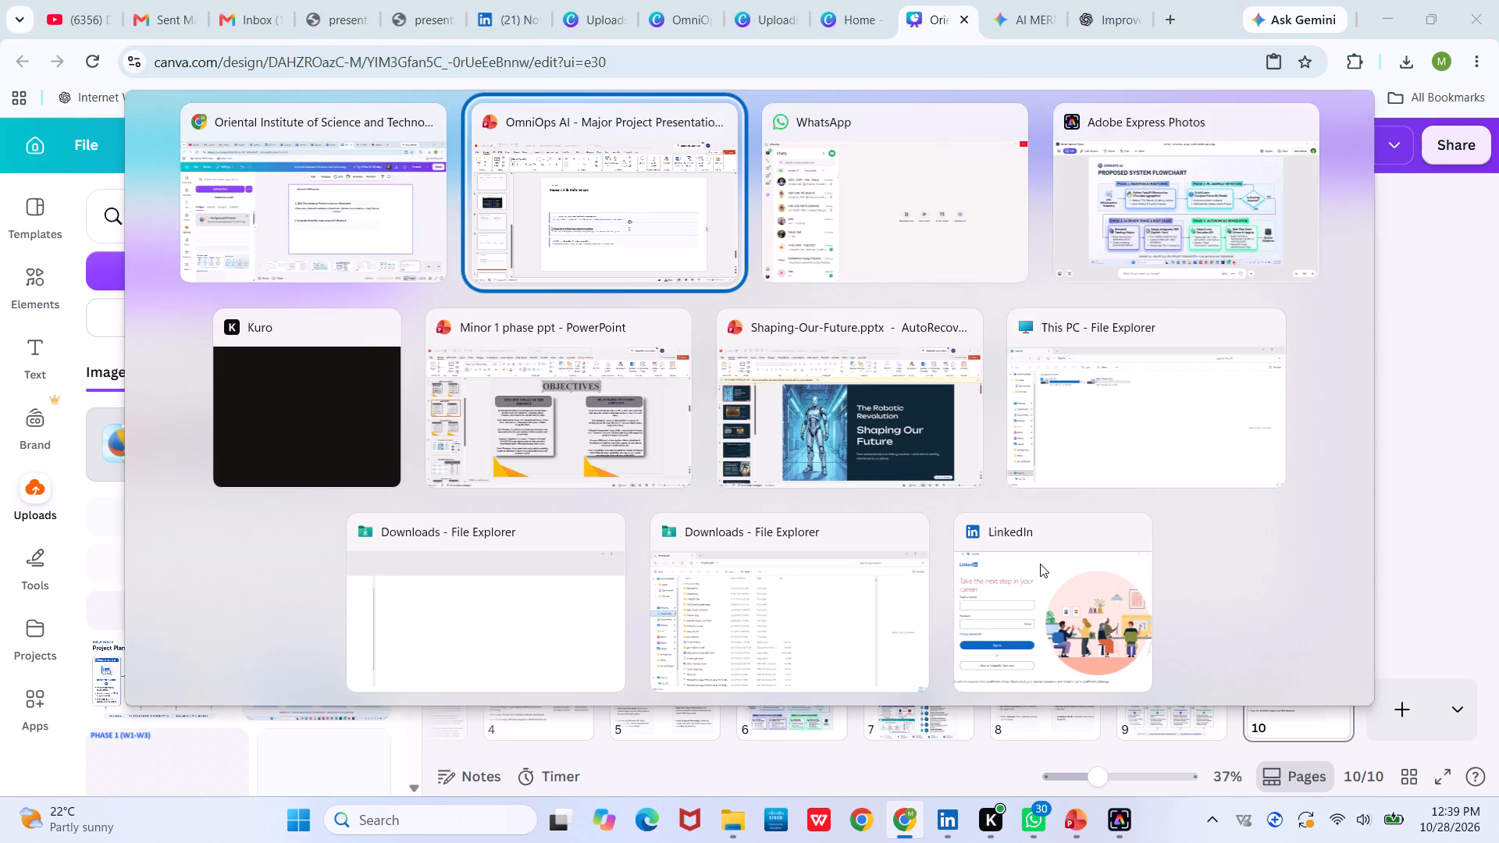
Copy the second reference's quoted "Addressing Alert Fatigue" line from PowerPoint into Canva and place it under the SRE Handbook heading inside the box.
left_click(655, 507)
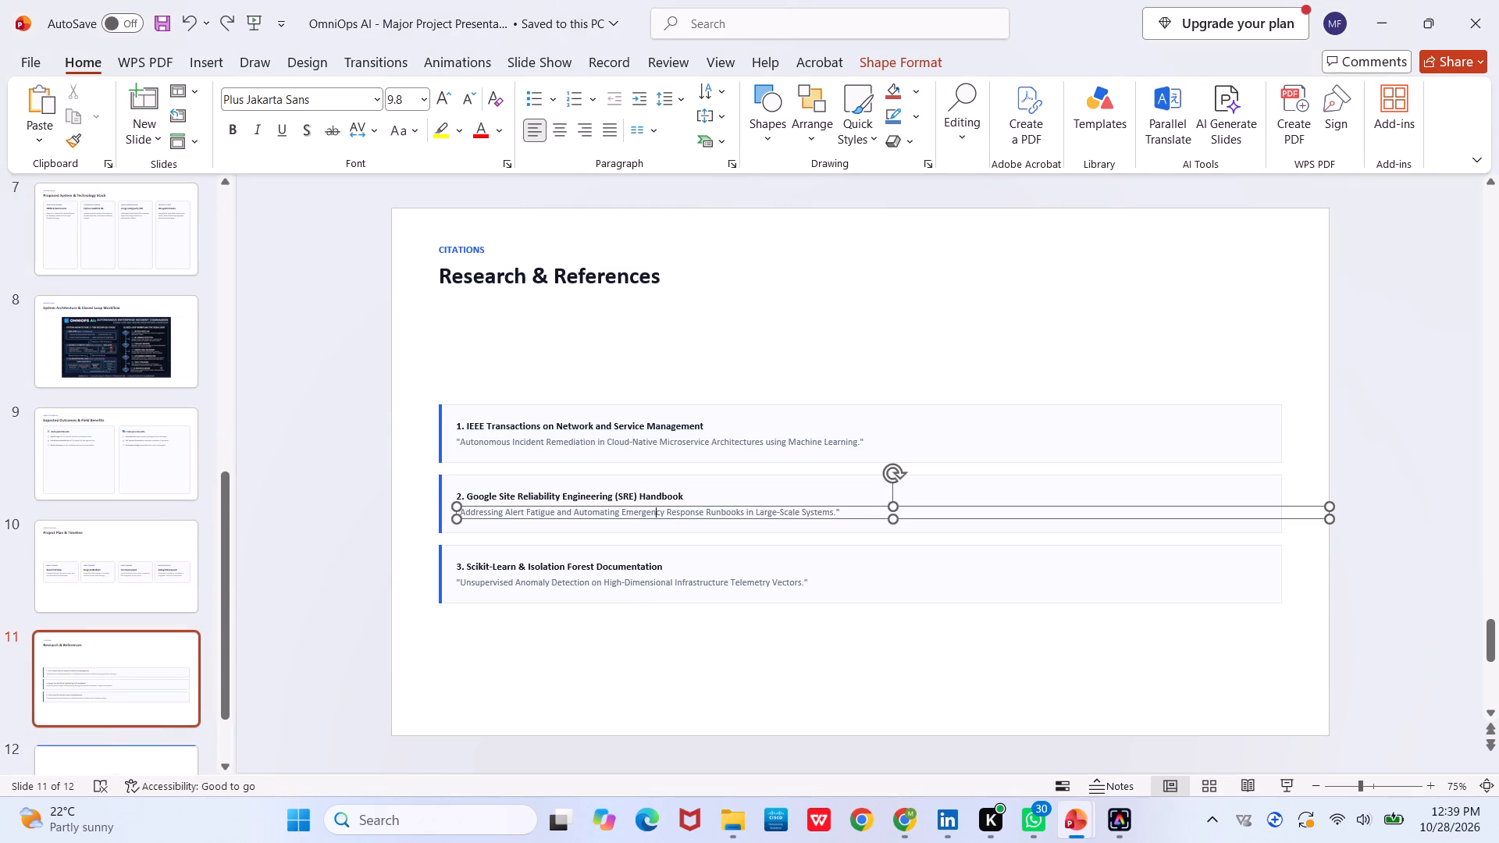
key("ctrl+a")
key("ctrl+c")
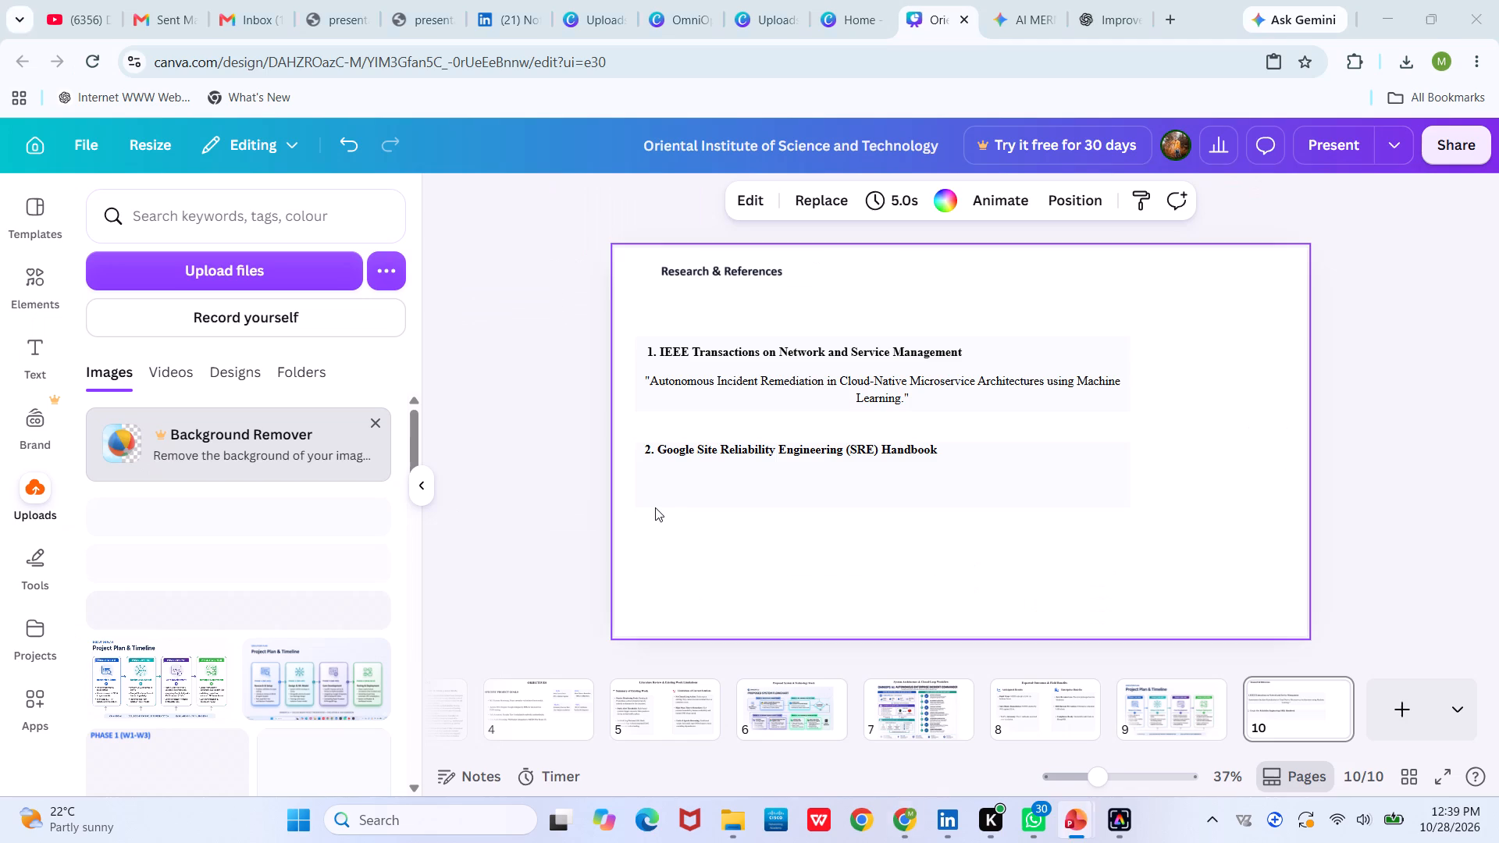
left_click(678, 485)
key("ctrl+v")
left_click(720, 592)
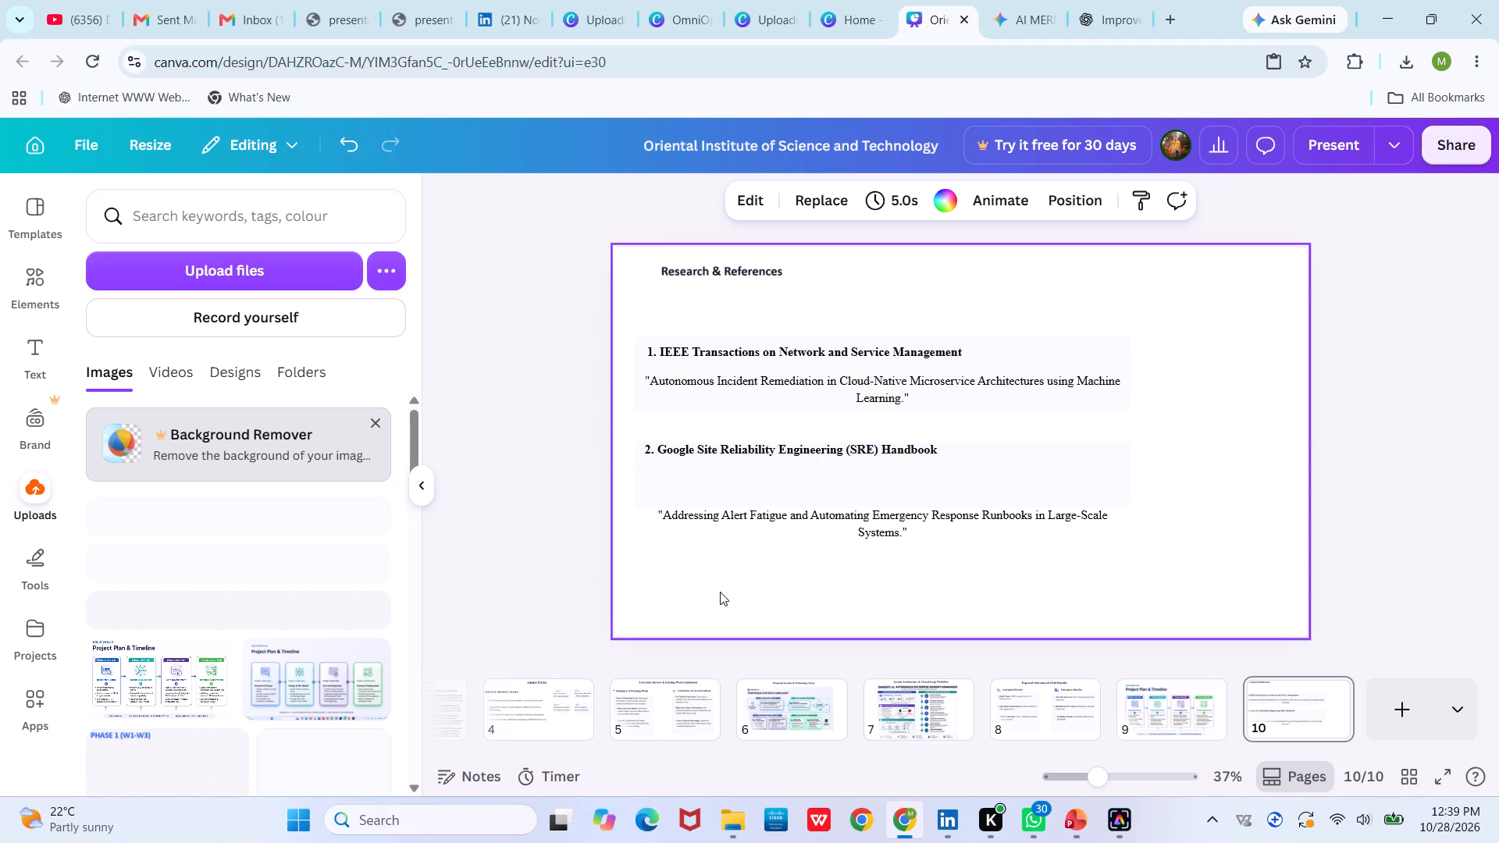
left_click_drag(733, 515, 721, 478)
left_click(778, 575)
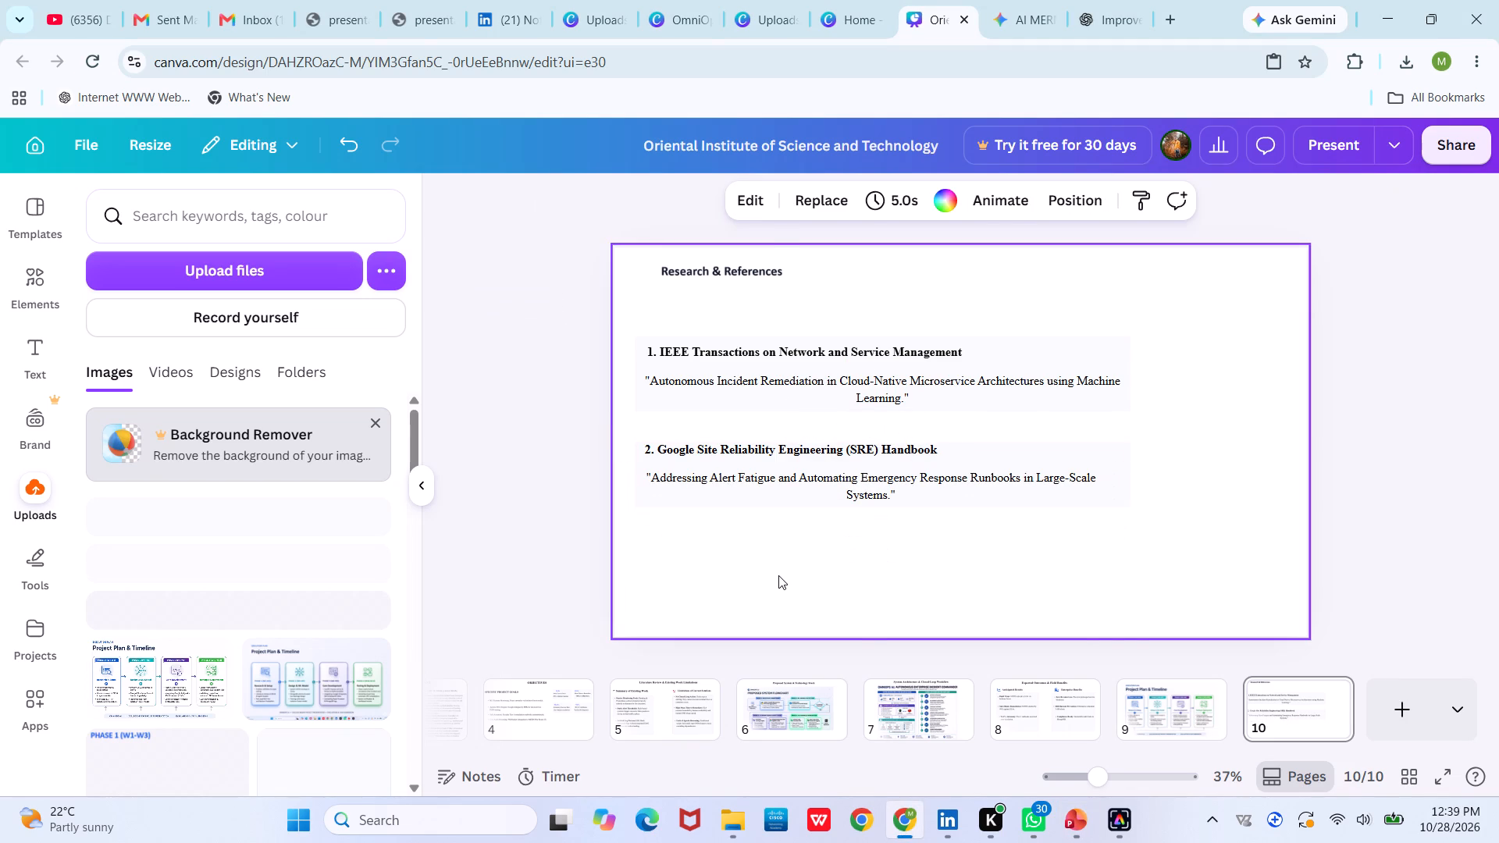
Advance PowerPoint to the closing slide 12 and add a blank page 11 after the Research & References page in Canva.
left_click(831, 717)
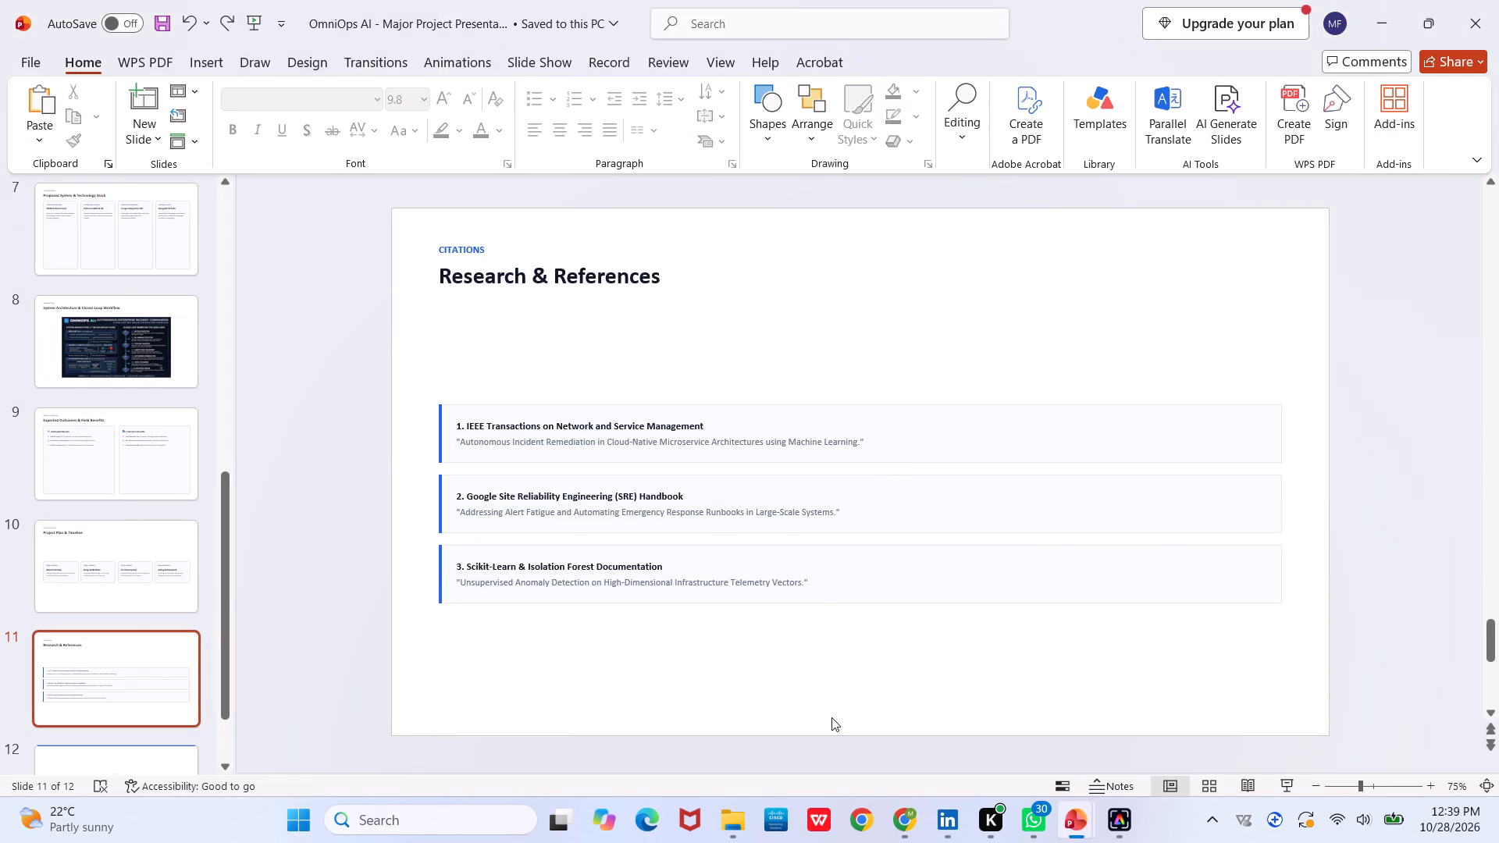
left_click(728, 610)
key("Right")
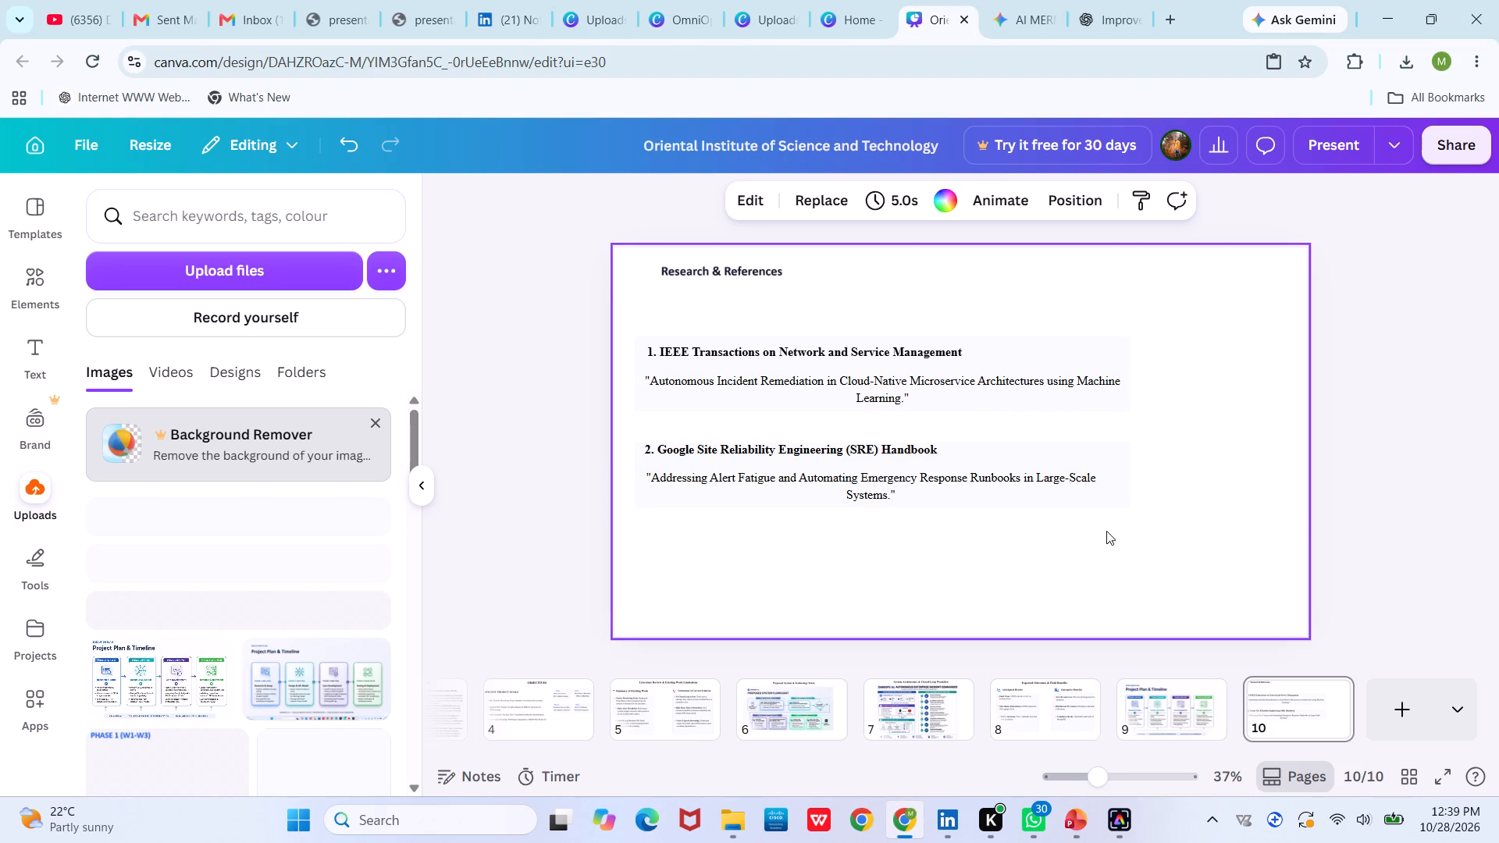
left_click(1392, 698)
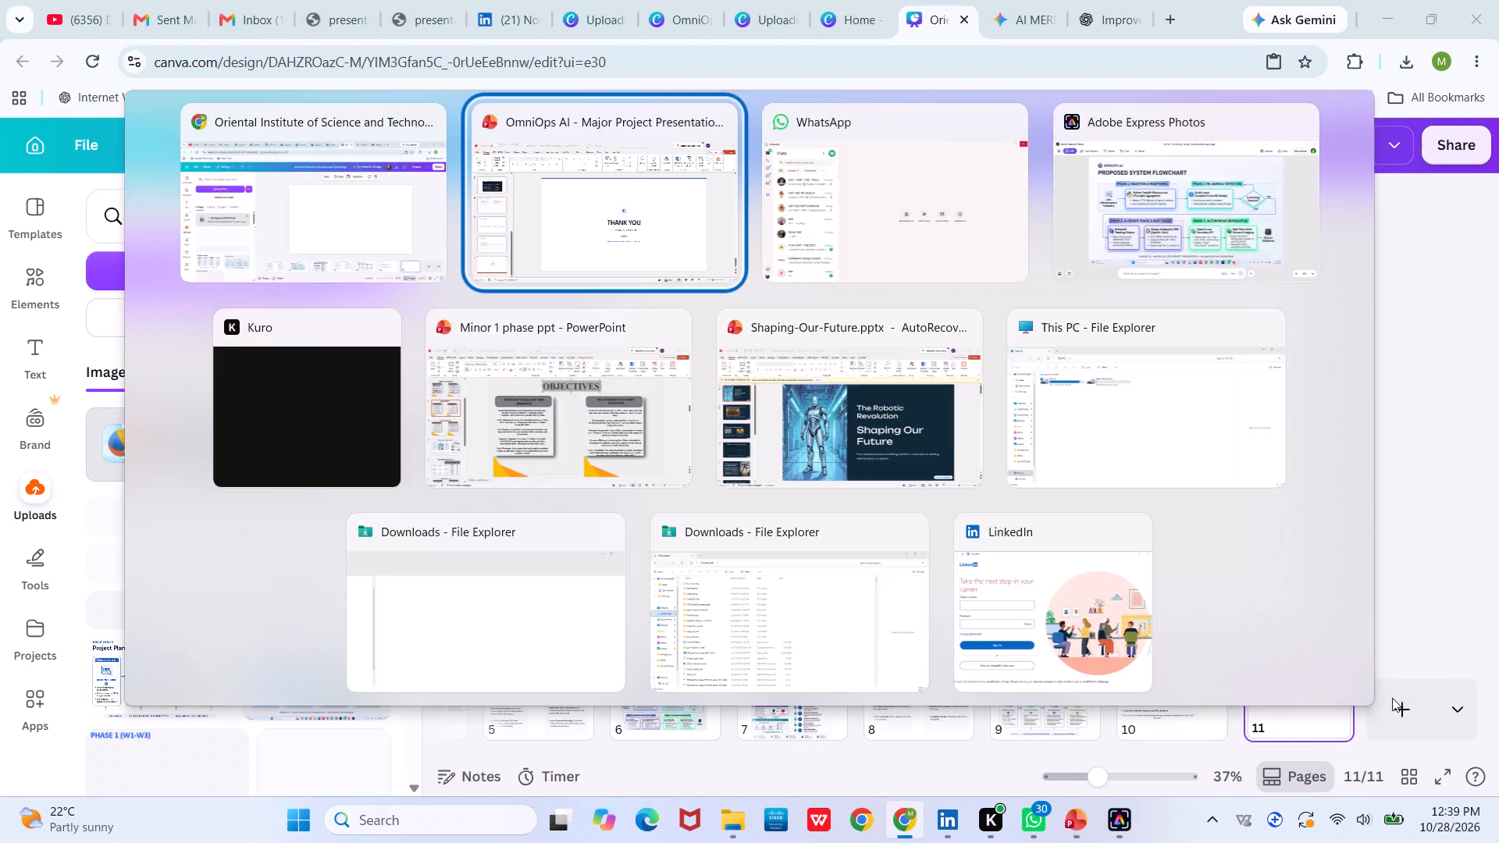
Copy the "THANK YOU" heading from PowerPoint's closing slide and paste it onto blank page 11 in Canva.
left_click(891, 451)
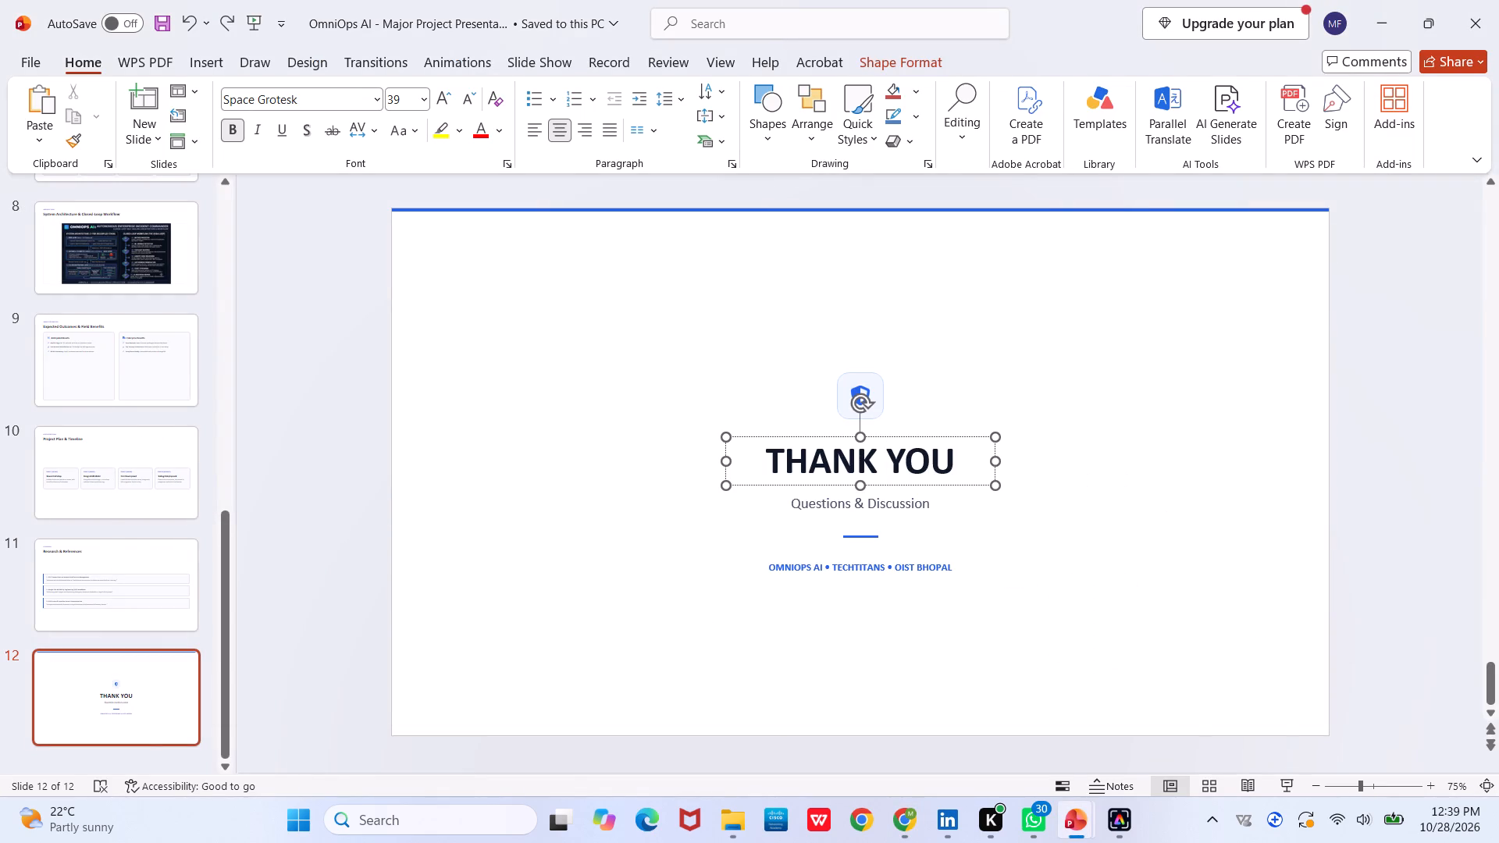
key("ctrl+c")
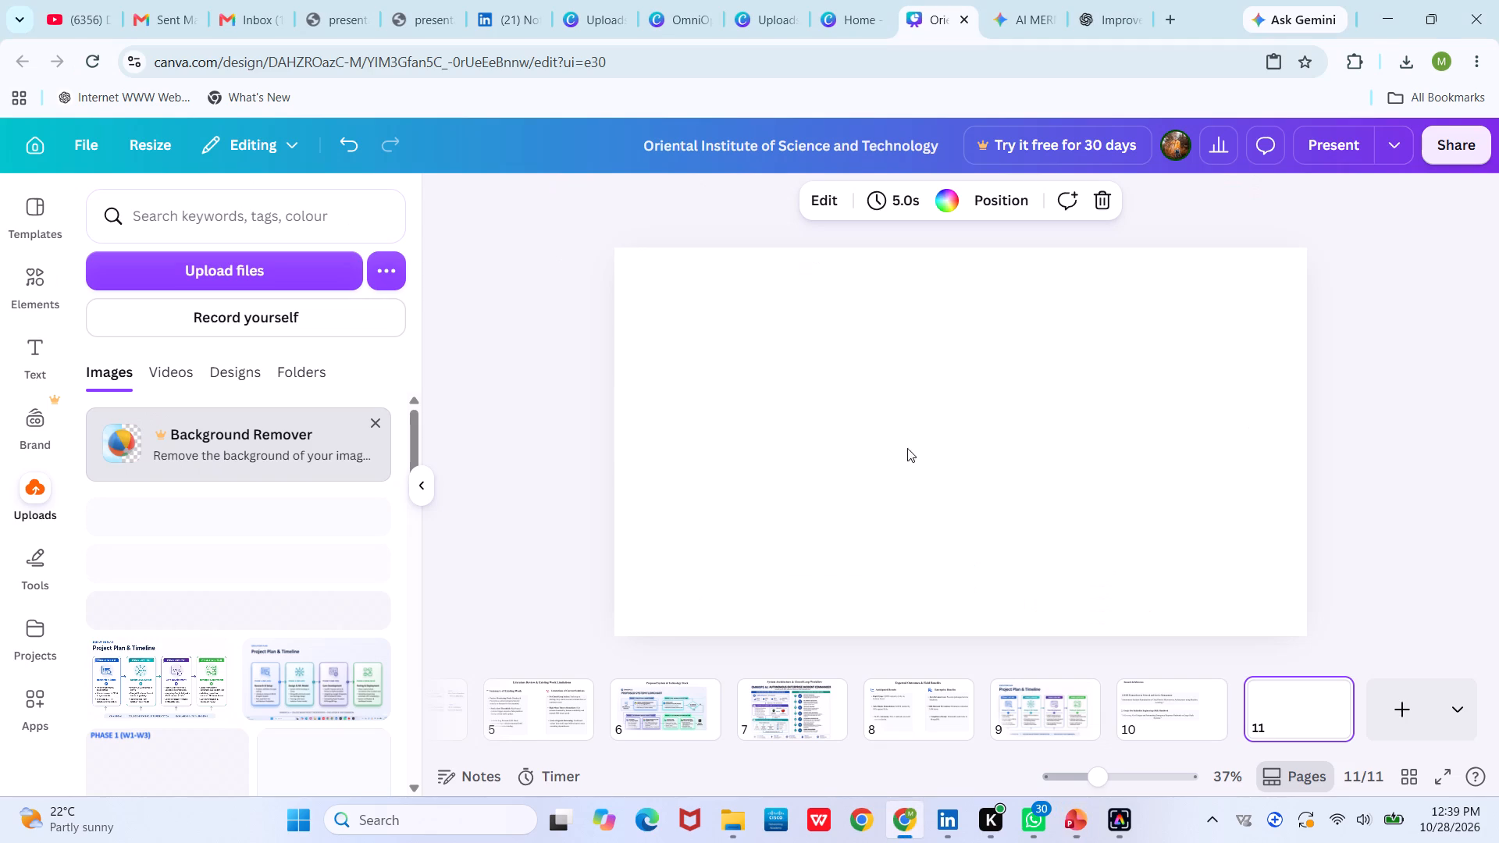
key("ctrl+v")
key("BackSpace")
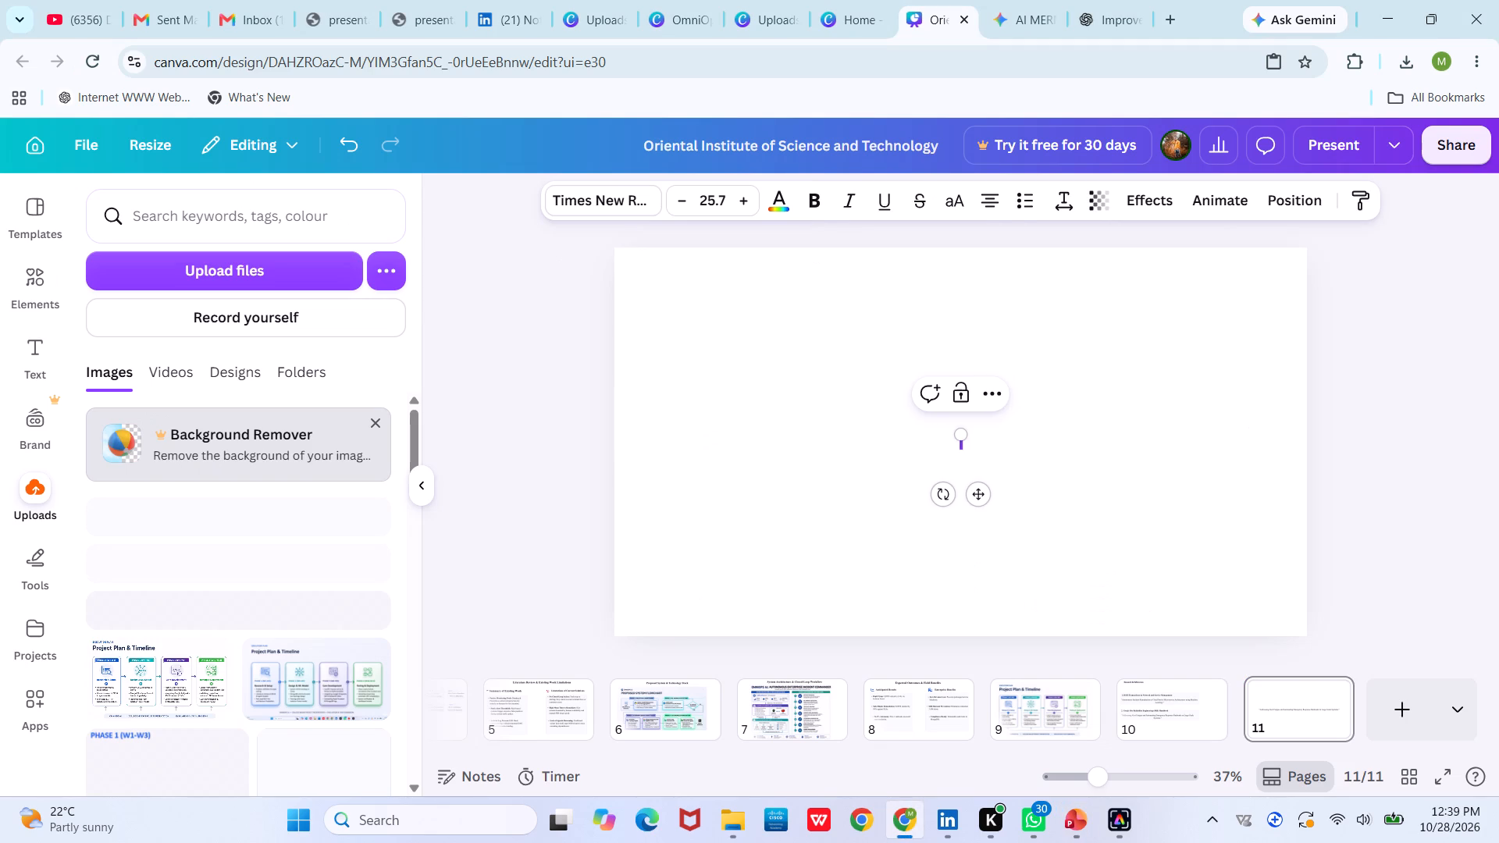
left_click(960, 450)
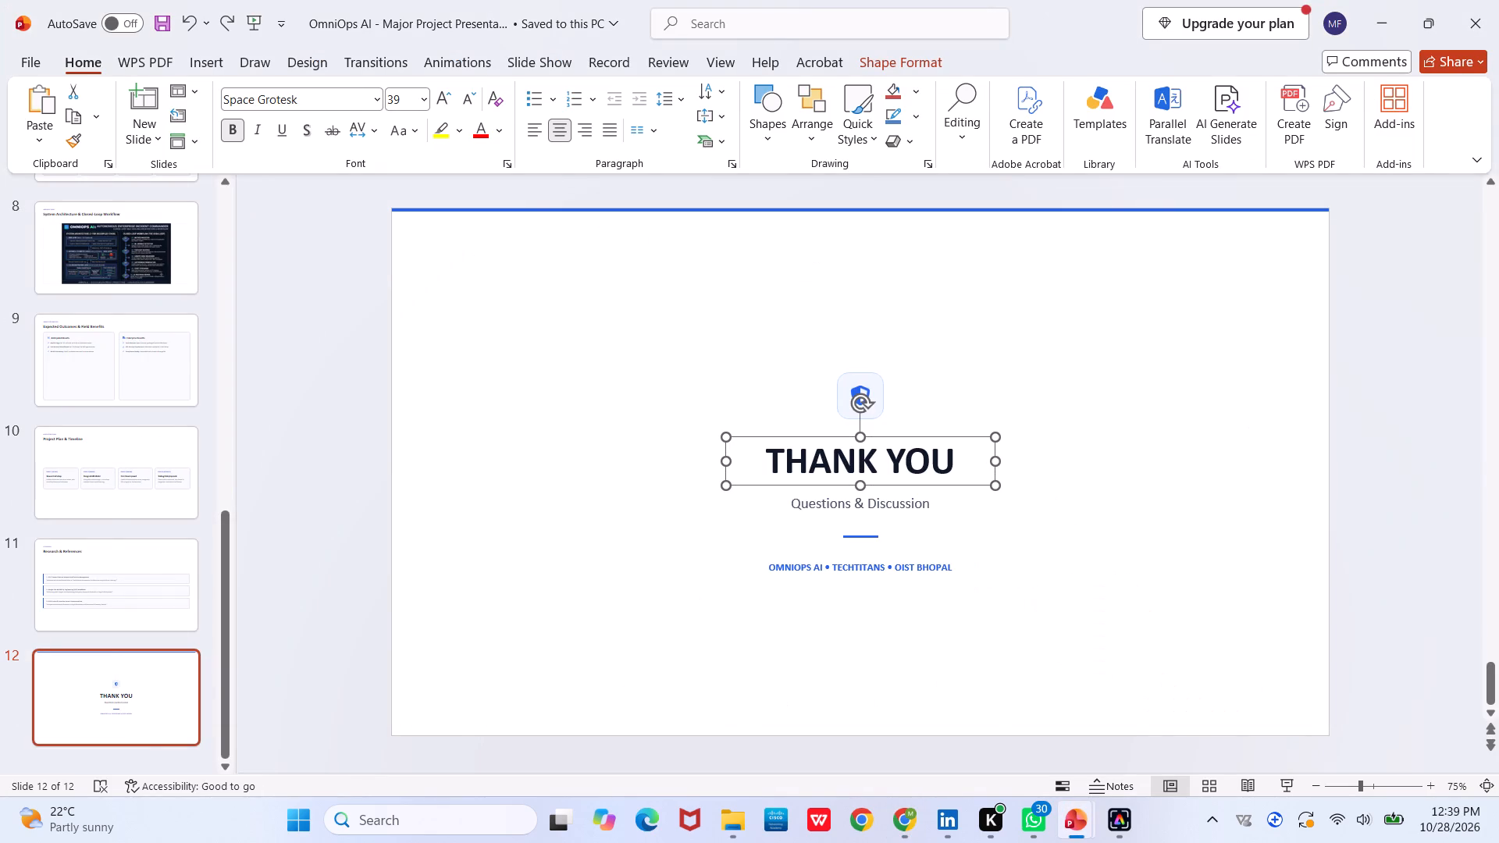
key("ctrl+c")
key("ctrl+v")
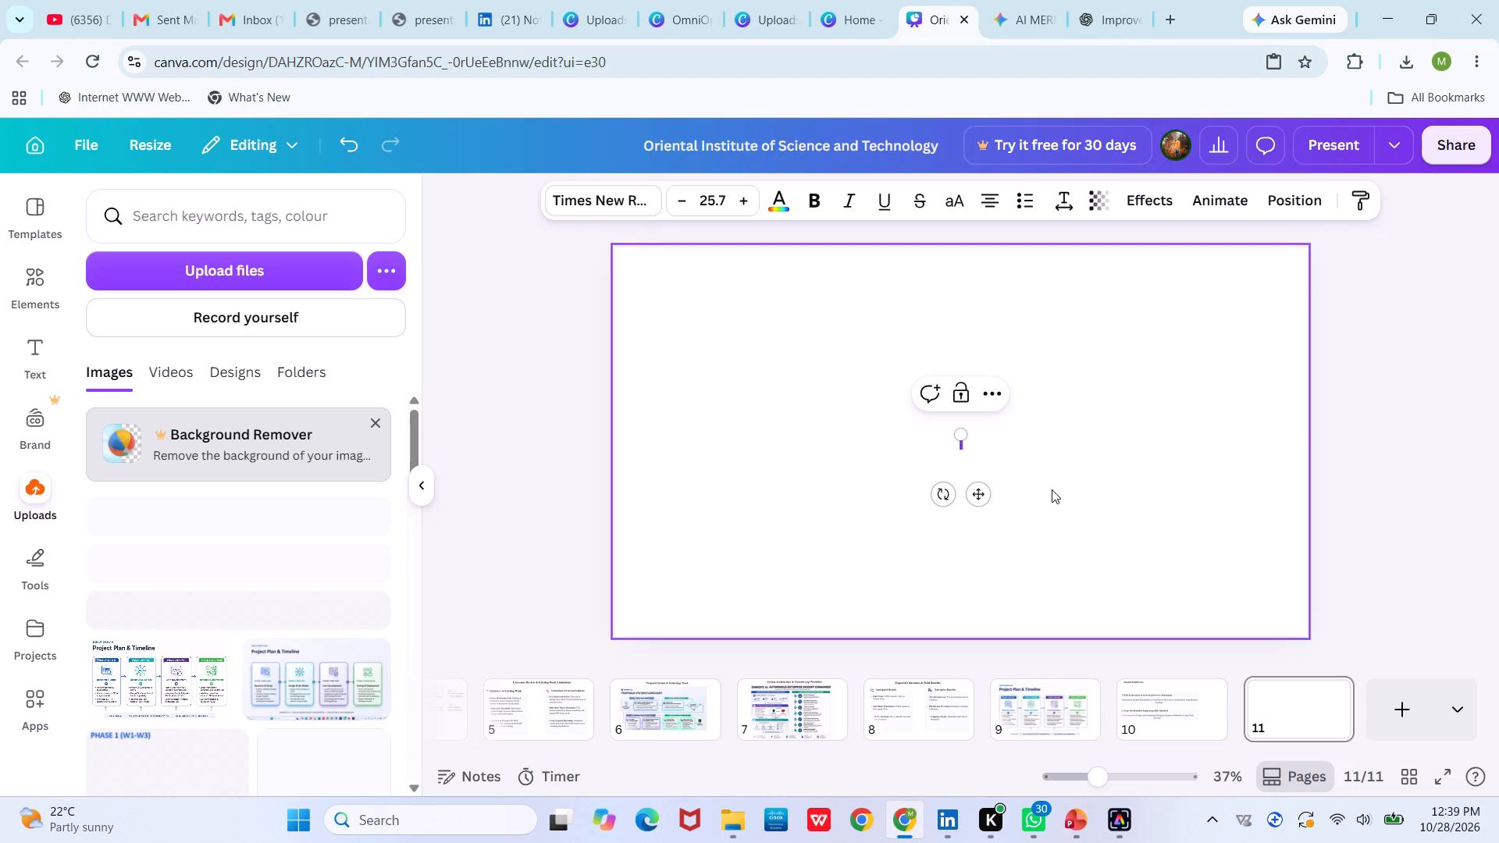
left_click(1052, 489)
left_click(1010, 450)
key("ctrl+v")
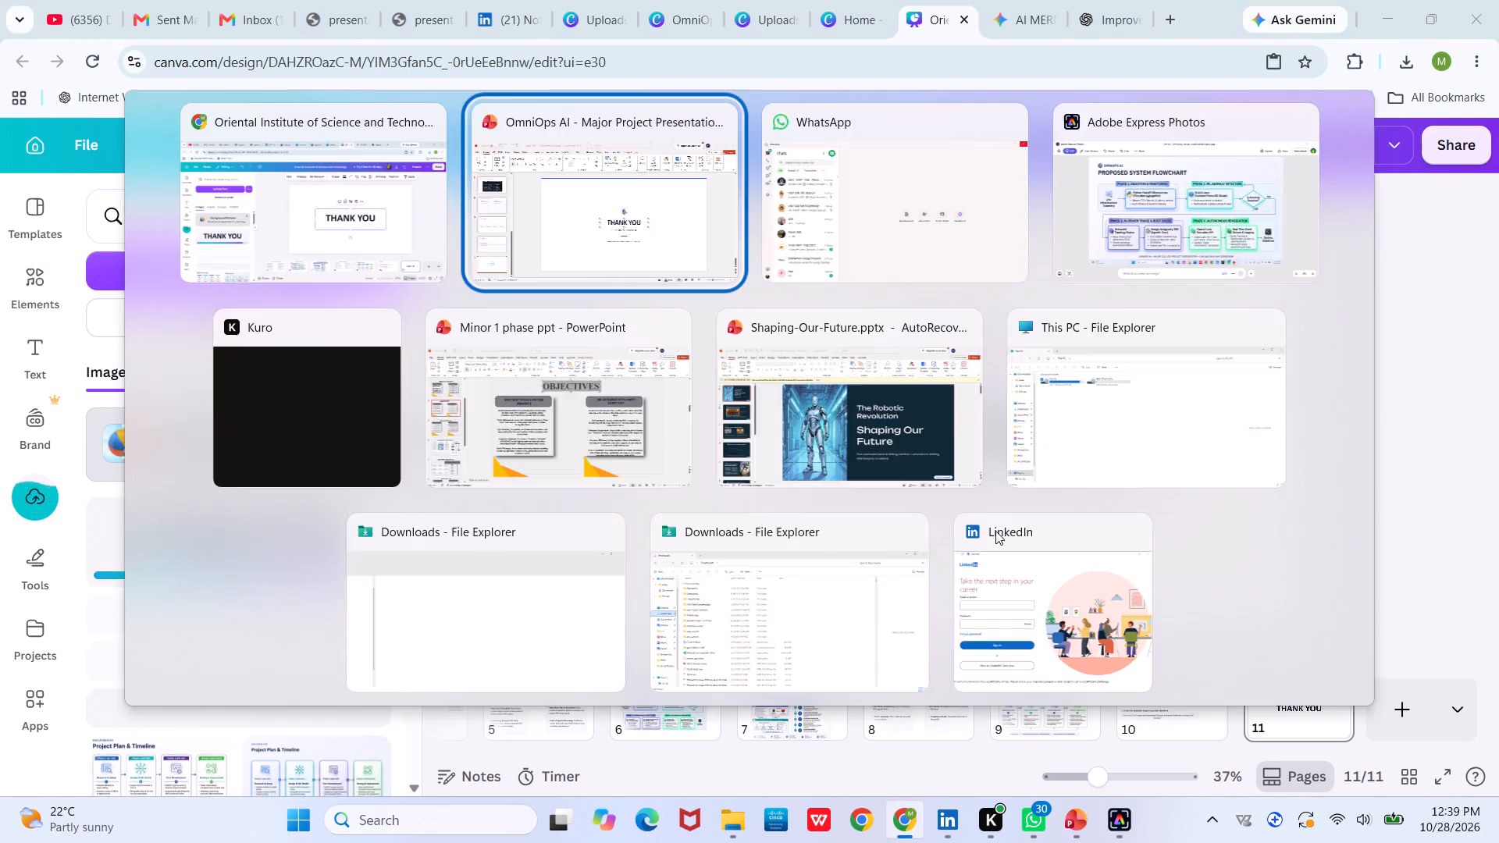
Copy the blue shield icon from PowerPoint into Canva, shrink it and place it centrally above the "THANK YOU" heading.
left_click(963, 427)
left_click(869, 403)
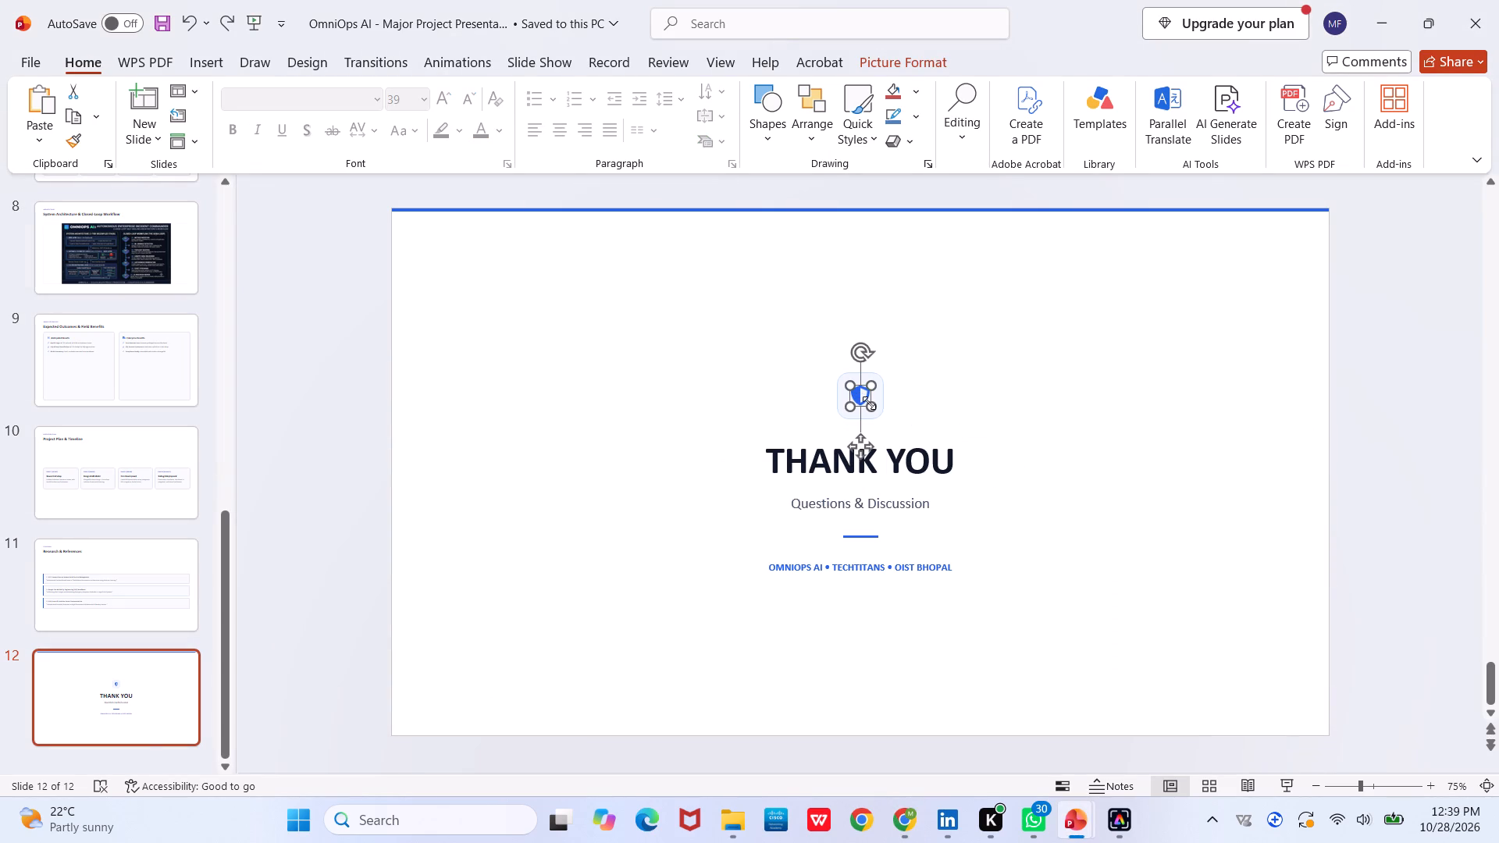
key("ctrl+c")
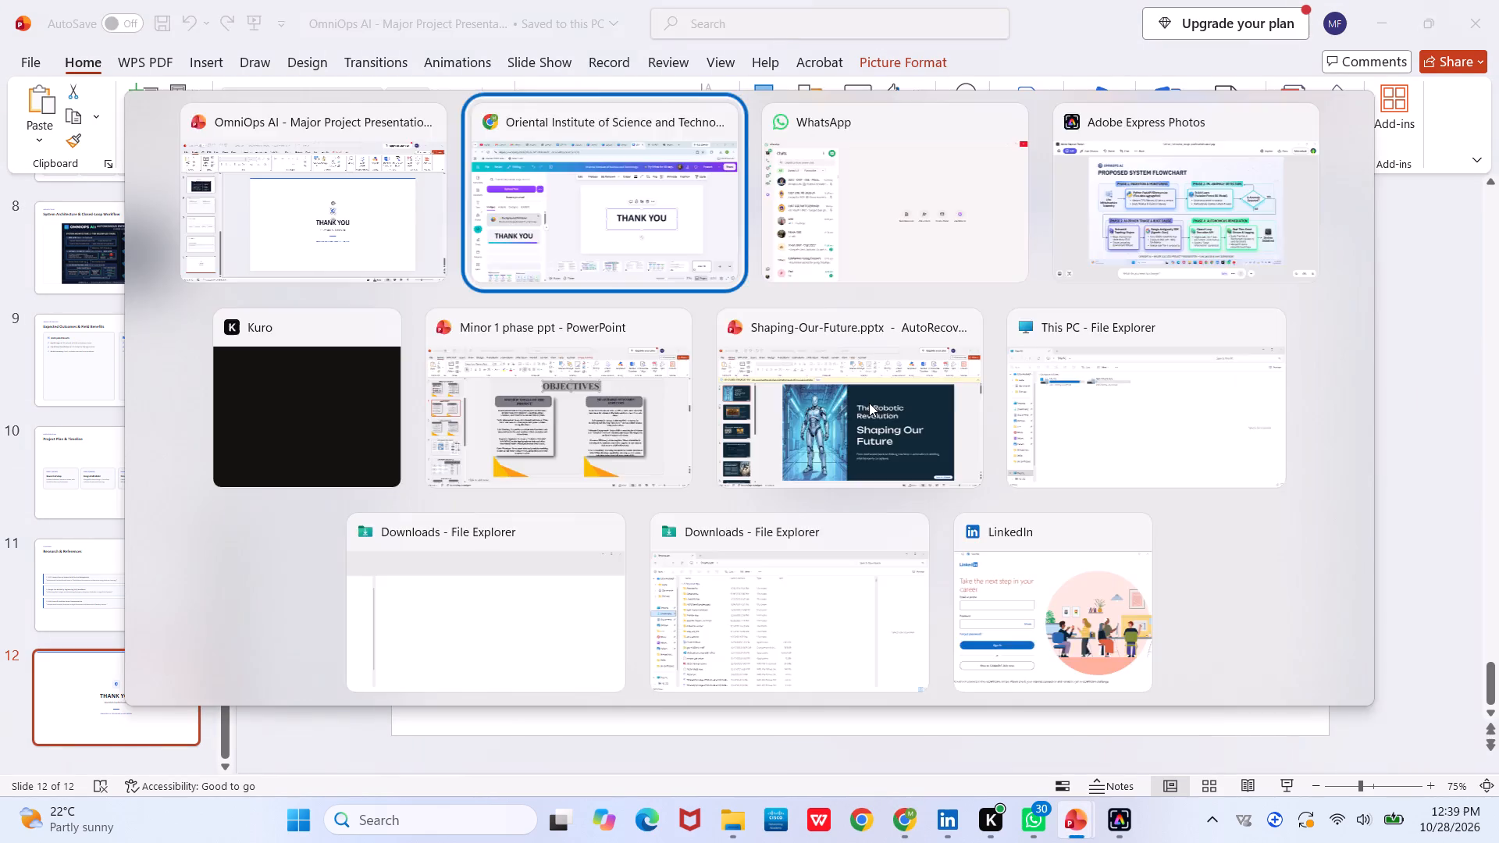
left_click(902, 286)
key("ctrl+v")
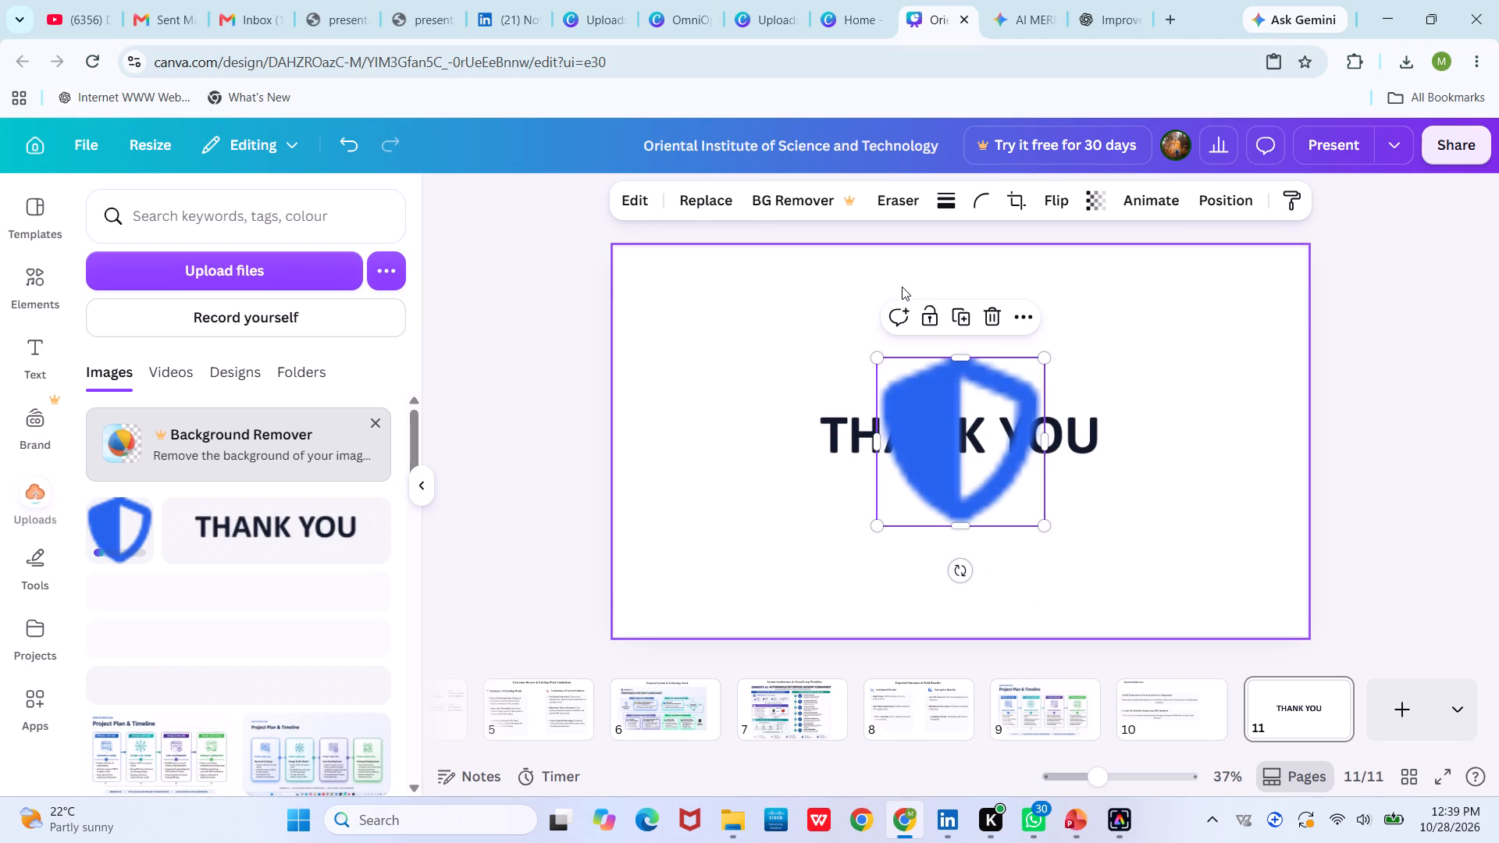
left_click_drag(871, 524, 933, 419)
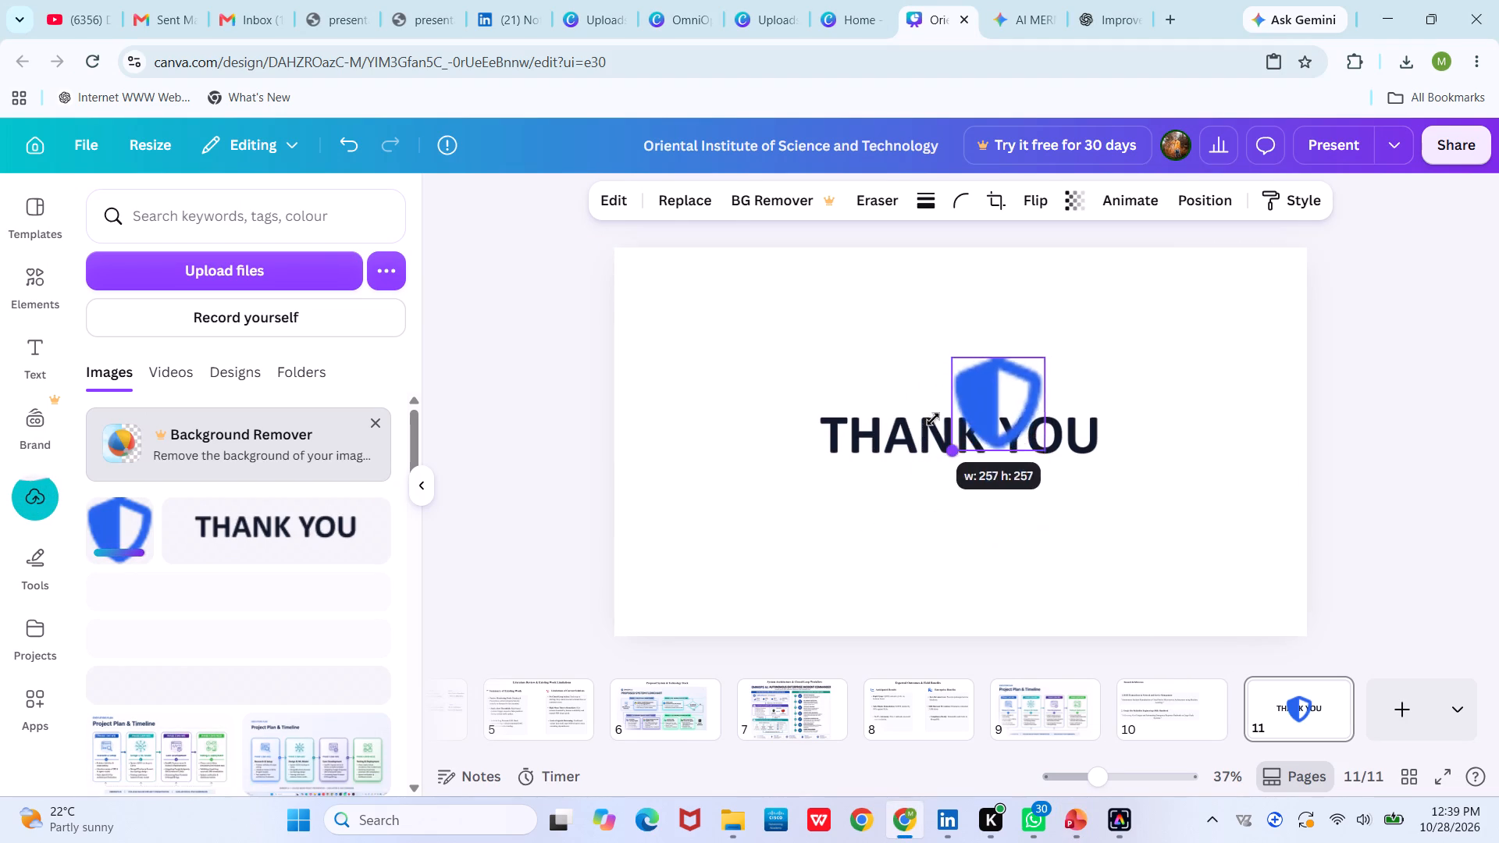
left_click_drag(933, 419, 955, 389)
left_click_drag(1001, 393, 959, 365)
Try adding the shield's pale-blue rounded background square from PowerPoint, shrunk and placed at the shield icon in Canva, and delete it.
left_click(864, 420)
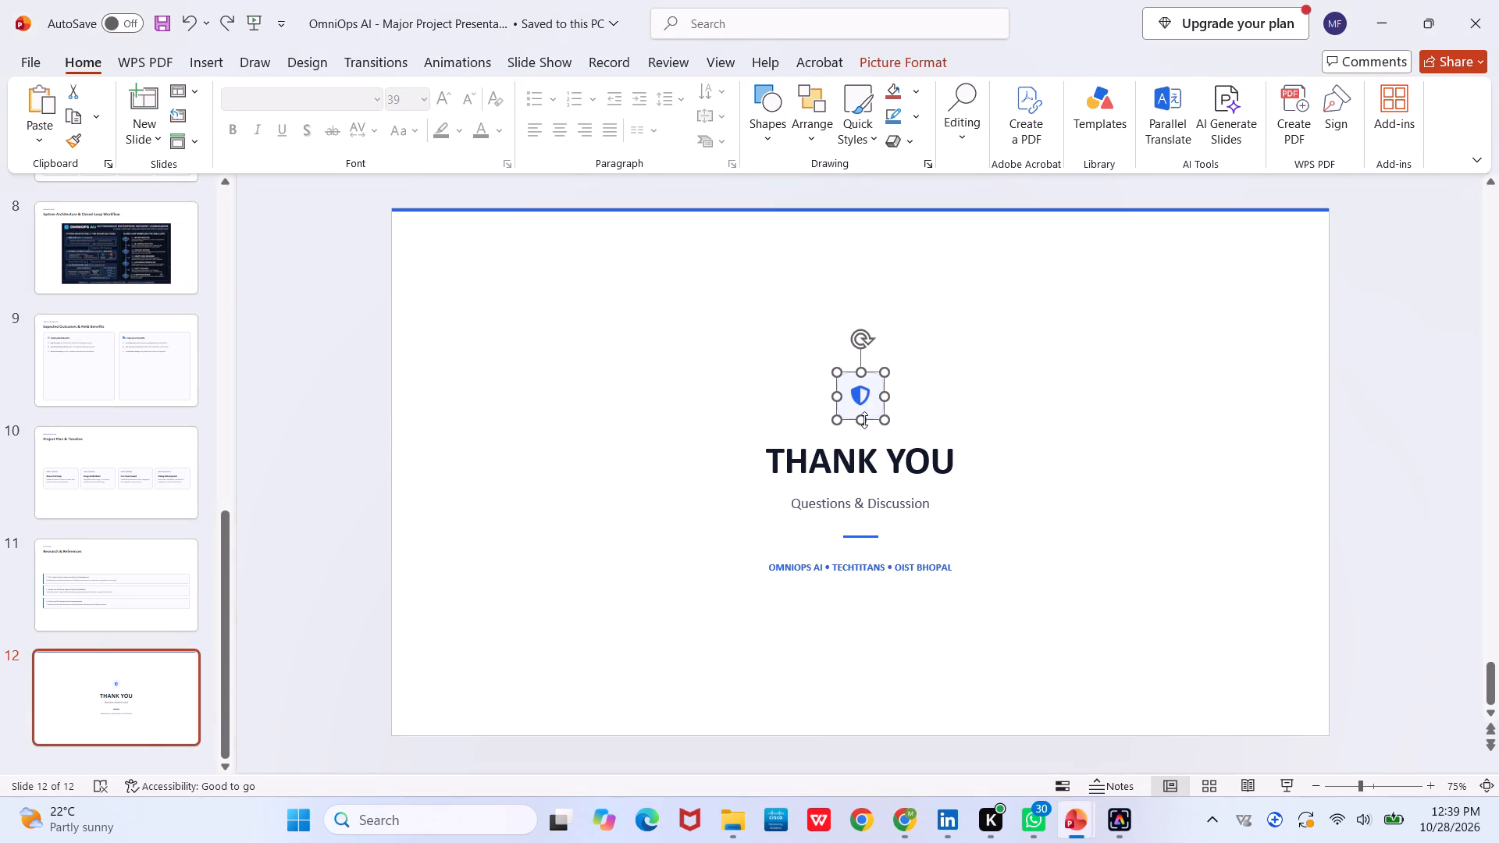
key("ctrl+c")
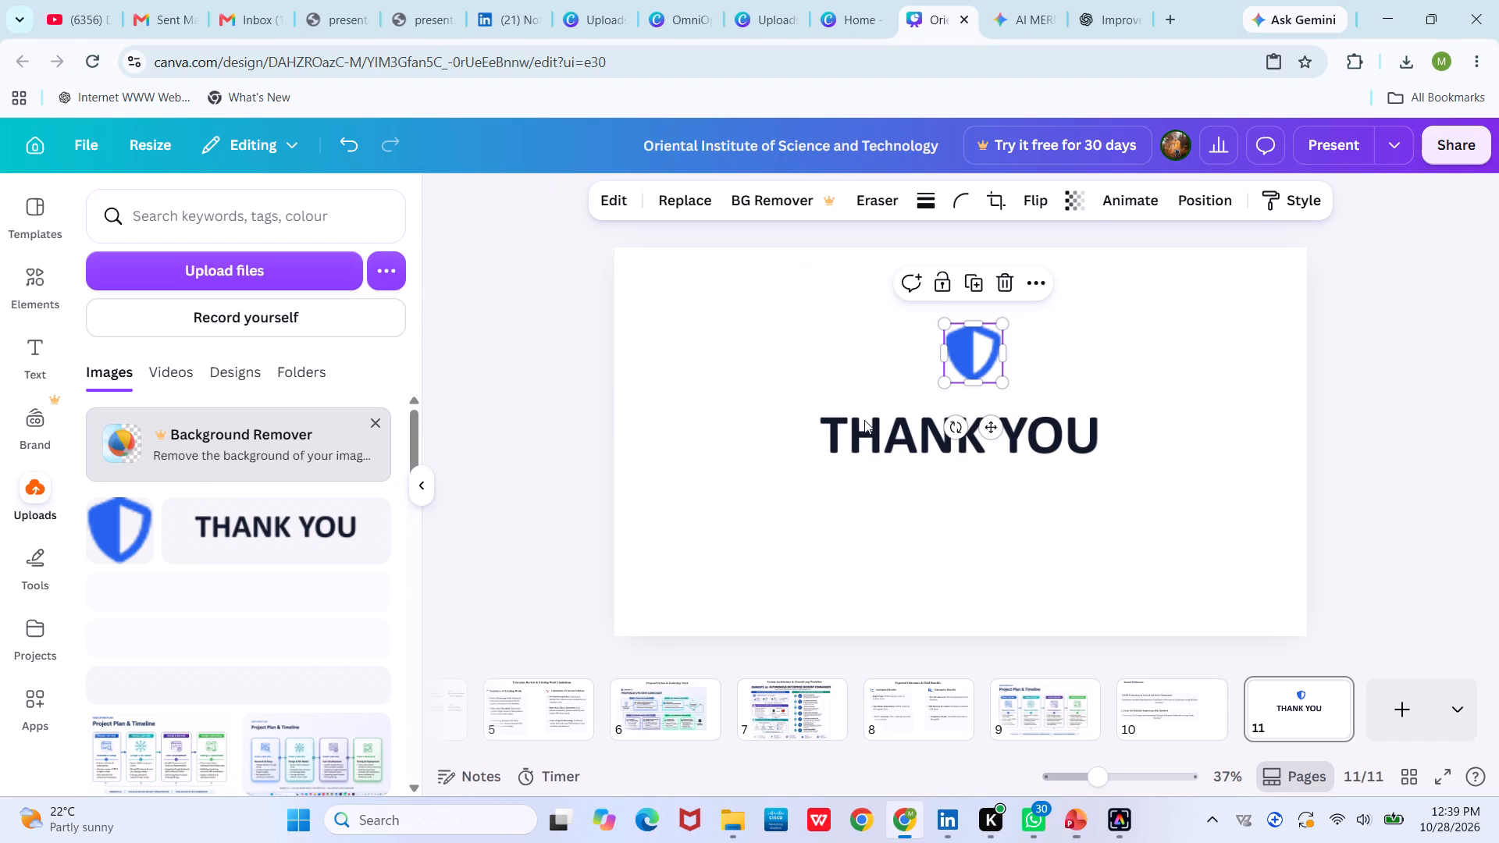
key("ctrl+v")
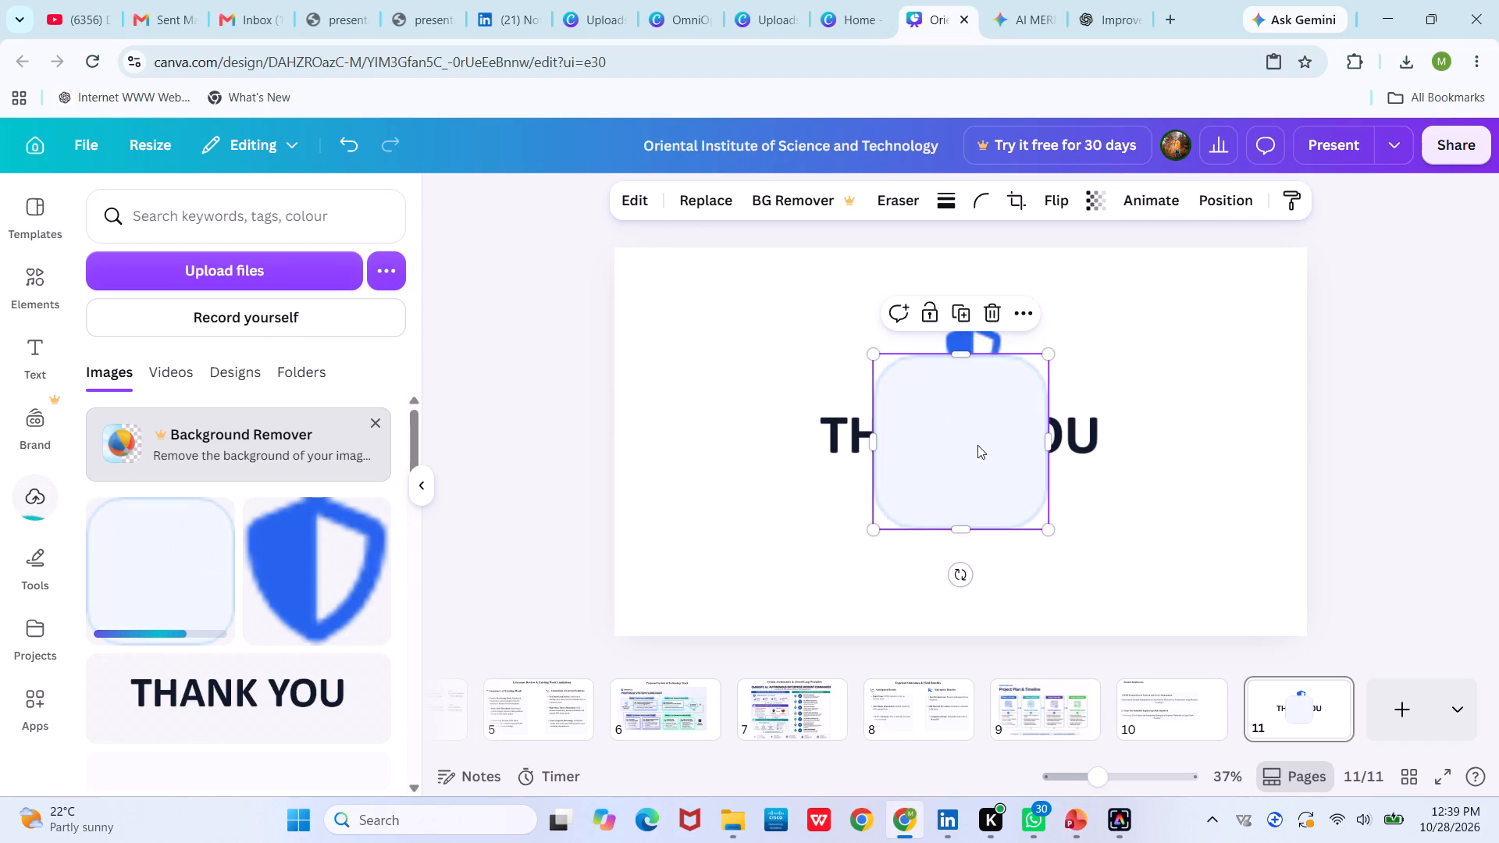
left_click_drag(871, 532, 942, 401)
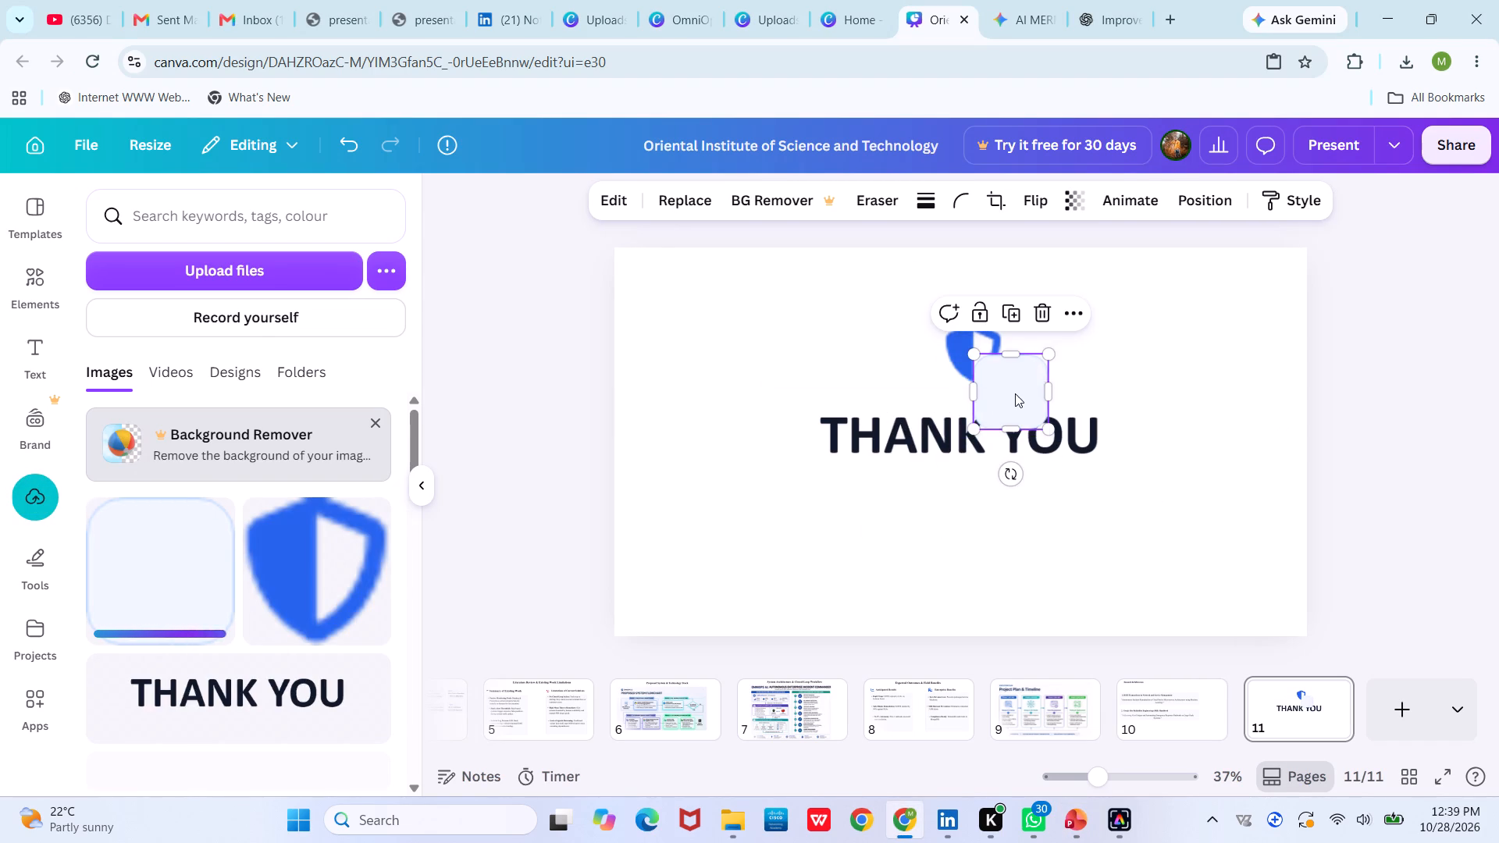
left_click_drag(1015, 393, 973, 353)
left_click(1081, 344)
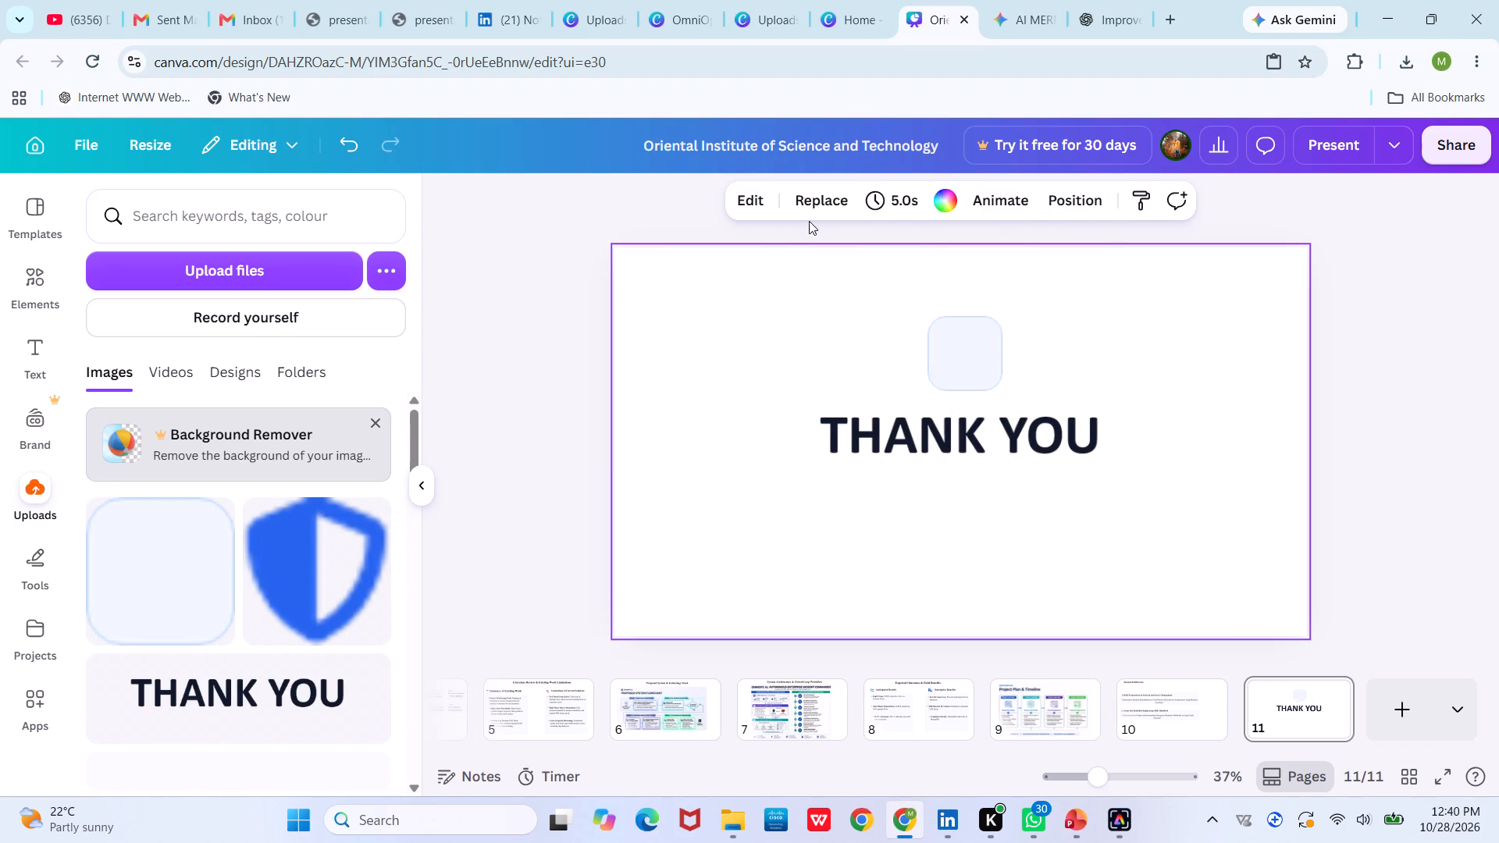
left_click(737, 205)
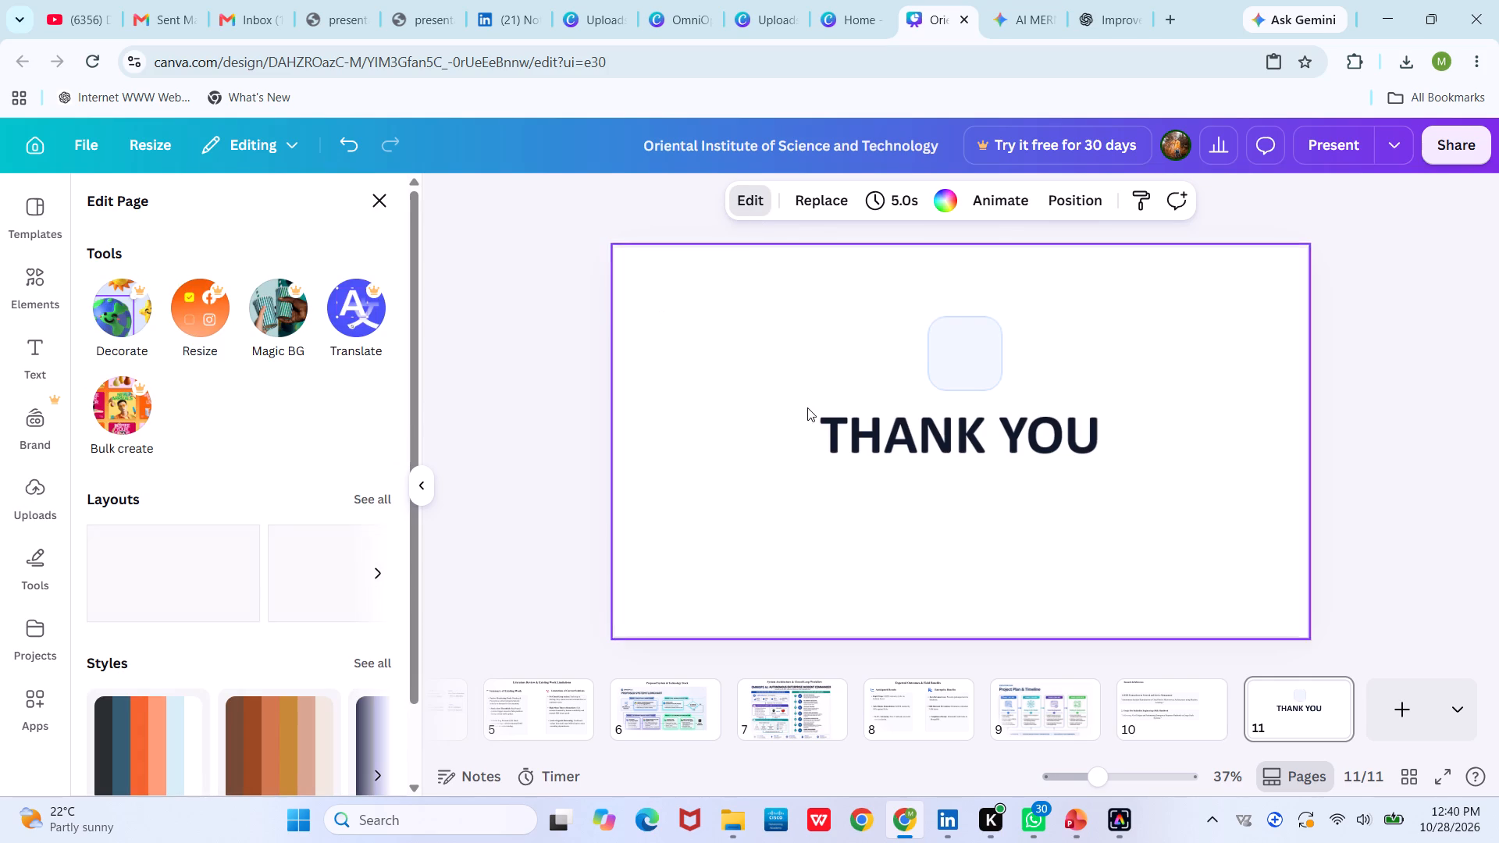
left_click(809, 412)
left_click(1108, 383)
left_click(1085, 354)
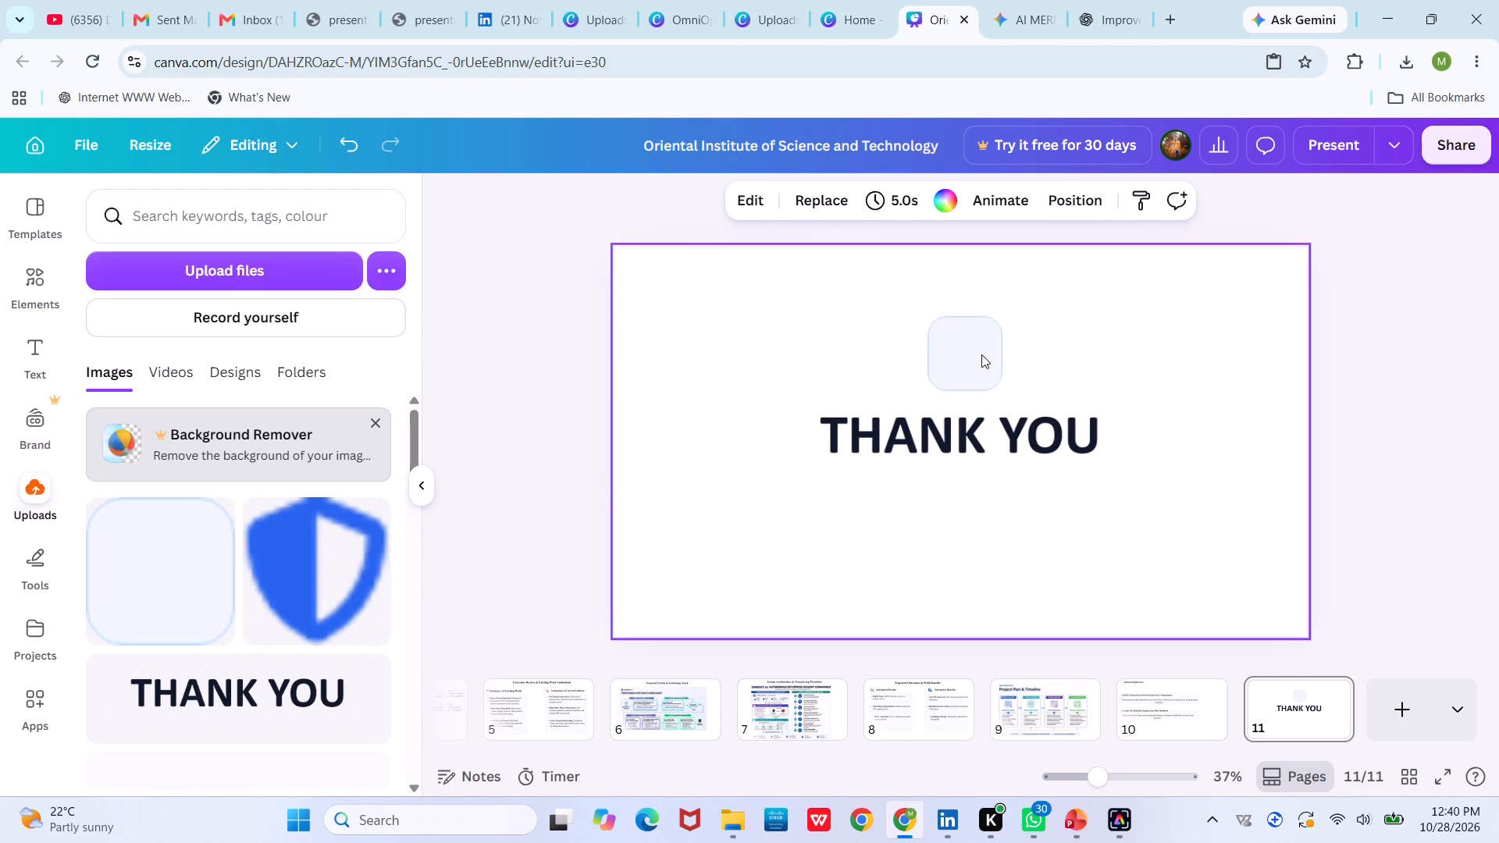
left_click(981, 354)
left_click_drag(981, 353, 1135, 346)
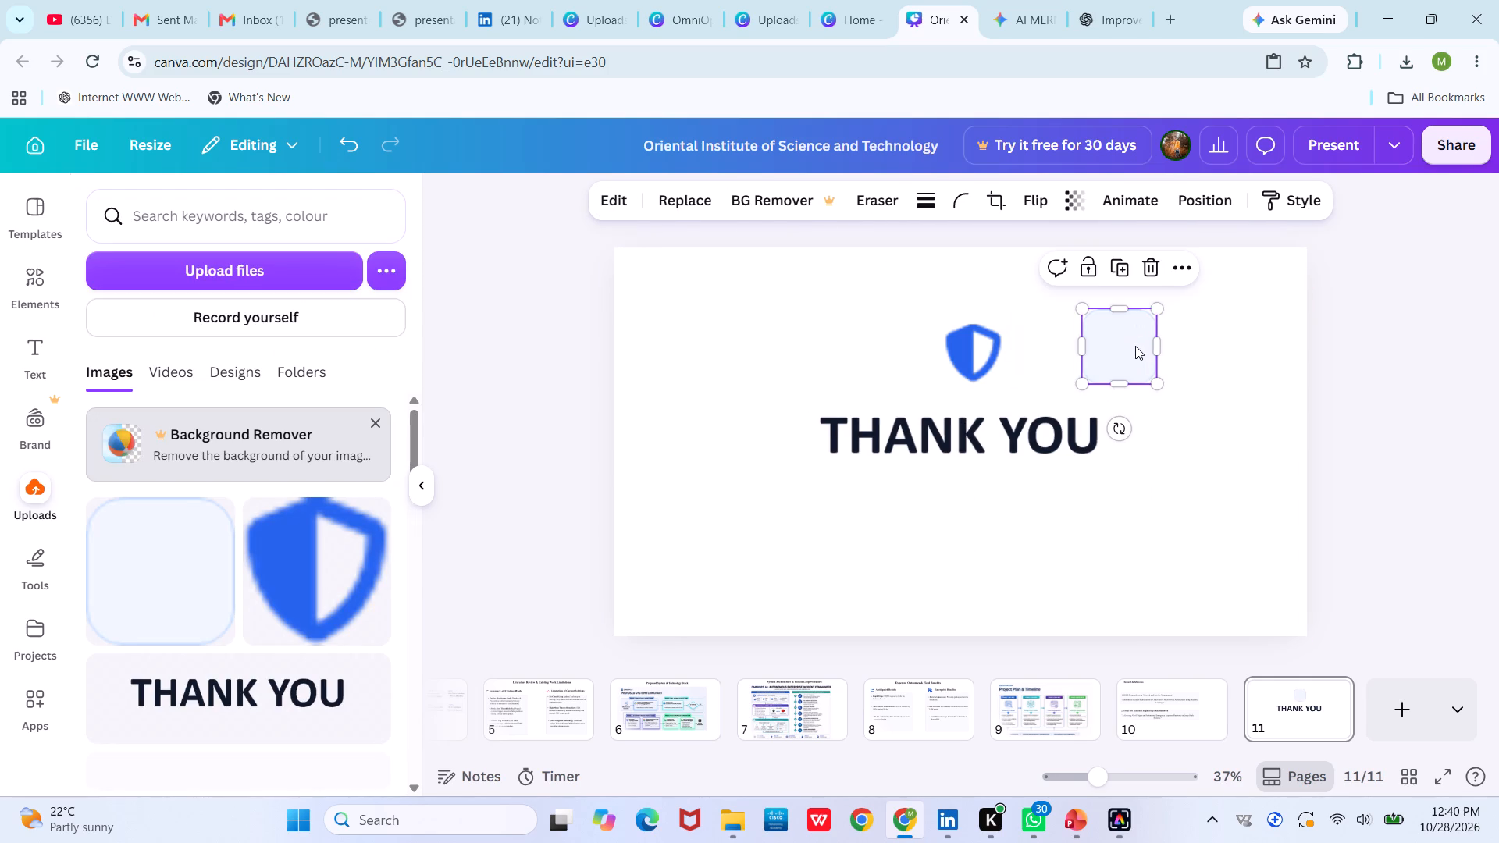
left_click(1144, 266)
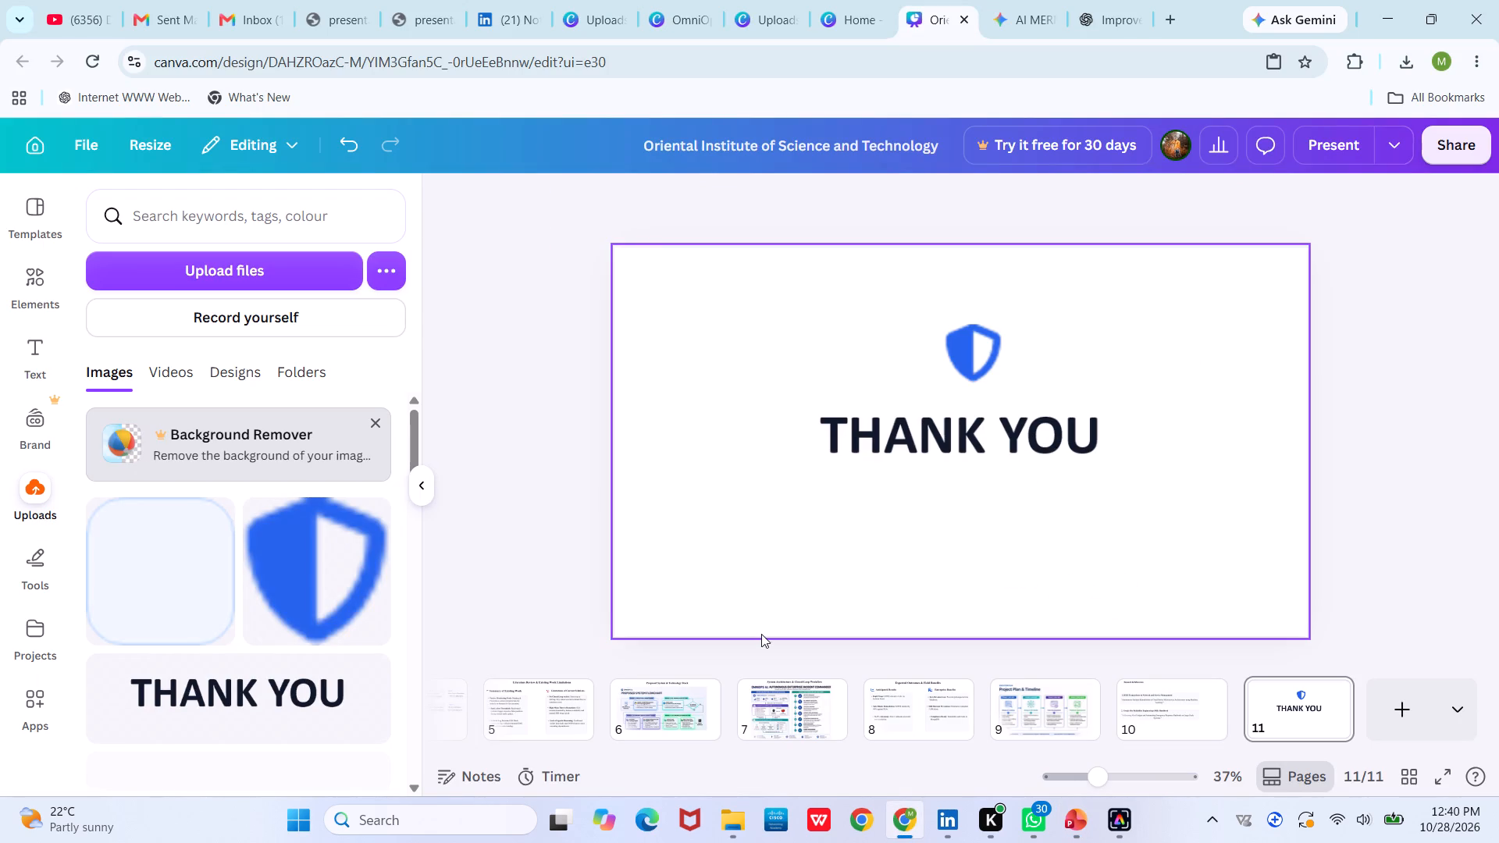
Move the "THANK YOU" heading slightly down and to the right beneath the shield icon.
left_click_drag(939, 463, 958, 470)
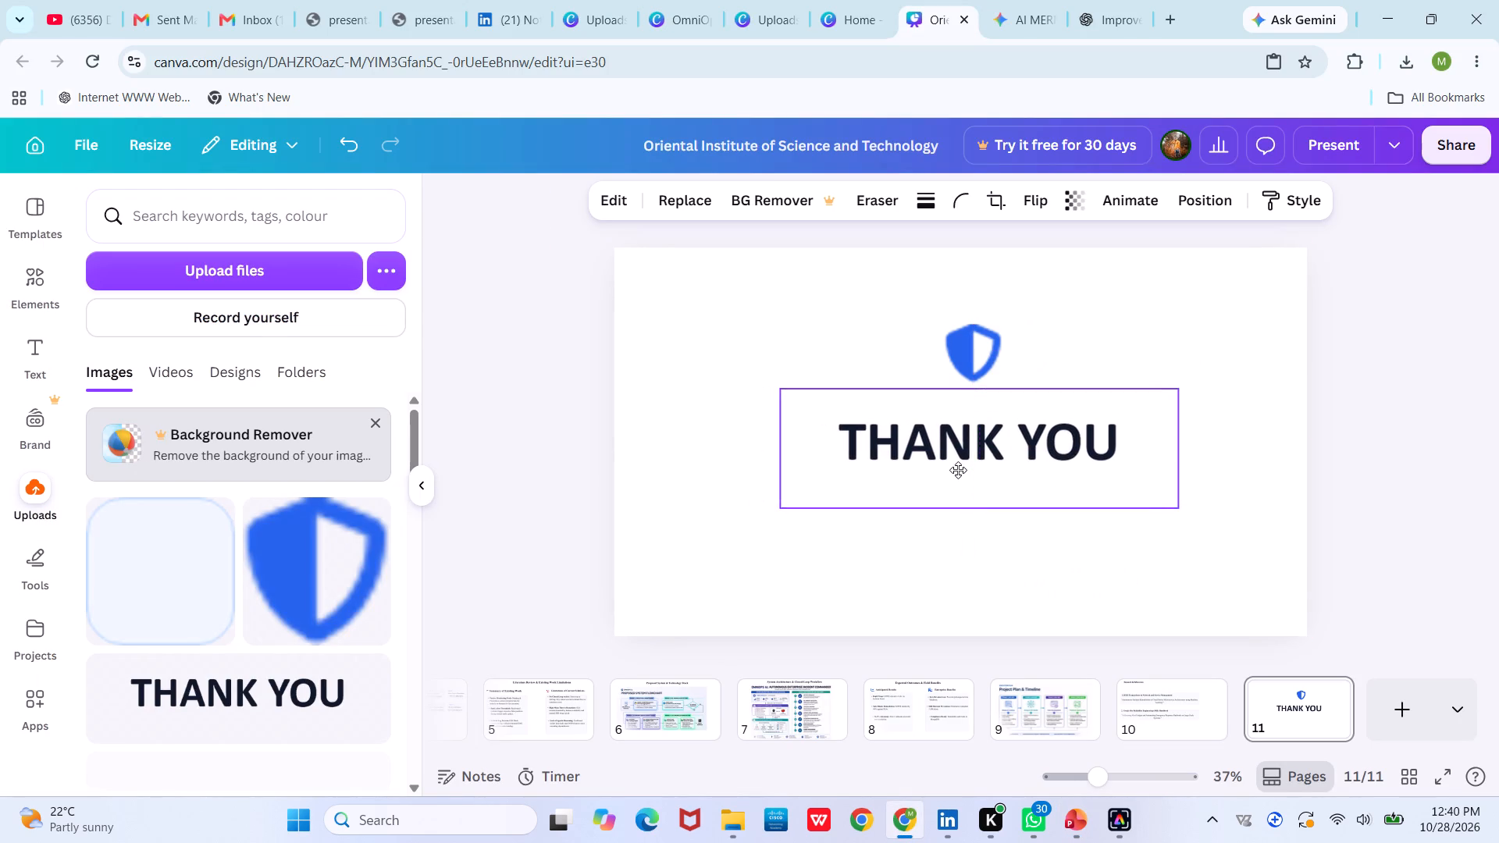
left_click_drag(958, 470, 963, 473)
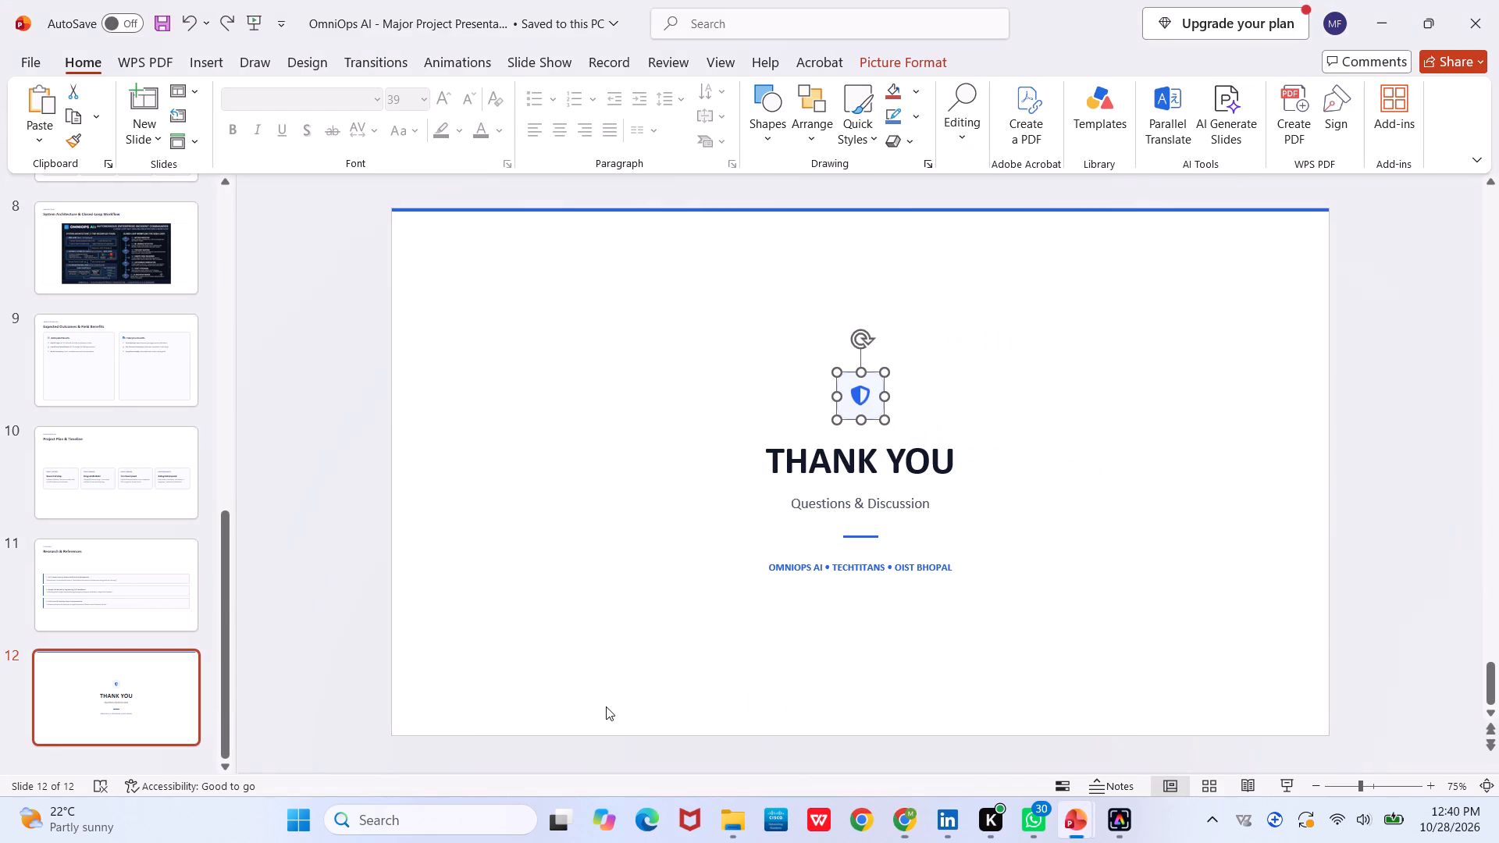
Return to page 1 of the Canva design and download all pages as a PPTX file.
scroll(565, 714, "right", 2)
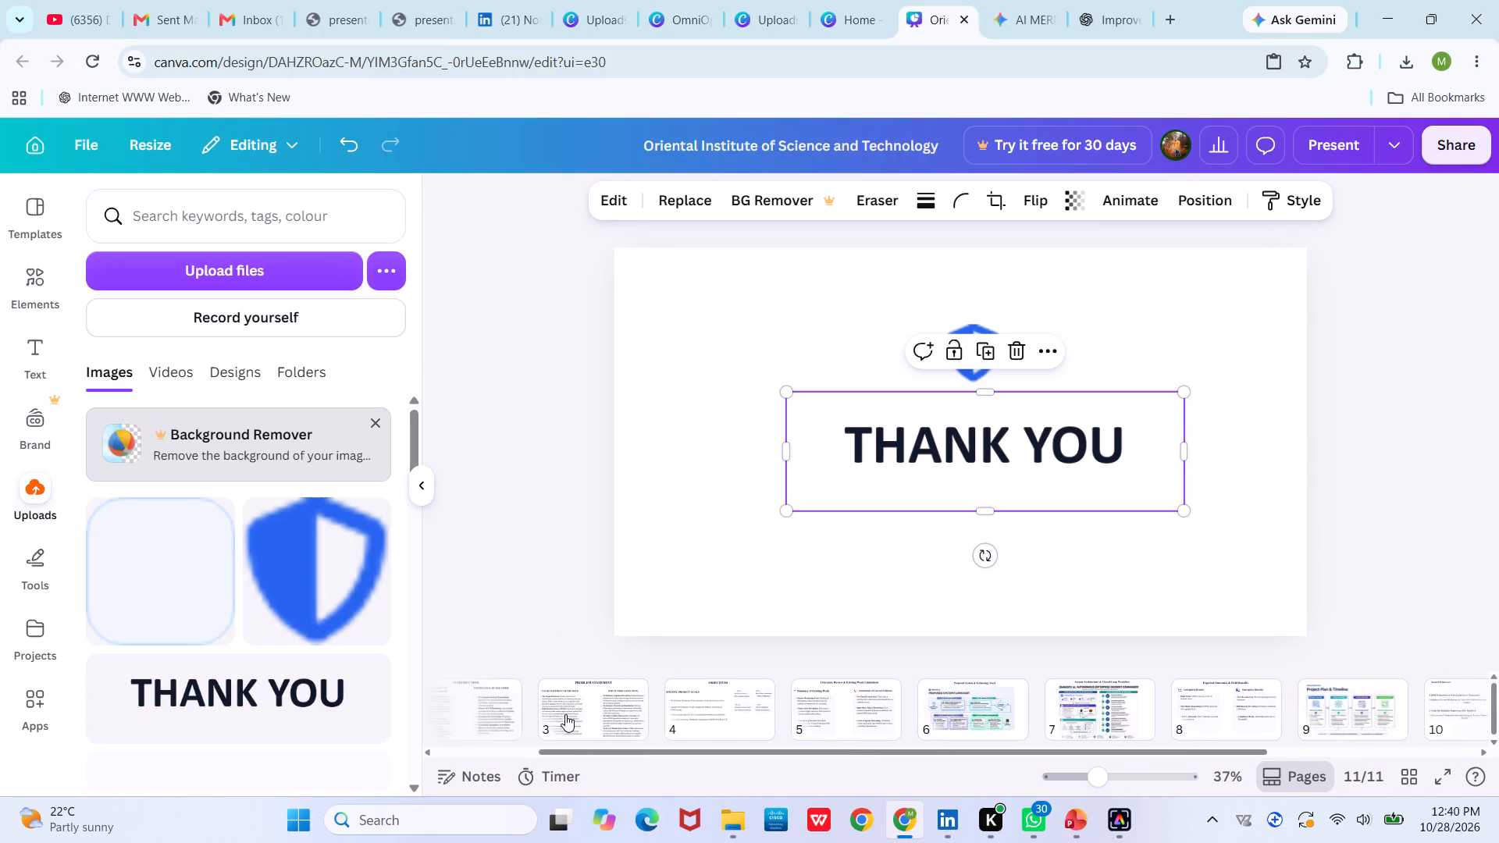
scroll(527, 714, "right", 2)
left_click(493, 720)
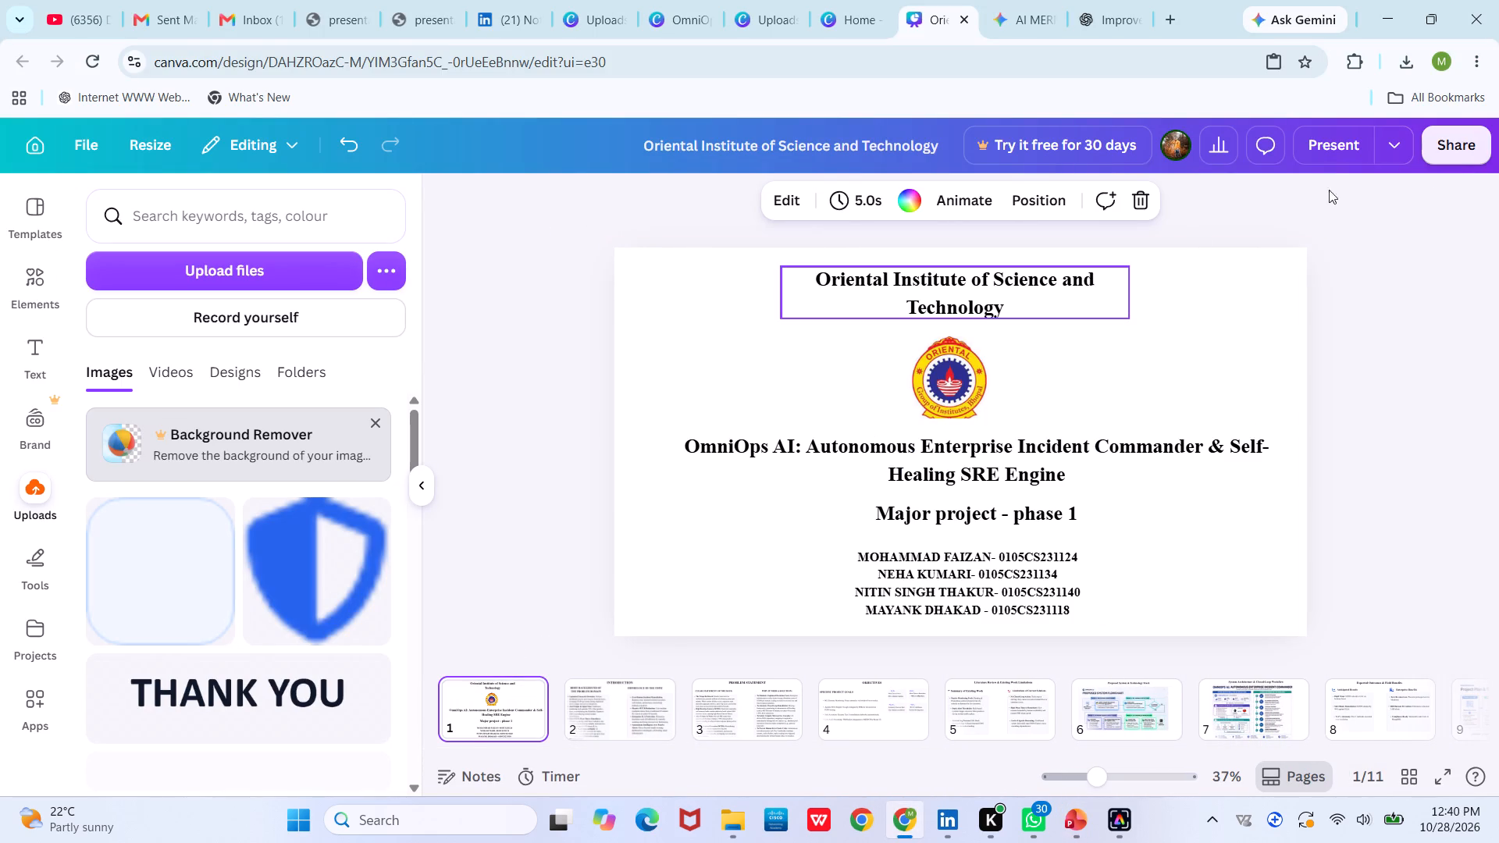
left_click(1455, 146)
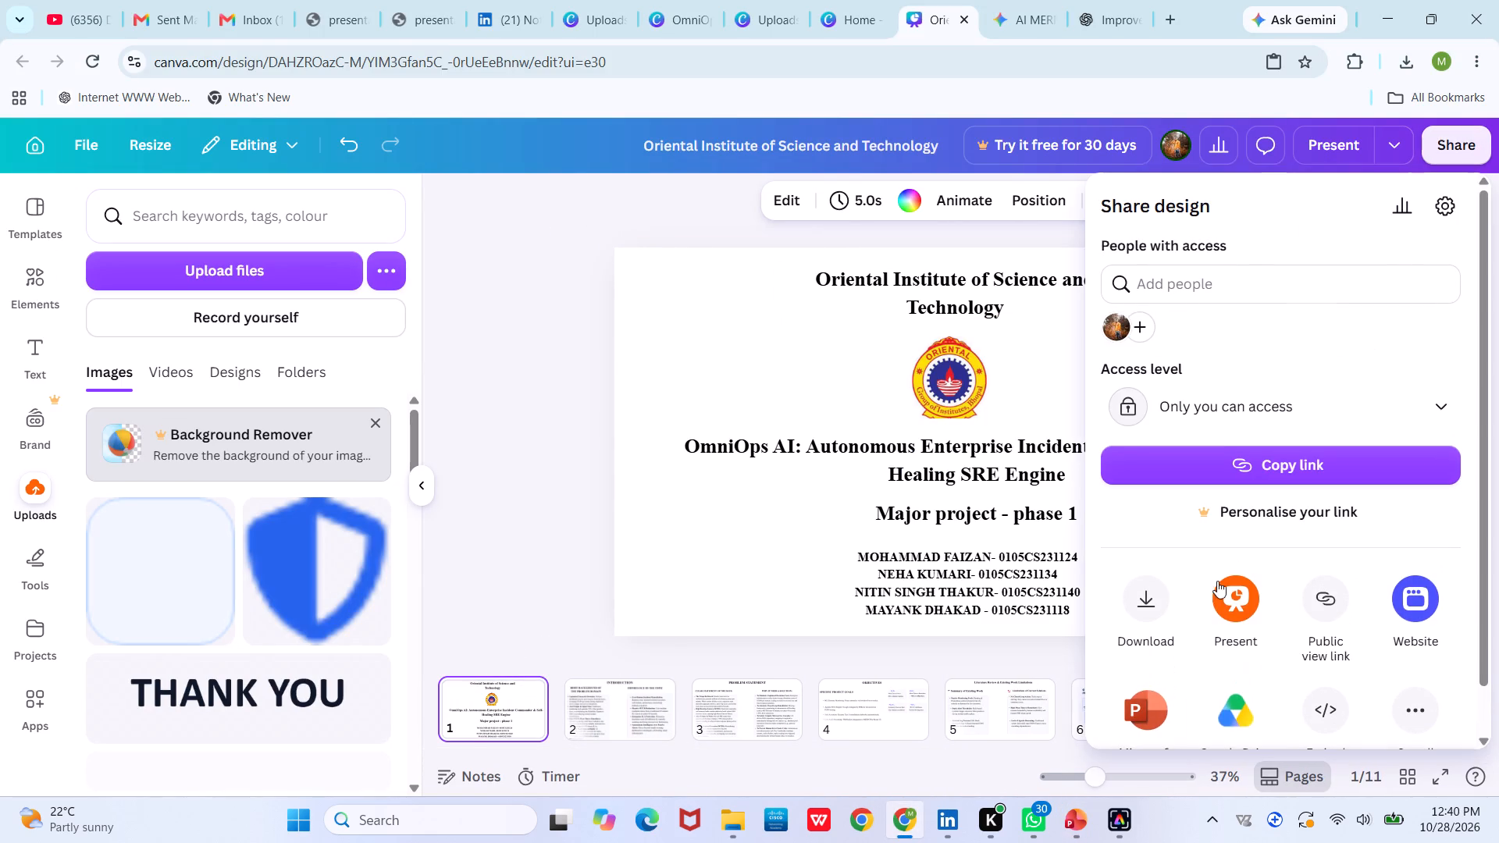
scroll(1206, 594, "down", 1)
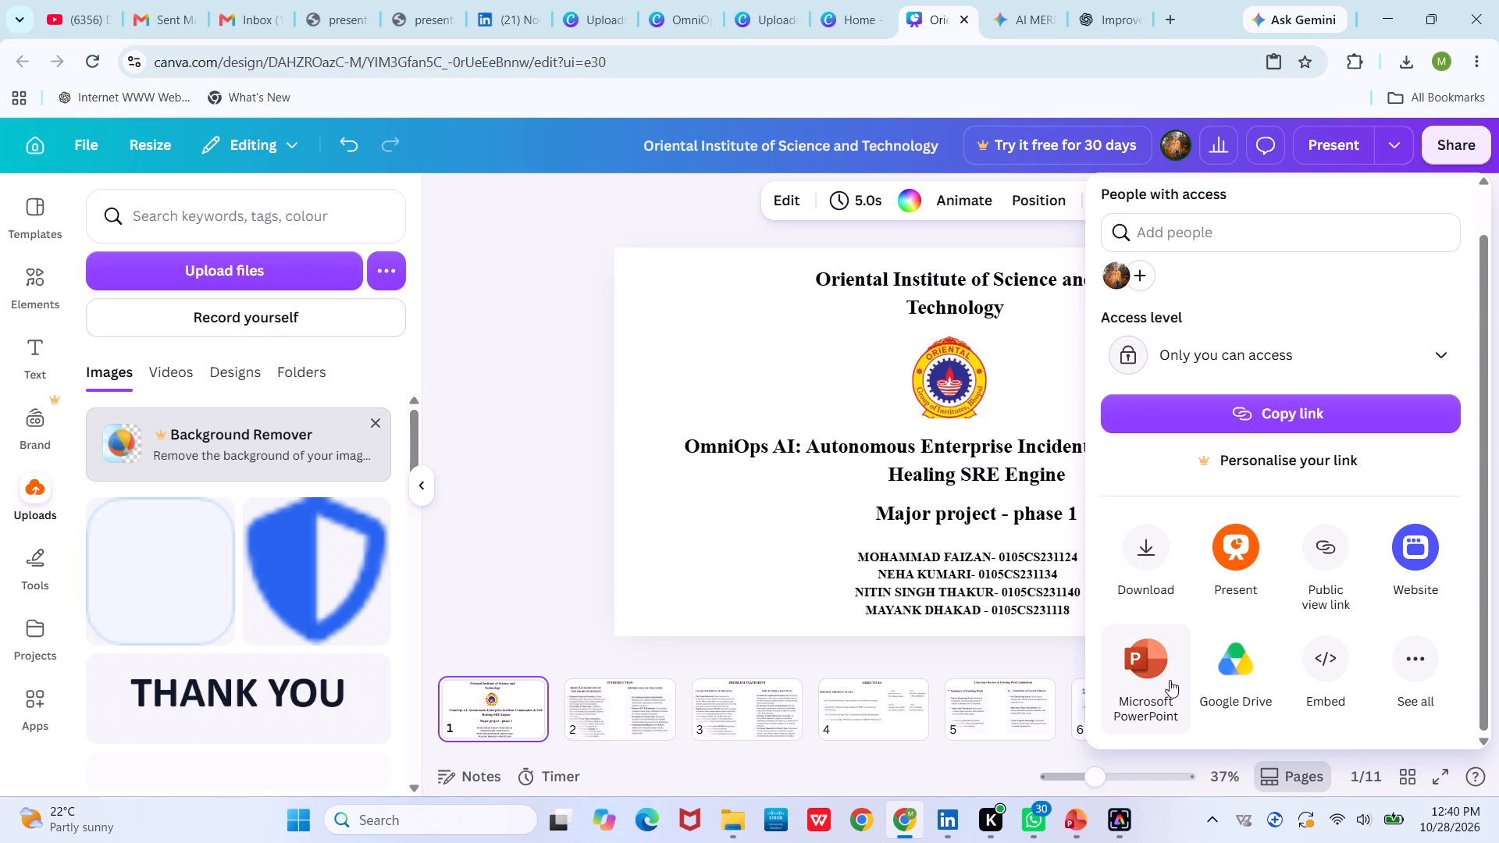
left_click(1160, 547)
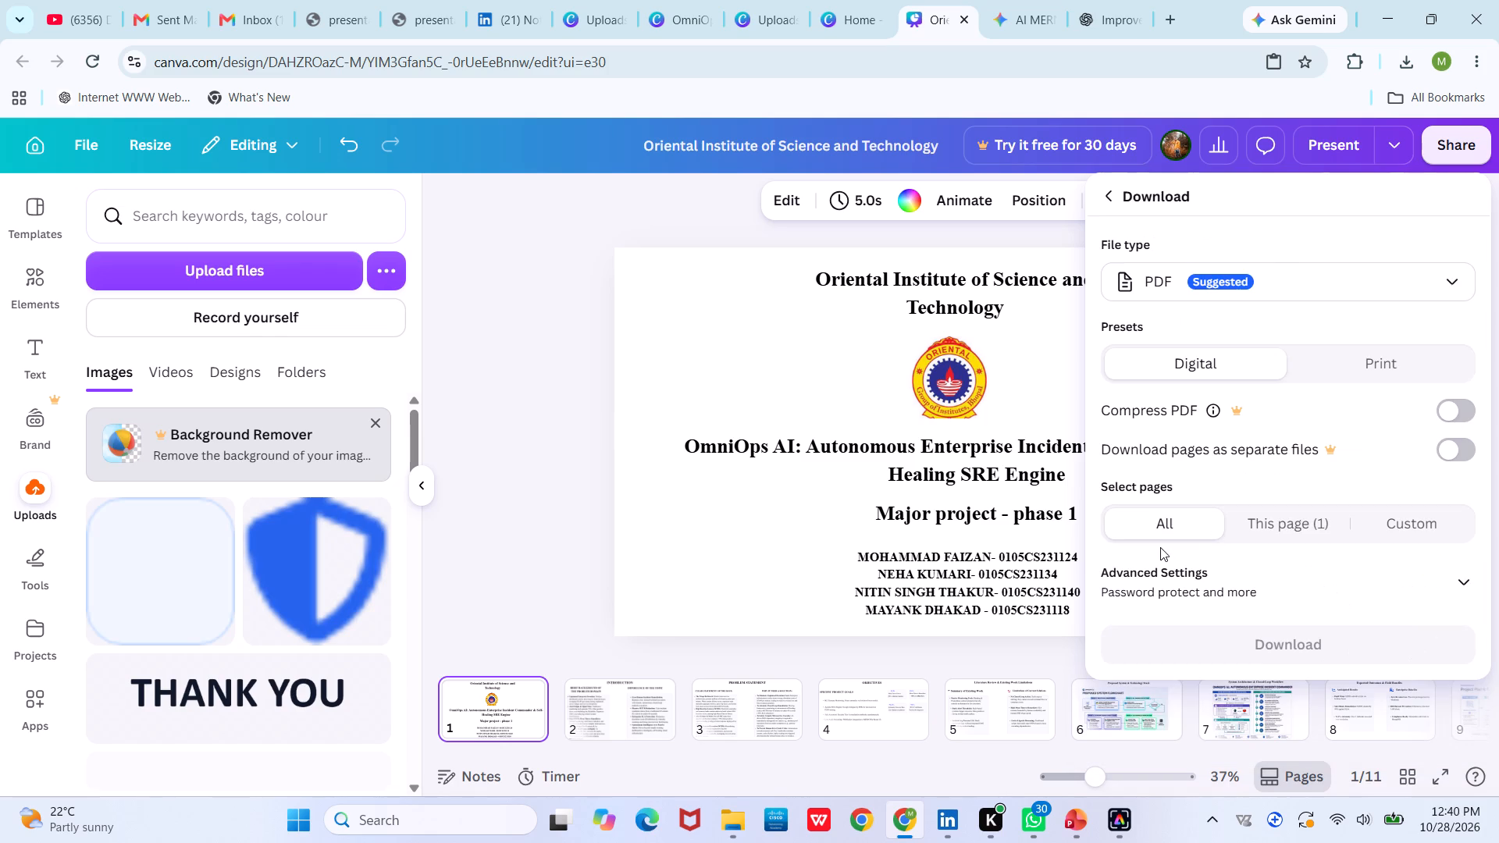
left_click(1178, 276)
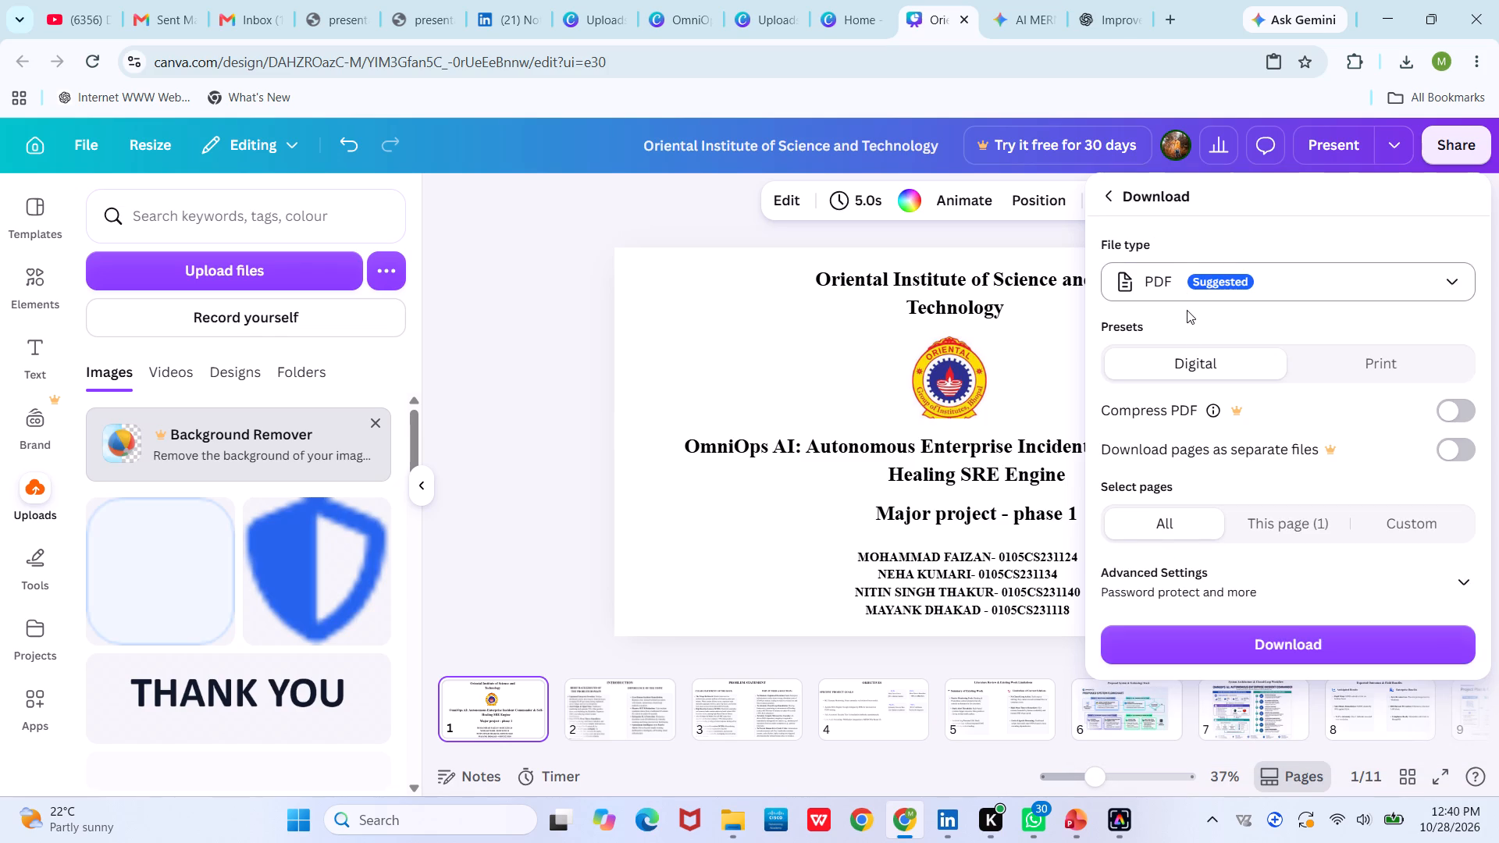
left_click(1342, 277)
left_click(1253, 387)
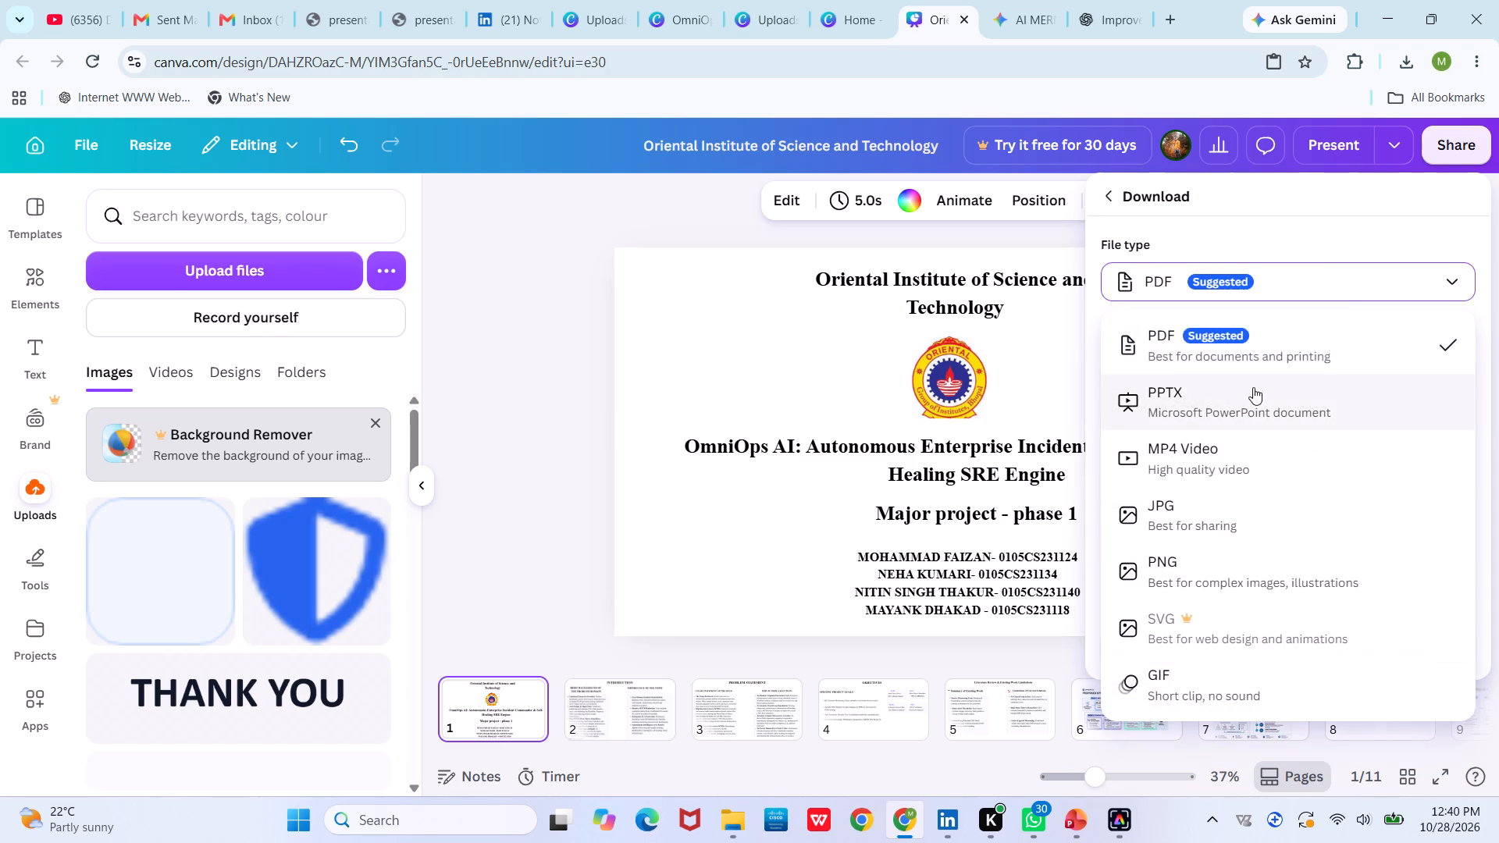
left_click(1204, 473)
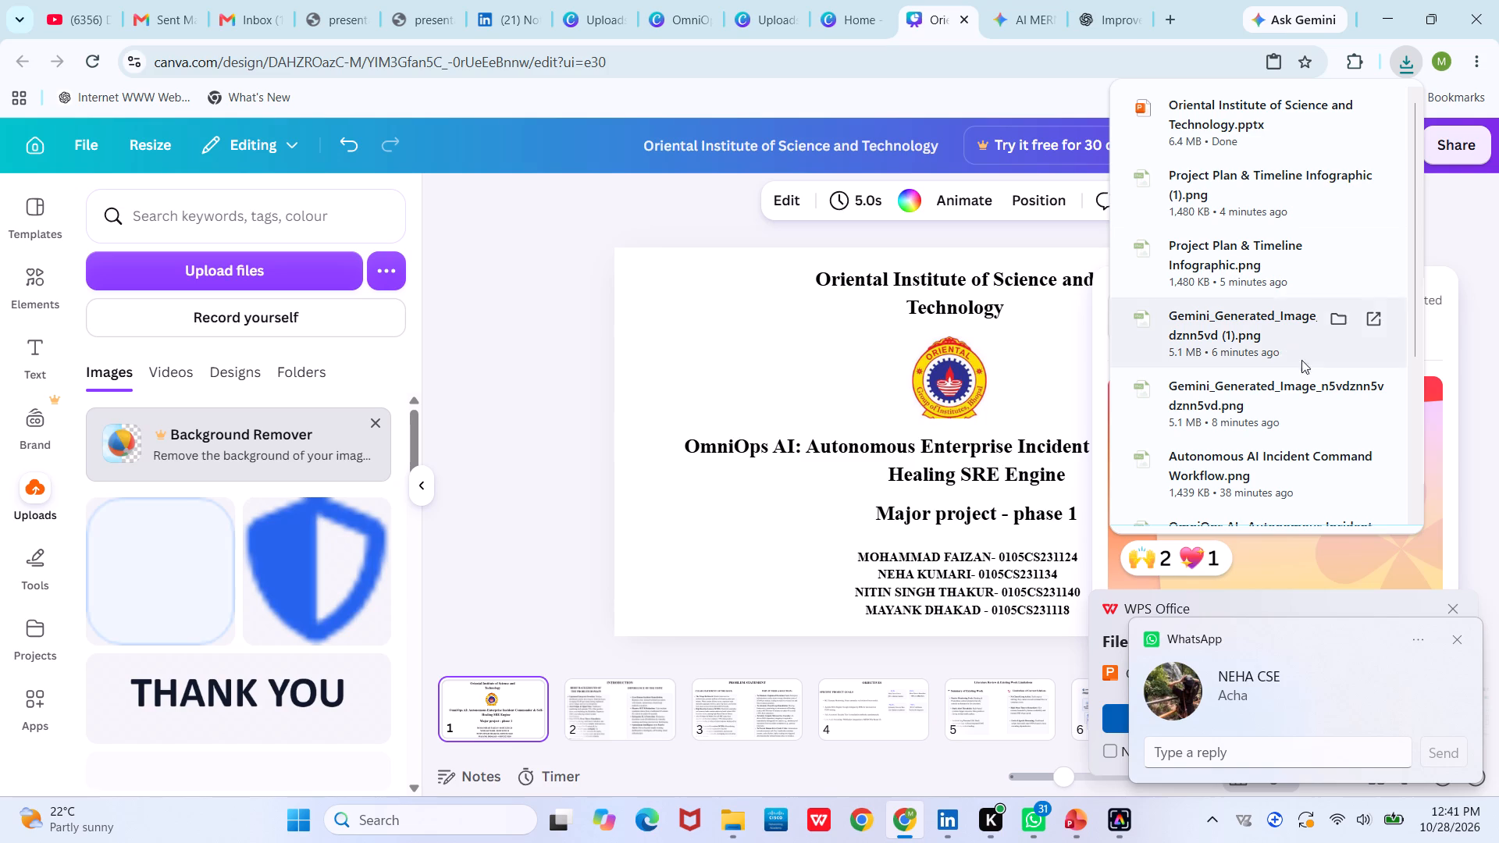
left_click(1457, 637)
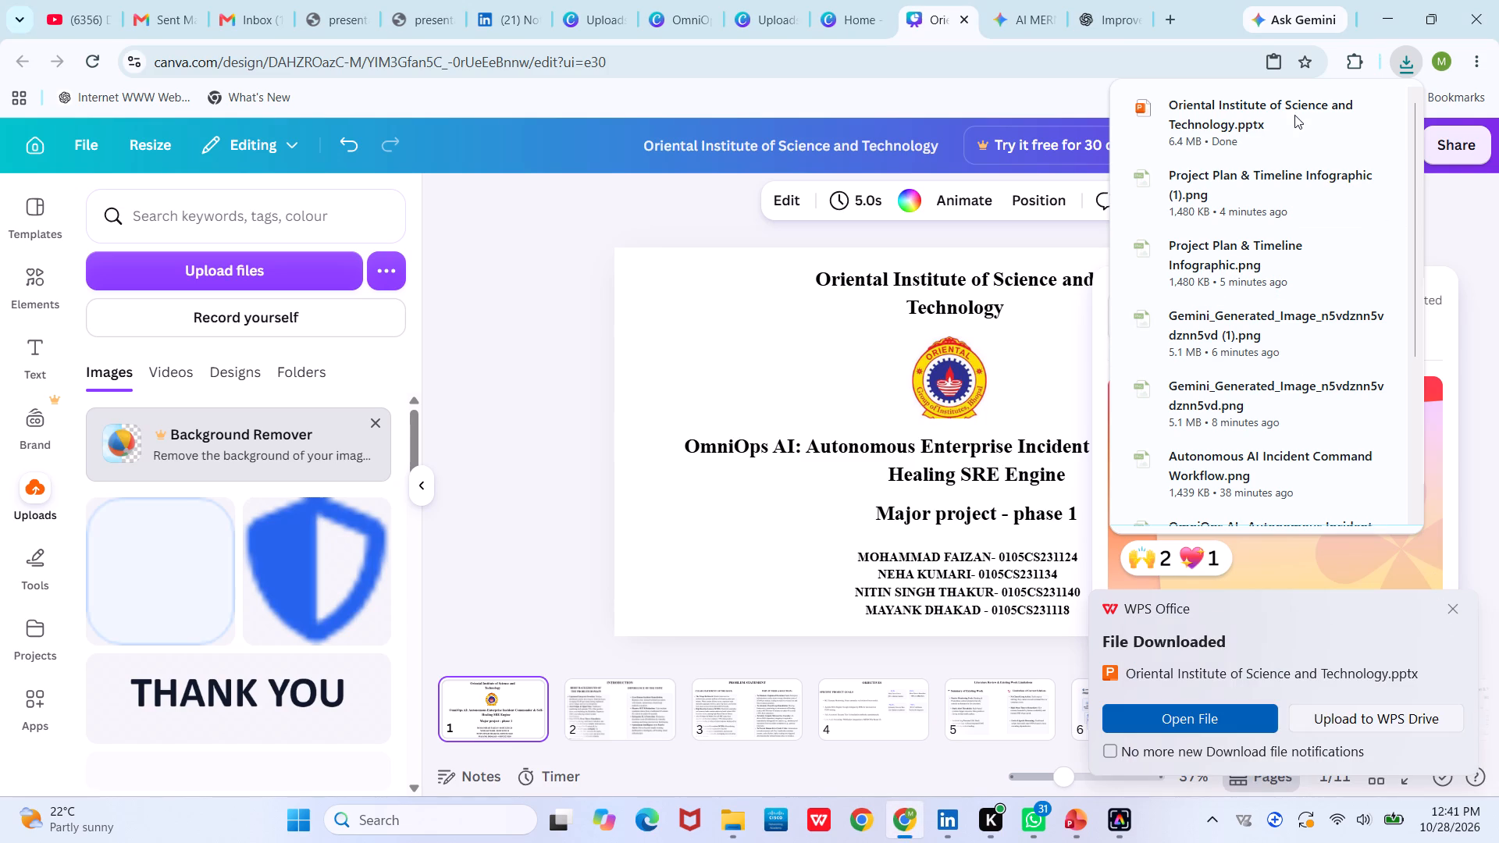
left_click(684, 194)
left_click(1330, 152)
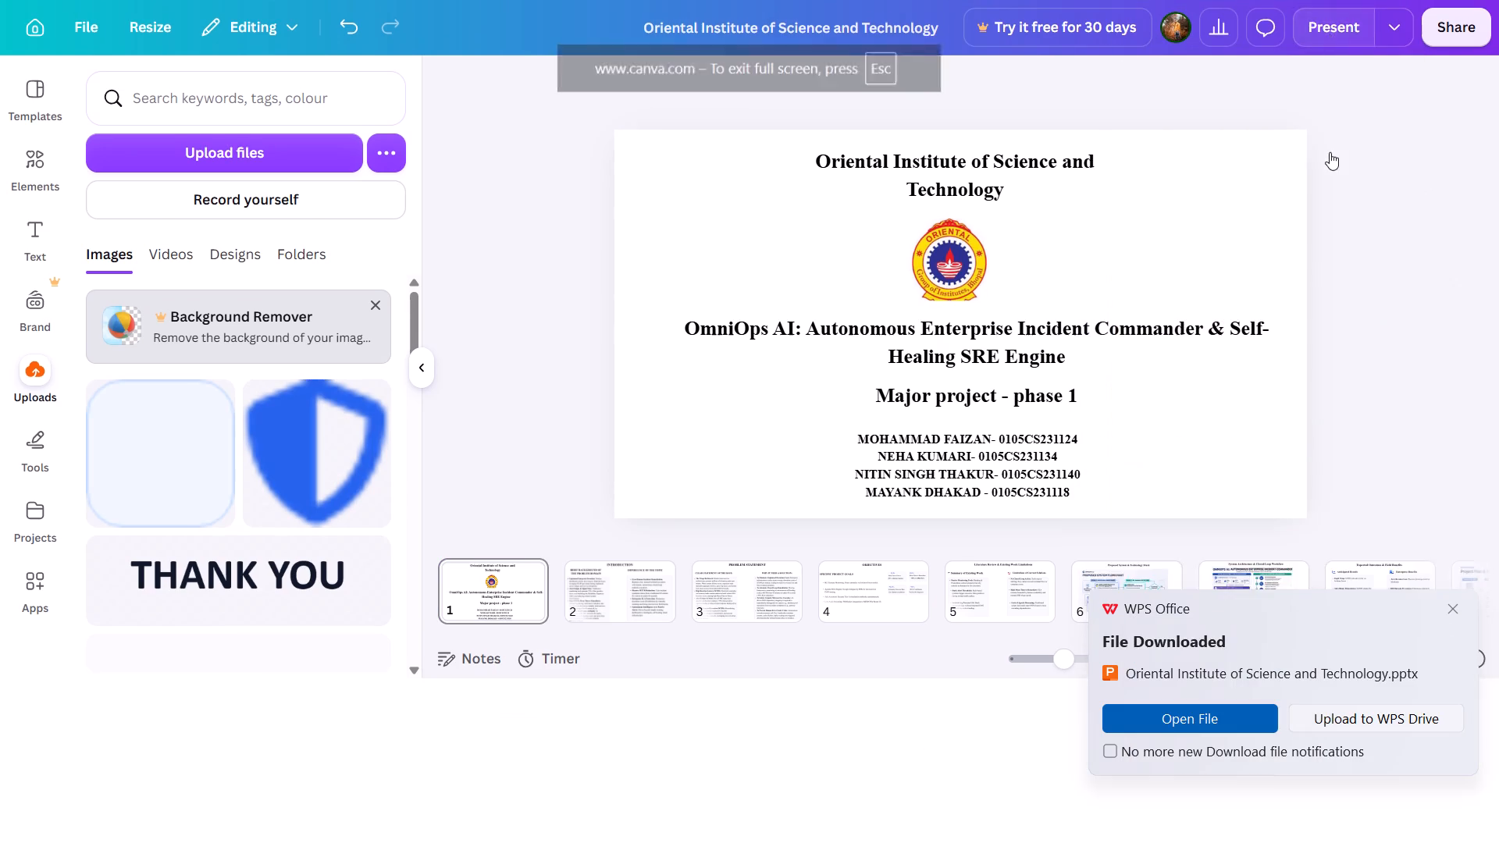
left_click(1454, 613)
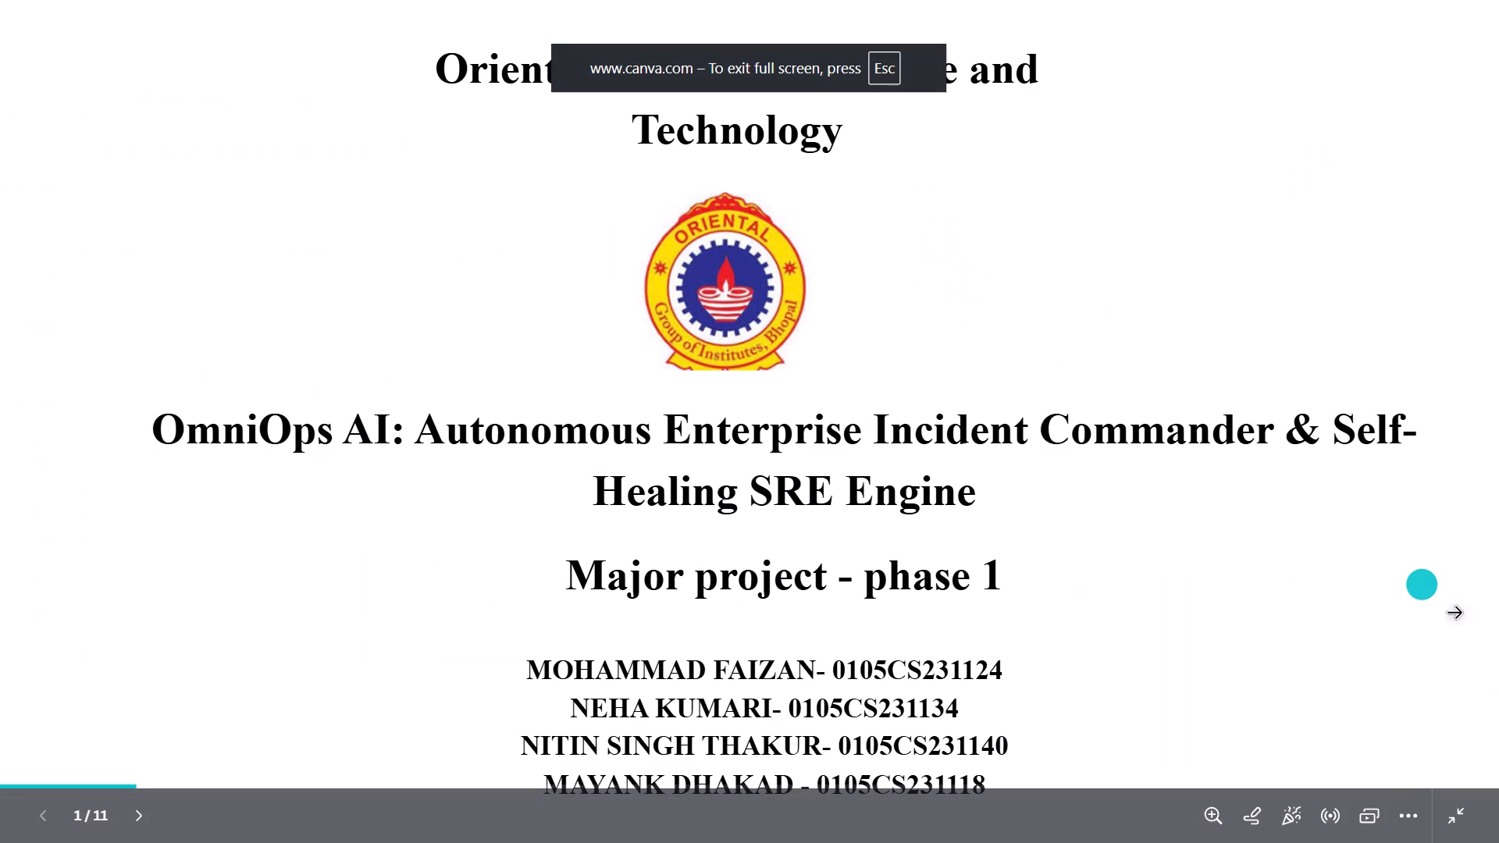
key("Right")
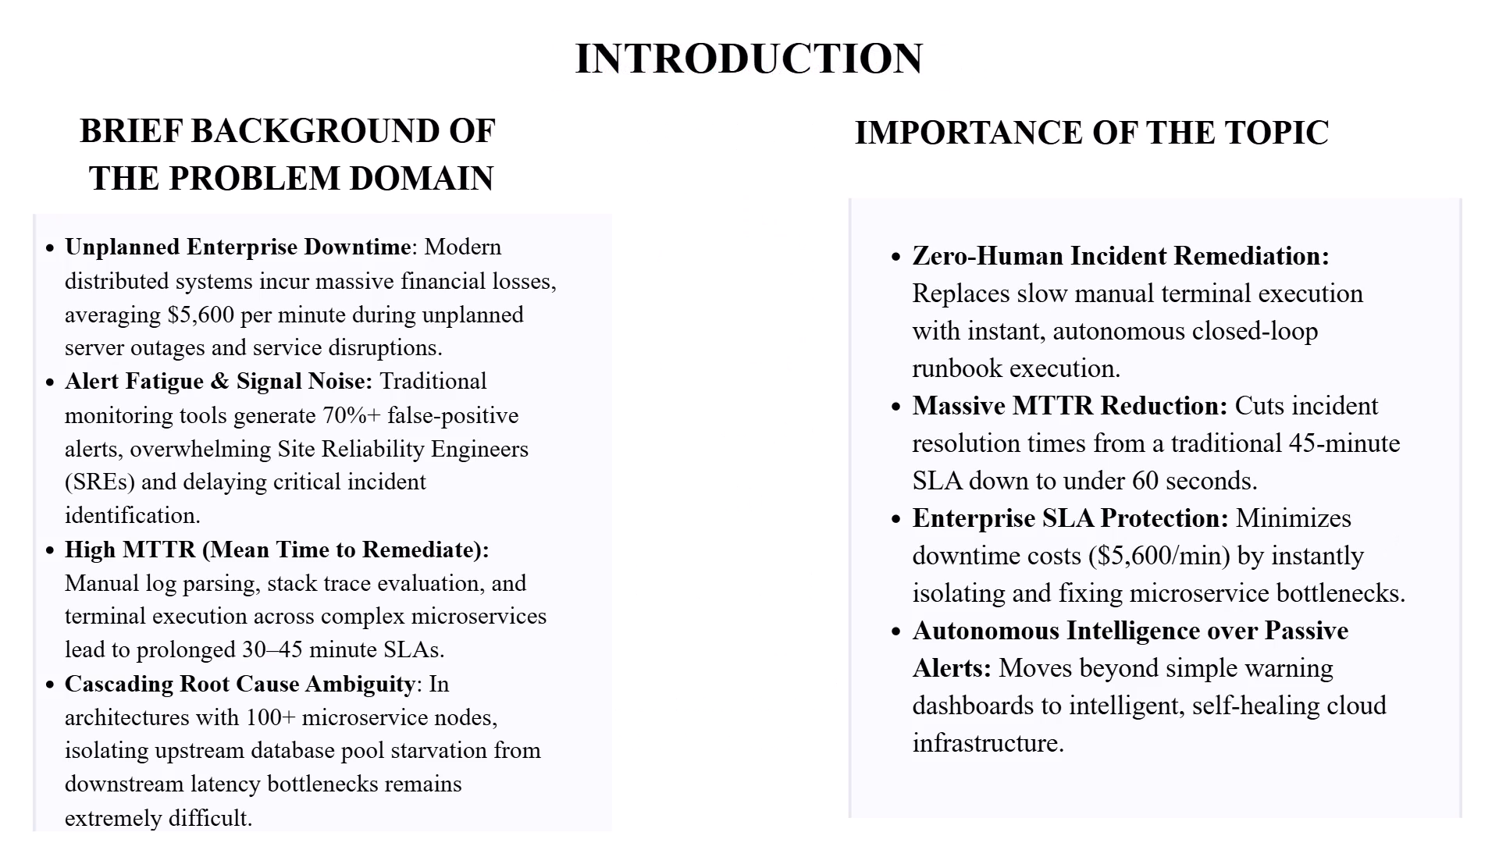
key("Right")
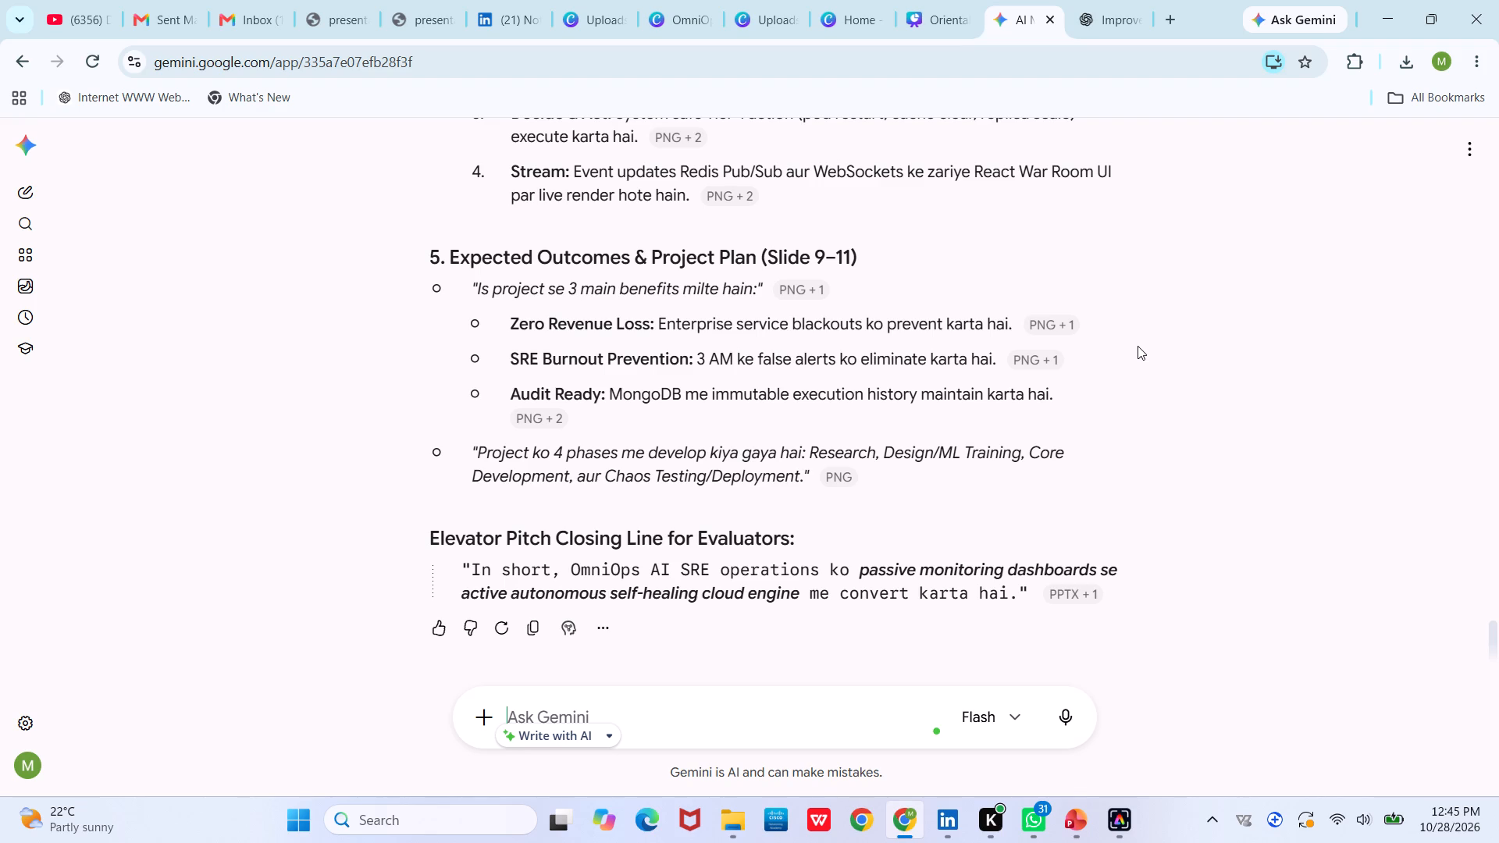
left_click(946, 1)
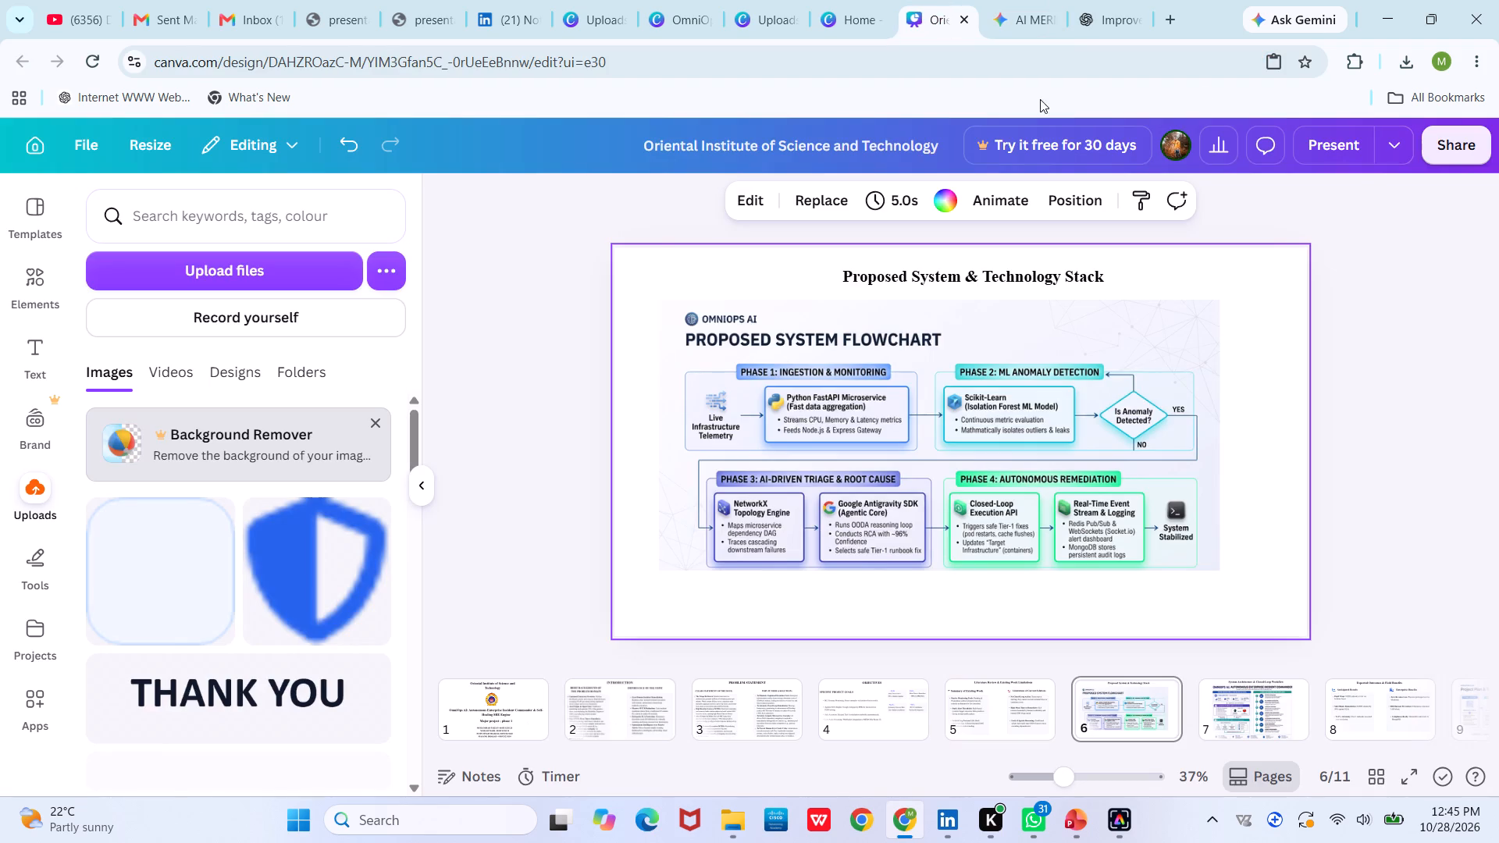
left_click(1312, 150)
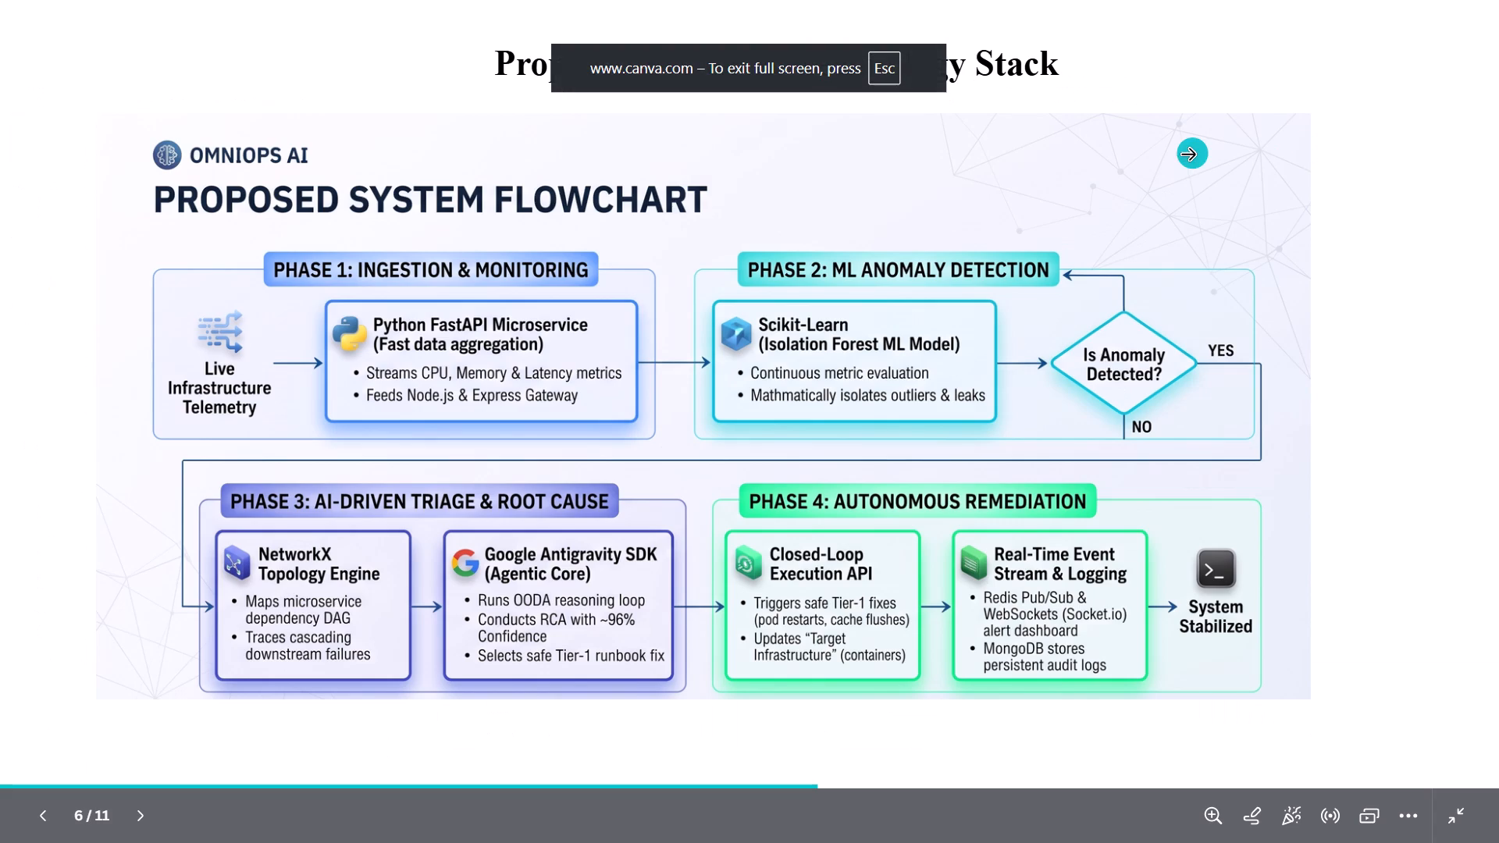
key("Left")
key("Left")
key("Left")
key("Left")
key("Left")
key("Left")
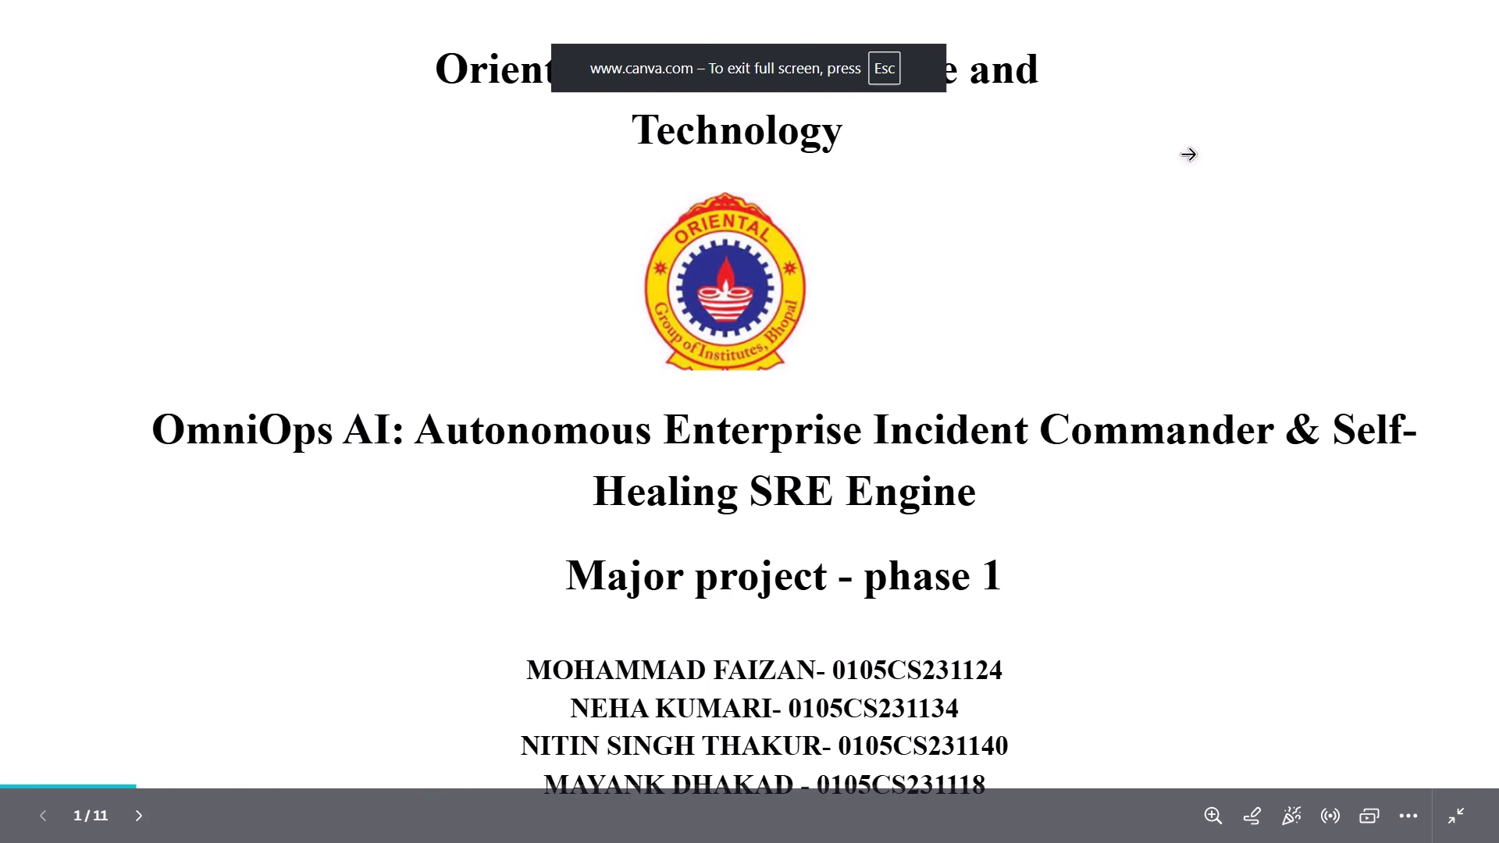
key("Right")
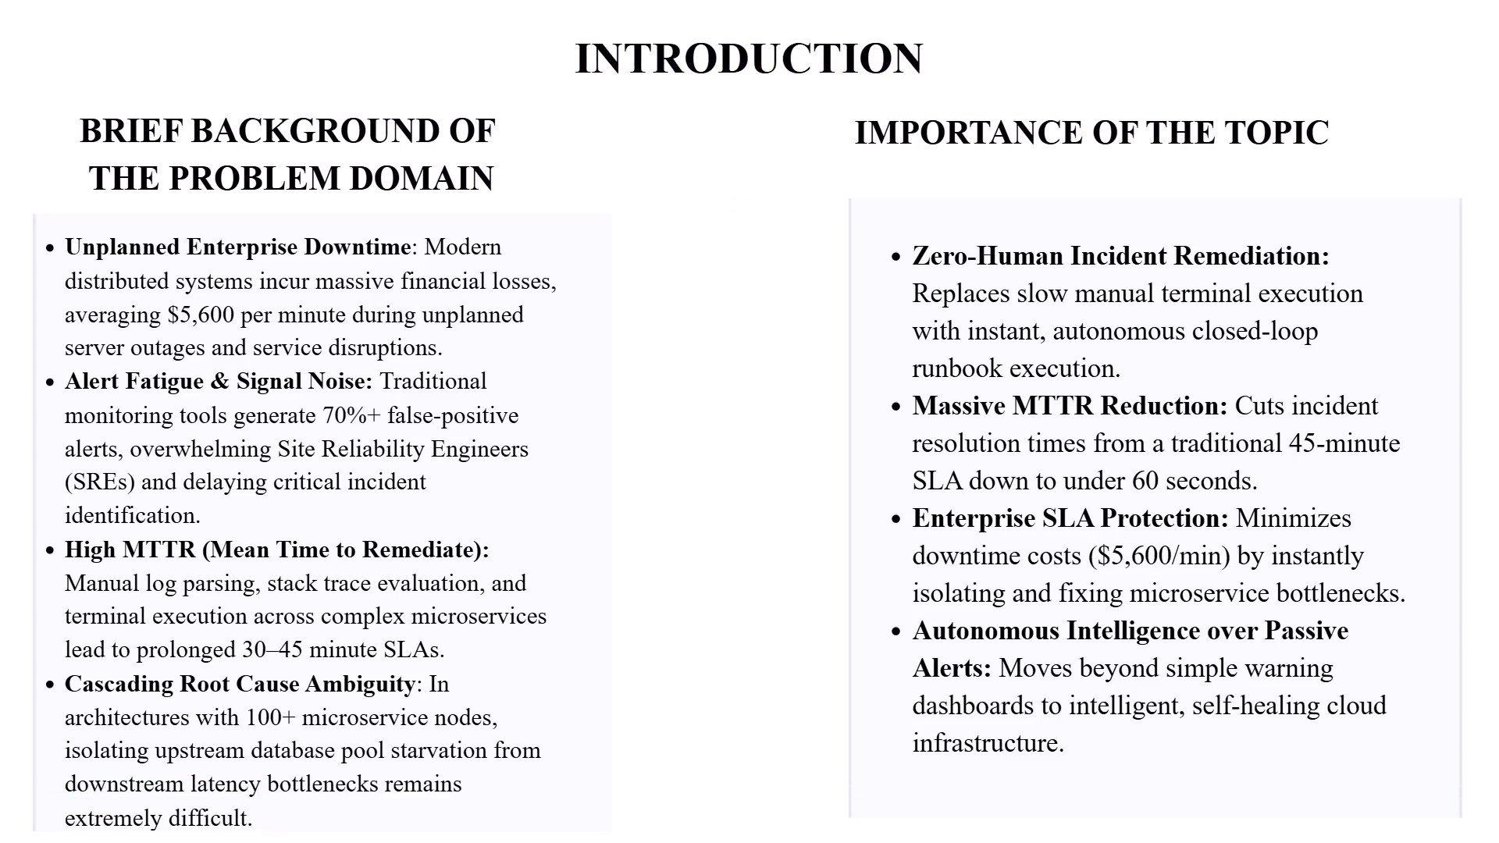
key("Left")
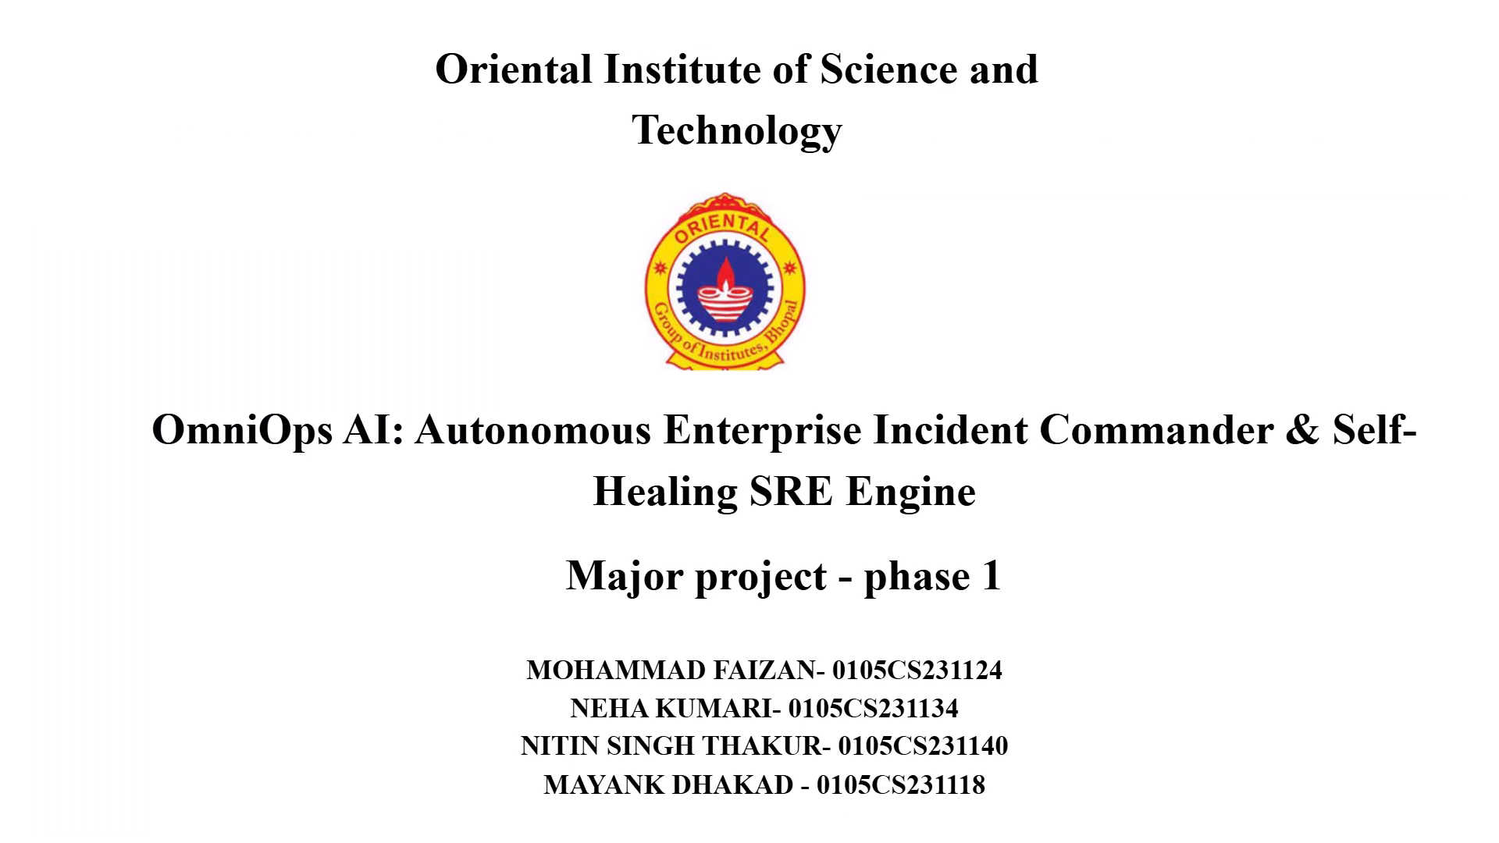
key("Right")
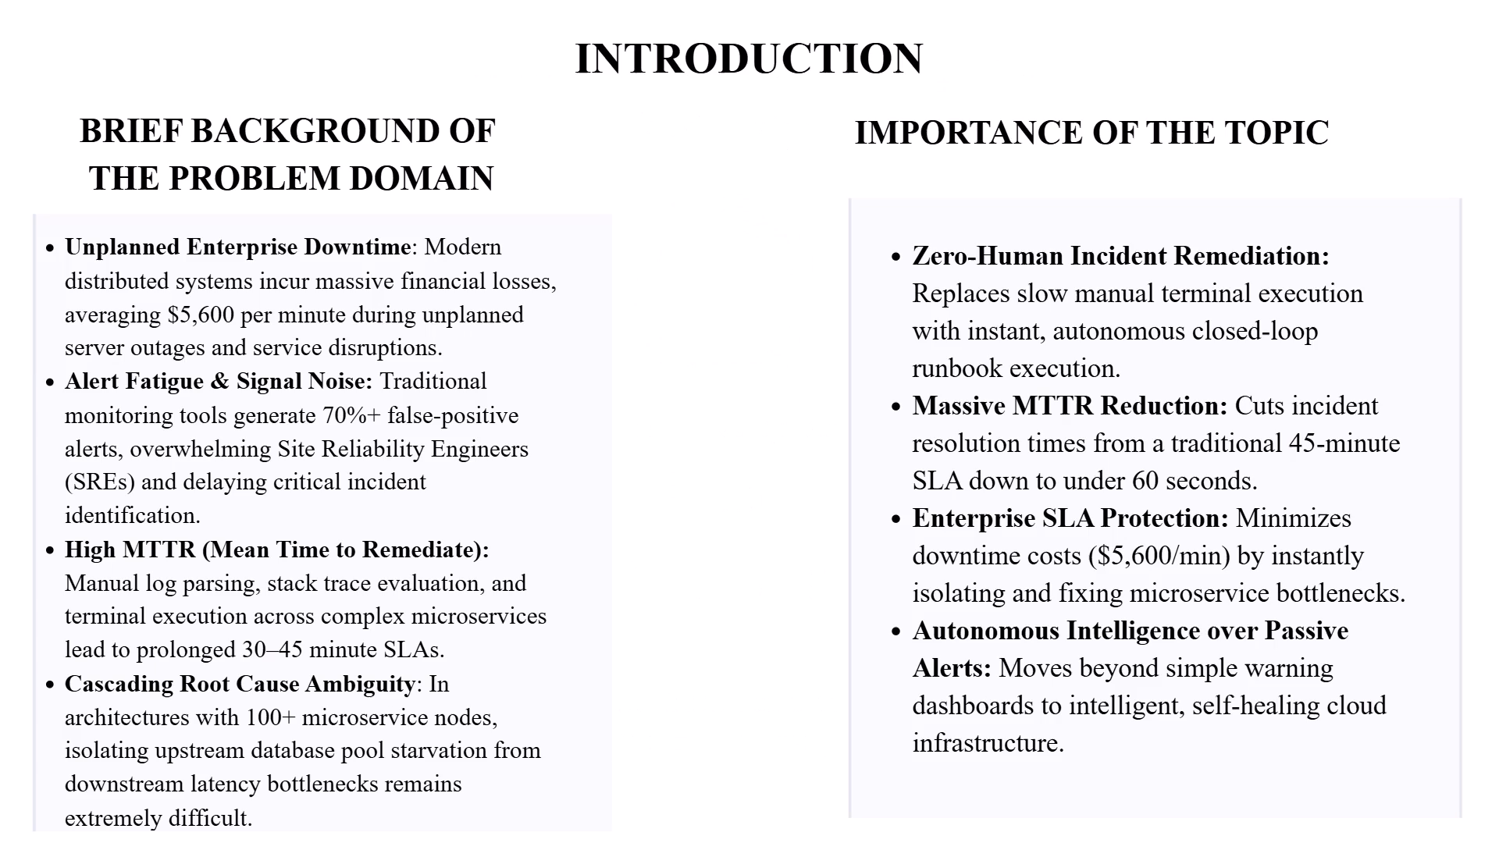